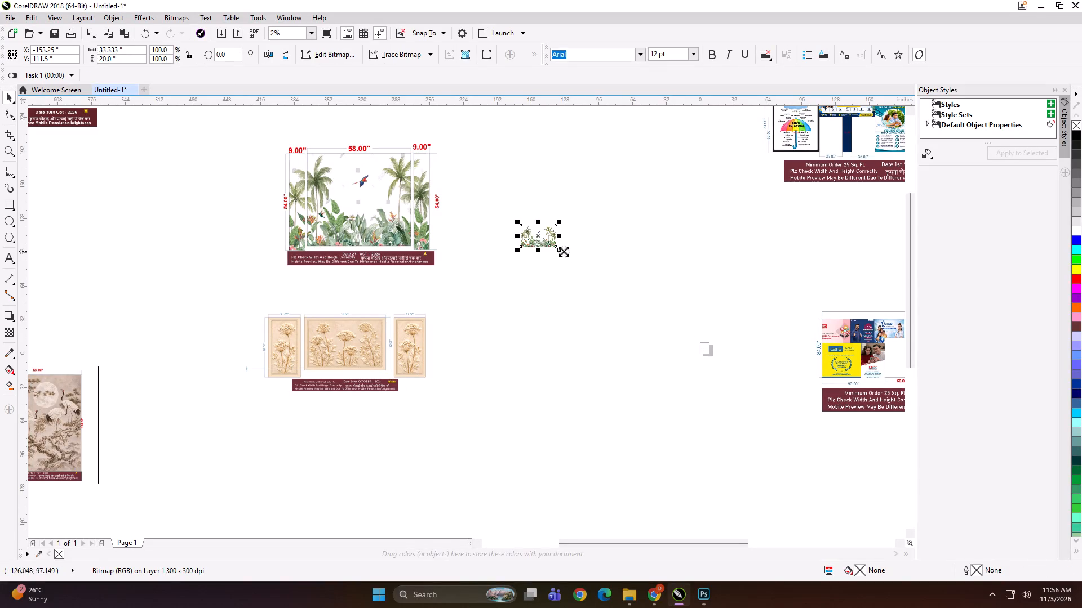
Enlarge the loose tropical palm bitmap proportionally to about 125 × 75 inches, beside the dimensioned palm wallpaper layout.
{"action": "left_click_drag", "start_coordinate": [559, 251], "coordinate": [607, 284], "text": "shift"}
{"action": "left_click_drag", "start_coordinate": [508, 222], "coordinate": [483, 191]}
{"action": "scroll", "coordinate": [496, 366], "scroll_direction": "down", "scroll_amount": 1}
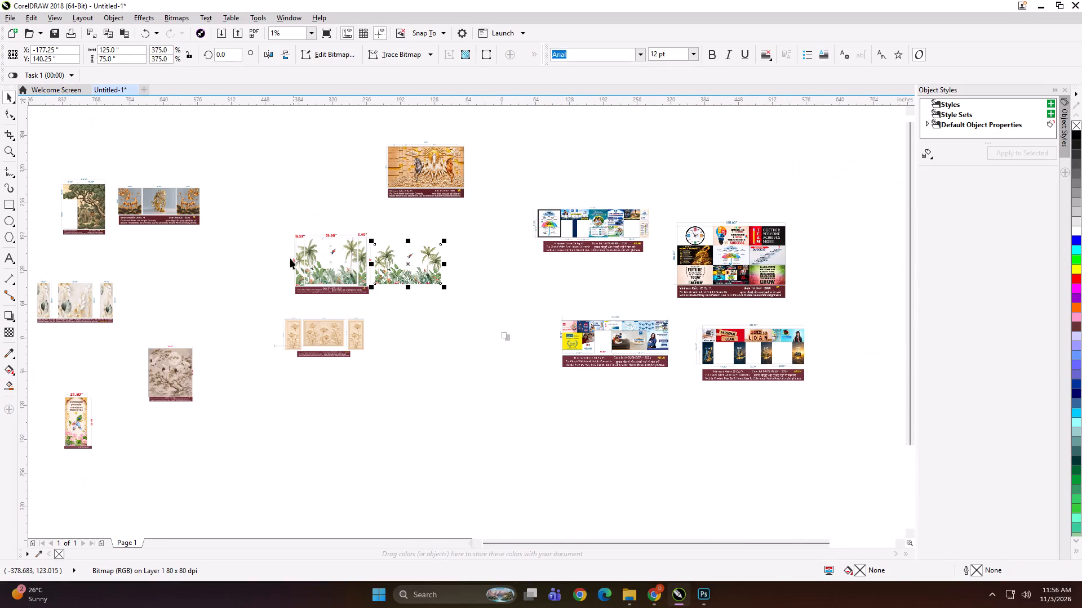
Move the palm wallpaper layout, the loose palm bitmap and the beige flower panel layout together a short distance straight down.
{"action": "left_click", "coordinate": [347, 334]}
{"action": "left_click", "coordinate": [335, 269], "text": "shift"}
{"action": "left_click", "coordinate": [391, 278], "text": "shift"}
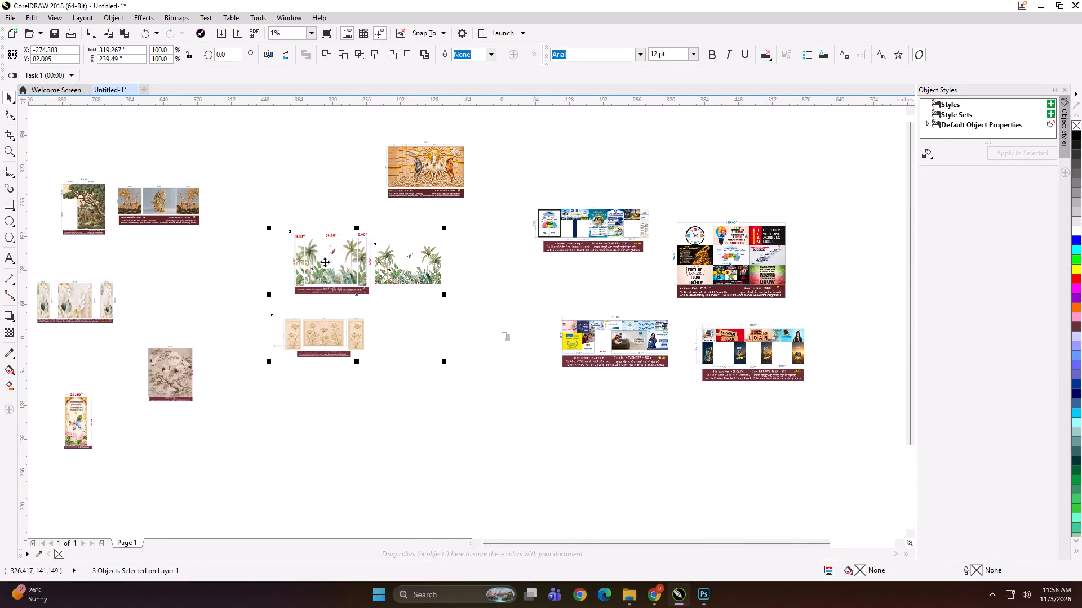
{"action": "left_click_drag", "start_coordinate": [325, 262], "coordinate": [326, 302]}
{"action": "left_click", "coordinate": [463, 410]}
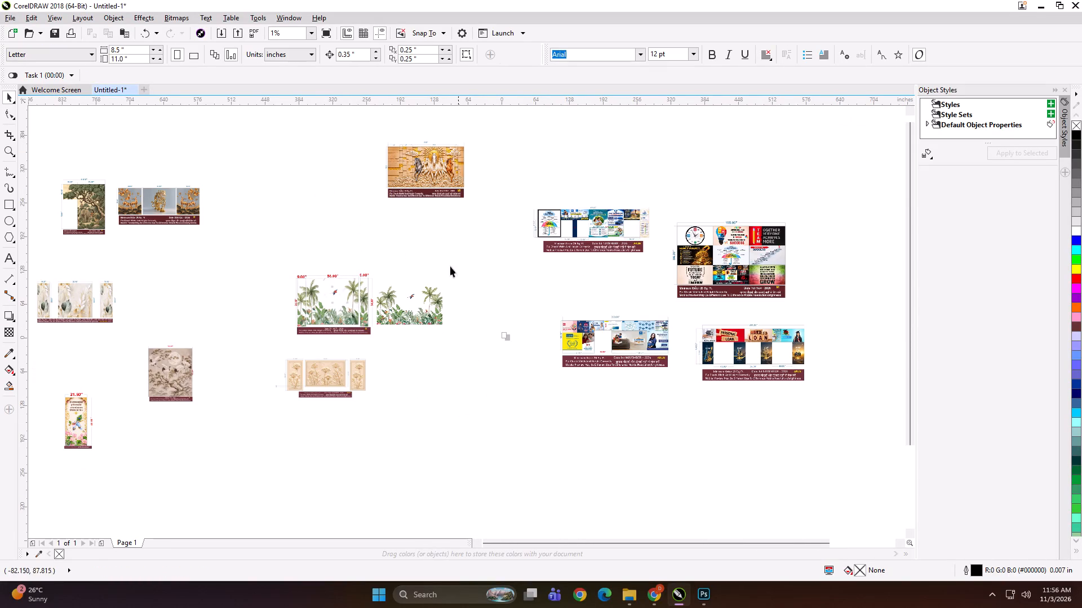
Move the running-horses mural layout to the empty space above the blue multi-panel banner layout.
{"action": "left_click_drag", "start_coordinate": [419, 180], "coordinate": [602, 160]}
{"action": "left_click", "coordinate": [408, 191]}
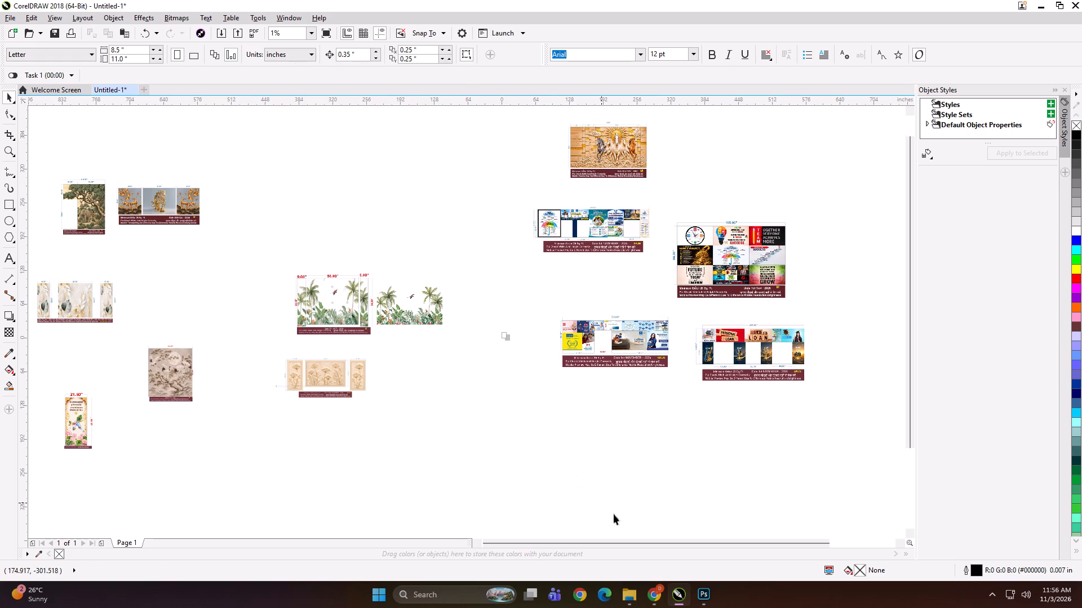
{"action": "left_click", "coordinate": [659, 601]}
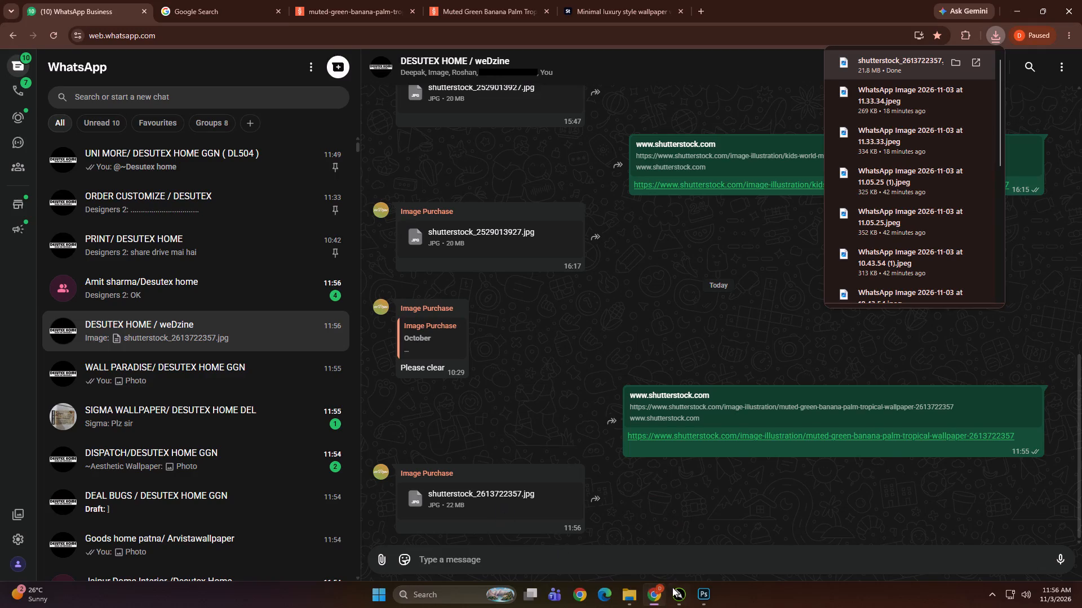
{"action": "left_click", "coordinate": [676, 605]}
Look over the wallpaper layouts across the workspace, including the beige flower panels, crane mural, and elephant and tiger designs.
{"action": "scroll", "coordinate": [362, 421], "scroll_direction": "up", "scroll_amount": 2}
{"action": "scroll", "coordinate": [445, 298], "scroll_direction": "up", "scroll_amount": 1}
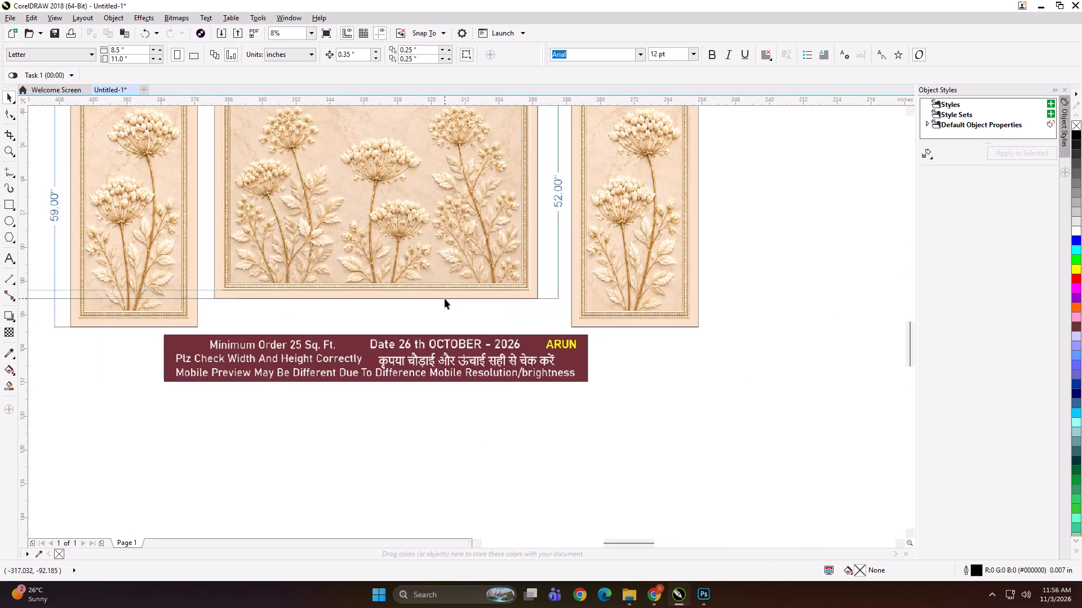
{"action": "scroll", "coordinate": [446, 300], "scroll_direction": "down", "scroll_amount": 2}
{"action": "scroll", "coordinate": [497, 312], "scroll_direction": "down", "scroll_amount": 1}
{"action": "scroll", "coordinate": [166, 341], "scroll_direction": "up", "scroll_amount": 2}
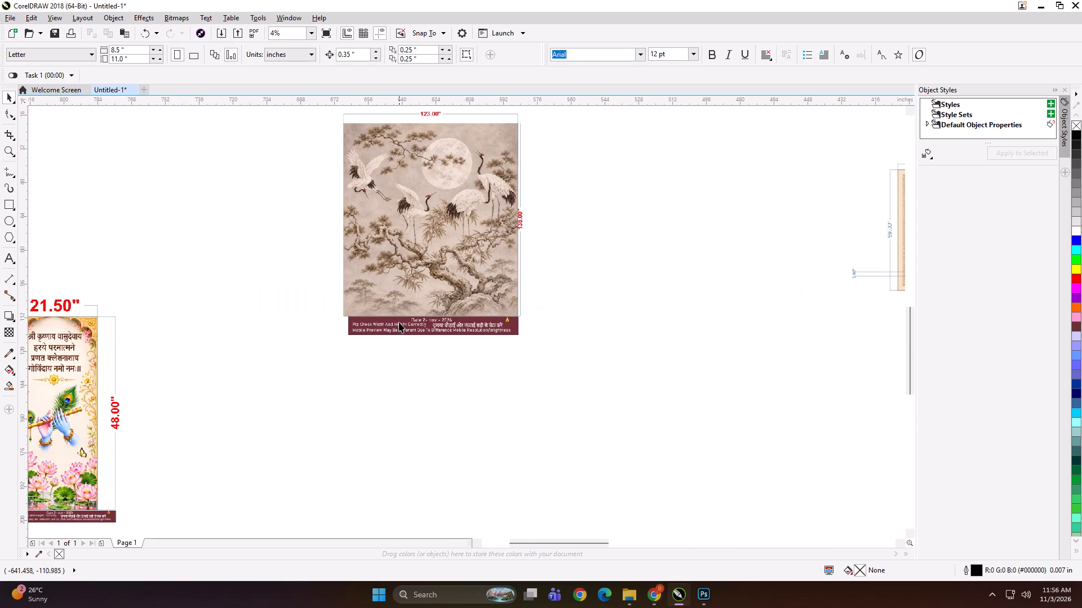
{"action": "scroll", "coordinate": [399, 327], "scroll_direction": "down", "scroll_amount": 1}
{"action": "scroll", "coordinate": [324, 332], "scroll_direction": "down", "scroll_amount": 1}
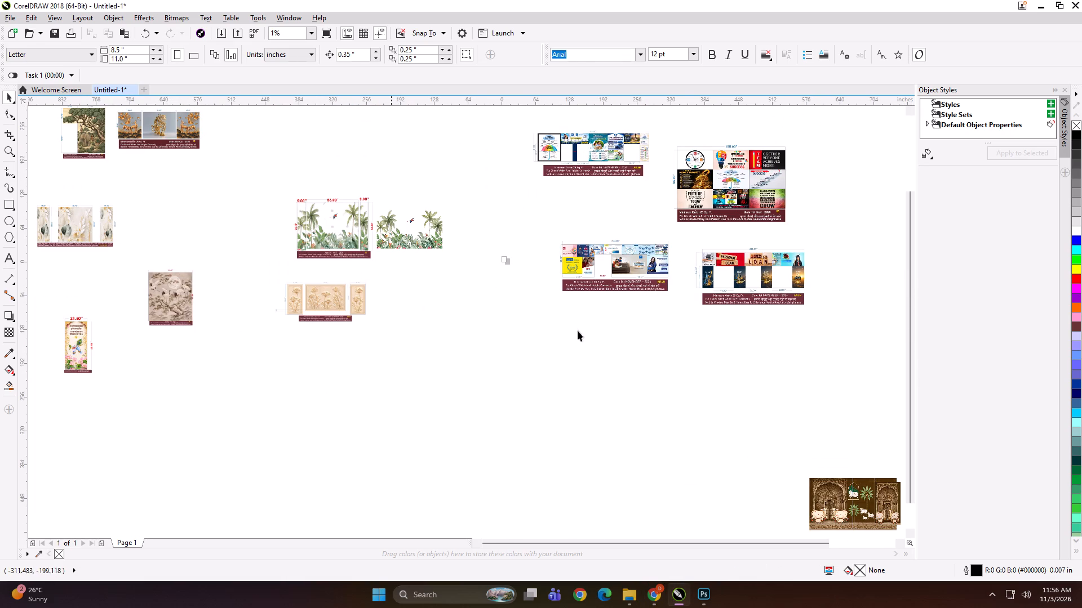
{"action": "left_click_drag", "start_coordinate": [907, 289], "coordinate": [905, 283]}
{"action": "left_click_drag", "start_coordinate": [903, 278], "coordinate": [898, 234]}
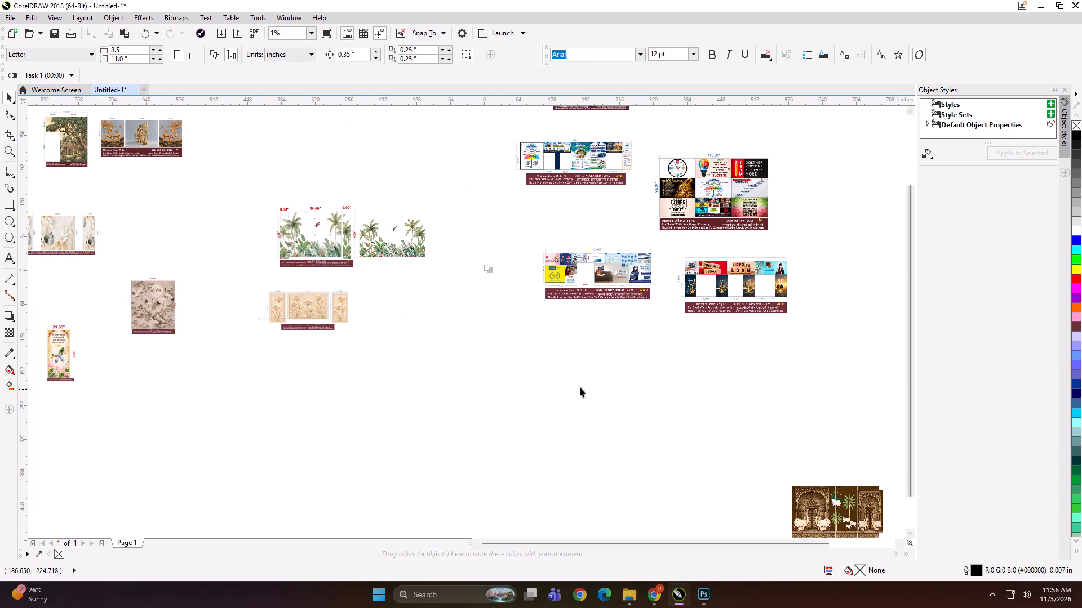
{"action": "scroll", "coordinate": [564, 375], "scroll_direction": "down", "scroll_amount": 1}
{"action": "key", "text": "F4"}
{"action": "left_click", "coordinate": [432, 364]}
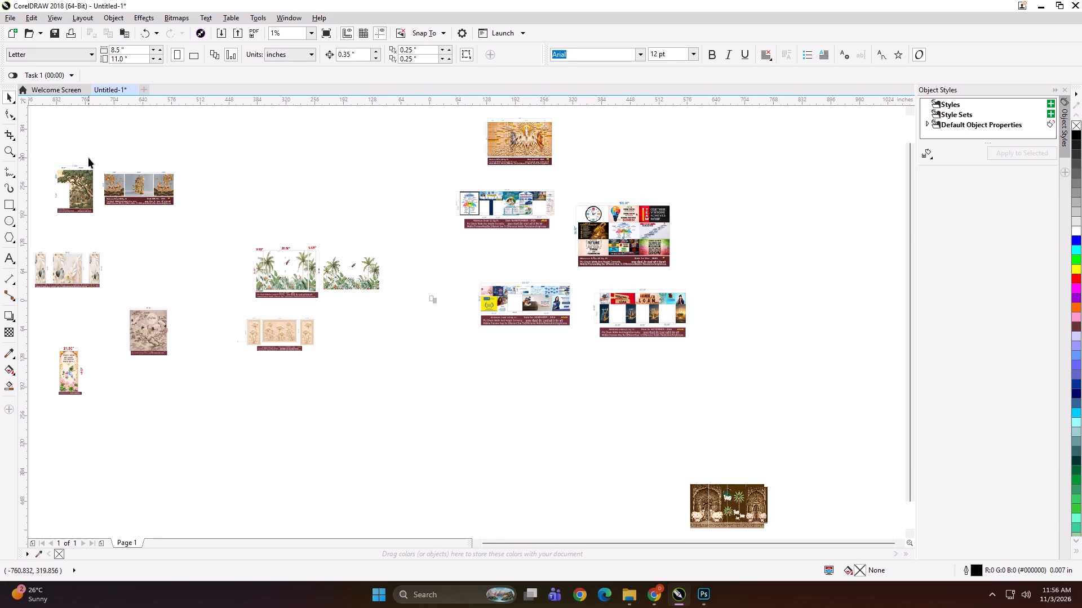
{"action": "scroll", "coordinate": [85, 169], "scroll_direction": "up", "scroll_amount": 1}
{"action": "scroll", "coordinate": [0, 220], "scroll_direction": "up", "scroll_amount": 2}
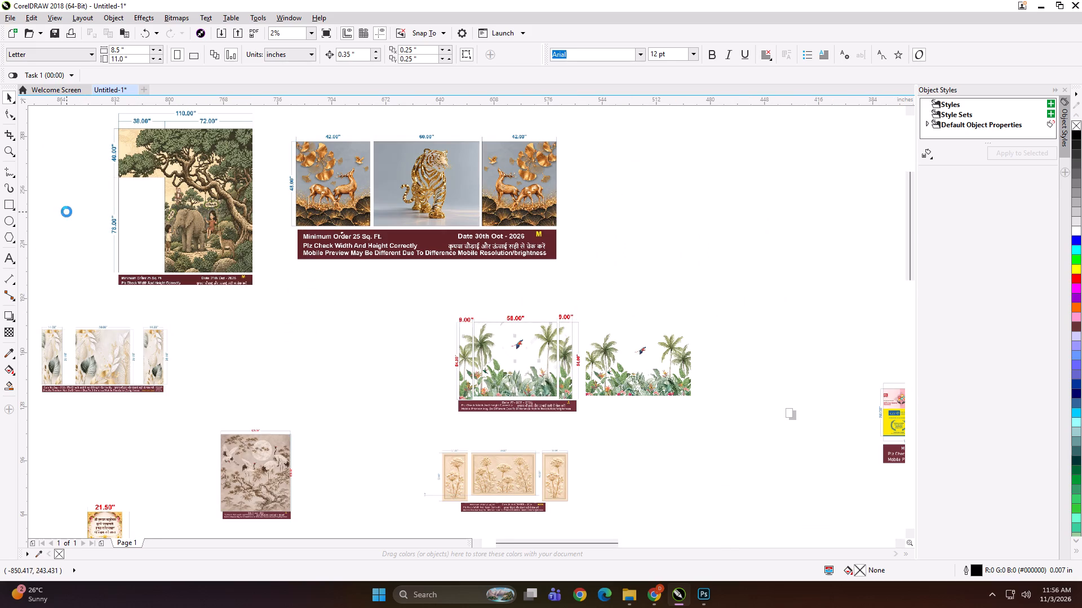
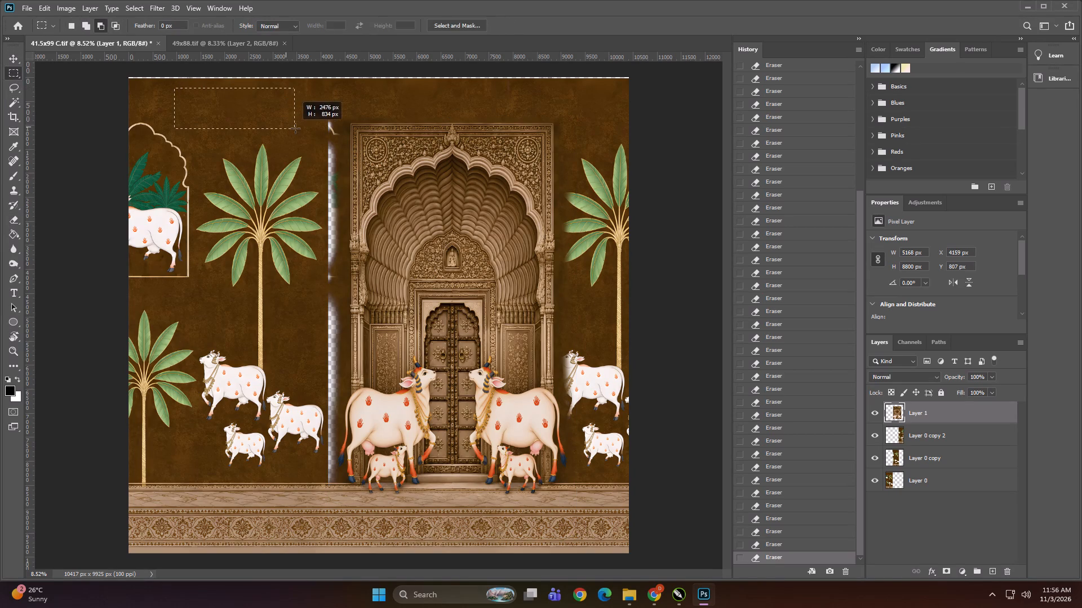
Copy a plain brown background rectangle of about 3180 × 1245 px from above the palm on Layer 0 to its own layer.
{"action": "left_click_drag", "start_coordinate": [295, 128], "coordinate": [328, 133]}
{"action": "key", "text": "ctrl+d"}
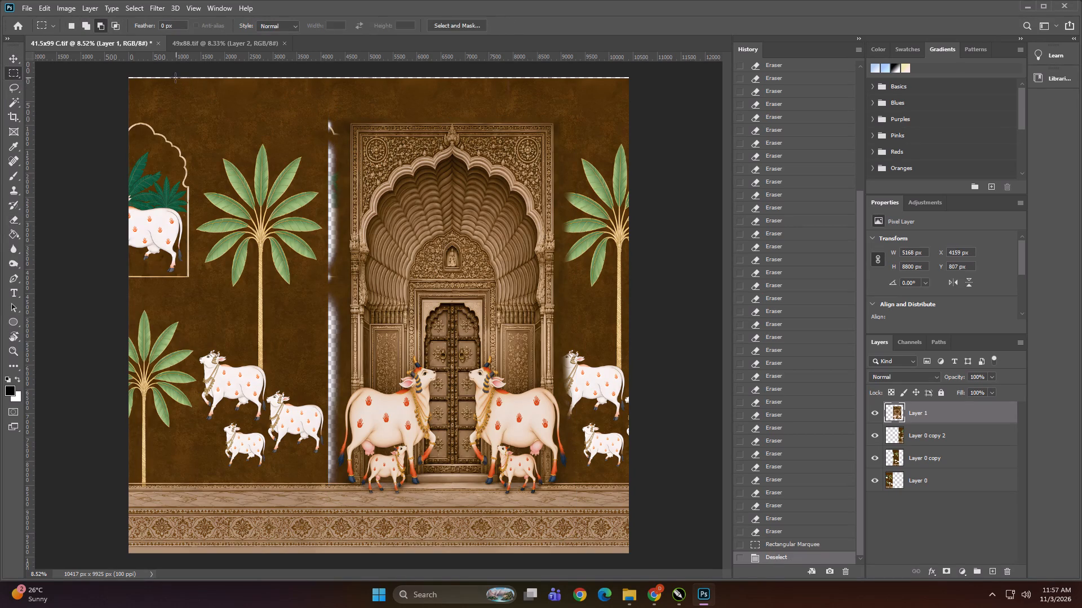
{"action": "left_click_drag", "start_coordinate": [175, 78], "coordinate": [327, 137]}
{"action": "left_click", "coordinate": [14, 61]}
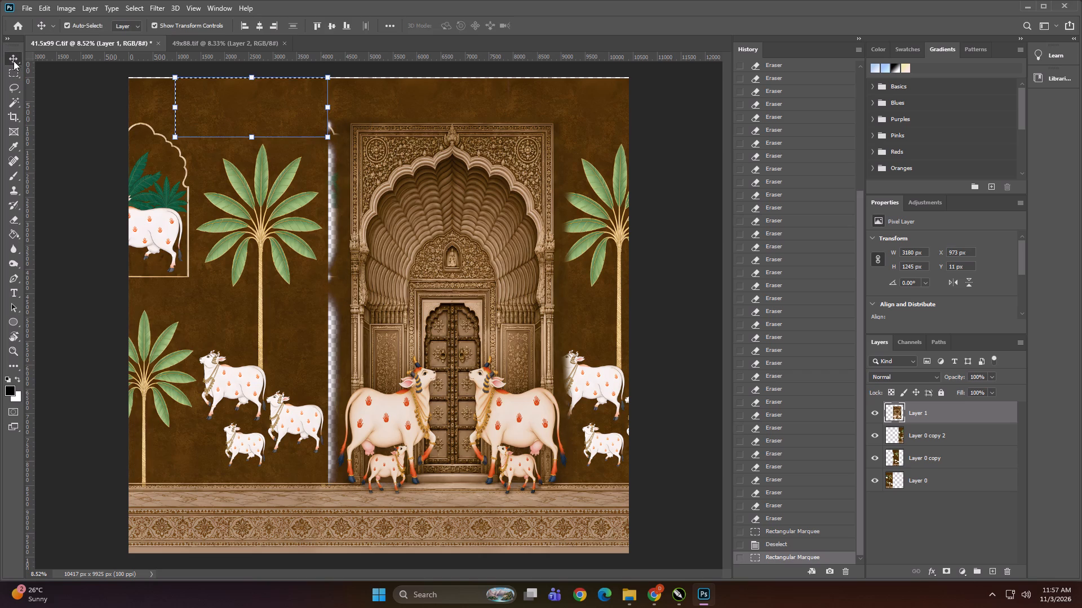
{"action": "left_click", "coordinate": [942, 486]}
{"action": "key", "text": "ctrl+j"}
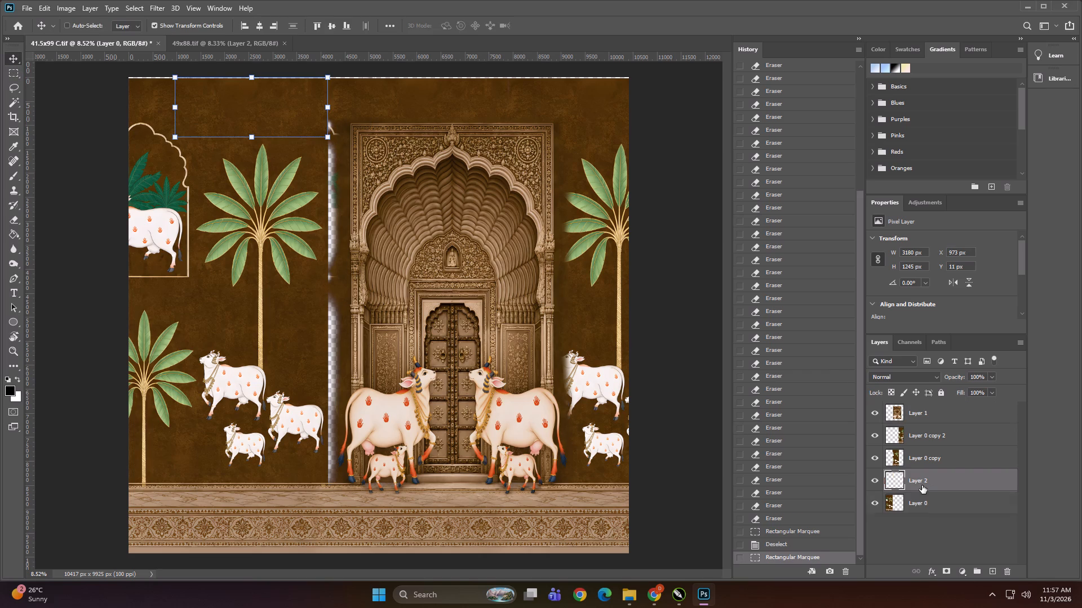
Move the copied brown patch down over the tall palm and rotate it 90 degrees into a vertical strip.
{"action": "left_click_drag", "start_coordinate": [244, 107], "coordinate": [379, 209]}
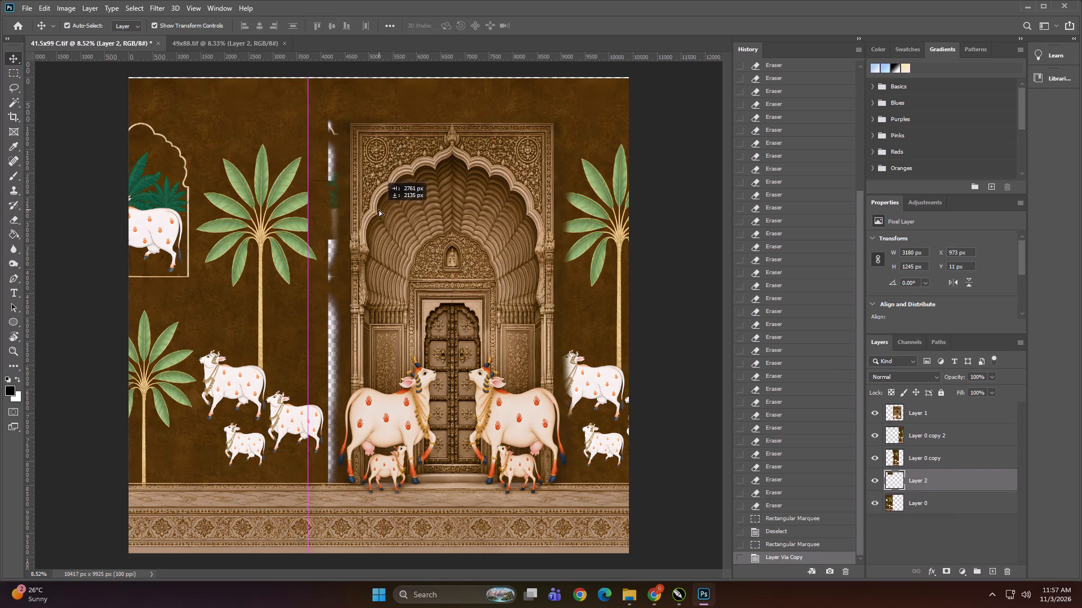
{"action": "left_click_drag", "start_coordinate": [379, 209], "coordinate": [251, 213]}
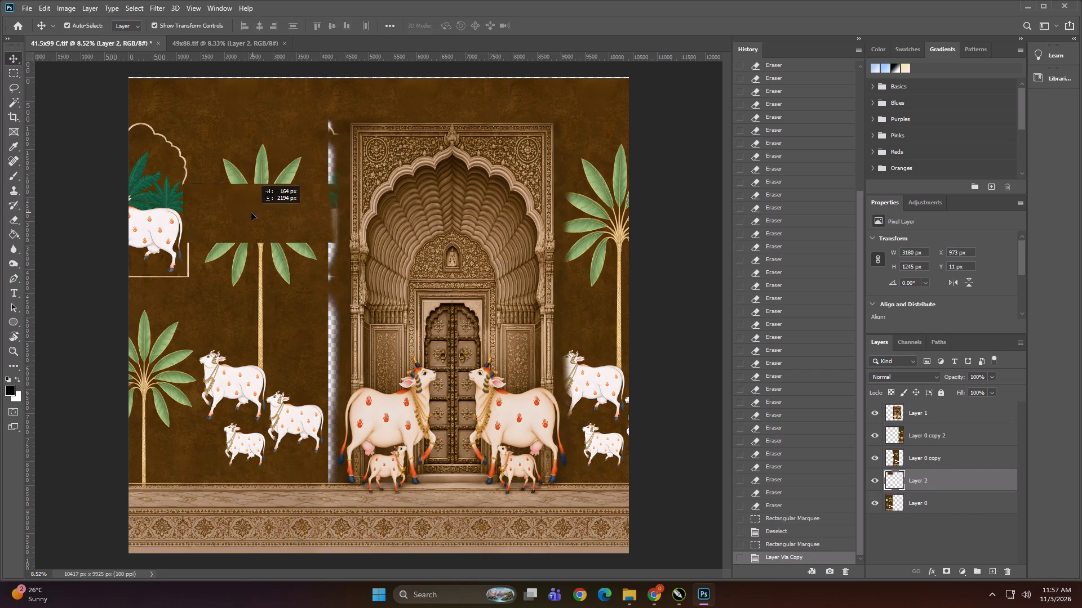
{"action": "left_click_drag", "start_coordinate": [251, 213], "coordinate": [231, 236]}
{"action": "key", "text": "ctrl+t"}
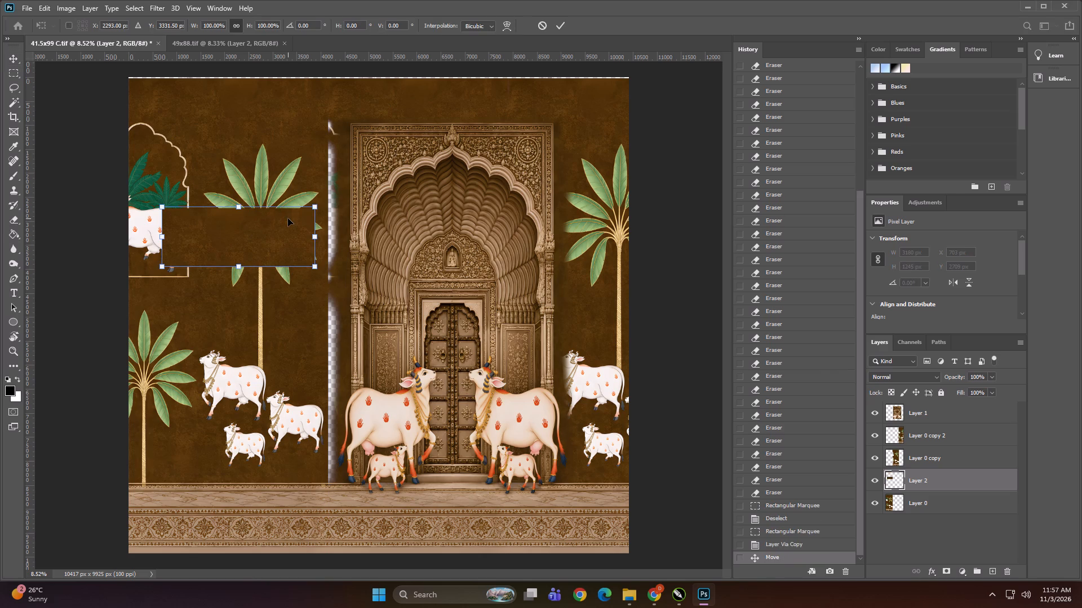
{"action": "key", "text": "ctrl+t"}
{"action": "left_click_drag", "start_coordinate": [327, 195], "coordinate": [212, 172]}
{"action": "key", "text": "Return"}
Move the vertical patch over the upper part of the transparent gap beside the carved arch, at about X 3853, Y 807 px.
{"action": "left_click_drag", "start_coordinate": [247, 221], "coordinate": [280, 219]}
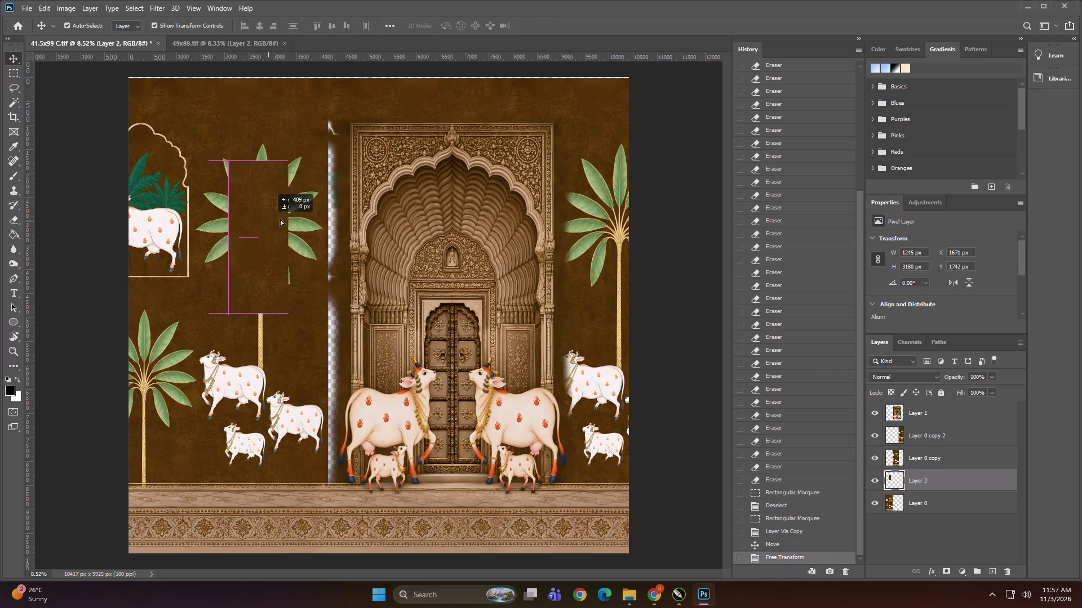
{"action": "left_click_drag", "start_coordinate": [280, 219], "coordinate": [355, 179]}
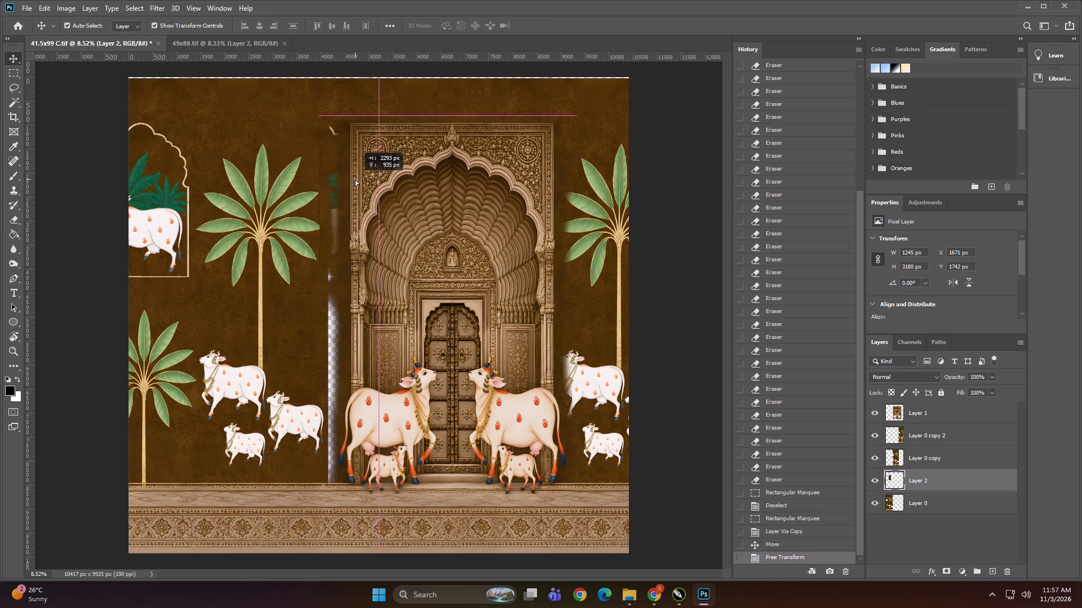
{"action": "left_click_drag", "start_coordinate": [355, 179], "coordinate": [362, 179]}
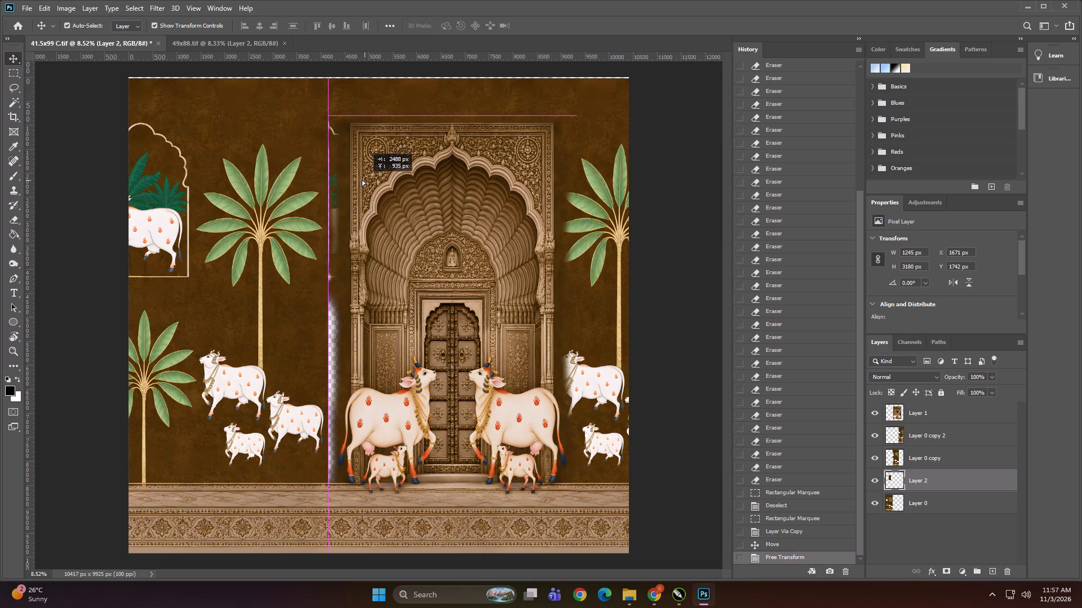
{"action": "left_click_drag", "start_coordinate": [362, 179], "coordinate": [363, 178]}
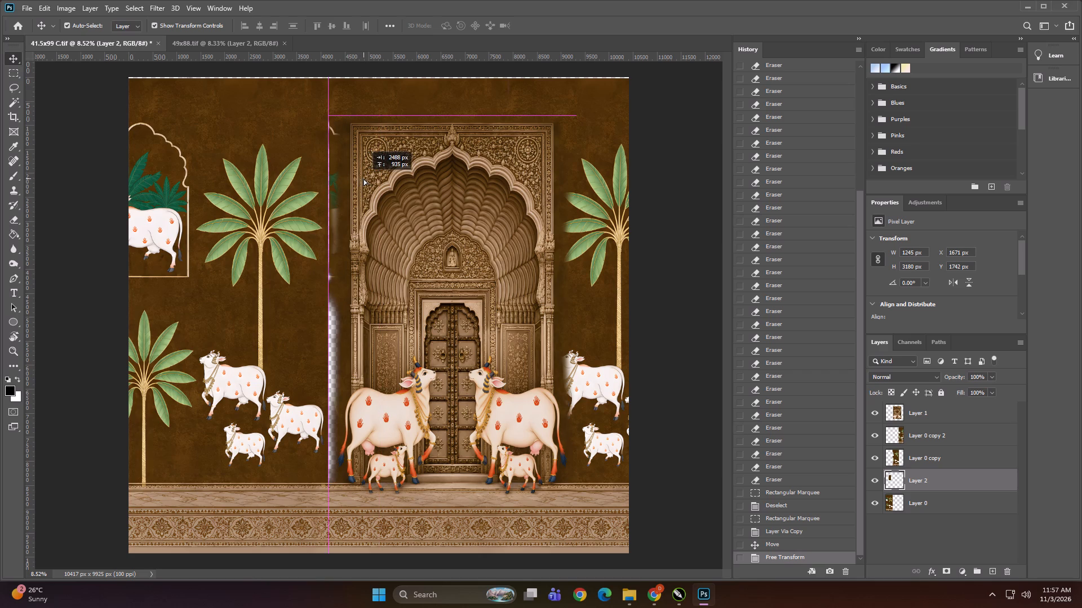
{"action": "left_click_drag", "start_coordinate": [363, 178], "coordinate": [358, 178]}
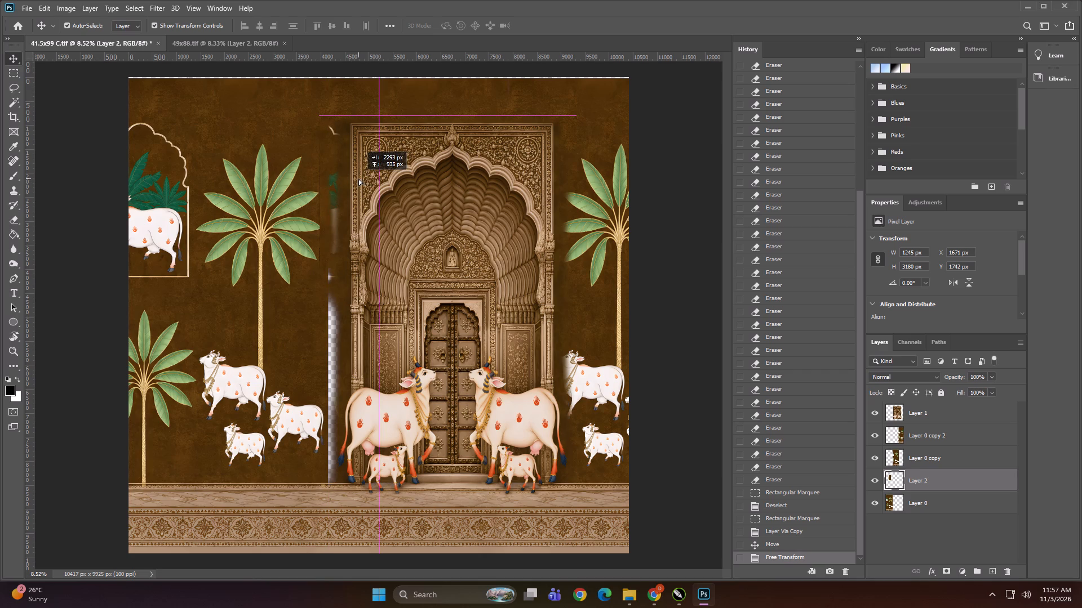
{"action": "left_click_drag", "start_coordinate": [358, 178], "coordinate": [352, 178]}
Duplicate the patch straight down twice, at about Y 3904 and Y 6427 px, covering the rest of the gap.
{"action": "scroll", "coordinate": [309, 250], "scroll_direction": "up", "scroll_amount": 11, "text": "alt"}
{"action": "scroll", "coordinate": [324, 155], "scroll_direction": "down", "scroll_amount": 6, "text": "alt"}
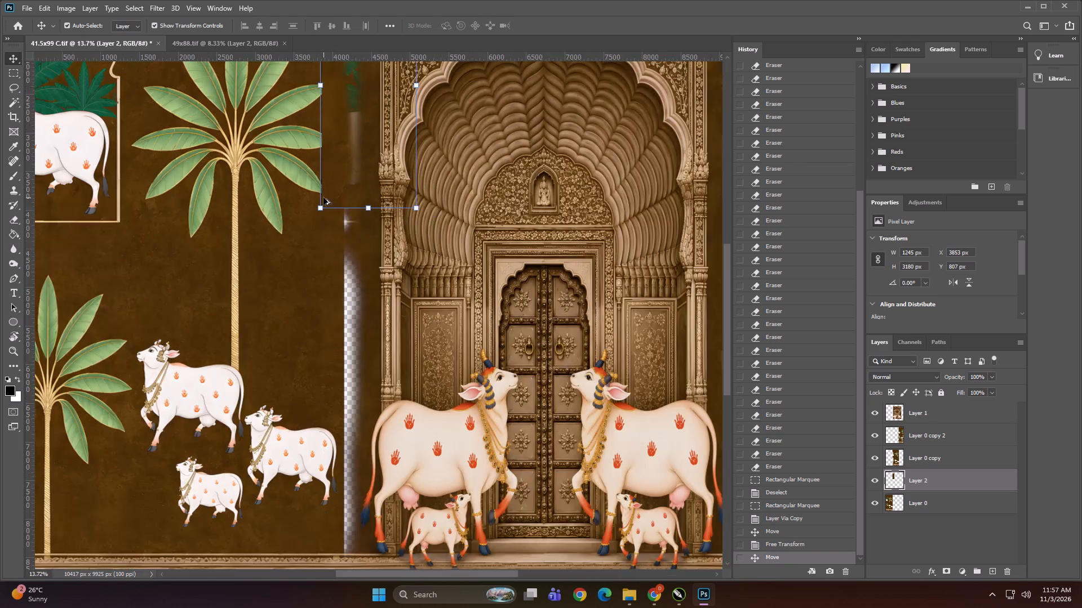
{"action": "left_click_drag", "start_coordinate": [335, 170], "coordinate": [337, 416], "text": "alt"}
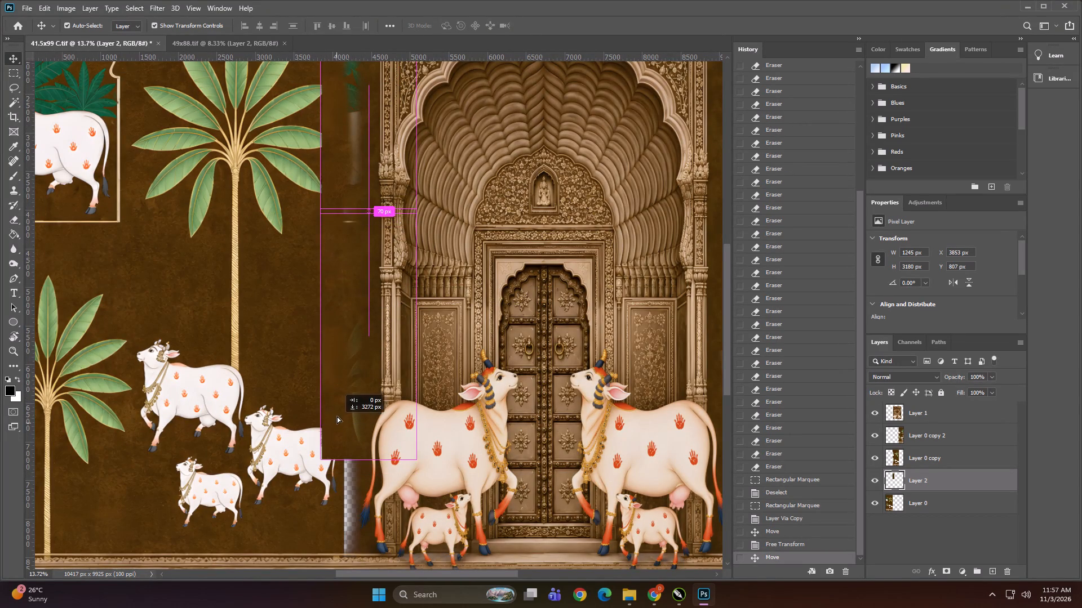
{"action": "left_click_drag", "start_coordinate": [337, 416], "coordinate": [337, 409], "text": "alt"}
{"action": "scroll", "coordinate": [382, 220], "scroll_direction": "down", "scroll_amount": 4, "text": "alt"}
{"action": "scroll", "coordinate": [370, 357], "scroll_direction": "up", "scroll_amount": 2, "text": "alt"}
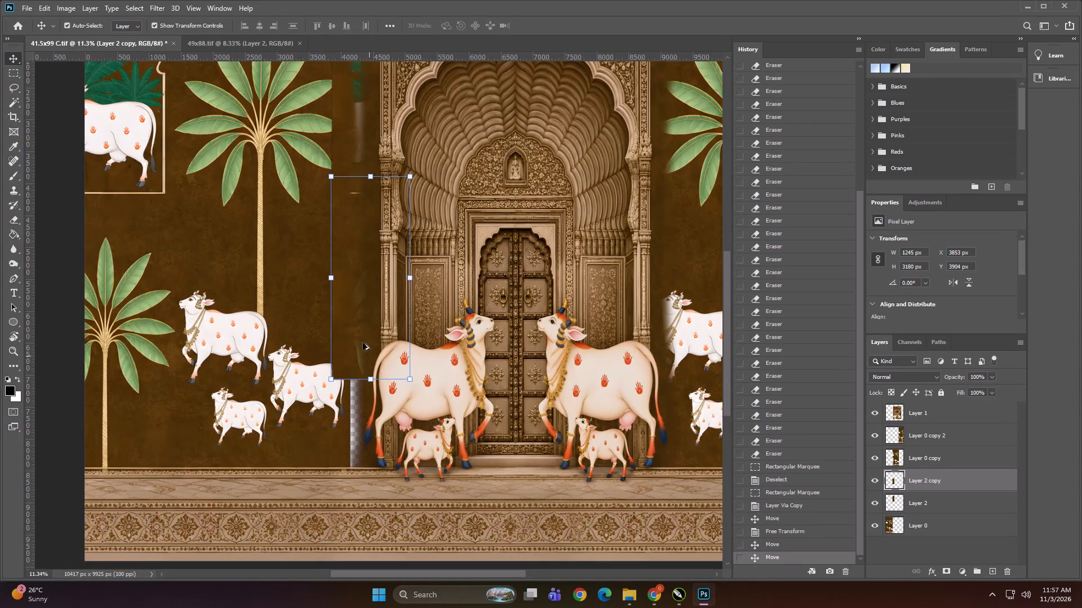
{"action": "left_click_drag", "start_coordinate": [345, 278], "coordinate": [356, 421], "text": "alt"}
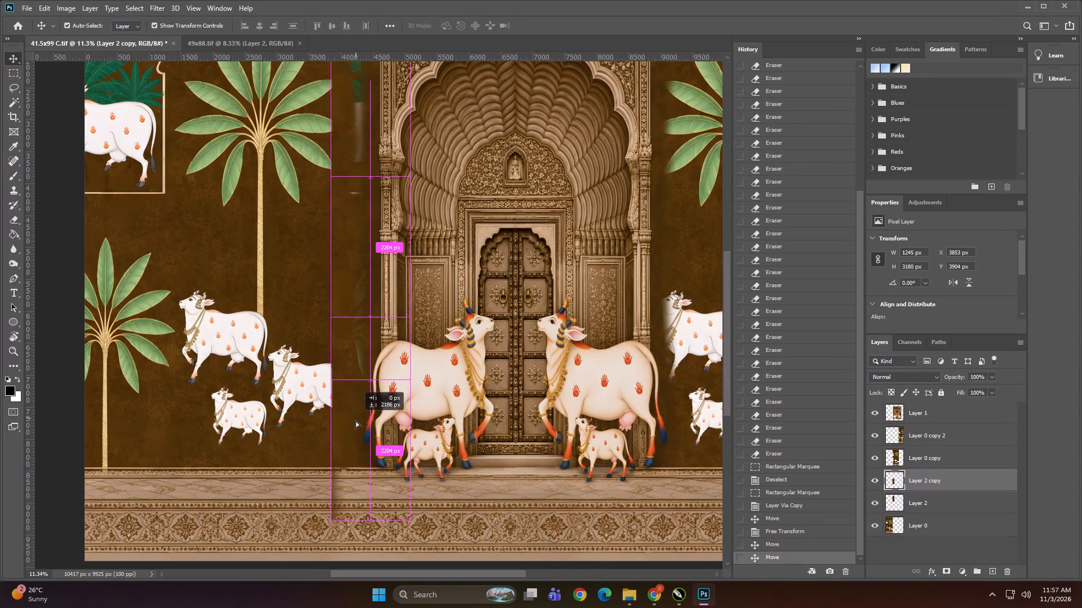
{"action": "left_click_drag", "start_coordinate": [356, 421], "coordinate": [358, 439], "text": "alt"}
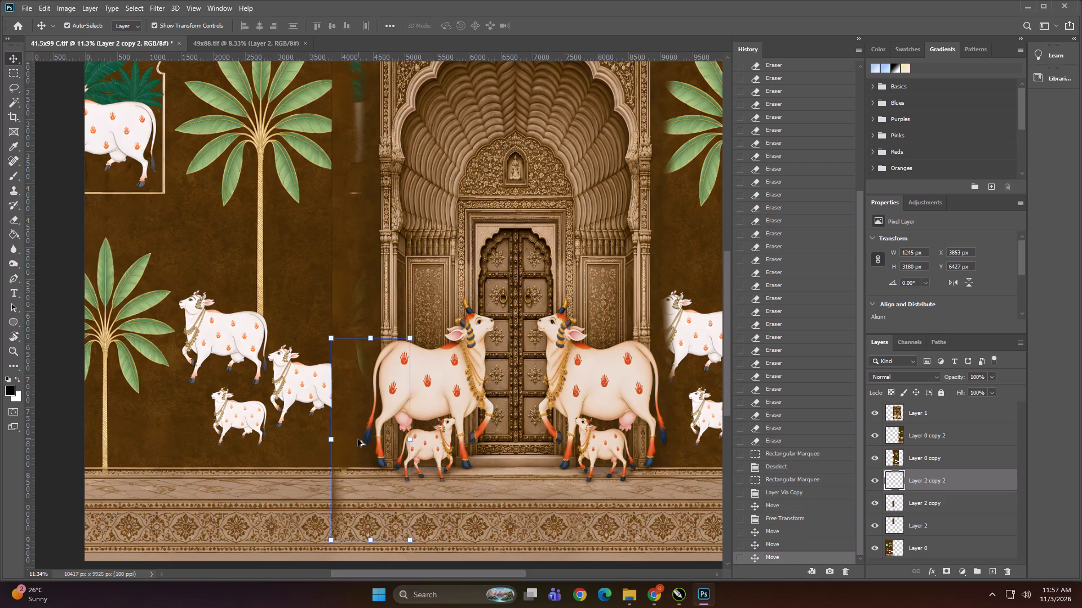
Merge the three brown patch layers, Layer 2, Layer 2 copy and Layer 2 copy 2, into one layer.
{"action": "scroll", "coordinate": [345, 345], "scroll_direction": "down", "scroll_amount": 5, "text": "alt"}
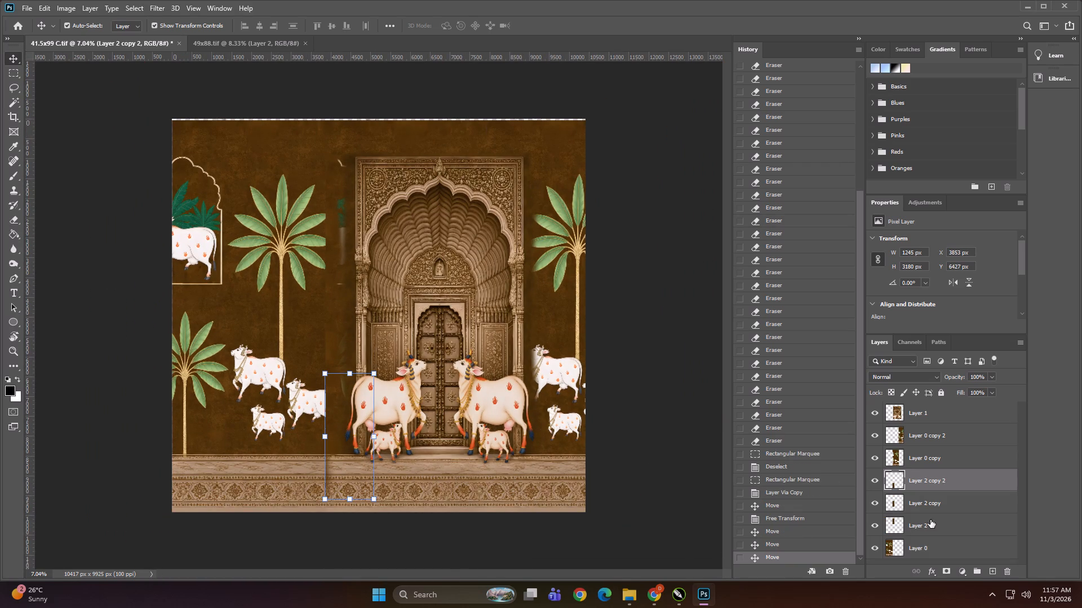
{"action": "left_click", "coordinate": [932, 527], "text": "shift"}
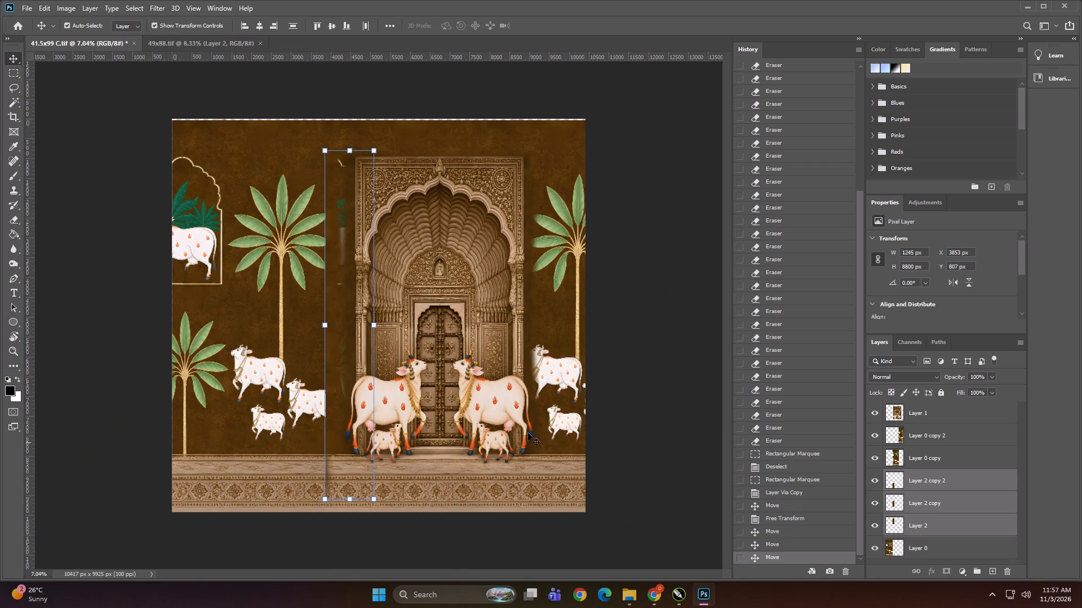
{"action": "key", "text": "ctrl+e"}
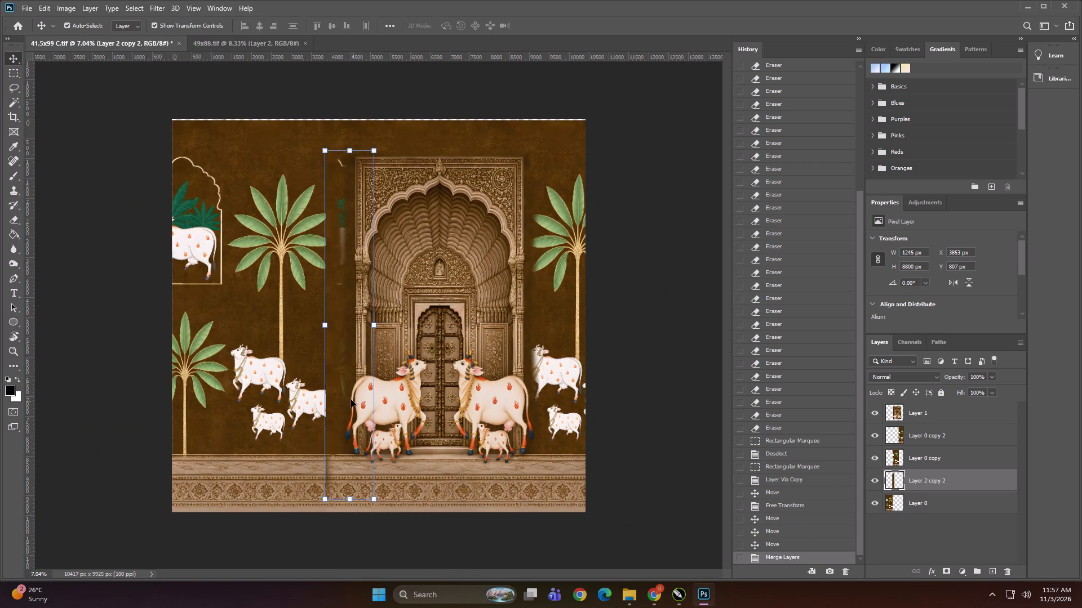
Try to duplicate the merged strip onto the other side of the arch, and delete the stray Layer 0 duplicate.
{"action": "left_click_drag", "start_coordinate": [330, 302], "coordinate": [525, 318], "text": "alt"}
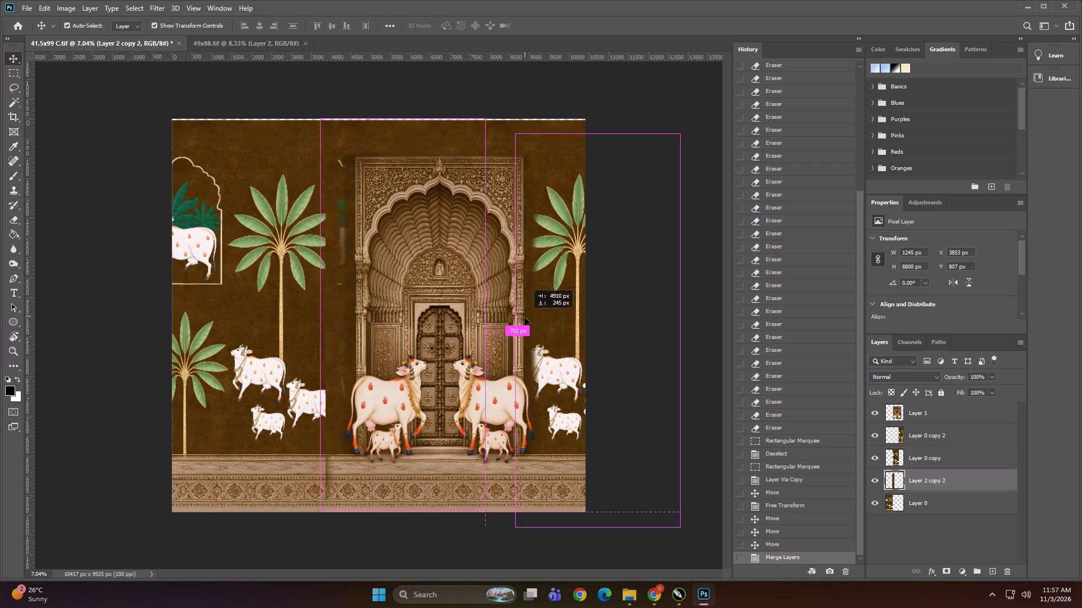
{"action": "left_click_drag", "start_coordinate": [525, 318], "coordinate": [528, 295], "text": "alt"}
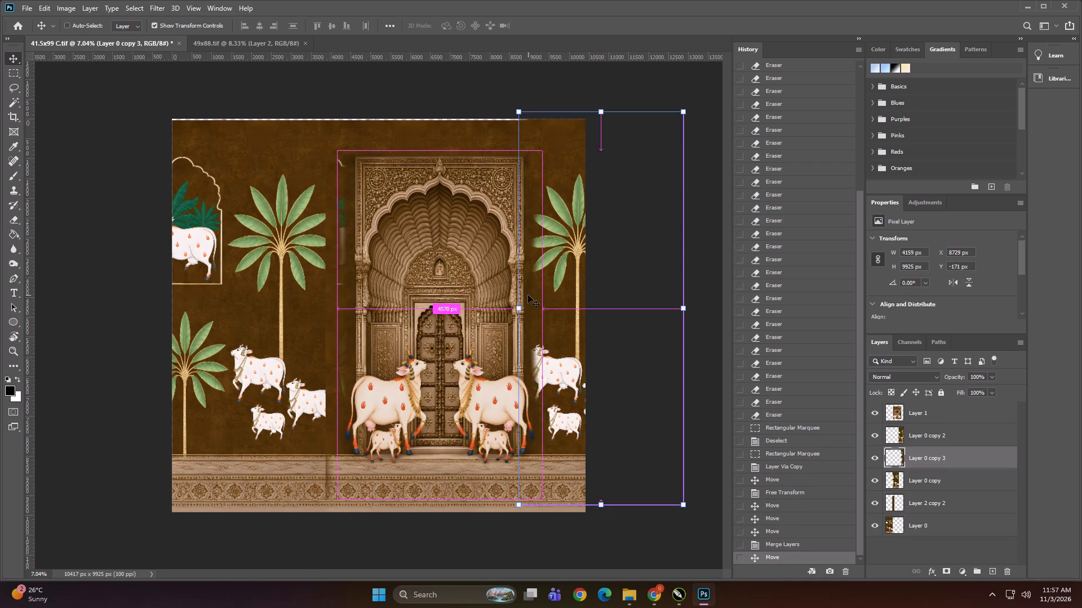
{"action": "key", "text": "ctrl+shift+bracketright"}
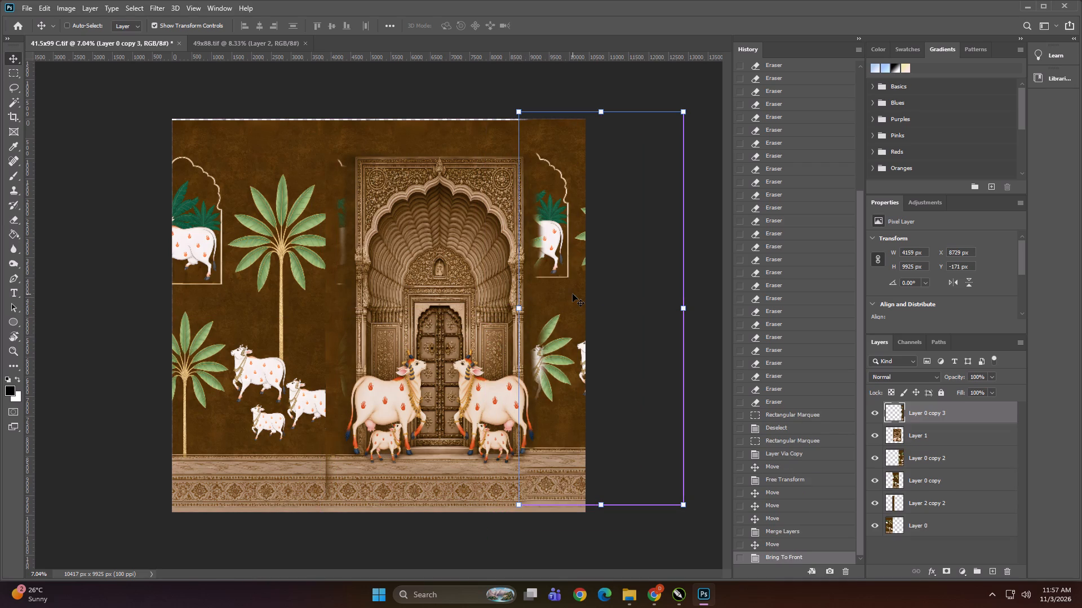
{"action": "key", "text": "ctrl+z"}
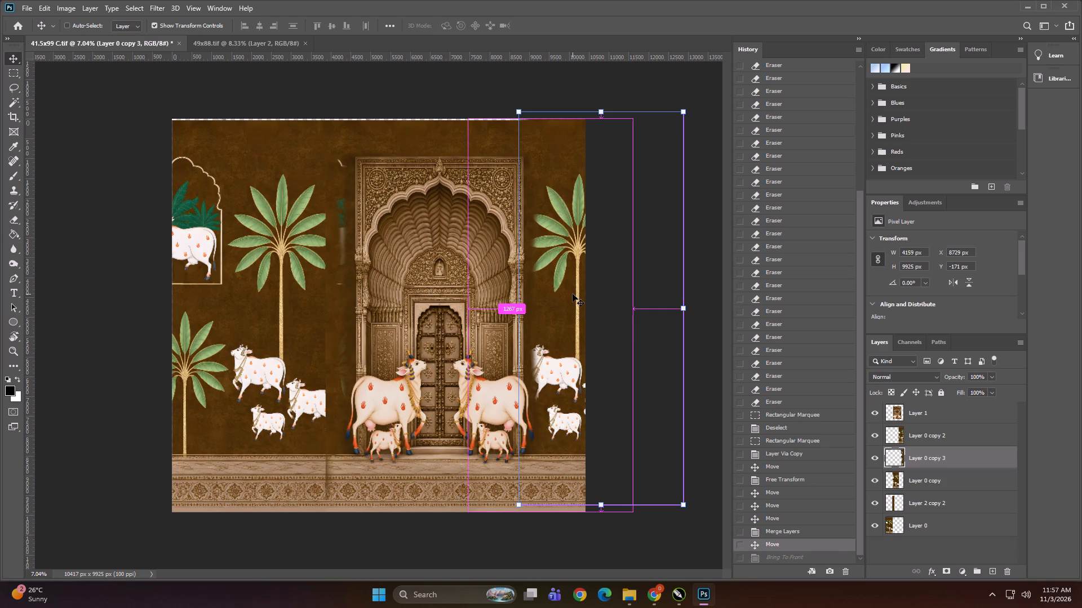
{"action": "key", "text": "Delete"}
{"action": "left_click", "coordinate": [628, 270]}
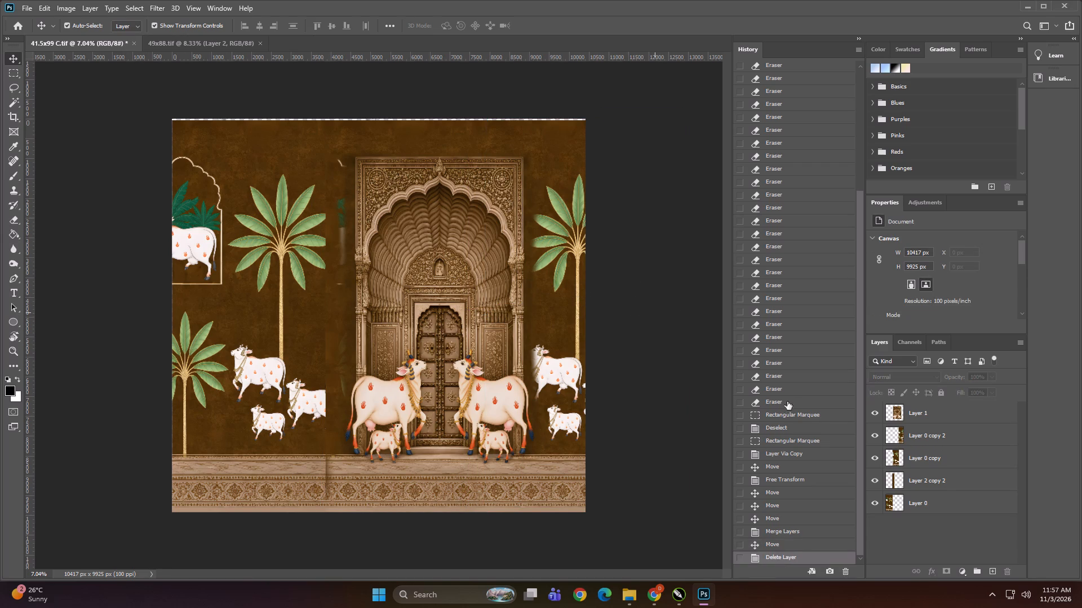
Duplicate the merged brown strip layer, Layer 2 copy 2.
{"action": "left_click", "coordinate": [941, 484]}
{"action": "key", "text": "ctrl+j"}
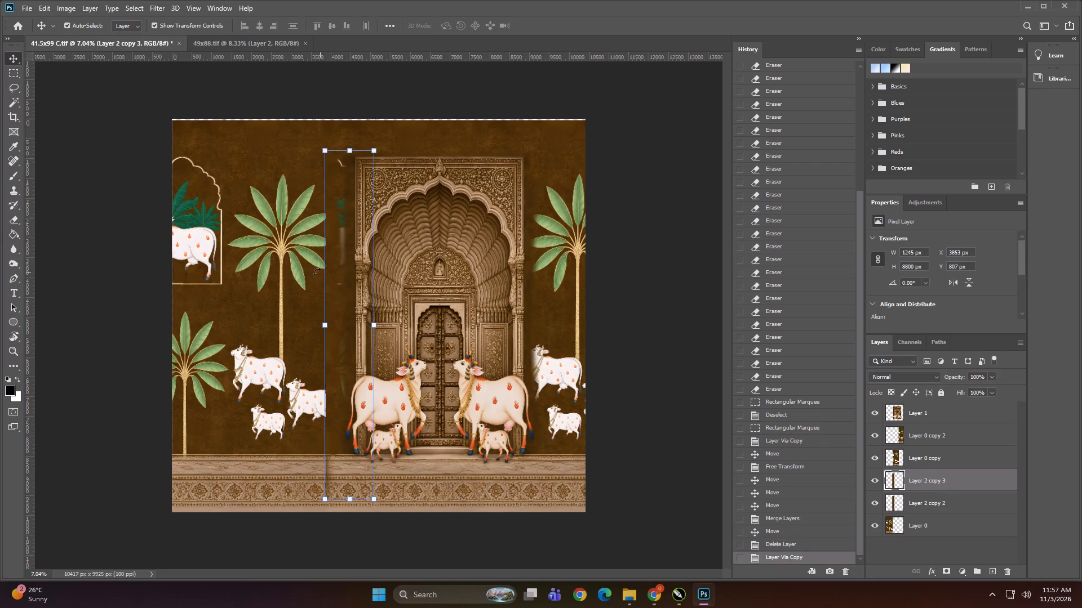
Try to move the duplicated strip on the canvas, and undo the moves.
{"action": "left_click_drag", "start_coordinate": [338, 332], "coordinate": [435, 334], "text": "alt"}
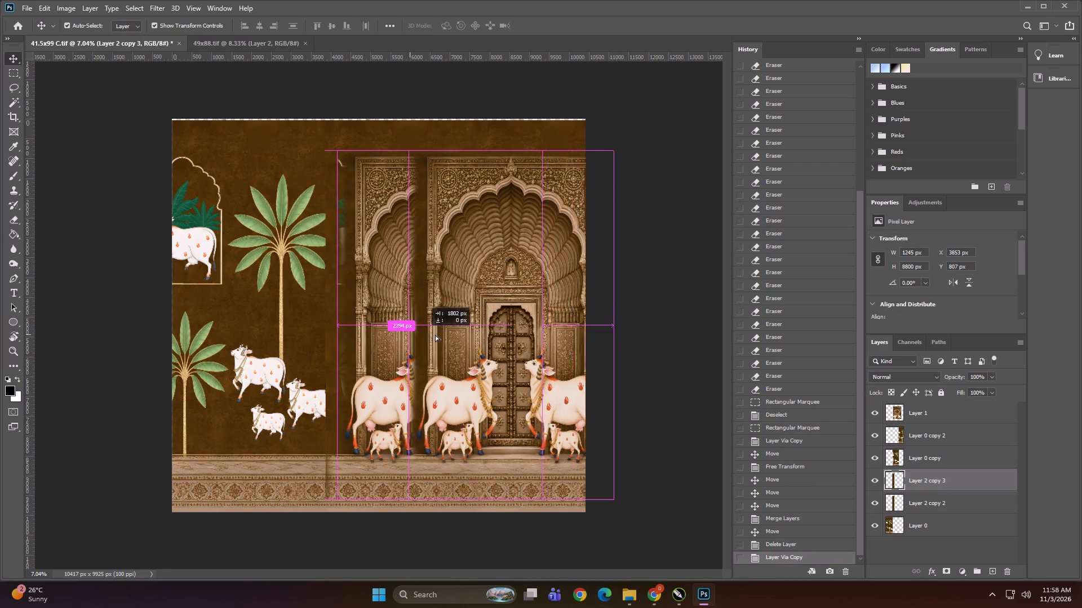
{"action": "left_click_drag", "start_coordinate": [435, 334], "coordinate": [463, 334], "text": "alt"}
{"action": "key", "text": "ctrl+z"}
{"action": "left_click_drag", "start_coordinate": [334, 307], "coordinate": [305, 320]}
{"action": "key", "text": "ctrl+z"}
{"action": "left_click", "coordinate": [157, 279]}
Reorder the duplicated strip, Layer 2 copy 3, to the top of the layer stack.
{"action": "scroll", "coordinate": [322, 481], "scroll_direction": "up", "scroll_amount": 1, "text": "alt"}
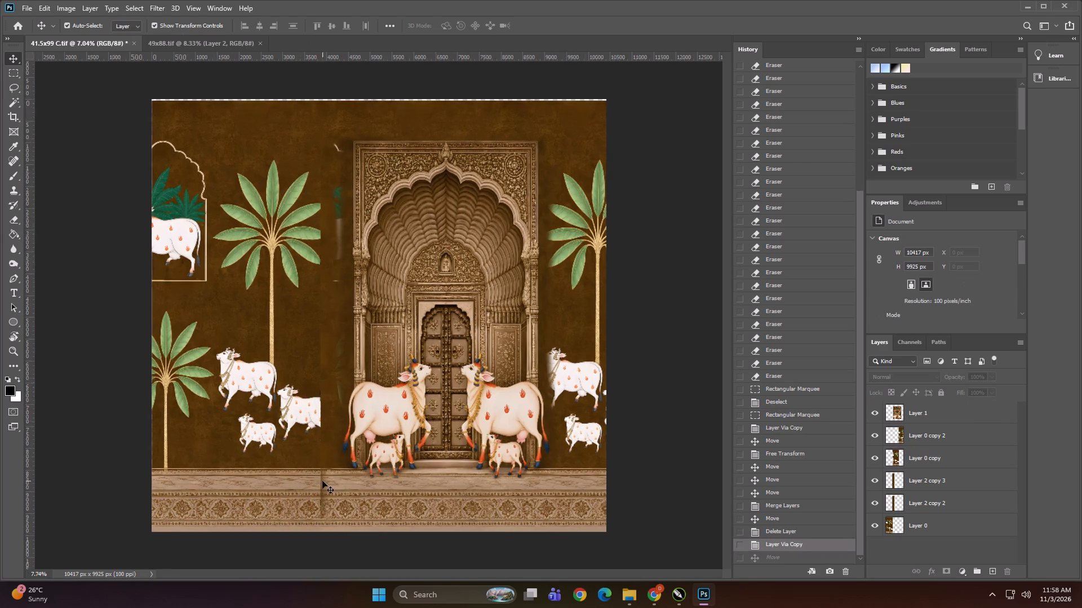
{"action": "scroll", "coordinate": [322, 481], "scroll_direction": "up", "scroll_amount": 6, "text": "alt"}
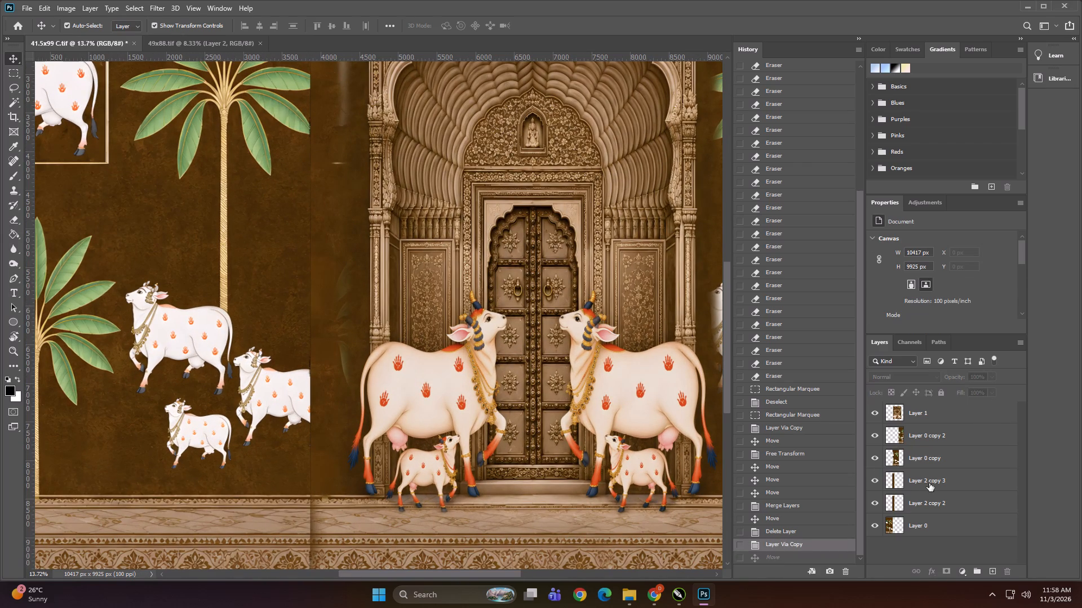
{"action": "left_click", "coordinate": [930, 483]}
{"action": "left_click_drag", "start_coordinate": [941, 482], "coordinate": [935, 405]}
Move the duplicated strip across the arch onto the right-hand palm and cows, at about X 8919, Y 563 px.
{"action": "scroll", "coordinate": [516, 403], "scroll_direction": "down", "scroll_amount": 3, "text": "alt"}
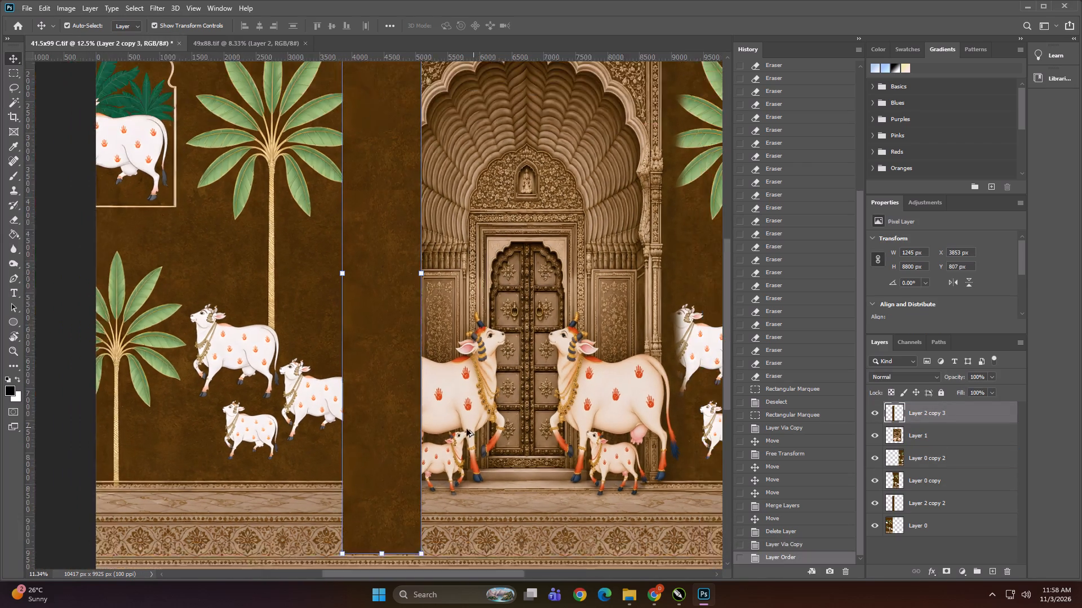
{"action": "scroll", "coordinate": [467, 429], "scroll_direction": "down", "scroll_amount": 1, "text": "alt"}
{"action": "scroll", "coordinate": [352, 379], "scroll_direction": "down", "scroll_amount": 4, "text": "alt"}
{"action": "left_click_drag", "start_coordinate": [346, 358], "coordinate": [527, 363]}
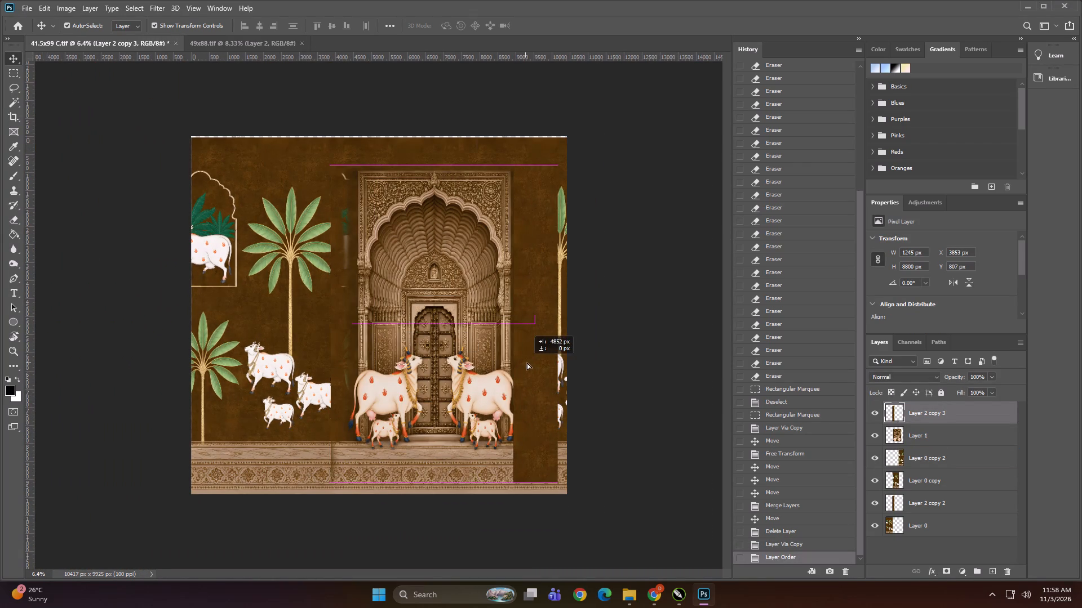
{"action": "left_click_drag", "start_coordinate": [527, 363], "coordinate": [529, 347]}
Shift the strip up off the stone ledge and towards the canvas's right edge, to about X 9132, Y -361 px.
{"action": "scroll", "coordinate": [533, 348], "scroll_direction": "up", "scroll_amount": 13, "text": "alt"}
{"action": "scroll", "coordinate": [369, 253], "scroll_direction": "down", "scroll_amount": 7, "text": "alt"}
{"action": "scroll", "coordinate": [436, 379], "scroll_direction": "up", "scroll_amount": 12, "text": "alt"}
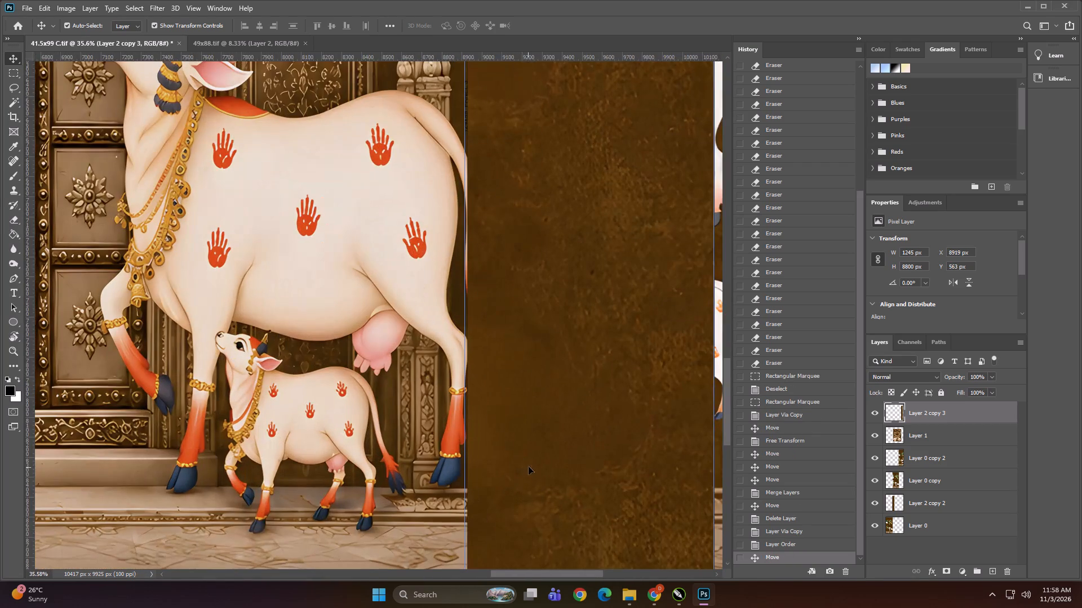
{"action": "key", "text": "space"}
{"action": "key", "text": "space"}
{"action": "key", "text": "space"}
{"action": "key", "text": "space"}
{"action": "key", "text": "space"}
{"action": "key", "text": "space"}
{"action": "key", "text": "space"}
{"action": "key", "text": "space"}
{"action": "key", "text": "space"}
{"action": "key", "text": "space"}
{"action": "key", "text": "space"}
{"action": "key", "text": "space"}
{"action": "key", "text": "space"}
{"action": "key", "text": "space"}
{"action": "key", "text": "space"}
{"action": "key", "text": "space"}
{"action": "key", "text": "space"}
{"action": "key", "text": "space"}
{"action": "key", "text": "space"}
{"action": "key", "text": "space"}
{"action": "left_click_drag", "start_coordinate": [544, 489], "coordinate": [409, 328]}
{"action": "left_click_drag", "start_coordinate": [436, 390], "coordinate": [467, 205]}
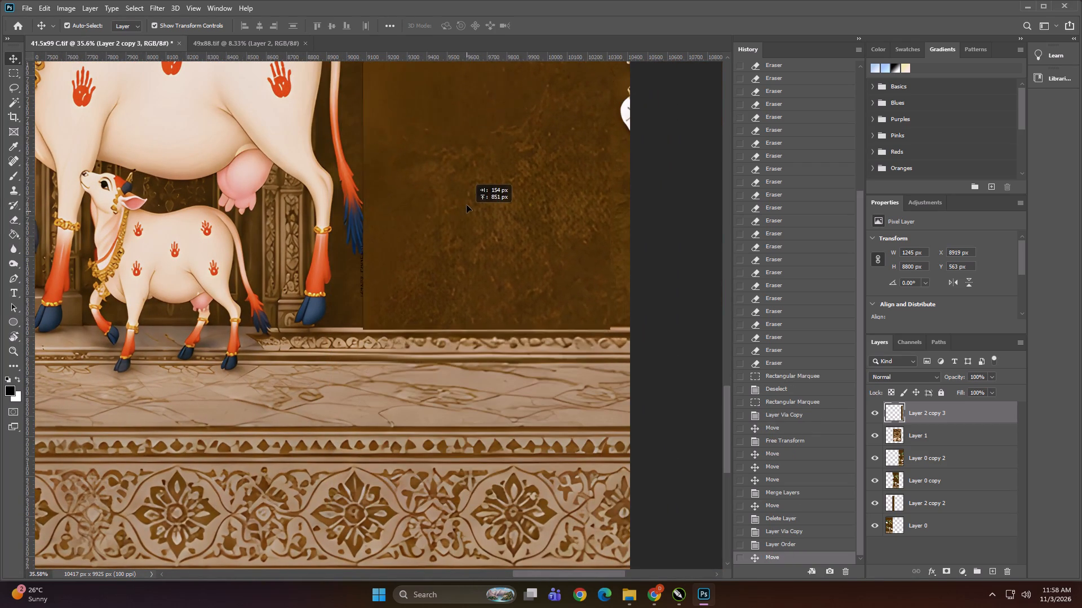
{"action": "left_click_drag", "start_coordinate": [467, 205], "coordinate": [478, 205]}
Check the strip's fit beside the arch and along the canvas's top and right edges.
{"action": "scroll", "coordinate": [495, 284], "scroll_direction": "down", "scroll_amount": 17, "text": "alt"}
{"action": "scroll", "coordinate": [549, 212], "scroll_direction": "up", "scroll_amount": 8, "text": "alt"}
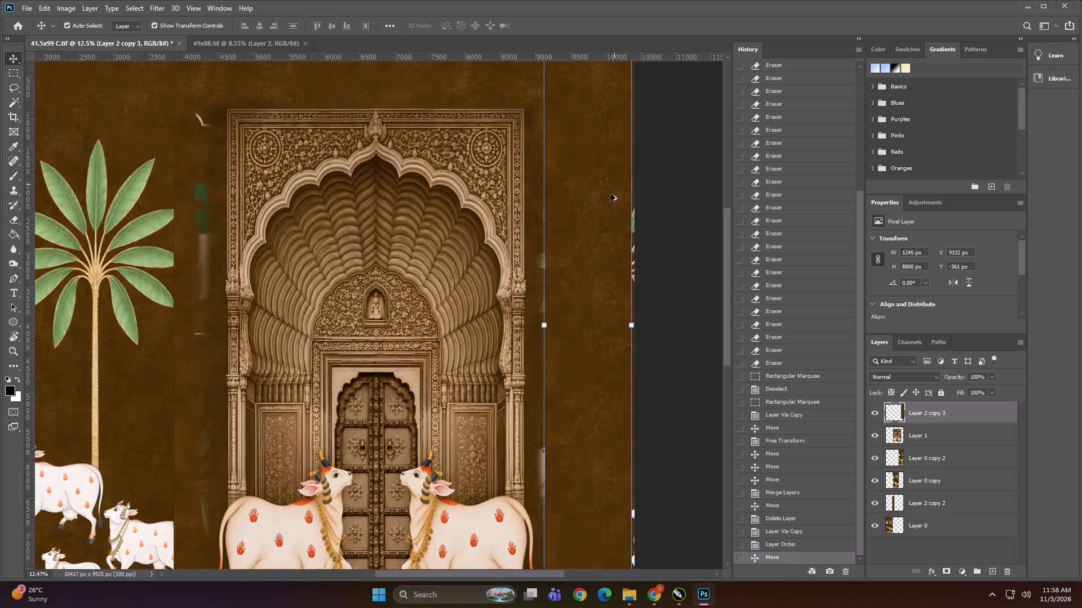
{"action": "scroll", "coordinate": [611, 194], "scroll_direction": "up", "scroll_amount": 4, "text": "alt"}
{"action": "scroll", "coordinate": [525, 218], "scroll_direction": "down", "scroll_amount": 12, "text": "alt"}
{"action": "scroll", "coordinate": [579, 50], "scroll_direction": "up", "scroll_amount": 13, "text": "alt"}
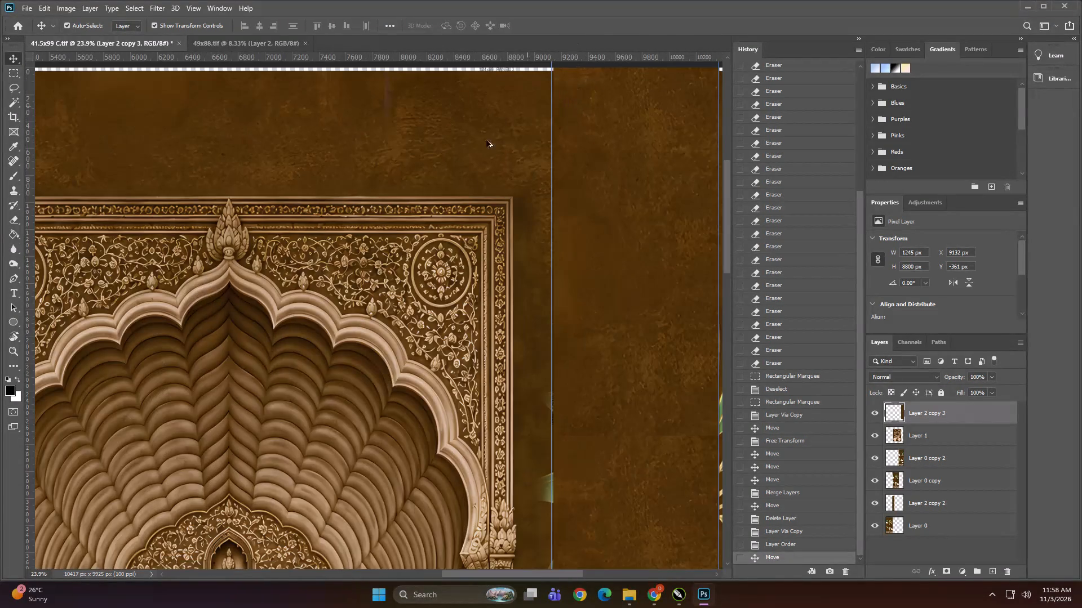
{"action": "scroll", "coordinate": [477, 158], "scroll_direction": "down", "scroll_amount": 6, "text": "alt"}
{"action": "key", "text": "space"}
{"action": "key", "text": "space"}
{"action": "key", "text": "space"}
{"action": "key", "text": "space"}
{"action": "key", "text": "space"}
{"action": "key", "text": "space"}
{"action": "key", "text": "space"}
{"action": "key", "text": "space"}
{"action": "key", "text": "space"}
{"action": "key", "text": "space"}
{"action": "key", "text": "space"}
{"action": "key", "text": "space"}
{"action": "key", "text": "space"}
{"action": "key", "text": "space"}
{"action": "key", "text": "space"}
{"action": "left_click_drag", "start_coordinate": [520, 215], "coordinate": [431, 303]}
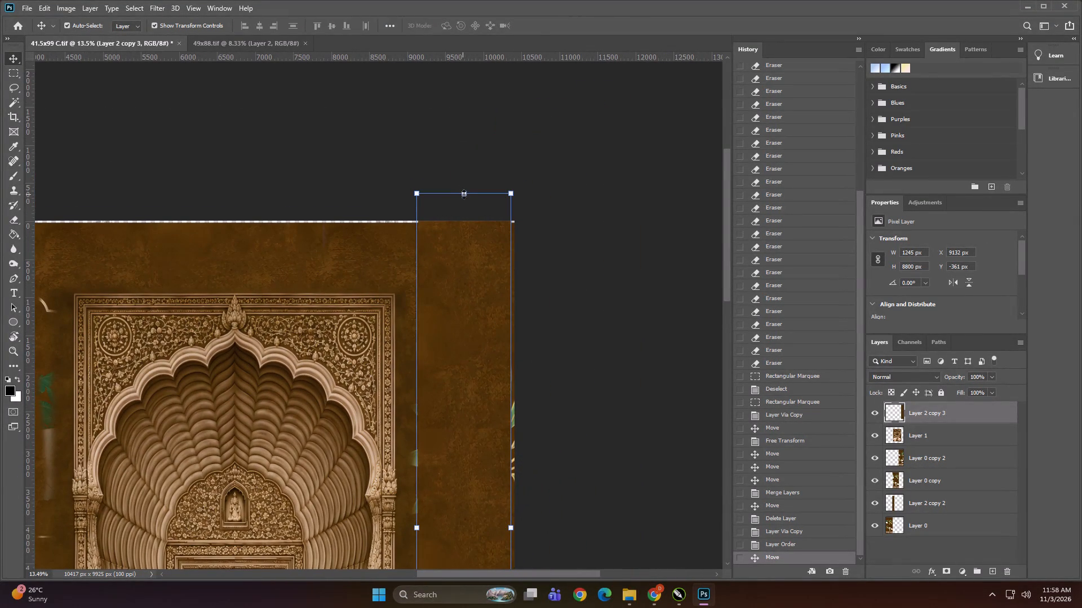
Resize the strip to about 1544 × 8439 px so it fills from the canvas's top and right edges to the arch's outer pillar.
{"action": "left_click_drag", "start_coordinate": [465, 195], "coordinate": [466, 225]}
{"action": "scroll", "coordinate": [459, 202], "scroll_direction": "down", "scroll_amount": 6, "text": "alt"}
{"action": "scroll", "coordinate": [570, 303], "scroll_direction": "up", "scroll_amount": 4, "text": "alt"}
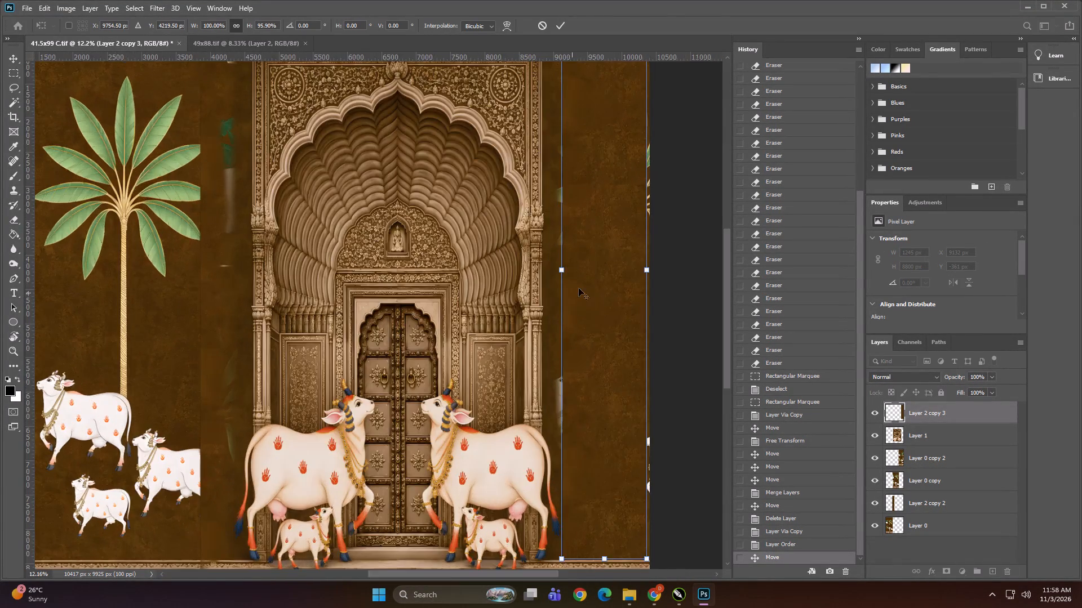
{"action": "scroll", "coordinate": [579, 288], "scroll_direction": "up", "scroll_amount": 8, "text": "alt"}
{"action": "key", "text": "space"}
{"action": "key", "text": "space"}
{"action": "key", "text": "space"}
{"action": "key", "text": "space"}
{"action": "key", "text": "space"}
{"action": "key", "text": "space"}
{"action": "key", "text": "space"}
{"action": "key", "text": "space"}
{"action": "key", "text": "space"}
{"action": "key", "text": "space"}
{"action": "left_click_drag", "start_coordinate": [617, 364], "coordinate": [491, 375]}
{"action": "left_click_drag", "start_coordinate": [605, 315], "coordinate": [612, 315], "text": "shift"}
{"action": "left_click_drag", "start_coordinate": [443, 321], "coordinate": [421, 318], "text": "shift"}
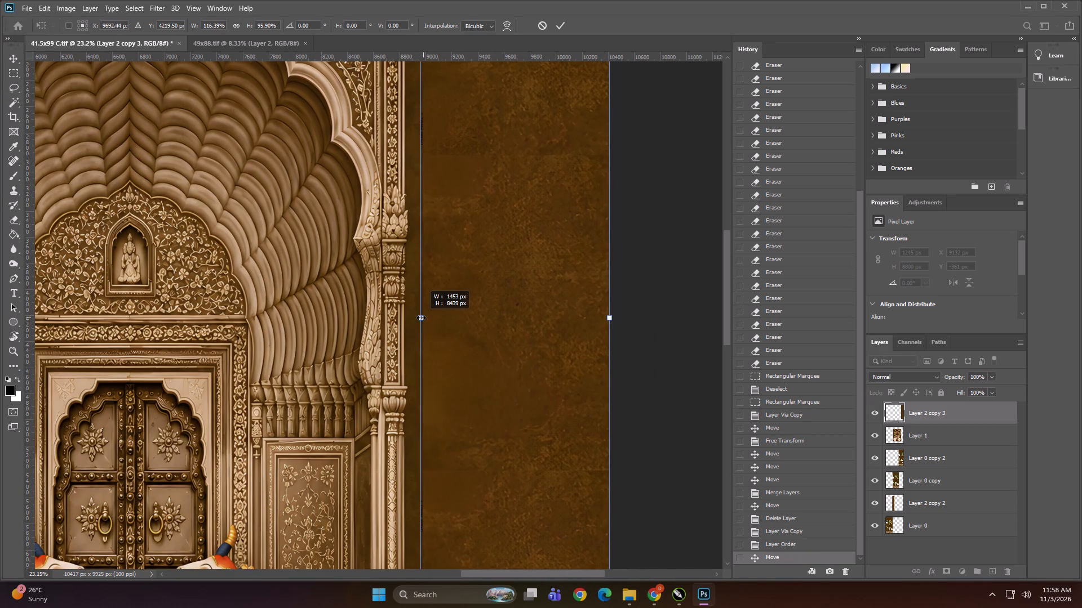
{"action": "left_click_drag", "start_coordinate": [421, 318], "coordinate": [409, 318], "text": "shift"}
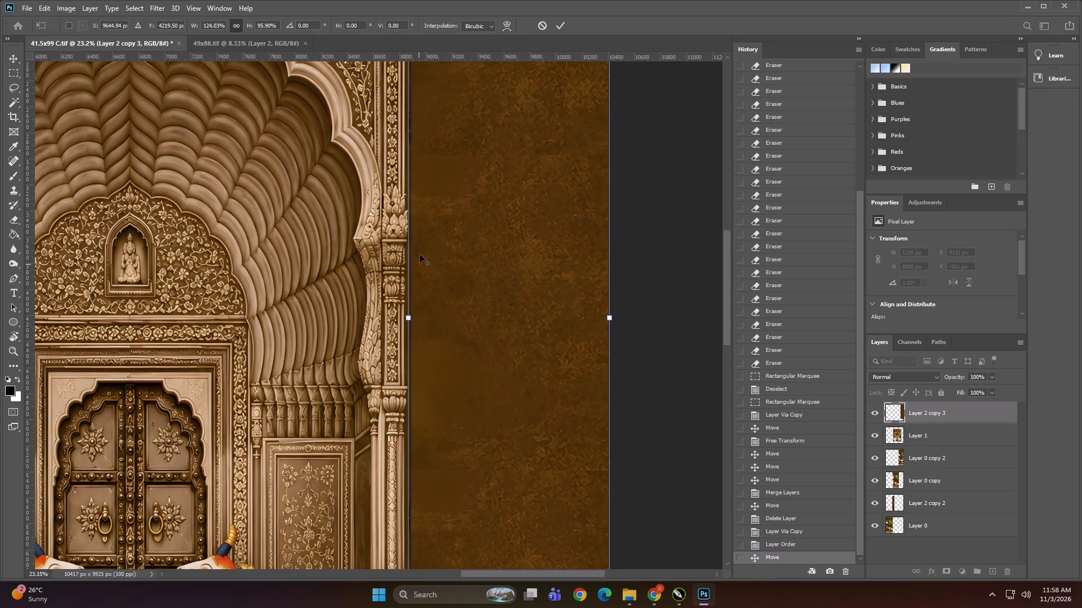
{"action": "scroll", "coordinate": [420, 251], "scroll_direction": "down", "scroll_amount": 10, "text": "alt"}
{"action": "scroll", "coordinate": [469, 423], "scroll_direction": "up", "scroll_amount": 3, "text": "alt"}
{"action": "key", "text": "Return"}
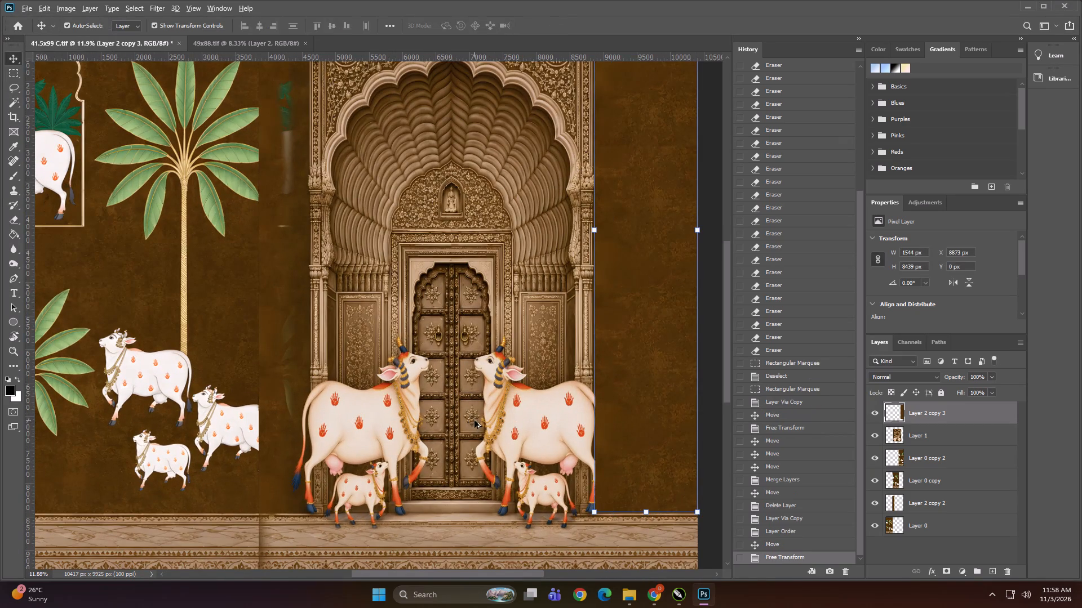
Erase the strip over the right cow's hind leg and hoof and along the stone ledge with a 150 px eraser.
{"action": "scroll", "coordinate": [416, 467], "scroll_direction": "down", "scroll_amount": 1, "text": "alt"}
{"action": "scroll", "coordinate": [619, 420], "scroll_direction": "up", "scroll_amount": 10, "text": "alt"}
{"action": "scroll", "coordinate": [500, 336], "scroll_direction": "down", "scroll_amount": 5, "text": "alt"}
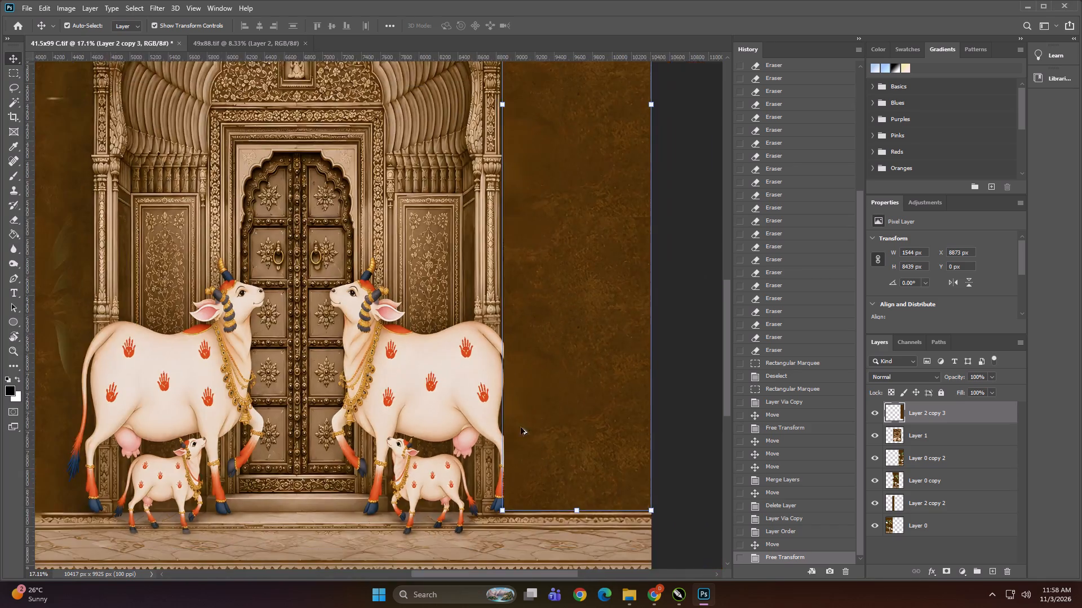
{"action": "scroll", "coordinate": [553, 488], "scroll_direction": "up", "scroll_amount": 12, "text": "alt"}
{"action": "scroll", "coordinate": [354, 382], "scroll_direction": "down", "scroll_amount": 3, "text": "alt"}
{"action": "scroll", "coordinate": [292, 319], "scroll_direction": "up", "scroll_amount": 4, "text": "alt"}
{"action": "scroll", "coordinate": [281, 265], "scroll_direction": "down", "scroll_amount": 3, "text": "alt"}
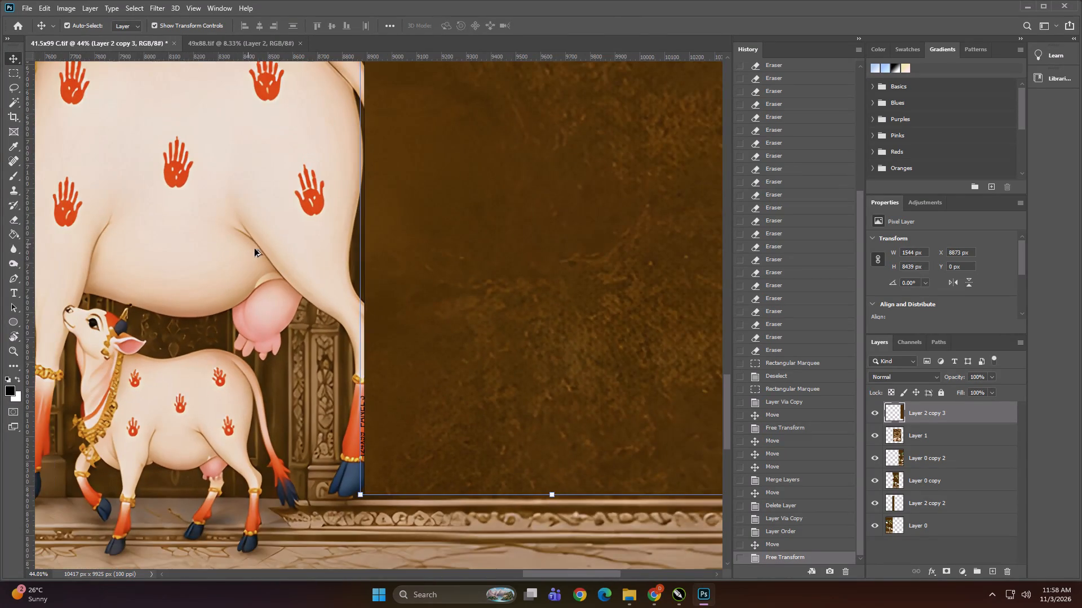
{"action": "scroll", "coordinate": [259, 246], "scroll_direction": "down", "scroll_amount": 2, "text": "alt"}
{"action": "left_click", "coordinate": [485, 385]}
{"action": "key", "text": "e"}
{"action": "key", "text": "bracketleft"}
{"action": "key", "text": "bracketleft"}
{"action": "key", "text": "bracketleft"}
{"action": "key", "text": "bracketleft"}
{"action": "key", "text": "bracketleft"}
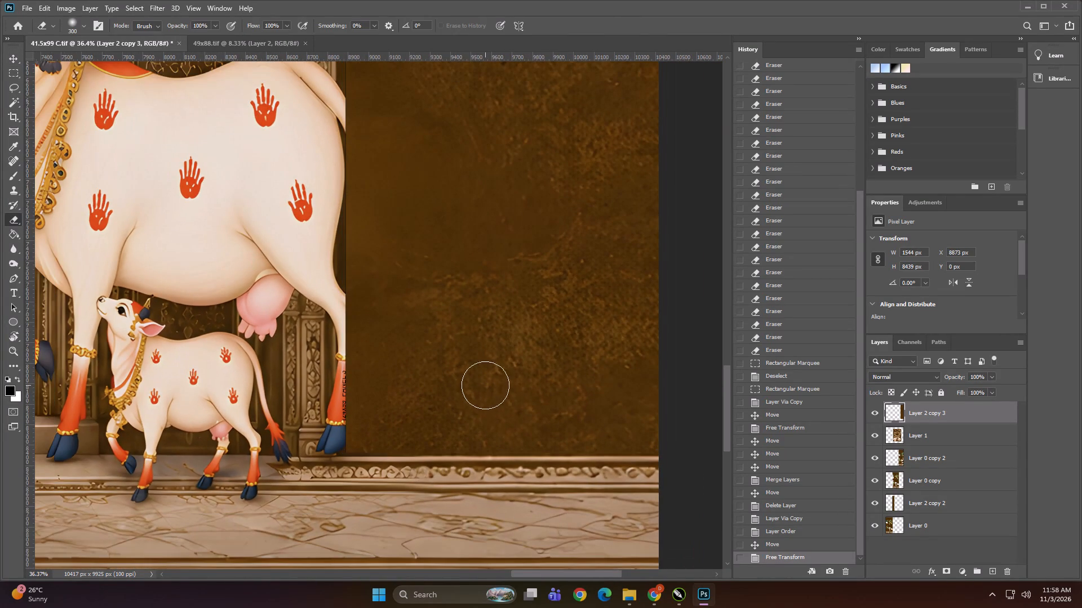
{"action": "left_click_drag", "start_coordinate": [342, 301], "coordinate": [338, 419]}
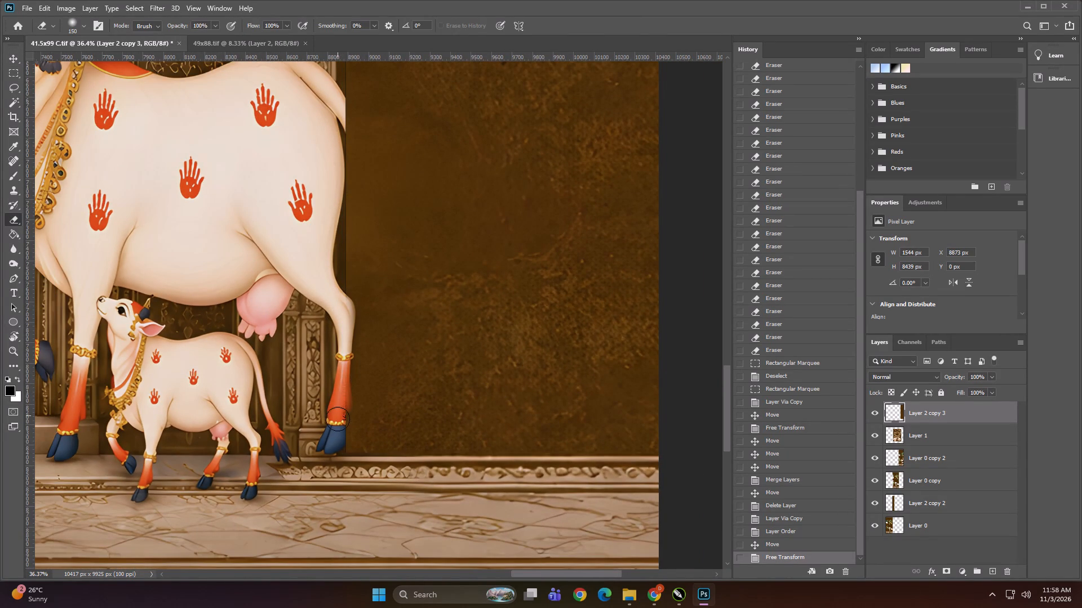
{"action": "left_click_drag", "start_coordinate": [338, 419], "coordinate": [344, 275]}
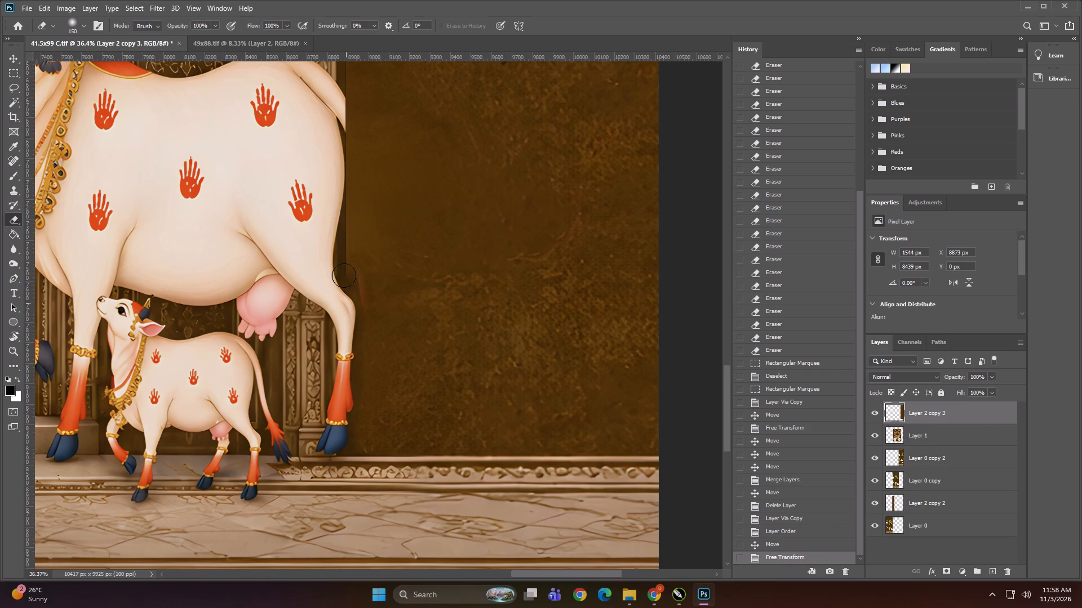
{"action": "left_click_drag", "start_coordinate": [344, 275], "coordinate": [526, 458]}
{"action": "left_click_drag", "start_coordinate": [526, 458], "coordinate": [342, 457]}
Erase the strip over the right cow's tail, from its base down to the blue tuft, using the 150 px eraser.
{"action": "scroll", "coordinate": [380, 445], "scroll_direction": "down", "scroll_amount": 4, "text": "alt"}
{"action": "scroll", "coordinate": [313, 208], "scroll_direction": "up", "scroll_amount": 5, "text": "alt"}
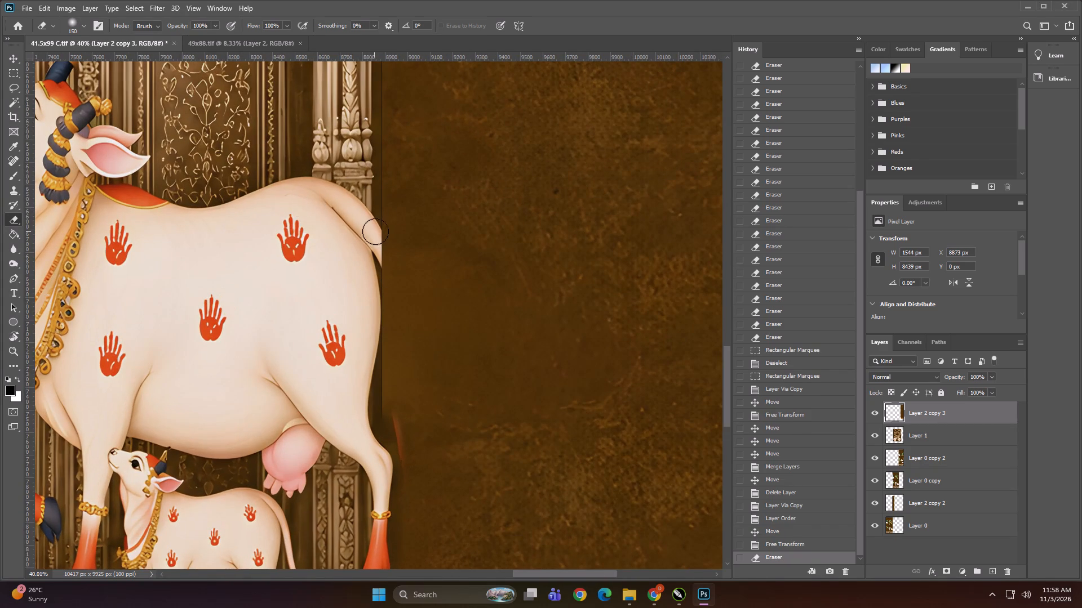
{"action": "left_click_drag", "start_coordinate": [380, 230], "coordinate": [420, 534]}
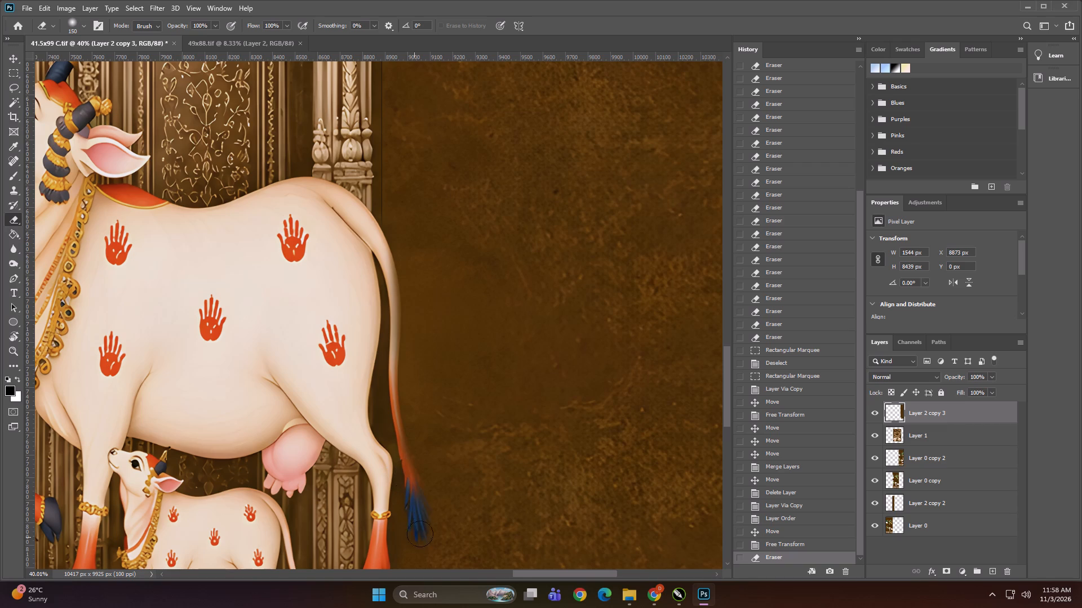
{"action": "left_click_drag", "start_coordinate": [420, 534], "coordinate": [393, 362]}
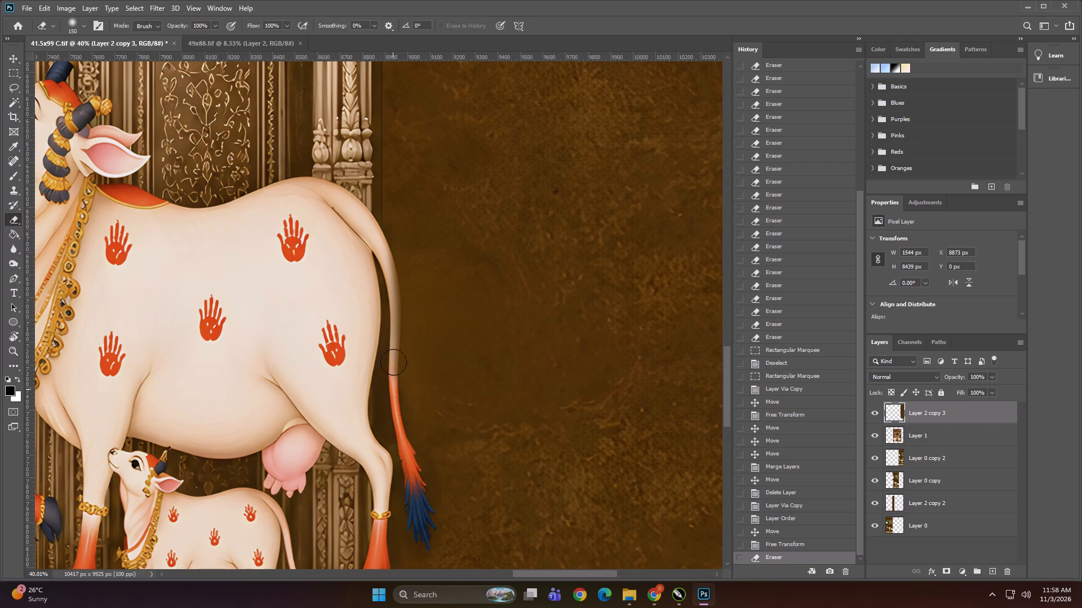
{"action": "left_click_drag", "start_coordinate": [393, 362], "coordinate": [383, 205]}
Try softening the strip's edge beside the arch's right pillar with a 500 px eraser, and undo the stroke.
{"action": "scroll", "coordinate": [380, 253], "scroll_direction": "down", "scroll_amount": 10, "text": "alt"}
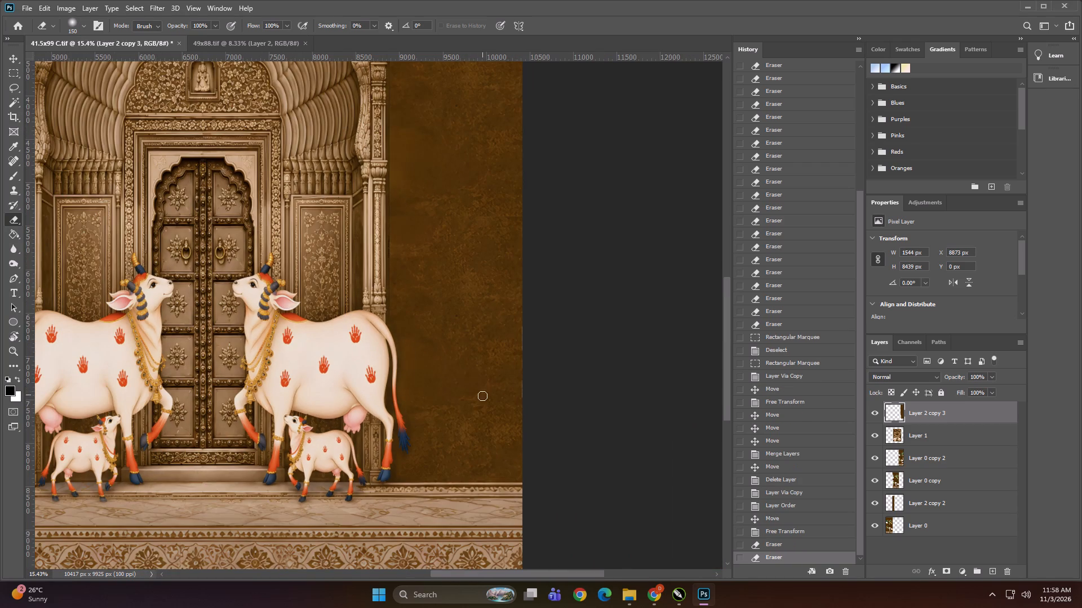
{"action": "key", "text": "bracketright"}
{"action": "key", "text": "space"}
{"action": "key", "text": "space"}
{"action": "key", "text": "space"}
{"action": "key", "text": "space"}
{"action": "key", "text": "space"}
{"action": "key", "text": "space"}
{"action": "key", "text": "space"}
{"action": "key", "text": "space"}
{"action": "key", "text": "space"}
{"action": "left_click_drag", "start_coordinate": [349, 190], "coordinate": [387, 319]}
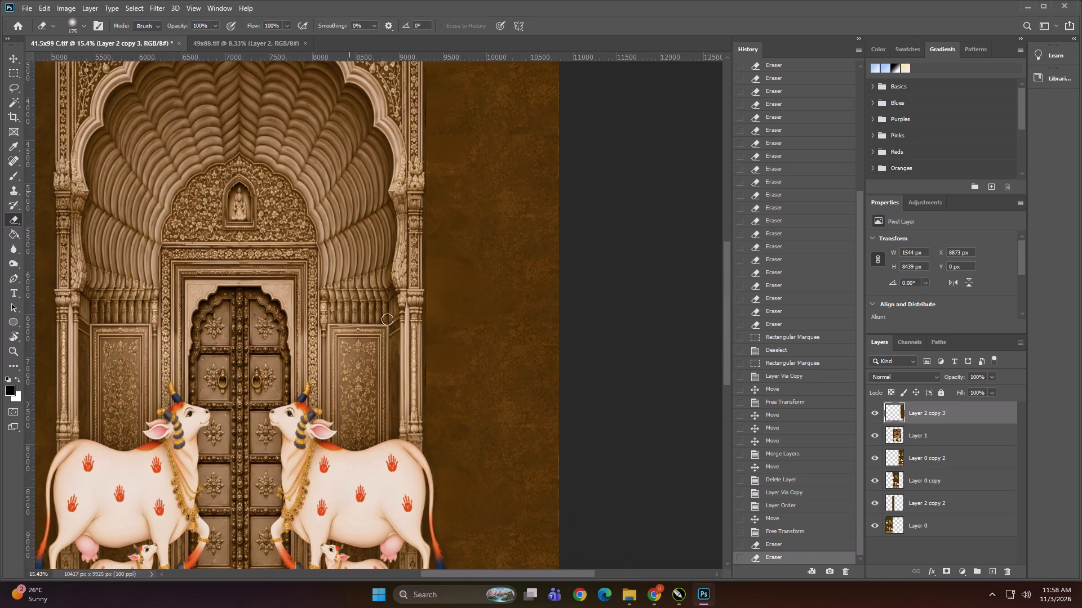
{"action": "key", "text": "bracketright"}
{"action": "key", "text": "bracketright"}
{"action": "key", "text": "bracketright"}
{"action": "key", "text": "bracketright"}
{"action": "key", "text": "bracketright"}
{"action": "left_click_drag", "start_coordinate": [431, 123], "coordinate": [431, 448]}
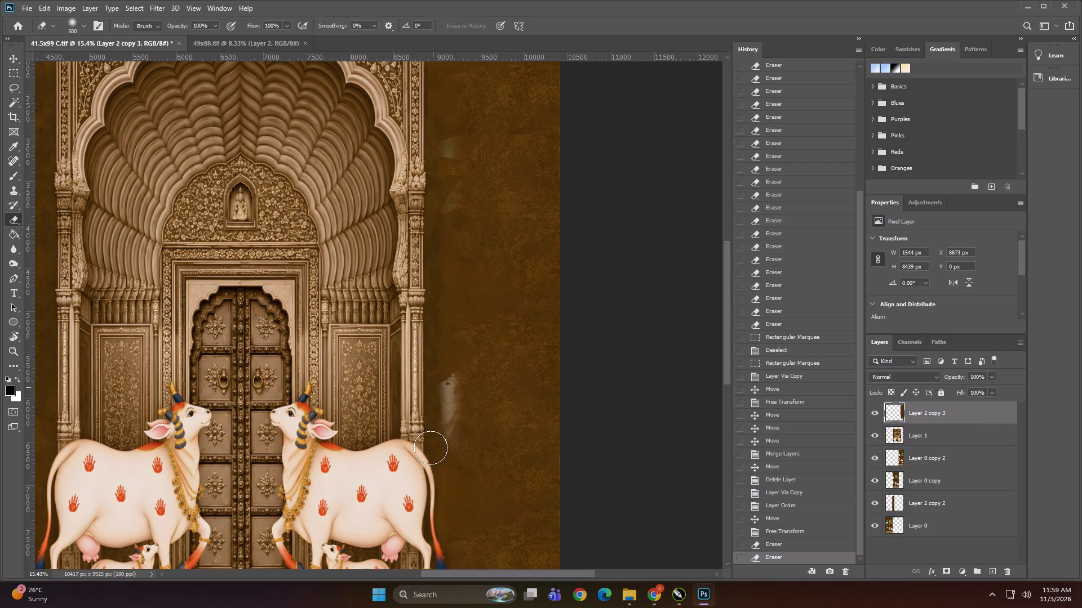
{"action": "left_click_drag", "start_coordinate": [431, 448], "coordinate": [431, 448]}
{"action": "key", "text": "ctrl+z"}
Erase the strip's hard edge along the full height of the arch's right pillar with a 250 px eraser.
{"action": "scroll", "coordinate": [419, 435], "scroll_direction": "up", "scroll_amount": 8, "text": "alt"}
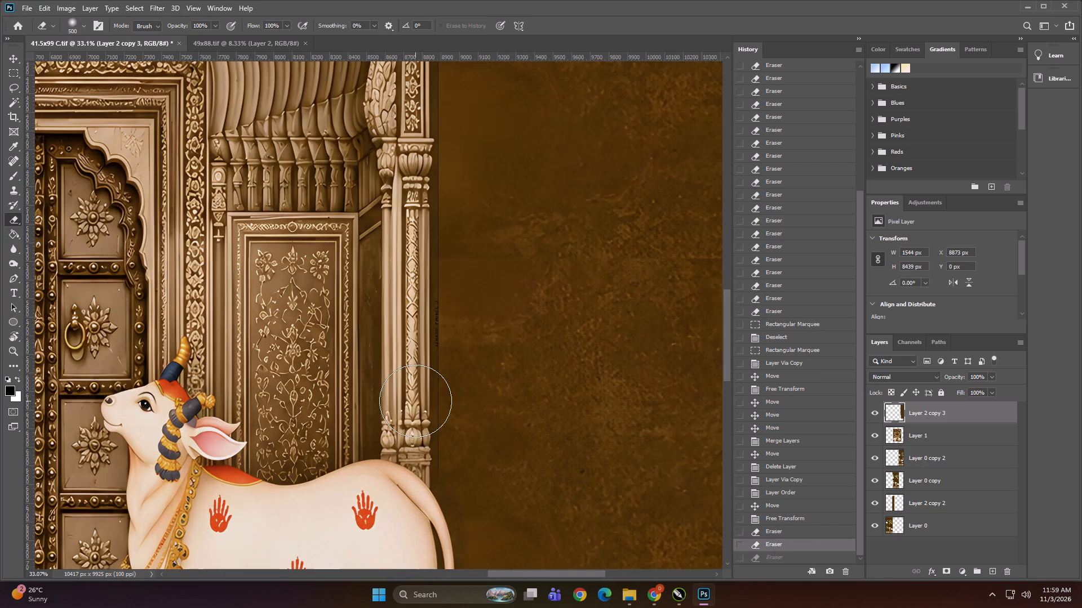
{"action": "type", "text": "[[["}
{"action": "left_click", "coordinate": [436, 476]}
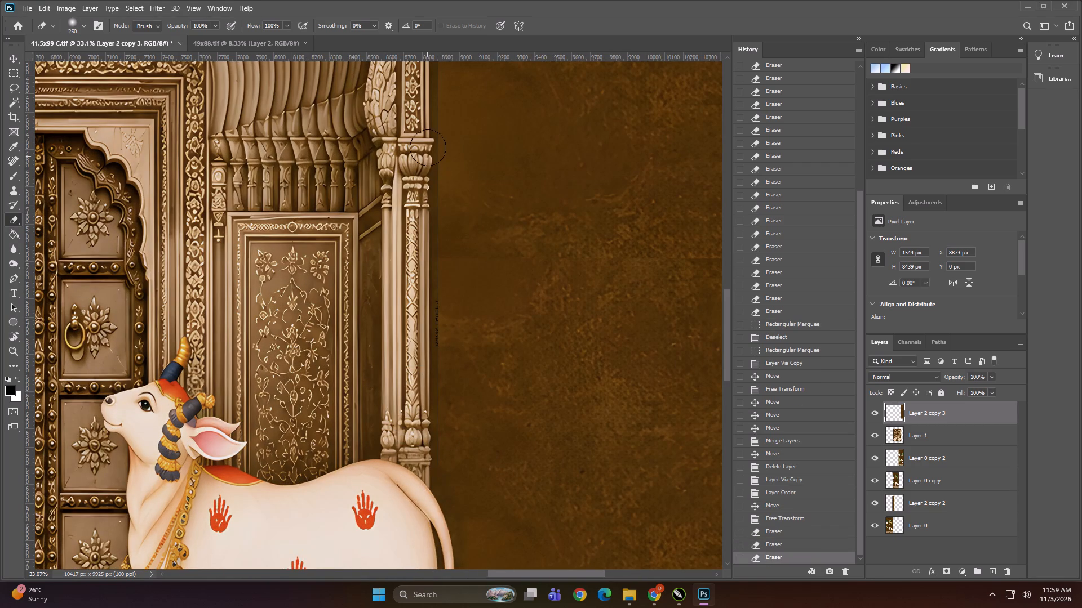
{"action": "left_click", "coordinate": [432, 134], "text": "shift"}
{"action": "key", "text": "space"}
{"action": "key", "text": "space"}
{"action": "key", "text": "space"}
{"action": "key", "text": "space"}
{"action": "key", "text": "space"}
{"action": "key", "text": "space"}
{"action": "key", "text": "space"}
{"action": "key", "text": "space"}
{"action": "key", "text": "space"}
{"action": "key", "text": "space"}
{"action": "key", "text": "space"}
{"action": "left_click_drag", "start_coordinate": [423, 171], "coordinate": [434, 486]}
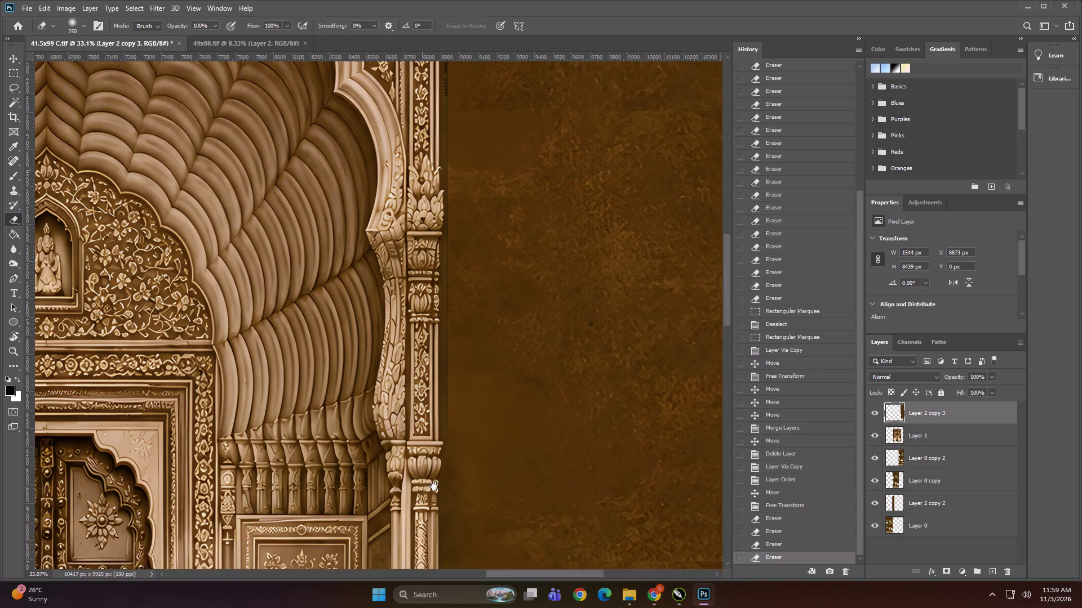
{"action": "left_click_drag", "start_coordinate": [434, 486], "coordinate": [435, 498]}
{"action": "left_click", "coordinate": [445, 119], "text": "shift"}
{"action": "key", "text": "space"}
{"action": "key", "text": "space"}
{"action": "key", "text": "space"}
{"action": "key", "text": "space"}
{"action": "key", "text": "space"}
{"action": "key", "text": "space"}
{"action": "key", "text": "space"}
{"action": "key", "text": "space"}
{"action": "key", "text": "space"}
{"action": "key", "text": "space"}
{"action": "key", "text": "space"}
{"action": "left_click_drag", "start_coordinate": [432, 158], "coordinate": [454, 442]}
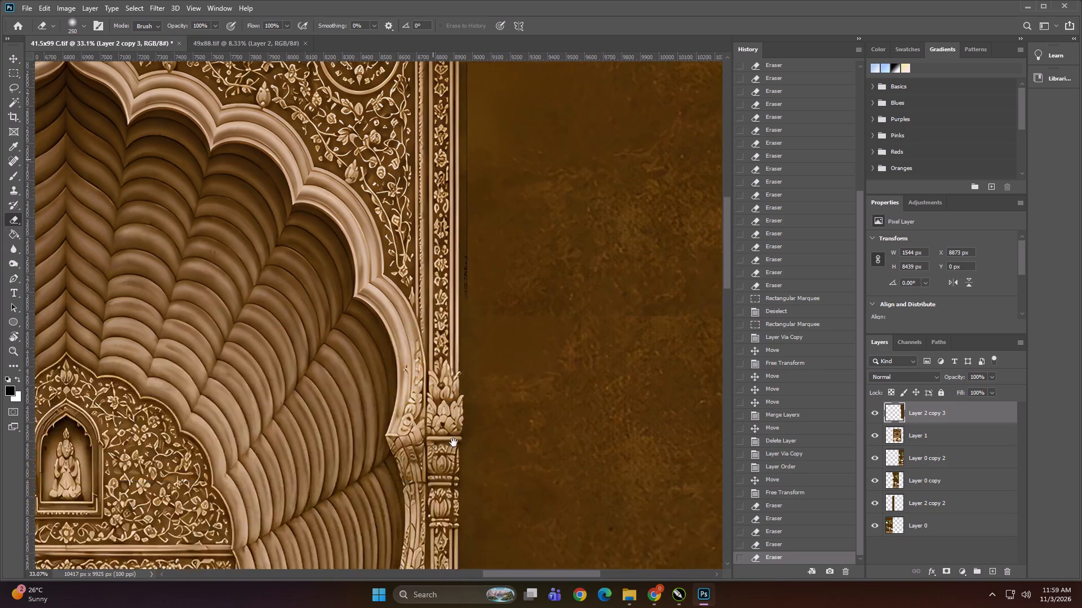
{"action": "left_click_drag", "start_coordinate": [454, 442], "coordinate": [454, 513]}
{"action": "left_click", "coordinate": [470, 120], "text": "shift"}
{"action": "key", "text": "space"}
{"action": "key", "text": "space"}
{"action": "key", "text": "space"}
{"action": "key", "text": "space"}
{"action": "key", "text": "space"}
{"action": "key", "text": "space"}
{"action": "key", "text": "space"}
{"action": "key", "text": "space"}
{"action": "key", "text": "space"}
{"action": "left_click_drag", "start_coordinate": [463, 150], "coordinate": [476, 446]}
{"action": "left_click", "coordinate": [484, 266], "text": "shift"}
Fill the horizontal seam in the strip beside the pillar's lower capital with Content-Aware, using a selection about 1499 × 96 px.
{"action": "scroll", "coordinate": [418, 246], "scroll_direction": "down", "scroll_amount": 15, "text": "alt"}
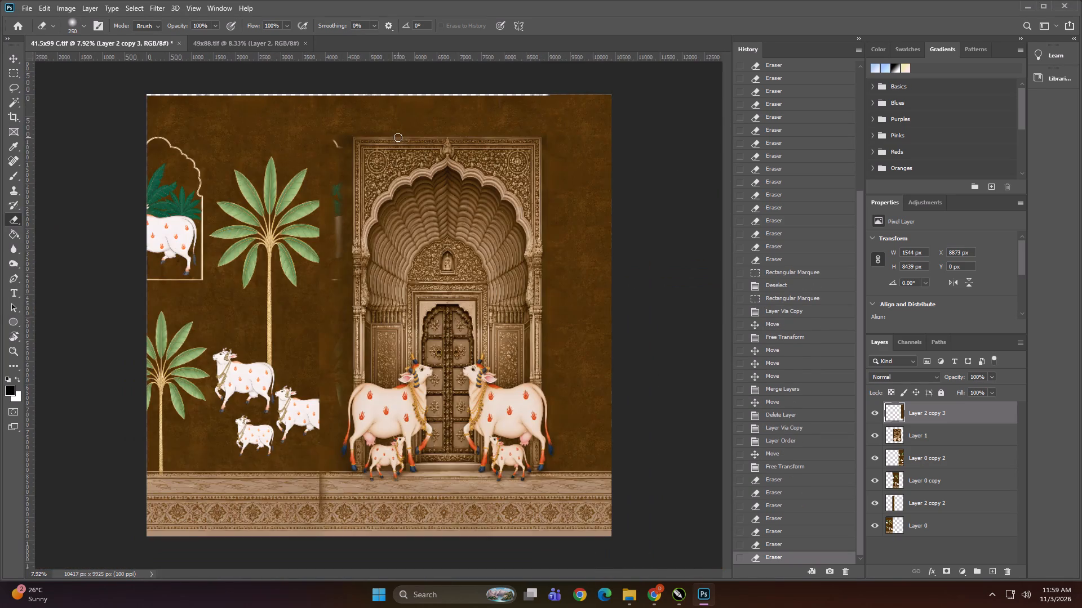
{"action": "scroll", "coordinate": [615, 228], "scroll_direction": "up", "scroll_amount": 10, "text": "alt"}
{"action": "scroll", "coordinate": [546, 158], "scroll_direction": "down", "scroll_amount": 4, "text": "alt"}
{"action": "scroll", "coordinate": [546, 408], "scroll_direction": "up", "scroll_amount": 4, "text": "alt"}
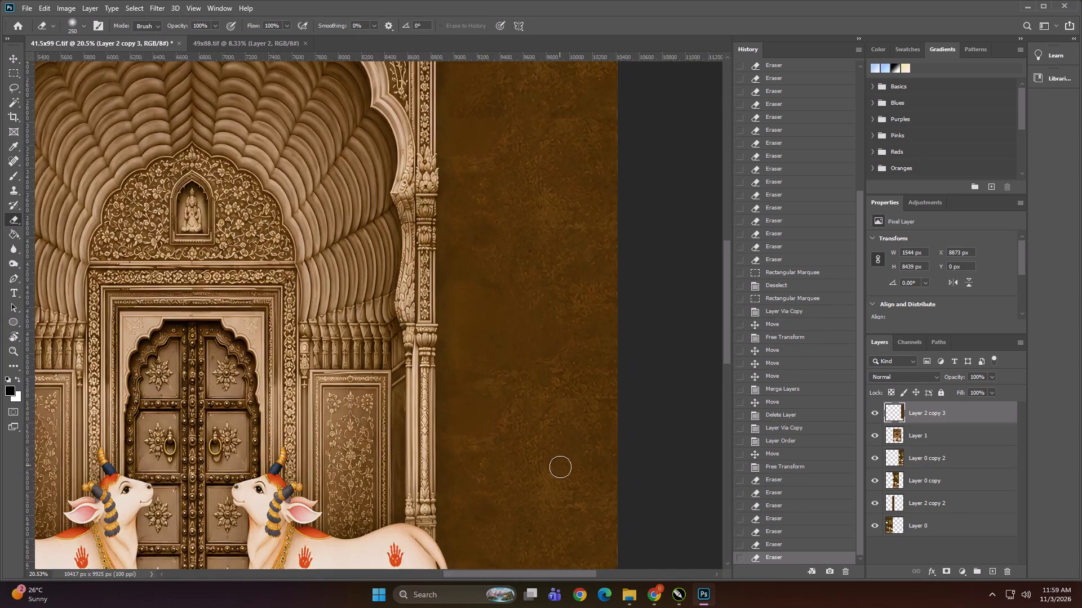
{"action": "scroll", "coordinate": [560, 467], "scroll_direction": "up", "scroll_amount": 12, "text": "alt"}
{"action": "key", "text": "space"}
{"action": "key", "text": "space"}
{"action": "key", "text": "space"}
{"action": "key", "text": "space"}
{"action": "key", "text": "space"}
{"action": "key", "text": "space"}
{"action": "key", "text": "space"}
{"action": "key", "text": "space"}
{"action": "key", "text": "space"}
{"action": "key", "text": "space"}
{"action": "key", "text": "space"}
{"action": "key", "text": "space"}
{"action": "left_click_drag", "start_coordinate": [499, 310], "coordinate": [483, 303]}
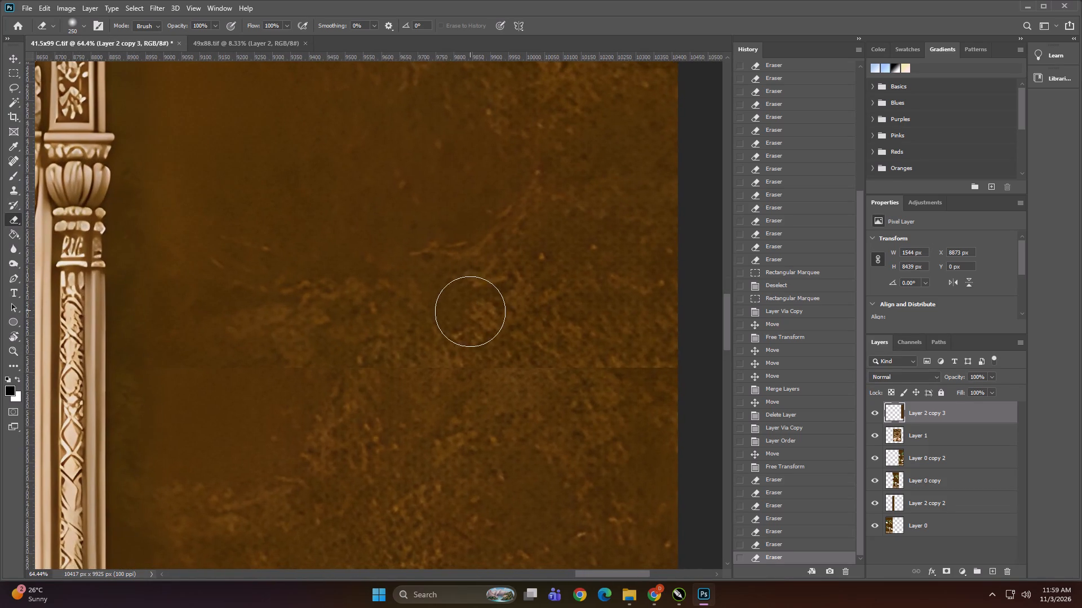
{"action": "left_click", "coordinate": [11, 70]}
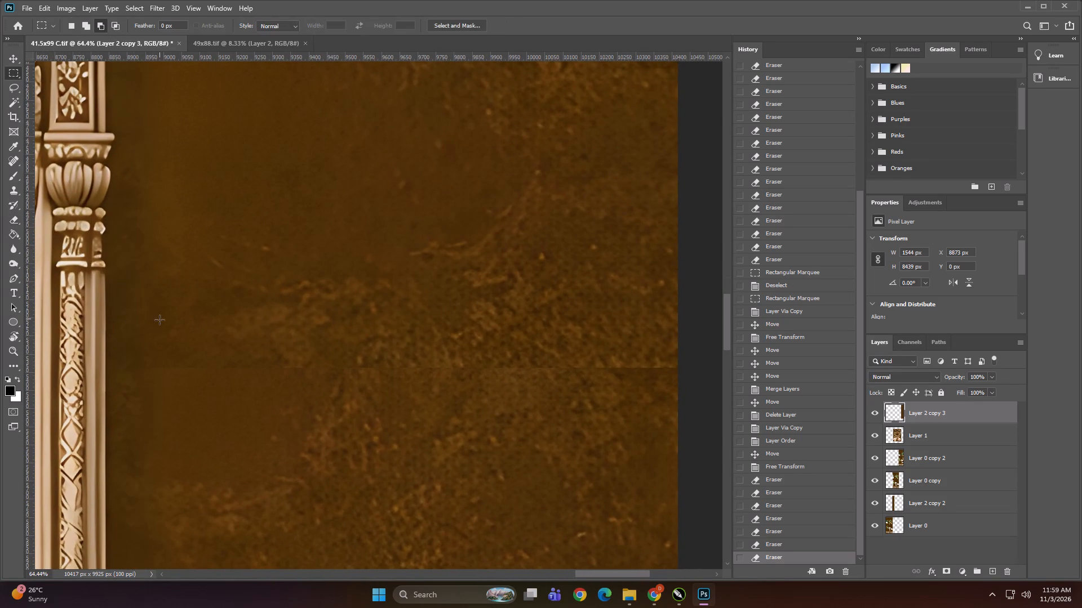
{"action": "left_click_drag", "start_coordinate": [134, 350], "coordinate": [313, 387]}
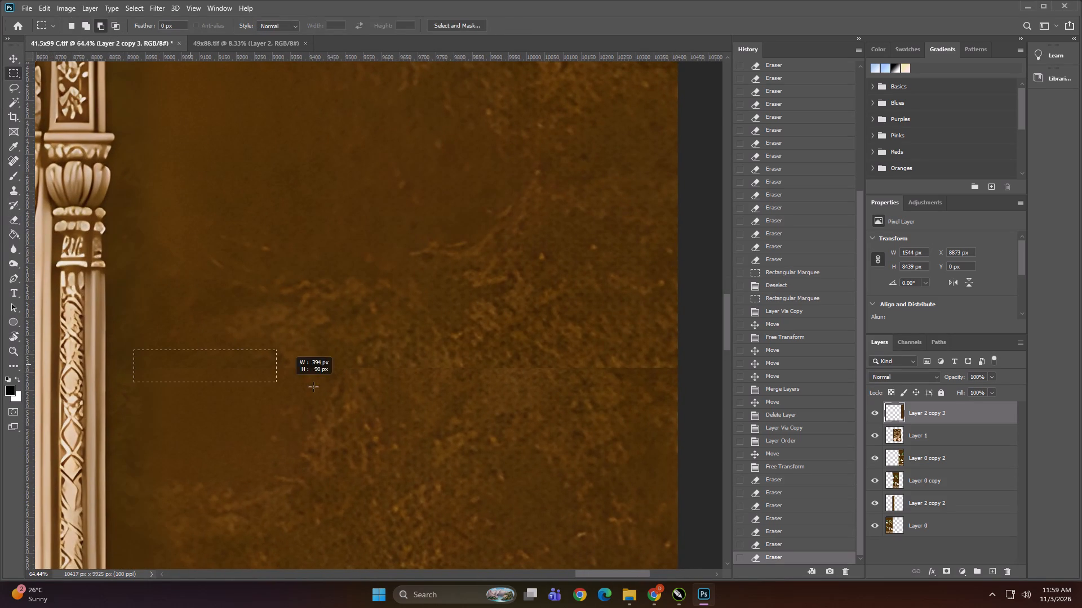
{"action": "left_click_drag", "start_coordinate": [313, 387], "coordinate": [686, 384]}
{"action": "key", "text": "shift+F5"}
{"action": "key", "text": "Return"}
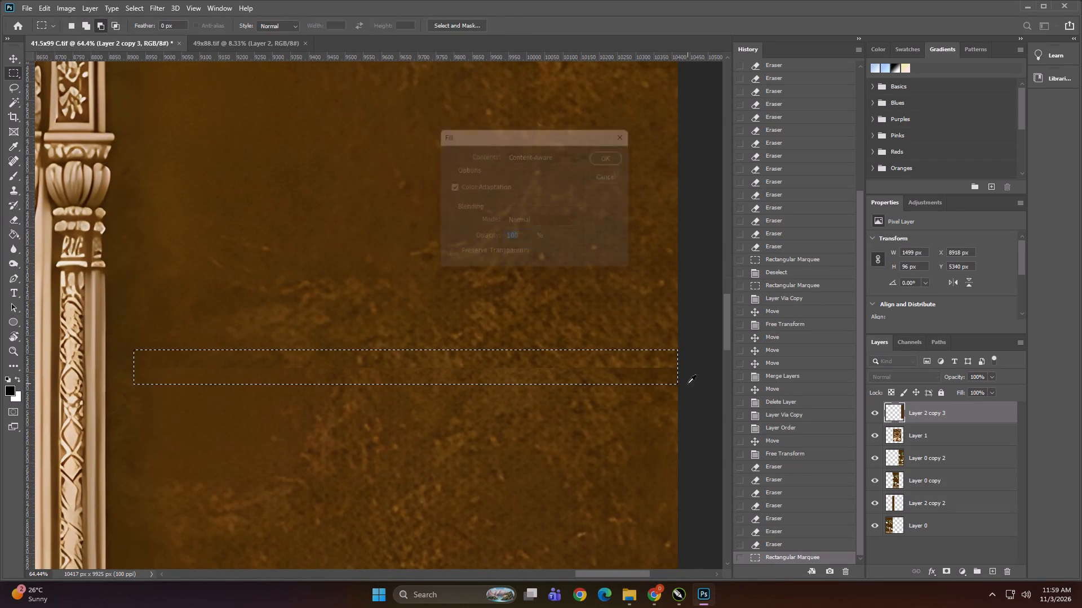
{"action": "key", "text": "ctrl+d"}
Fill the upper horizontal seam in the strip, just above the pillar's leaf carving, with Content-Aware over a selection about 1505 × 94 px.
{"action": "scroll", "coordinate": [547, 363], "scroll_direction": "down", "scroll_amount": 6, "text": "alt"}
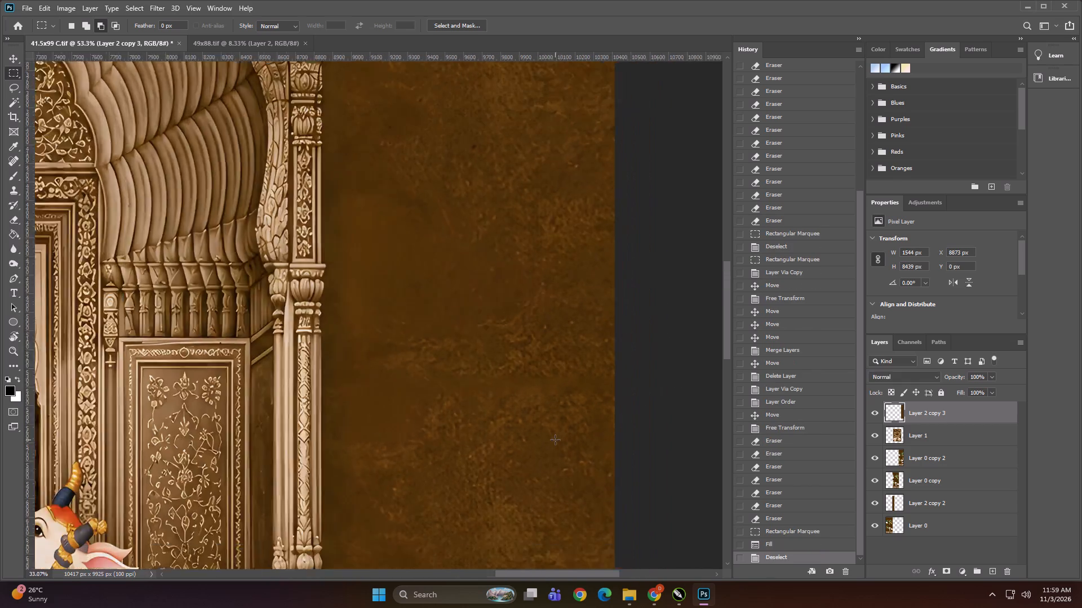
{"action": "scroll", "coordinate": [555, 440], "scroll_direction": "down", "scroll_amount": 10, "text": "alt"}
{"action": "scroll", "coordinate": [546, 301], "scroll_direction": "down", "scroll_amount": 4, "text": "alt"}
{"action": "scroll", "coordinate": [558, 225], "scroll_direction": "up", "scroll_amount": 11, "text": "alt"}
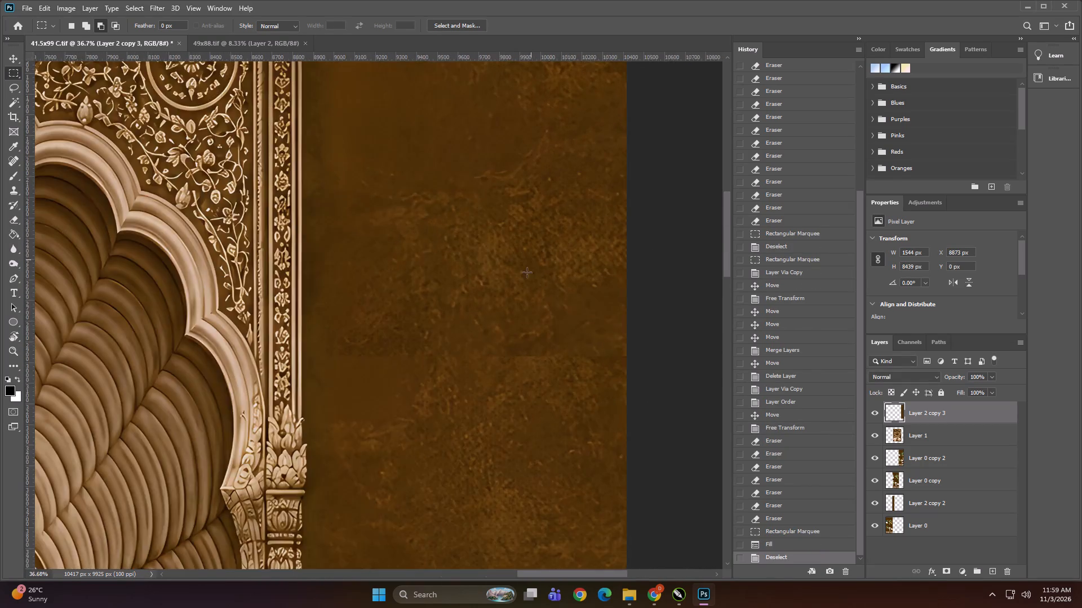
{"action": "scroll", "coordinate": [527, 272], "scroll_direction": "up", "scroll_amount": 13, "text": "alt"}
{"action": "scroll", "coordinate": [220, 301], "scroll_direction": "down", "scroll_amount": 7, "text": "alt"}
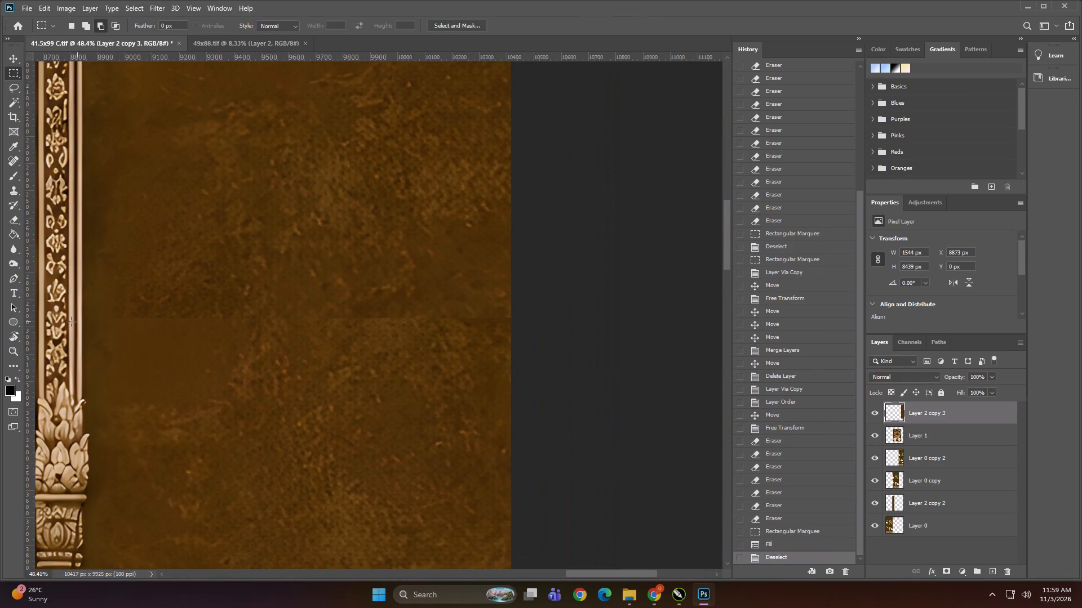
{"action": "left_click_drag", "start_coordinate": [100, 305], "coordinate": [509, 329]}
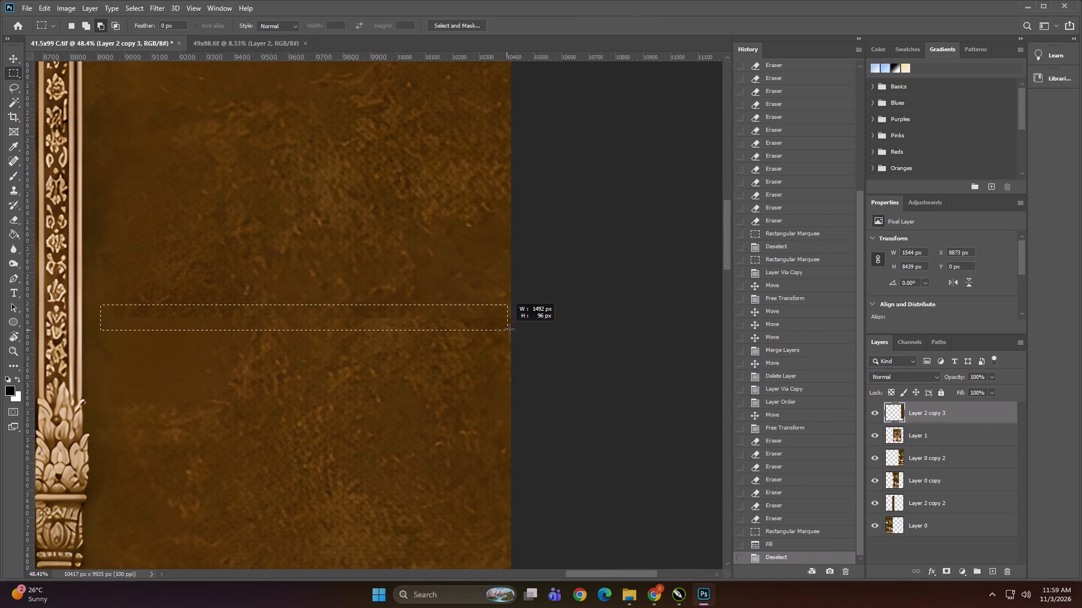
{"action": "left_click_drag", "start_coordinate": [509, 329], "coordinate": [516, 329]}
{"action": "key", "text": "shift+F5"}
{"action": "key", "text": "Return"}
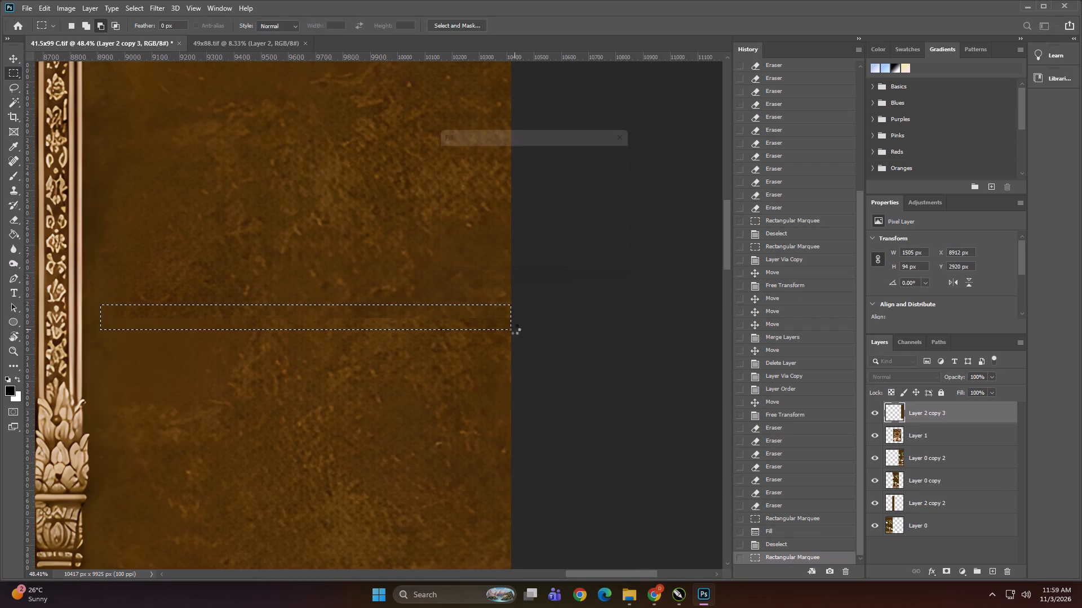
{"action": "key", "text": "ctrl+d"}
Examine the whole artwork, the blended background right of the arch and the area between the small cows and the arch.
{"action": "scroll", "coordinate": [484, 297], "scroll_direction": "down", "scroll_amount": 19, "text": "alt"}
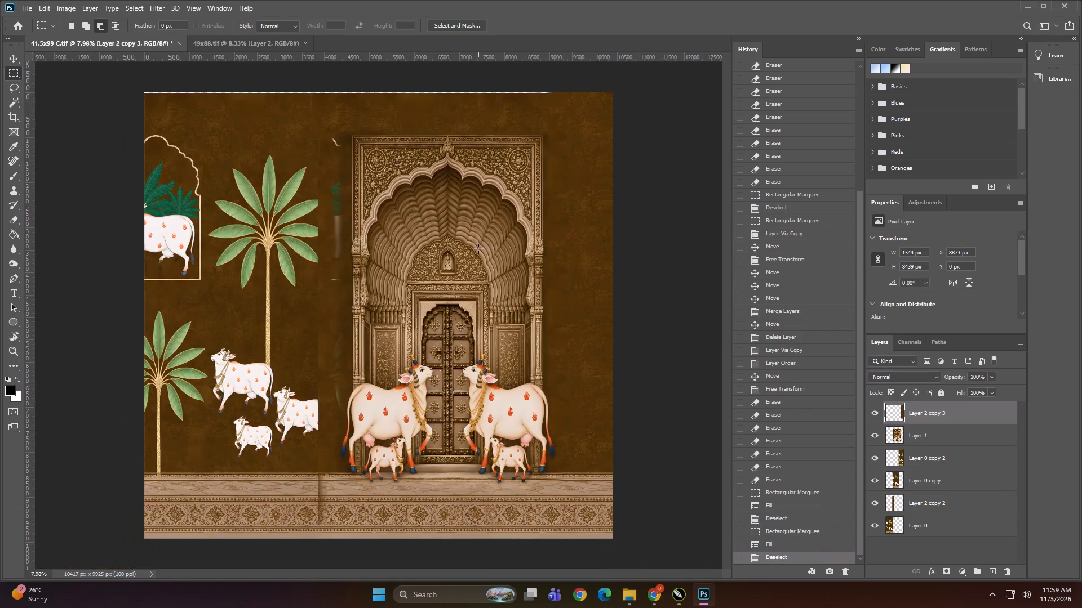
{"action": "scroll", "coordinate": [561, 498], "scroll_direction": "up", "scroll_amount": 6, "text": "alt"}
{"action": "scroll", "coordinate": [635, 440], "scroll_direction": "up", "scroll_amount": 11, "text": "alt"}
{"action": "scroll", "coordinate": [519, 366], "scroll_direction": "down", "scroll_amount": 7, "text": "alt"}
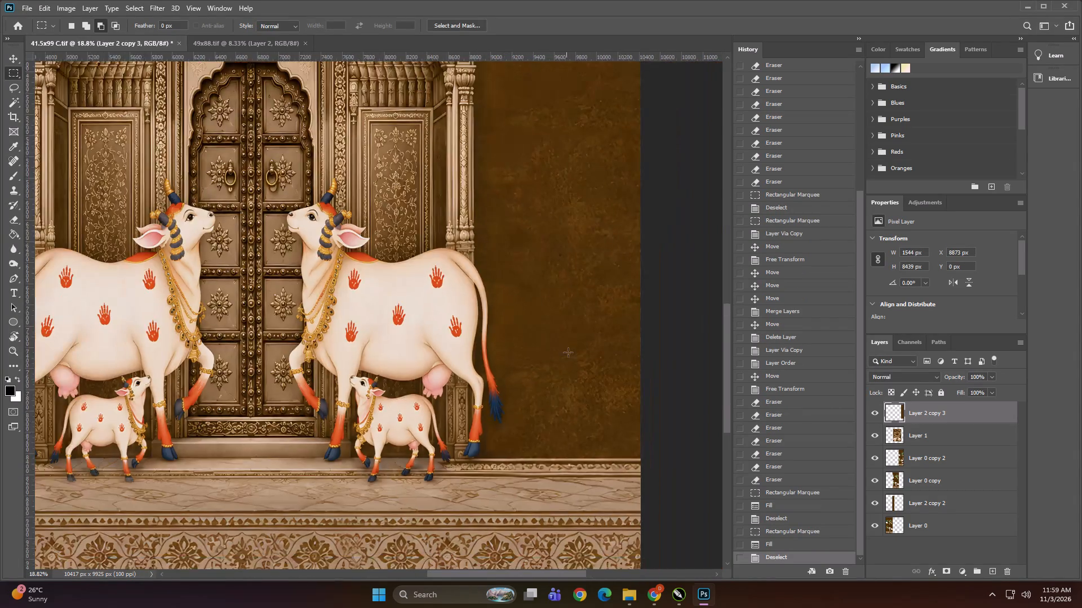
{"action": "scroll", "coordinate": [568, 352], "scroll_direction": "down", "scroll_amount": 10, "text": "alt"}
{"action": "scroll", "coordinate": [309, 433], "scroll_direction": "up", "scroll_amount": 11, "text": "alt"}
{"action": "scroll", "coordinate": [344, 369], "scroll_direction": "down", "scroll_amount": 2, "text": "alt"}
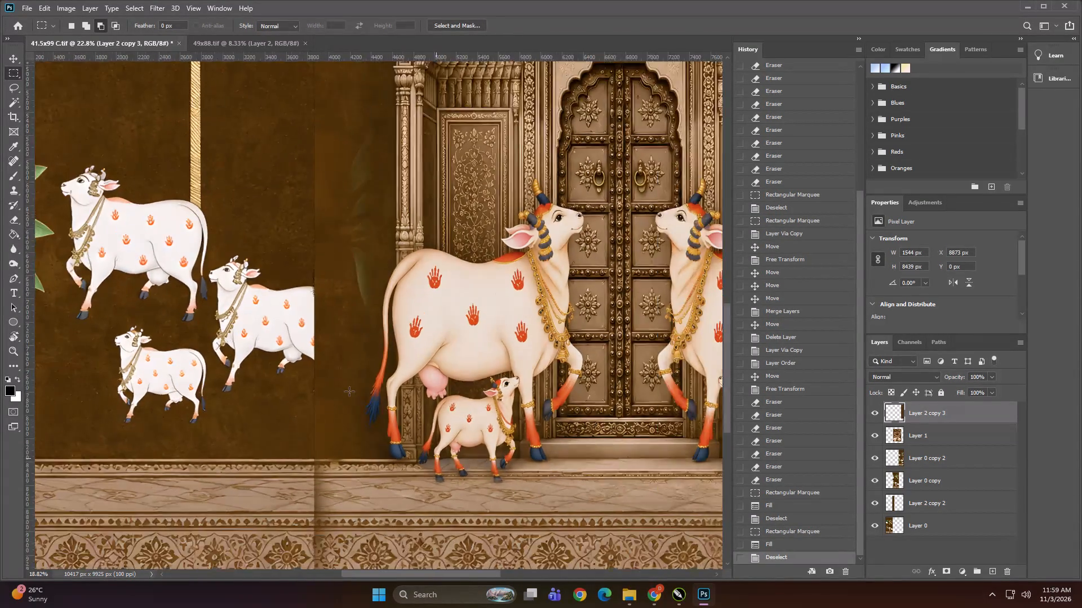
Move the Layer 2 copy 2 background strip beneath Layer 0, to the bottom of the layer stack.
{"action": "scroll", "coordinate": [349, 391], "scroll_direction": "down", "scroll_amount": 7, "text": "alt"}
{"action": "left_click", "coordinate": [926, 499]}
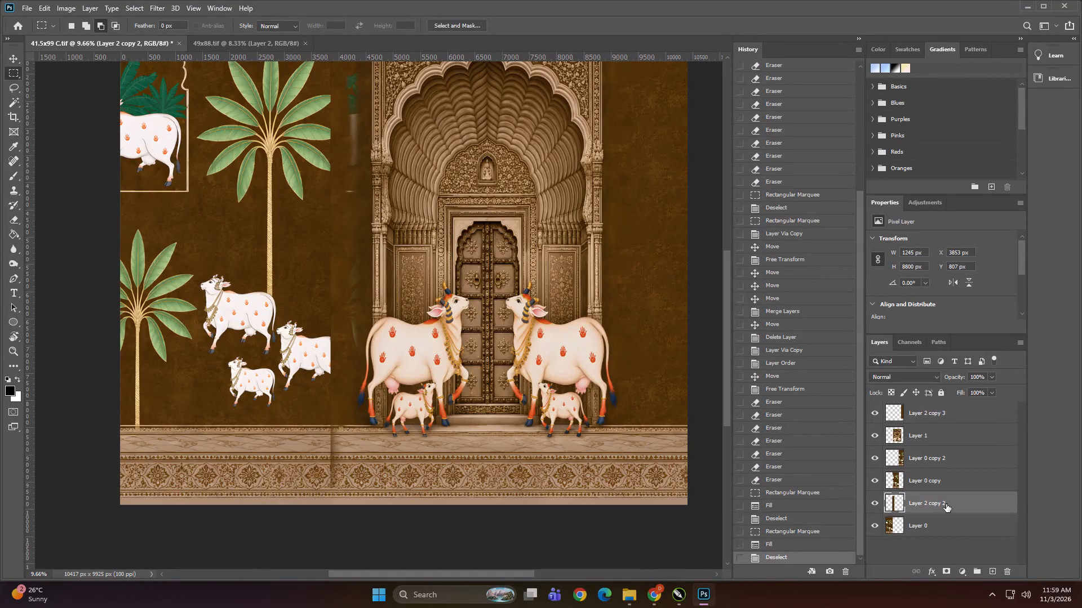
{"action": "left_click_drag", "start_coordinate": [930, 504], "coordinate": [932, 536]}
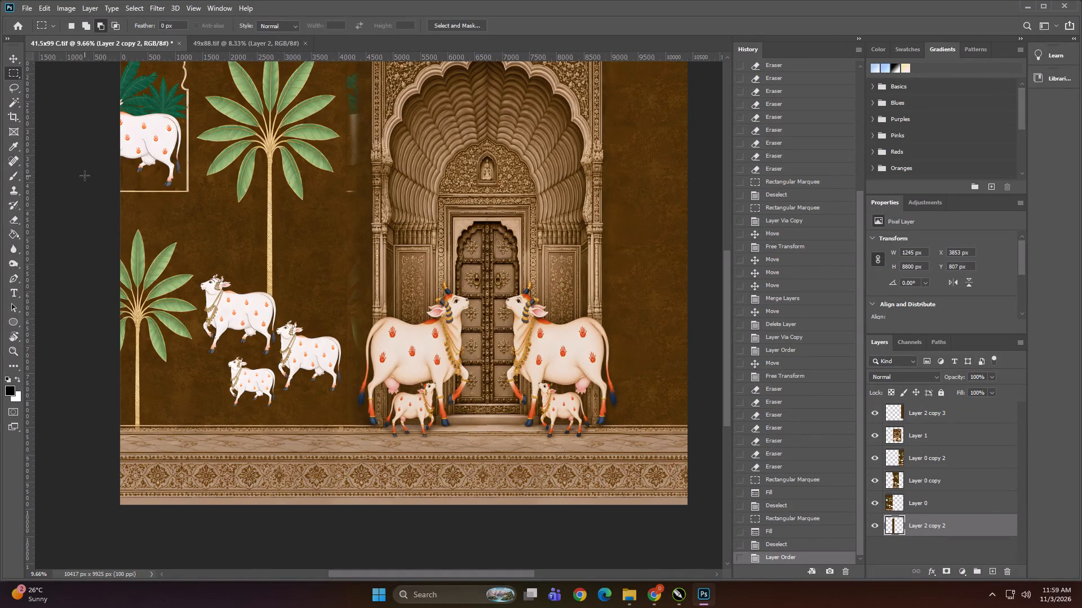
{"action": "left_click", "coordinate": [85, 176]}
{"action": "left_click", "coordinate": [12, 61]}
{"action": "left_click", "coordinate": [51, 232]}
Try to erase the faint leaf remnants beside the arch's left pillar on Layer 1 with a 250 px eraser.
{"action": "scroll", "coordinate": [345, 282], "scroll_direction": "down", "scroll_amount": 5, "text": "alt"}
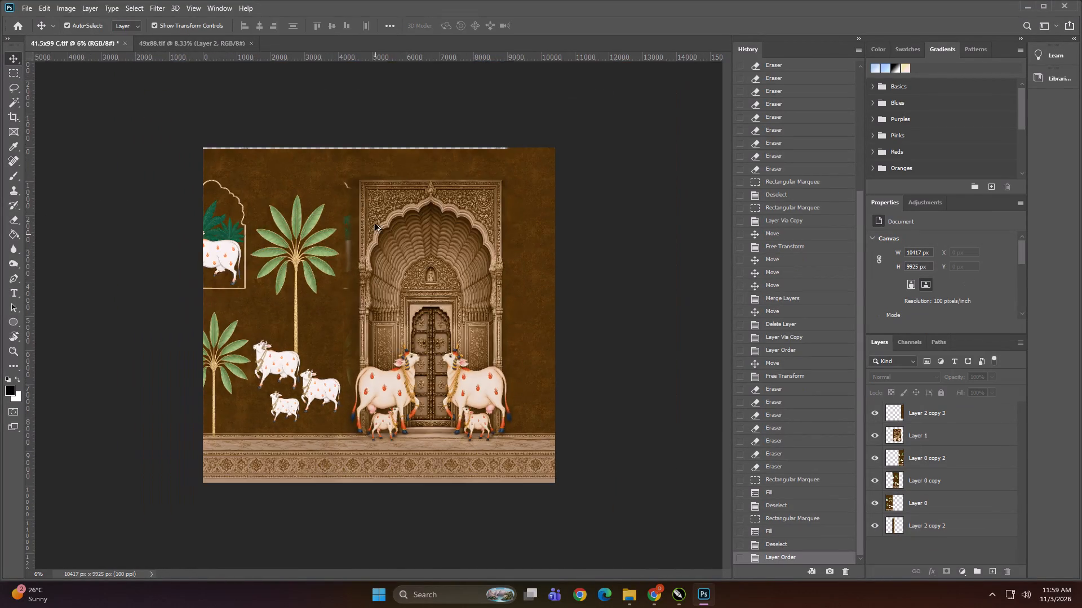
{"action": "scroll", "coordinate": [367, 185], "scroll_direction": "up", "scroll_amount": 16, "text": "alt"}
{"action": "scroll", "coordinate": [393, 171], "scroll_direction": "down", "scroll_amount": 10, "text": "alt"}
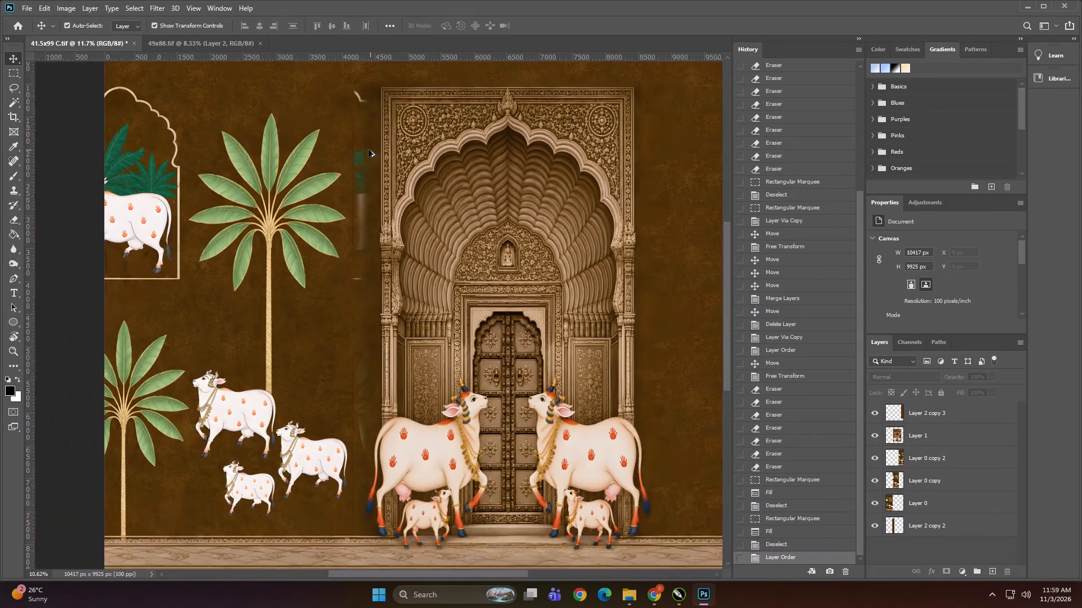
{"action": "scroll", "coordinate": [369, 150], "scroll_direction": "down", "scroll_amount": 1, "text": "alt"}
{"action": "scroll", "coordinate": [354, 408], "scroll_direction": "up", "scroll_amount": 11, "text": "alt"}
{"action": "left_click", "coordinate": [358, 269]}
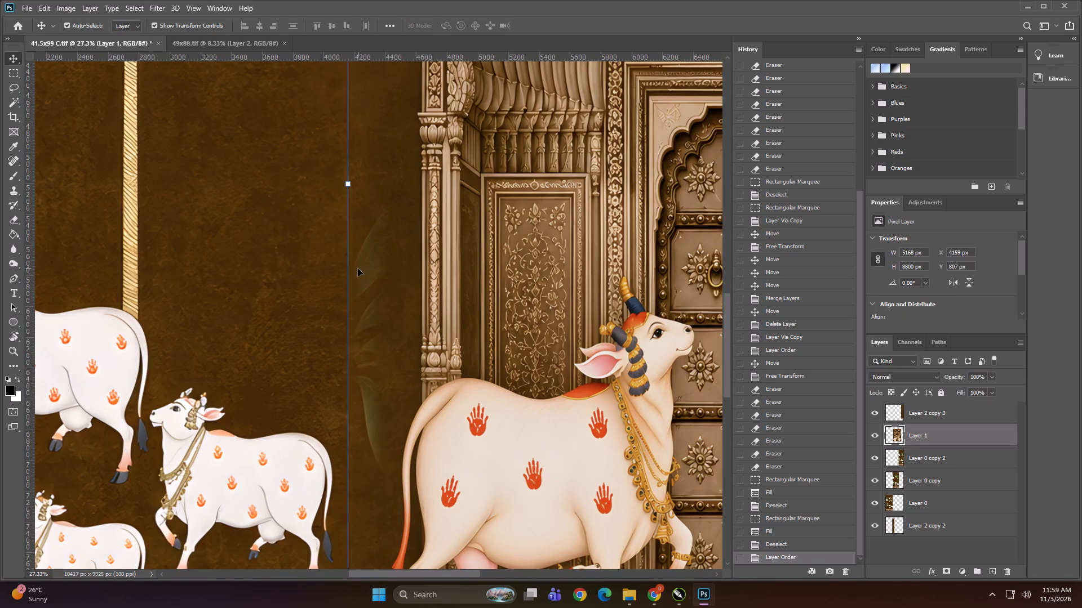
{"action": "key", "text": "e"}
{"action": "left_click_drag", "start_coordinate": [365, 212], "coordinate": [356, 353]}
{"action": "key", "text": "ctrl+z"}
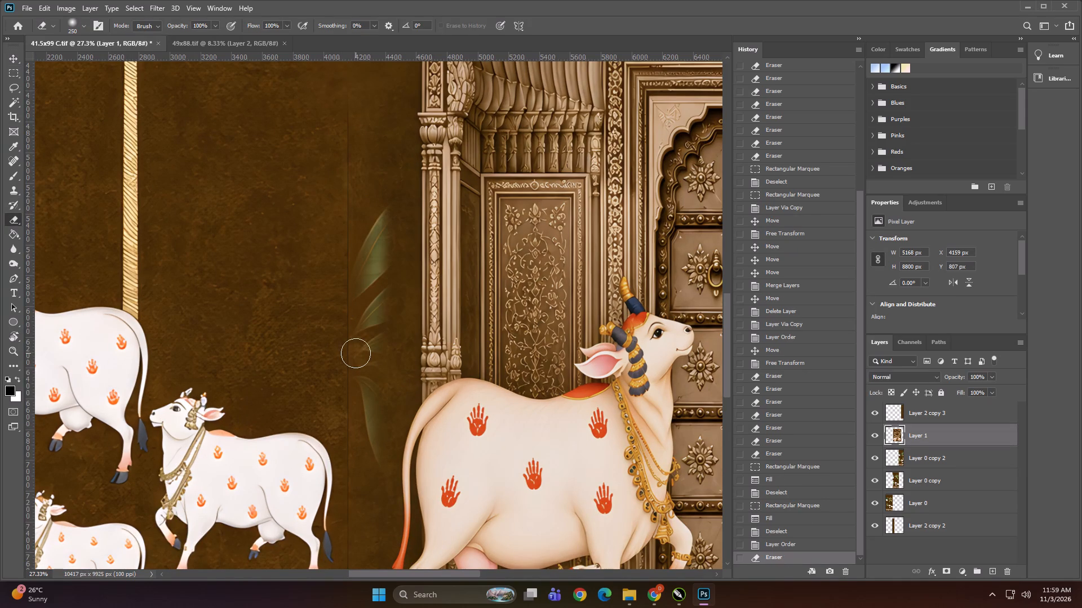
Erase the leaf and motif remnants along the arch's left side on Layer 0 copy with a 1000 px soft eraser.
{"action": "left_click", "coordinate": [11, 59]}
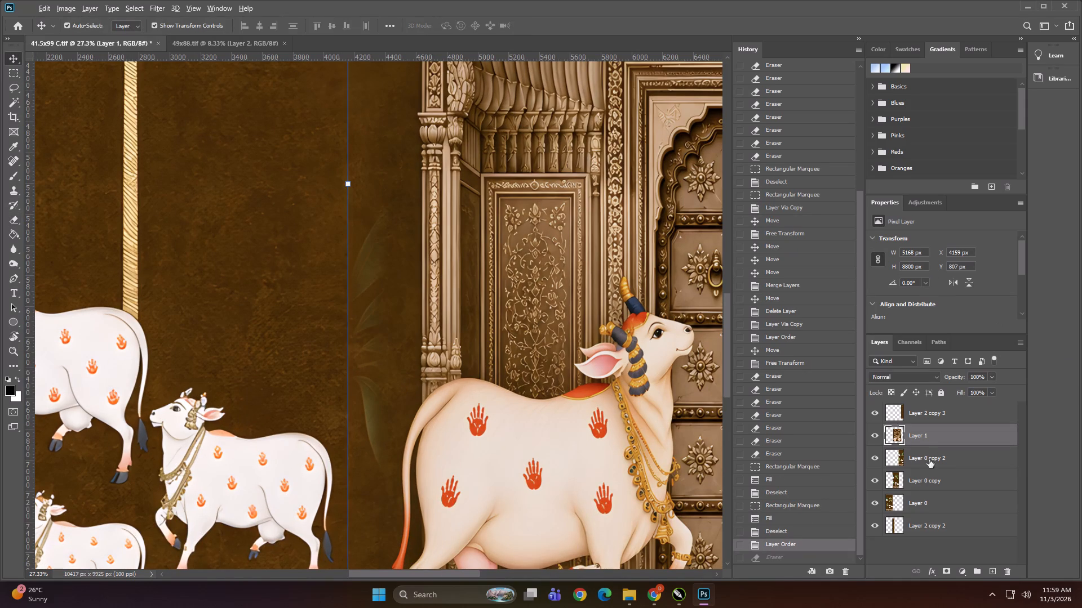
{"action": "left_click", "coordinate": [872, 481]}
{"action": "left_click", "coordinate": [872, 481]}
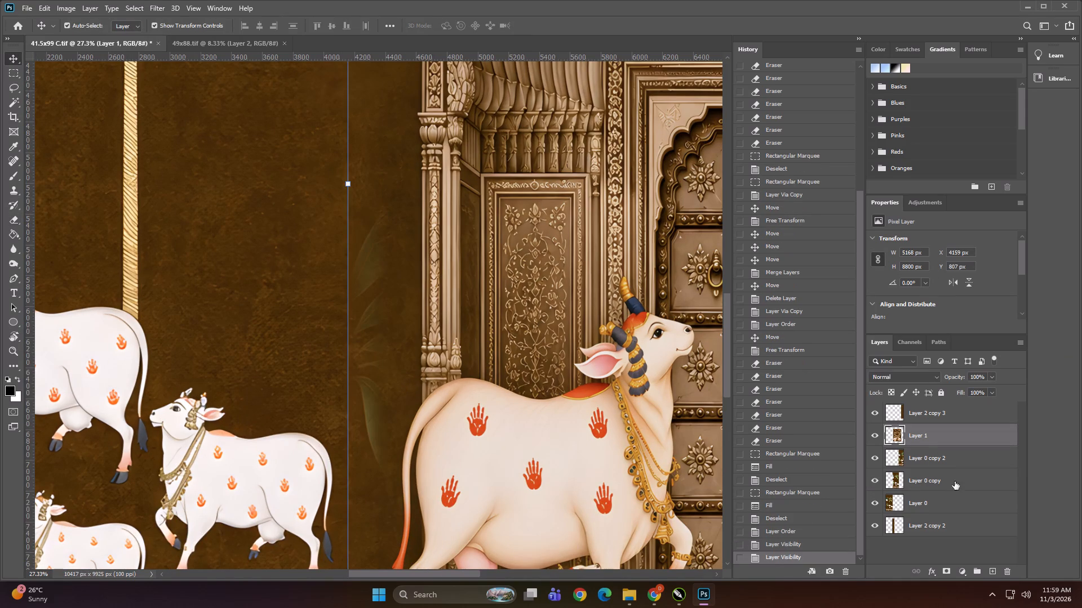
{"action": "left_click", "coordinate": [966, 481]}
{"action": "scroll", "coordinate": [513, 343], "scroll_direction": "down", "scroll_amount": 12, "text": "alt"}
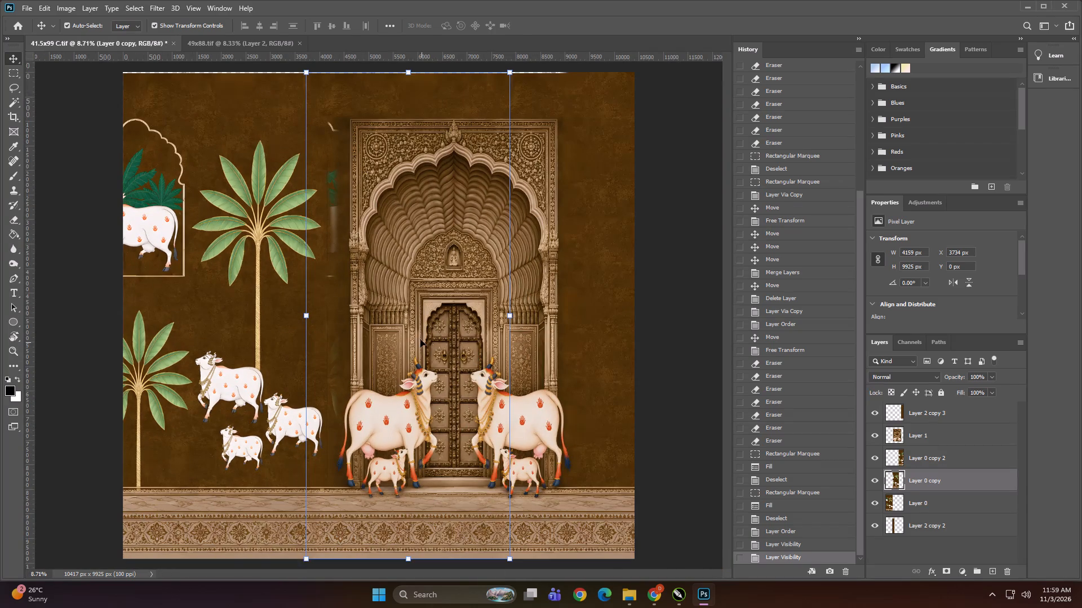
{"action": "key", "text": "e"}
{"action": "key", "text": "bracketright"}
{"action": "key", "text": "bracketright"}
{"action": "key", "text": "bracketright"}
{"action": "key", "text": "bracketright"}
{"action": "key", "text": "bracketright"}
{"action": "key", "text": "bracketright"}
{"action": "key", "text": "bracketright"}
{"action": "key", "text": "bracketright"}
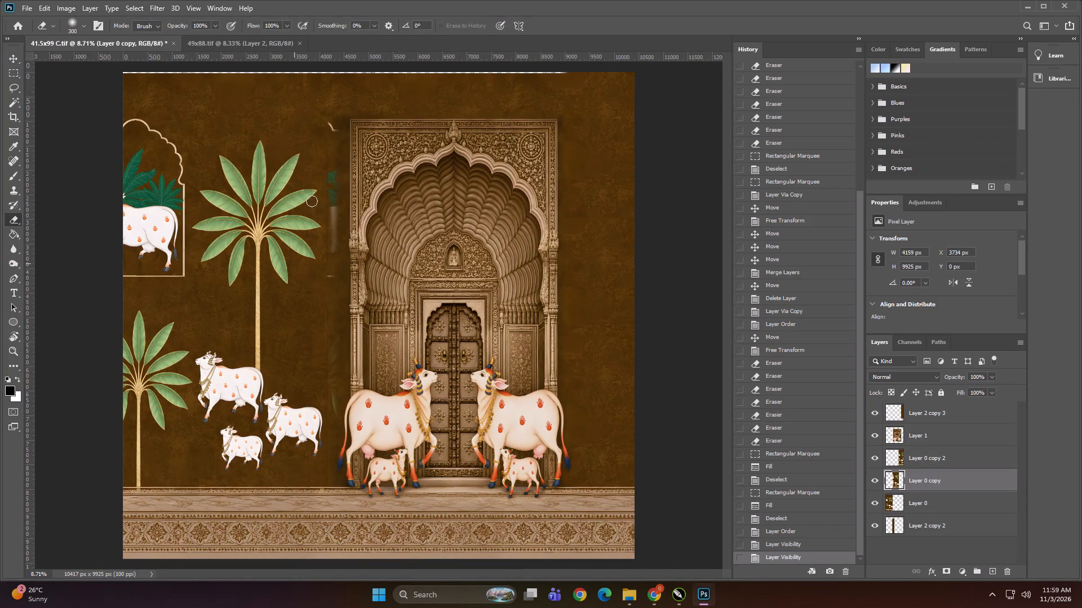
{"action": "left_click_drag", "start_coordinate": [329, 90], "coordinate": [327, 138]}
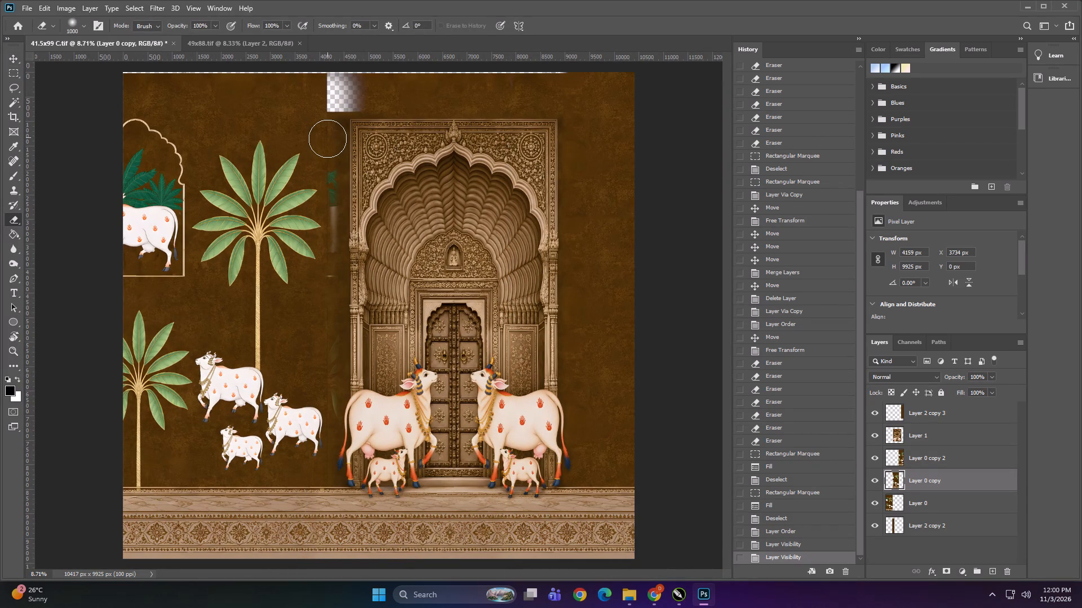
{"action": "key", "text": "ctrl+z"}
{"action": "left_click", "coordinate": [326, 138]}
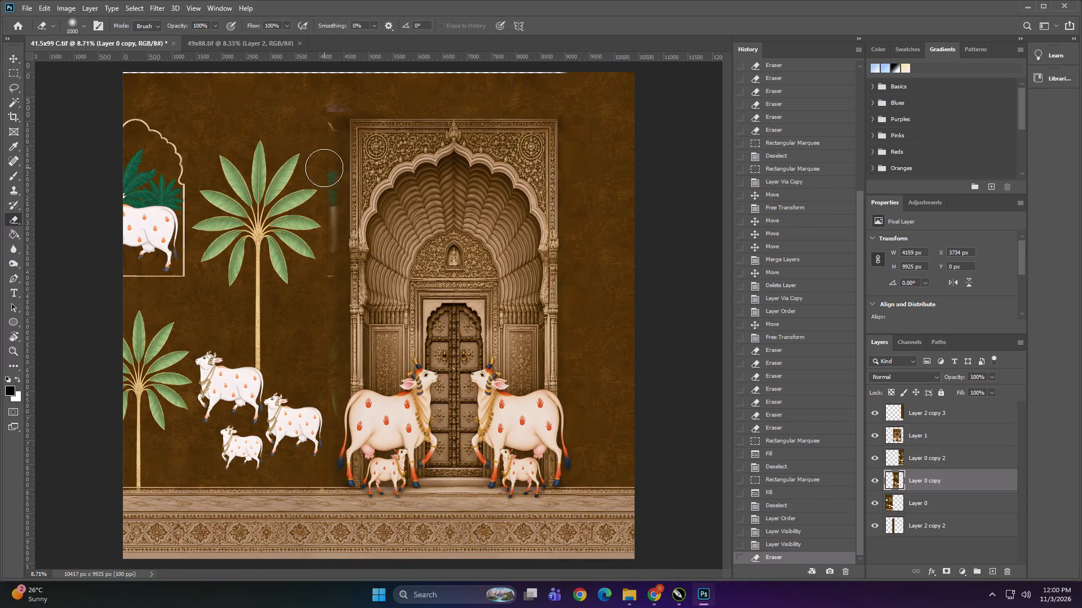
{"action": "left_click_drag", "start_coordinate": [324, 168], "coordinate": [333, 408]}
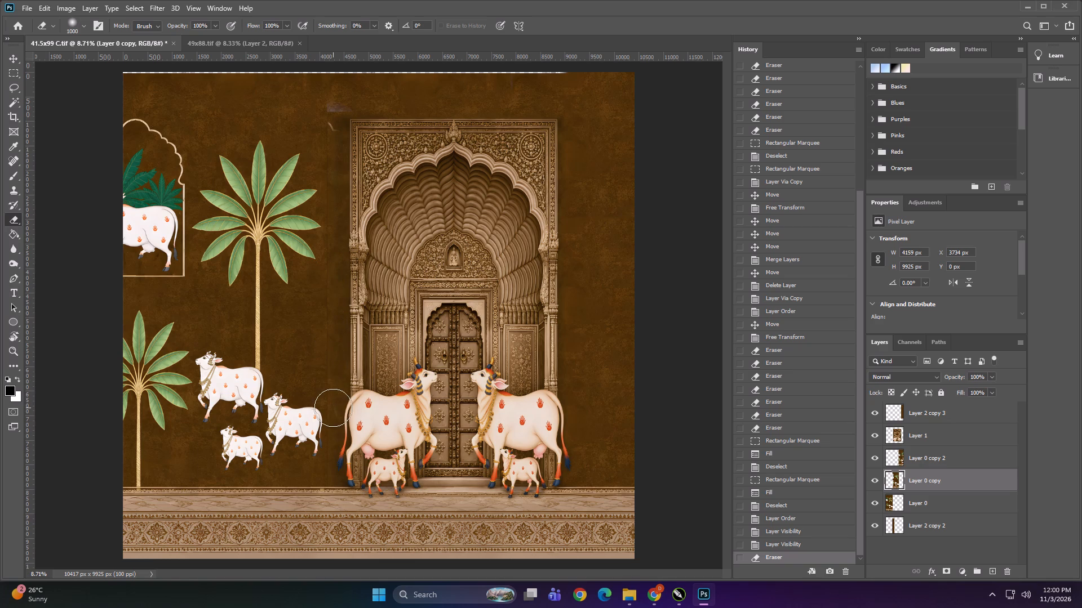
{"action": "left_click_drag", "start_coordinate": [333, 408], "coordinate": [335, 468]}
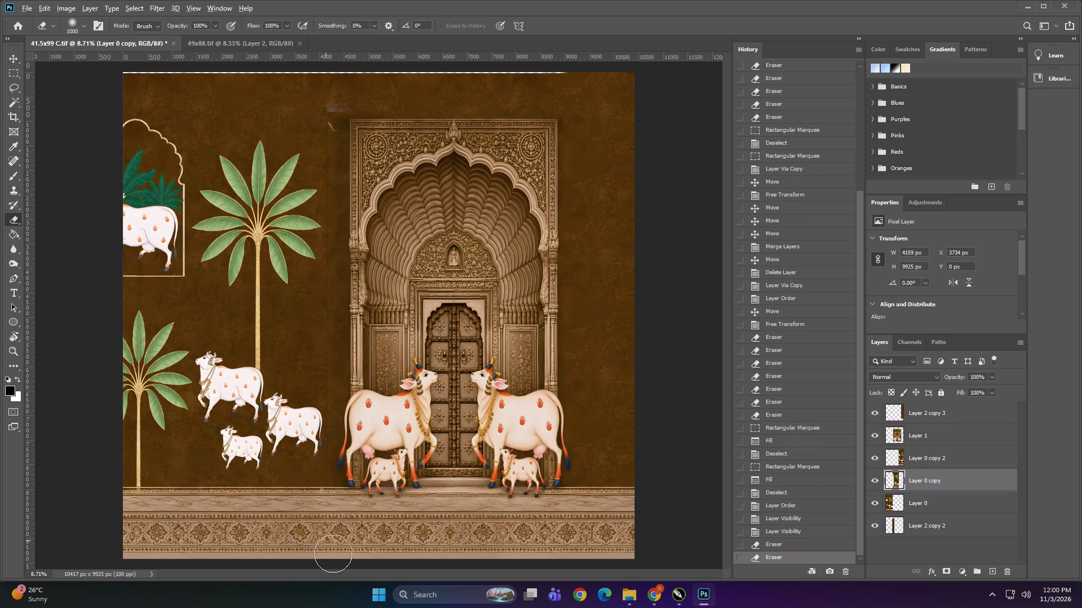
Examine the erased area between the small cows and the arch, the floor border and the arch's upper left corner.
{"action": "scroll", "coordinate": [333, 553], "scroll_direction": "up", "scroll_amount": 16, "text": "alt"}
{"action": "scroll", "coordinate": [391, 511], "scroll_direction": "down", "scroll_amount": 4, "text": "alt"}
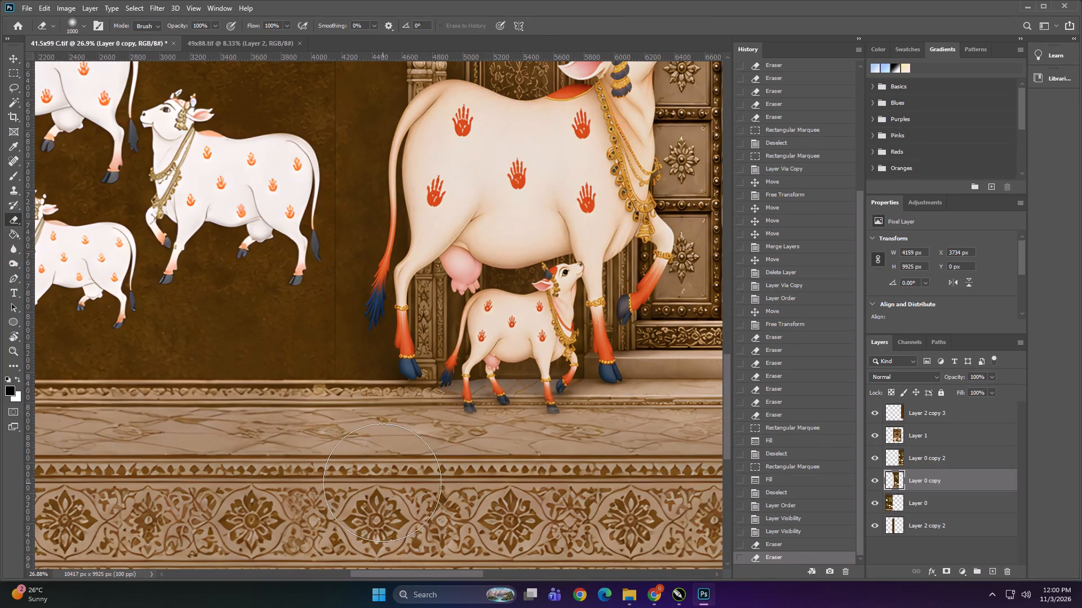
{"action": "scroll", "coordinate": [383, 482], "scroll_direction": "down", "scroll_amount": 5, "text": "alt"}
{"action": "scroll", "coordinate": [391, 162], "scroll_direction": "up", "scroll_amount": 11, "text": "alt"}
{"action": "scroll", "coordinate": [355, 268], "scroll_direction": "down", "scroll_amount": 17, "text": "alt"}
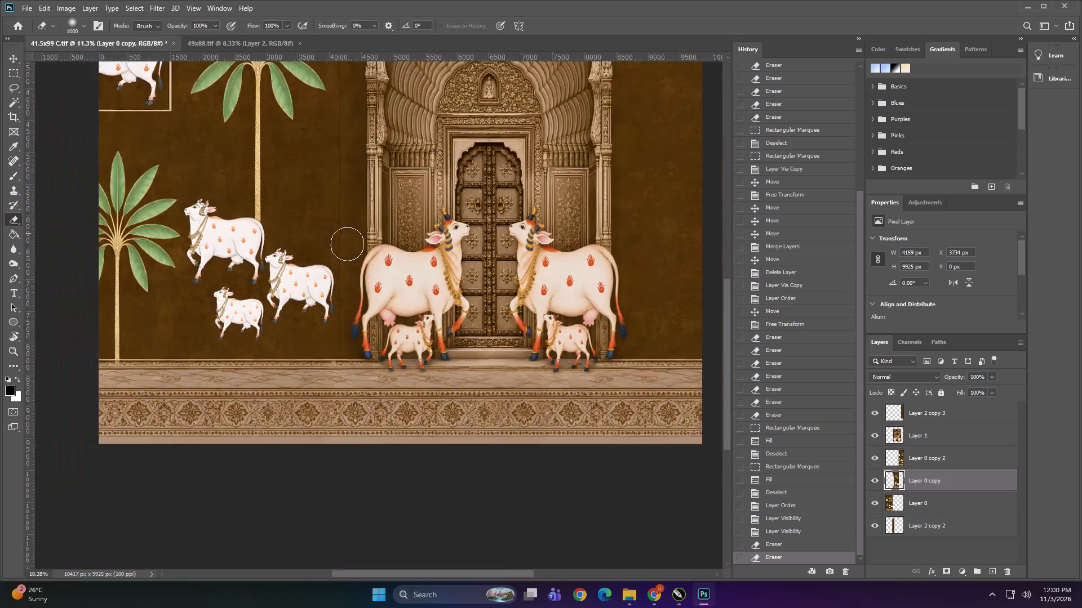
{"action": "scroll", "coordinate": [347, 244], "scroll_direction": "down", "scroll_amount": 2, "text": "alt"}
{"action": "scroll", "coordinate": [379, 281], "scroll_direction": "down", "scroll_amount": 2, "text": "alt"}
{"action": "scroll", "coordinate": [352, 199], "scroll_direction": "up", "scroll_amount": 15, "text": "alt"}
{"action": "scroll", "coordinate": [322, 314], "scroll_direction": "down", "scroll_amount": 5, "text": "alt"}
{"action": "scroll", "coordinate": [325, 235], "scroll_direction": "up", "scroll_amount": 5, "text": "alt"}
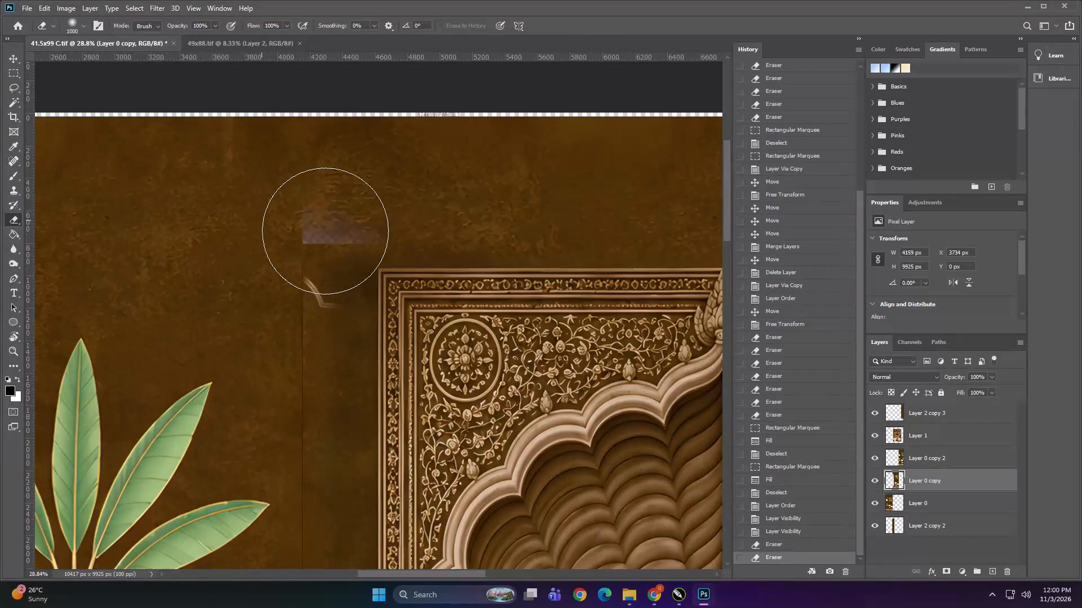
{"action": "scroll", "coordinate": [325, 231], "scroll_direction": "up", "scroll_amount": 1, "text": "alt"}
{"action": "scroll", "coordinate": [336, 169], "scroll_direction": "down", "scroll_amount": 17, "text": "alt"}
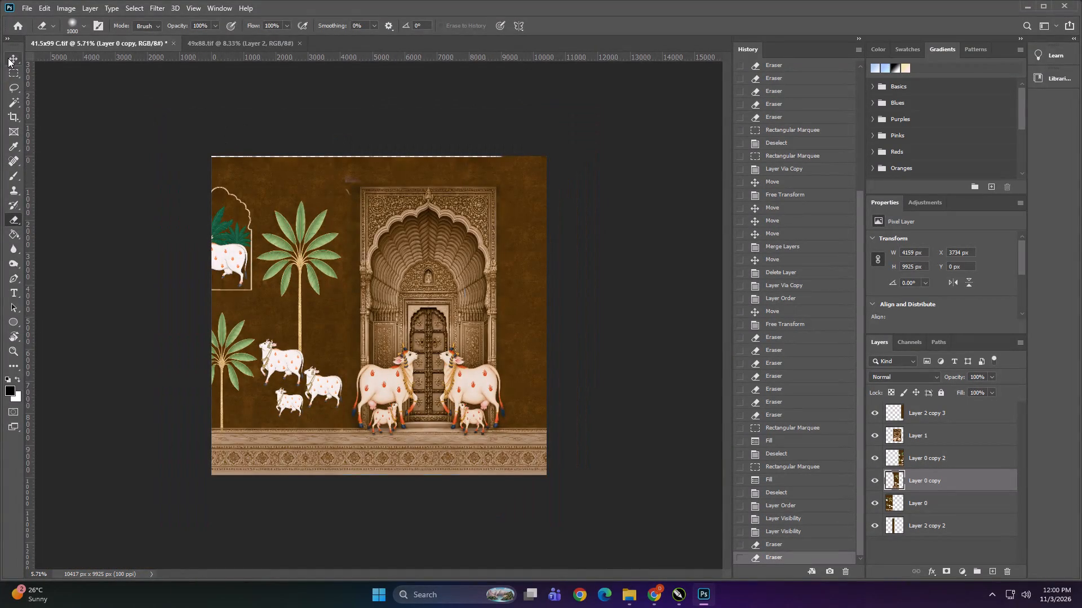
{"action": "left_click", "coordinate": [8, 58]}
{"action": "left_click", "coordinate": [127, 206]}
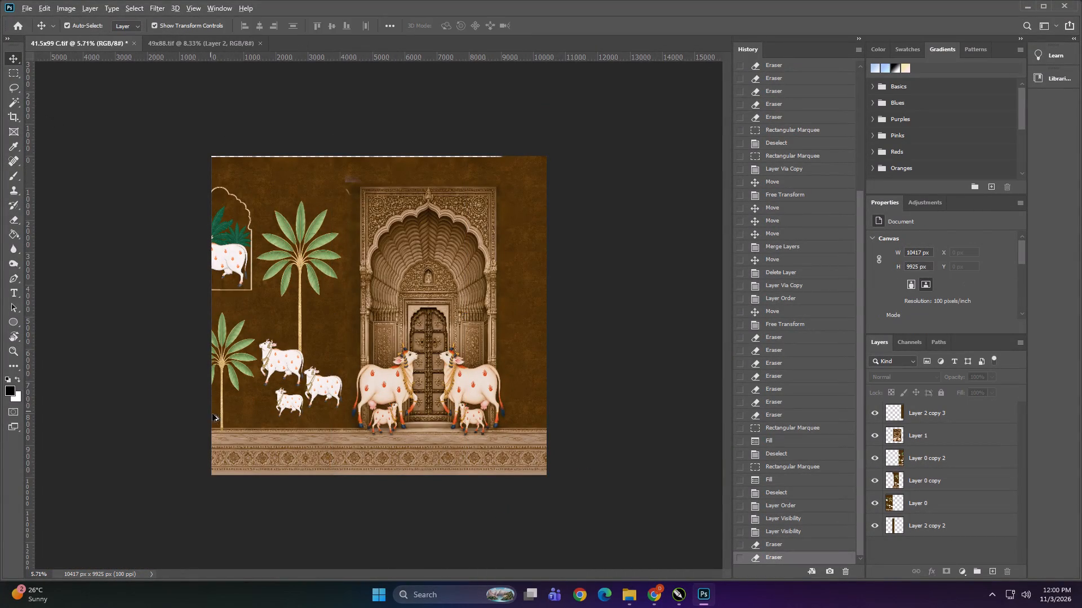
{"action": "scroll", "coordinate": [215, 415], "scroll_direction": "up", "scroll_amount": 16, "text": "alt"}
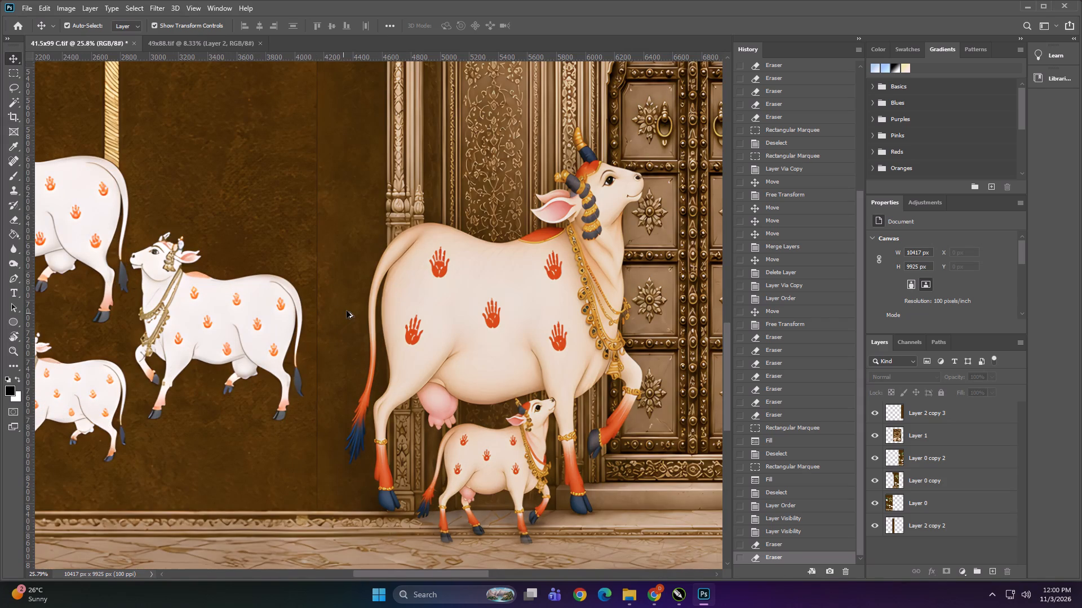
{"action": "scroll", "coordinate": [347, 311], "scroll_direction": "down", "scroll_amount": 11, "text": "alt"}
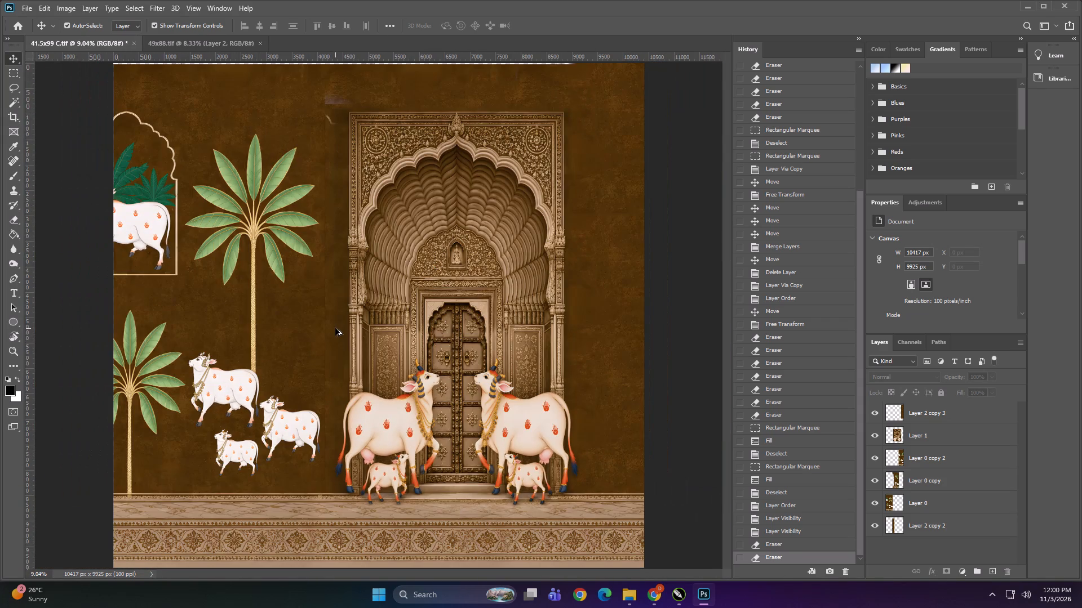
{"action": "scroll", "coordinate": [353, 177], "scroll_direction": "down", "scroll_amount": 2, "text": "alt"}
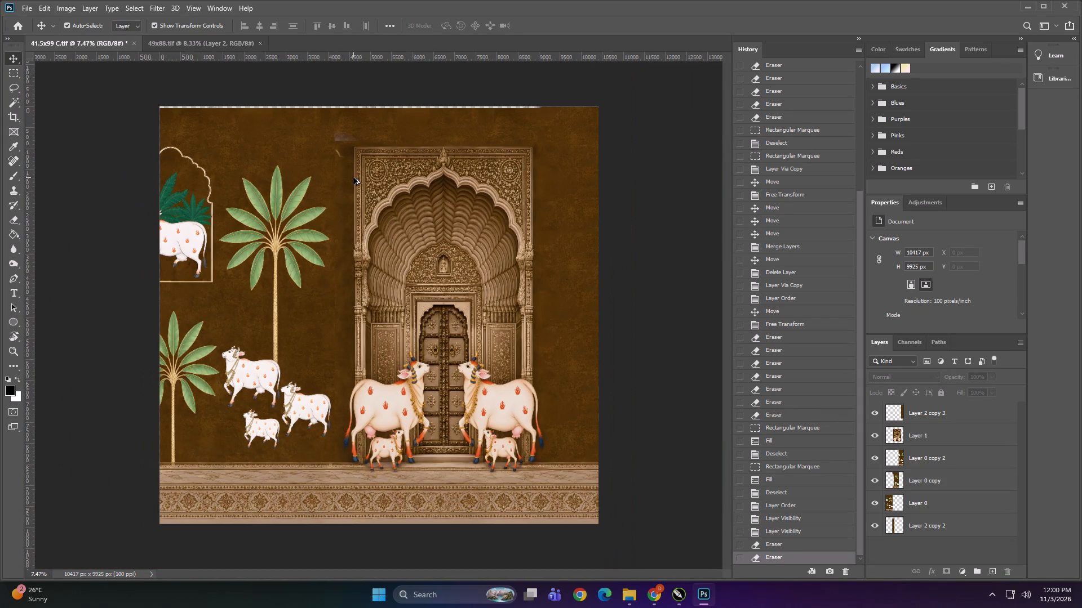
Crop the canvas to 6329 × 9925 px around the arch, cutting off the palms and small cows at both sides.
{"action": "key", "text": "c"}
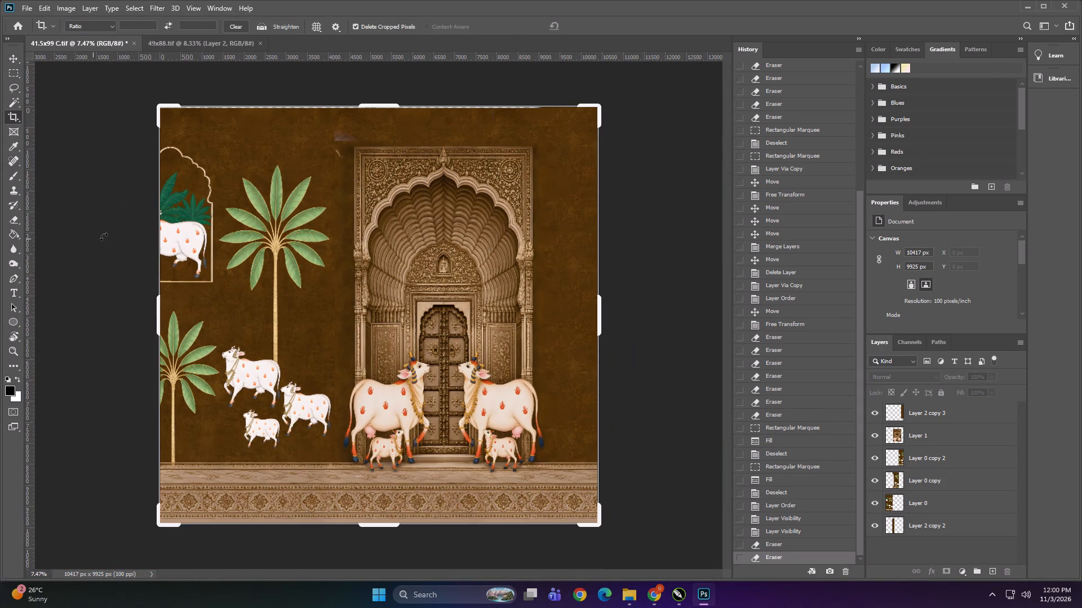
{"action": "left_click_drag", "start_coordinate": [159, 310], "coordinate": [202, 321]}
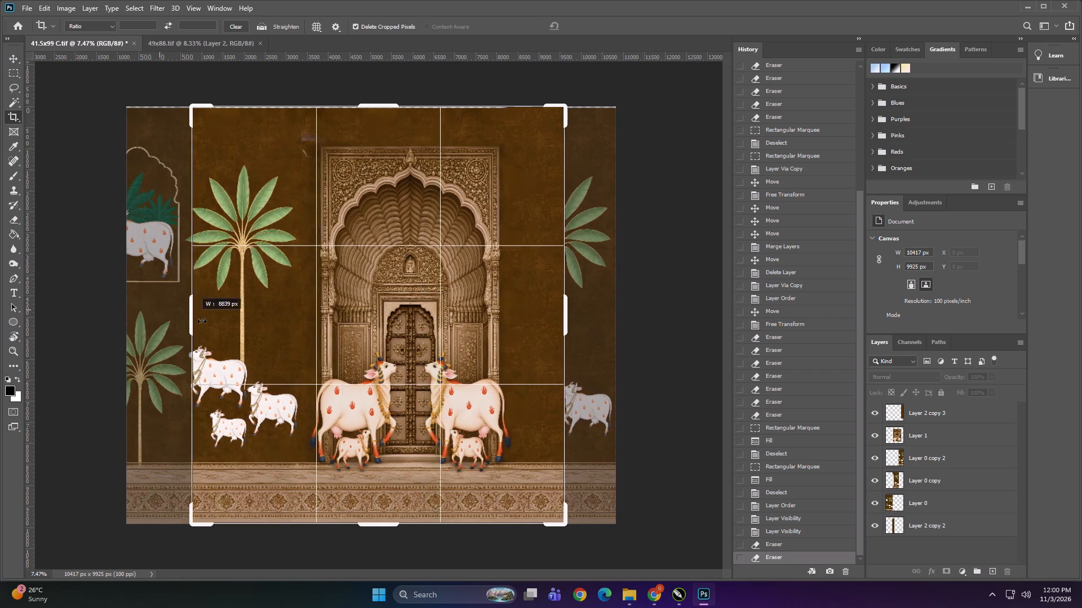
{"action": "left_click_drag", "start_coordinate": [202, 321], "coordinate": [245, 342]}
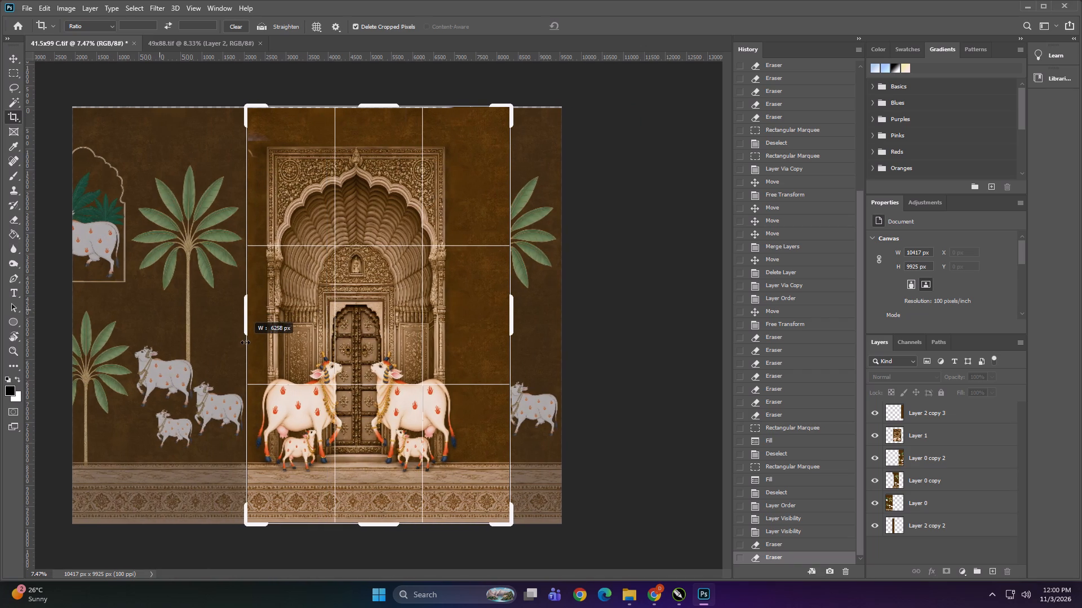
{"action": "left_click_drag", "start_coordinate": [245, 342], "coordinate": [246, 342]}
{"action": "scroll", "coordinate": [211, 476], "scroll_direction": "up", "scroll_amount": 5, "text": "alt"}
{"action": "scroll", "coordinate": [192, 404], "scroll_direction": "up", "scroll_amount": 5, "text": "alt"}
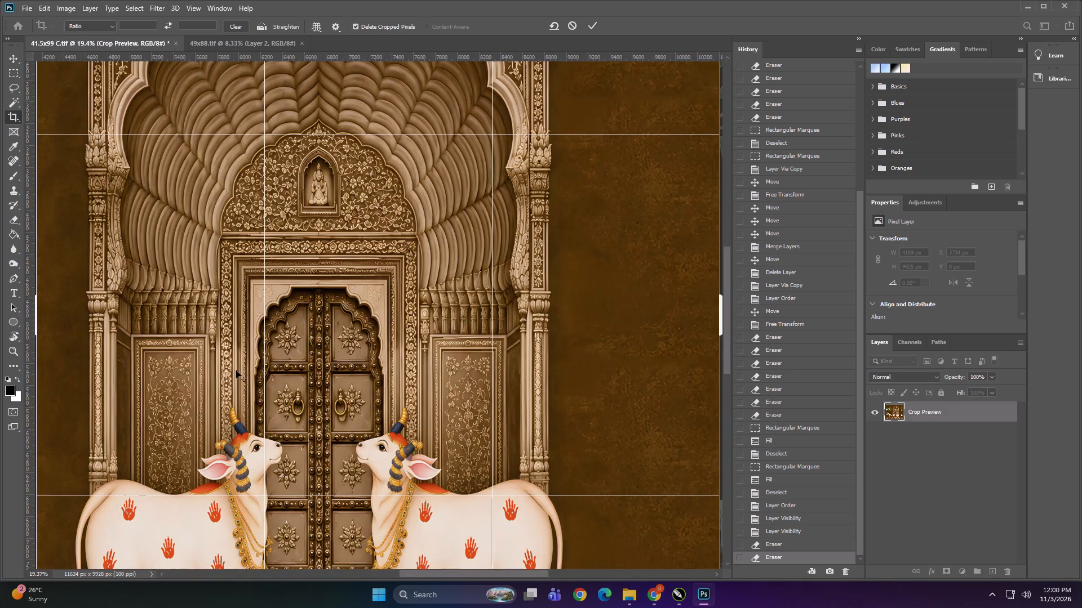
{"action": "scroll", "coordinate": [579, 281], "scroll_direction": "down", "scroll_amount": 10, "text": "alt"}
{"action": "scroll", "coordinate": [374, 289], "scroll_direction": "up", "scroll_amount": 14, "text": "alt"}
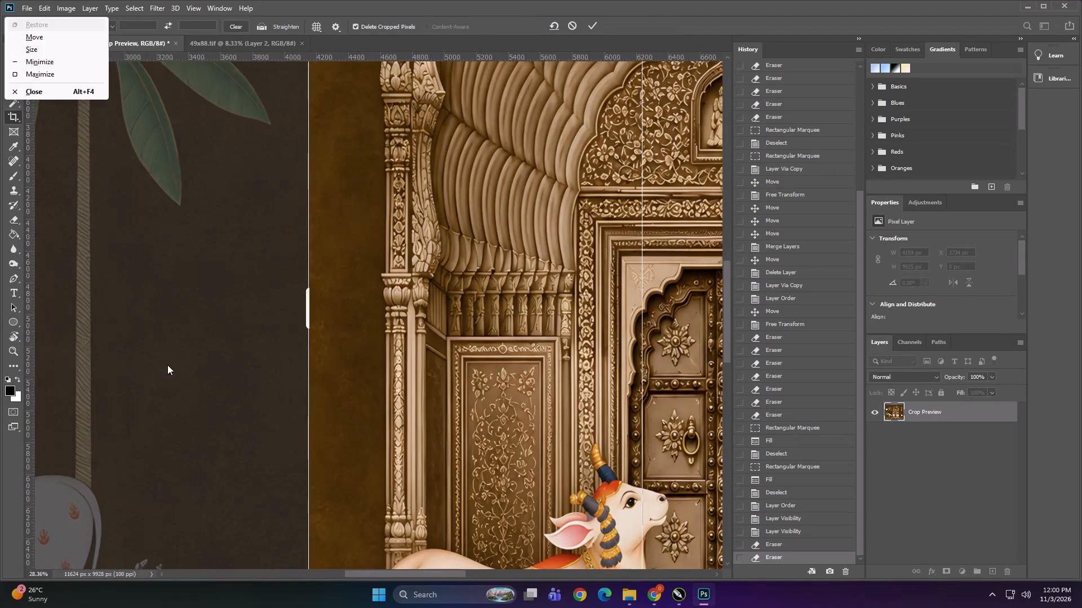
{"action": "key", "text": "space"}
{"action": "key", "text": "space"}
{"action": "key", "text": "space"}
{"action": "key", "text": "space"}
{"action": "key", "text": "space"}
{"action": "key", "text": "space"}
{"action": "key", "text": "space"}
{"action": "key", "text": "space"}
{"action": "key", "text": "space"}
{"action": "key", "text": "space"}
{"action": "key", "text": "space"}
{"action": "key", "text": "space"}
{"action": "key", "text": "space"}
{"action": "key", "text": "space"}
{"action": "key", "text": "space"}
{"action": "key", "text": "space"}
{"action": "key", "text": "space"}
{"action": "key", "text": "space"}
{"action": "key", "text": "space"}
{"action": "key", "text": "space"}
{"action": "key", "text": "space"}
{"action": "key", "text": "space"}
{"action": "key", "text": "space"}
{"action": "key", "text": "space"}
{"action": "key", "text": "space"}
{"action": "key", "text": "space"}
{"action": "left_click_drag", "start_coordinate": [224, 448], "coordinate": [286, 383]}
{"action": "left_click_drag", "start_coordinate": [242, 466], "coordinate": [329, 341]}
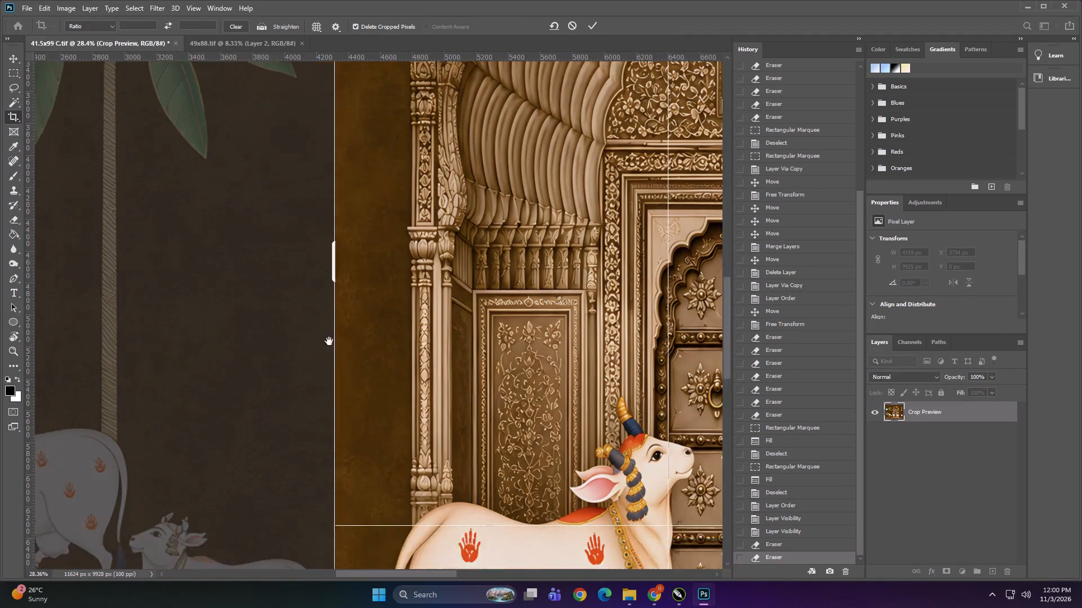
{"action": "left_click_drag", "start_coordinate": [329, 341], "coordinate": [392, 261]}
{"action": "left_click_drag", "start_coordinate": [456, 110], "coordinate": [453, 111]}
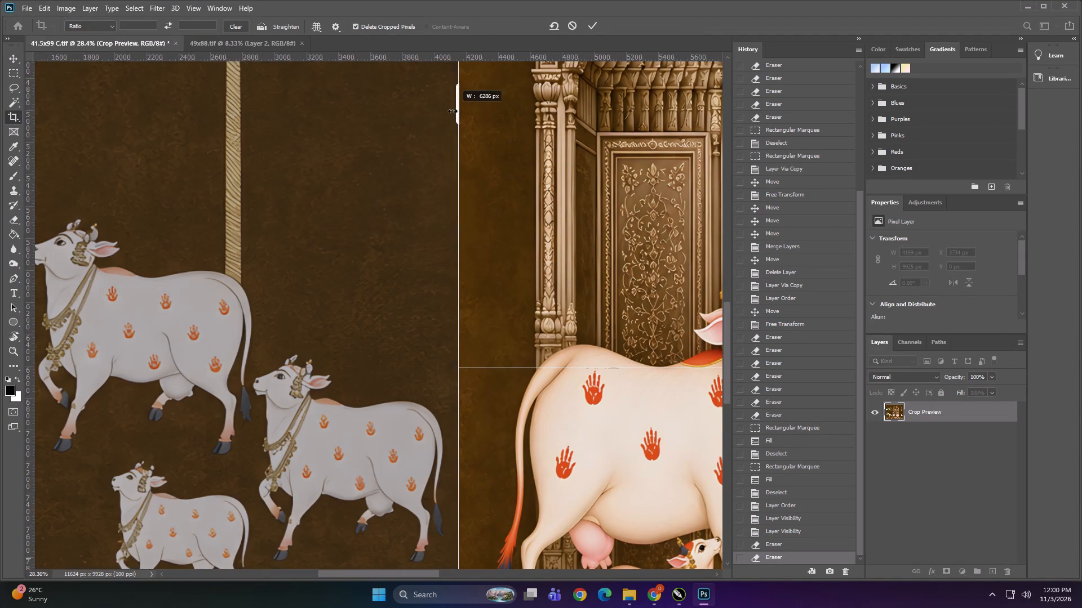
{"action": "left_click_drag", "start_coordinate": [453, 111], "coordinate": [450, 118]}
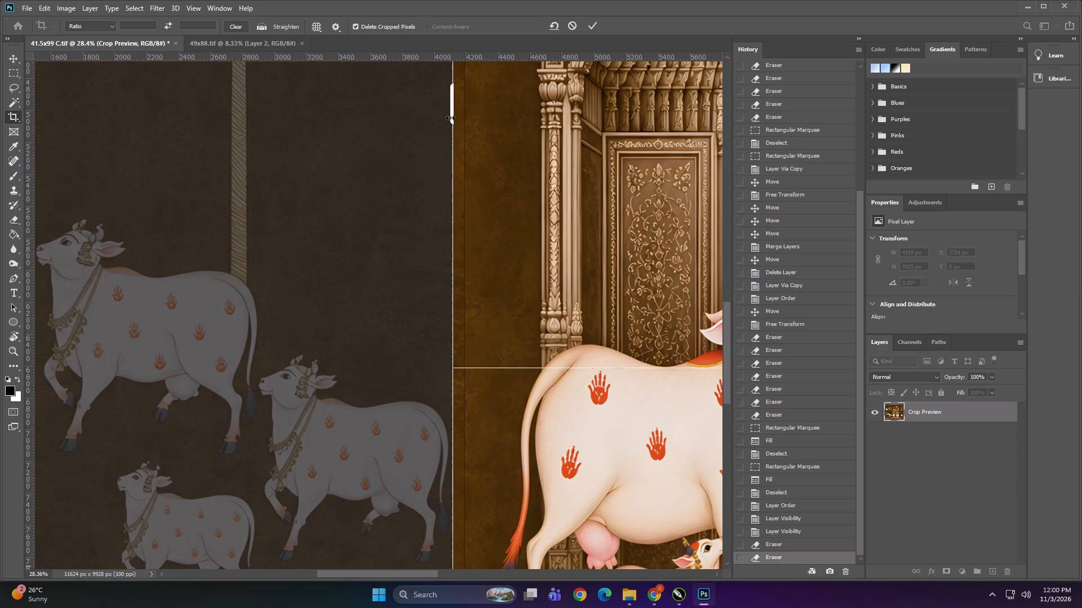
{"action": "key", "text": "Return"}
Examine the cropped artwork, especially the leftover marks beside the arch's upper left corner and the left edge.
{"action": "scroll", "coordinate": [439, 190], "scroll_direction": "down", "scroll_amount": 13, "text": "alt"}
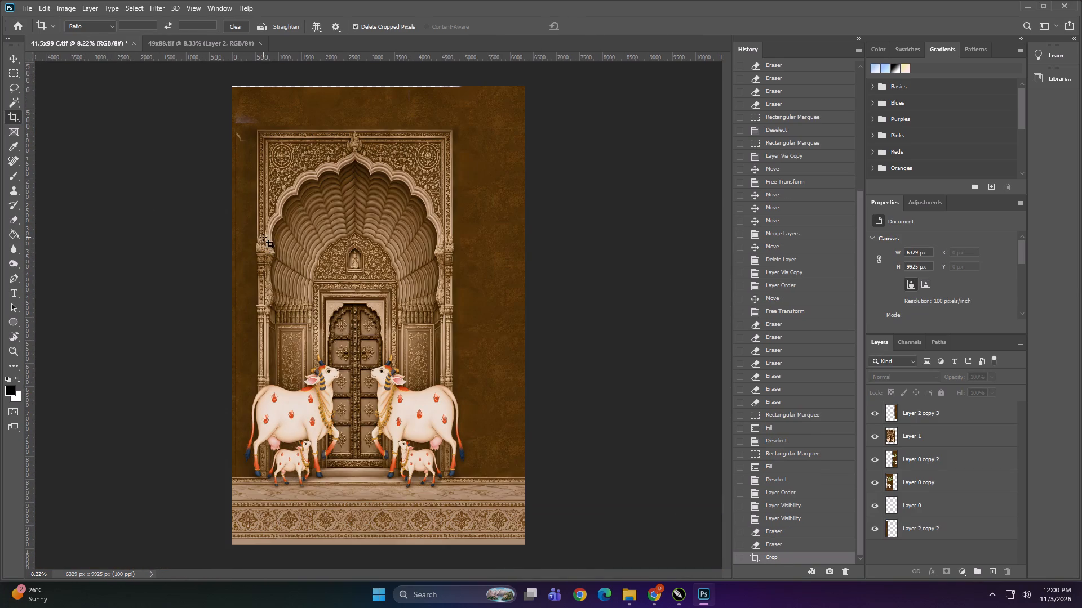
{"action": "left_click", "coordinate": [12, 57]}
{"action": "scroll", "coordinate": [307, 81], "scroll_direction": "up", "scroll_amount": 5, "text": "alt"}
{"action": "scroll", "coordinate": [122, 111], "scroll_direction": "up", "scroll_amount": 10, "text": "alt"}
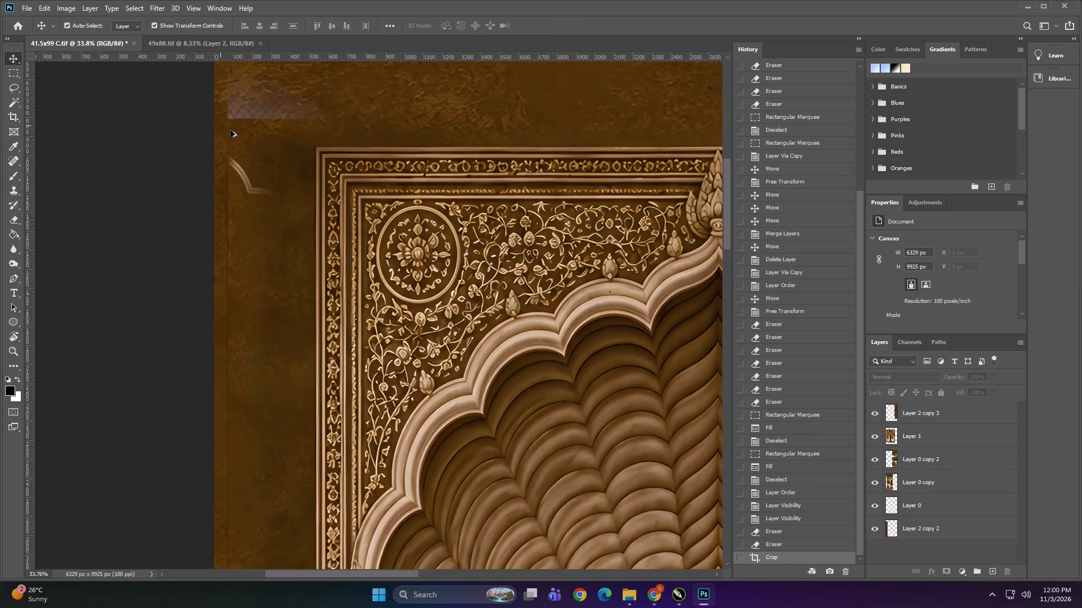
{"action": "scroll", "coordinate": [248, 151], "scroll_direction": "down", "scroll_amount": 8, "text": "alt"}
{"action": "scroll", "coordinate": [248, 184], "scroll_direction": "up", "scroll_amount": 6, "text": "alt"}
{"action": "scroll", "coordinate": [246, 145], "scroll_direction": "down", "scroll_amount": 5, "text": "alt"}
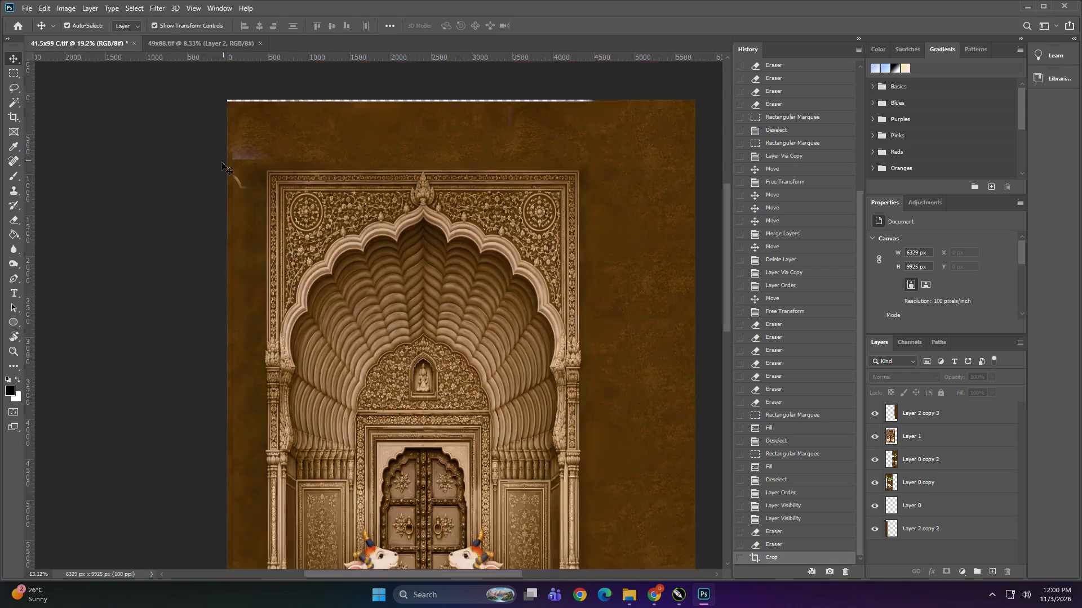
{"action": "scroll", "coordinate": [221, 162], "scroll_direction": "down", "scroll_amount": 8, "text": "alt"}
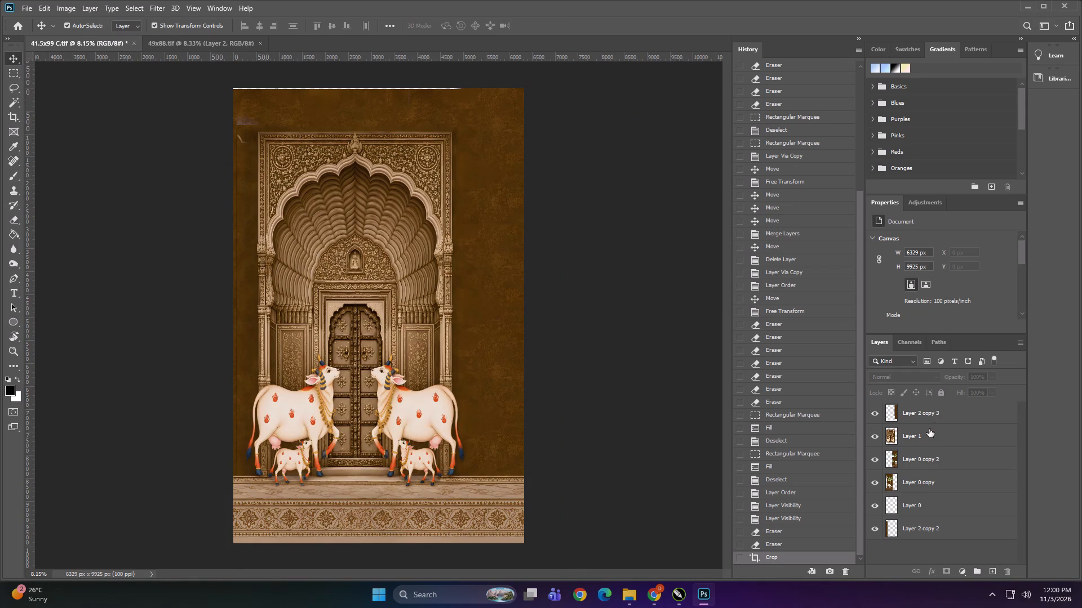
Merge all six layers, from Layer 2 copy 3 down to Layer 2 copy 2, into a single layer.
{"action": "left_click", "coordinate": [934, 412]}
{"action": "left_click", "coordinate": [952, 527], "text": "shift"}
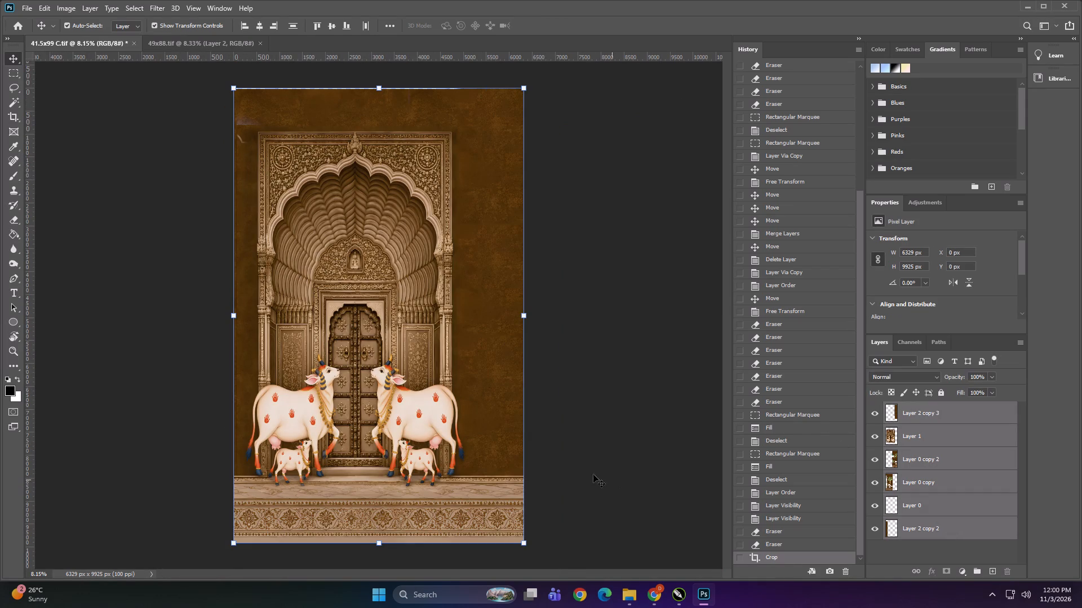
{"action": "key", "text": "ctrl+e"}
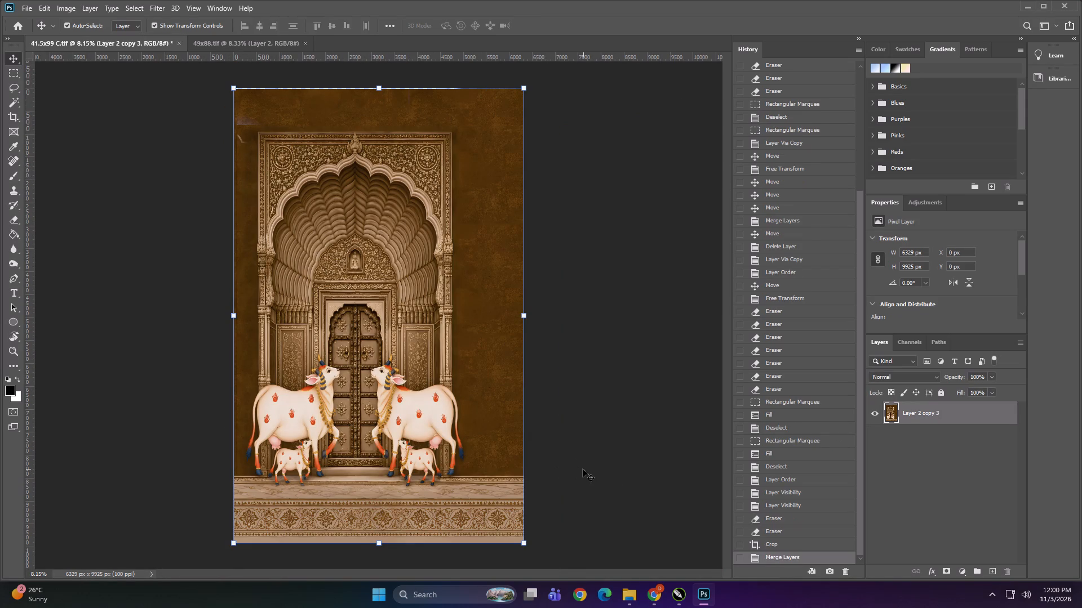
{"action": "left_click", "coordinate": [583, 469]}
Fill the transparent strip along the canvas's top edge with matching brown background, using a rectangular selection about 5326 × 74 px.
{"action": "scroll", "coordinate": [222, 118], "scroll_direction": "up", "scroll_amount": 11, "text": "alt"}
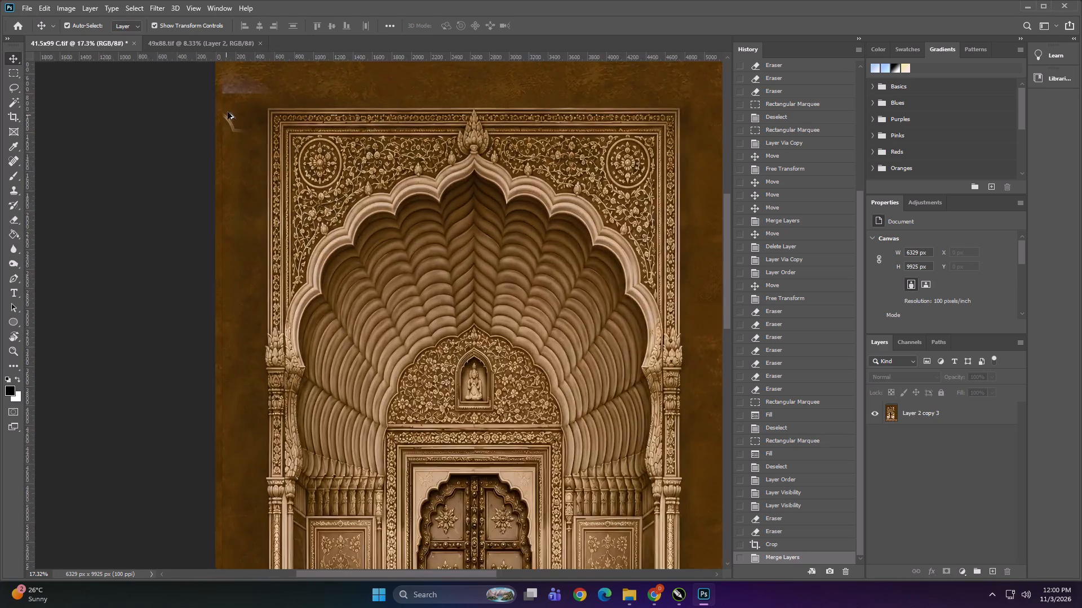
{"action": "scroll", "coordinate": [228, 112], "scroll_direction": "up", "scroll_amount": 5, "text": "alt"}
{"action": "scroll", "coordinate": [252, 161], "scroll_direction": "down", "scroll_amount": 8, "text": "alt"}
{"action": "scroll", "coordinate": [361, 186], "scroll_direction": "up", "scroll_amount": 13, "text": "alt"}
{"action": "scroll", "coordinate": [300, 187], "scroll_direction": "down", "scroll_amount": 6, "text": "alt"}
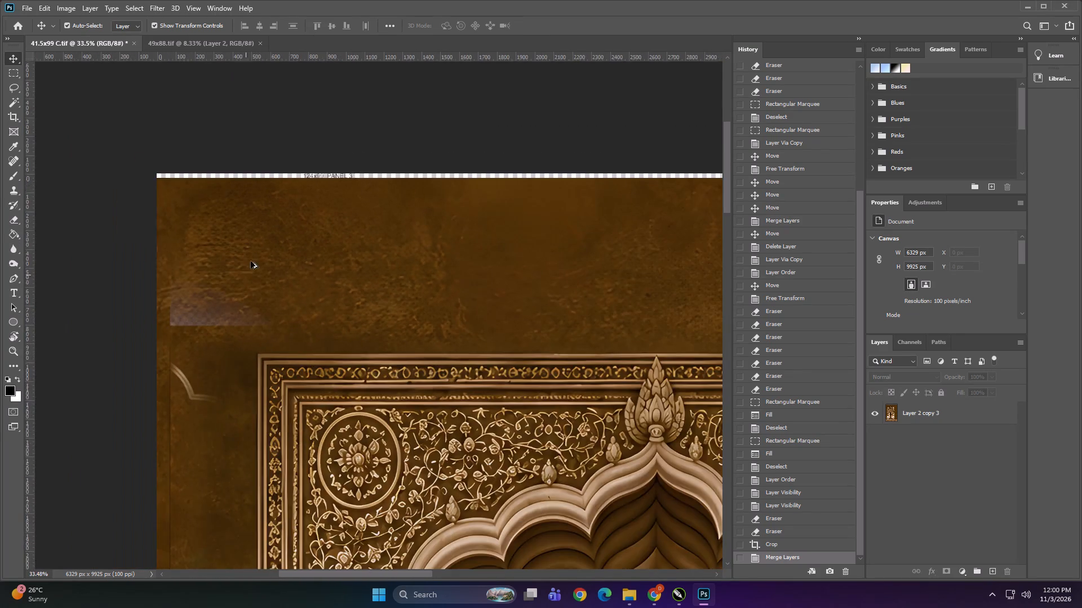
{"action": "scroll", "coordinate": [318, 189], "scroll_direction": "down", "scroll_amount": 5, "text": "alt"}
{"action": "scroll", "coordinate": [220, 145], "scroll_direction": "down", "scroll_amount": 5, "text": "alt"}
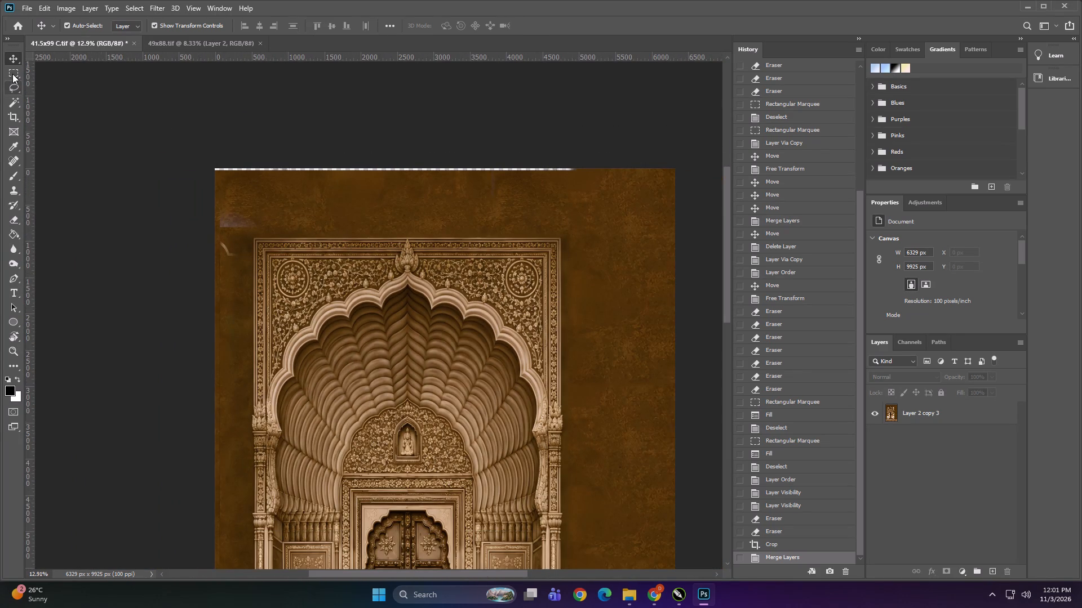
{"action": "left_click", "coordinate": [12, 74]}
{"action": "left_click_drag", "start_coordinate": [210, 159], "coordinate": [609, 180]}
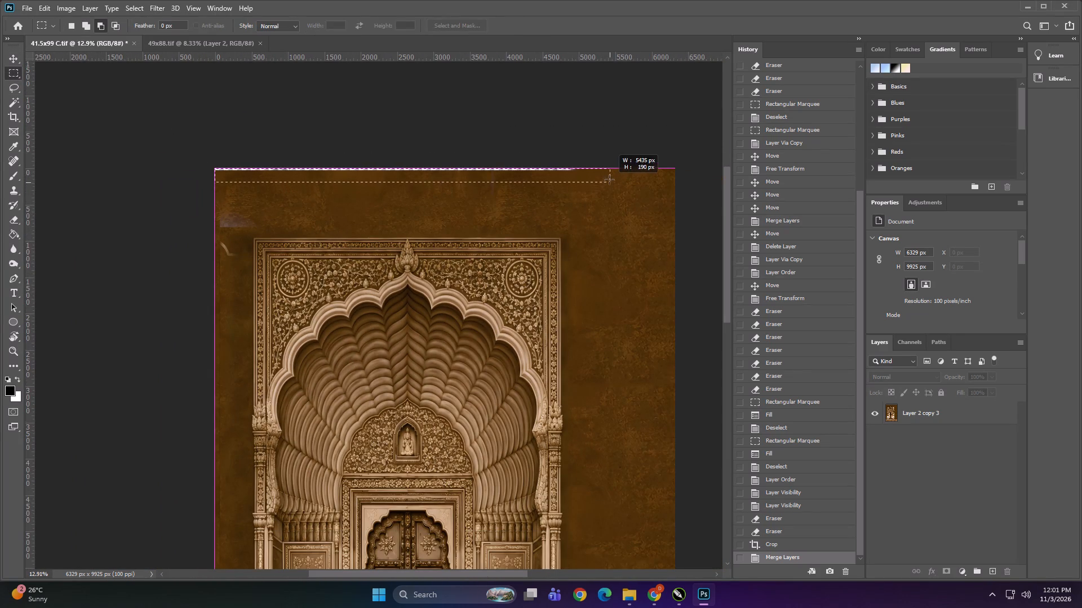
{"action": "left_click_drag", "start_coordinate": [609, 180], "coordinate": [602, 173]}
{"action": "key", "text": "shift+F5"}
{"action": "key", "text": "shift+Return"}
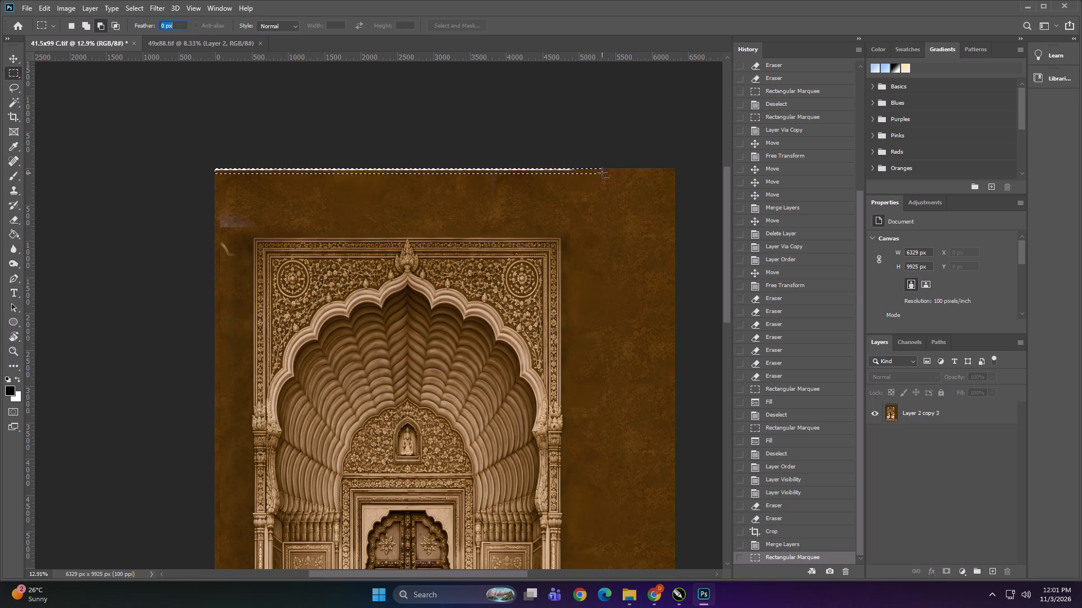
{"action": "left_click", "coordinate": [925, 414]}
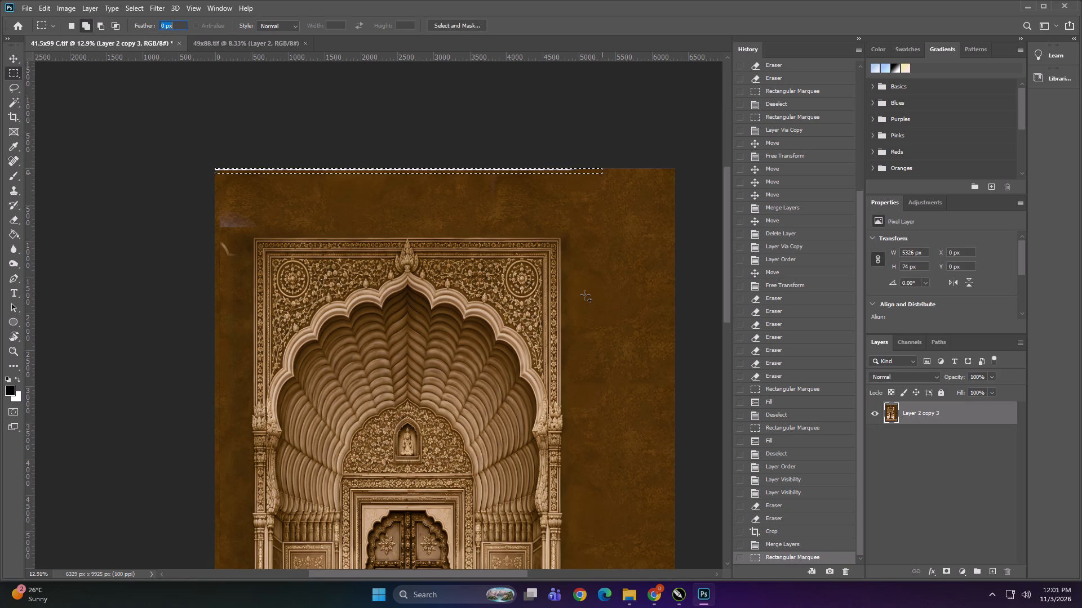
{"action": "key", "text": "ctrl+e"}
{"action": "key", "text": "Return"}
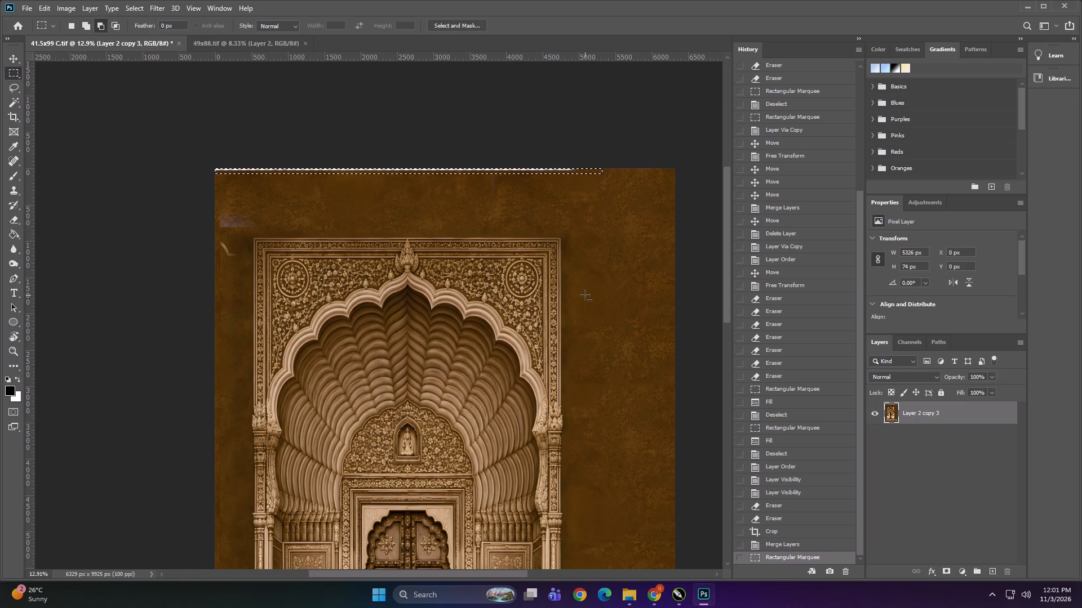
{"action": "key", "text": "shift+F5"}
{"action": "key", "text": "shift+Return"}
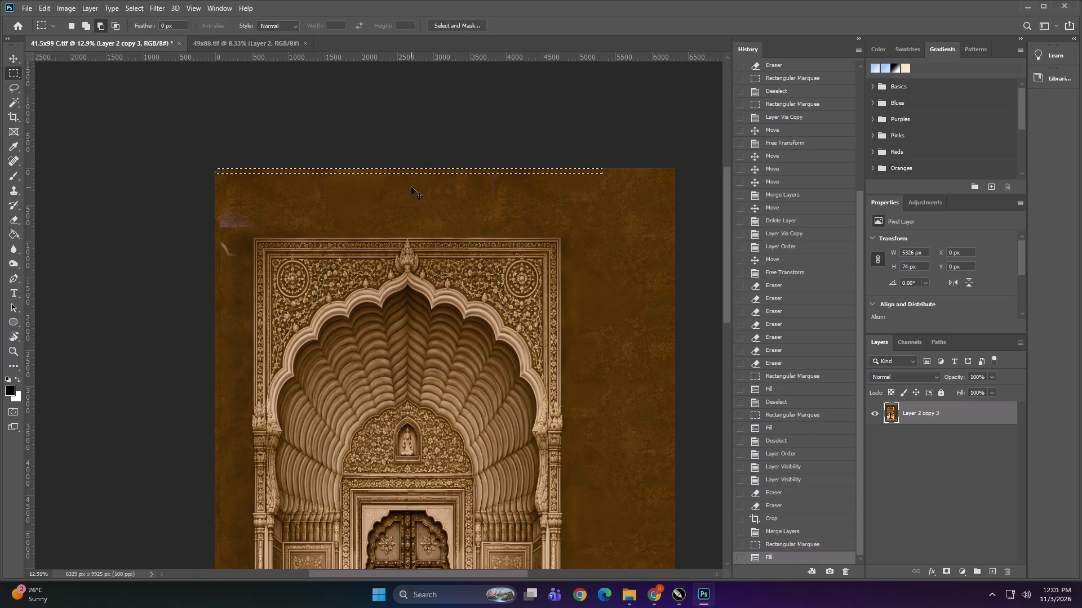
{"action": "key", "text": "ctrl+d"}
Fill the purplish patch above the arch's upper left corner with brown texture, using a rectangular selection about 669 × 183 px.
{"action": "scroll", "coordinate": [51, 223], "scroll_direction": "up", "scroll_amount": 7, "text": "alt"}
{"action": "scroll", "coordinate": [337, 247], "scroll_direction": "up", "scroll_amount": 6, "text": "alt"}
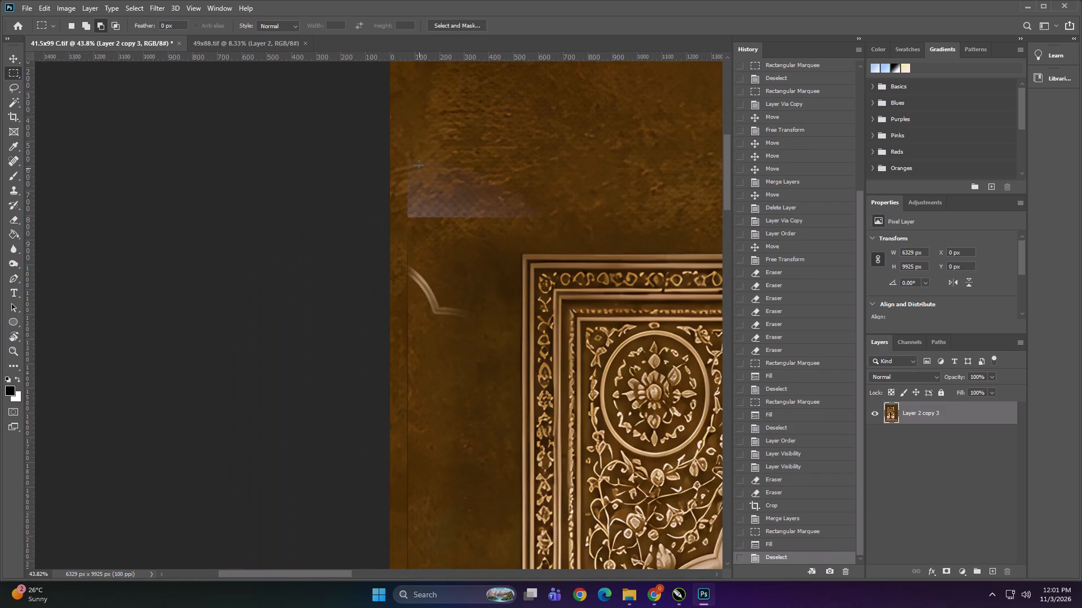
{"action": "left_click_drag", "start_coordinate": [400, 181], "coordinate": [565, 225]}
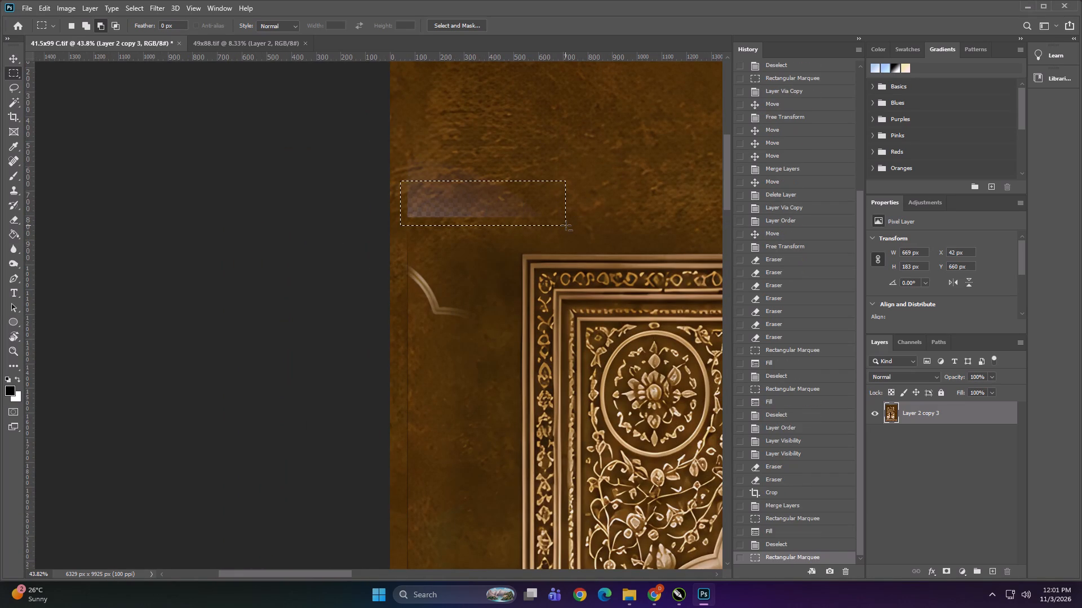
{"action": "key", "text": "shift+F5"}
{"action": "key", "text": "Return"}
{"action": "key", "text": "ctrl+d"}
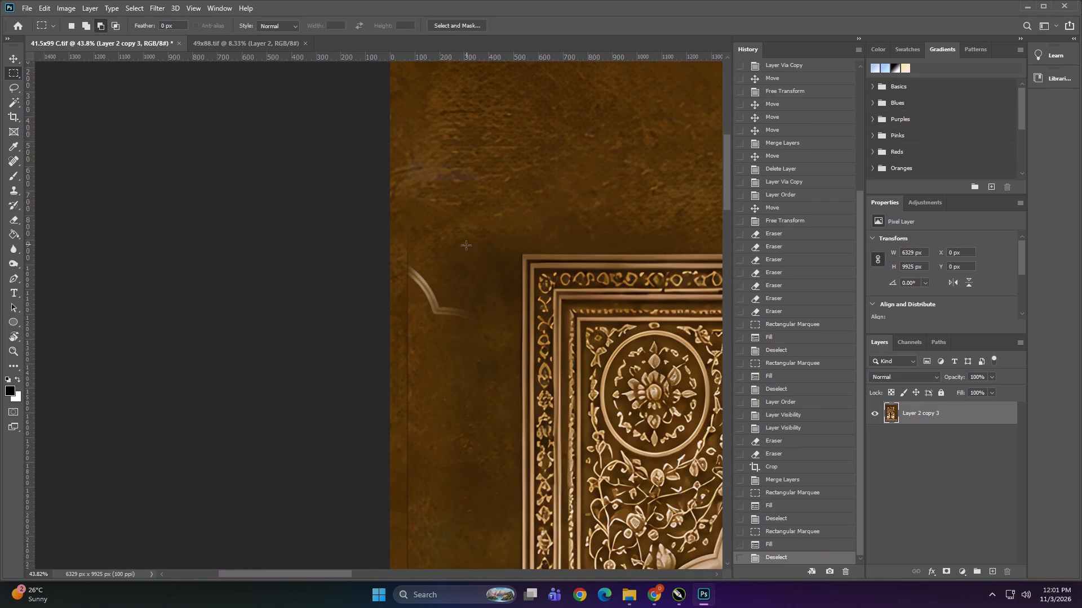
Fill over the curved line remnant beside the arch's upper left corner, using a selection about 375 × 490 px, and save the file.
{"action": "scroll", "coordinate": [388, 127], "scroll_direction": "down", "scroll_amount": 7, "text": "alt"}
{"action": "left_click_drag", "start_coordinate": [393, 184], "coordinate": [440, 245]}
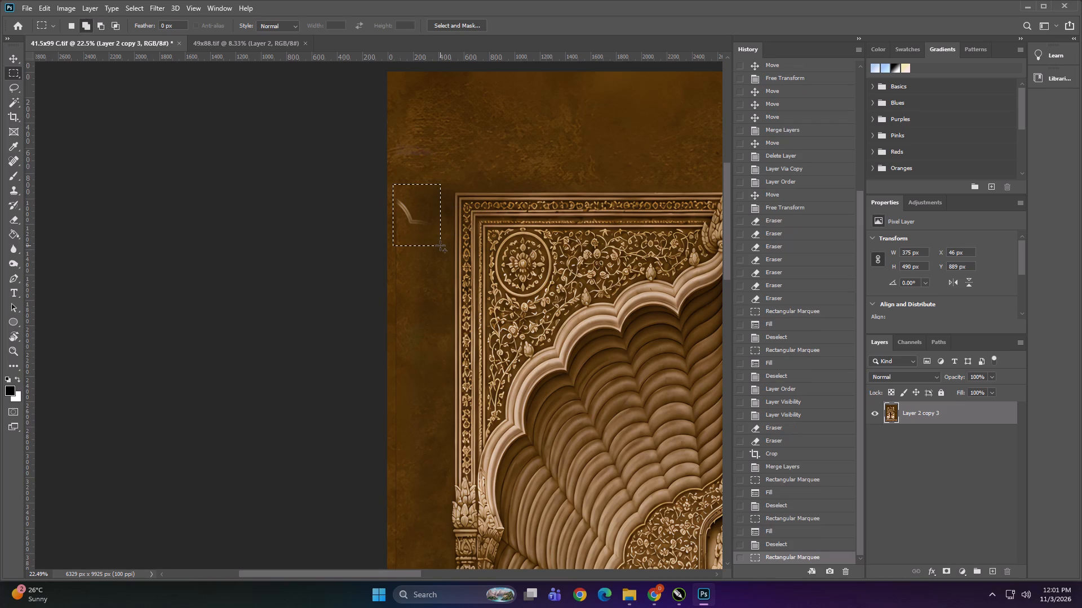
{"action": "key", "text": "shift+F5"}
{"action": "key", "text": "shift+Return"}
{"action": "key", "text": "ctrl+s"}
{"action": "key", "text": "ctrl+d"}
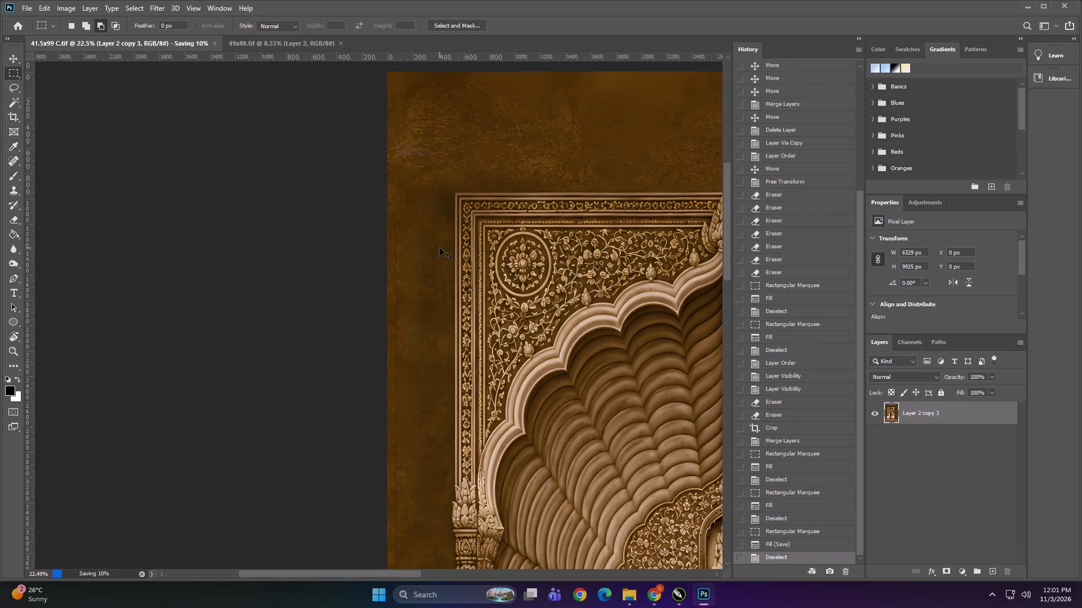
Fill over the dark vertical seam near the artwork's left edge, using a selection about 36 × 8774 px down to the canvas bottom.
{"action": "scroll", "coordinate": [375, 534], "scroll_direction": "up", "scroll_amount": 7, "text": "alt"}
{"action": "scroll", "coordinate": [409, 336], "scroll_direction": "down", "scroll_amount": 7, "text": "alt"}
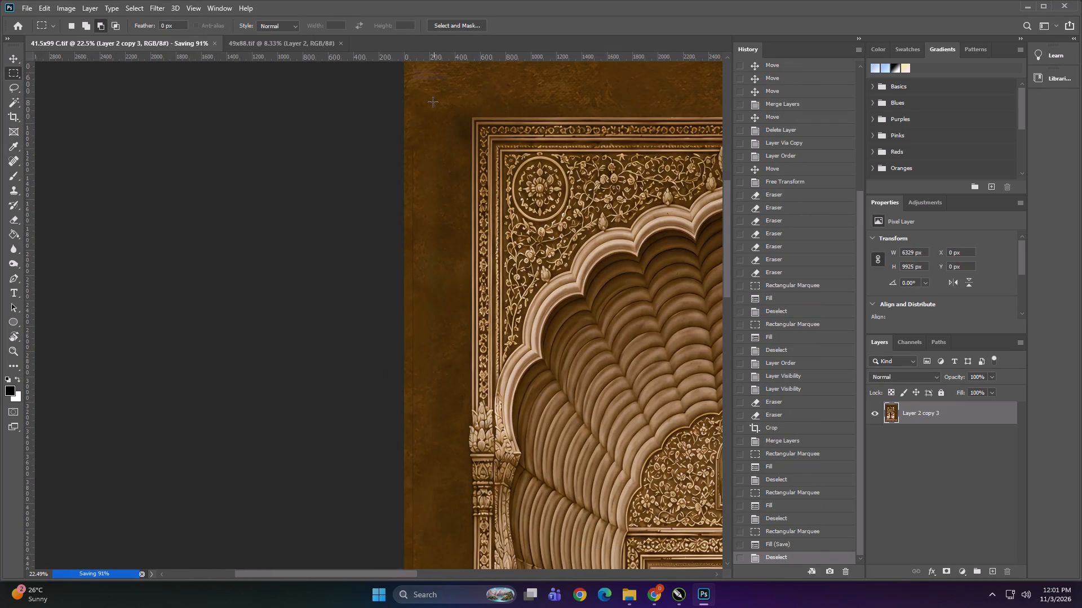
{"action": "left_click_drag", "start_coordinate": [411, 142], "coordinate": [417, 302]}
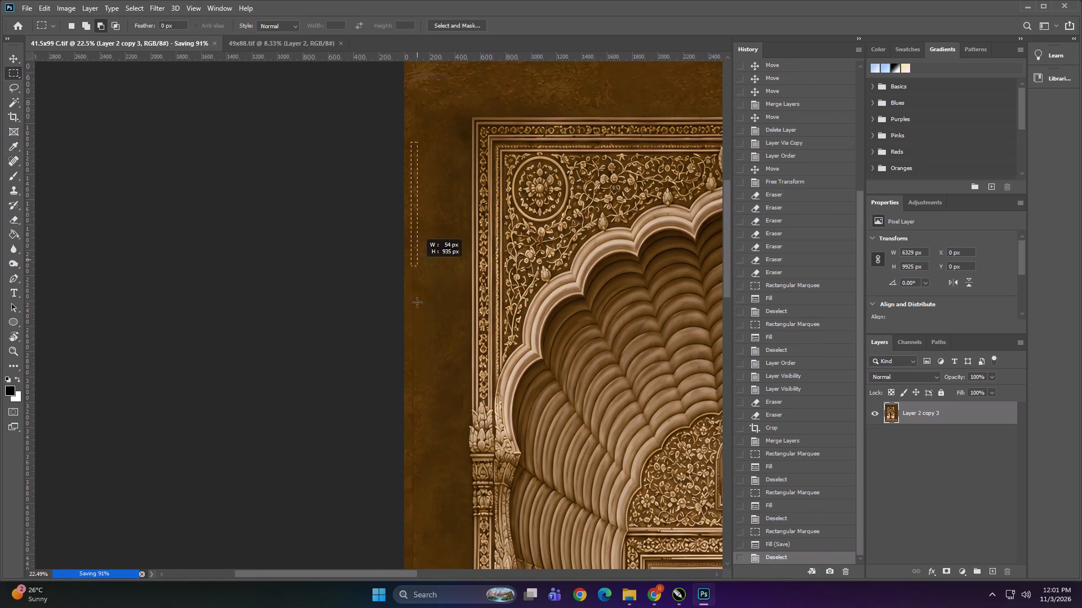
{"action": "left_click_drag", "start_coordinate": [417, 302], "coordinate": [418, 600]}
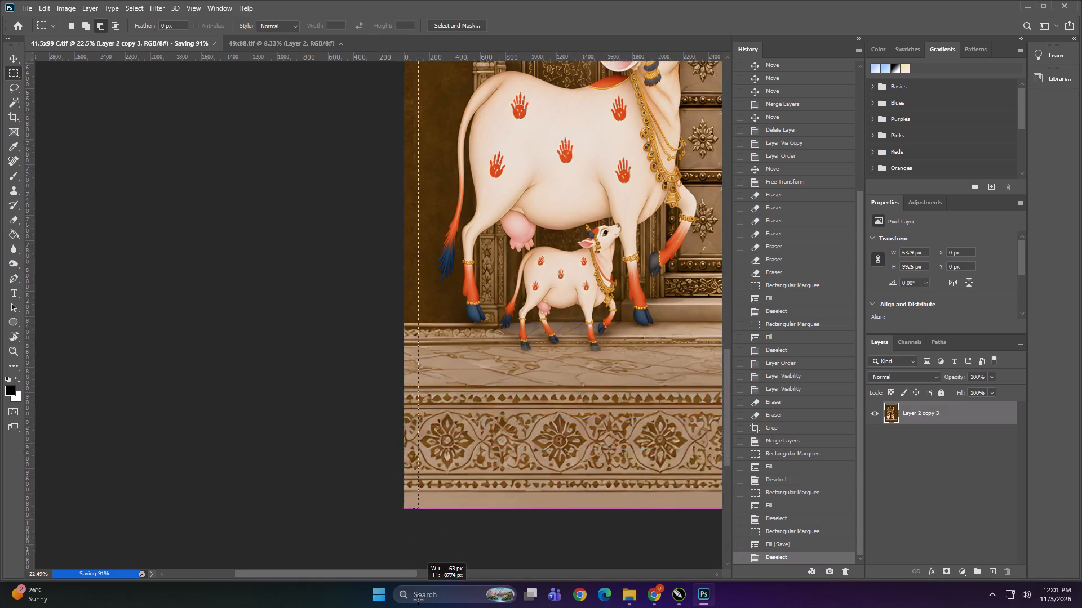
{"action": "left_click_drag", "start_coordinate": [418, 600], "coordinate": [415, 539]}
{"action": "scroll", "coordinate": [415, 566], "scroll_direction": "down", "scroll_amount": 7, "text": "alt"}
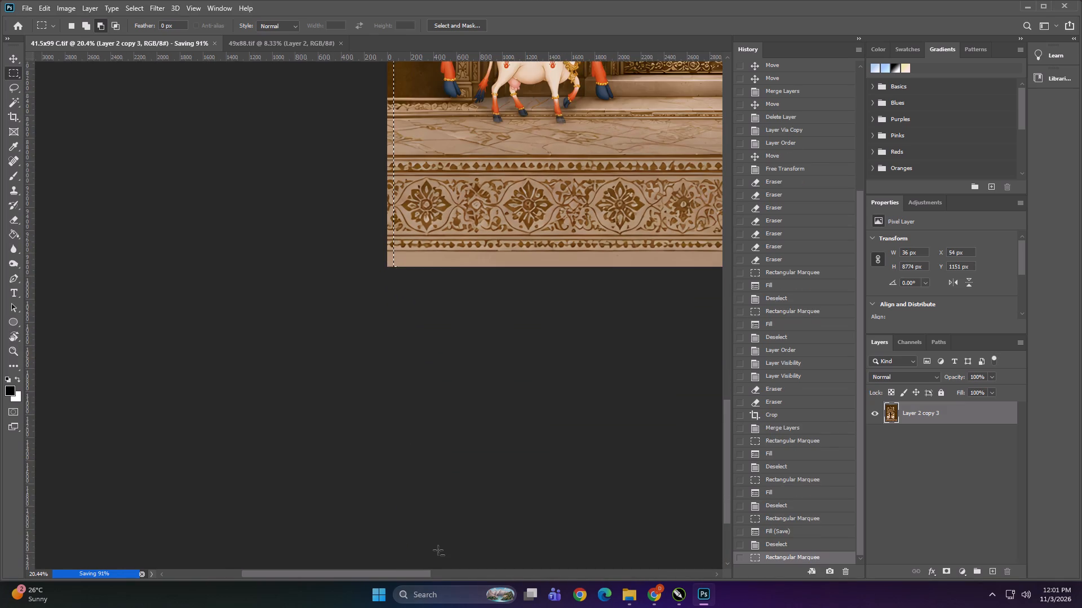
{"action": "scroll", "coordinate": [386, 147], "scroll_direction": "up", "scroll_amount": 14, "text": "alt"}
{"action": "scroll", "coordinate": [418, 309], "scroll_direction": "down", "scroll_amount": 15, "text": "alt"}
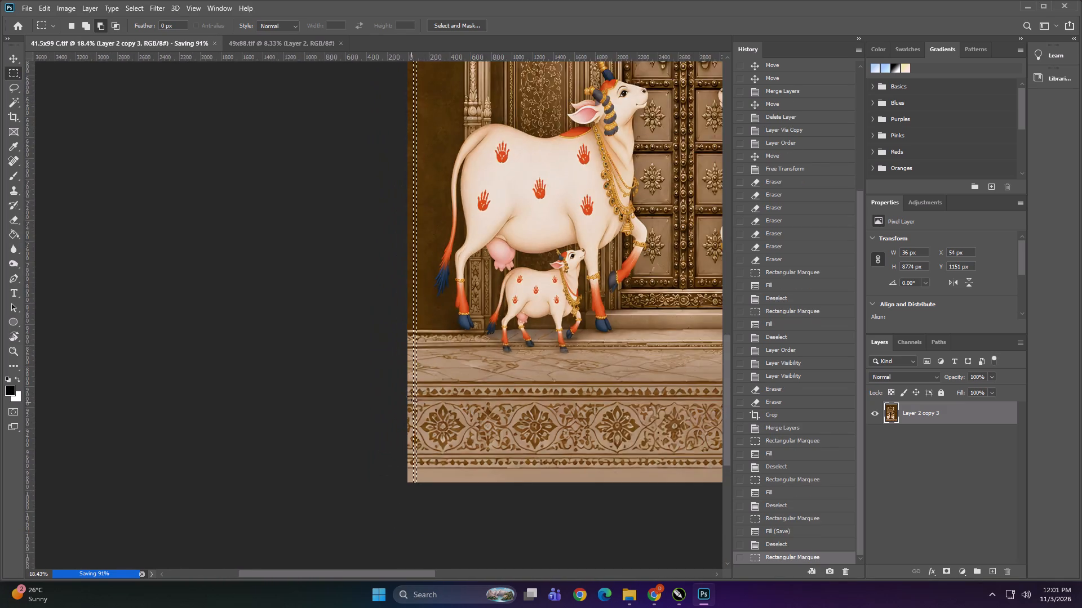
{"action": "scroll", "coordinate": [412, 391], "scroll_direction": "up", "scroll_amount": 18, "text": "alt"}
{"action": "scroll", "coordinate": [429, 408], "scroll_direction": "down", "scroll_amount": 8, "text": "alt"}
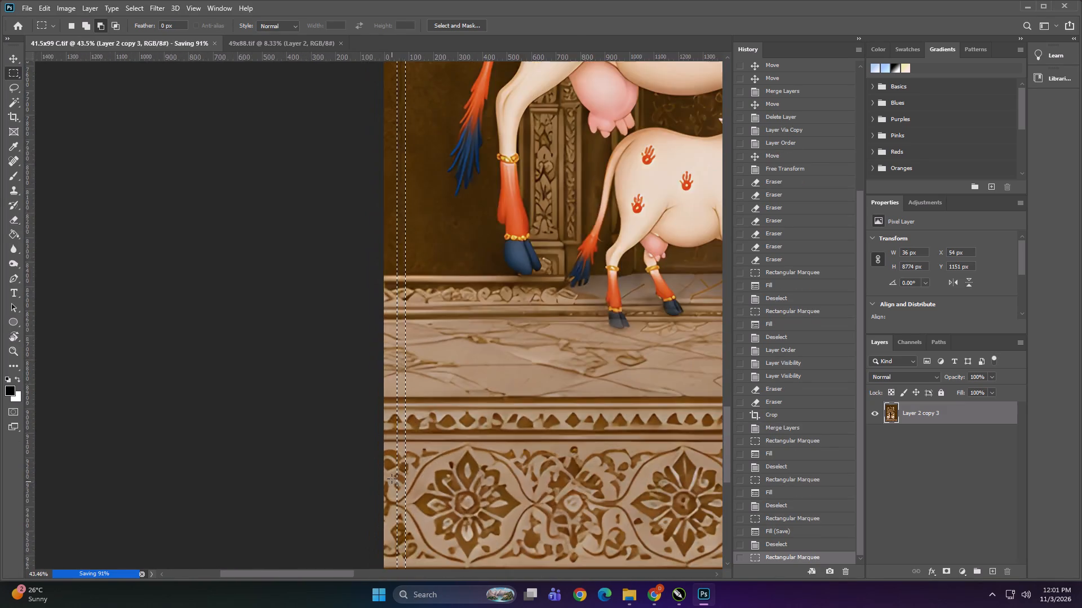
{"action": "scroll", "coordinate": [392, 479], "scroll_direction": "down", "scroll_amount": 7, "text": "alt"}
{"action": "scroll", "coordinate": [410, 194], "scroll_direction": "up", "scroll_amount": 17, "text": "alt"}
{"action": "key", "text": "shift+F5"}
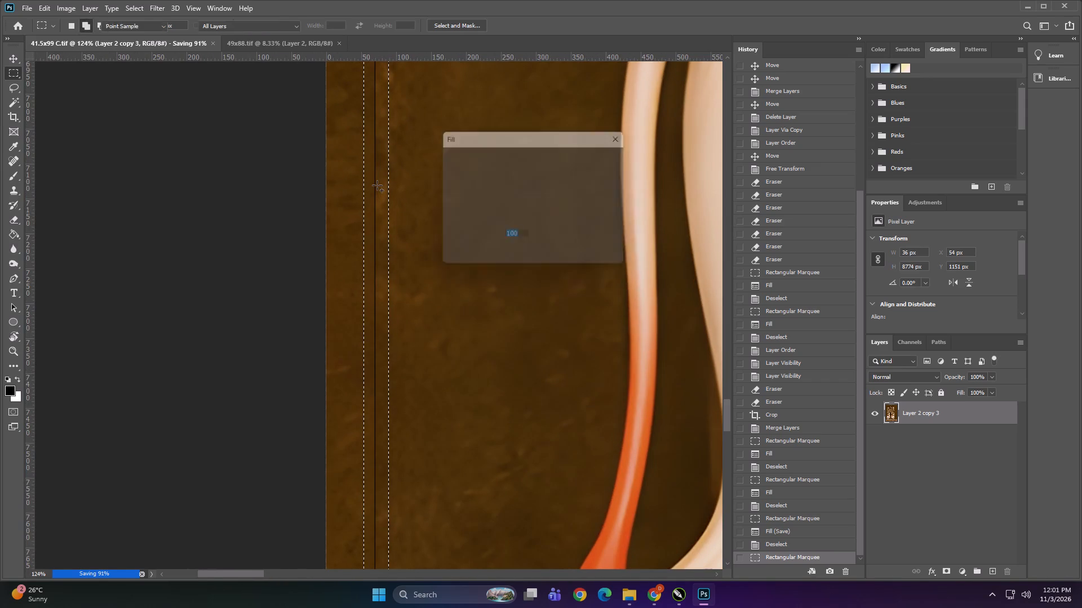
{"action": "key", "text": "Return"}
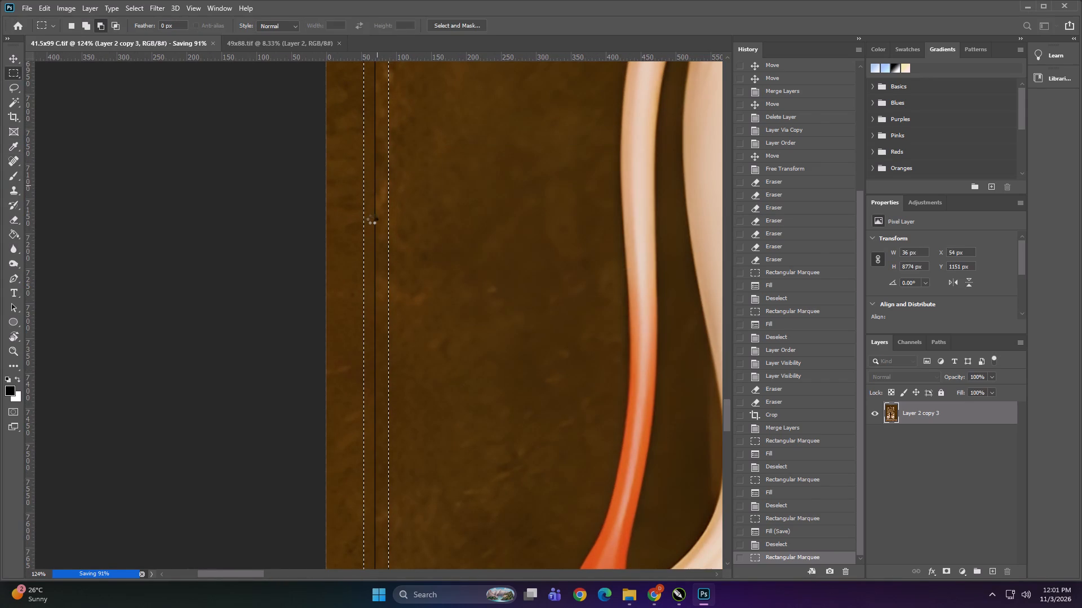
{"action": "key", "text": "ctrl+d"}
Examine the retouched left edge, the floor border, the arch's upper left corner and the whole artwork for leftover marks.
{"action": "scroll", "coordinate": [376, 222], "scroll_direction": "down", "scroll_amount": 7, "text": "alt"}
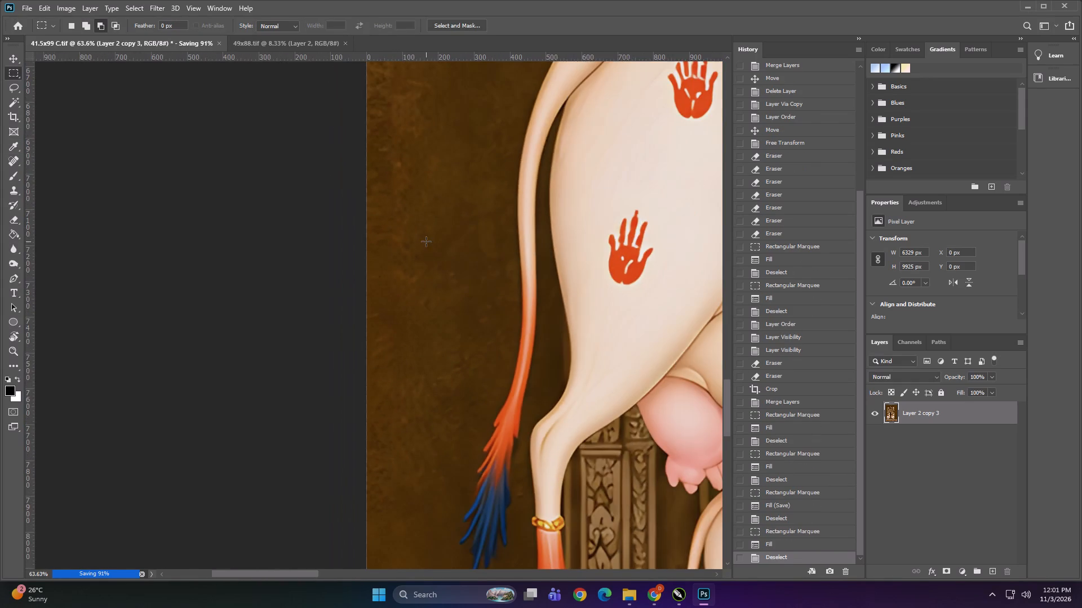
{"action": "scroll", "coordinate": [406, 187], "scroll_direction": "up", "scroll_amount": 11, "text": "alt"}
{"action": "scroll", "coordinate": [395, 182], "scroll_direction": "down", "scroll_amount": 20, "text": "alt"}
{"action": "scroll", "coordinate": [395, 182], "scroll_direction": "down", "scroll_amount": 1, "text": "alt"}
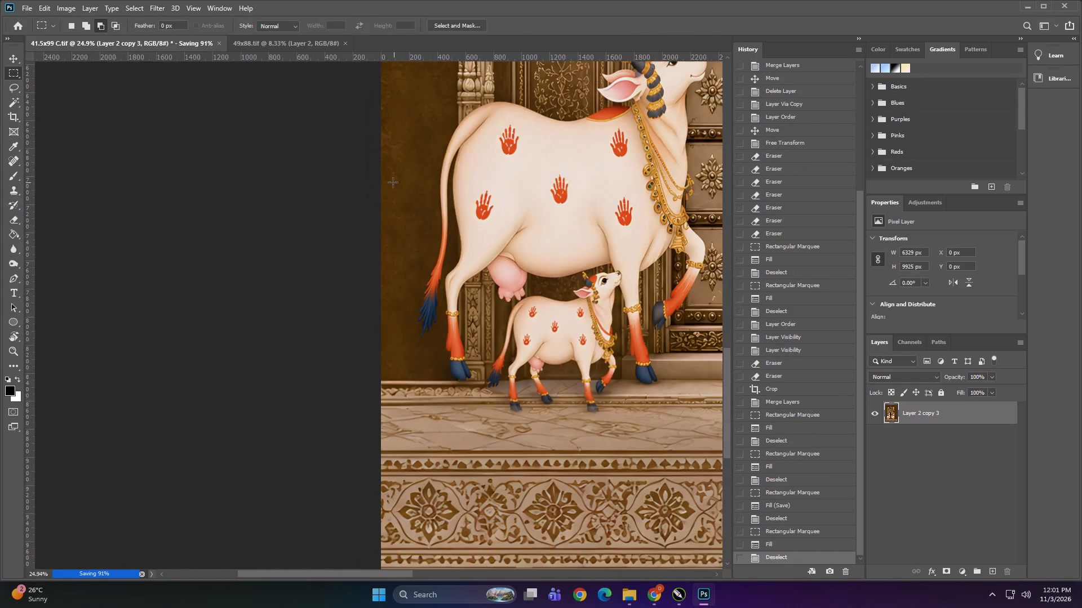
{"action": "scroll", "coordinate": [429, 520], "scroll_direction": "up", "scroll_amount": 12, "text": "alt"}
{"action": "scroll", "coordinate": [377, 408], "scroll_direction": "down", "scroll_amount": 8, "text": "alt"}
{"action": "scroll", "coordinate": [342, 518], "scroll_direction": "up", "scroll_amount": 7, "text": "alt"}
{"action": "scroll", "coordinate": [373, 440], "scroll_direction": "down", "scroll_amount": 2, "text": "alt"}
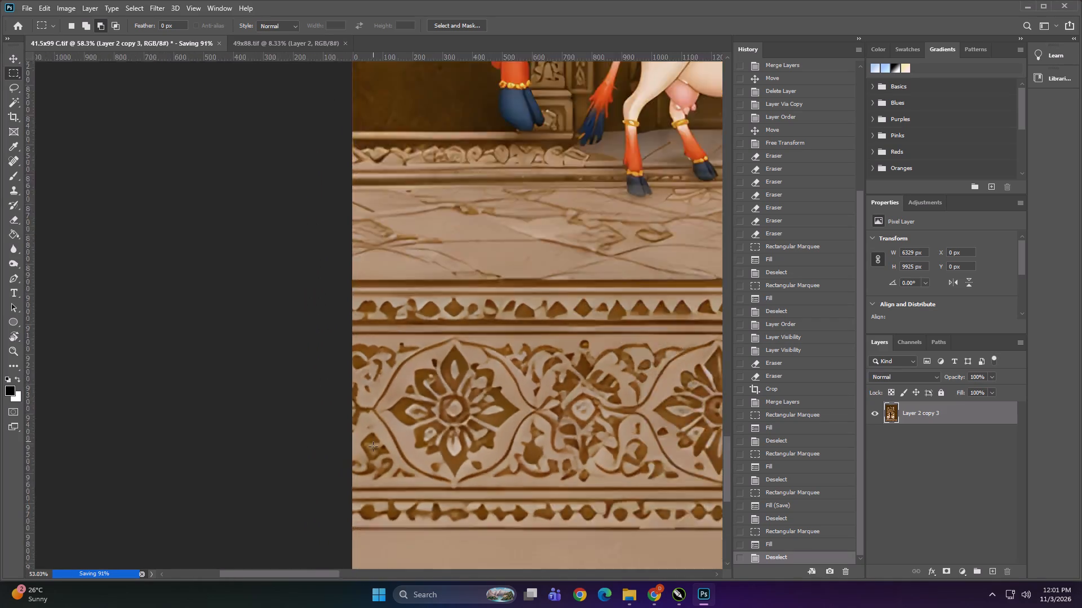
{"action": "scroll", "coordinate": [373, 446], "scroll_direction": "down", "scroll_amount": 20, "text": "alt"}
{"action": "scroll", "coordinate": [373, 446], "scroll_direction": "down", "scroll_amount": 1, "text": "alt"}
{"action": "scroll", "coordinate": [241, 110], "scroll_direction": "up", "scroll_amount": 3, "text": "alt"}
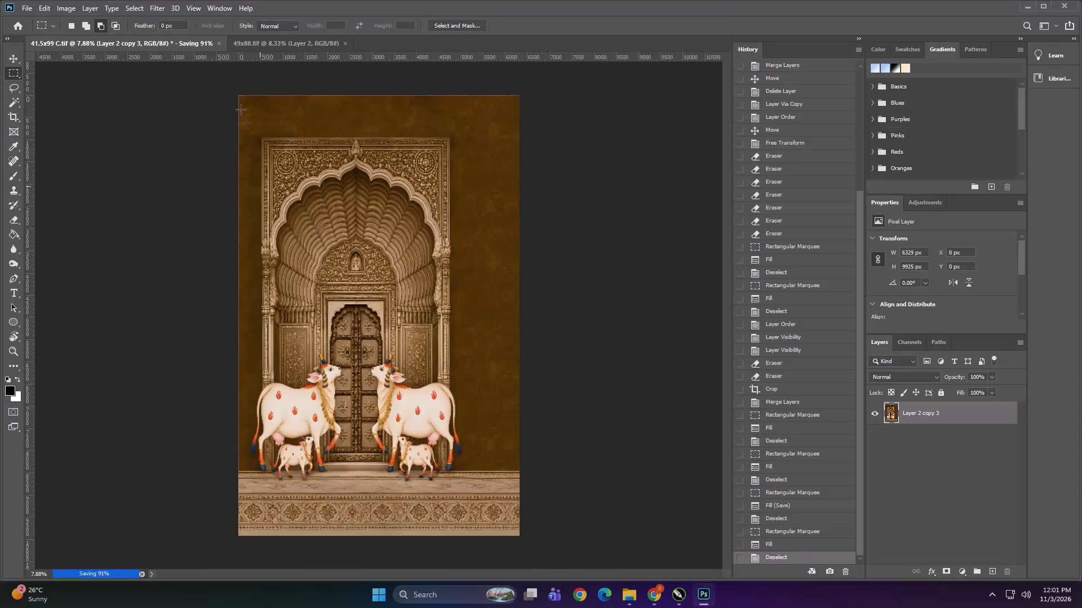
{"action": "scroll", "coordinate": [241, 110], "scroll_direction": "up", "scroll_amount": 20, "text": "alt"}
{"action": "scroll", "coordinate": [241, 110], "scroll_direction": "up", "scroll_amount": 3, "text": "alt"}
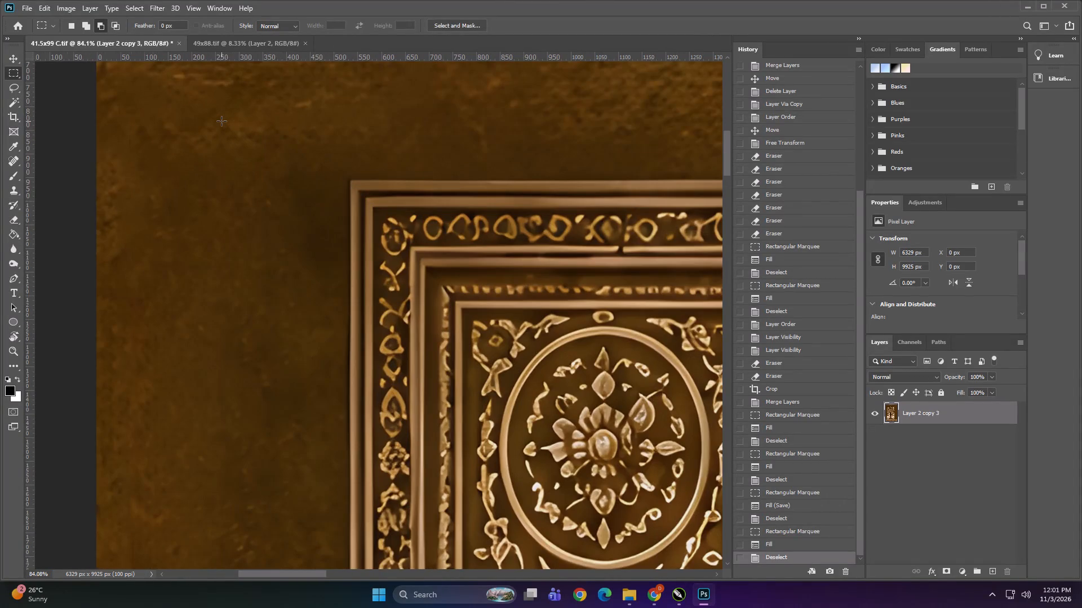
{"action": "scroll", "coordinate": [242, 137], "scroll_direction": "down", "scroll_amount": 20, "text": "alt"}
{"action": "scroll", "coordinate": [242, 137], "scroll_direction": "down", "scroll_amount": 4, "text": "alt"}
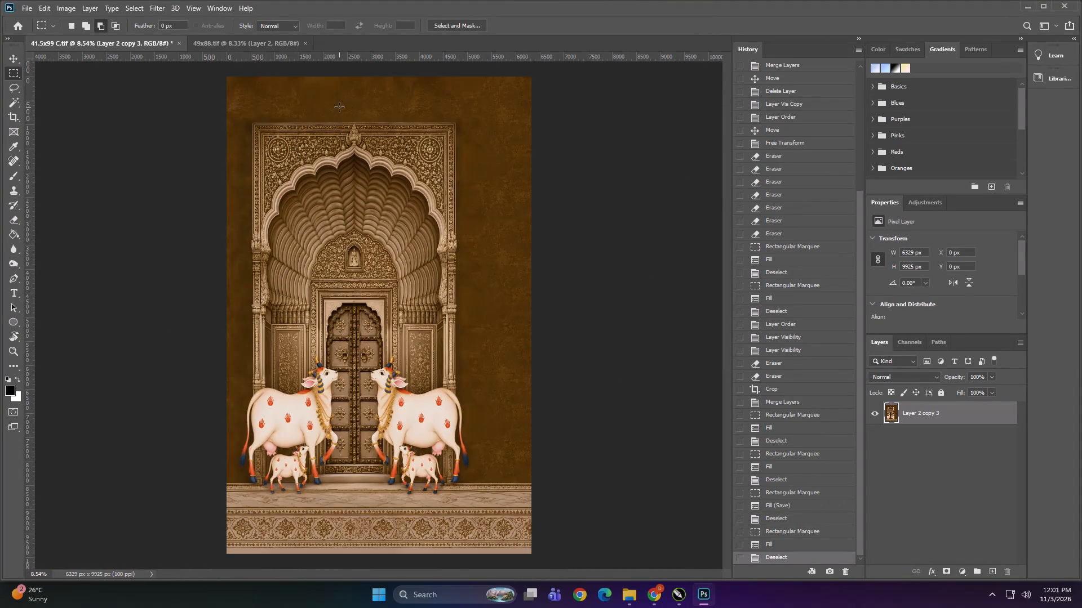
{"action": "left_click", "coordinate": [7, 61]}
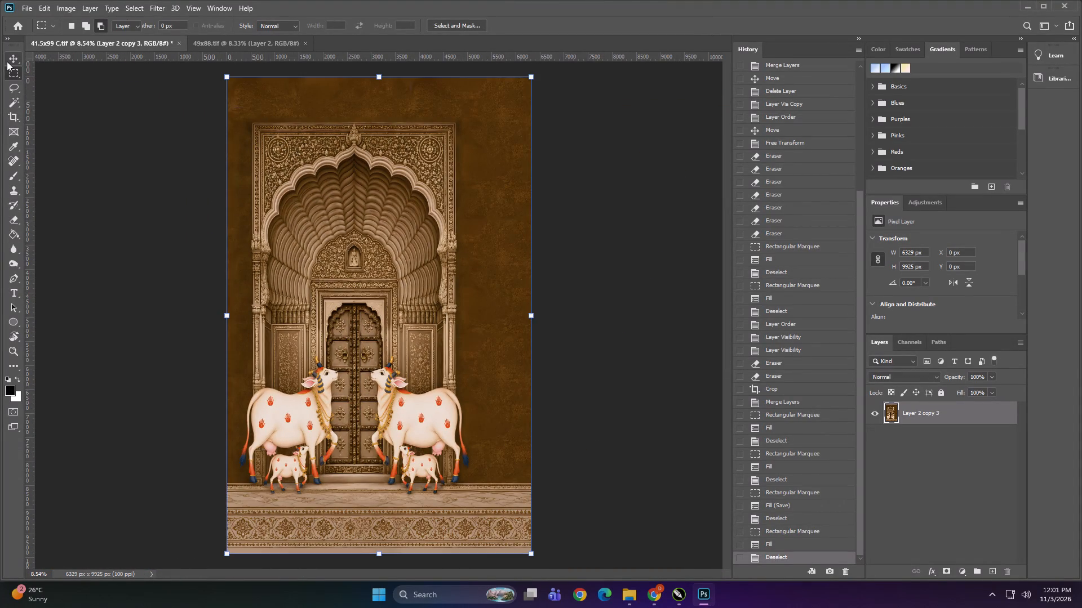
{"action": "left_click", "coordinate": [113, 194]}
{"action": "scroll", "coordinate": [290, 78], "scroll_direction": "up", "scroll_amount": 11, "text": "alt"}
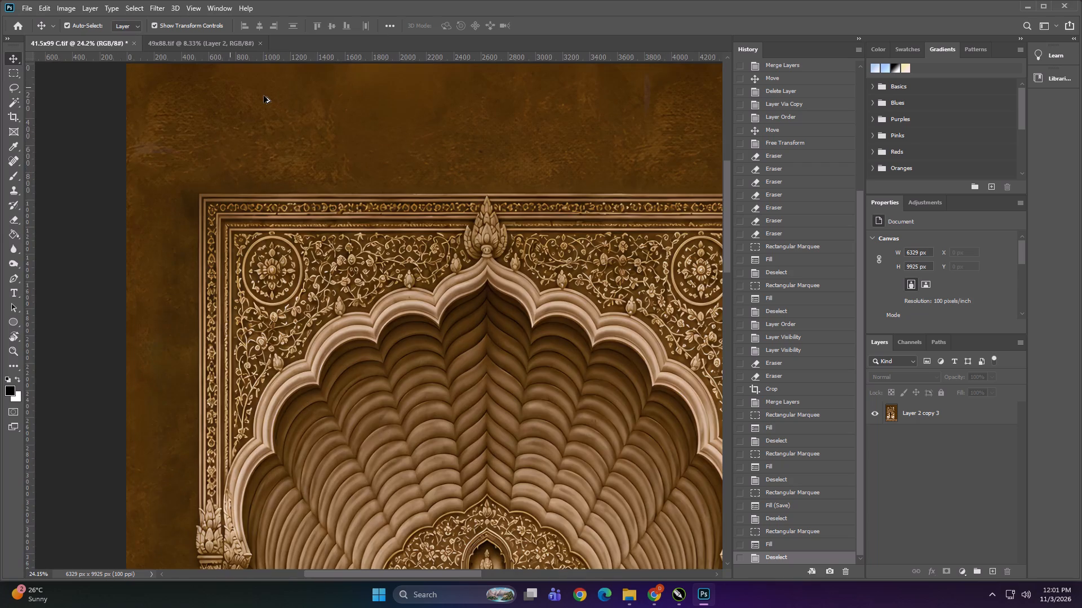
{"action": "scroll", "coordinate": [273, 104], "scroll_direction": "down", "scroll_amount": 9, "text": "alt"}
{"action": "scroll", "coordinate": [338, 191], "scroll_direction": "down", "scroll_amount": 5, "text": "alt"}
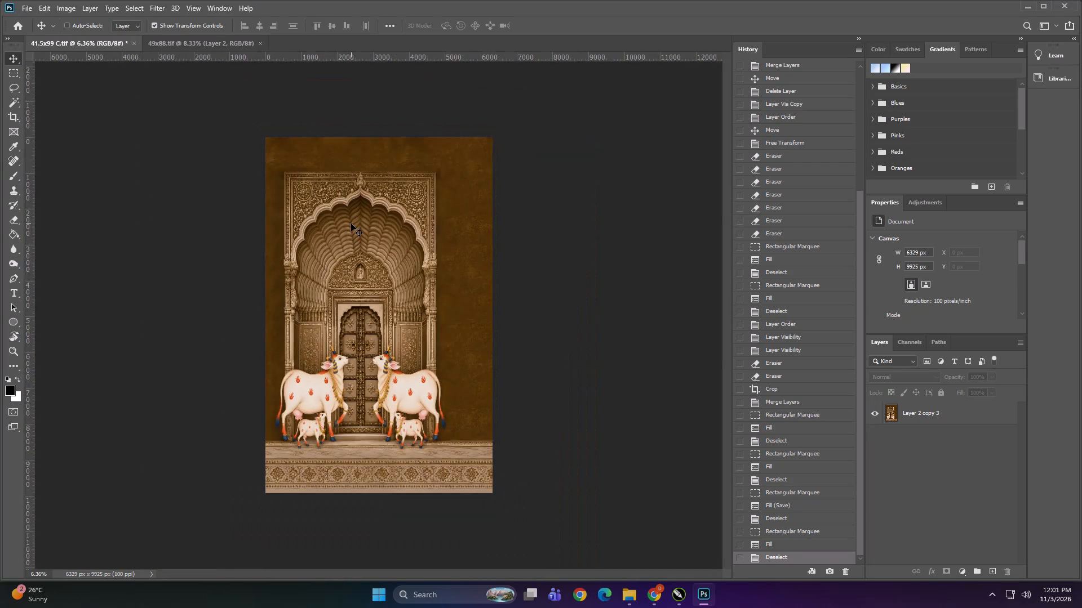
Save the retouched artwork as a new TIFF named "new match" in the Downloads folder, keeping layers included.
{"action": "key", "text": "ctrl+shift+s"}
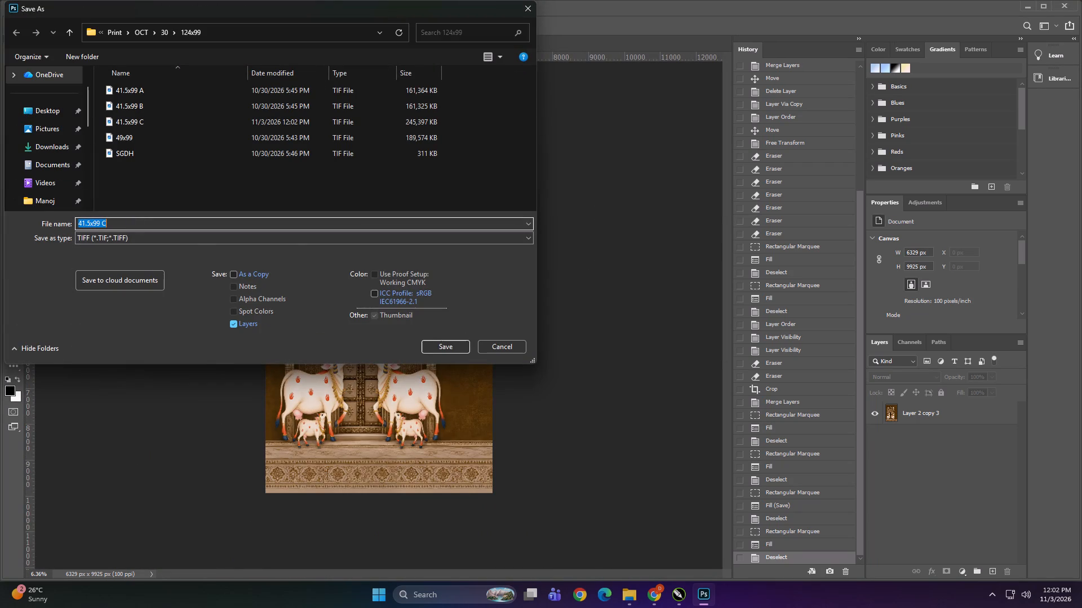
{"action": "left_click", "coordinate": [132, 225]}
{"action": "type", "text": "ff"}
{"action": "key", "text": "f"}
{"action": "scroll", "coordinate": [56, 146], "scroll_direction": "up", "scroll_amount": 4}
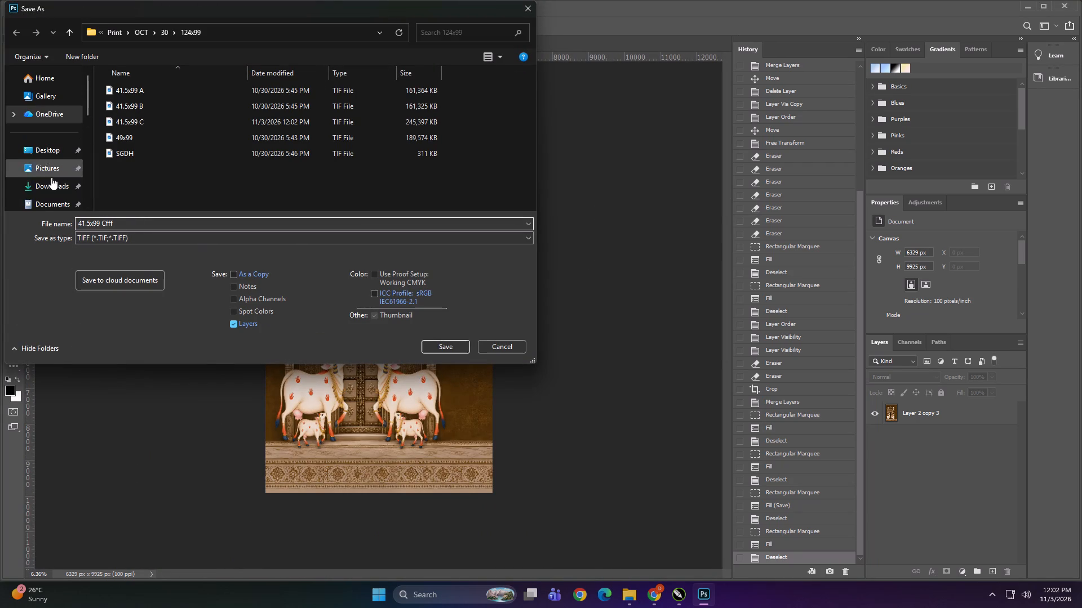
{"action": "left_click", "coordinate": [51, 181]}
{"action": "left_click", "coordinate": [133, 223]}
{"action": "key", "text": "Right"}
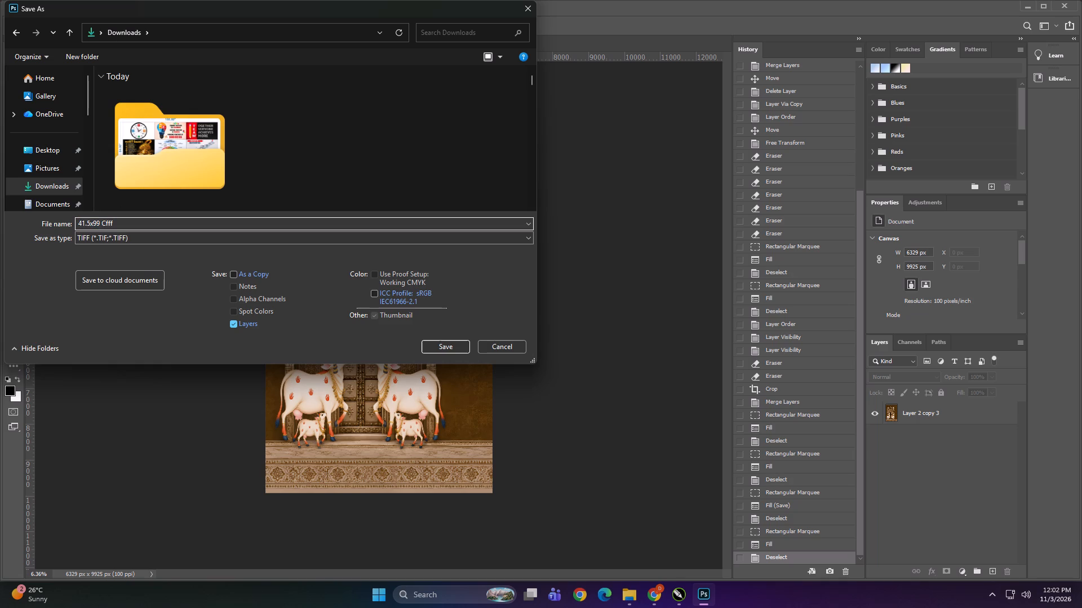
{"action": "key", "text": "space"}
{"action": "type", "text": "new match"}
{"action": "left_click_drag", "start_coordinate": [113, 223], "coordinate": [64, 223]}
{"action": "left_click_drag", "start_coordinate": [64, 223], "coordinate": [63, 223]}
{"action": "key", "text": "BackSpace"}
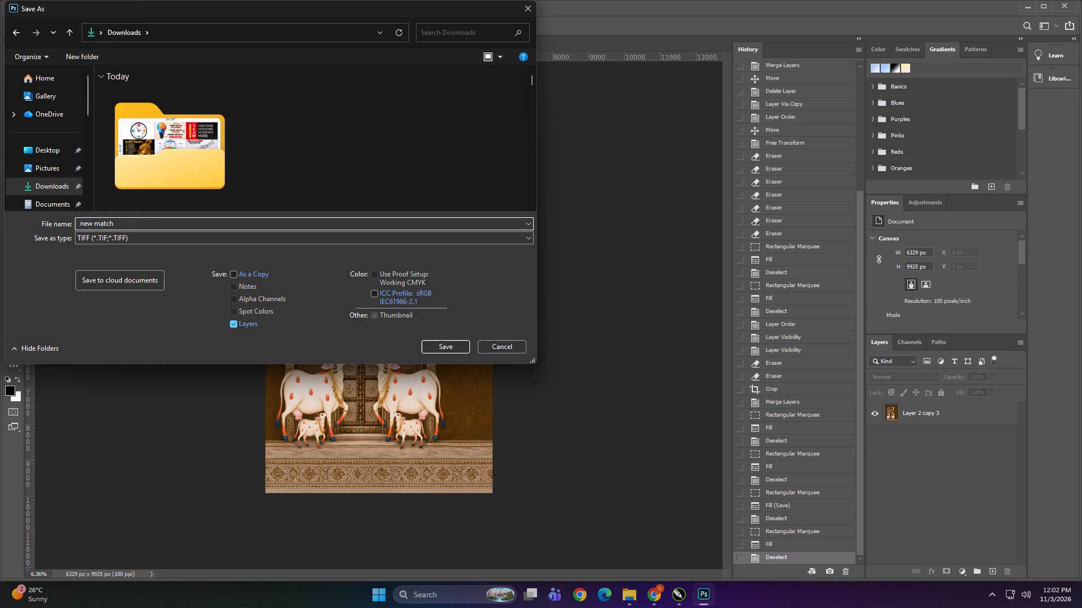
{"action": "left_click", "coordinate": [451, 346]}
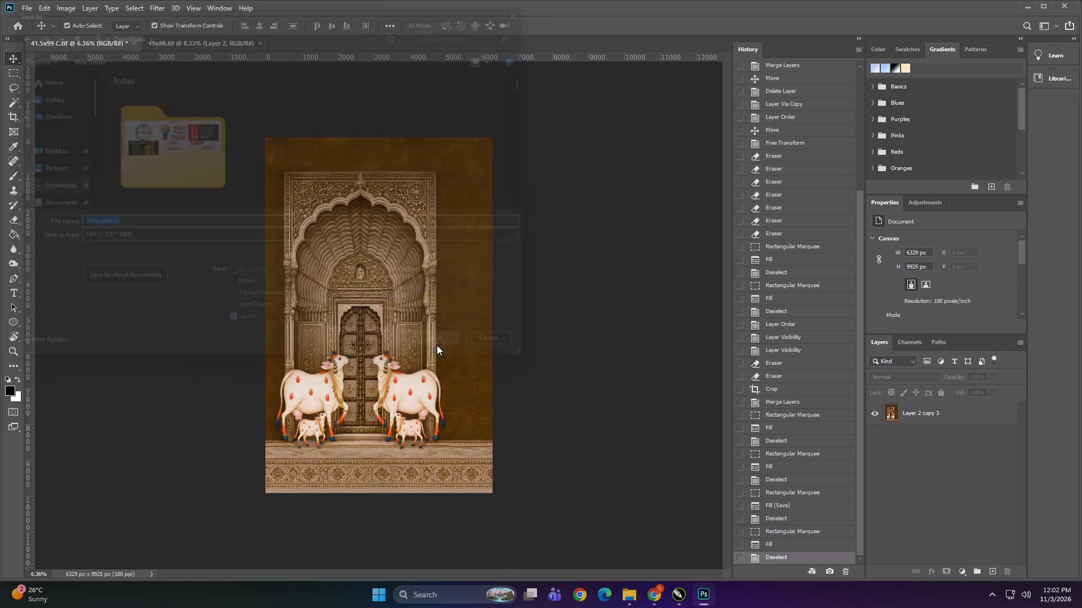
Set the TIFF image compression to None and complete the save with layers included.
{"action": "left_click", "coordinate": [389, 172]}
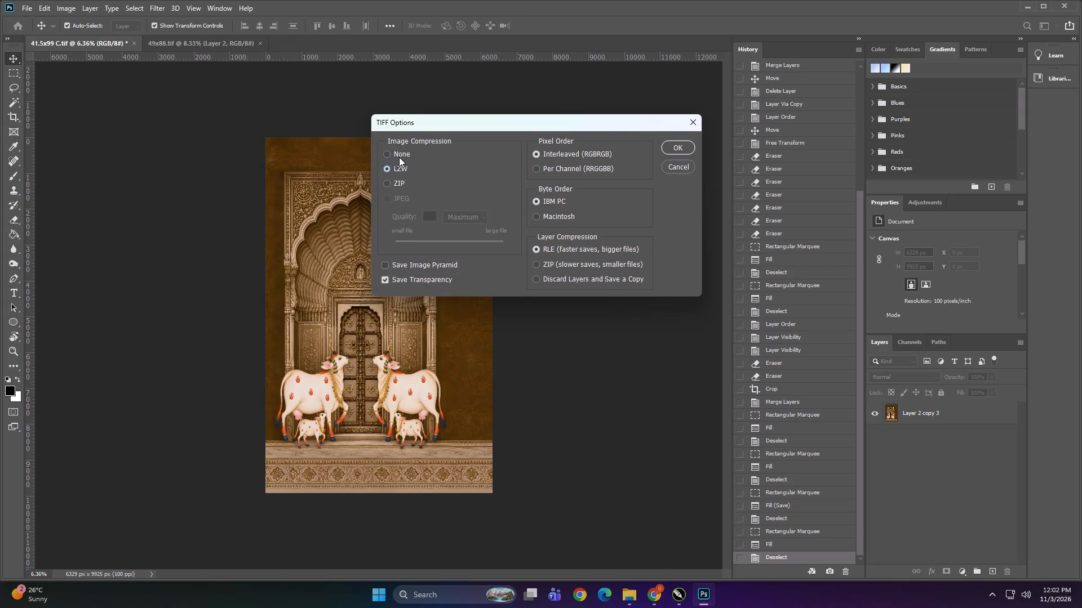
{"action": "left_click", "coordinate": [398, 154]}
{"action": "left_click", "coordinate": [681, 149]}
{"action": "left_click", "coordinate": [494, 215]}
{"action": "left_click", "coordinate": [493, 221]}
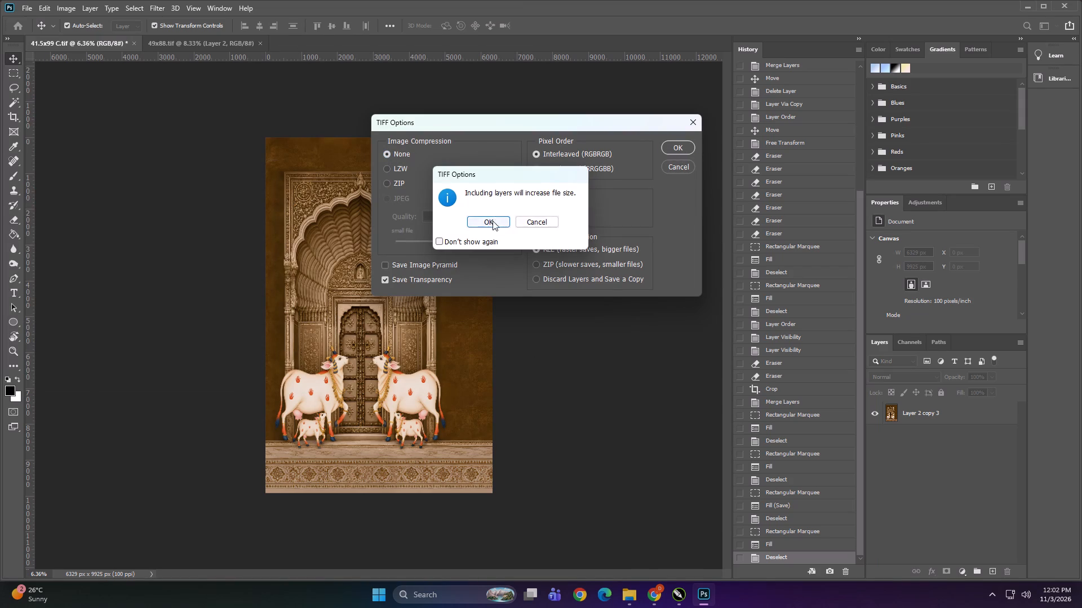
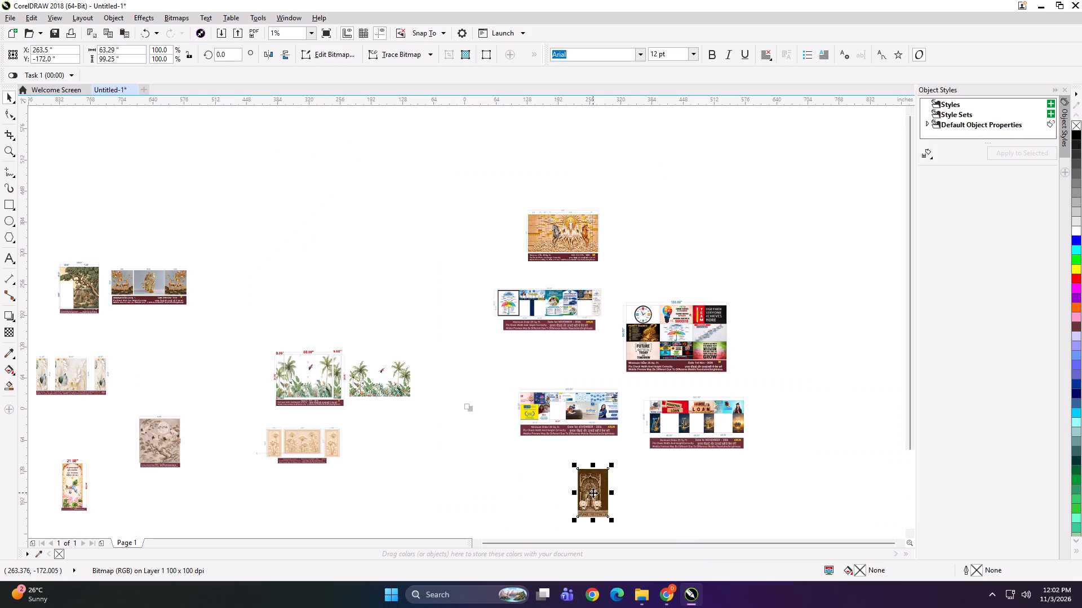
Delete the smaller 49 × 82.175 inch arch artwork overlapping the wide mural's upper corner.
{"action": "key", "text": "F4"}
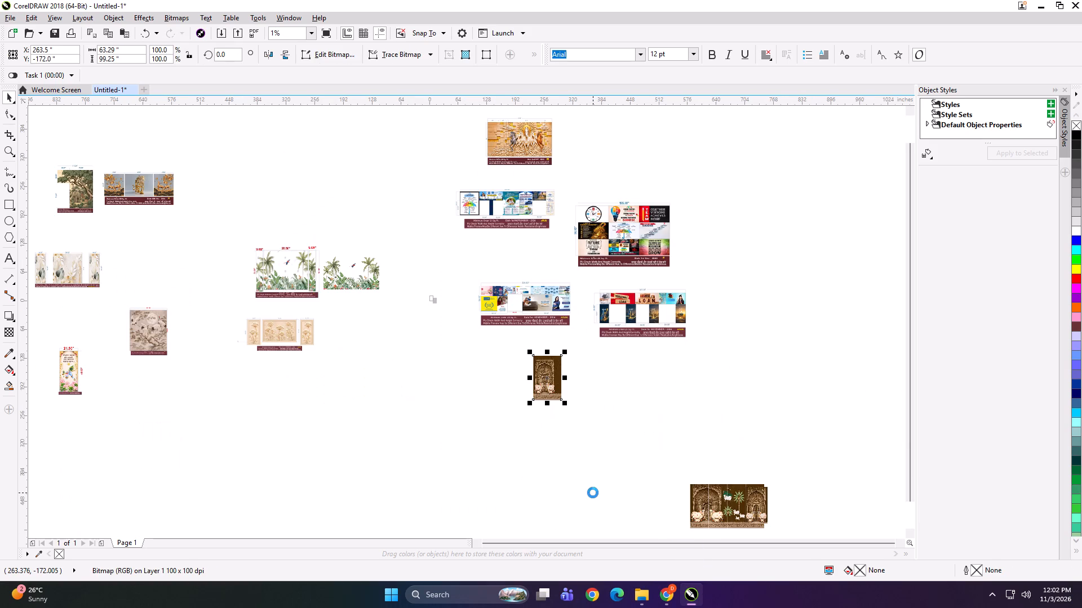
{"action": "scroll", "coordinate": [711, 532], "scroll_direction": "up", "scroll_amount": 1}
{"action": "left_click_drag", "start_coordinate": [877, 497], "coordinate": [881, 462]}
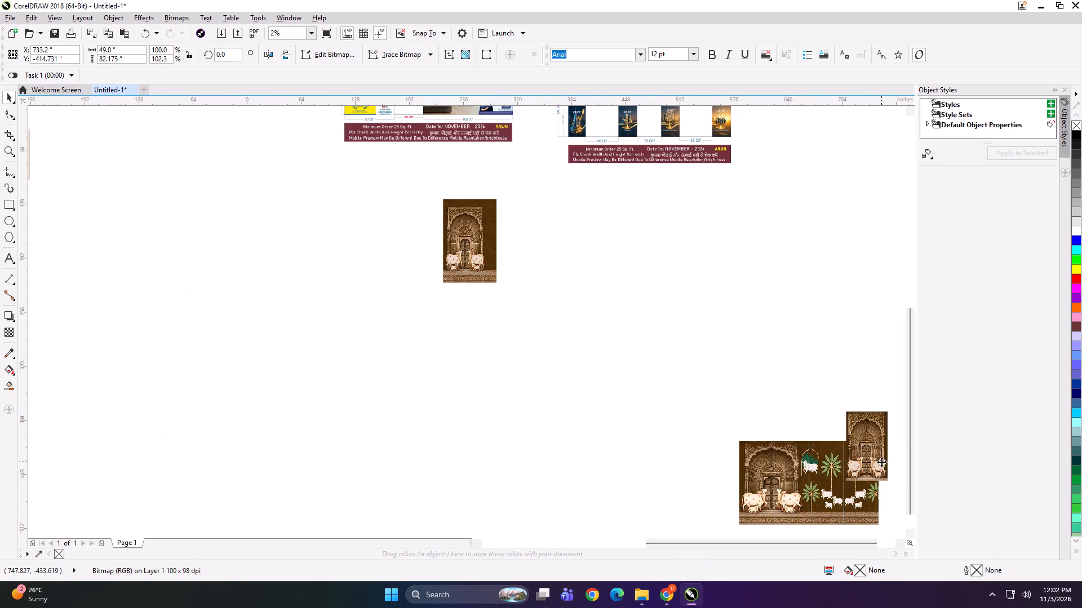
{"action": "key", "text": "Delete"}
Move the retouched 63.29 × 99.25 inch arch artwork to the empty area just above the wide mural.
{"action": "left_click_drag", "start_coordinate": [461, 242], "coordinate": [775, 352]}
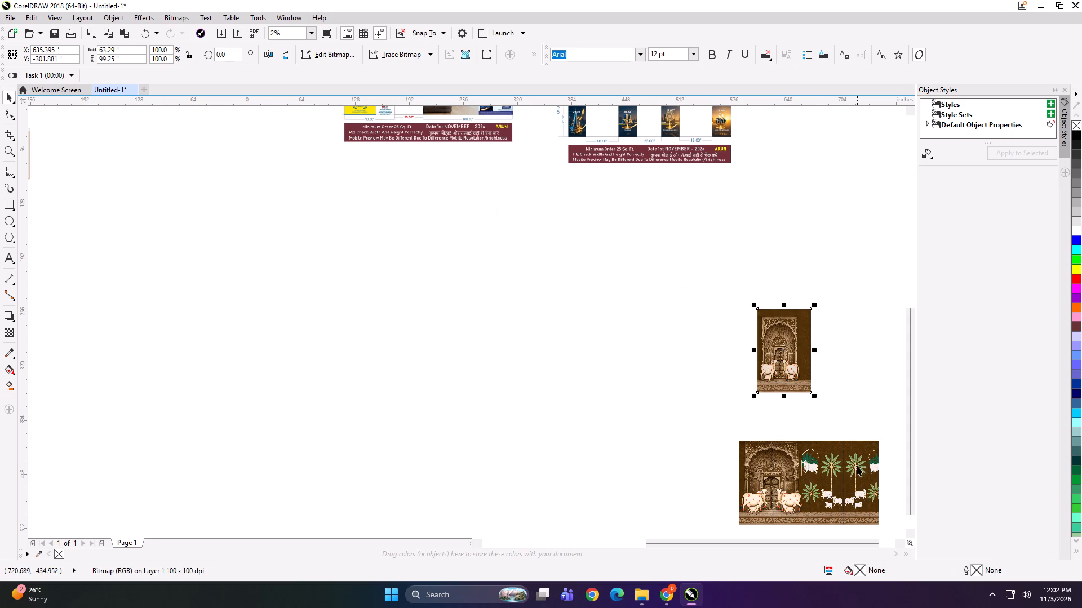
Delete the panel-divided copy of the wide mural that has white vertical lines.
{"action": "left_click", "coordinate": [857, 466]}
{"action": "key", "text": "Delete"}
Butt the arch artwork against the mural's right edge, overlapping slightly to continue the floor border, at about X 737.0, Y -458.27 inches.
{"action": "scroll", "coordinate": [619, 307], "scroll_direction": "down", "scroll_amount": 1}
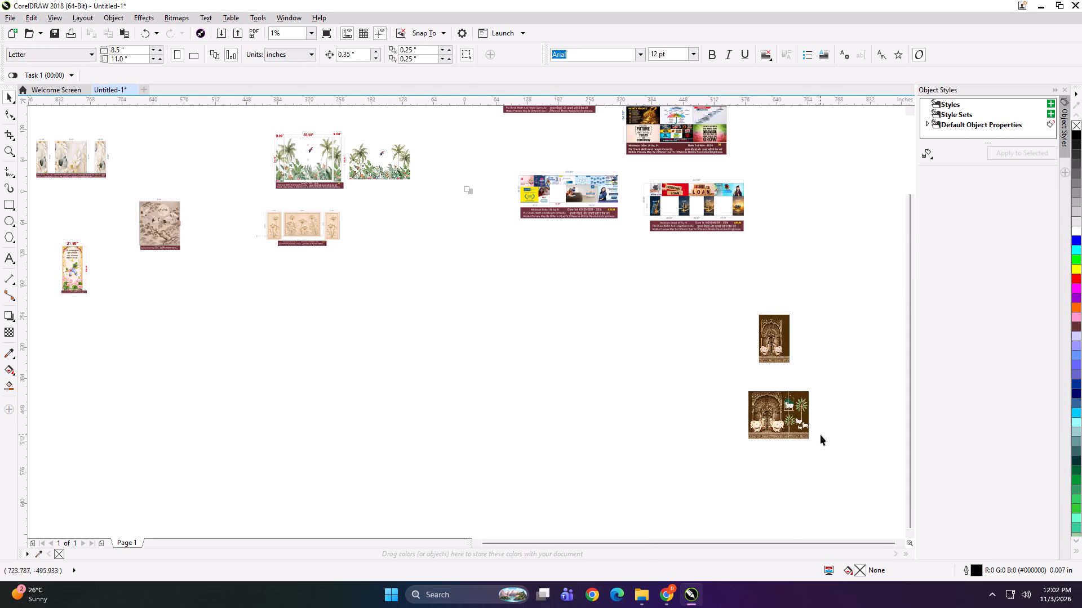
{"action": "scroll", "coordinate": [823, 430], "scroll_direction": "up", "scroll_amount": 2}
{"action": "left_click_drag", "start_coordinate": [398, 123], "coordinate": [624, 438]}
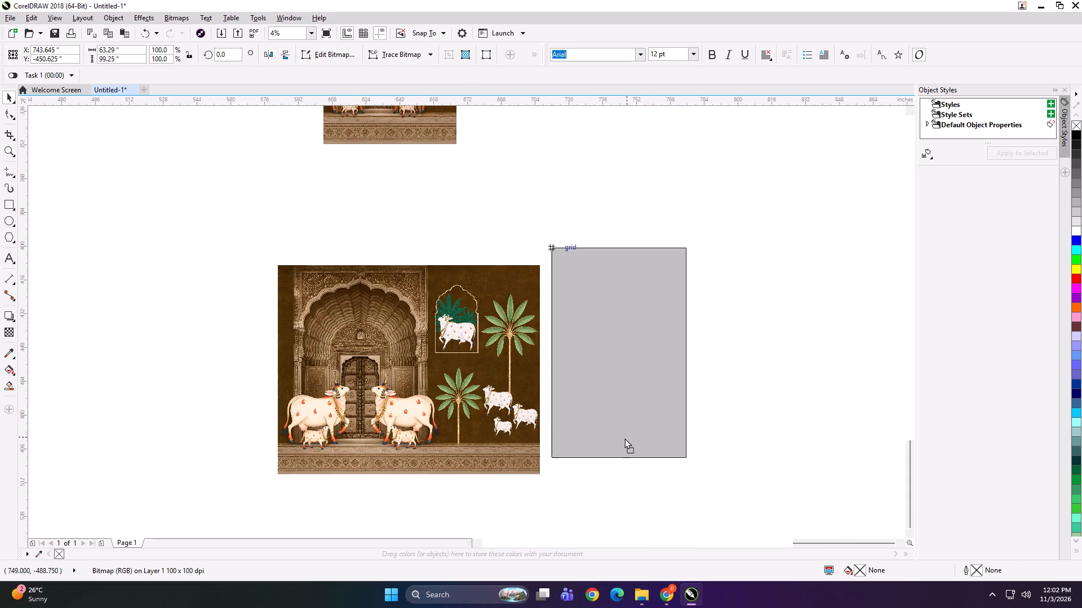
{"action": "left_click_drag", "start_coordinate": [624, 438], "coordinate": [613, 448]}
{"action": "scroll", "coordinate": [541, 476], "scroll_direction": "up", "scroll_amount": 2}
{"action": "left_click_drag", "start_coordinate": [555, 403], "coordinate": [557, 404]}
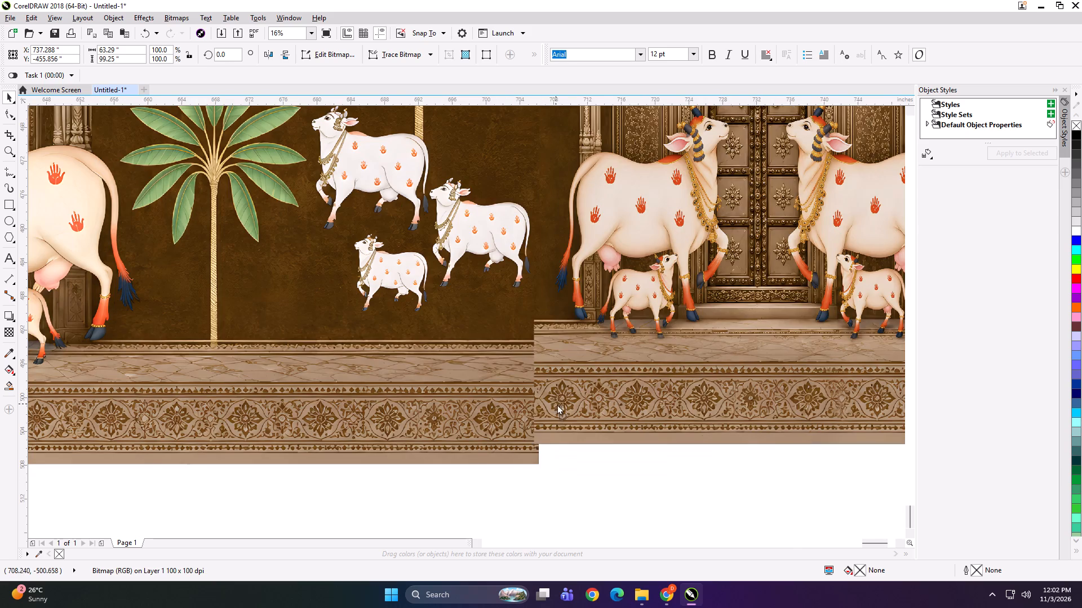
{"action": "left_click_drag", "start_coordinate": [557, 404], "coordinate": [560, 422]}
{"action": "scroll", "coordinate": [533, 438], "scroll_direction": "up", "scroll_amount": 2}
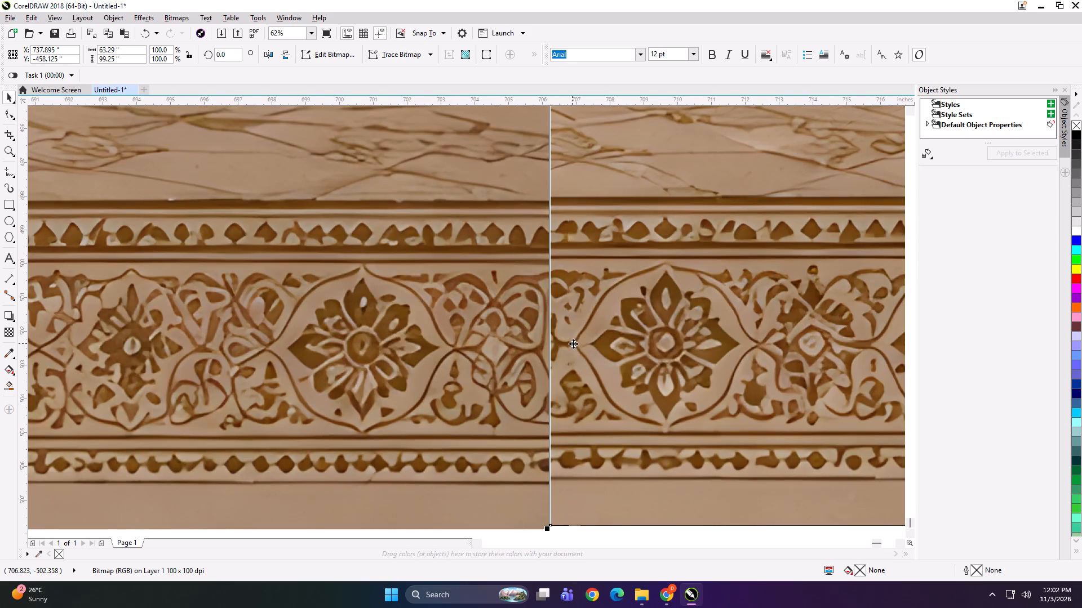
{"action": "left_click_drag", "start_coordinate": [587, 342], "coordinate": [570, 345]}
{"action": "left_click_drag", "start_coordinate": [580, 345], "coordinate": [570, 346]}
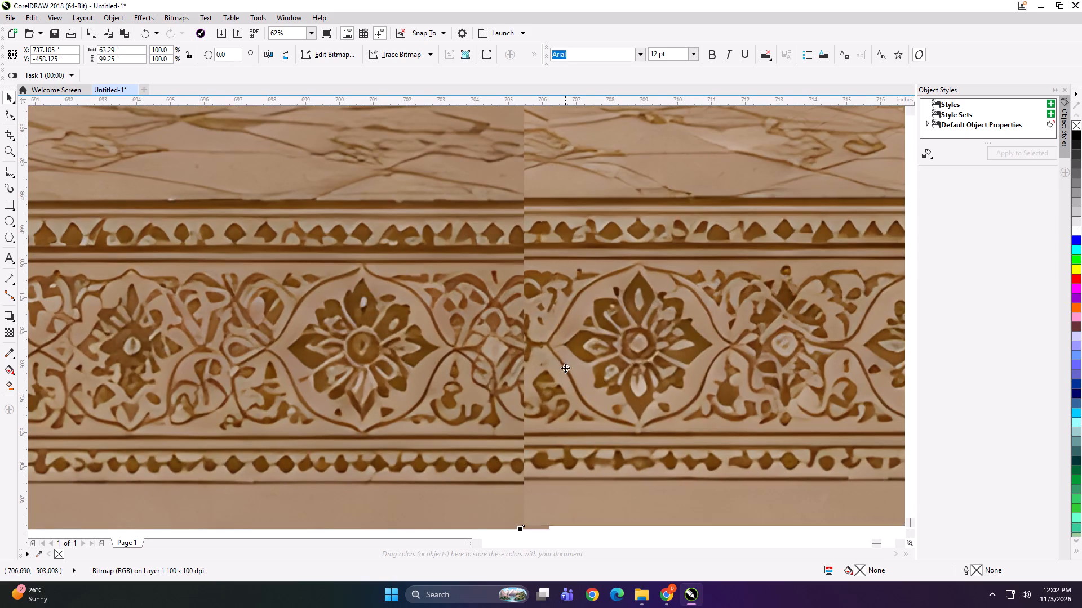
{"action": "left_click", "coordinate": [554, 403]}
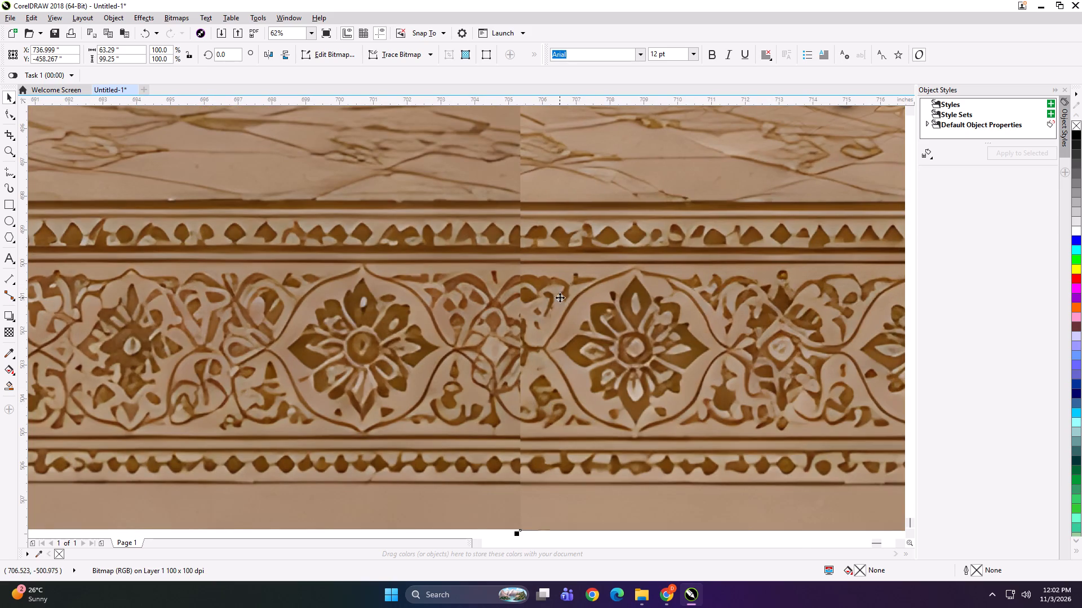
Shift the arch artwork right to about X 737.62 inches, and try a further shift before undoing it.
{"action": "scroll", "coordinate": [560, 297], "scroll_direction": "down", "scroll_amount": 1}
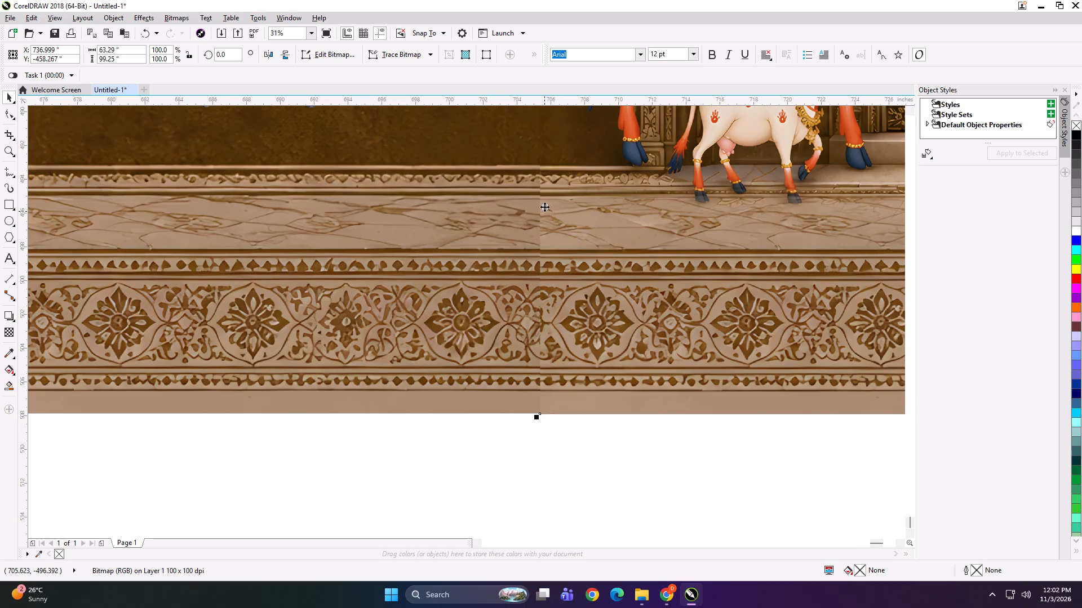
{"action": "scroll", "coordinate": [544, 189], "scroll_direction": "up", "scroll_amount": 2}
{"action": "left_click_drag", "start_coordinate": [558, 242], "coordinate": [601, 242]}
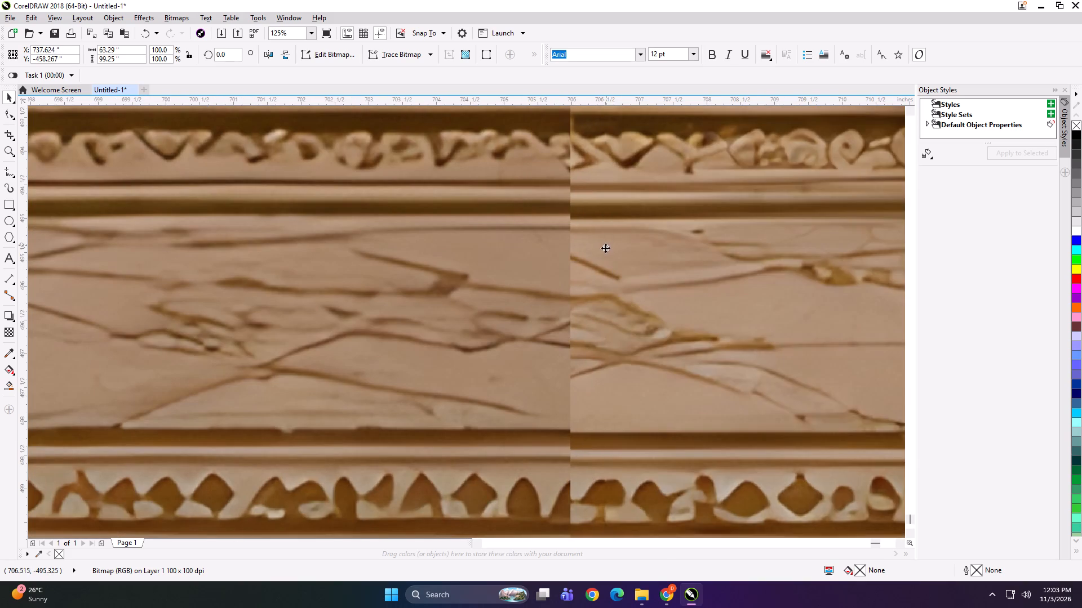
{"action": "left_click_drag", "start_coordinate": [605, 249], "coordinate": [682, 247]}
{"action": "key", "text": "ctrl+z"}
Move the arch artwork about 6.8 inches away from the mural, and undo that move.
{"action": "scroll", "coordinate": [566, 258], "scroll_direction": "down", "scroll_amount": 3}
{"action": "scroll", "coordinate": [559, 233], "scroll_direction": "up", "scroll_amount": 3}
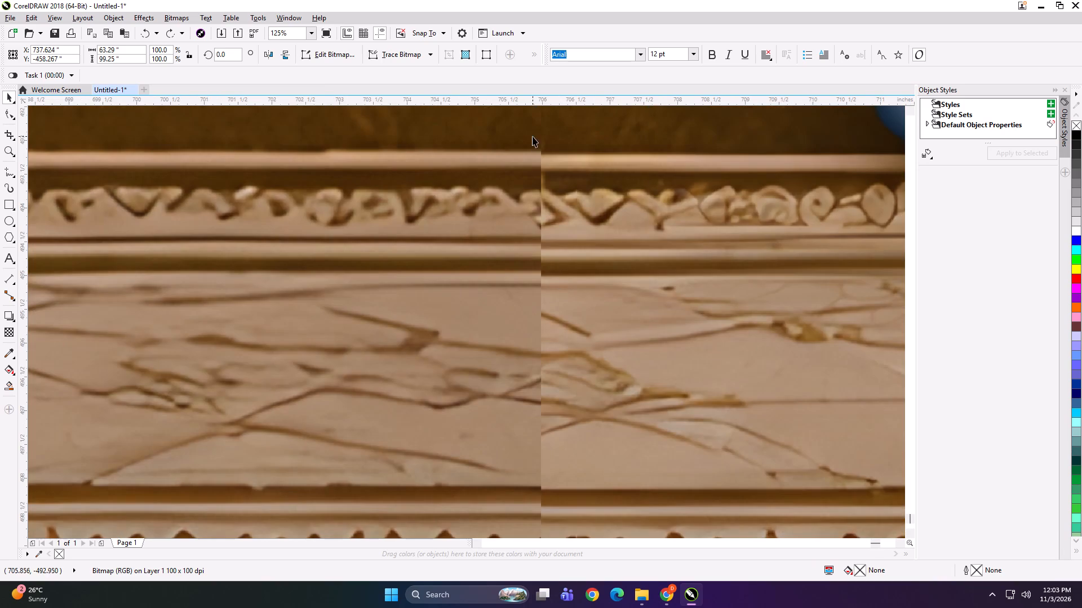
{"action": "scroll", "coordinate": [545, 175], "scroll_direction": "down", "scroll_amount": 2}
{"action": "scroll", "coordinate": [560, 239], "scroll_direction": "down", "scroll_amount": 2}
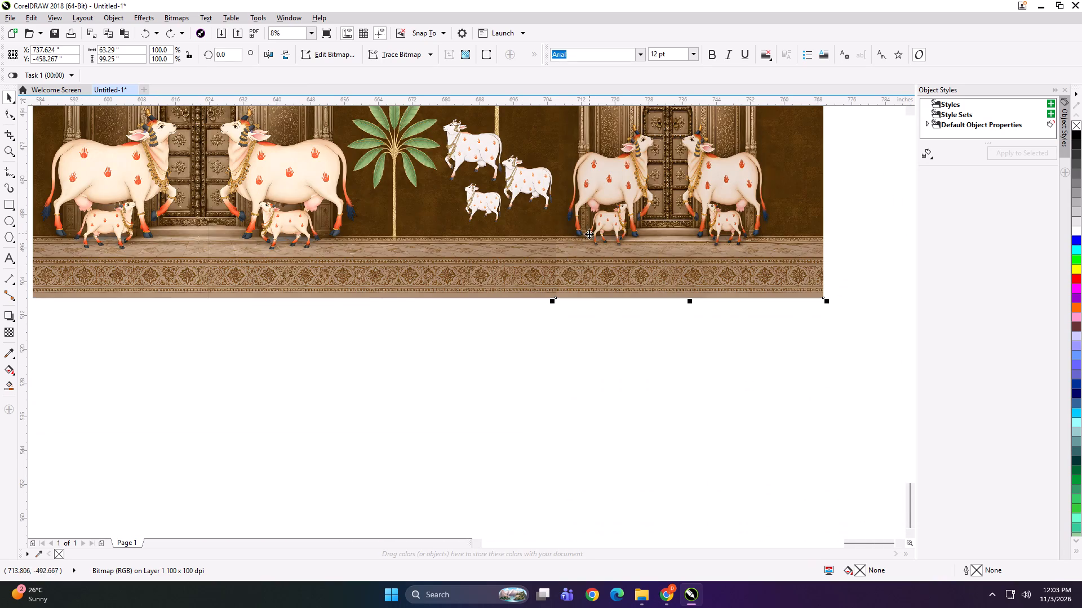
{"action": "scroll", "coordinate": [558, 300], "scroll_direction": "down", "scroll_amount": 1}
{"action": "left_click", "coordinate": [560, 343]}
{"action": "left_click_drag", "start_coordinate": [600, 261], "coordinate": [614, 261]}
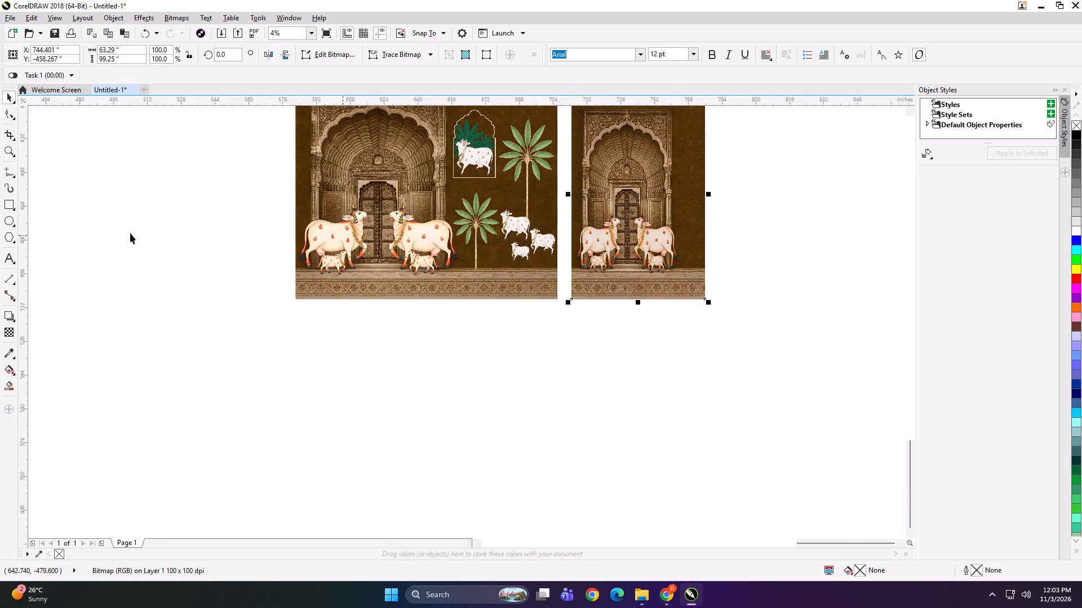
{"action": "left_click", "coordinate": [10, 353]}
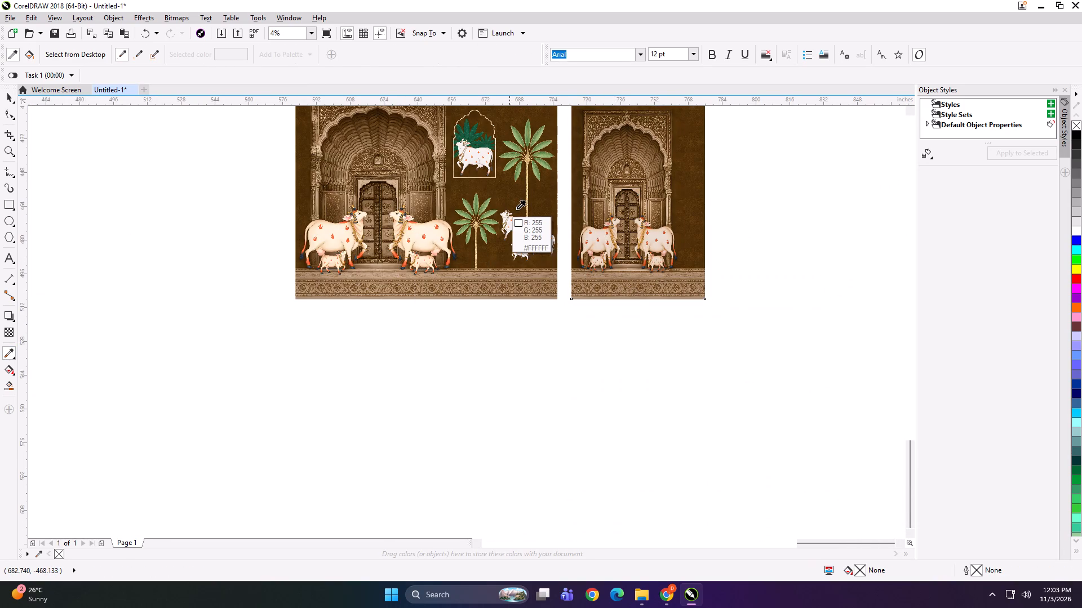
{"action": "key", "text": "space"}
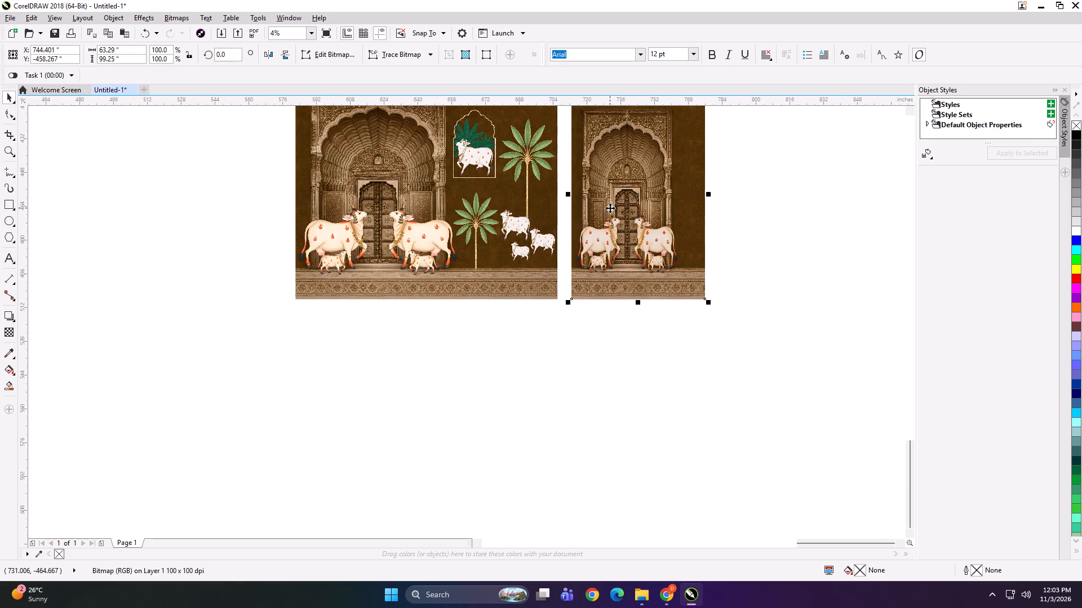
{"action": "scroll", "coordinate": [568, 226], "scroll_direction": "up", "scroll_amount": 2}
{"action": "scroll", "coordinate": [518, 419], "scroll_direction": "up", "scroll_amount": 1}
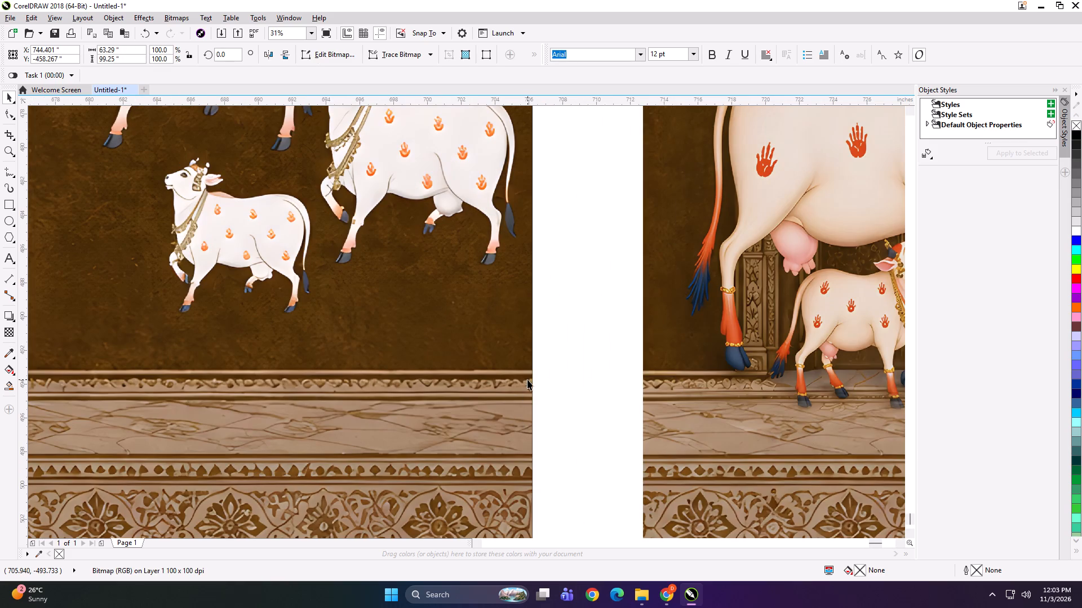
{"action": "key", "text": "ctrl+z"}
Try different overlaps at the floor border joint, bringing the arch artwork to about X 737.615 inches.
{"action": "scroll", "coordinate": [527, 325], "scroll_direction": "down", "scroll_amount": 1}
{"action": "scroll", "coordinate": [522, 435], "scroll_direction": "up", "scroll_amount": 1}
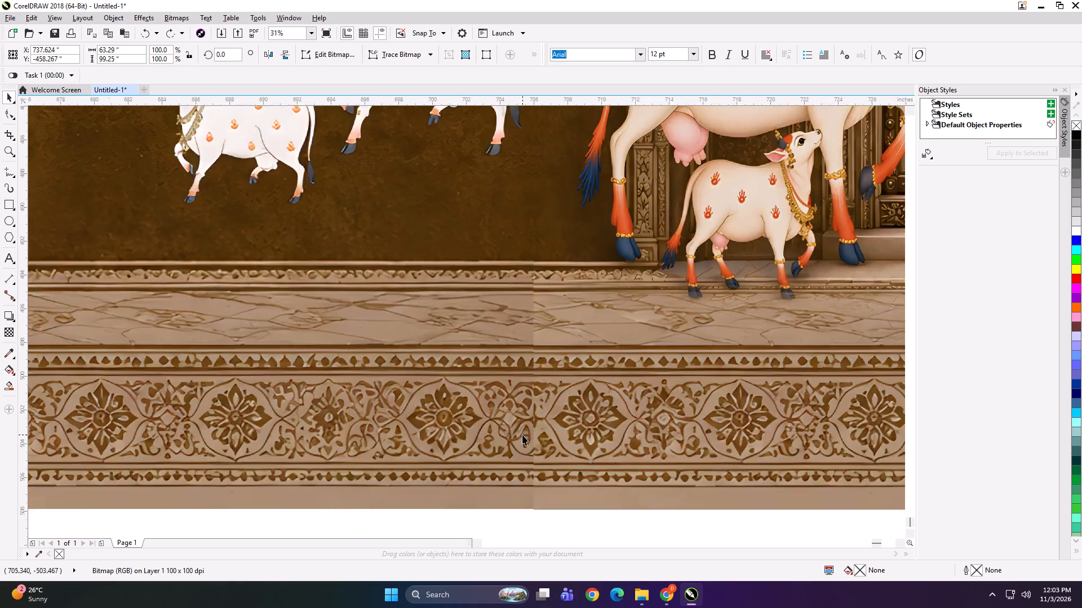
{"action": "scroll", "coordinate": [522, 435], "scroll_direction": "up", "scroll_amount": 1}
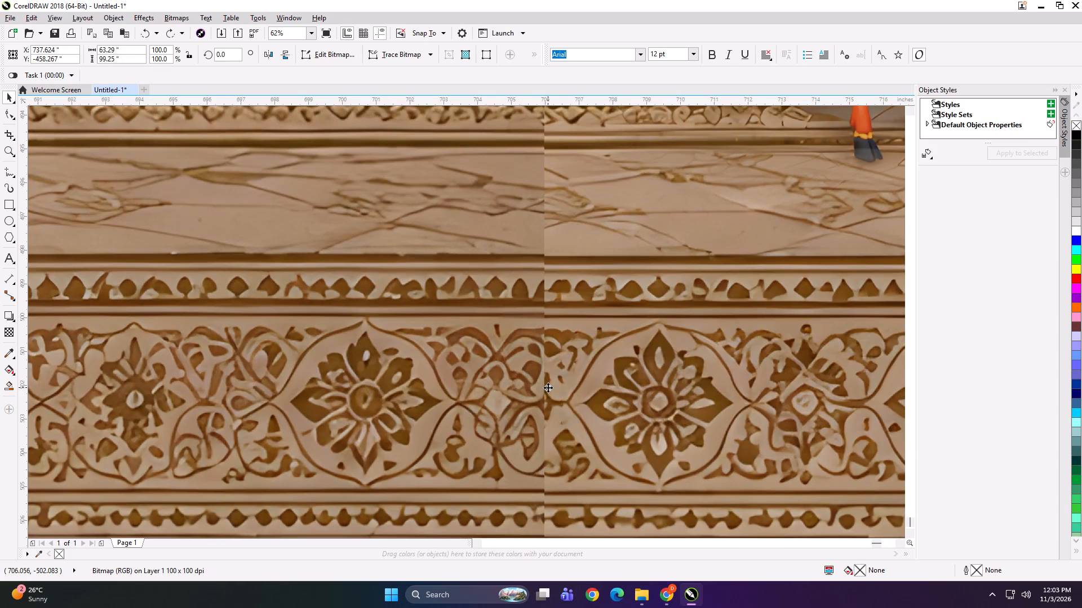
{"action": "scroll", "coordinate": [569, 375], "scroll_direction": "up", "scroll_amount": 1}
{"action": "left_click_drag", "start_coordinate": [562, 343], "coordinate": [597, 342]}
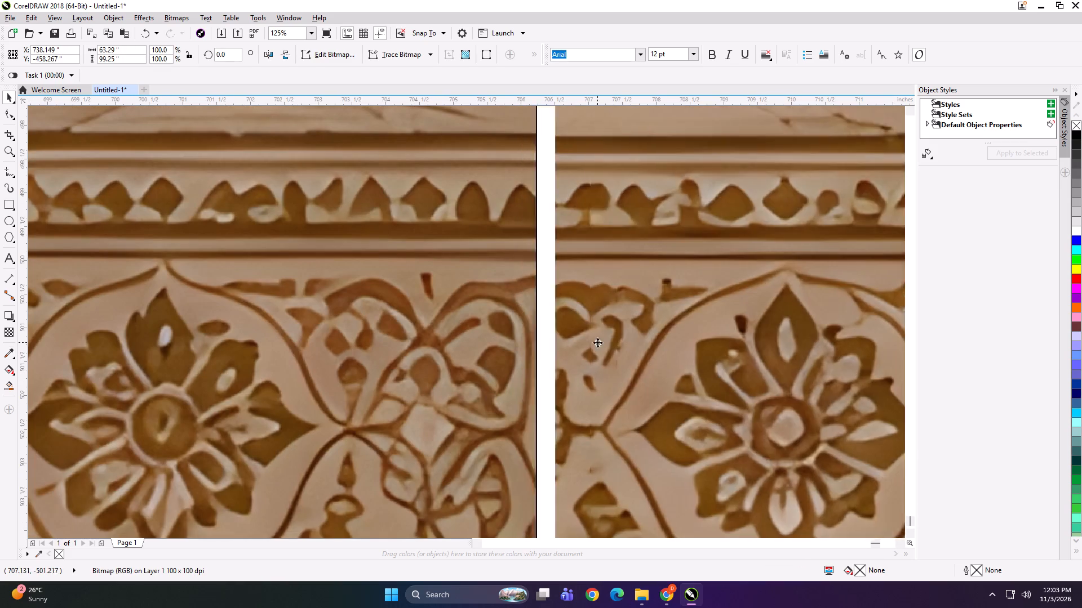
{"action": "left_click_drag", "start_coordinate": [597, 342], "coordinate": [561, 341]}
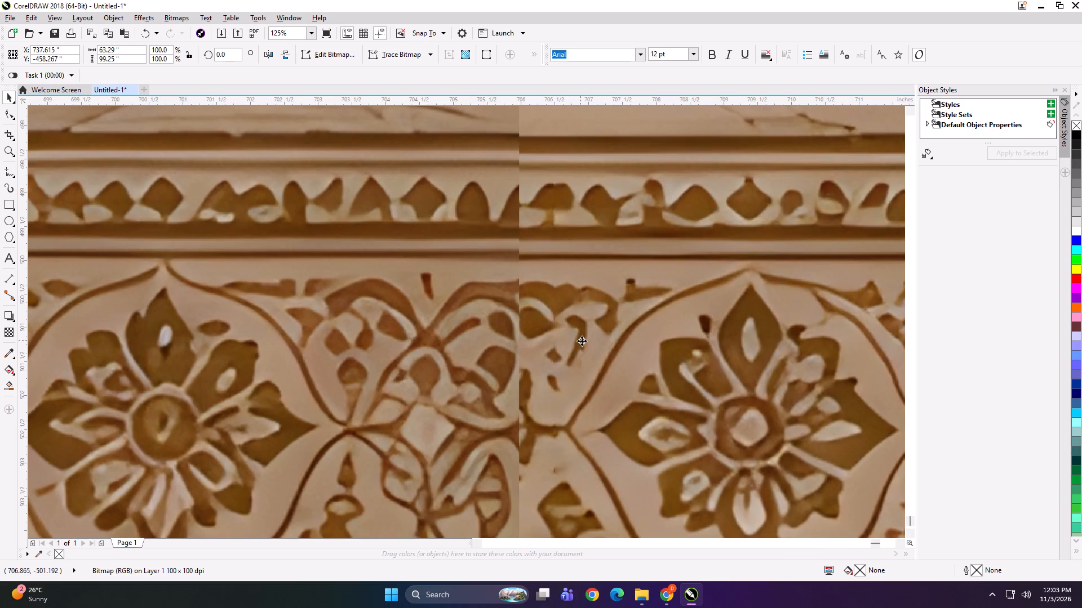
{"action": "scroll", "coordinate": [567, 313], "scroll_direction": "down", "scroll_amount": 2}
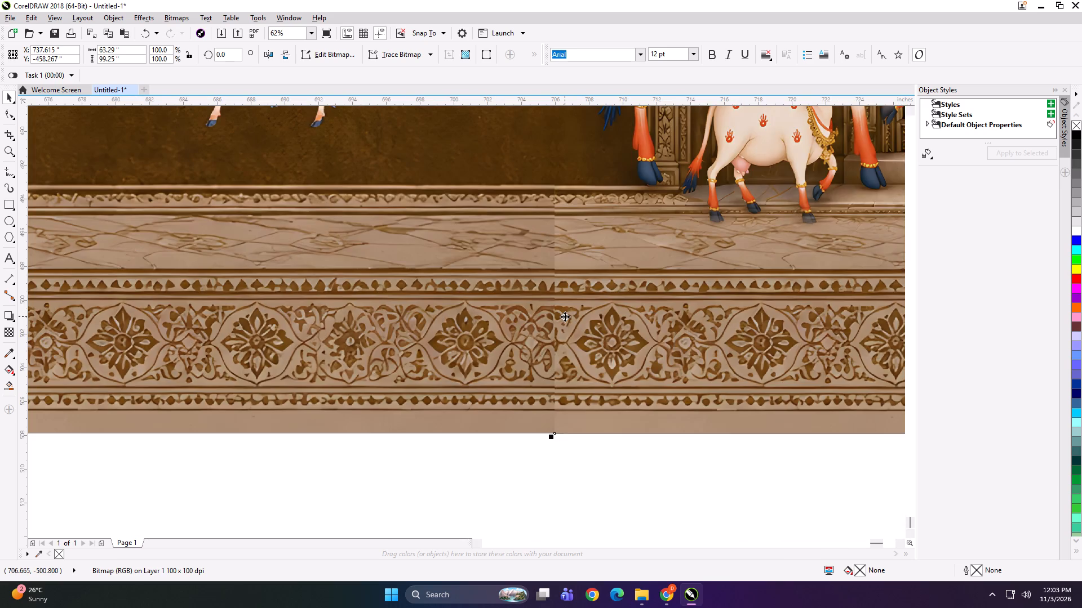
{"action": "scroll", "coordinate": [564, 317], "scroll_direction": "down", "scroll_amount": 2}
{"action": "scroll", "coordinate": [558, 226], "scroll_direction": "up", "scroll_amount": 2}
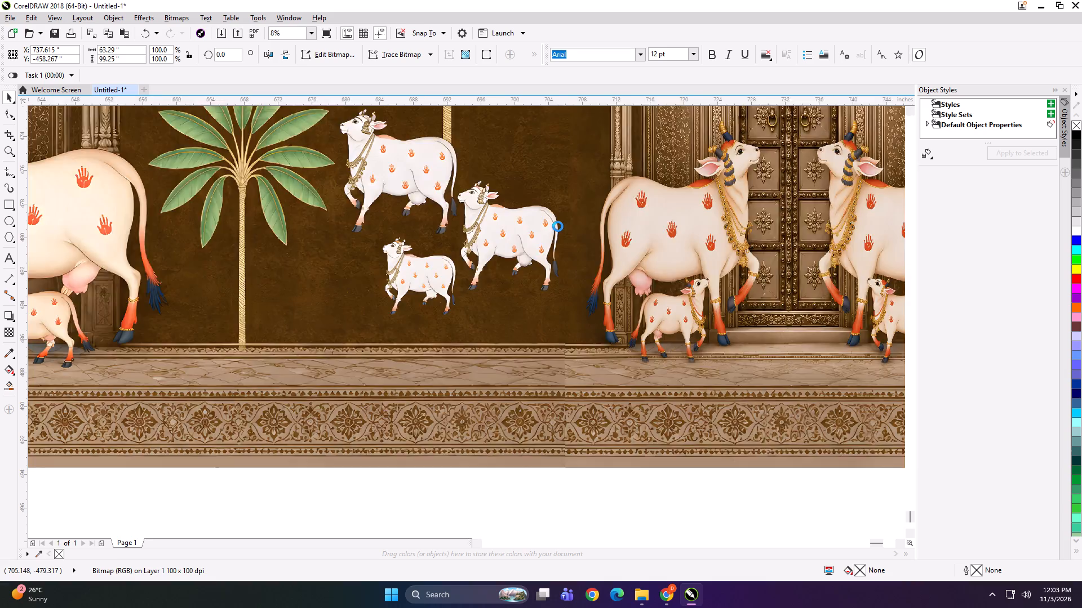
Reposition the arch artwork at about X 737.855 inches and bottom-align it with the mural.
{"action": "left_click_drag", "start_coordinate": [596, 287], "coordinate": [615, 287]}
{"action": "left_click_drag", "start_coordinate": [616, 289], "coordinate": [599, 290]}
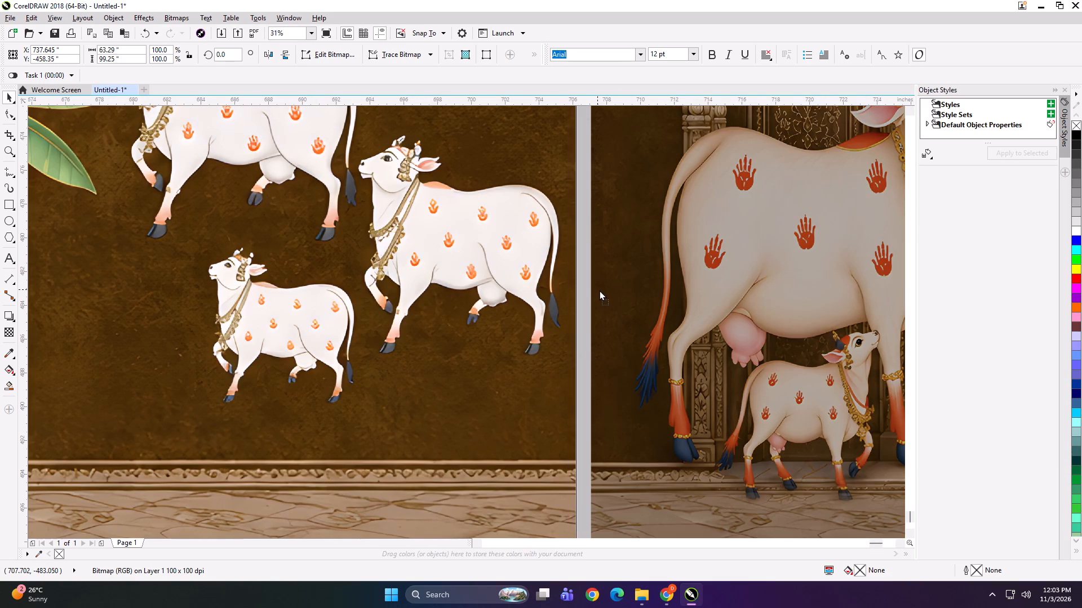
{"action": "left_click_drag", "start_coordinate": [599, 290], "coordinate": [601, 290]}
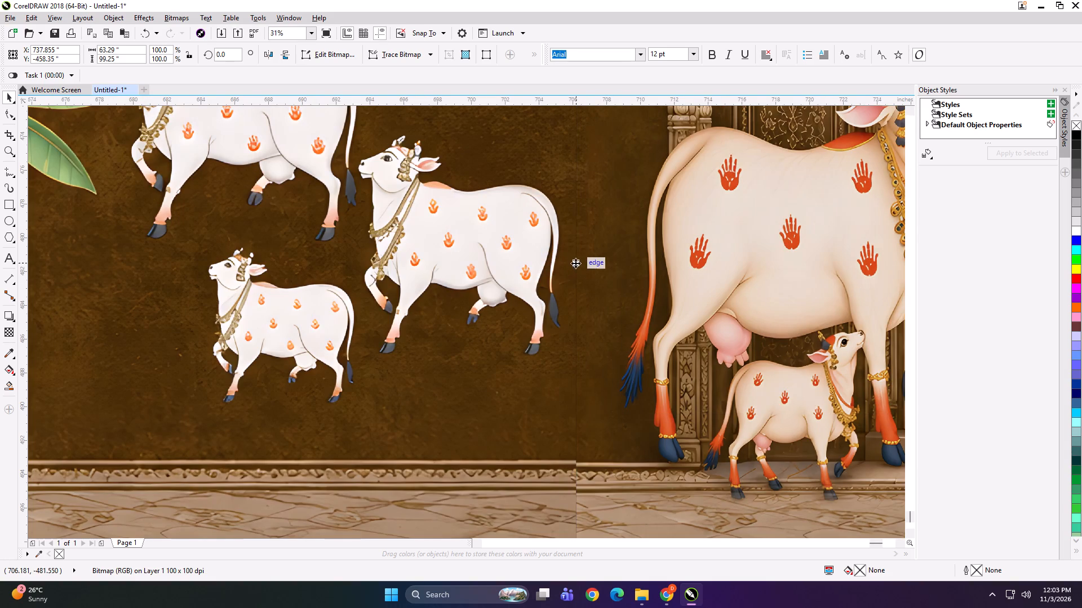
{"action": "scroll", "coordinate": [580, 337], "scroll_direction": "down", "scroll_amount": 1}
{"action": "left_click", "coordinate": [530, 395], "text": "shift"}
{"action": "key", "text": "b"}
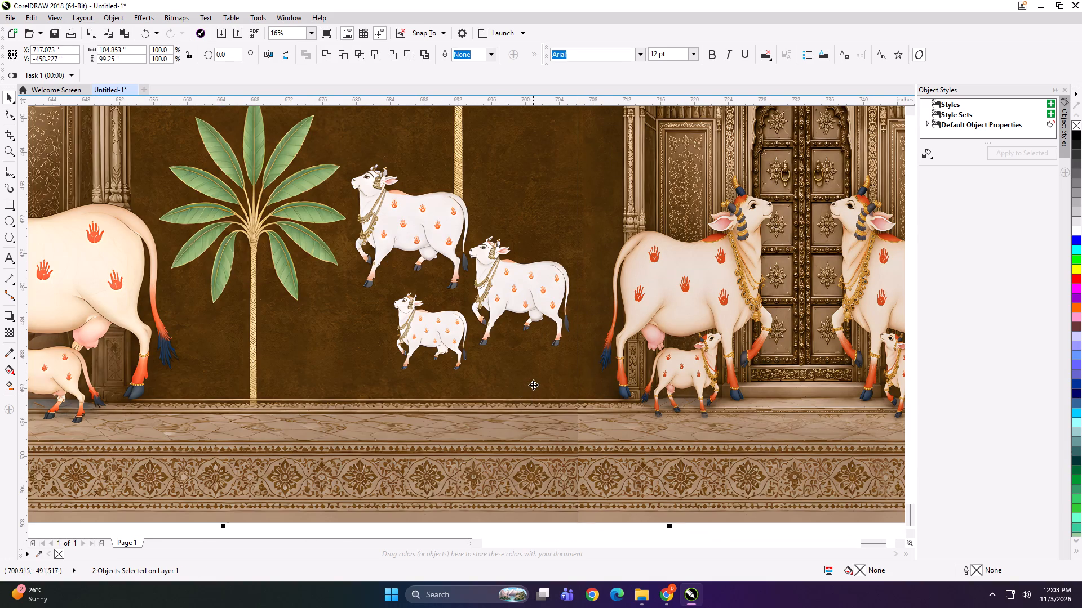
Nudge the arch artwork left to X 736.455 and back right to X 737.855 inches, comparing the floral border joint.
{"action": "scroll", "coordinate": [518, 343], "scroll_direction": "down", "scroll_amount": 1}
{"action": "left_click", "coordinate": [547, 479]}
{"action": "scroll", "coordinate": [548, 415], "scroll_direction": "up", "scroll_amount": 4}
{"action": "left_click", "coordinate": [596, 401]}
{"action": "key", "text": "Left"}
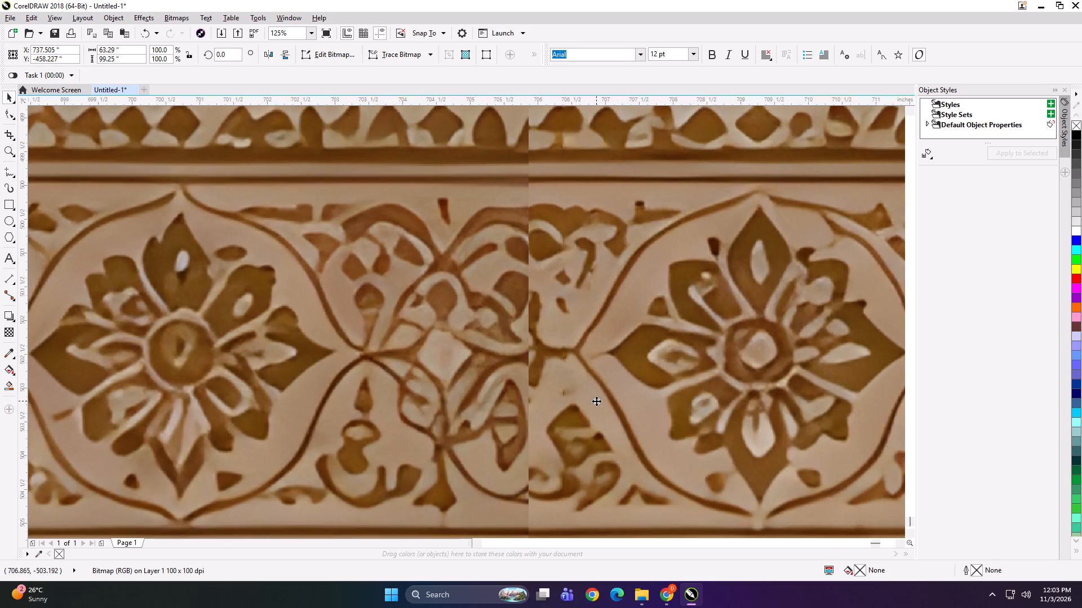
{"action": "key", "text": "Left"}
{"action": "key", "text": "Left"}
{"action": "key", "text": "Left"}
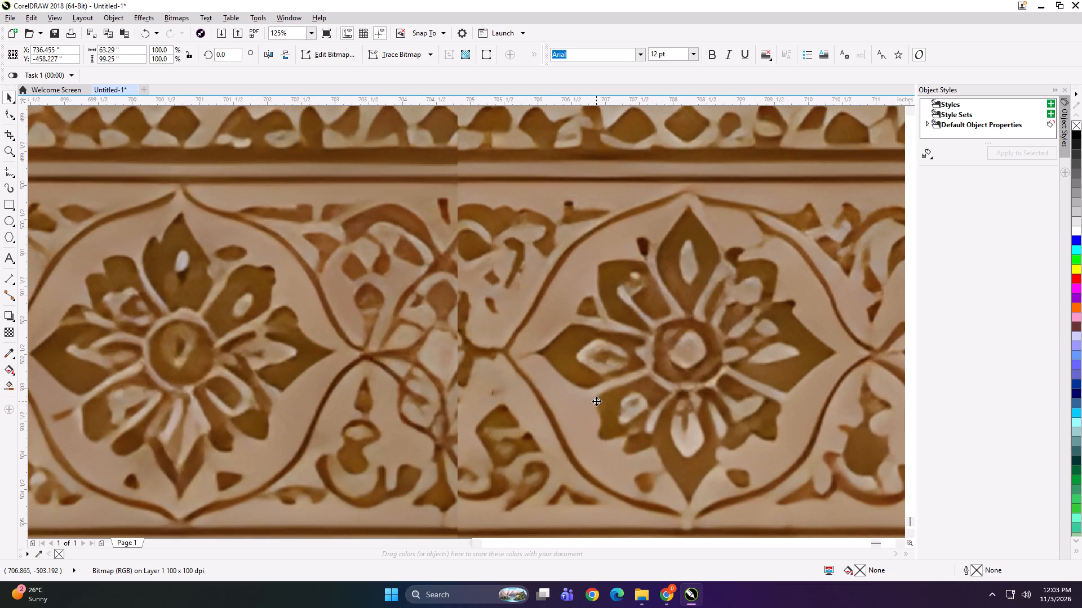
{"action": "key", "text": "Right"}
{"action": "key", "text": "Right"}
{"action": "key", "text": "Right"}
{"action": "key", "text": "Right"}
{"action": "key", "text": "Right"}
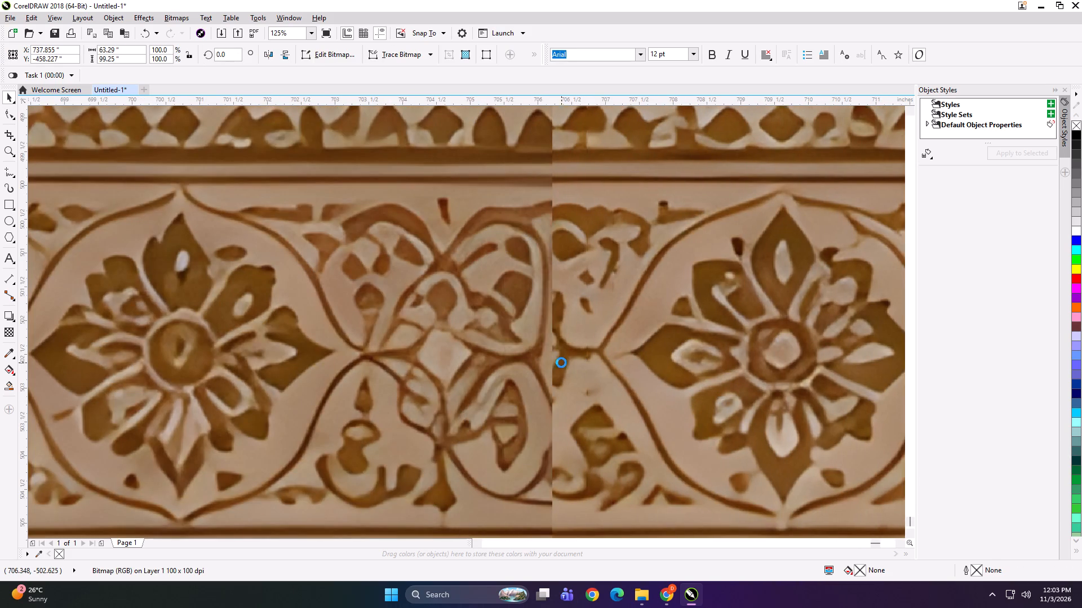
Shift the arch artwork left over the mural's edge to about X 737.105, Y -458.125 inches, matching the floral border.
{"action": "key", "text": "Left"}
{"action": "key", "text": "Left"}
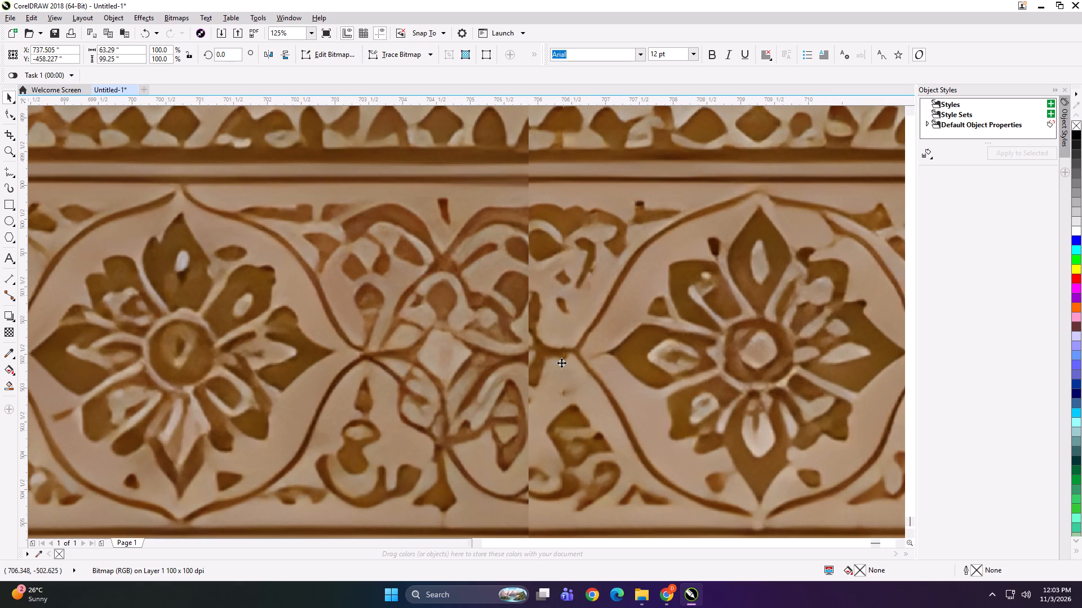
{"action": "key", "text": "Left"}
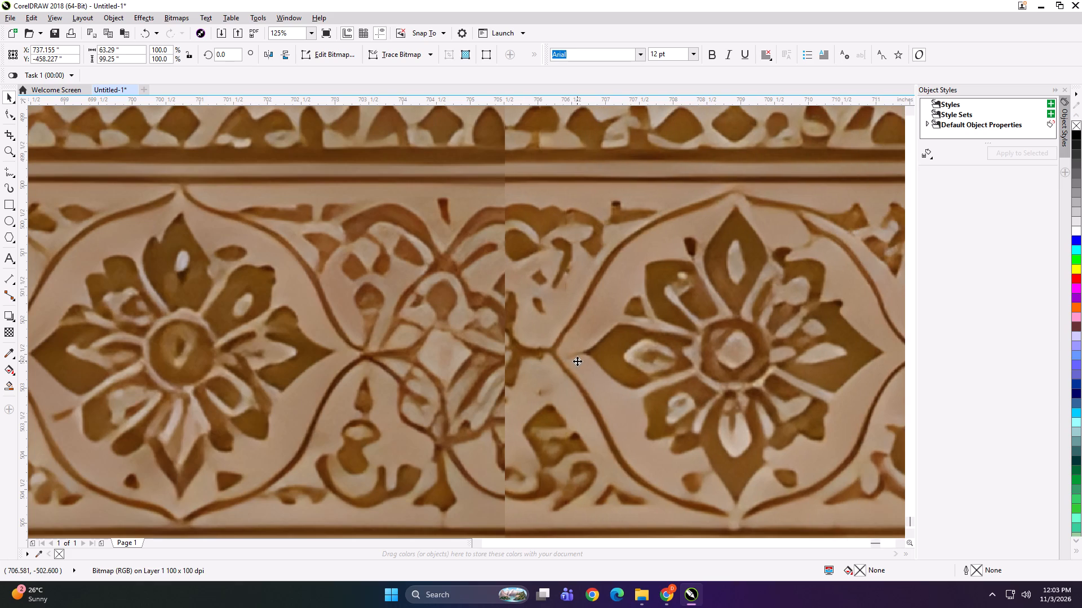
{"action": "left_click_drag", "start_coordinate": [577, 361], "coordinate": [571, 359]}
{"action": "left_click_drag", "start_coordinate": [575, 360], "coordinate": [570, 361]}
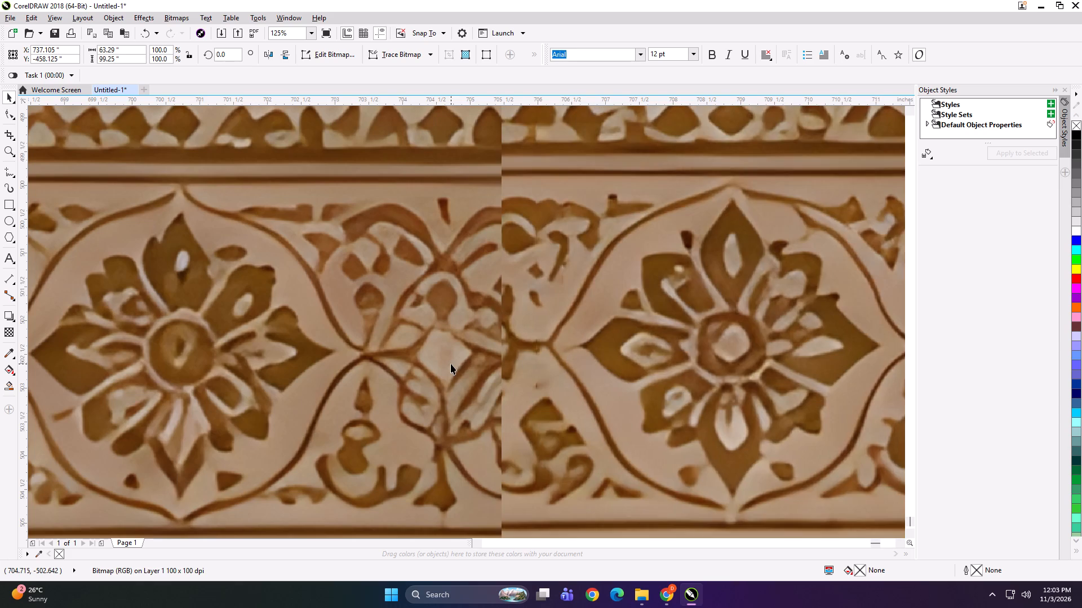
Bottom-align the arch artwork and the wide mural with each other.
{"action": "key", "text": "b"}
{"action": "scroll", "coordinate": [486, 320], "scroll_direction": "down", "scroll_amount": 1}
{"action": "left_click", "coordinate": [459, 391], "text": "shift"}
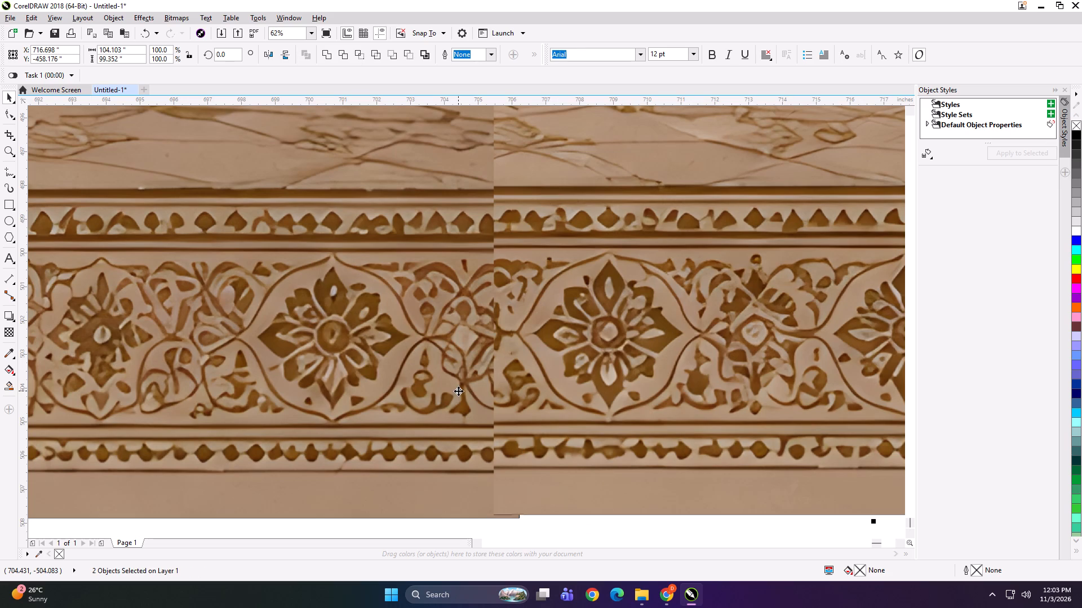
{"action": "key", "text": "b"}
{"action": "scroll", "coordinate": [496, 519], "scroll_direction": "up", "scroll_amount": 1}
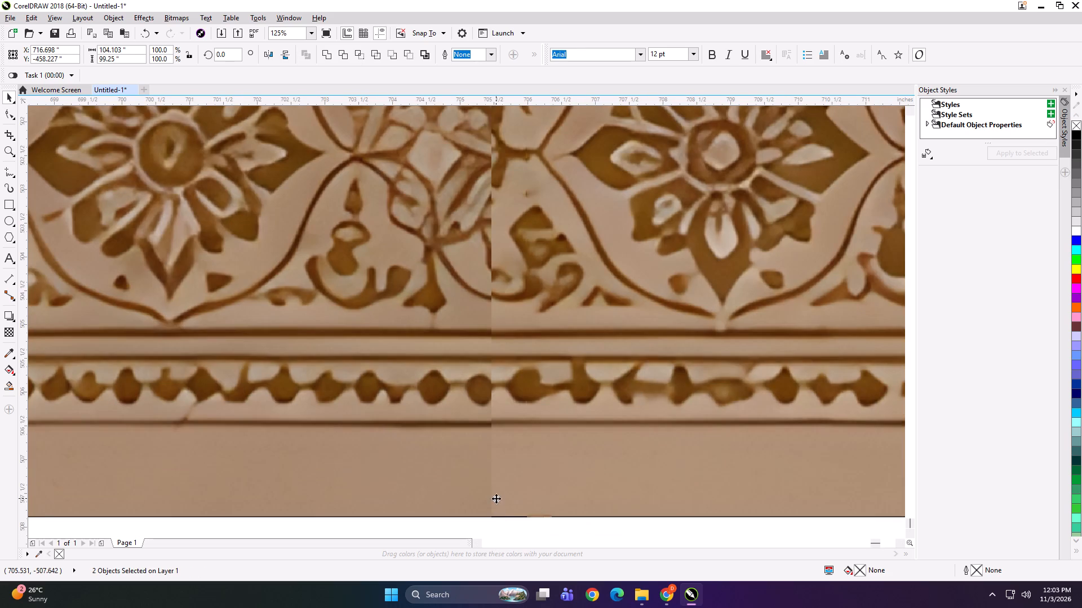
Inspect the floral floor border joint between the wide mural and the arch artwork.
{"action": "scroll", "coordinate": [513, 312], "scroll_direction": "down", "scroll_amount": 1}
{"action": "left_click", "coordinate": [504, 482]}
{"action": "scroll", "coordinate": [512, 404], "scroll_direction": "down", "scroll_amount": 1}
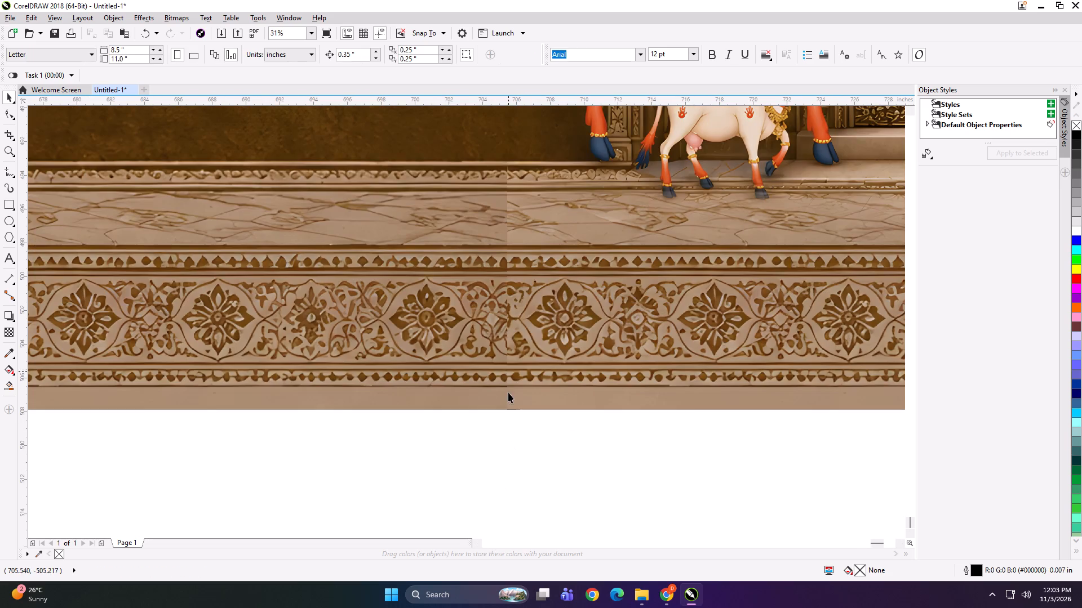
{"action": "scroll", "coordinate": [508, 386], "scroll_direction": "down", "scroll_amount": 2}
{"action": "scroll", "coordinate": [516, 281], "scroll_direction": "up", "scroll_amount": 2}
Apply a short horizontal linear transparency to the arch artwork's left edge, fading it into the mural's brown background at 180°.
{"action": "left_click", "coordinate": [516, 281]}
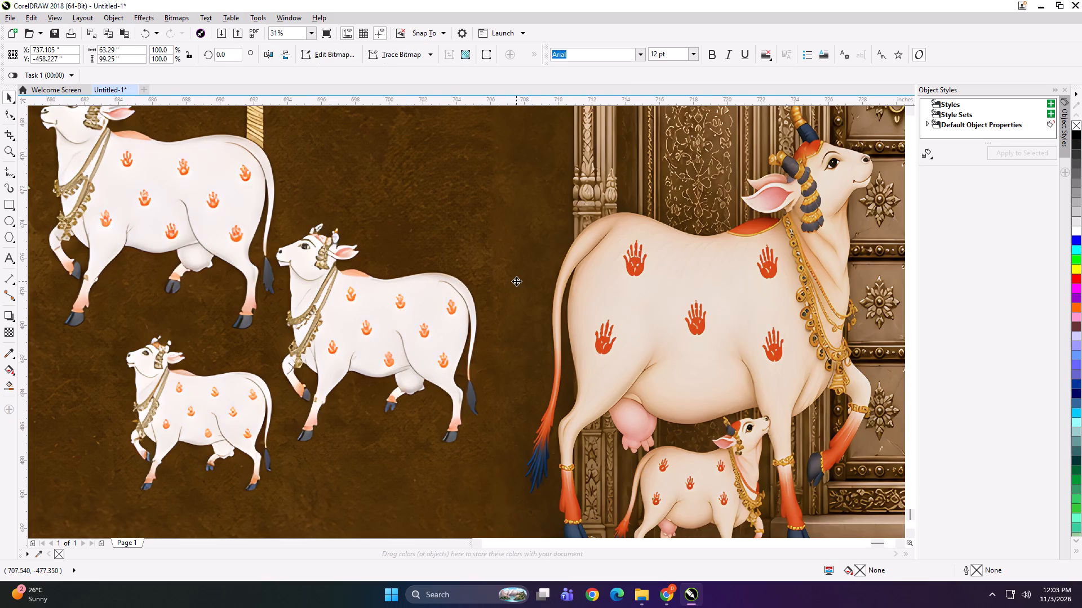
{"action": "scroll", "coordinate": [516, 281], "scroll_direction": "down", "scroll_amount": 2}
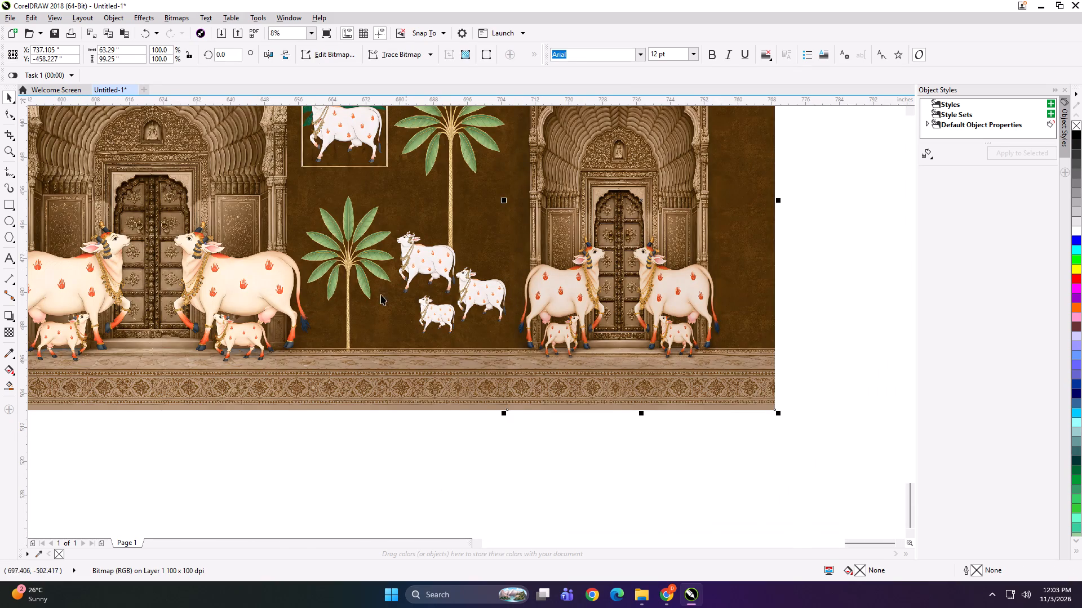
{"action": "left_click", "coordinate": [6, 324]}
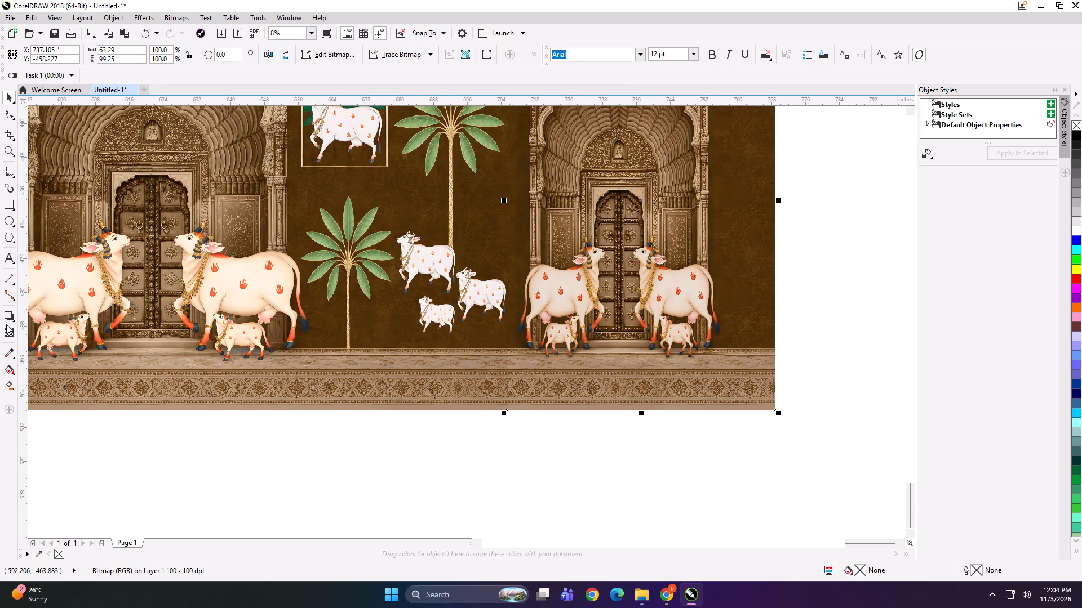
{"action": "left_click", "coordinate": [8, 336]}
{"action": "scroll", "coordinate": [527, 227], "scroll_direction": "up", "scroll_amount": 2}
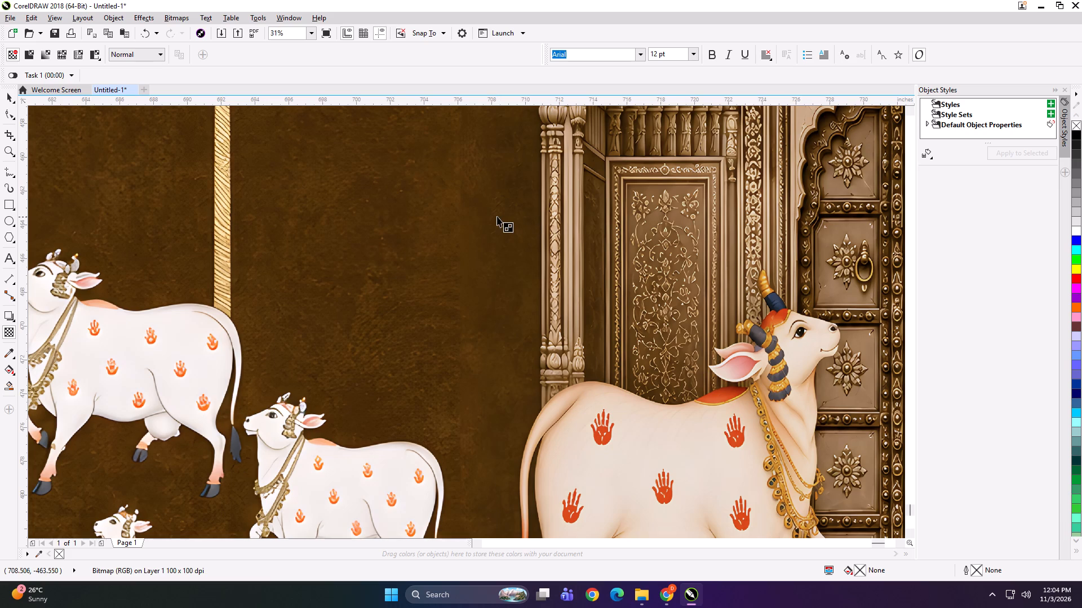
{"action": "scroll", "coordinate": [477, 212], "scroll_direction": "up", "scroll_amount": 3}
{"action": "left_click_drag", "start_coordinate": [478, 213], "coordinate": [445, 215], "text": "shift"}
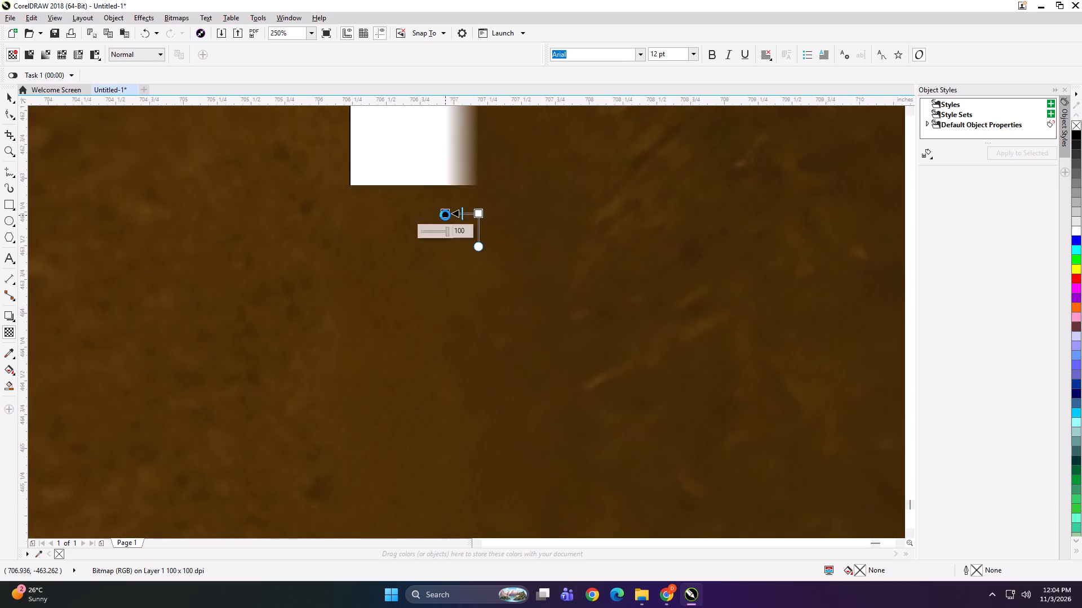
{"action": "key", "text": "ctrl+z"}
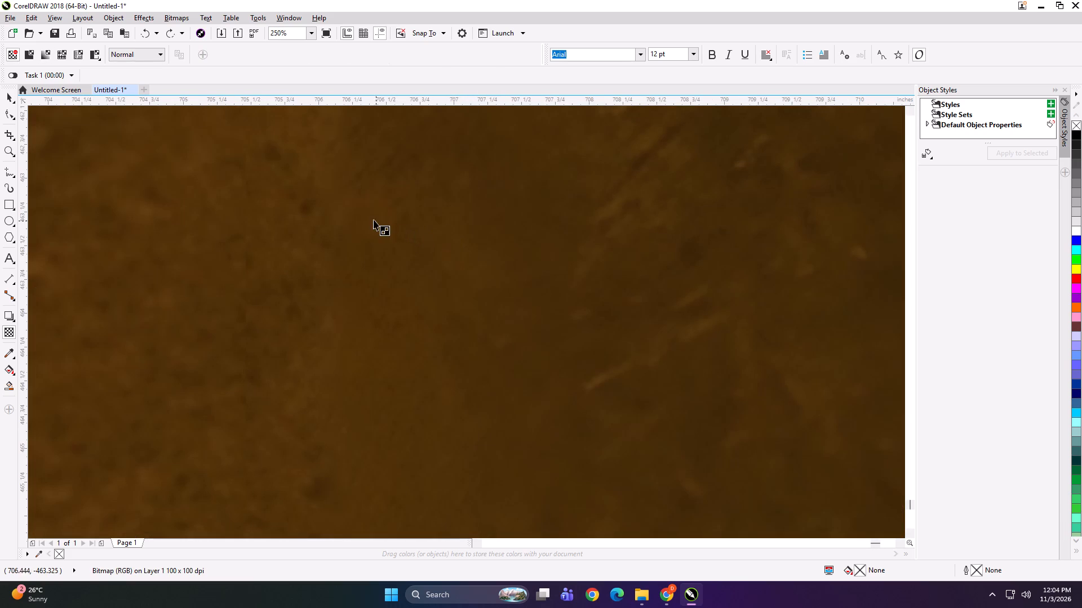
{"action": "left_click_drag", "start_coordinate": [352, 218], "coordinate": [332, 218]}
{"action": "scroll", "coordinate": [329, 217], "scroll_direction": "up", "scroll_amount": 2}
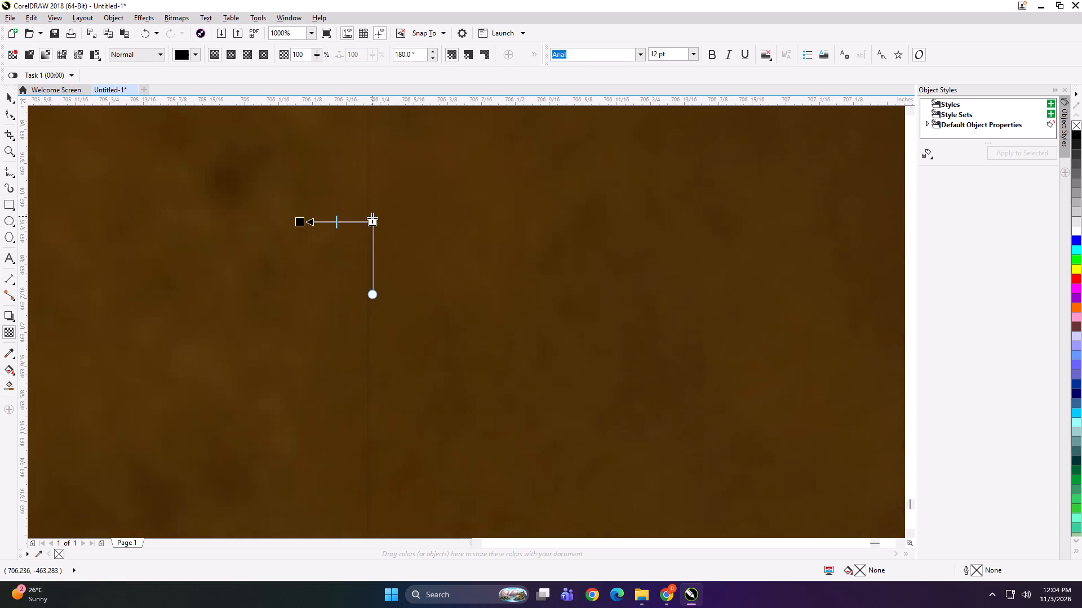
{"action": "left_click_drag", "start_coordinate": [372, 220], "coordinate": [360, 220], "text": "shift"}
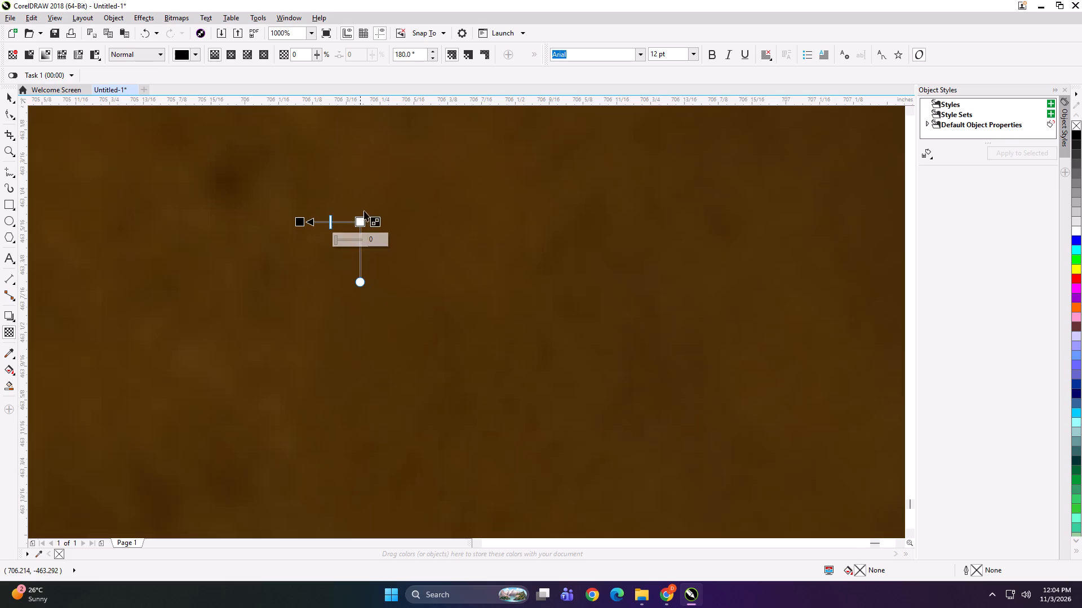
Examine the faded seam along the brown background, marble ledge and floral floor border.
{"action": "scroll", "coordinate": [367, 208], "scroll_direction": "down", "scroll_amount": 2}
{"action": "scroll", "coordinate": [416, 207], "scroll_direction": "down", "scroll_amount": 2}
{"action": "scroll", "coordinate": [414, 361], "scroll_direction": "up", "scroll_amount": 2}
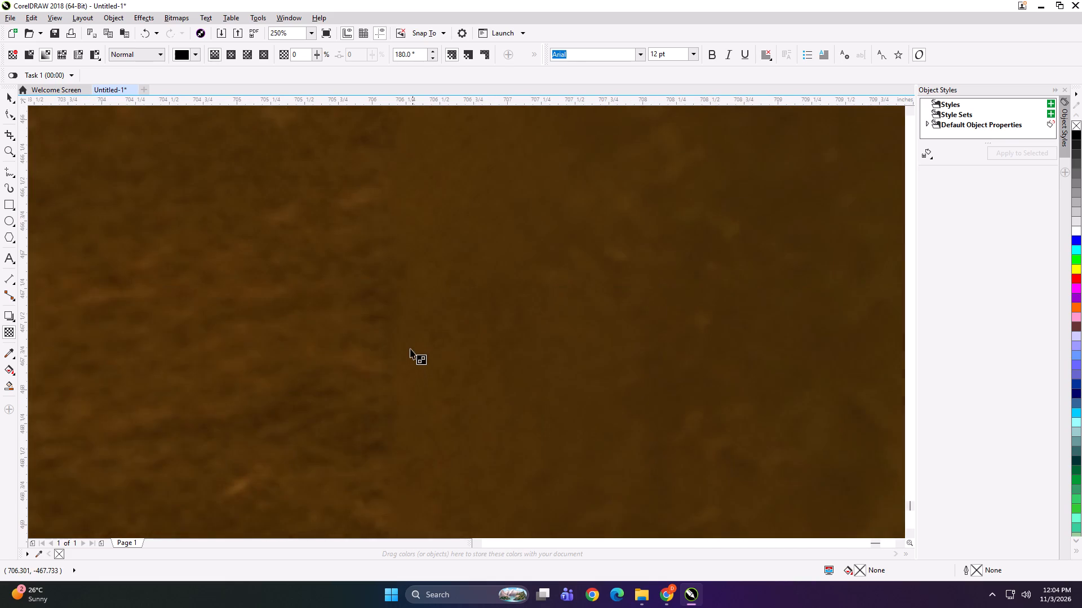
{"action": "key", "text": "space"}
{"action": "scroll", "coordinate": [436, 285], "scroll_direction": "down", "scroll_amount": 5}
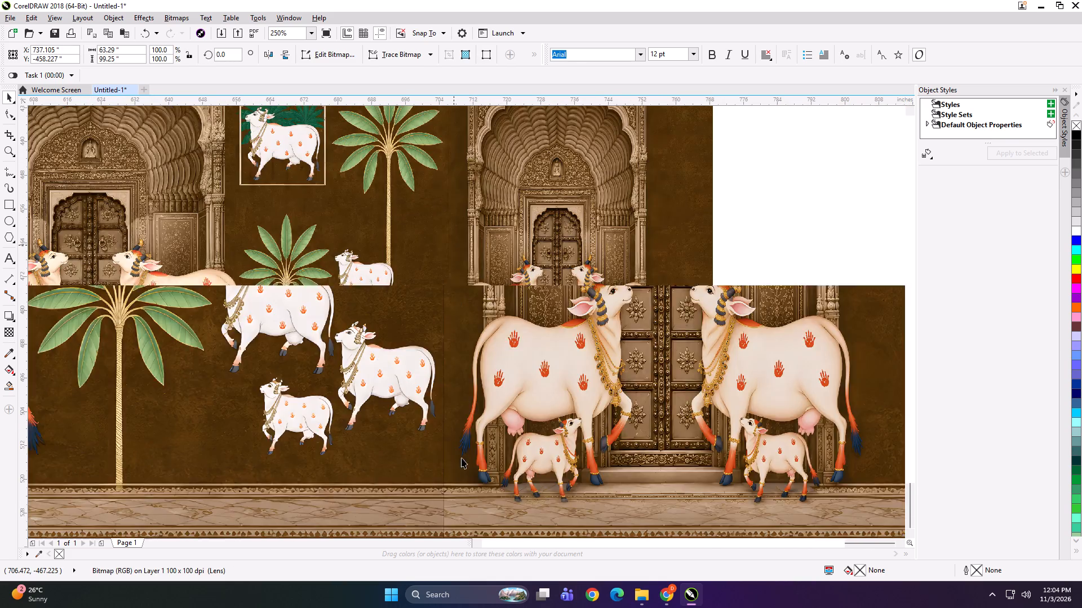
{"action": "scroll", "coordinate": [462, 459], "scroll_direction": "up", "scroll_amount": 1}
{"action": "scroll", "coordinate": [445, 294], "scroll_direction": "up", "scroll_amount": 4}
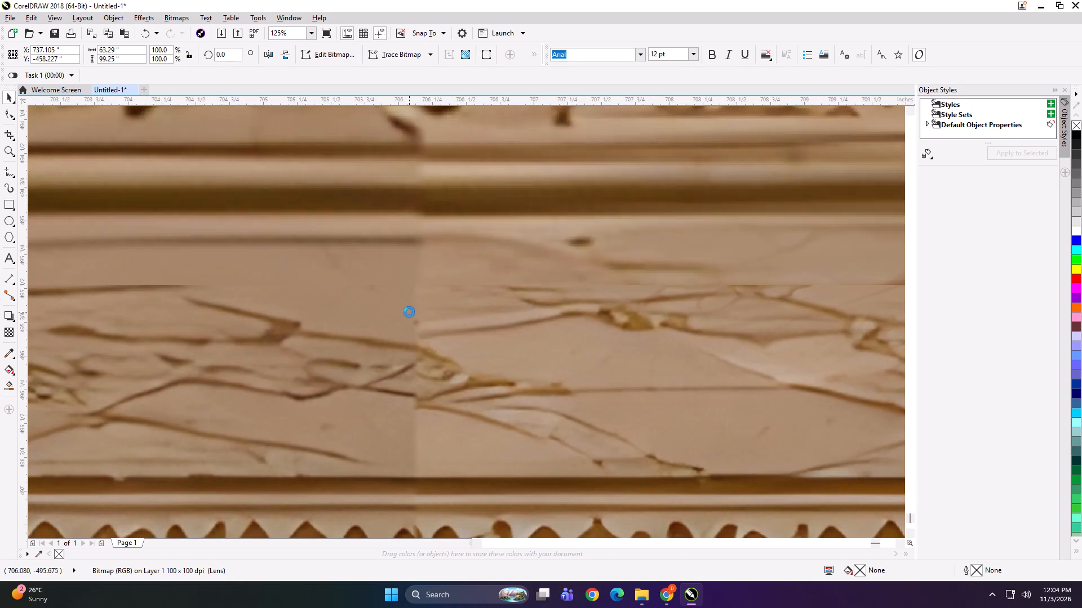
{"action": "scroll", "coordinate": [445, 283], "scroll_direction": "down", "scroll_amount": 2}
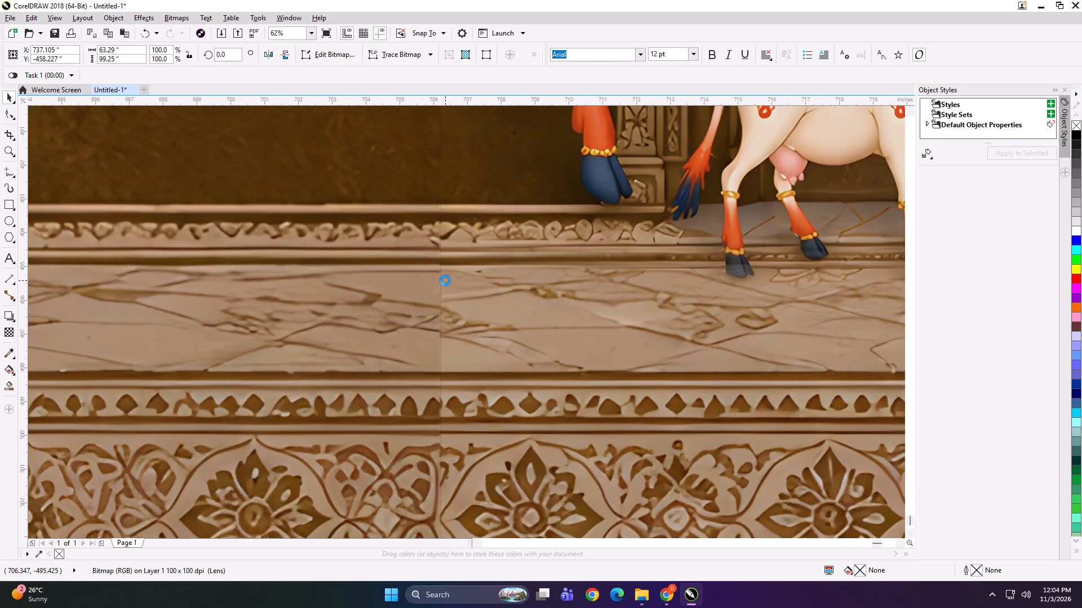
{"action": "scroll", "coordinate": [442, 280], "scroll_direction": "down", "scroll_amount": 2}
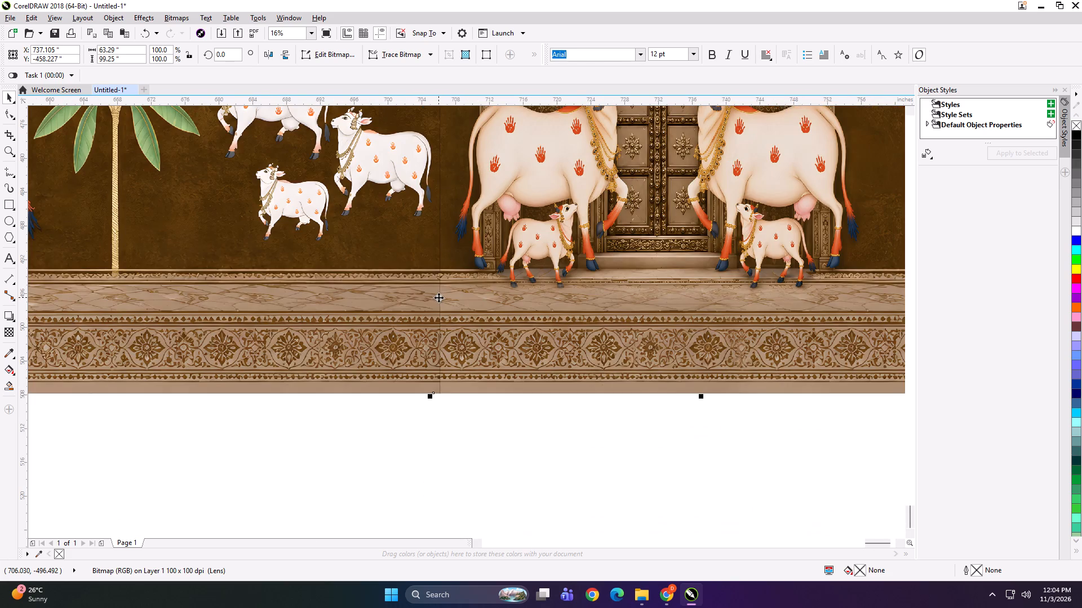
{"action": "scroll", "coordinate": [448, 325], "scroll_direction": "down", "scroll_amount": 1}
{"action": "left_click", "coordinate": [527, 396]}
{"action": "scroll", "coordinate": [562, 364], "scroll_direction": "down", "scroll_amount": 1}
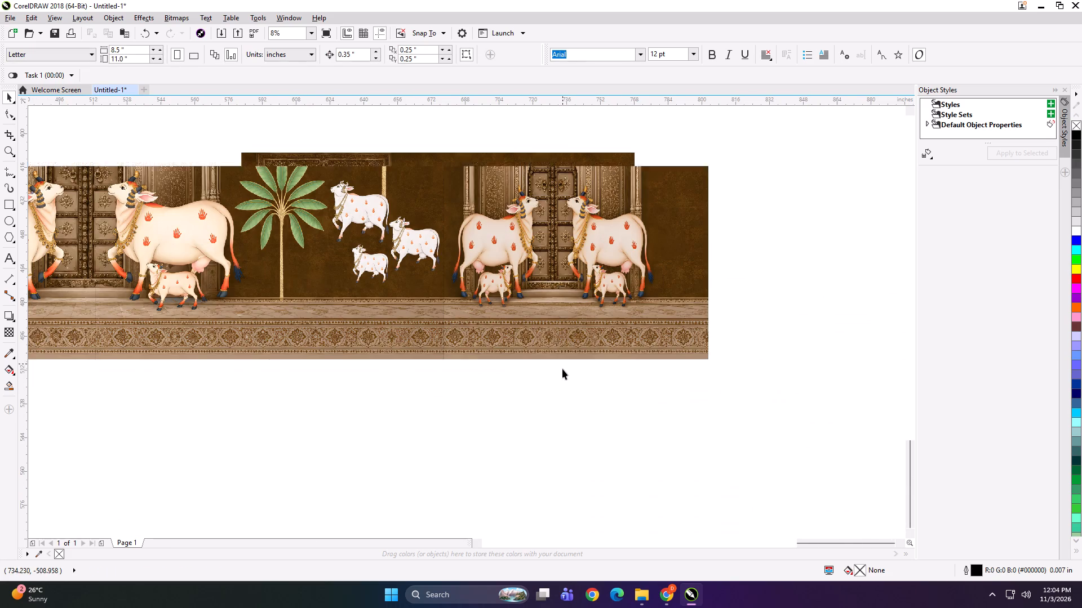
Create a rectangle over the arch artwork and set its size to 49 by 88 inches.
{"action": "left_click", "coordinate": [558, 281]}
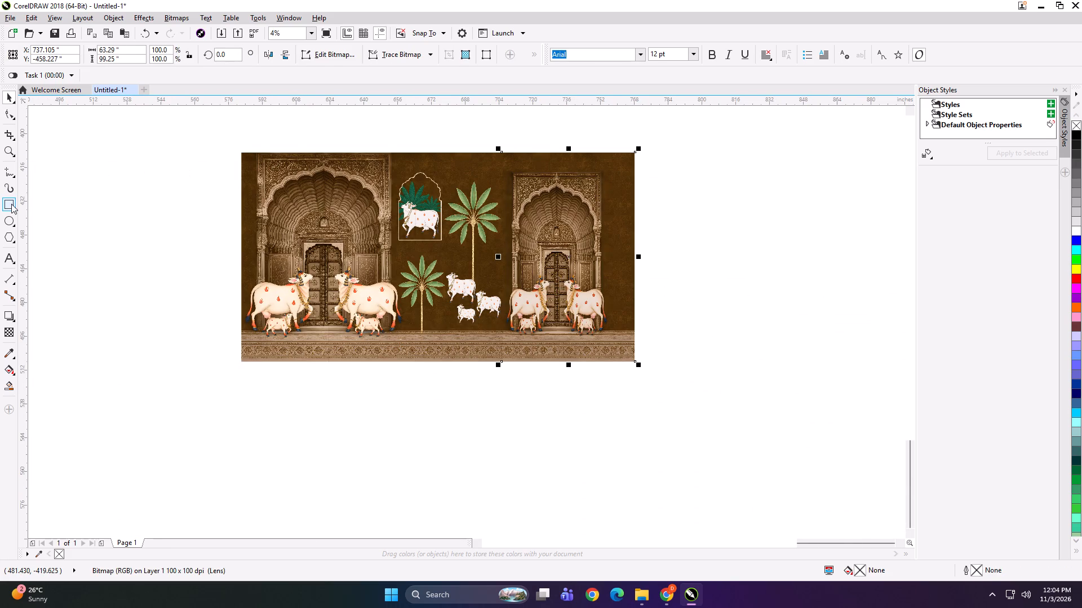
{"action": "triple_click", "coordinate": [10, 204], "text": "shift"}
{"action": "key", "text": "shift+space"}
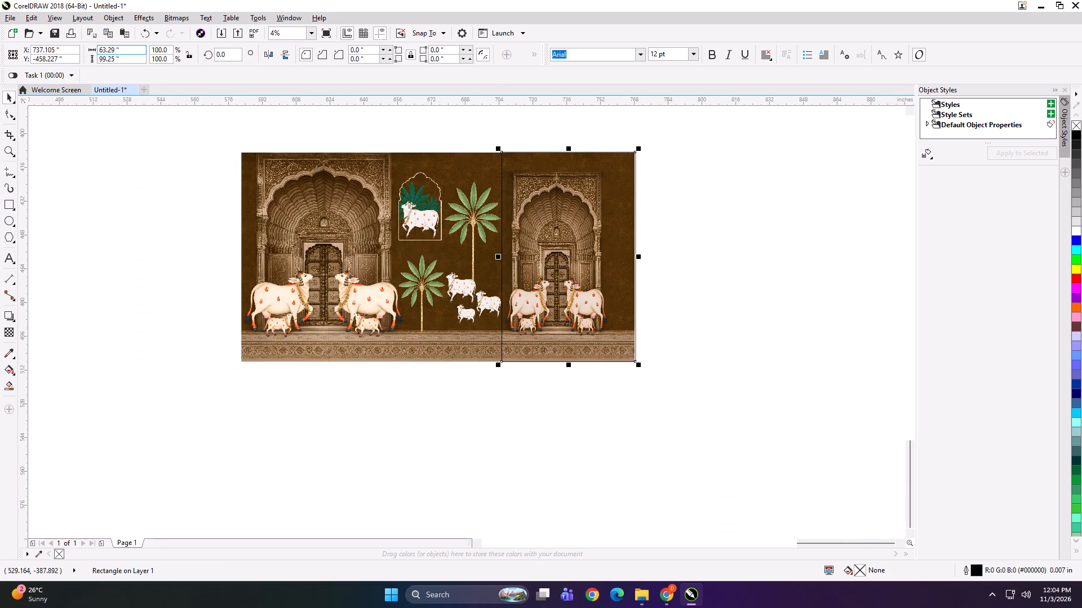
{"action": "left_click_drag", "start_coordinate": [130, 50], "coordinate": [76, 56]}
{"action": "type", "text": "49"}
{"action": "key", "text": "Tab"}
{"action": "type", "text": "88"}
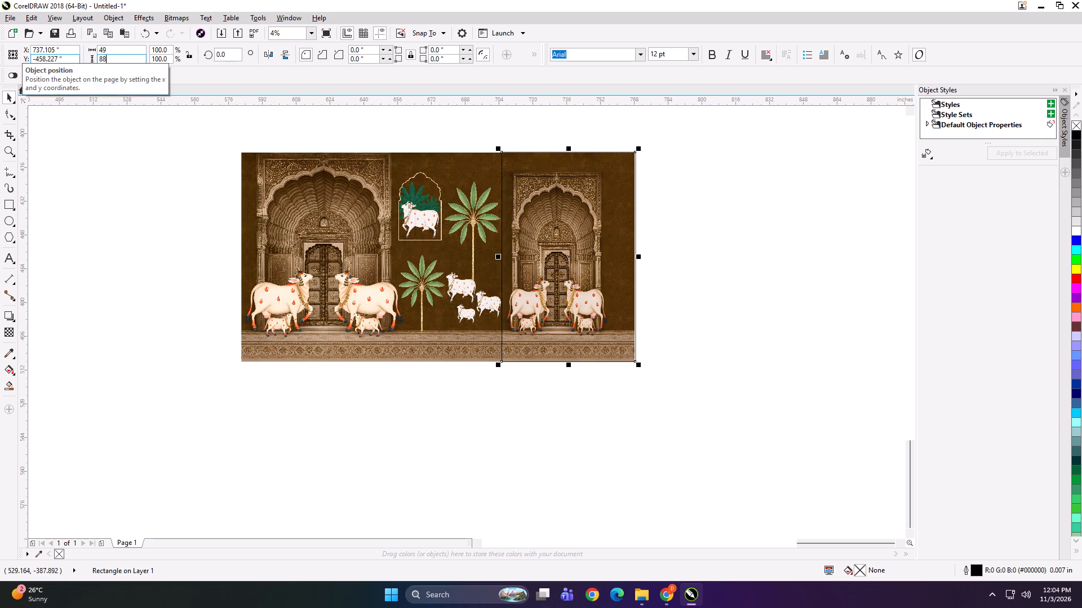
{"action": "key", "text": "Return"}
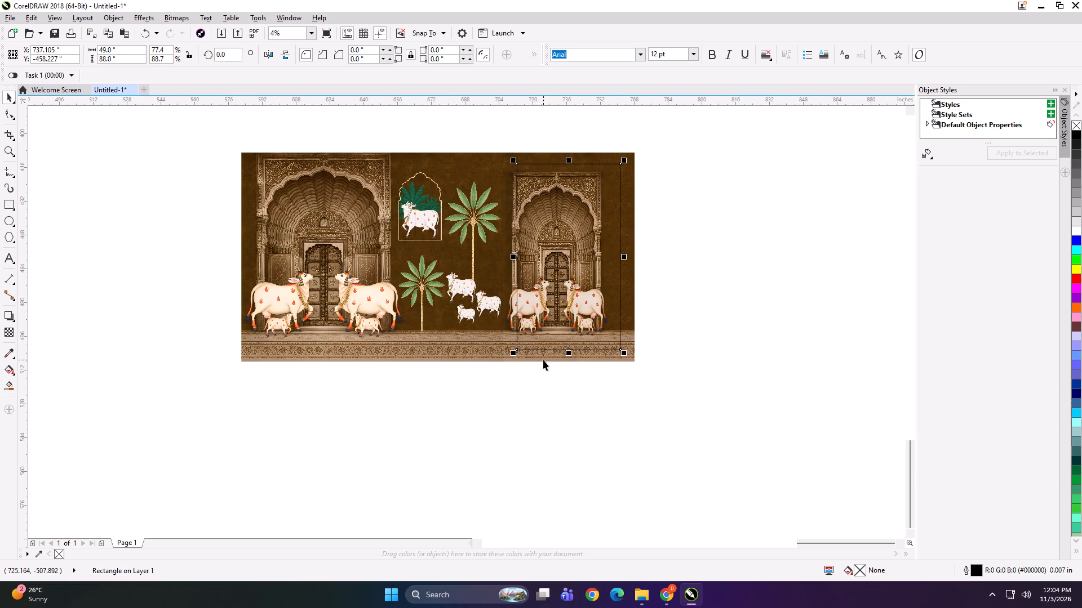
Align the rectangle to the bottom and left edges of the arch artwork.
{"action": "scroll", "coordinate": [543, 360], "scroll_direction": "up", "scroll_amount": 1}
{"action": "left_click", "coordinate": [530, 357], "text": "shift"}
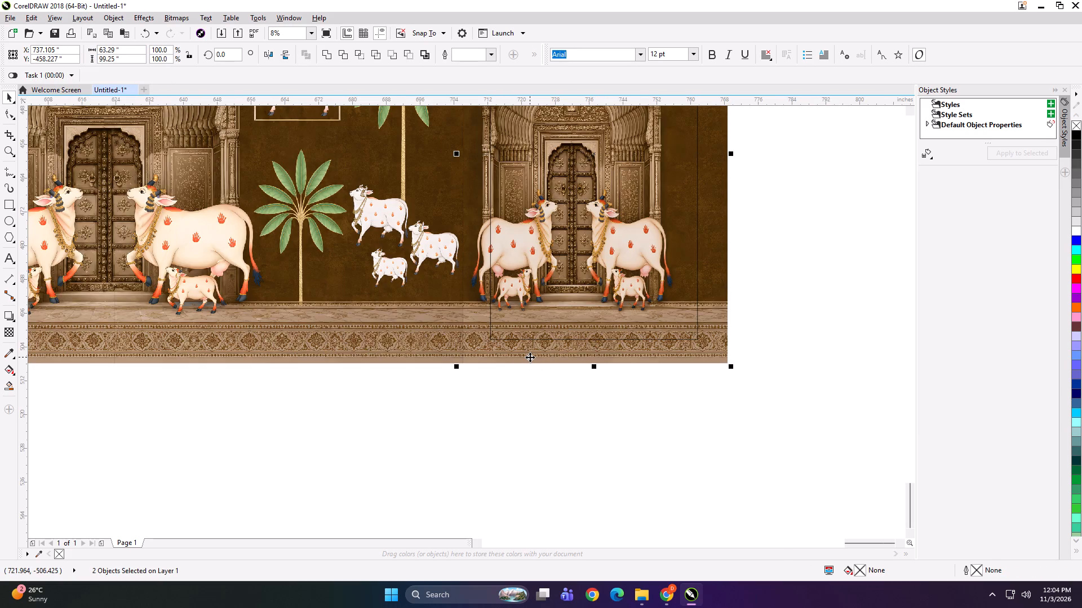
{"action": "type", "text": "bl"}
{"action": "scroll", "coordinate": [520, 310], "scroll_direction": "down", "scroll_amount": 1}
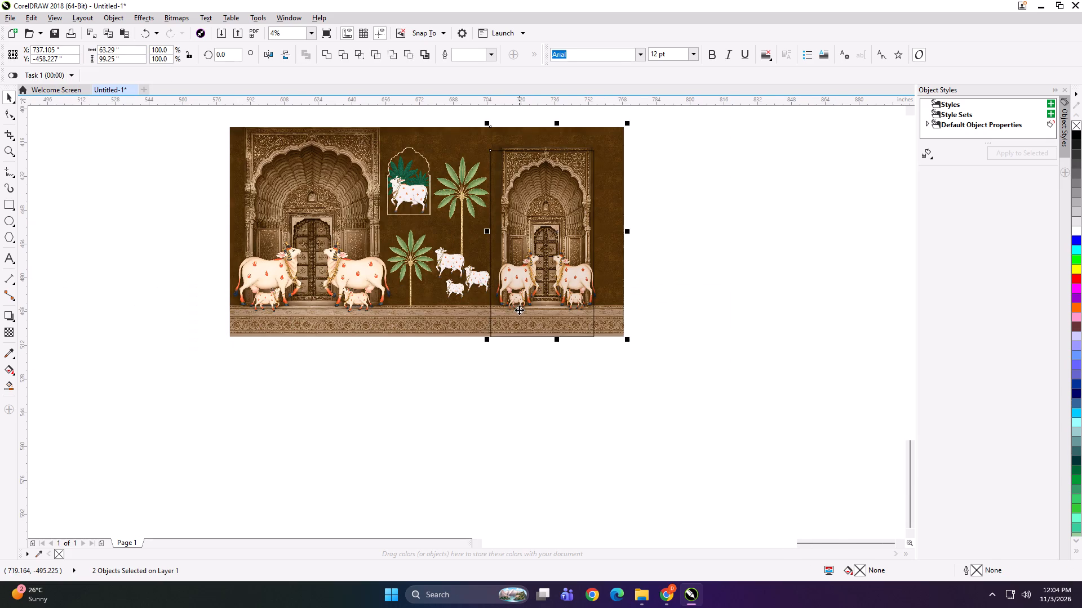
Check how the 49 by 88 inch rectangle frames the arch, cows and floor border.
{"action": "left_click", "coordinate": [740, 250]}
{"action": "left_click", "coordinate": [568, 127]}
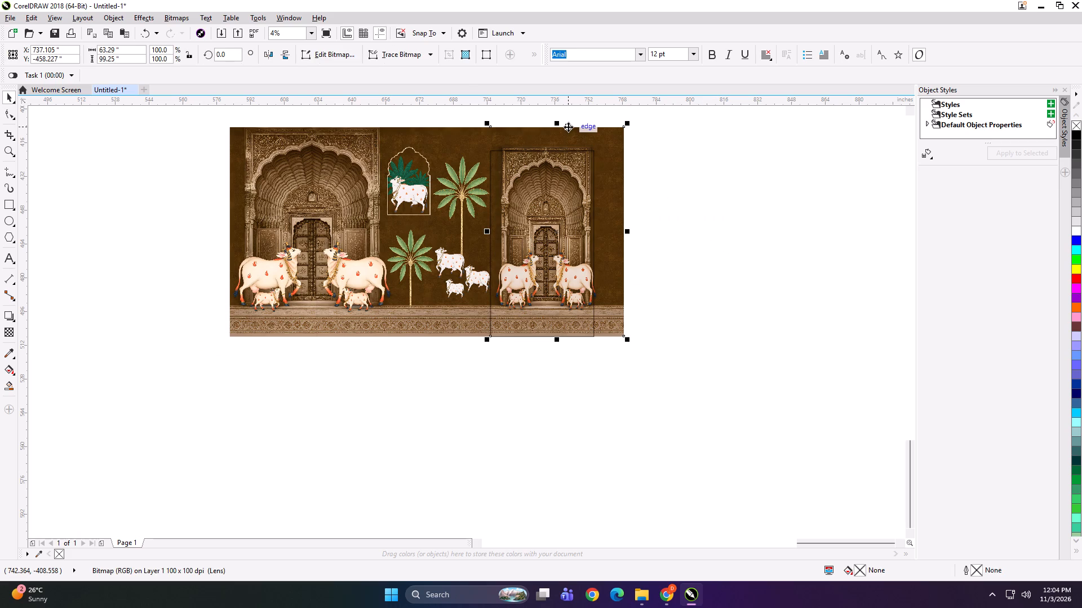
{"action": "left_click", "coordinate": [680, 226]}
{"action": "left_click", "coordinate": [561, 214]}
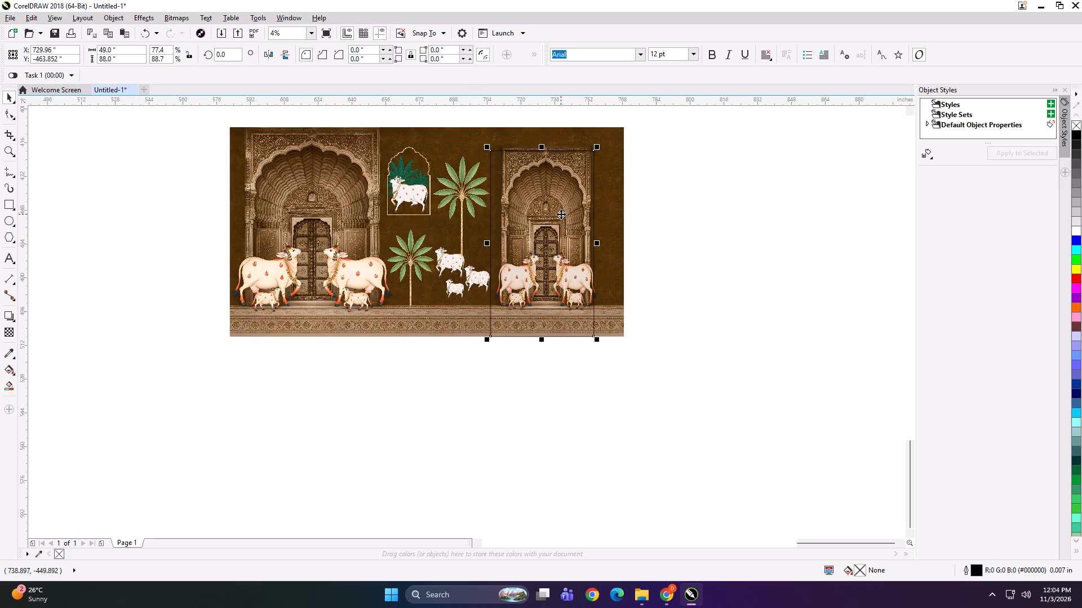
{"action": "scroll", "coordinate": [516, 331], "scroll_direction": "up", "scroll_amount": 1}
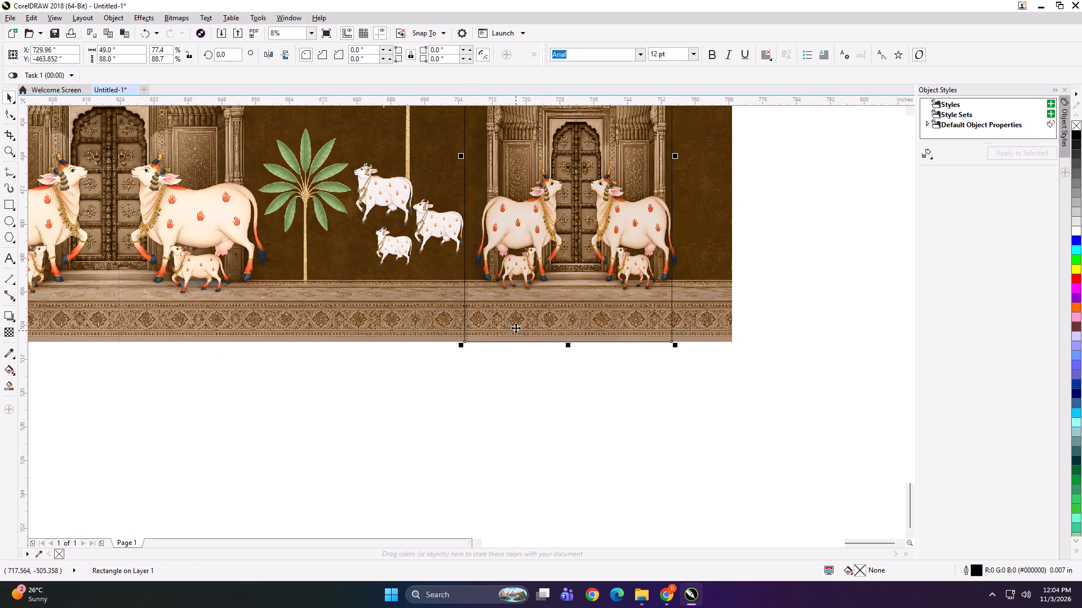
{"action": "scroll", "coordinate": [535, 281], "scroll_direction": "up", "scroll_amount": 1}
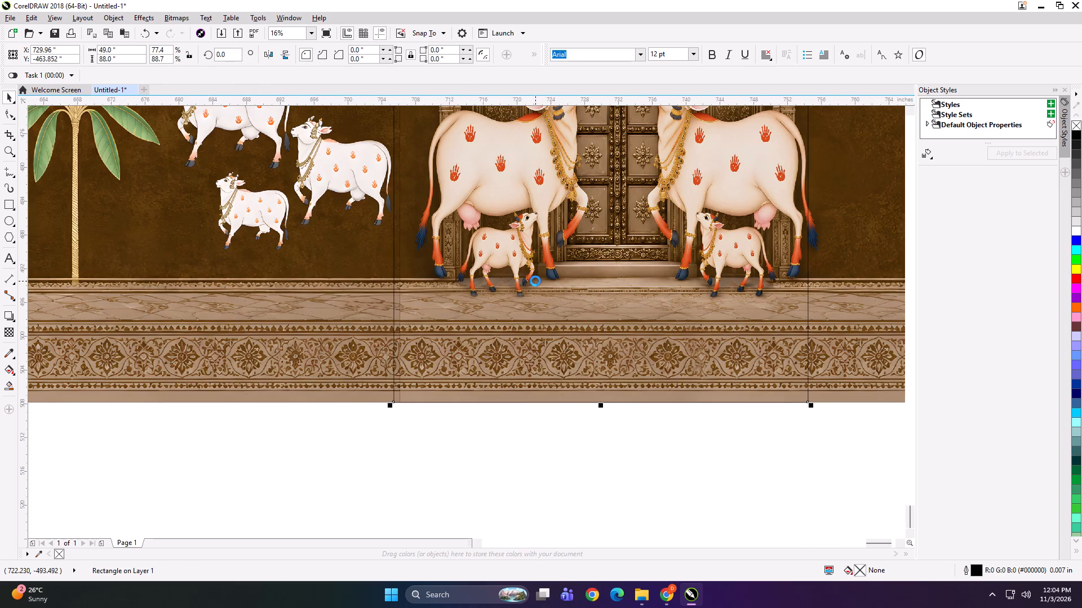
{"action": "scroll", "coordinate": [535, 281], "scroll_direction": "down", "scroll_amount": 1}
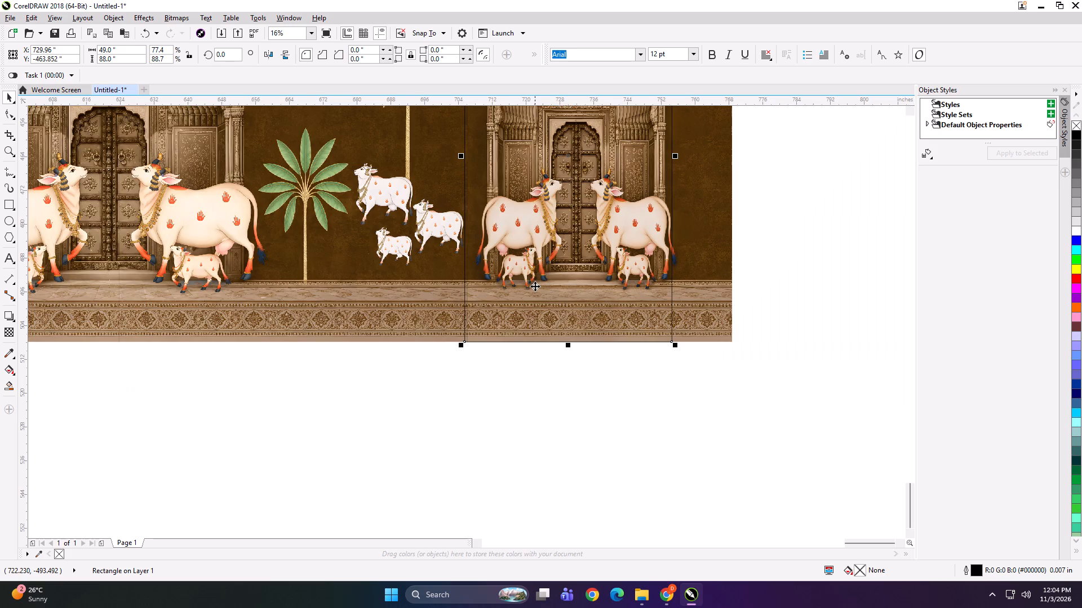
{"action": "scroll", "coordinate": [535, 286], "scroll_direction": "down", "scroll_amount": 1}
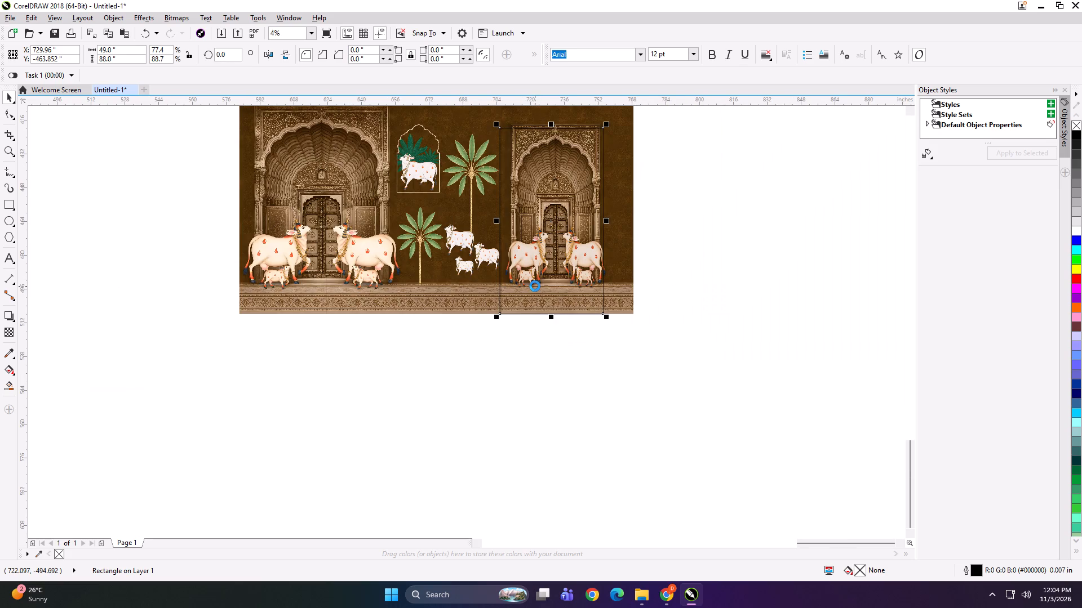
{"action": "left_click", "coordinate": [524, 413]}
Search for Adobe Photoshop 2020 and launch it.
{"action": "left_click", "coordinate": [475, 591]}
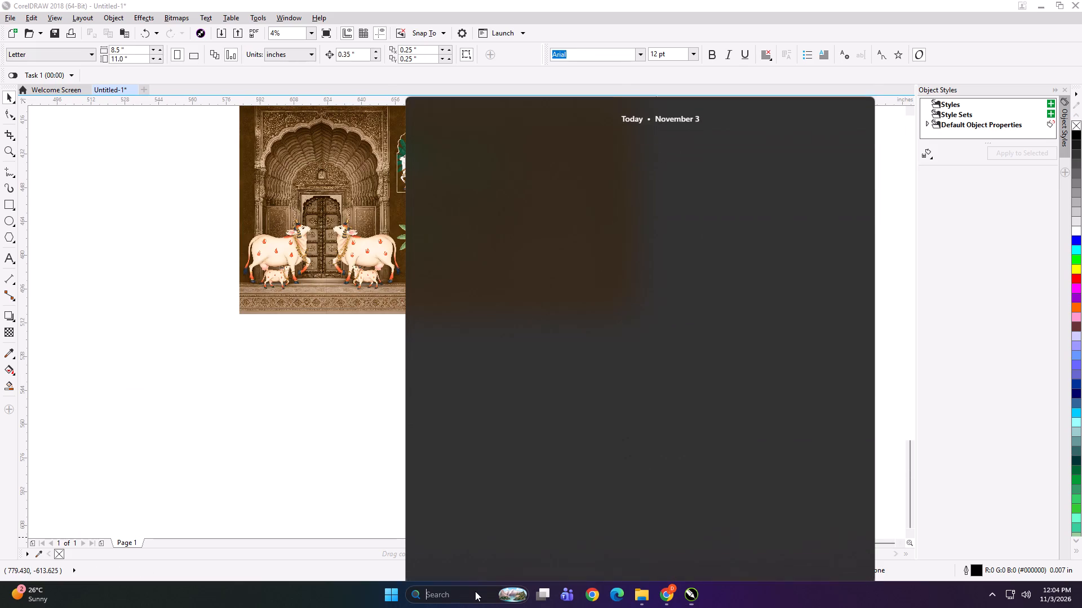
{"action": "key", "text": "p"}
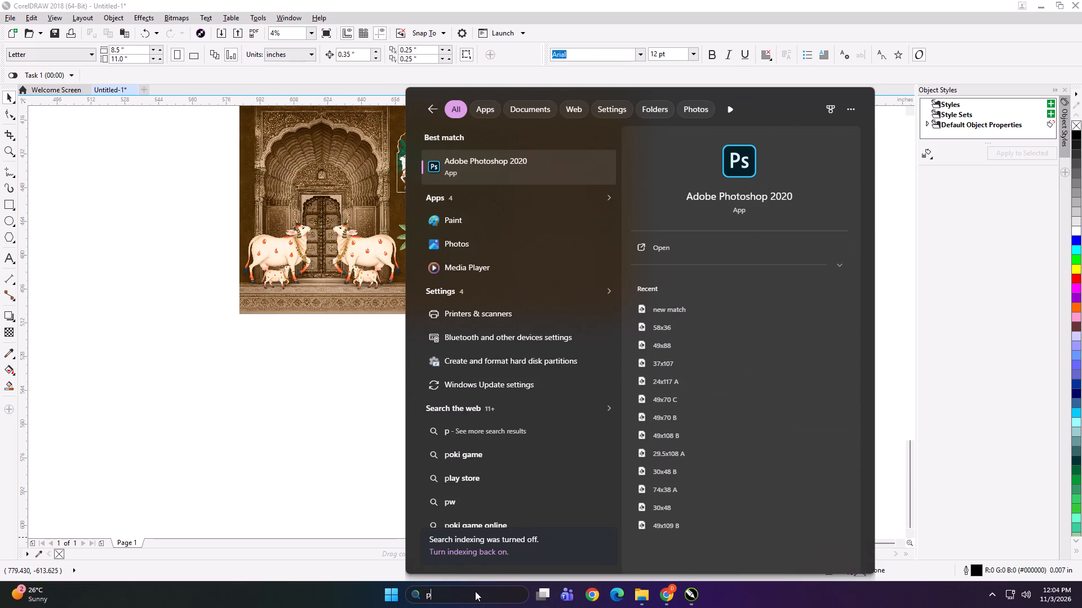
{"action": "key", "text": "h"}
{"action": "key", "text": "o"}
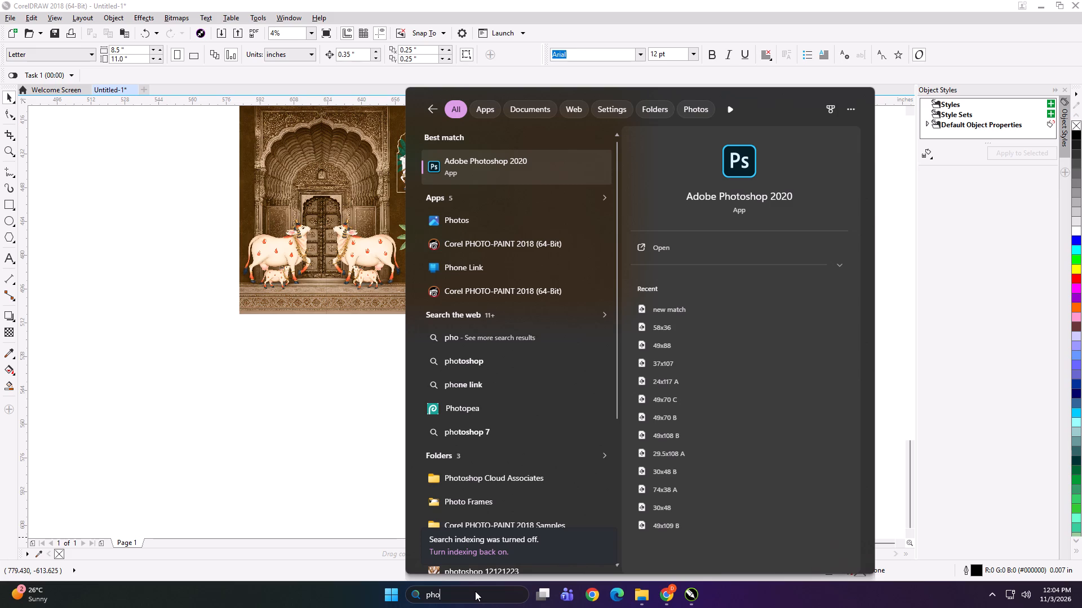
{"action": "key", "text": "Return"}
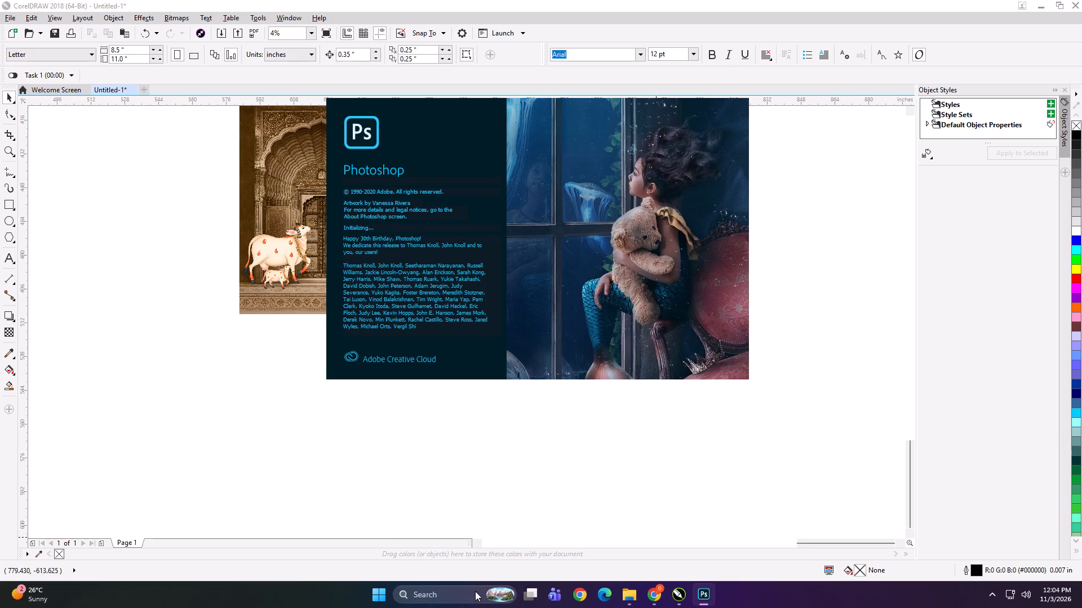
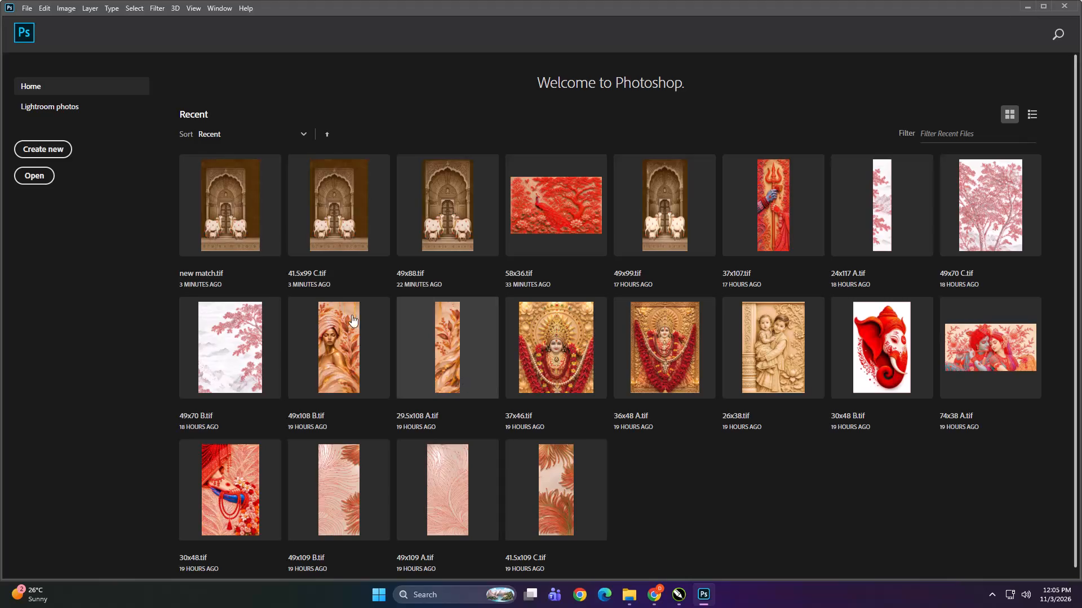
Open new match.tif from the recent files.
{"action": "left_click", "coordinate": [245, 200]}
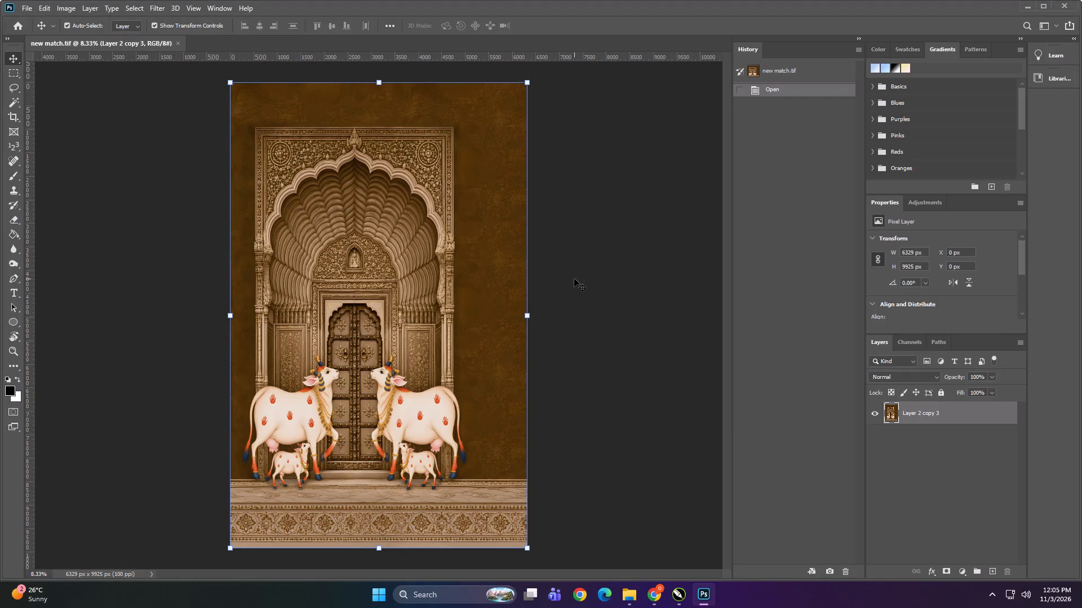
{"action": "left_click", "coordinate": [574, 279]}
{"action": "scroll", "coordinate": [580, 279], "scroll_direction": "down", "scroll_amount": 2, "text": "alt"}
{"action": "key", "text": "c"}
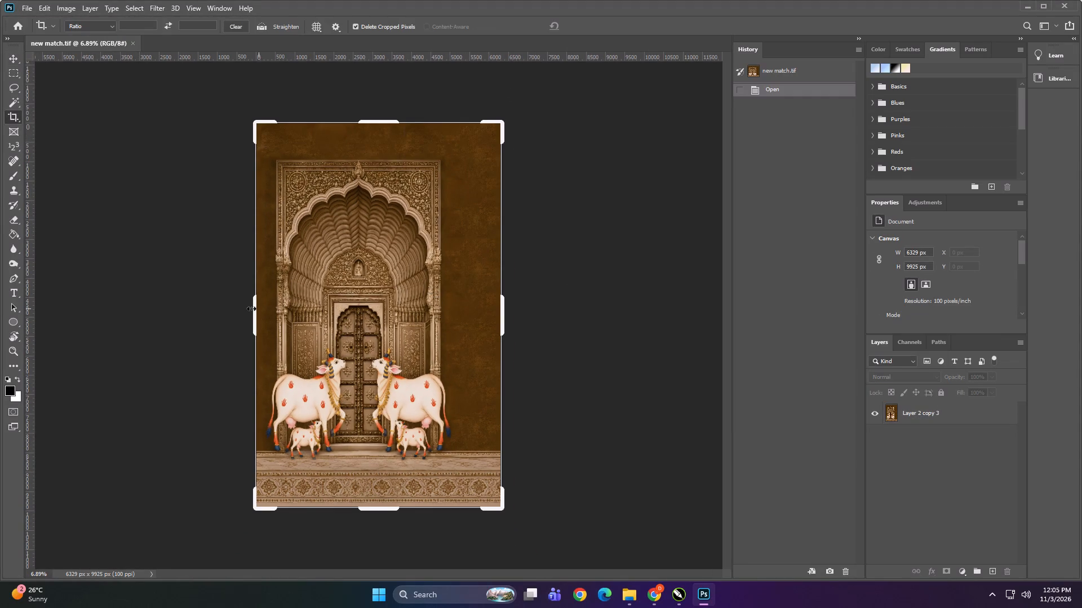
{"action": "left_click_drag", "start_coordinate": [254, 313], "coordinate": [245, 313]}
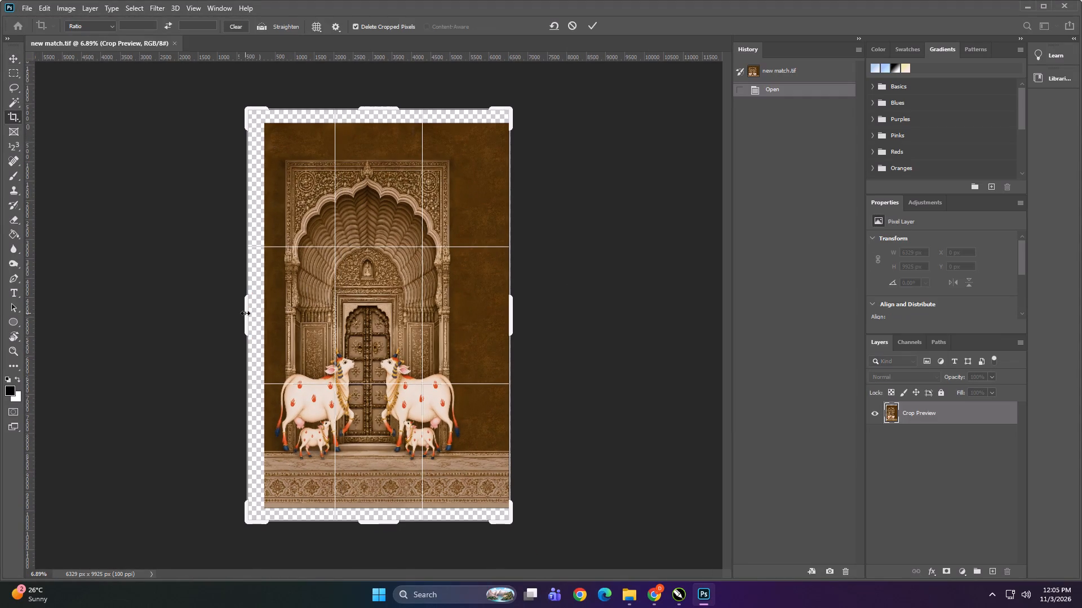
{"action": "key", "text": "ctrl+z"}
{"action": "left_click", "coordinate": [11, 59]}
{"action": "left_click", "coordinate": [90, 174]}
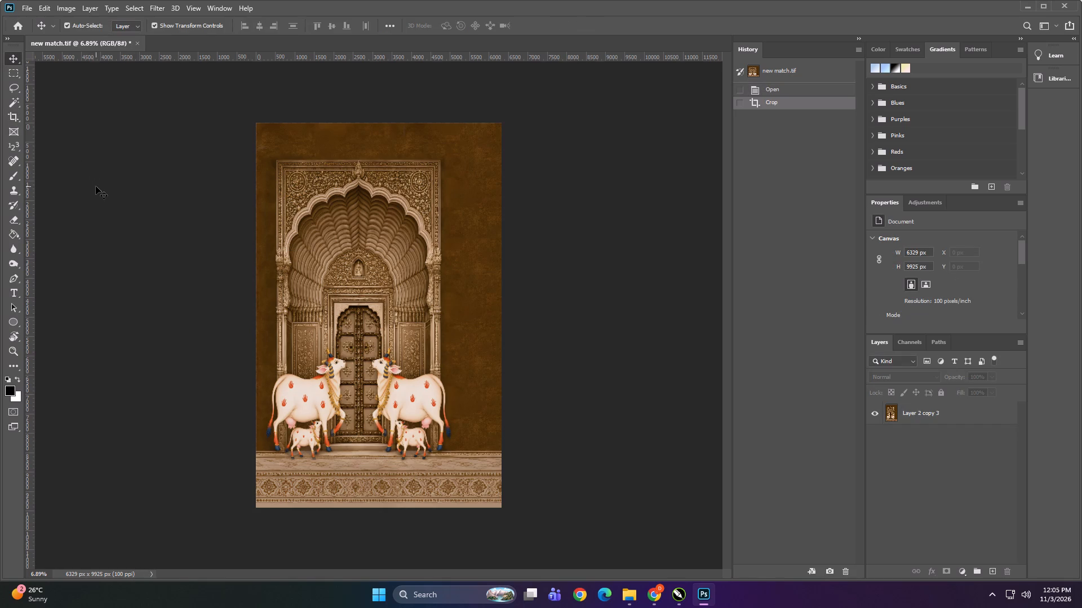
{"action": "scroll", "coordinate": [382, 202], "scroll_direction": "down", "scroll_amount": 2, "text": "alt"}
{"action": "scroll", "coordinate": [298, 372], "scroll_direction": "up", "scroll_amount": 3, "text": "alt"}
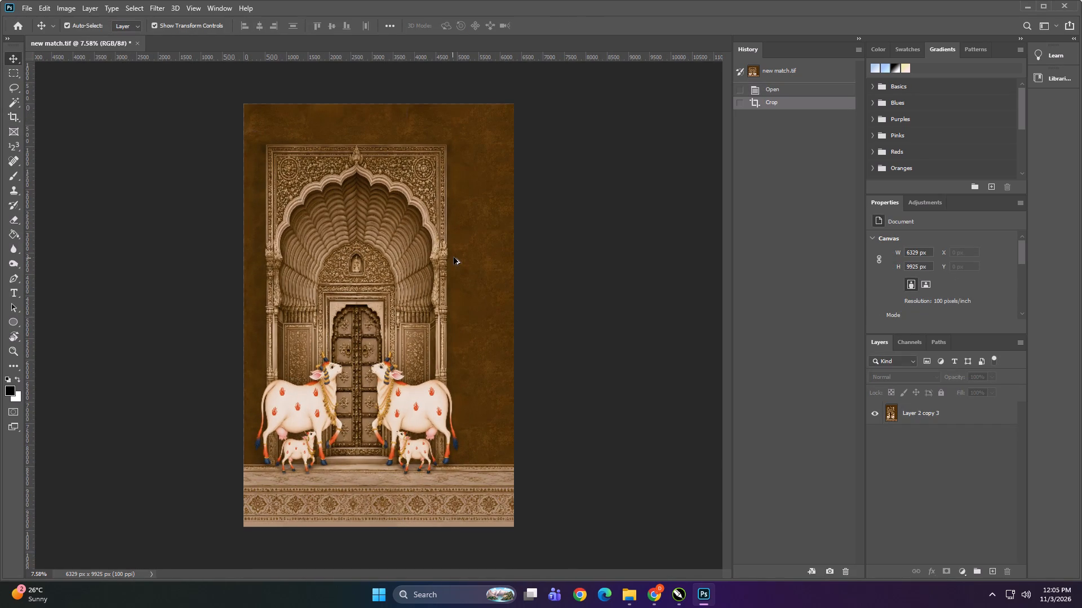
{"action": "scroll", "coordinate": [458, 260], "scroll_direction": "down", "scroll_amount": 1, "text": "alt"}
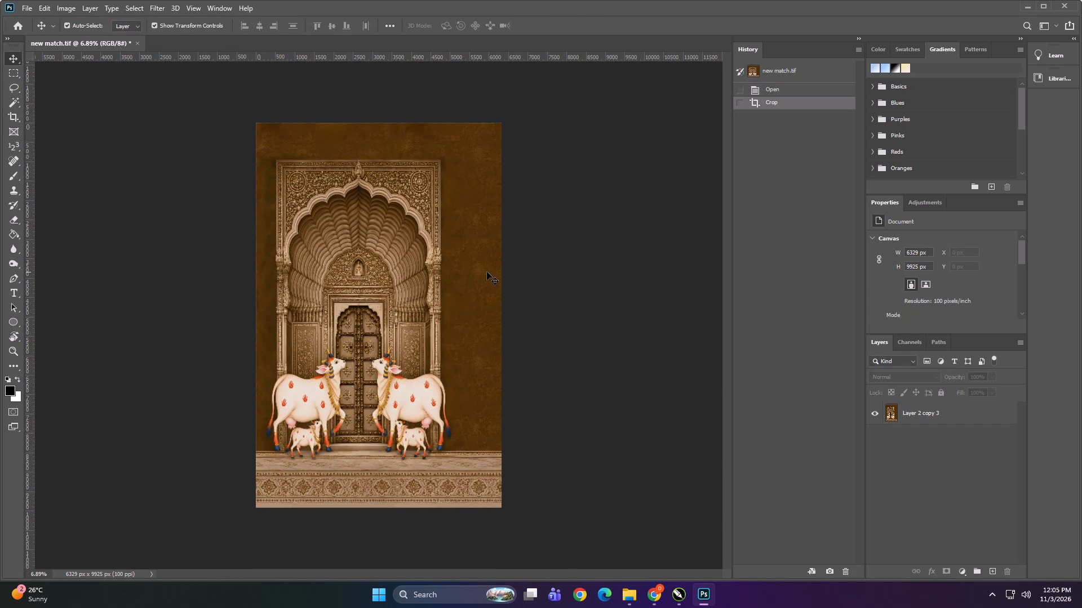
Switch back to CorelDRAW and duplicate the arch artwork bitmap in place.
{"action": "left_click", "coordinate": [682, 598]}
{"action": "scroll", "coordinate": [586, 379], "scroll_direction": "down", "scroll_amount": 2}
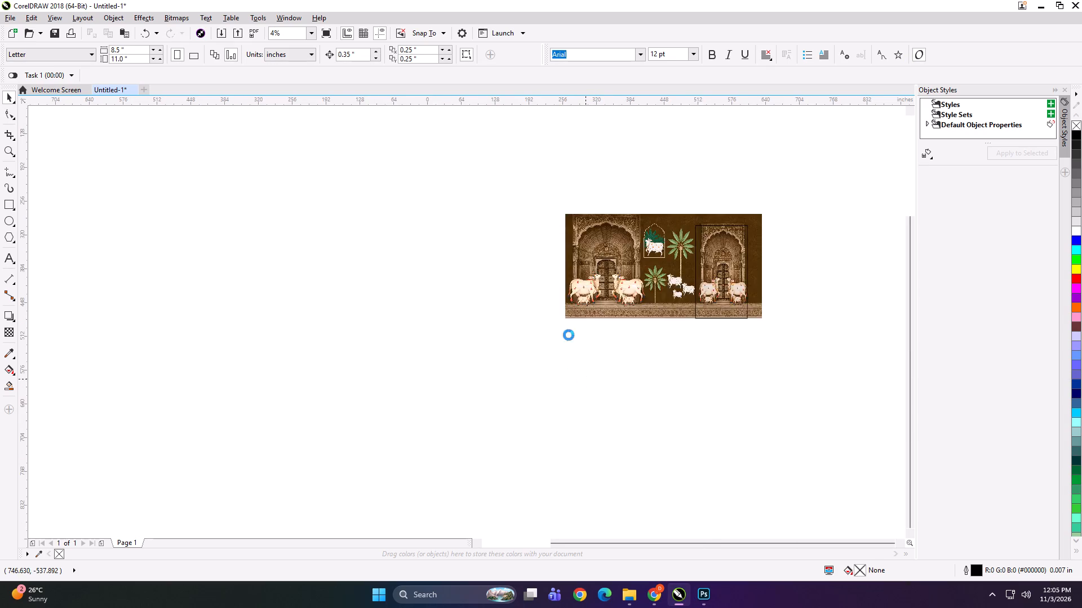
{"action": "scroll", "coordinate": [840, 299], "scroll_direction": "up", "scroll_amount": 1}
{"action": "scroll", "coordinate": [705, 289], "scroll_direction": "up", "scroll_amount": 1}
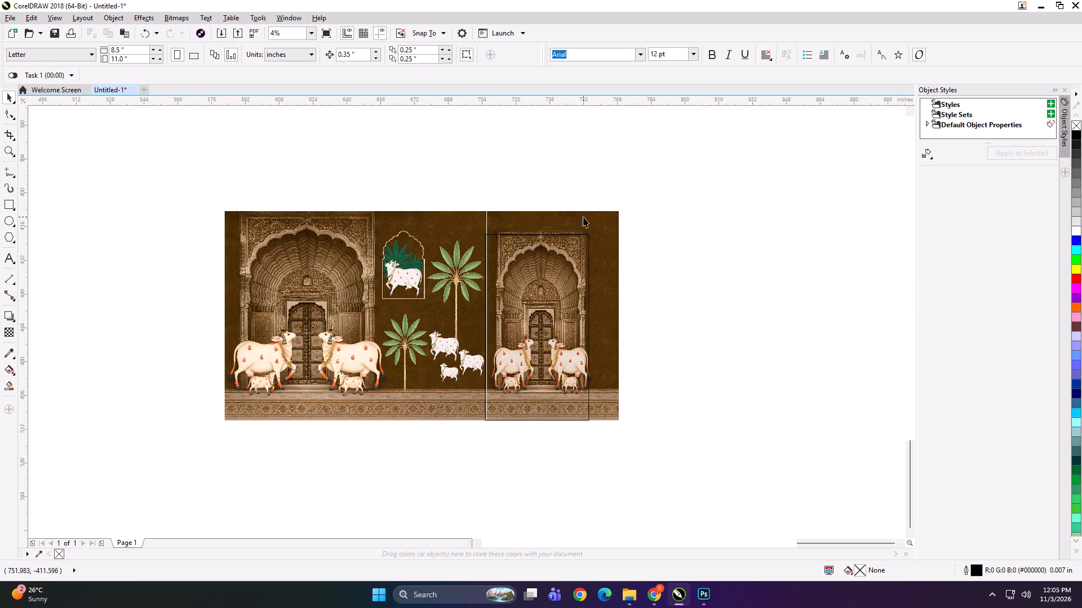
{"action": "left_click", "coordinate": [583, 217]}
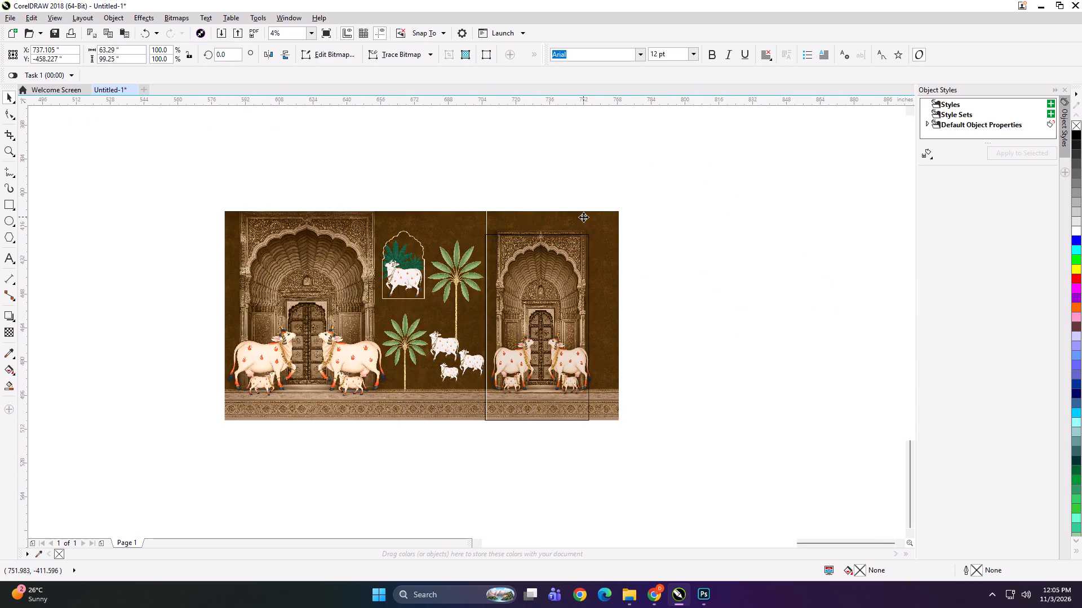
{"action": "key", "text": "plus"}
Trim the arch copy from below by raising its two bottom corner nodes from the floor border to just above the ledge.
{"action": "key", "text": "F10"}
{"action": "left_click_drag", "start_coordinate": [692, 413], "coordinate": [624, 425]}
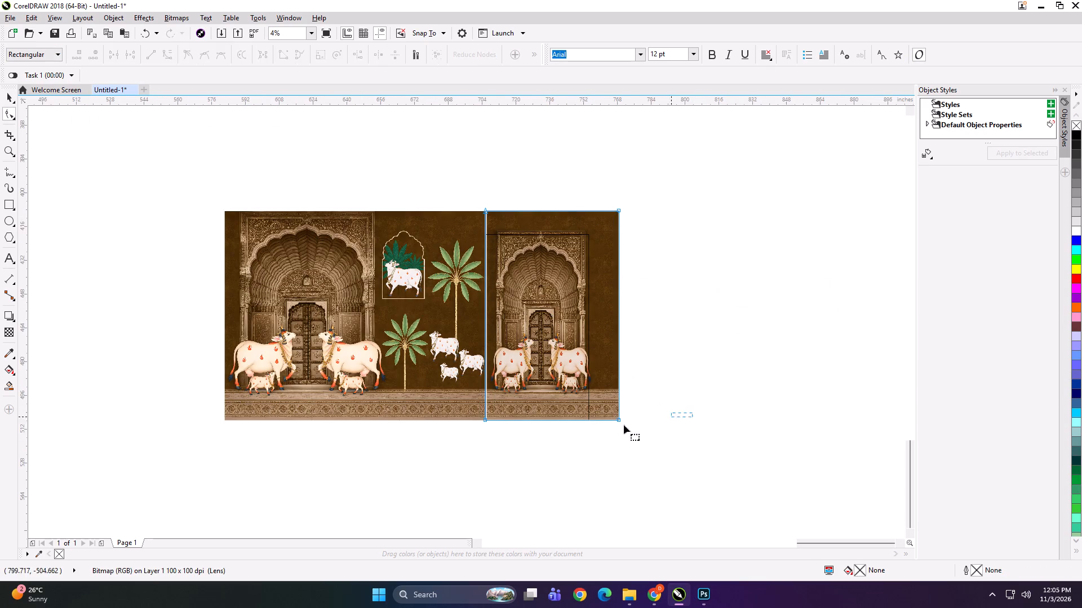
{"action": "left_click_drag", "start_coordinate": [624, 425], "coordinate": [421, 442]}
{"action": "scroll", "coordinate": [513, 391], "scroll_direction": "up", "scroll_amount": 1}
{"action": "key", "text": "Up"}
{"action": "key", "text": "Up"}
{"action": "key", "text": "Up"}
{"action": "key", "text": "Up"}
{"action": "key", "text": "Up"}
{"action": "key", "text": "Up"}
{"action": "key", "text": "Up"}
{"action": "key", "text": "Up"}
{"action": "key", "text": "Up"}
{"action": "key", "text": "Up"}
{"action": "key", "text": "Up"}
{"action": "key", "text": "Up"}
{"action": "key", "text": "Up"}
{"action": "key", "text": "Up"}
{"action": "key", "text": "Up"}
{"action": "key", "text": "Up"}
{"action": "key", "text": "Up"}
{"action": "key", "text": "Up"}
{"action": "key", "text": "Up"}
{"action": "key", "text": "Up"}
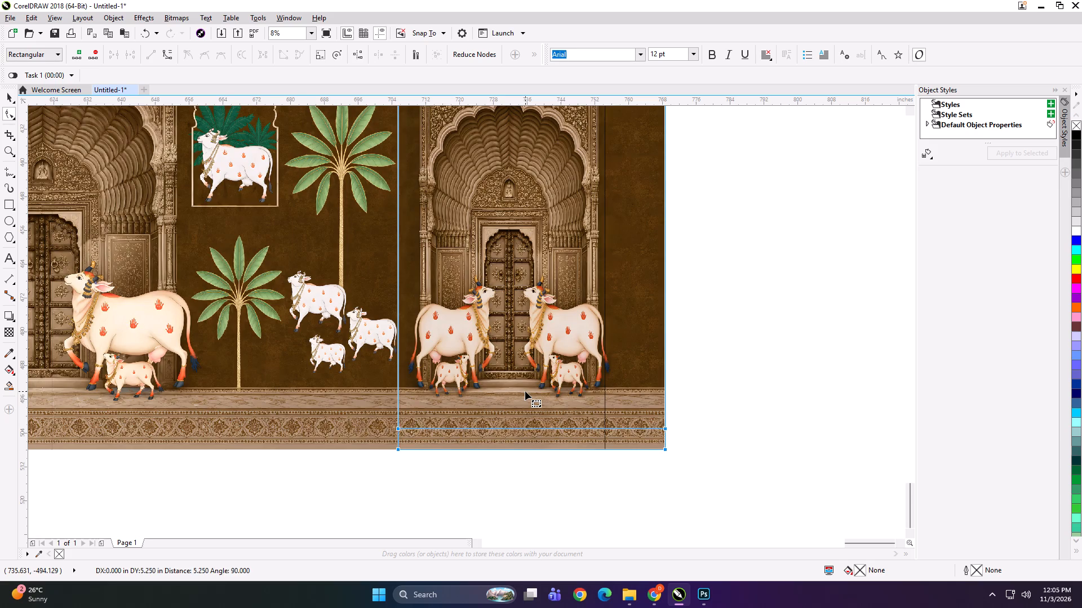
{"action": "scroll", "coordinate": [493, 404], "scroll_direction": "up", "scroll_amount": 2}
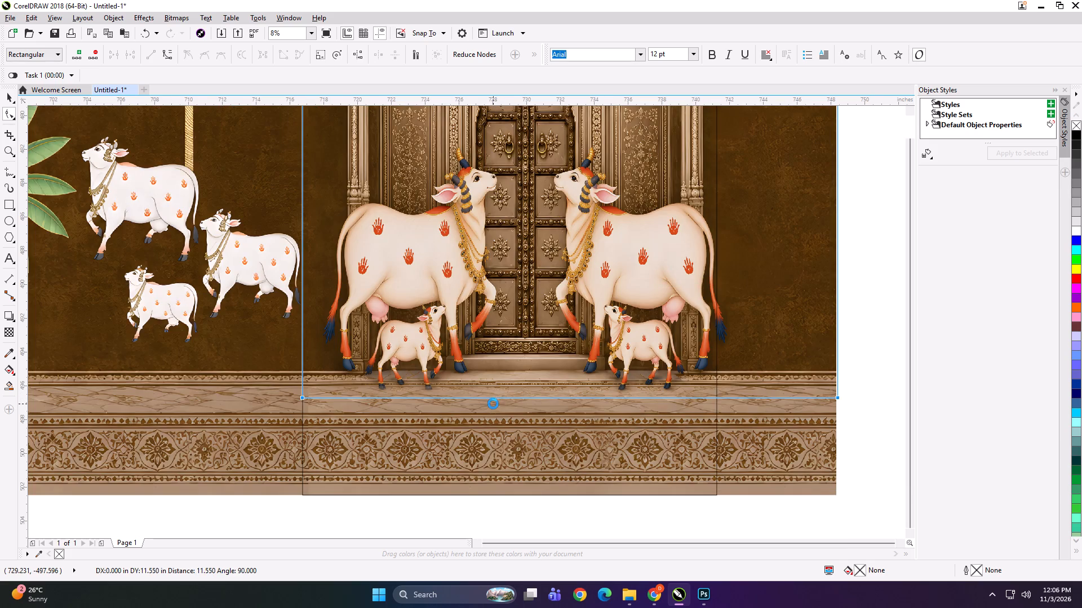
{"action": "scroll", "coordinate": [493, 403], "scroll_direction": "up", "scroll_amount": 1}
{"action": "key", "text": "Up"}
{"action": "key", "text": "Up"}
{"action": "key", "text": "Up"}
{"action": "scroll", "coordinate": [529, 381], "scroll_direction": "down", "scroll_amount": 1}
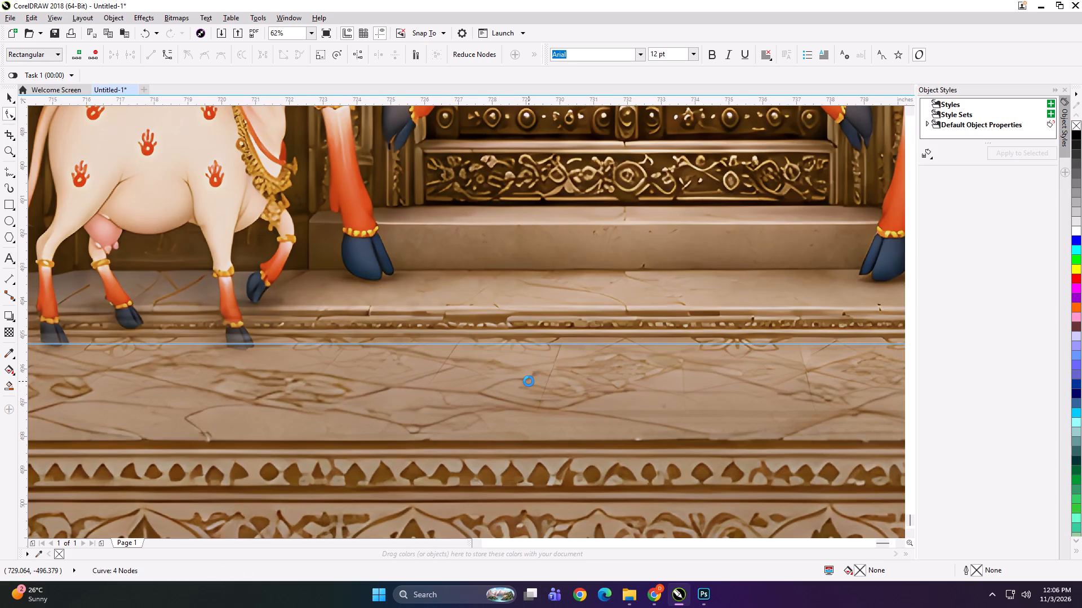
{"action": "scroll", "coordinate": [529, 381], "scroll_direction": "down", "scroll_amount": 1}
{"action": "key", "text": "Up"}
{"action": "key", "text": "Up"}
{"action": "key", "text": "Up"}
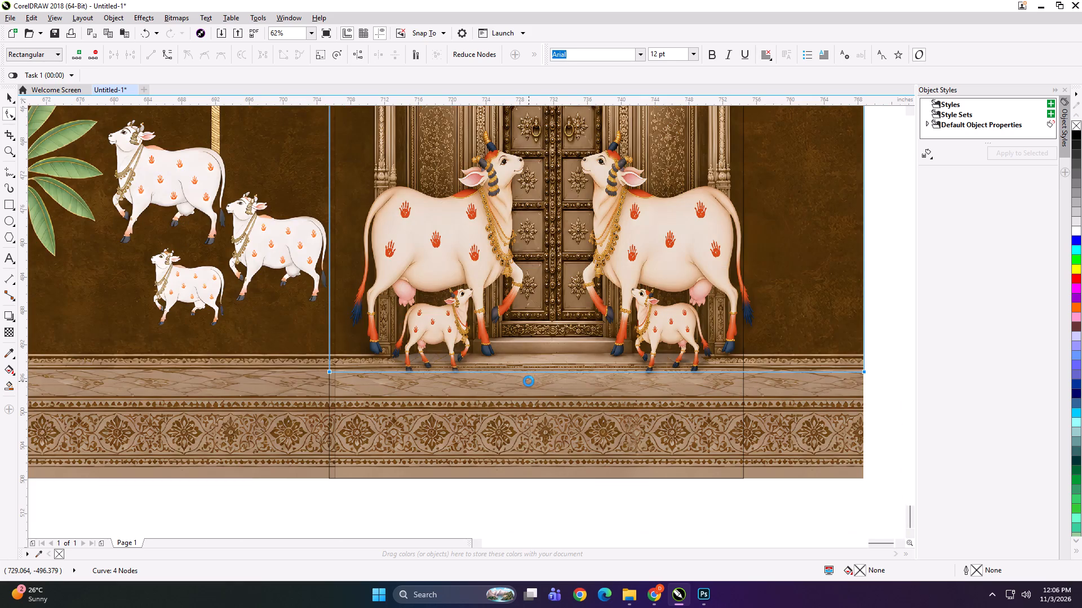
{"action": "key", "text": "Up"}
{"action": "key", "text": "Up"}
{"action": "key", "text": "Up"}
{"action": "key", "text": "Up"}
{"action": "key", "text": "Up"}
{"action": "key", "text": "Up"}
{"action": "key", "text": "Up"}
{"action": "key", "text": "Up"}
{"action": "key", "text": "Up"}
{"action": "key", "text": "Up"}
{"action": "key", "text": "Up"}
{"action": "key", "text": "Up"}
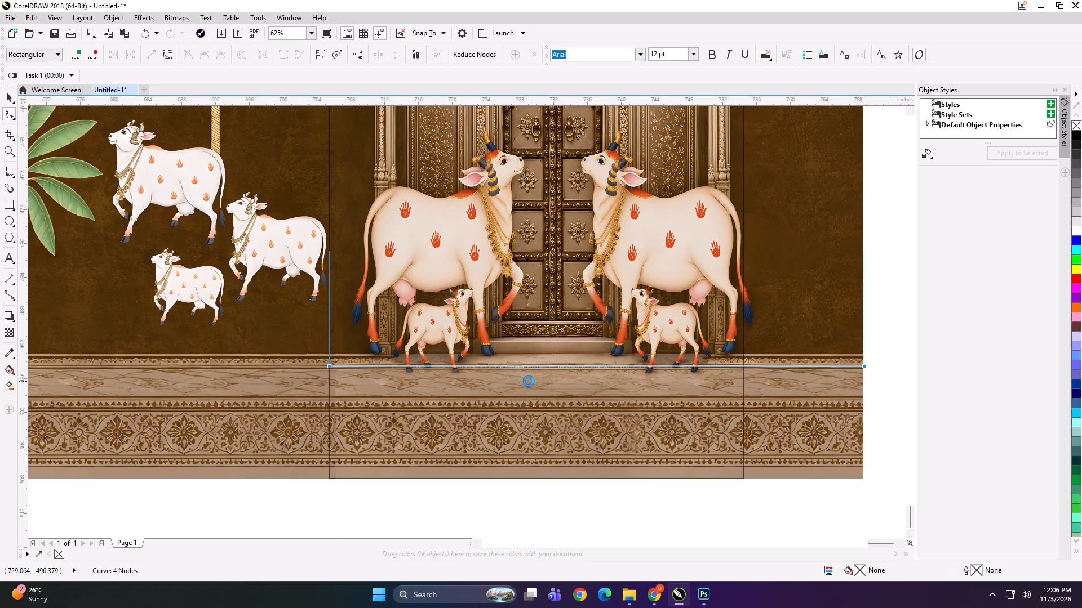
{"action": "key", "text": "Up"}
{"action": "key", "text": "Up"}
{"action": "key", "text": "Up"}
{"action": "key", "text": "Up"}
{"action": "key", "text": "Up"}
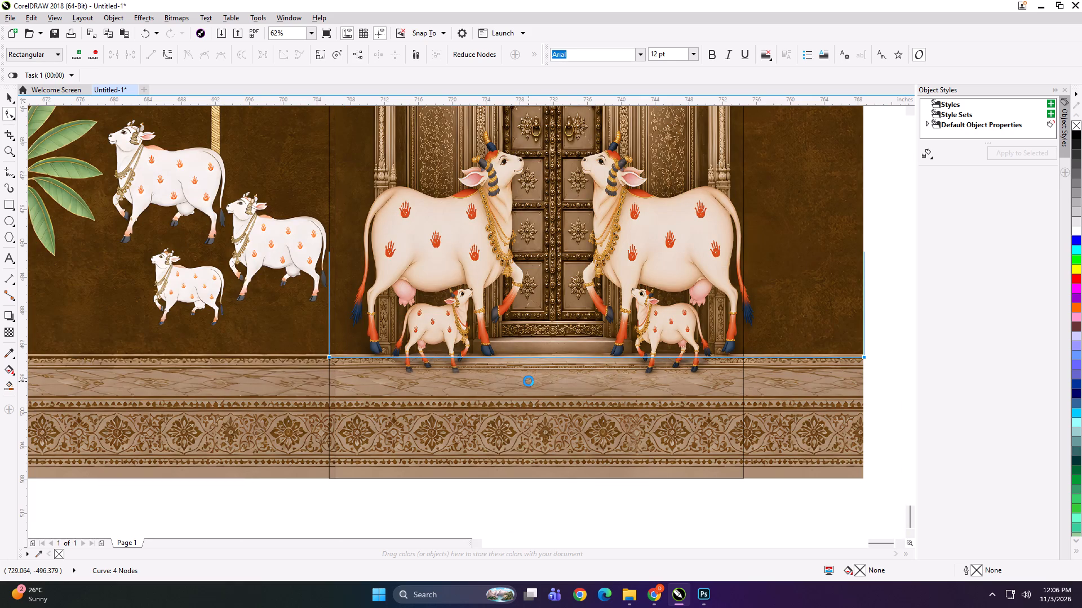
{"action": "key", "text": "space"}
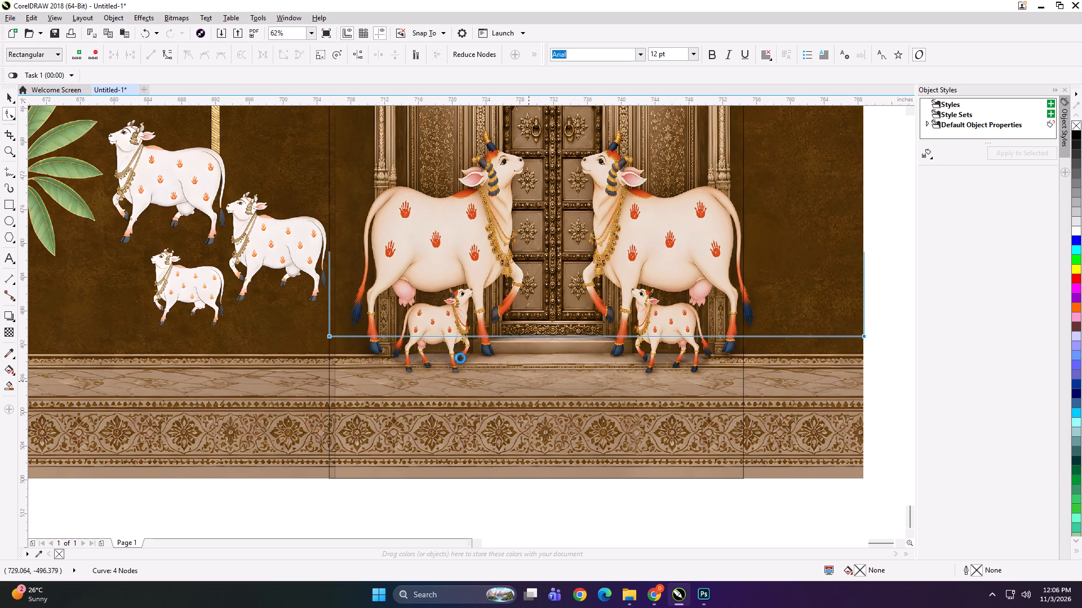
{"action": "scroll", "coordinate": [460, 358], "scroll_direction": "down", "scroll_amount": 1}
{"action": "key", "text": "space"}
{"action": "scroll", "coordinate": [460, 358], "scroll_direction": "down", "scroll_amount": 1}
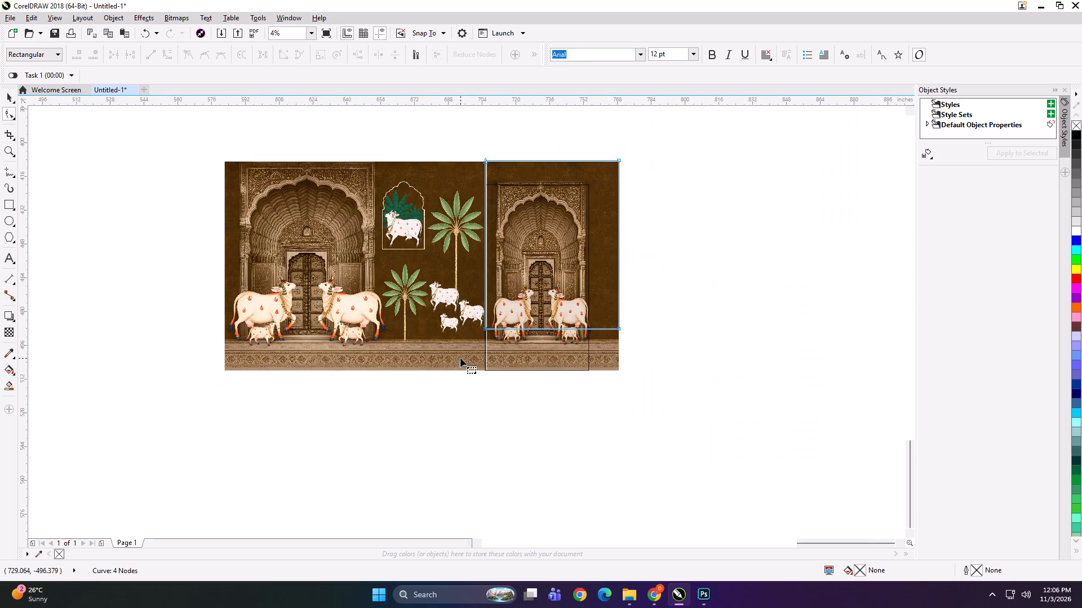
Fine-tune the copy's bottom corner nodes to the line where the brown wall meets the floor, for a height of 84.2 inches.
{"action": "key", "text": "Down"}
{"action": "key", "text": "Down"}
{"action": "key", "text": "Down"}
{"action": "key", "text": "Down"}
{"action": "left_click_drag", "start_coordinate": [646, 319], "coordinate": [444, 334]}
{"action": "scroll", "coordinate": [511, 334], "scroll_direction": "up", "scroll_amount": 3}
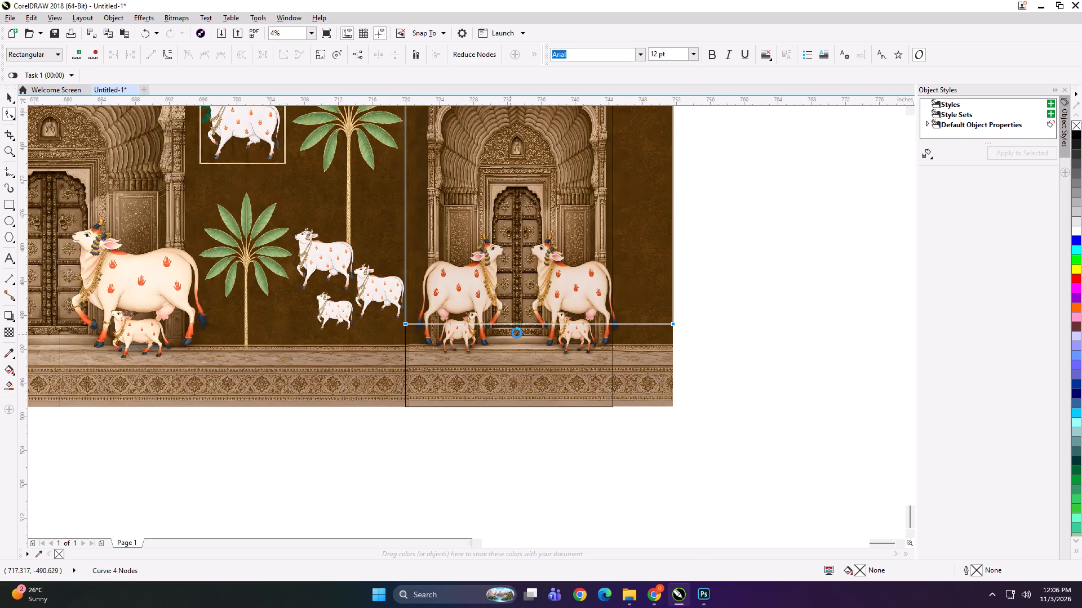
{"action": "key", "text": "Down"}
{"action": "key", "text": "Down"}
{"action": "key", "text": "Down"}
{"action": "key", "text": "Down"}
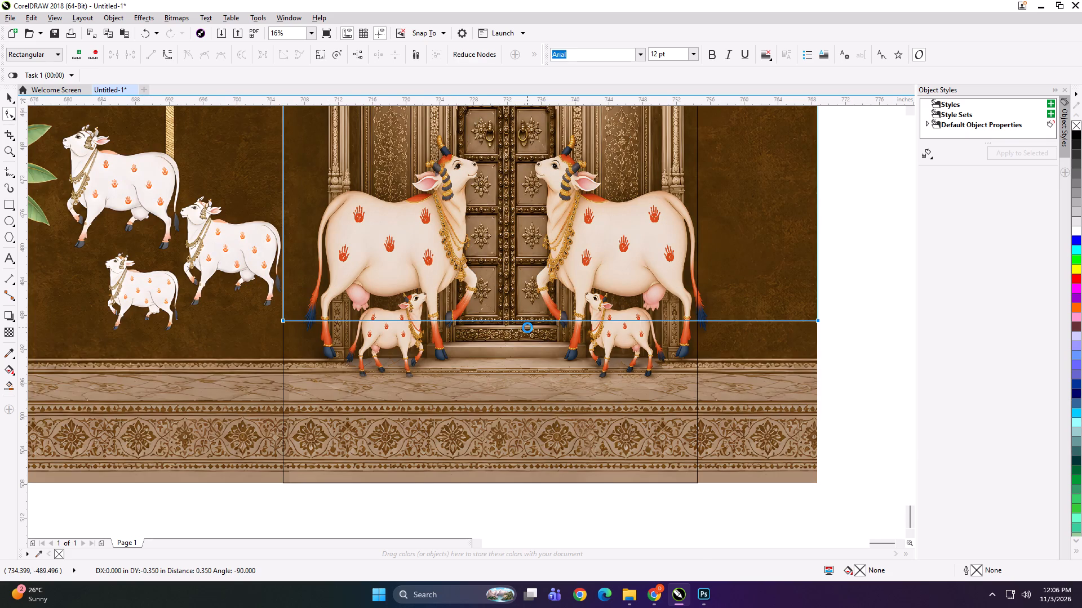
{"action": "key", "text": "Down"}
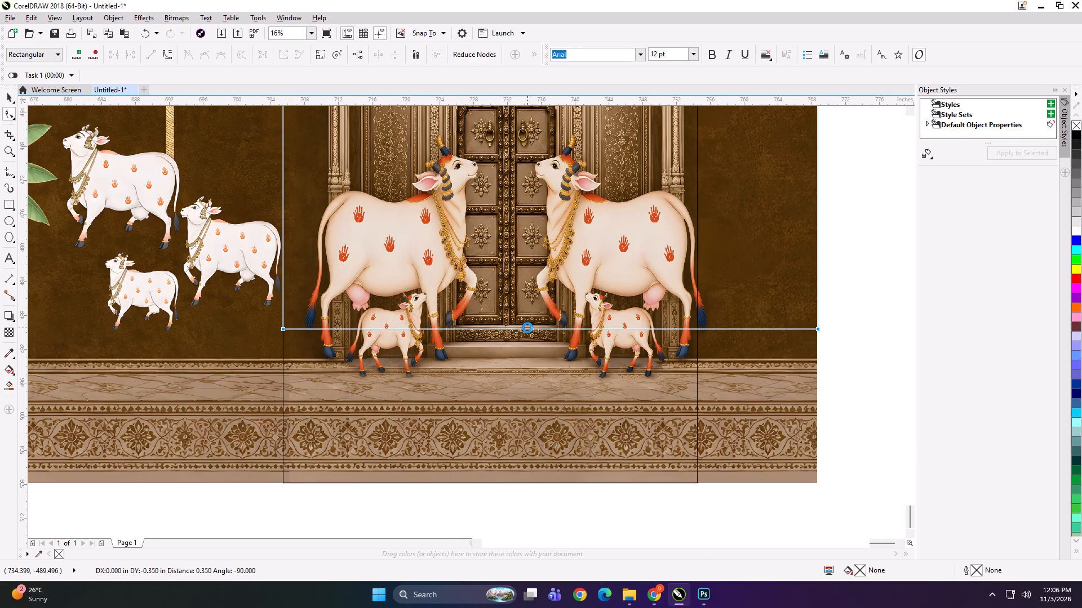
{"action": "key", "text": "Down"}
{"action": "key", "text": "Down"}
{"action": "key", "text": "Down"}
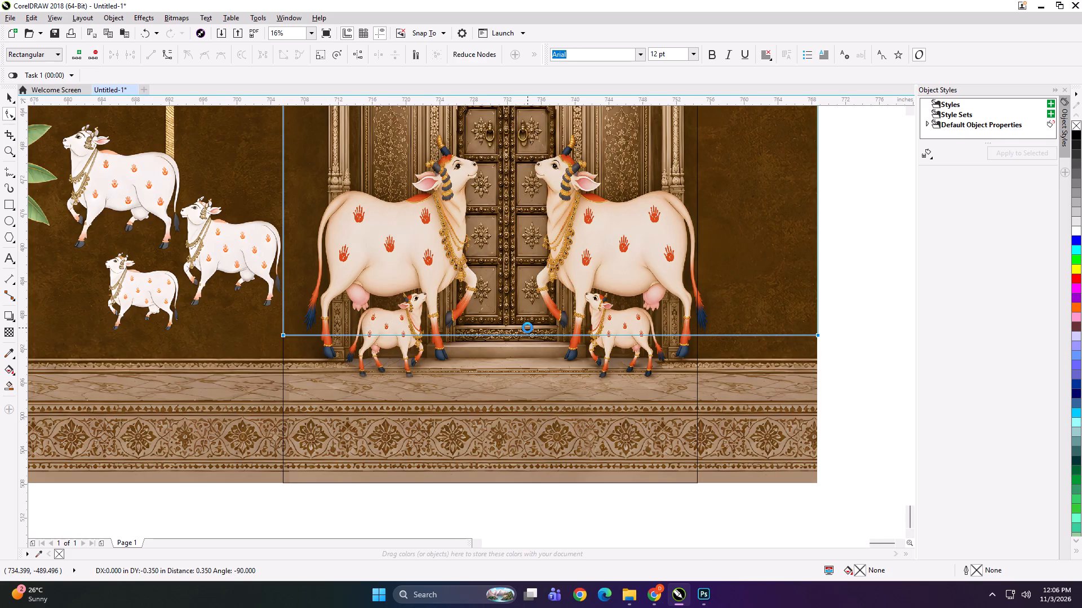
{"action": "key", "text": "Down"}
{"action": "key", "text": "Down"}
{"action": "key", "text": "Down"}
{"action": "key", "text": "Down"}
{"action": "key", "text": "Down"}
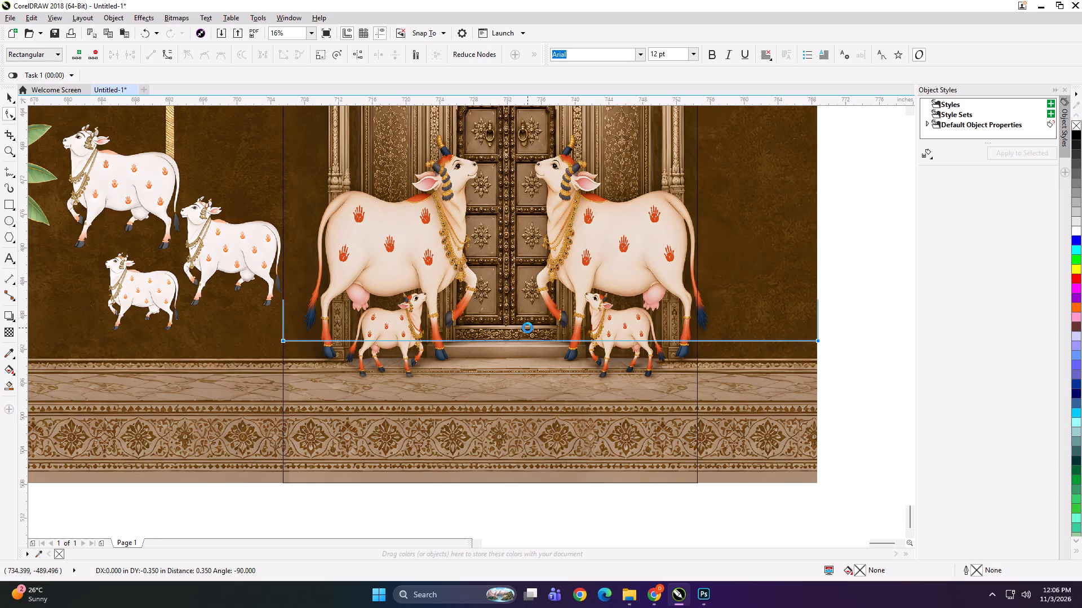
{"action": "key", "text": "Down"}
{"action": "key", "text": "Down"}
{"action": "key", "text": "Down"}
{"action": "key", "text": "Down"}
{"action": "key", "text": "Down"}
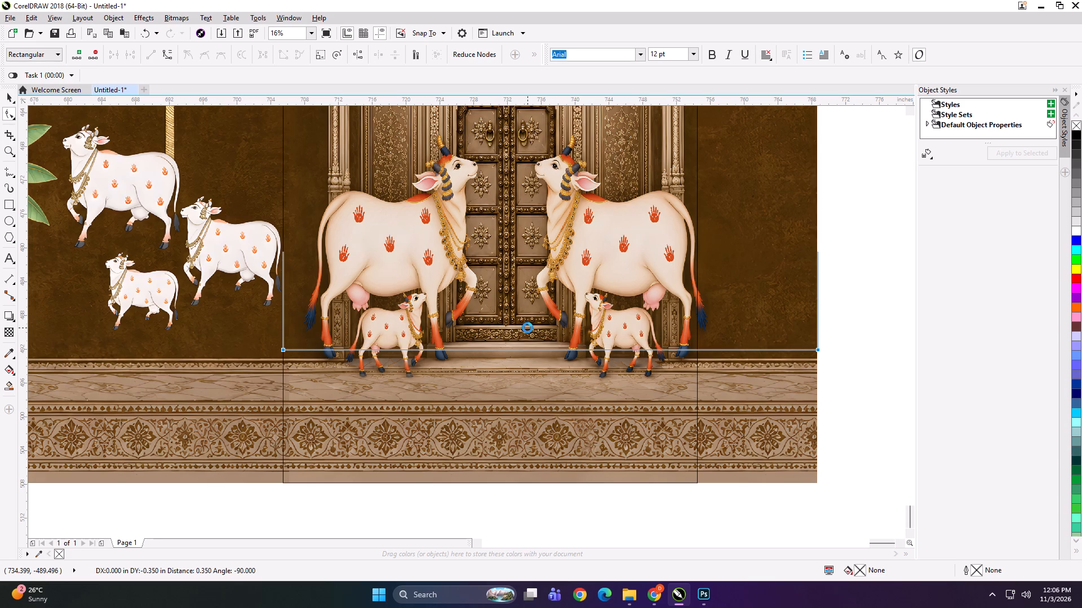
{"action": "key", "text": "Down"}
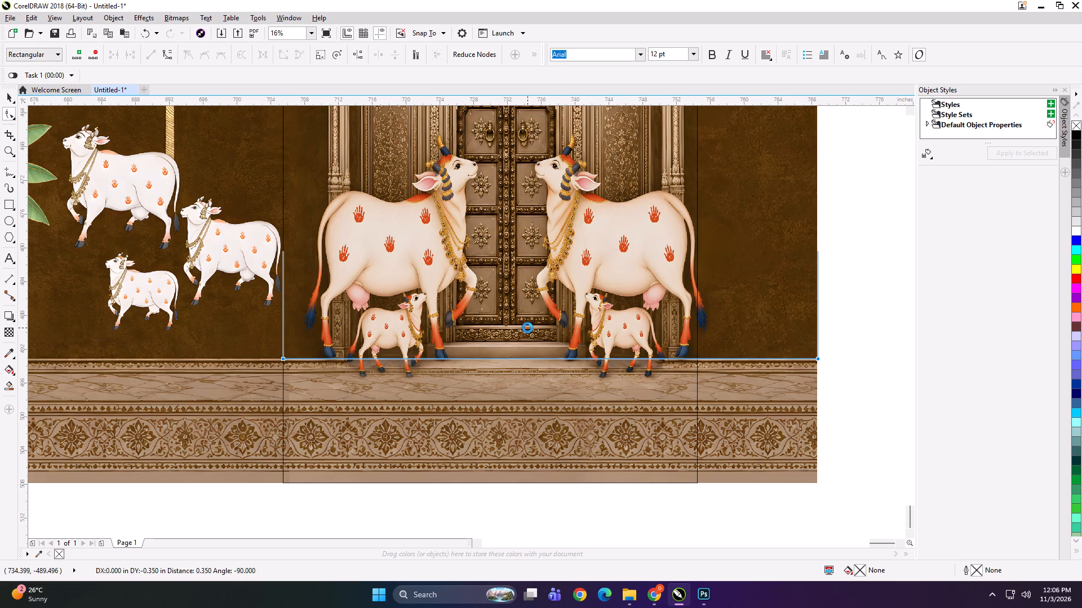
{"action": "key", "text": "Up"}
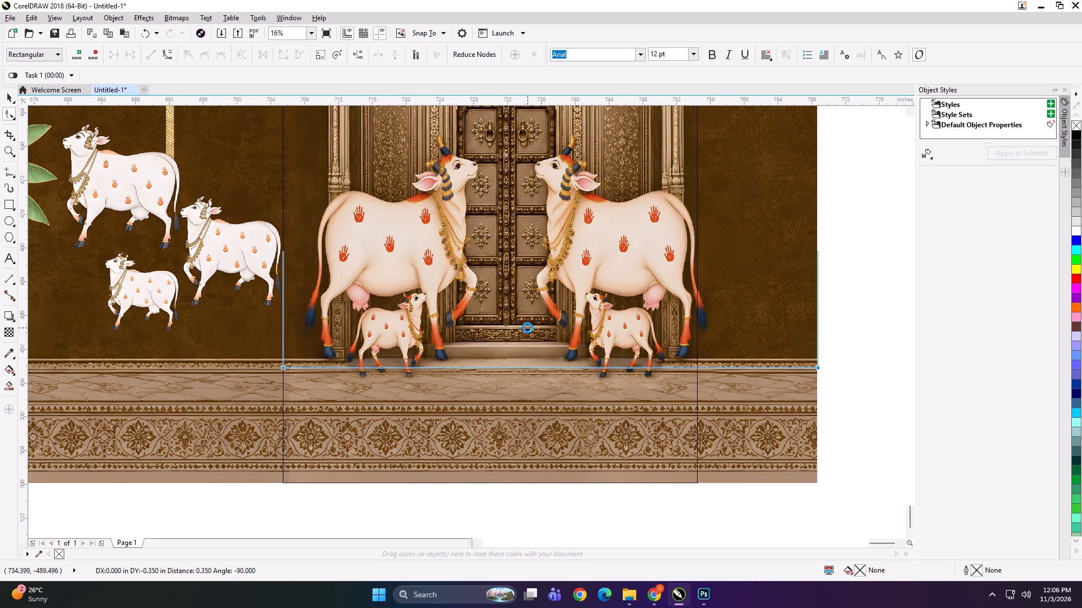
{"action": "key", "text": "Up"}
{"action": "key", "text": "Up"}
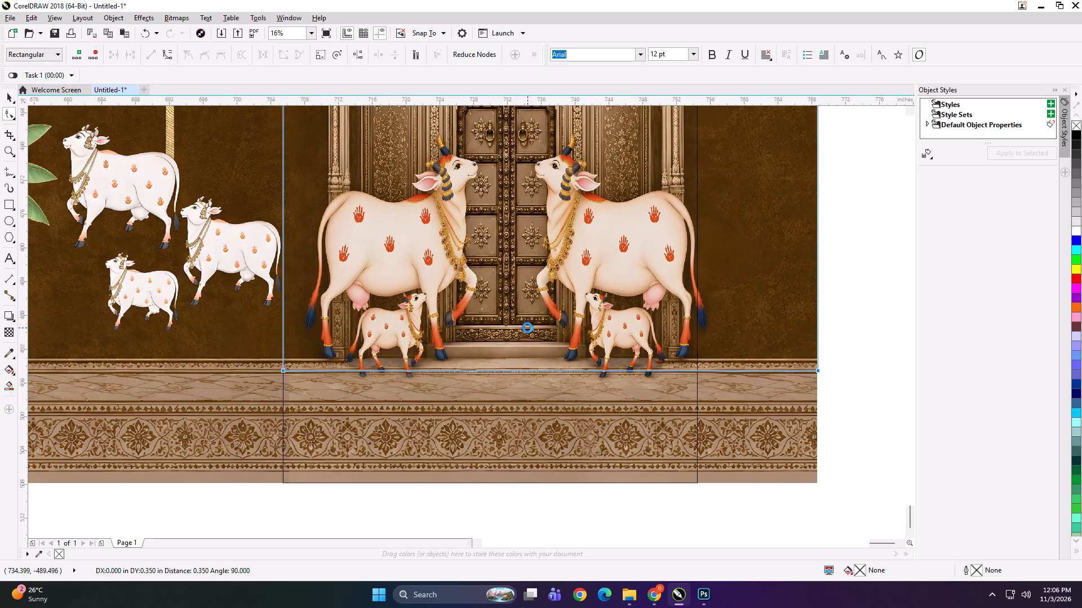
{"action": "key", "text": "Up"}
{"action": "key", "text": "Up"}
{"action": "key", "text": "Up"}
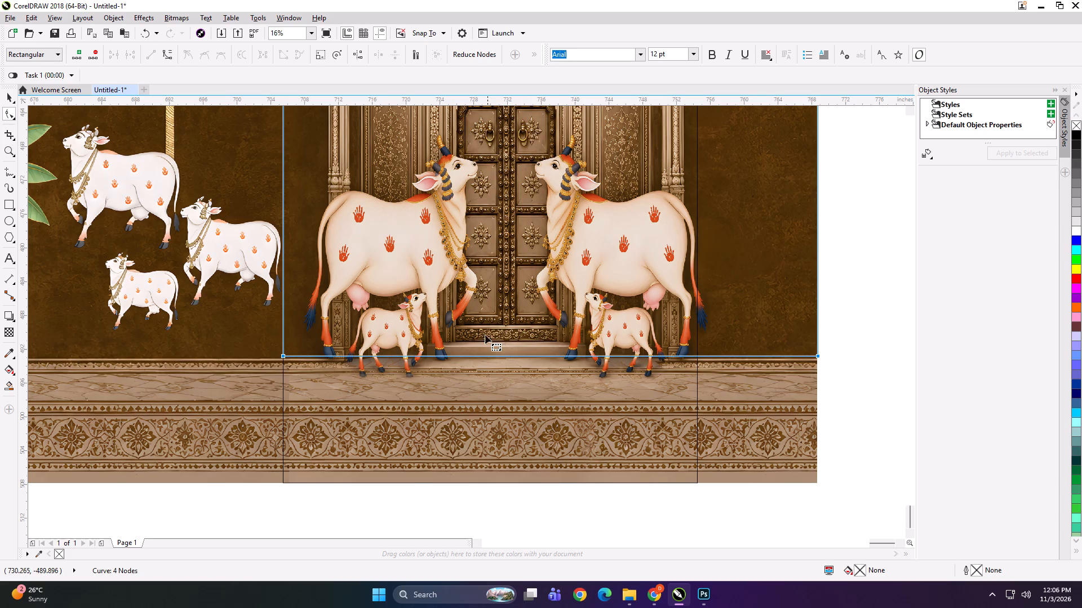
{"action": "key", "text": "space"}
Compress the trimmed arch copy vertically from its top edge to 95.4 %, about 80.3 inches high, keeping its bottom edge in place.
{"action": "scroll", "coordinate": [483, 348], "scroll_direction": "down", "scroll_amount": 2}
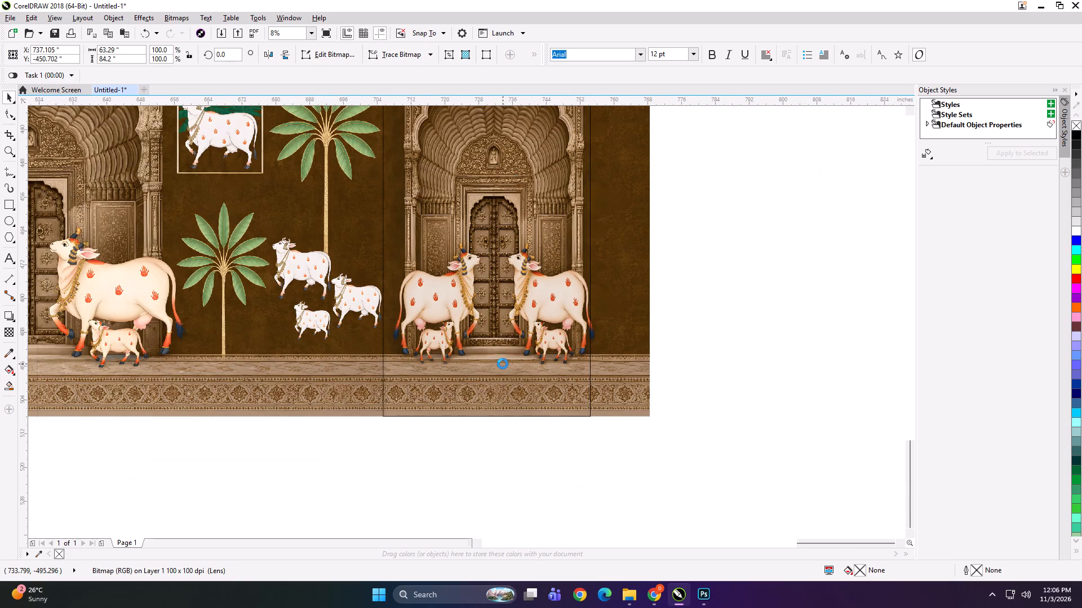
{"action": "scroll", "coordinate": [532, 142], "scroll_direction": "up", "scroll_amount": 1}
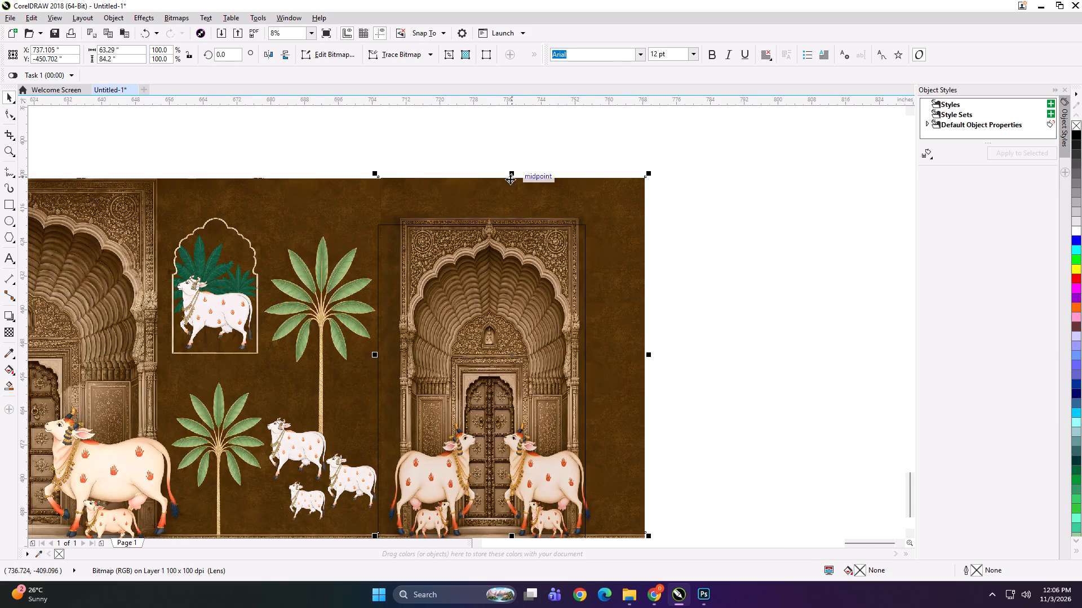
{"action": "scroll", "coordinate": [473, 204], "scroll_direction": "up", "scroll_amount": 1}
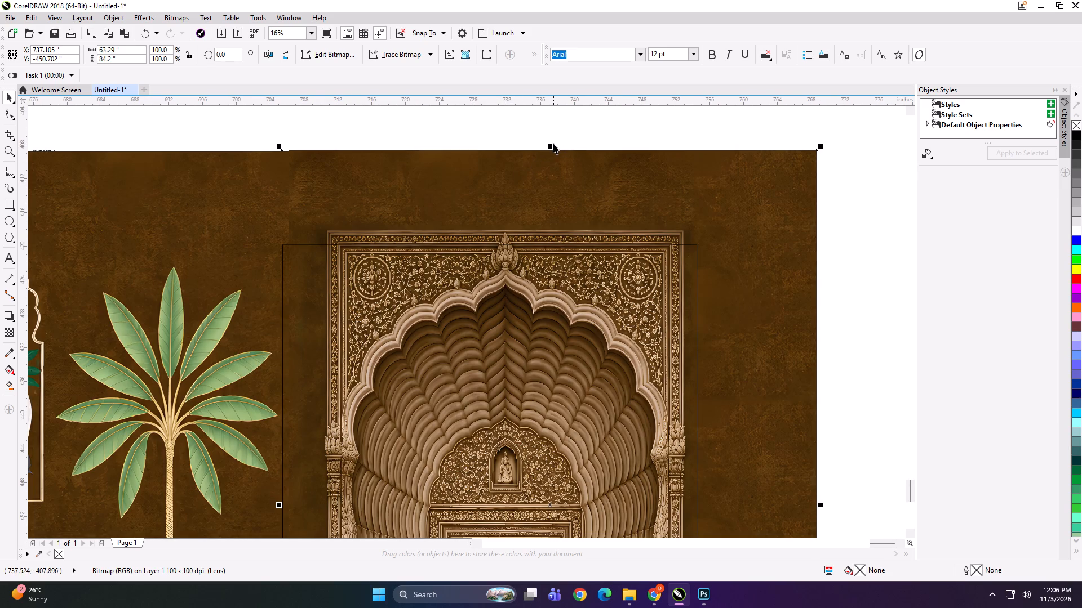
{"action": "left_click_drag", "start_coordinate": [551, 145], "coordinate": [547, 178]}
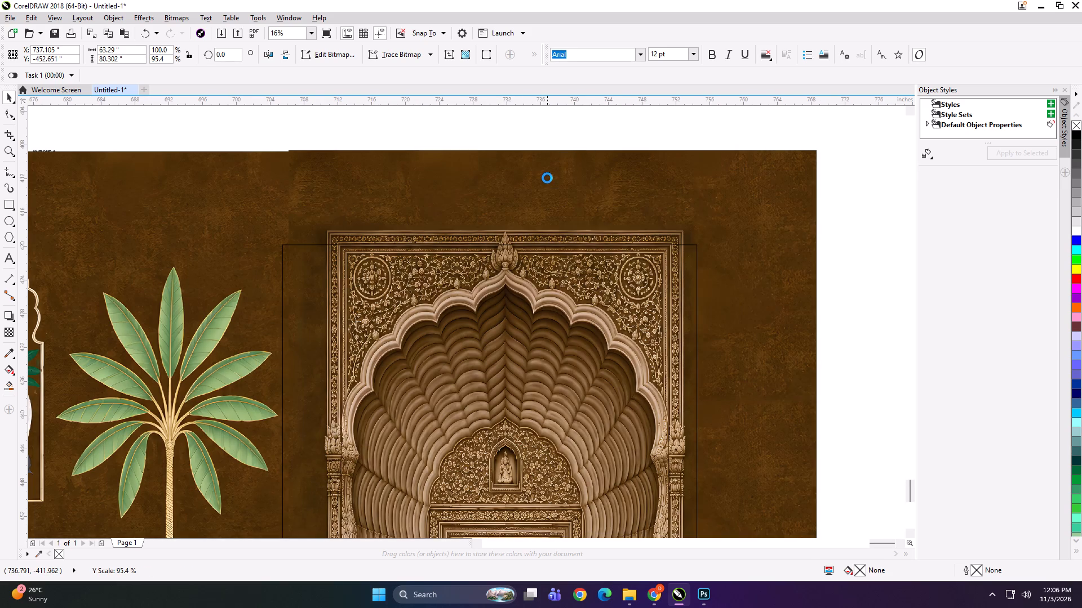
{"action": "scroll", "coordinate": [543, 173], "scroll_direction": "down", "scroll_amount": 1}
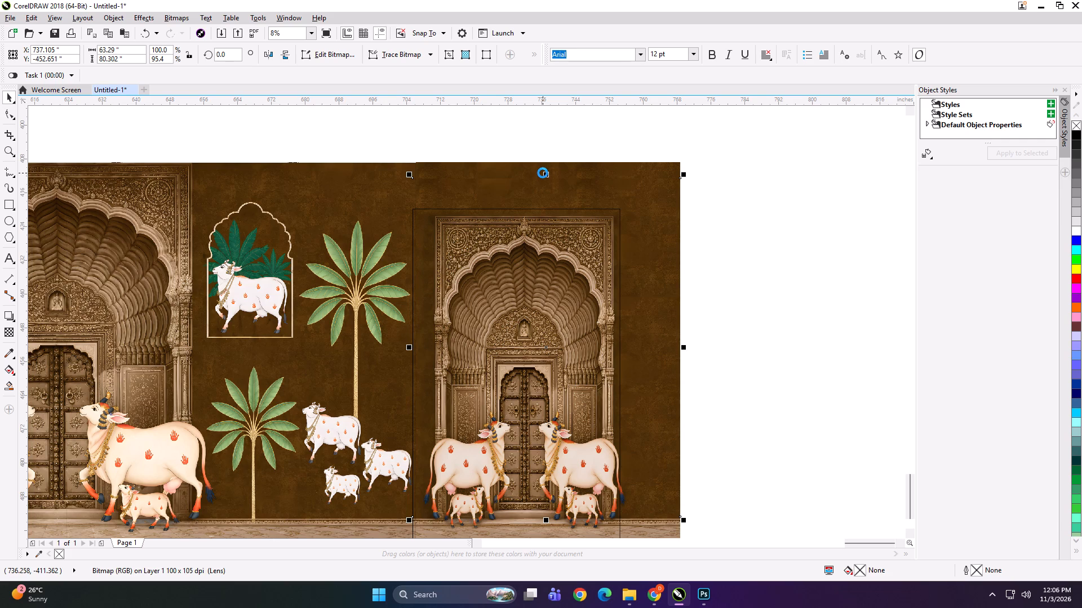
{"action": "scroll", "coordinate": [543, 173], "scroll_direction": "down", "scroll_amount": 1}
{"action": "scroll", "coordinate": [511, 423], "scroll_direction": "up", "scroll_amount": 2}
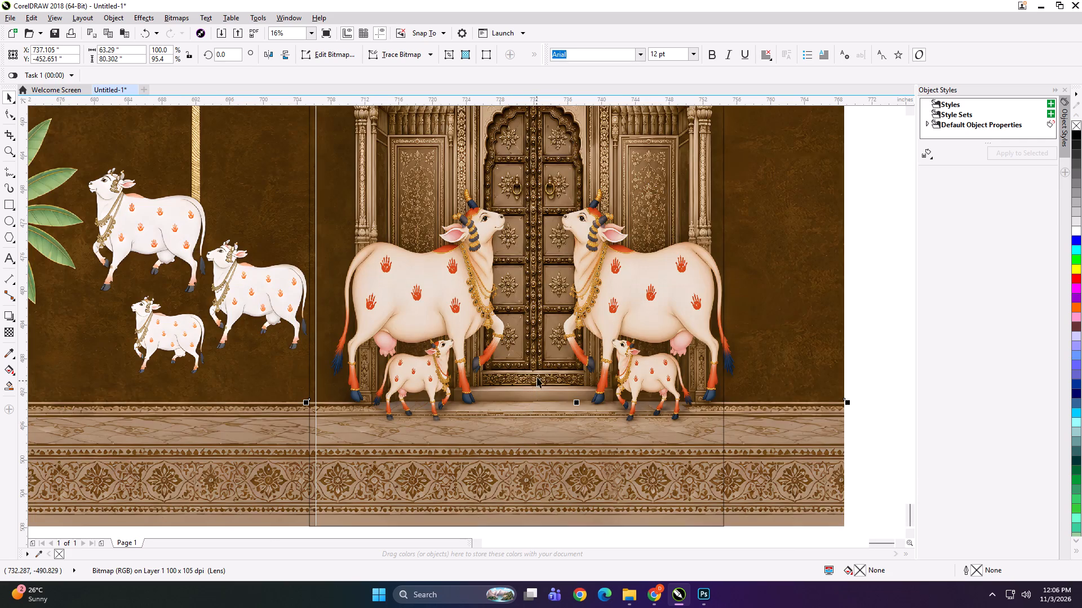
Widen the 49 by 88 inch panel rectangle around the arch by 2 inches, to 51 inches.
{"action": "scroll", "coordinate": [539, 362], "scroll_direction": "down", "scroll_amount": 2}
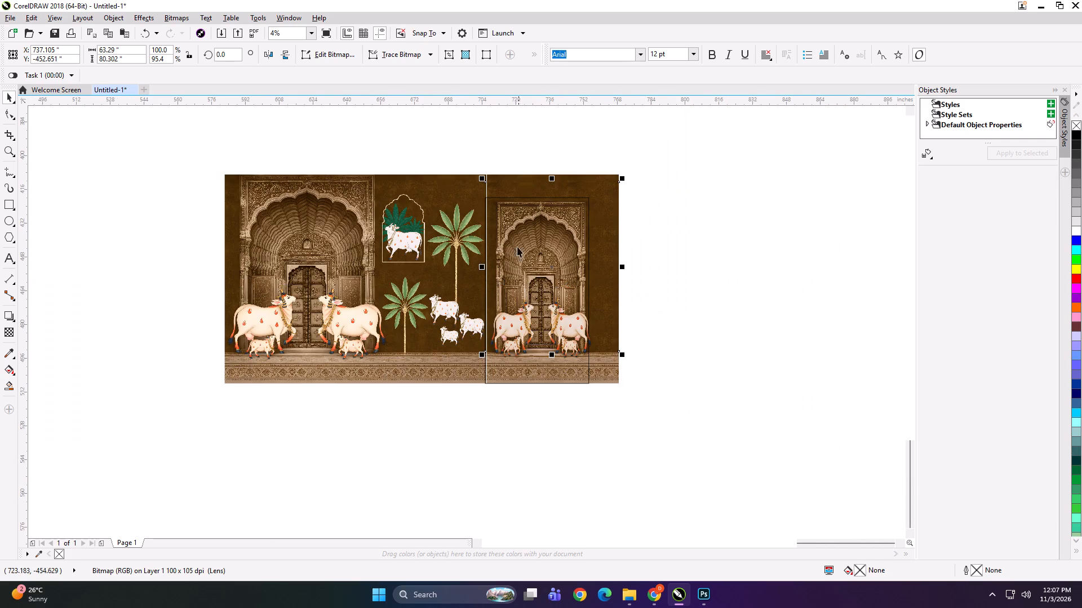
{"action": "scroll", "coordinate": [522, 182], "scroll_direction": "up", "scroll_amount": 2}
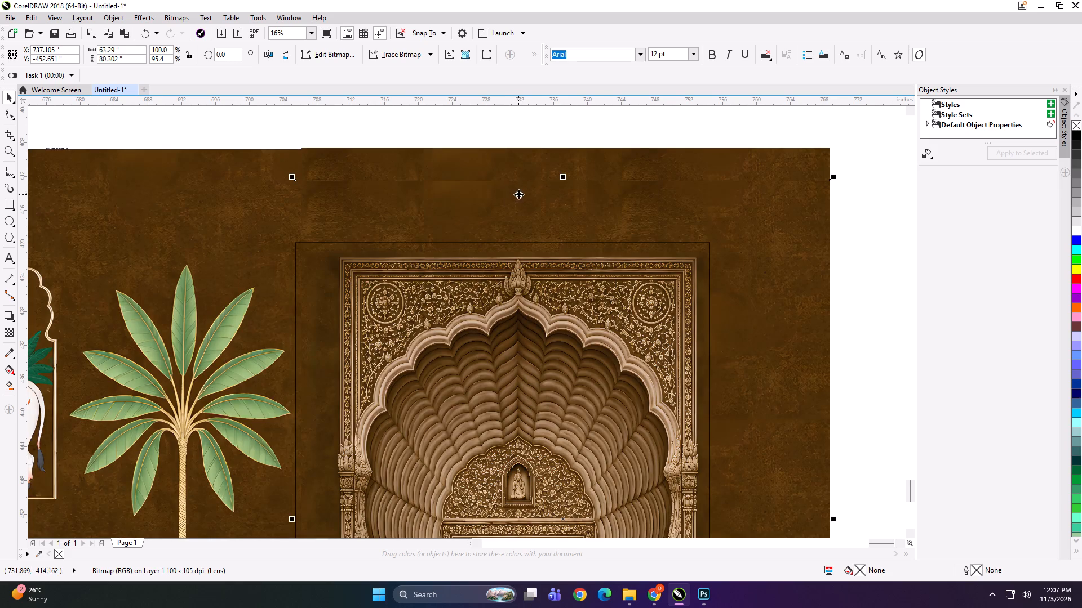
{"action": "left_click", "coordinate": [504, 122]}
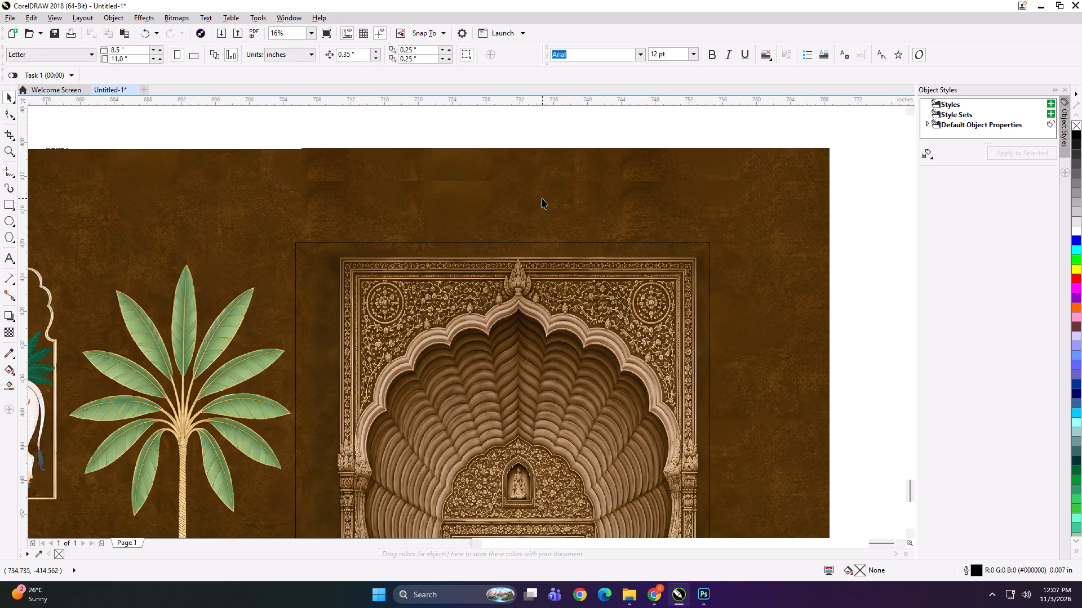
{"action": "scroll", "coordinate": [520, 172], "scroll_direction": "down", "scroll_amount": 1}
{"action": "left_click", "coordinate": [762, 235]}
{"action": "left_click", "coordinate": [546, 242]}
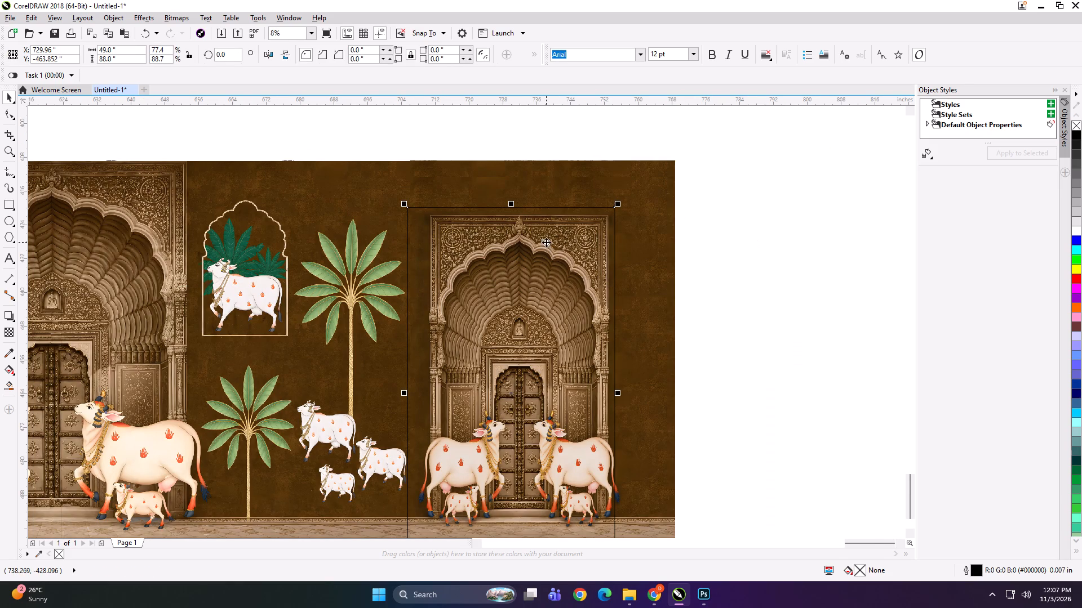
{"action": "left_click", "coordinate": [131, 51]}
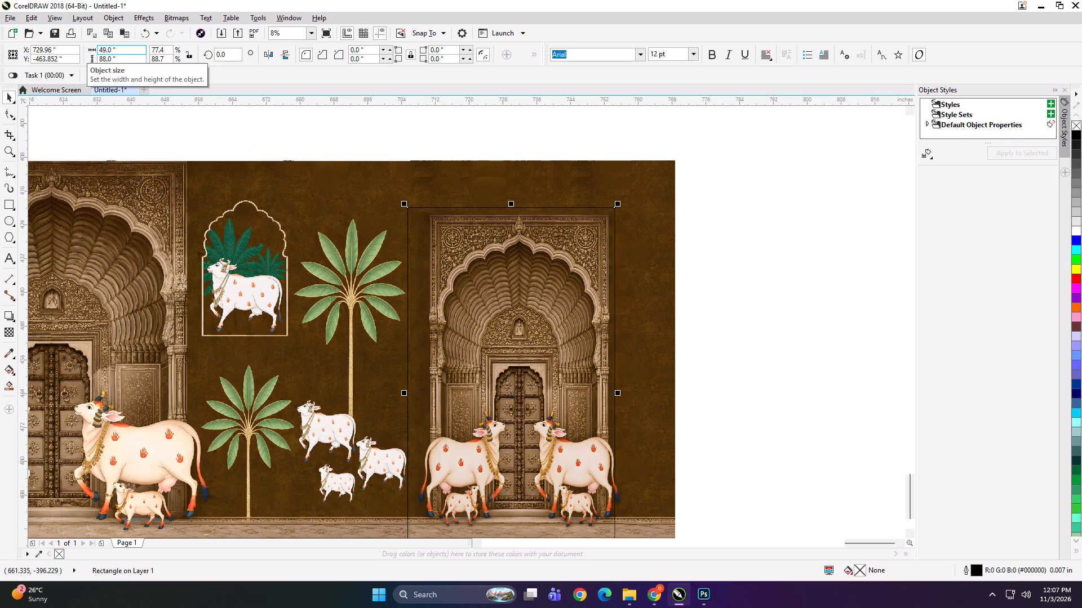
{"action": "type", "text": "+2"}
{"action": "key", "text": "Return"}
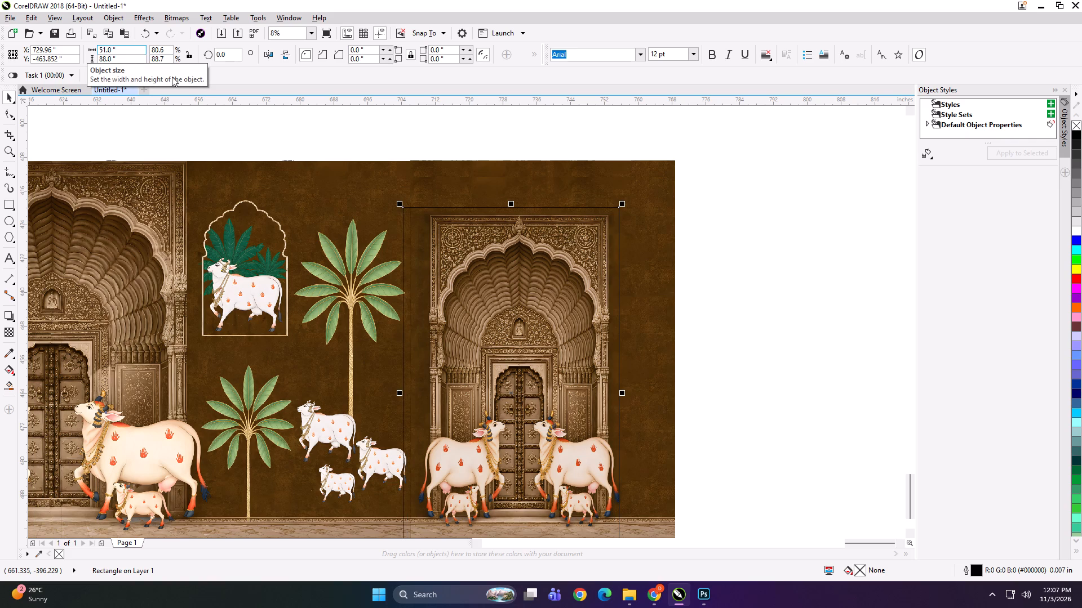
Left-align the panel rectangle with the full-height arch bitmap.
{"action": "left_click", "coordinate": [430, 193], "text": "shift"}
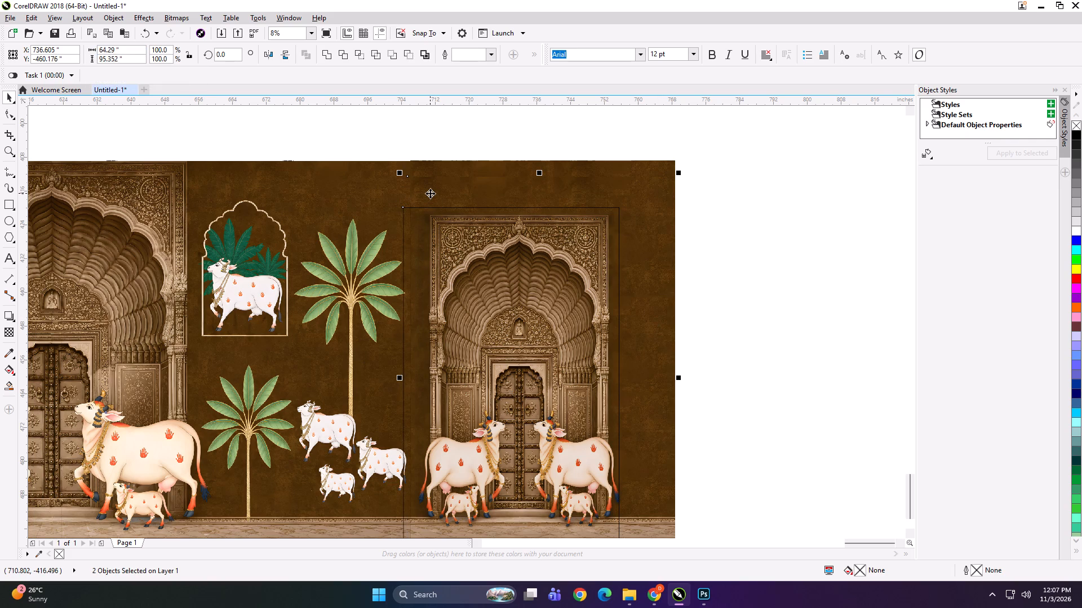
{"action": "key", "text": "l"}
{"action": "left_click", "coordinate": [781, 284]}
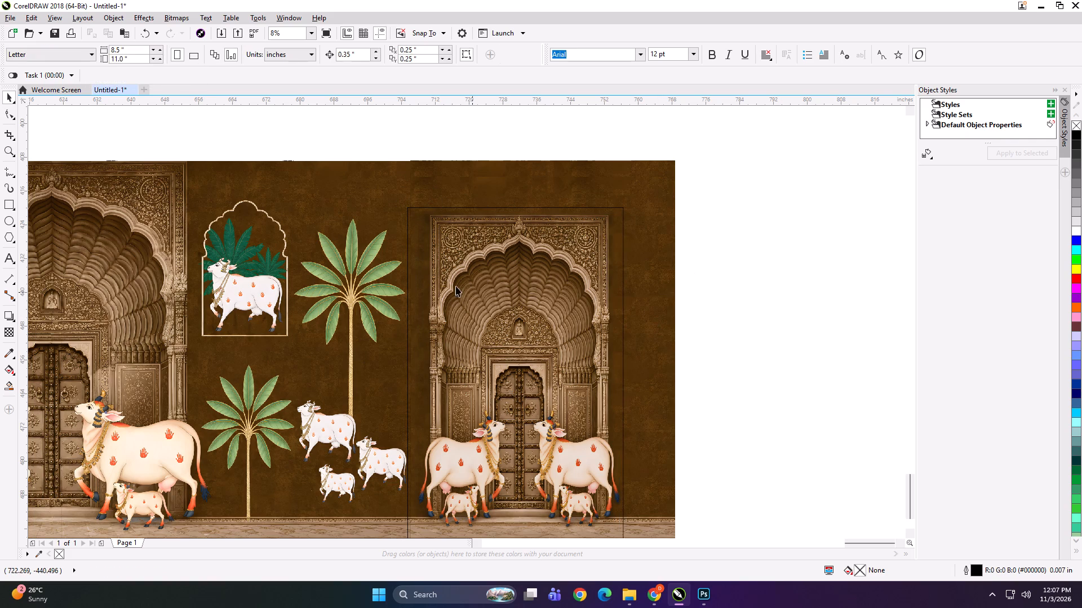
Examine how the rectangle's left edge and the floor border line up with the neighbouring palm and cow artwork.
{"action": "scroll", "coordinate": [411, 242], "scroll_direction": "up", "scroll_amount": 1}
{"action": "scroll", "coordinate": [410, 173], "scroll_direction": "up", "scroll_amount": 1}
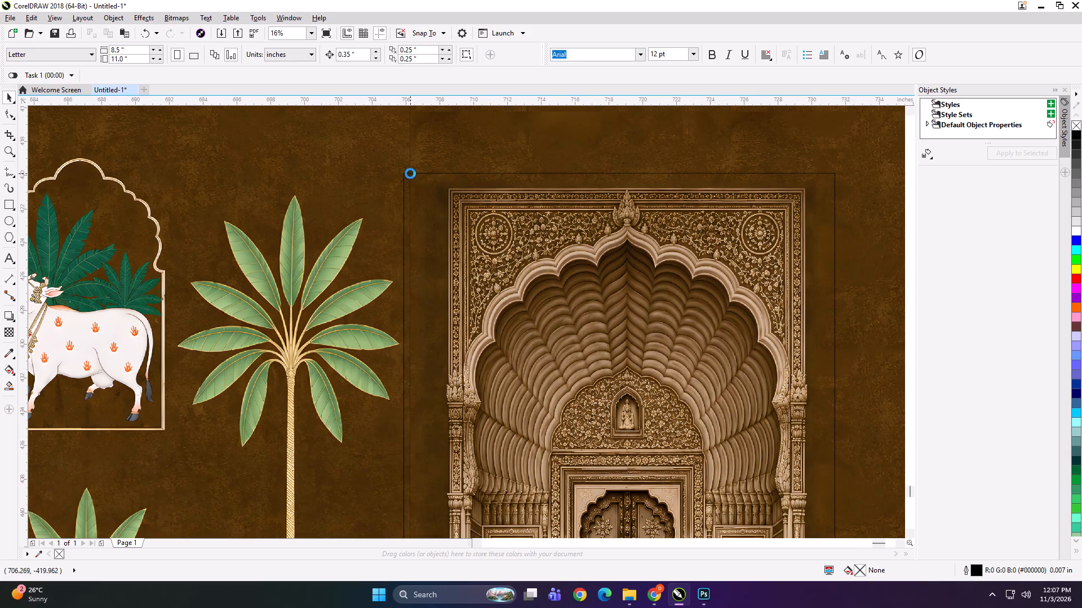
{"action": "left_click", "coordinate": [426, 153]}
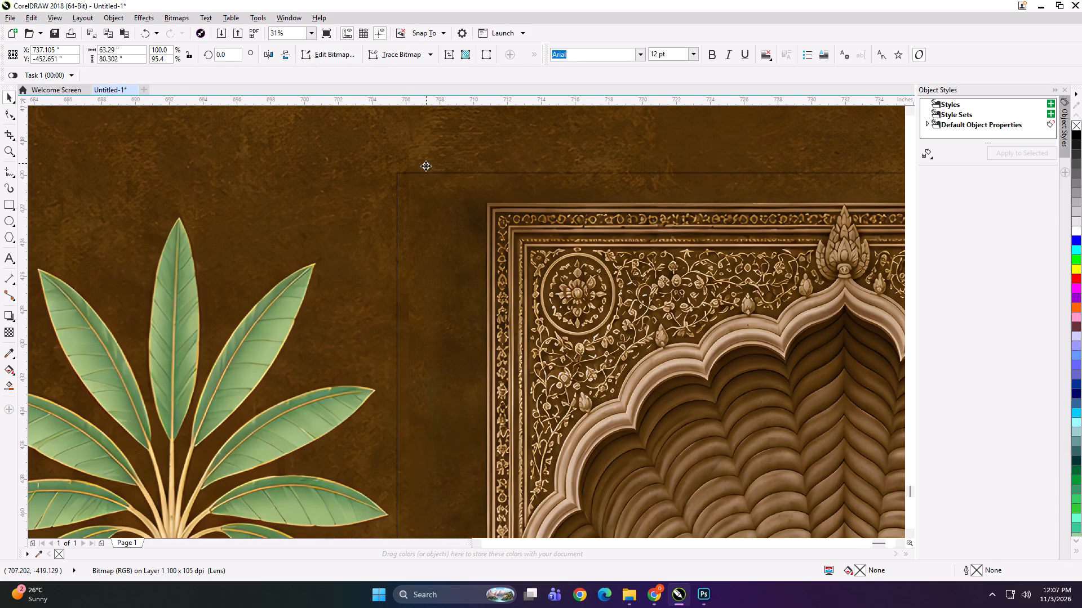
{"action": "scroll", "coordinate": [422, 178], "scroll_direction": "down", "scroll_amount": 1}
{"action": "left_click", "coordinate": [432, 262]}
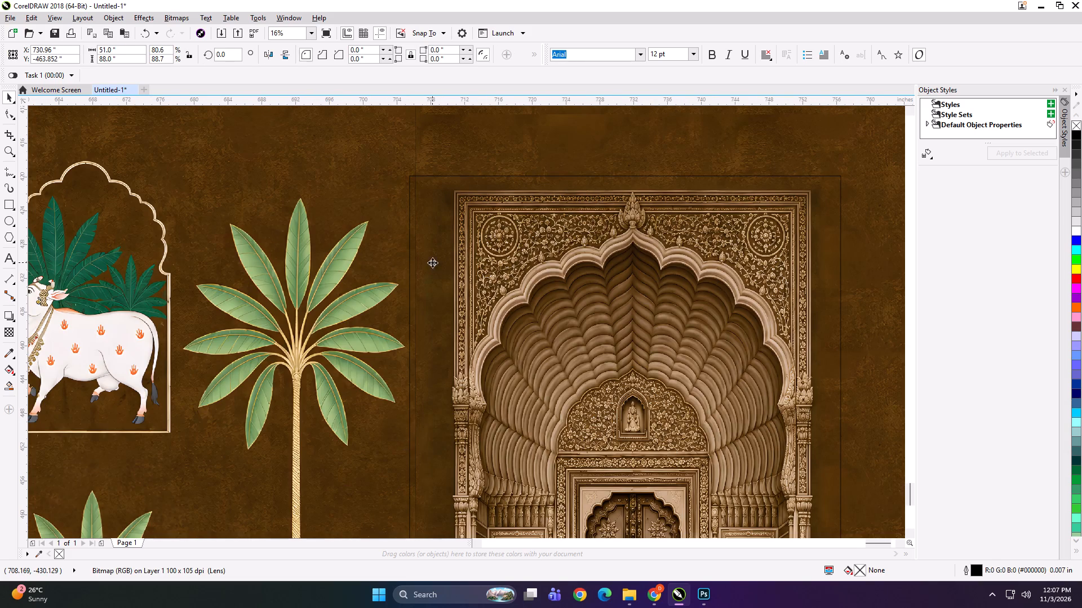
{"action": "scroll", "coordinate": [432, 239], "scroll_direction": "down", "scroll_amount": 2}
{"action": "scroll", "coordinate": [468, 437], "scroll_direction": "up", "scroll_amount": 2}
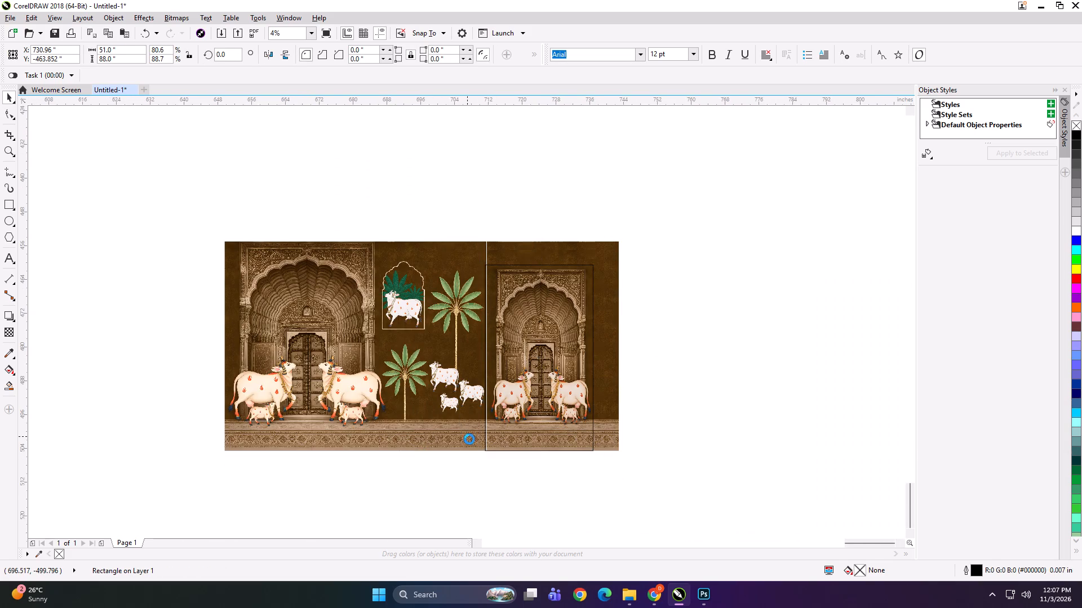
{"action": "scroll", "coordinate": [469, 439], "scroll_direction": "up", "scroll_amount": 4}
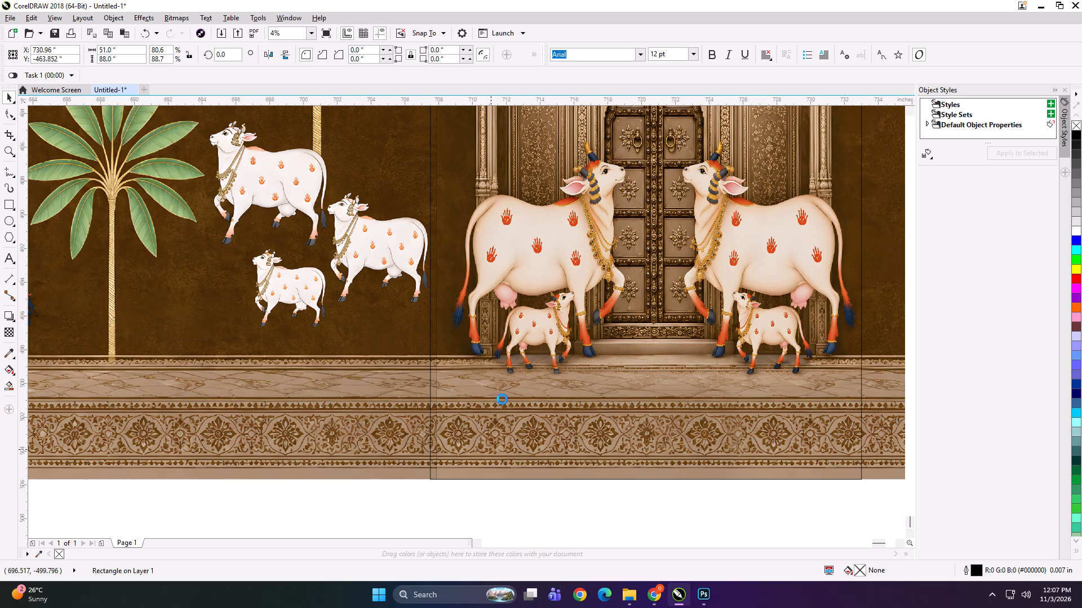
{"action": "scroll", "coordinate": [509, 345], "scroll_direction": "down", "scroll_amount": 2}
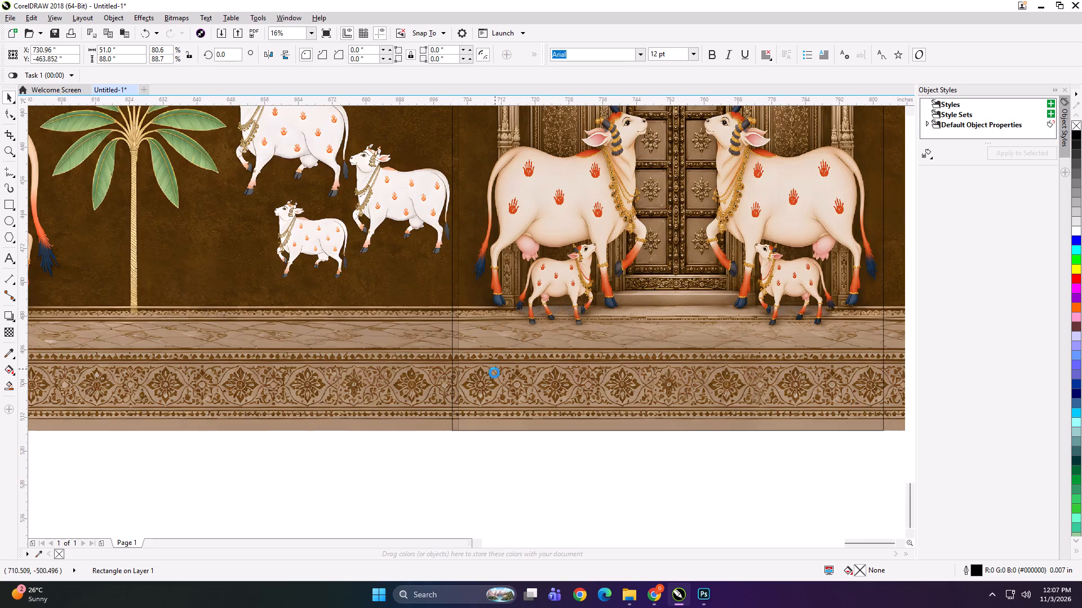
{"action": "left_click", "coordinate": [535, 464]}
{"action": "scroll", "coordinate": [520, 425], "scroll_direction": "down", "scroll_amount": 1}
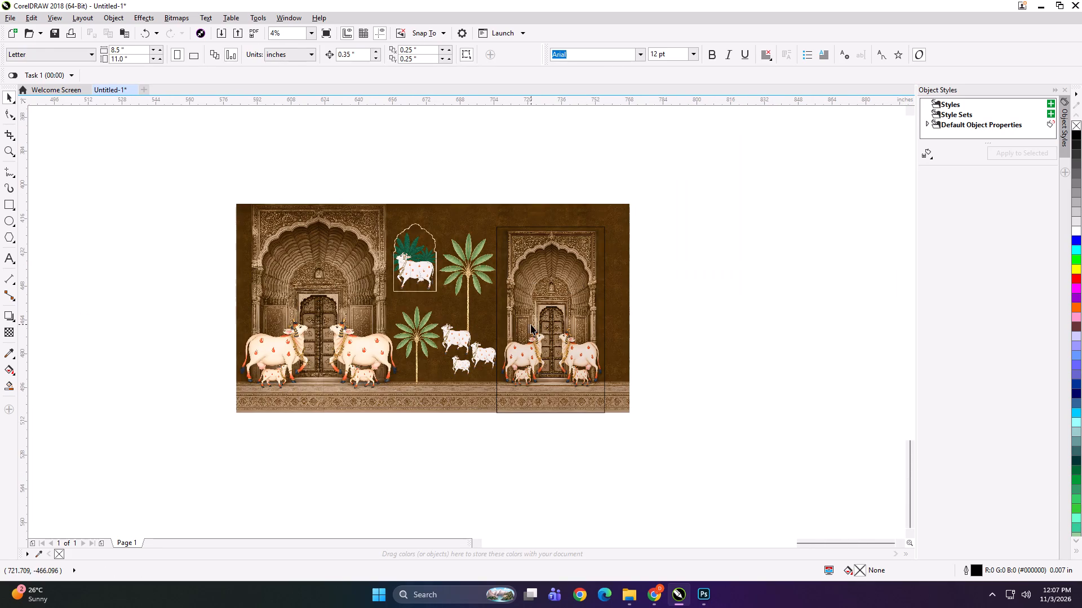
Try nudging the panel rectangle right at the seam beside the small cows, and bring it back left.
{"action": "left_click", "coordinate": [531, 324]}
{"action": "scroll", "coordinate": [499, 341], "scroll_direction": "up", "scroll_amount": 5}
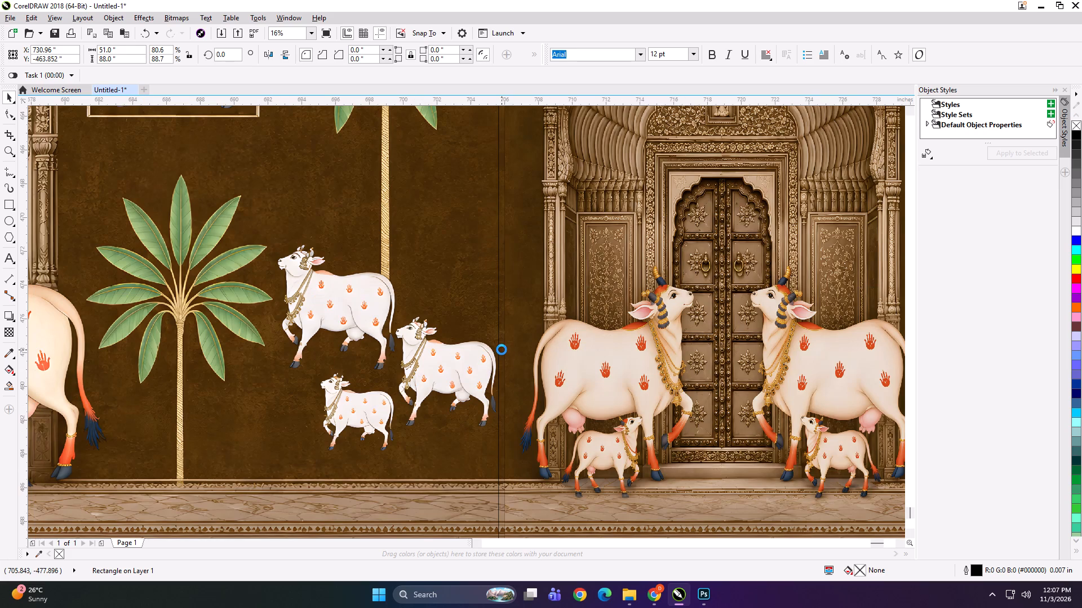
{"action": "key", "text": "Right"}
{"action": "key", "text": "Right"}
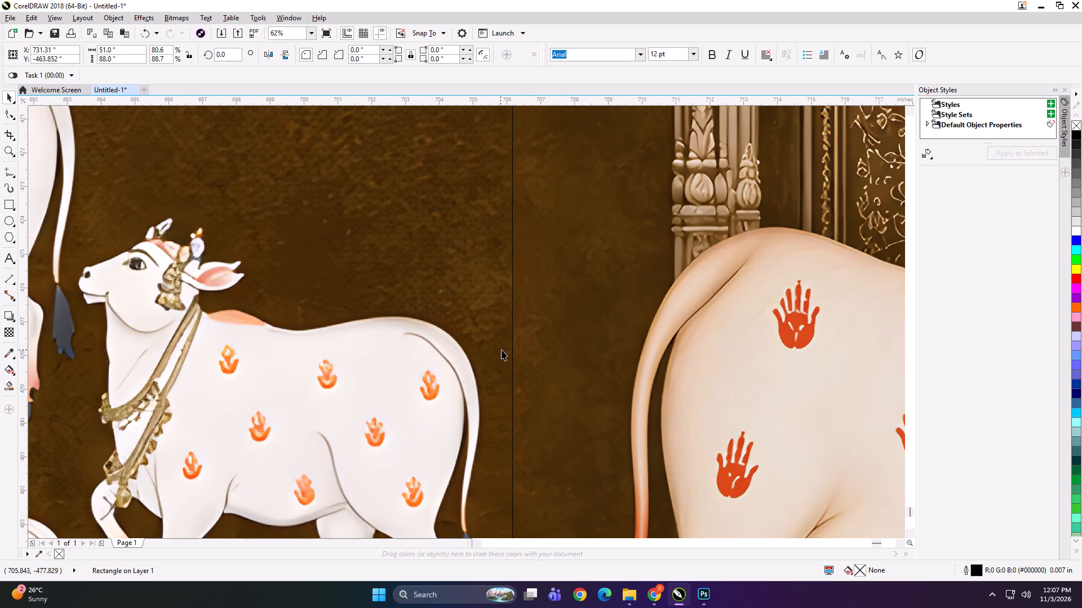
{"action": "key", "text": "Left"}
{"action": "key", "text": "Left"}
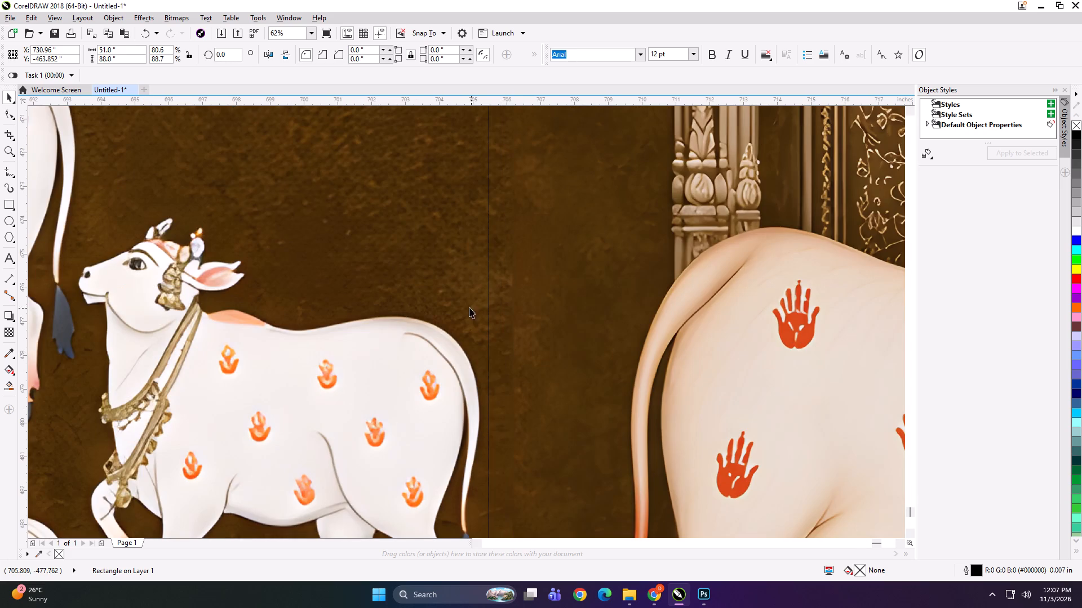
Duplicate in place the middle wall bitmap with the palms and small cows.
{"action": "scroll", "coordinate": [465, 309], "scroll_direction": "down", "scroll_amount": 3}
{"action": "scroll", "coordinate": [482, 263], "scroll_direction": "down", "scroll_amount": 2}
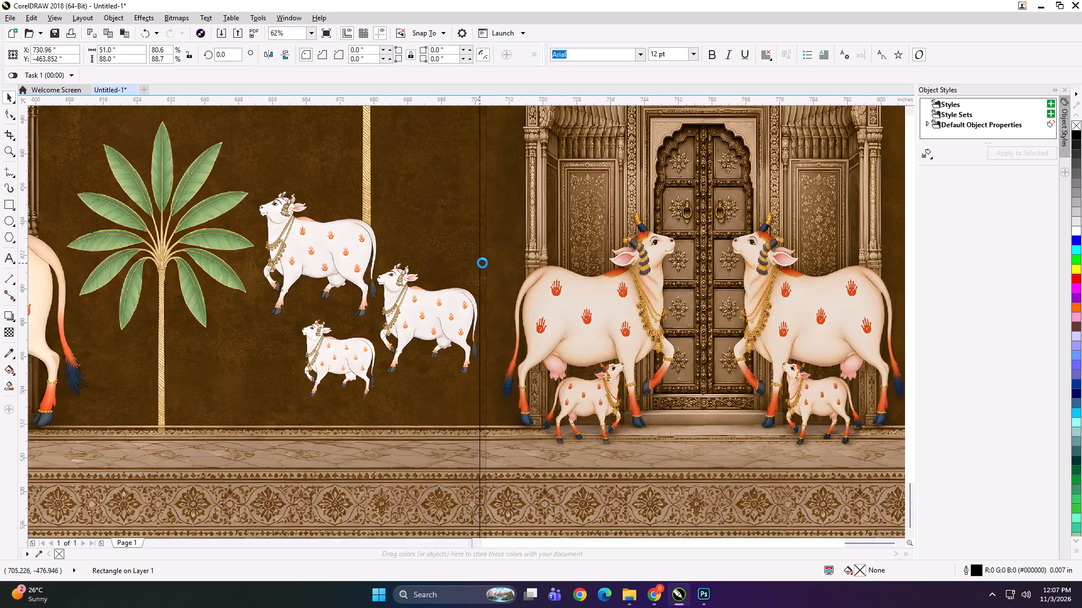
{"action": "scroll", "coordinate": [482, 276], "scroll_direction": "down", "scroll_amount": 1}
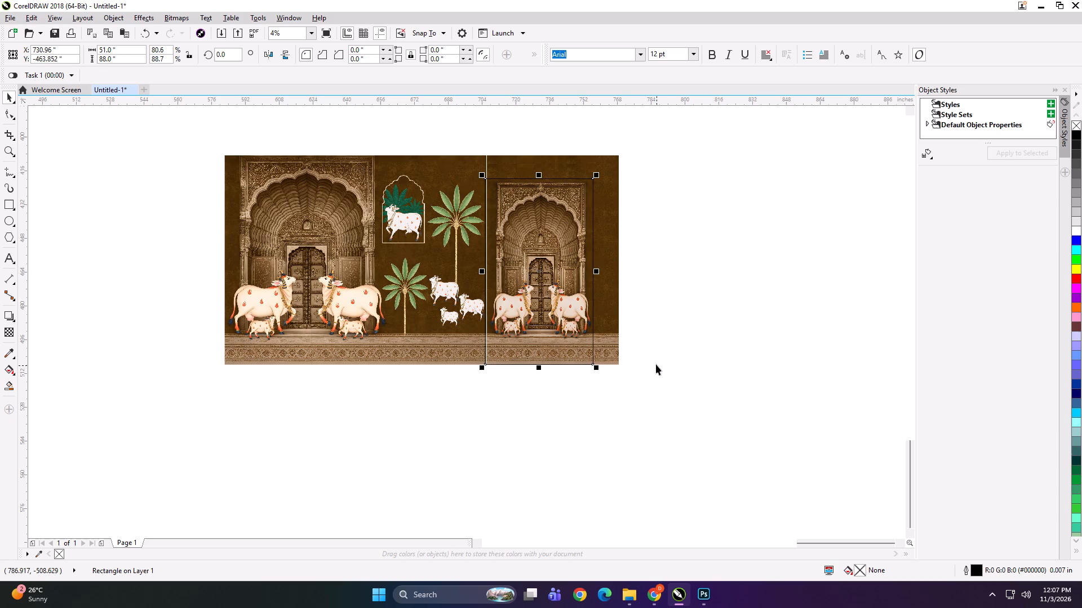
{"action": "left_click", "coordinate": [688, 355]}
{"action": "scroll", "coordinate": [553, 163], "scroll_direction": "up", "scroll_amount": 2}
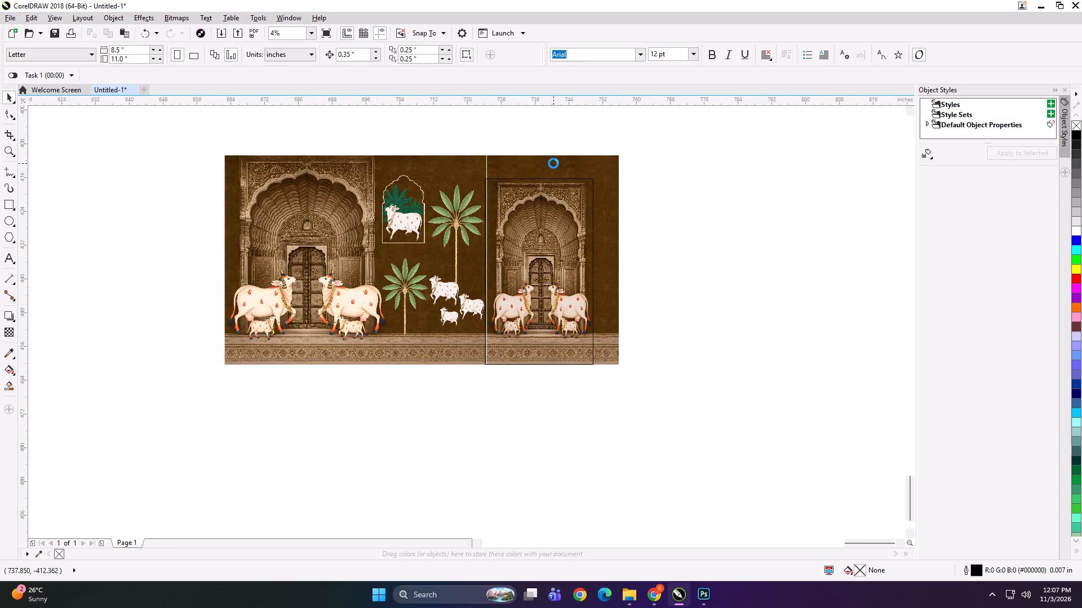
{"action": "scroll", "coordinate": [568, 193], "scroll_direction": "down", "scroll_amount": 1}
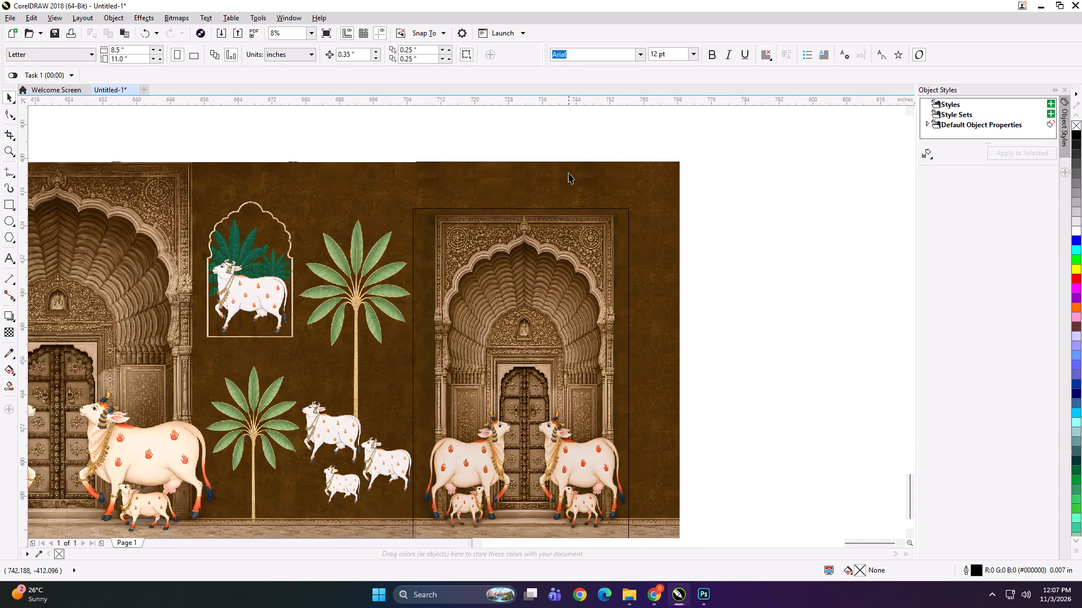
{"action": "scroll", "coordinate": [569, 173], "scroll_direction": "down", "scroll_amount": 1}
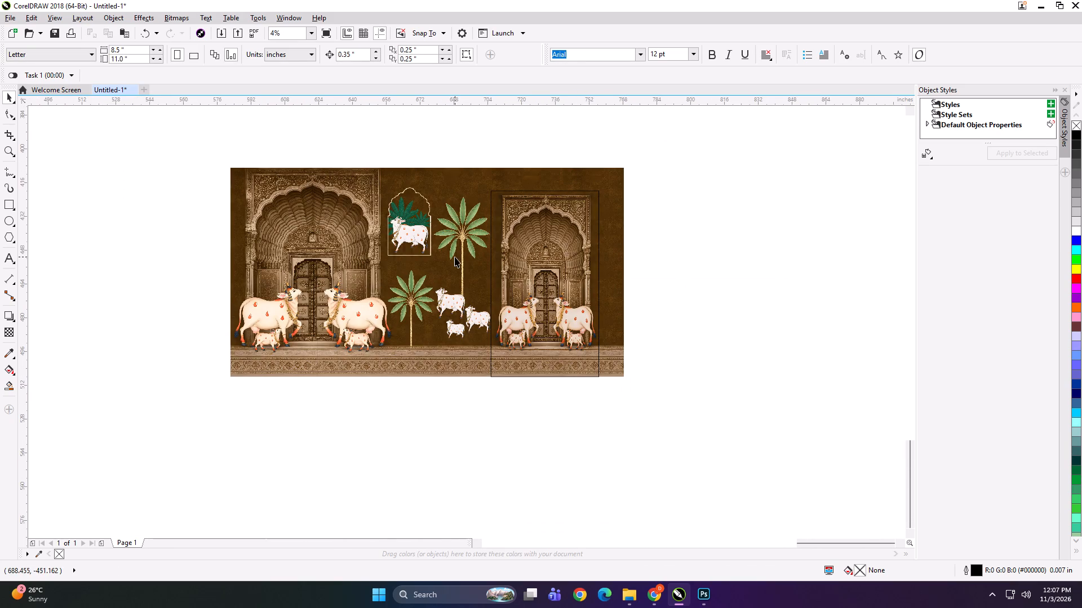
{"action": "left_click", "coordinate": [470, 291]}
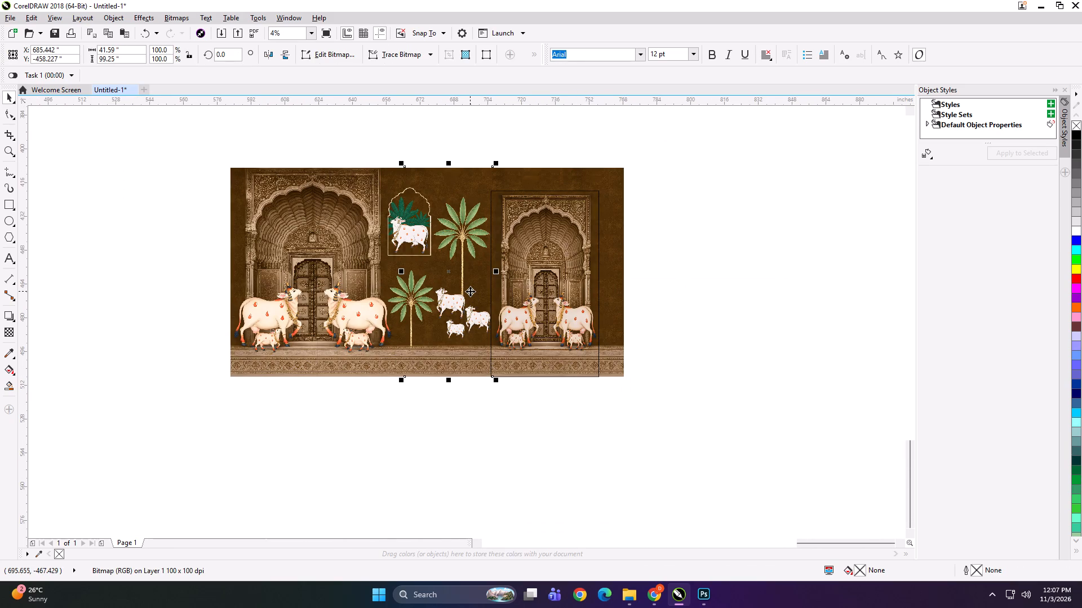
{"action": "key", "text": "plus"}
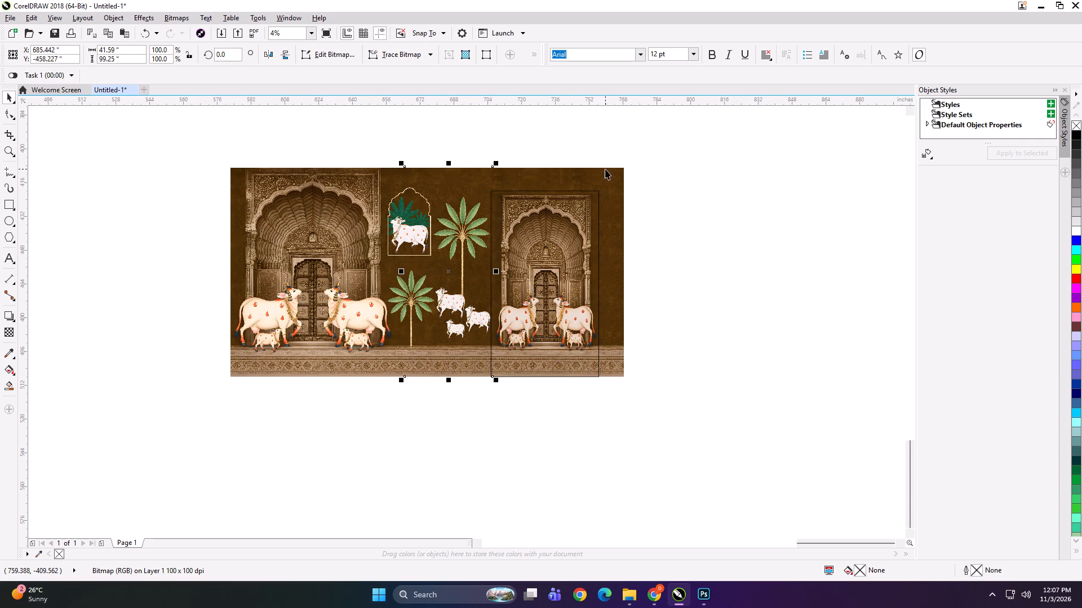
PowerClip the duplicated middle wall bitmap together with both arch bitmaps inside the 51 by 88 inch rectangle.
{"action": "left_click", "coordinate": [610, 169], "text": "shift"}
{"action": "left_click", "coordinate": [578, 183], "text": "shift"}
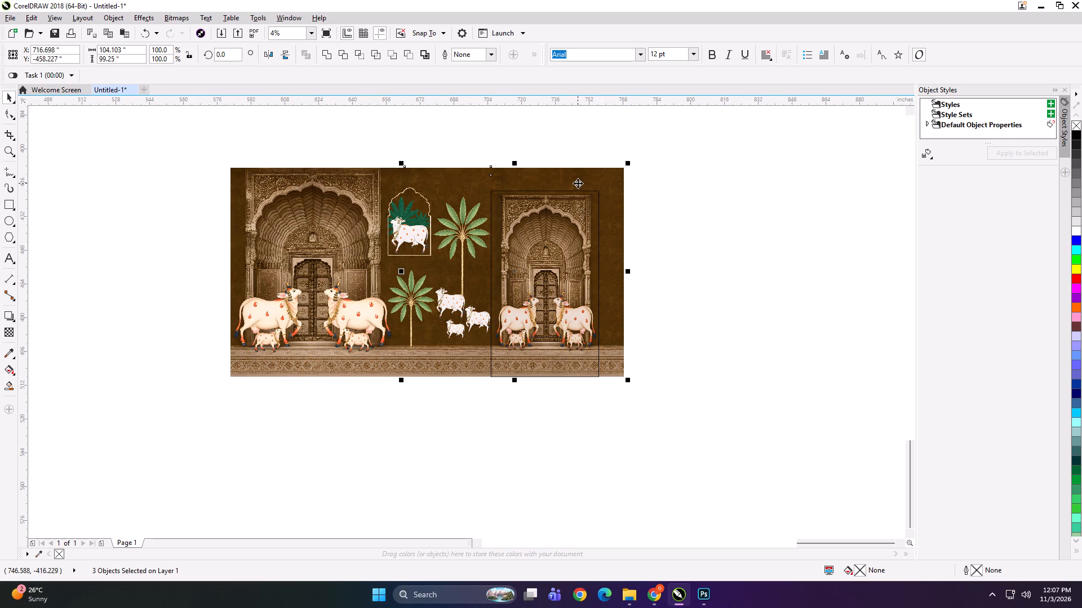
{"action": "key", "text": "shift+Return"}
{"action": "left_click", "coordinate": [549, 283]}
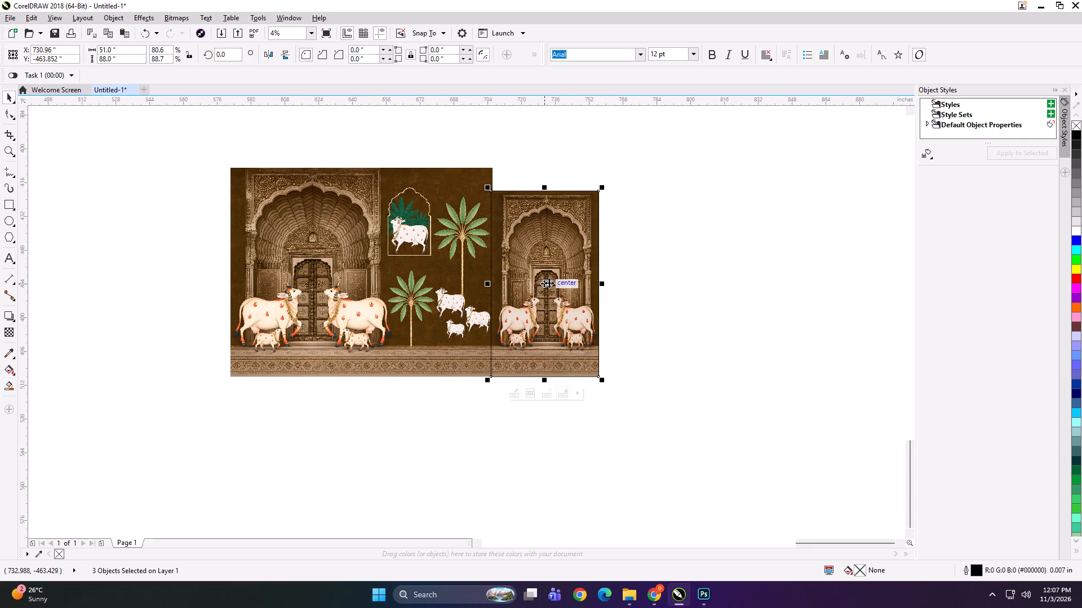
{"action": "left_click", "coordinate": [666, 277]}
{"action": "scroll", "coordinate": [521, 195], "scroll_direction": "up", "scroll_amount": 1}
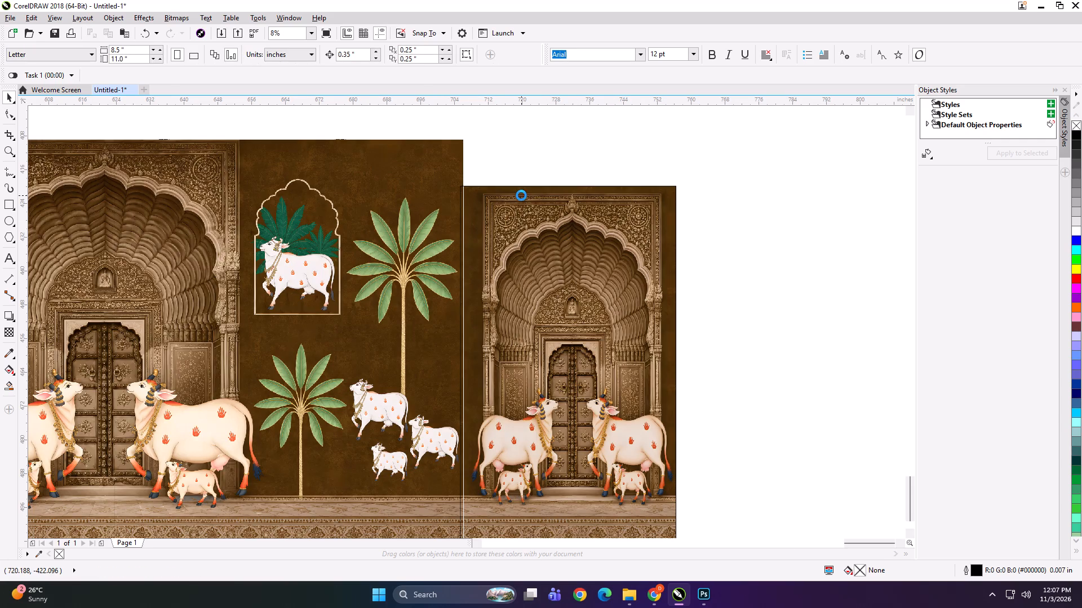
{"action": "scroll", "coordinate": [520, 206], "scroll_direction": "down", "scroll_amount": 1}
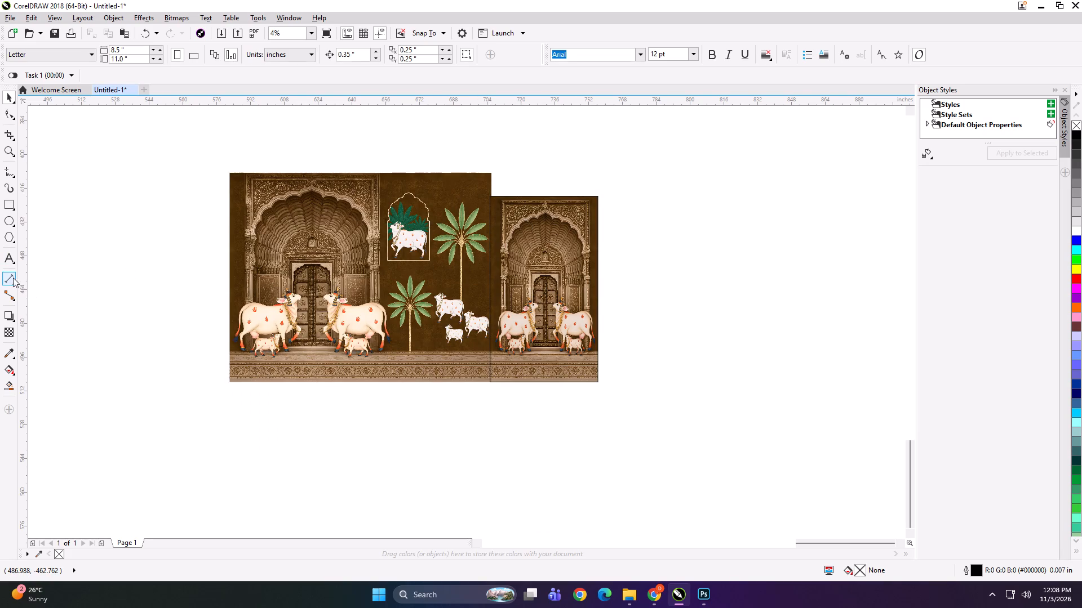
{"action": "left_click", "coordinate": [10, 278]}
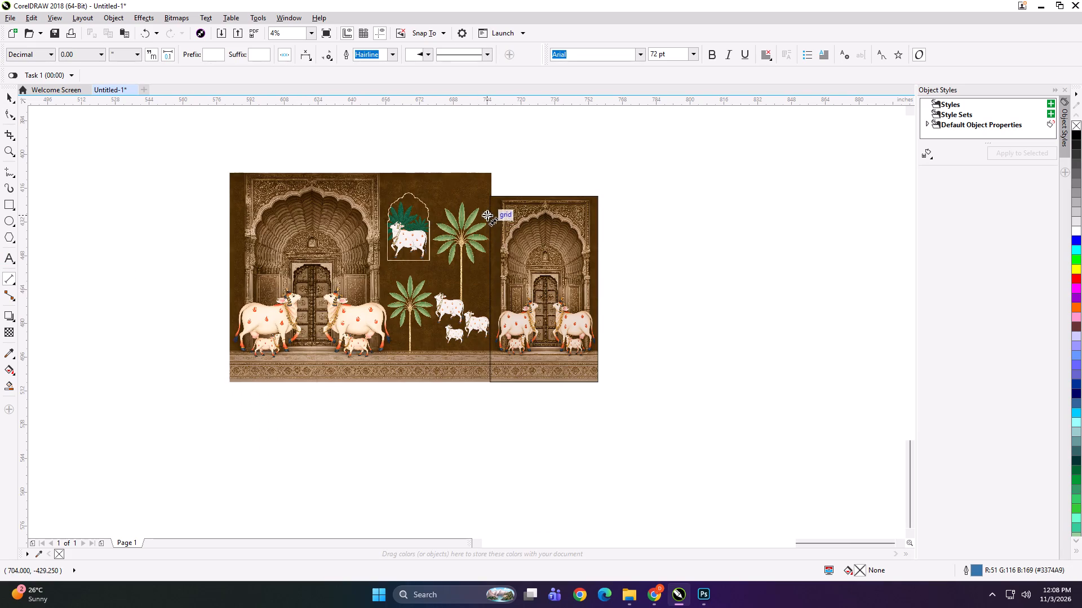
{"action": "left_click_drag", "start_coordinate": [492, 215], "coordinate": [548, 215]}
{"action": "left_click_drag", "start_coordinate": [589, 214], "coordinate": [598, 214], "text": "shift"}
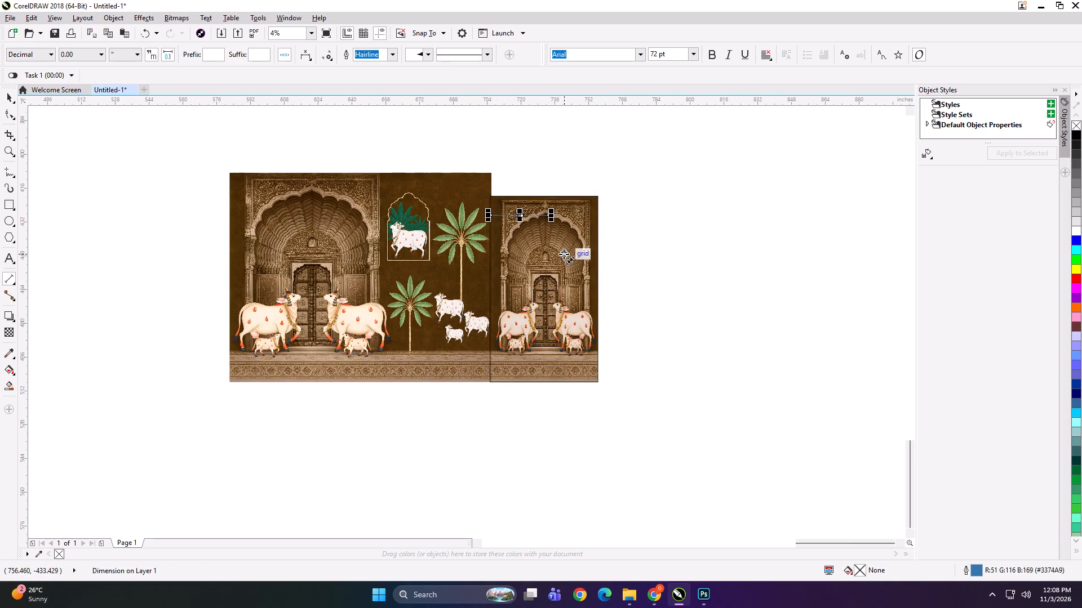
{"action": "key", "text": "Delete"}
Add a horizontal dimension across the clipped arch panel's width, placing the dimension line just above its top edge.
{"action": "scroll", "coordinate": [547, 227], "scroll_direction": "up", "scroll_amount": 1}
{"action": "key", "text": "space"}
{"action": "key", "text": "space"}
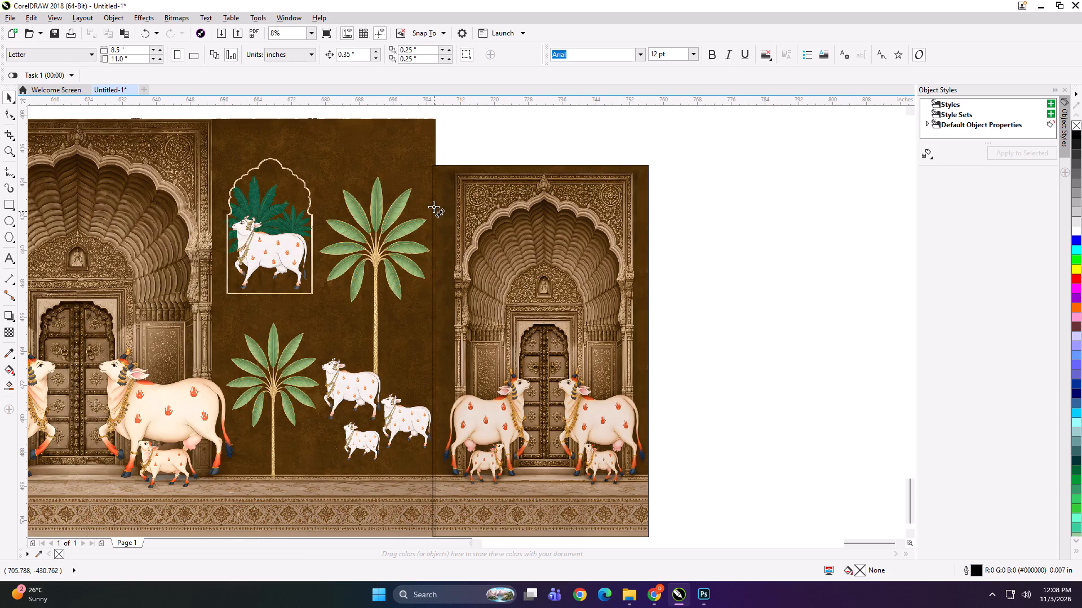
{"action": "left_click_drag", "start_coordinate": [431, 200], "coordinate": [654, 205]}
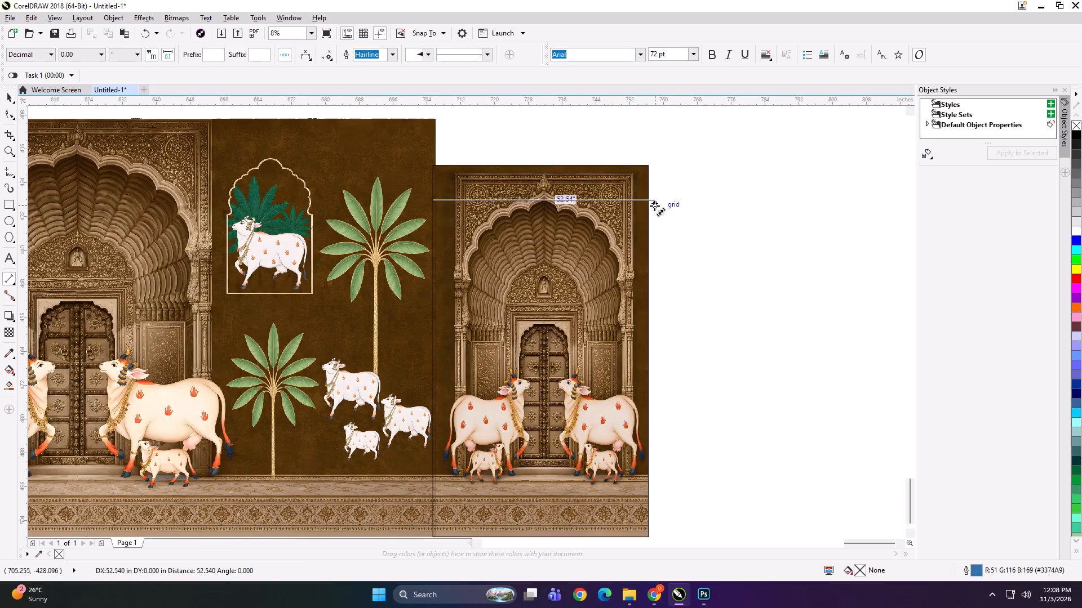
{"action": "left_click_drag", "start_coordinate": [654, 205], "coordinate": [650, 199]}
{"action": "left_click", "coordinate": [613, 142]}
{"action": "scroll", "coordinate": [608, 150], "scroll_direction": "down", "scroll_amount": 1}
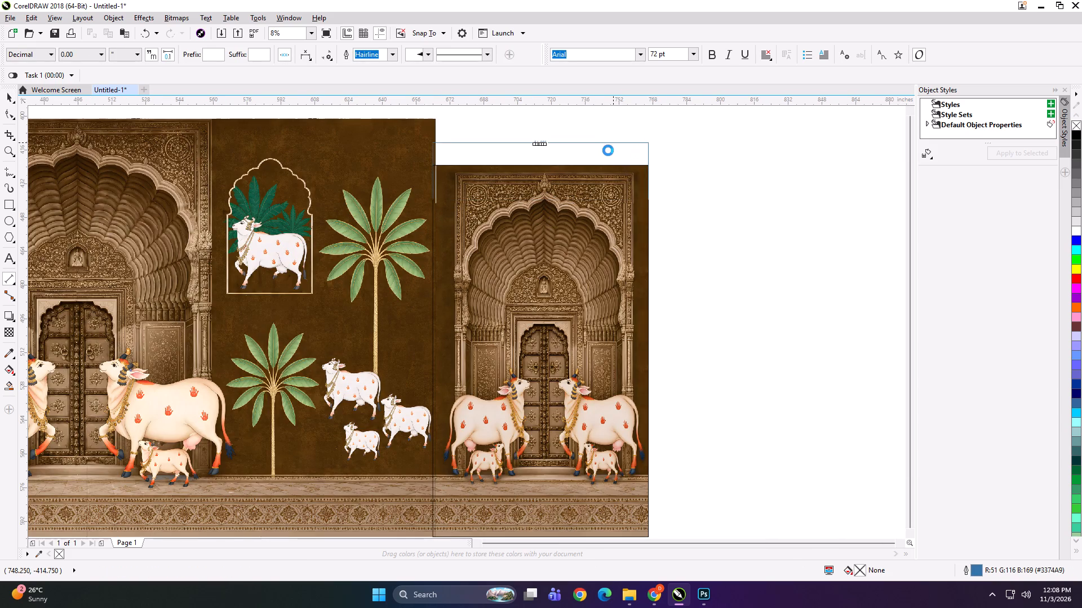
Add a vertical dimension along the clipped arch panel's full height, placing the dimension line just outside its right edge.
{"action": "left_click_drag", "start_coordinate": [602, 158], "coordinate": [605, 339]}
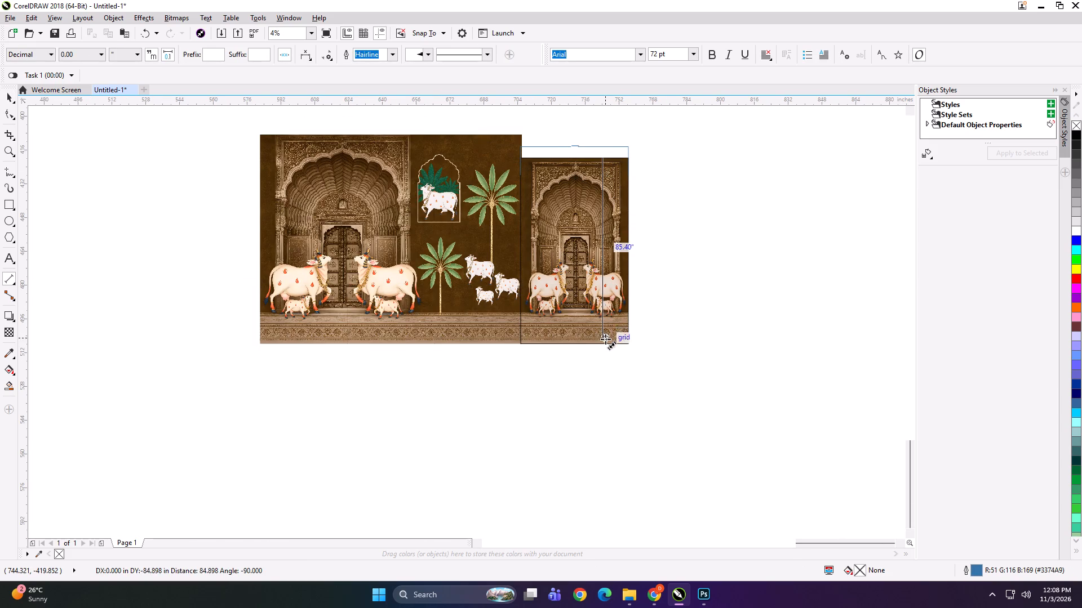
{"action": "left_click_drag", "start_coordinate": [605, 339], "coordinate": [605, 345]}
{"action": "left_click", "coordinate": [644, 337]}
Set the text of both panel dimensions to 500 pt bold.
{"action": "key", "text": "space"}
{"action": "left_click_drag", "start_coordinate": [682, 231], "coordinate": [620, 280]}
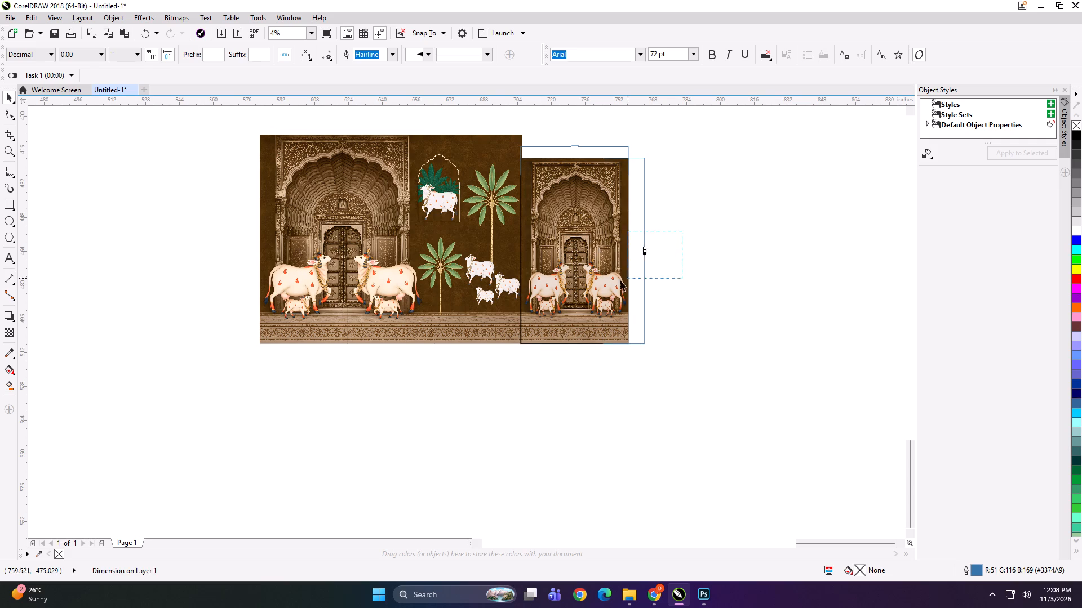
{"action": "left_click_drag", "start_coordinate": [620, 280], "coordinate": [615, 281]}
{"action": "left_click_drag", "start_coordinate": [565, 134], "coordinate": [587, 167], "text": "shift"}
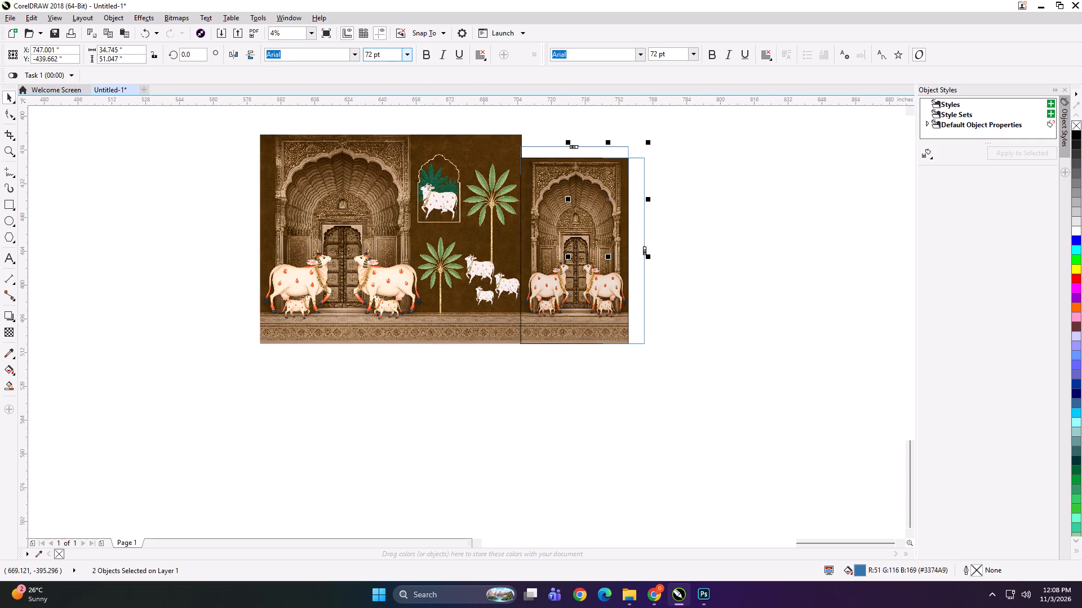
{"action": "left_click", "coordinate": [385, 50]}
{"action": "type", "text": "500"}
{"action": "key", "text": "Return"}
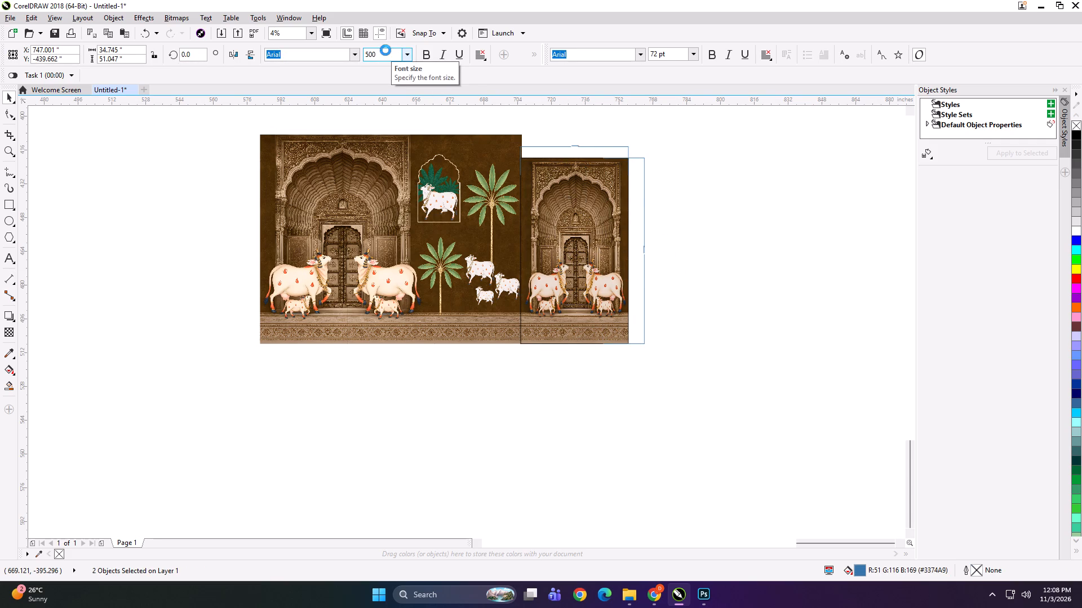
{"action": "left_click", "coordinate": [420, 50]}
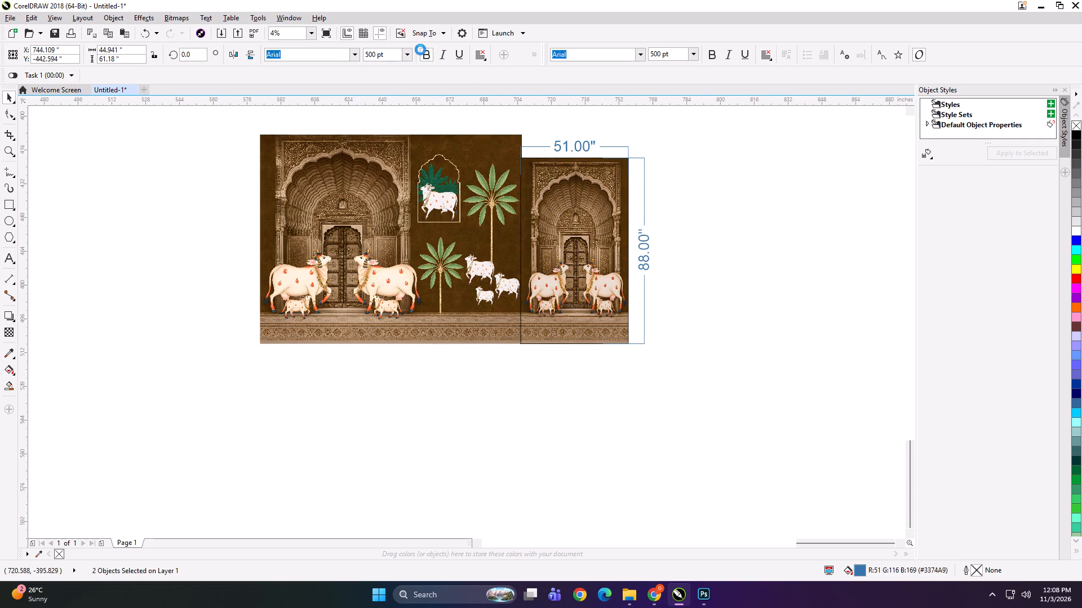
{"action": "left_click", "coordinate": [709, 222]}
Open the recent file RG interior 14.5x18_20 Pcs.cdr, accepting the suggested font substitutions, and show its whole sheet.
{"action": "scroll", "coordinate": [546, 297], "scroll_direction": "down", "scroll_amount": 1}
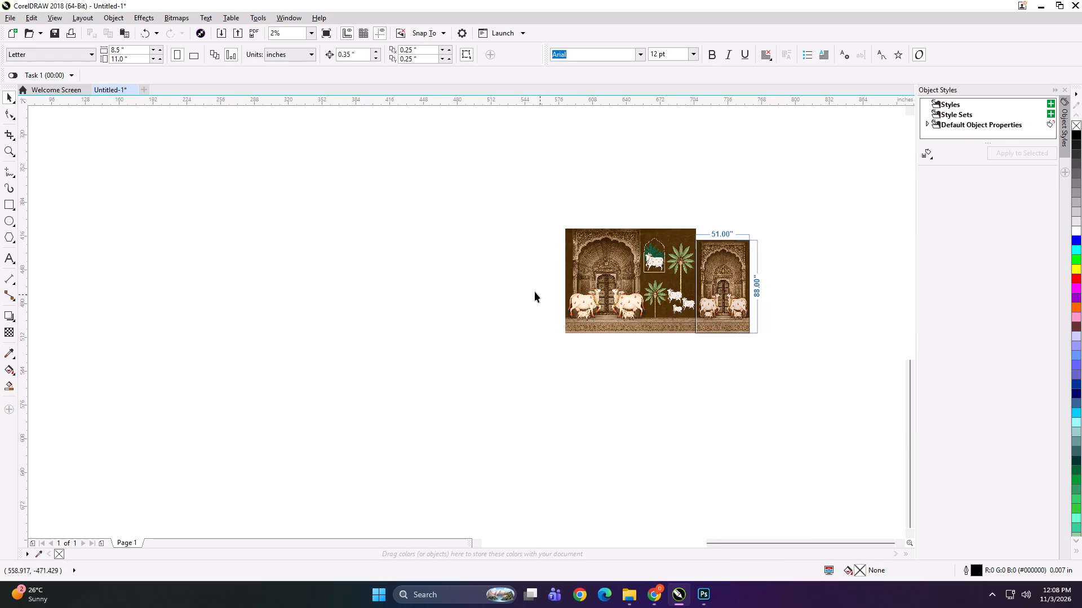
{"action": "scroll", "coordinate": [464, 284], "scroll_direction": "down", "scroll_amount": 1}
{"action": "left_click", "coordinate": [474, 274]}
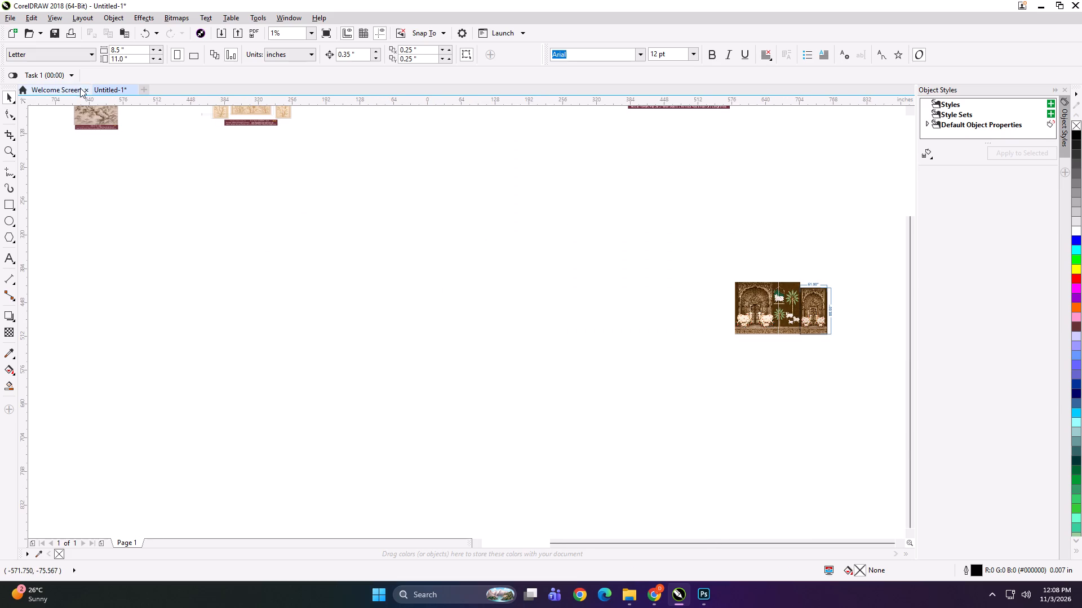
{"action": "left_click", "coordinate": [71, 87]}
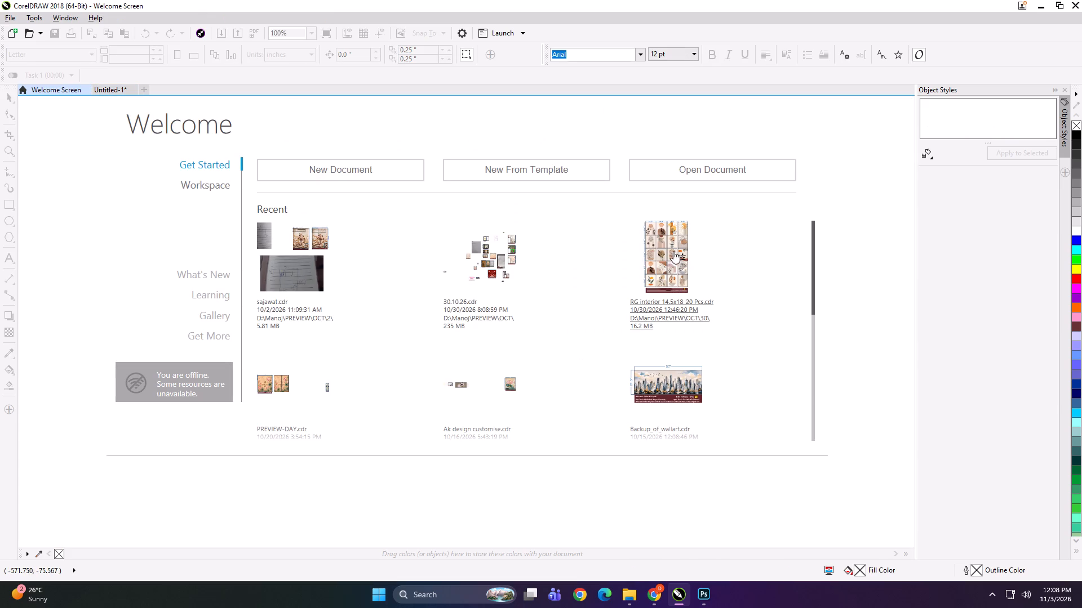
{"action": "double_click", "coordinate": [673, 256]}
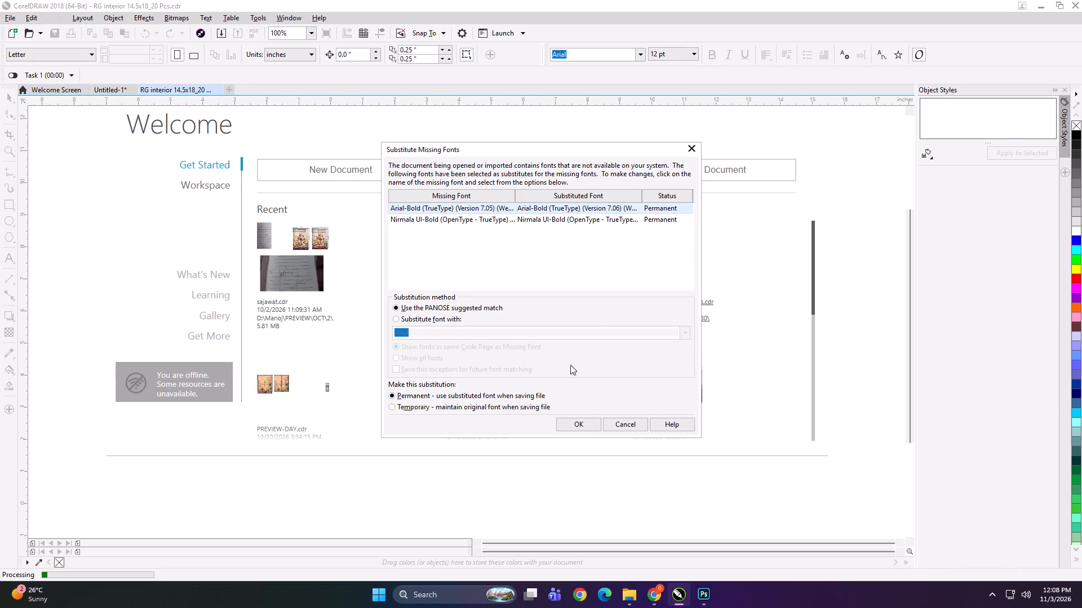
{"action": "left_click", "coordinate": [565, 425]}
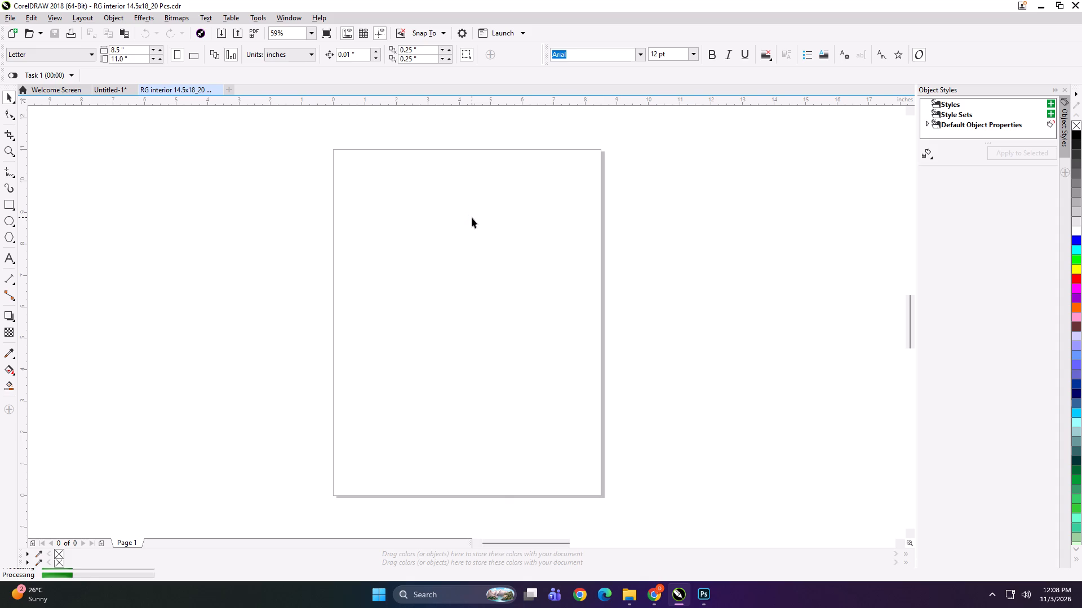
{"action": "key", "text": "F4"}
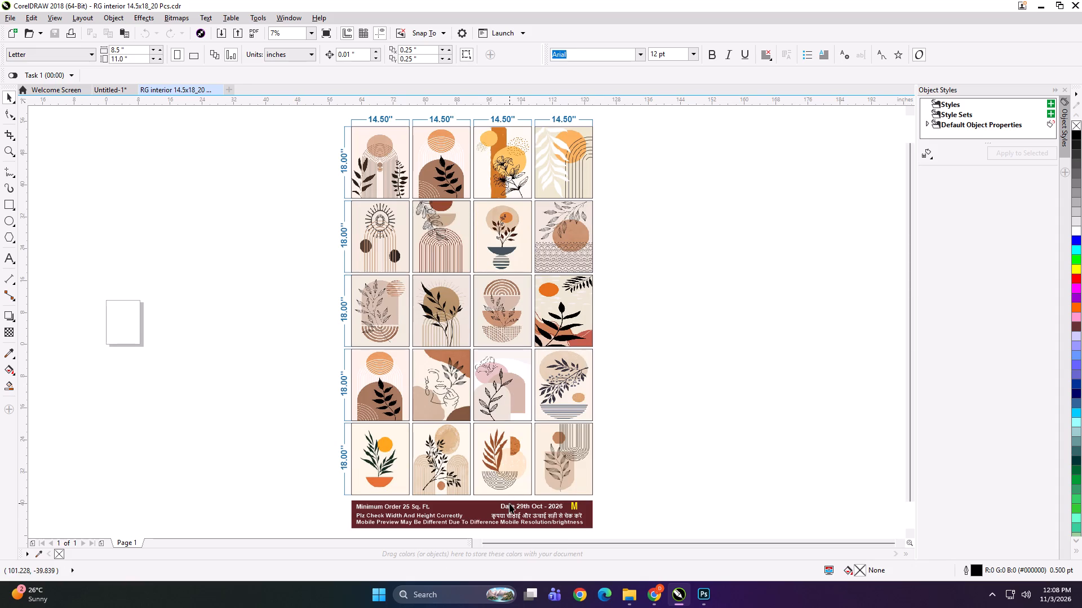
Ungroup the whole preview sheet, including the maroon notice footer at its bottom, into separate objects.
{"action": "left_click", "coordinate": [508, 516]}
{"action": "key", "text": "ctrl+u"}
{"action": "key", "text": "ctrl+u"}
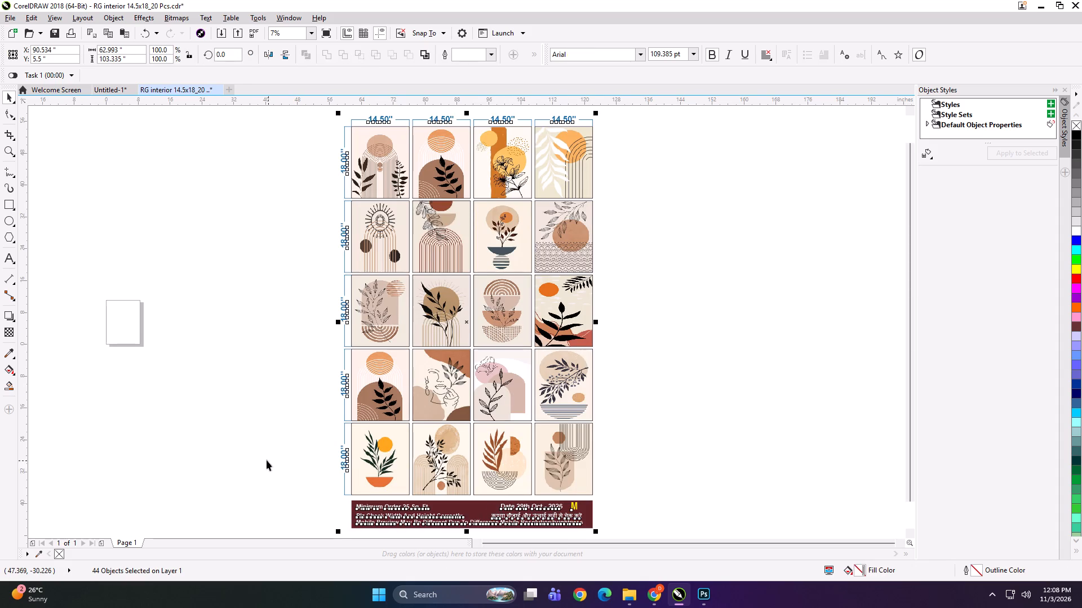
{"action": "left_click", "coordinate": [267, 460]}
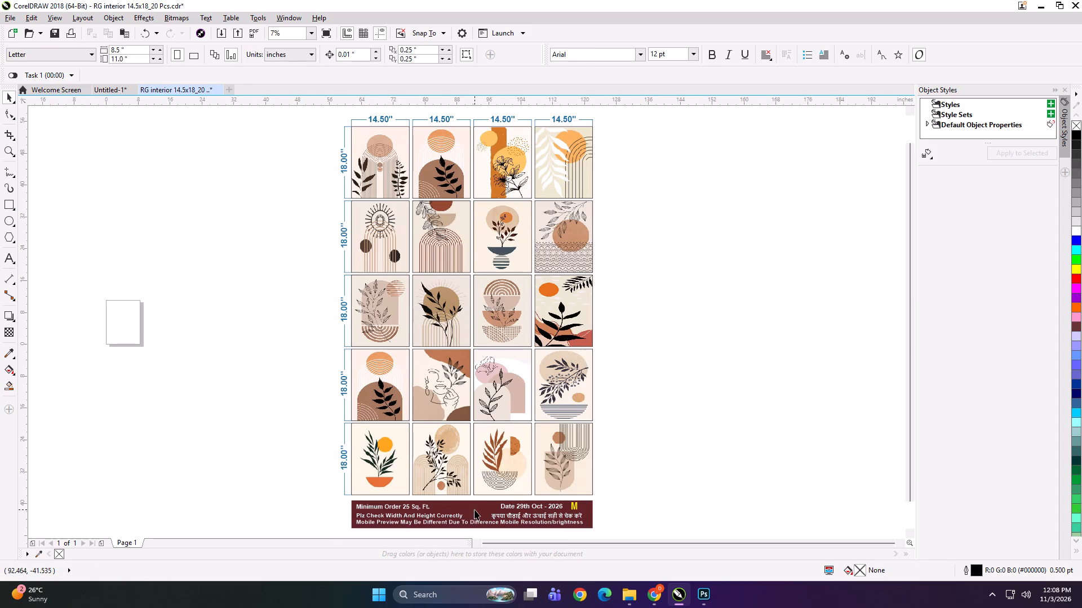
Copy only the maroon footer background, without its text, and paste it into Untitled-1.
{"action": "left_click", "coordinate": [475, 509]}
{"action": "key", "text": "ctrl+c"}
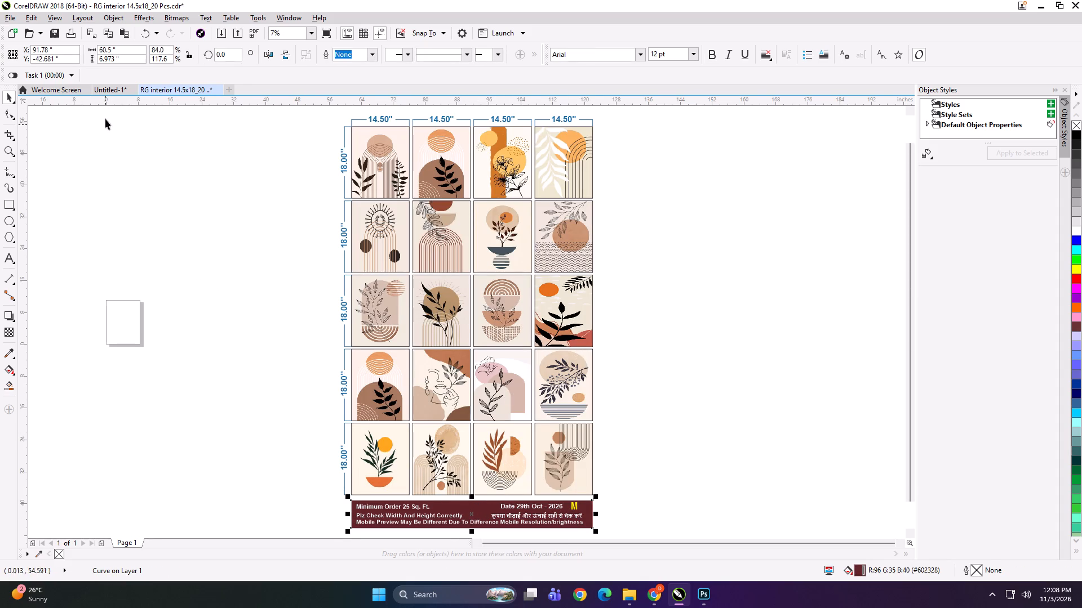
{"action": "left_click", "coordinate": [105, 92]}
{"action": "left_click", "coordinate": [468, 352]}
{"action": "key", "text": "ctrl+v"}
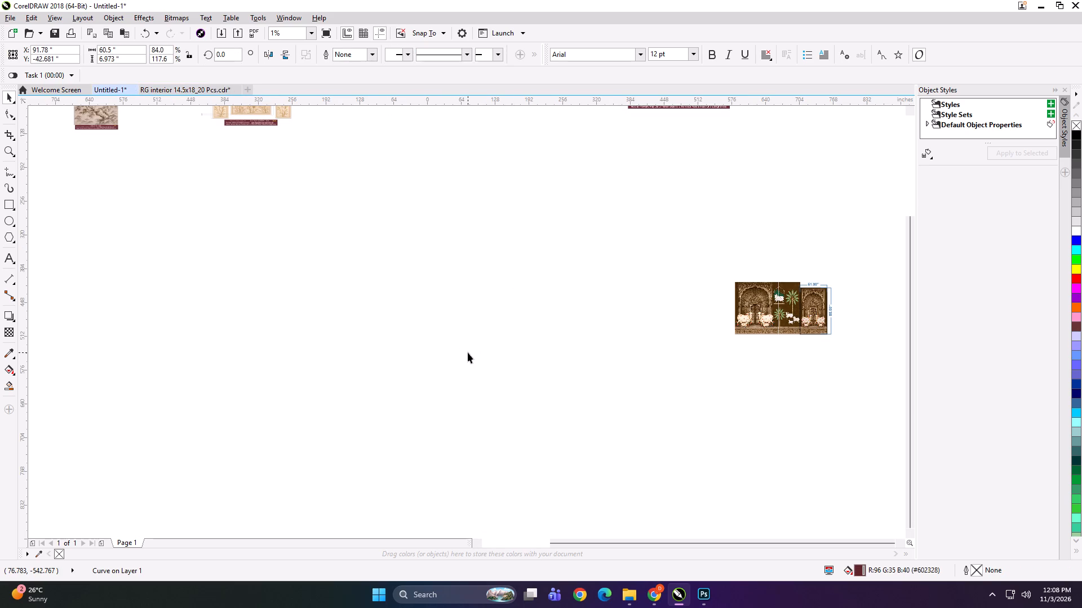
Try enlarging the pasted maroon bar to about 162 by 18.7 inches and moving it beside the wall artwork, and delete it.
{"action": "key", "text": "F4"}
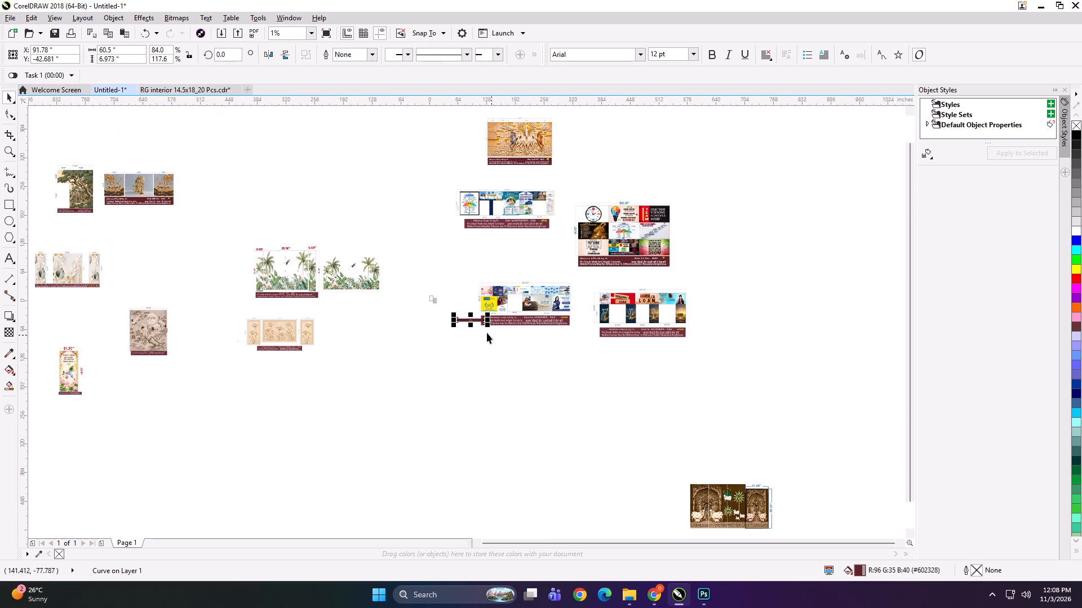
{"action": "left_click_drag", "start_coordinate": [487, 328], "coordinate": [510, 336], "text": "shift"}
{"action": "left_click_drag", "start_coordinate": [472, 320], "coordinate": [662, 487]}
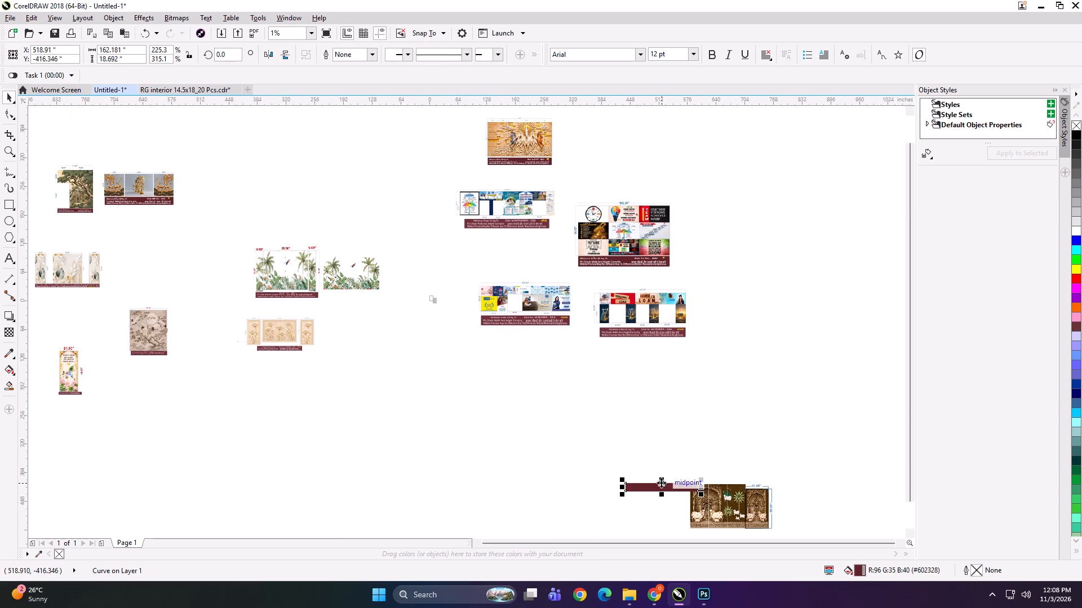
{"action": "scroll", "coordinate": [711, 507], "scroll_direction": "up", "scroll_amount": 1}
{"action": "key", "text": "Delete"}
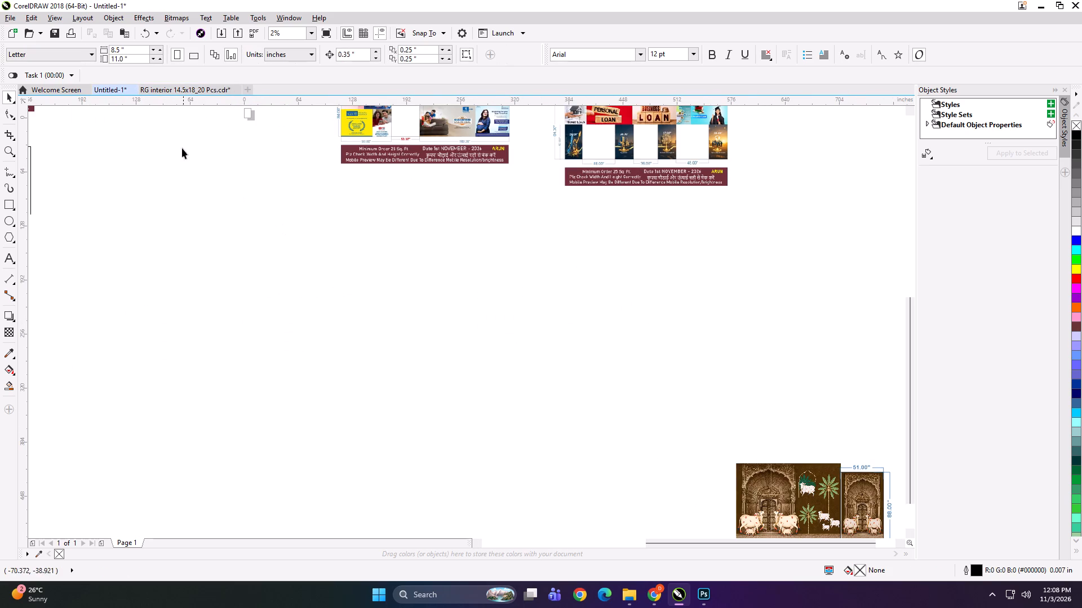
Copy the complete maroon footer with all its text from the RG interior sheet and paste it into Untitled-1.
{"action": "left_click", "coordinate": [166, 84]}
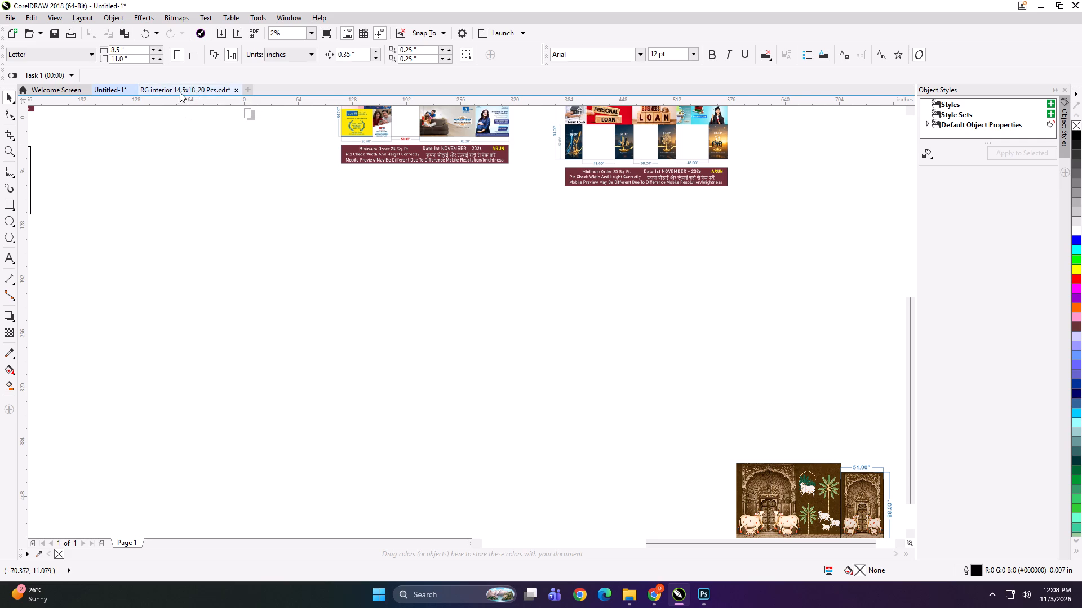
{"action": "left_click", "coordinate": [180, 92]}
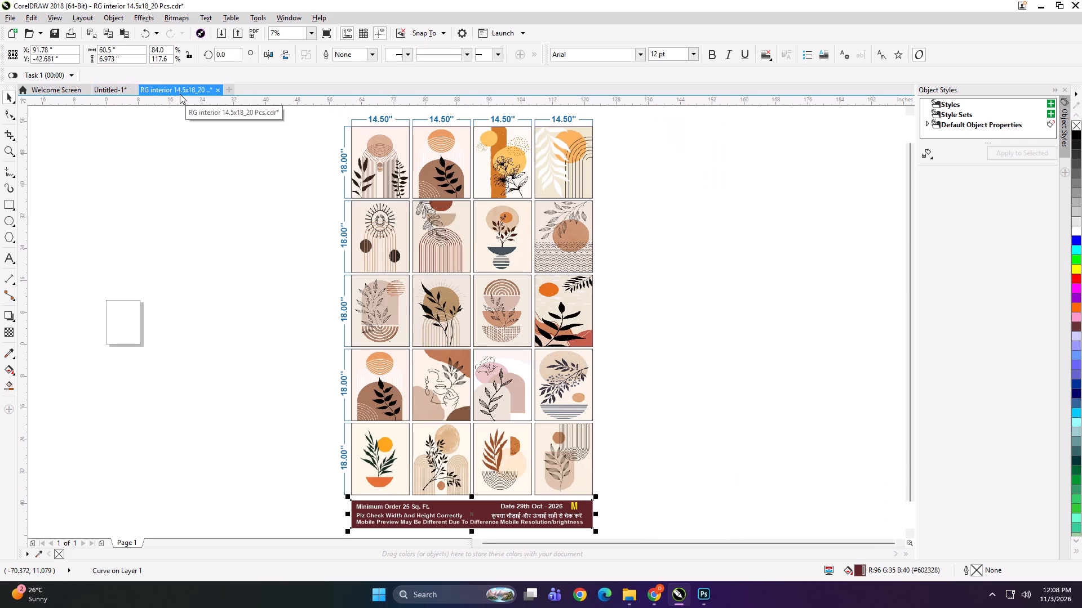
{"action": "scroll", "coordinate": [373, 259], "scroll_direction": "down", "scroll_amount": 1}
{"action": "left_click", "coordinate": [312, 386]}
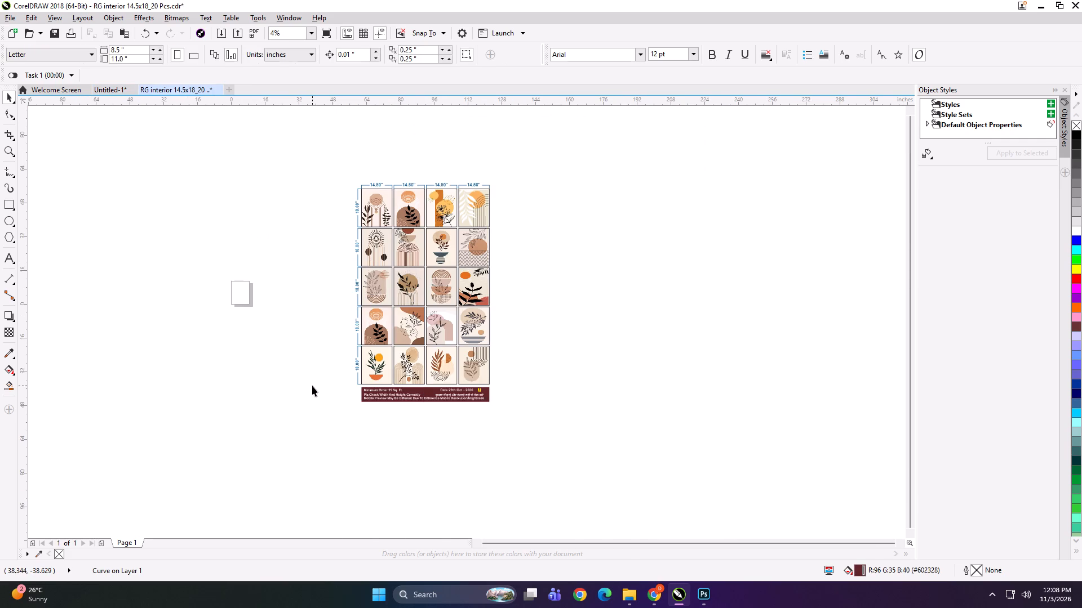
{"action": "left_click_drag", "start_coordinate": [334, 379], "coordinate": [561, 452]}
{"action": "key", "text": "ctrl+c"}
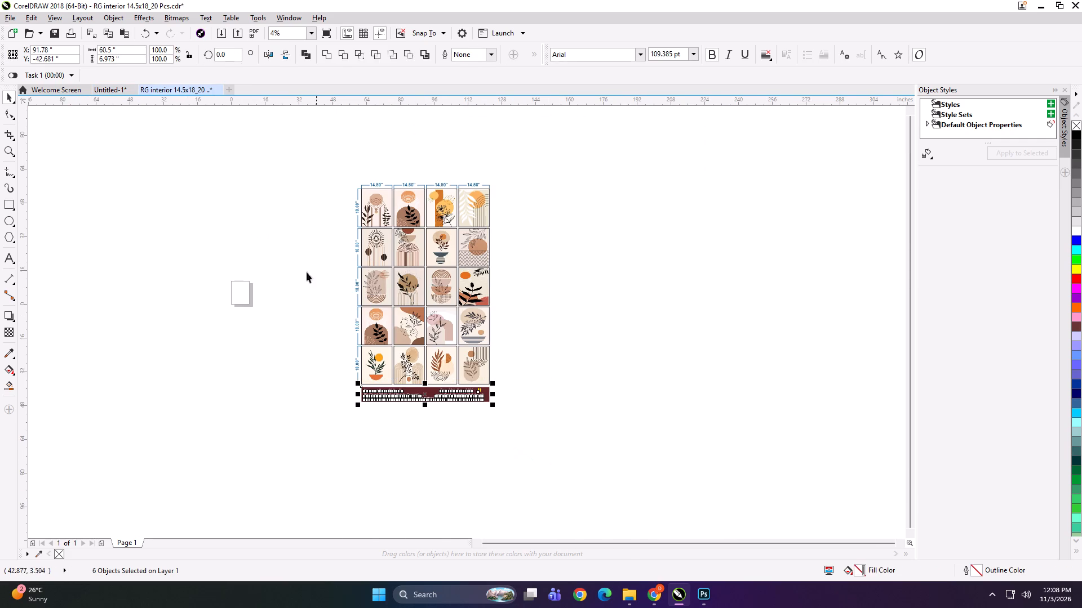
{"action": "left_click", "coordinate": [111, 88]}
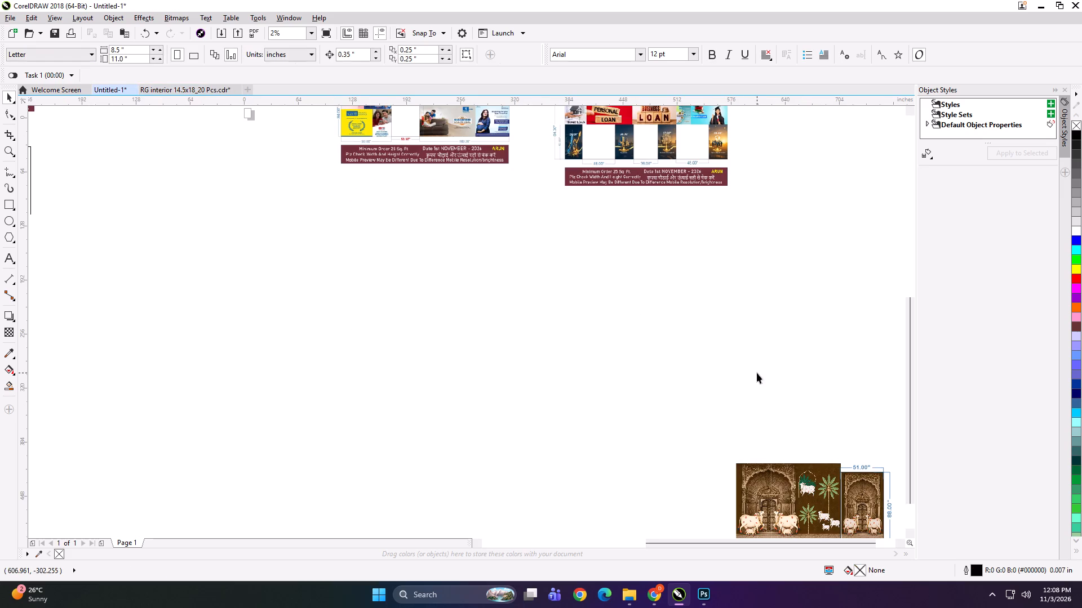
{"action": "left_click", "coordinate": [757, 373]}
{"action": "left_click_drag", "start_coordinate": [911, 450], "coordinate": [911, 466]}
{"action": "left_click_drag", "start_coordinate": [912, 495], "coordinate": [913, 506]}
{"action": "scroll", "coordinate": [894, 523], "scroll_direction": "up", "scroll_amount": 2}
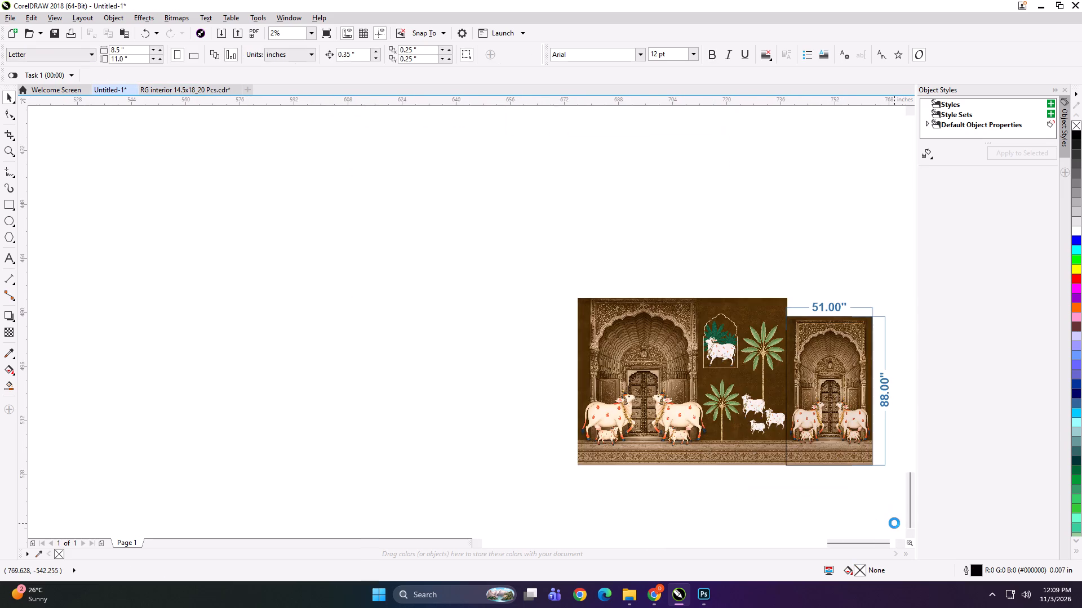
{"action": "scroll", "coordinate": [890, 497], "scroll_direction": "up", "scroll_amount": 2}
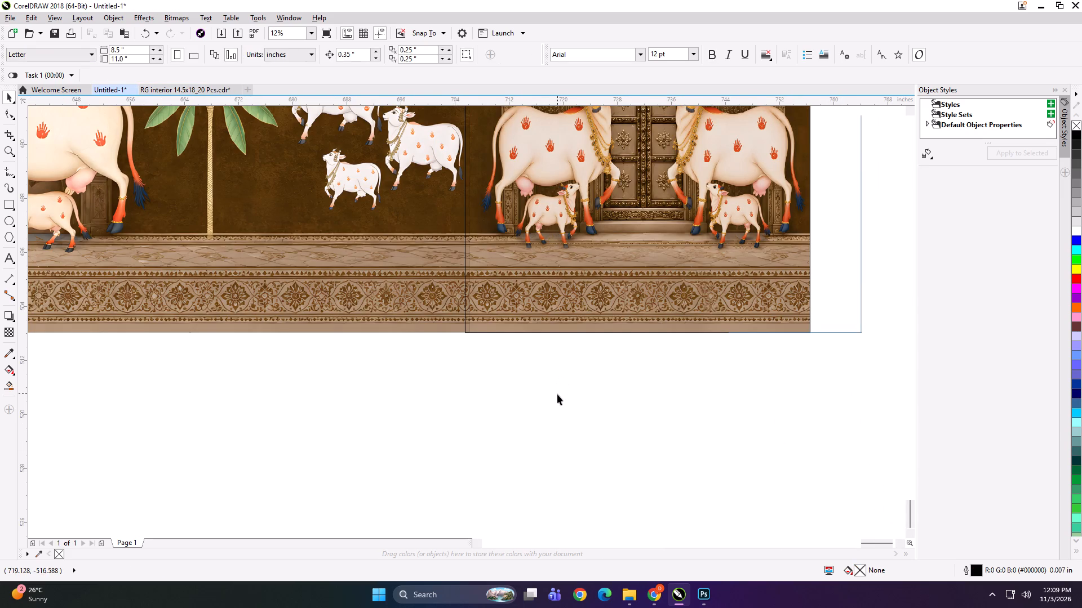
{"action": "left_click", "coordinate": [557, 394]}
{"action": "key", "text": "ctrl+v"}
{"action": "scroll", "coordinate": [550, 391], "scroll_direction": "down", "scroll_amount": 1}
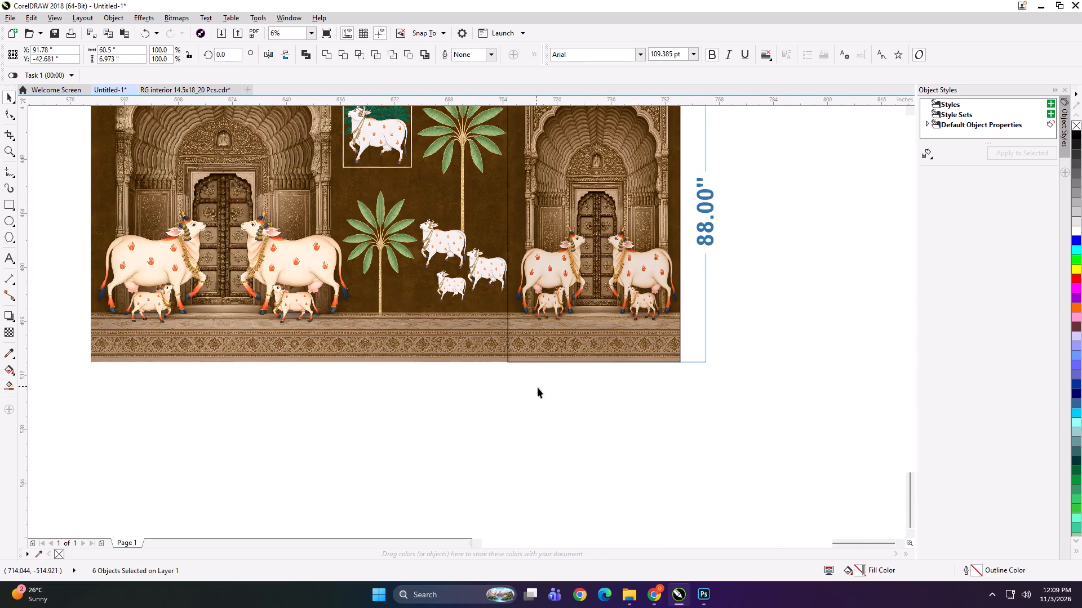
Move the pasted footer closer to the wall artwork and scale it up proportionally to about 169 by 19.5 inches.
{"action": "key", "text": "F4"}
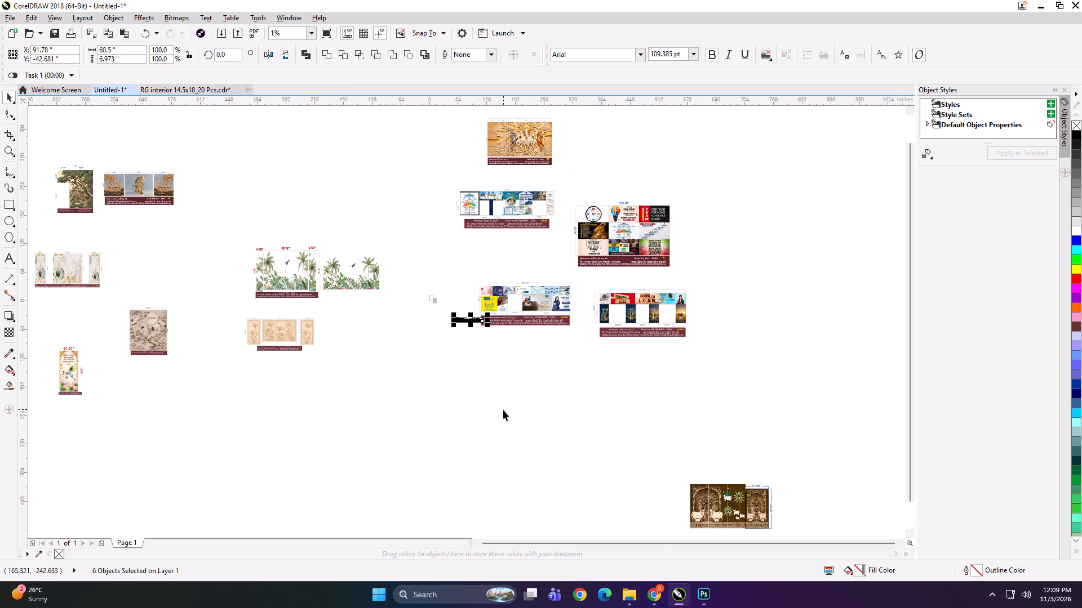
{"action": "left_click_drag", "start_coordinate": [471, 318], "coordinate": [561, 464]}
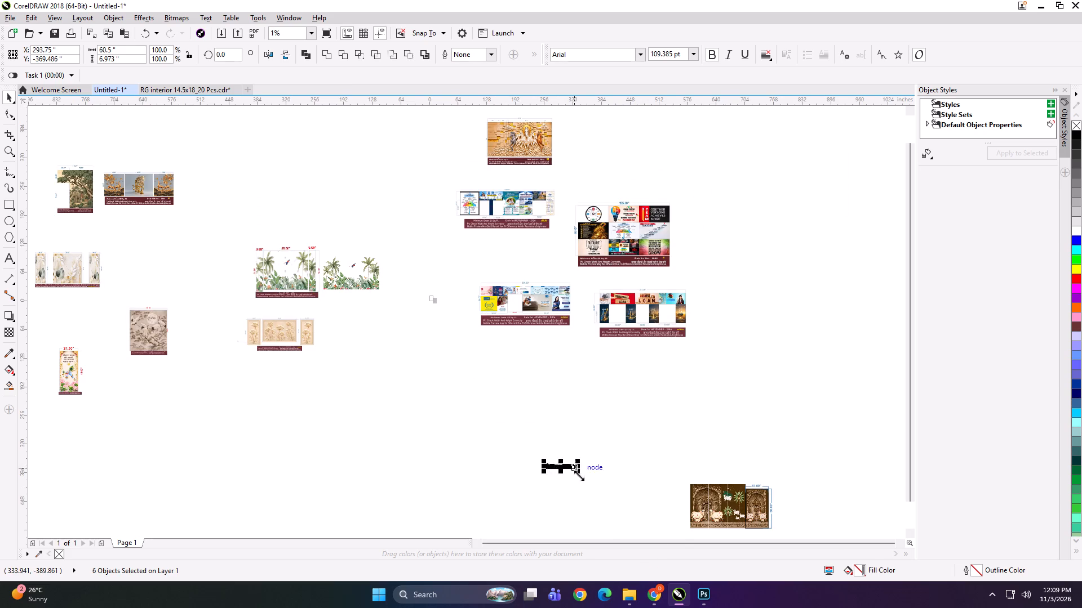
{"action": "scroll", "coordinate": [579, 475], "scroll_direction": "up", "scroll_amount": 2}
{"action": "scroll", "coordinate": [721, 447], "scroll_direction": "up", "scroll_amount": 2}
{"action": "scroll", "coordinate": [311, 247], "scroll_direction": "down", "scroll_amount": 2}
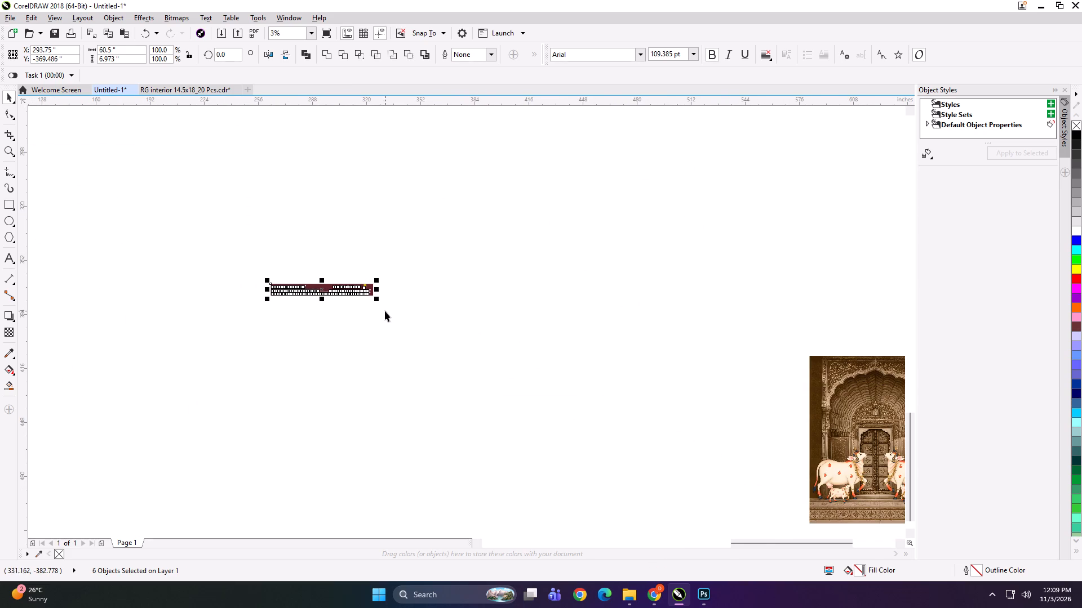
{"action": "left_click_drag", "start_coordinate": [380, 302], "coordinate": [472, 358], "text": "shift"}
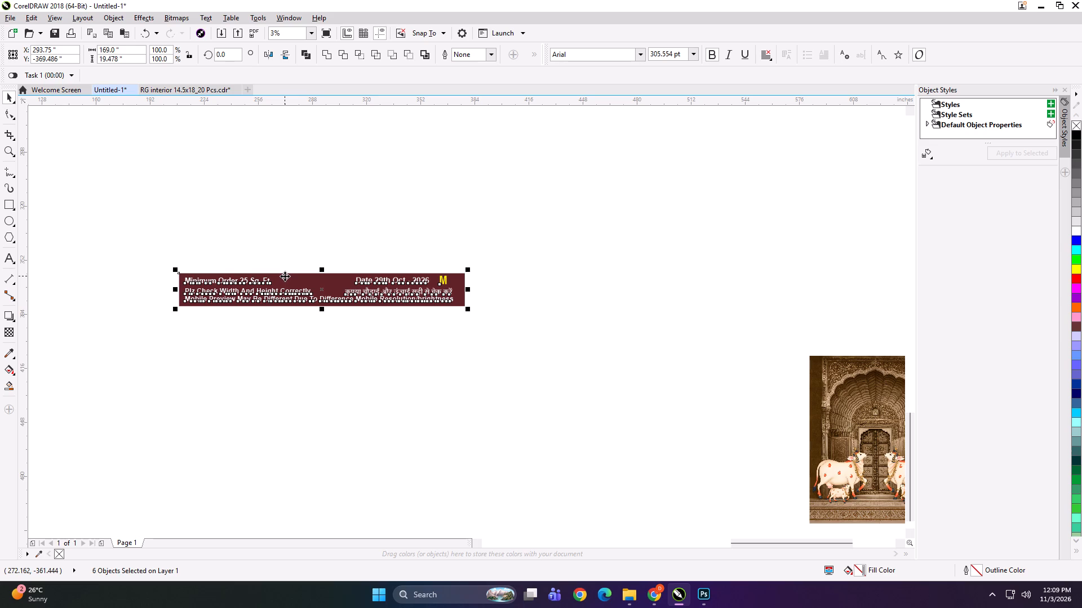
{"action": "scroll", "coordinate": [283, 276], "scroll_direction": "down", "scroll_amount": 1}
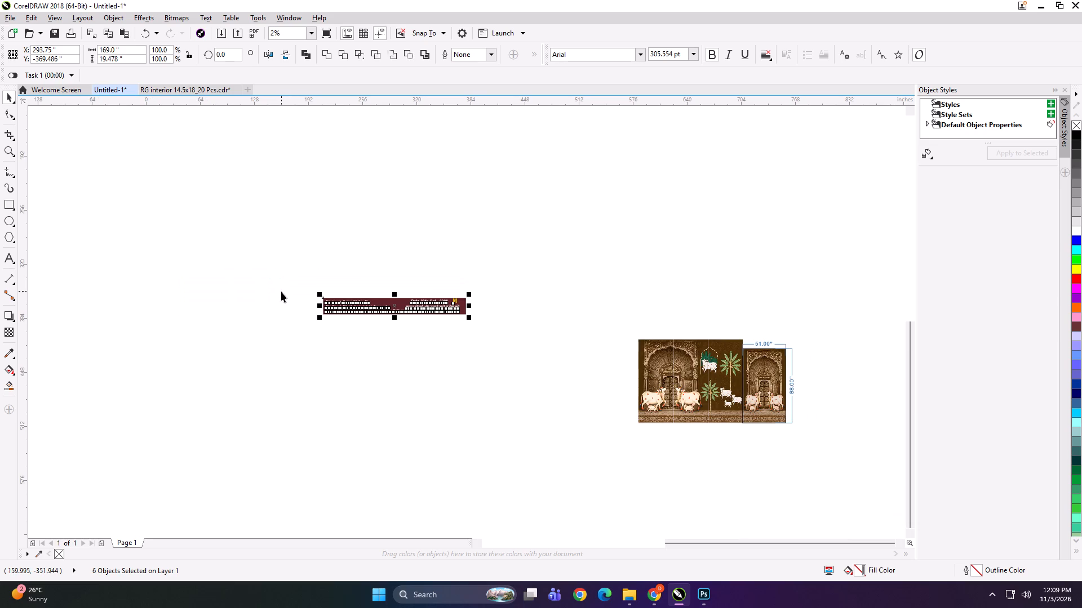
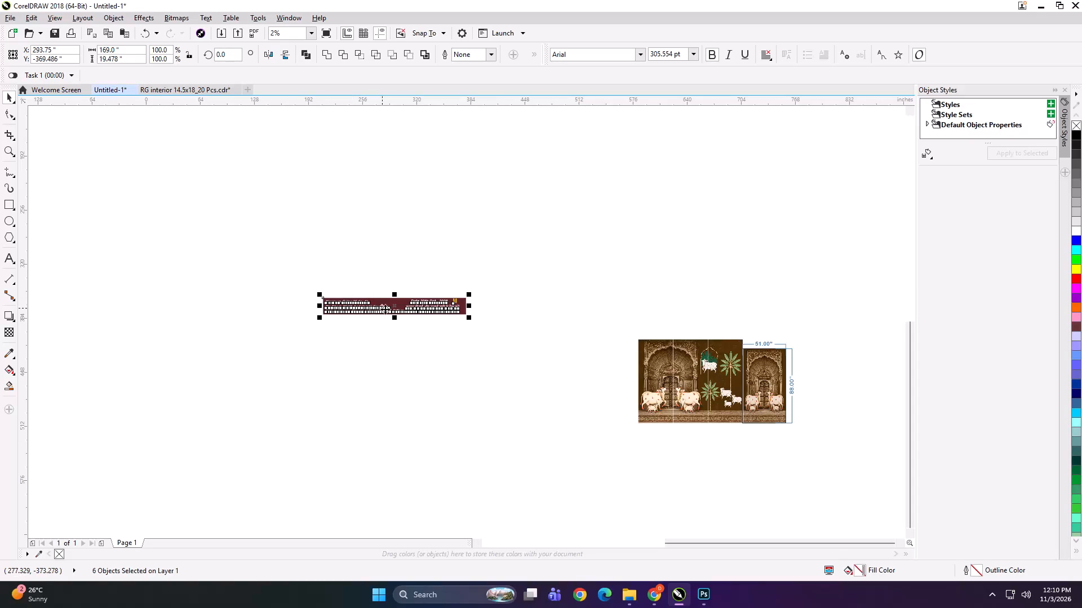
Move the maroon footer directly beneath the wall artwork, spanning the large panel and the arch panel.
{"action": "left_click_drag", "start_coordinate": [387, 309], "coordinate": [642, 442]}
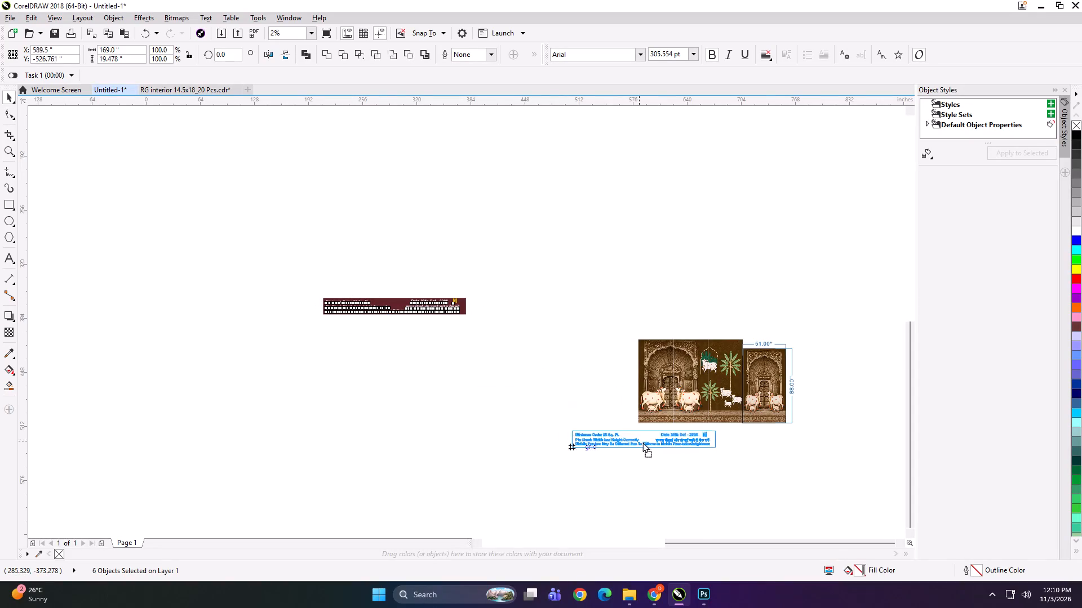
{"action": "left_click_drag", "start_coordinate": [642, 442], "coordinate": [711, 436]}
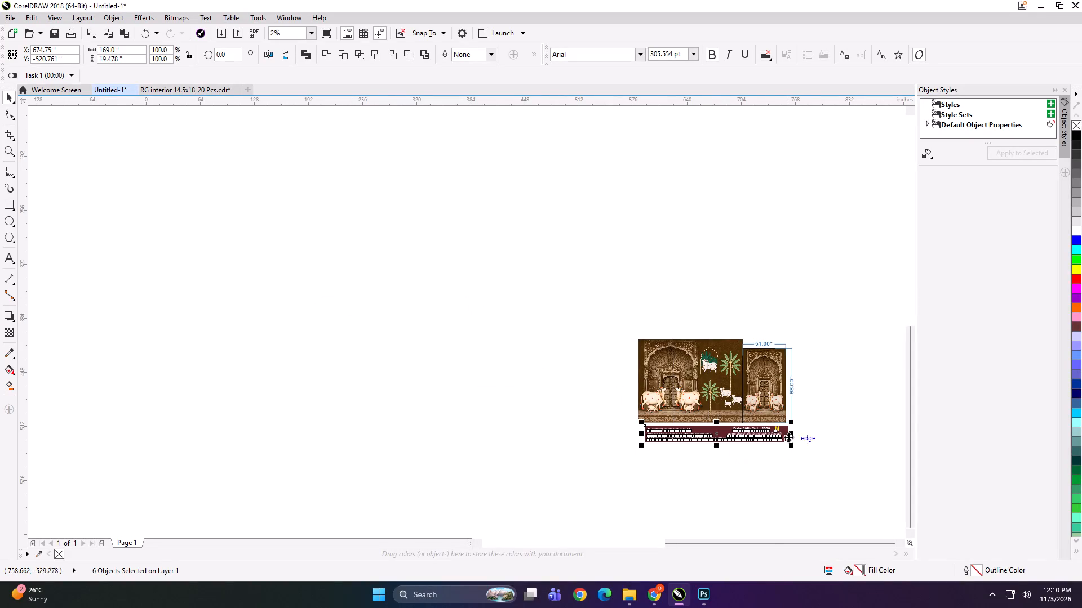
{"action": "scroll", "coordinate": [788, 436], "scroll_direction": "up", "scroll_amount": 1}
{"action": "left_click", "coordinate": [858, 423]}
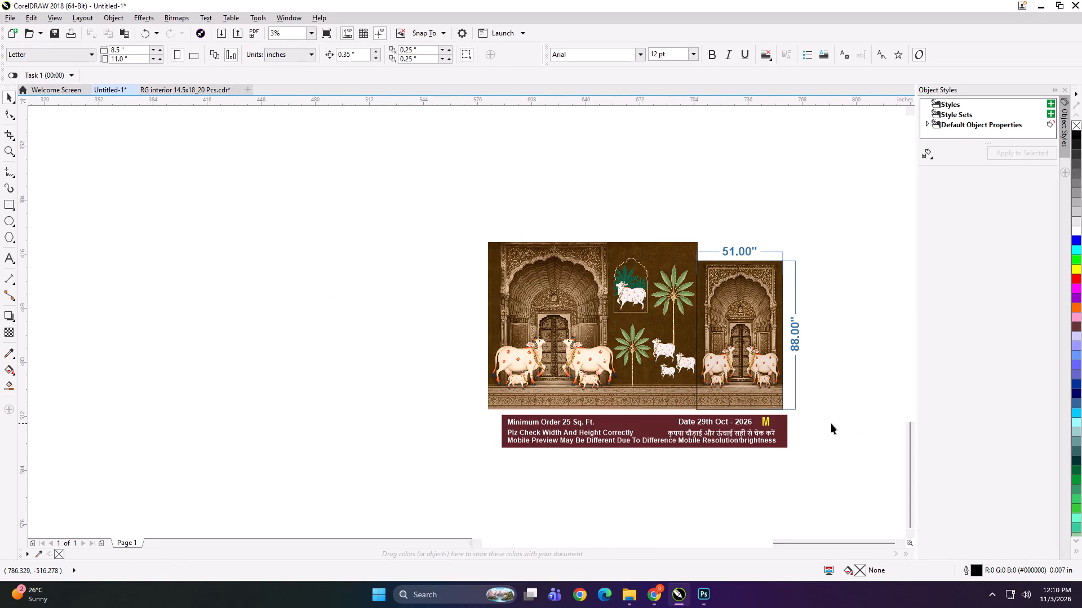
Replace the yellow letter M in the maroon footer with KD.
{"action": "scroll", "coordinate": [795, 374], "scroll_direction": "up", "scroll_amount": 1}
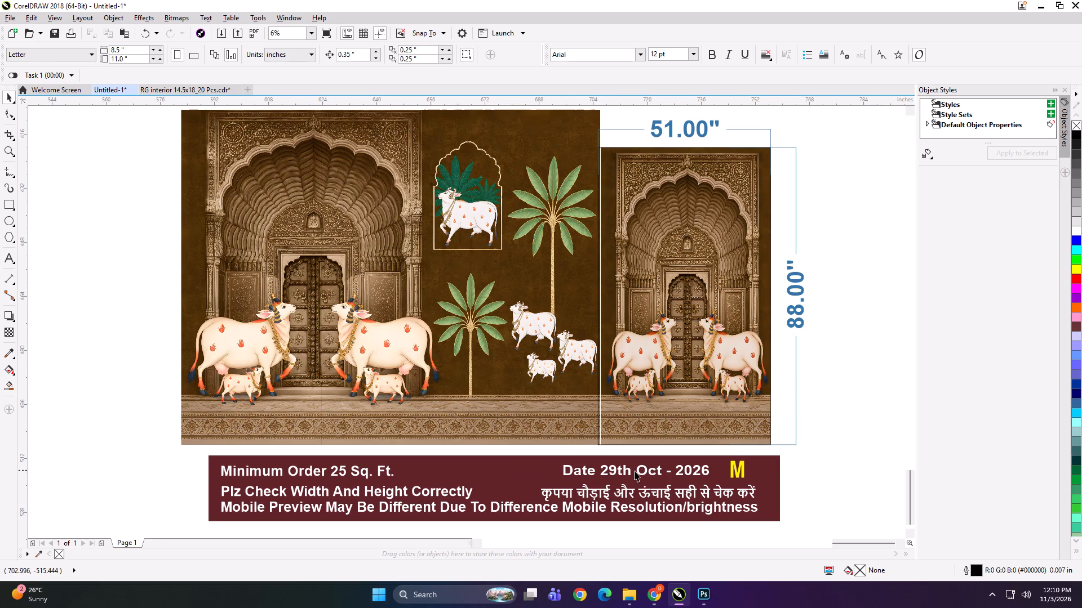
{"action": "left_click", "coordinate": [735, 470]}
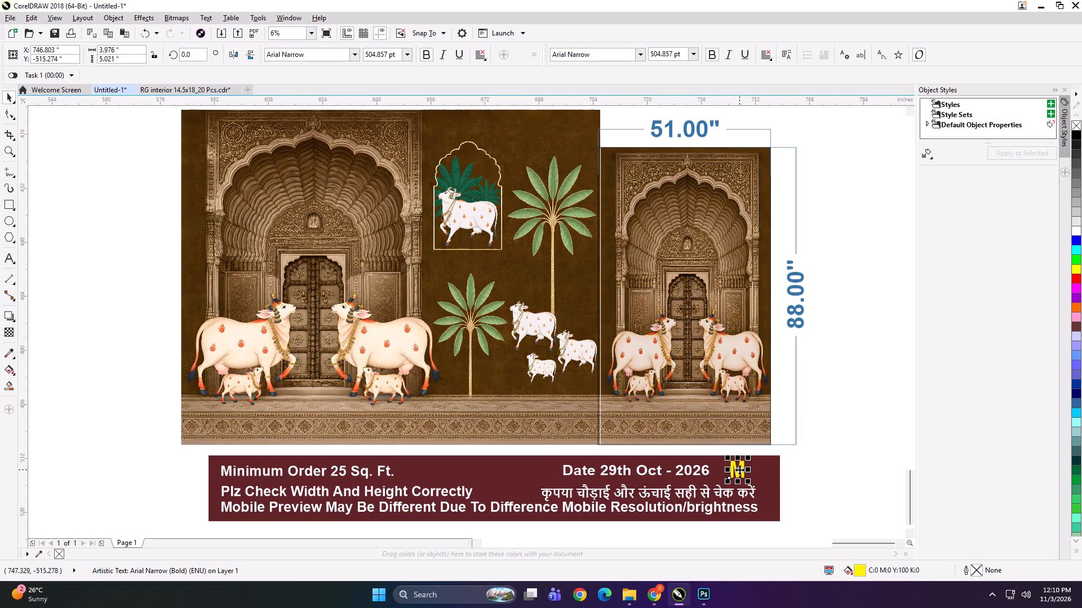
{"action": "double_click", "coordinate": [734, 468]}
{"action": "key", "text": "Right"}
{"action": "key", "text": "BackSpace"}
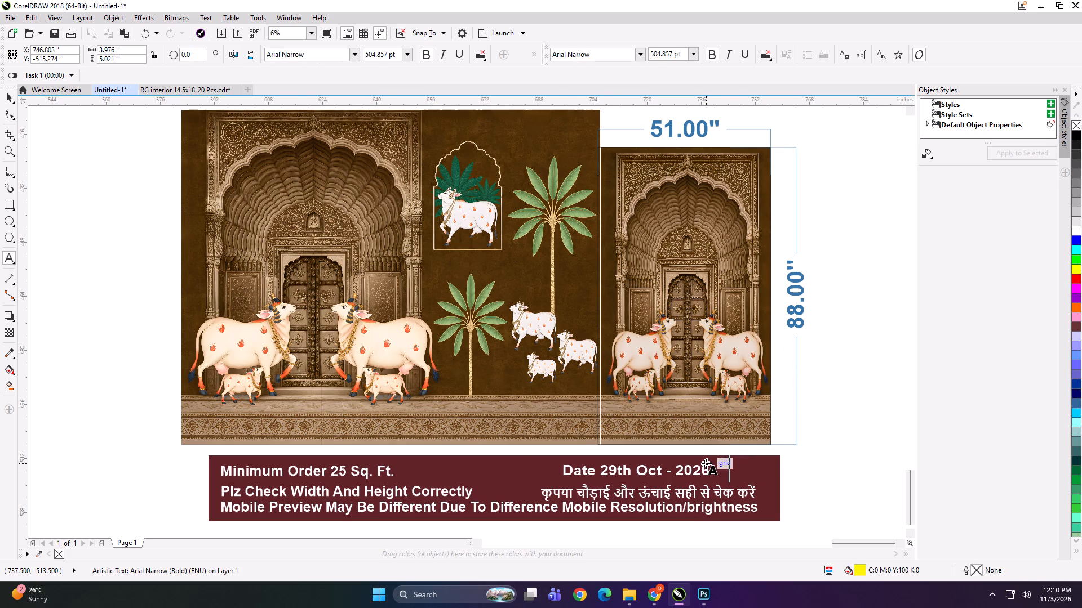
{"action": "type", "text": "KD"}
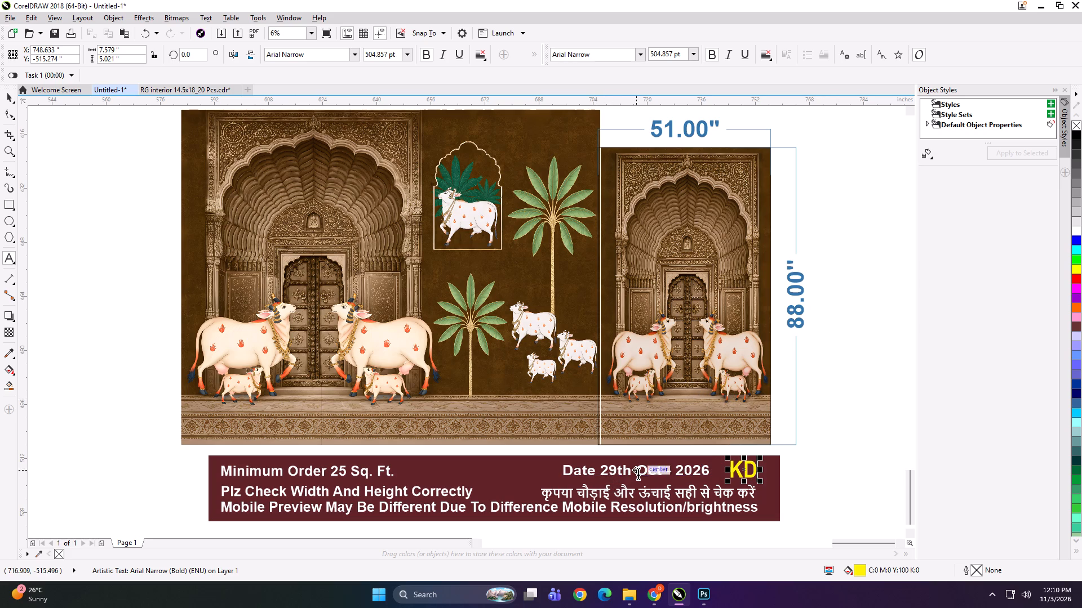
Change the footer's date text to read "Date 03th Nov - 2026".
{"action": "left_click", "coordinate": [614, 468]}
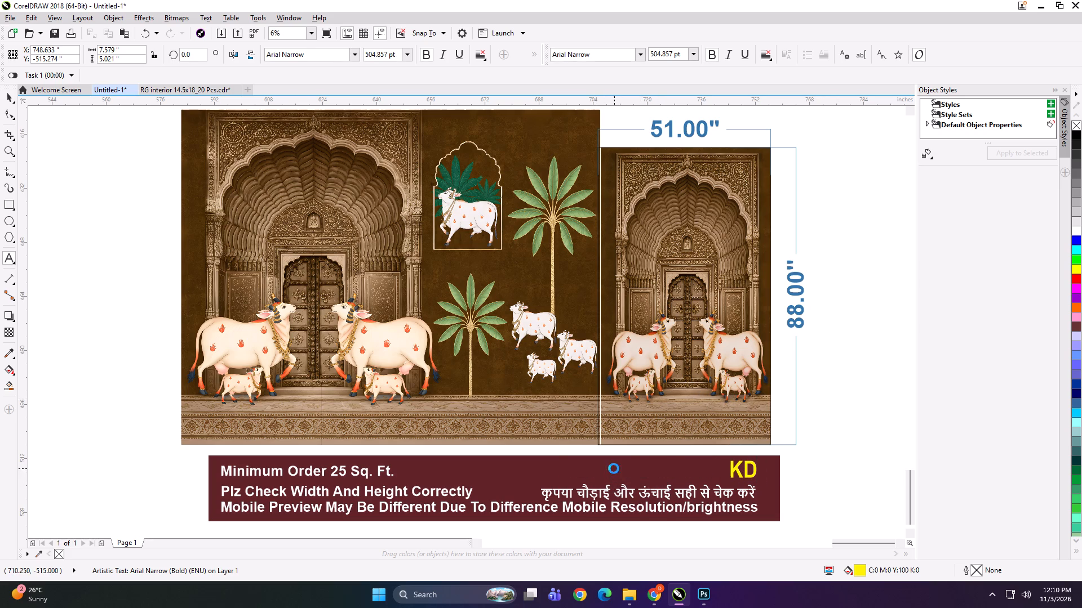
{"action": "key", "text": "Right"}
{"action": "key", "text": "Right"}
{"action": "key", "text": "Right"}
{"action": "key", "text": "Right"}
{"action": "key", "text": "Right"}
{"action": "key", "text": "Right"}
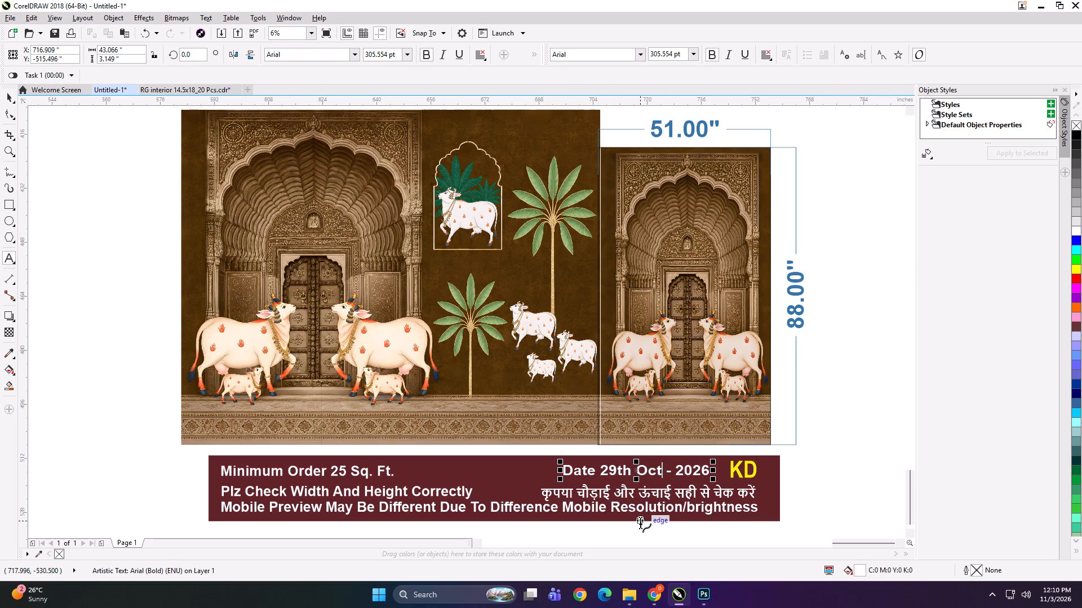
{"action": "key", "text": "BackSpace"}
{"action": "key", "text": "BackSpace"}
{"action": "key", "text": "BackSpace"}
{"action": "key", "text": "BackSpace"}
{"action": "key", "text": "BackSpace"}
{"action": "key", "text": "BackSpace"}
{"action": "key", "text": "BackSpace"}
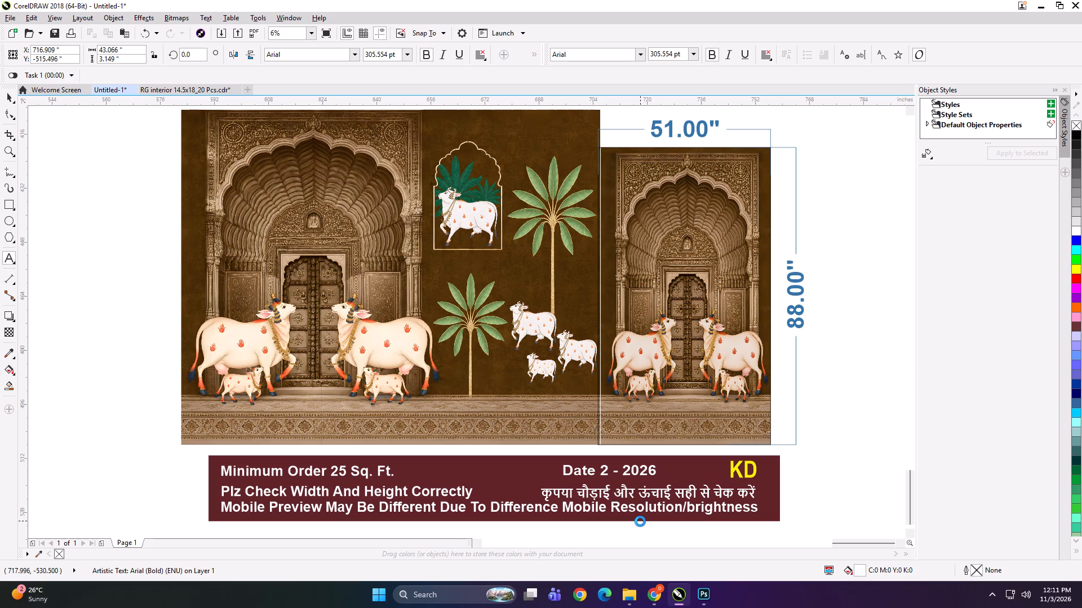
{"action": "key", "text": "BackSpace"}
{"action": "type", "text": "03"}
{"action": "type", "text": "TH"}
{"action": "key", "text": "BackSpace"}
{"action": "key", "text": "BackSpace"}
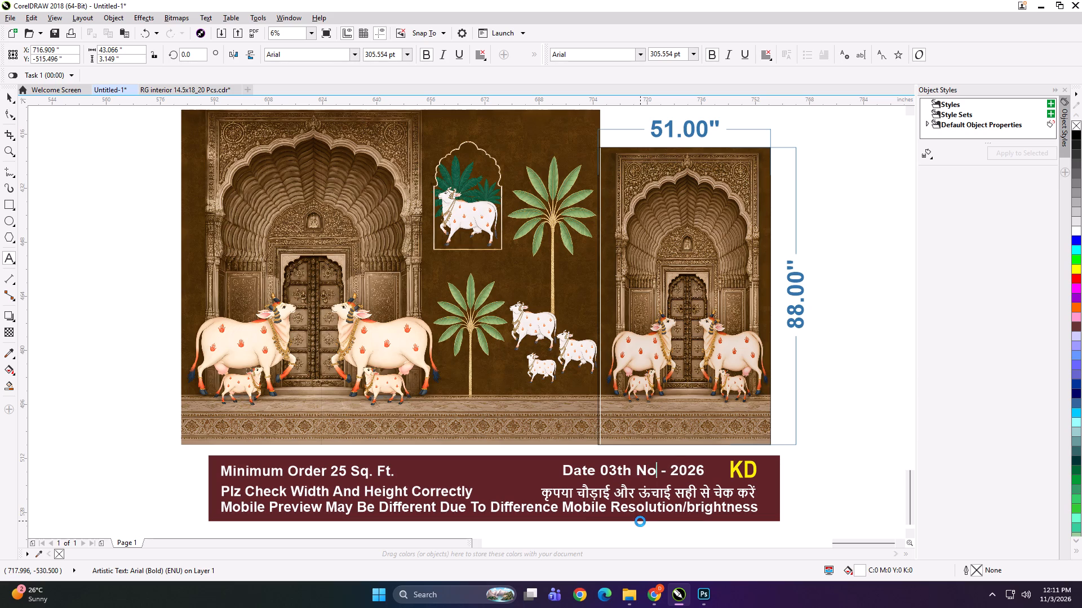
Group the maroon footer background and all its text objects into one group.
{"action": "scroll", "coordinate": [609, 446], "scroll_direction": "down", "scroll_amount": 1}
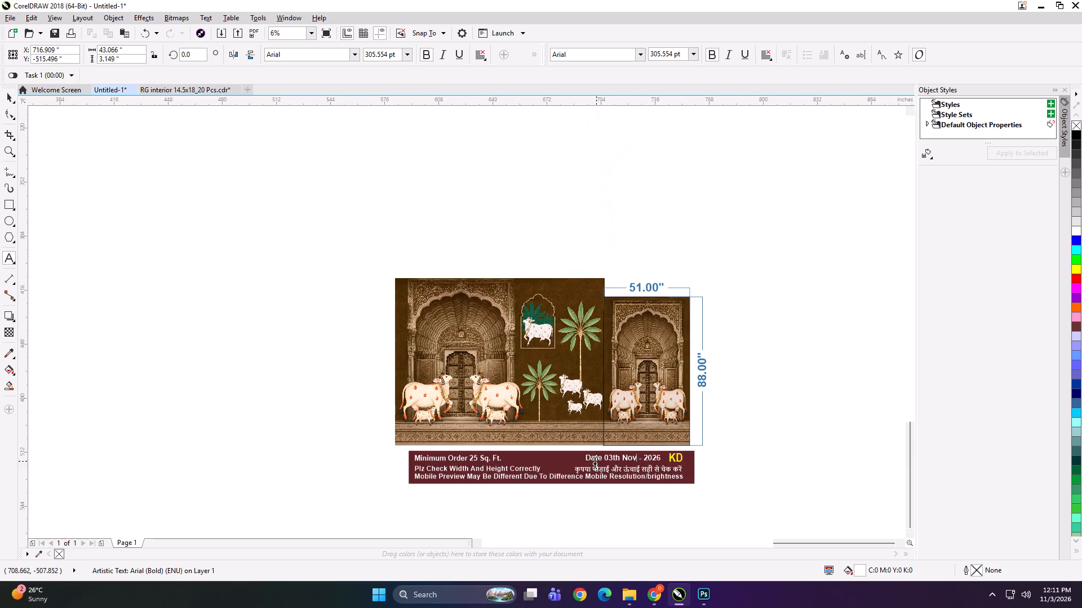
{"action": "left_click", "coordinate": [6, 100]}
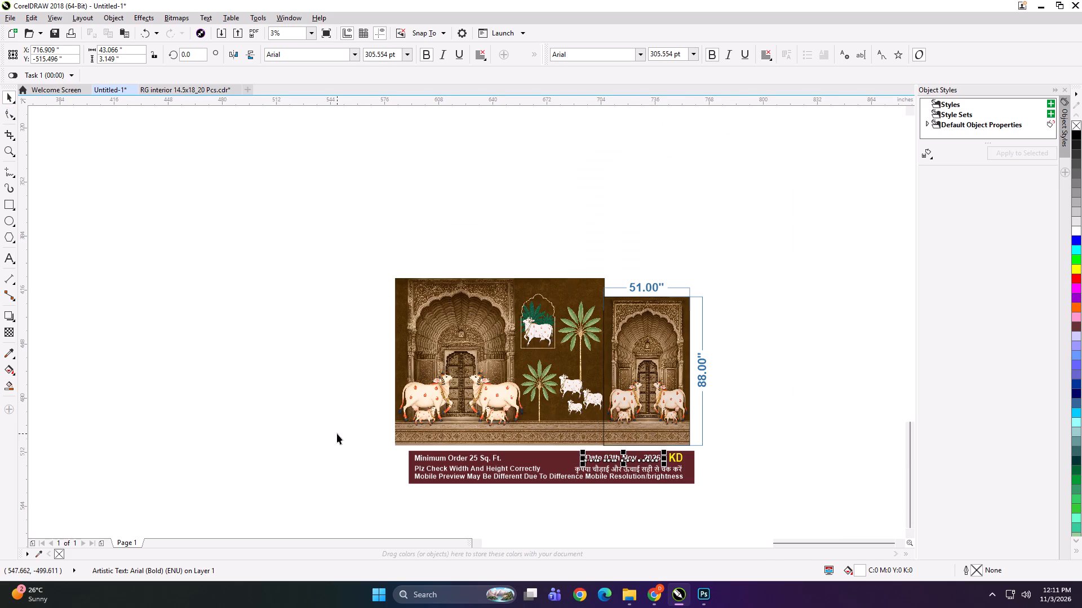
{"action": "left_click_drag", "start_coordinate": [344, 409], "coordinate": [734, 507]}
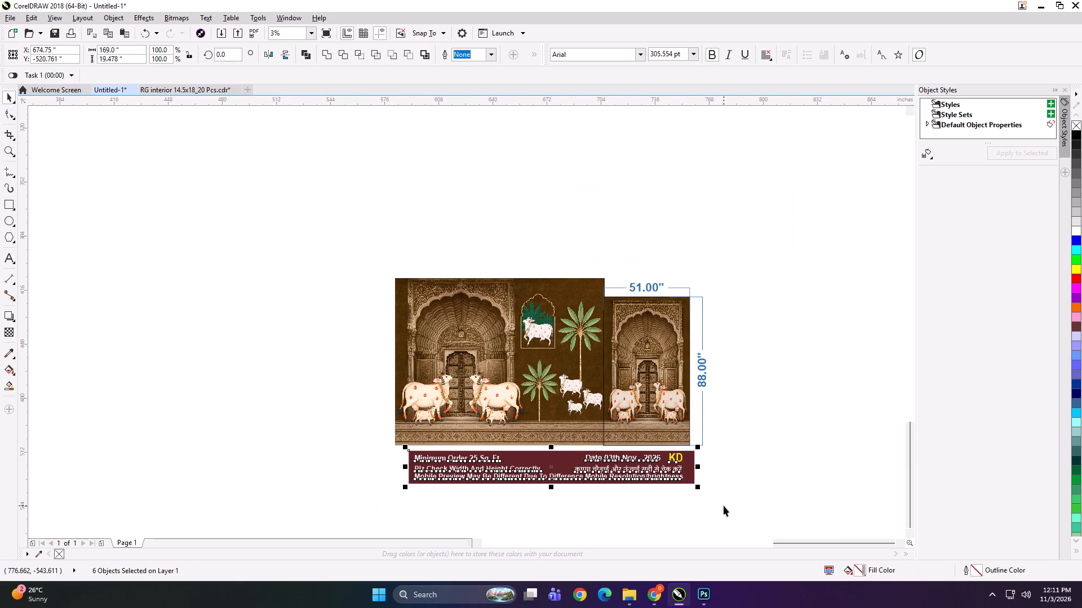
{"action": "key", "text": "ctrl+g"}
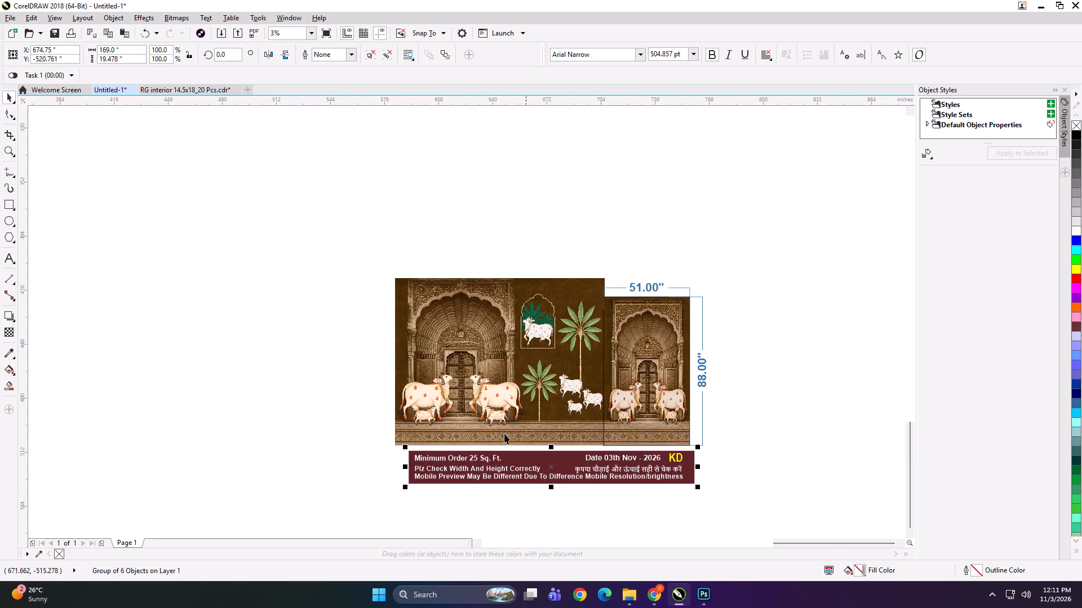
{"action": "left_click", "coordinate": [359, 294]}
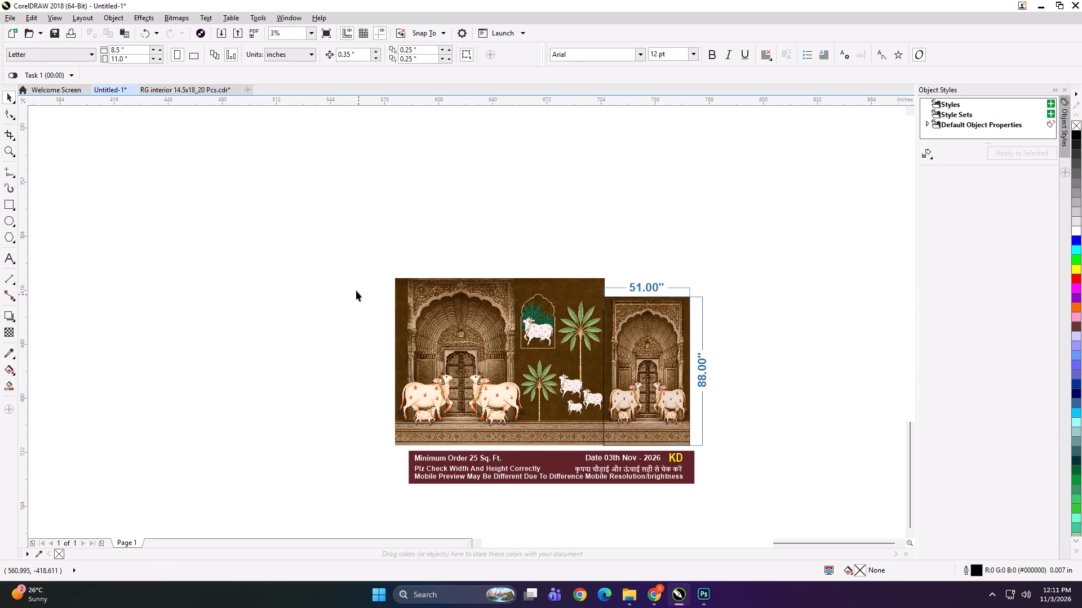
Show the whole layout enlarged in full-screen preview and capture a rectangular screen snip of the artwork with its footer.
{"action": "left_click_drag", "start_coordinate": [327, 252], "coordinate": [764, 509]}
{"action": "key", "text": "shift+F2"}
{"action": "key", "text": "F9"}
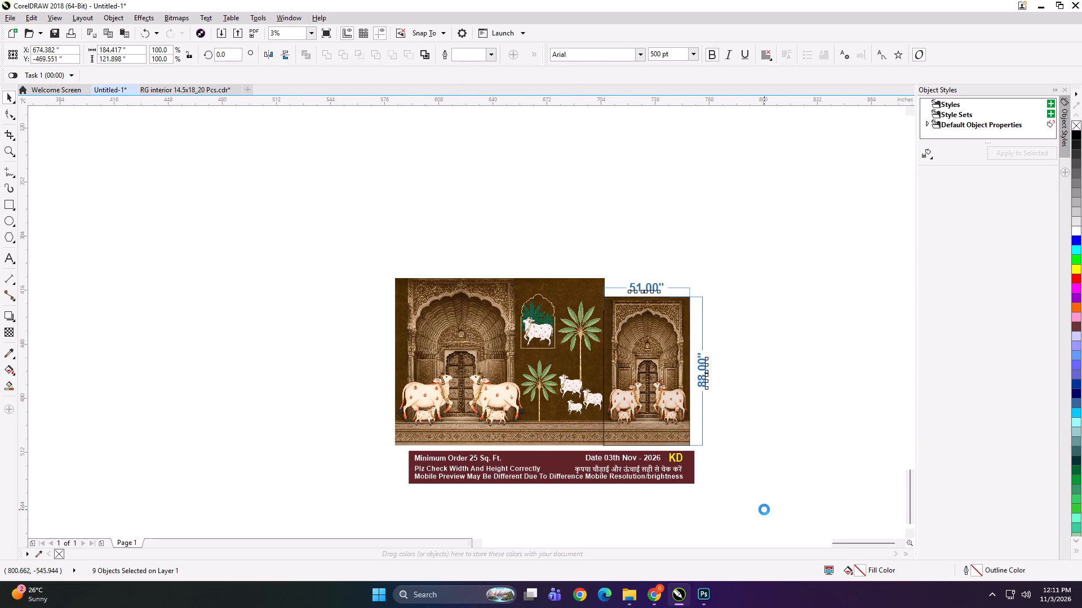
{"action": "key", "text": "Print"}
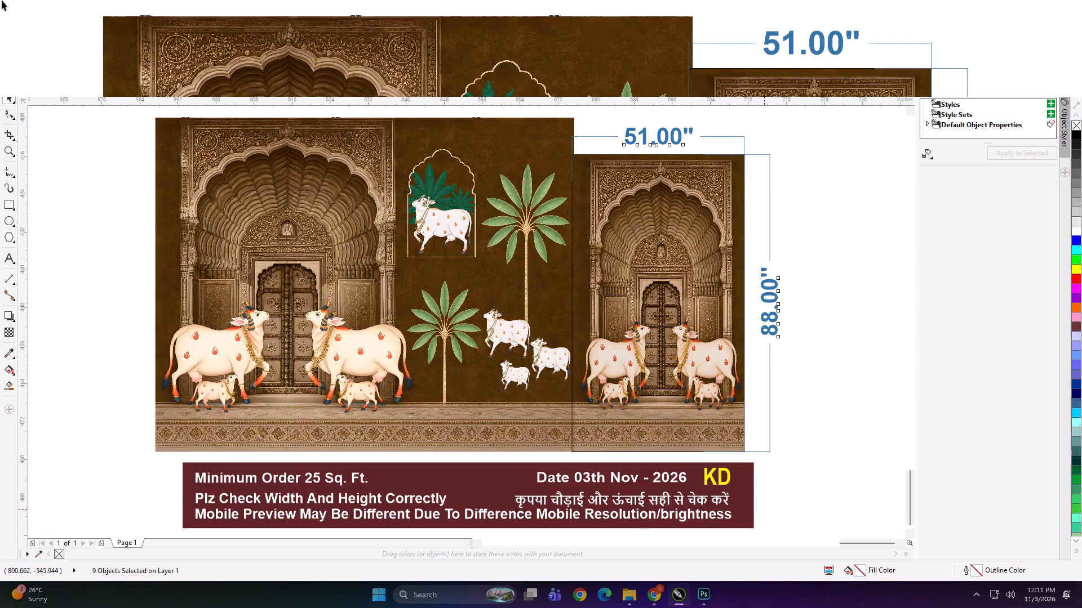
{"action": "left_click_drag", "start_coordinate": [1, 1], "coordinate": [956, 604]}
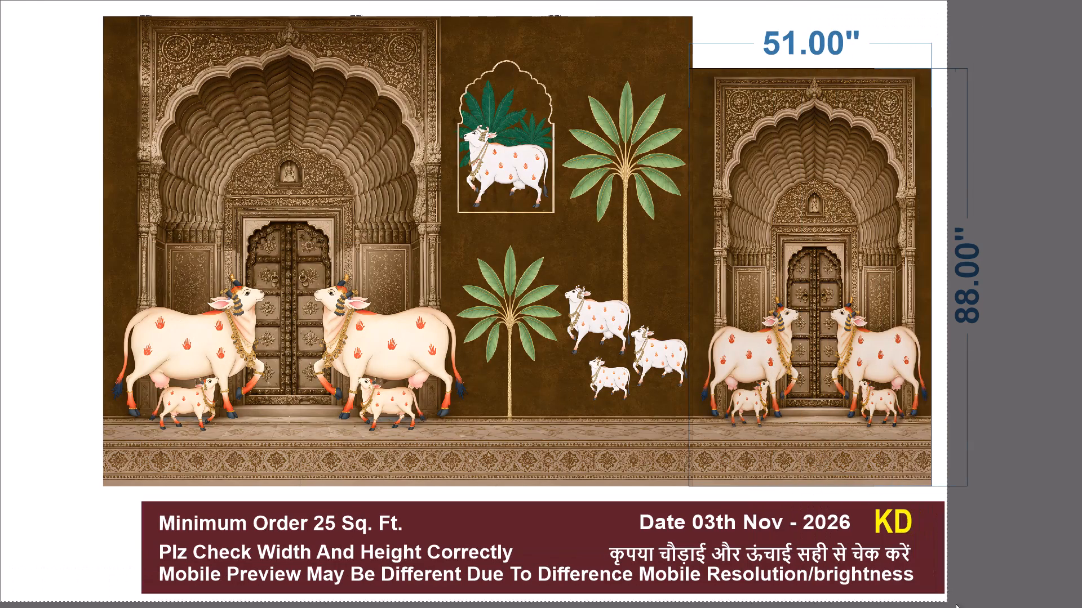
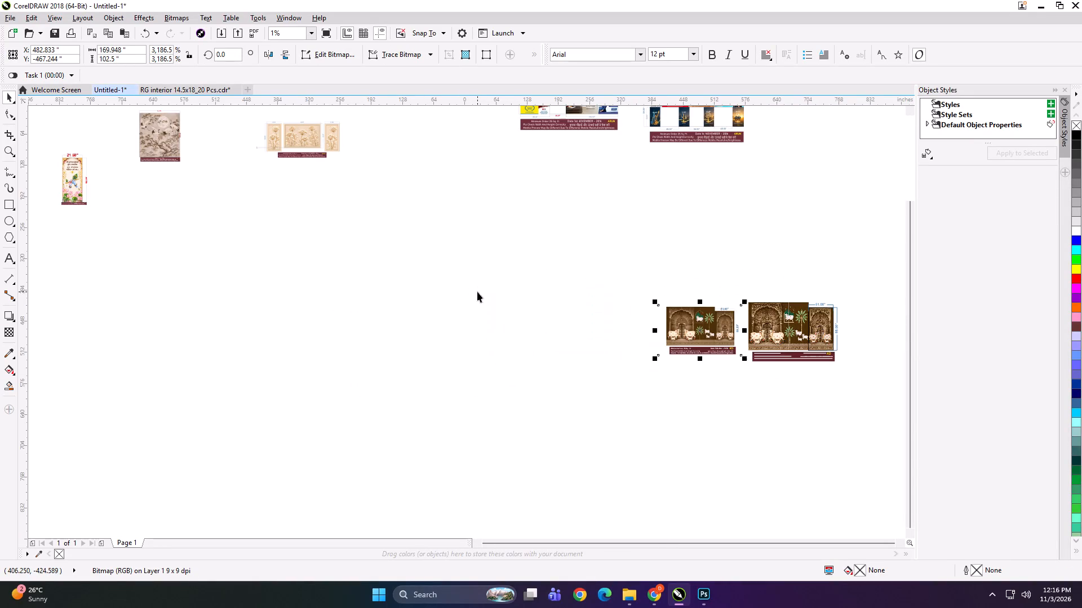
Move both cow-and-palm wall layouts with their footers side by side into the empty area below the three-panel floral layout.
{"action": "left_click", "coordinate": [542, 309]}
{"action": "left_click_drag", "start_coordinate": [706, 323], "coordinate": [262, 293]}
{"action": "left_click_drag", "start_coordinate": [614, 278], "coordinate": [839, 391]}
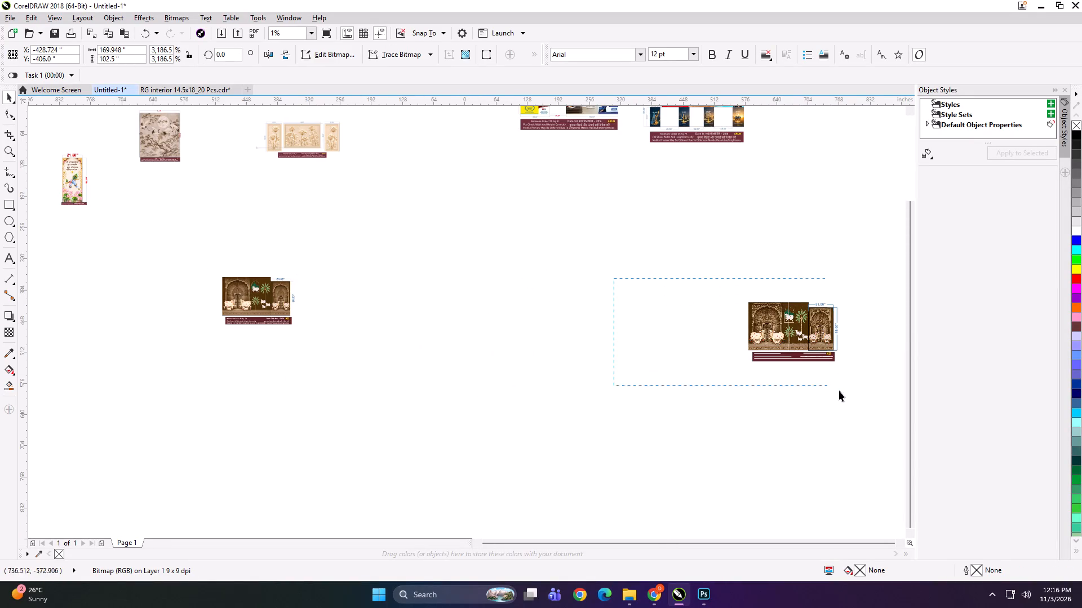
{"action": "left_click_drag", "start_coordinate": [839, 391], "coordinate": [846, 394]}
{"action": "left_click_drag", "start_coordinate": [792, 334], "coordinate": [349, 304]}
{"action": "left_click", "coordinate": [515, 323]}
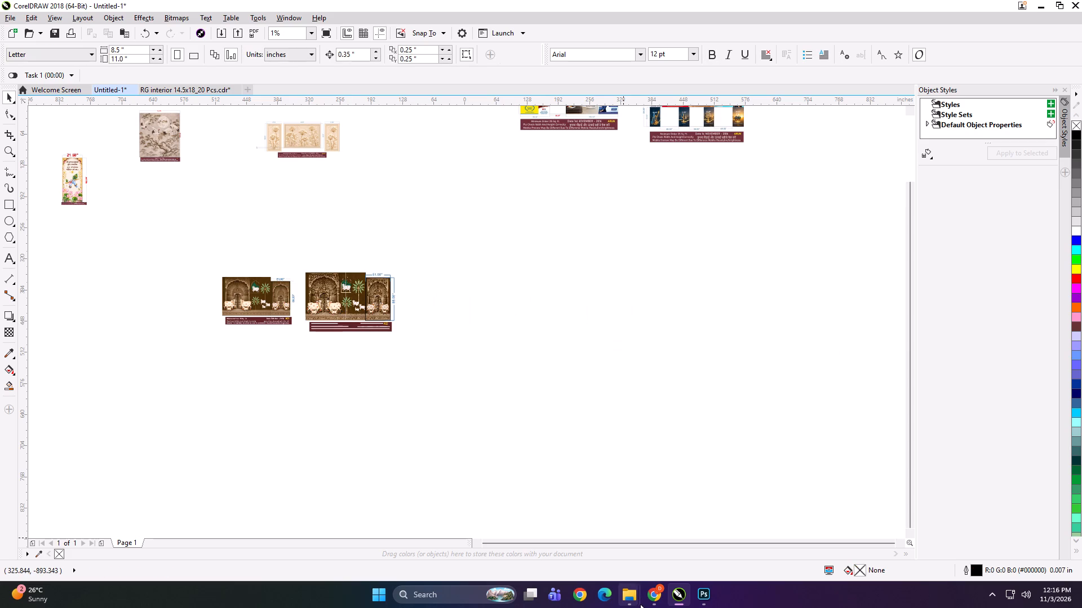
Spread out the upper layouts, moving the quote collage and umbrella insurance layout right and the running-horses layout left.
{"action": "key", "text": "F4"}
{"action": "left_click", "coordinate": [484, 330]}
{"action": "scroll", "coordinate": [481, 346], "scroll_direction": "down", "scroll_amount": 4}
{"action": "left_click_drag", "start_coordinate": [911, 205], "coordinate": [913, 138]}
{"action": "scroll", "coordinate": [699, 317], "scroll_direction": "up", "scroll_amount": 1}
{"action": "scroll", "coordinate": [551, 228], "scroll_direction": "down", "scroll_amount": 1}
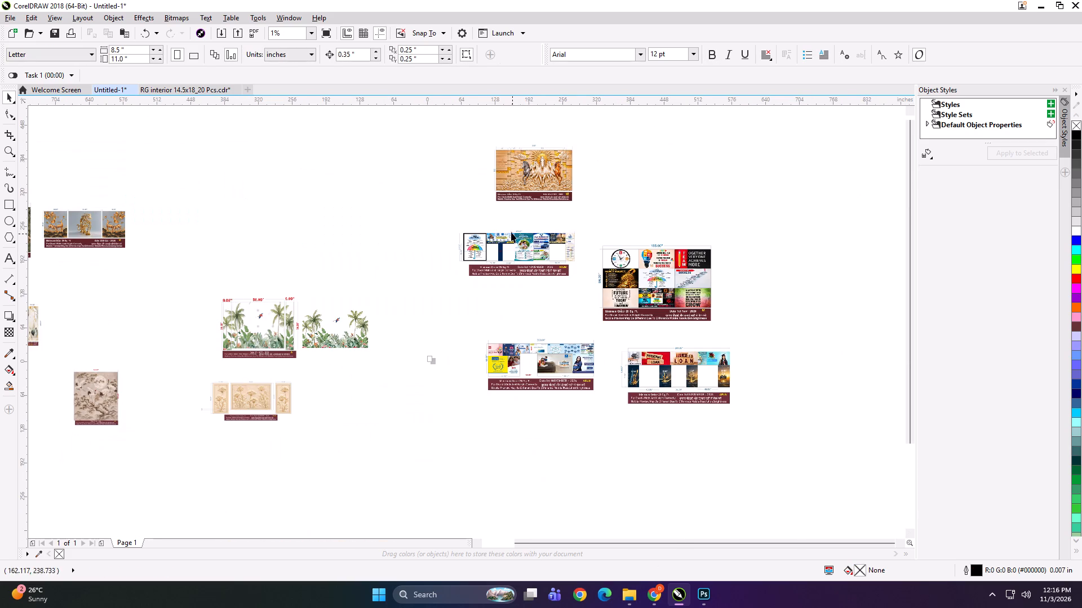
{"action": "left_click_drag", "start_coordinate": [660, 267], "coordinate": [779, 214]}
{"action": "left_click_drag", "start_coordinate": [564, 171], "coordinate": [517, 165]}
{"action": "left_click_drag", "start_coordinate": [490, 251], "coordinate": [619, 224]}
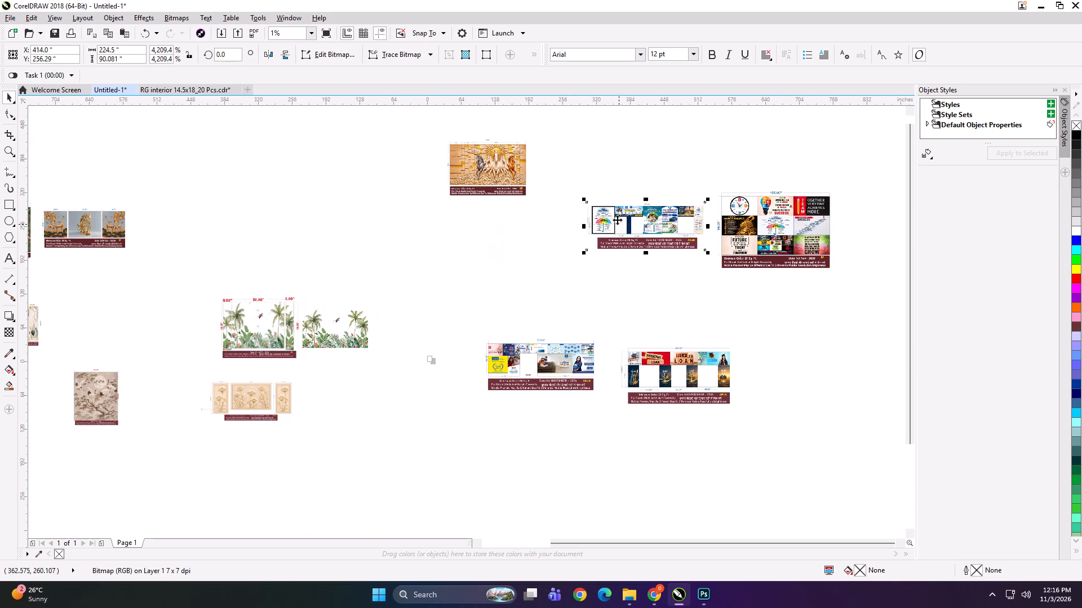
{"action": "left_click_drag", "start_coordinate": [475, 160], "coordinate": [418, 145]}
Move the 241-inch loan layout and the 300-inch insurance layout right, beneath the quote collage and umbrella layout.
{"action": "left_click", "coordinate": [571, 365]}
{"action": "left_click_drag", "start_coordinate": [666, 361], "coordinate": [774, 324]}
{"action": "left_click_drag", "start_coordinate": [545, 358], "coordinate": [623, 336]}
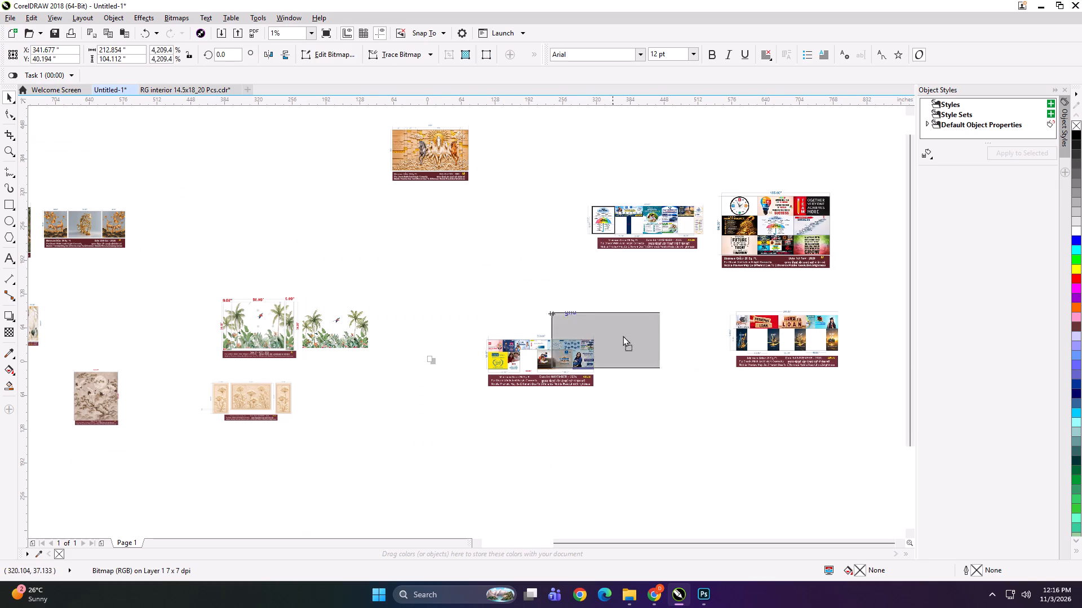
{"action": "left_click_drag", "start_coordinate": [623, 336], "coordinate": [623, 336]}
Browse DIGITECH_SHAREDRIVE in File Explorer to arun print file's 241x84 folder and examine its loan images as large thumbnails.
{"action": "left_click", "coordinate": [630, 605]}
{"action": "left_click", "coordinate": [594, 531]}
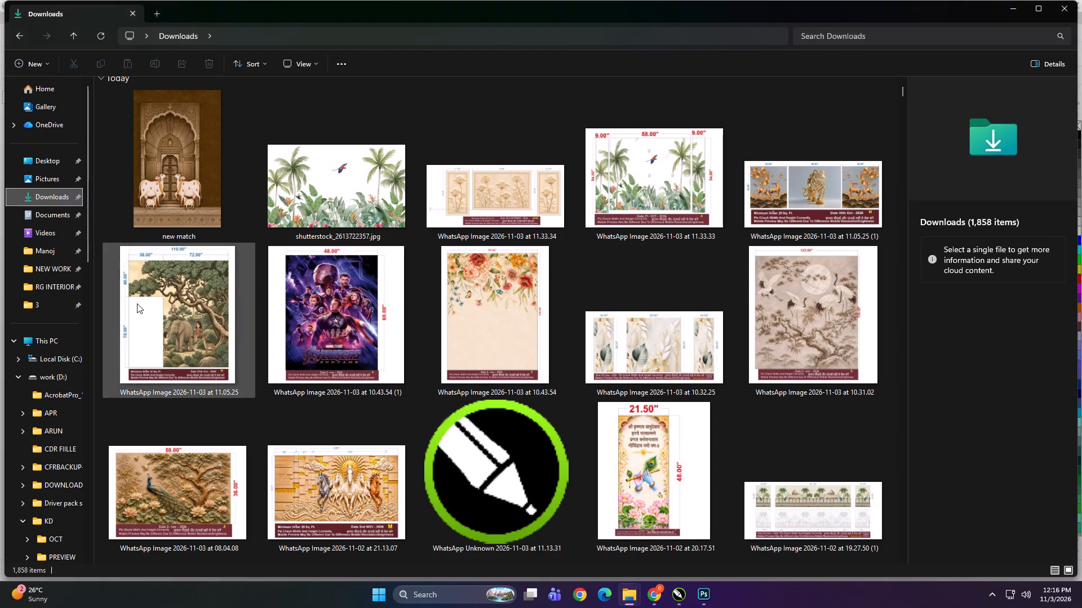
{"action": "scroll", "coordinate": [76, 337], "scroll_direction": "up", "scroll_amount": 4}
{"action": "left_click", "coordinate": [68, 342]}
{"action": "double_click", "coordinate": [168, 249]}
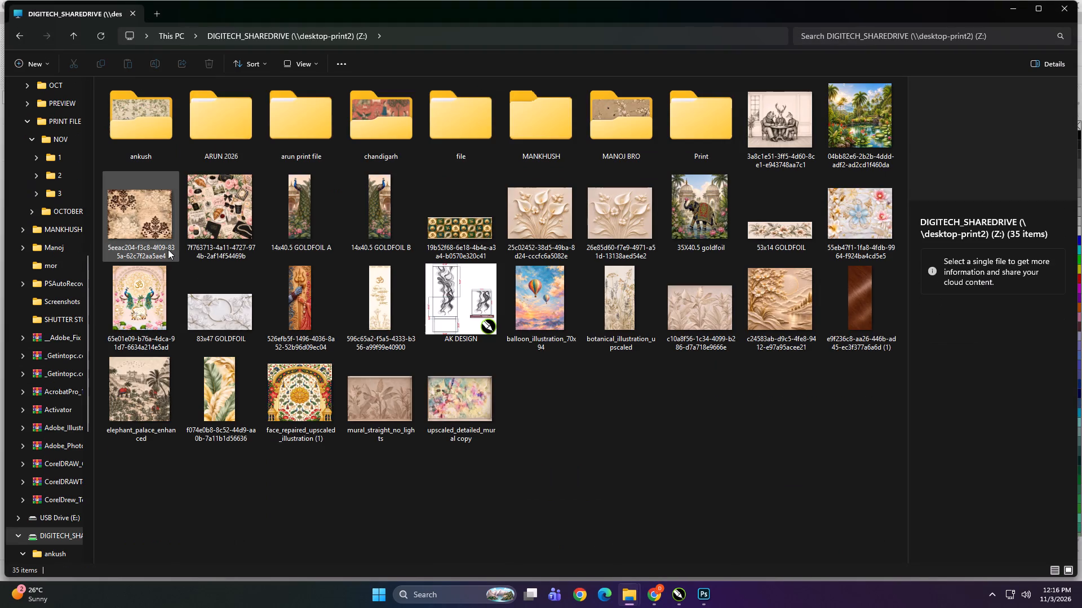
{"action": "key", "text": "BackSpace"}
{"action": "triple_click", "coordinate": [259, 141]}
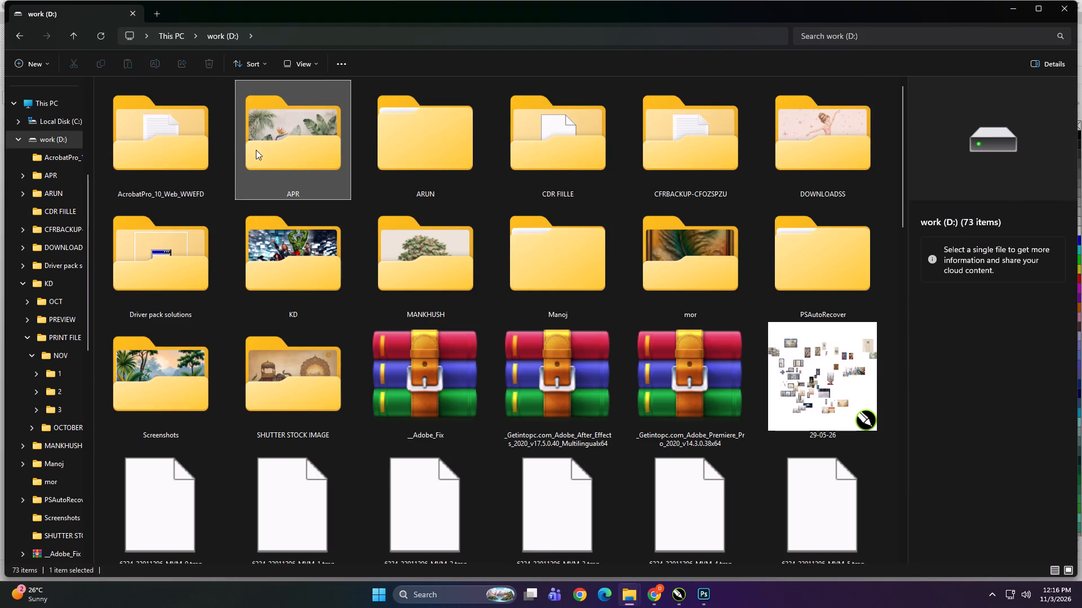
{"action": "key", "text": "BackSpace"}
{"action": "left_click", "coordinate": [136, 271]}
{"action": "left_click", "coordinate": [136, 271]}
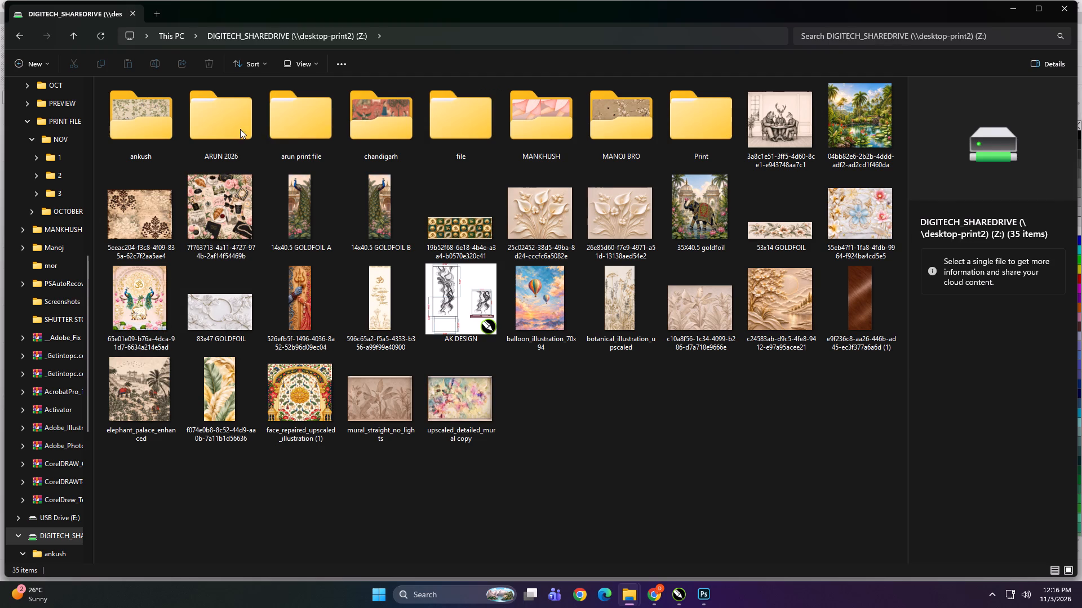
{"action": "double_click", "coordinate": [289, 123]}
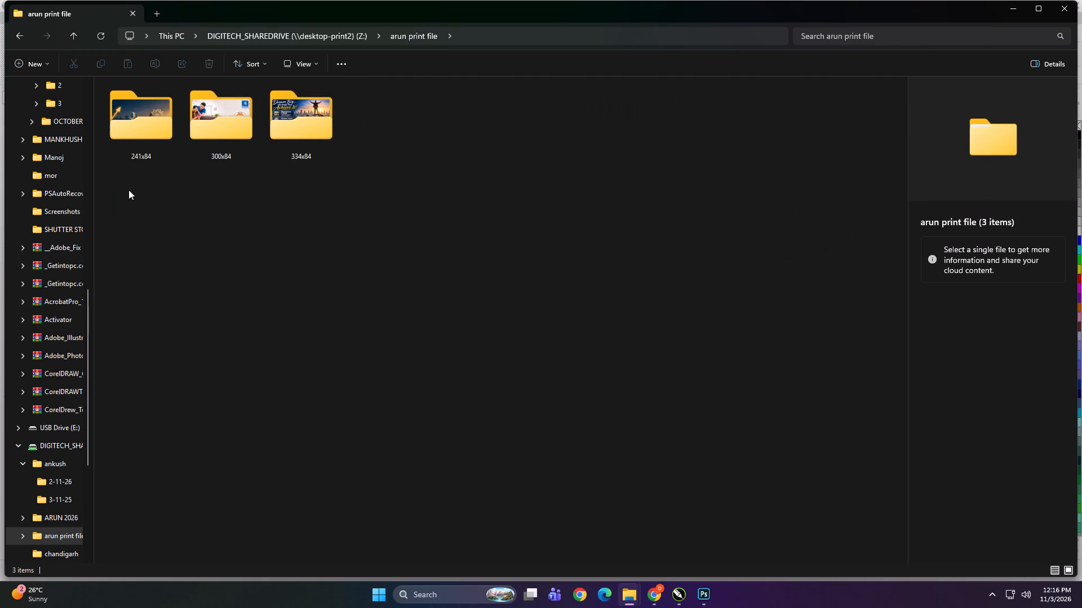
{"action": "double_click", "coordinate": [121, 125]}
{"action": "scroll", "coordinate": [337, 434], "scroll_direction": "up", "scroll_amount": 20, "text": "ctrl"}
{"action": "scroll", "coordinate": [337, 434], "scroll_direction": "down", "scroll_amount": 1, "text": "ctrl"}
{"action": "scroll", "coordinate": [337, 434], "scroll_direction": "up", "scroll_amount": 6, "text": "ctrl"}
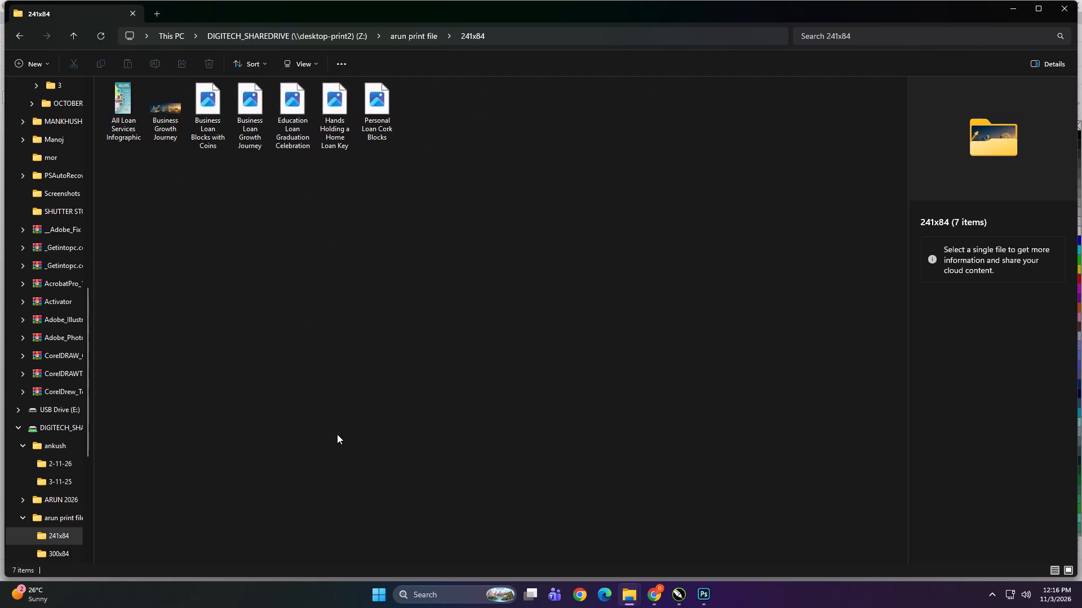
{"action": "scroll", "coordinate": [337, 434], "scroll_direction": "up", "scroll_amount": 19, "text": "ctrl"}
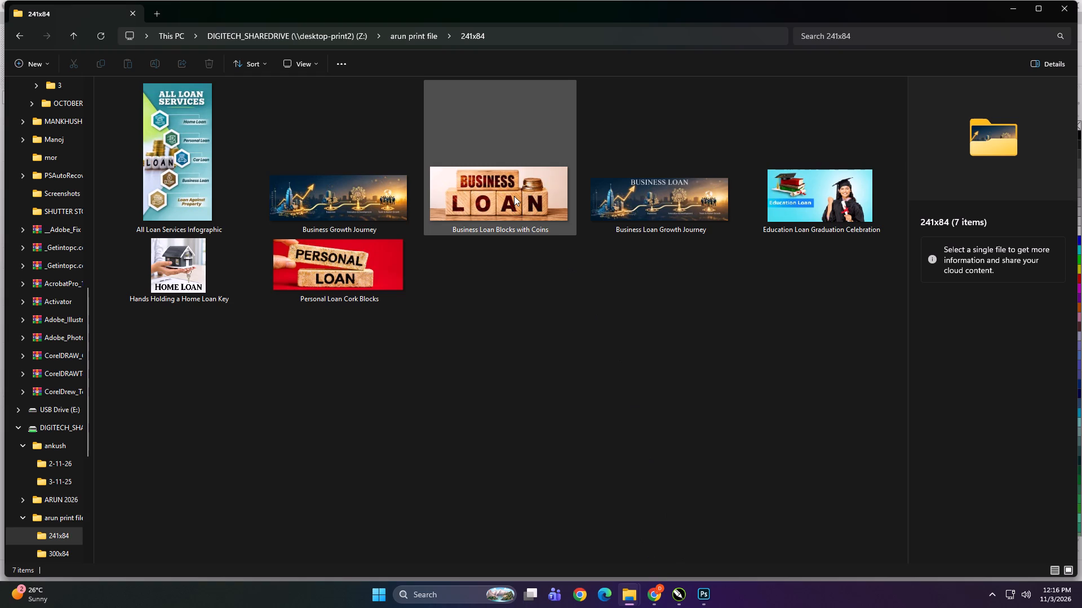
Return to CorelDRAW and move the 300-inch insurance layout closer to the 241-inch loan layout.
{"action": "left_click", "coordinate": [686, 600]}
{"action": "scroll", "coordinate": [652, 325], "scroll_direction": "up", "scroll_amount": 1}
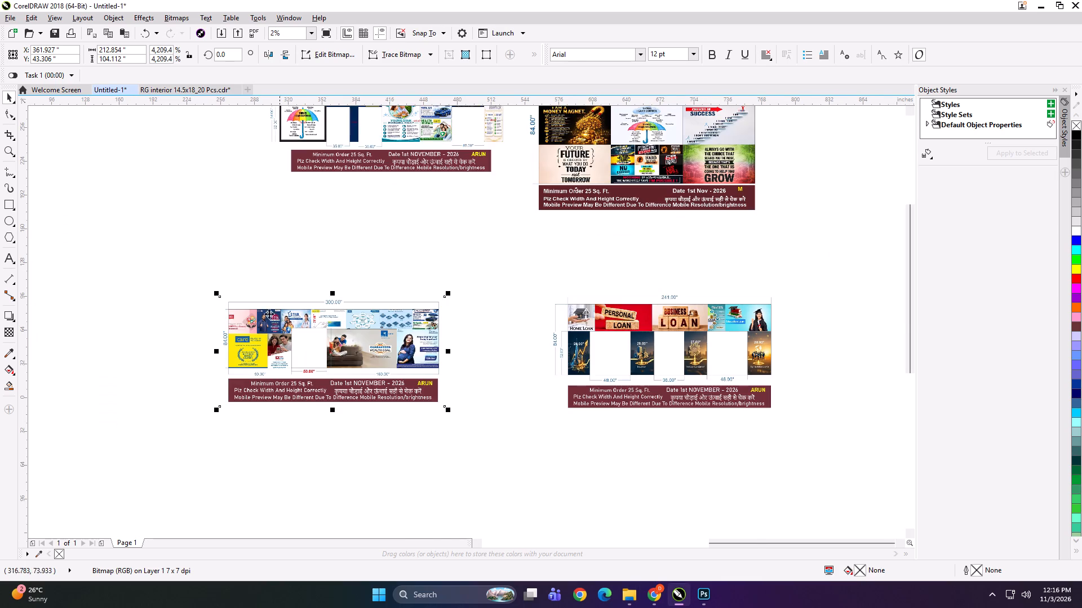
{"action": "scroll", "coordinate": [269, 312], "scroll_direction": "up", "scroll_amount": 2}
{"action": "scroll", "coordinate": [367, 244], "scroll_direction": "down", "scroll_amount": 2}
{"action": "scroll", "coordinate": [376, 303], "scroll_direction": "down", "scroll_amount": 1}
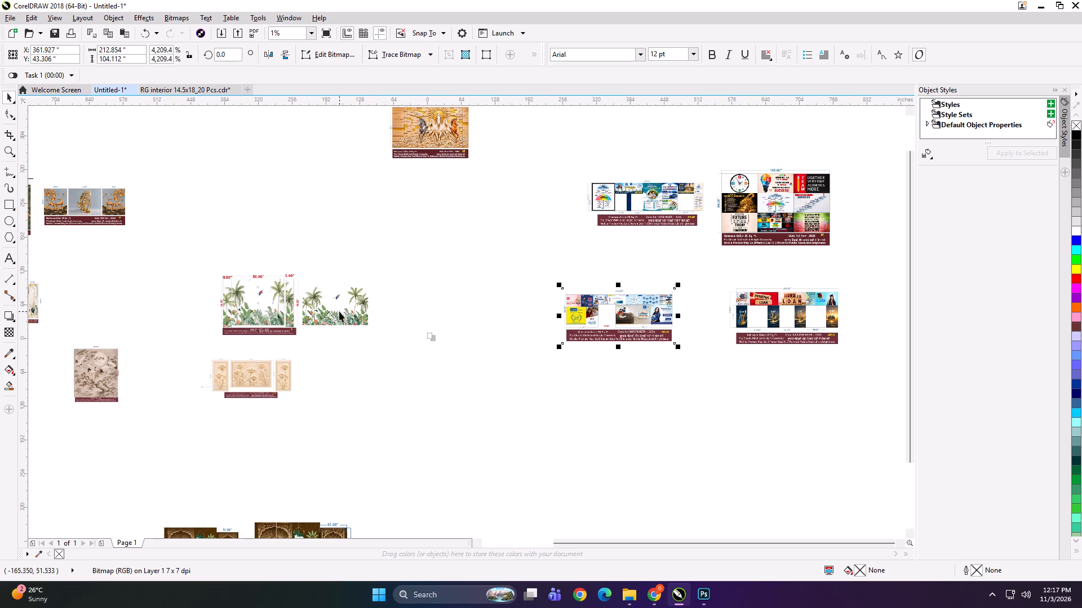
{"action": "left_click", "coordinate": [631, 322]}
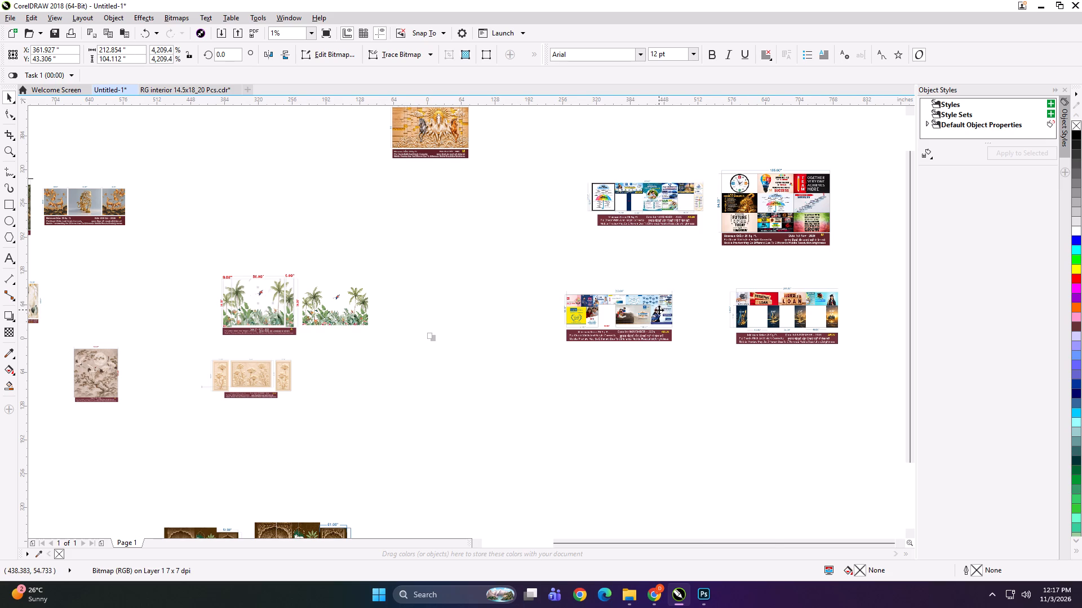
{"action": "scroll", "coordinate": [659, 310], "scroll_direction": "up", "scroll_amount": 2}
{"action": "scroll", "coordinate": [487, 261], "scroll_direction": "down", "scroll_amount": 1}
{"action": "left_click_drag", "start_coordinate": [348, 305], "coordinate": [421, 283]}
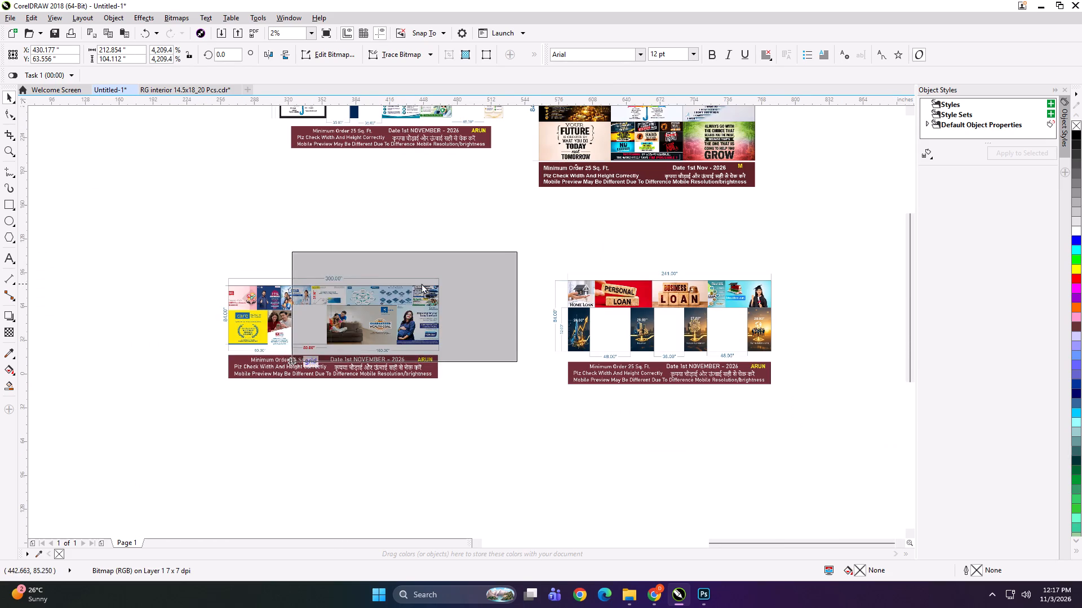
{"action": "left_click_drag", "start_coordinate": [421, 283], "coordinate": [424, 282]}
Examine the 241-inch loan layout's image panels and dimension labels up close.
{"action": "scroll", "coordinate": [698, 305], "scroll_direction": "up", "scroll_amount": 2}
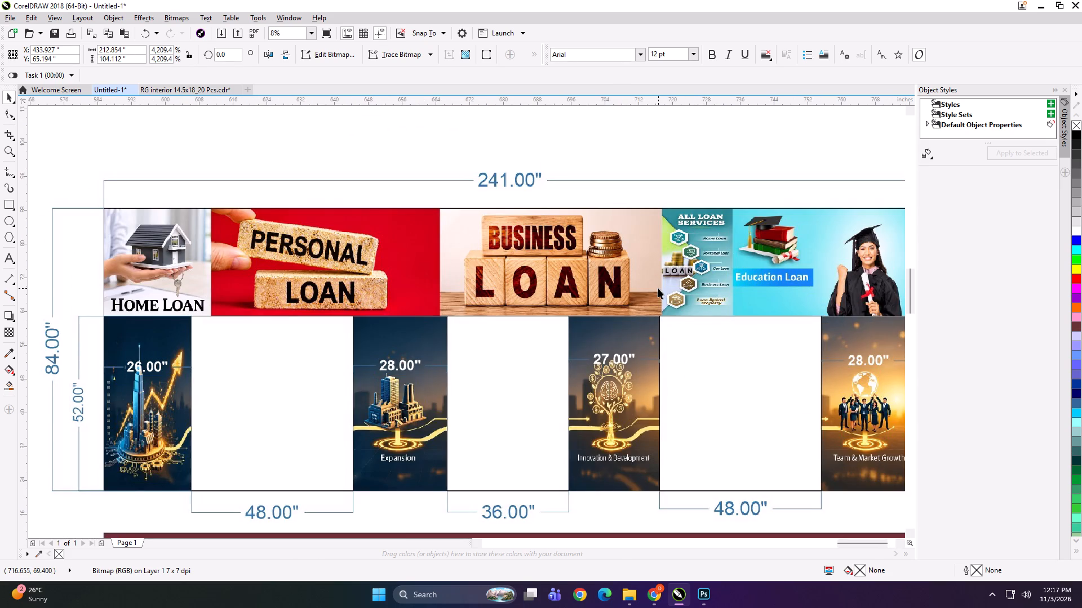
{"action": "scroll", "coordinate": [198, 307], "scroll_direction": "up", "scroll_amount": 2}
{"action": "scroll", "coordinate": [427, 256], "scroll_direction": "down", "scroll_amount": 2}
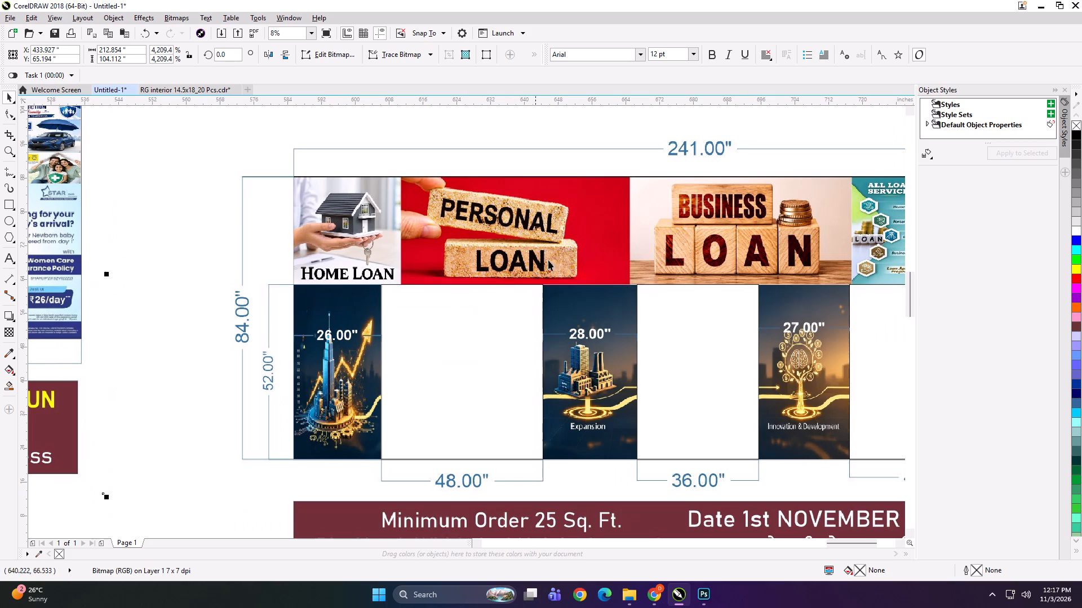
{"action": "scroll", "coordinate": [684, 272], "scroll_direction": "down", "scroll_amount": 1}
{"action": "scroll", "coordinate": [703, 363], "scroll_direction": "down", "scroll_amount": 1}
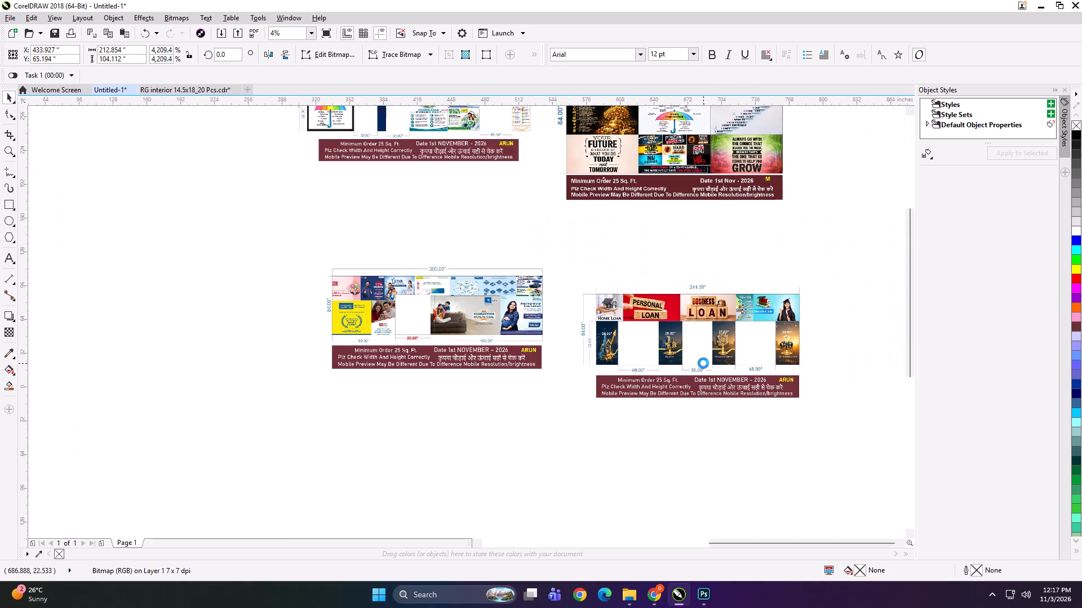
{"action": "scroll", "coordinate": [703, 363], "scroll_direction": "down", "scroll_amount": 1}
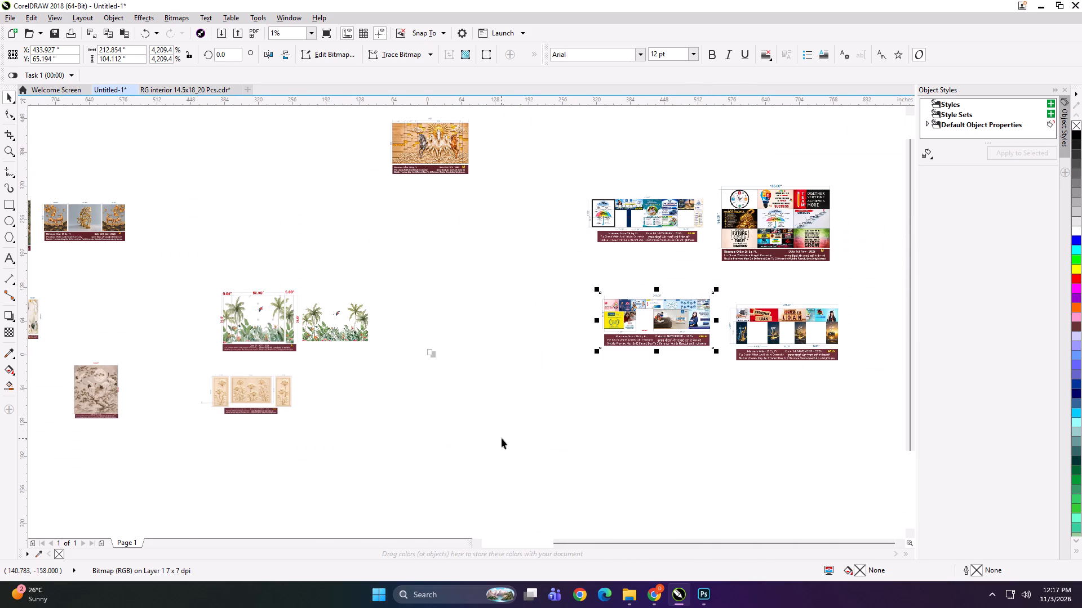
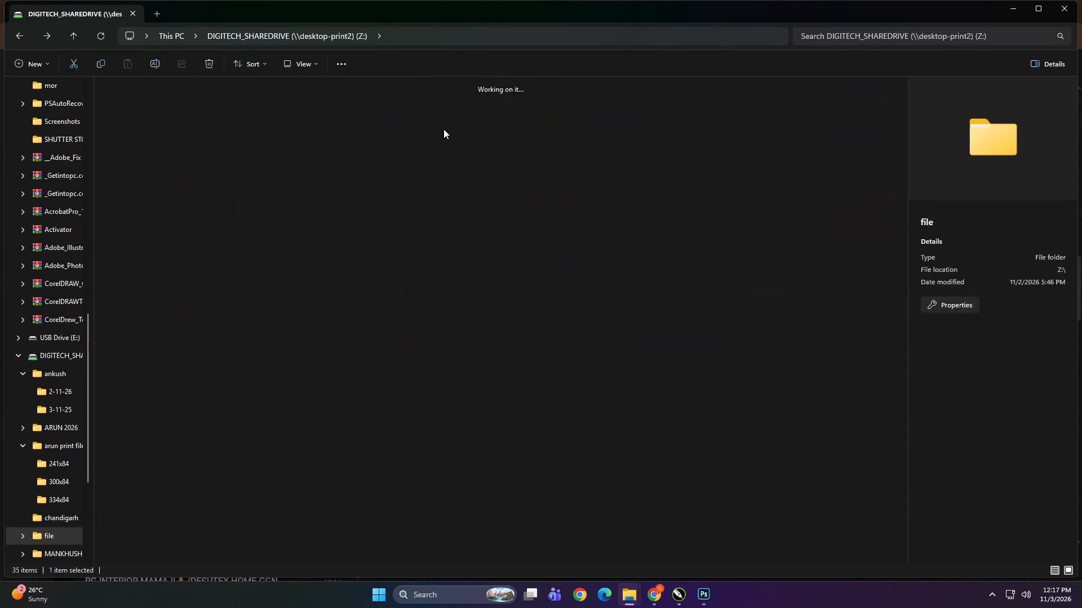
Look through the design thumbnails in DIGITECH_SHAREDRIVE's file > Nov > 02 folder, and return to CorelDRAW.
{"action": "triple_click", "coordinate": [146, 155]}
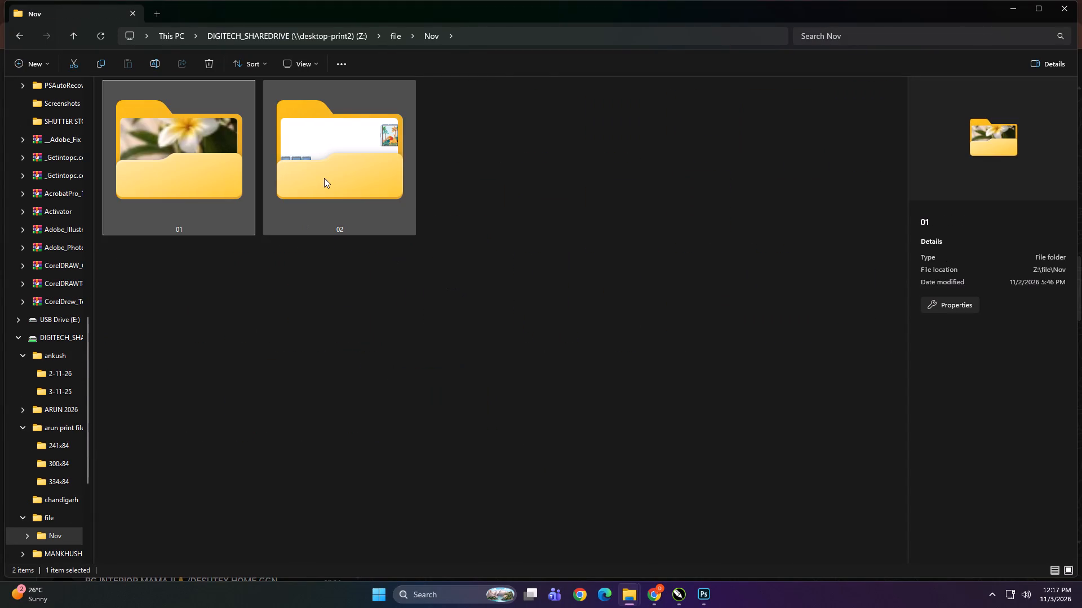
{"action": "left_click", "coordinate": [324, 178]}
{"action": "left_click", "coordinate": [324, 178]}
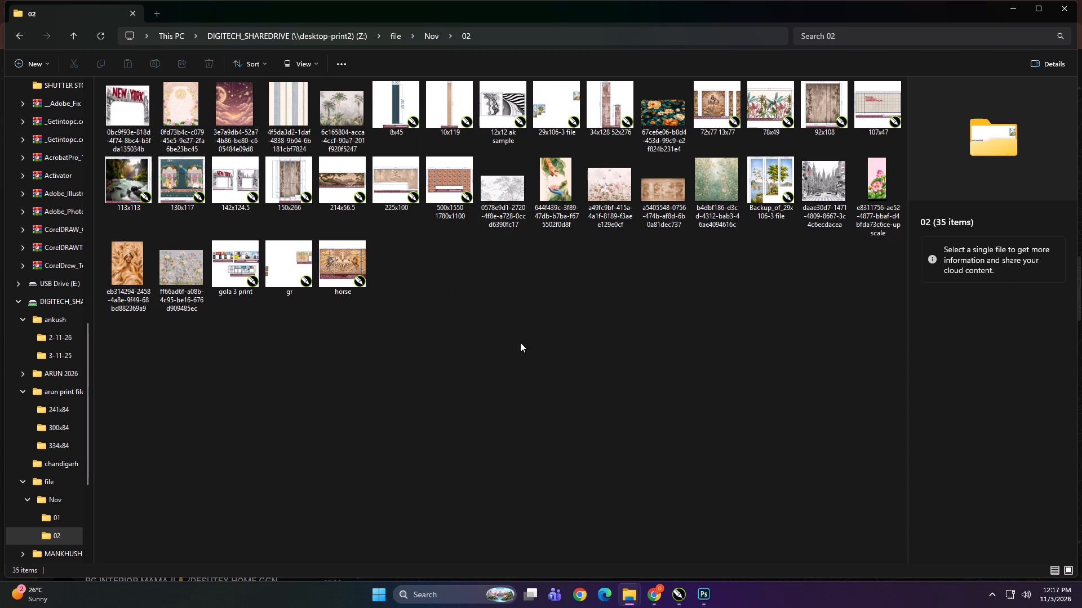
{"action": "scroll", "coordinate": [520, 342], "scroll_direction": "up", "scroll_amount": 9}
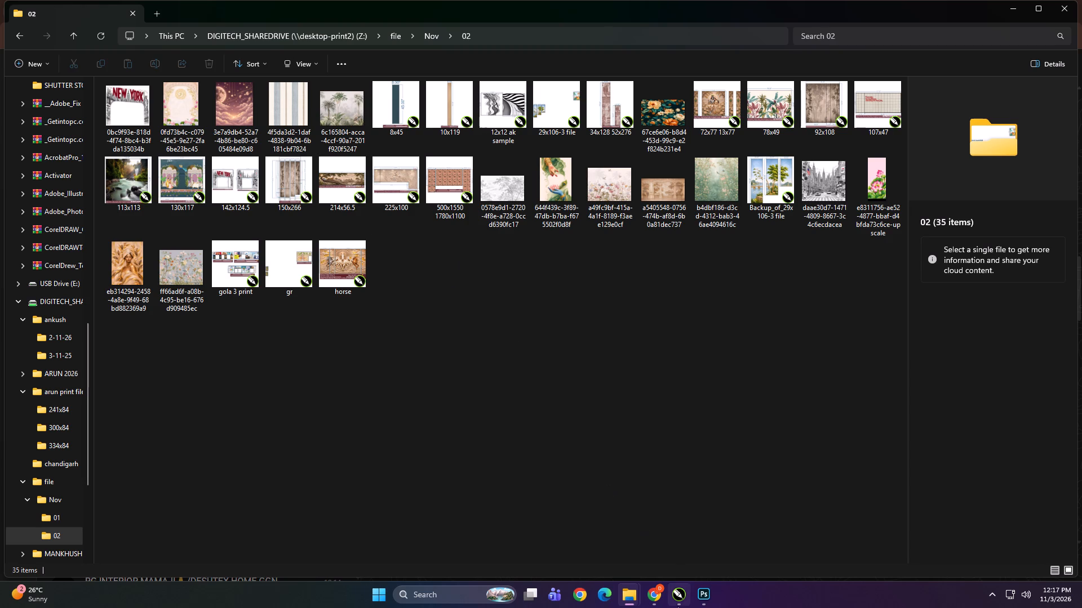
{"action": "left_click", "coordinate": [677, 606]}
{"action": "left_click", "coordinate": [547, 376]}
Switch back to File Explorer and browse from the share drive's root into file > Nov > 02 to recheck its designs.
{"action": "left_click", "coordinate": [635, 595]}
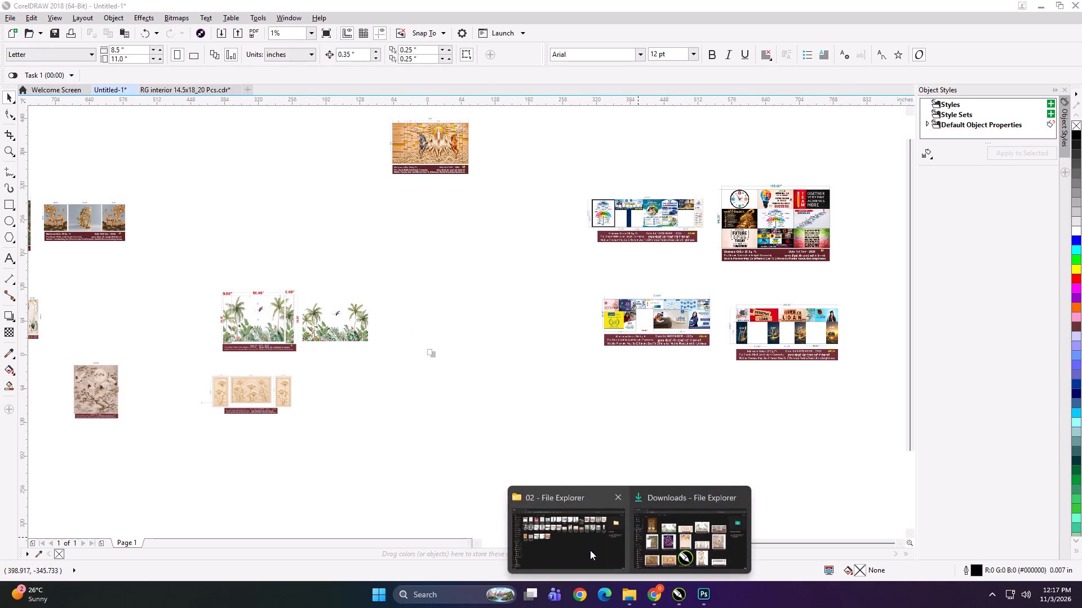
{"action": "left_click", "coordinate": [590, 550]}
{"action": "scroll", "coordinate": [81, 346], "scroll_direction": "up", "scroll_amount": 6}
{"action": "left_click", "coordinate": [58, 346]}
{"action": "triple_click", "coordinate": [168, 265]}
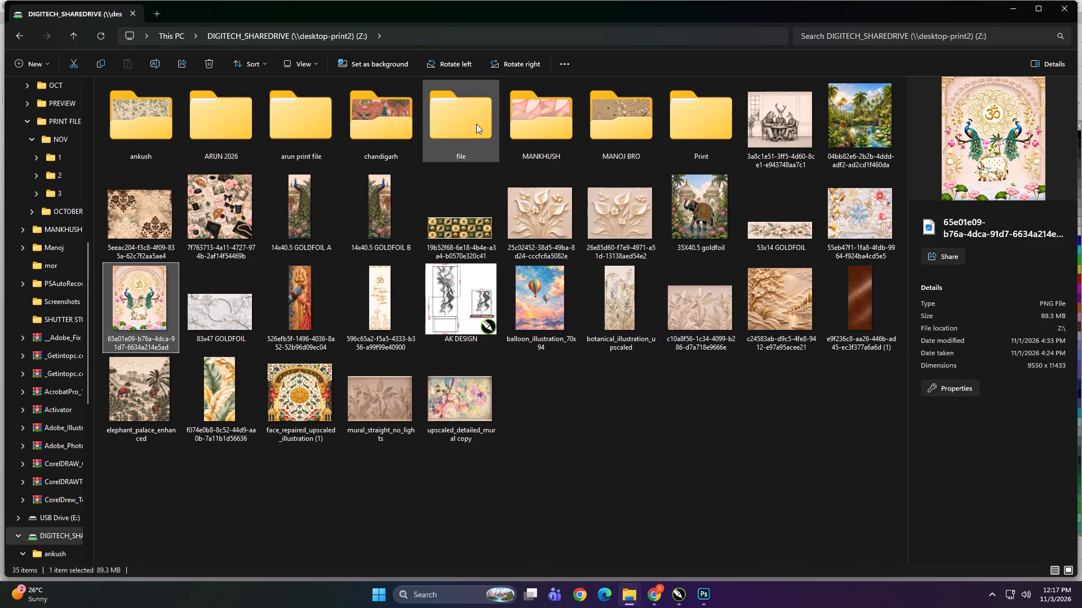
{"action": "triple_click", "coordinate": [475, 122]}
{"action": "double_click", "coordinate": [148, 138]}
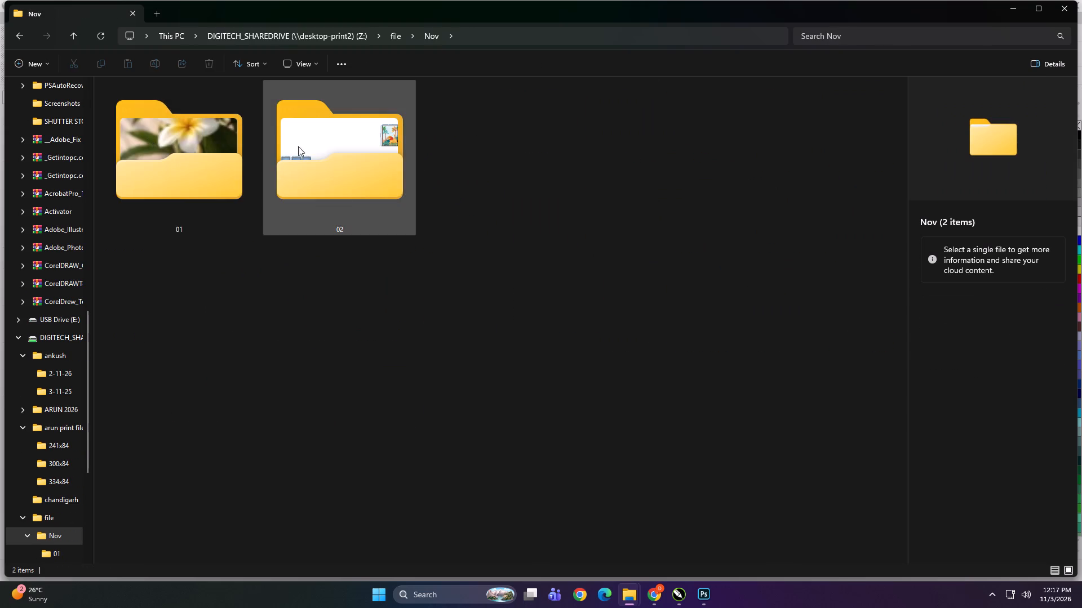
{"action": "double_click", "coordinate": [355, 152]}
{"action": "left_click", "coordinate": [543, 396]}
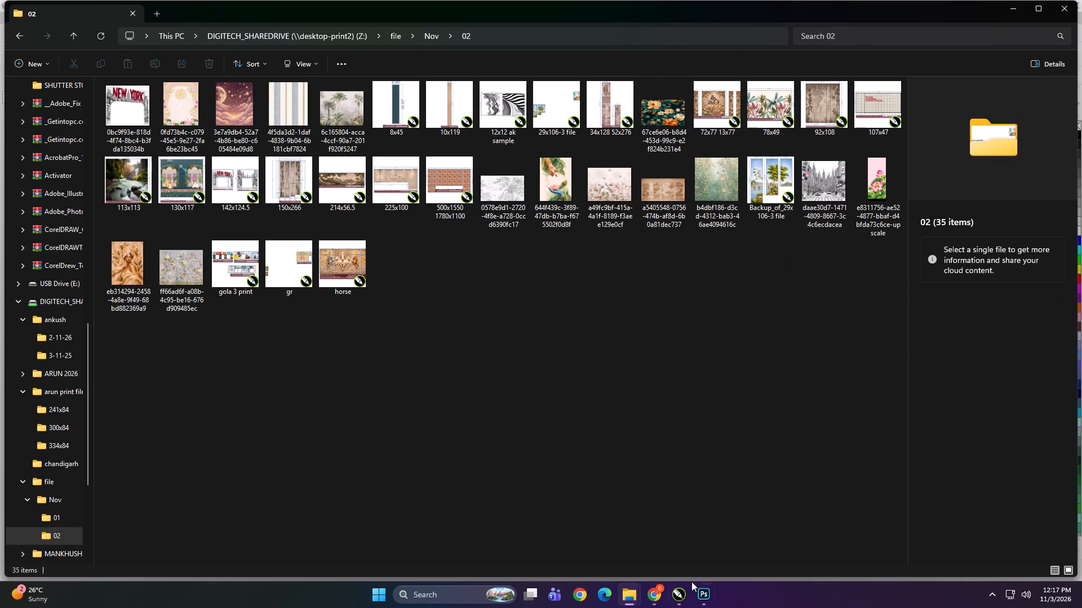
Return to CorelDRAW and move the horse wall preview slightly right and down.
{"action": "left_click", "coordinate": [684, 593]}
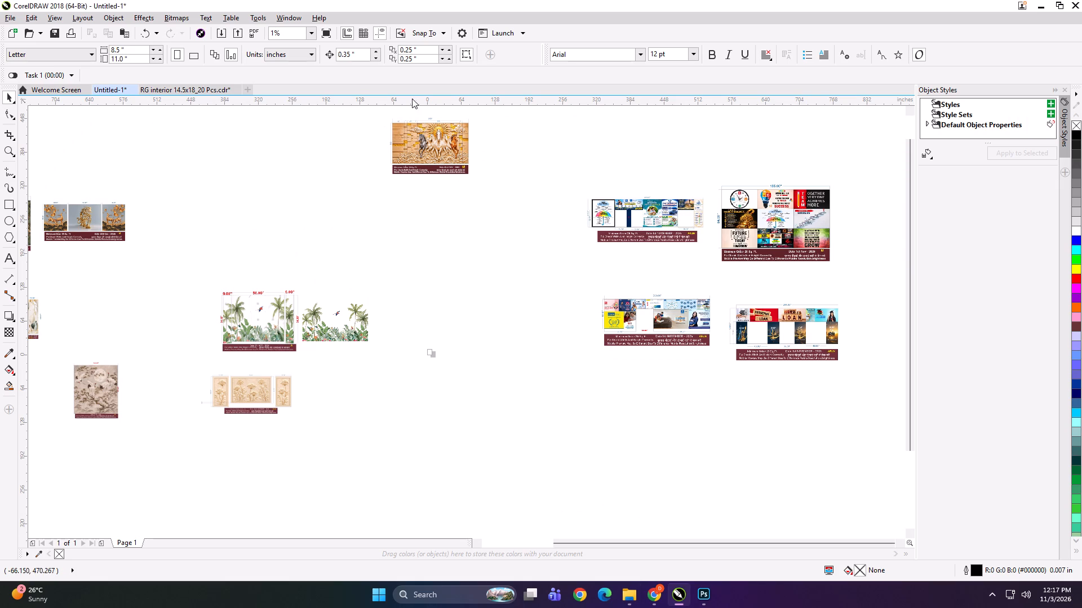
{"action": "left_click_drag", "start_coordinate": [416, 146], "coordinate": [449, 159]}
Examine the three-panel white-and-gold leaf preview with its 14-inch and 38-inch dimension labels up close.
{"action": "scroll", "coordinate": [60, 221], "scroll_direction": "up", "scroll_amount": 3}
{"action": "scroll", "coordinate": [389, 218], "scroll_direction": "down", "scroll_amount": 2}
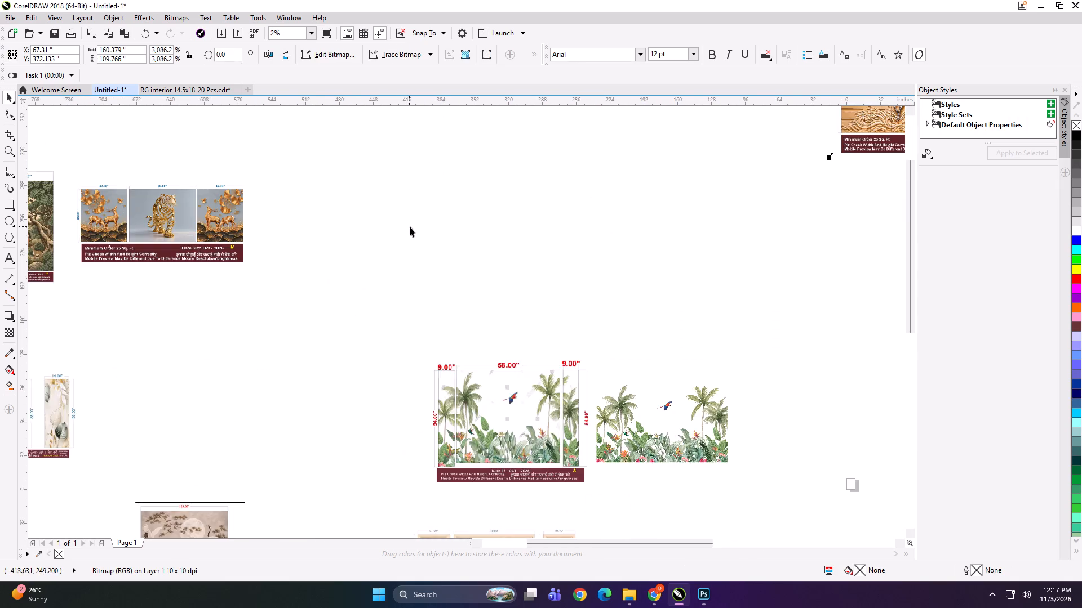
{"action": "scroll", "coordinate": [410, 225], "scroll_direction": "down", "scroll_amount": 1}
{"action": "scroll", "coordinate": [73, 305], "scroll_direction": "up", "scroll_amount": 1}
{"action": "scroll", "coordinate": [75, 440], "scroll_direction": "up", "scroll_amount": 1}
{"action": "scroll", "coordinate": [173, 459], "scroll_direction": "up", "scroll_amount": 2}
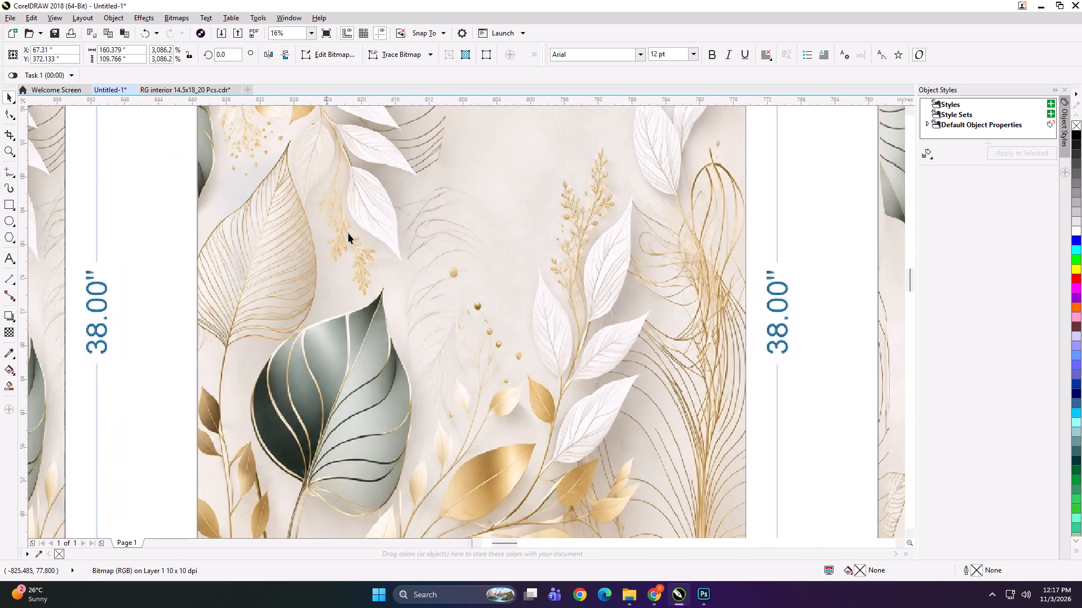
{"action": "scroll", "coordinate": [349, 232], "scroll_direction": "down", "scroll_amount": 1}
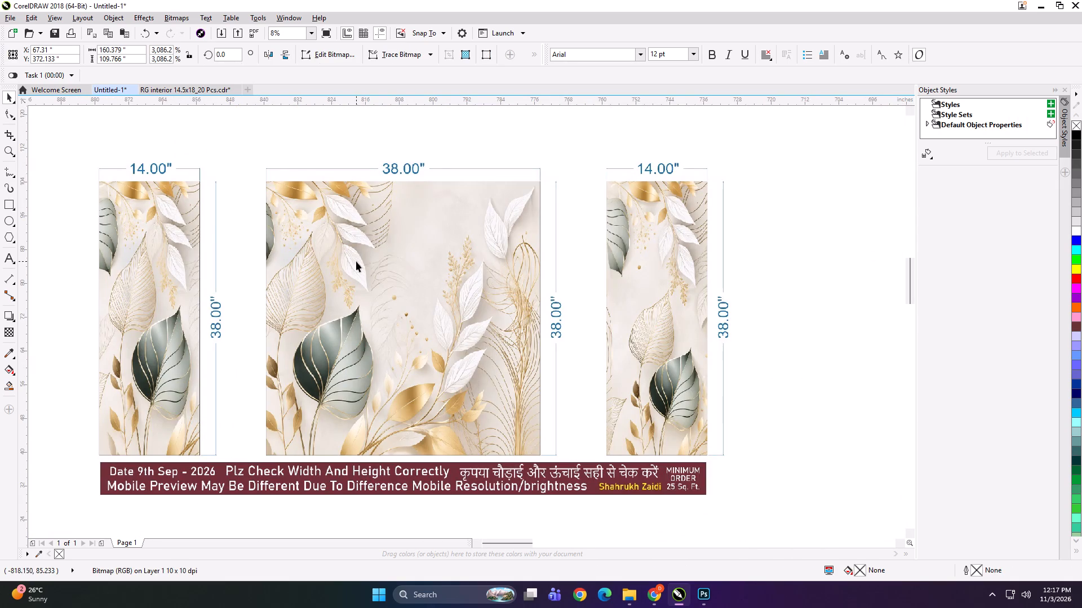
{"action": "scroll", "coordinate": [343, 320], "scroll_direction": "up", "scroll_amount": 1}
{"action": "scroll", "coordinate": [300, 235], "scroll_direction": "down", "scroll_amount": 1}
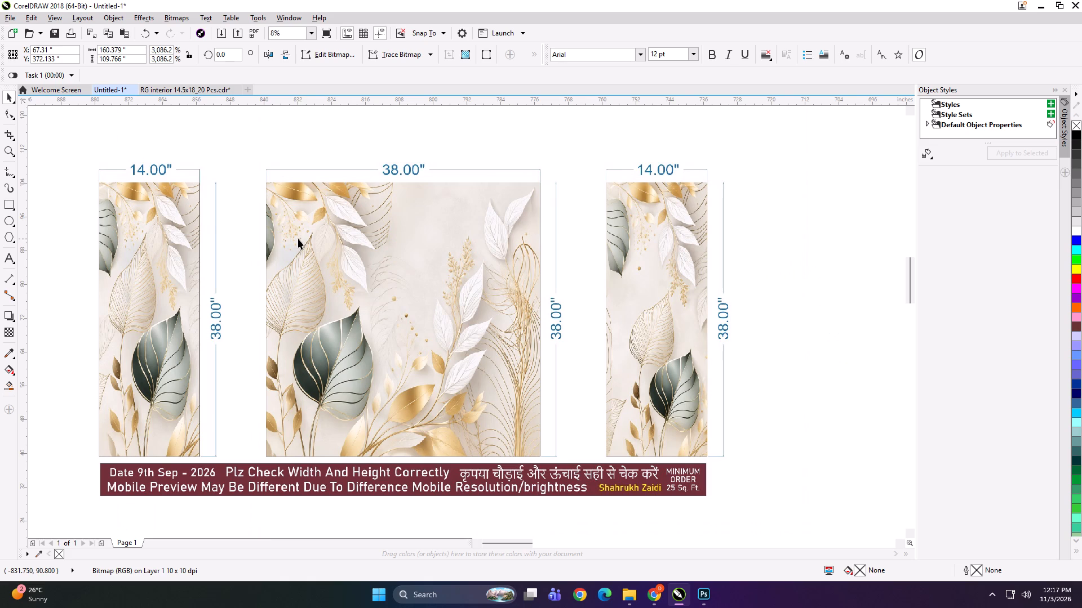
{"action": "scroll", "coordinate": [314, 259], "scroll_direction": "down", "scroll_amount": 2}
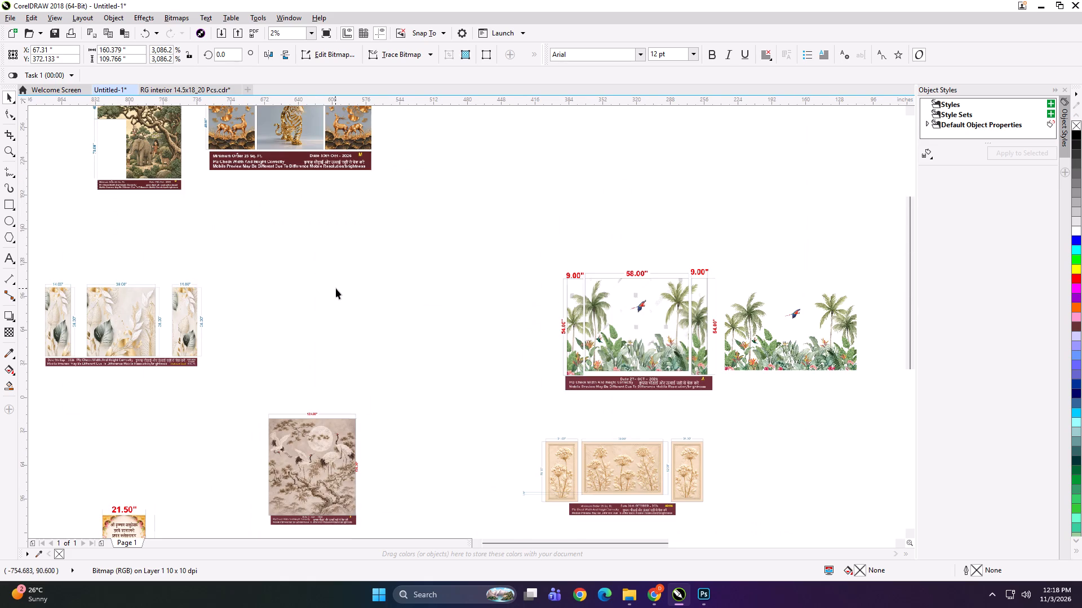
Survey all the previews, and examine the peacock-feather flute preview and the crane-and-moon preview.
{"action": "key", "text": "F4"}
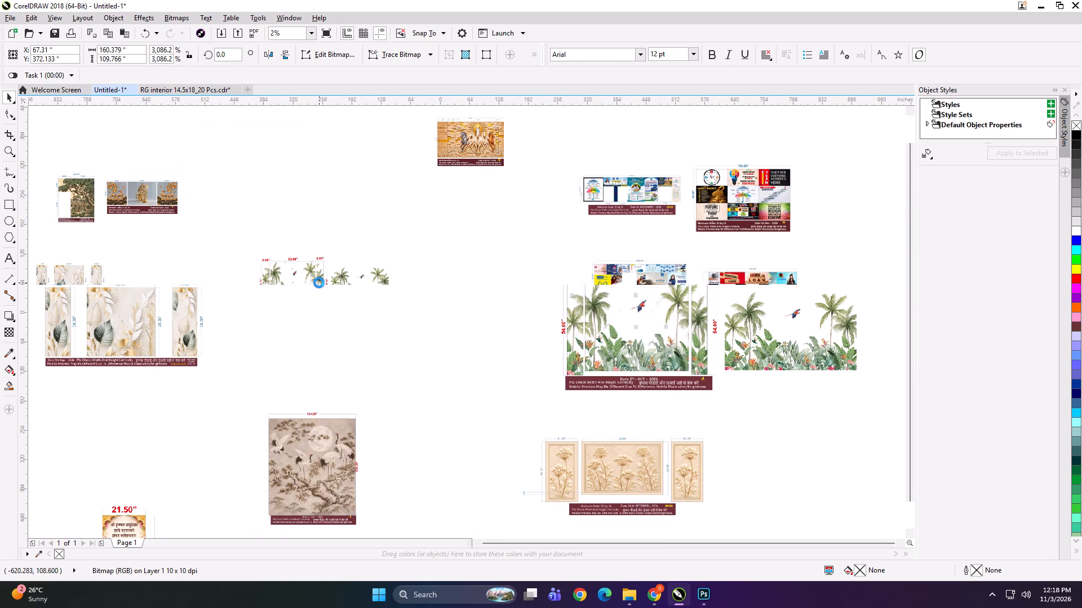
{"action": "scroll", "coordinate": [63, 391], "scroll_direction": "up", "scroll_amount": 1}
{"action": "scroll", "coordinate": [106, 422], "scroll_direction": "up", "scroll_amount": 1}
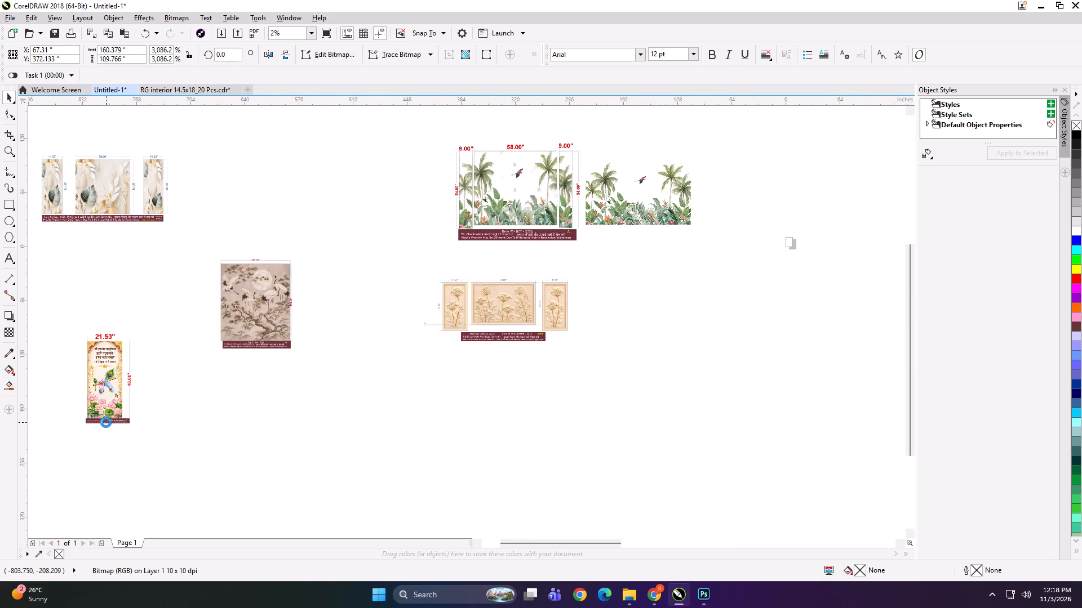
{"action": "scroll", "coordinate": [431, 252], "scroll_direction": "up", "scroll_amount": 1}
{"action": "scroll", "coordinate": [432, 302], "scroll_direction": "down", "scroll_amount": 2}
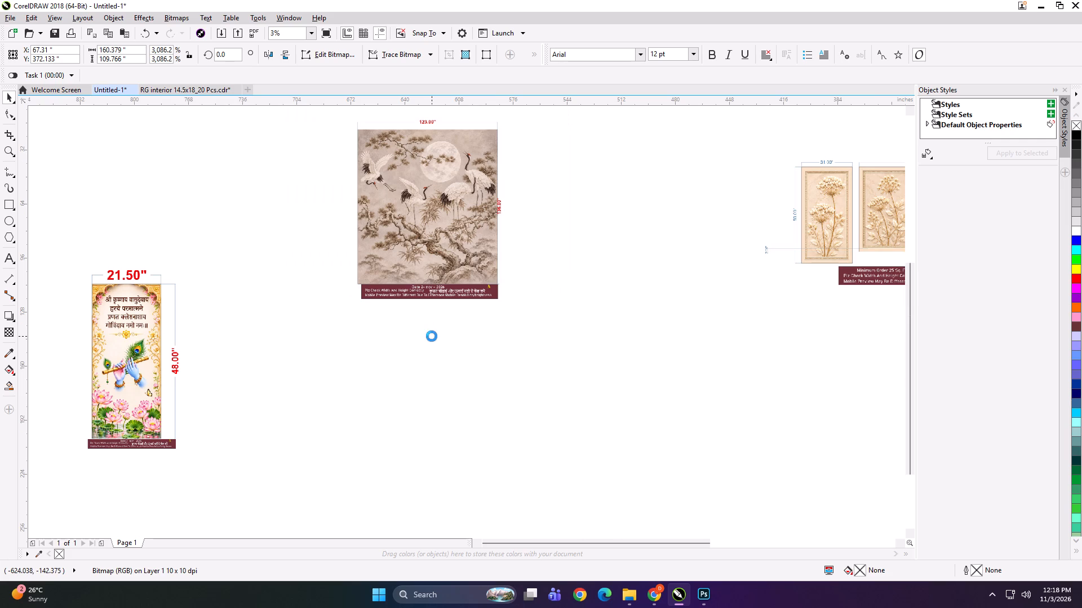
{"action": "scroll", "coordinate": [496, 368], "scroll_direction": "down", "scroll_amount": 1}
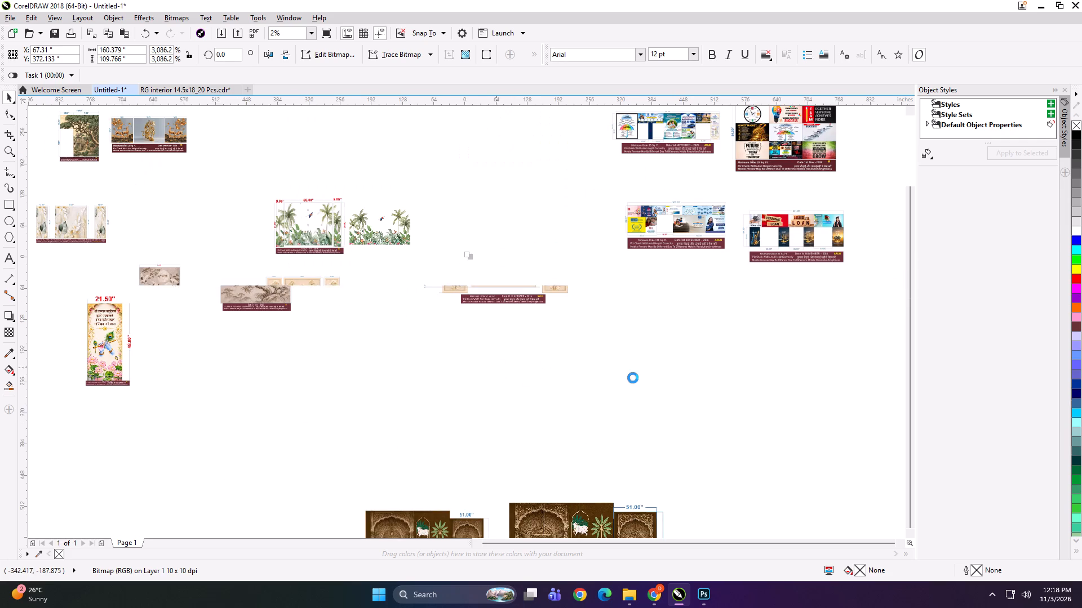
Examine the two cow-and-palm previews, comparing their artwork, 51-inch and 88-inch dimension labels and order banners.
{"action": "scroll", "coordinate": [406, 466], "scroll_direction": "up", "scroll_amount": 1}
{"action": "scroll", "coordinate": [618, 444], "scroll_direction": "up", "scroll_amount": 3}
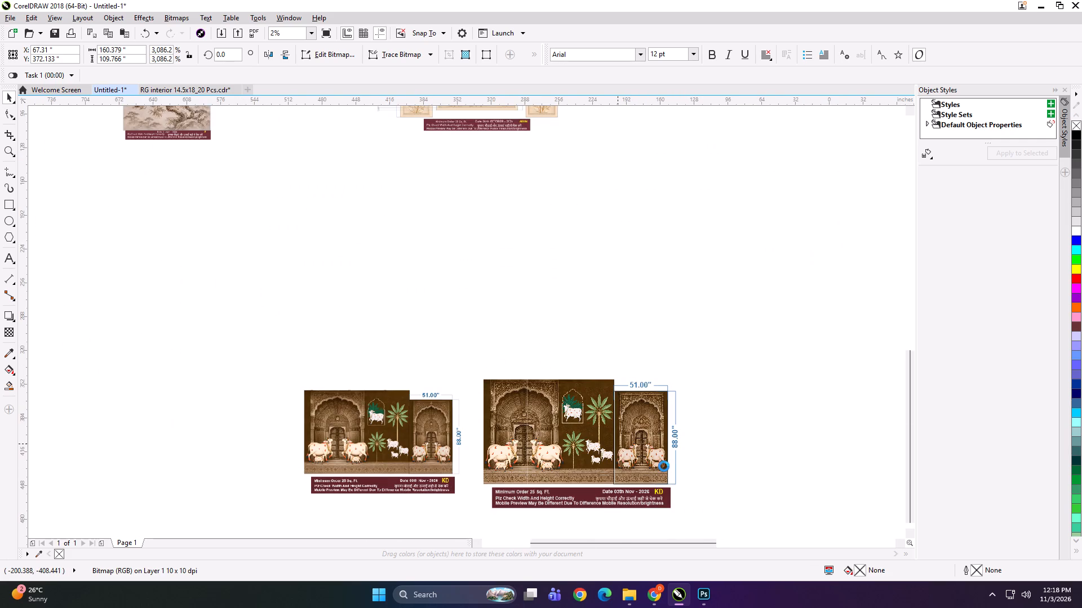
{"action": "scroll", "coordinate": [664, 466], "scroll_direction": "up", "scroll_amount": 1}
{"action": "scroll", "coordinate": [611, 270], "scroll_direction": "down", "scroll_amount": 1}
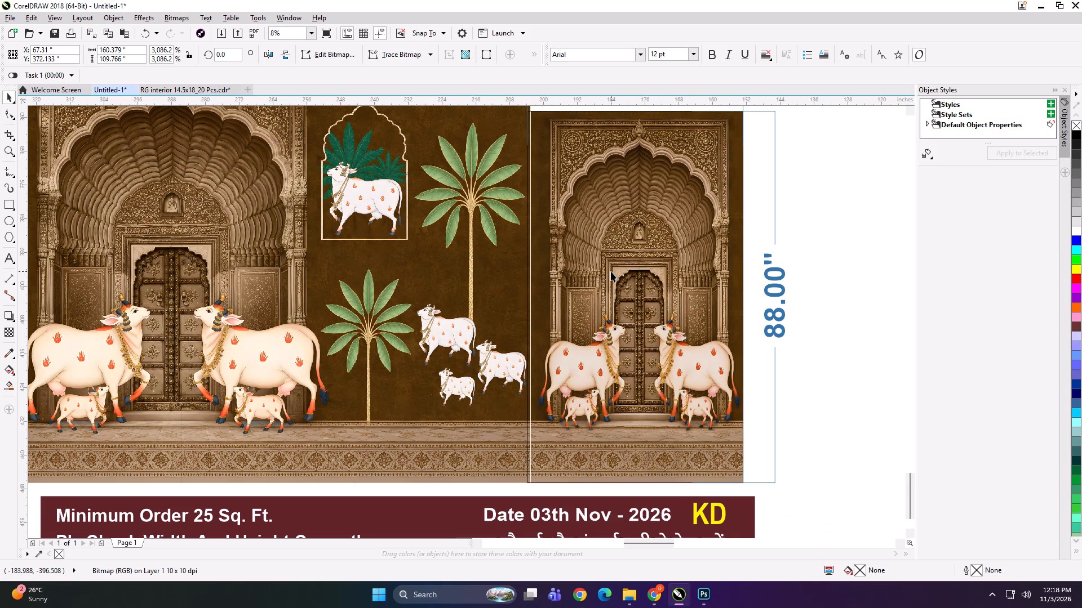
{"action": "scroll", "coordinate": [611, 271], "scroll_direction": "down", "scroll_amount": 1}
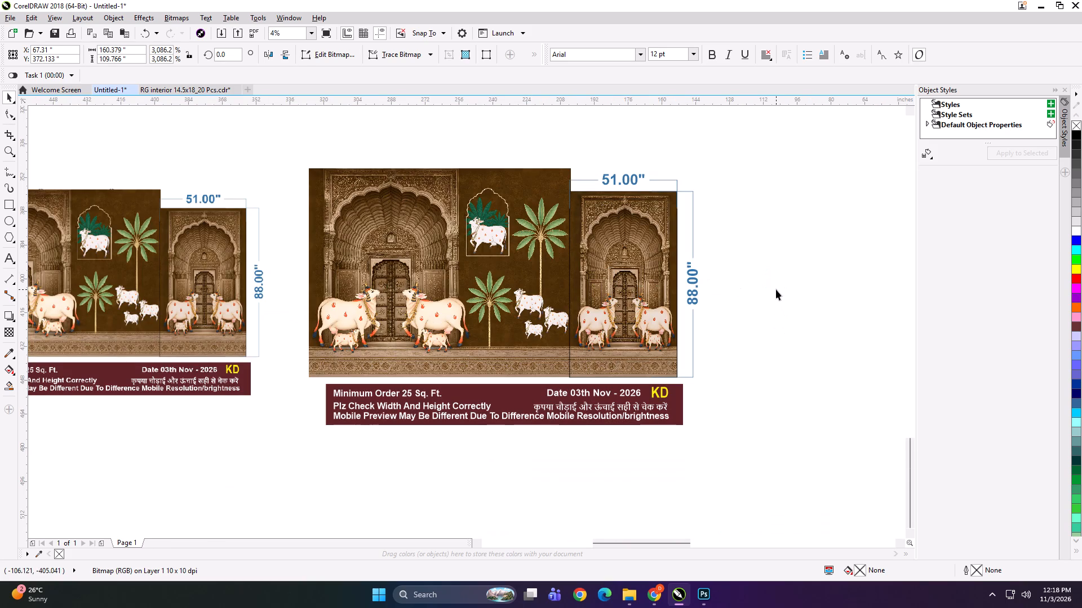
{"action": "left_click", "coordinate": [776, 289]}
{"action": "scroll", "coordinate": [788, 314], "scroll_direction": "down", "scroll_amount": 1}
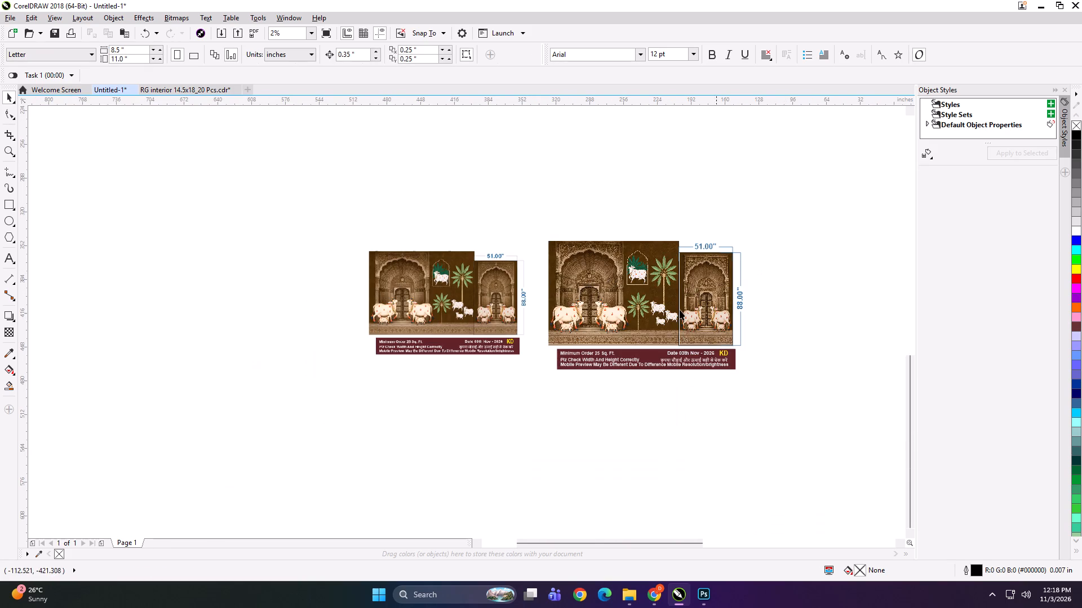
{"action": "scroll", "coordinate": [459, 271], "scroll_direction": "up", "scroll_amount": 2}
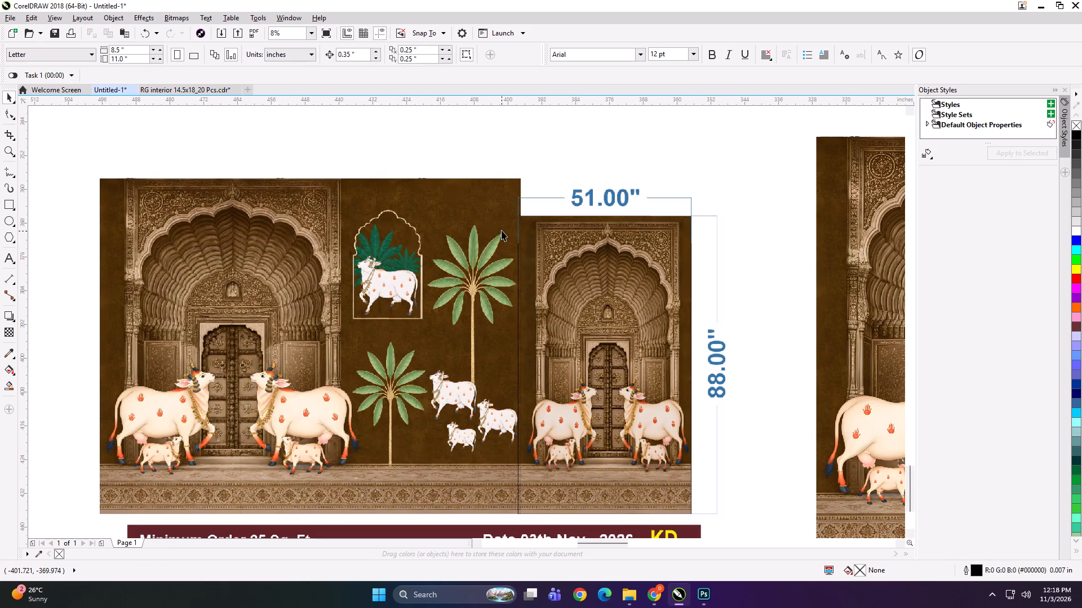
{"action": "scroll", "coordinate": [502, 230], "scroll_direction": "down", "scroll_amount": 2}
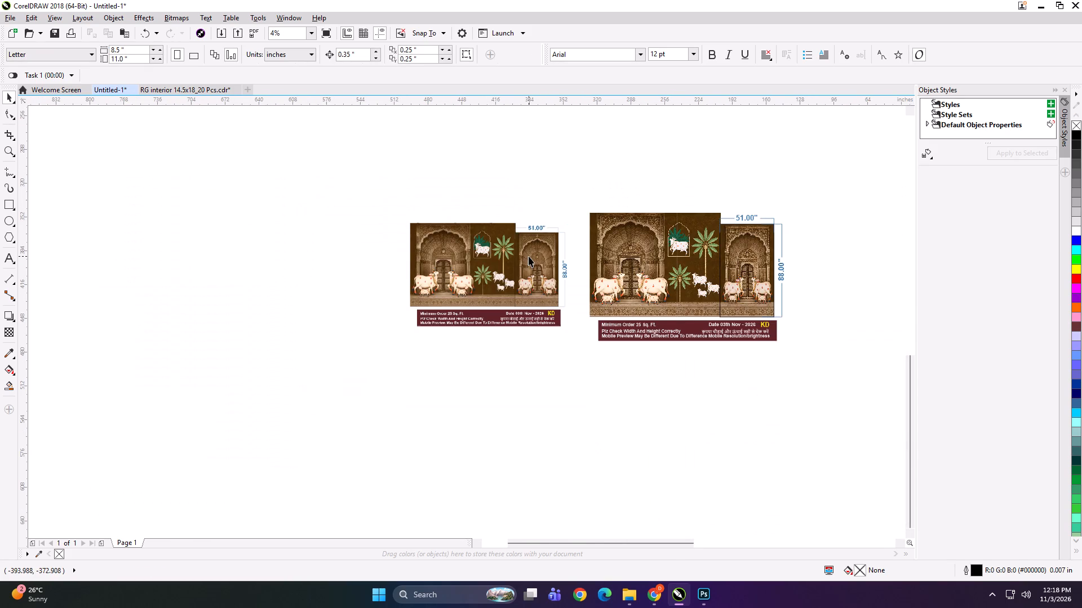
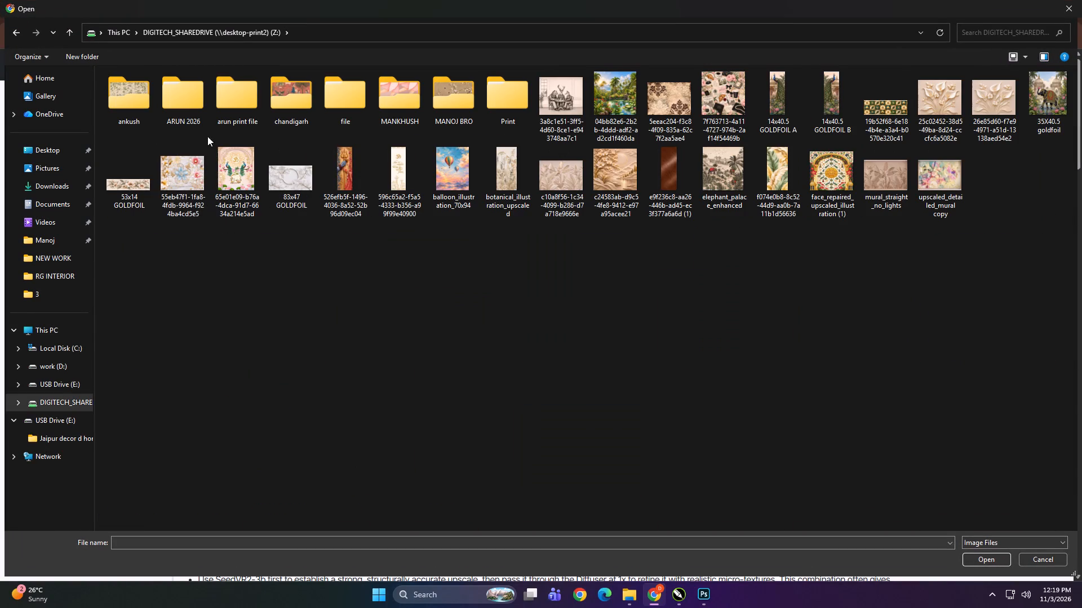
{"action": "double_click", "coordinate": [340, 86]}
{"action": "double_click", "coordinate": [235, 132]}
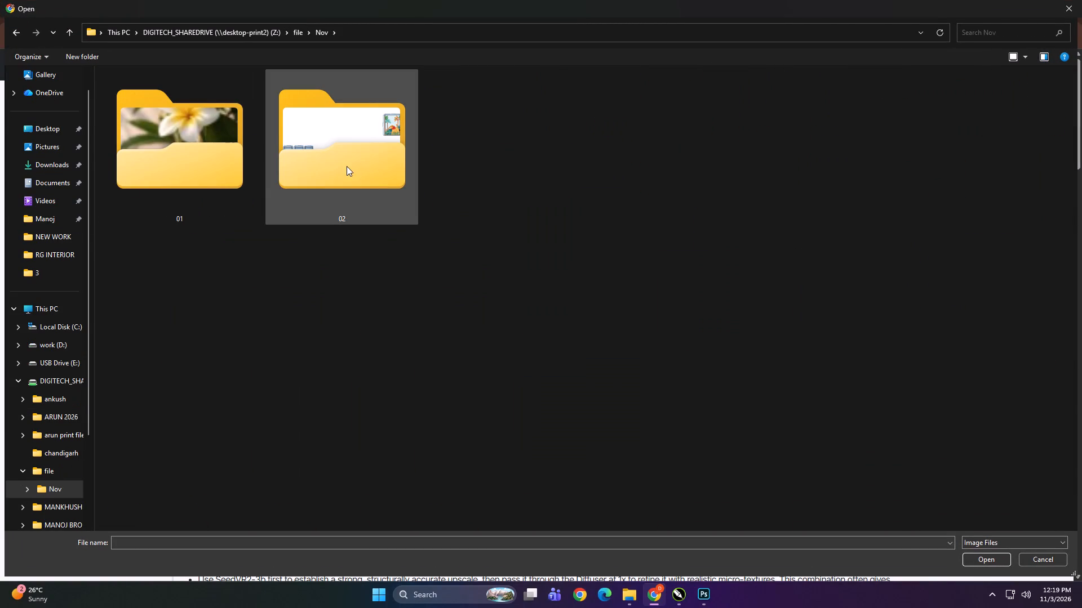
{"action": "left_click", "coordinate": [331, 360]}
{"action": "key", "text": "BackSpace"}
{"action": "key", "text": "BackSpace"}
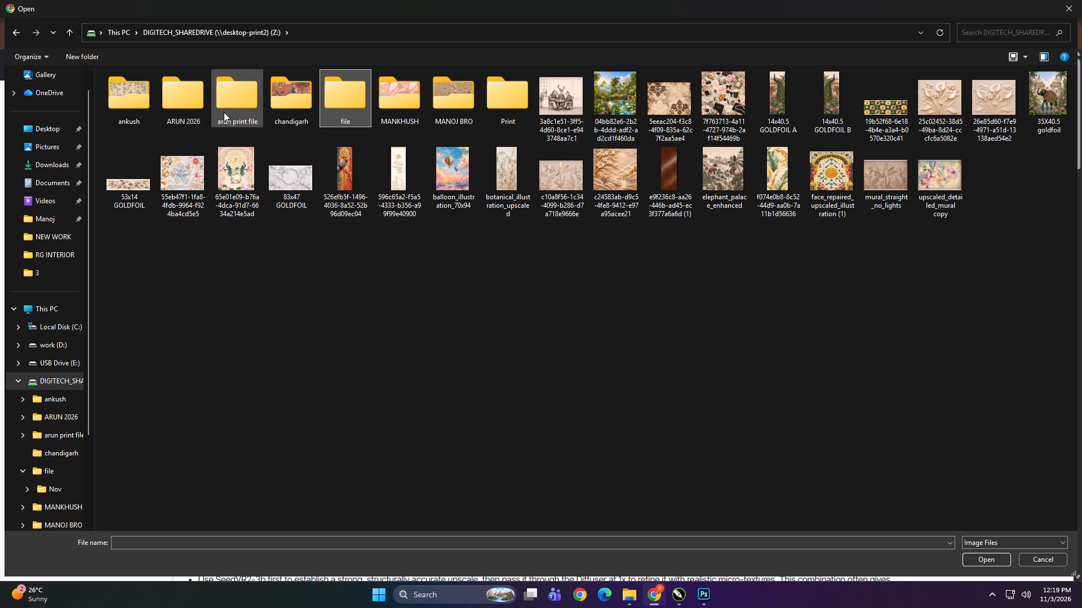
Select all the loan images in the 241x84 subfolder of the share drive's arun print file folder for upload.
{"action": "left_click", "coordinate": [227, 93]}
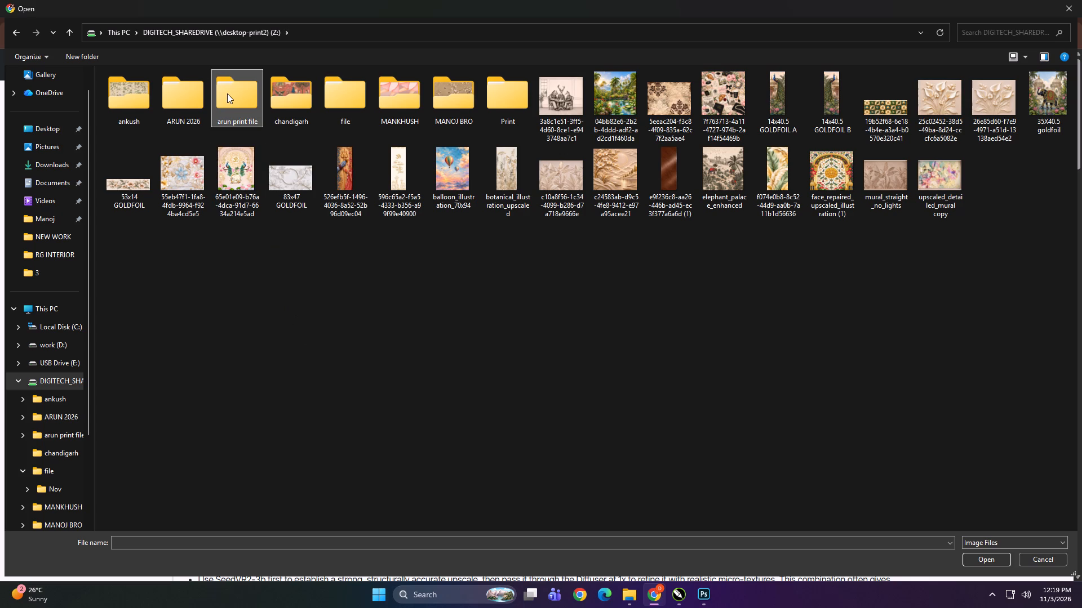
{"action": "double_click", "coordinate": [227, 93]}
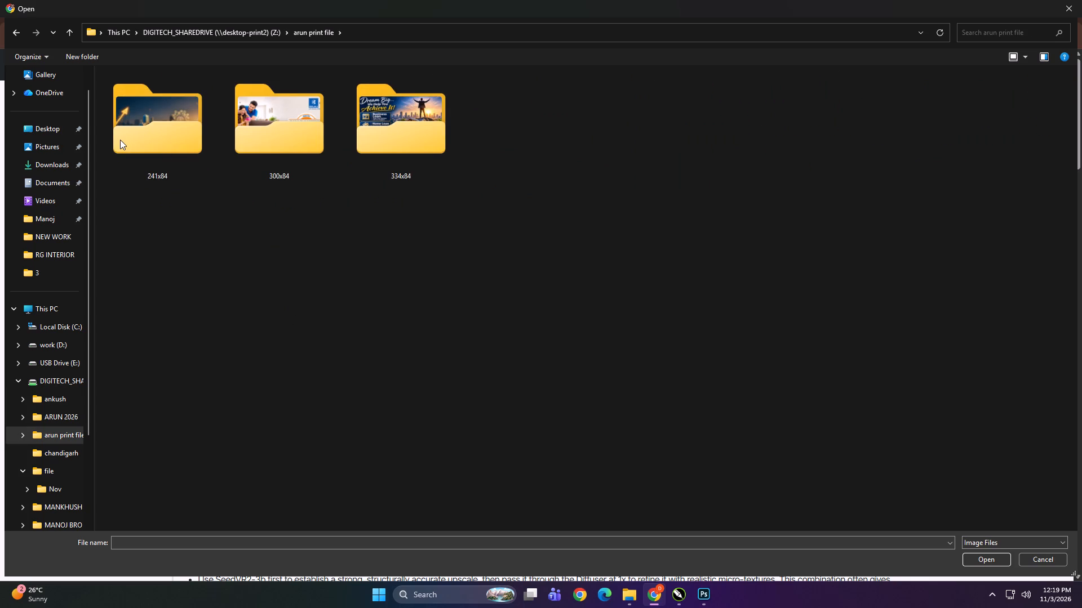
{"action": "double_click", "coordinate": [120, 140]}
{"action": "scroll", "coordinate": [201, 266], "scroll_direction": "up", "scroll_amount": 20, "text": "ctrl"}
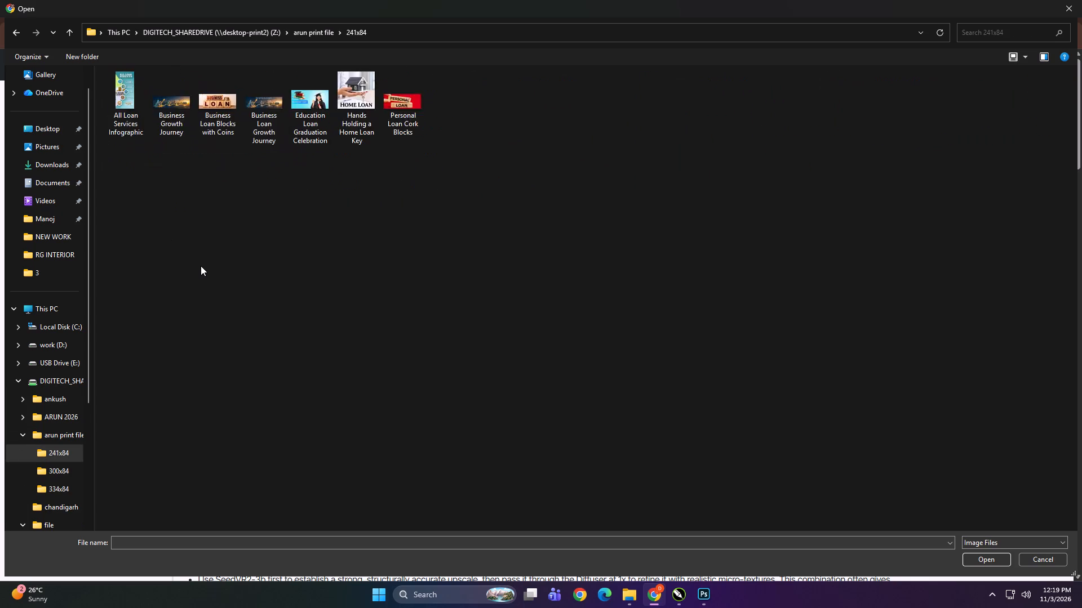
{"action": "scroll", "coordinate": [201, 266], "scroll_direction": "up", "scroll_amount": 7, "text": "ctrl"}
{"action": "scroll", "coordinate": [201, 266], "scroll_direction": "down", "scroll_amount": 1, "text": "ctrl"}
{"action": "scroll", "coordinate": [201, 266], "scroll_direction": "up", "scroll_amount": 9, "text": "ctrl"}
{"action": "key", "text": "ctrl+a"}
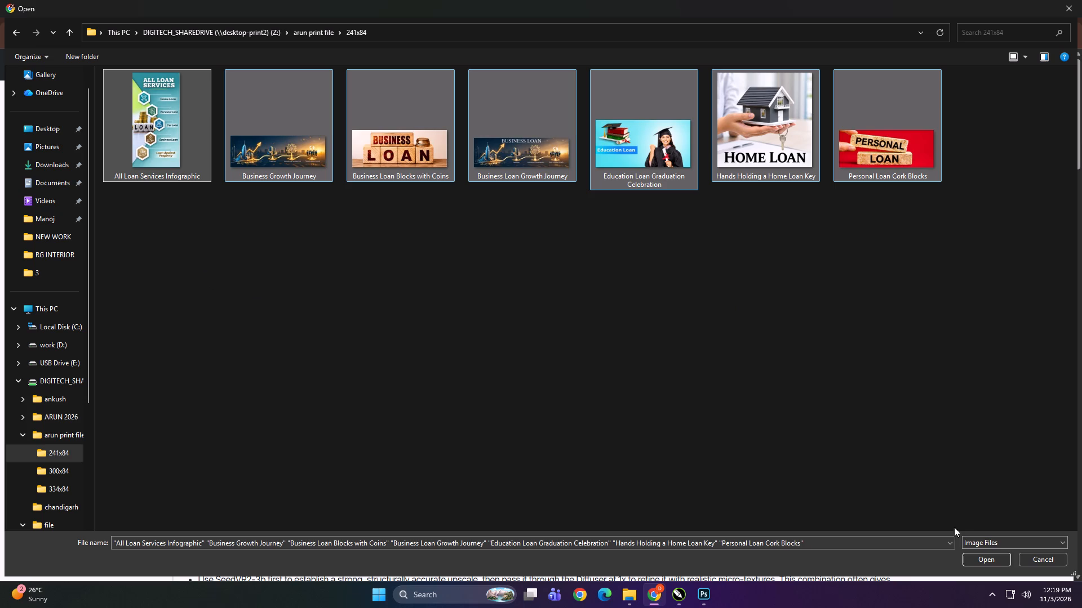
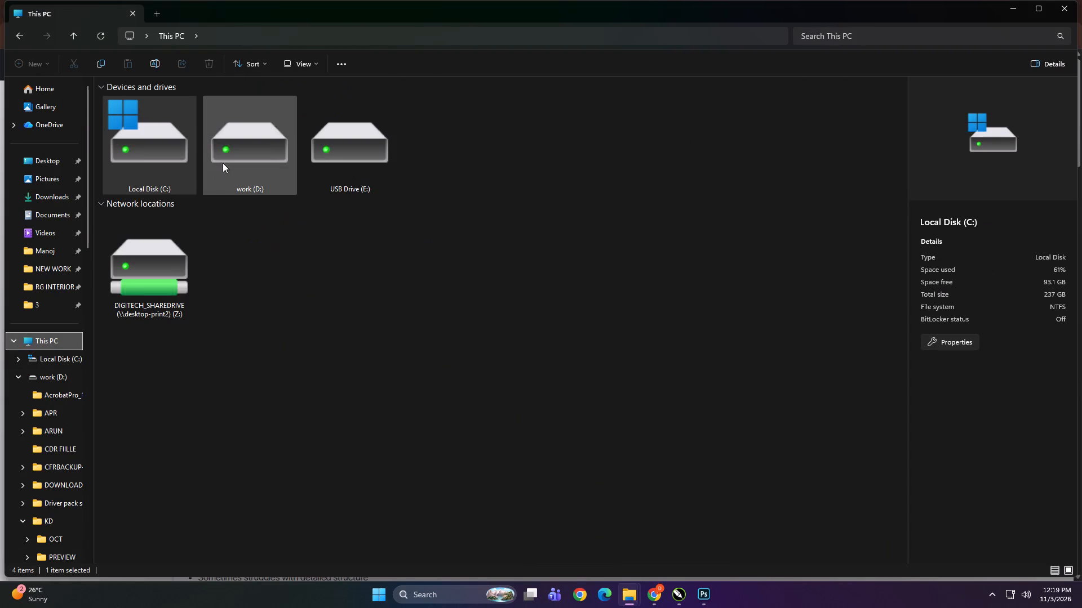
Open the arun print file folder on the DIGITECH_SHAREDRIVE network drive.
{"action": "left_click", "coordinate": [171, 257]}
{"action": "double_click", "coordinate": [163, 254]}
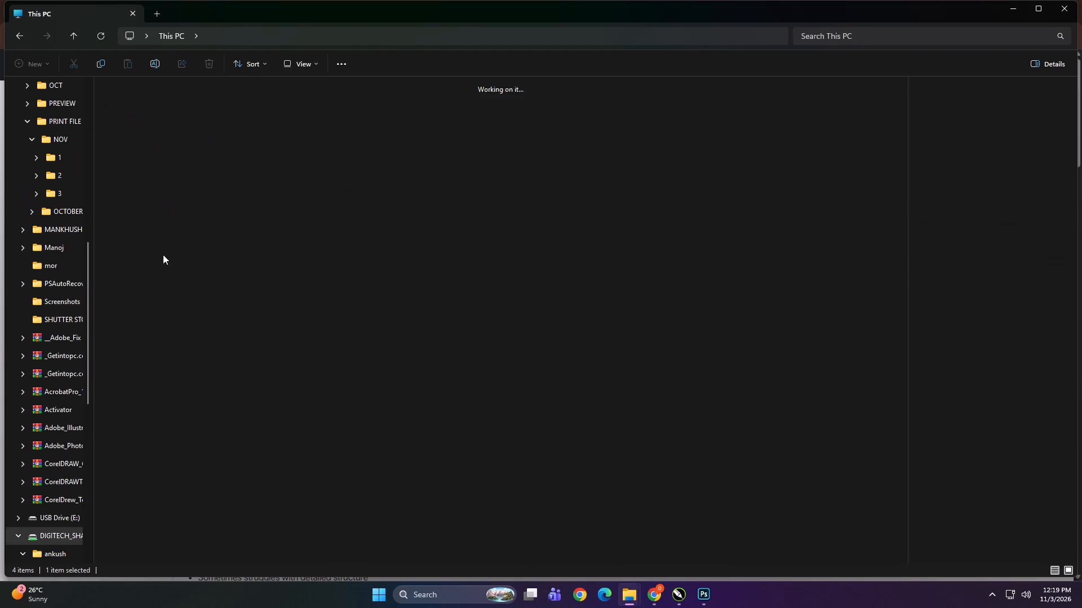
{"action": "double_click", "coordinate": [307, 122]}
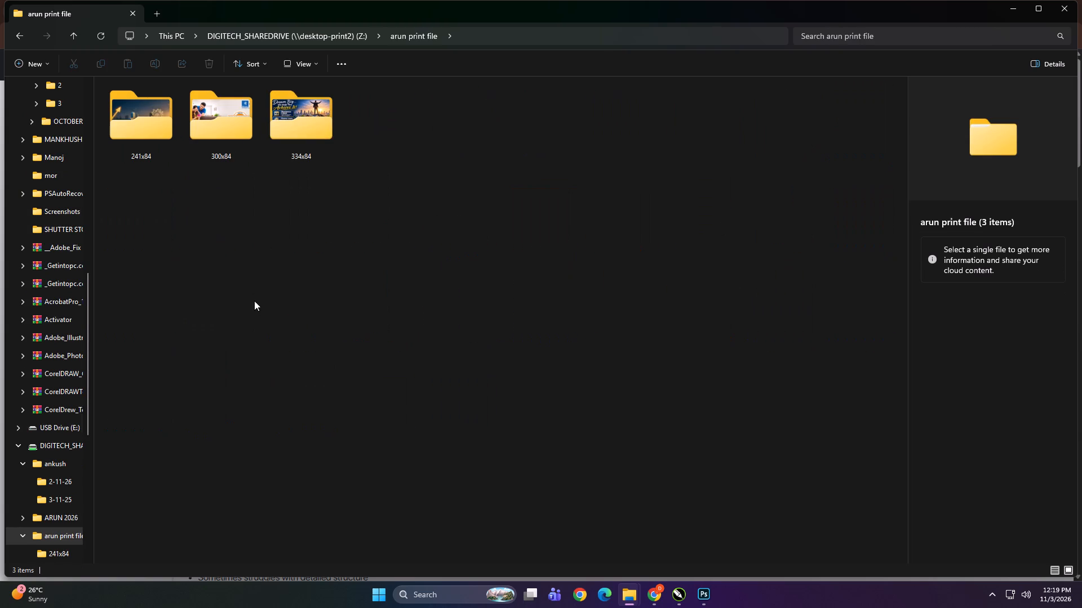
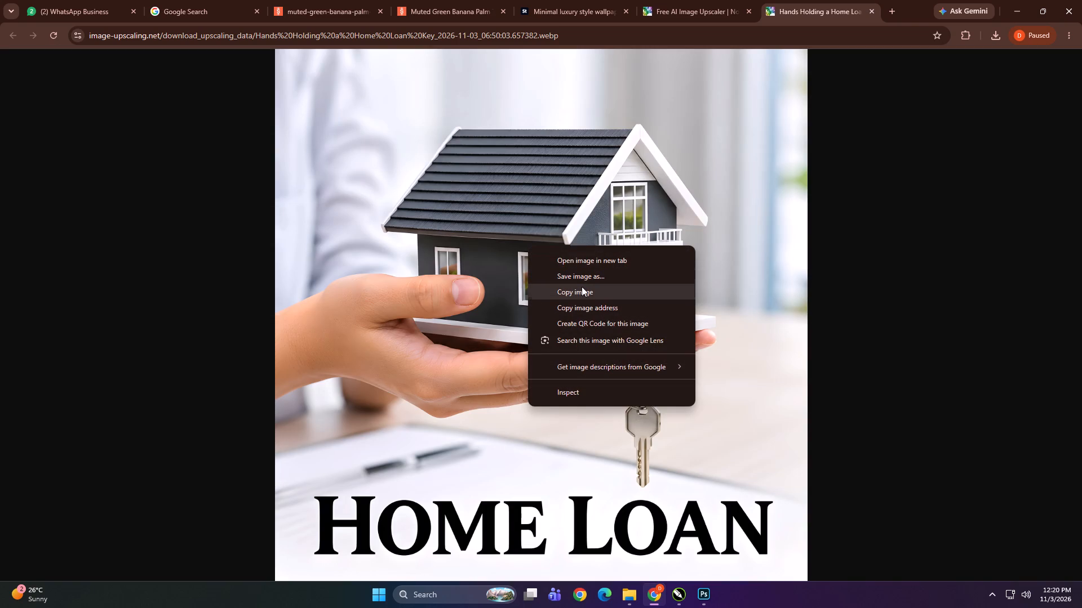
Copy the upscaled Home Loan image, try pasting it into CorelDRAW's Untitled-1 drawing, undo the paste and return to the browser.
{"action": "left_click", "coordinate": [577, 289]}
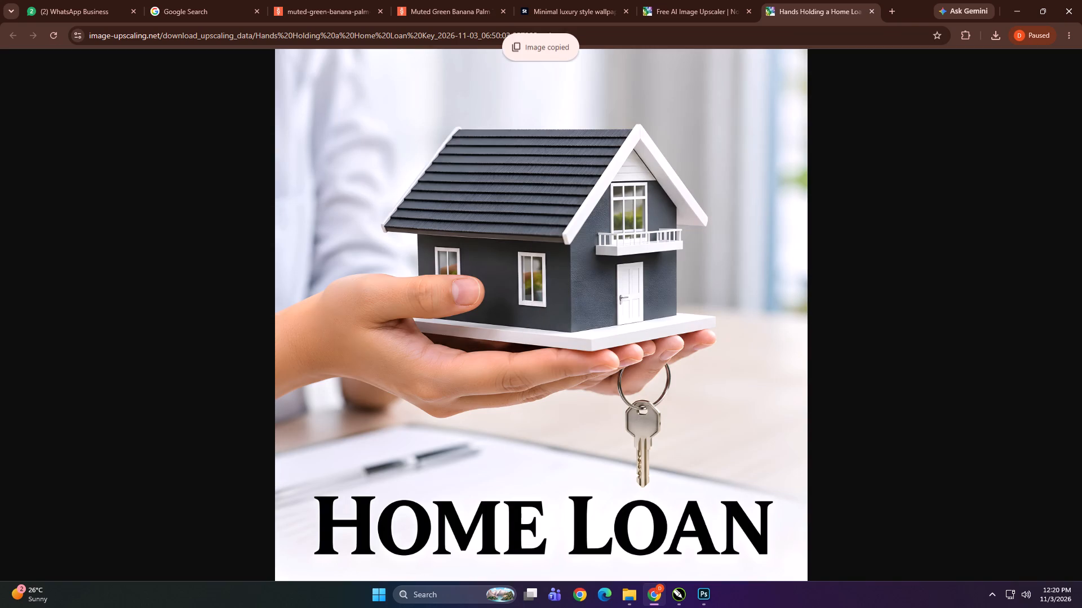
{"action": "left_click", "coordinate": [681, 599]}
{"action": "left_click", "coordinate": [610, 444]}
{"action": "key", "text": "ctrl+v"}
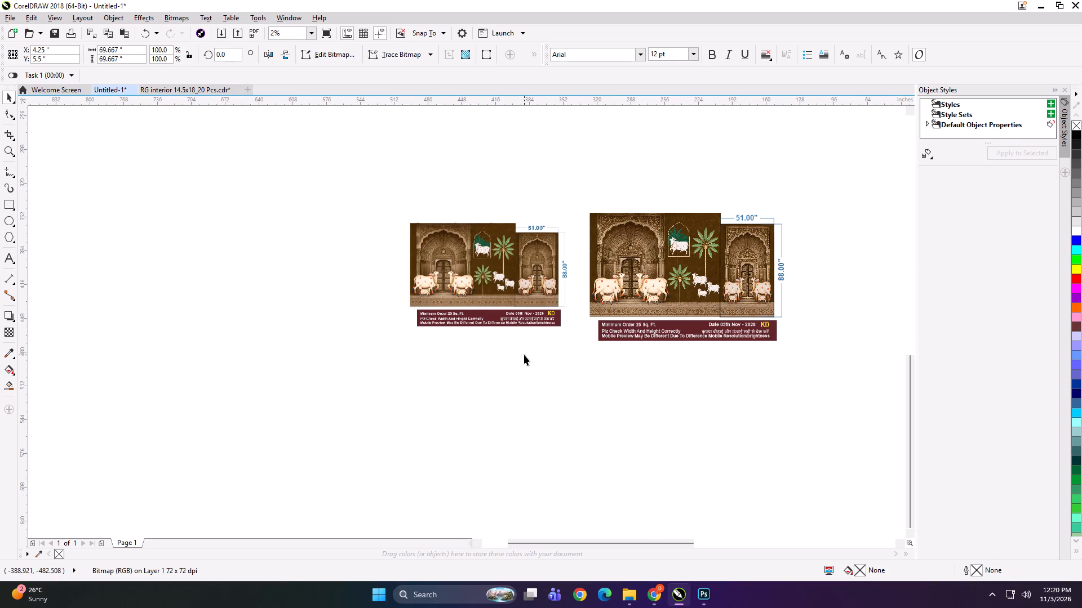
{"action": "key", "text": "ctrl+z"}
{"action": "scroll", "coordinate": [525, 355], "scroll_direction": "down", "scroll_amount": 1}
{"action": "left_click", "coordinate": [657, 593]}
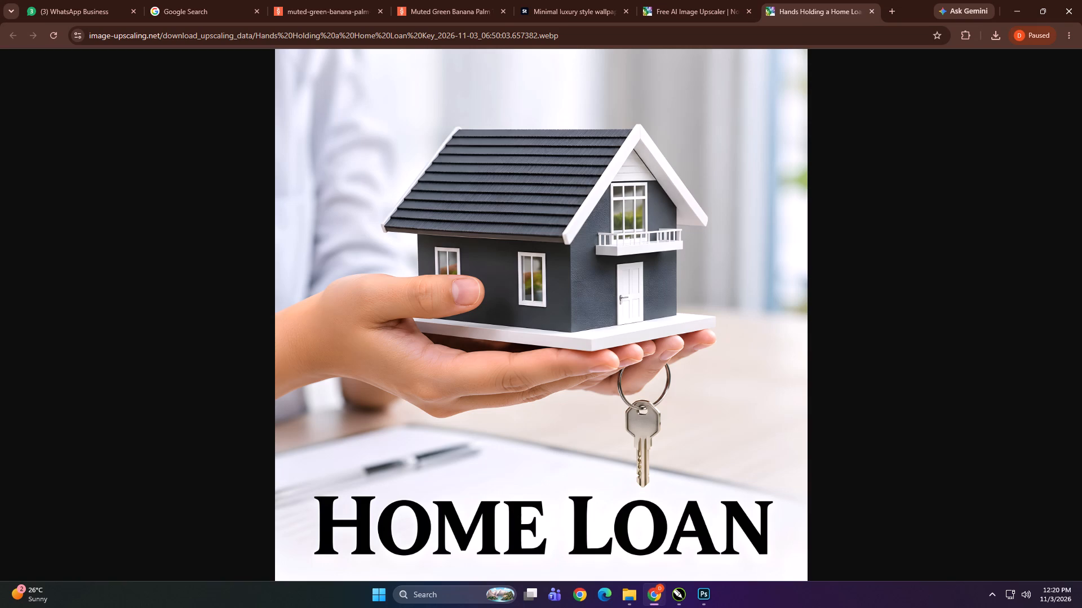
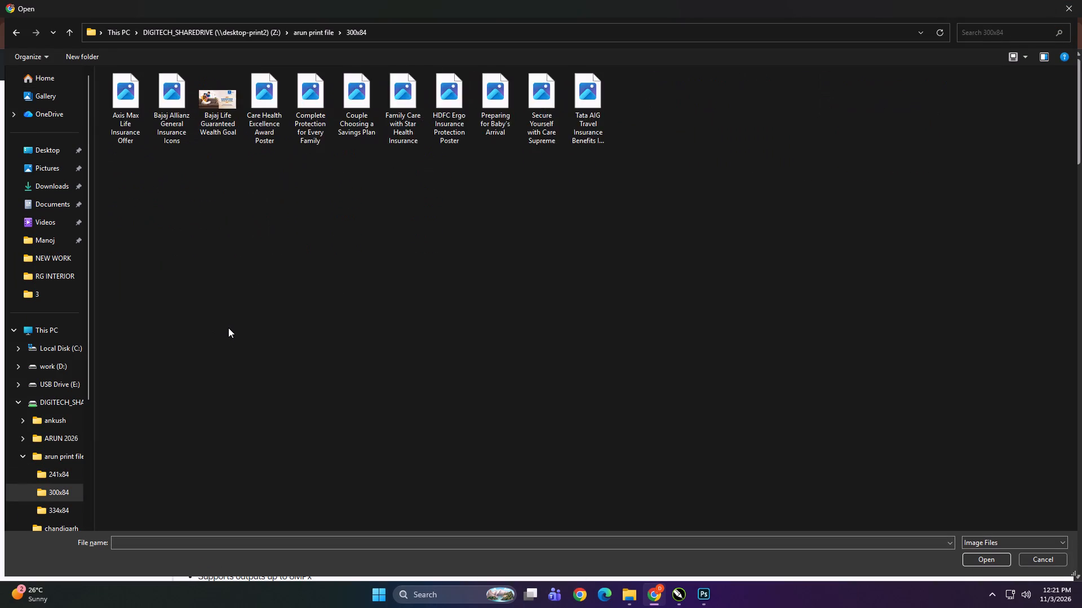
Select all the insurance images in the 300x84 folder as the files to load into the image upscaler.
{"action": "scroll", "coordinate": [228, 328], "scroll_direction": "up", "scroll_amount": 12, "text": "ctrl"}
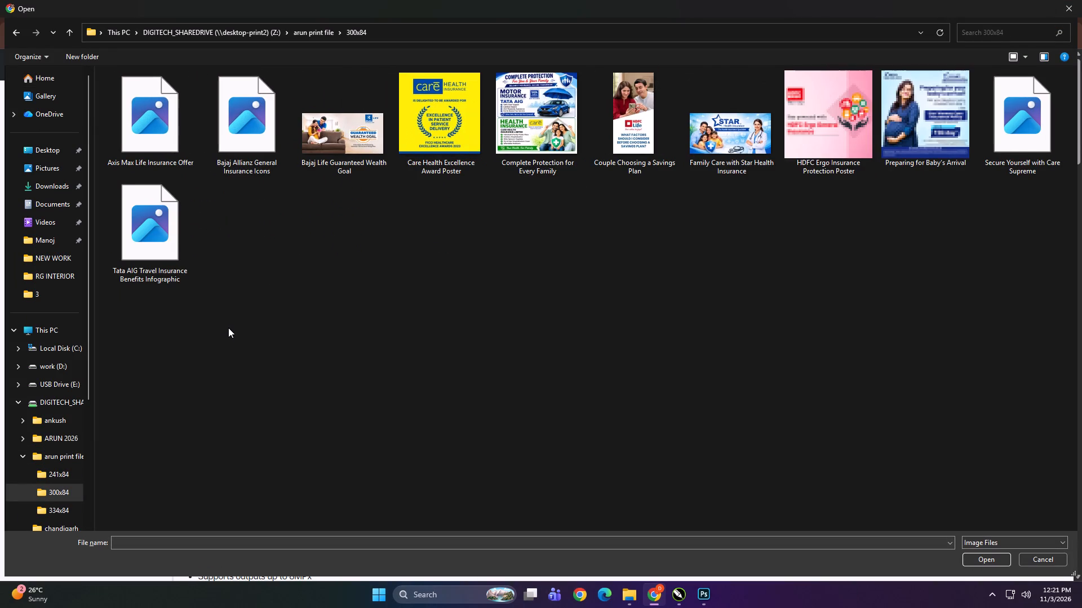
{"action": "key", "text": "ctrl+a"}
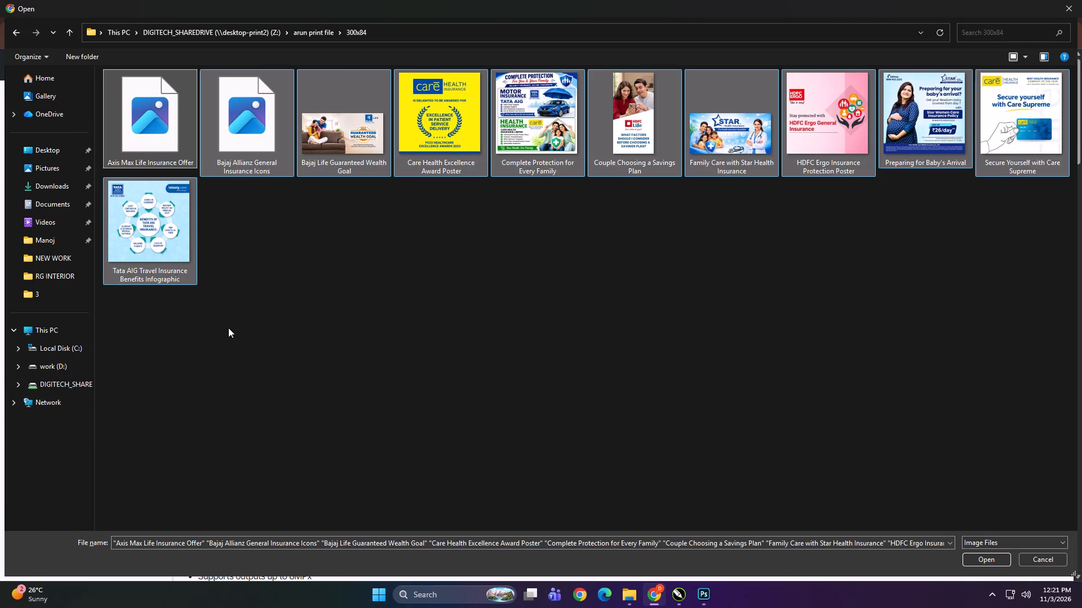
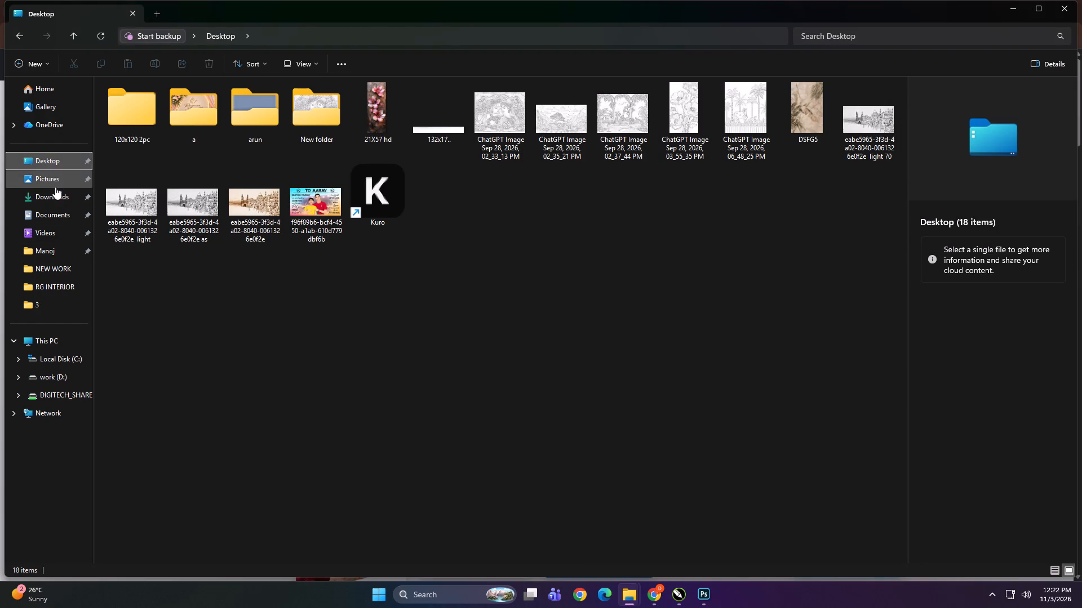
{"action": "left_click", "coordinate": [55, 187]}
{"action": "left_click", "coordinate": [56, 194]}
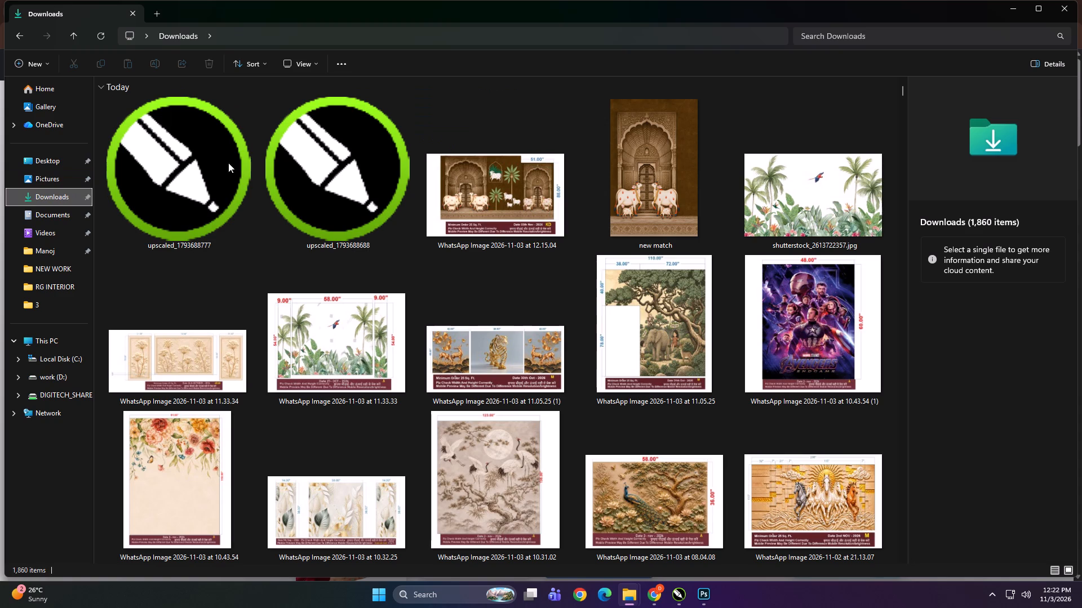
{"action": "left_click", "coordinate": [198, 180]}
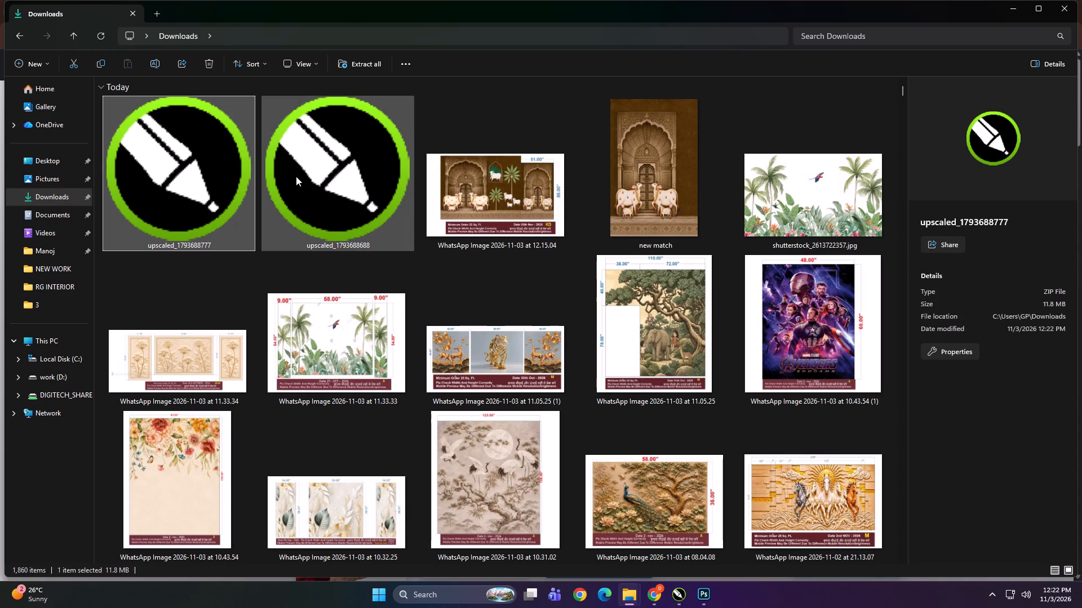
{"action": "key", "text": "ctrl+c"}
{"action": "scroll", "coordinate": [32, 337], "scroll_direction": "up", "scroll_amount": 3}
{"action": "left_click", "coordinate": [42, 348]}
{"action": "double_click", "coordinate": [173, 233]}
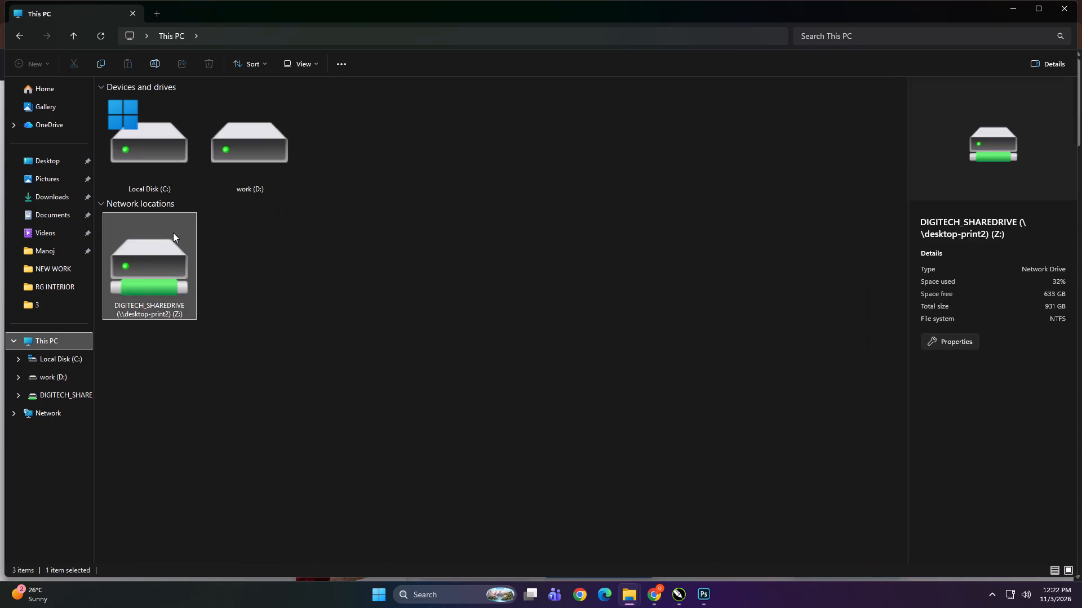
{"action": "double_click", "coordinate": [298, 120]}
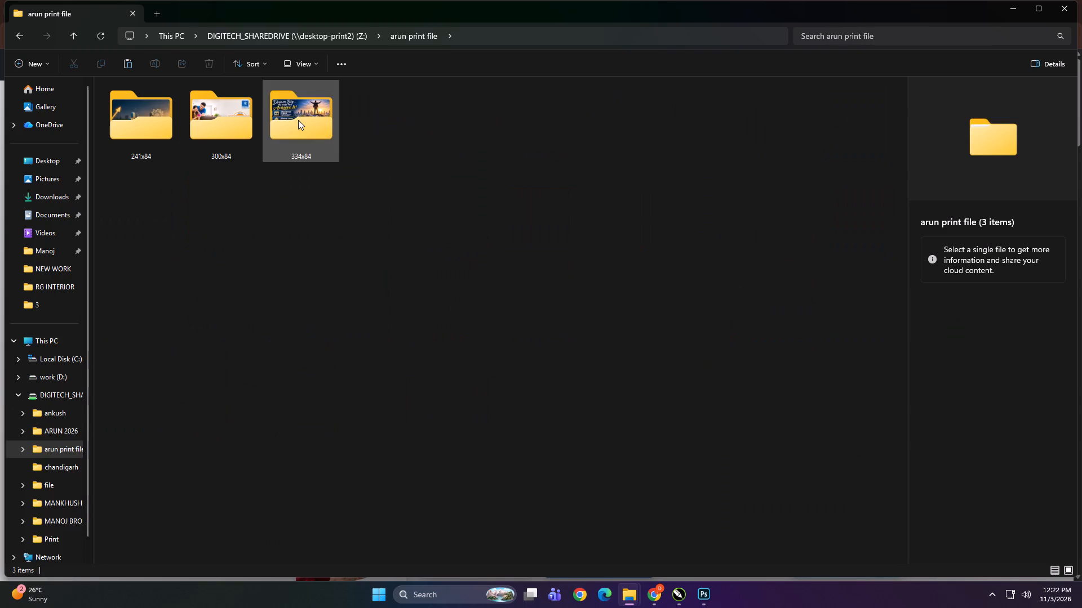
{"action": "right_click", "coordinate": [383, 298]}
{"action": "left_click", "coordinate": [395, 309]}
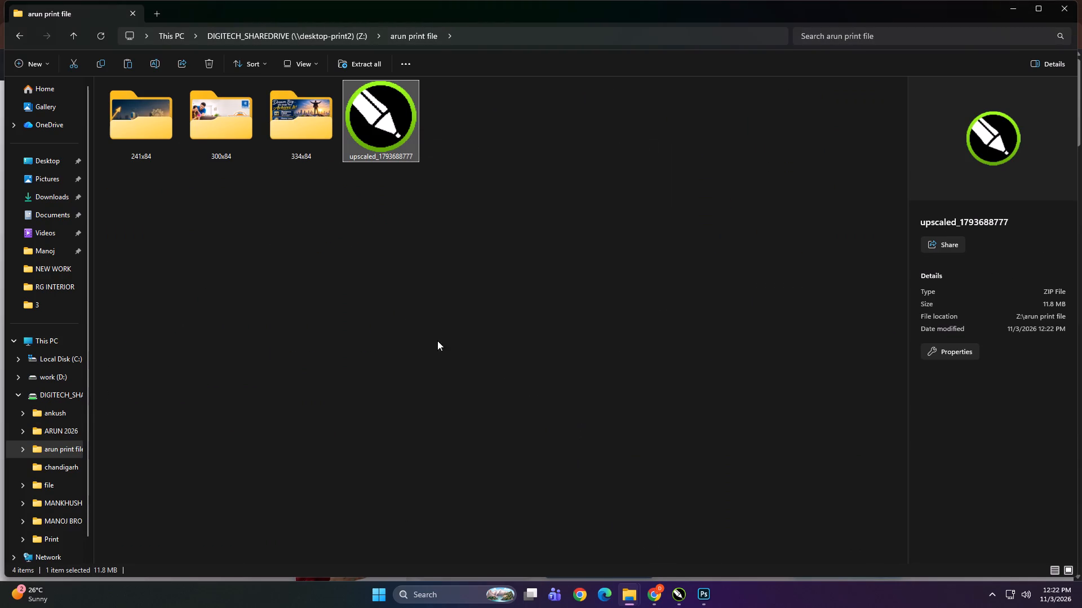
{"action": "scroll", "coordinate": [79, 184], "scroll_direction": "up", "scroll_amount": 5}
{"action": "left_click", "coordinate": [54, 190]}
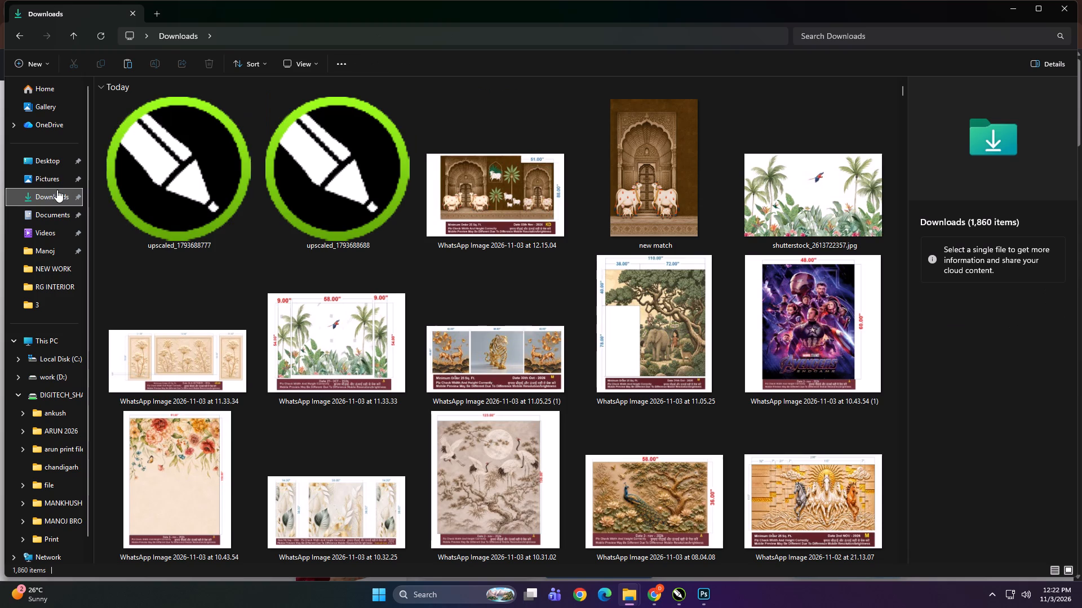
{"action": "left_click", "coordinate": [347, 177]}
{"action": "key", "text": "ctrl+c"}
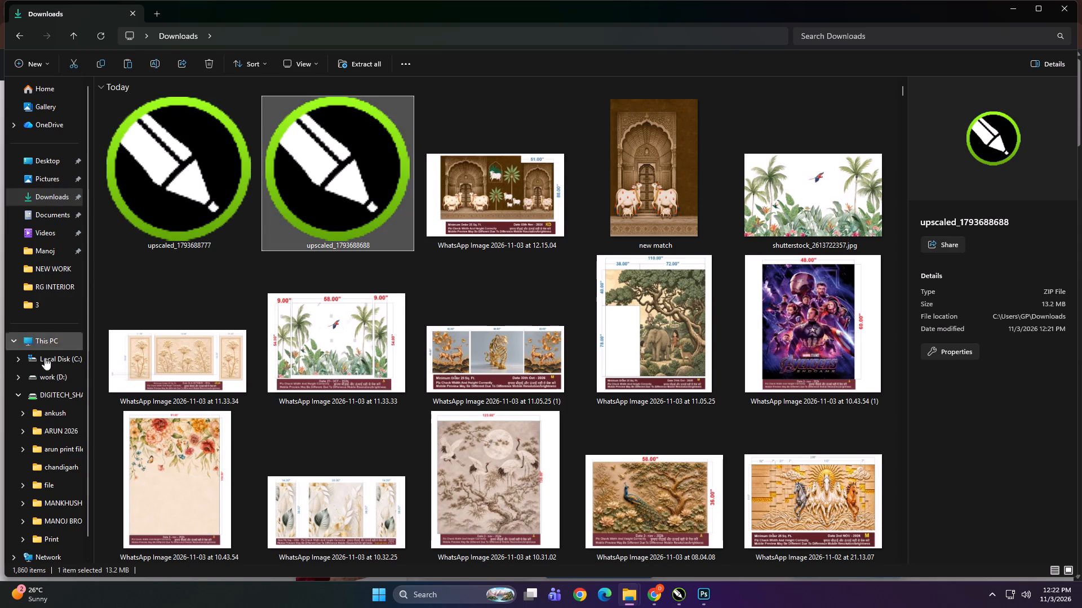
{"action": "scroll", "coordinate": [44, 369], "scroll_direction": "up", "scroll_amount": 4}
{"action": "left_click", "coordinate": [43, 342]}
{"action": "double_click", "coordinate": [161, 234]}
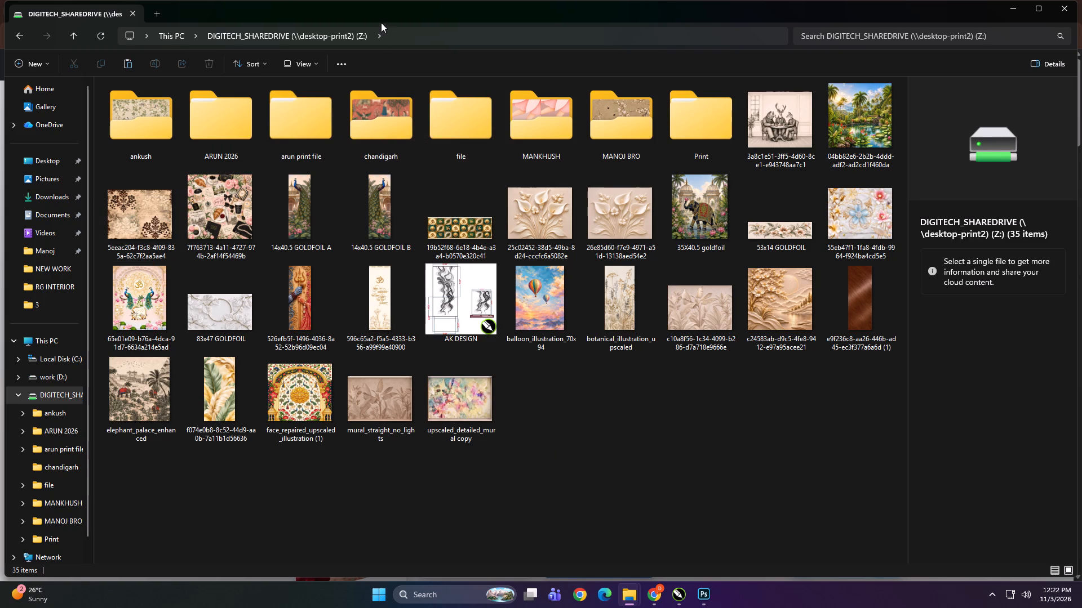
{"action": "double_click", "coordinate": [473, 122]}
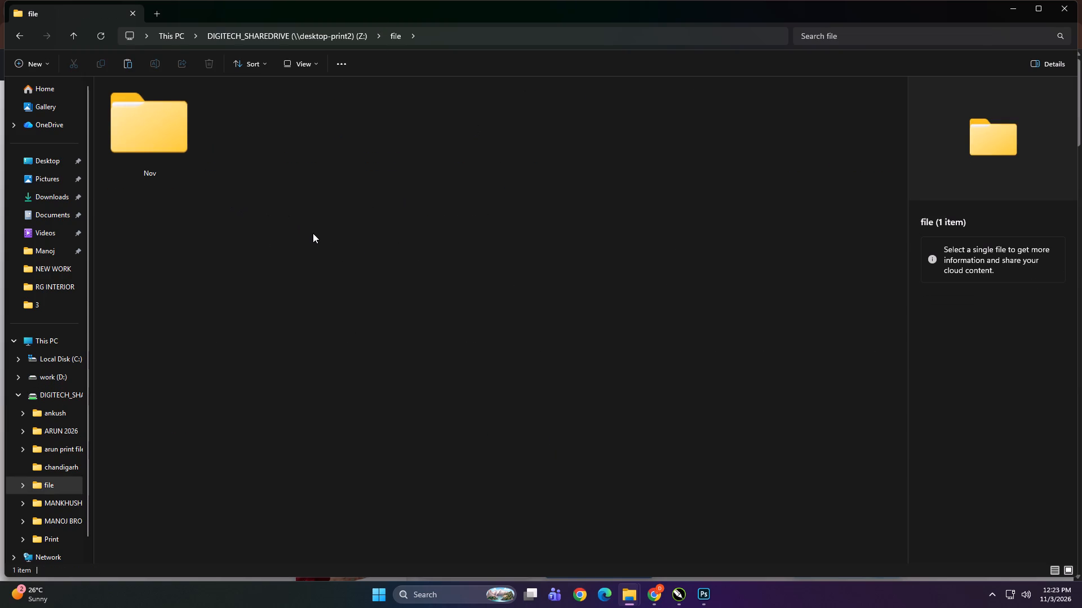
{"action": "key", "text": "BackSpace"}
{"action": "double_click", "coordinate": [295, 122]}
{"action": "right_click", "coordinate": [460, 220]}
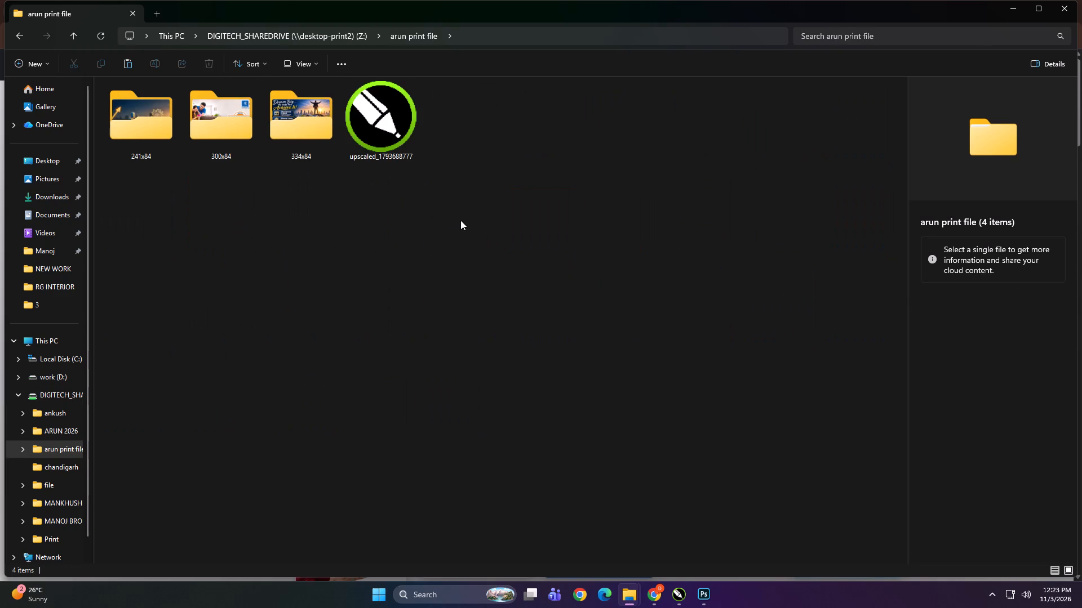
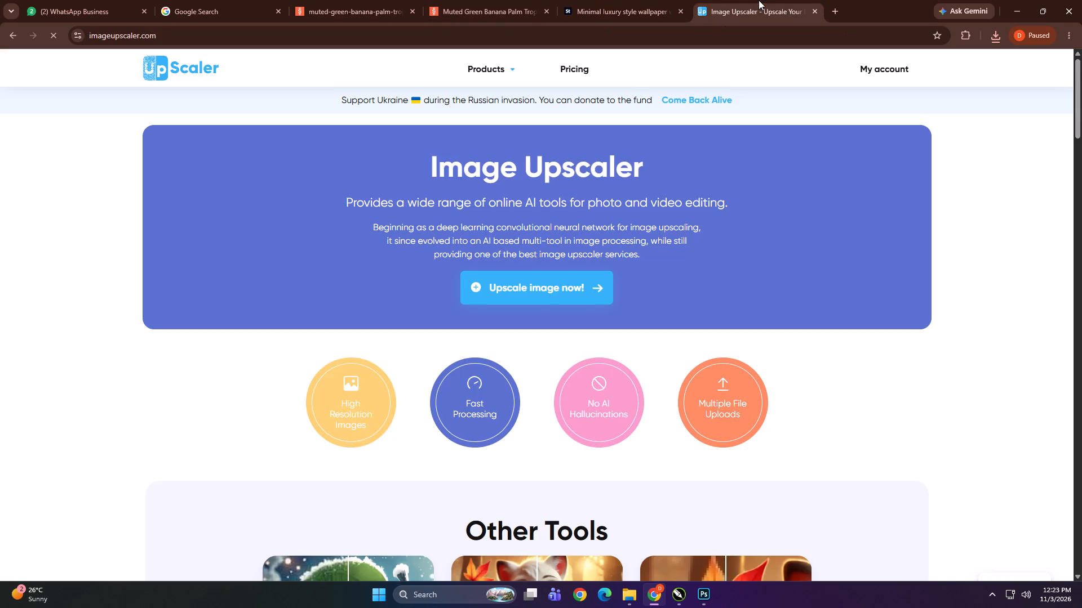
{"action": "left_click", "coordinate": [631, 601]}
{"action": "left_click", "coordinate": [561, 537]}
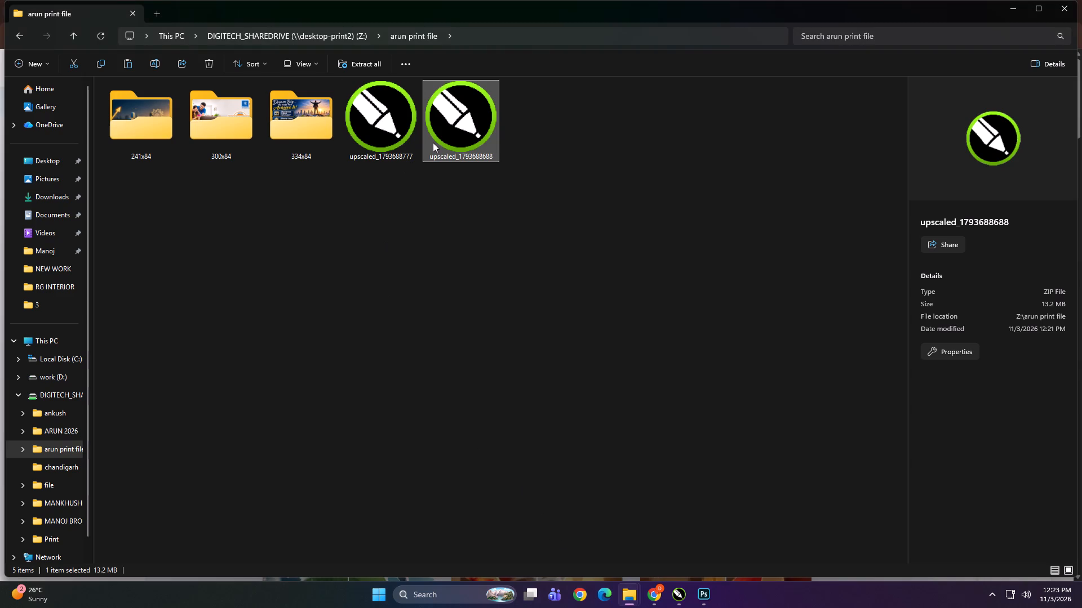
{"action": "left_click", "coordinate": [393, 133]}
{"action": "right_click", "coordinate": [393, 133]}
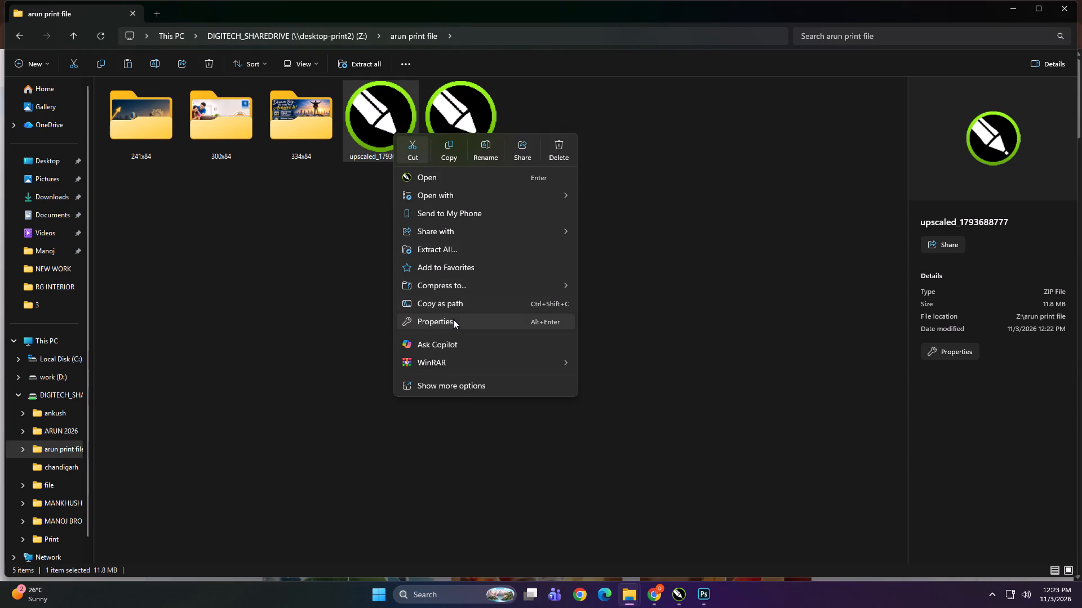
{"action": "left_click", "coordinate": [451, 247]}
{"action": "key", "text": "Return"}
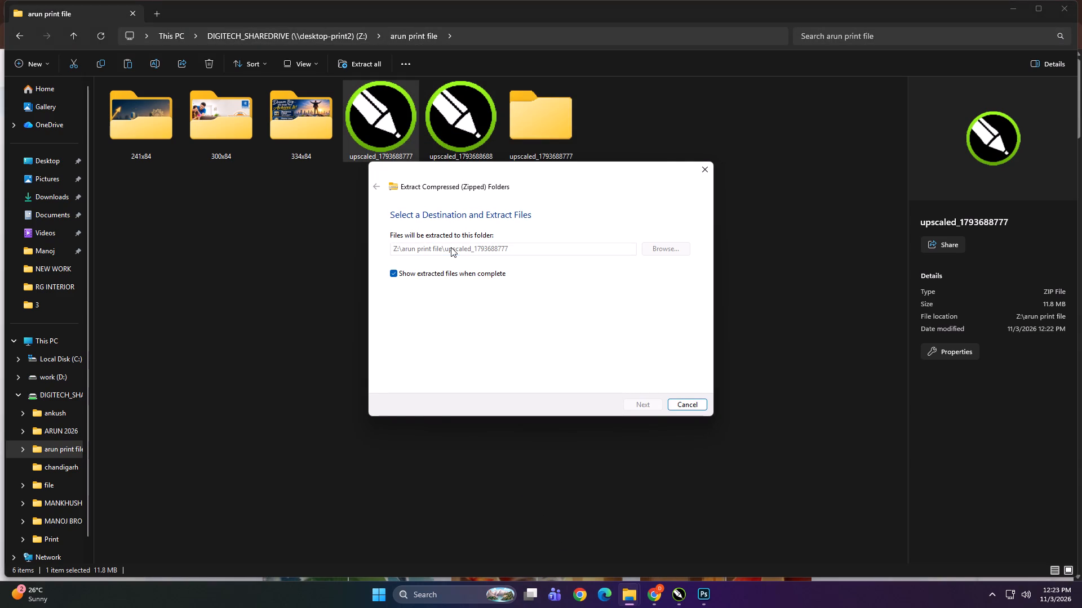
{"action": "left_click", "coordinate": [308, 347]}
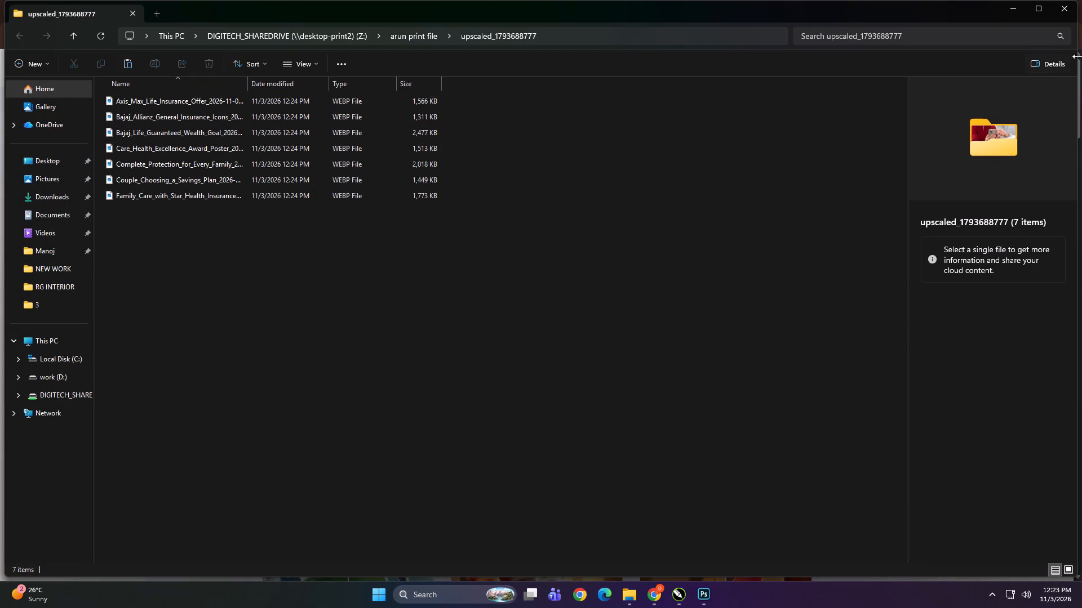
{"action": "scroll", "coordinate": [504, 275], "scroll_direction": "up", "scroll_amount": 13, "text": "ctrl"}
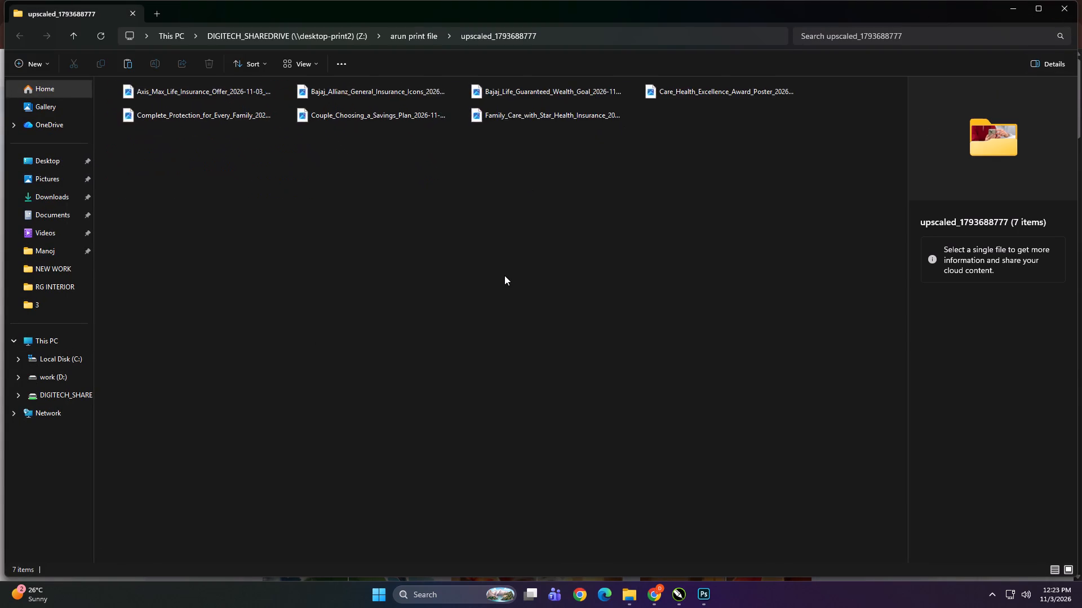
{"action": "scroll", "coordinate": [504, 275], "scroll_direction": "up", "scroll_amount": 20, "text": "ctrl"}
{"action": "scroll", "coordinate": [504, 275], "scroll_direction": "up", "scroll_amount": 9, "text": "ctrl"}
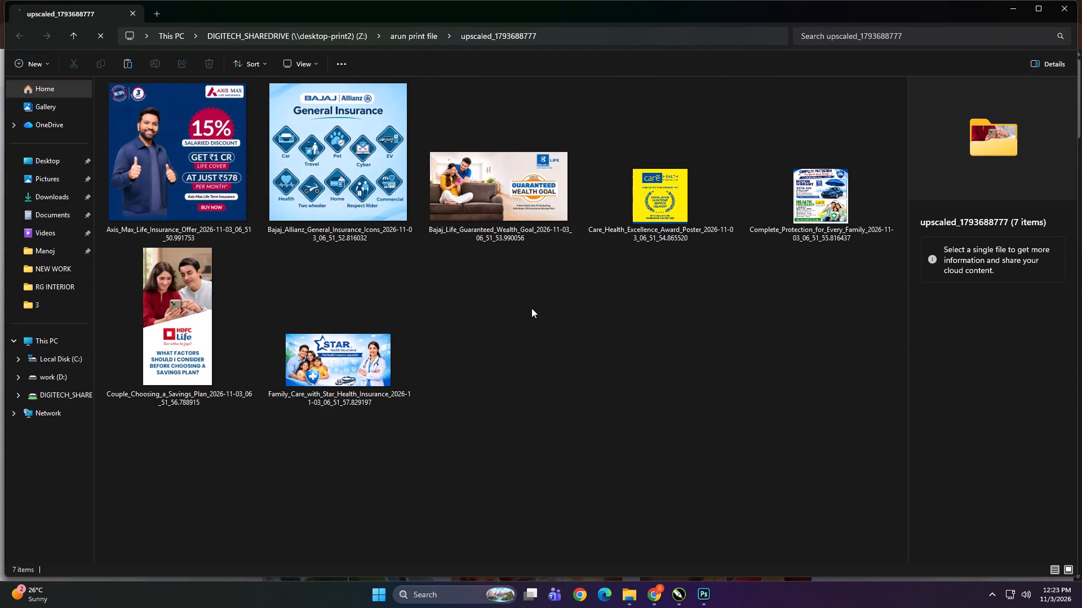
{"action": "left_click", "coordinate": [531, 308]}
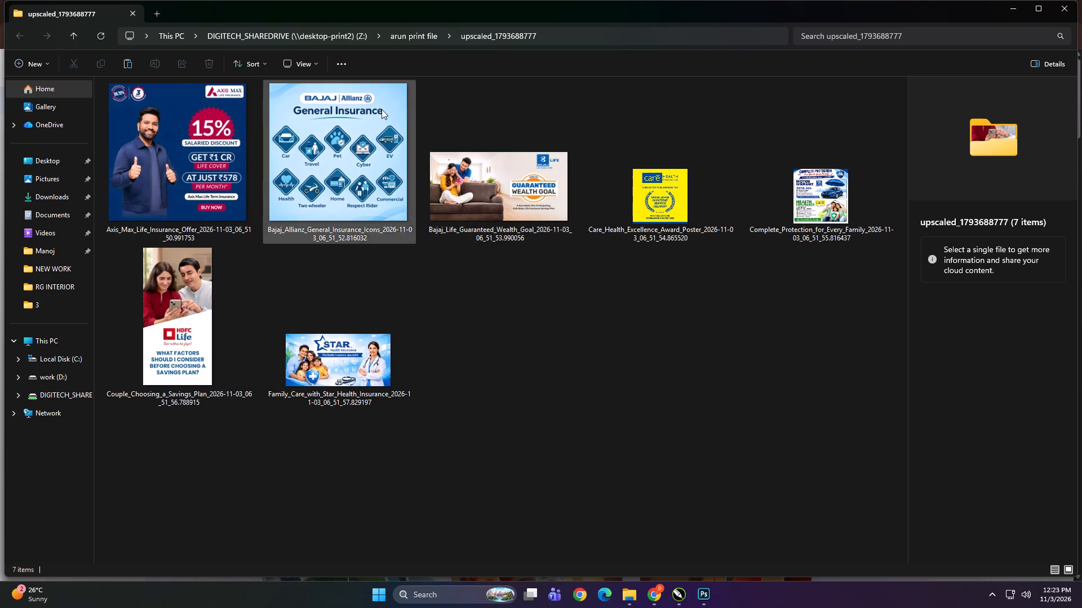
{"action": "left_click_drag", "start_coordinate": [269, 7], "coordinate": [395, 172]}
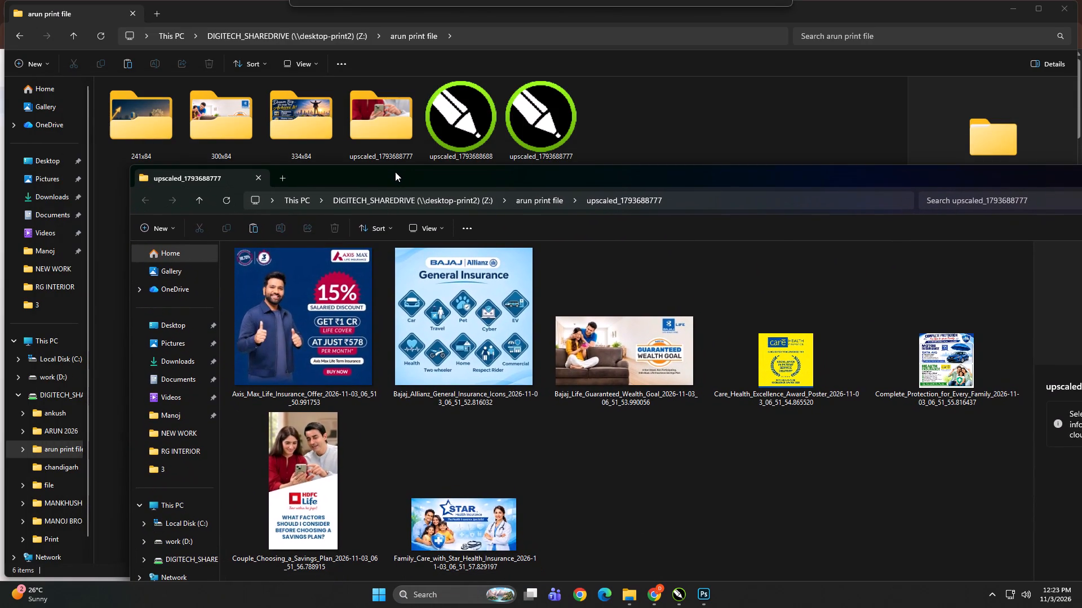
{"action": "left_click_drag", "start_coordinate": [395, 172], "coordinate": [390, 167]}
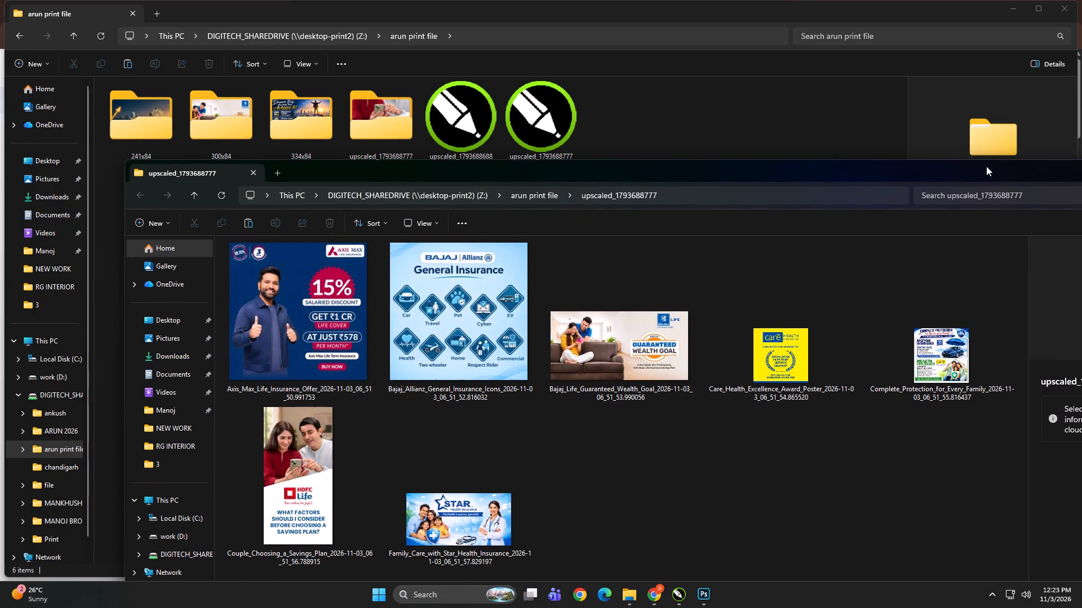
{"action": "left_click_drag", "start_coordinate": [941, 174], "coordinate": [734, 156]}
{"action": "left_click", "coordinate": [983, 147]}
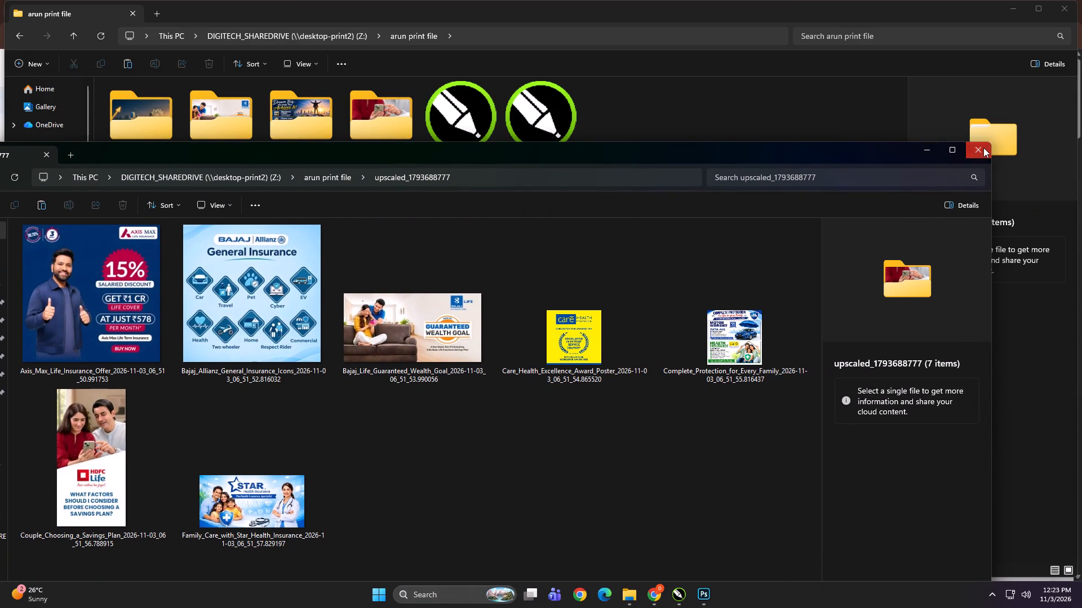
Open the 300x84 folder and examine its original insurance images for comparison with the extracted upscaled set.
{"action": "double_click", "coordinate": [215, 134]}
{"action": "scroll", "coordinate": [243, 313], "scroll_direction": "up", "scroll_amount": 19, "text": "ctrl"}
{"action": "scroll", "coordinate": [243, 313], "scroll_direction": "down", "scroll_amount": 1, "text": "ctrl"}
{"action": "scroll", "coordinate": [243, 313], "scroll_direction": "up", "scroll_amount": 20, "text": "ctrl"}
{"action": "scroll", "coordinate": [243, 313], "scroll_direction": "up", "scroll_amount": 1, "text": "ctrl"}
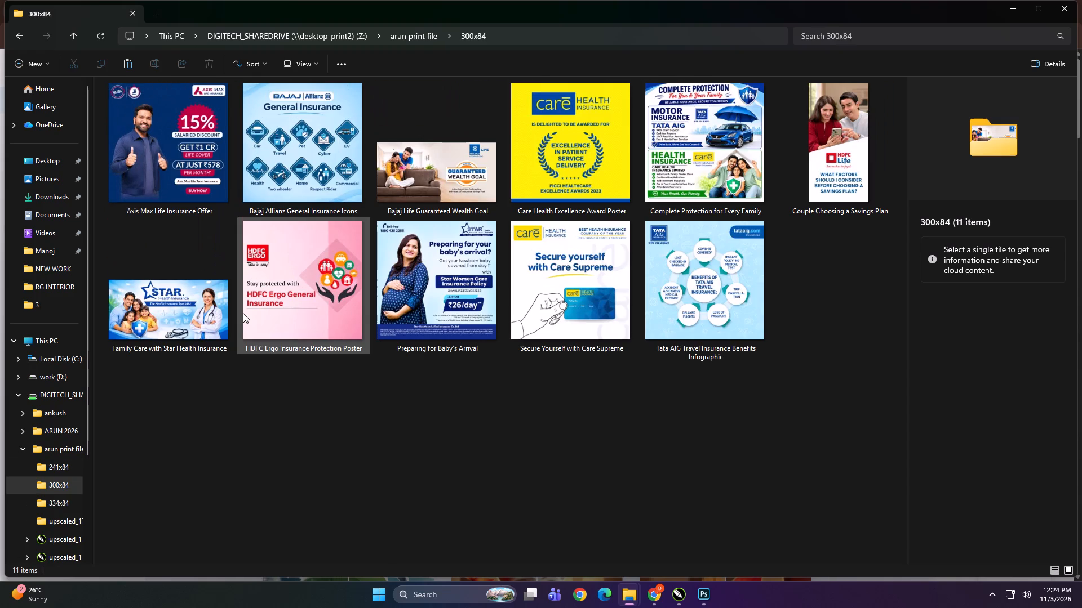
{"action": "scroll", "coordinate": [327, 431], "scroll_direction": "up", "scroll_amount": 1, "text": "ctrl"}
{"action": "scroll", "coordinate": [345, 475], "scroll_direction": "up", "scroll_amount": 1, "text": "ctrl"}
{"action": "scroll", "coordinate": [345, 475], "scroll_direction": "down", "scroll_amount": 2, "text": "ctrl"}
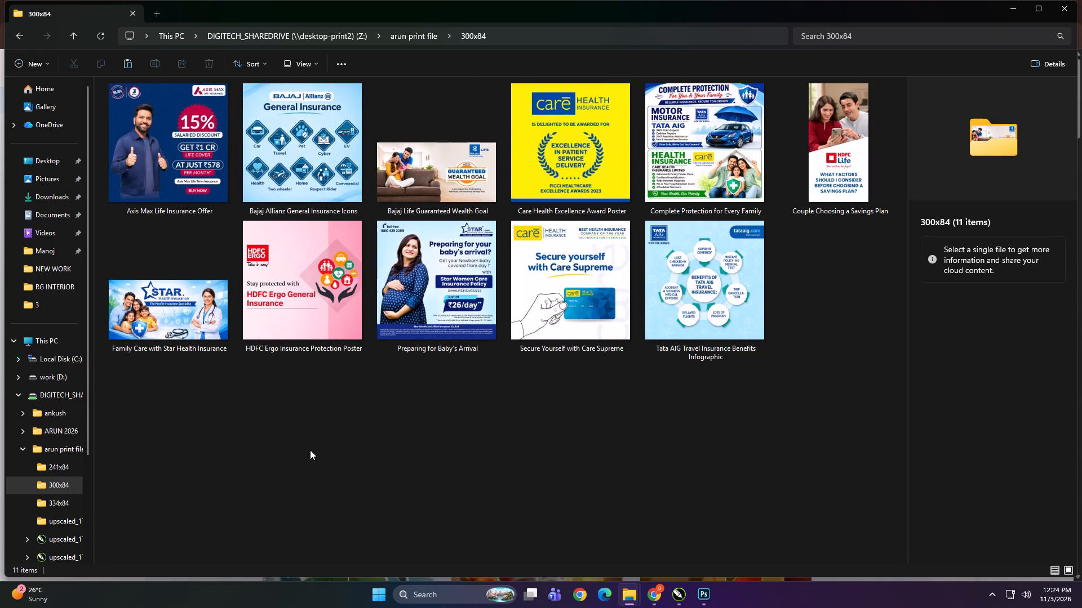
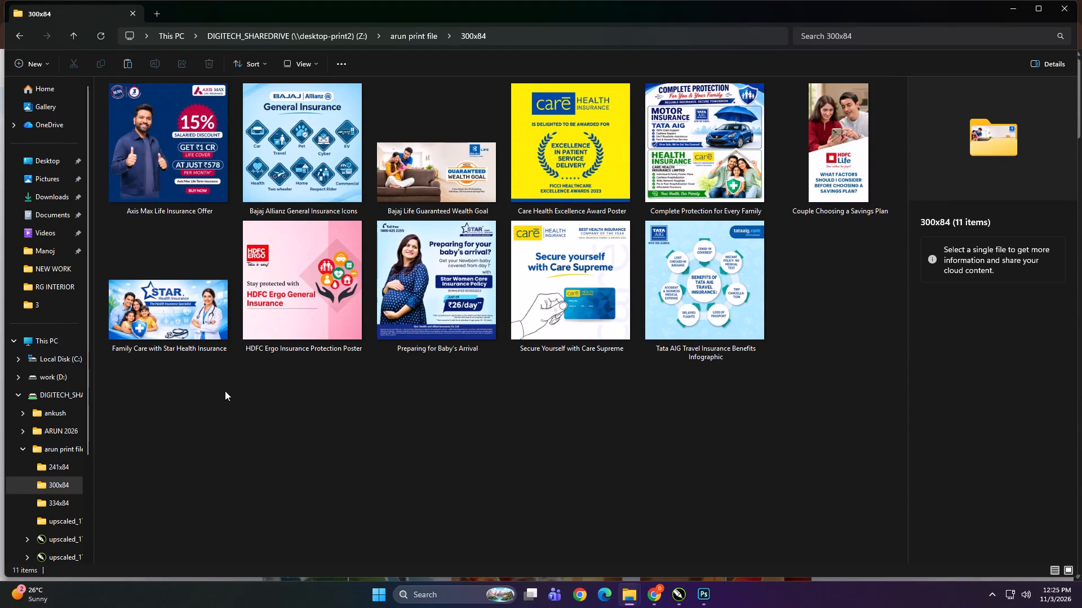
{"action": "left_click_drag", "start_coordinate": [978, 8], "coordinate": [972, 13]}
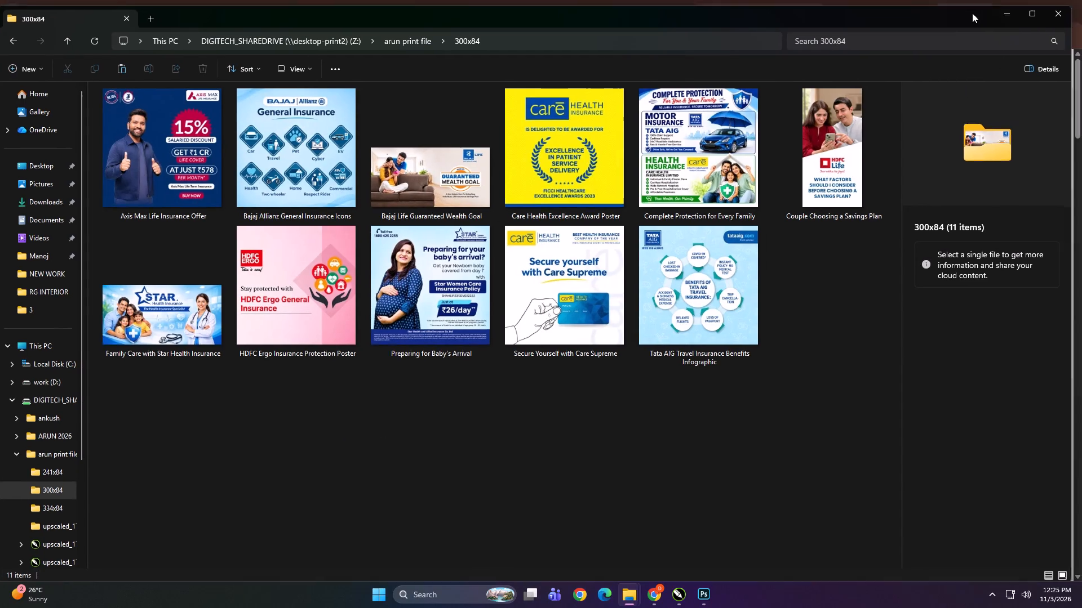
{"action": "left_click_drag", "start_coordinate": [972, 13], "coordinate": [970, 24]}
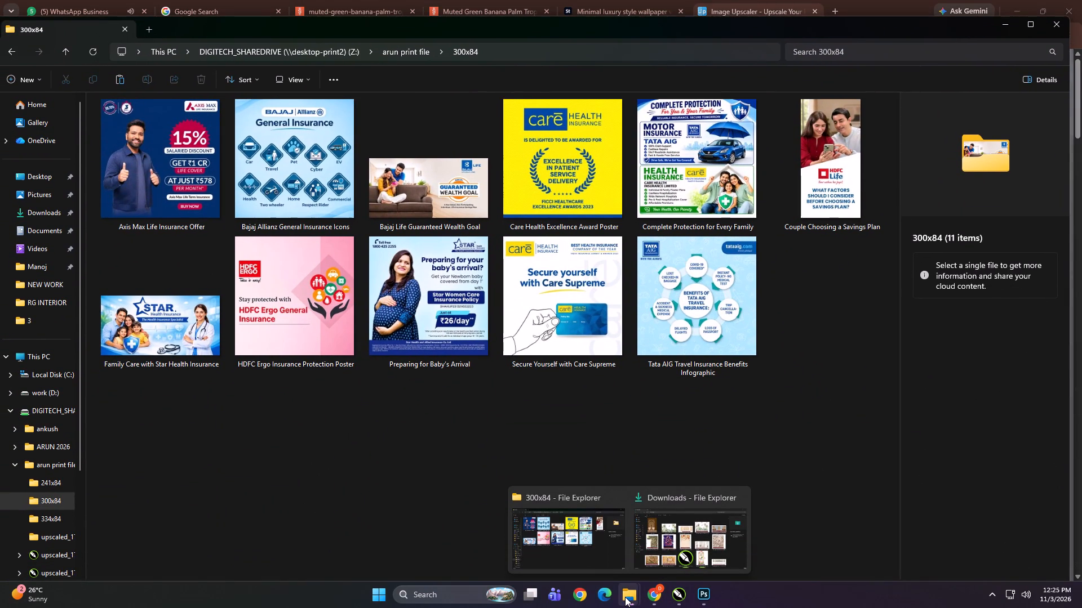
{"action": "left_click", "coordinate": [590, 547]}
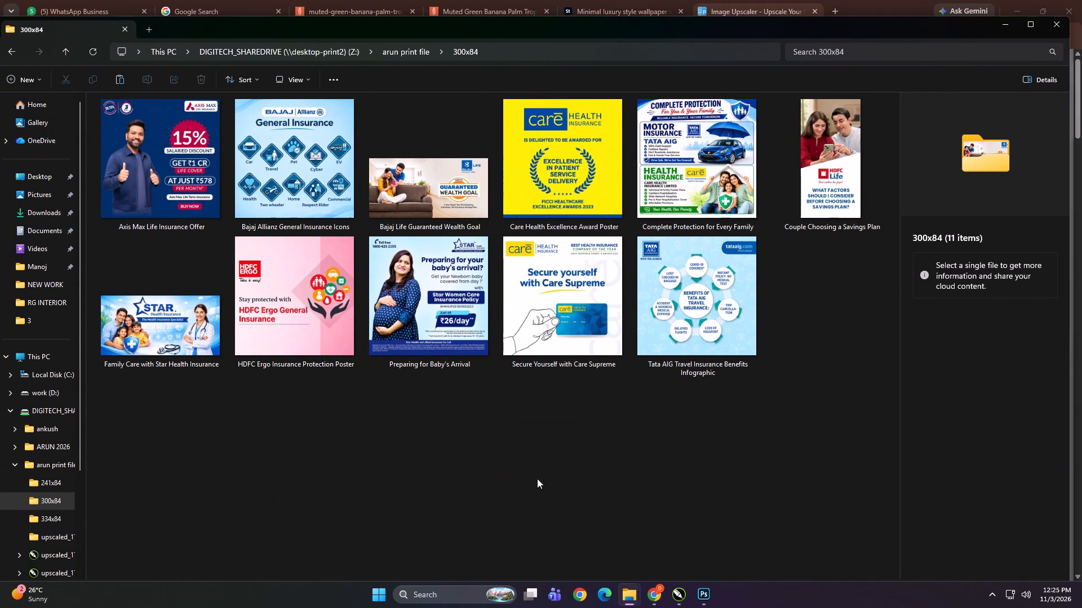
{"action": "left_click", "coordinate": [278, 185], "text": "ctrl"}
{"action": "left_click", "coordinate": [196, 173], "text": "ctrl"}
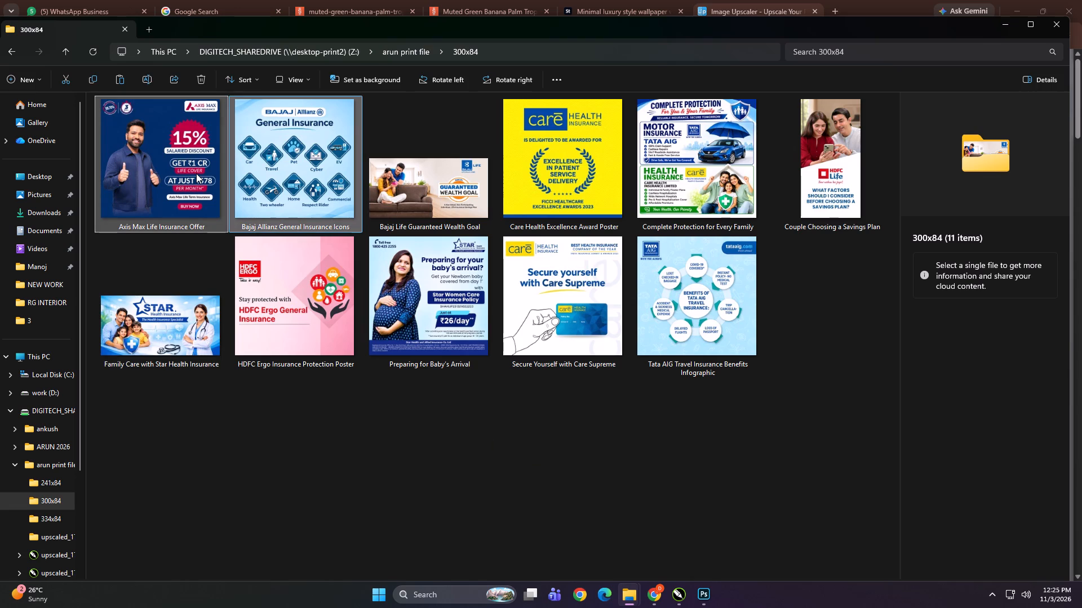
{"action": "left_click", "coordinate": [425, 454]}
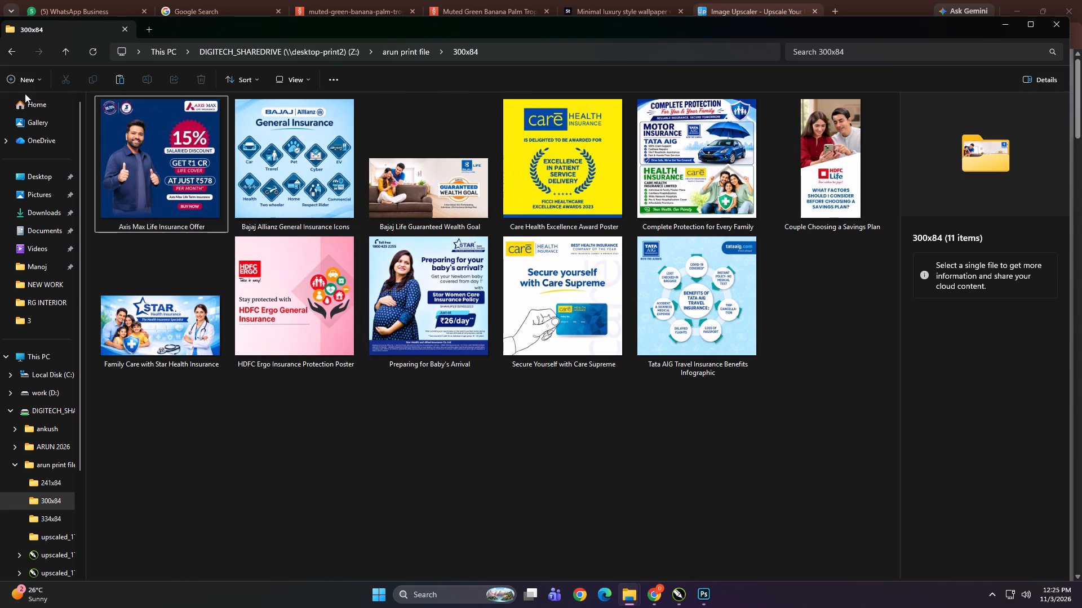
Create a new folder named ok inside the 300x84 folder.
{"action": "left_click", "coordinate": [25, 81]}
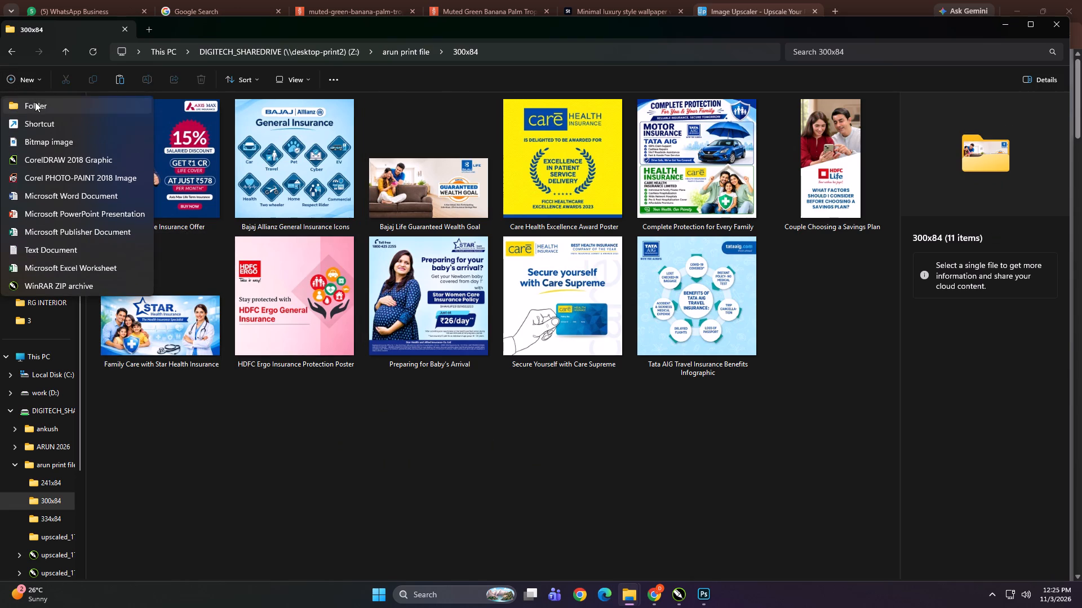
{"action": "left_click", "coordinate": [35, 102]}
{"action": "type", "text": "ok"}
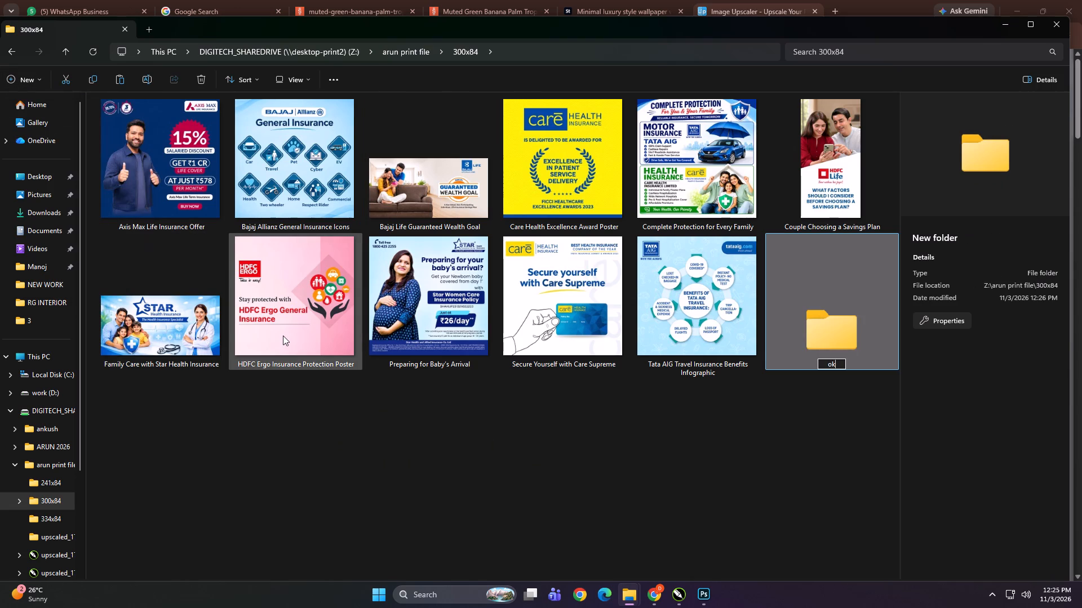
{"action": "key", "text": "Return"}
Move the Axis Max Life, Bajaj Allianz icons, Care Health award and Complete Protection images into the ok folder, and return to 300x84.
{"action": "left_click", "coordinate": [161, 181]}
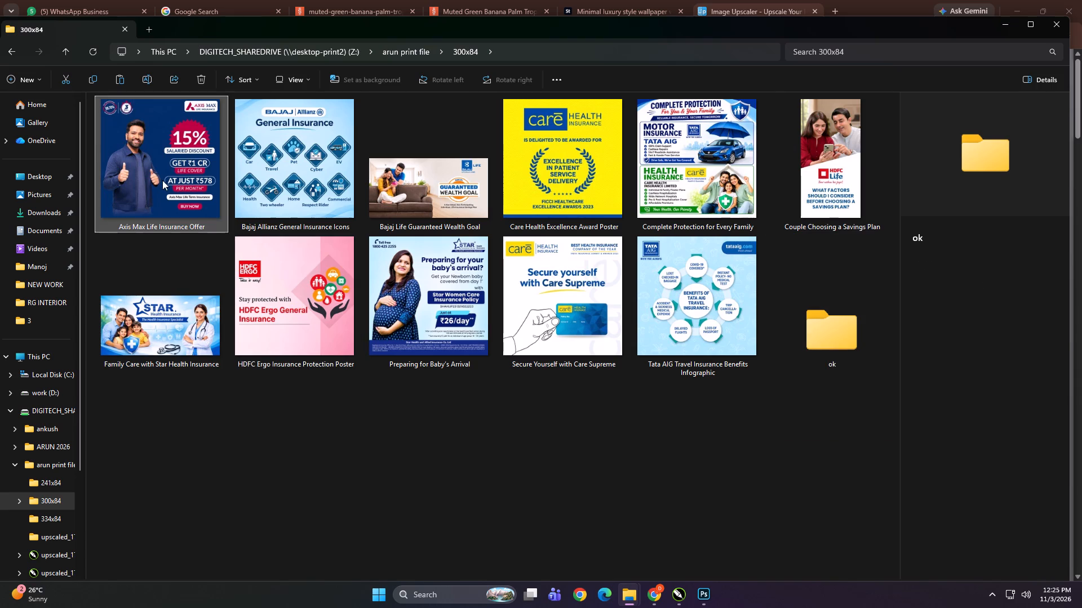
{"action": "left_click", "coordinate": [317, 184], "text": "ctrl"}
{"action": "left_click", "coordinate": [532, 168], "text": "ctrl"}
{"action": "left_click", "coordinate": [695, 163], "text": "ctrl"}
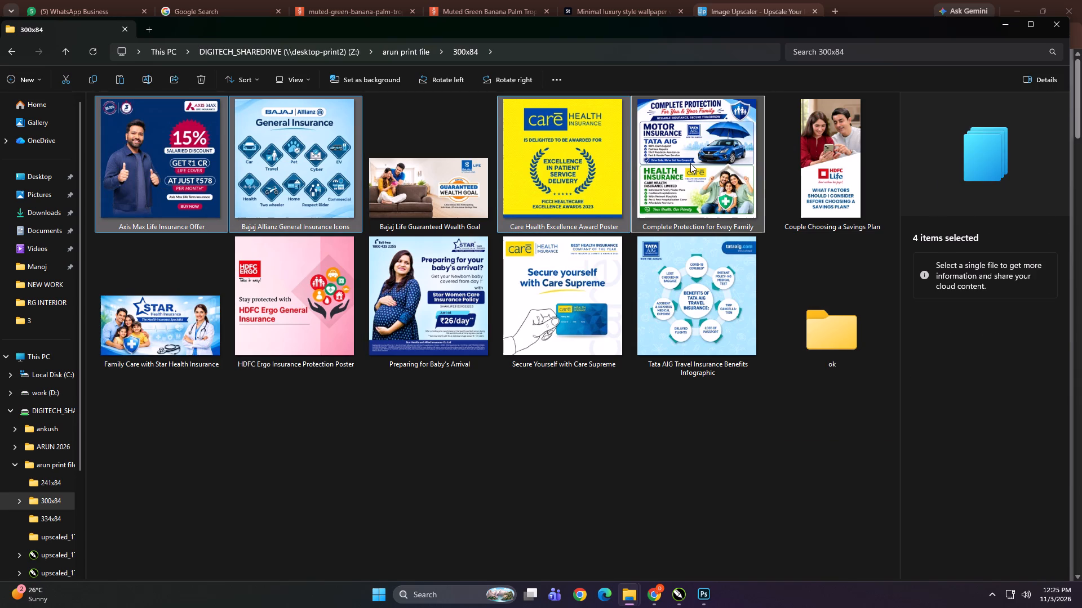
{"action": "key", "text": "ctrl+x"}
{"action": "left_click", "coordinate": [807, 336]}
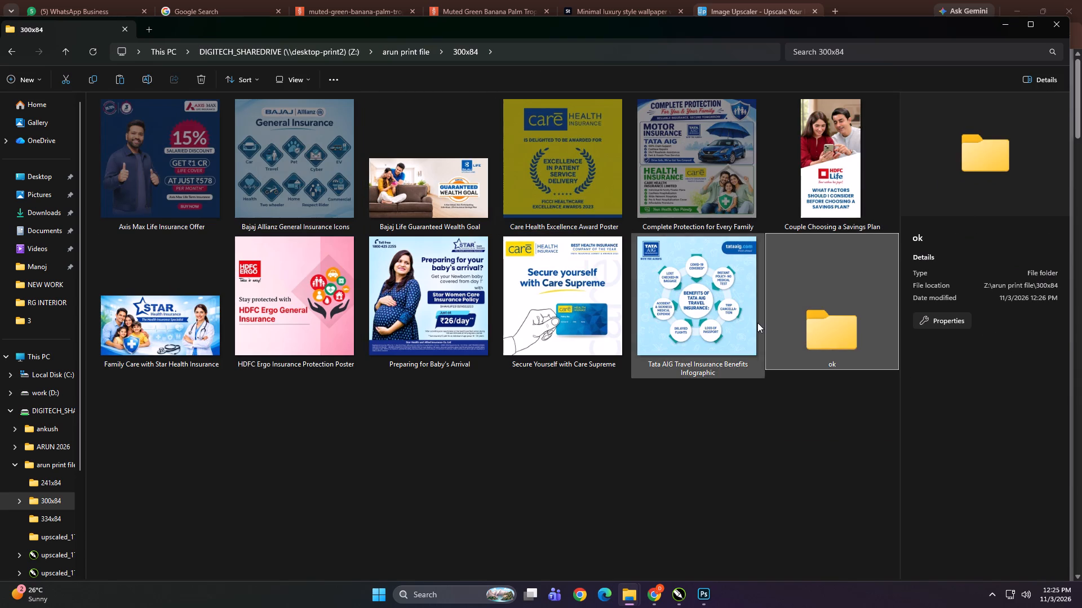
{"action": "double_click", "coordinate": [808, 324]}
{"action": "right_click", "coordinate": [502, 303]}
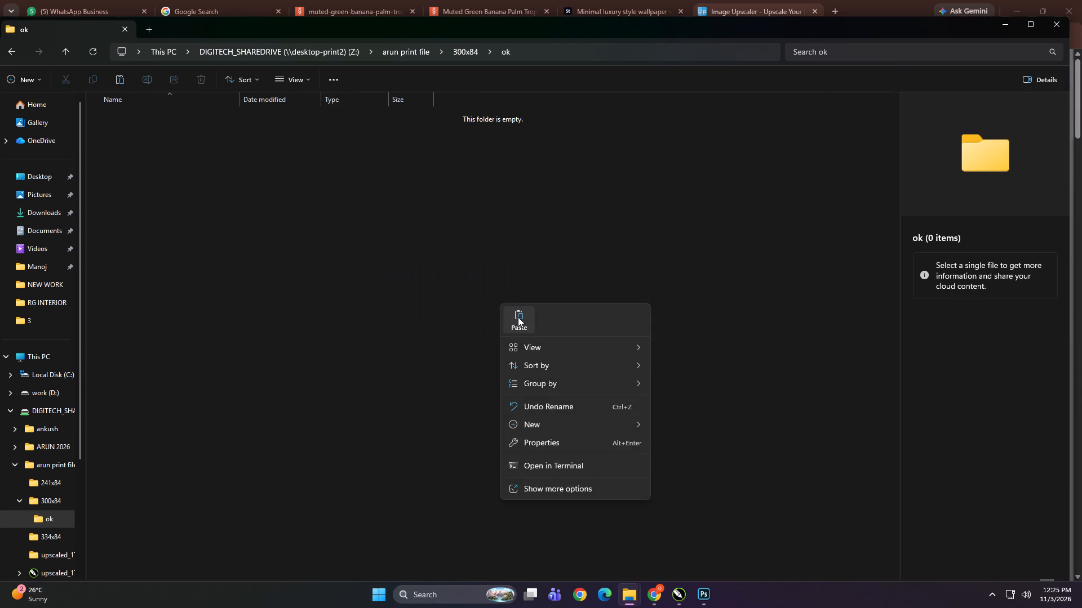
{"action": "left_click", "coordinate": [518, 317]}
{"action": "key", "text": "BackSpace"}
{"action": "left_click", "coordinate": [464, 313]}
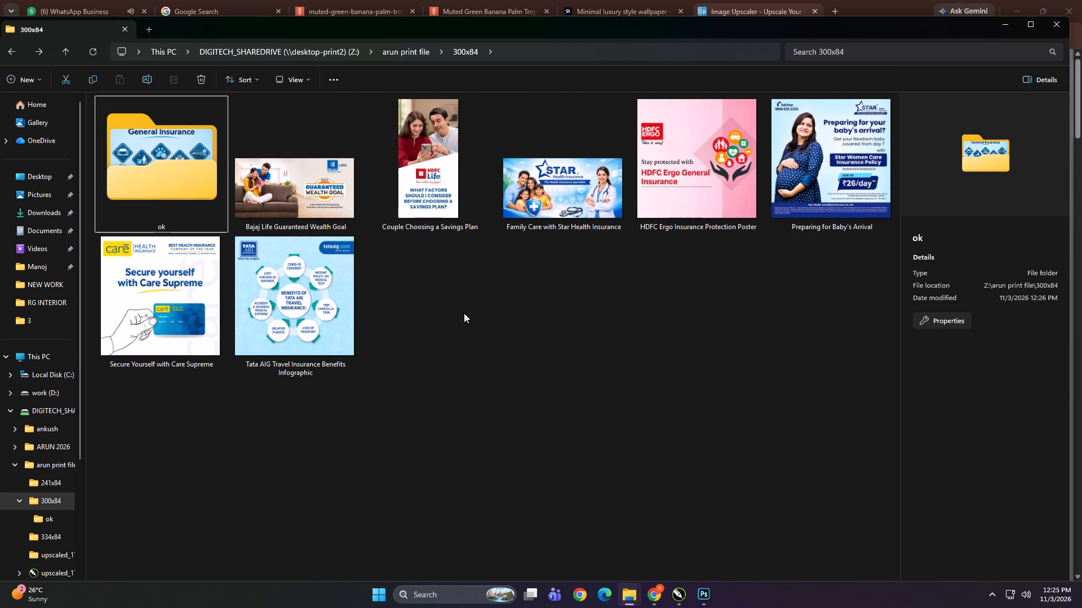
{"action": "key", "text": "BackSpace"}
{"action": "left_click", "coordinate": [354, 135]}
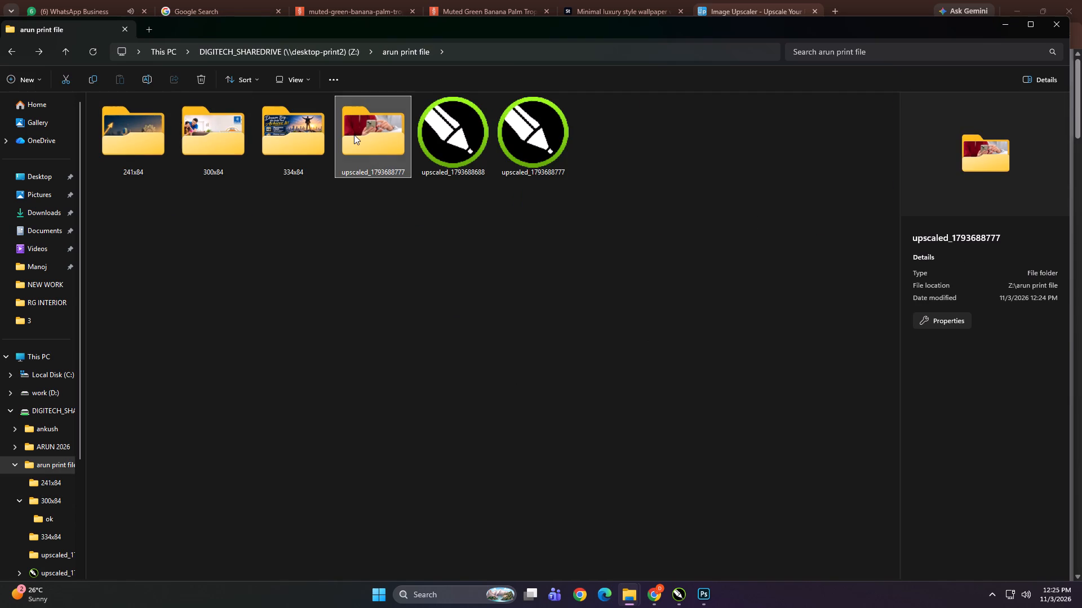
{"action": "double_click", "coordinate": [354, 135]}
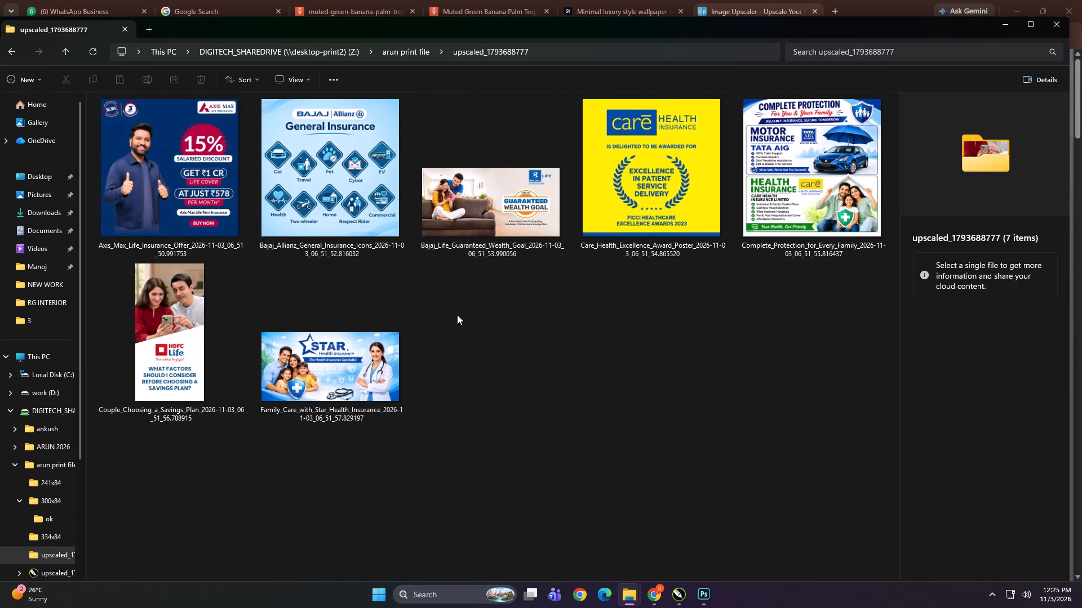
{"action": "left_click", "coordinate": [630, 183]}
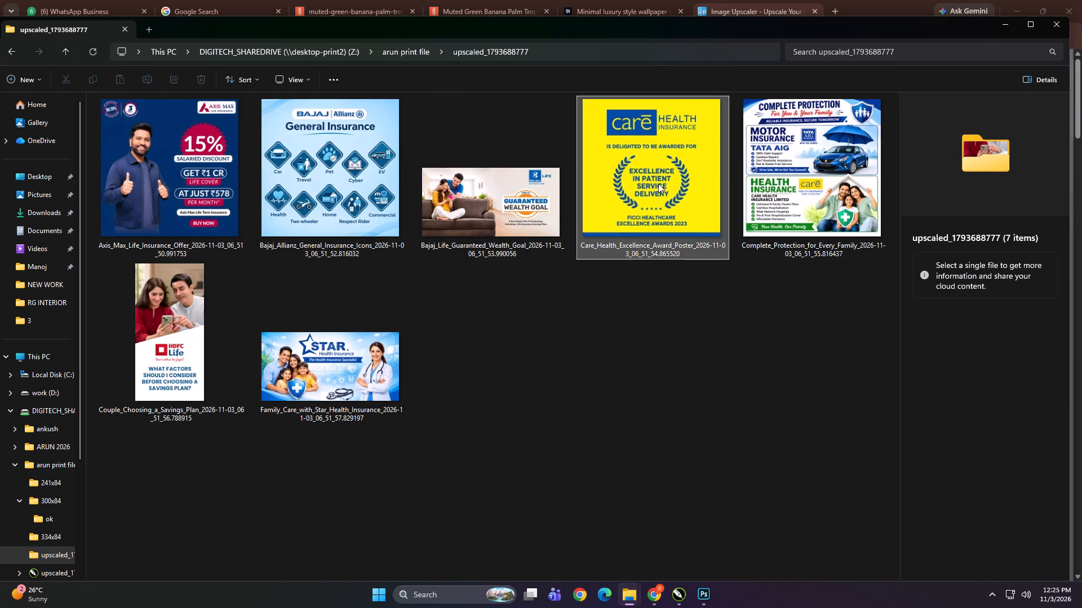
{"action": "left_click", "coordinate": [800, 182]}
{"action": "left_click", "coordinate": [500, 204]}
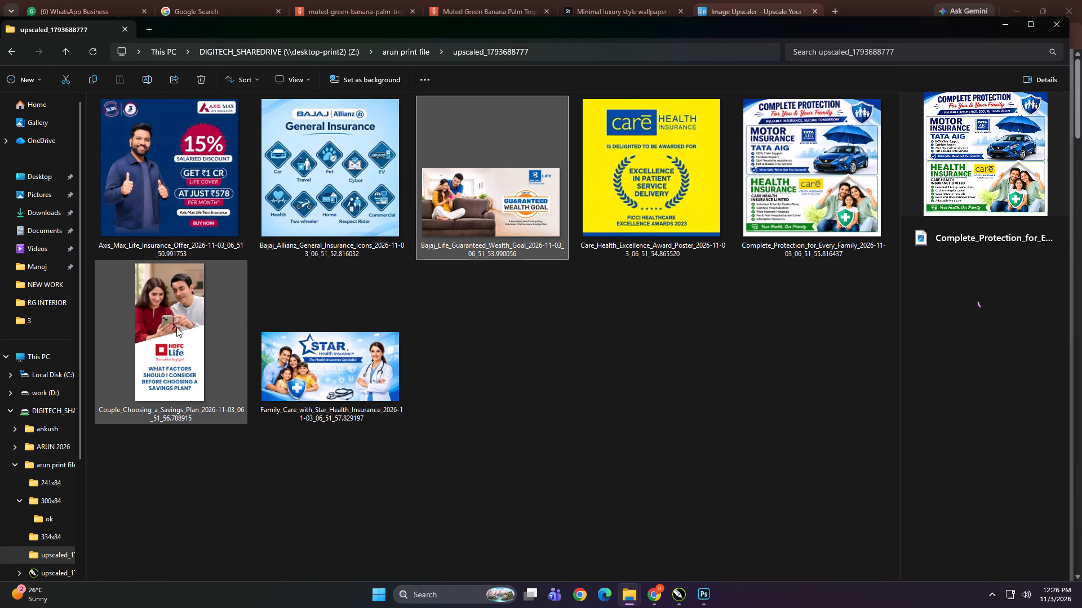
{"action": "left_click", "coordinate": [176, 327]}
{"action": "key", "text": "BackSpace"}
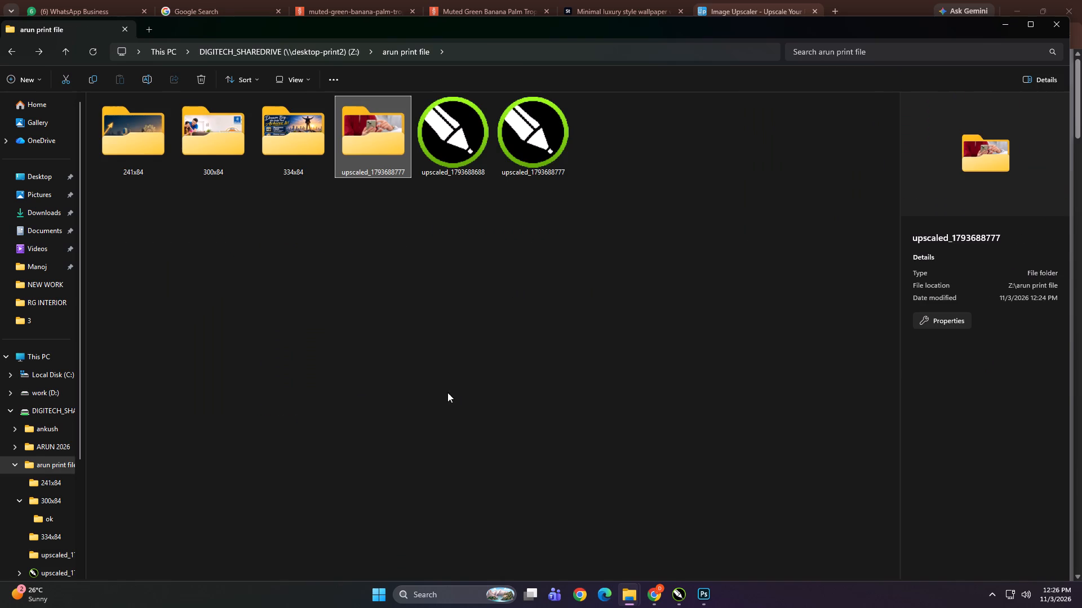
Move the Bajaj Life wealth goal, Couple Choosing a Savings Plan and Star Health family care images from 300x84 into its ok folder, and return to 300x84.
{"action": "double_click", "coordinate": [228, 135]}
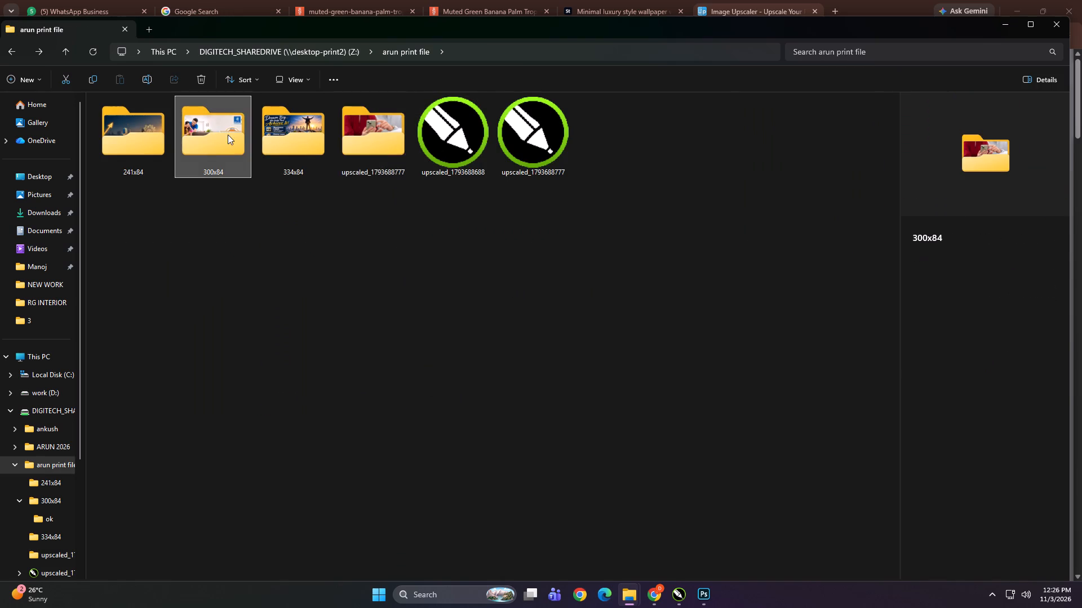
{"action": "left_click", "coordinate": [571, 190]}
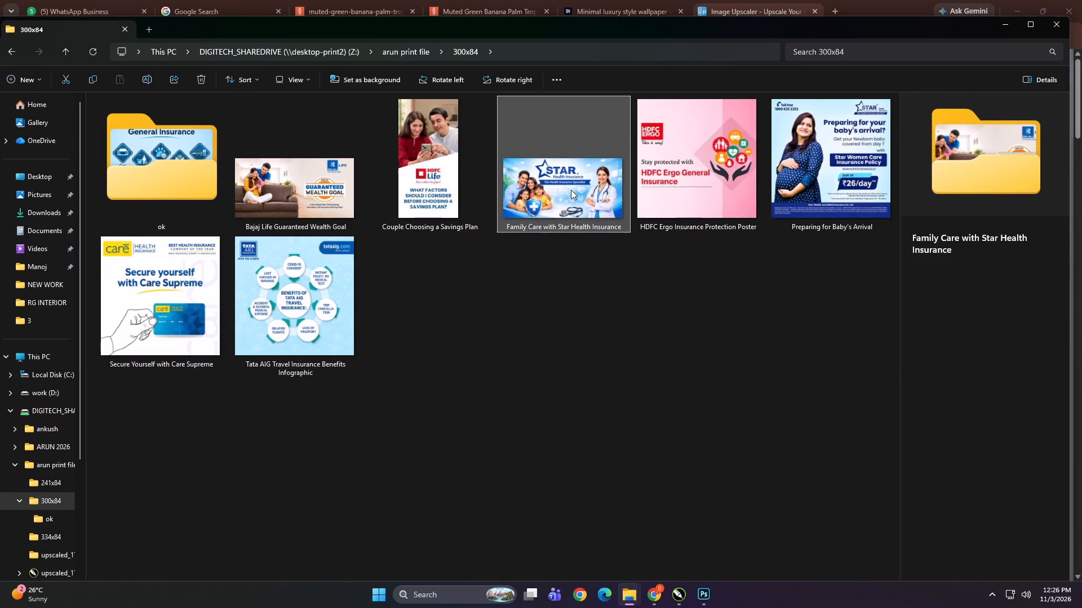
{"action": "left_click", "coordinate": [427, 177], "text": "ctrl"}
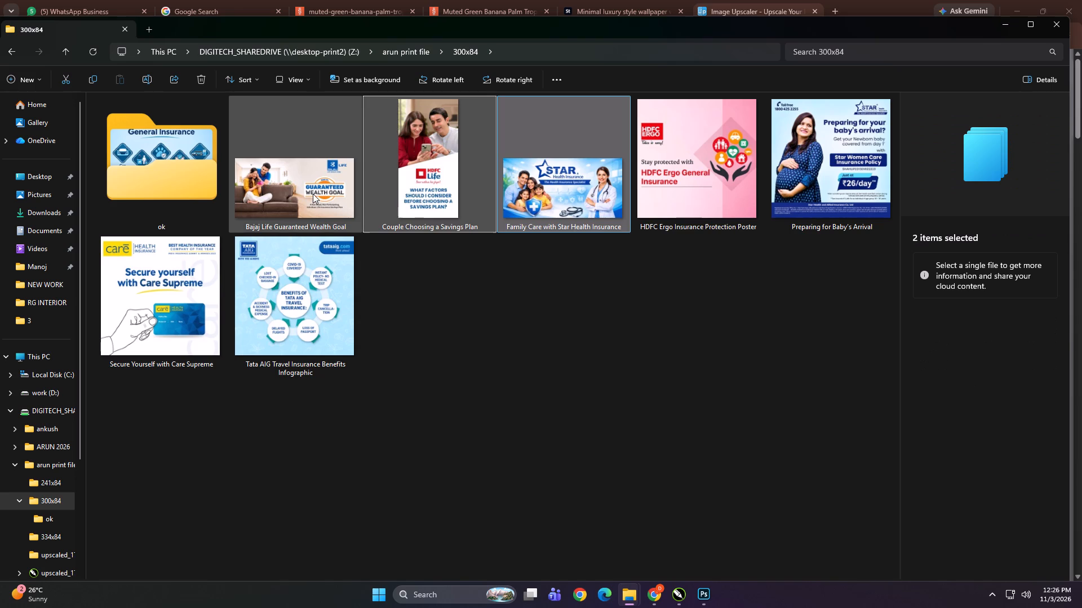
{"action": "left_click", "coordinate": [313, 194], "text": "ctrl"}
{"action": "key", "text": "ctrl+x"}
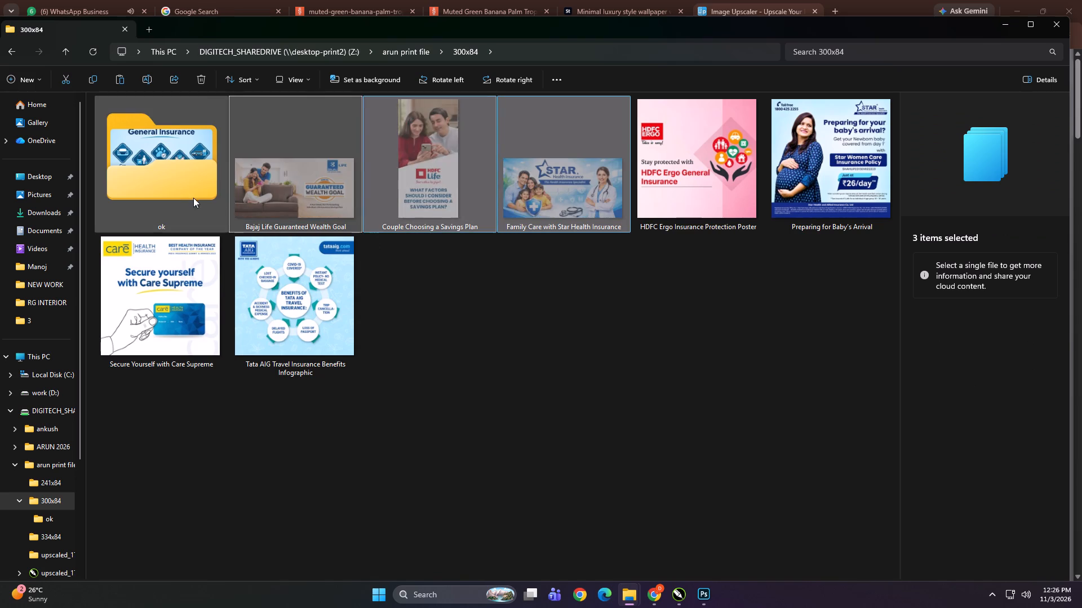
{"action": "triple_click", "coordinate": [176, 178]}
{"action": "right_click", "coordinate": [335, 292]}
{"action": "left_click", "coordinate": [354, 301]}
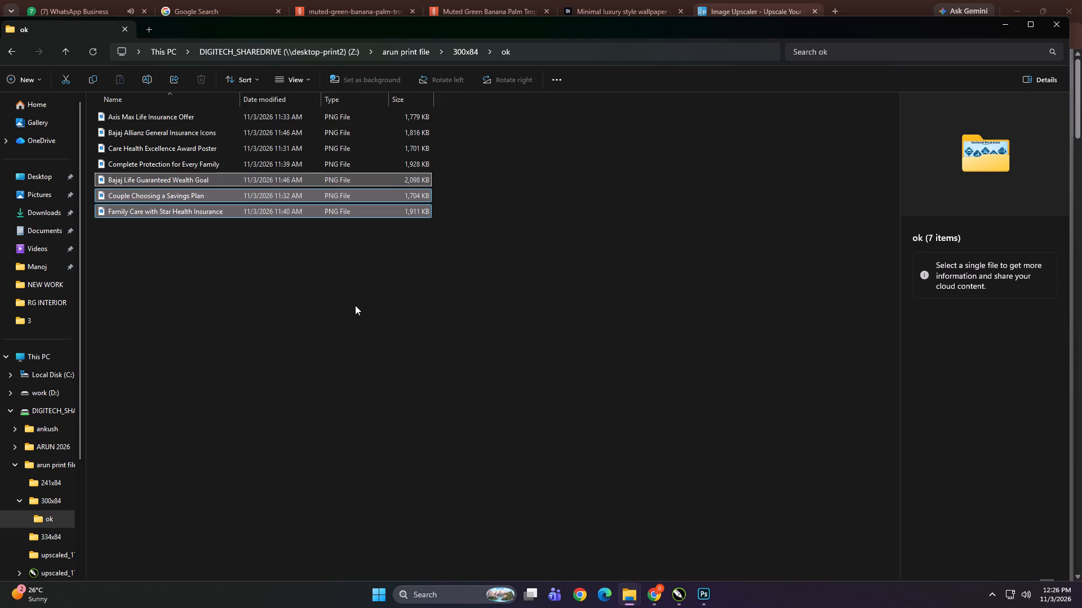
{"action": "key", "text": "BackSpace"}
{"action": "left_click", "coordinate": [400, 368]}
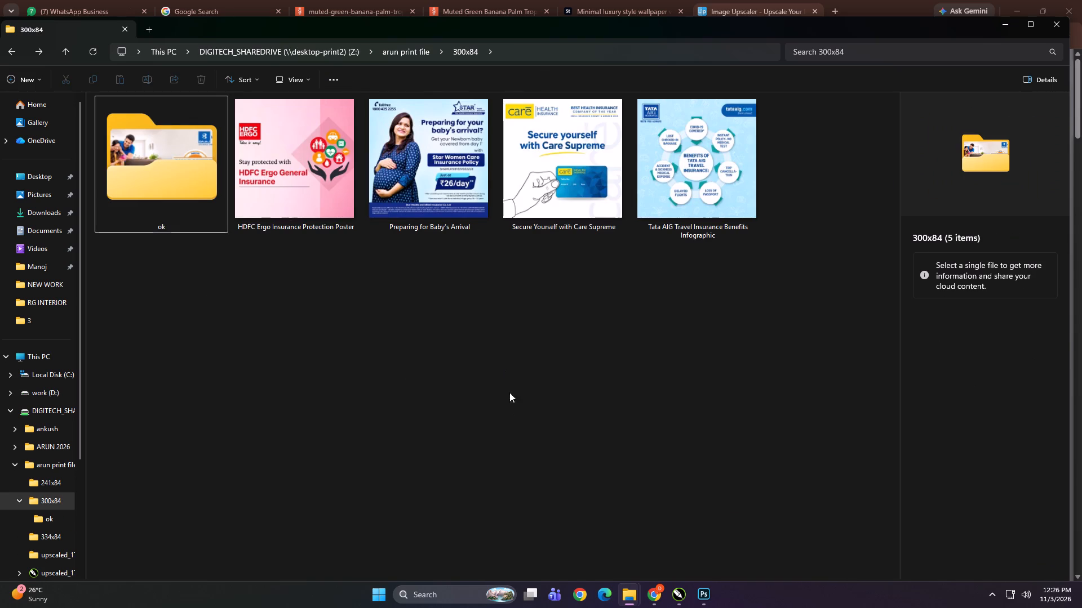
Switch to Chrome, dismiss the advertisement on the Image Upscaler site, and open its Upscale Image page.
{"action": "left_click", "coordinate": [735, 0]}
{"action": "left_click", "coordinate": [638, 205]}
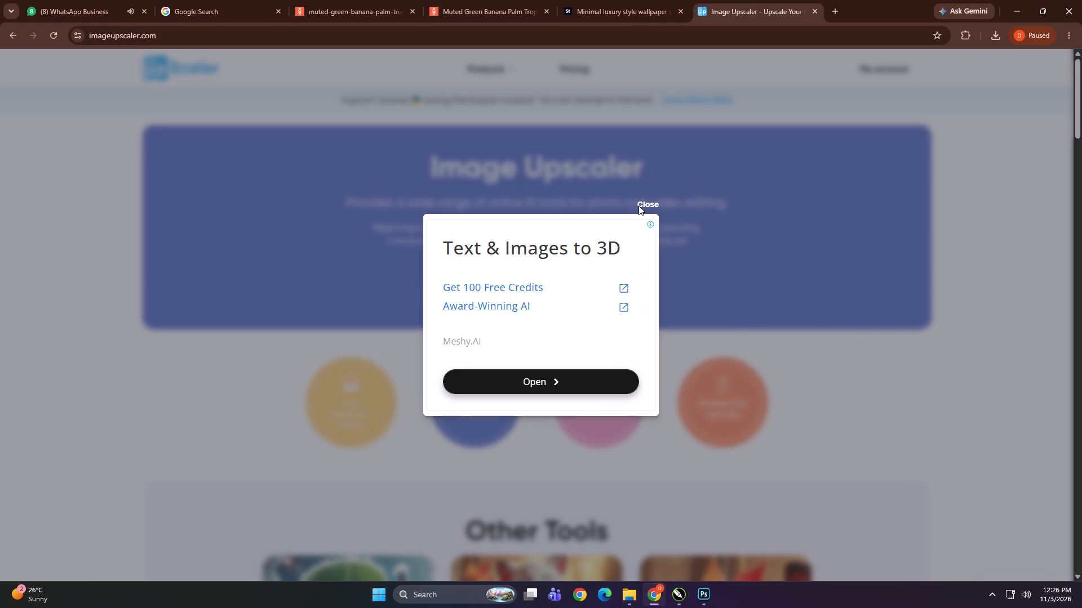
{"action": "left_click", "coordinate": [530, 293]}
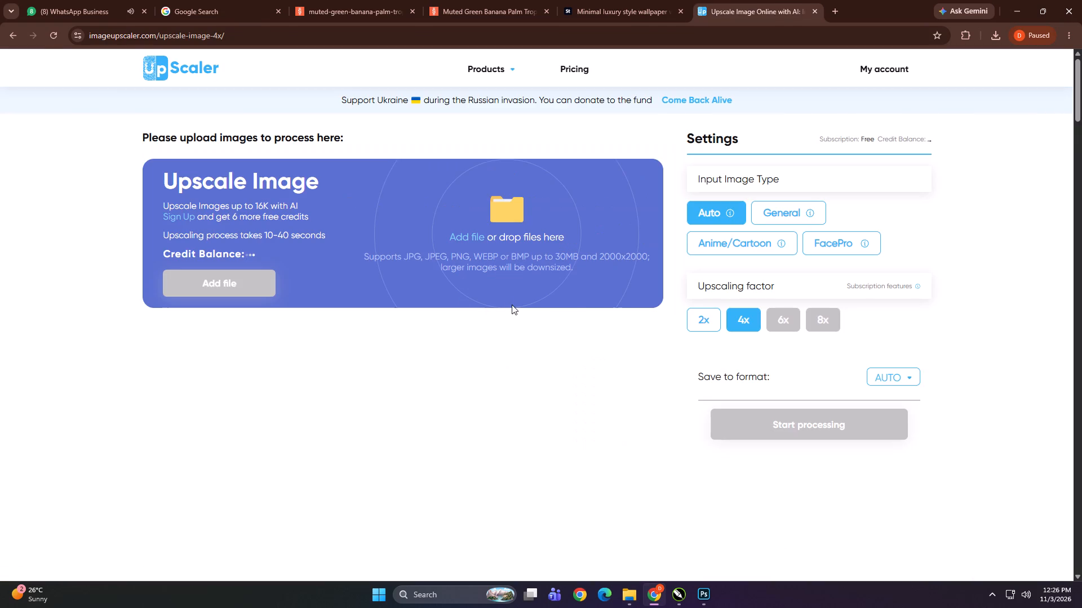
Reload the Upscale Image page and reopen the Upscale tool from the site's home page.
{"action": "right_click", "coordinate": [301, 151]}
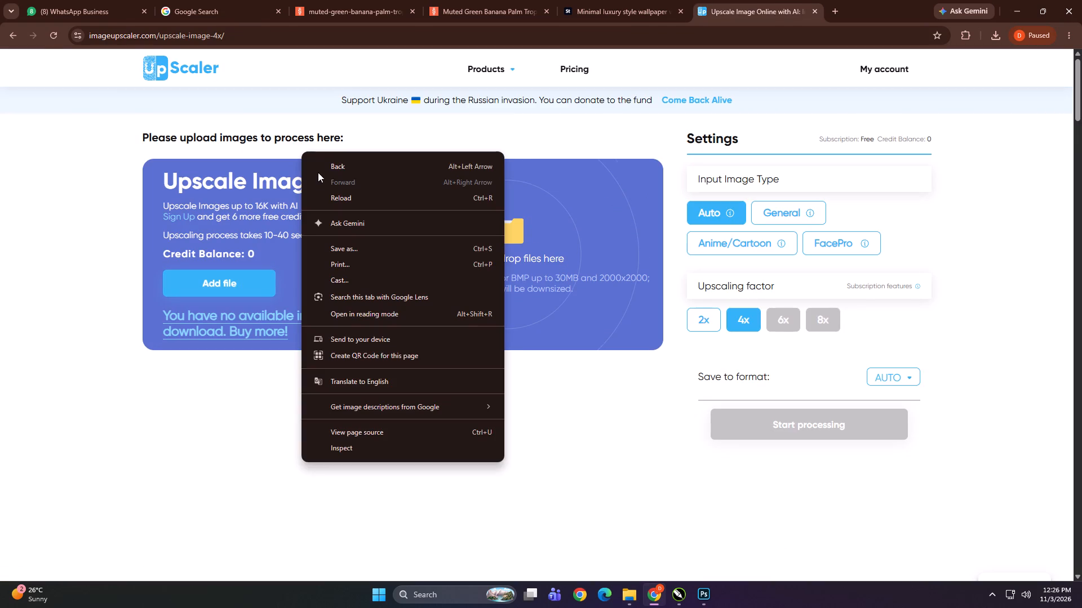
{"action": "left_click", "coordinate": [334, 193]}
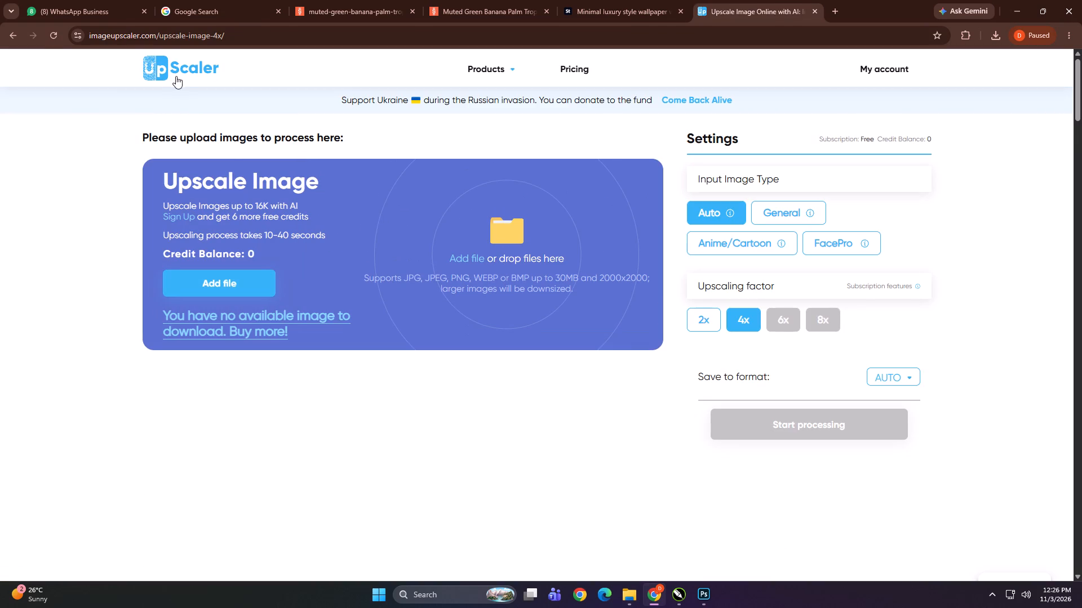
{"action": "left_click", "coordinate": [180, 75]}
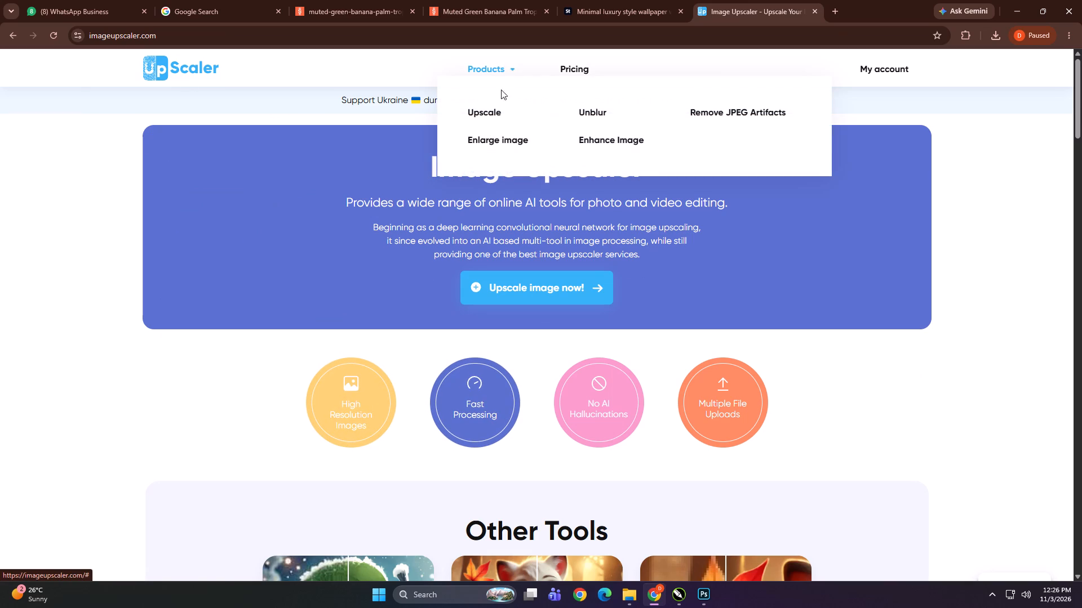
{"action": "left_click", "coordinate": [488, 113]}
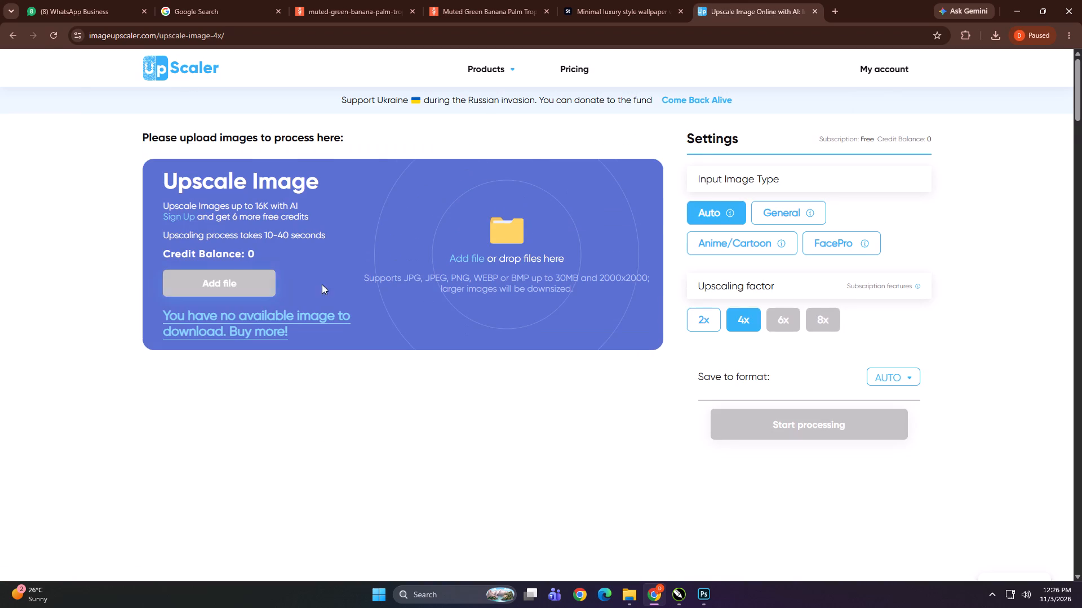
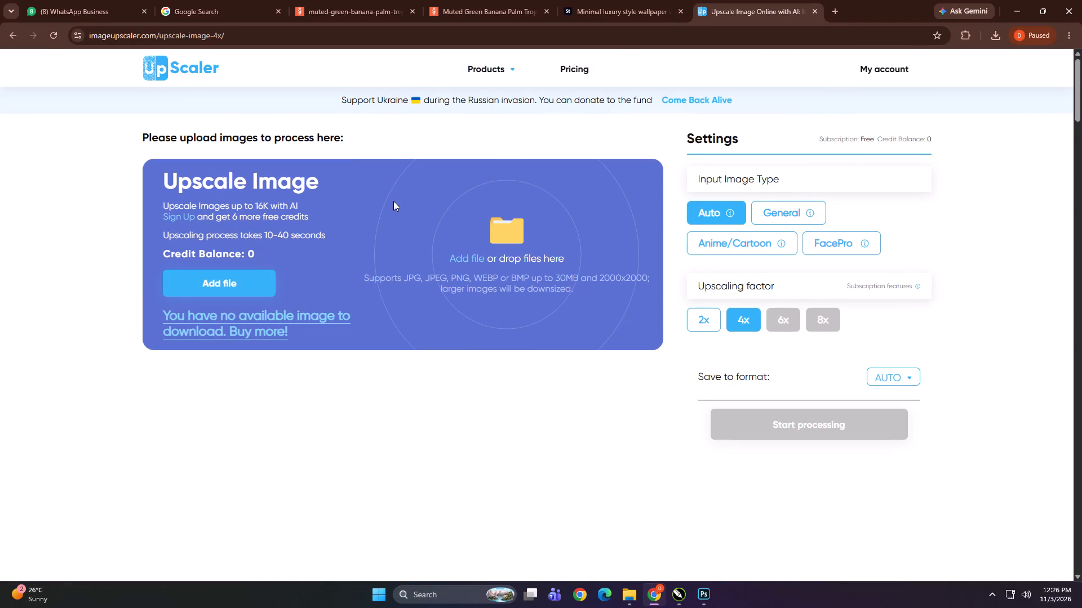
Go to iloveimg.com in place of the current upscaler site and open its Upscale Image tool.
{"action": "left_click", "coordinate": [620, 42]}
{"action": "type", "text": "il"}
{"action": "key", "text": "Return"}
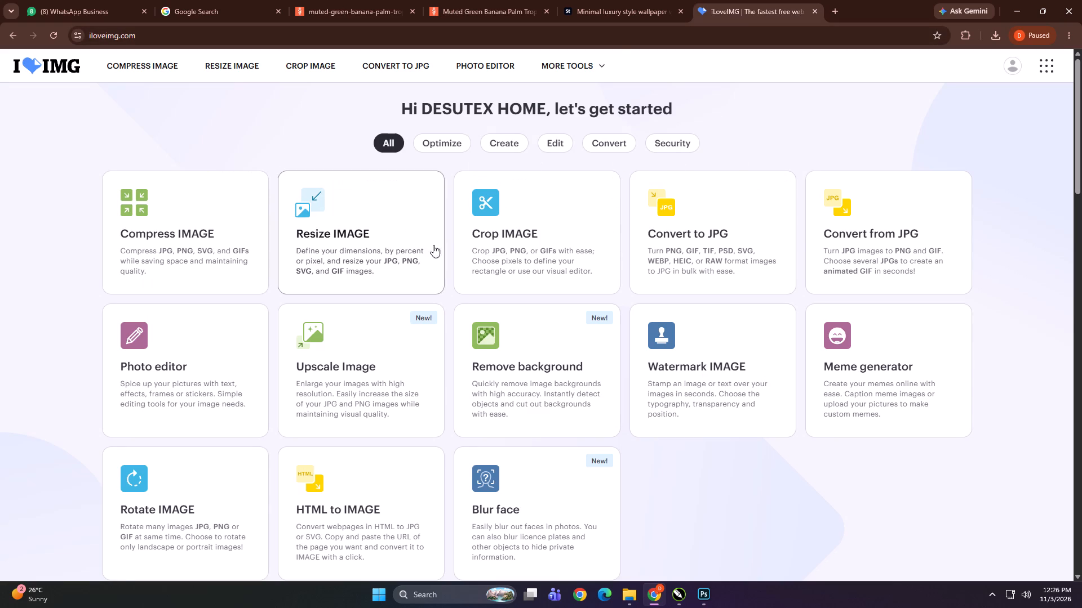
{"action": "left_click", "coordinate": [331, 350]}
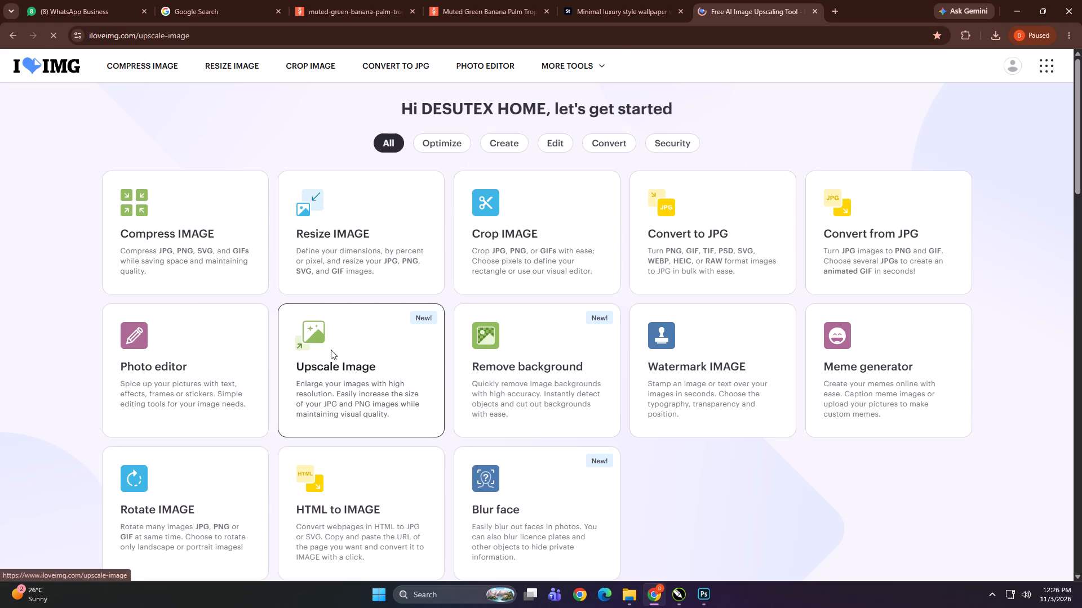
Open the file selection for loading images from the 300x84 folder into the Upscale Image tool.
{"action": "left_click", "coordinate": [523, 217]}
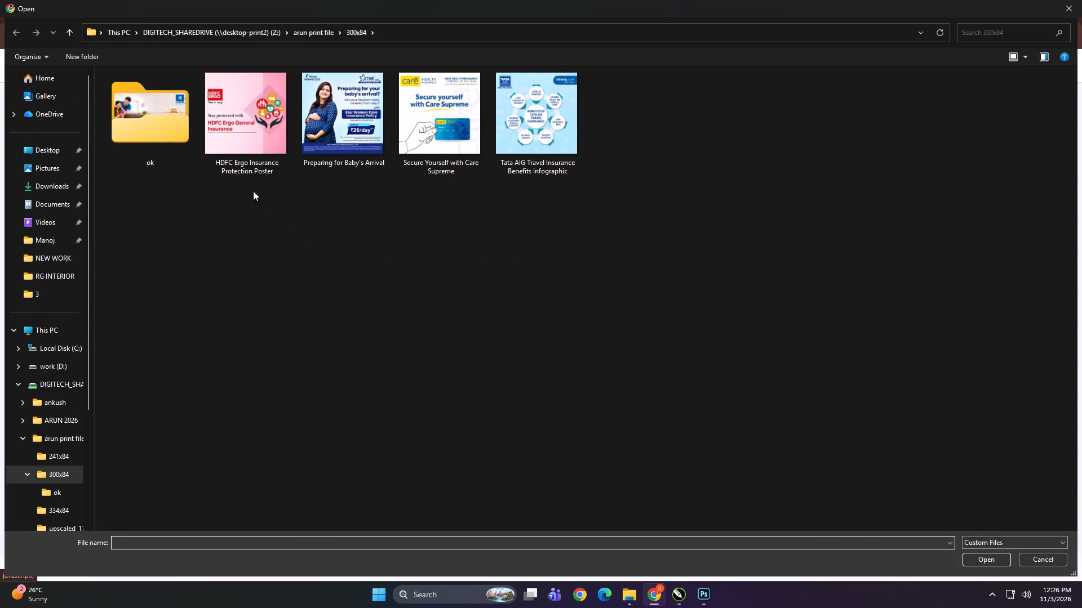
Select the HDFC Ergo, Preparing for Baby's Arrival, Care Supreme and Tata AIG Travel images in the 300x84 folder for upload.
{"action": "left_click", "coordinate": [273, 122]}
{"action": "left_click", "coordinate": [557, 119], "text": "shift"}
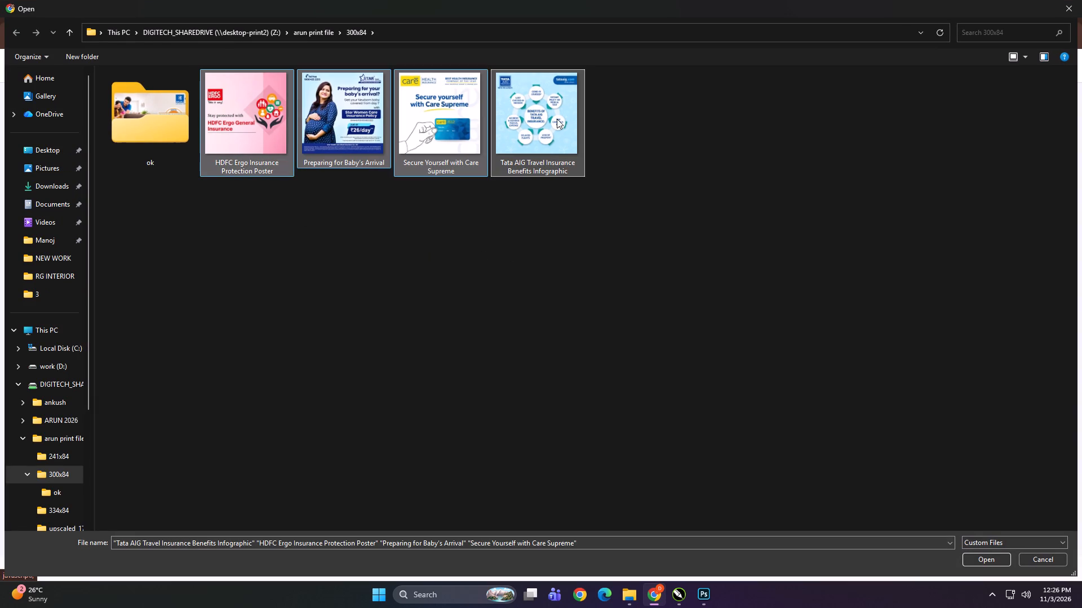
Upload the four selected insurance images from the 300x84 folder to the image upscaler.
{"action": "left_click", "coordinate": [979, 561]}
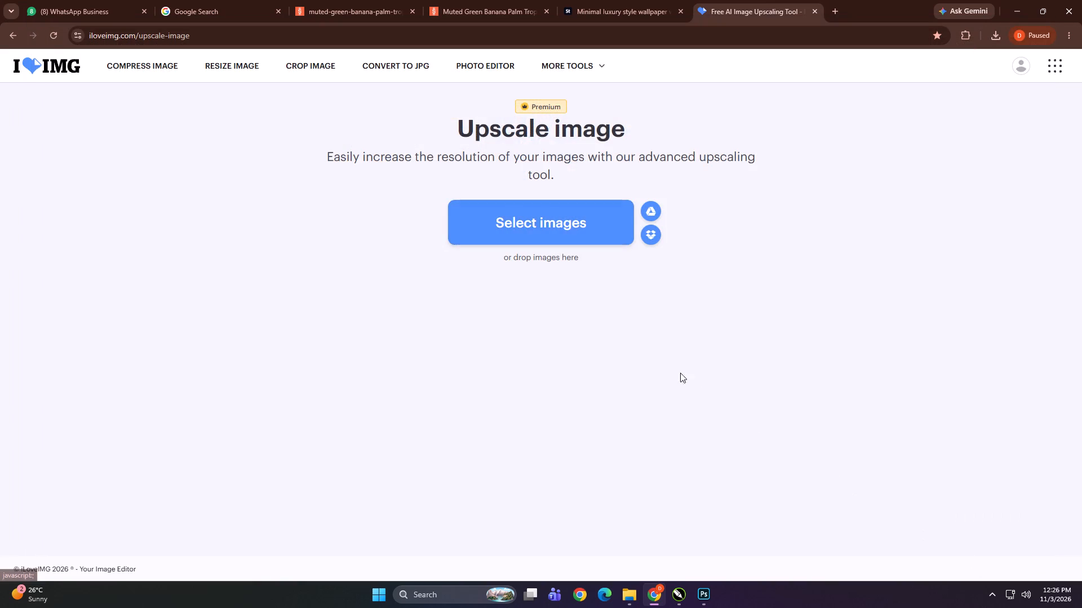
{"action": "left_click", "coordinate": [549, 339]}
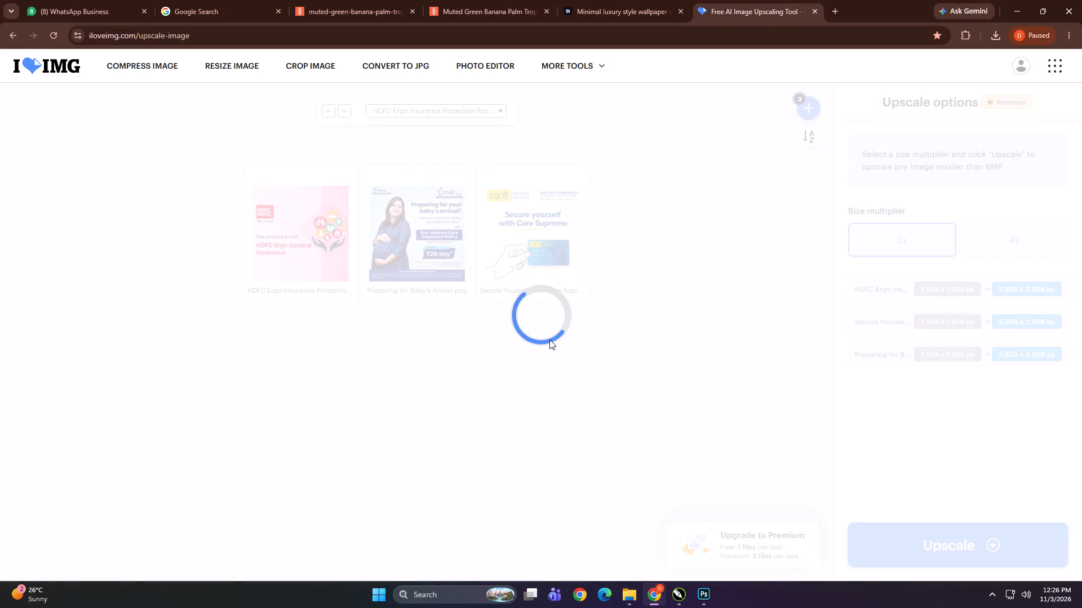
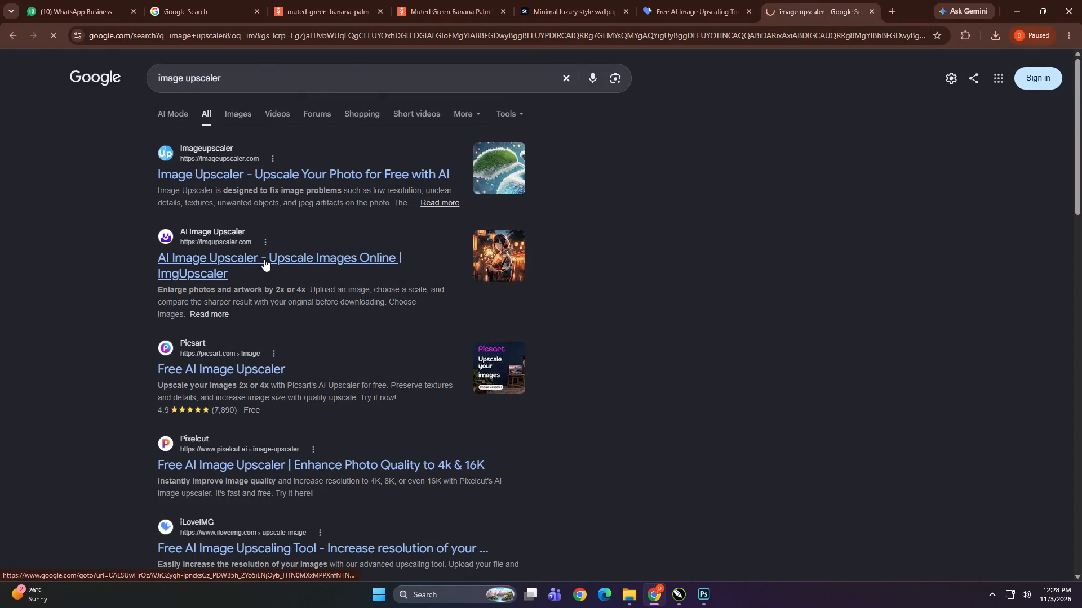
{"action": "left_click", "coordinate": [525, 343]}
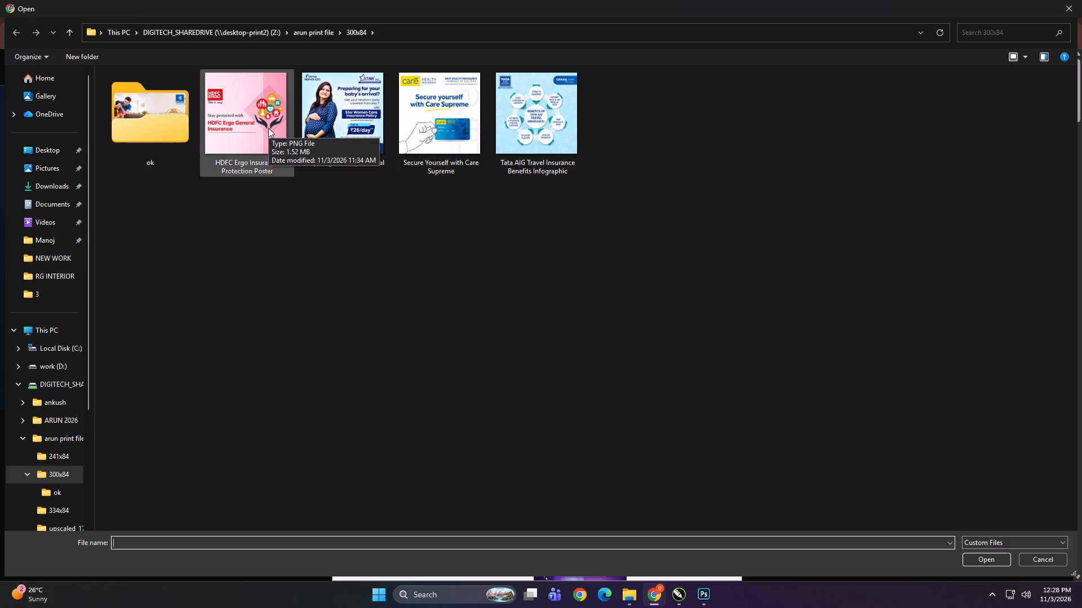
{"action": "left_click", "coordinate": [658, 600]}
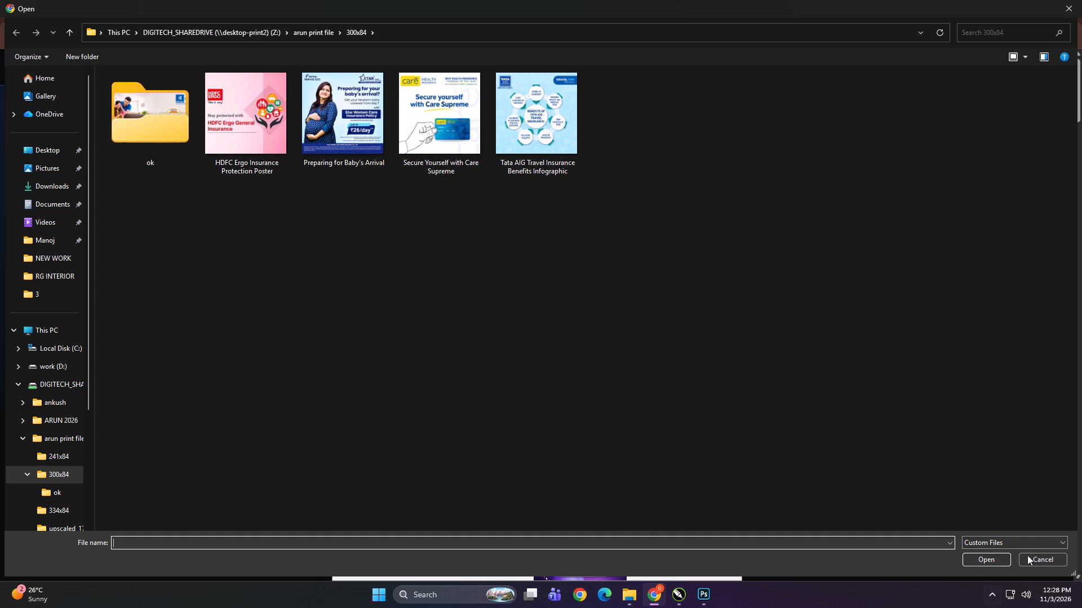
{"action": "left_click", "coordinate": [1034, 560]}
Return to the iLoveIMG image upscaling page to check on the uploaded insurance images.
{"action": "left_click", "coordinate": [631, 0]}
{"action": "left_click", "coordinate": [661, 0]}
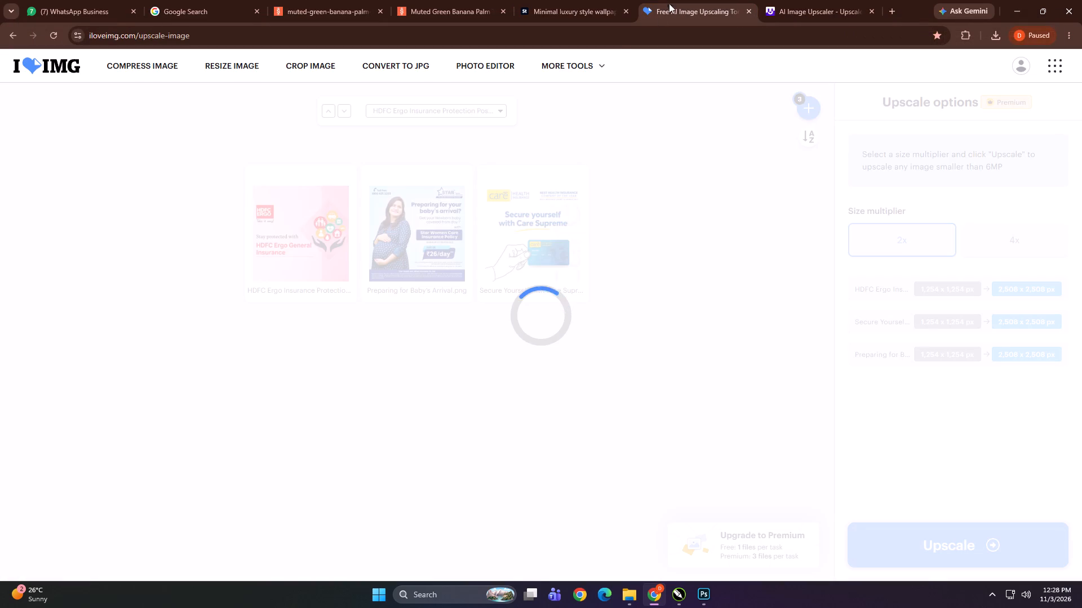
Switch to the Img.Upscaler page and add the Tata AIG Travel Insurance Benefits Infographic from the 300x84 folder.
{"action": "left_click", "coordinate": [816, 0]}
{"action": "left_click", "coordinate": [617, 126]}
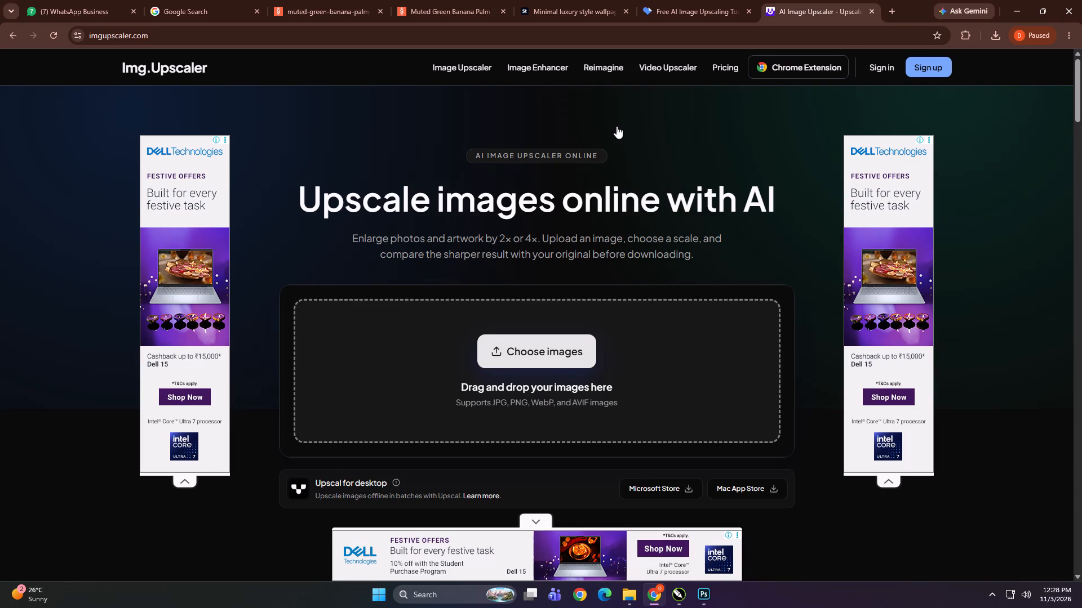
{"action": "left_click", "coordinate": [526, 341]}
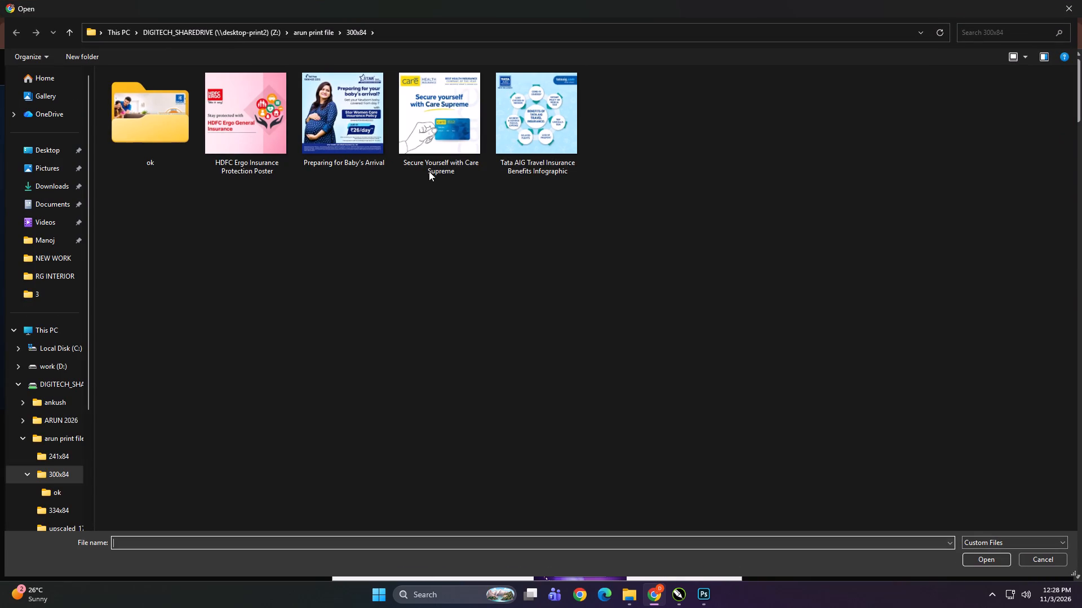
{"action": "left_click", "coordinate": [549, 116]}
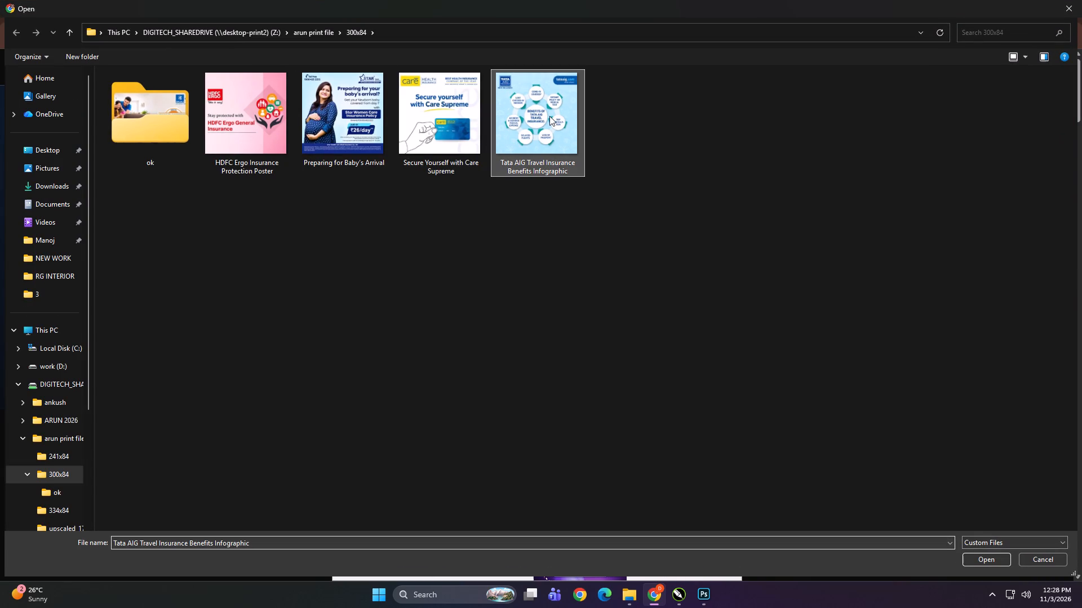
{"action": "left_click", "coordinate": [972, 561]}
Set the upscale ratio to 400% for the Tata AIG infographic on Img.Upscaler and start its upload and processing.
{"action": "left_click", "coordinate": [664, 0]}
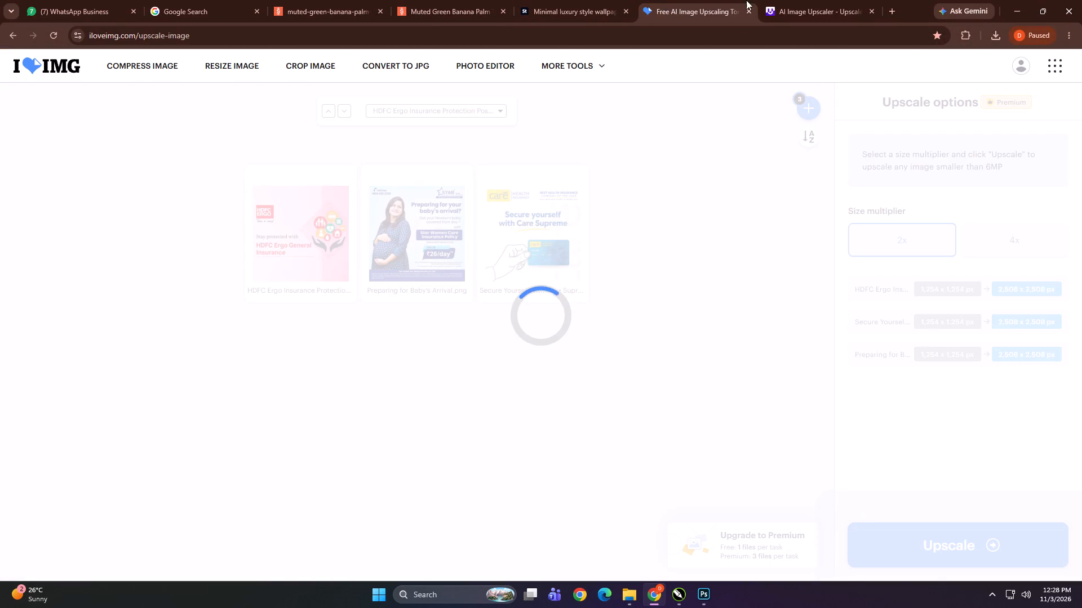
{"action": "left_click", "coordinate": [842, 0]}
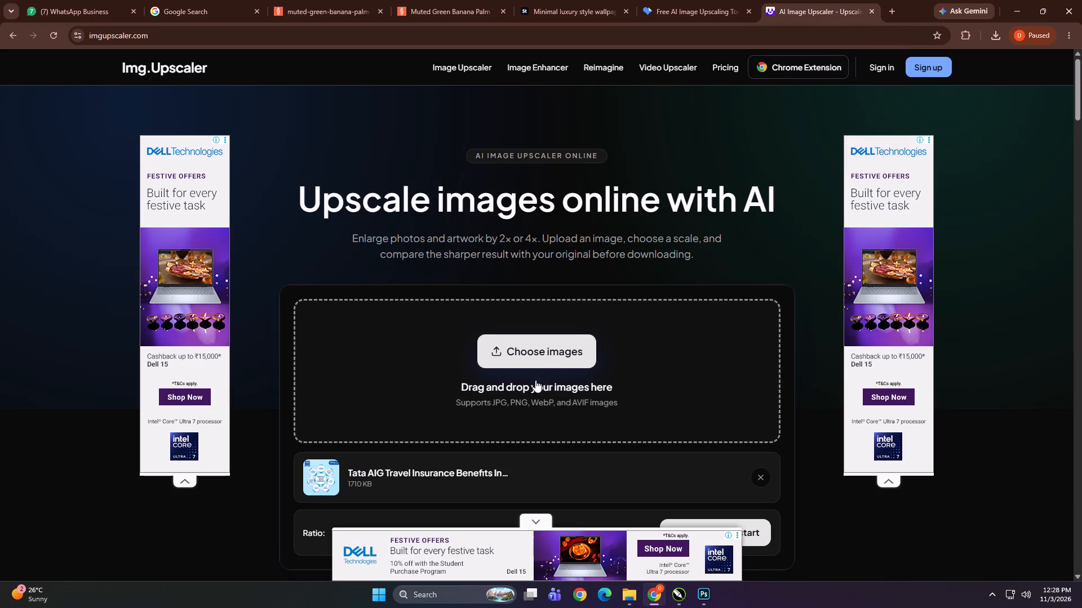
{"action": "scroll", "coordinate": [605, 325], "scroll_direction": "down", "scroll_amount": 1}
{"action": "scroll", "coordinate": [616, 334], "scroll_direction": "up", "scroll_amount": 1}
{"action": "left_click_drag", "start_coordinate": [1079, 104], "coordinate": [1079, 111]}
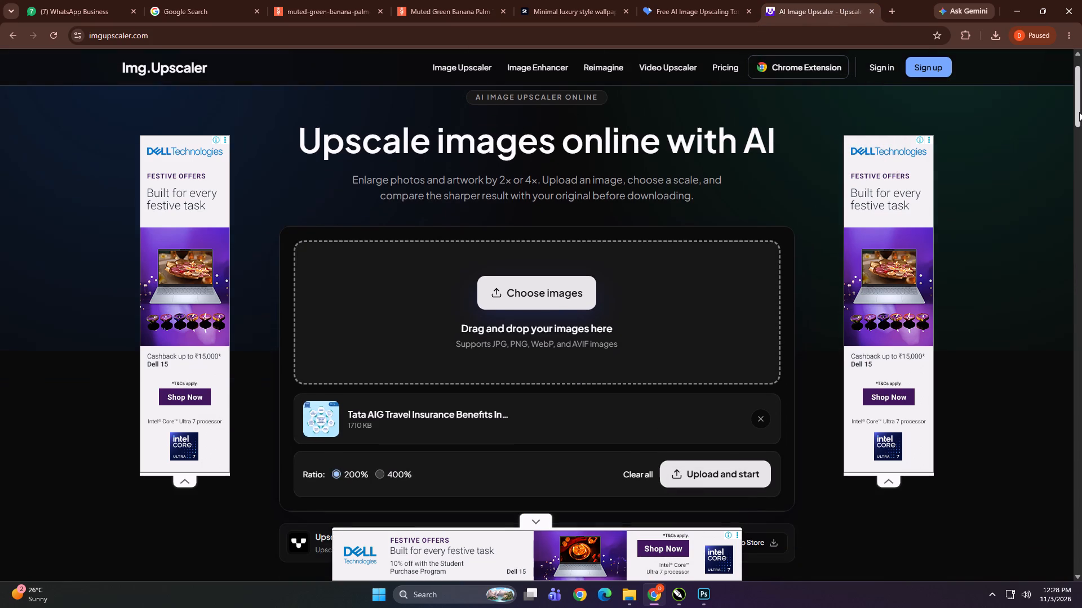
{"action": "double_click", "coordinate": [1079, 115]}
{"action": "left_click_drag", "start_coordinate": [1081, 119], "coordinate": [1081, 132]}
{"action": "left_click", "coordinate": [1081, 132]}
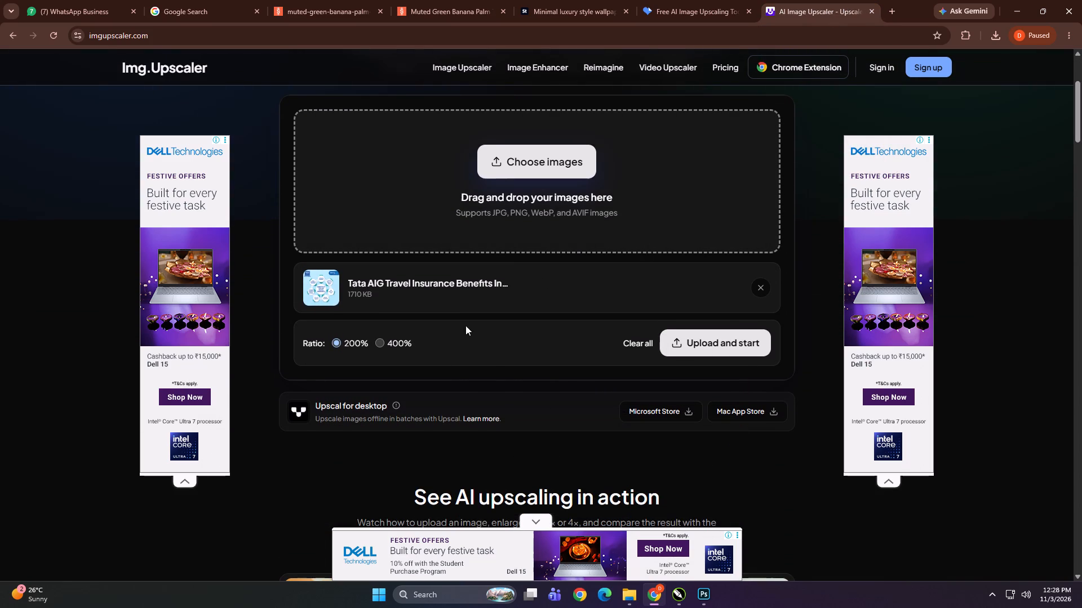
{"action": "left_click", "coordinate": [384, 344]}
{"action": "left_click", "coordinate": [704, 345]}
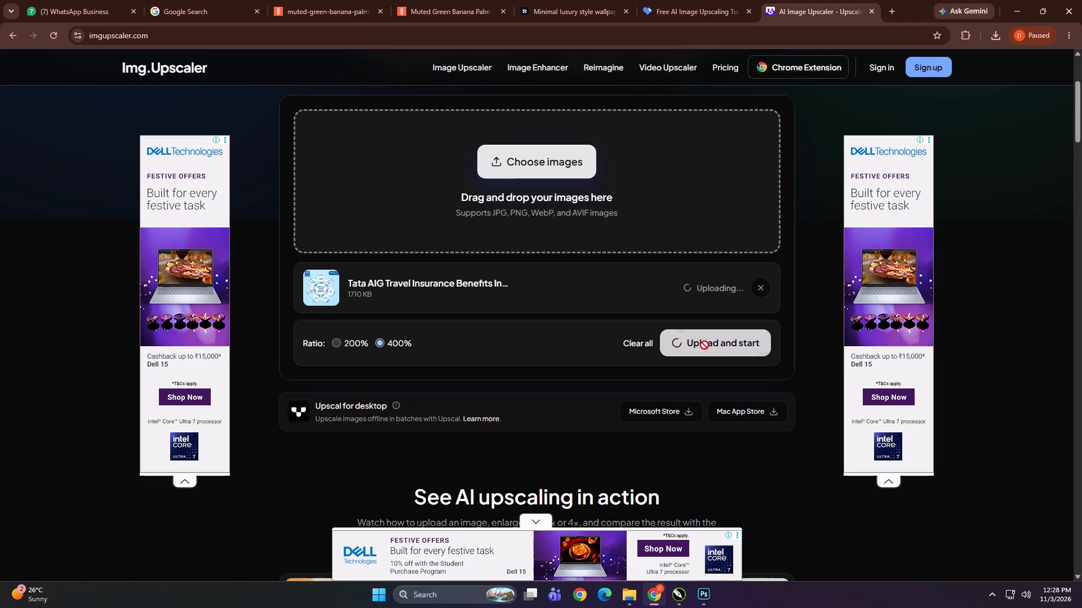
Return to the iLoveIMG upscale page and check the progress of the other 300x84 images.
{"action": "left_click", "coordinate": [658, 18]}
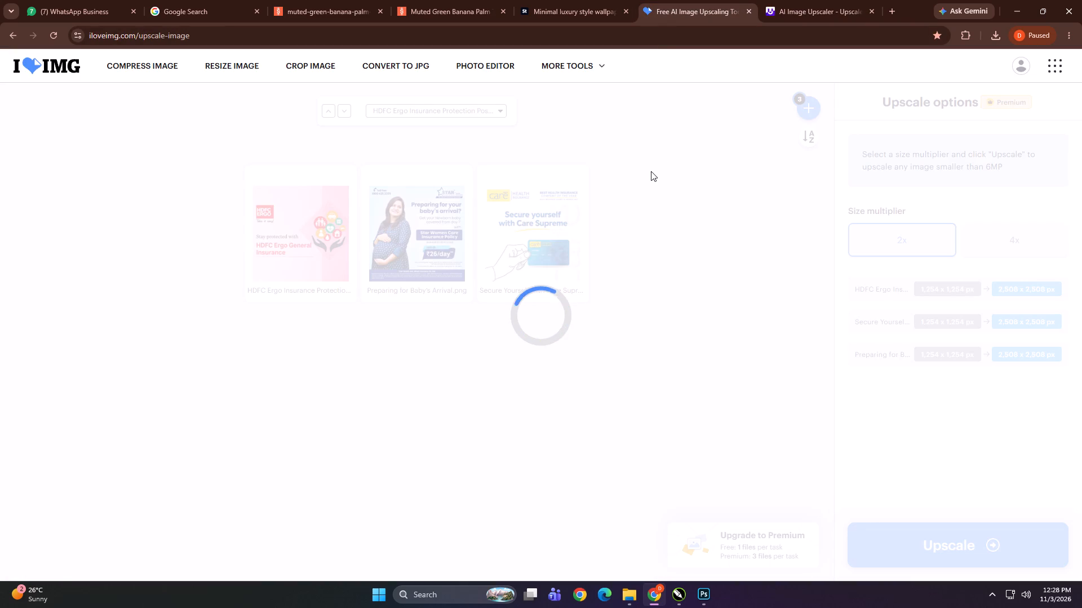
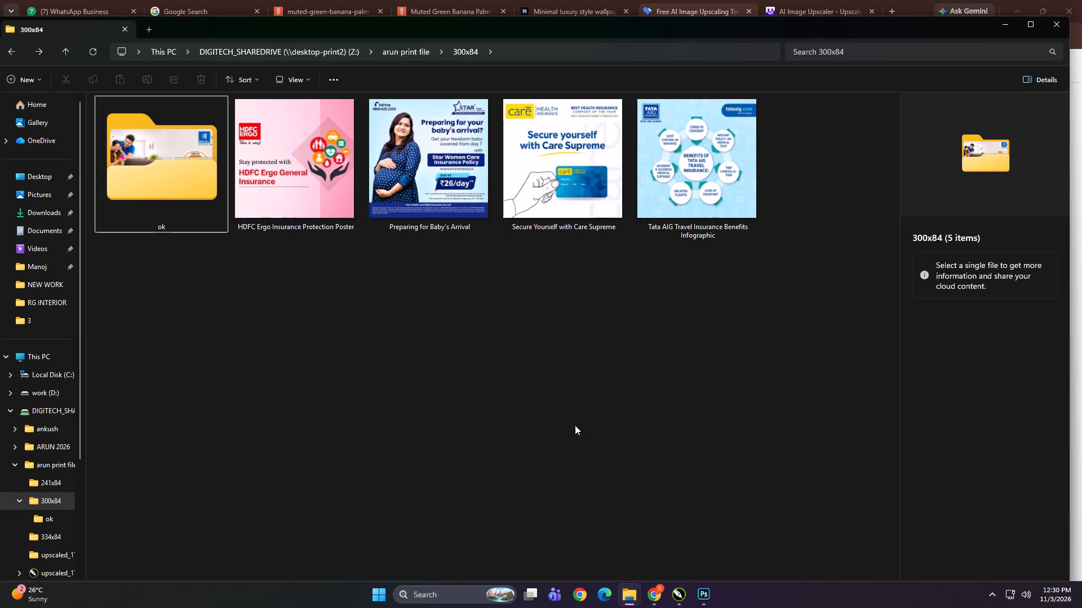
Switch to the Img.Upscaler page and download the finished batch to Downloads as the upscaler-results ZIP archive.
{"action": "left_click", "coordinate": [557, 406]}
{"action": "key", "text": "BackSpace"}
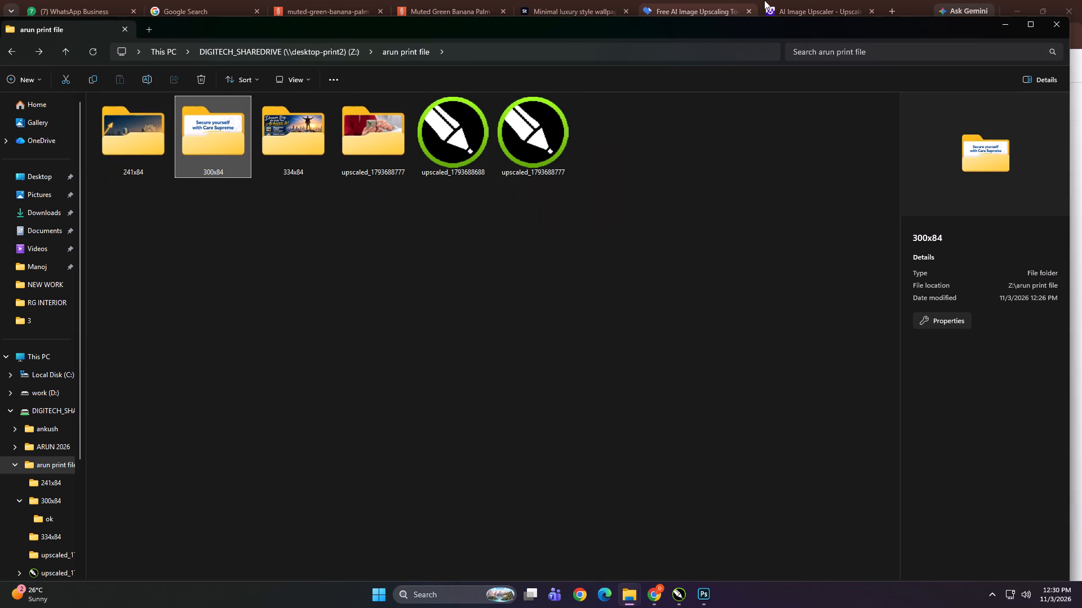
{"action": "left_click", "coordinate": [784, 0]}
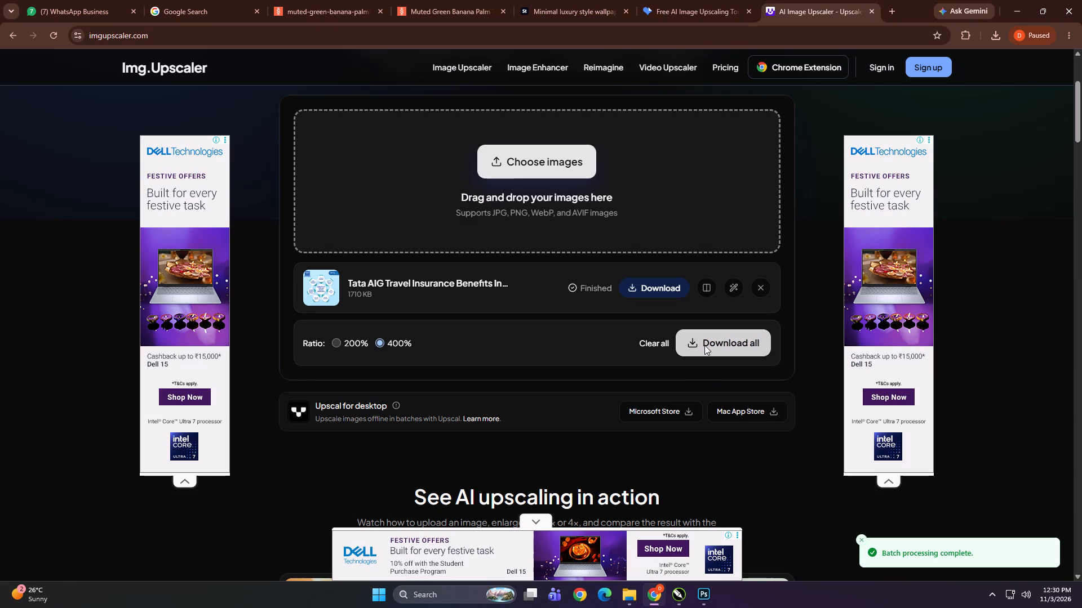
{"action": "left_click", "coordinate": [704, 345]}
{"action": "left_click", "coordinate": [708, 0]}
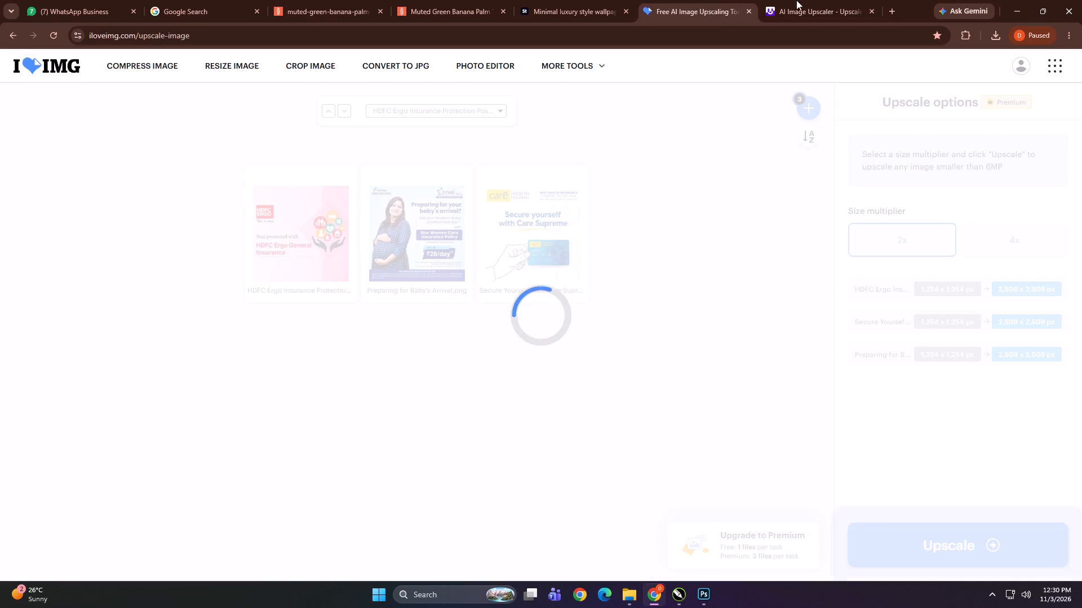
{"action": "left_click", "coordinate": [837, 0]}
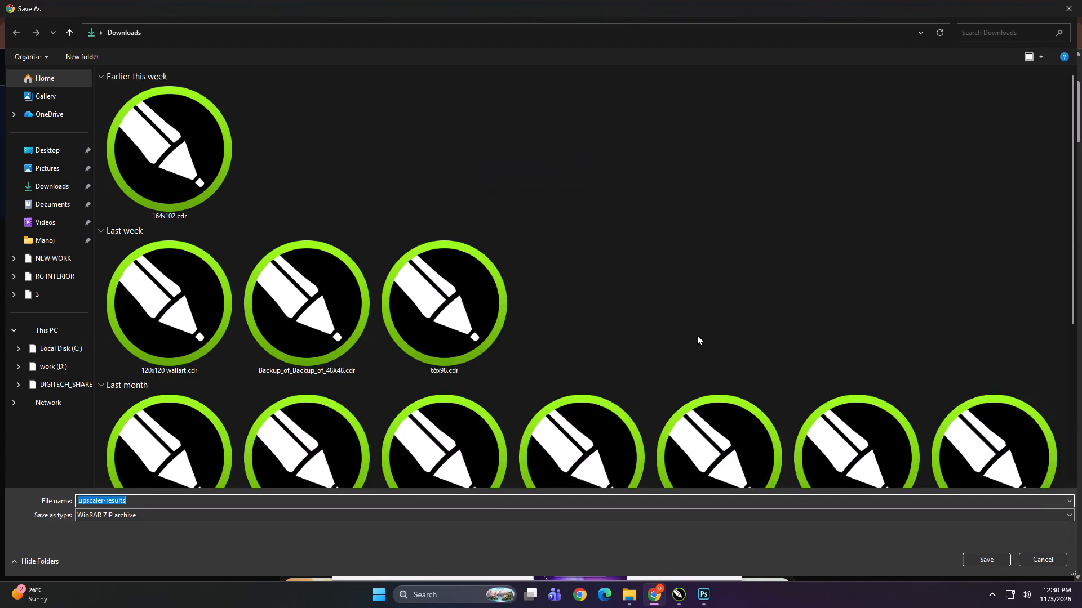
{"action": "key", "text": "Return"}
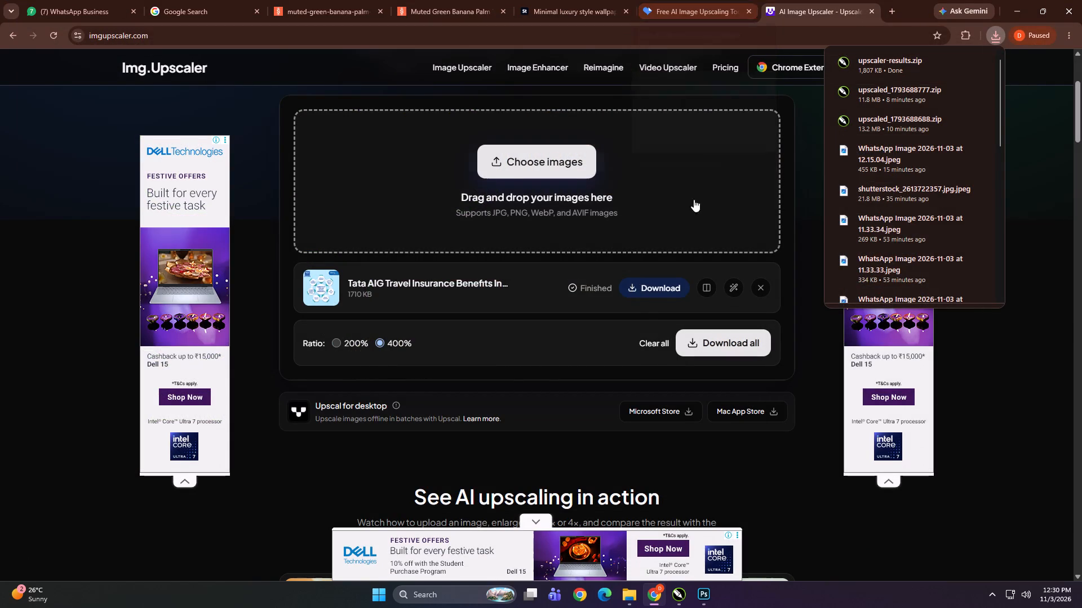
Download the upscaled Tata AIG Travel Insurance Benefits Infographic from Img.Upscaler to Downloads as a PNG image.
{"action": "left_click", "coordinate": [642, 287]}
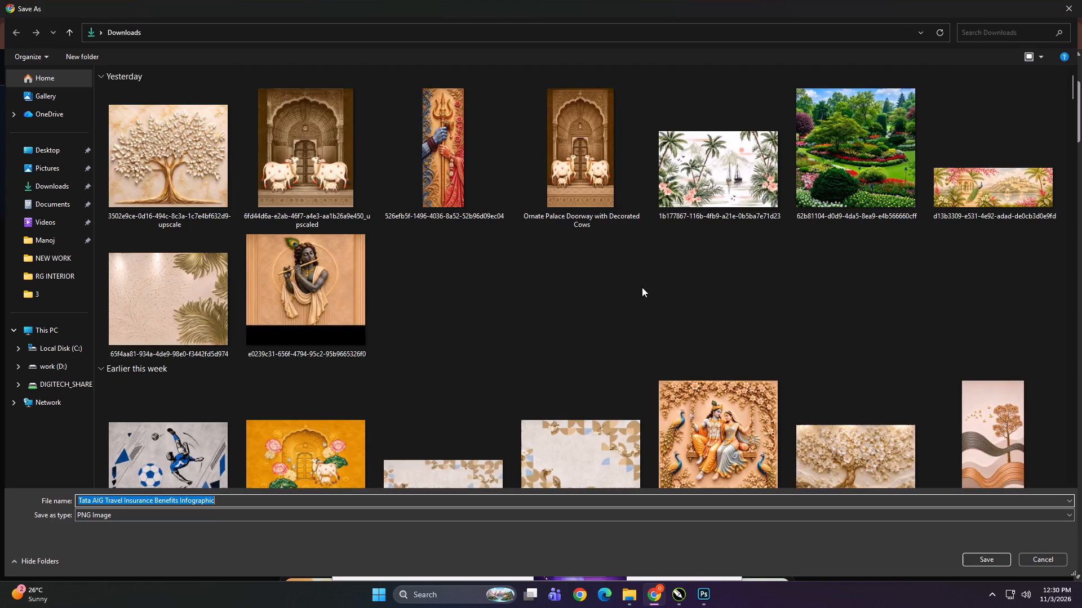
{"action": "key", "text": "Return"}
{"action": "left_click", "coordinate": [664, 0]}
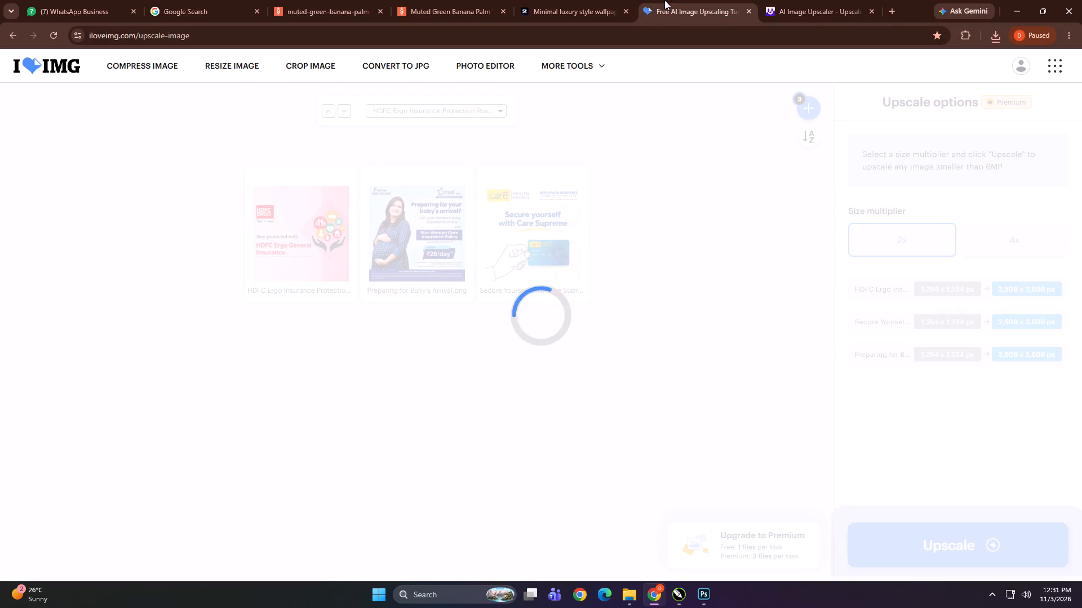
{"action": "left_click", "coordinate": [633, 591]}
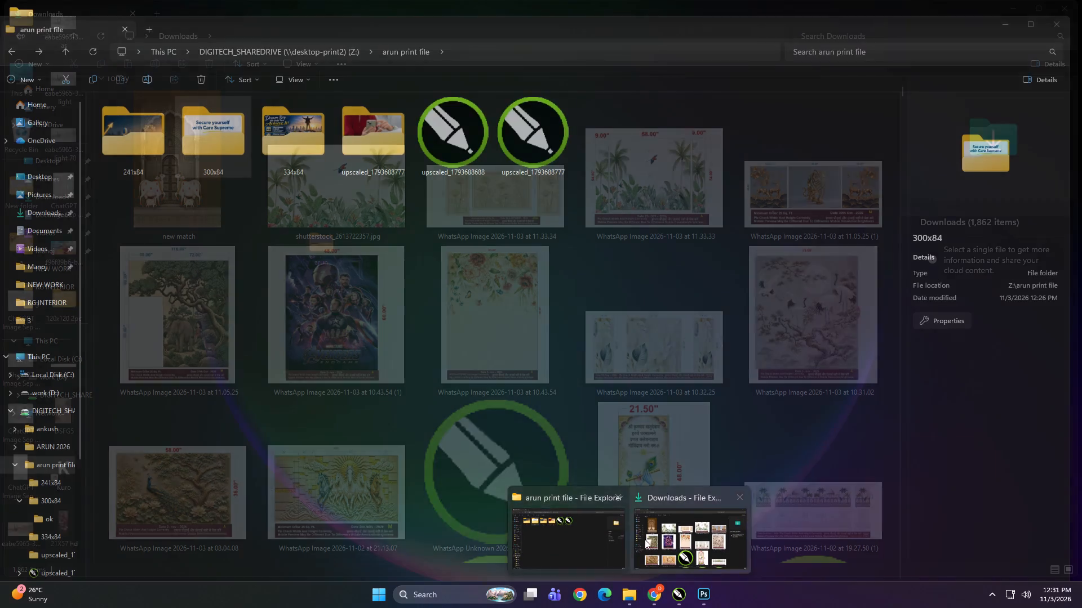
{"action": "left_click", "coordinate": [650, 538]}
{"action": "left_click", "coordinate": [26, 190]}
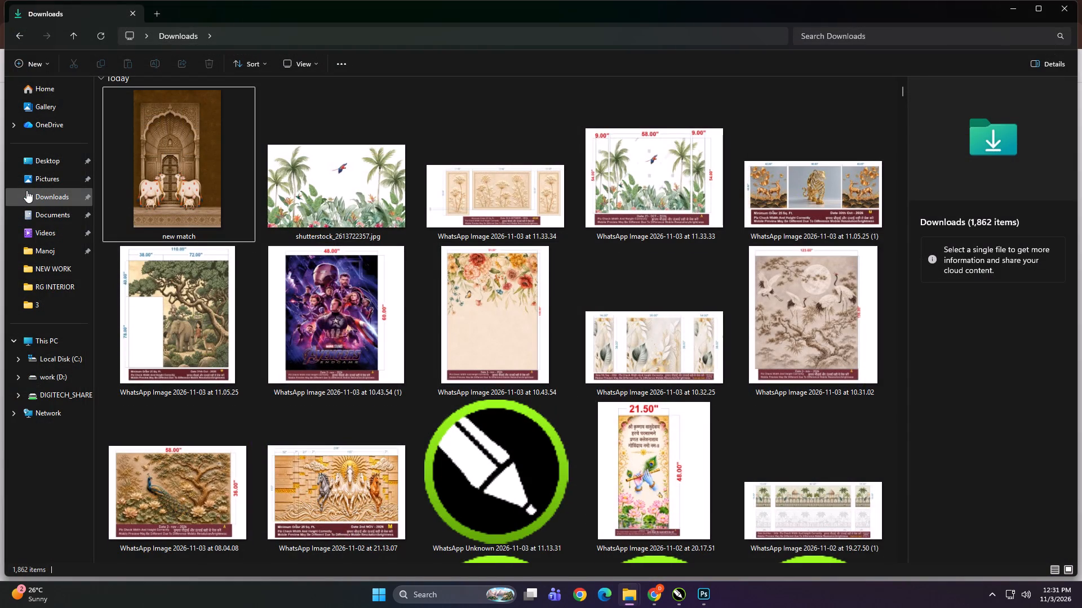
{"action": "left_click", "coordinate": [196, 202]}
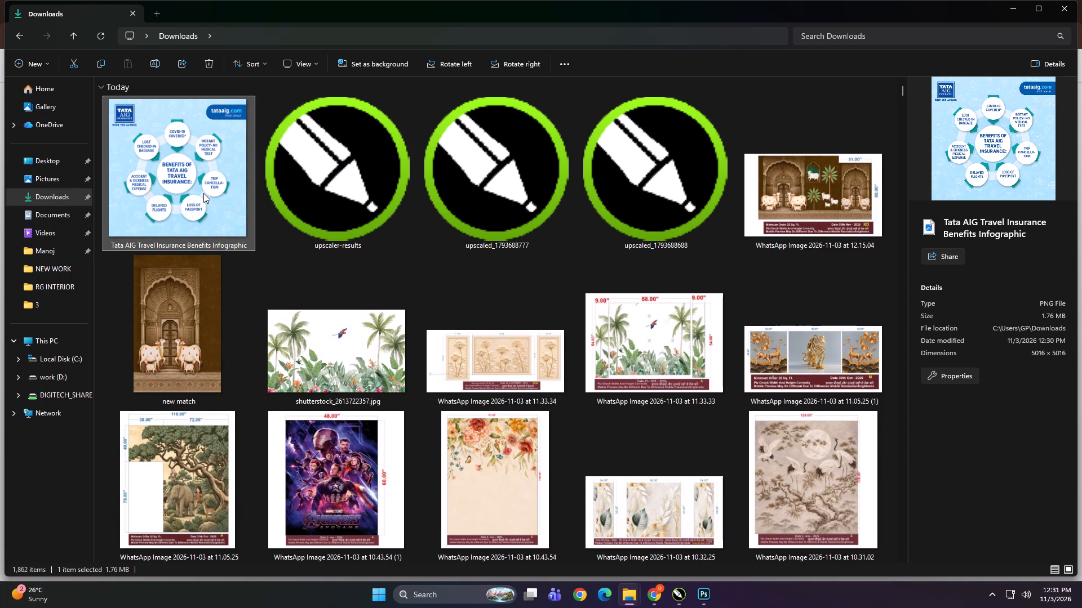
{"action": "key", "text": "ctrl+x"}
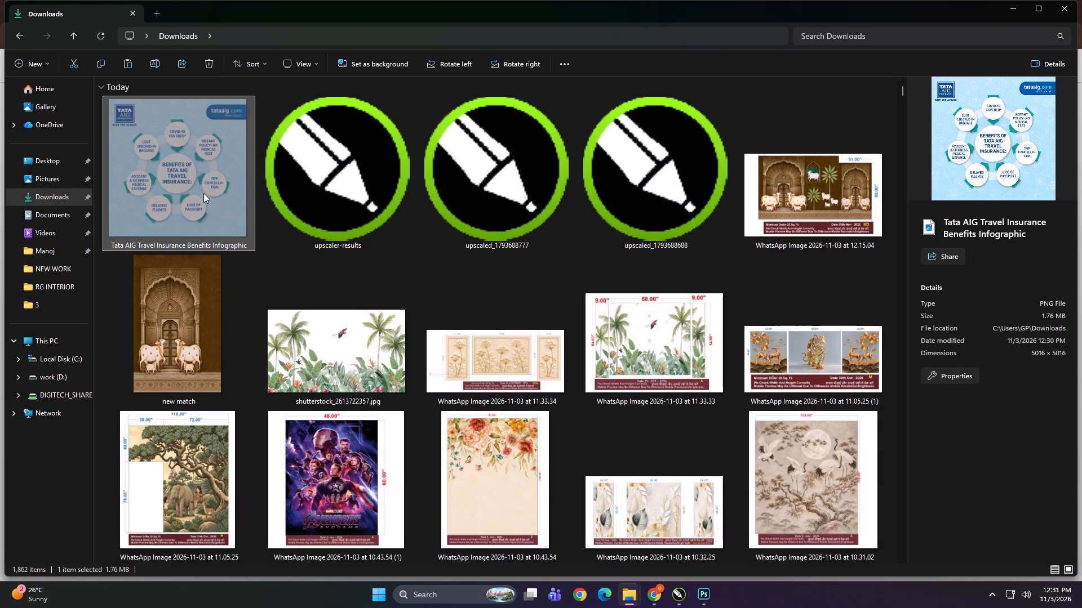
{"action": "key", "text": "ctrl+c"}
{"action": "left_click", "coordinate": [62, 339]}
{"action": "double_click", "coordinate": [153, 265]}
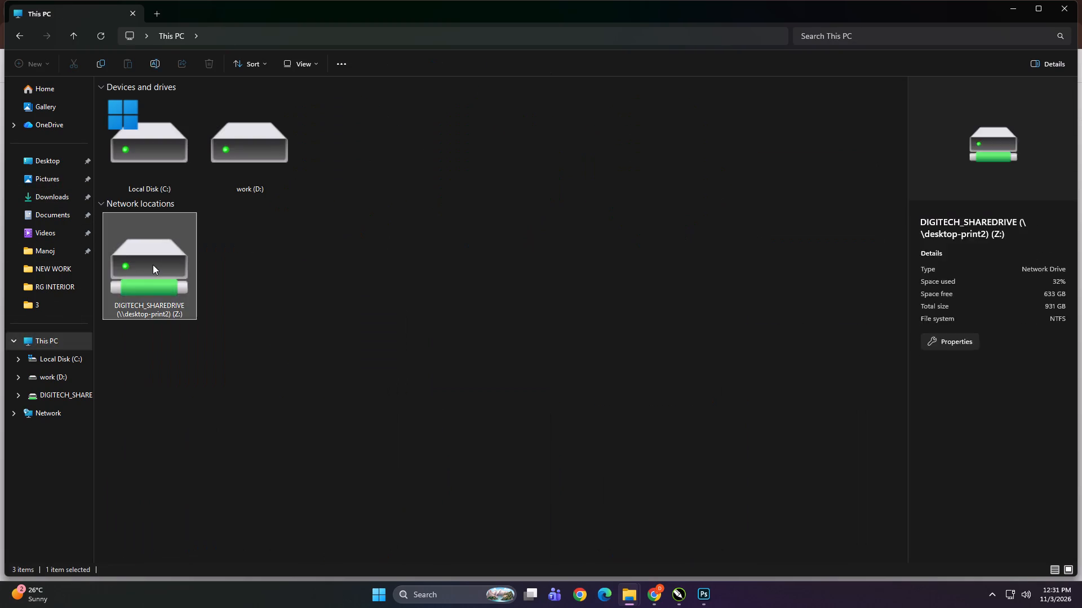
{"action": "left_click", "coordinate": [316, 120]}
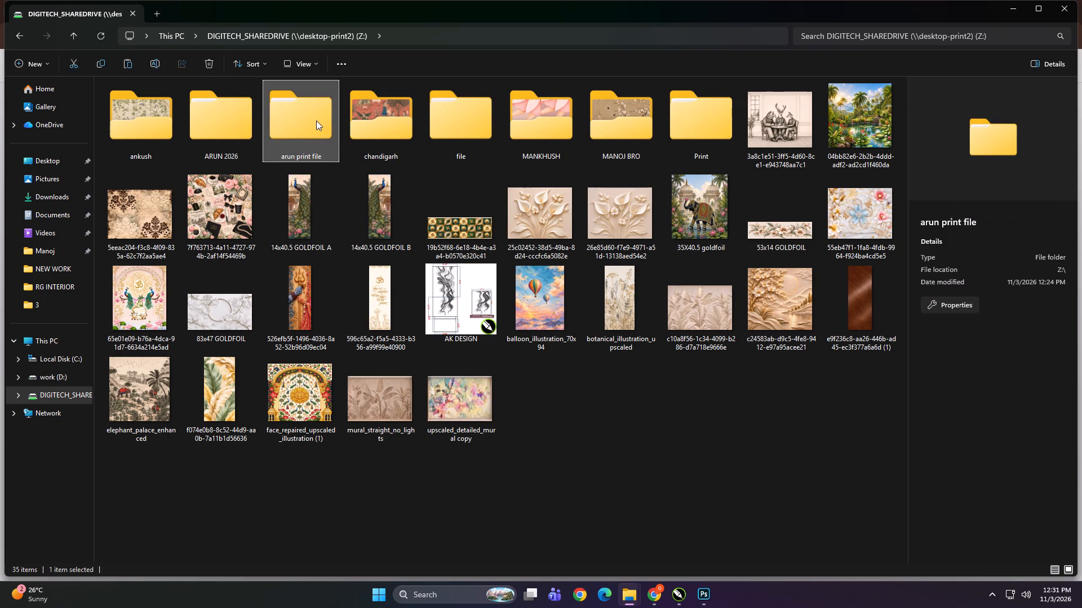
{"action": "left_click", "coordinate": [316, 120]}
{"action": "double_click", "coordinate": [371, 132]}
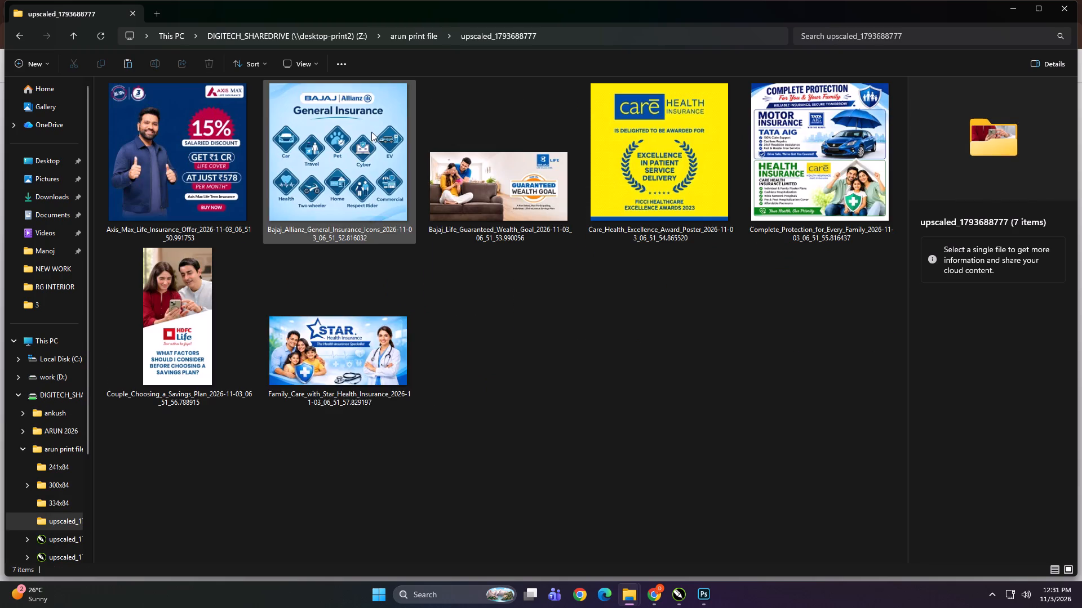
{"action": "right_click", "coordinate": [573, 351]}
{"action": "left_click", "coordinate": [587, 363]}
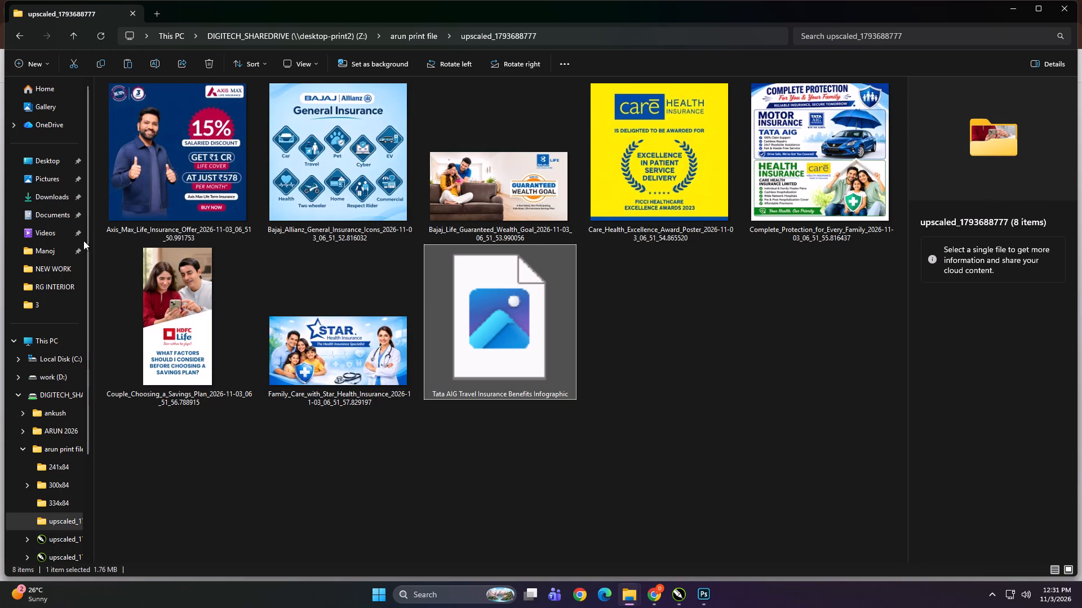
{"action": "scroll", "coordinate": [64, 240], "scroll_direction": "up", "scroll_amount": 5}
{"action": "left_click", "coordinate": [49, 198]}
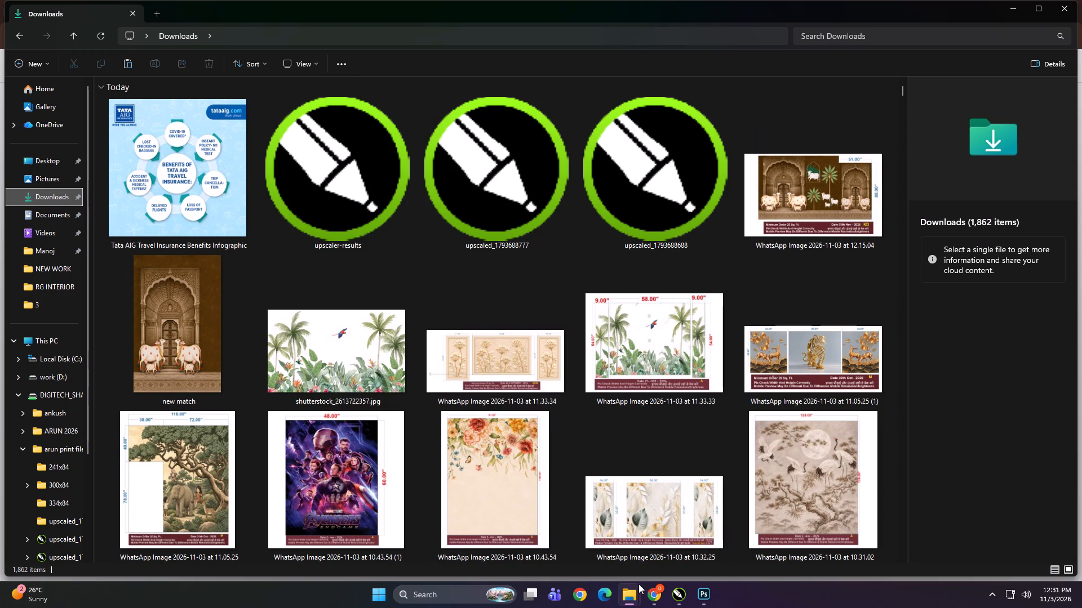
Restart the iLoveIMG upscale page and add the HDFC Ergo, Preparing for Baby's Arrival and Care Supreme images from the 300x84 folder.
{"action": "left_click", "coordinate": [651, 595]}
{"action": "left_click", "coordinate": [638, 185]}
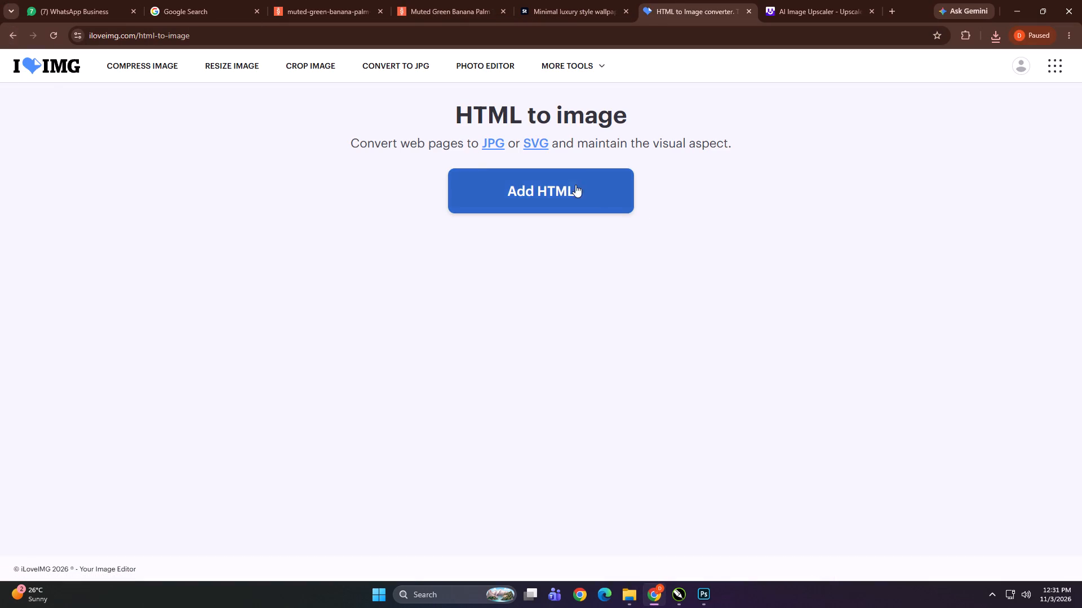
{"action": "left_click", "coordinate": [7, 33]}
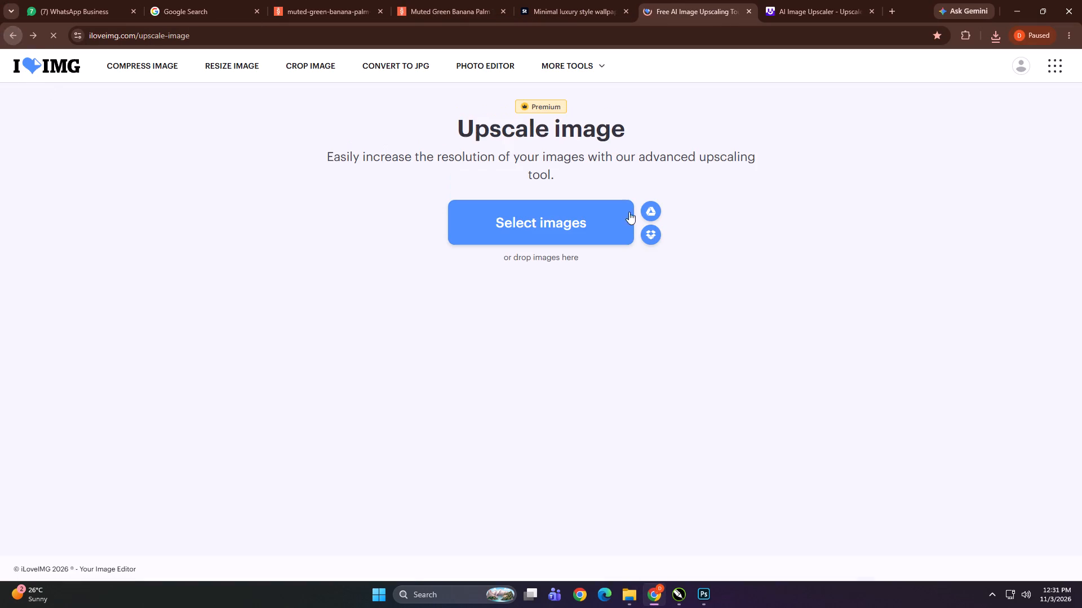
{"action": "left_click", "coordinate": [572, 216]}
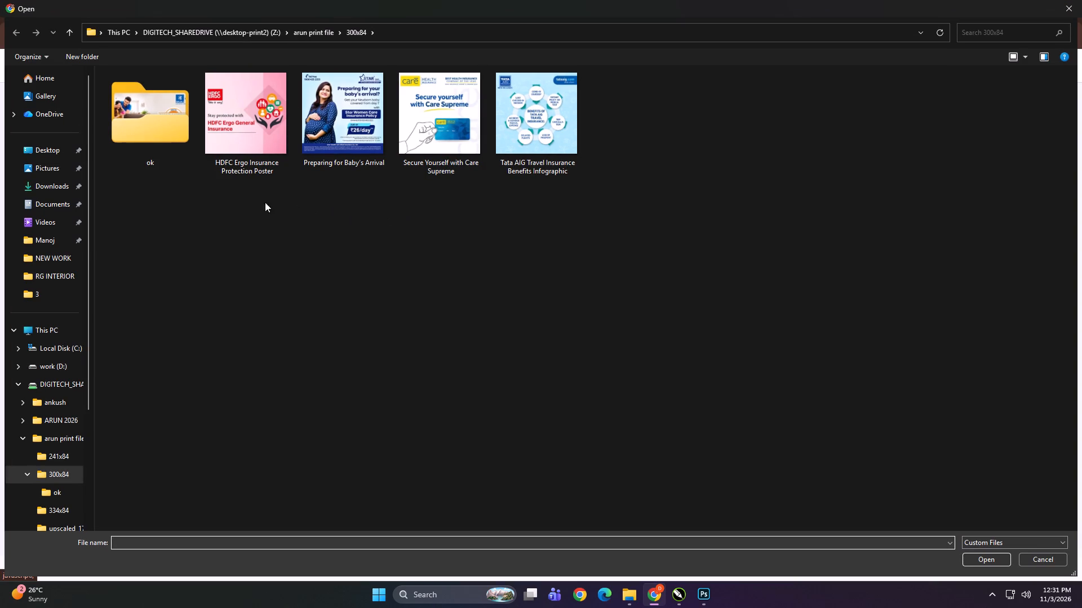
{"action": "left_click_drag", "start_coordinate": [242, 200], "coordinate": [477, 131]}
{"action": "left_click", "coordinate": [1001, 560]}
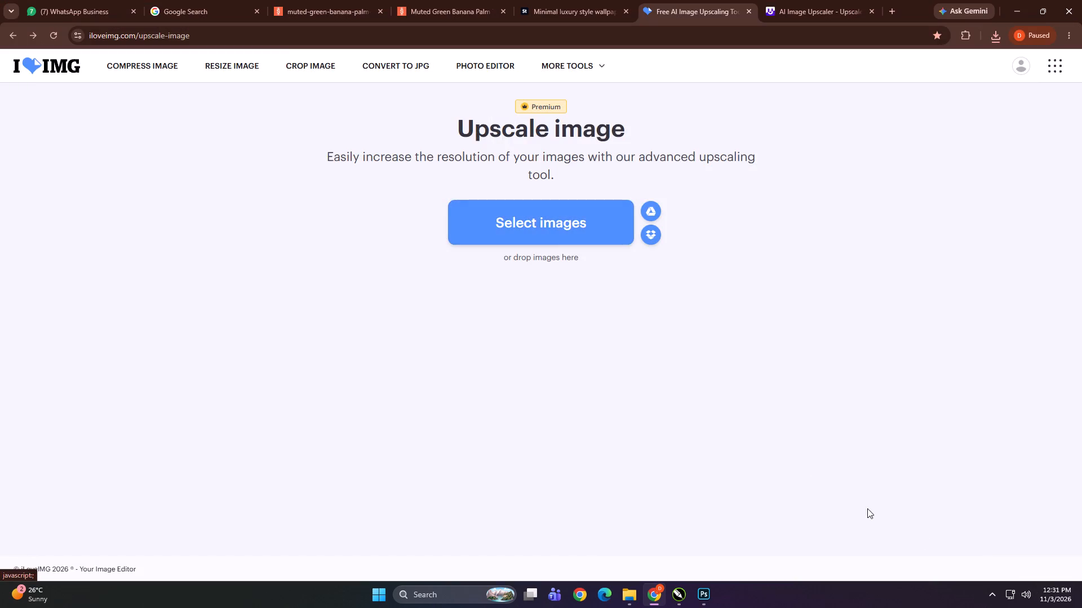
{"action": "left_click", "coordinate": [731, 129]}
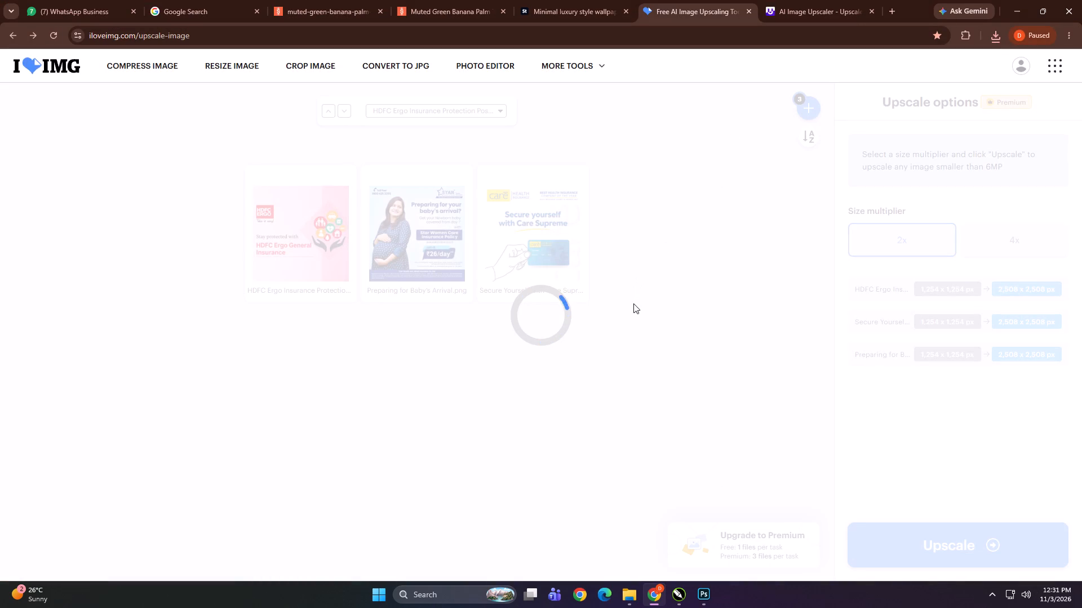
Check the progress of the three images on iLoveIMG, close that page and return to Img.Upscaler.
{"action": "left_click", "coordinate": [812, 0]}
{"action": "left_click", "coordinate": [681, 0]}
{"action": "scroll", "coordinate": [540, 209], "scroll_direction": "down", "scroll_amount": 1}
{"action": "left_click", "coordinate": [775, 0]}
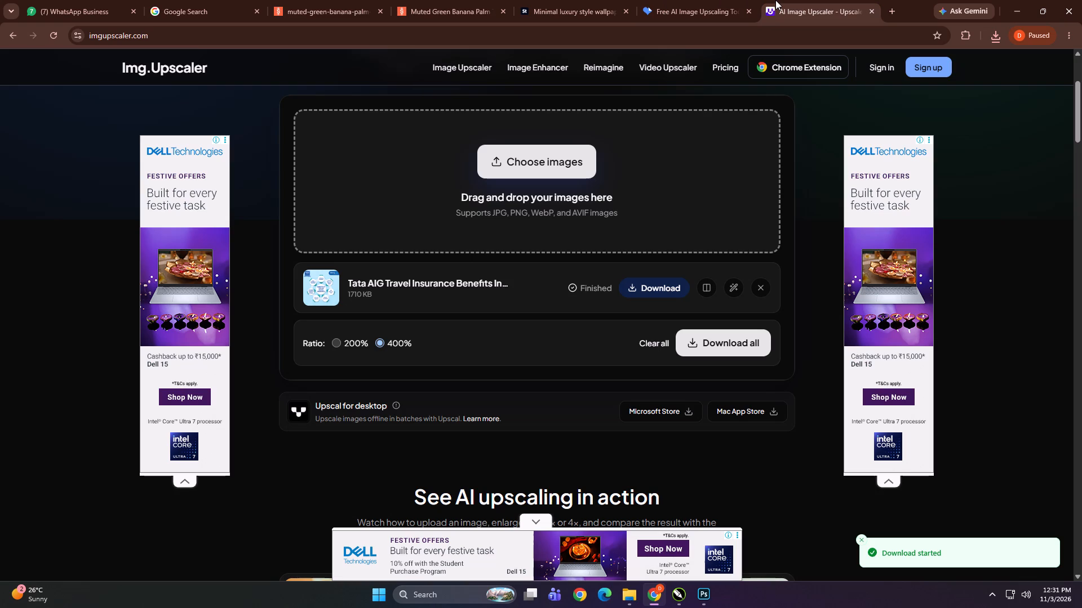
{"action": "left_click", "coordinate": [706, 0]}
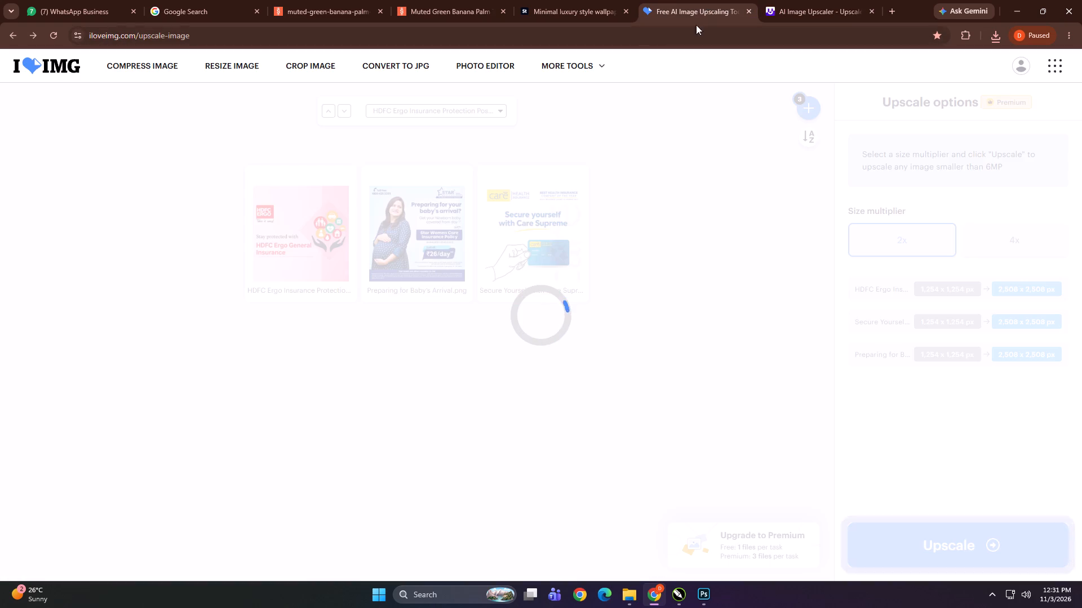
{"action": "left_click", "coordinate": [747, 12]}
{"action": "left_click", "coordinate": [690, 0]}
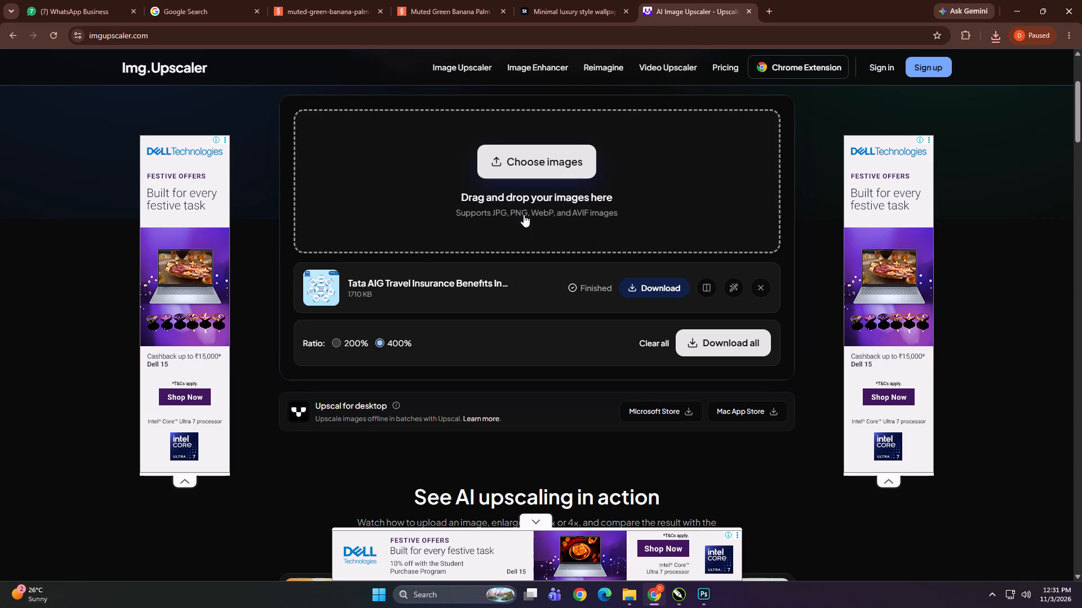
Replace the Tata AIG infographic on Img.Upscaler with the HDFC Ergo, Preparing for Baby's Arrival and Care Supreme images from the 300x84 folder.
{"action": "left_click", "coordinate": [758, 289]}
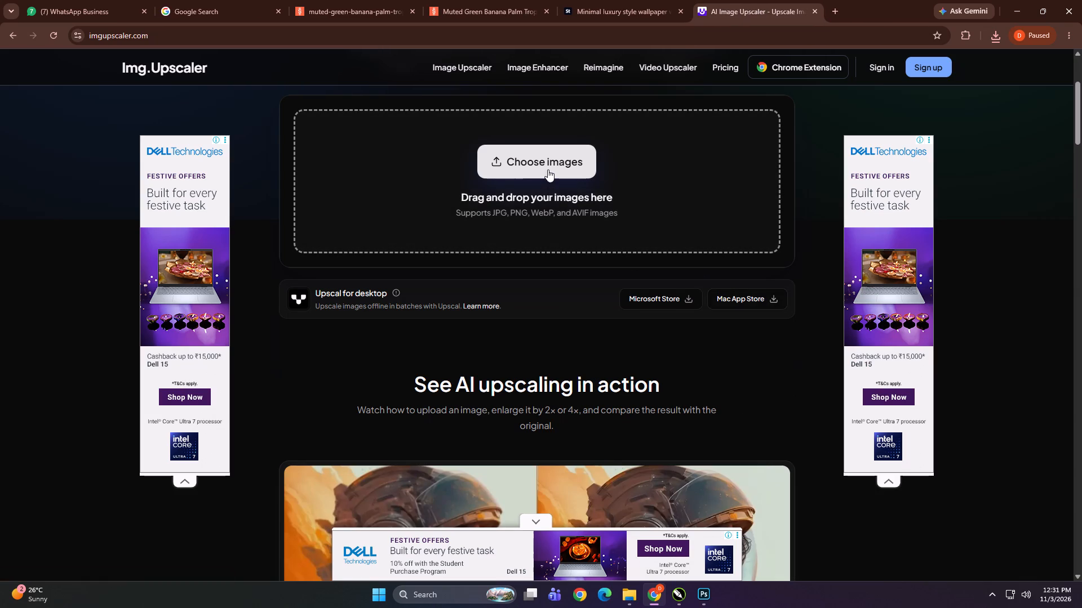
{"action": "left_click", "coordinate": [548, 169]}
{"action": "left_click_drag", "start_coordinate": [223, 222], "coordinate": [420, 137]}
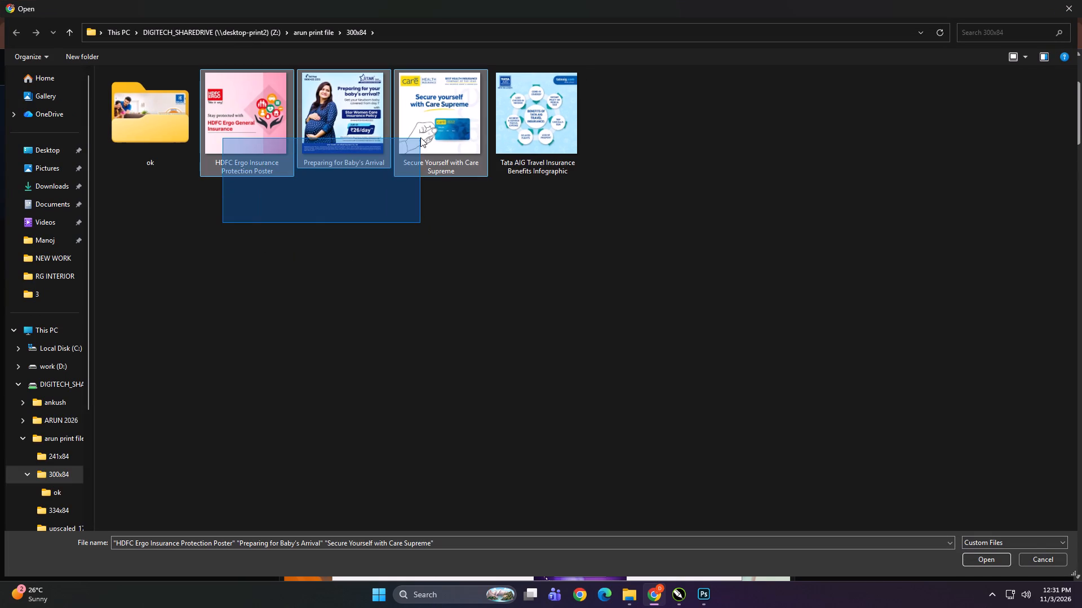
{"action": "left_click_drag", "start_coordinate": [420, 137], "coordinate": [422, 137]}
{"action": "left_click", "coordinate": [976, 563]}
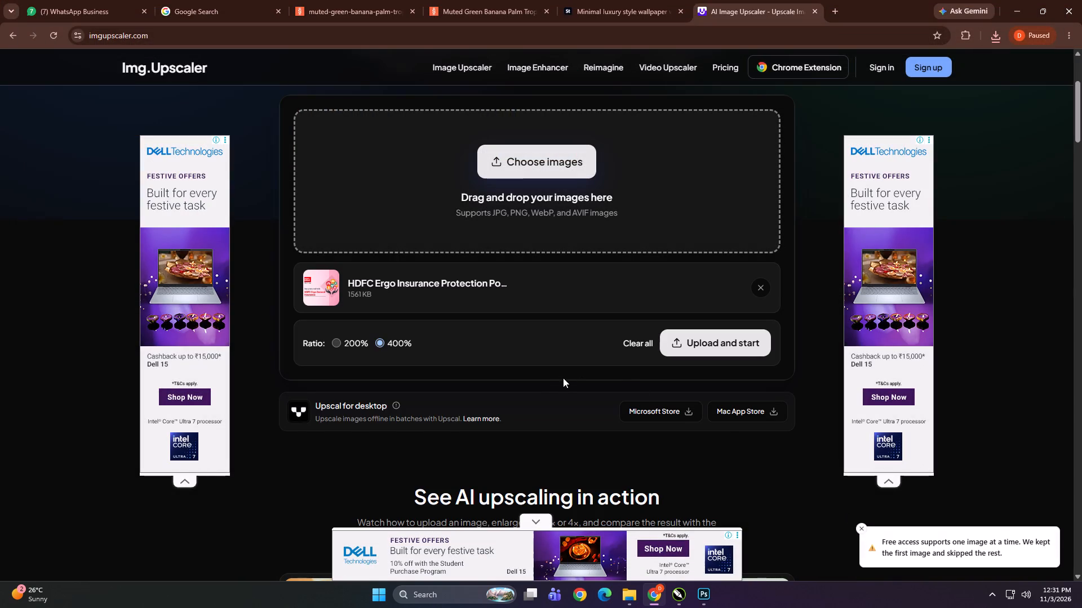
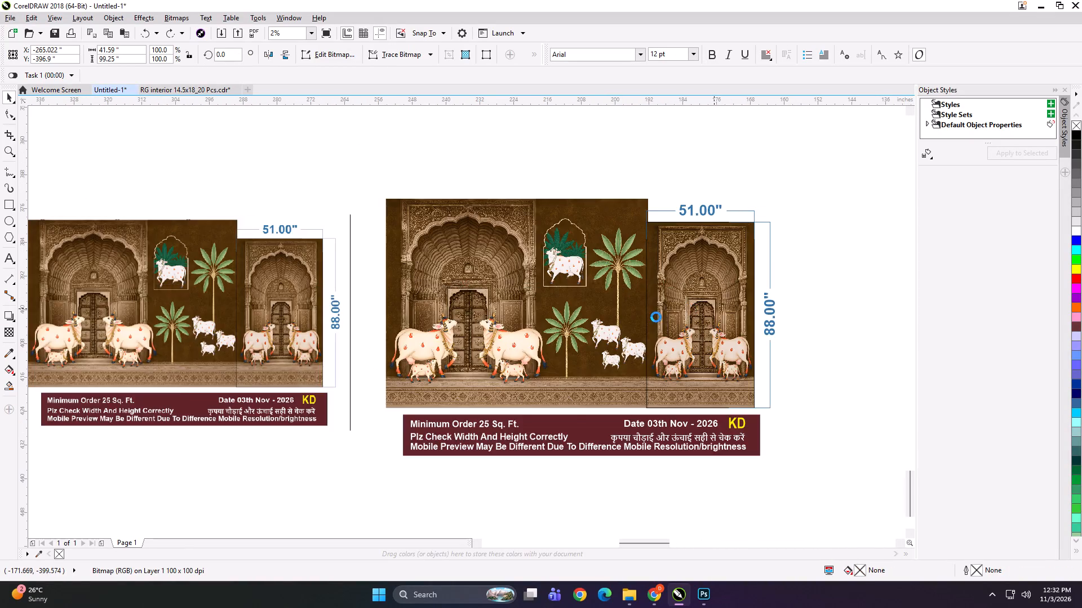
Select the bitmap panel with the tall palm and three small white cows, adjoining the 51 by 88 inch door panel.
{"action": "scroll", "coordinate": [641, 358], "scroll_direction": "up", "scroll_amount": 2}
{"action": "left_click_drag", "start_coordinate": [407, 411], "coordinate": [339, 406]}
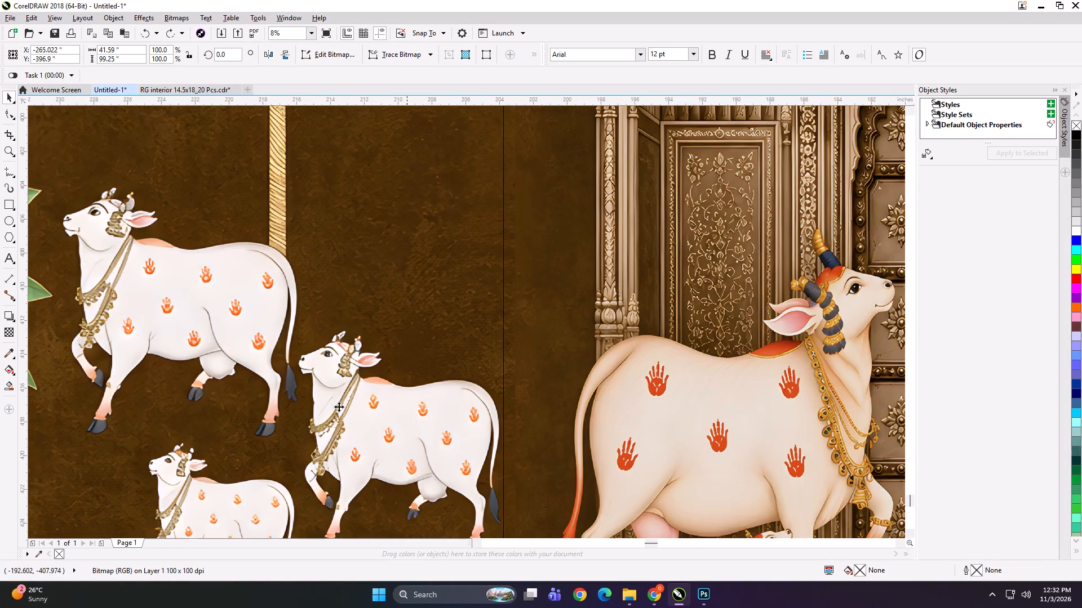
{"action": "scroll", "coordinate": [521, 313], "scroll_direction": "down", "scroll_amount": 3}
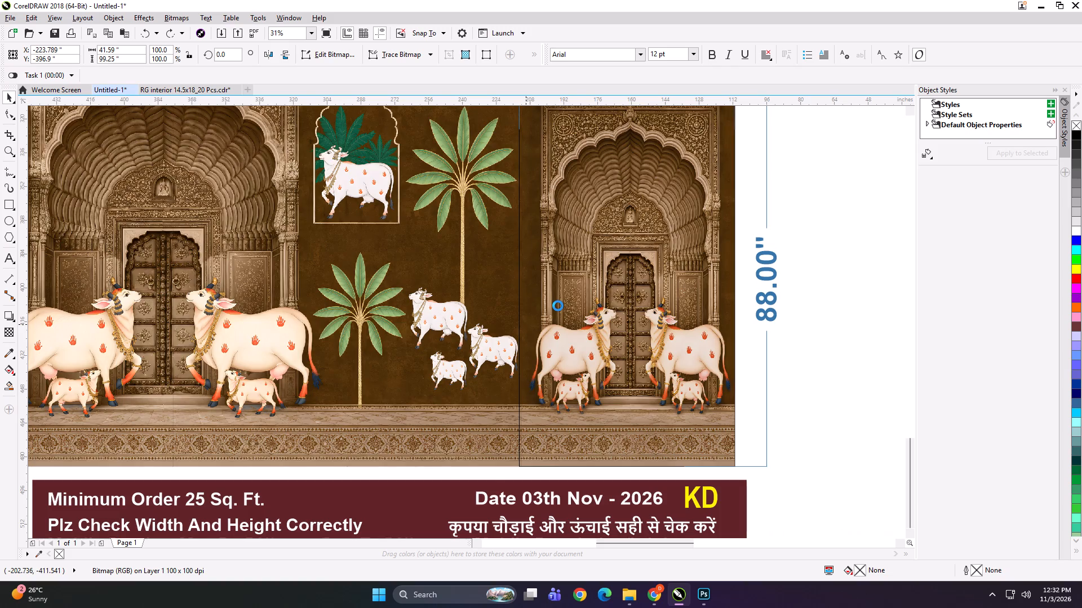
In CorelDRAW, move the maroon note banner away from the larger cow mural and delete the mural's 51.00" and 88.00" dimensions.
{"action": "left_click", "coordinate": [750, 356]}
{"action": "left_click_drag", "start_coordinate": [748, 374], "coordinate": [220, 512]}
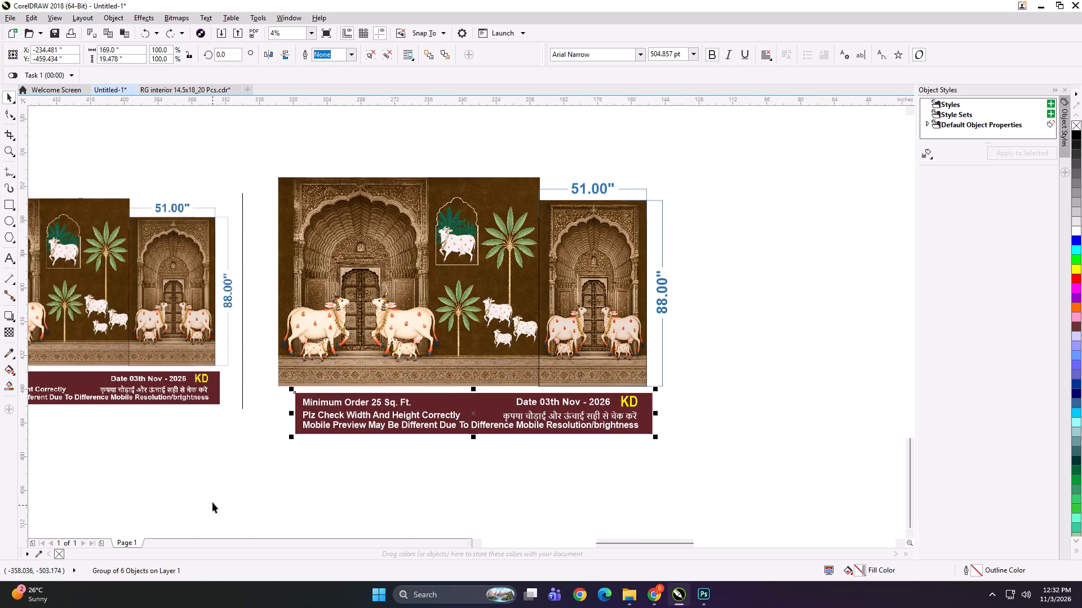
{"action": "scroll", "coordinate": [422, 317], "scroll_direction": "down", "scroll_amount": 1}
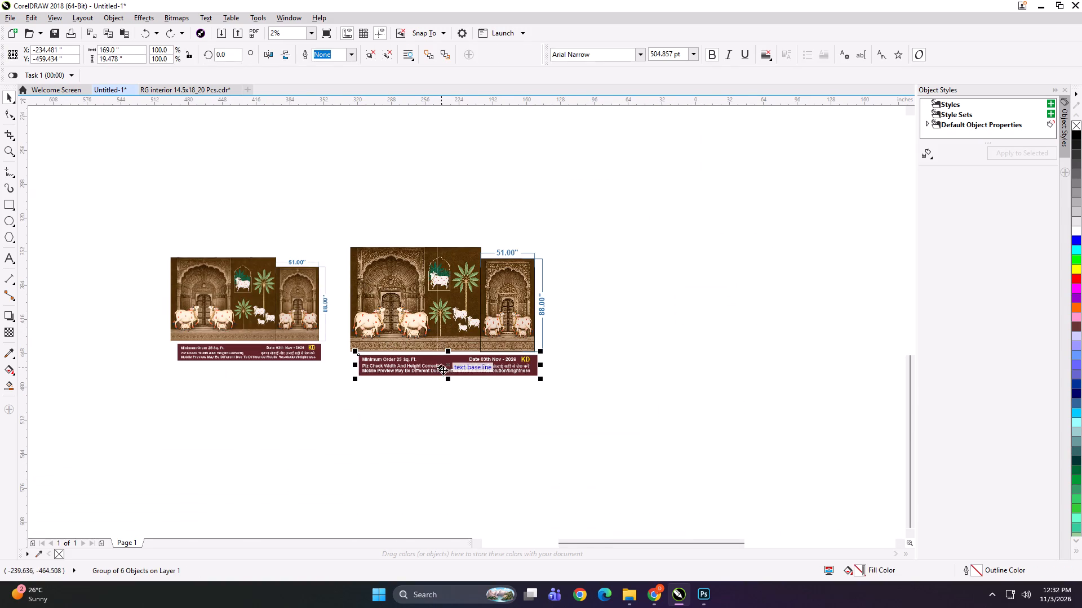
{"action": "left_click_drag", "start_coordinate": [448, 361], "coordinate": [826, 481]}
{"action": "left_click", "coordinate": [683, 373]}
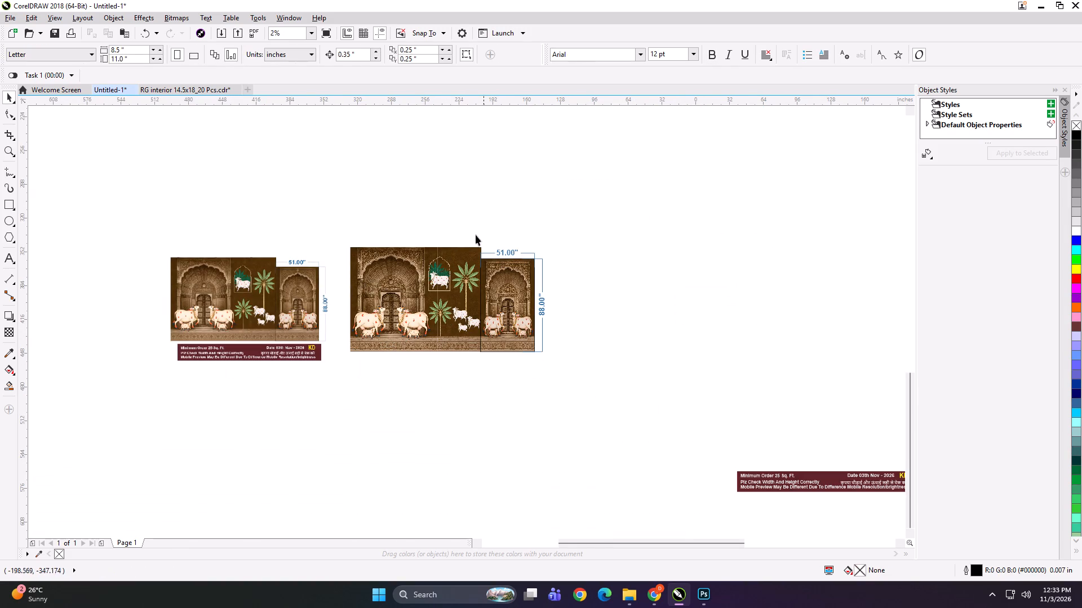
{"action": "left_click_drag", "start_coordinate": [475, 224], "coordinate": [602, 323]}
{"action": "key", "text": "Delete"}
Move the 51 x 88 inch arch panel clear of the larger mural and delete the rest of that mural.
{"action": "left_click_drag", "start_coordinate": [517, 299], "coordinate": [531, 301]}
{"action": "scroll", "coordinate": [497, 305], "scroll_direction": "up", "scroll_amount": 1}
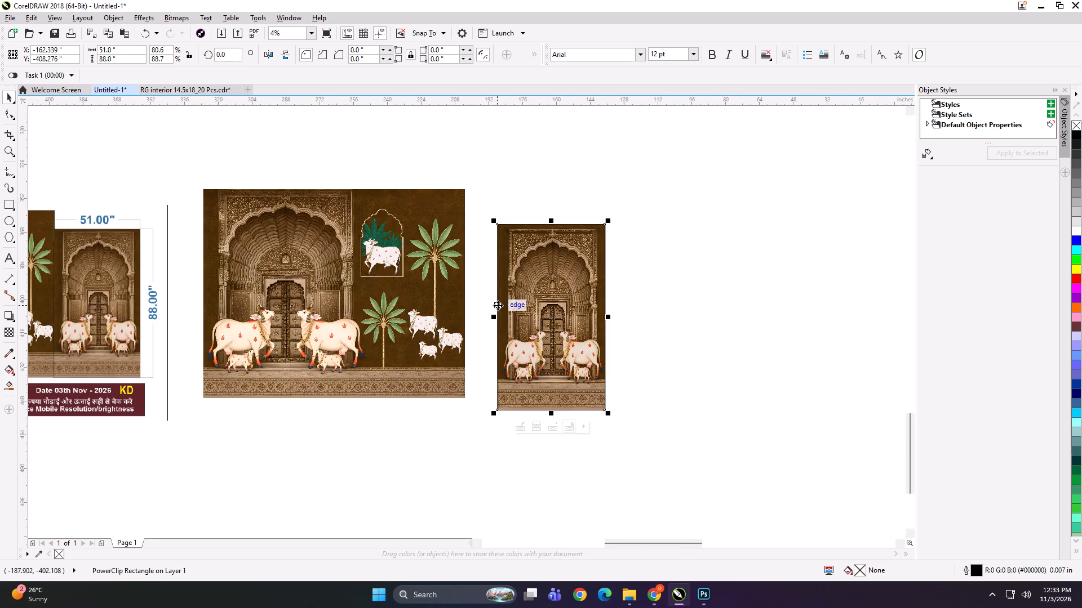
{"action": "scroll", "coordinate": [498, 313], "scroll_direction": "up", "scroll_amount": 5}
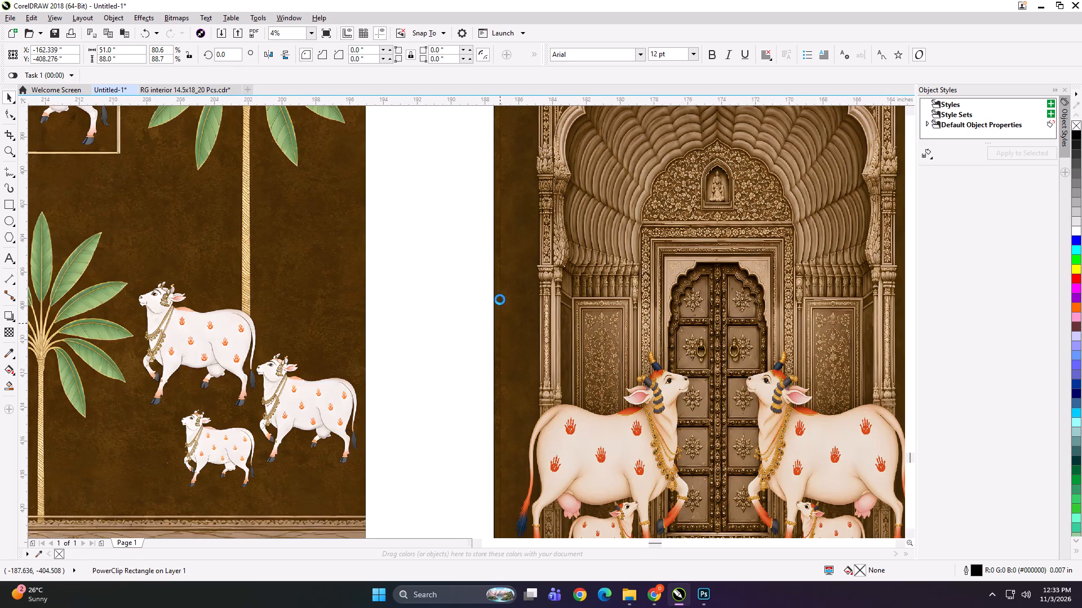
{"action": "scroll", "coordinate": [500, 299], "scroll_direction": "down", "scroll_amount": 7}
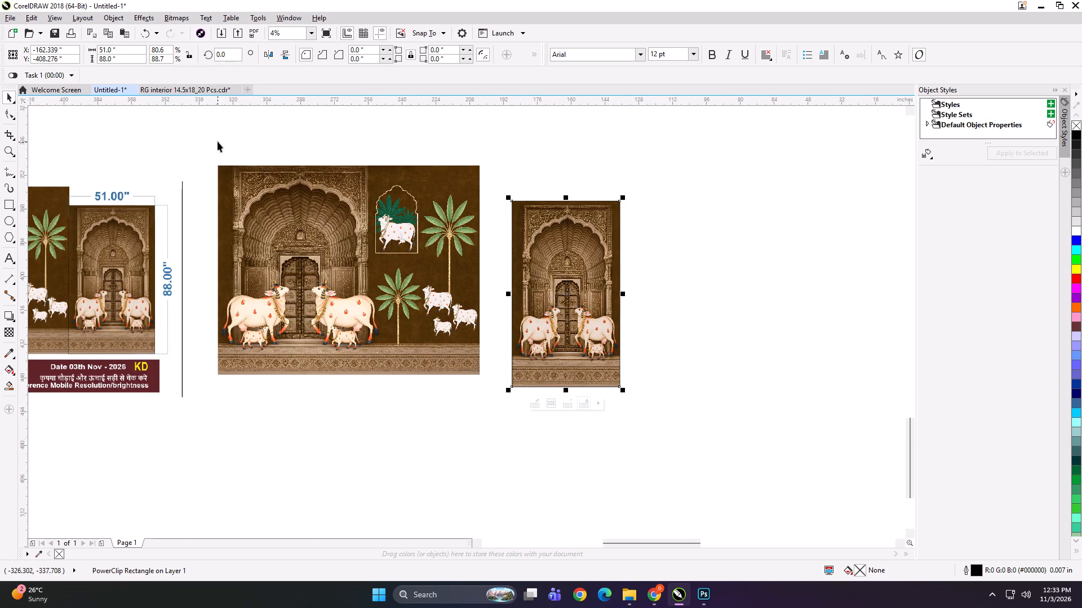
{"action": "left_click_drag", "start_coordinate": [212, 141], "coordinate": [507, 421]}
{"action": "key", "text": "Delete"}
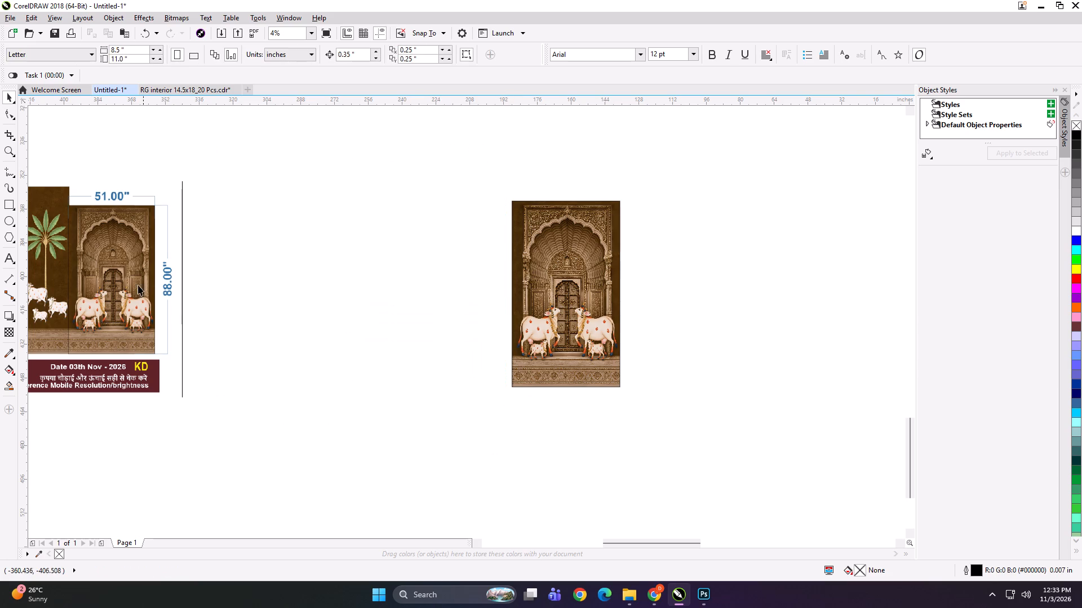
Move the smaller reference preview with its note banner beside the arch panel.
{"action": "left_click_drag", "start_coordinate": [130, 278], "coordinate": [427, 290]}
Export only the arch panel to Downloads as an uncompressed TIFF named 51X88 nw, in RGB at 100 dpi.
{"action": "left_click", "coordinate": [593, 280]}
{"action": "key", "text": "ctrl+e"}
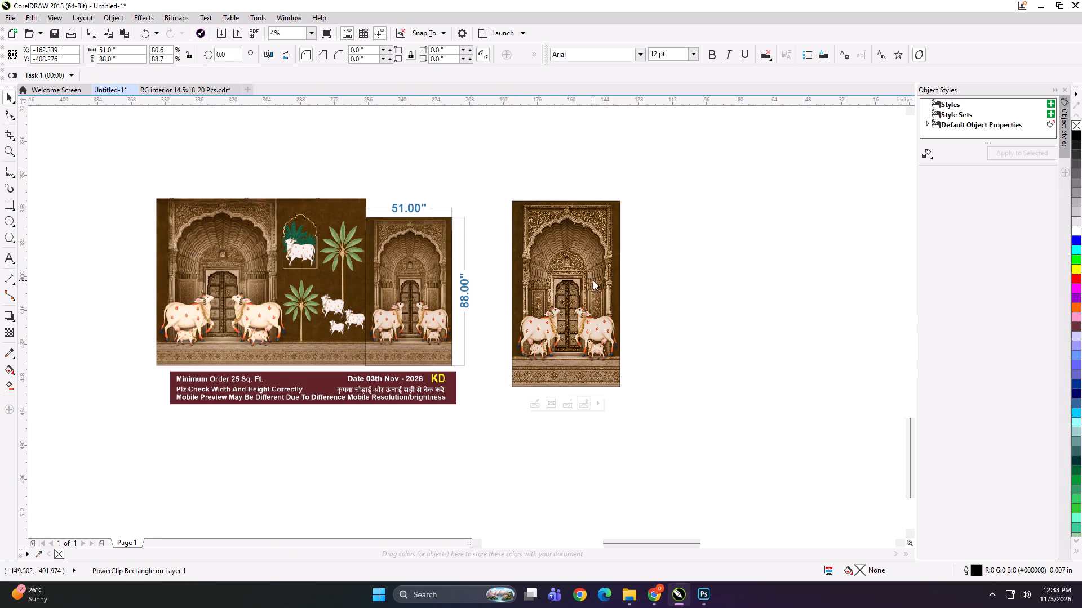
{"action": "left_click", "coordinate": [619, 303]}
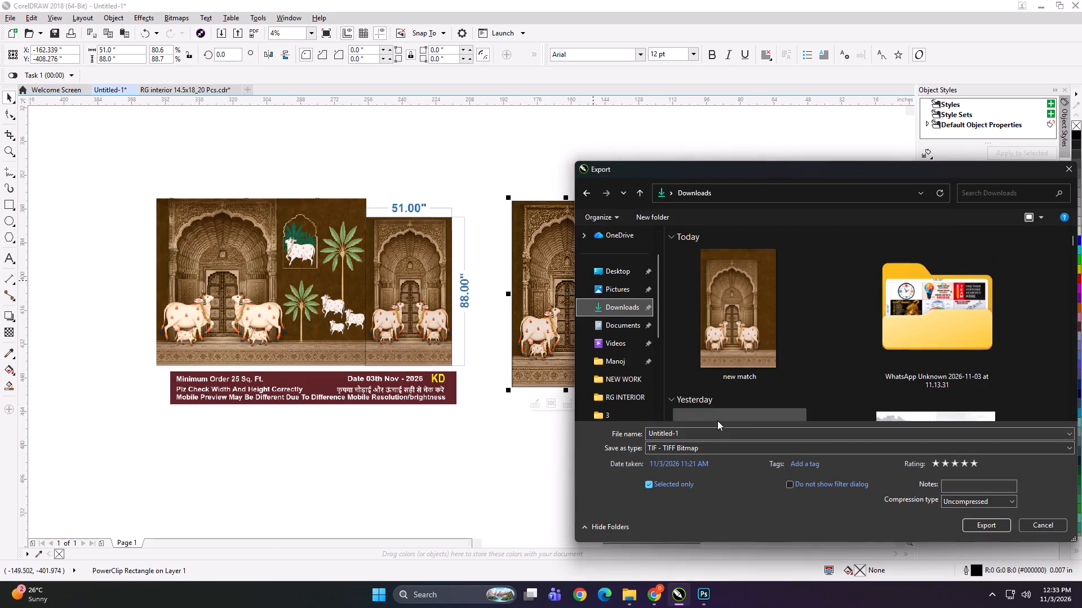
{"action": "left_click", "coordinate": [704, 429]}
{"action": "type", "text": "51X88"}
{"action": "key", "text": "space"}
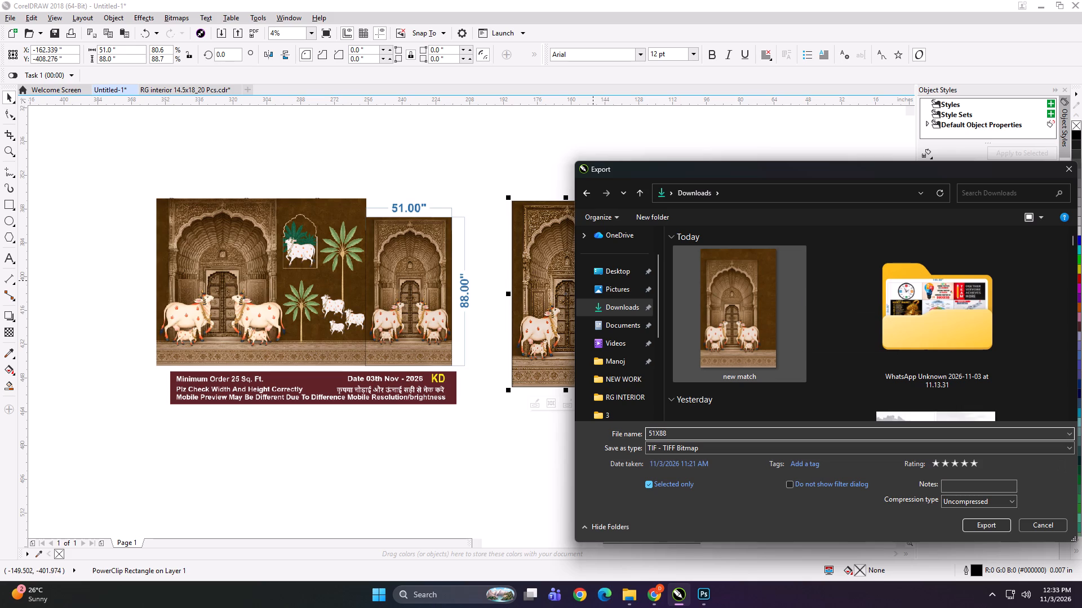
{"action": "type", "text": "nw"}
{"action": "key", "text": "Return"}
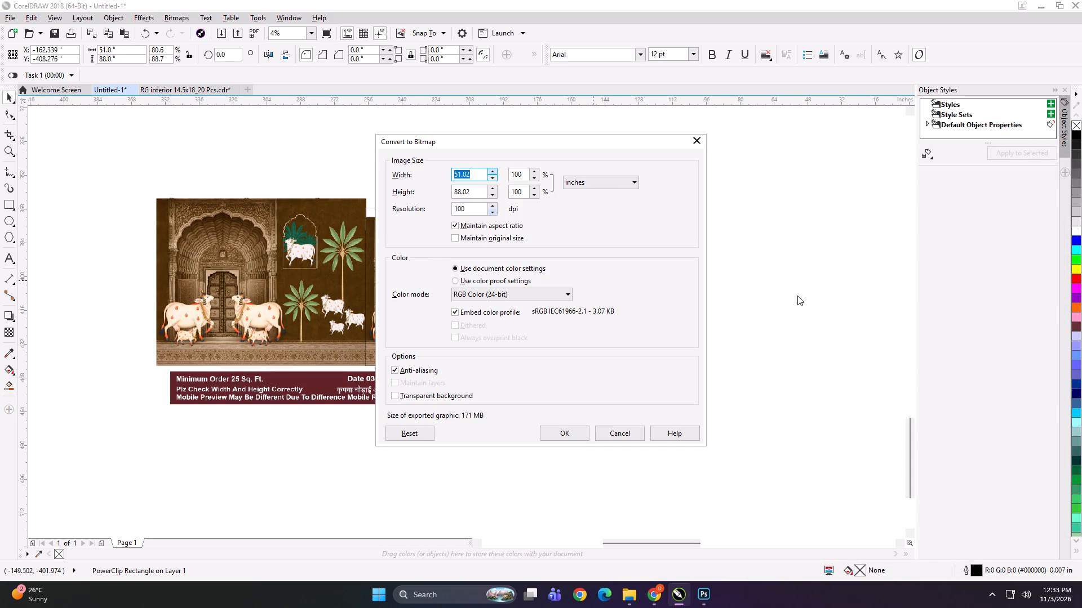
{"action": "key", "text": "Return"}
Move the arch panel slightly closer to the reference preview and group the two together.
{"action": "left_click_drag", "start_coordinate": [552, 276], "coordinate": [539, 274]}
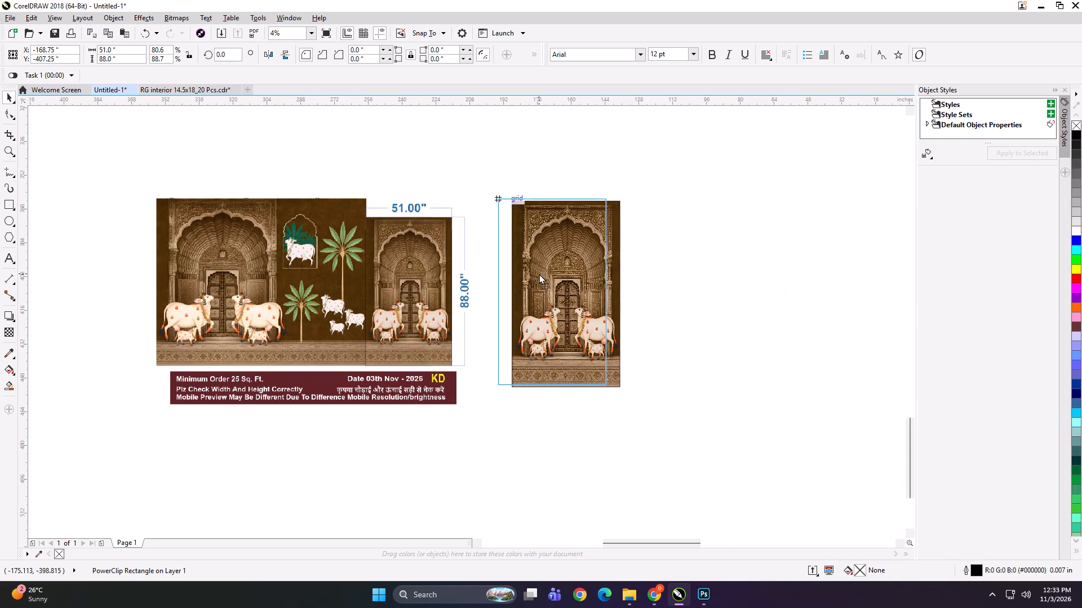
{"action": "left_click_drag", "start_coordinate": [539, 274], "coordinate": [533, 274]}
{"action": "left_click", "coordinate": [412, 290], "text": "shift"}
{"action": "key", "text": "ctrl+g"}
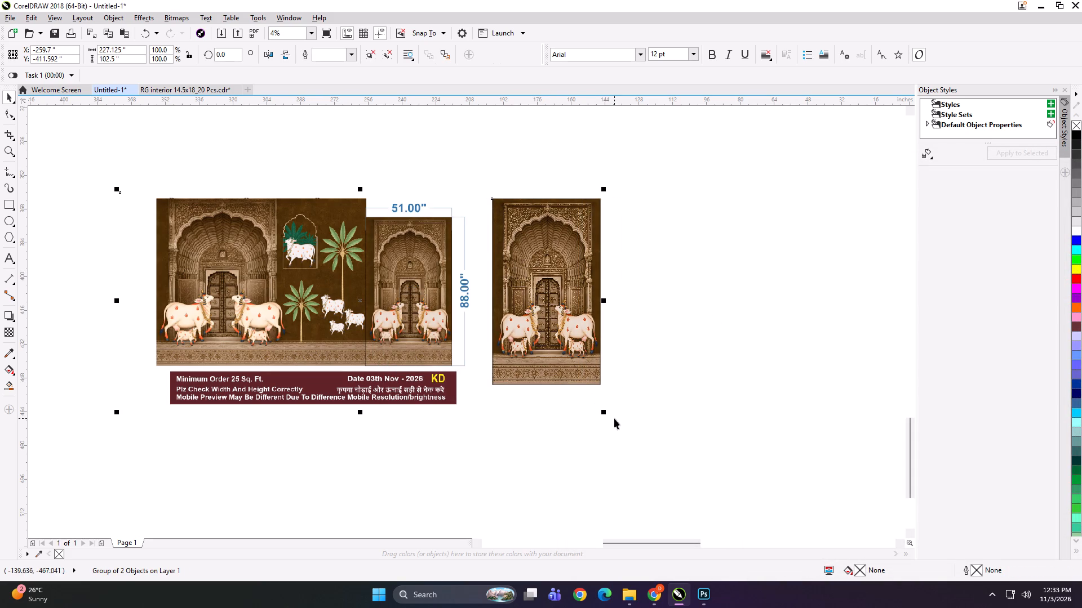
Scale the grouped preview and arch panel down proportionally to about 4.2 x 1.9 inches.
{"action": "left_click", "coordinate": [605, 413], "text": "shift"}
{"action": "left_click_drag", "start_coordinate": [598, 412], "coordinate": [440, 353], "text": "shift"}
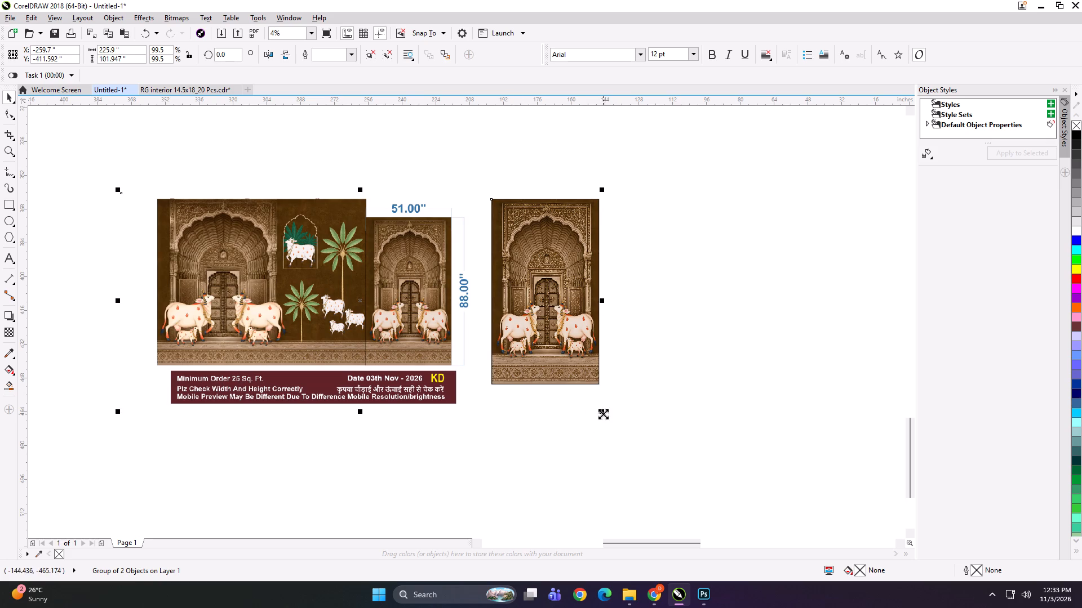
{"action": "left_click_drag", "start_coordinate": [600, 413], "coordinate": [455, 356], "text": "shift"}
{"action": "left_click", "coordinate": [427, 334], "text": "shift"}
{"action": "left_click", "coordinate": [549, 370]}
{"action": "left_click_drag", "start_coordinate": [601, 412], "coordinate": [373, 317], "text": "shift"}
{"action": "scroll", "coordinate": [362, 299], "scroll_direction": "up", "scroll_amount": 2}
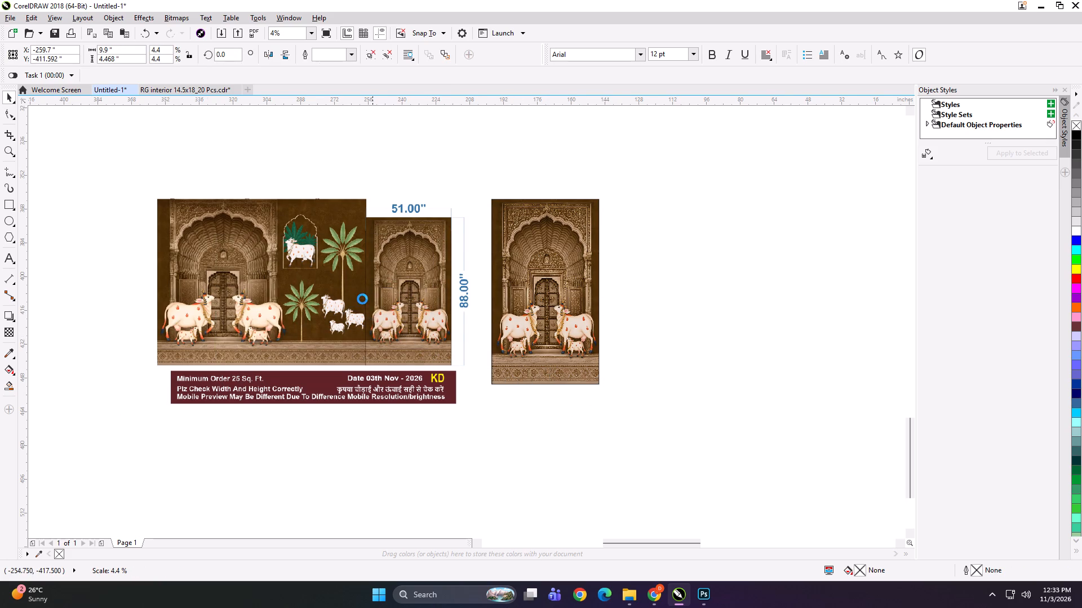
{"action": "scroll", "coordinate": [362, 299], "scroll_direction": "up", "scroll_amount": 3}
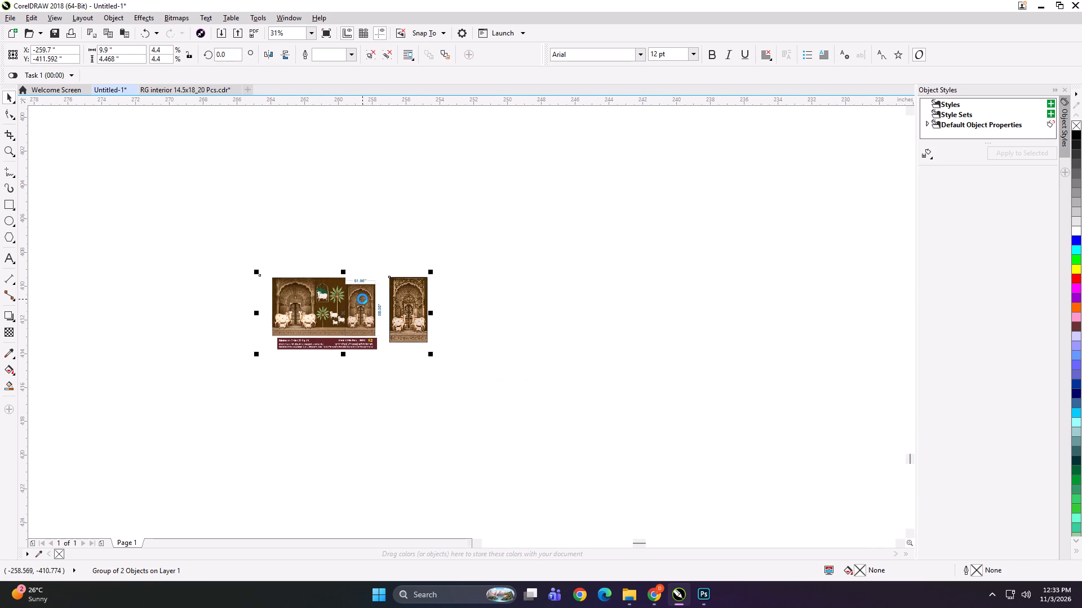
{"action": "scroll", "coordinate": [361, 300], "scroll_direction": "up", "scroll_amount": 1}
{"action": "left_click_drag", "start_coordinate": [354, 327], "coordinate": [354, 327]}
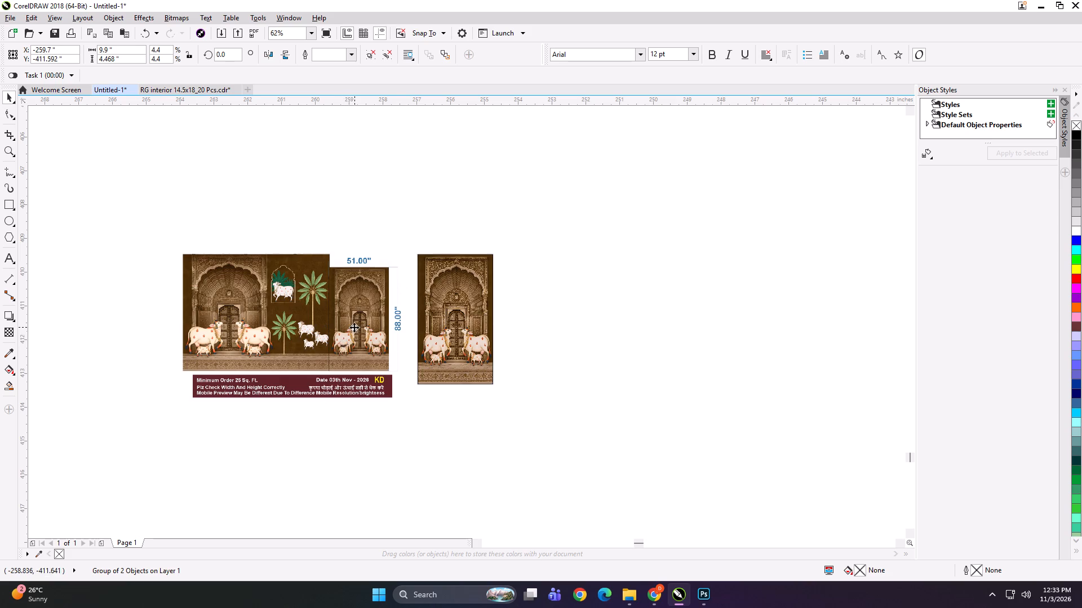
{"action": "left_click_drag", "start_coordinate": [354, 327], "coordinate": [475, 331]}
{"action": "left_click_drag", "start_coordinate": [618, 409], "coordinate": [480, 369]}
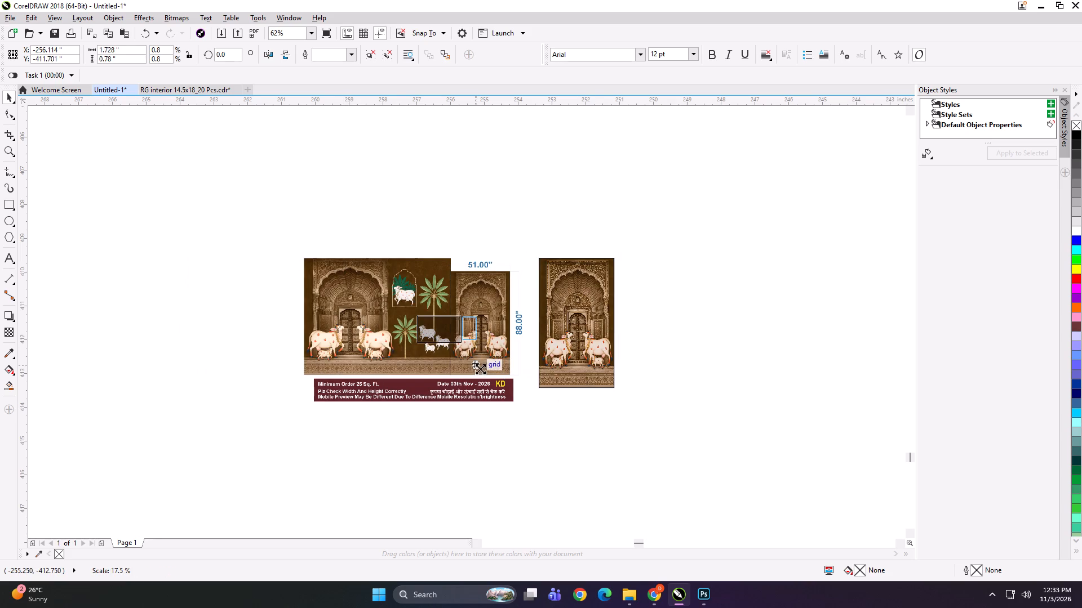
{"action": "left_click_drag", "start_coordinate": [480, 369], "coordinate": [526, 382]}
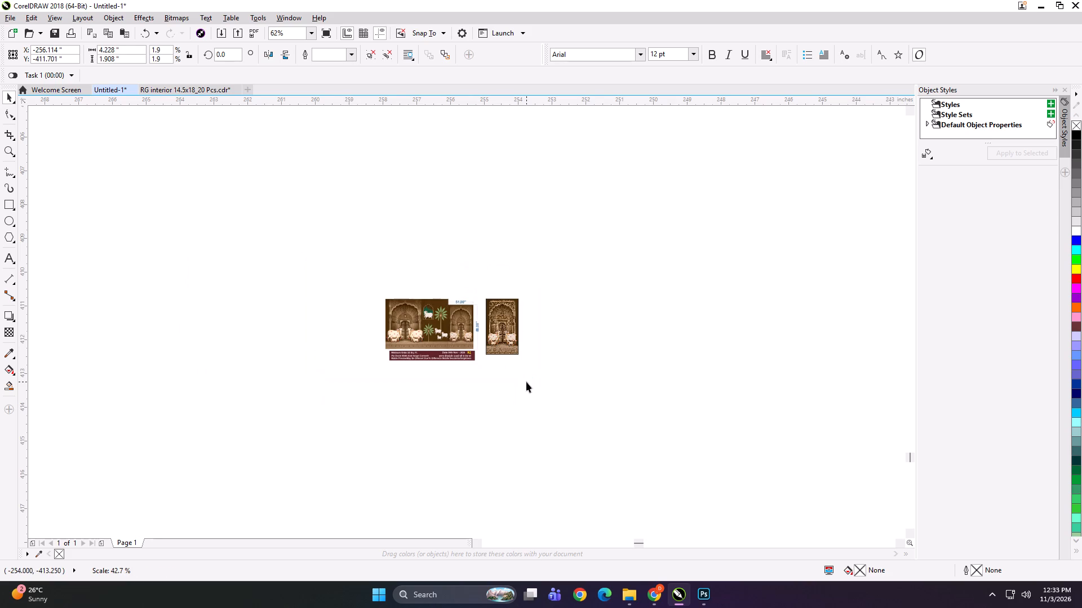
Export the small preview-and-panel group to Downloads under the name dghh.
{"action": "key", "text": "ctrl+e"}
{"action": "key", "text": "d"}
{"action": "key", "text": "g"}
{"action": "key", "text": "h"}
{"action": "key", "text": "h"}
{"action": "key", "text": "Return"}
{"action": "key", "text": "Return"}
{"action": "key", "text": "Return"}
{"action": "key", "text": "Return"}
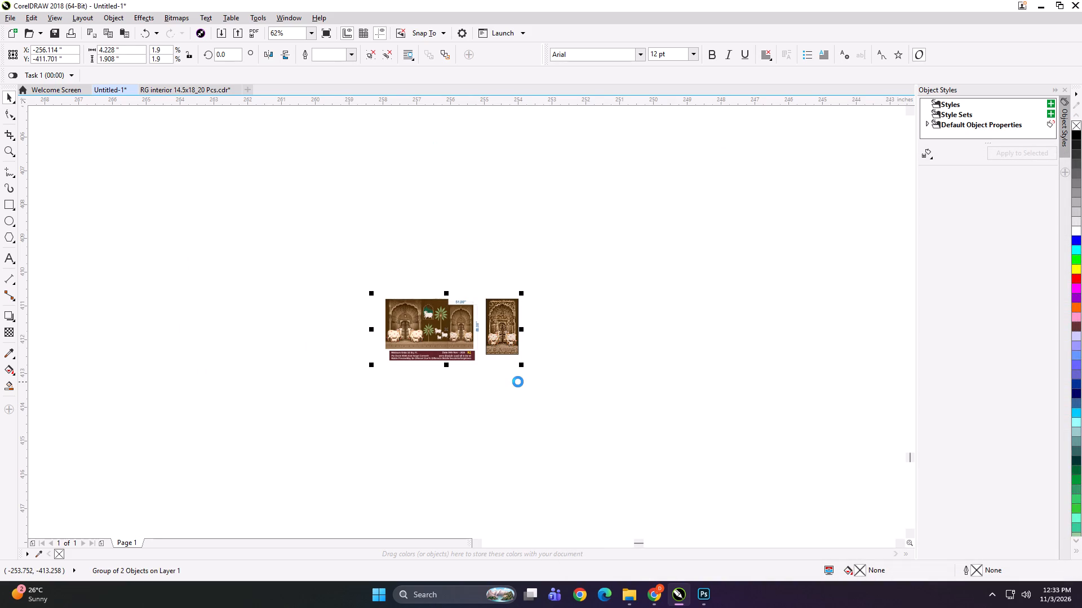
Delete the small preview-and-panel group from the CorelDRAW document.
{"action": "key", "text": "Delete"}
{"action": "key", "text": "F4"}
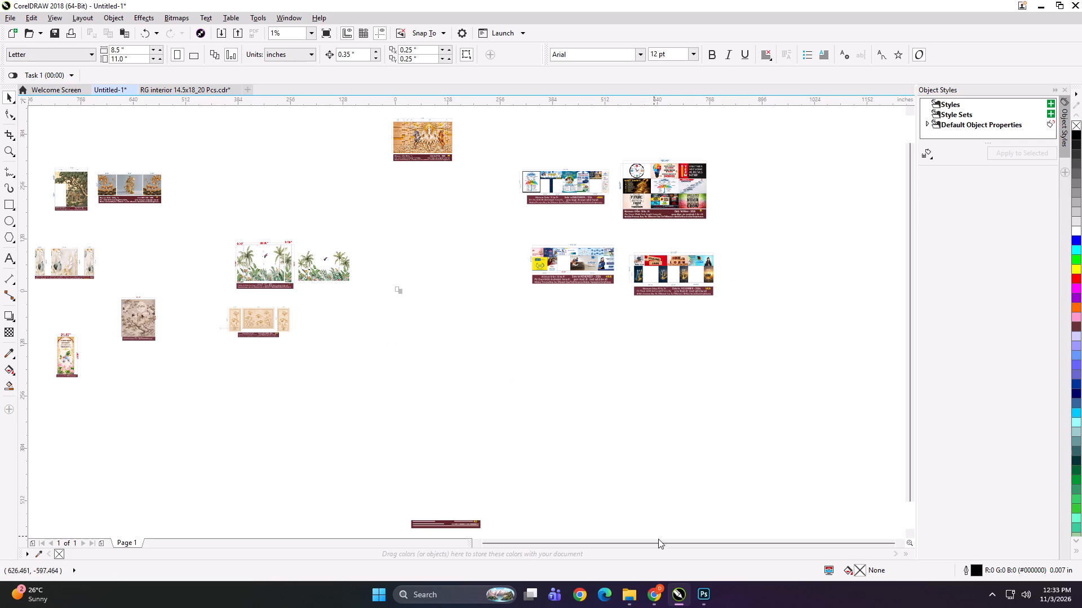
Switch to Photoshop and close new match.tif without saving its changes.
{"action": "left_click", "coordinate": [703, 598]}
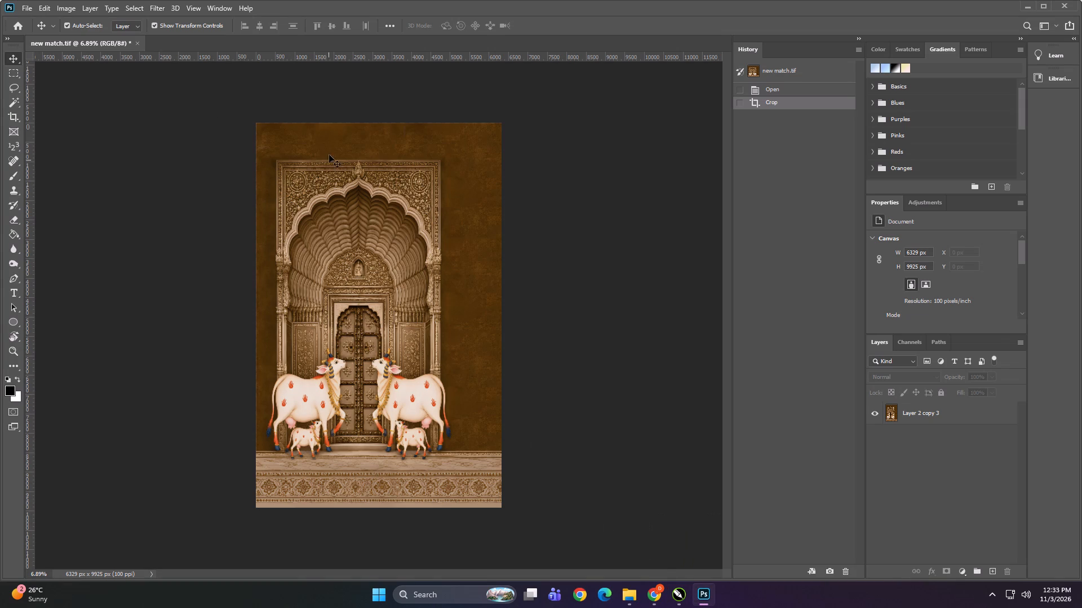
{"action": "left_click", "coordinate": [141, 44]}
{"action": "left_click", "coordinate": [521, 228]}
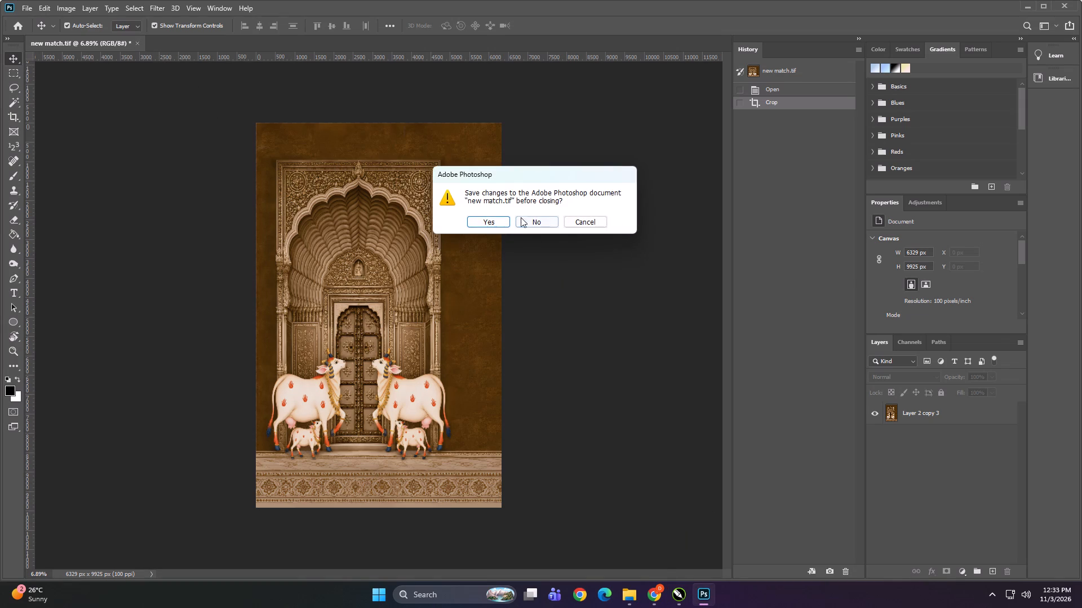
{"action": "left_click", "coordinate": [521, 217]}
Open the 51X88 nw image from the Downloads folder in Photoshop.
{"action": "left_click", "coordinate": [635, 597]}
{"action": "left_click", "coordinate": [599, 533]}
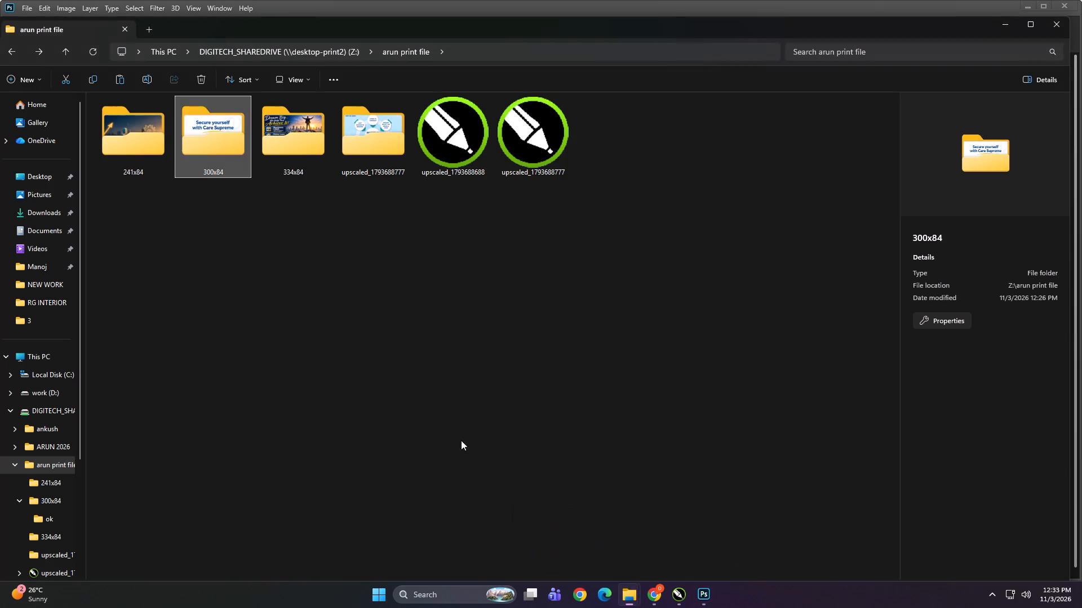
{"action": "scroll", "coordinate": [46, 149], "scroll_direction": "up", "scroll_amount": 5}
{"action": "left_click", "coordinate": [42, 217]}
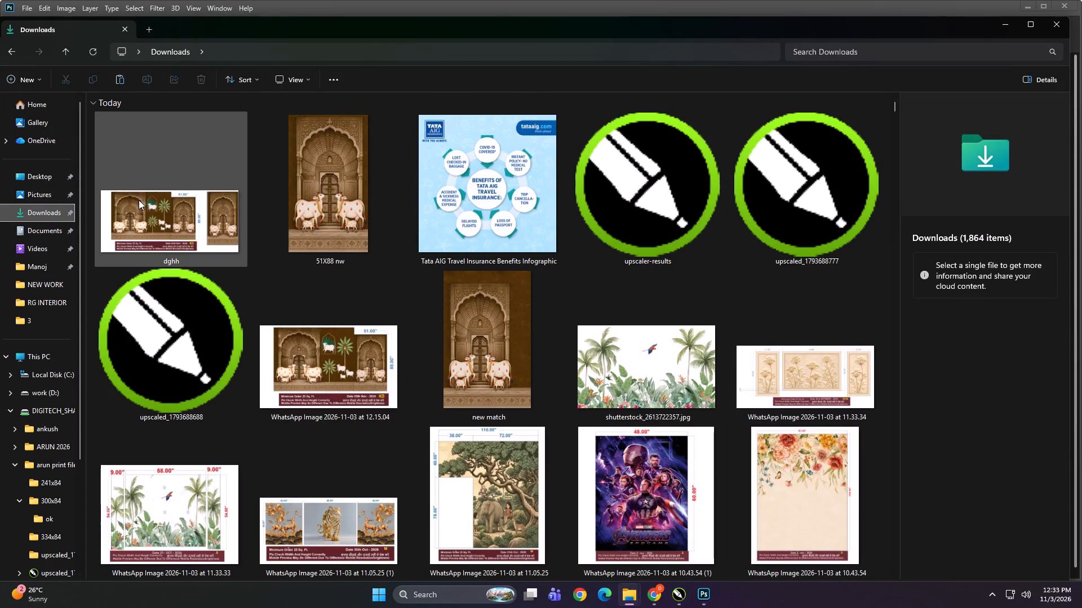
{"action": "left_click_drag", "start_coordinate": [325, 164], "coordinate": [704, 593]}
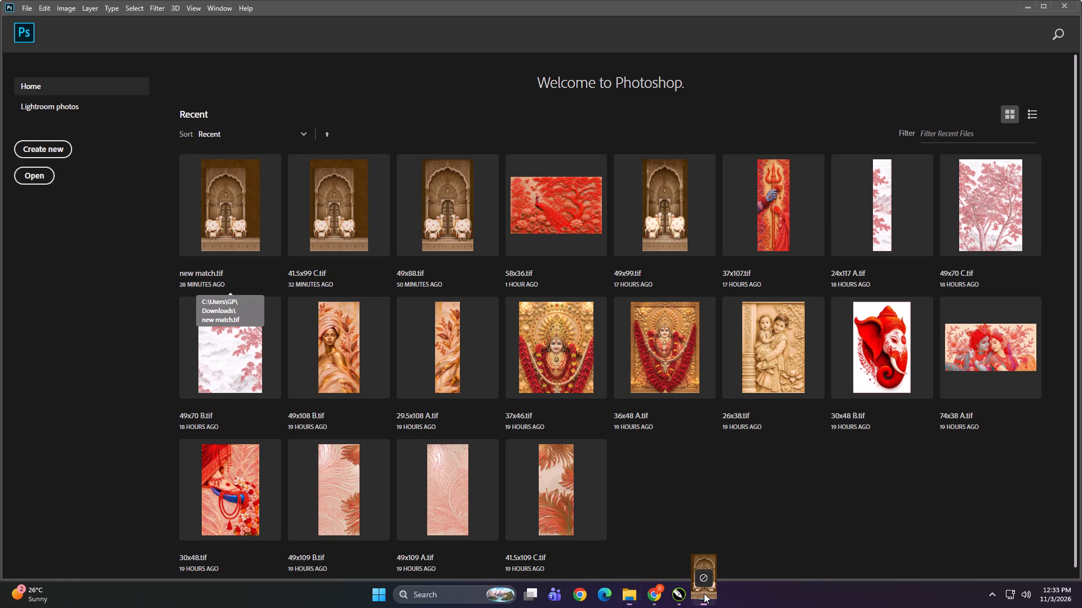
{"action": "left_click_drag", "start_coordinate": [704, 593], "coordinate": [699, 498]}
Examine 51X88 nw.tif up close along its left edge, from the top corner down to the carved floor border.
{"action": "scroll", "coordinate": [229, 91], "scroll_direction": "up", "scroll_amount": 9, "text": "alt"}
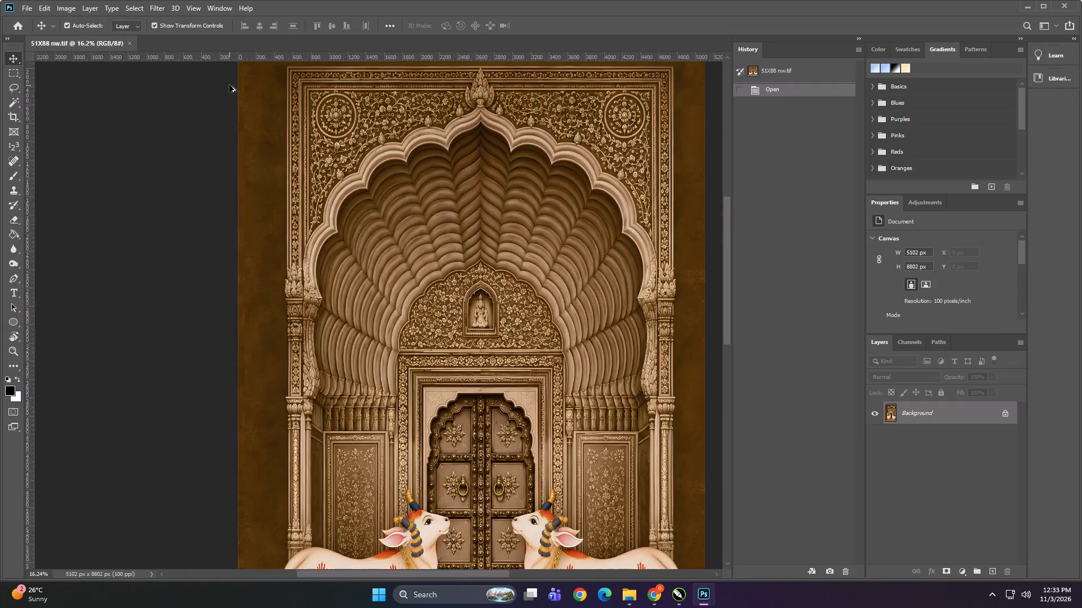
{"action": "scroll", "coordinate": [229, 85], "scroll_direction": "up", "scroll_amount": 15, "text": "alt"}
{"action": "scroll", "coordinate": [321, 168], "scroll_direction": "down", "scroll_amount": 7, "text": "alt"}
{"action": "scroll", "coordinate": [274, 69], "scroll_direction": "up", "scroll_amount": 6, "text": "alt"}
{"action": "scroll", "coordinate": [334, 114], "scroll_direction": "down", "scroll_amount": 8, "text": "alt"}
{"action": "scroll", "coordinate": [345, 87], "scroll_direction": "up", "scroll_amount": 11, "text": "alt"}
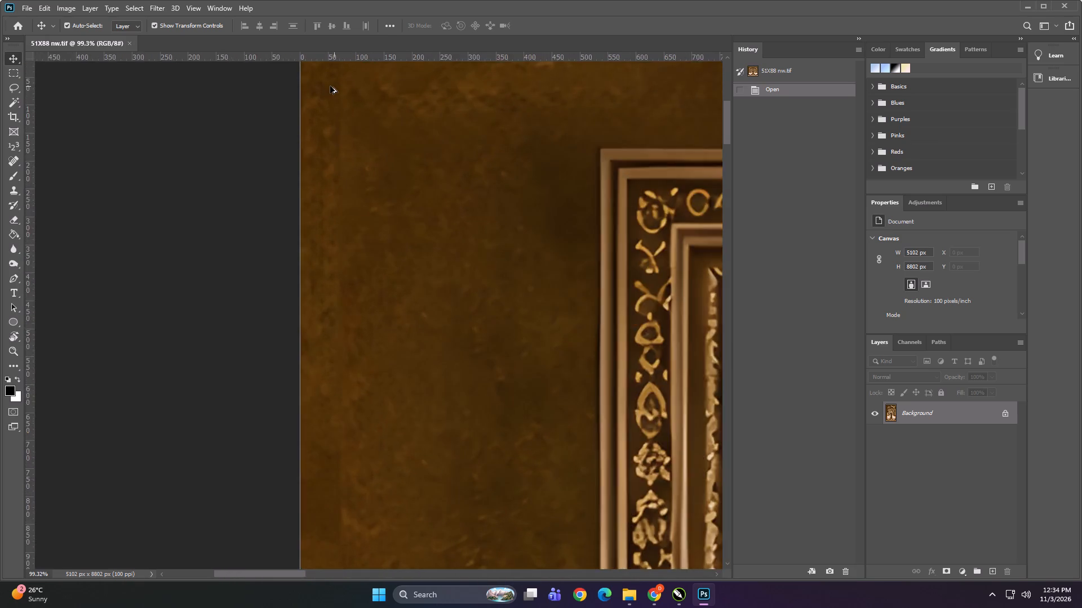
{"action": "scroll", "coordinate": [330, 86], "scroll_direction": "up", "scroll_amount": 4, "text": "alt"}
{"action": "scroll", "coordinate": [336, 174], "scroll_direction": "down", "scroll_amount": 6, "text": "alt"}
{"action": "scroll", "coordinate": [352, 209], "scroll_direction": "up", "scroll_amount": 16, "text": "alt"}
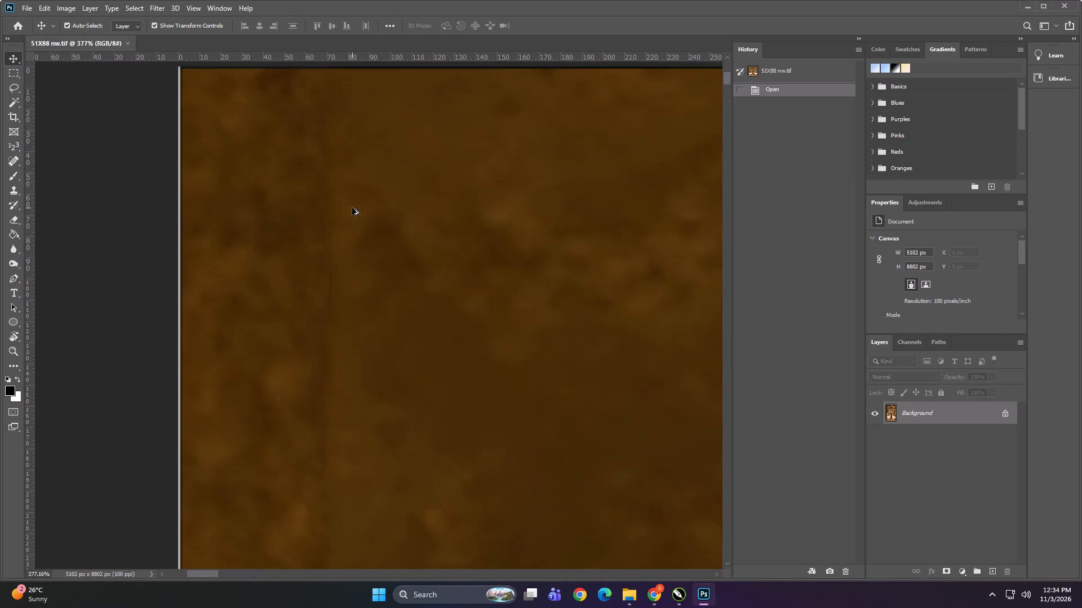
{"action": "scroll", "coordinate": [339, 117], "scroll_direction": "down", "scroll_amount": 20, "text": "alt"}
{"action": "scroll", "coordinate": [339, 117], "scroll_direction": "down", "scroll_amount": 6, "text": "alt"}
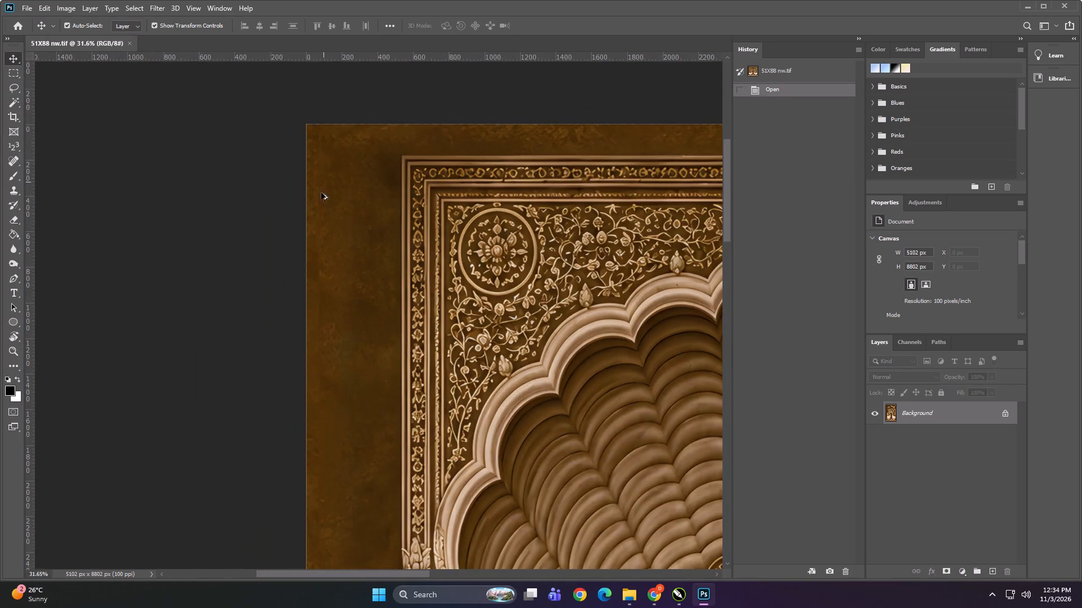
{"action": "scroll", "coordinate": [290, 344], "scroll_direction": "up", "scroll_amount": 20, "text": "alt"}
{"action": "scroll", "coordinate": [290, 344], "scroll_direction": "up", "scroll_amount": 8, "text": "alt"}
{"action": "scroll", "coordinate": [363, 198], "scroll_direction": "down", "scroll_amount": 11, "text": "alt"}
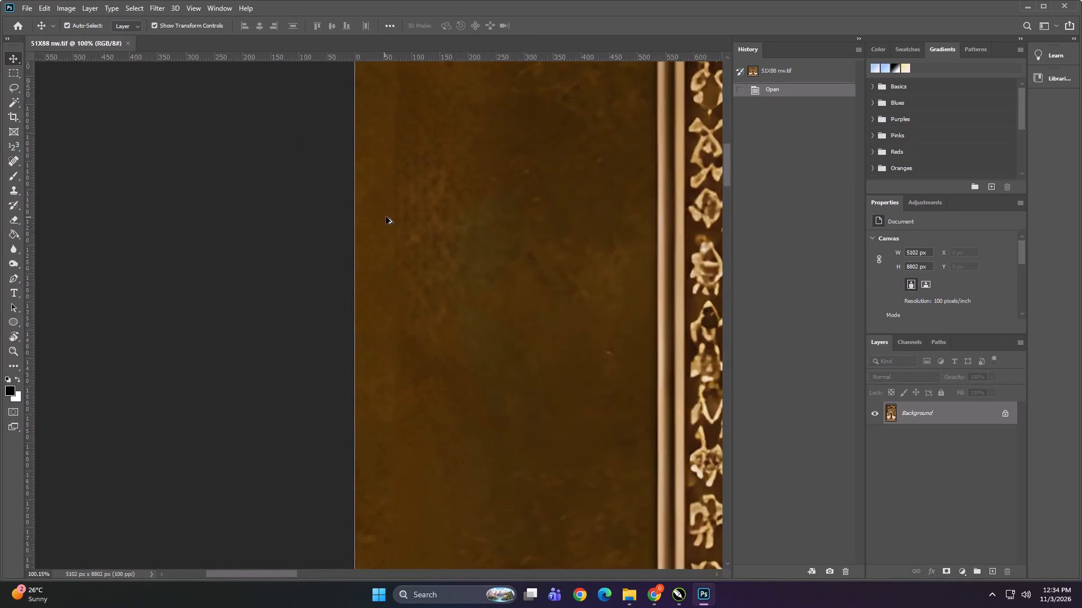
{"action": "scroll", "coordinate": [386, 217], "scroll_direction": "down", "scroll_amount": 20, "text": "alt"}
{"action": "scroll", "coordinate": [386, 217], "scroll_direction": "down", "scroll_amount": 11, "text": "alt"}
{"action": "scroll", "coordinate": [208, 607], "scroll_direction": "up", "scroll_amount": 5, "text": "alt"}
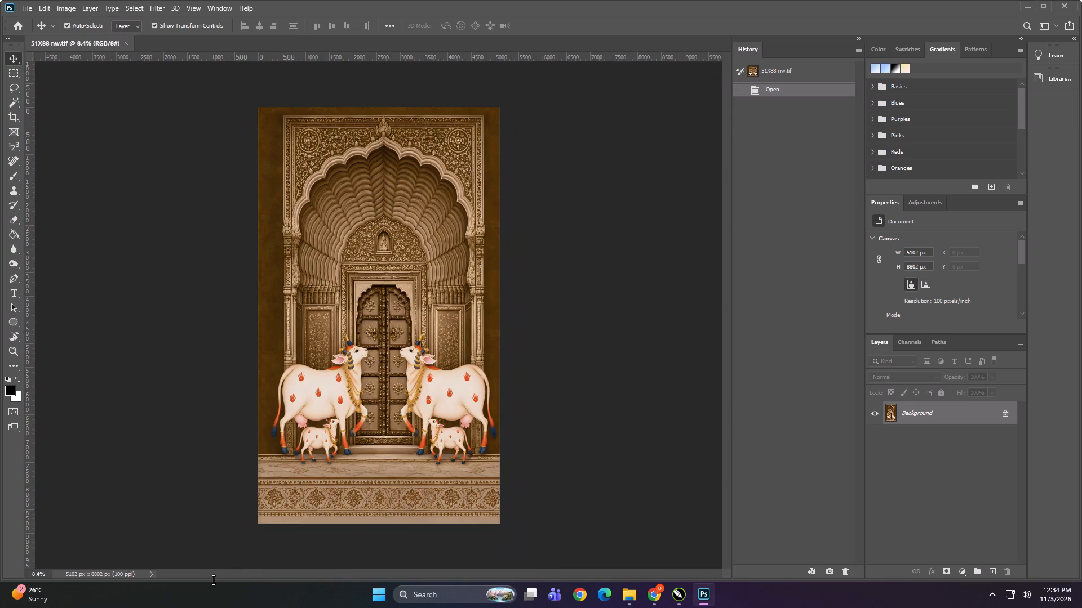
{"action": "scroll", "coordinate": [214, 580], "scroll_direction": "up", "scroll_amount": 6, "text": "alt"}
{"action": "scroll", "coordinate": [222, 498], "scroll_direction": "up", "scroll_amount": 20, "text": "alt"}
{"action": "scroll", "coordinate": [222, 498], "scroll_direction": "up", "scroll_amount": 1, "text": "alt"}
{"action": "scroll", "coordinate": [323, 272], "scroll_direction": "down", "scroll_amount": 6, "text": "alt"}
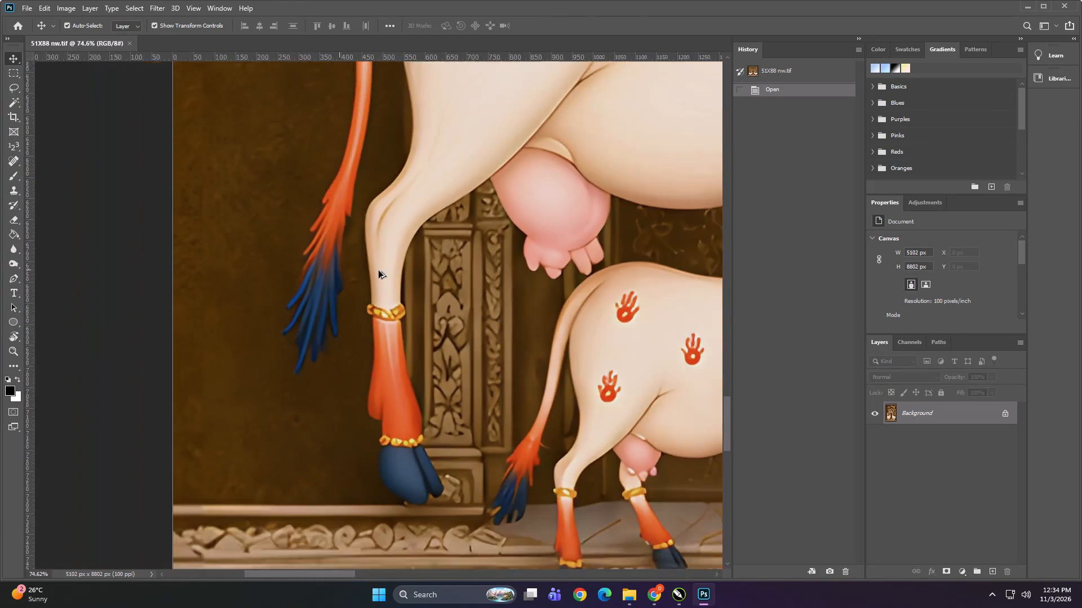
{"action": "scroll", "coordinate": [391, 195], "scroll_direction": "down", "scroll_amount": 6, "text": "alt"}
{"action": "scroll", "coordinate": [265, 607], "scroll_direction": "up", "scroll_amount": 18, "text": "alt"}
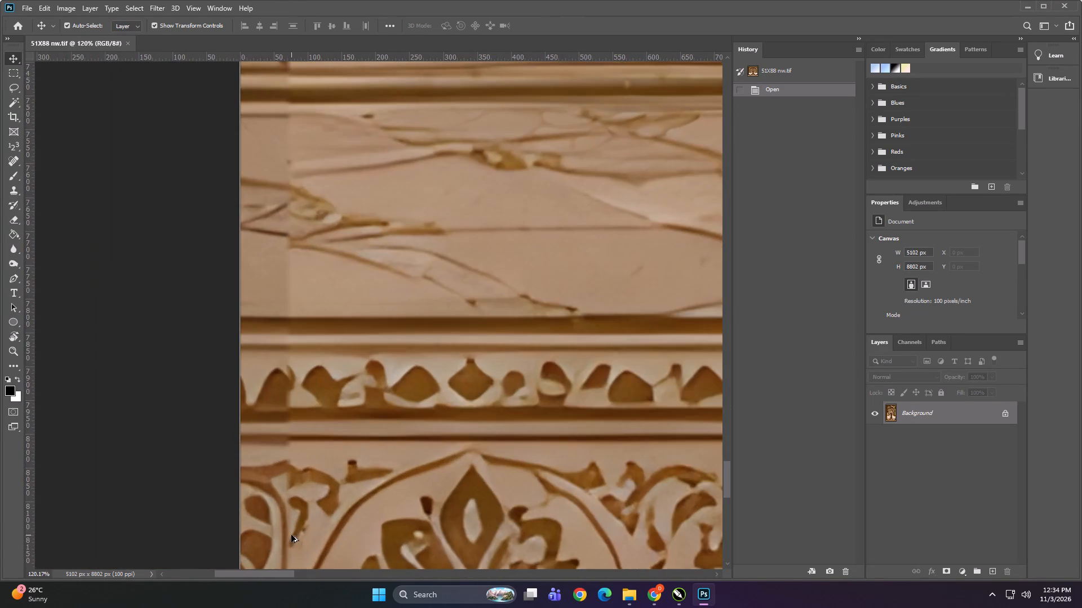
Fill a narrow strip over the left-edge seam, from the dark wall above the ledge down through the marble floor, and deselect.
{"action": "scroll", "coordinate": [361, 422], "scroll_direction": "down", "scroll_amount": 6, "text": "alt"}
{"action": "left_click", "coordinate": [12, 73]}
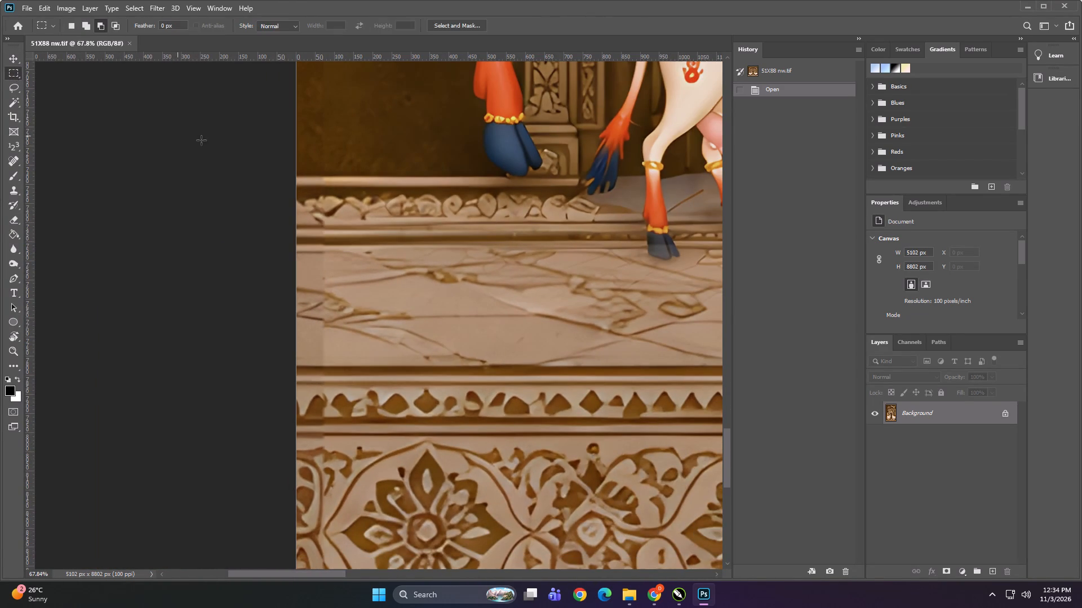
{"action": "left_click_drag", "start_coordinate": [314, 133], "coordinate": [336, 314]}
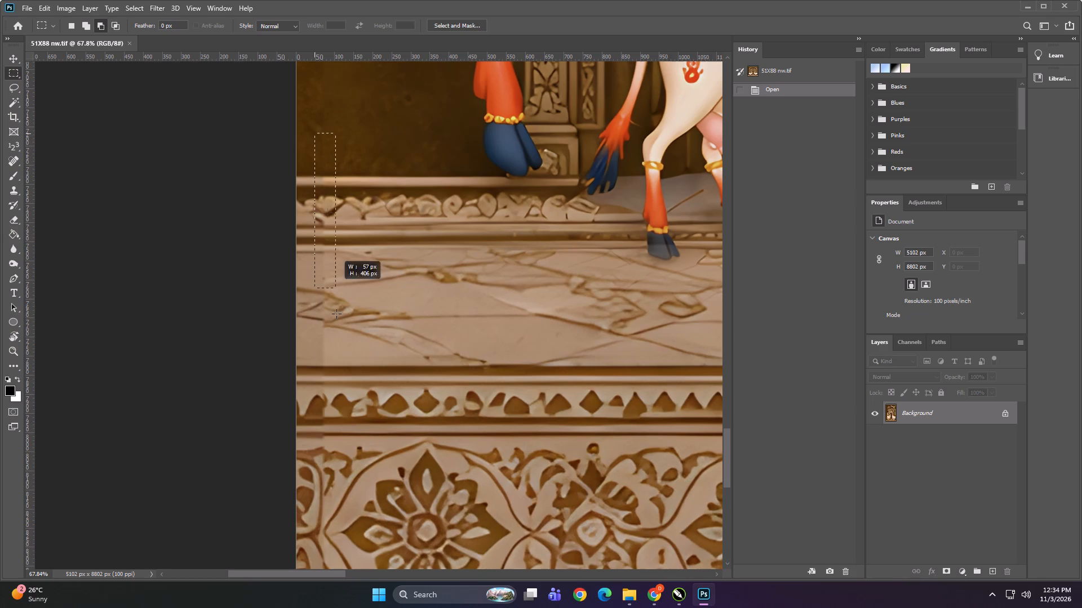
{"action": "left_click_drag", "start_coordinate": [336, 314], "coordinate": [342, 361]}
{"action": "key", "text": "shift+F5"}
{"action": "key", "text": "Return"}
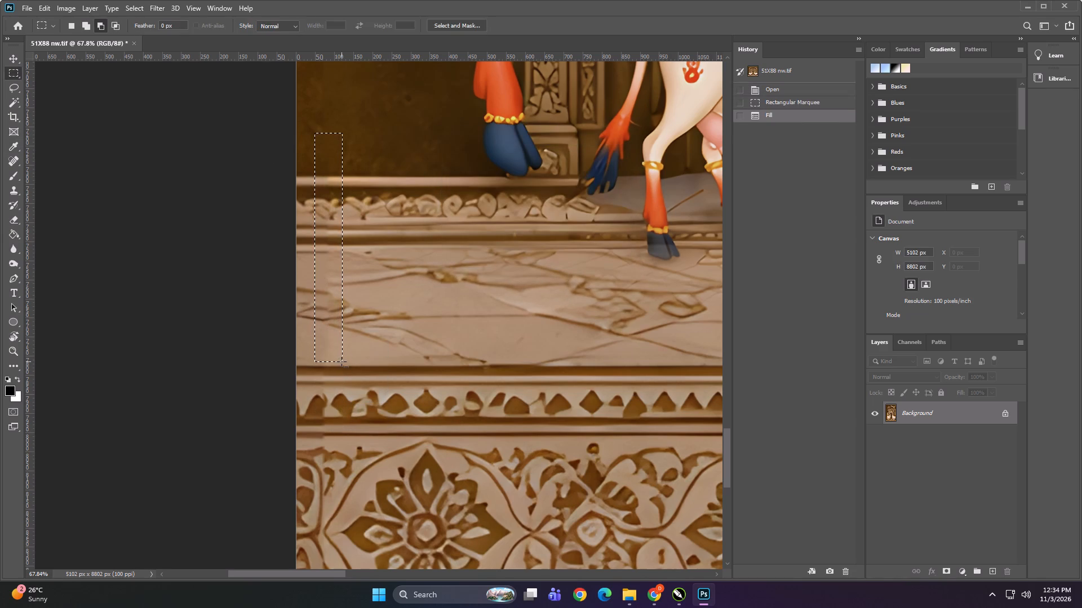
{"action": "key", "text": "ctrl+d"}
Fill a narrow strip over the left-edge seam in the plain band below the bottom carved border, and deselect.
{"action": "scroll", "coordinate": [469, 193], "scroll_direction": "down", "scroll_amount": 8, "text": "alt"}
{"action": "scroll", "coordinate": [393, 403], "scroll_direction": "up", "scroll_amount": 10, "text": "alt"}
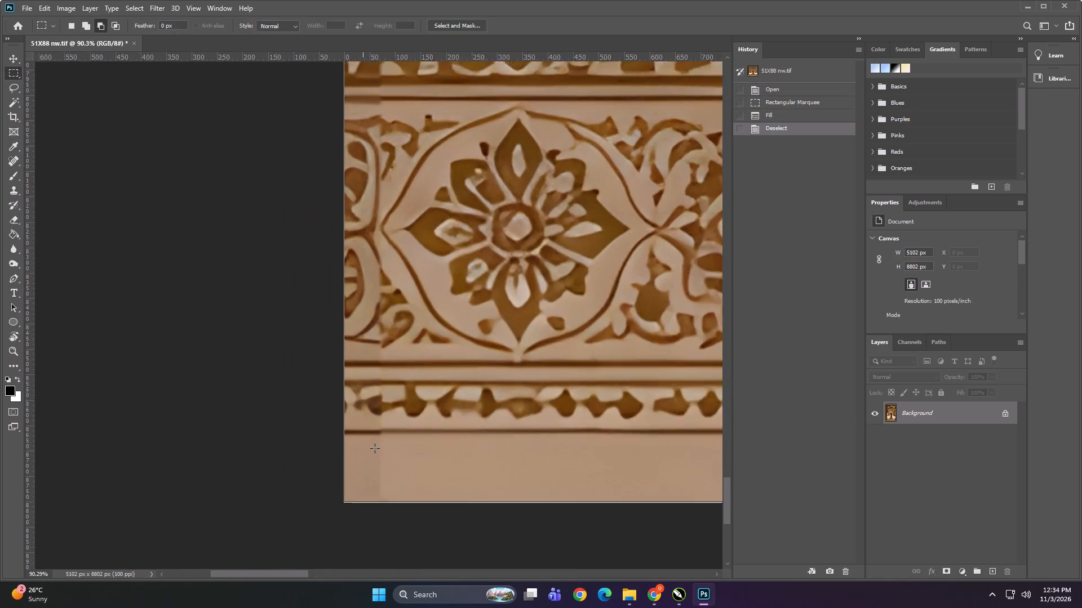
{"action": "scroll", "coordinate": [375, 448], "scroll_direction": "up", "scroll_amount": 2, "text": "alt"}
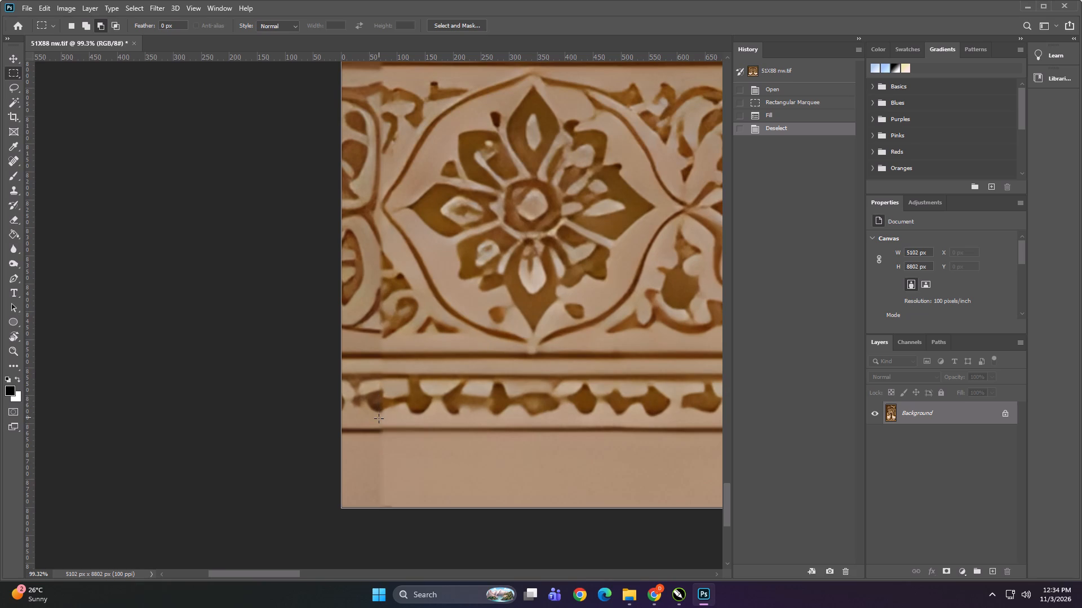
{"action": "left_click_drag", "start_coordinate": [372, 417], "coordinate": [396, 510]}
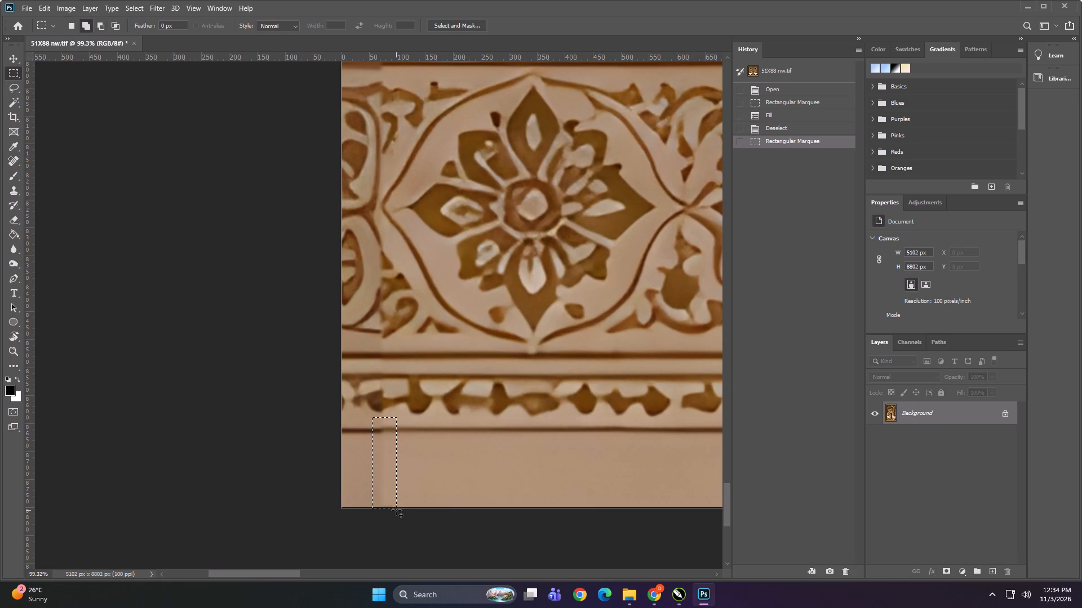
{"action": "key", "text": "shift+F5"}
{"action": "key", "text": "shift+Return"}
{"action": "key", "text": "ctrl+d"}
Set up the Brush at size 35 with the beige sampled from the plain bottom band near the left edge.
{"action": "scroll", "coordinate": [395, 498], "scroll_direction": "up", "scroll_amount": 2, "text": "alt"}
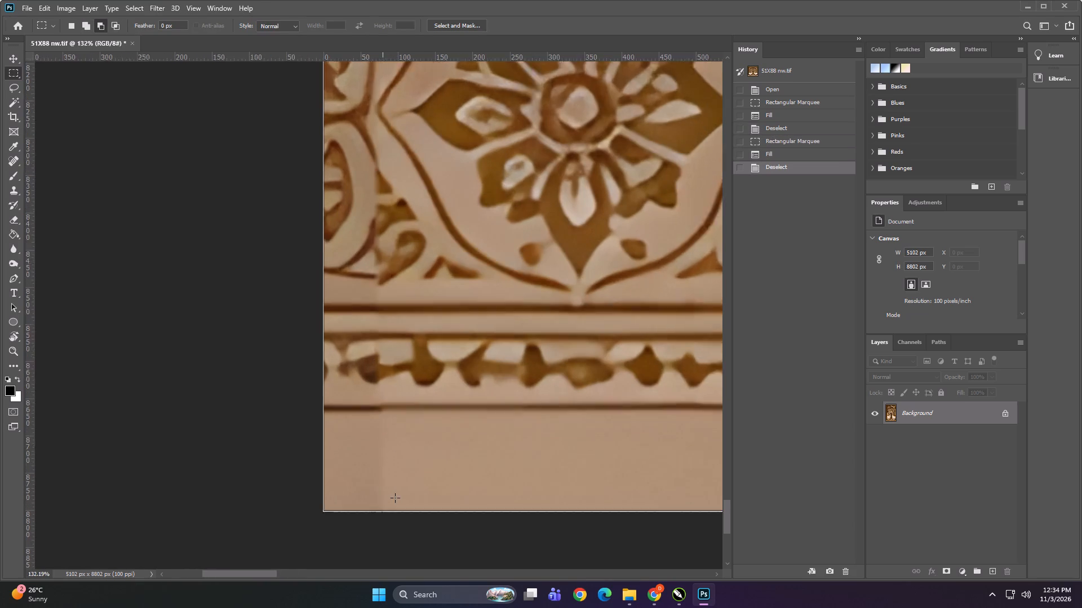
{"action": "scroll", "coordinate": [395, 498], "scroll_direction": "up", "scroll_amount": 2, "text": "alt"}
{"action": "key", "text": "b"}
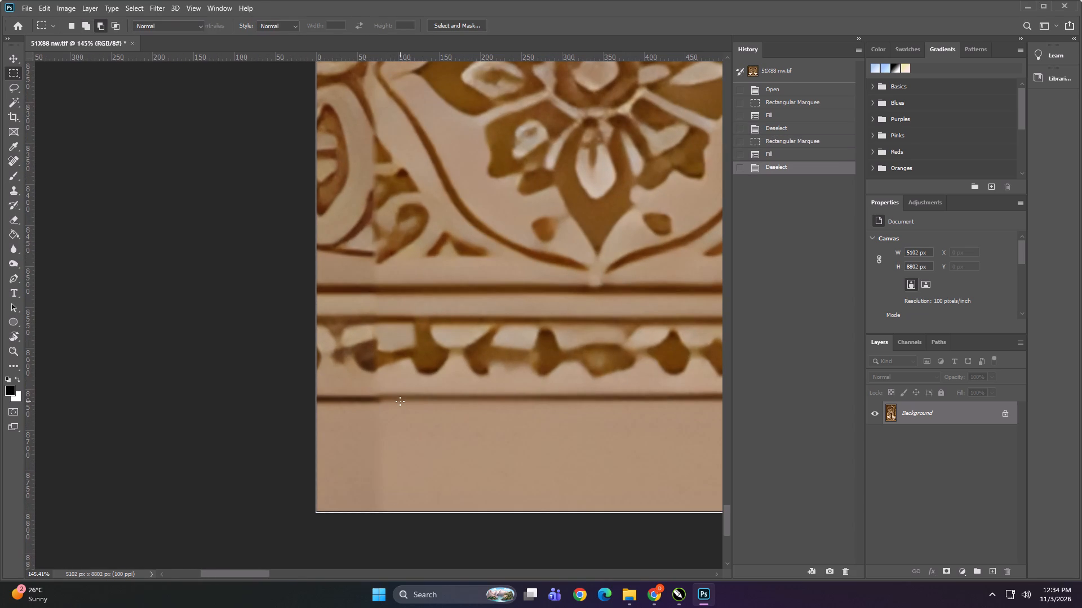
{"action": "key", "text": "bracketright"}
{"action": "key", "text": "bracketright"}
{"action": "key", "text": "bracketright"}
{"action": "key", "text": "bracketright"}
{"action": "key", "text": "bracketright"}
{"action": "key", "text": "bracketright"}
{"action": "key", "text": "bracketright"}
{"action": "key", "text": "bracketright"}
{"action": "key", "text": "bracketright"}
{"action": "key", "text": "bracketright"}
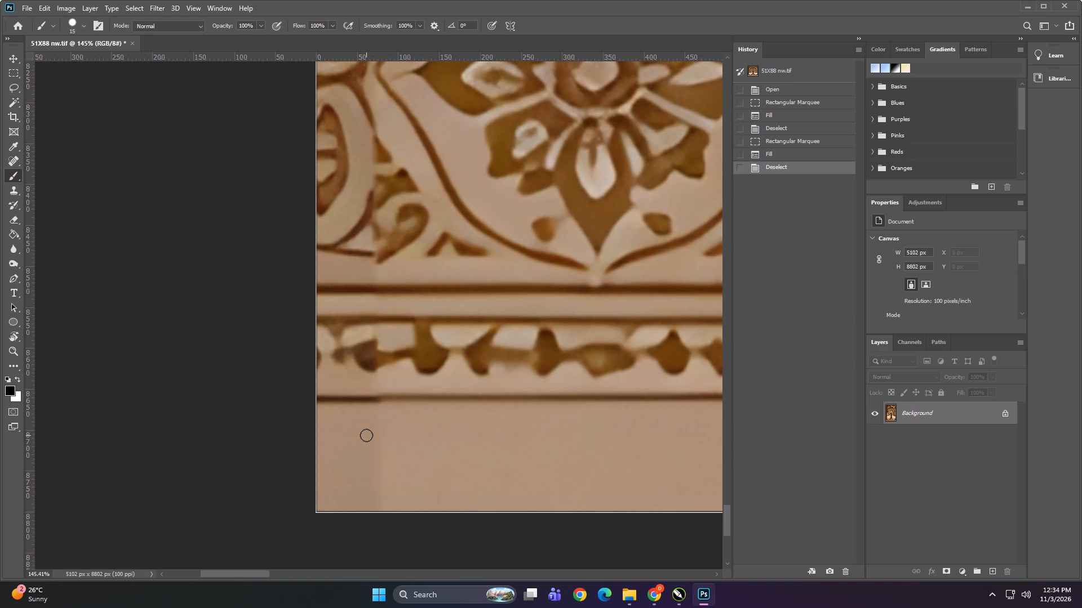
{"action": "type", "text": "]]]]"}
{"action": "left_click", "coordinate": [366, 435], "text": "alt"}
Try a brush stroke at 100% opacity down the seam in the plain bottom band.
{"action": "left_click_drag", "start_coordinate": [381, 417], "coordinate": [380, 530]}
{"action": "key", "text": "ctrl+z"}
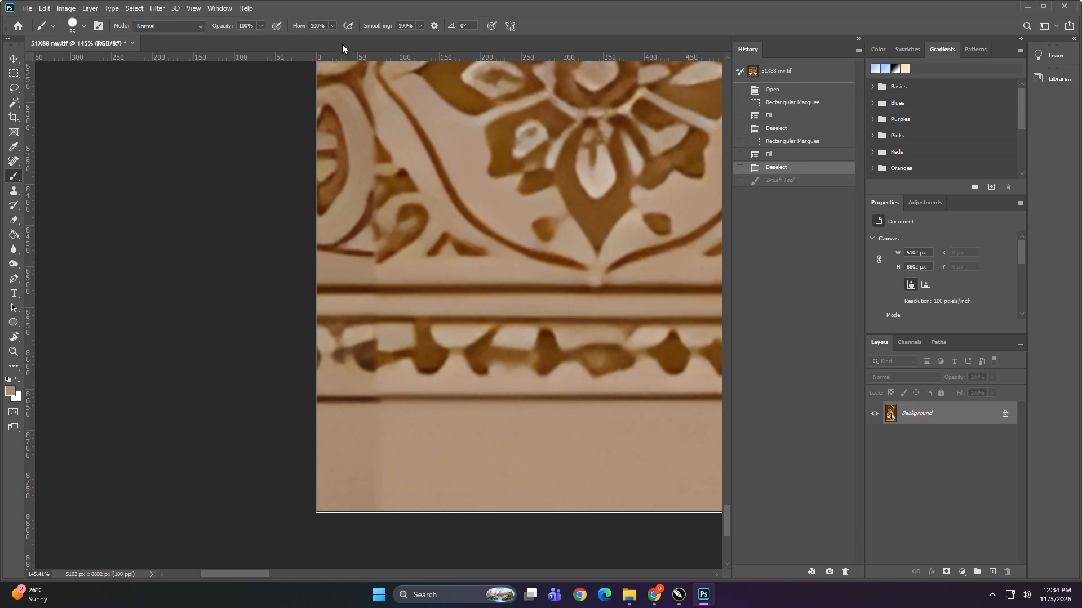
Set the brush to 53% opacity and 47% flow, and paint down the seam in the plain bottom band.
{"action": "left_click", "coordinate": [256, 26]}
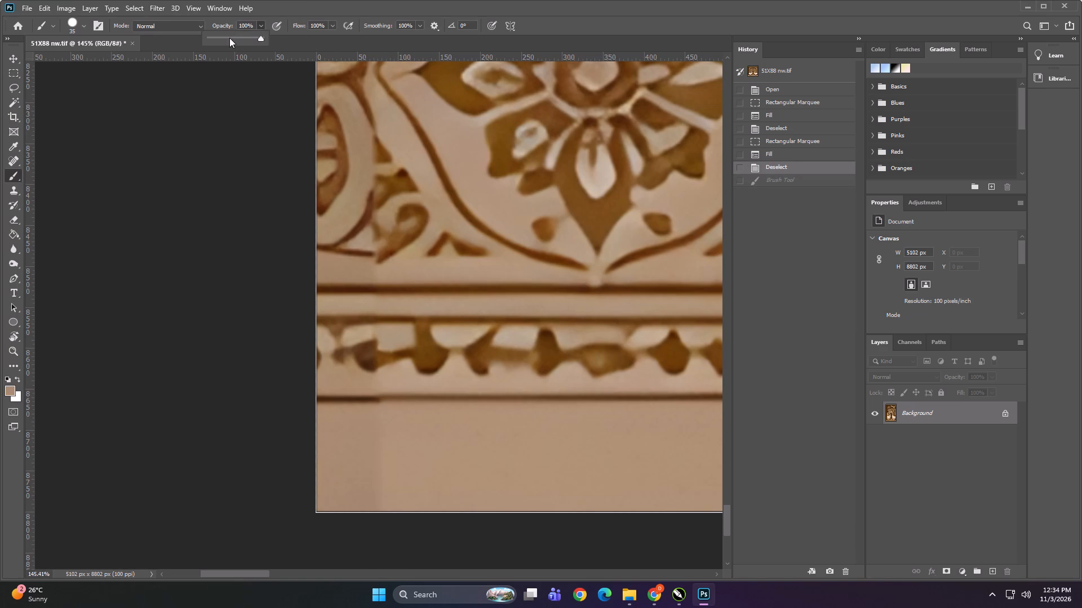
{"action": "left_click", "coordinate": [237, 38]}
{"action": "left_click", "coordinate": [332, 25]}
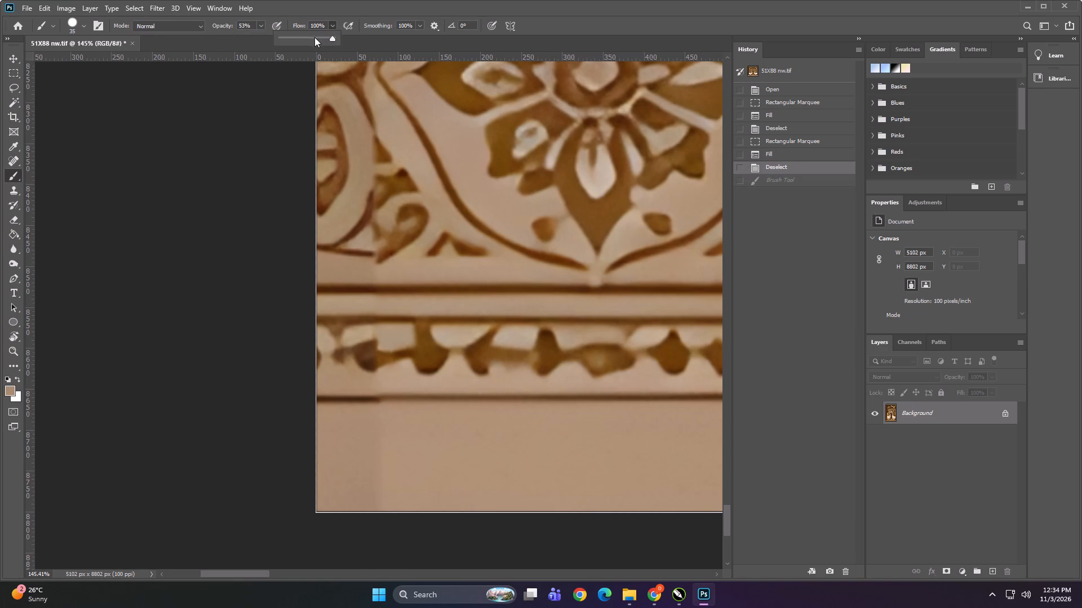
{"action": "left_click", "coordinate": [305, 38]}
{"action": "left_click_drag", "start_coordinate": [375, 419], "coordinate": [370, 561]}
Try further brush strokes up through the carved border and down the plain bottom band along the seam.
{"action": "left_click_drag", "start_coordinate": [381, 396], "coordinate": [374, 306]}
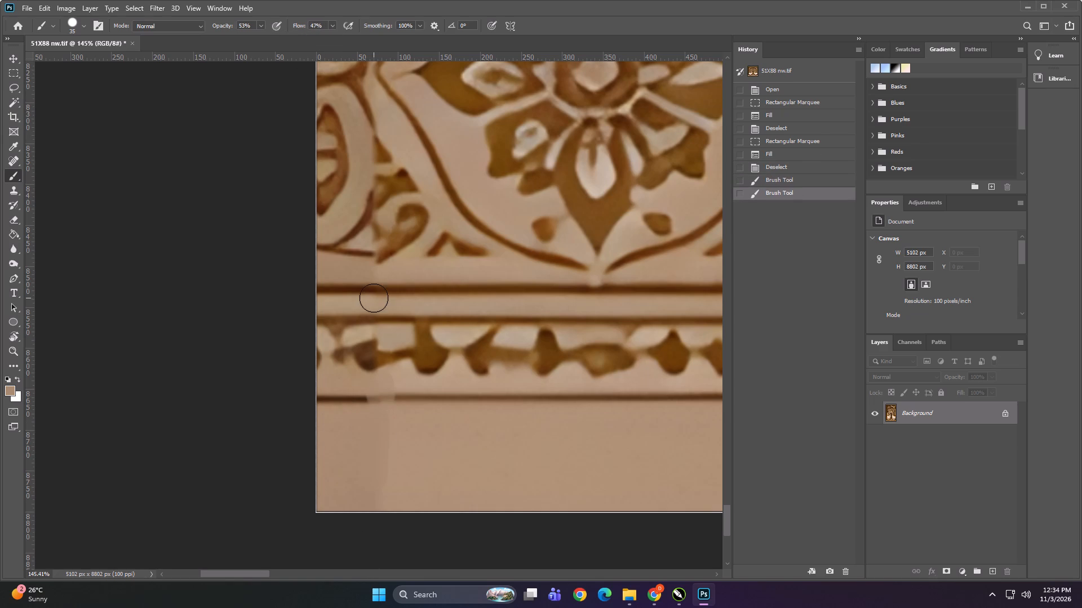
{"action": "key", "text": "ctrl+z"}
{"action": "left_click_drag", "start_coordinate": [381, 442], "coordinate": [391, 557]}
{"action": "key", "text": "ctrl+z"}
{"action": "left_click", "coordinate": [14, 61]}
Examine the left edge from the bottom carved border up past the floor ledge to the dark wall beside the cow.
{"action": "scroll", "coordinate": [418, 345], "scroll_direction": "down", "scroll_amount": 2, "text": "alt"}
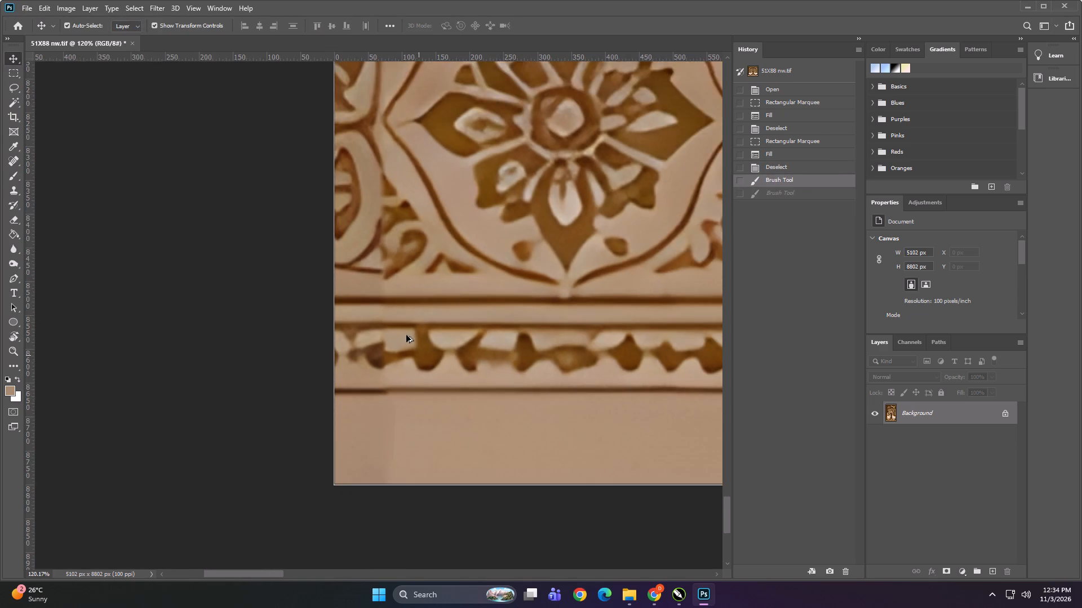
{"action": "scroll", "coordinate": [343, 199], "scroll_direction": "up", "scroll_amount": 4, "text": "alt"}
{"action": "scroll", "coordinate": [400, 230], "scroll_direction": "down", "scroll_amount": 2, "text": "alt"}
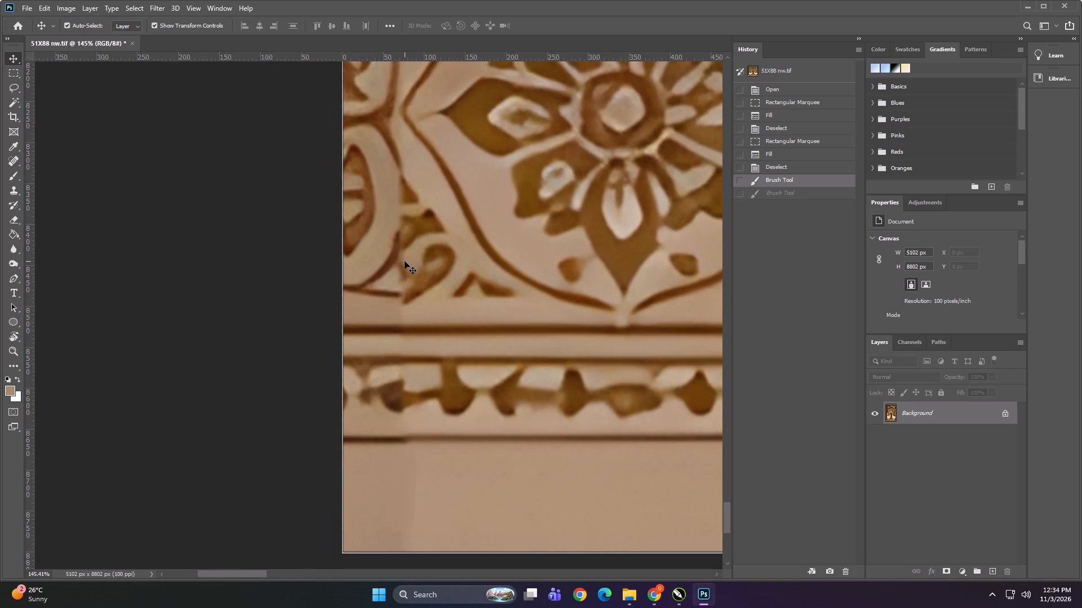
{"action": "scroll", "coordinate": [391, 279], "scroll_direction": "down", "scroll_amount": 9, "text": "alt"}
{"action": "scroll", "coordinate": [413, 118], "scroll_direction": "up", "scroll_amount": 20, "text": "alt"}
{"action": "scroll", "coordinate": [383, 160], "scroll_direction": "down", "scroll_amount": 11, "text": "alt"}
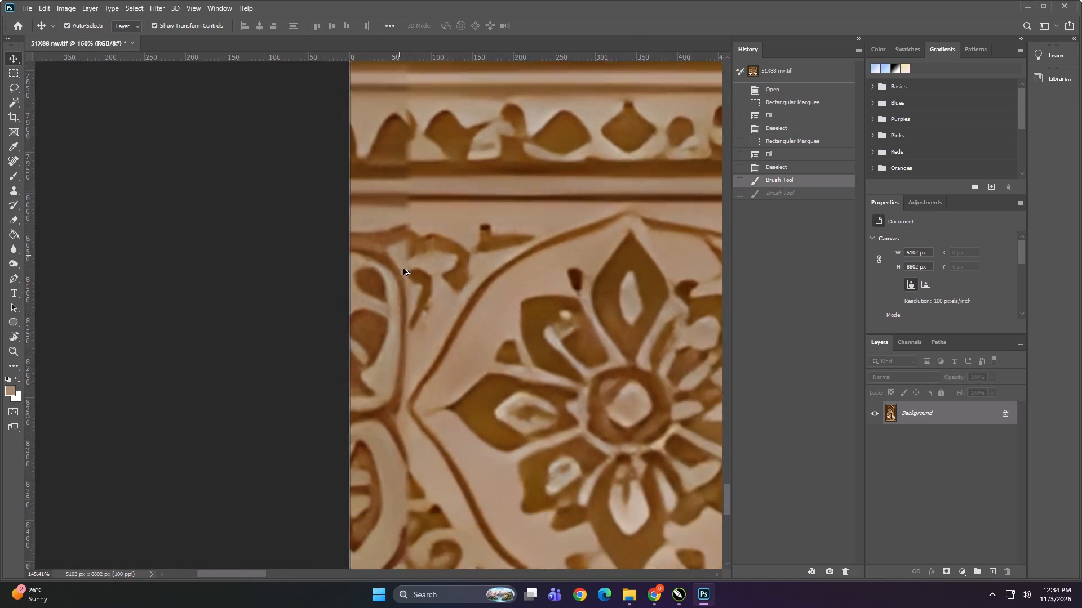
{"action": "scroll", "coordinate": [403, 268], "scroll_direction": "down", "scroll_amount": 10, "text": "alt"}
{"action": "scroll", "coordinate": [379, 153], "scroll_direction": "up", "scroll_amount": 16, "text": "alt"}
{"action": "scroll", "coordinate": [392, 251], "scroll_direction": "down", "scroll_amount": 4, "text": "alt"}
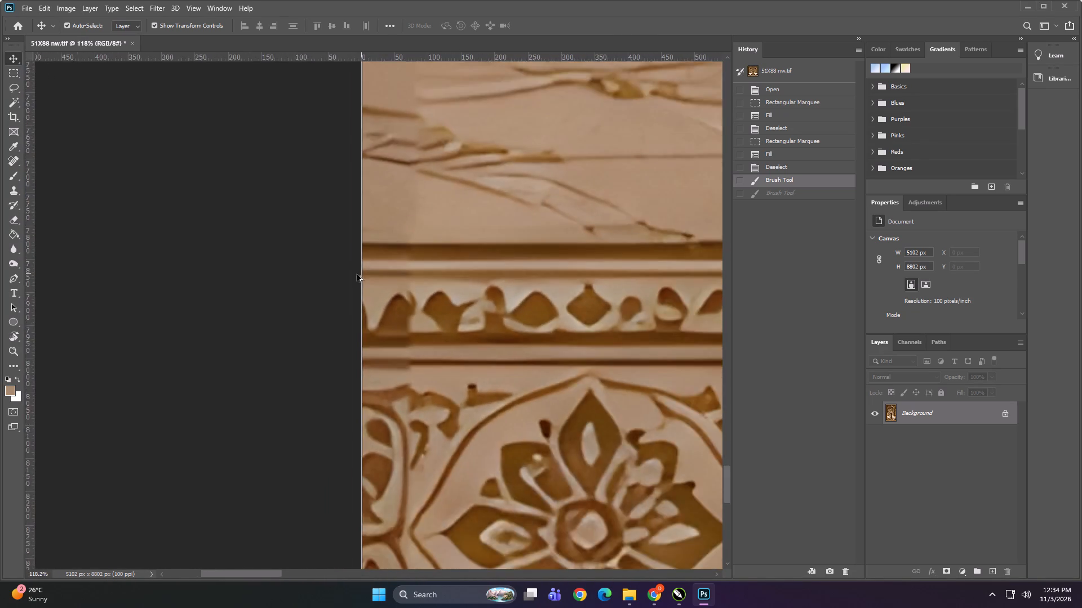
{"action": "scroll", "coordinate": [357, 274], "scroll_direction": "down", "scroll_amount": 20, "text": "alt"}
{"action": "scroll", "coordinate": [357, 274], "scroll_direction": "down", "scroll_amount": 3, "text": "alt"}
{"action": "scroll", "coordinate": [386, 162], "scroll_direction": "up", "scroll_amount": 12, "text": "alt"}
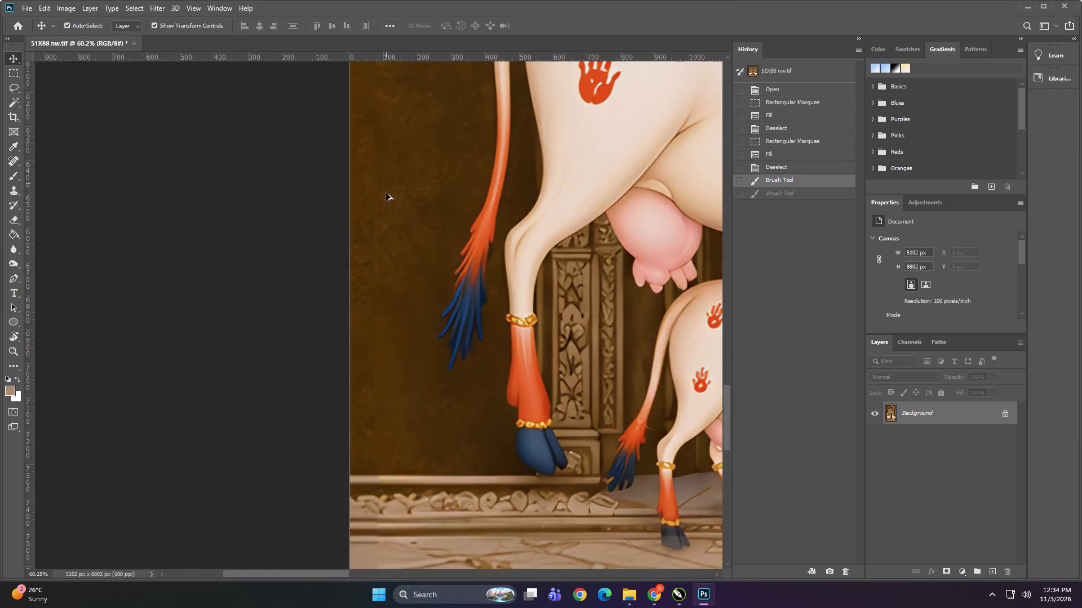
{"action": "scroll", "coordinate": [386, 193], "scroll_direction": "up", "scroll_amount": 16, "text": "alt"}
{"action": "scroll", "coordinate": [374, 228], "scroll_direction": "down", "scroll_amount": 20, "text": "alt"}
{"action": "scroll", "coordinate": [374, 228], "scroll_direction": "down", "scroll_amount": 2, "text": "alt"}
{"action": "scroll", "coordinate": [411, 334], "scroll_direction": "up", "scroll_amount": 3, "text": "alt"}
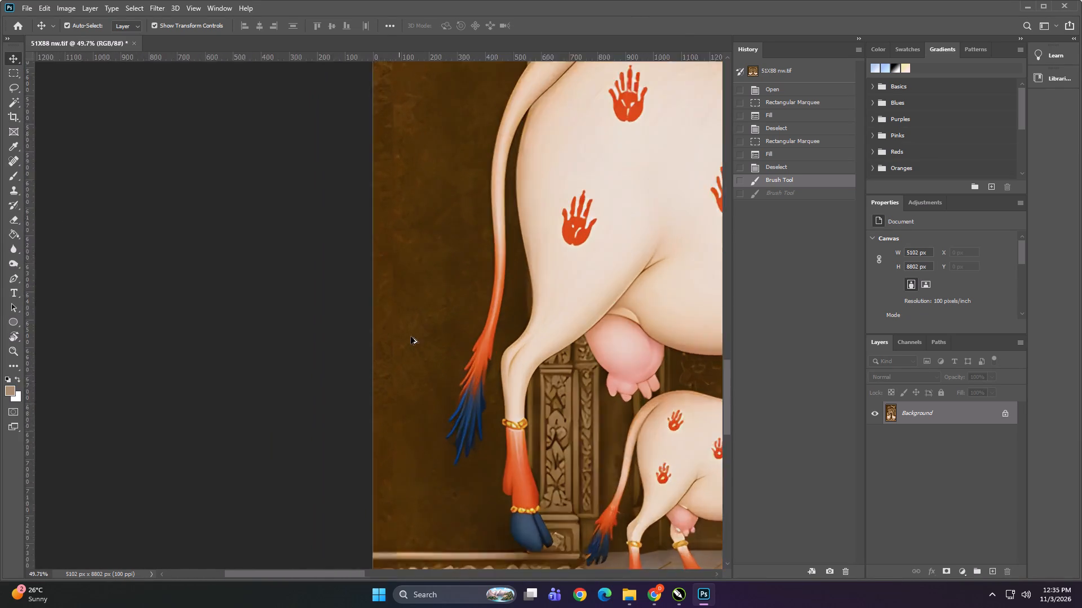
{"action": "scroll", "coordinate": [411, 337], "scroll_direction": "up", "scroll_amount": 13, "text": "alt"}
{"action": "scroll", "coordinate": [376, 198], "scroll_direction": "down", "scroll_amount": 20, "text": "alt"}
{"action": "scroll", "coordinate": [376, 198], "scroll_direction": "down", "scroll_amount": 2, "text": "alt"}
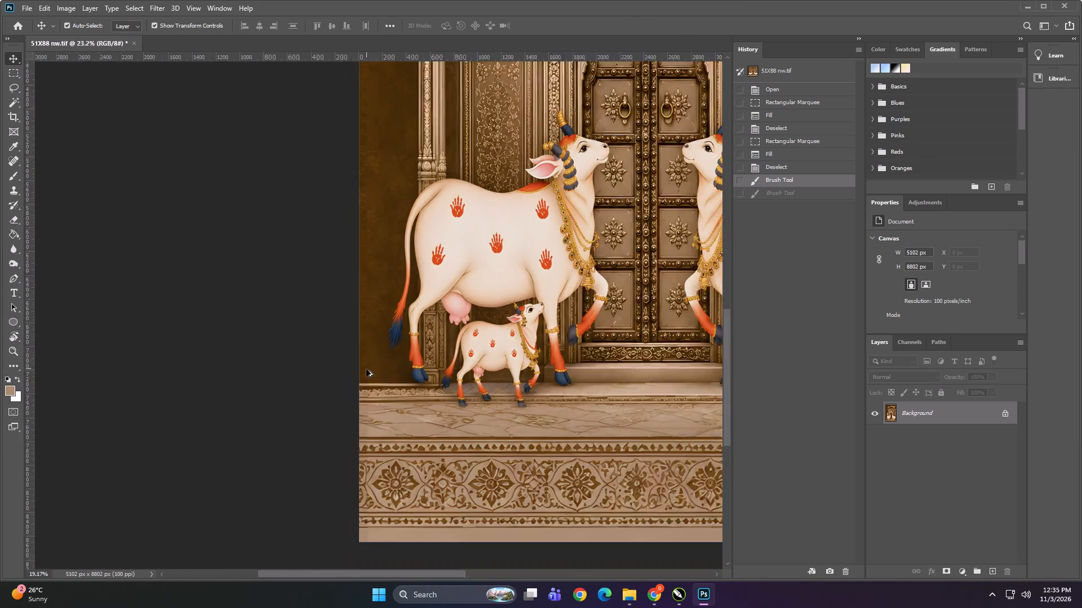
{"action": "scroll", "coordinate": [366, 369], "scroll_direction": "down", "scroll_amount": 1, "text": "alt"}
{"action": "scroll", "coordinate": [370, 186], "scroll_direction": "up", "scroll_amount": 19, "text": "alt"}
{"action": "scroll", "coordinate": [366, 269], "scroll_direction": "down", "scroll_amount": 13, "text": "alt"}
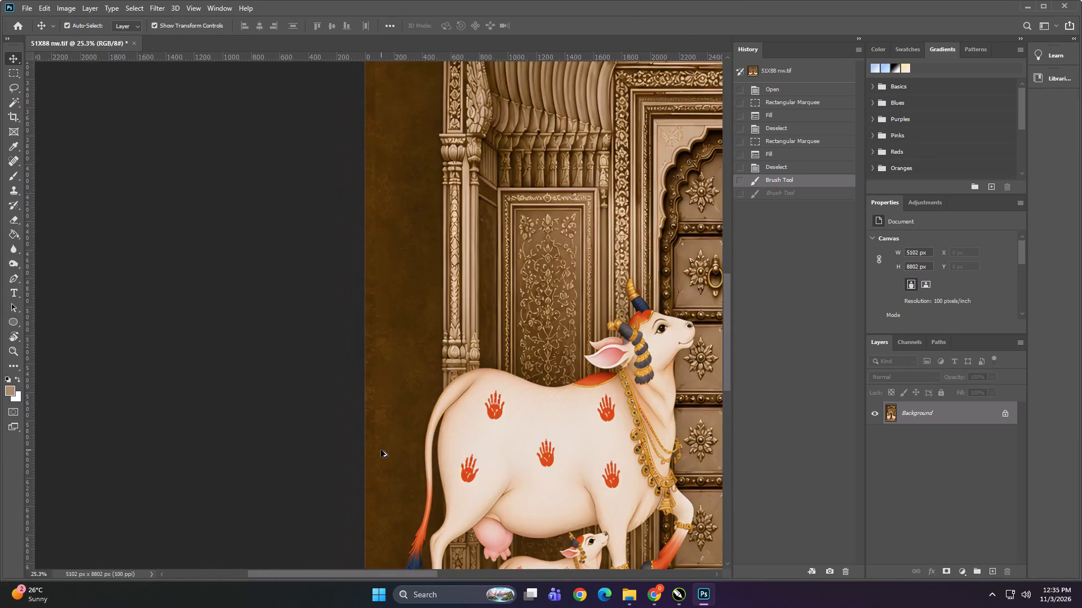
Examine the upper-left corner of the panel up close, and look over the arch as a whole.
{"action": "scroll", "coordinate": [381, 450], "scroll_direction": "down", "scroll_amount": 12, "text": "alt"}
{"action": "scroll", "coordinate": [244, 60], "scroll_direction": "up", "scroll_amount": 14, "text": "alt"}
{"action": "scroll", "coordinate": [236, 110], "scroll_direction": "down", "scroll_amount": 1, "text": "alt"}
{"action": "scroll", "coordinate": [236, 111], "scroll_direction": "up", "scroll_amount": 5, "text": "alt"}
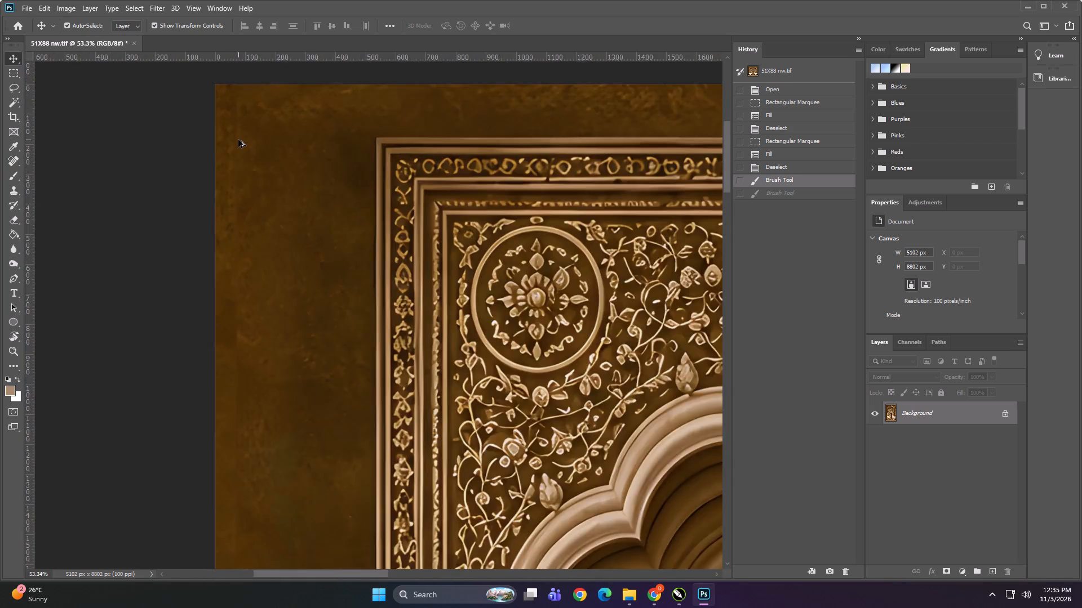
{"action": "scroll", "coordinate": [238, 140], "scroll_direction": "up", "scroll_amount": 3, "text": "alt"}
{"action": "scroll", "coordinate": [194, 62], "scroll_direction": "up", "scroll_amount": 5, "text": "alt"}
{"action": "scroll", "coordinate": [234, 133], "scroll_direction": "up", "scroll_amount": 5, "text": "alt"}
{"action": "scroll", "coordinate": [343, 254], "scroll_direction": "down", "scroll_amount": 7, "text": "alt"}
{"action": "scroll", "coordinate": [329, 215], "scroll_direction": "up", "scroll_amount": 6, "text": "alt"}
{"action": "scroll", "coordinate": [244, 129], "scroll_direction": "down", "scroll_amount": 19, "text": "alt"}
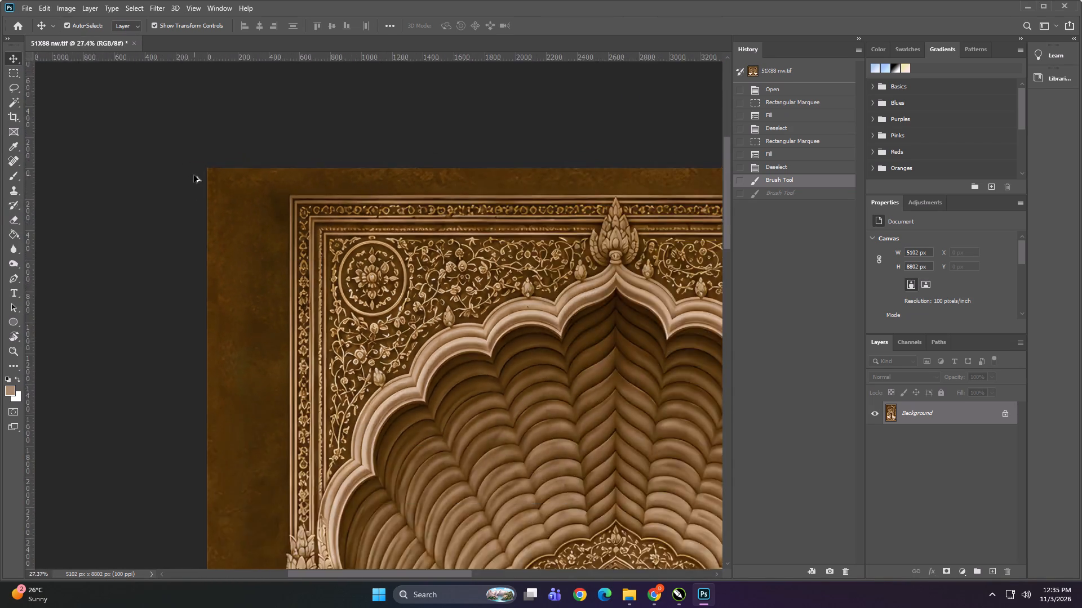
{"action": "scroll", "coordinate": [194, 175], "scroll_direction": "down", "scroll_amount": 9, "text": "alt"}
{"action": "scroll", "coordinate": [472, 263], "scroll_direction": "up", "scroll_amount": 11, "text": "alt"}
{"action": "scroll", "coordinate": [454, 247], "scroll_direction": "down", "scroll_amount": 11, "text": "alt"}
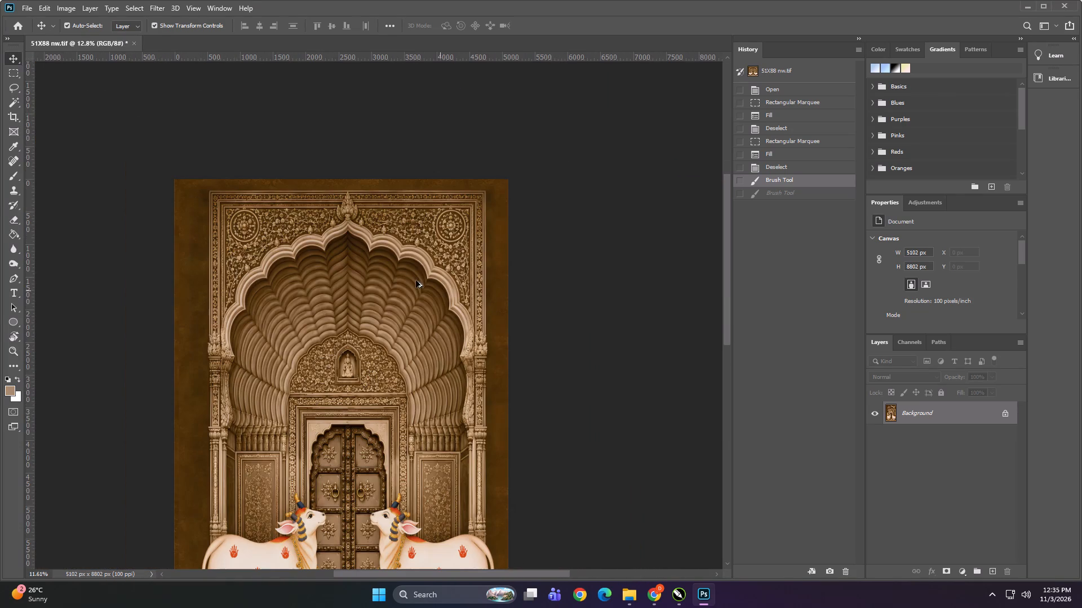
Apply Image Size at 51.02 x 88.02 inches and 100 pixels/inch, with Preserve Details (enlargement) resampling and 93% noise reduction.
{"action": "key", "text": "ctrl+alt+i"}
{"action": "key", "text": "Return"}
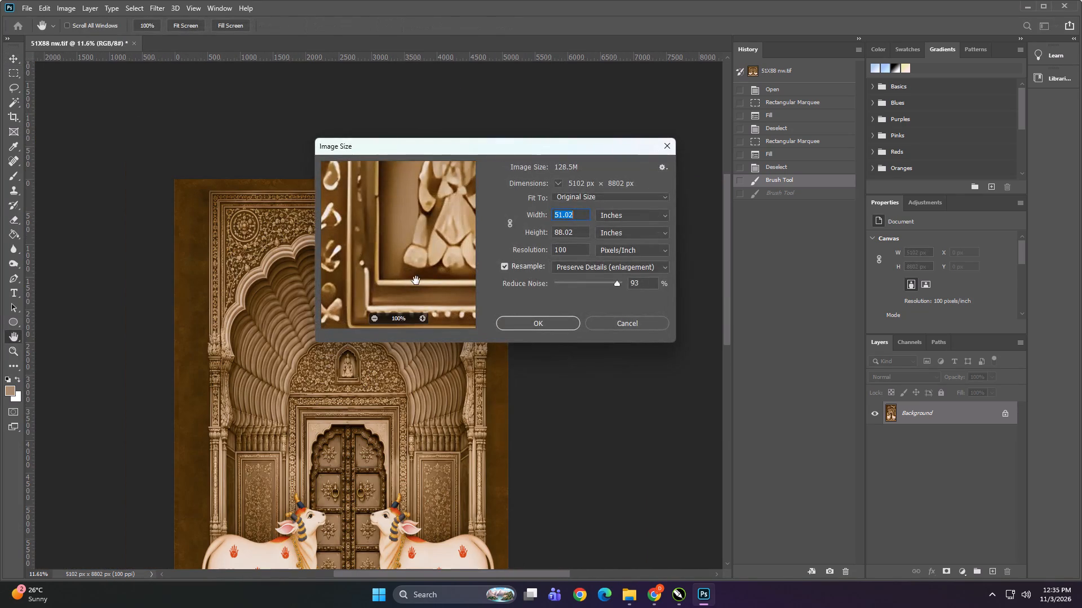
Examine the seam along the panel's left edge, from the dark wall beside the carved column down to the floor and bottom border.
{"action": "scroll", "coordinate": [198, 359], "scroll_direction": "up", "scroll_amount": 20, "text": "alt"}
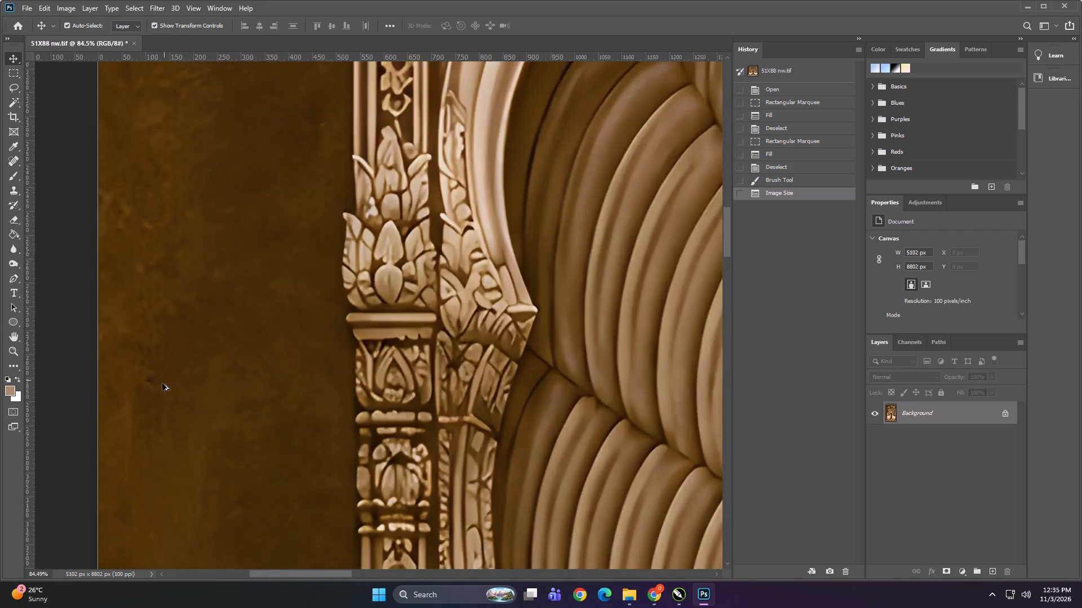
{"action": "scroll", "coordinate": [162, 383], "scroll_direction": "up", "scroll_amount": 17, "text": "alt"}
{"action": "scroll", "coordinate": [229, 329], "scroll_direction": "down", "scroll_amount": 8, "text": "alt"}
{"action": "scroll", "coordinate": [304, 296], "scroll_direction": "down", "scroll_amount": 5, "text": "alt"}
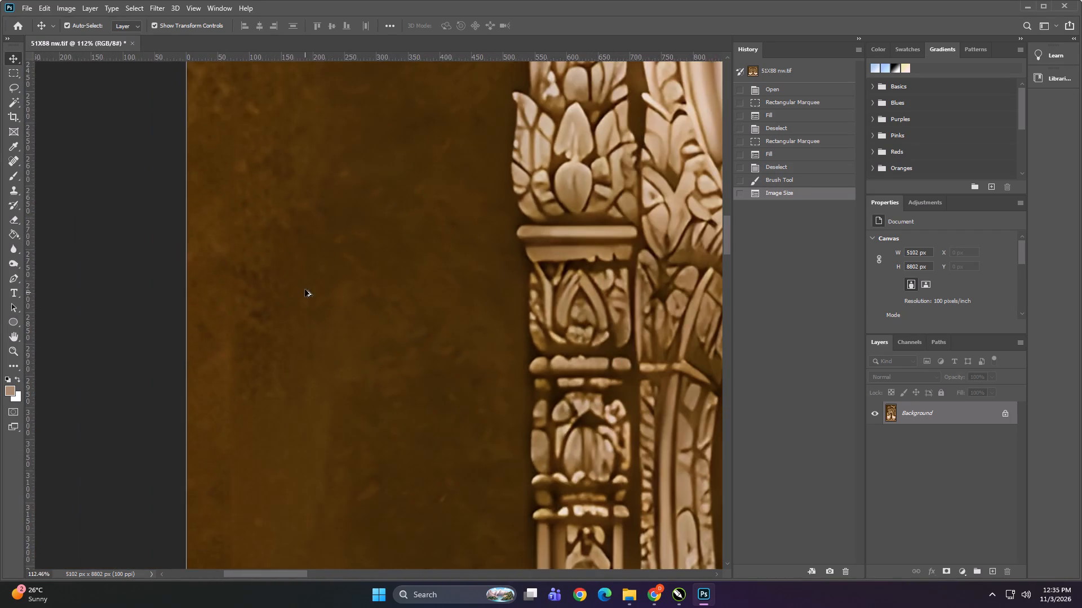
{"action": "scroll", "coordinate": [305, 289], "scroll_direction": "down", "scroll_amount": 5, "text": "alt"}
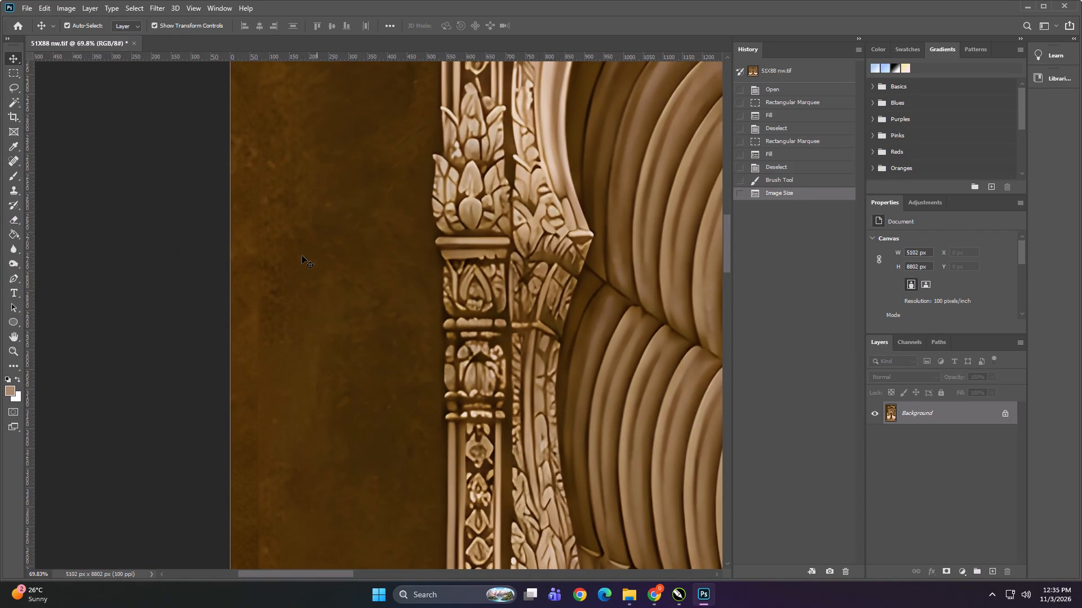
{"action": "scroll", "coordinate": [302, 256], "scroll_direction": "down", "scroll_amount": 12, "text": "alt"}
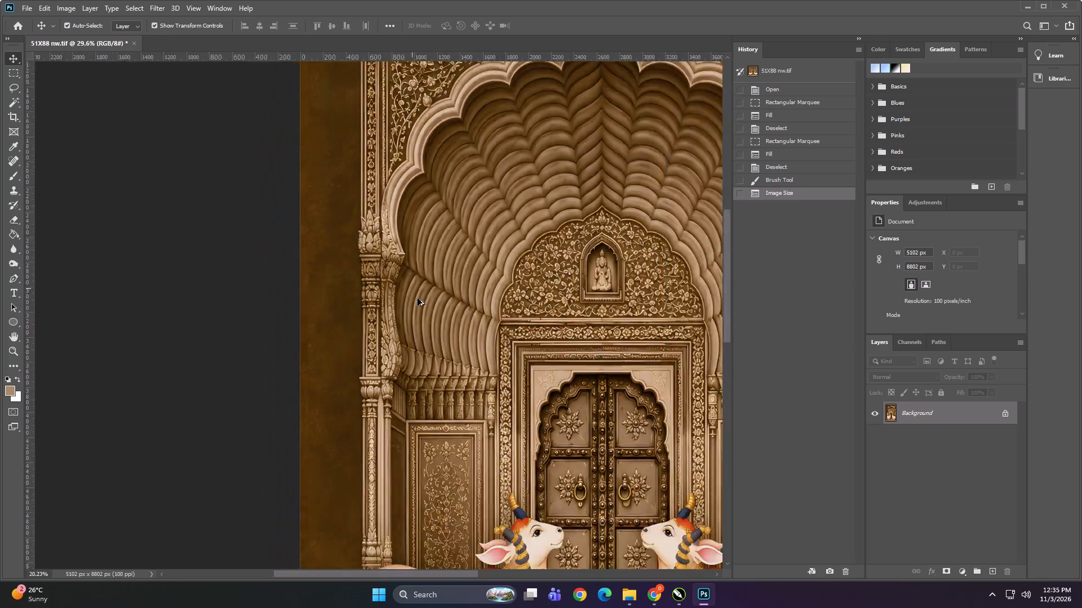
{"action": "scroll", "coordinate": [418, 298], "scroll_direction": "down", "scroll_amount": 8, "text": "alt"}
{"action": "scroll", "coordinate": [308, 547], "scroll_direction": "up", "scroll_amount": 20, "text": "alt"}
{"action": "scroll", "coordinate": [308, 547], "scroll_direction": "up", "scroll_amount": 7, "text": "alt"}
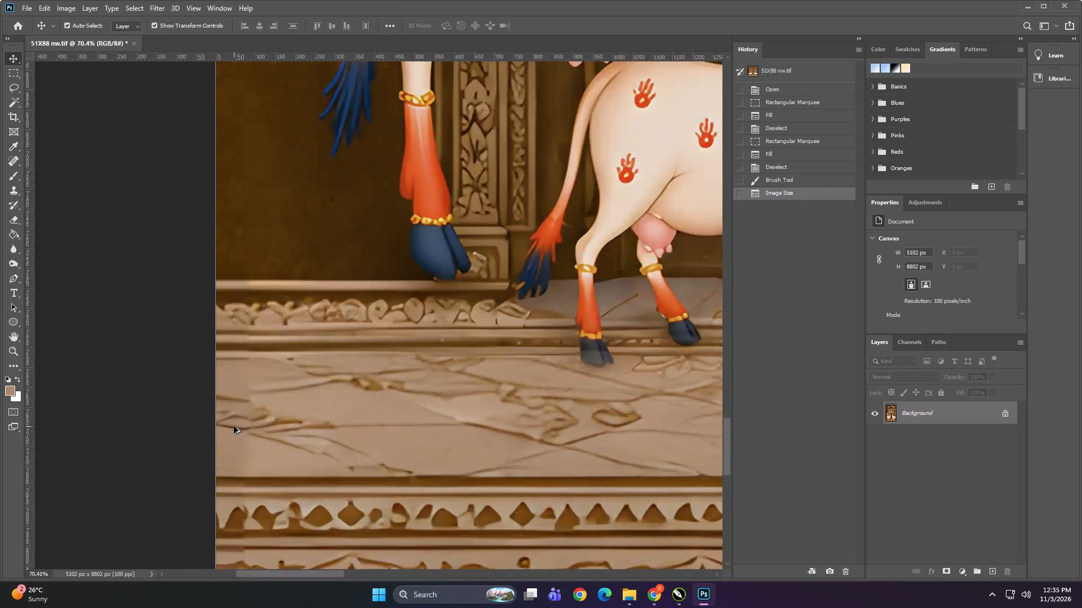
{"action": "scroll", "coordinate": [234, 426], "scroll_direction": "up", "scroll_amount": 3, "text": "alt"}
{"action": "scroll", "coordinate": [334, 331], "scroll_direction": "down", "scroll_amount": 20, "text": "alt"}
{"action": "scroll", "coordinate": [334, 331], "scroll_direction": "down", "scroll_amount": 5, "text": "alt"}
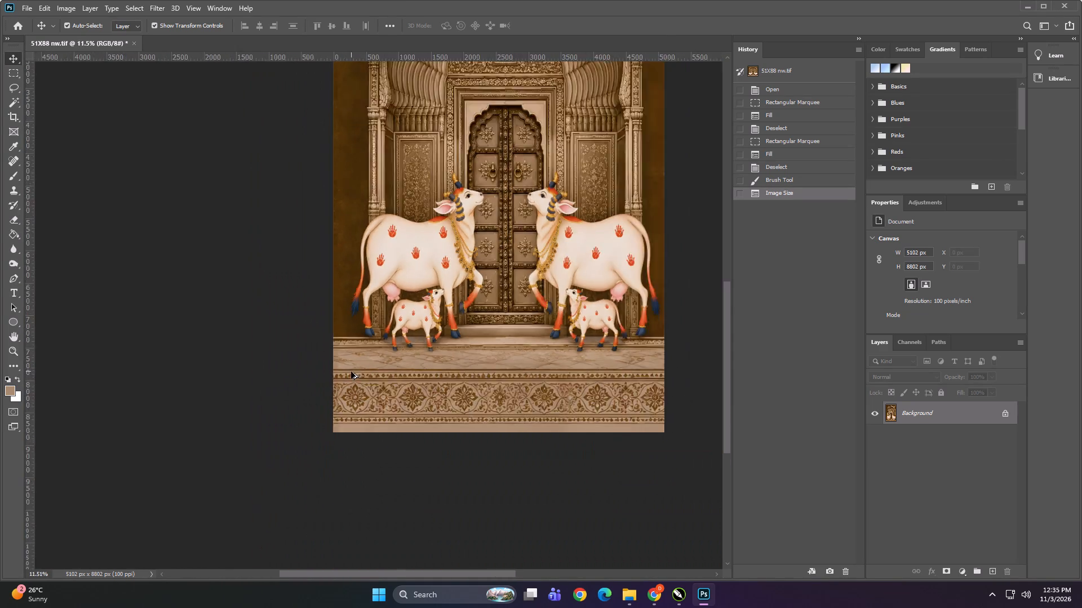
Select a narrow strip about 60 px wide and 915 px tall over the seam in the panel's upper-left corner, Fill it and deselect.
{"action": "scroll", "coordinate": [351, 372], "scroll_direction": "down", "scroll_amount": 2, "text": "alt"}
{"action": "scroll", "coordinate": [267, 132], "scroll_direction": "up", "scroll_amount": 20, "text": "alt"}
{"action": "scroll", "coordinate": [267, 132], "scroll_direction": "up", "scroll_amount": 13, "text": "alt"}
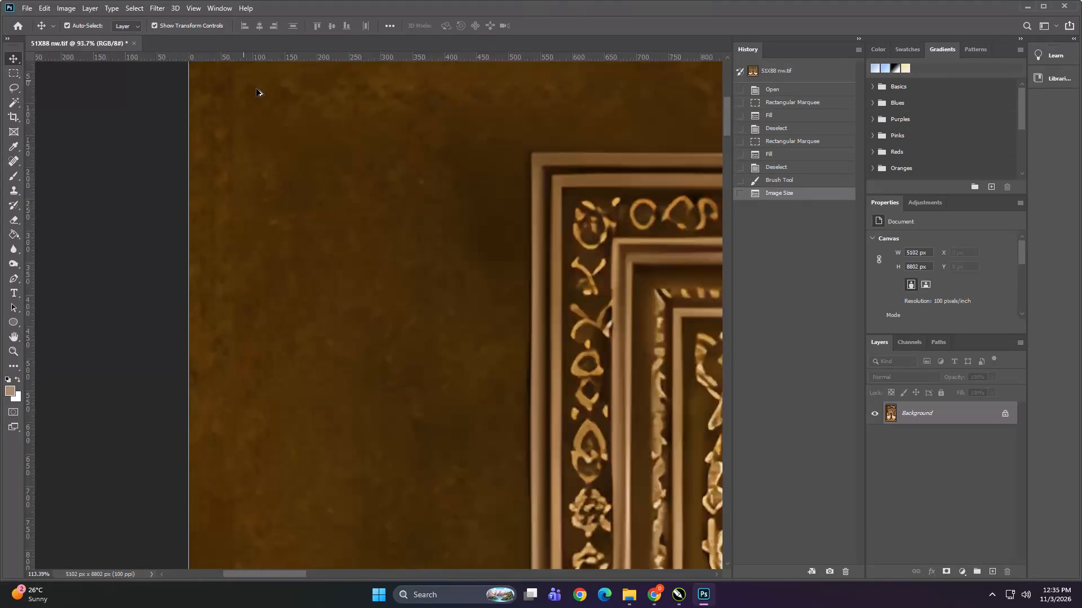
{"action": "scroll", "coordinate": [256, 89], "scroll_direction": "up", "scroll_amount": 1, "text": "alt"}
{"action": "scroll", "coordinate": [260, 129], "scroll_direction": "down", "scroll_amount": 8, "text": "alt"}
{"action": "left_click", "coordinate": [10, 68]}
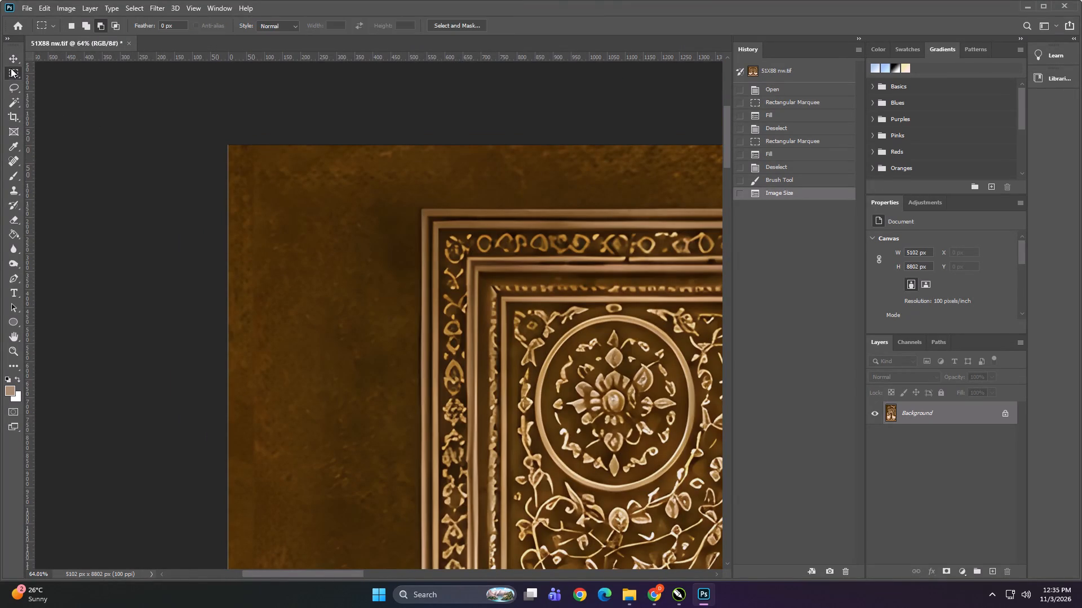
{"action": "left_click_drag", "start_coordinate": [249, 145], "coordinate": [270, 475]}
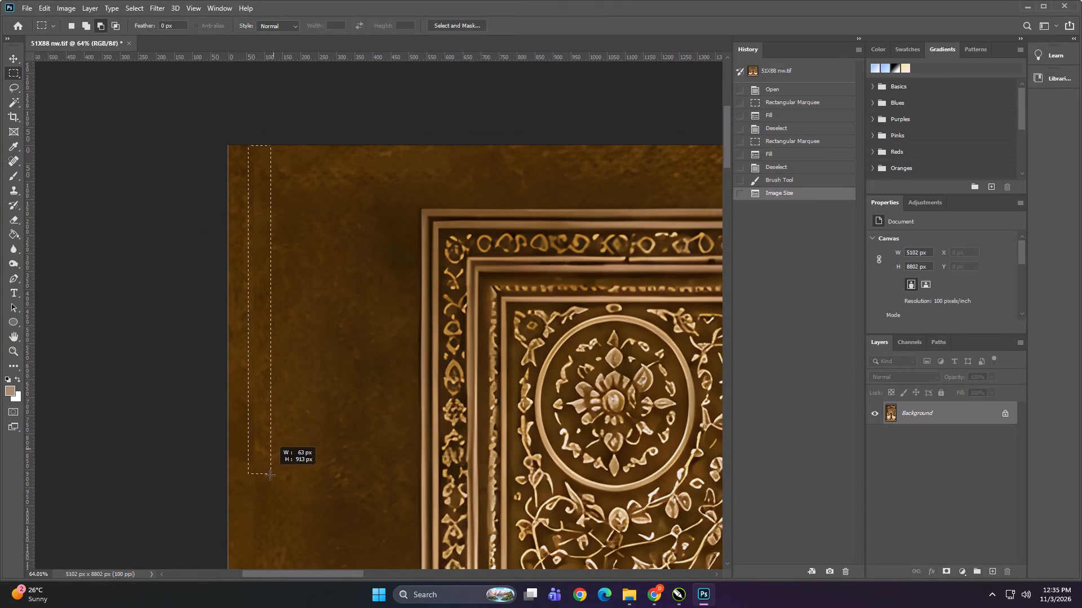
{"action": "left_click_drag", "start_coordinate": [270, 475], "coordinate": [269, 477]}
{"action": "key", "text": "shift+F5"}
{"action": "key", "text": "shift+Return"}
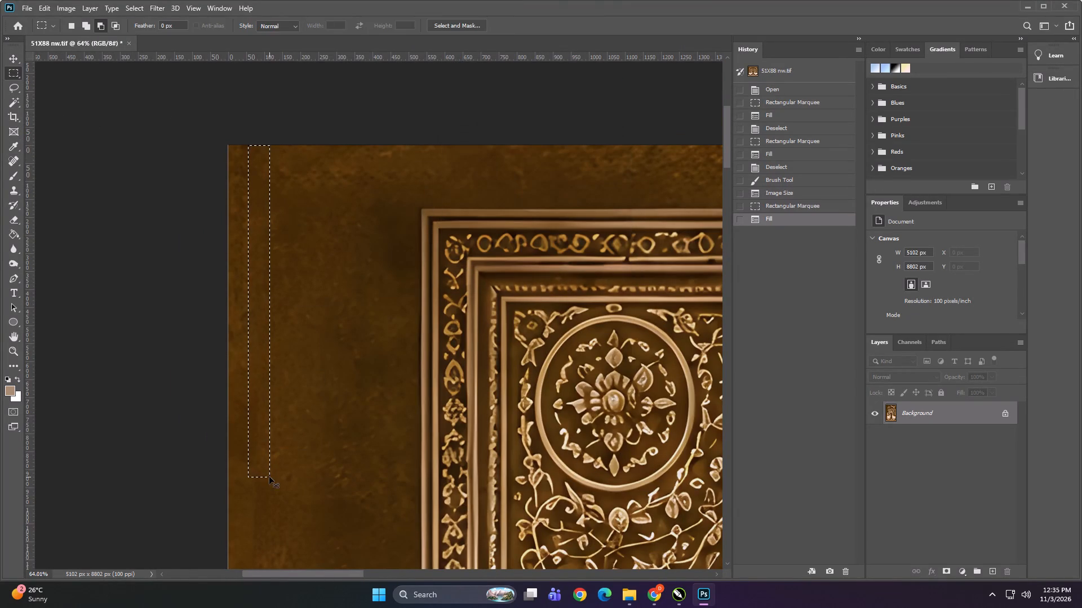
{"action": "key", "text": "ctrl+d"}
Select and Fill the seam strip further down the left wall, beside the carved border above the column capital, and deselect.
{"action": "scroll", "coordinate": [323, 120], "scroll_direction": "down", "scroll_amount": 7, "text": "alt"}
{"action": "scroll", "coordinate": [294, 479], "scroll_direction": "up", "scroll_amount": 8, "text": "alt"}
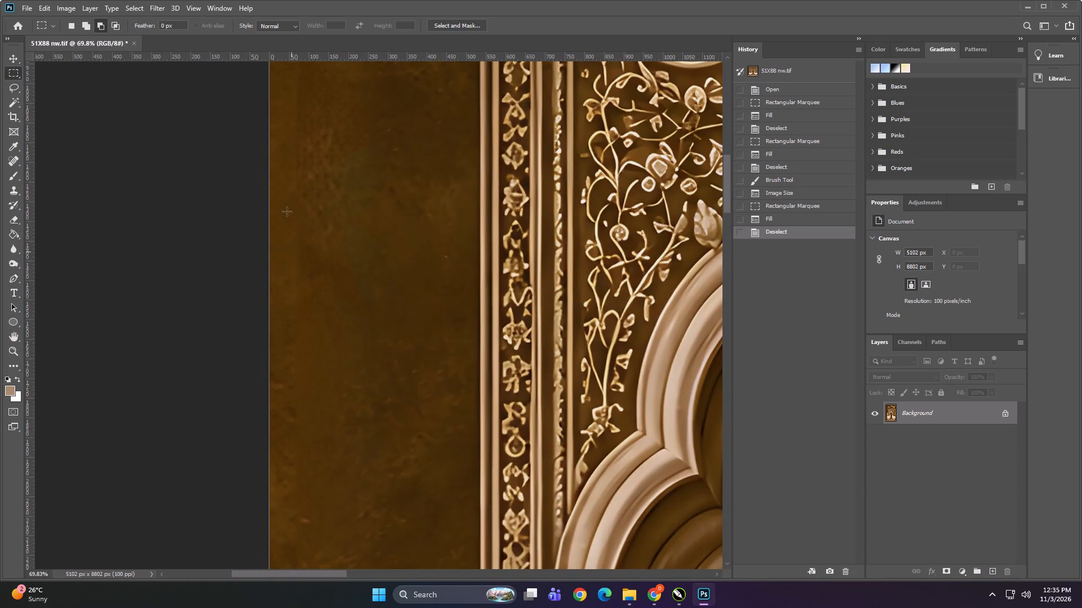
{"action": "left_click_drag", "start_coordinate": [287, 73], "coordinate": [311, 442]}
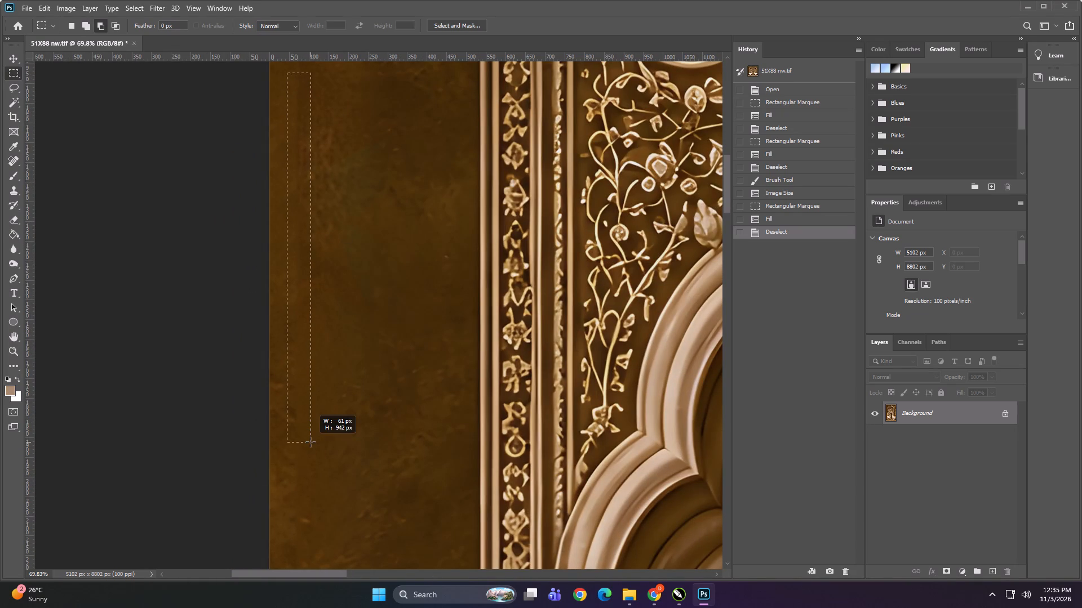
{"action": "left_click_drag", "start_coordinate": [311, 442], "coordinate": [320, 535]}
{"action": "key", "text": "shift+F5"}
{"action": "key", "text": "Return"}
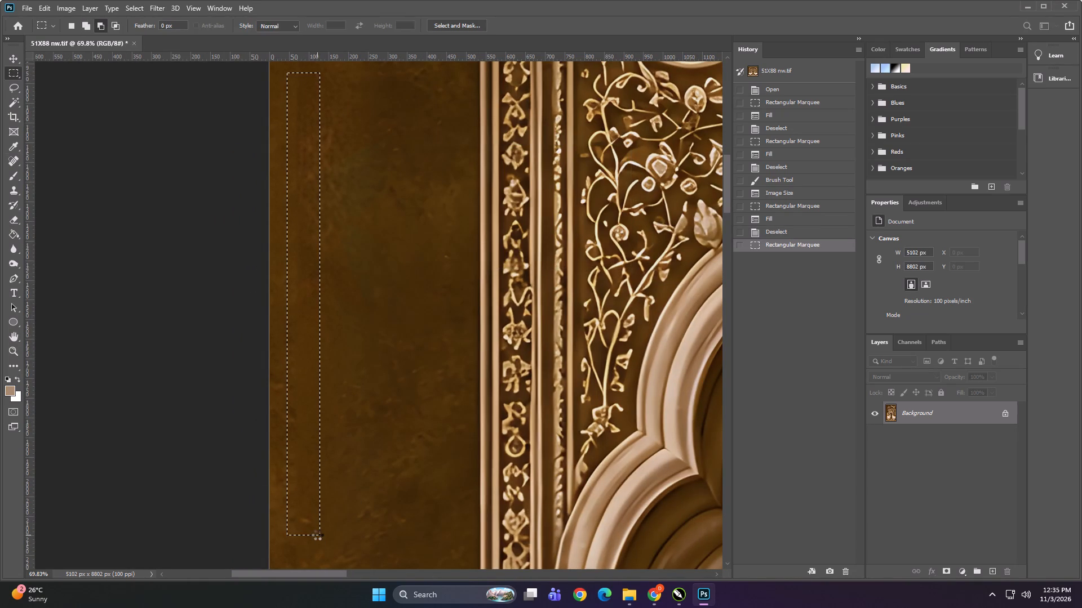
{"action": "key", "text": "ctrl+d"}
Select and Fill a long seam strip on the dark wall from the column's leaf capital down to beside the door panel, and deselect.
{"action": "scroll", "coordinate": [379, 200], "scroll_direction": "down", "scroll_amount": 9, "text": "alt"}
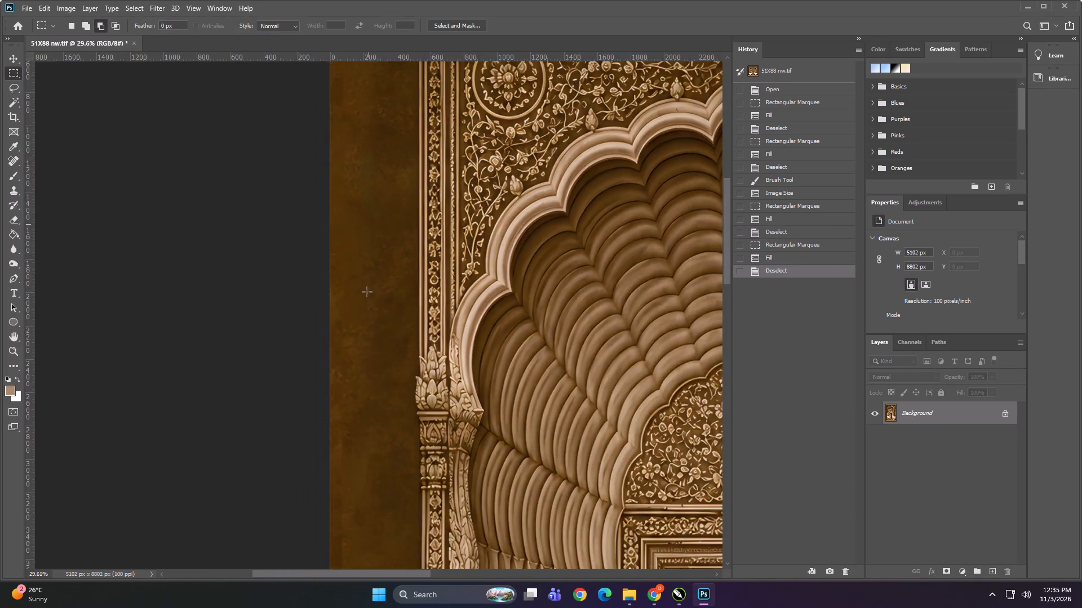
{"action": "scroll", "coordinate": [376, 390], "scroll_direction": "up", "scroll_amount": 9, "text": "alt"}
{"action": "scroll", "coordinate": [365, 194], "scroll_direction": "down", "scroll_amount": 8, "text": "alt"}
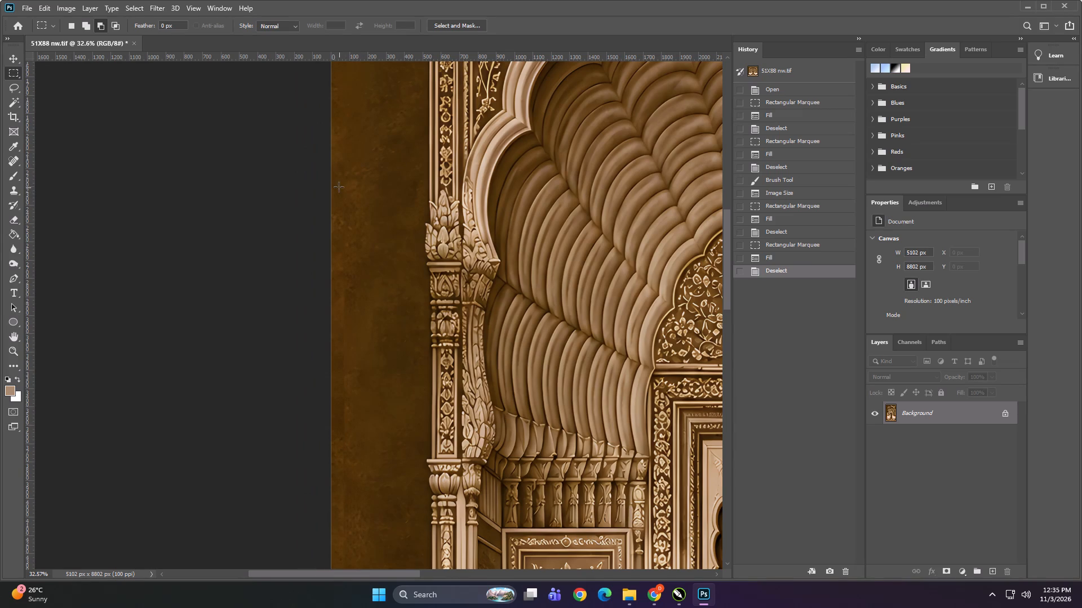
{"action": "left_click_drag", "start_coordinate": [339, 176], "coordinate": [349, 545]}
{"action": "key", "text": "shift+F5"}
{"action": "key", "text": "Return"}
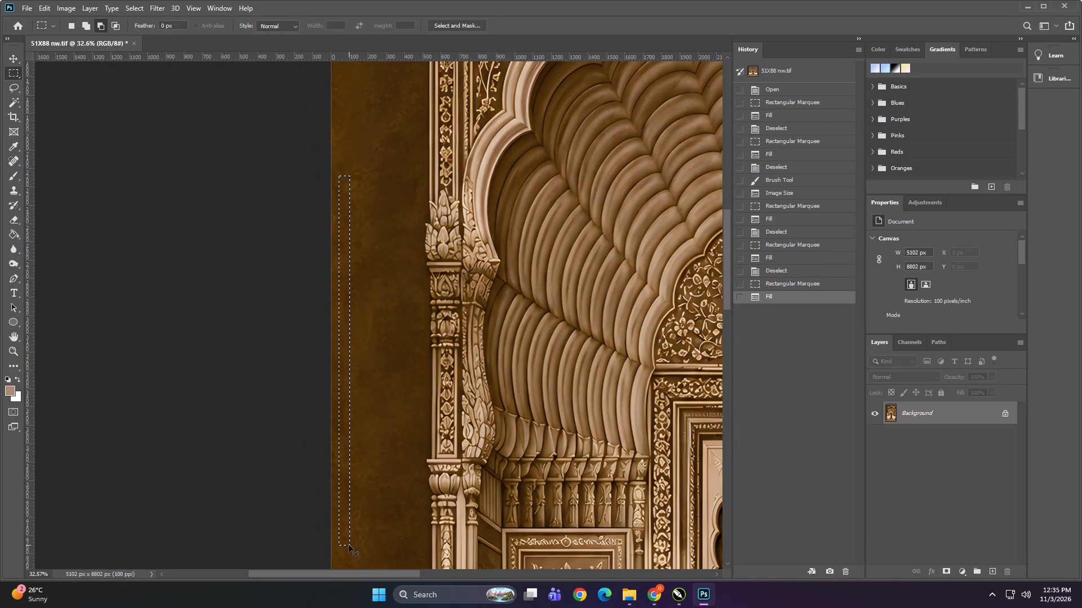
{"action": "key", "text": "ctrl+d"}
Select and Fill the seam strip on the wall beside the lower column, down to the level of the cow's back, and deselect.
{"action": "scroll", "coordinate": [379, 283], "scroll_direction": "down", "scroll_amount": 7, "text": "alt"}
{"action": "scroll", "coordinate": [356, 546], "scroll_direction": "up", "scroll_amount": 13, "text": "alt"}
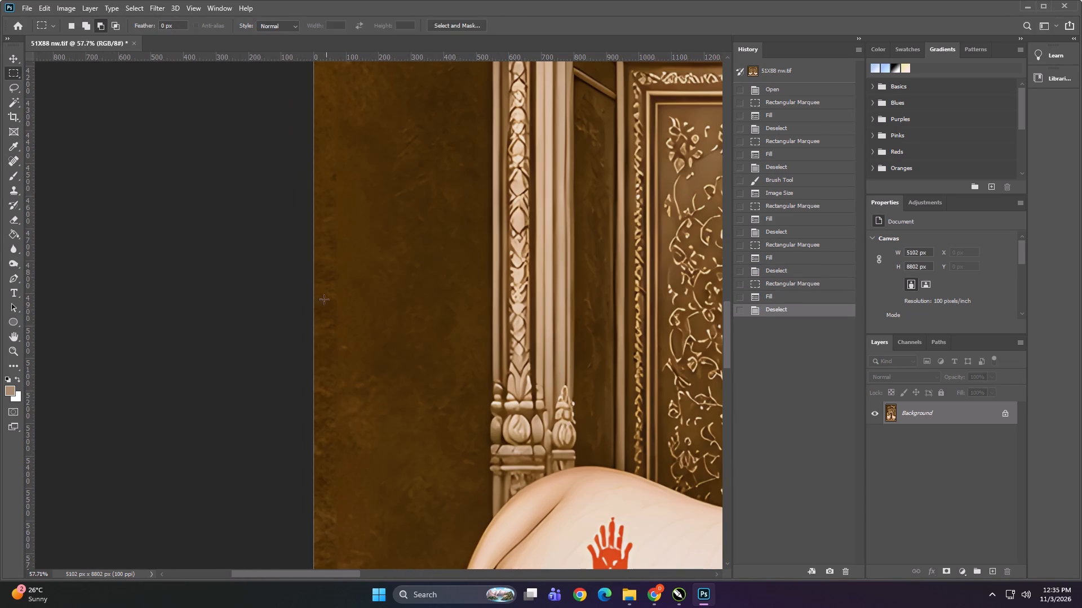
{"action": "left_click_drag", "start_coordinate": [332, 81], "coordinate": [340, 331]}
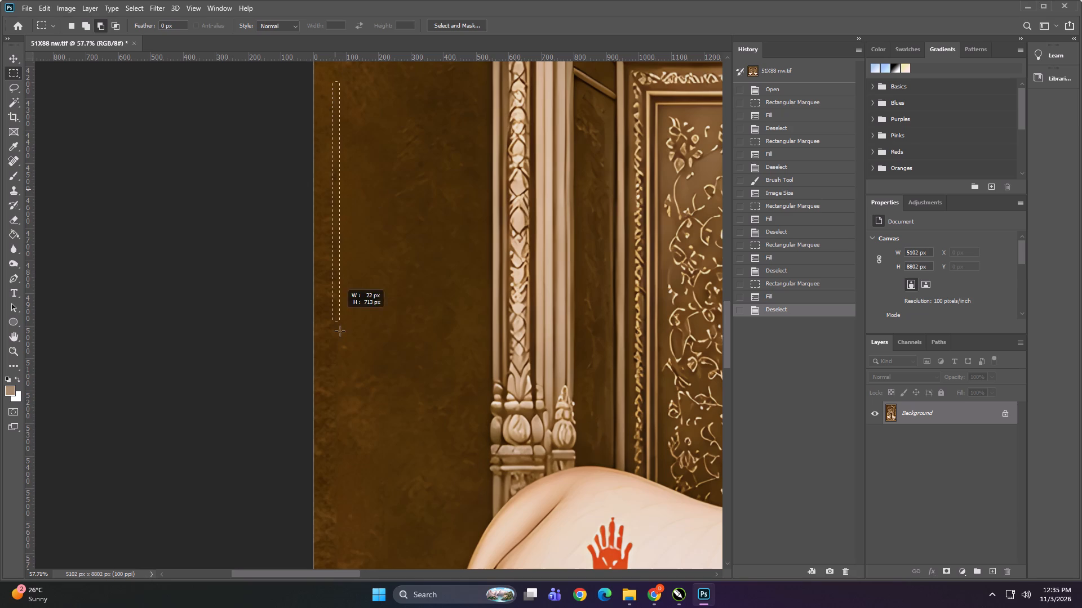
{"action": "left_click_drag", "start_coordinate": [340, 331], "coordinate": [361, 548]}
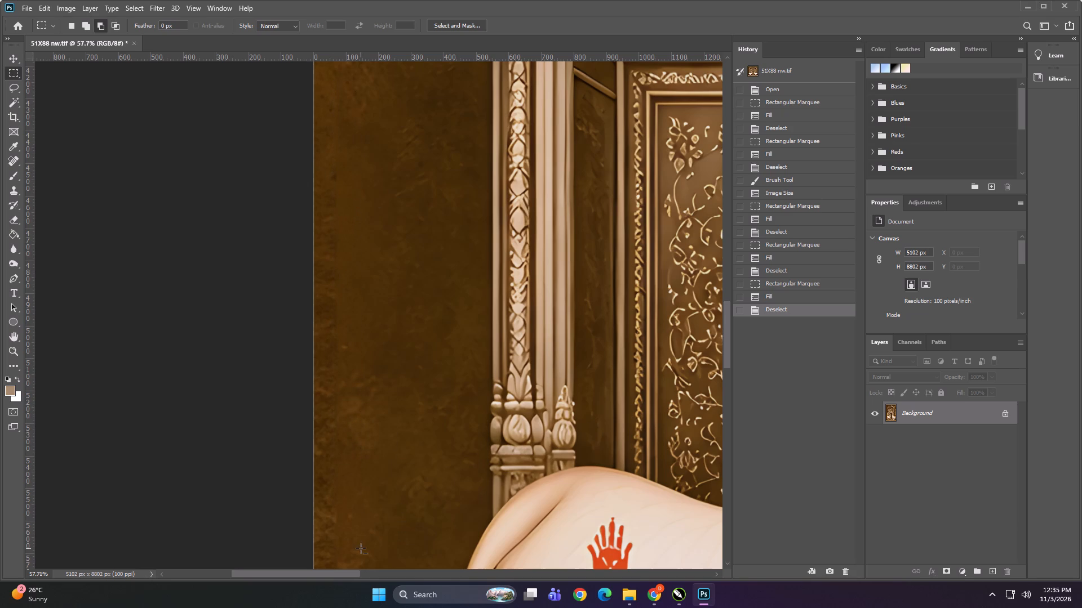
{"action": "key", "text": "shift+F5"}
{"action": "key", "text": "Return"}
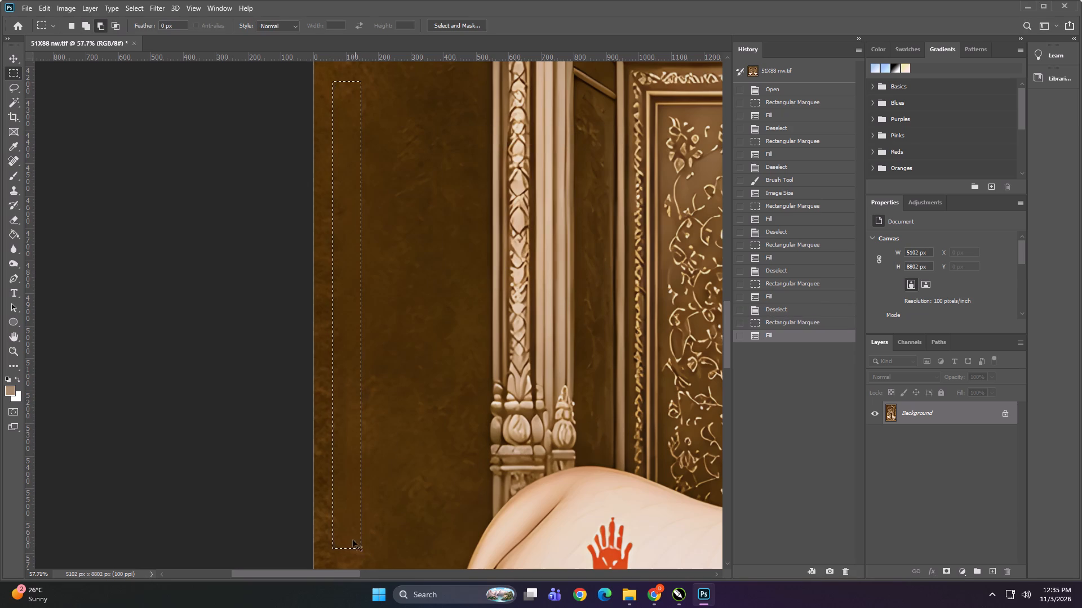
{"action": "key", "text": "ctrl+d"}
Select and Fill a short seam strip on the wall beside the column base and the top of the cow's back, and deselect.
{"action": "scroll", "coordinate": [361, 186], "scroll_direction": "down", "scroll_amount": 11, "text": "alt"}
{"action": "scroll", "coordinate": [358, 396], "scroll_direction": "up", "scroll_amount": 6, "text": "alt"}
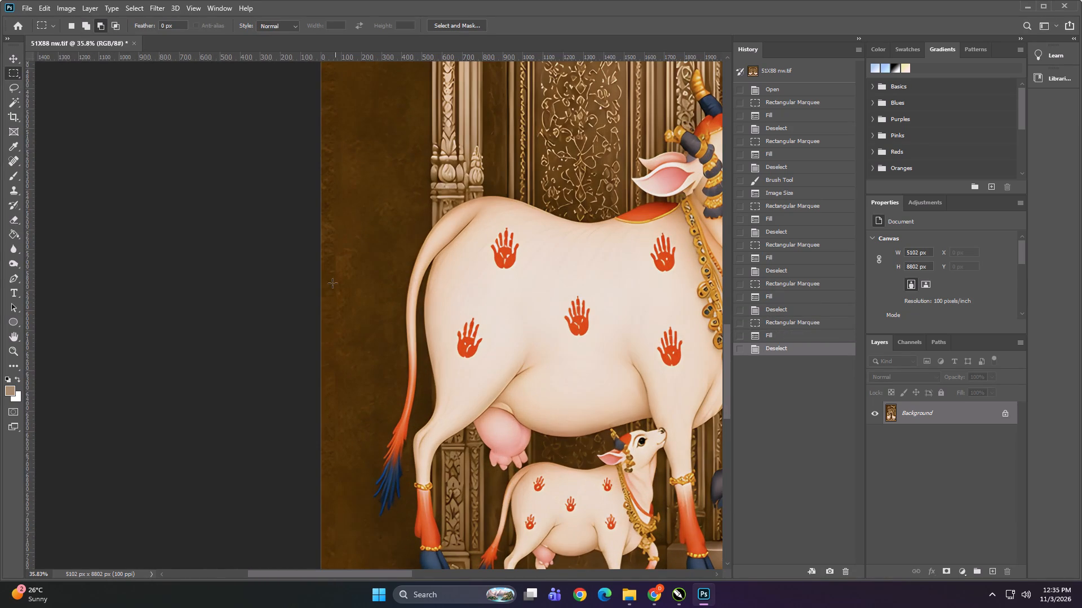
{"action": "left_click_drag", "start_coordinate": [335, 124], "coordinate": [347, 226]}
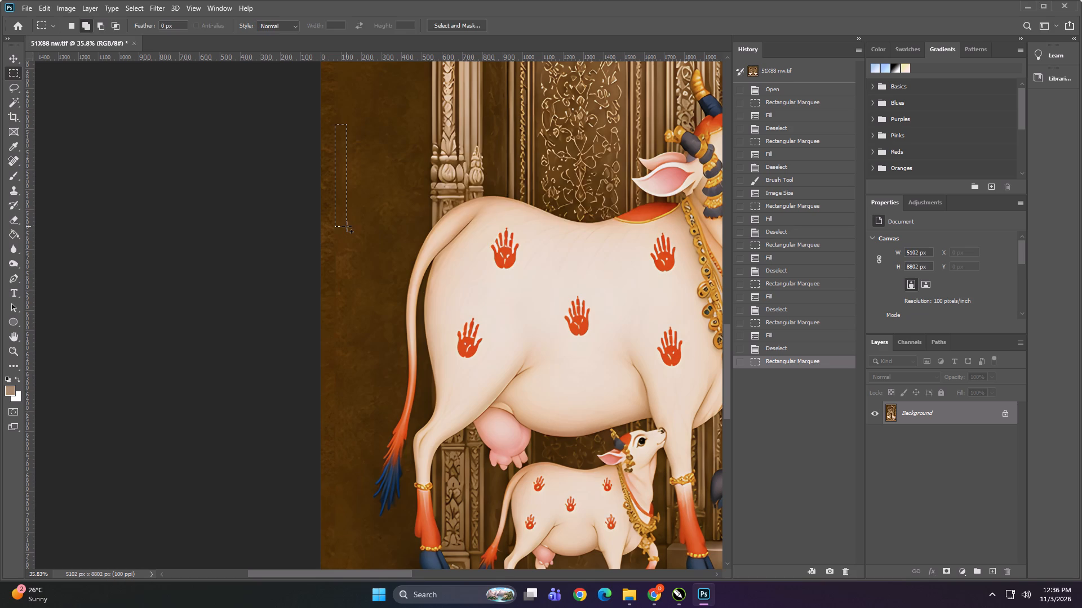
{"action": "key", "text": "shift+F5"}
{"action": "key", "text": "Return"}
{"action": "key", "text": "ctrl+d"}
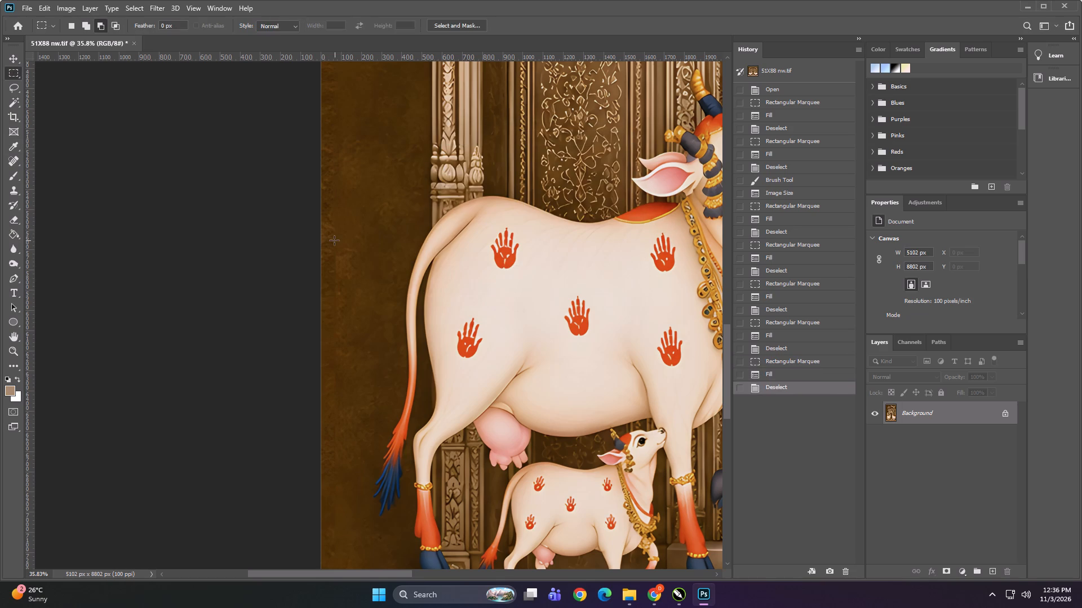
Select a strip about 96 px wide over the seam beside the cow's tail, down to its hind hooves, Fill it and deselect.
{"action": "left_click_drag", "start_coordinate": [328, 240], "coordinate": [347, 521]}
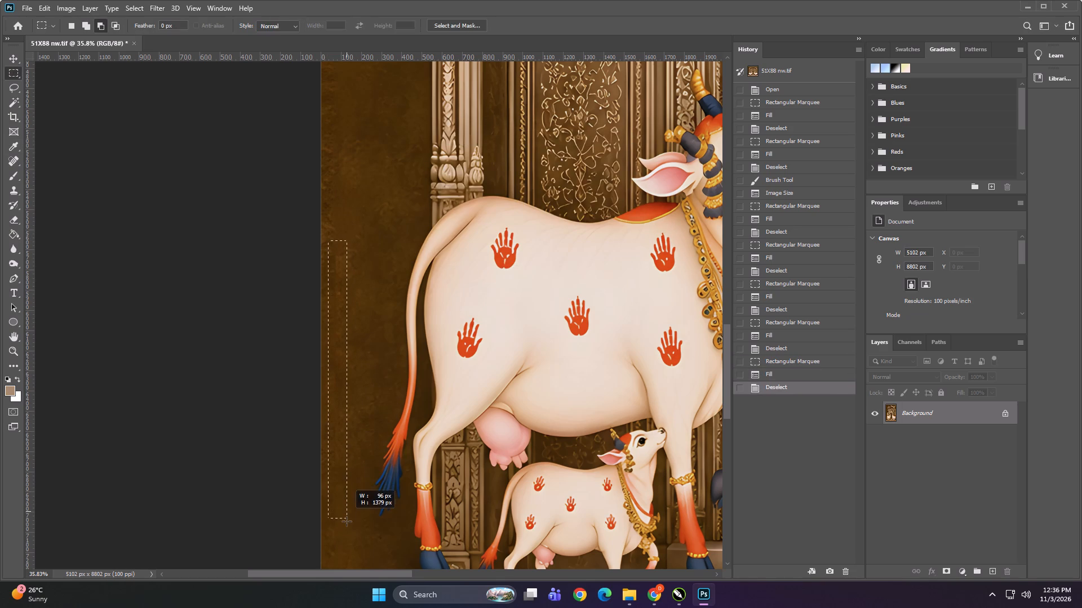
{"action": "left_click_drag", "start_coordinate": [347, 521], "coordinate": [347, 542]}
{"action": "key", "text": "shift+F5"}
{"action": "key", "text": "Return"}
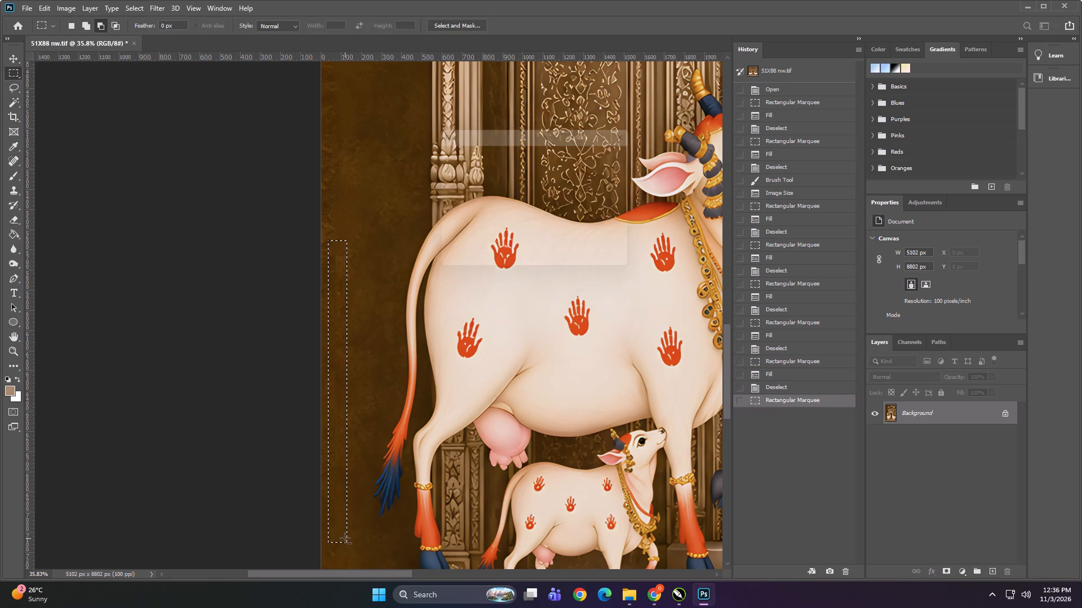
{"action": "key", "text": "ctrl+d"}
Close 51X88 nw.tif, saving the retouched panel.
{"action": "scroll", "coordinate": [380, 276], "scroll_direction": "down", "scroll_amount": 9, "text": "alt"}
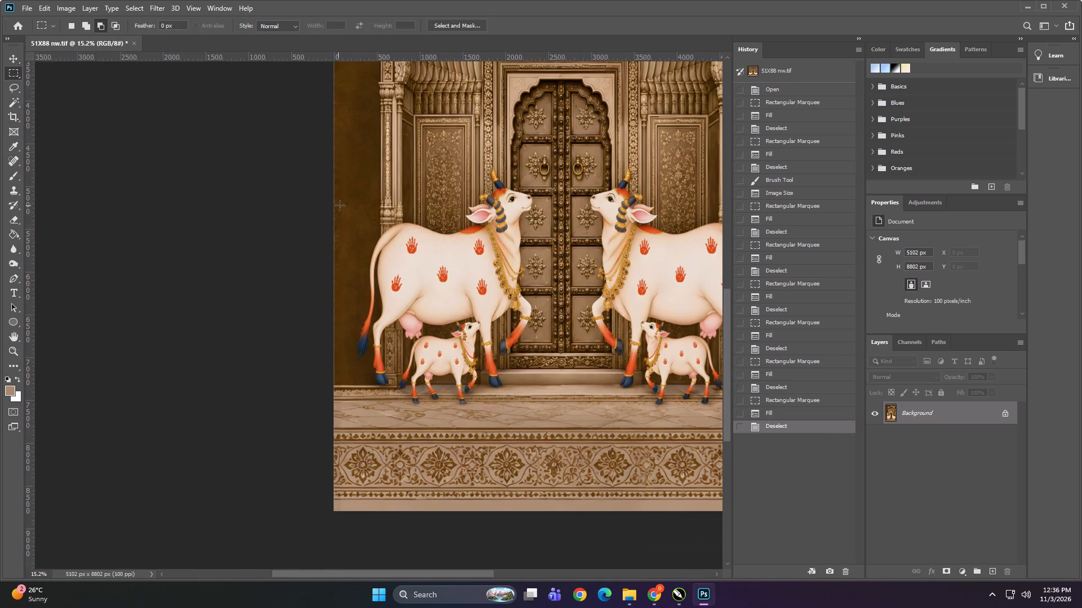
{"action": "scroll", "coordinate": [341, 236], "scroll_direction": "down", "scroll_amount": 7, "text": "alt"}
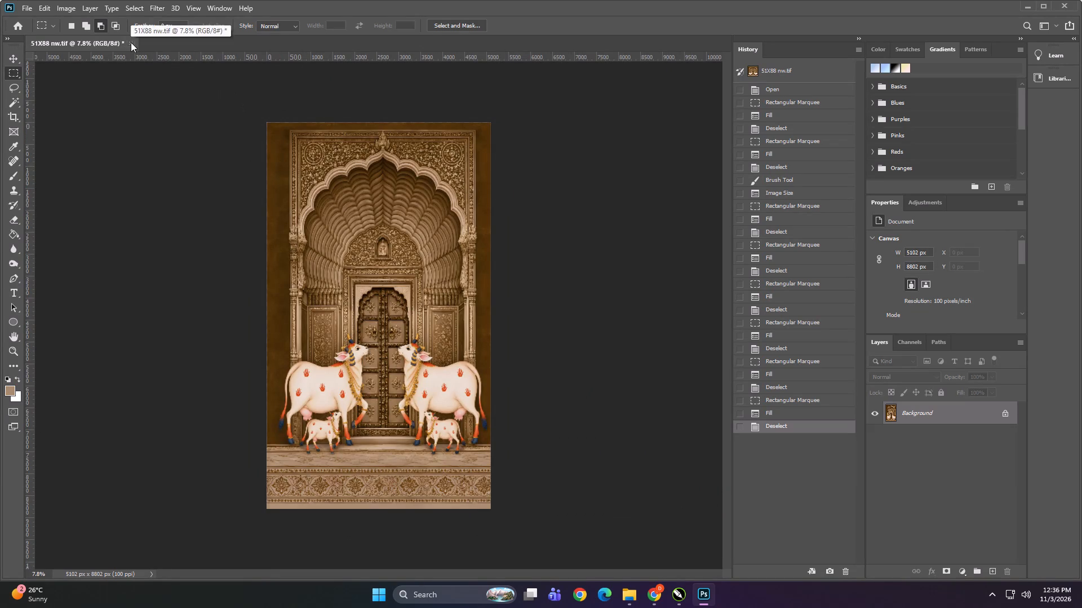
{"action": "left_click", "coordinate": [131, 42]}
{"action": "left_click", "coordinate": [475, 226]}
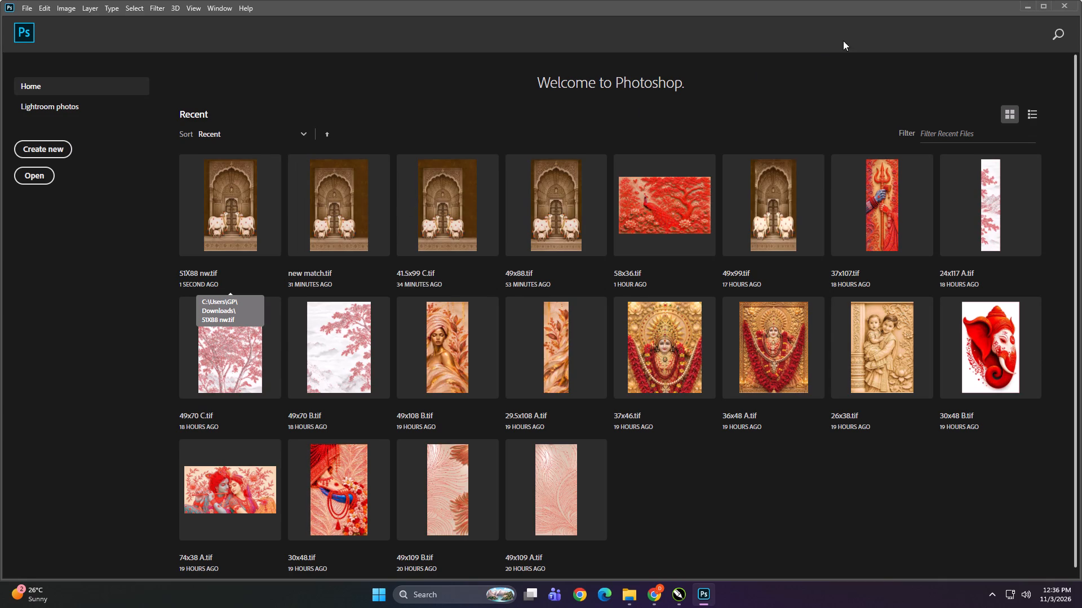
Switch to File Explorer and cut the 51X88 nw and dghh images from Downloads.
{"action": "left_click", "coordinate": [1027, 5]}
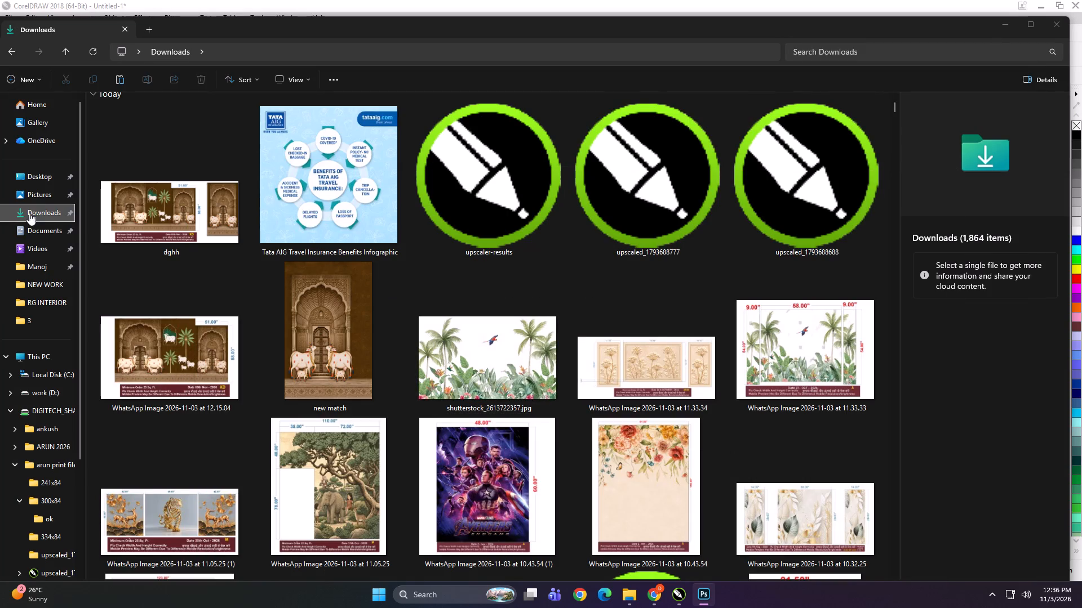
{"action": "left_click", "coordinate": [49, 209]}
{"action": "left_click", "coordinate": [161, 204]}
{"action": "left_click", "coordinate": [354, 217], "text": "ctrl"}
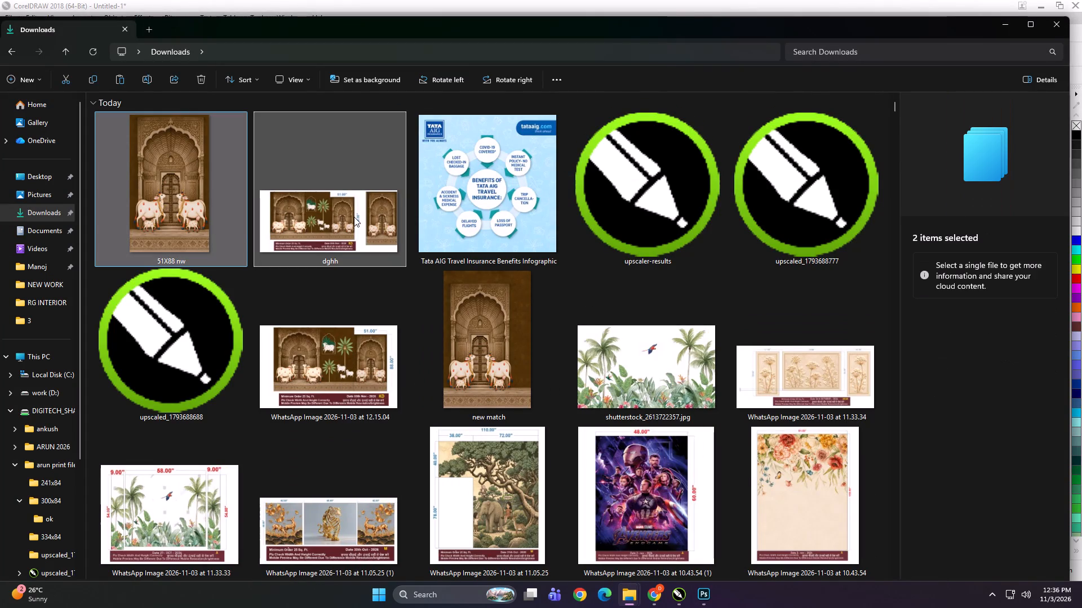
{"action": "key", "text": "ctrl+x"}
Create a folder named wallpaper hub in Print > NOV > 3 on the DIGITECH_SHAREDRIVE (Z:).
{"action": "scroll", "coordinate": [2, 383], "scroll_direction": "up", "scroll_amount": 4}
{"action": "left_click", "coordinate": [21, 355]}
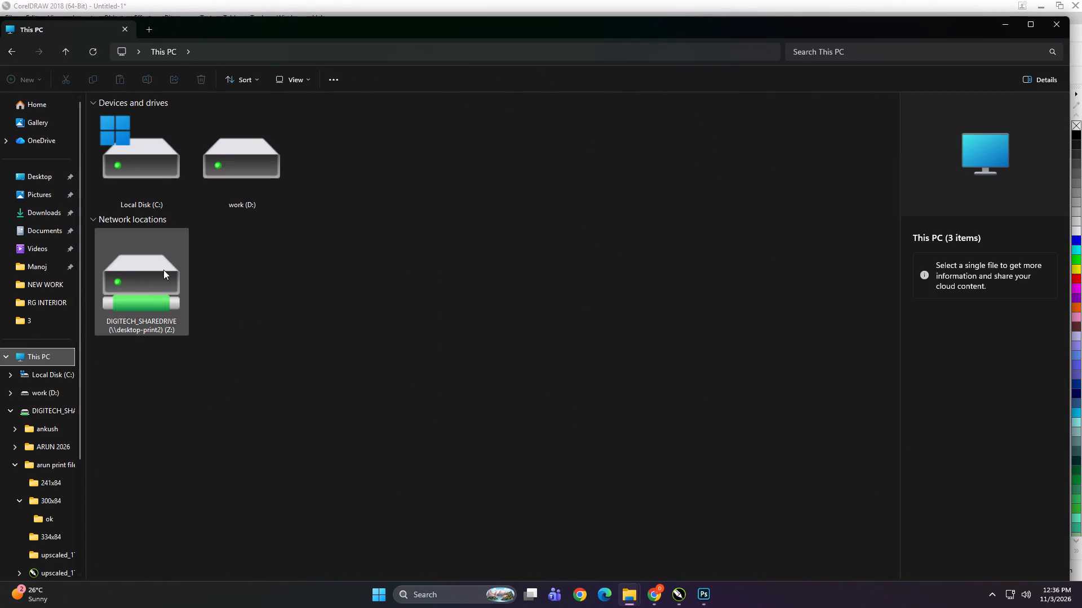
{"action": "double_click", "coordinate": [166, 268]}
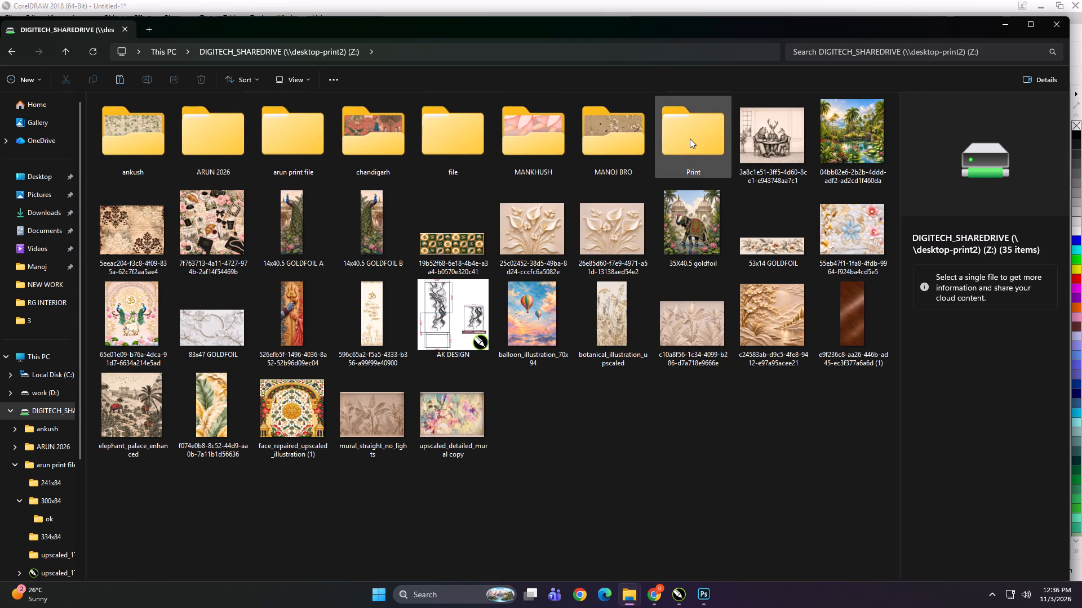
{"action": "double_click", "coordinate": [690, 138]}
{"action": "double_click", "coordinate": [164, 165]}
{"action": "left_click", "coordinate": [442, 171]}
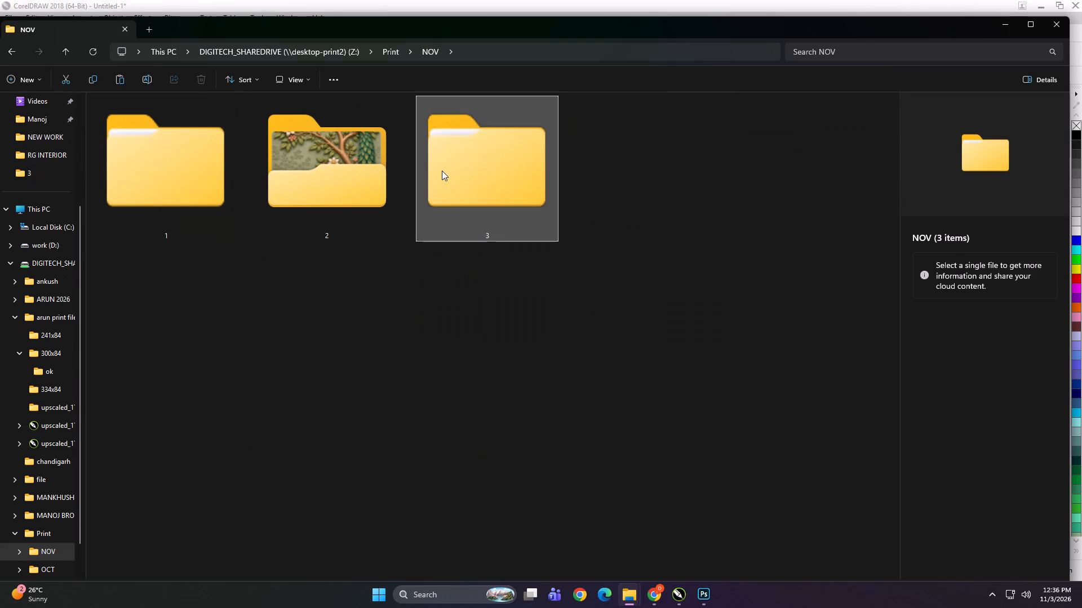
{"action": "double_click", "coordinate": [442, 171]}
{"action": "left_click", "coordinate": [388, 283]}
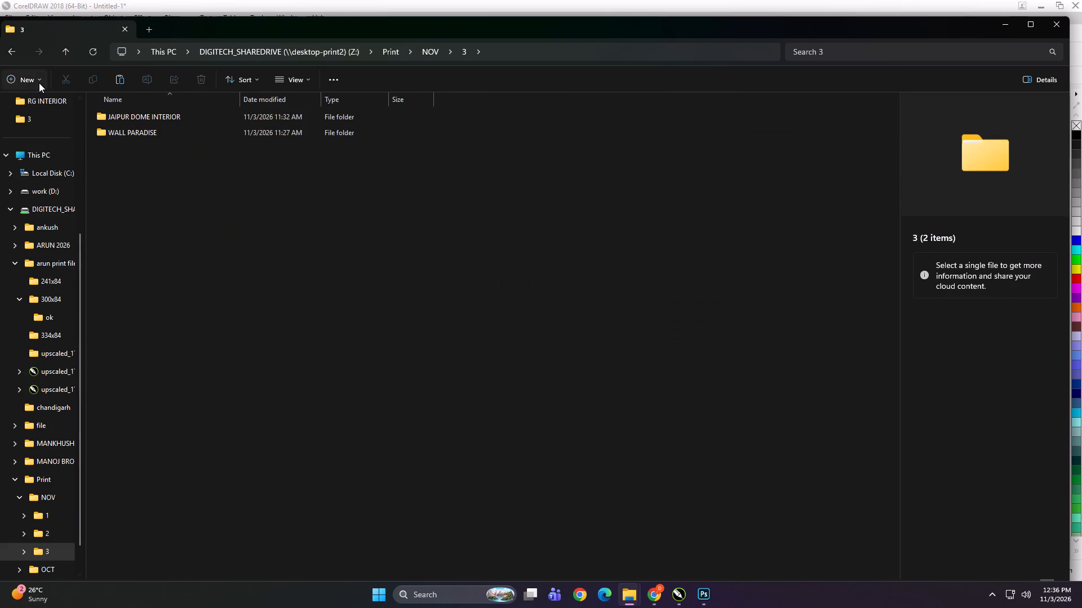
{"action": "left_click", "coordinate": [32, 81]}
{"action": "left_click", "coordinate": [31, 102]}
{"action": "type", "text": "wallpaper hub"}
{"action": "key", "text": "Return"}
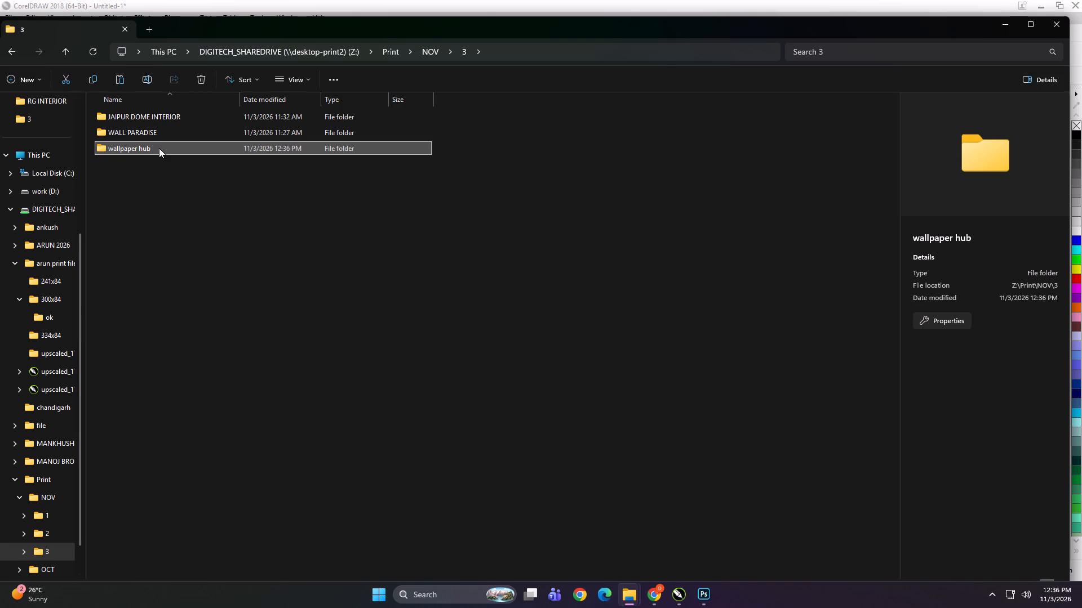
Paste the cut 51X88 nw and dghh images into the wallpaper hub folder.
{"action": "double_click", "coordinate": [159, 148]}
{"action": "right_click", "coordinate": [227, 196]}
{"action": "left_click", "coordinate": [243, 211]}
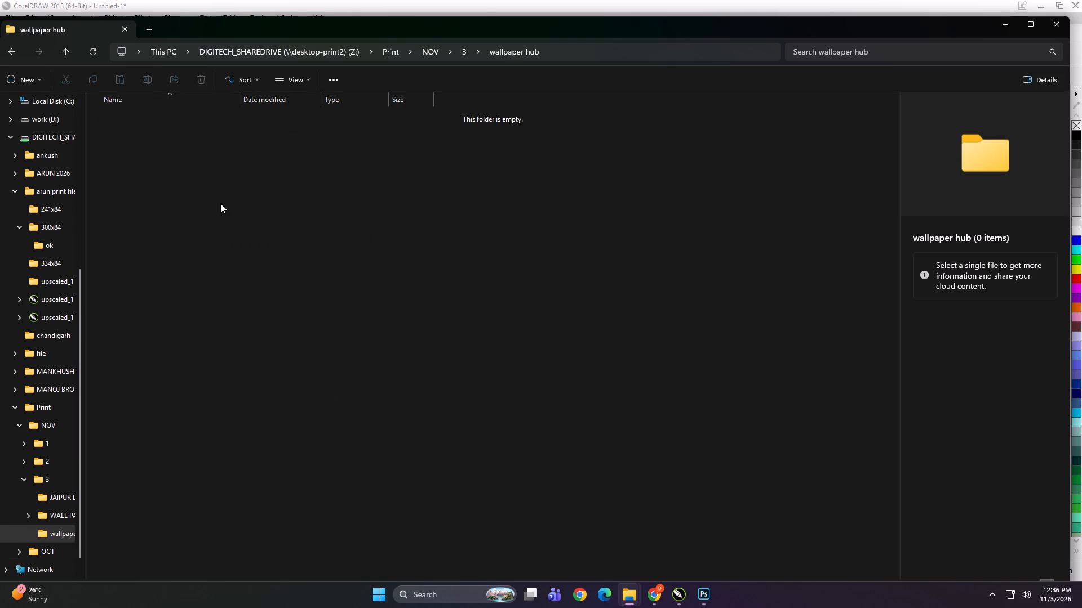
{"action": "left_click", "coordinate": [263, 292]}
Copy the wallpaper hub folder from the share drive into KD > PRINT FILE > NOV > 3 on work (D:).
{"action": "key", "text": "BackSpace"}
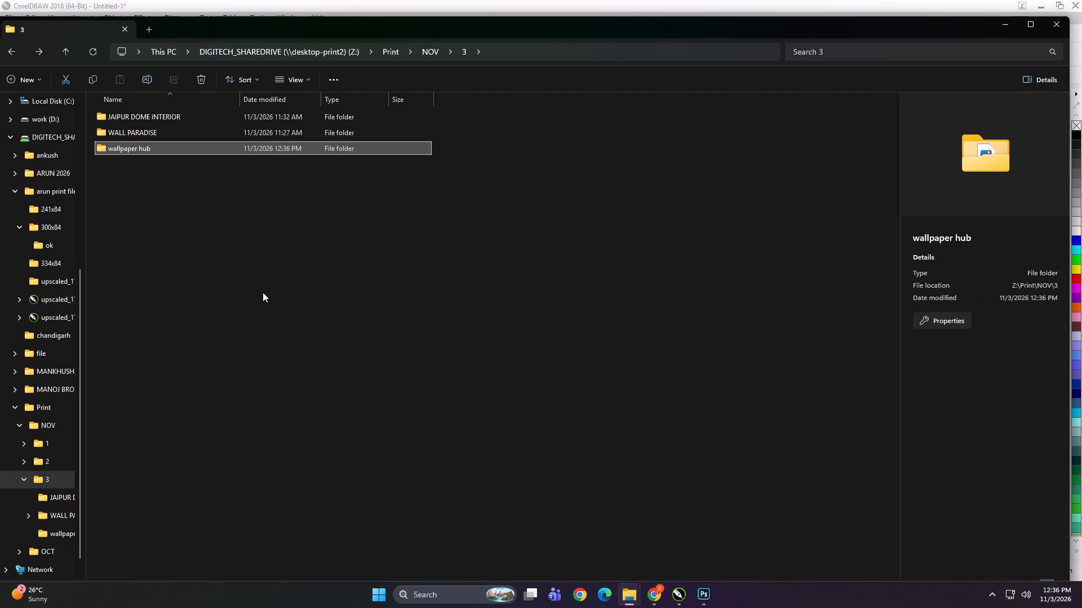
{"action": "key", "text": "ctrl+c"}
{"action": "scroll", "coordinate": [127, 280], "scroll_direction": "up", "scroll_amount": 7}
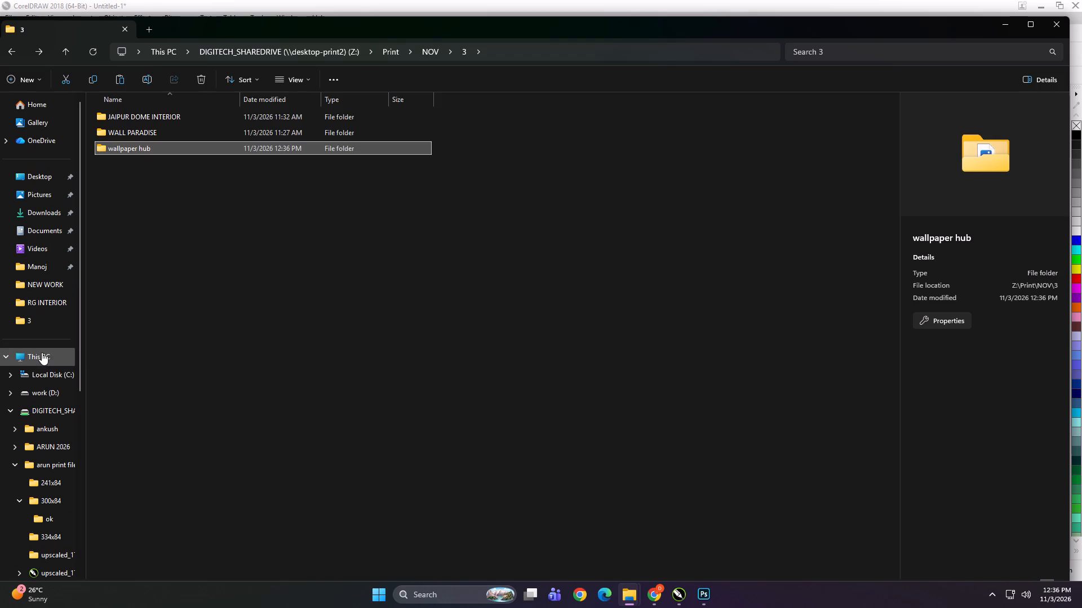
{"action": "left_click", "coordinate": [42, 352]}
{"action": "double_click", "coordinate": [277, 131]}
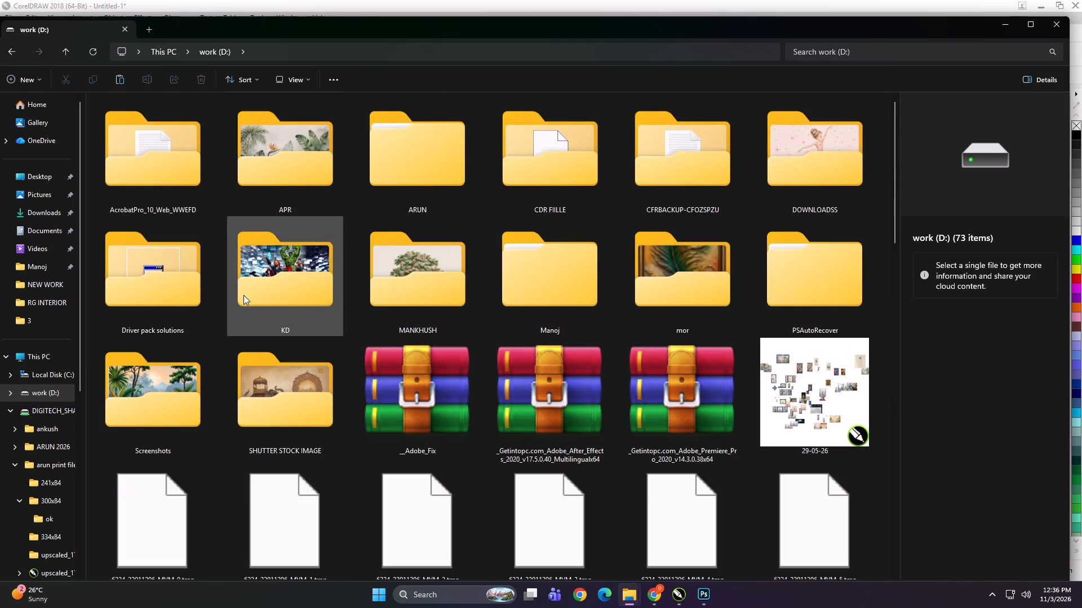
{"action": "double_click", "coordinate": [255, 287]}
{"action": "double_click", "coordinate": [506, 186]}
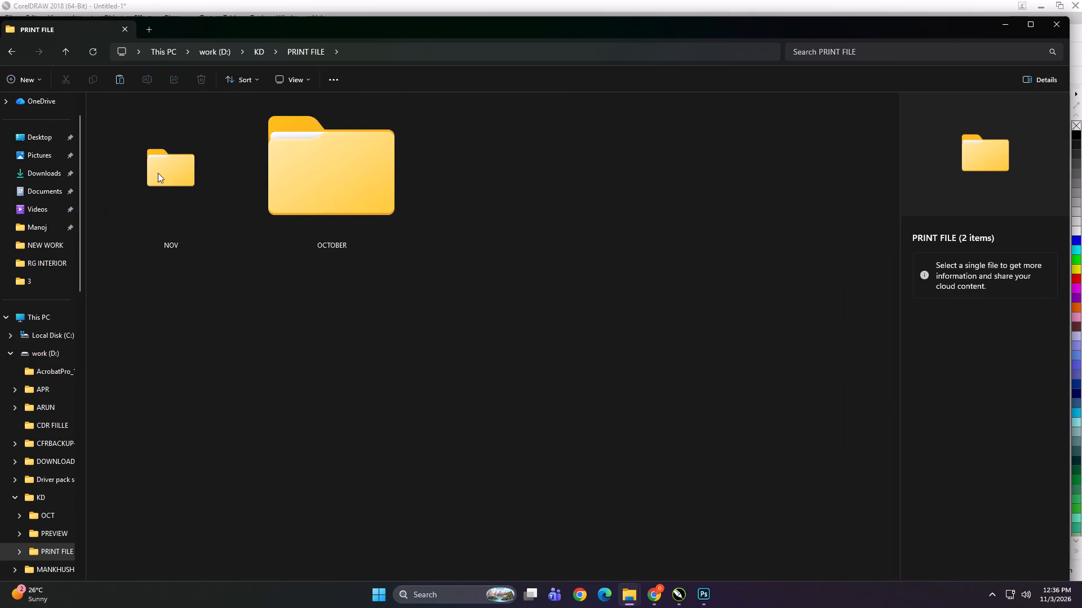
{"action": "double_click", "coordinate": [158, 173]}
{"action": "double_click", "coordinate": [529, 175]}
{"action": "right_click", "coordinate": [447, 244]}
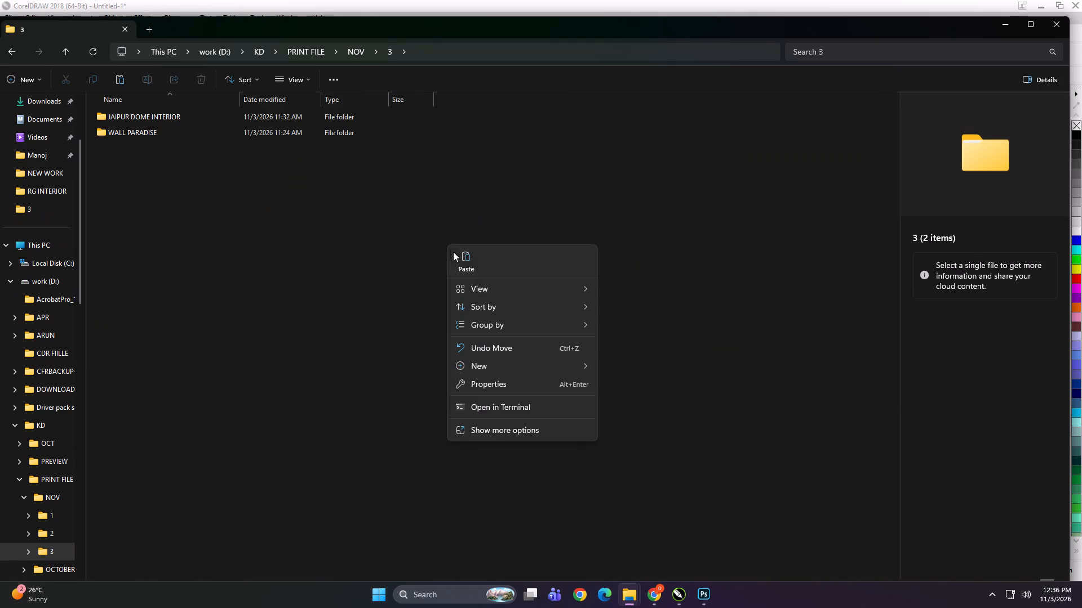
{"action": "left_click", "coordinate": [456, 256]}
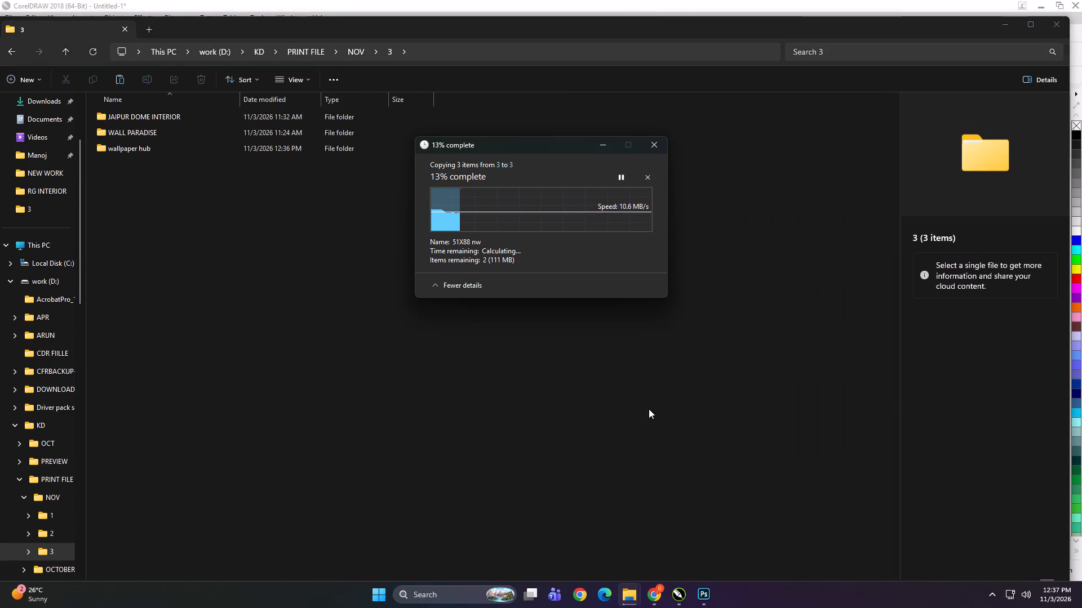
Switch to CorelDRAW and select the separate maroon caption strip below the layouts in Untitled-1.
{"action": "left_click", "coordinate": [676, 588]}
{"action": "left_click", "coordinate": [676, 588]}
{"action": "left_click", "coordinate": [569, 440]}
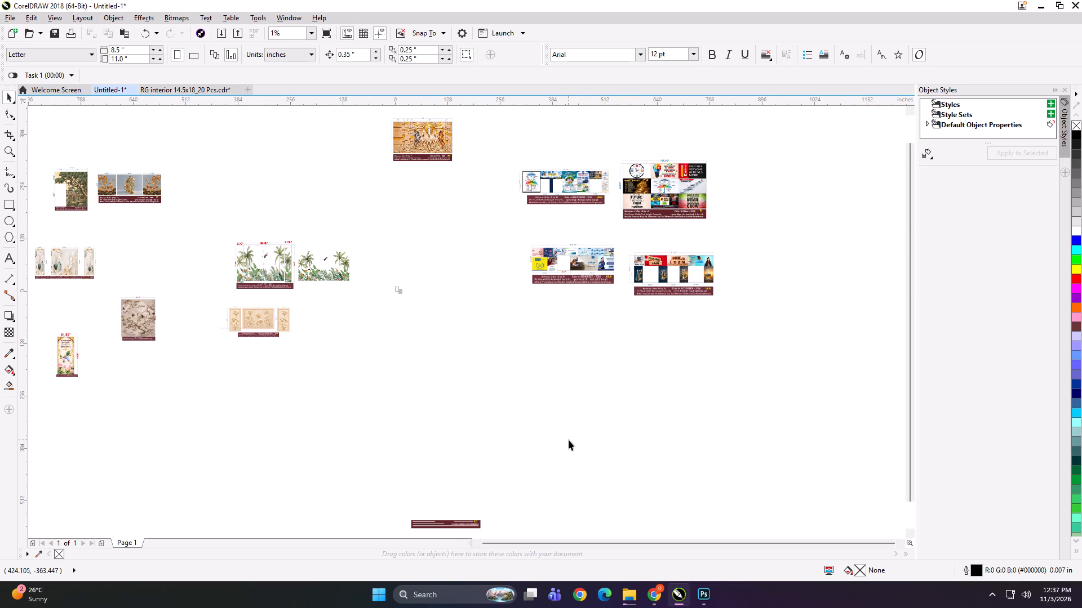
{"action": "scroll", "coordinate": [585, 327], "scroll_direction": "down", "scroll_amount": 1}
{"action": "left_click_drag", "start_coordinate": [374, 510], "coordinate": [508, 540]}
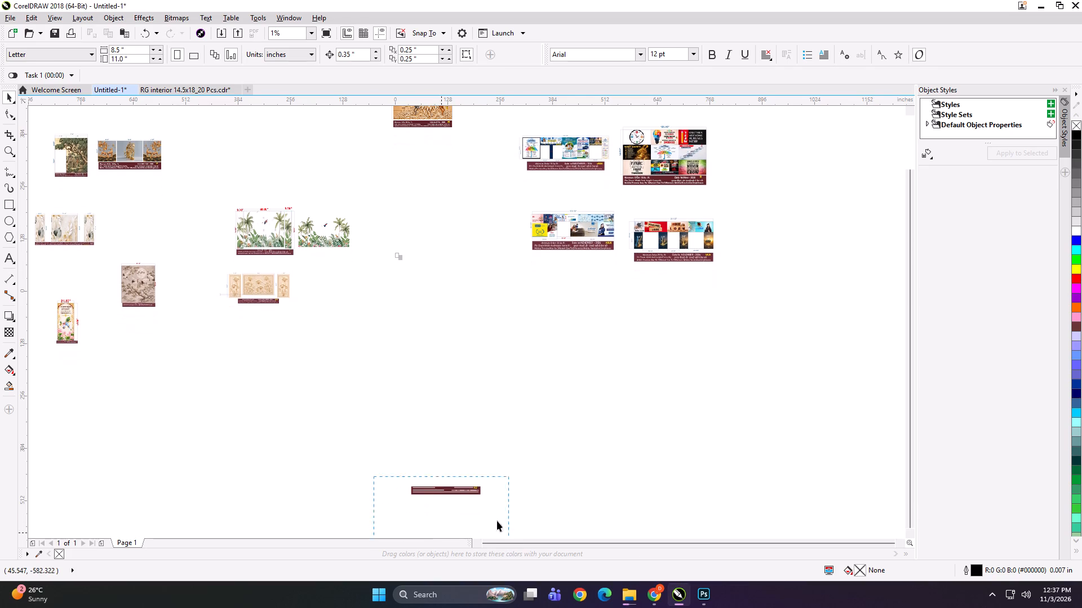
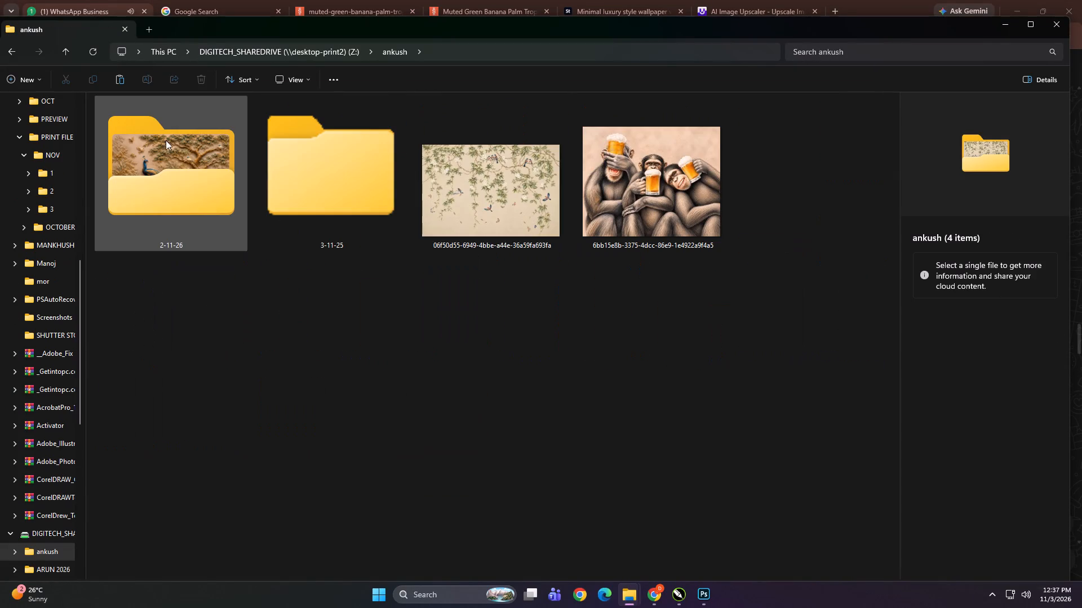
Bring the crane and pine tree image from ankush > 3-11-25 on the share drive into Untitled-1 in CorelDRAW.
{"action": "double_click", "coordinate": [318, 171]}
{"action": "scroll", "coordinate": [305, 324], "scroll_direction": "up", "scroll_amount": 12, "text": "ctrl"}
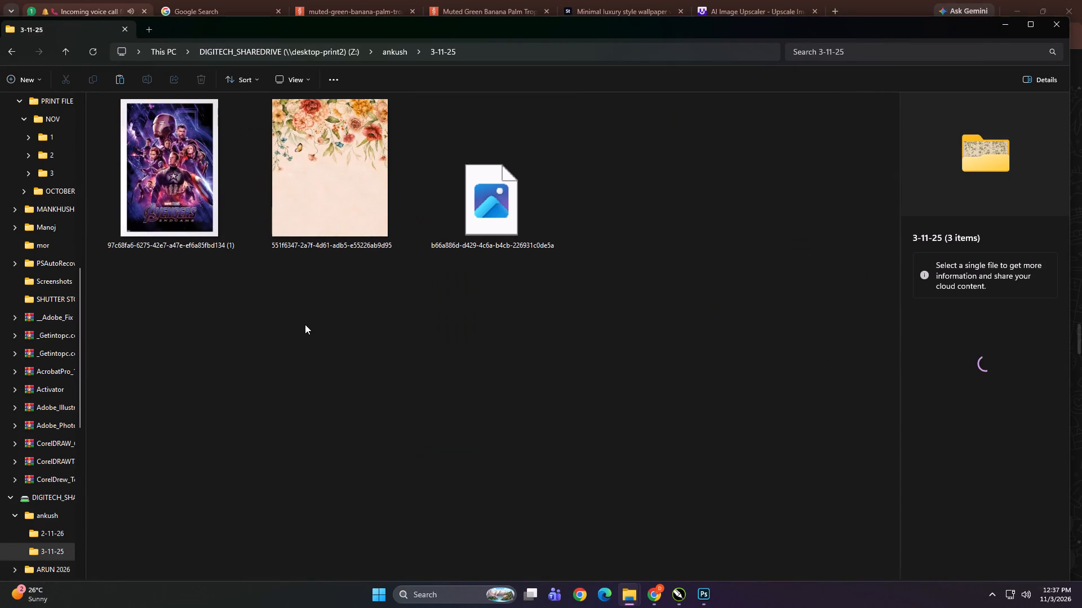
{"action": "right_click", "coordinate": [290, 339]}
{"action": "left_click", "coordinate": [271, 366]}
{"action": "left_click", "coordinate": [479, 229]}
{"action": "left_click_drag", "start_coordinate": [491, 195], "coordinate": [617, 441]}
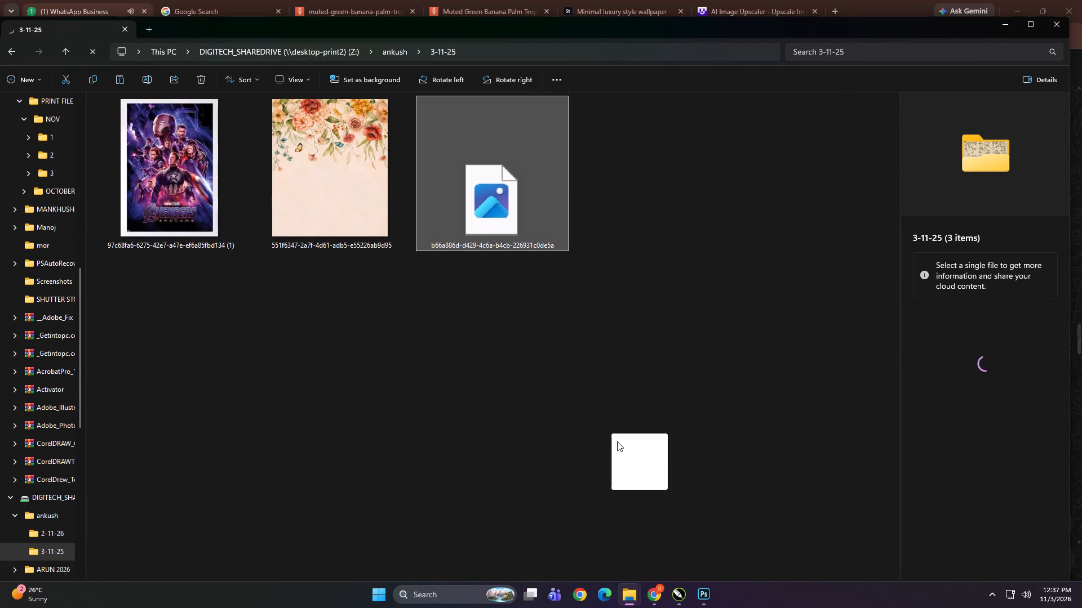
{"action": "left_click_drag", "start_coordinate": [617, 441], "coordinate": [444, 379]}
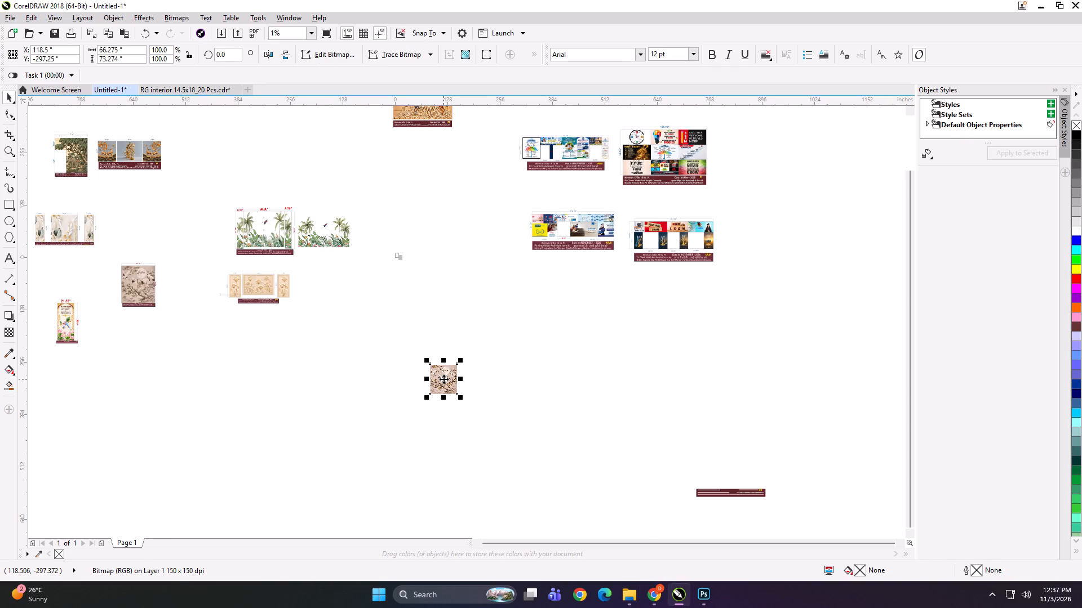
Move the captioned 123 x 136 crane reference layout next to the newly imported crane image, leaving a gap between them.
{"action": "left_click_drag", "start_coordinate": [152, 280], "coordinate": [386, 371]}
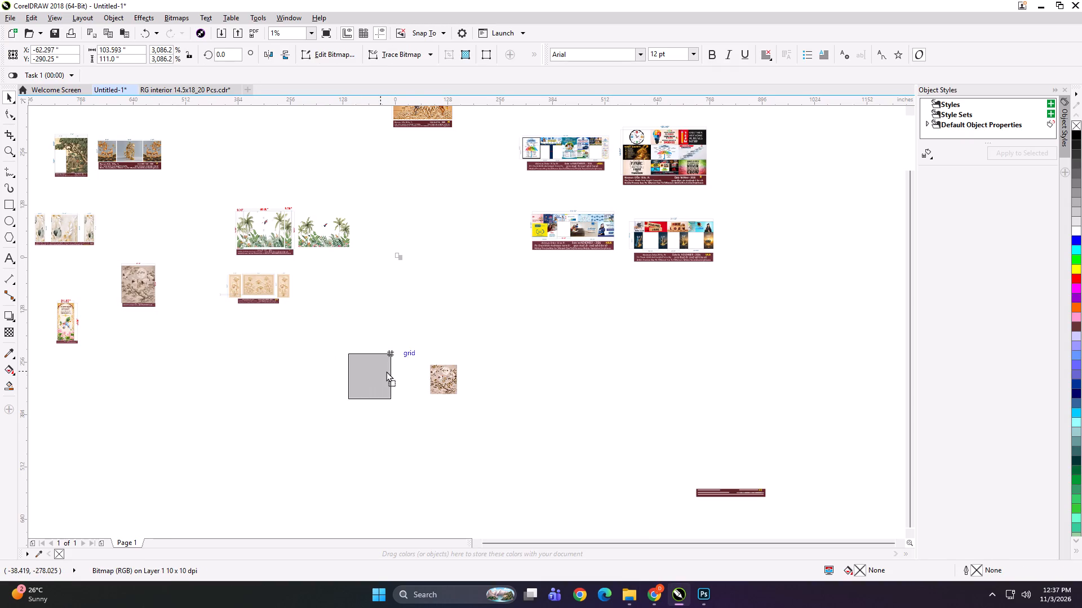
{"action": "left_click_drag", "start_coordinate": [386, 371], "coordinate": [418, 369]}
{"action": "scroll", "coordinate": [423, 383], "scroll_direction": "up", "scroll_amount": 1}
{"action": "scroll", "coordinate": [527, 382], "scroll_direction": "up", "scroll_amount": 2}
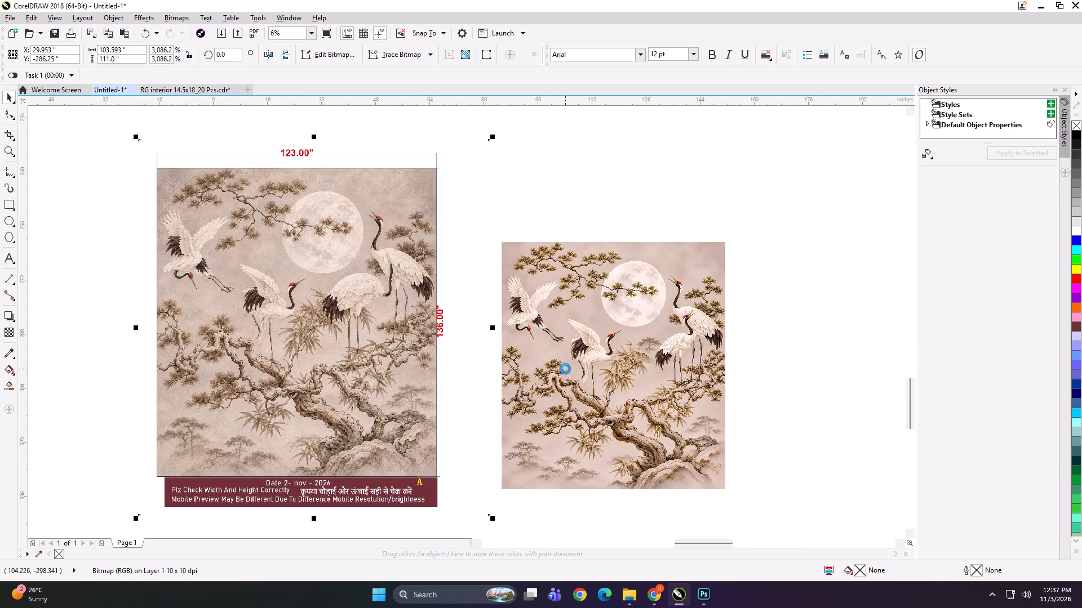
{"action": "left_click_drag", "start_coordinate": [585, 349], "coordinate": [646, 315]}
Resize the imported crane image to 123 inches wide by 136 inches high.
{"action": "left_click", "coordinate": [125, 44]}
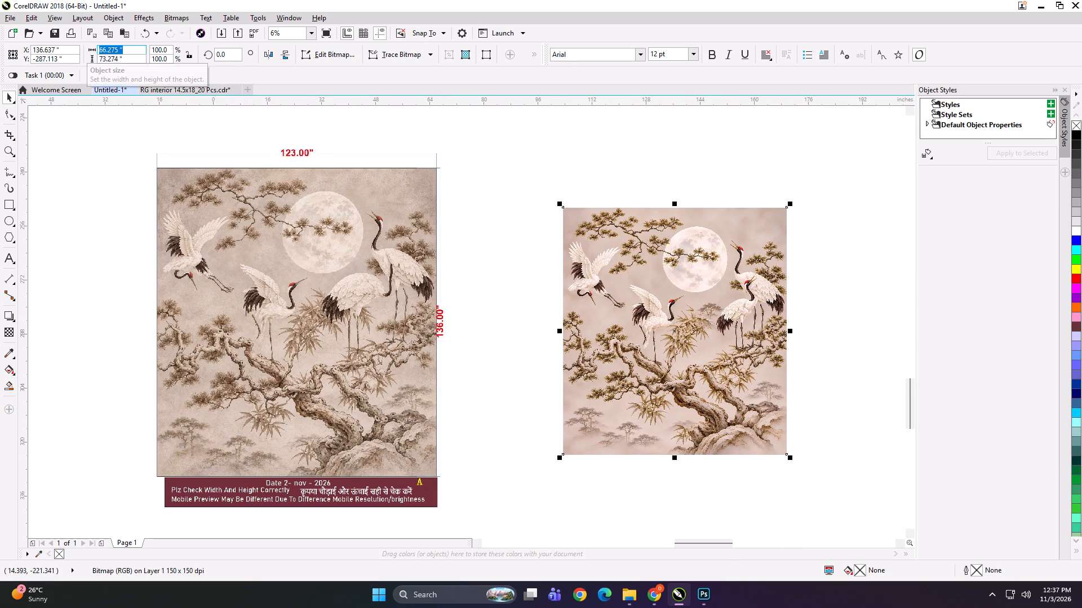
{"action": "type", "text": "123"}
{"action": "key", "text": "Tab"}
{"action": "type", "text": "136"}
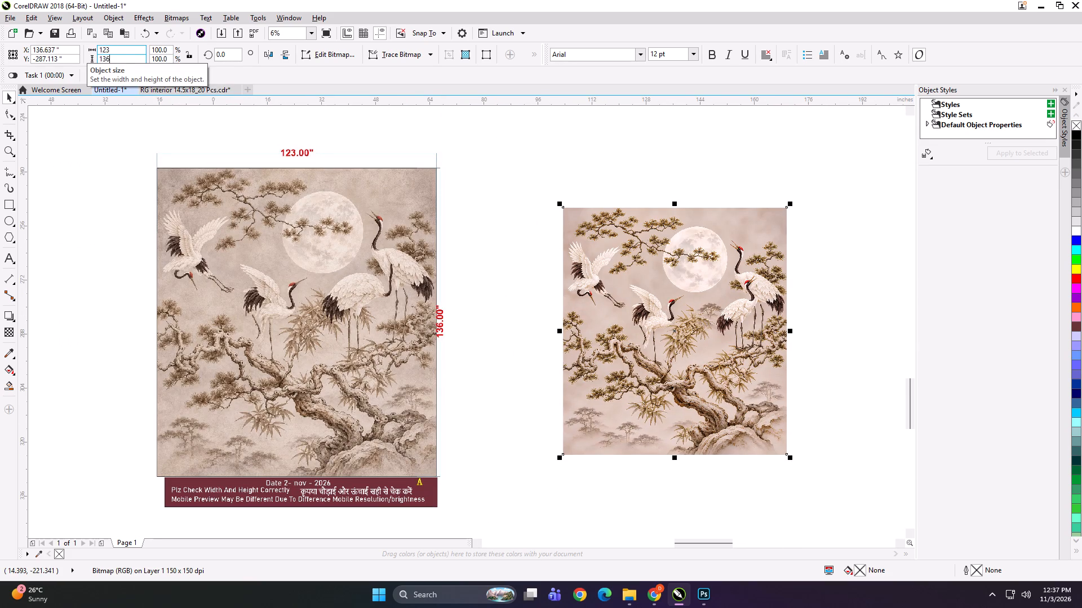
{"action": "key", "text": "Return"}
Enlarge the captioned crane reference layout and space it side by side with the resized crane image.
{"action": "scroll", "coordinate": [690, 365], "scroll_direction": "down", "scroll_amount": 1}
{"action": "left_click_drag", "start_coordinate": [515, 327], "coordinate": [419, 323]}
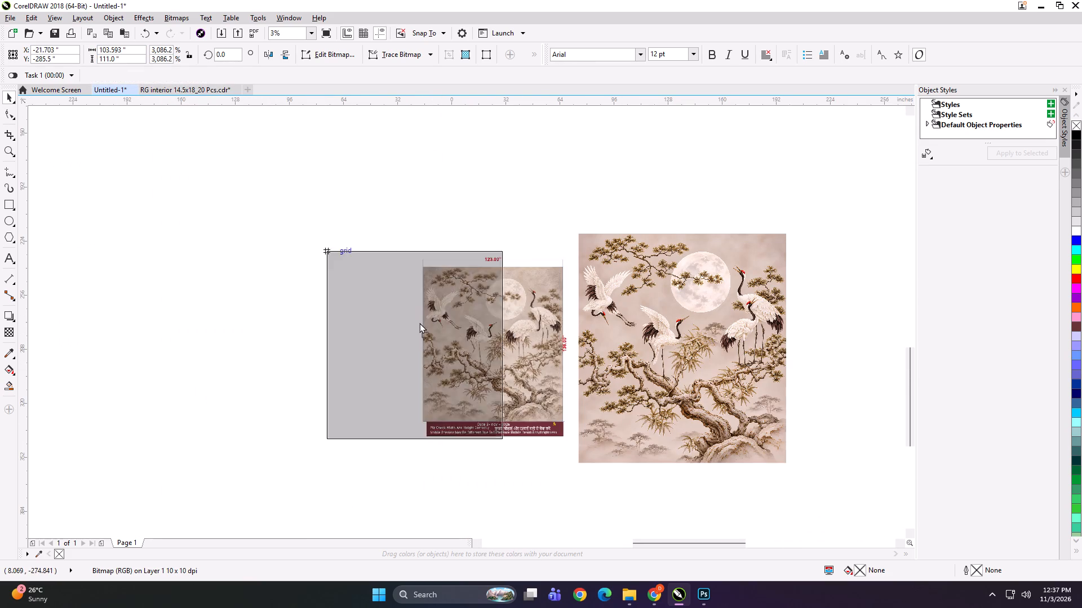
{"action": "left_click_drag", "start_coordinate": [419, 323], "coordinate": [382, 316]}
{"action": "left_click_drag", "start_coordinate": [460, 431], "coordinate": [547, 489], "text": "shift"}
{"action": "left_click_drag", "start_coordinate": [450, 347], "coordinate": [400, 337]}
{"action": "left_click_drag", "start_coordinate": [691, 332], "coordinate": [615, 314]}
Add a 41 inch wide by 136 inch high rectangle over the crane image, aligned to the image's left edge.
{"action": "double_click", "coordinate": [6, 199], "text": "shift"}
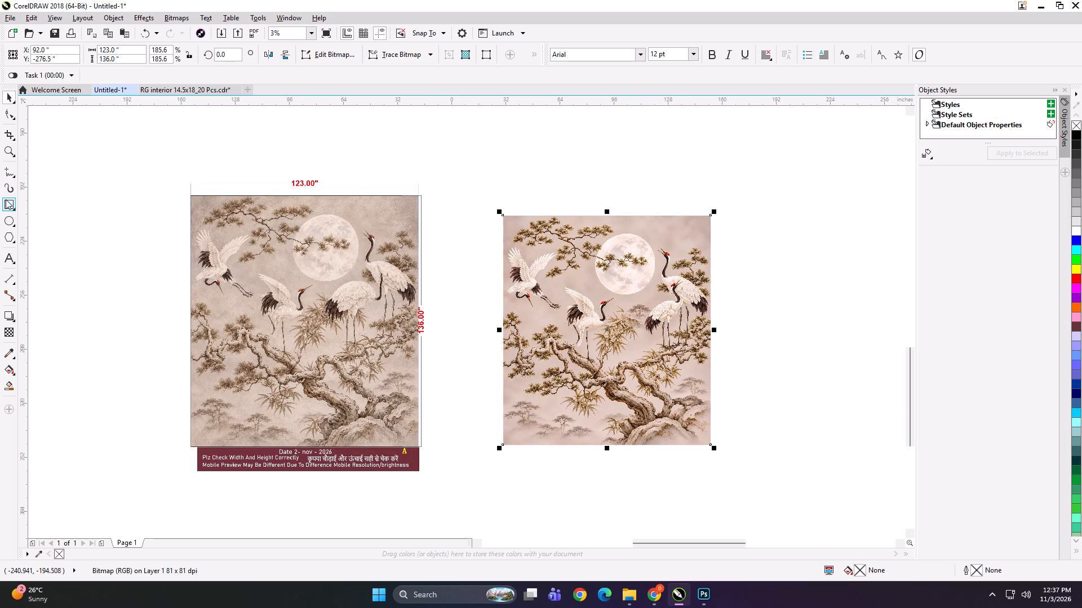
{"action": "key", "text": "shift+space"}
{"action": "left_click", "coordinate": [137, 55]}
{"action": "key", "text": "ctrl+a"}
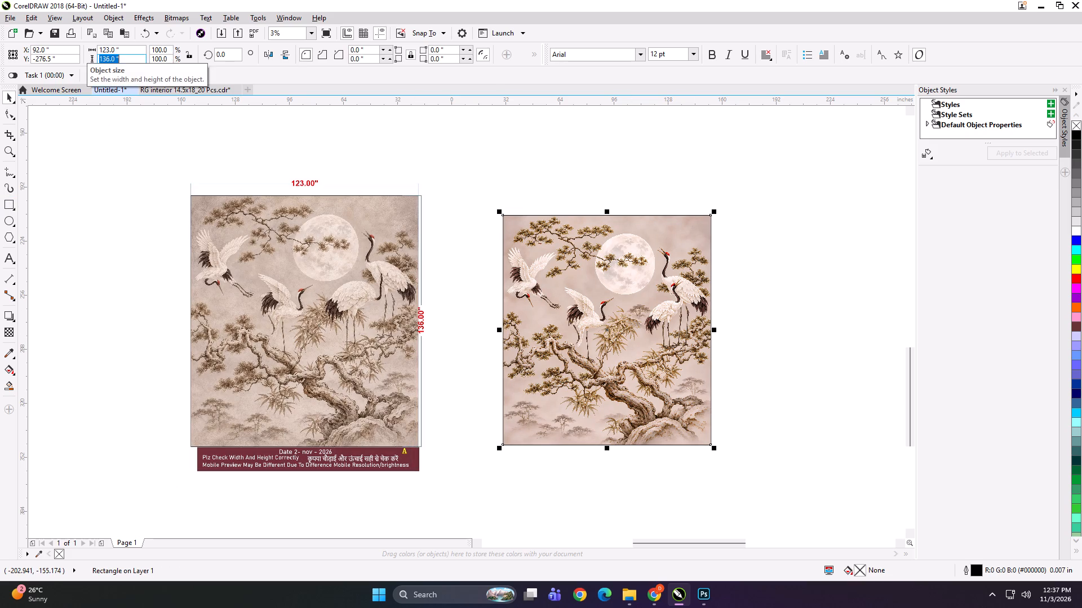
{"action": "left_click", "coordinate": [137, 51]}
{"action": "key", "text": "ctrl+a"}
{"action": "type", "text": "41"}
{"action": "key", "text": "Return"}
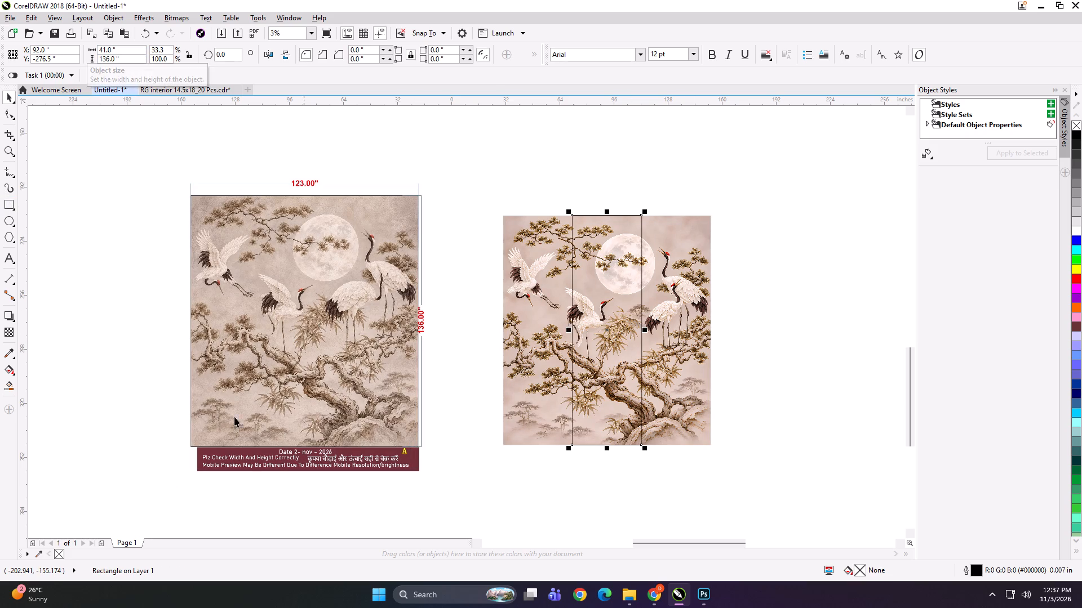
{"action": "left_click", "coordinate": [561, 291], "text": "shift"}
{"action": "key", "text": "l"}
{"action": "left_click", "coordinate": [552, 185]}
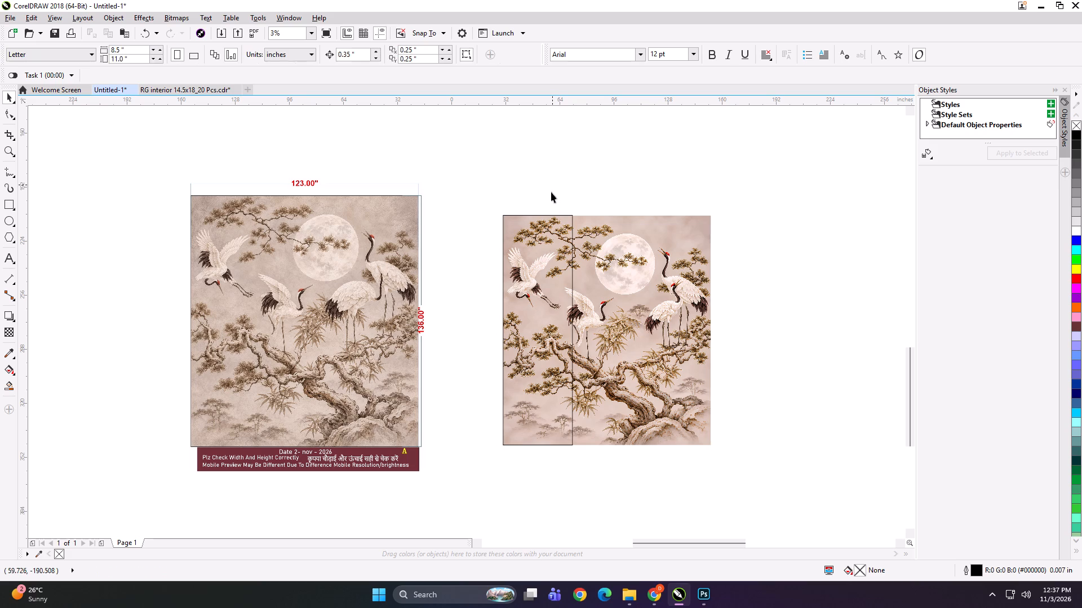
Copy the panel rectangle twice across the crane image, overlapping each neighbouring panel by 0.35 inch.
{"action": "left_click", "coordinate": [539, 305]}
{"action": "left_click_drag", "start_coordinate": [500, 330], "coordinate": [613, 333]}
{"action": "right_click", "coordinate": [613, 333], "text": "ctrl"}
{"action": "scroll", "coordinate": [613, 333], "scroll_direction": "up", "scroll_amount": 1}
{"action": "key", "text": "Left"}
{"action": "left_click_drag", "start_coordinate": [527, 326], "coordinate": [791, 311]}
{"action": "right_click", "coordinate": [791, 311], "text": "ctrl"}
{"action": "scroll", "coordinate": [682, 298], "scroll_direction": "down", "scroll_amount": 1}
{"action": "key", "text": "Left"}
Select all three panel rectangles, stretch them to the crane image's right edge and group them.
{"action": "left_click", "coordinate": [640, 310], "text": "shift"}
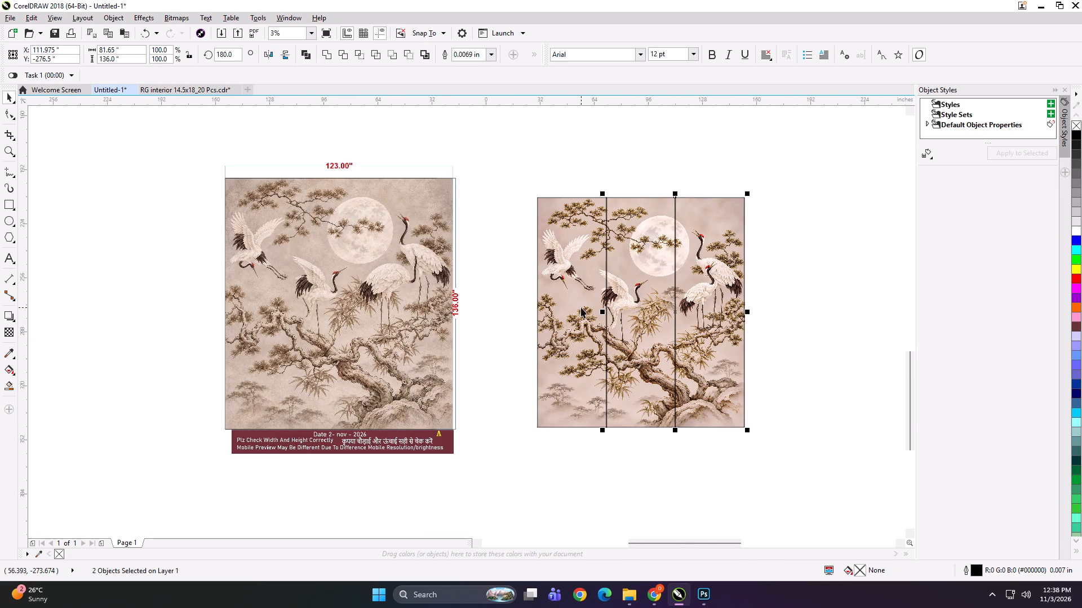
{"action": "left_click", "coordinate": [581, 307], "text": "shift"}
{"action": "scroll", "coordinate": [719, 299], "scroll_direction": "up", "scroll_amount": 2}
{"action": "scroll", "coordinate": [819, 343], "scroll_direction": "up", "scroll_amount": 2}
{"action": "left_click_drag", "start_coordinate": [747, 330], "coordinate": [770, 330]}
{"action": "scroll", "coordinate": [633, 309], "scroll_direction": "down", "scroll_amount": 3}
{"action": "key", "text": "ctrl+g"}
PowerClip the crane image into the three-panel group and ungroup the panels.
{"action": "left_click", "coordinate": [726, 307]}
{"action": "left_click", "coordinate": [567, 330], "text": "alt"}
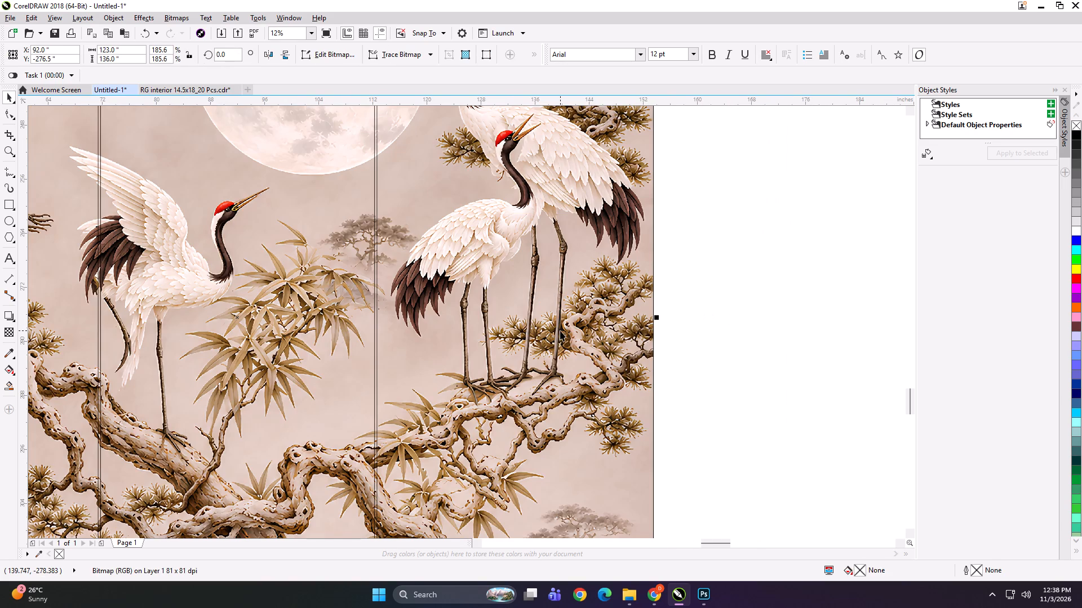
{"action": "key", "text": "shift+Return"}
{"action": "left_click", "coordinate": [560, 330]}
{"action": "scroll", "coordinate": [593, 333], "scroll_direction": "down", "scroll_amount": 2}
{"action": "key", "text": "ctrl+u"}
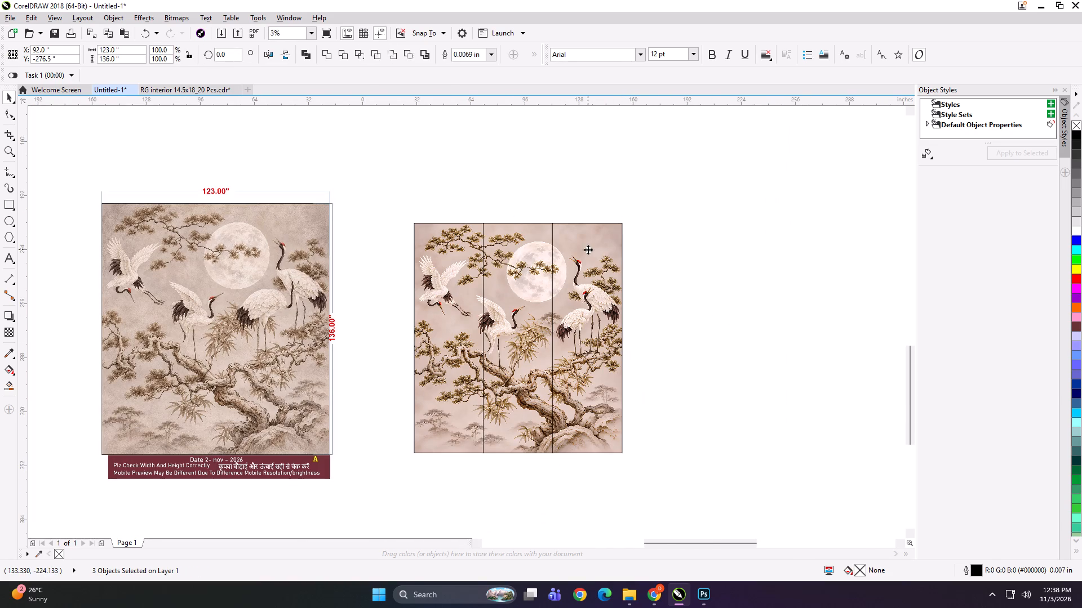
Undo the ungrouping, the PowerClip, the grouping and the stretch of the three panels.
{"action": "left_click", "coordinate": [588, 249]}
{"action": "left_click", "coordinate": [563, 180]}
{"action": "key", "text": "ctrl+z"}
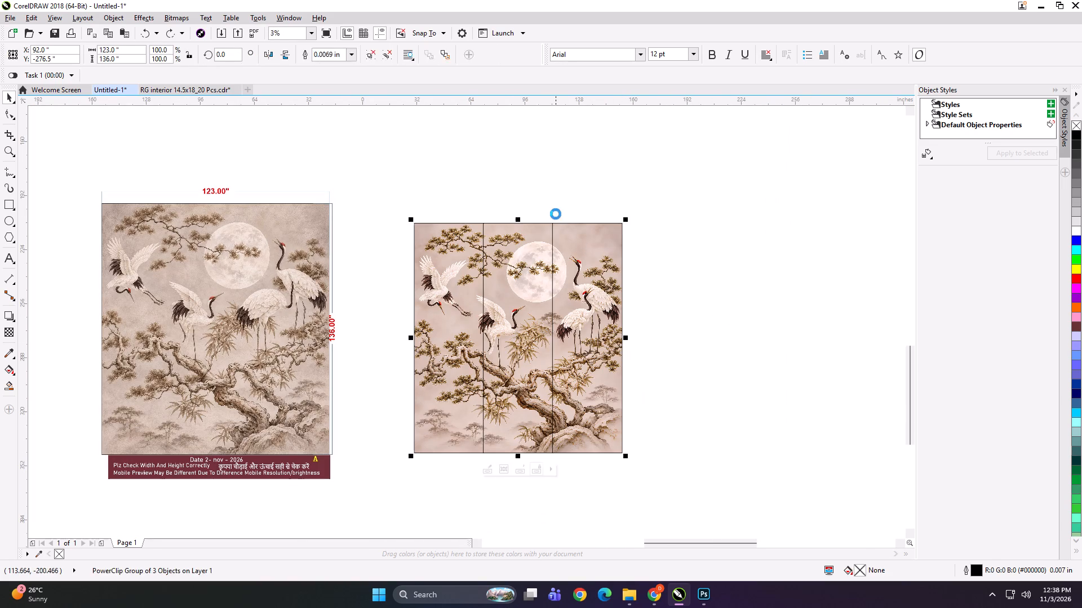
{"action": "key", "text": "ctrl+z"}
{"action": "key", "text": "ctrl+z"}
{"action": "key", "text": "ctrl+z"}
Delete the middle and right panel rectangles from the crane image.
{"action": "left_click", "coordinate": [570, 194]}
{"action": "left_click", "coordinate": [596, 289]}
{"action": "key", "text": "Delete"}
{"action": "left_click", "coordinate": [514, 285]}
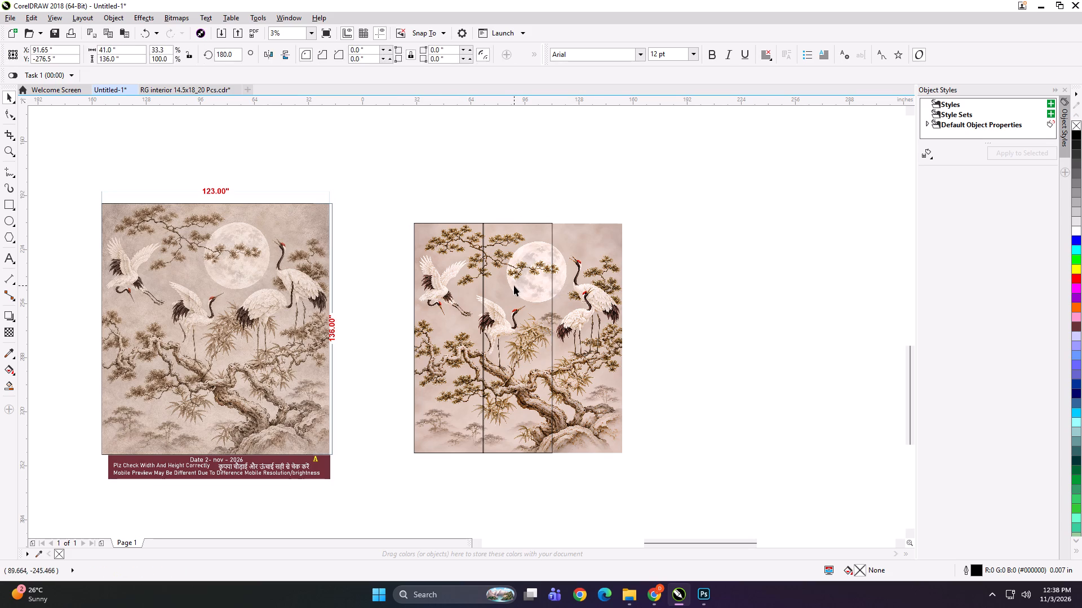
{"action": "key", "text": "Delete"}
Set the document's nudge distance to 0.5 inch.
{"action": "left_click", "coordinate": [449, 272]}
{"action": "left_click", "coordinate": [484, 172]}
{"action": "left_click_drag", "start_coordinate": [360, 54], "coordinate": [316, 58]}
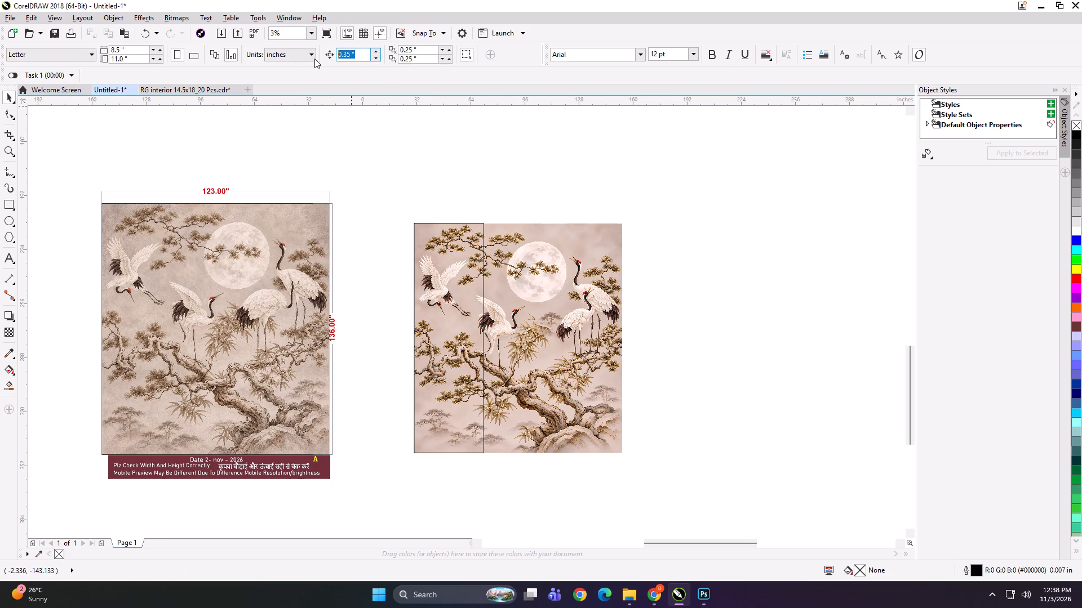
{"action": "type", "text": ".5"}
{"action": "key", "text": "Return"}
Align the remaining 41 inch panel rectangle to the left edge of the crane image.
{"action": "left_click", "coordinate": [460, 281]}
{"action": "left_click", "coordinate": [547, 293], "text": "shift"}
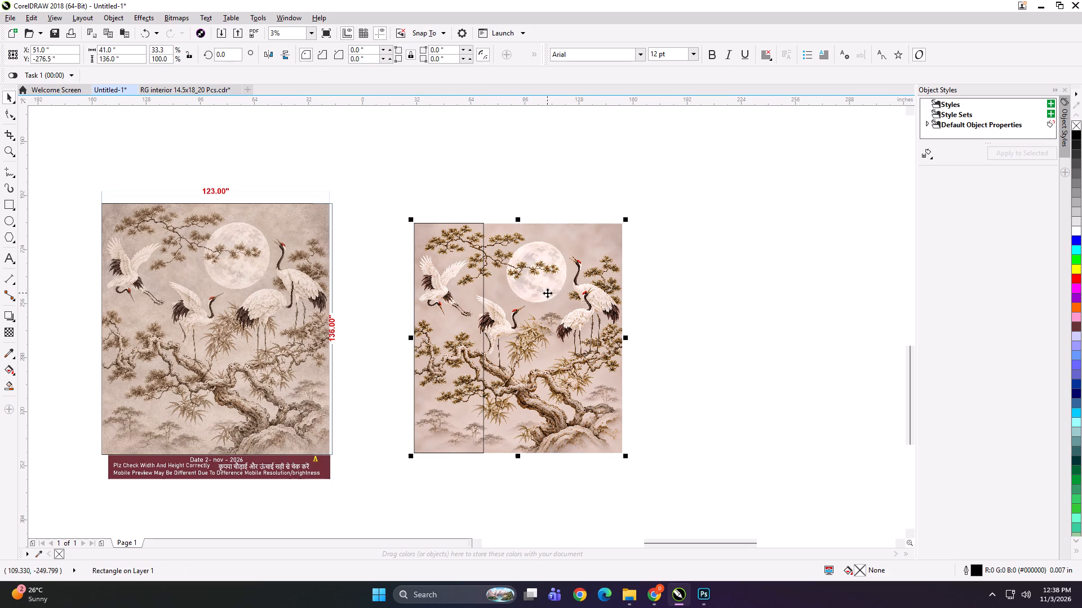
{"action": "key", "text": "l"}
{"action": "left_click", "coordinate": [454, 142]}
{"action": "left_click", "coordinate": [470, 321]}
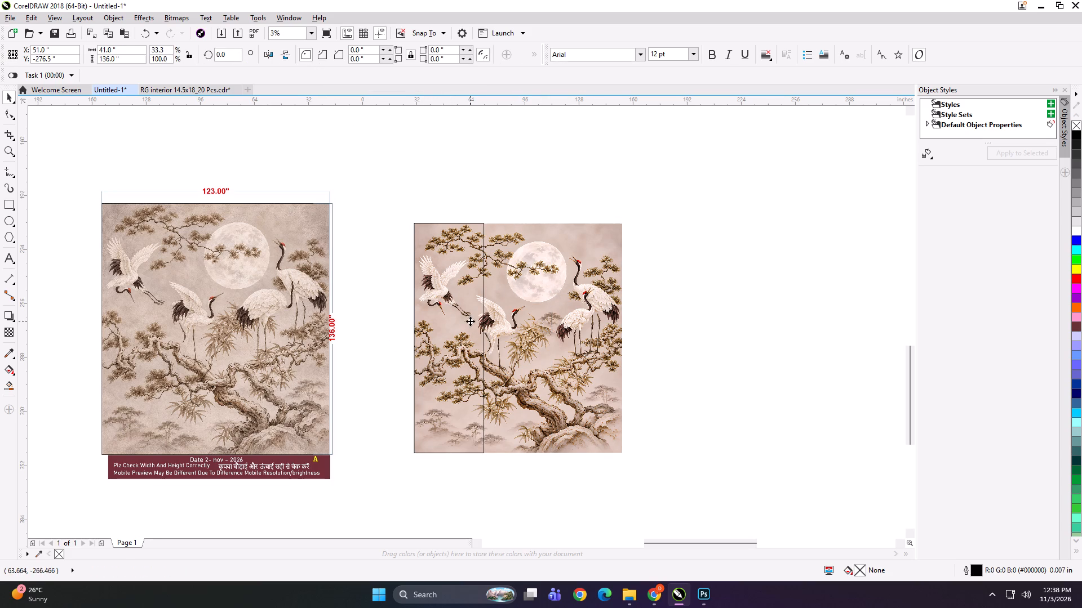
Copy the panel rectangle twice across the crane image, overlapping each neighbouring panel by 0.5 inch.
{"action": "left_click_drag", "start_coordinate": [409, 339], "coordinate": [573, 339], "text": "ctrl"}
{"action": "right_click", "coordinate": [573, 339], "text": "ctrl"}
{"action": "scroll", "coordinate": [507, 339], "scroll_direction": "up", "scroll_amount": 2}
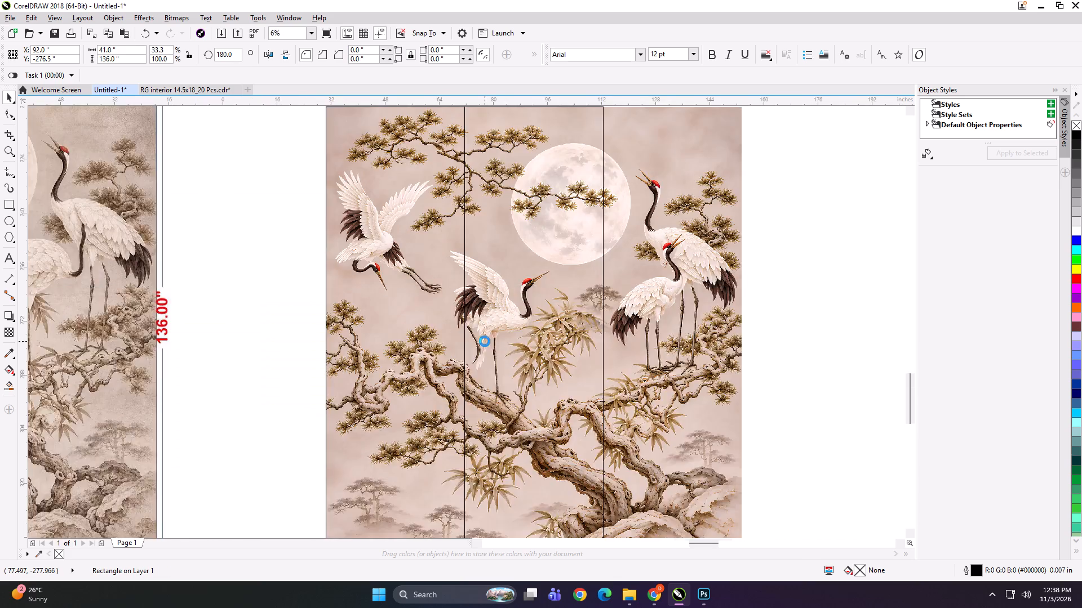
{"action": "key", "text": "Left"}
{"action": "left_click_drag", "start_coordinate": [436, 330], "coordinate": [796, 314]}
{"action": "right_click", "coordinate": [796, 314], "text": "ctrl"}
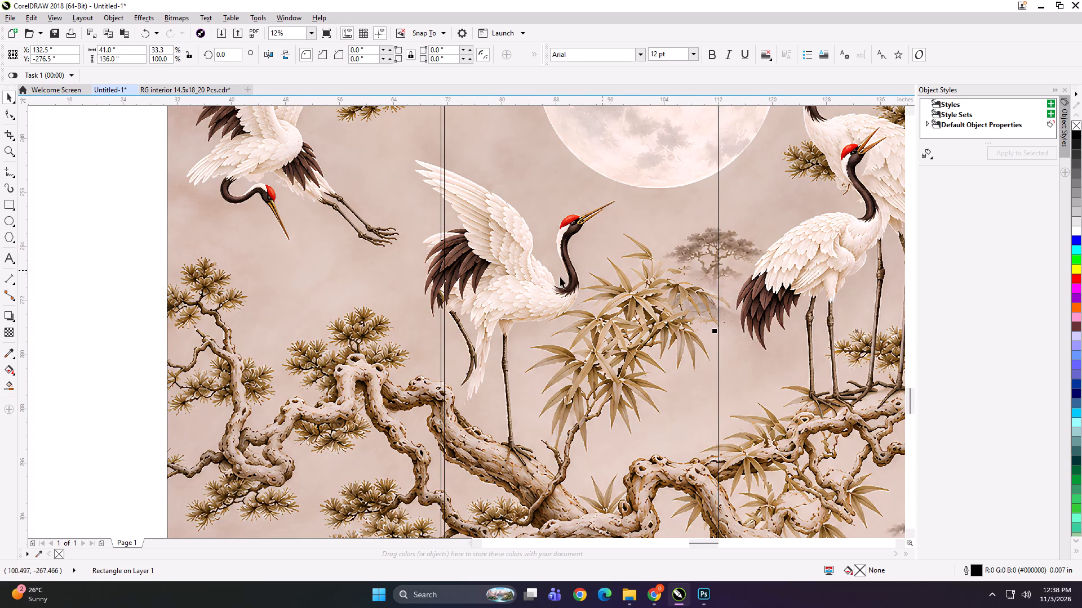
{"action": "scroll", "coordinate": [520, 286], "scroll_direction": "down", "scroll_amount": 1}
{"action": "scroll", "coordinate": [665, 307], "scroll_direction": "up", "scroll_amount": 1}
{"action": "key", "text": "Left"}
{"action": "scroll", "coordinate": [665, 296], "scroll_direction": "down", "scroll_amount": 1}
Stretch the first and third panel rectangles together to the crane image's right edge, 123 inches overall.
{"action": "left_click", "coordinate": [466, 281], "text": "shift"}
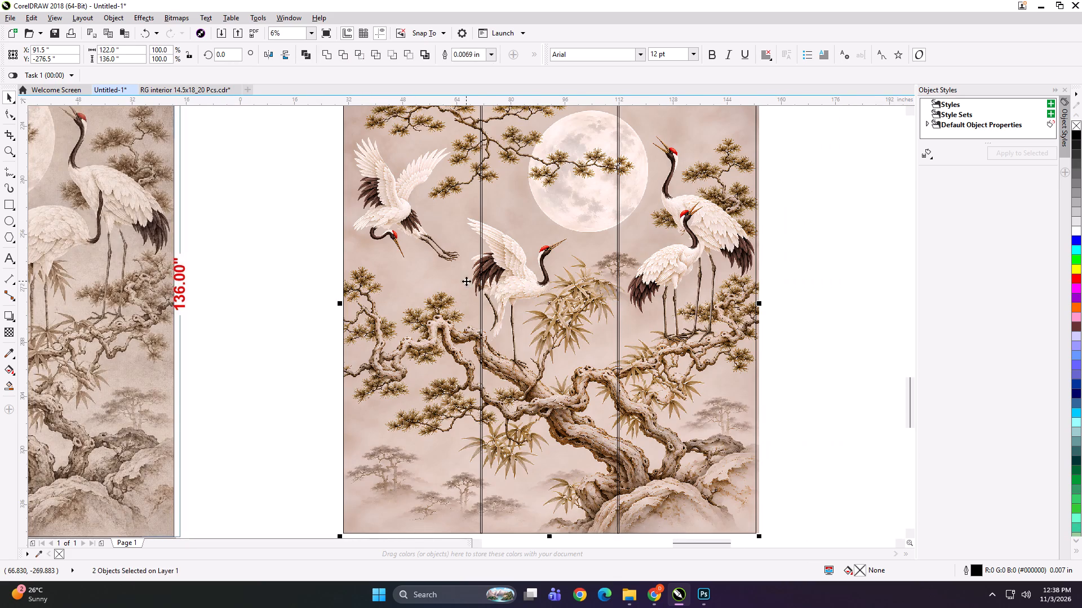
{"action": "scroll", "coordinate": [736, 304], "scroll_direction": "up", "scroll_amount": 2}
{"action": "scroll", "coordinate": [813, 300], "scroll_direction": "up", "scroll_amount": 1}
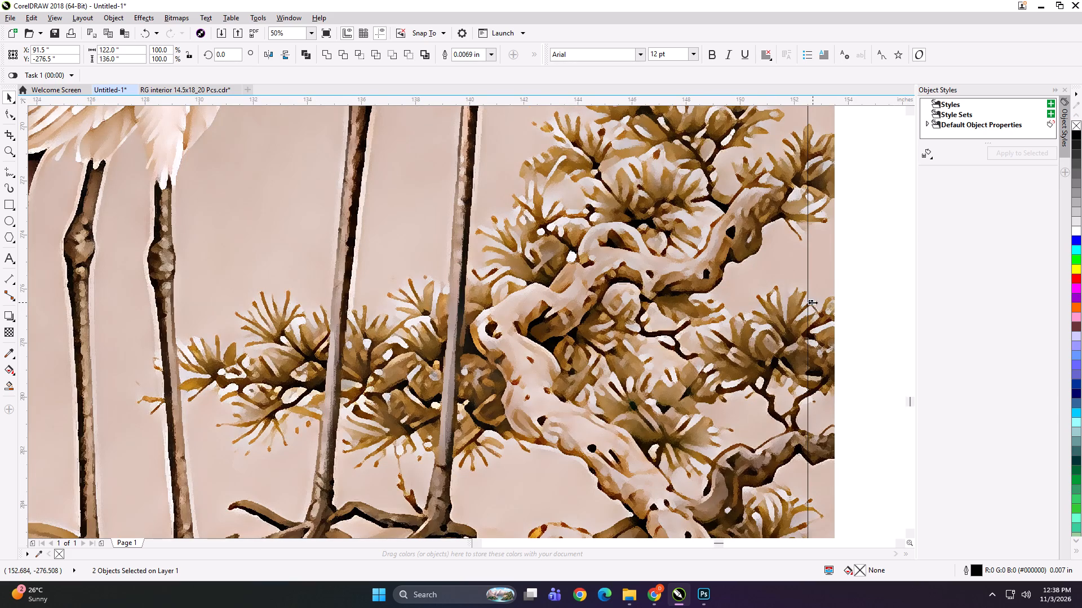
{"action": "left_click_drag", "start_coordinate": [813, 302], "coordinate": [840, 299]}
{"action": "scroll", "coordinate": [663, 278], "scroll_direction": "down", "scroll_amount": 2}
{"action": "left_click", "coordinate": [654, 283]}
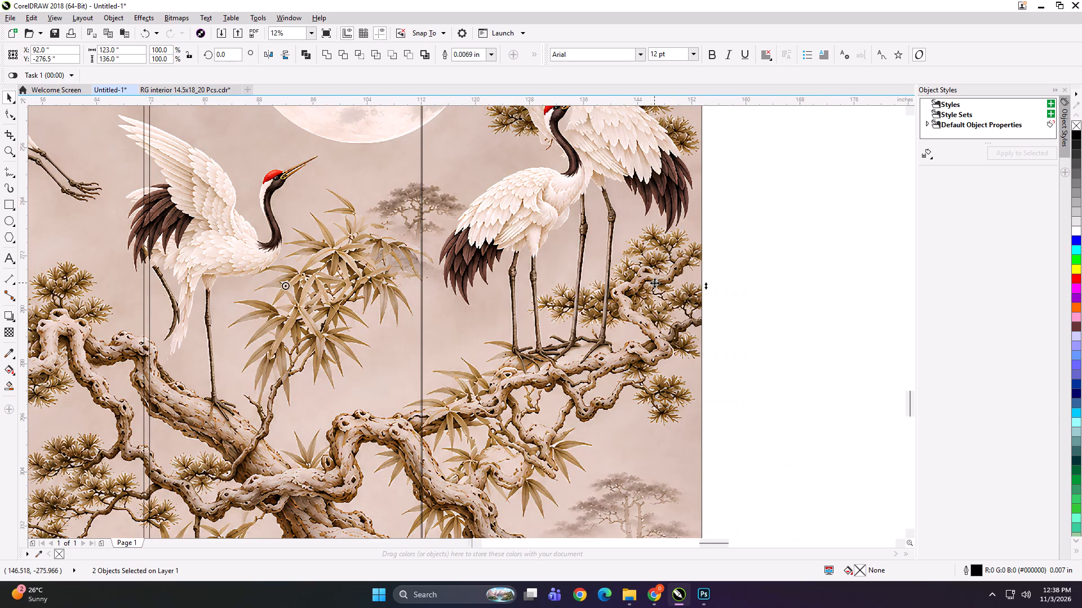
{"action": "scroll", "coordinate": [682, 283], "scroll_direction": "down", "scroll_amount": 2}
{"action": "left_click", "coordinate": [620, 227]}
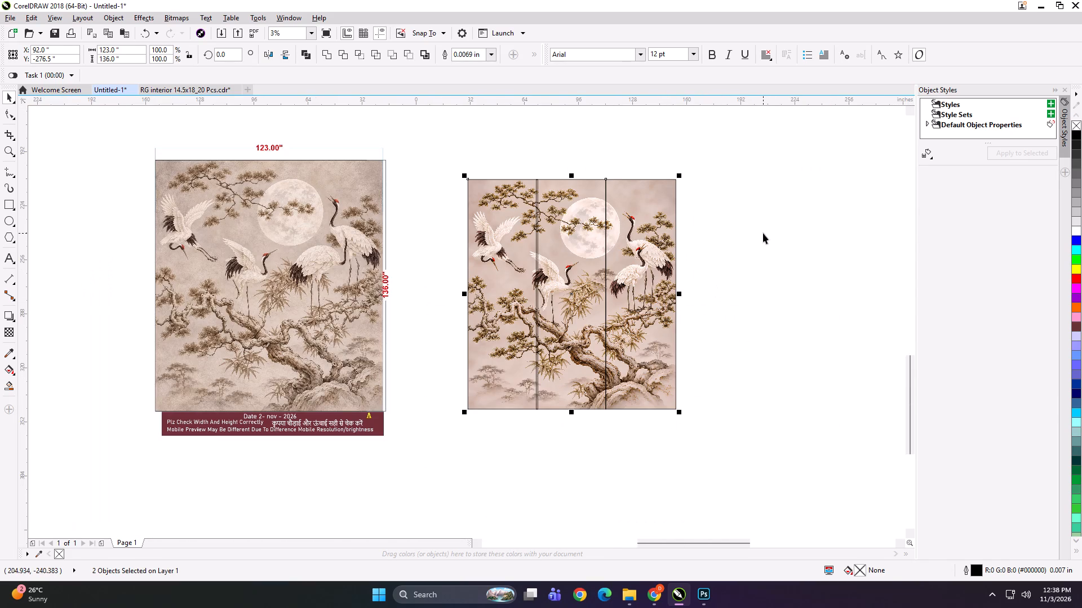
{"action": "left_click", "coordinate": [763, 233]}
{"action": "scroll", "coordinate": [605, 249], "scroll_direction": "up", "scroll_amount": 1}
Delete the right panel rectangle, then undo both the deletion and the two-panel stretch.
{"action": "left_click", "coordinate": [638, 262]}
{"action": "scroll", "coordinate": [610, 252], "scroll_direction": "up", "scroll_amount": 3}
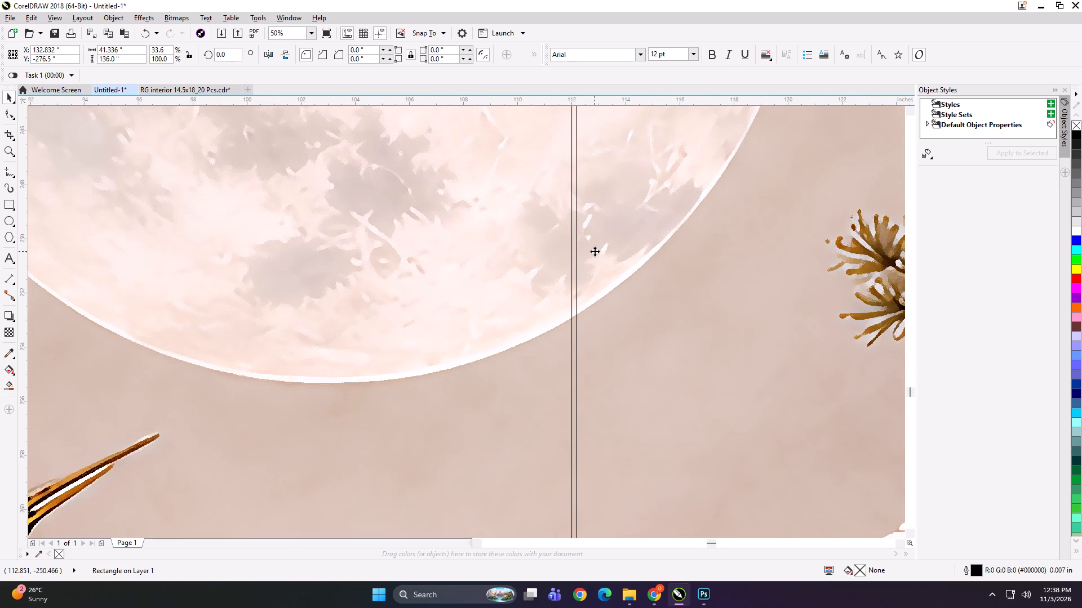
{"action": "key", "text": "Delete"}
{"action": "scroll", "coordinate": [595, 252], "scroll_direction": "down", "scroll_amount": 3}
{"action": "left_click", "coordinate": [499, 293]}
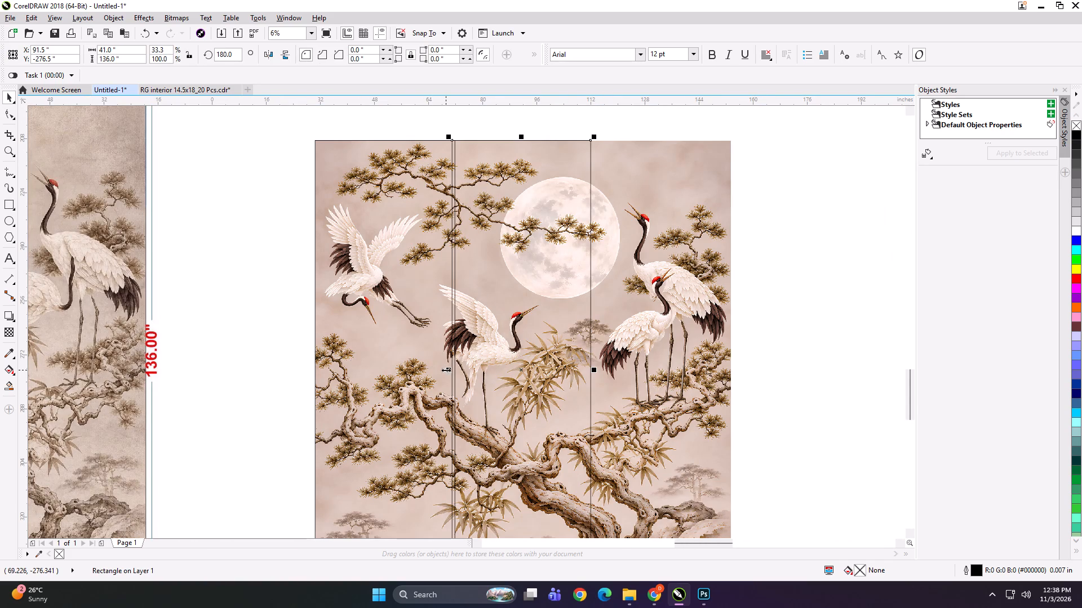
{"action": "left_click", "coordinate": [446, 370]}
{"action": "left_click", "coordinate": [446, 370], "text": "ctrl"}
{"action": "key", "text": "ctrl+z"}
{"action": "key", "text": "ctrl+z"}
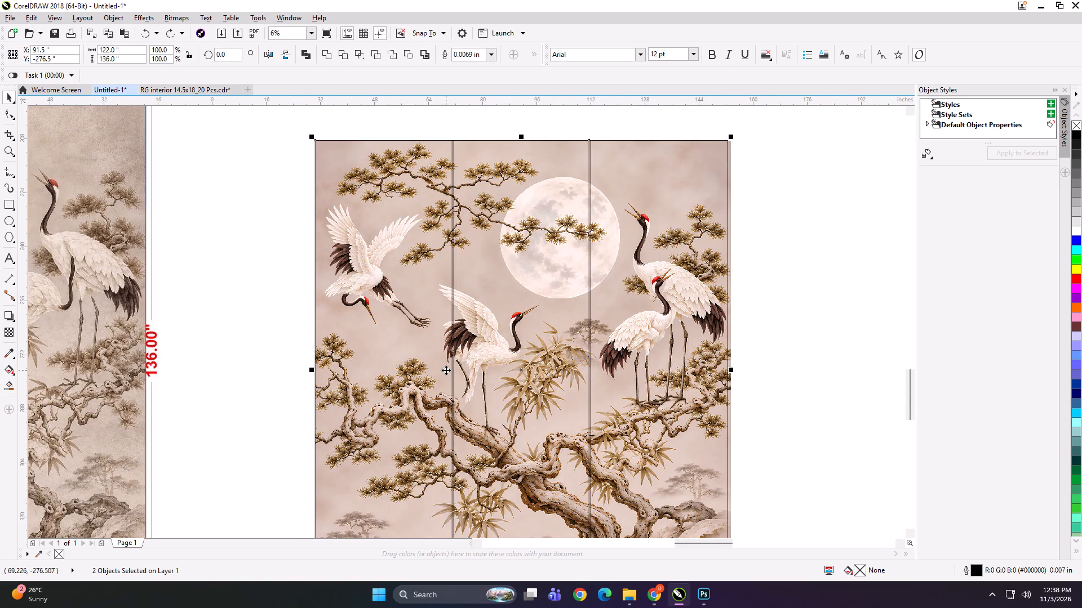
Select all three panel rectangles and stretch them together to the crane image's right edge, 123 inches overall.
{"action": "left_click", "coordinate": [802, 253]}
{"action": "left_click", "coordinate": [434, 230]}
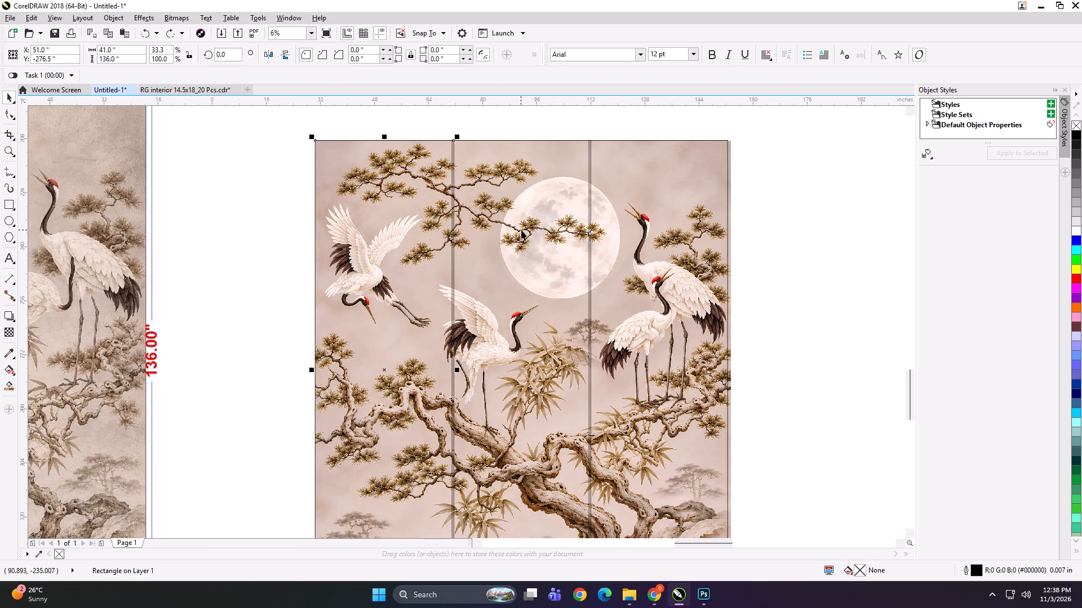
{"action": "left_click", "coordinate": [521, 230], "text": "shift"}
{"action": "left_click", "coordinate": [679, 233], "text": "shift"}
{"action": "scroll", "coordinate": [738, 375], "scroll_direction": "up", "scroll_amount": 1}
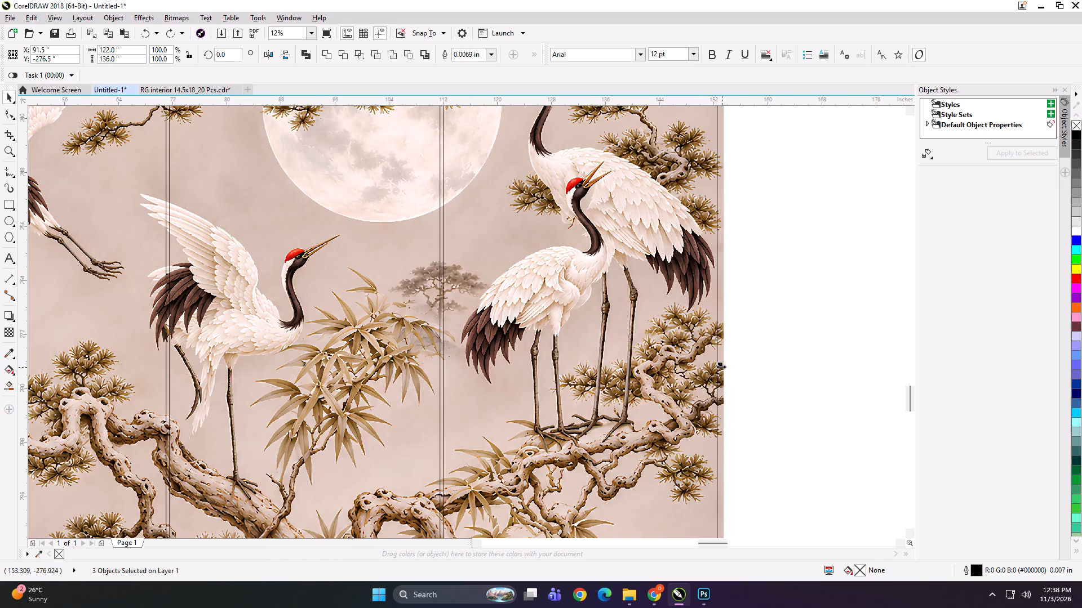
{"action": "left_click_drag", "start_coordinate": [719, 366], "coordinate": [726, 366]}
{"action": "left_click", "coordinate": [784, 342]}
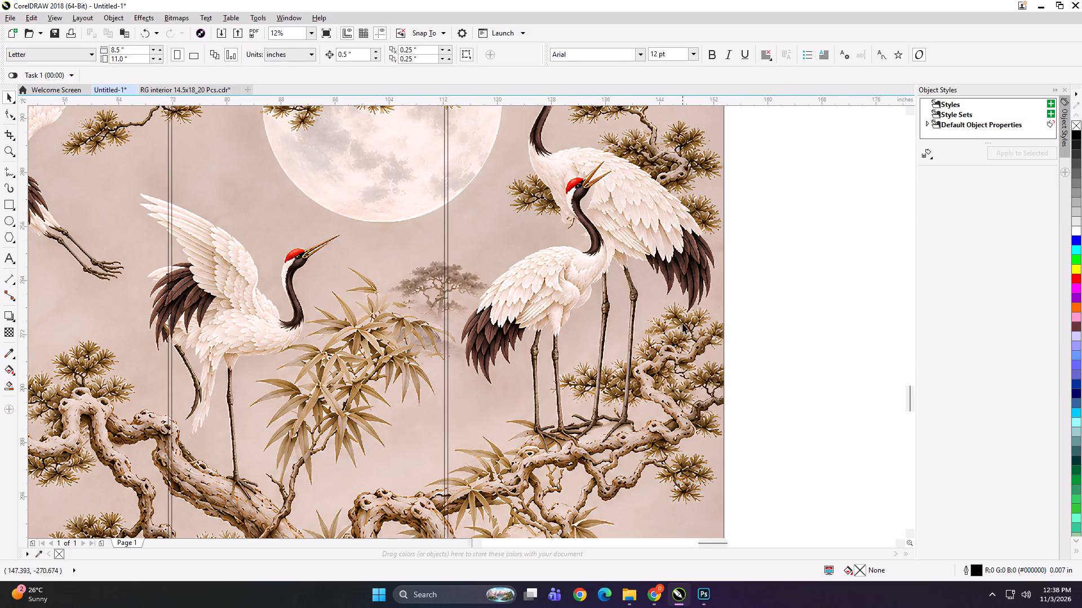
Group the three overlapping panel rectangles.
{"action": "scroll", "coordinate": [682, 323], "scroll_direction": "down", "scroll_amount": 1}
{"action": "left_click", "coordinate": [633, 295]}
{"action": "left_click", "coordinate": [482, 239]}
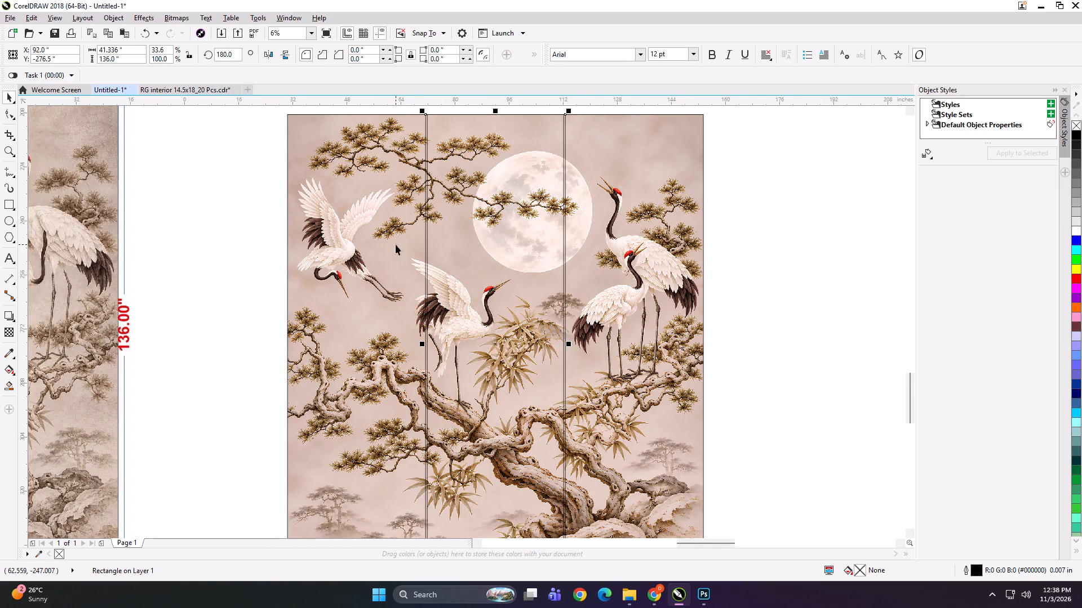
{"action": "left_click", "coordinate": [396, 244]}
{"action": "left_click", "coordinate": [485, 245], "text": "shift"}
{"action": "left_click", "coordinate": [597, 254], "text": "shift"}
{"action": "key", "text": "ctrl+g"}
{"action": "scroll", "coordinate": [597, 254], "scroll_direction": "down", "scroll_amount": 1}
{"action": "left_click", "coordinate": [748, 261]}
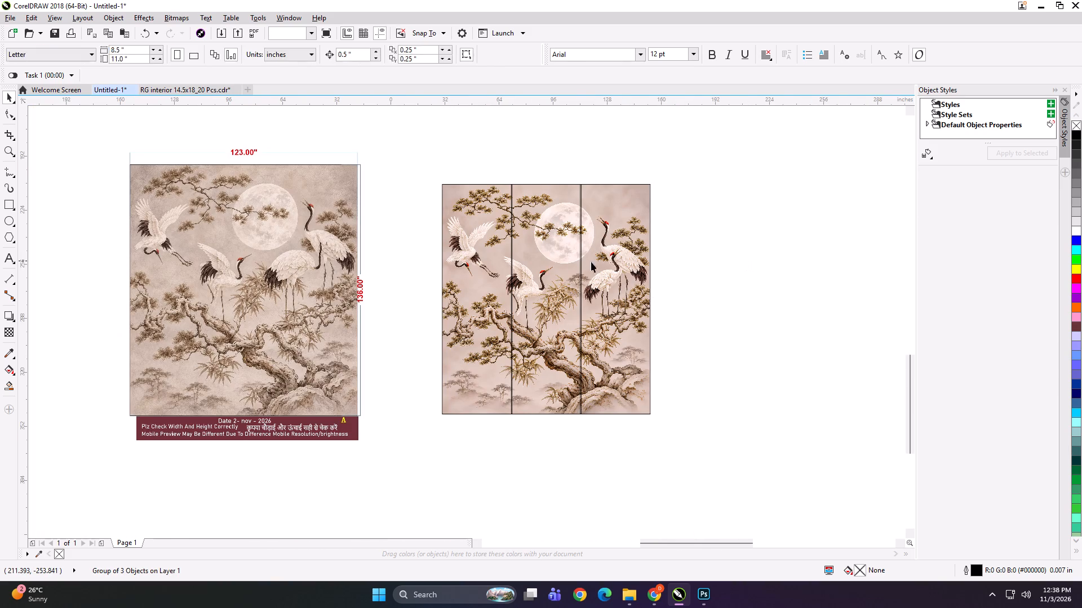
PowerClip the crane image into the group of three panel rectangles.
{"action": "left_click", "coordinate": [555, 266], "text": "alt"}
{"action": "key", "text": "shift+Return"}
{"action": "left_click", "coordinate": [555, 266]}
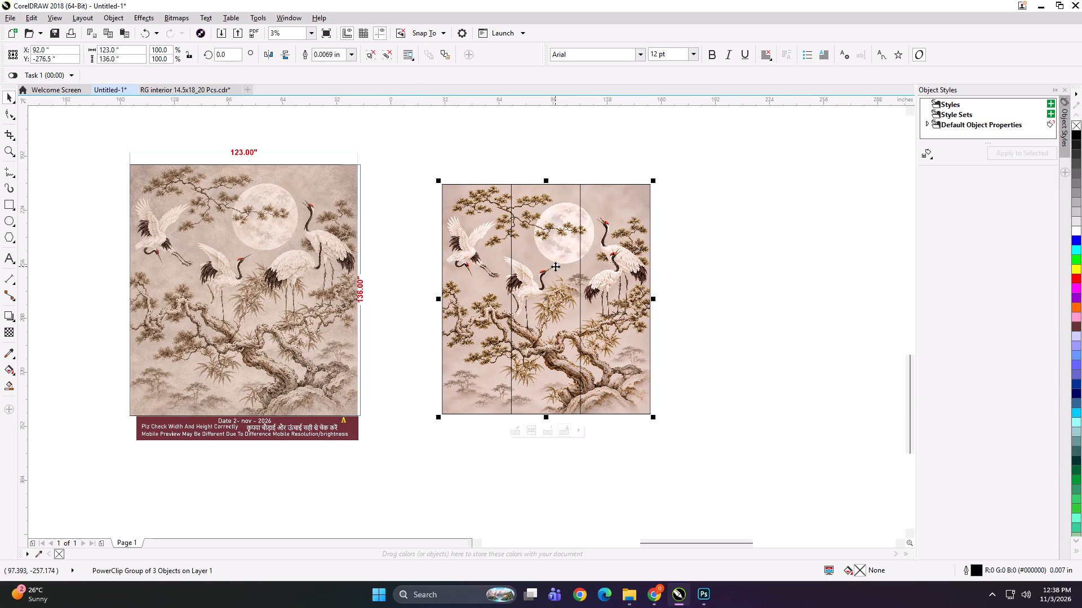
Ungroup the PowerClip group of three crane image panels into separate panels and clear the selection.
{"action": "key", "text": "ctrl+u"}
{"action": "key", "text": "ctrl+u"}
{"action": "left_click", "coordinate": [708, 257]}
Add the text label "123*136 panel 1" at the top edge of the left crane panel.
{"action": "left_click", "coordinate": [4, 264]}
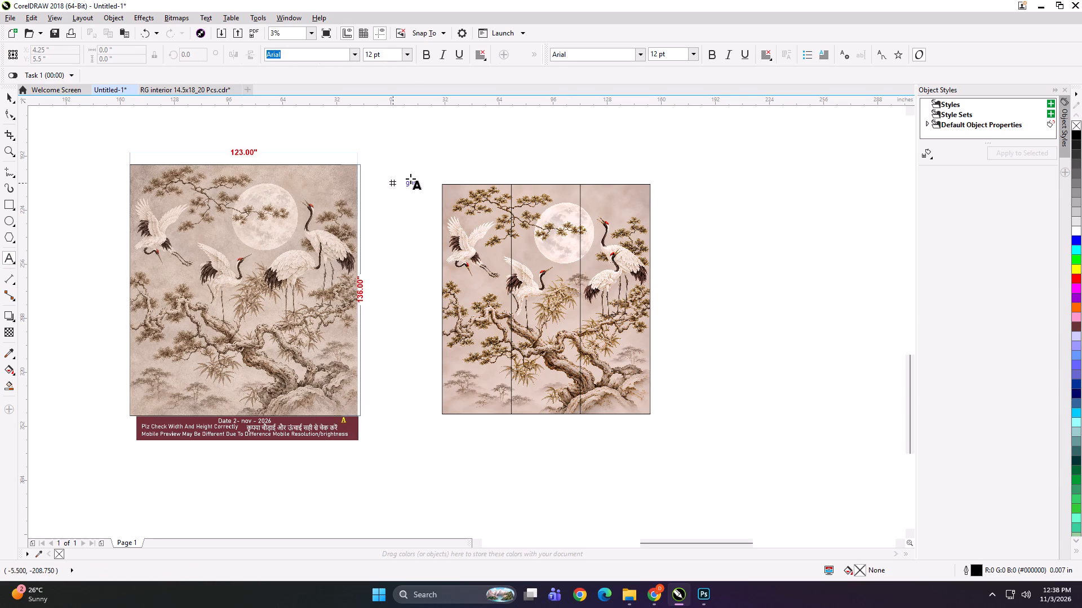
{"action": "left_click", "coordinate": [463, 182]}
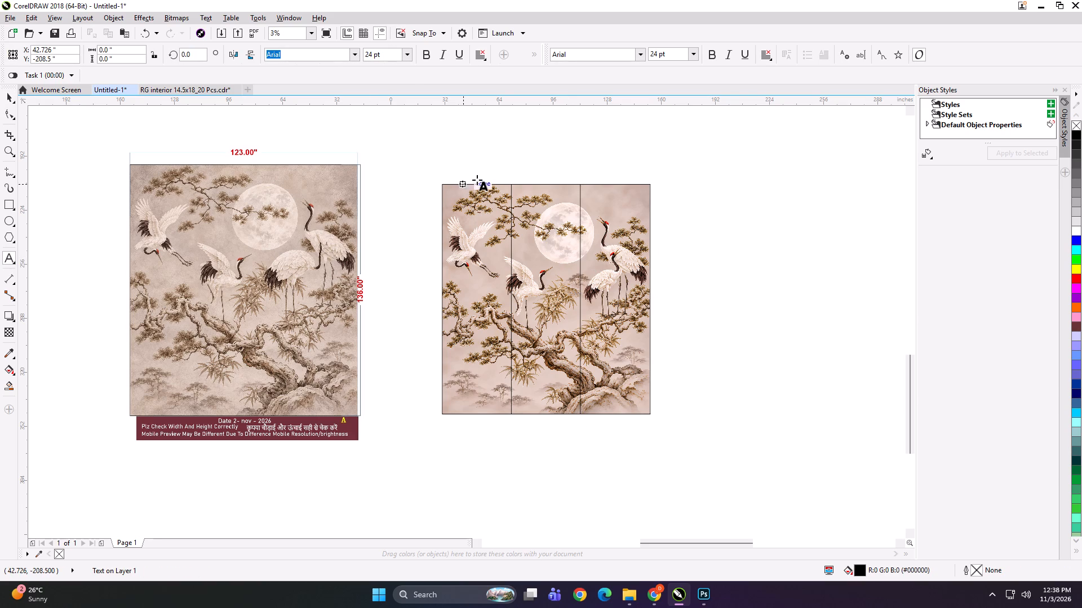
{"action": "type", "text": "123*136 panel 1"}
Copy the first label's text to the top edge of the middle panel and change it to "123*136 panel 2".
{"action": "key", "text": "ctrl+a"}
{"action": "key", "text": "ctrl+c"}
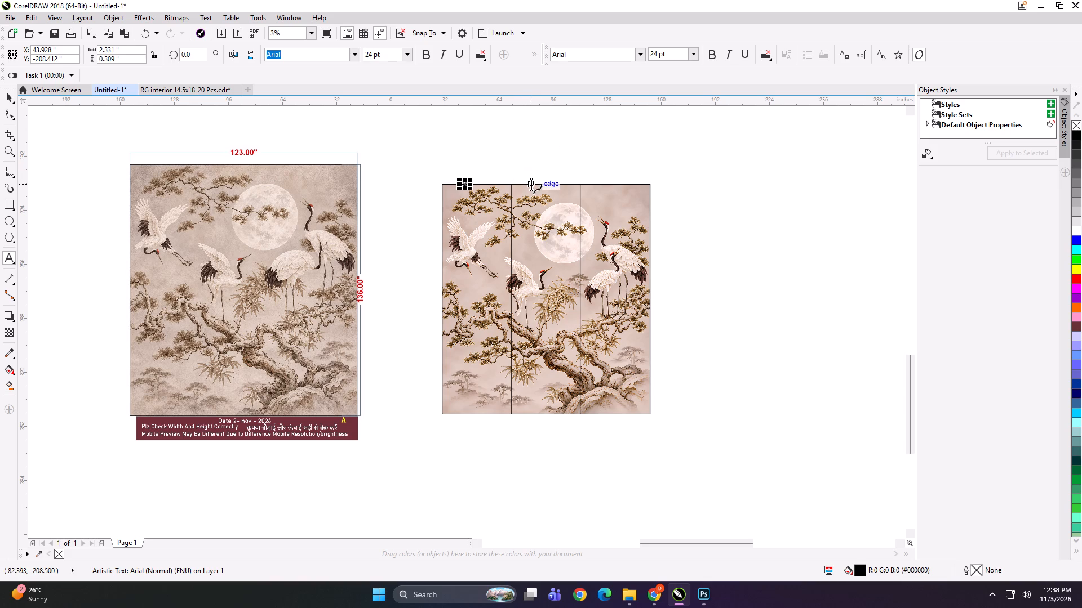
{"action": "left_click", "coordinate": [532, 183]}
{"action": "key", "text": "ctrl+v"}
{"action": "key", "text": "BackSpace"}
{"action": "key", "text": "2"}
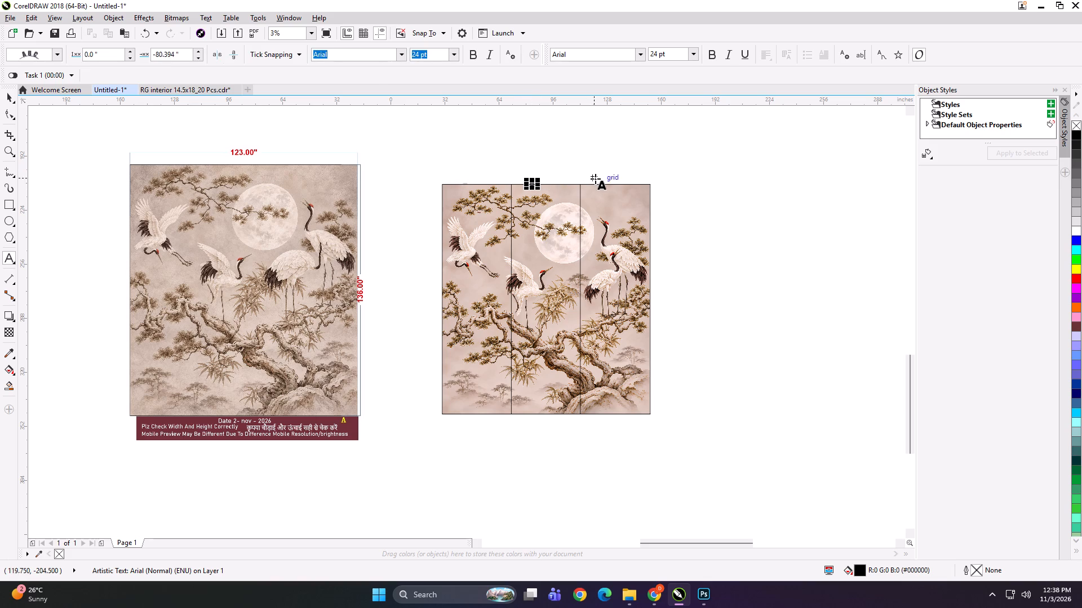
Paste the label text at the top edge of the right panel and change it to "123*136 panel 3".
{"action": "left_click", "coordinate": [604, 184]}
{"action": "key", "text": "ctrl+v"}
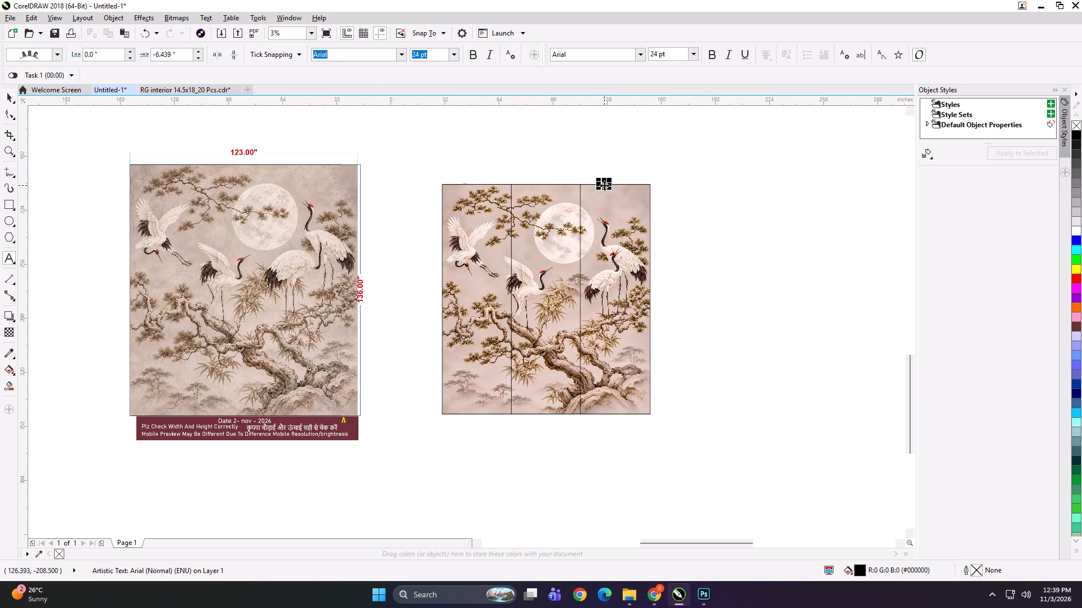
{"action": "key", "text": "BackSpace"}
{"action": "key", "text": "3"}
{"action": "left_click", "coordinate": [7, 101]}
Group the "panel 3" label with the right crane panel.
{"action": "left_click", "coordinate": [615, 242], "text": "shift"}
{"action": "key", "text": "ctrl+g"}
Select the "panel 2" label together with the middle crane panel for grouping.
{"action": "left_click_drag", "start_coordinate": [518, 149], "coordinate": [551, 229]}
{"action": "double_click", "coordinate": [545, 229], "text": "shift"}
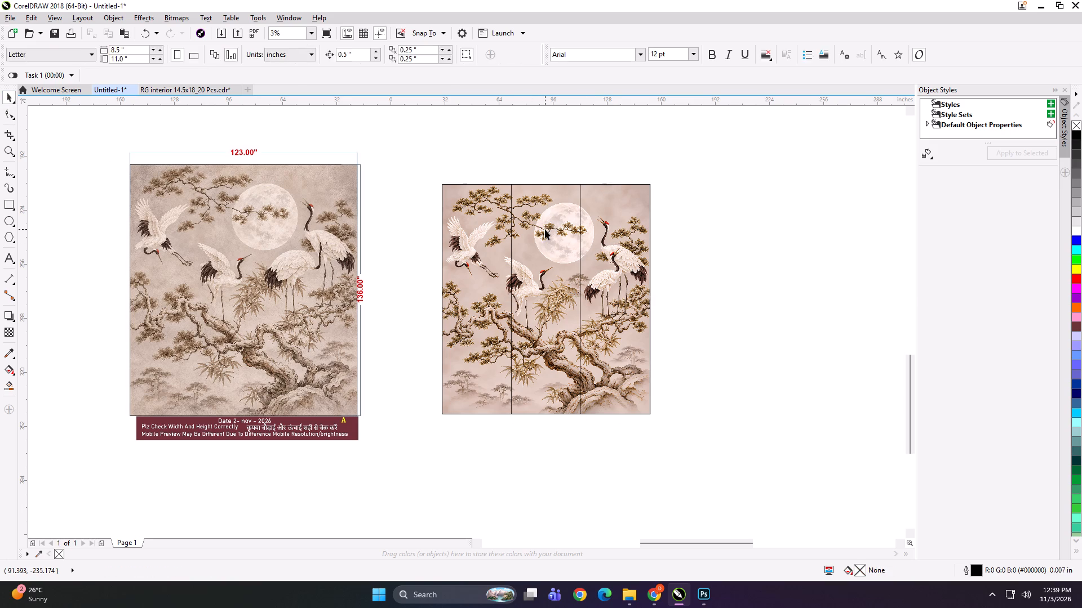
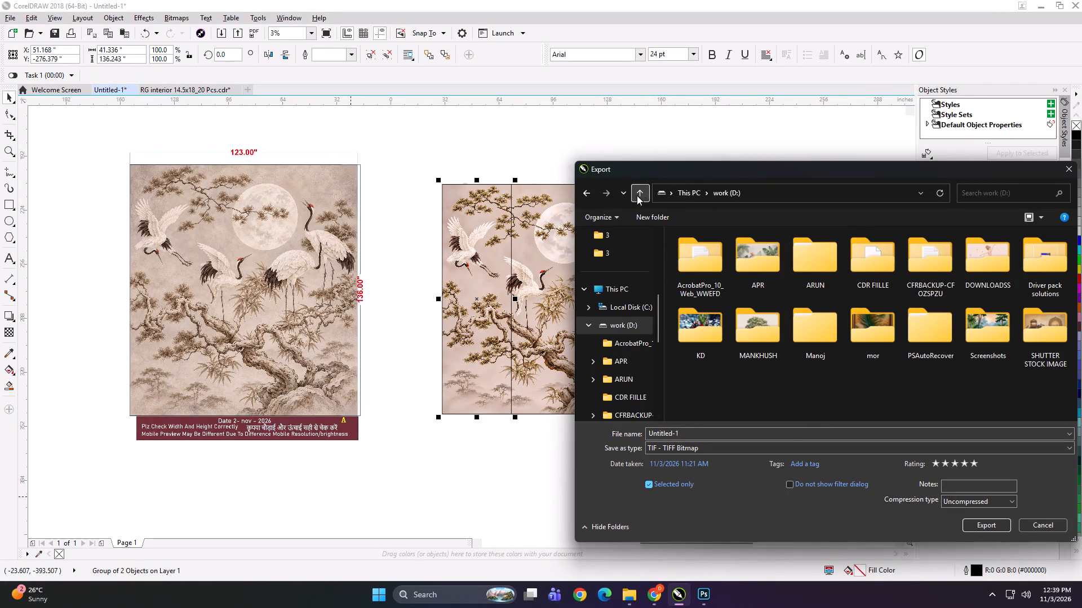
In the export location, go to KD > PRINT FILE > NOV > 3 and create and open a "home haven" folder.
{"action": "double_click", "coordinate": [706, 325]}
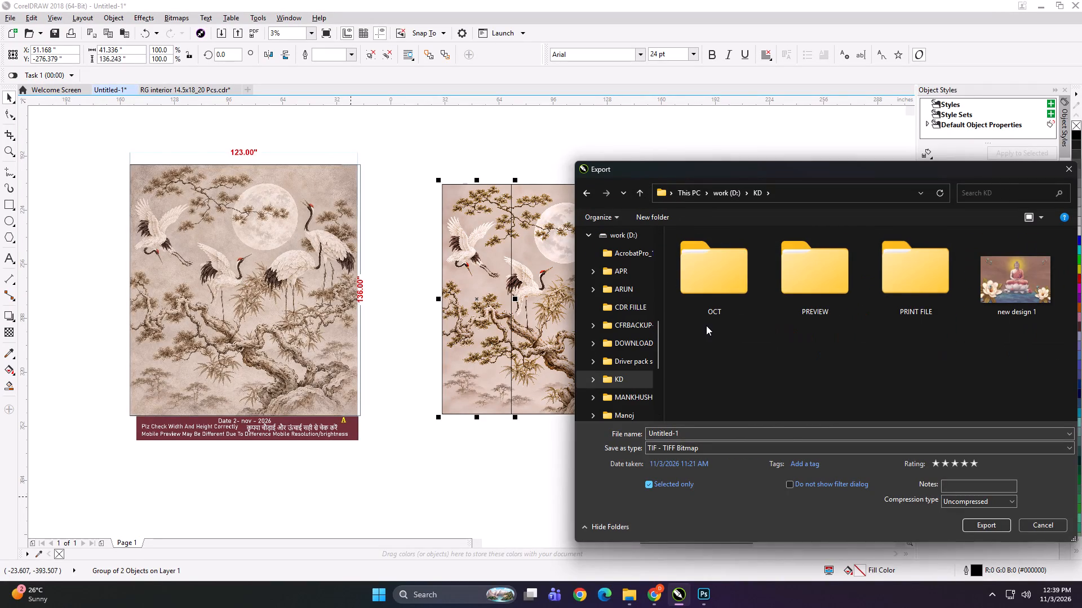
{"action": "double_click", "coordinate": [907, 285]}
{"action": "double_click", "coordinate": [719, 278]}
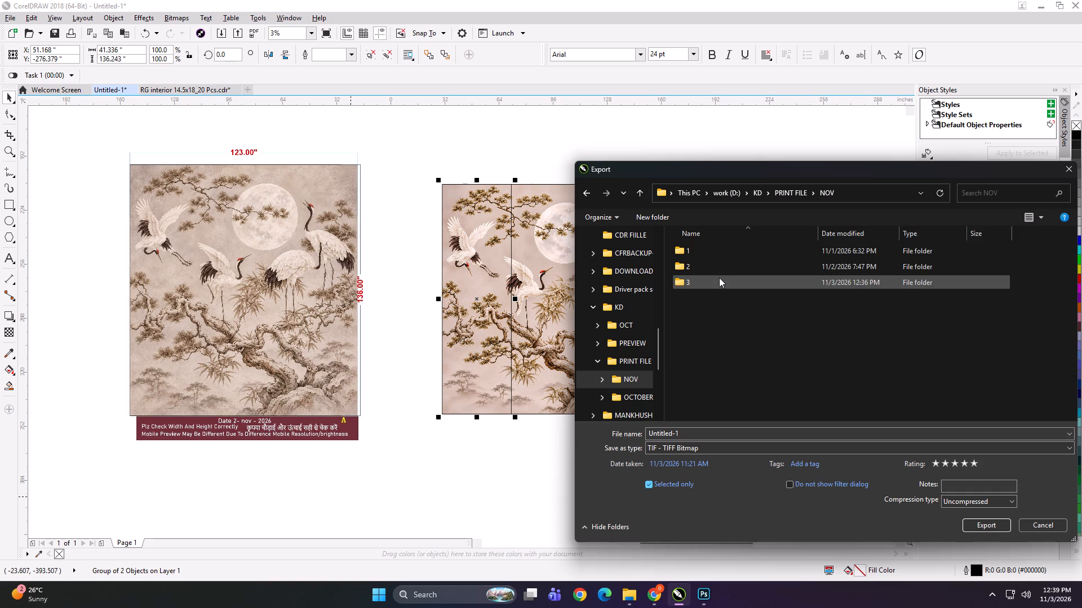
{"action": "double_click", "coordinate": [721, 283]}
{"action": "left_click", "coordinate": [726, 307]}
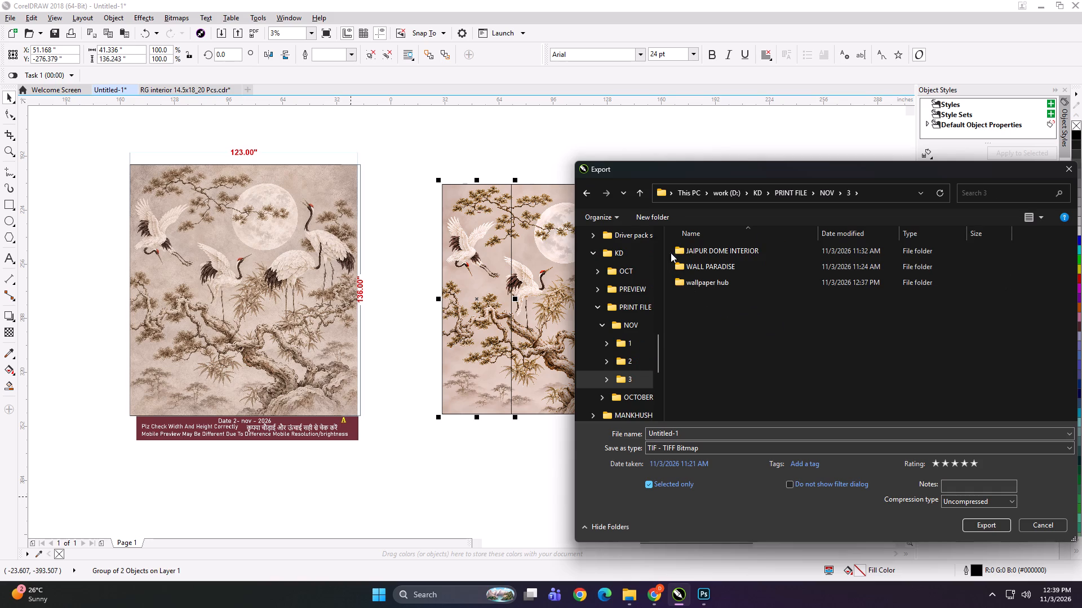
{"action": "left_click", "coordinate": [656, 218]}
{"action": "key", "text": "ctrl+v"}
{"action": "key", "text": "Return"}
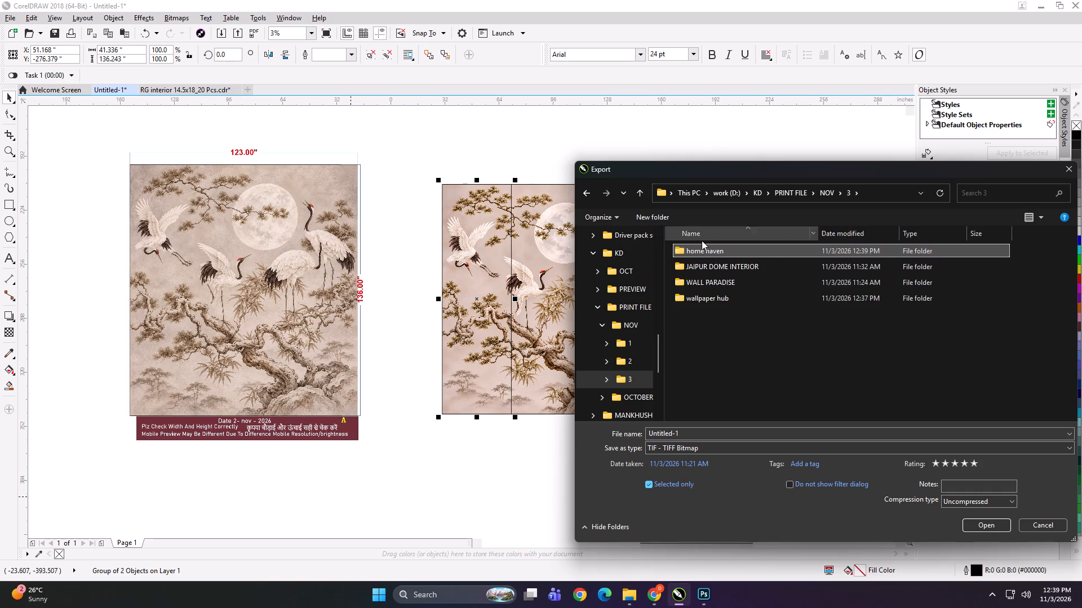
{"action": "double_click", "coordinate": [773, 249]}
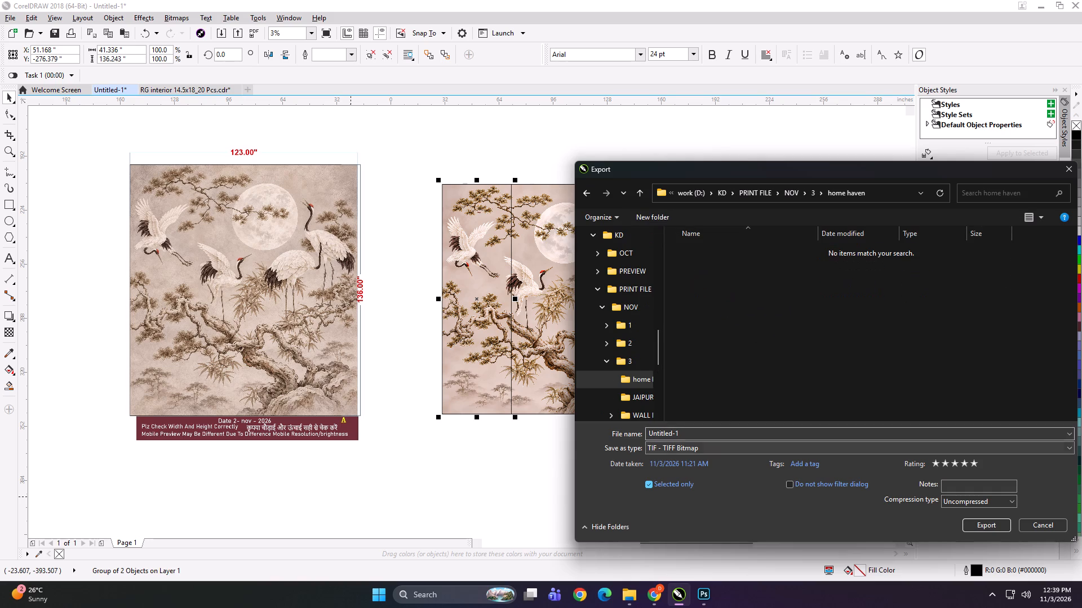
Create a subfolder named "123X136" inside the home haven folder and open it as the export destination.
{"action": "left_click", "coordinate": [714, 431]}
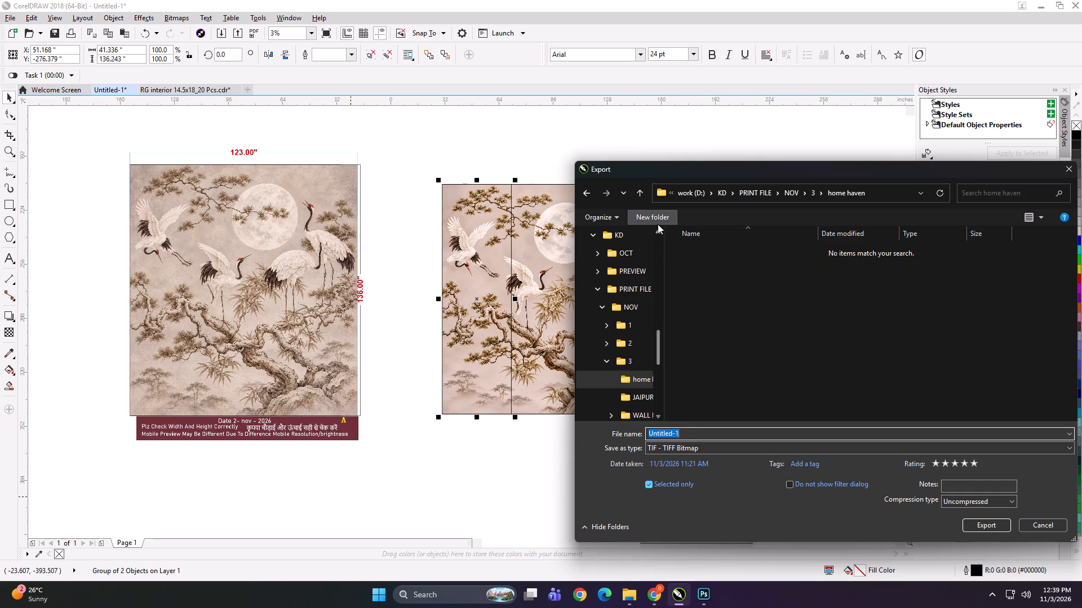
{"action": "left_click", "coordinate": [655, 221]}
{"action": "type", "text": "123X136"}
{"action": "key", "text": "Return"}
{"action": "double_click", "coordinate": [719, 247]}
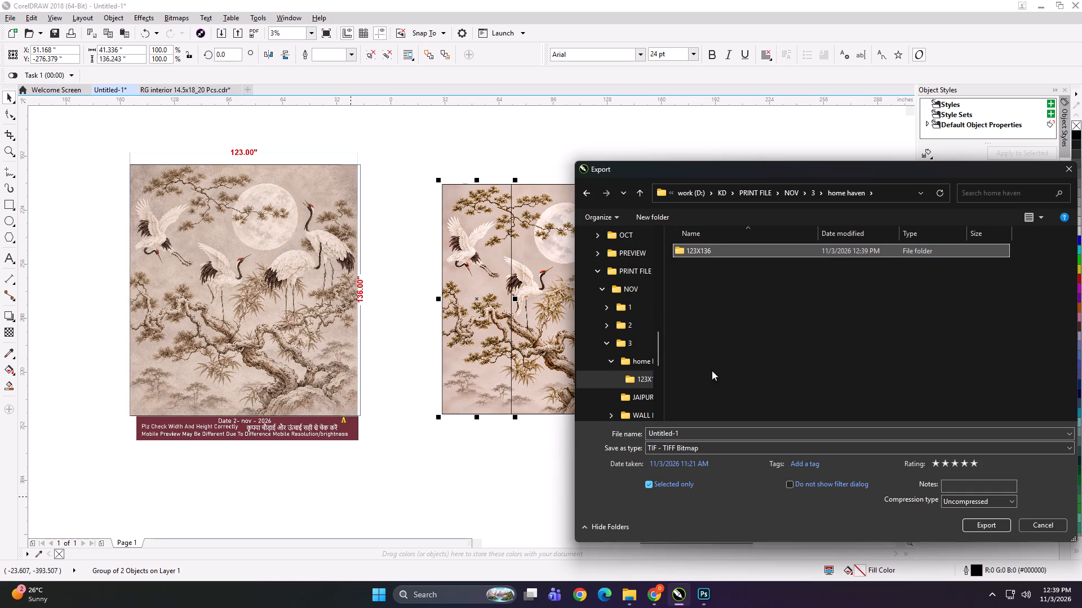
Export the selected left crane panel as a TIFF named "41X136 a".
{"action": "left_click", "coordinate": [699, 437]}
{"action": "type", "text": "41X36 a"}
{"action": "key", "text": "space"}
{"action": "key", "text": "Return"}
{"action": "key", "text": "Return"}
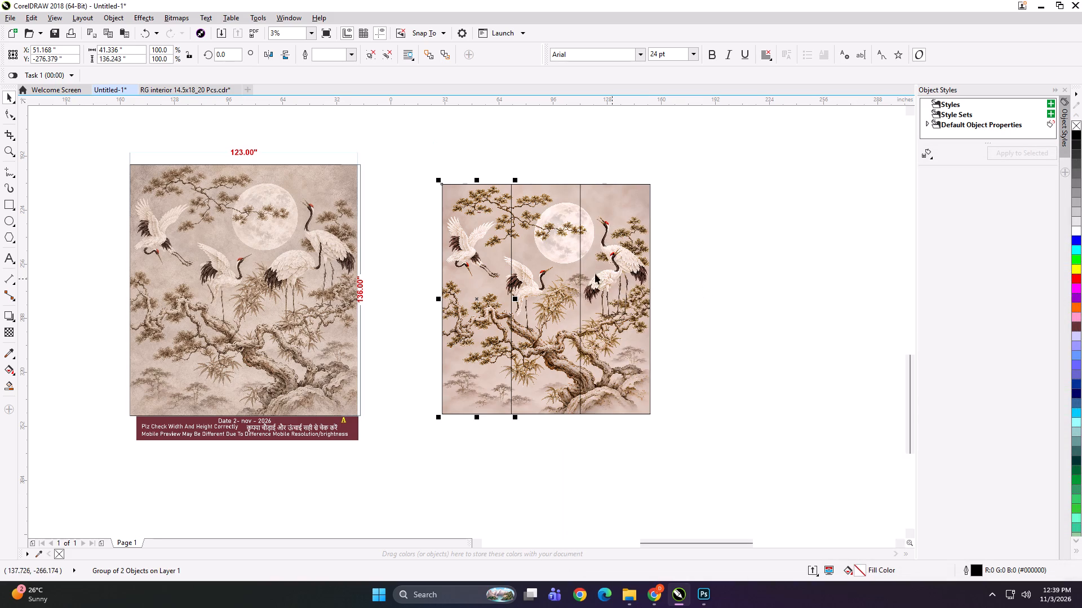
Export the middle crane panel as a TIFF named "41X136 b" in the 123X136 folder.
{"action": "left_click", "coordinate": [560, 252]}
{"action": "key", "text": "ctrl+e"}
{"action": "left_click", "coordinate": [706, 271]}
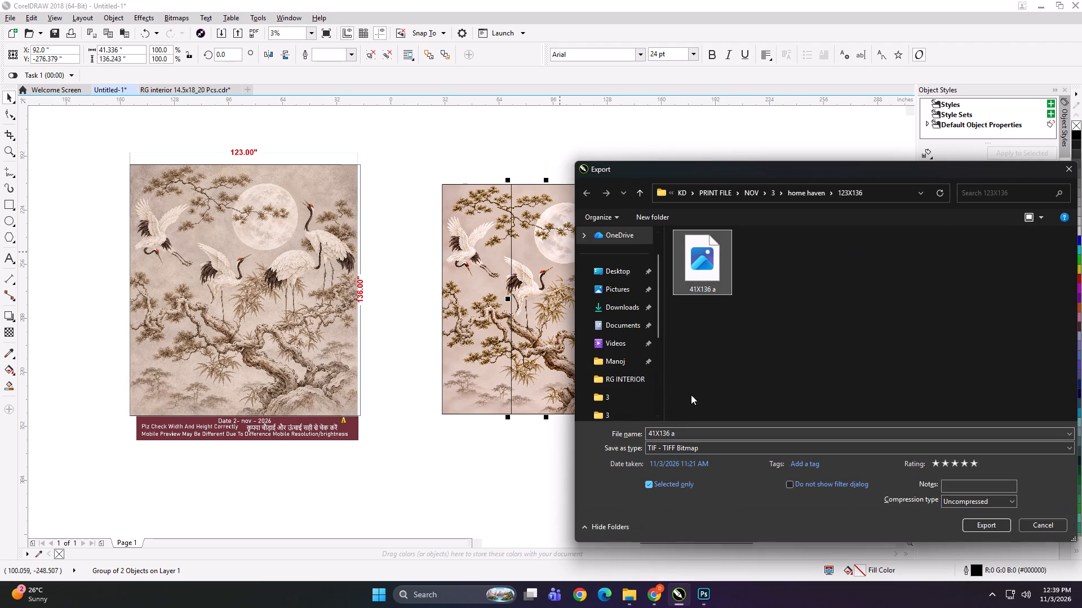
{"action": "double_click", "coordinate": [680, 433]}
{"action": "key", "text": "b"}
{"action": "key", "text": "Return"}
{"action": "key", "text": "Return"}
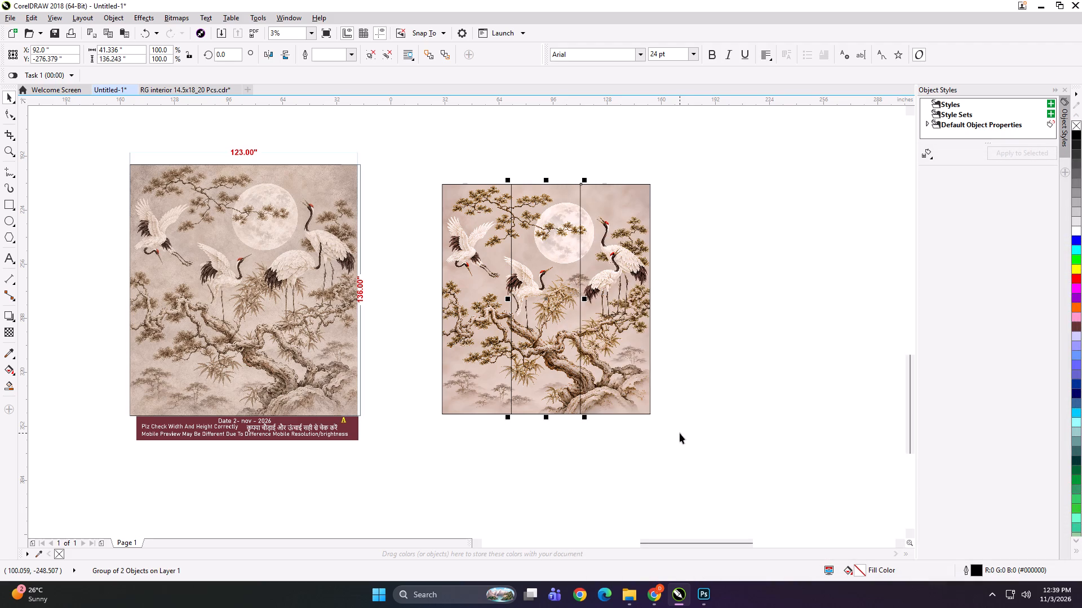
Export the right crane panel as a TIFF named "41X136 c" in the 123X136 folder.
{"action": "left_click", "coordinate": [630, 339]}
{"action": "key", "text": "ctrl+e"}
{"action": "key", "text": "ctrl+e"}
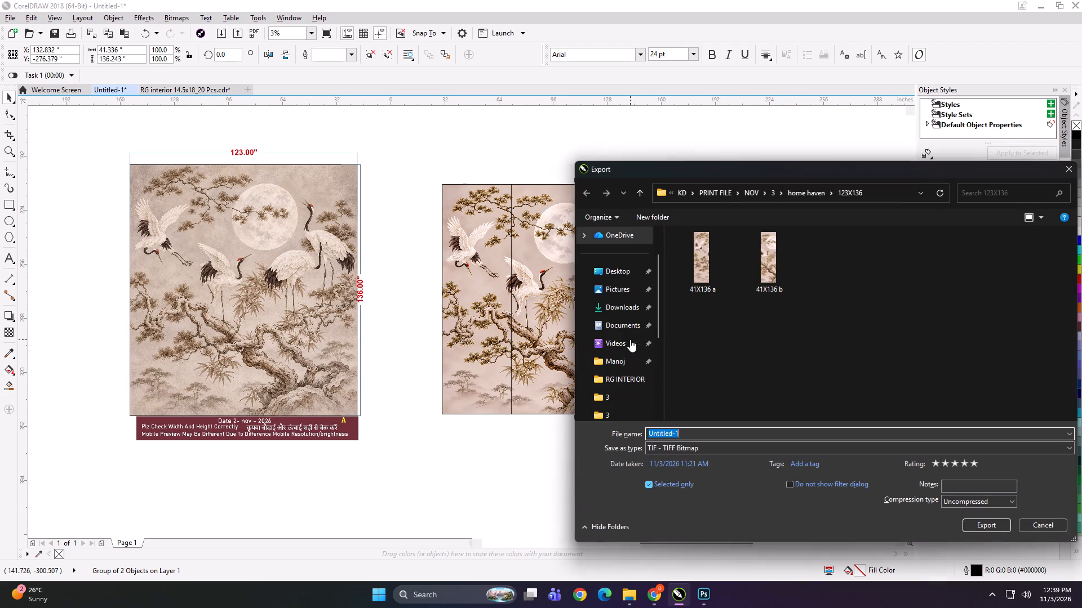
{"action": "left_click", "coordinate": [772, 265]}
{"action": "double_click", "coordinate": [689, 432]}
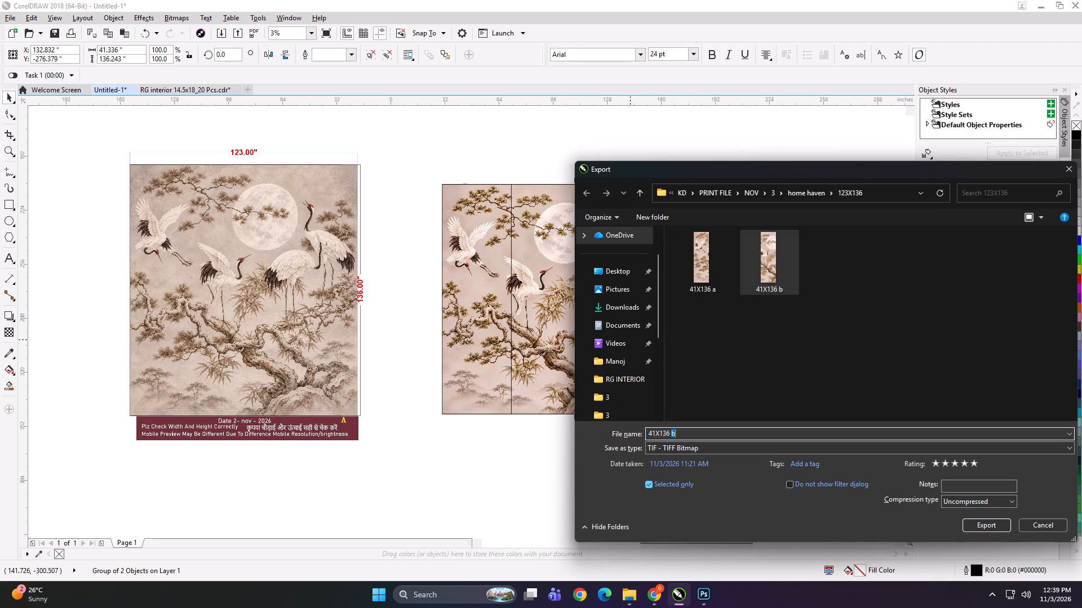
{"action": "key", "text": "c"}
{"action": "key", "text": "Return"}
{"action": "key", "text": "Return"}
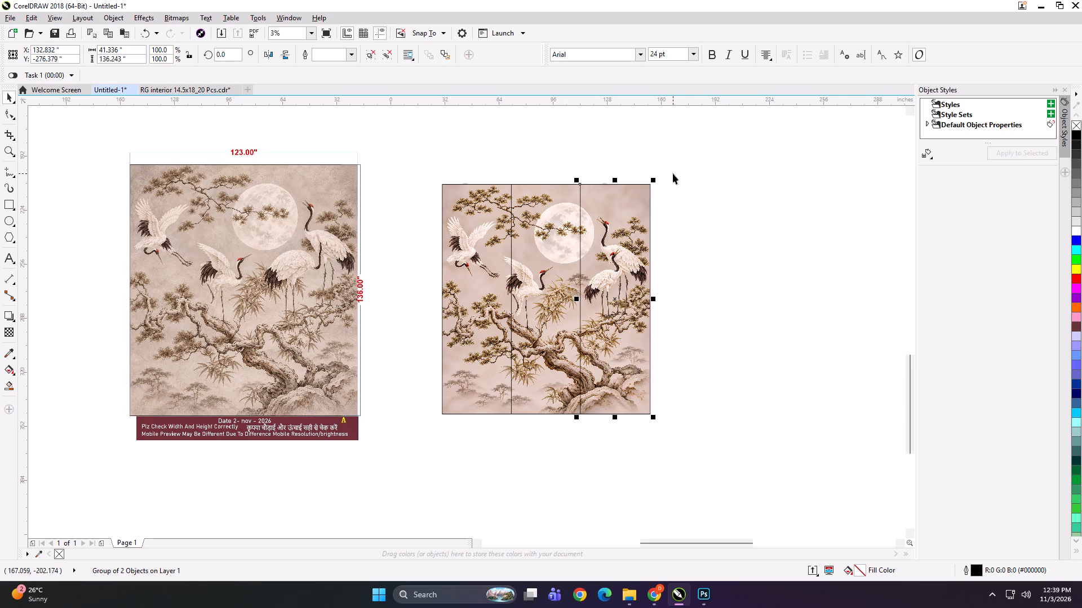
Shift the middle and right panels together to the right, leaving a narrow gap beside the left panel.
{"action": "left_click_drag", "start_coordinate": [673, 173], "coordinate": [485, 455]}
{"action": "key", "text": "Right"}
{"action": "key", "text": "Right"}
{"action": "key", "text": "Right"}
{"action": "key", "text": "Right"}
{"action": "key", "text": "Right"}
{"action": "key", "text": "Right"}
{"action": "key", "text": "Right"}
{"action": "key", "text": "Right"}
{"action": "key", "text": "Right"}
Shift the right panel further right, leaving a similar narrow gap beside the middle panel.
{"action": "left_click_drag", "start_coordinate": [549, 152], "coordinate": [682, 456]}
{"action": "key", "text": "Right"}
{"action": "key", "text": "Right"}
{"action": "key", "text": "Right"}
{"action": "key", "text": "Right"}
{"action": "key", "text": "Right"}
{"action": "key", "text": "Right"}
{"action": "key", "text": "Right"}
{"action": "key", "text": "Right"}
{"action": "key", "text": "Right"}
{"action": "key", "text": "Right"}
{"action": "key", "text": "Right"}
Move the three panels close beside the original crane design and enlarge them together to roughly match its height.
{"action": "left_click_drag", "start_coordinate": [721, 163], "coordinate": [378, 489]}
{"action": "left_click_drag", "start_coordinate": [476, 297], "coordinate": [444, 279]}
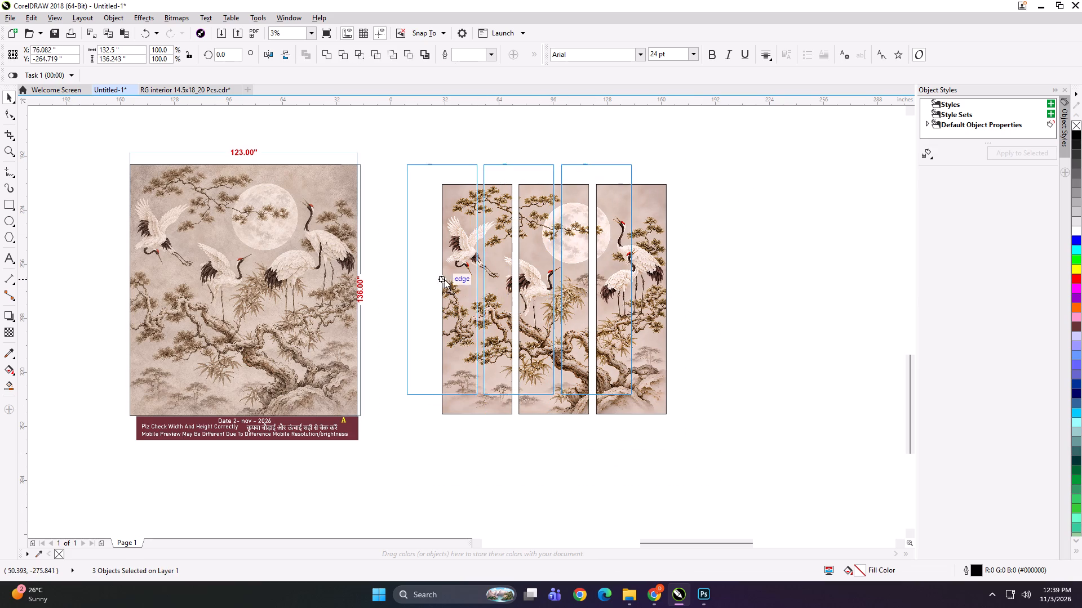
{"action": "left_click_drag", "start_coordinate": [444, 279], "coordinate": [410, 276]}
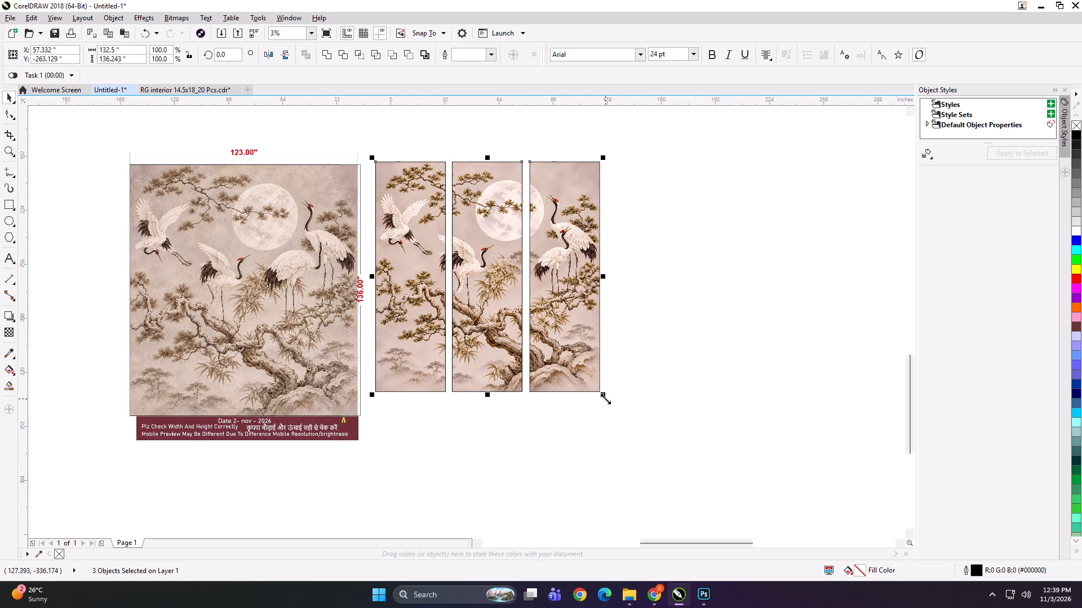
{"action": "left_click_drag", "start_coordinate": [605, 399], "coordinate": [639, 430]}
Group the three panels with the original crane design and shrink the group to about 4.3 x 2.55 inches.
{"action": "left_click", "coordinate": [349, 338], "text": "shift"}
{"action": "key", "text": "ctrl+g"}
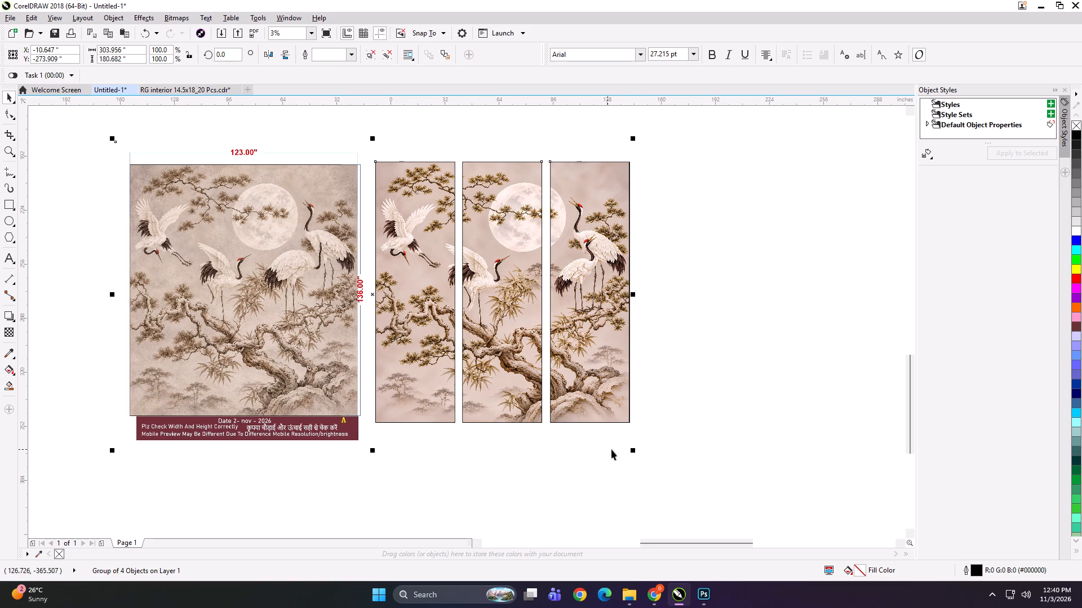
{"action": "left_click_drag", "start_coordinate": [636, 451], "coordinate": [389, 315], "text": "shift"}
{"action": "scroll", "coordinate": [375, 293], "scroll_direction": "up", "scroll_amount": 4}
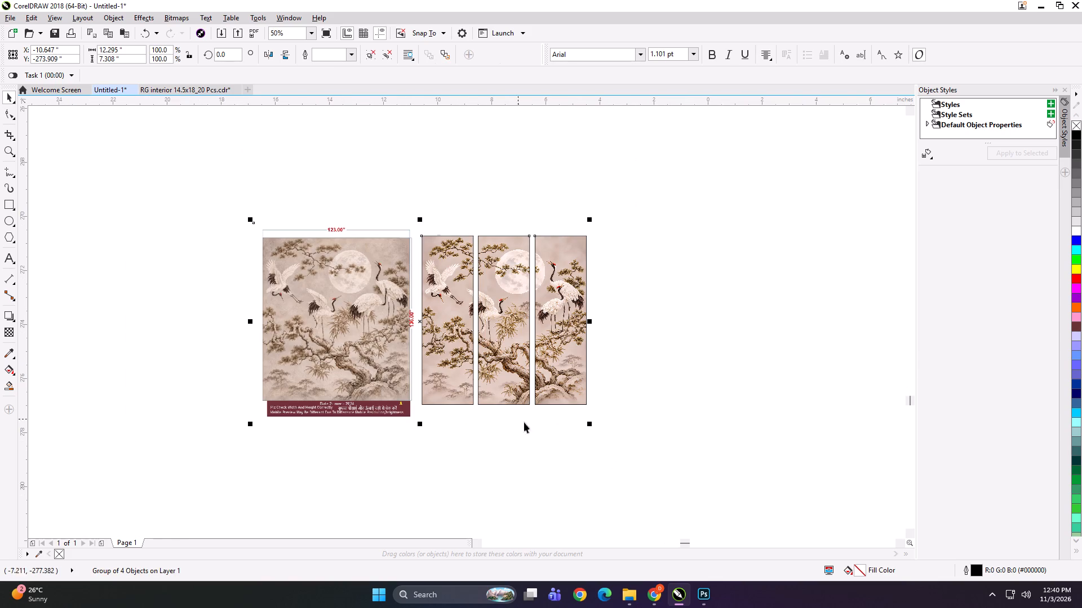
{"action": "left_click_drag", "start_coordinate": [591, 427], "coordinate": [486, 394], "text": "shift"}
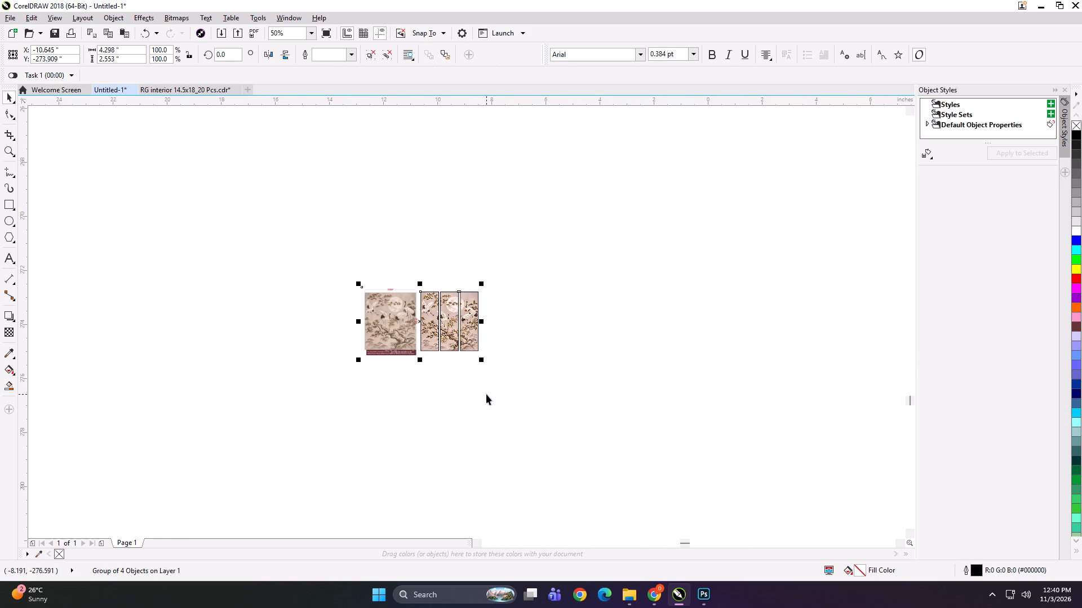
Export the small crane overview group under the file name "sdgh".
{"action": "key", "text": "ctrl+e"}
{"action": "type", "text": "sdgh"}
{"action": "key", "text": "Return"}
{"action": "key", "text": "Return"}
{"action": "key", "text": "Return"}
Delete the small crane overview group from the drawing.
{"action": "key", "text": "Delete"}
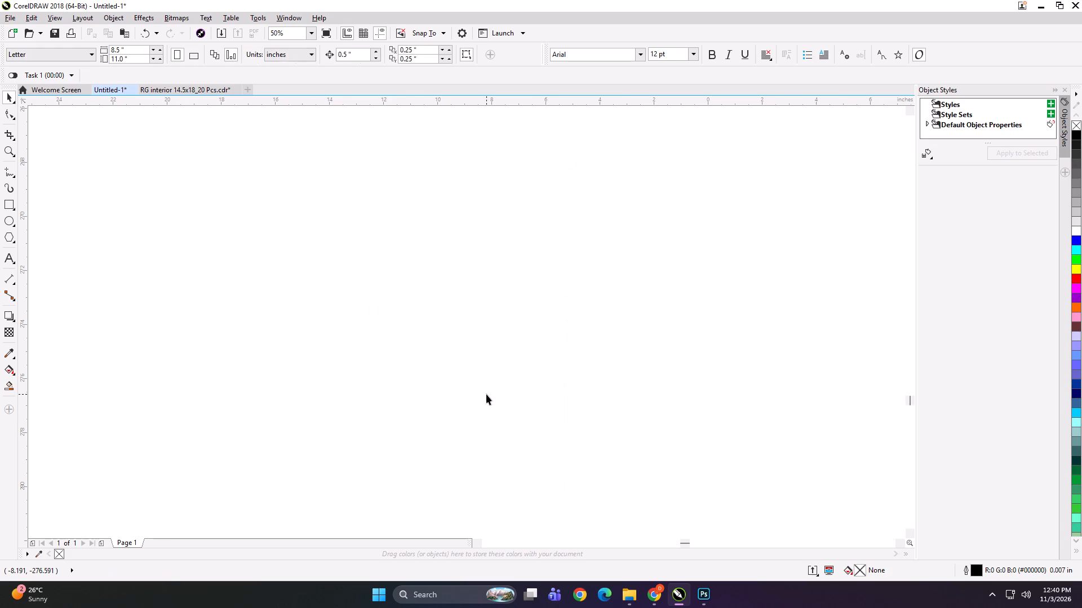
{"action": "key", "text": "F4"}
{"action": "left_click", "coordinate": [486, 394]}
Switch to File Explorer and open KD > PRINT FILE > NOV > 3 on the work (D:) drive.
{"action": "left_click", "coordinate": [627, 598]}
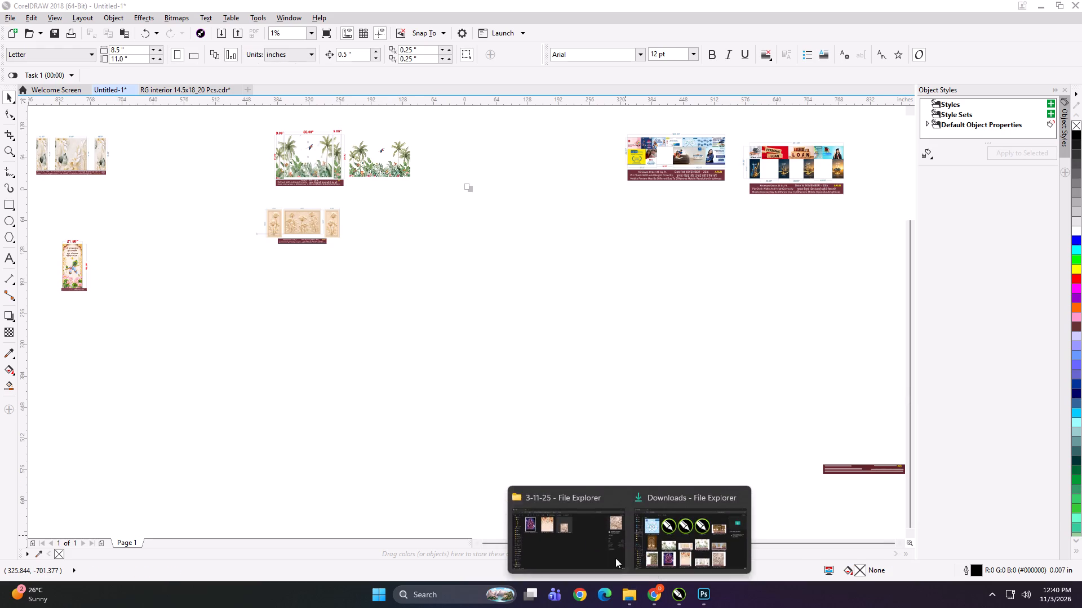
{"action": "left_click", "coordinate": [584, 537]}
{"action": "left_click", "coordinate": [451, 336]}
{"action": "scroll", "coordinate": [43, 321], "scroll_direction": "up", "scroll_amount": 6}
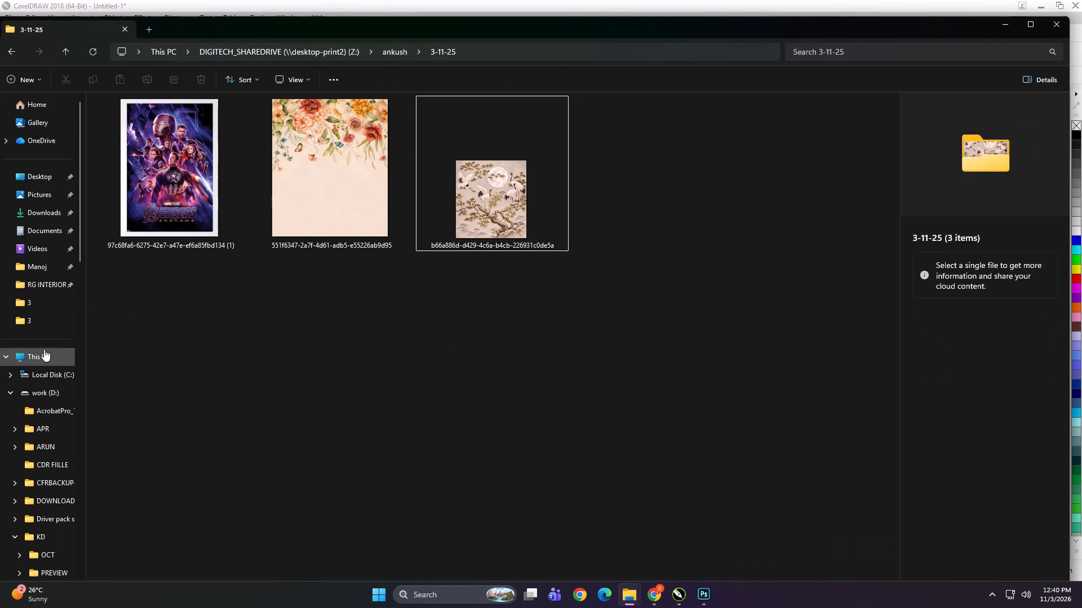
{"action": "left_click", "coordinate": [44, 354]}
{"action": "double_click", "coordinate": [250, 153]}
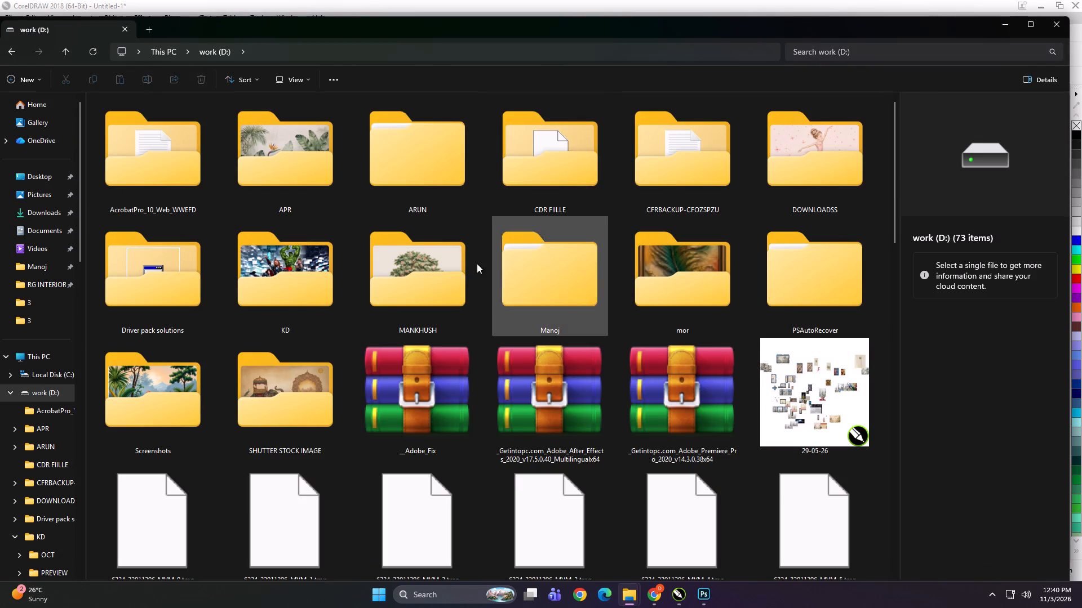
{"action": "double_click", "coordinate": [255, 289]}
{"action": "double_click", "coordinate": [529, 179]}
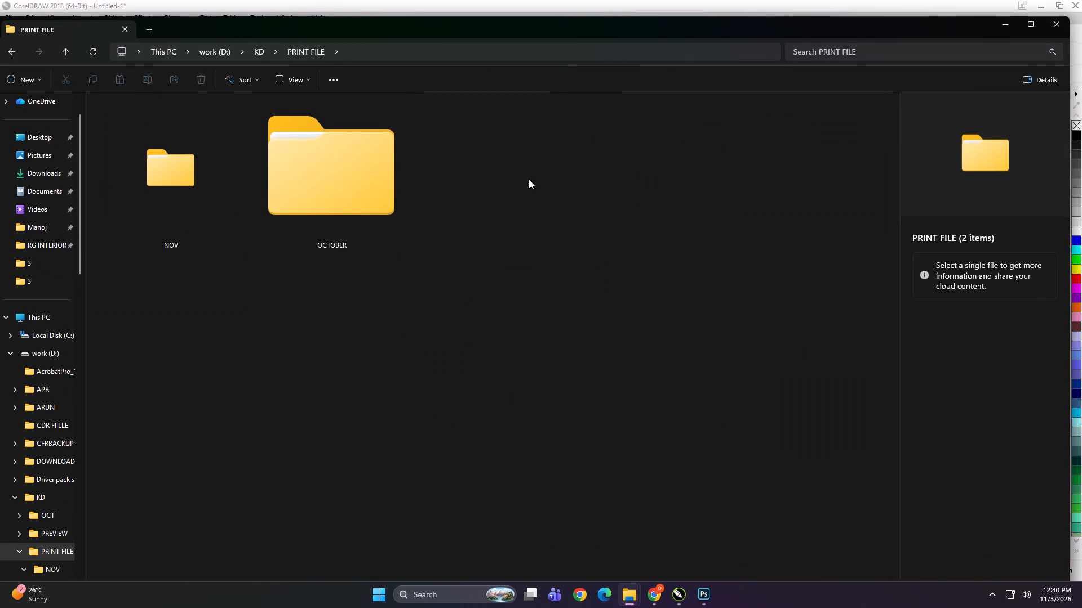
{"action": "double_click", "coordinate": [152, 184]}
{"action": "double_click", "coordinate": [515, 189]}
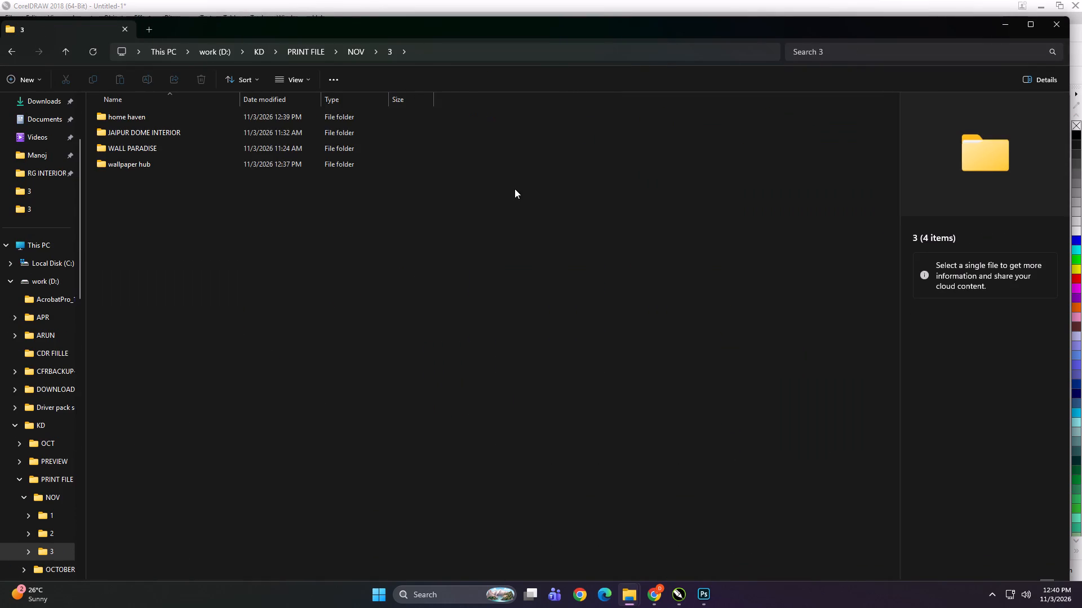
Copy the "home haven" folder.
{"action": "scroll", "coordinate": [421, 252], "scroll_direction": "up", "scroll_amount": 1, "text": "ctrl"}
{"action": "scroll", "coordinate": [421, 252], "scroll_direction": "down", "scroll_amount": 1, "text": "ctrl"}
{"action": "scroll", "coordinate": [421, 252], "scroll_direction": "up", "scroll_amount": 1, "text": "ctrl"}
{"action": "scroll", "coordinate": [421, 252], "scroll_direction": "down", "scroll_amount": 1, "text": "ctrl"}
{"action": "scroll", "coordinate": [421, 252], "scroll_direction": "up", "scroll_amount": 20, "text": "ctrl"}
{"action": "scroll", "coordinate": [421, 252], "scroll_direction": "up", "scroll_amount": 16, "text": "ctrl"}
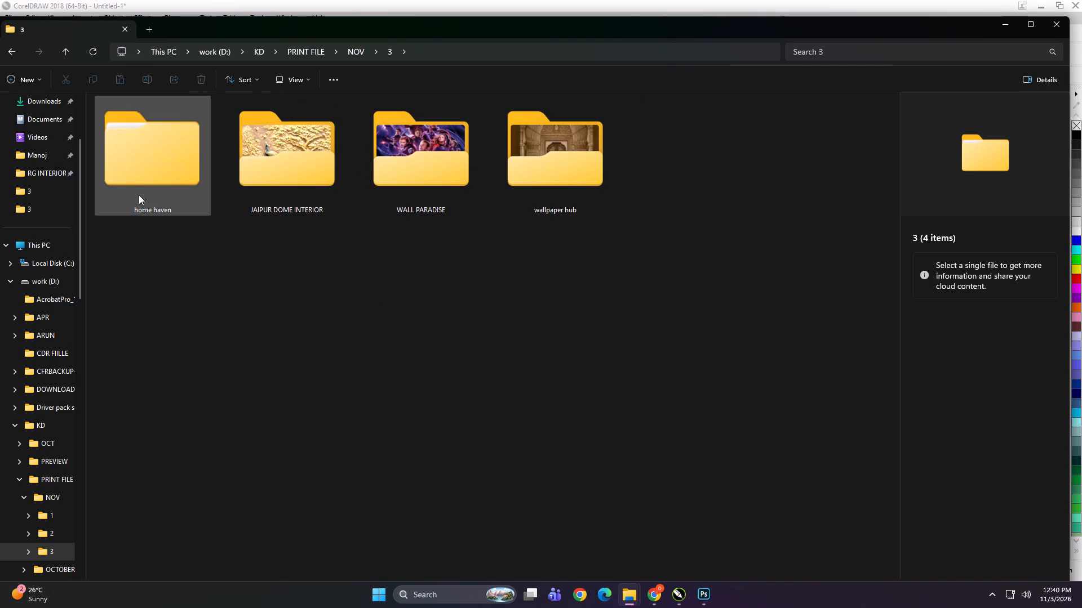
{"action": "left_click", "coordinate": [149, 180]}
{"action": "key", "text": "ctrl+c"}
Paste the copied home haven folder into Print > NOV > 3 on the DIGITECH_SHAREDRIVE (Z:).
{"action": "scroll", "coordinate": [12, 363], "scroll_direction": "up", "scroll_amount": 5}
{"action": "left_click", "coordinate": [38, 346]}
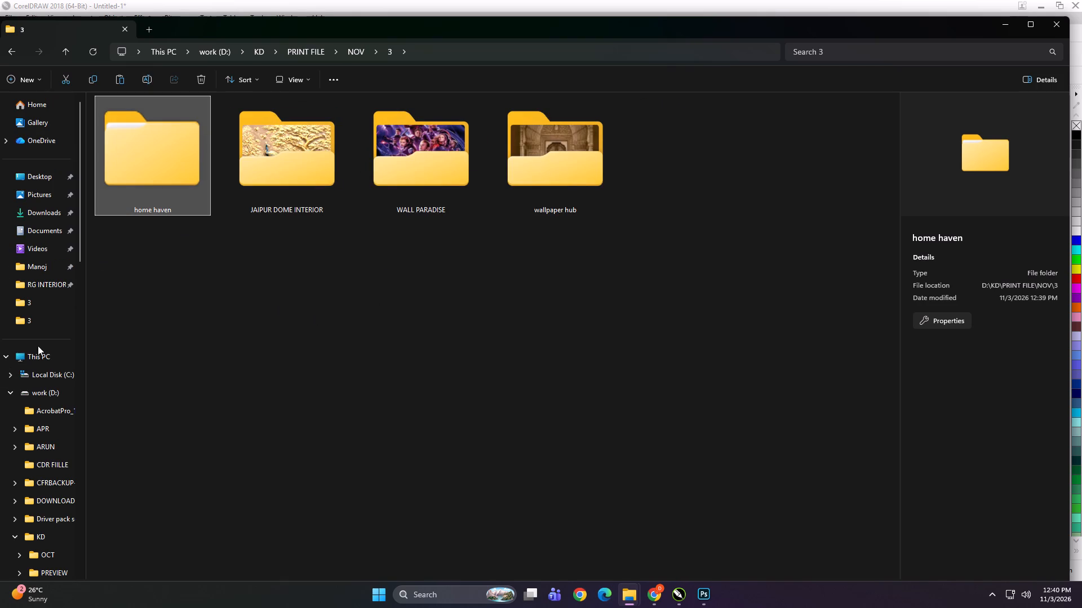
{"action": "left_click", "coordinate": [39, 354]}
{"action": "double_click", "coordinate": [165, 261]}
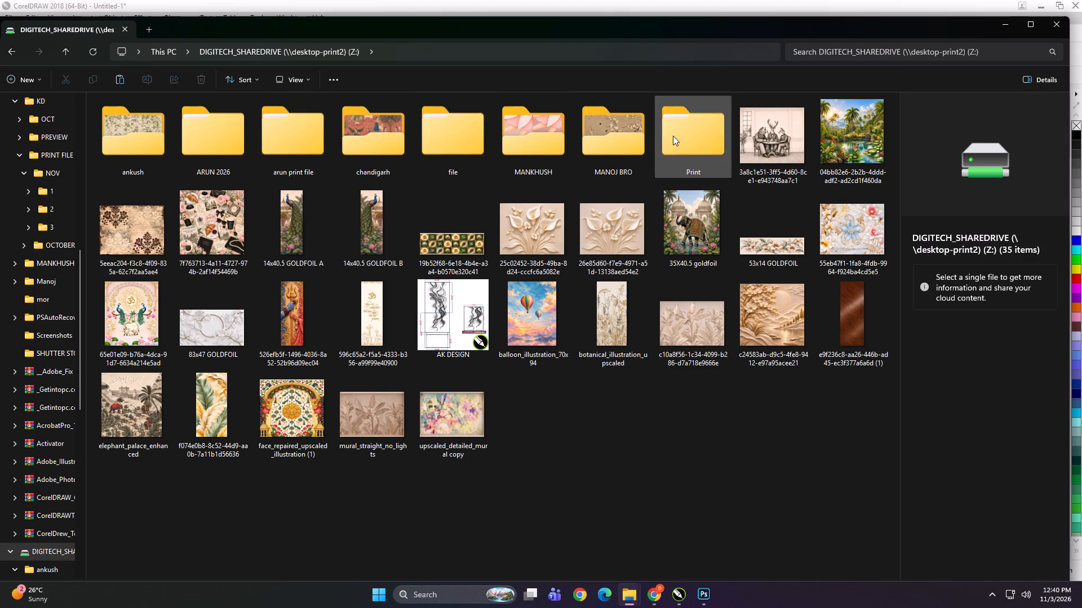
{"action": "double_click", "coordinate": [679, 142]}
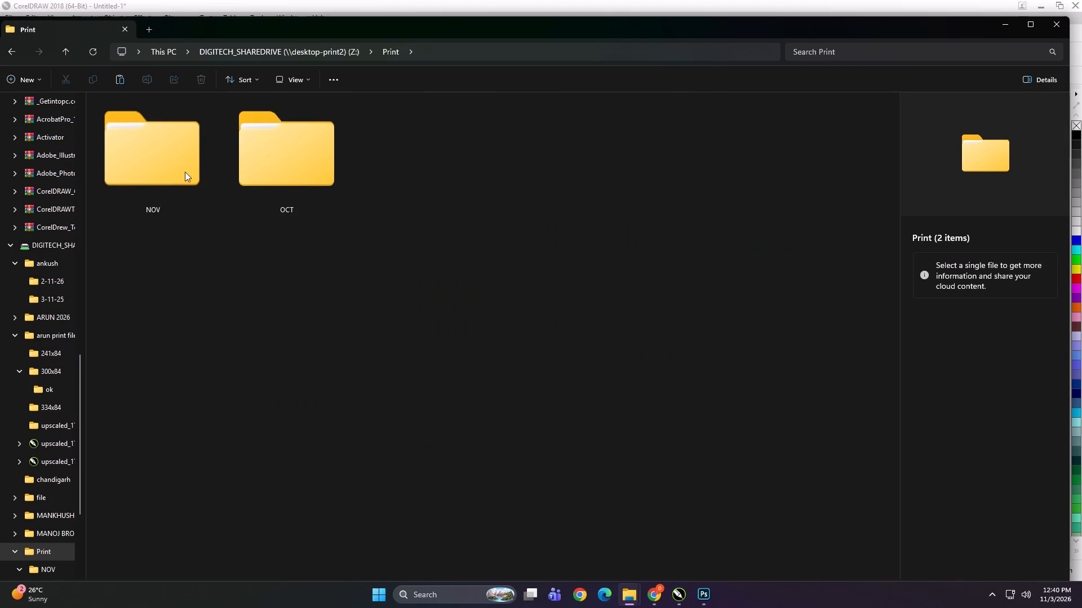
{"action": "double_click", "coordinate": [169, 162]}
{"action": "double_click", "coordinate": [533, 169]}
{"action": "right_click", "coordinate": [358, 238]}
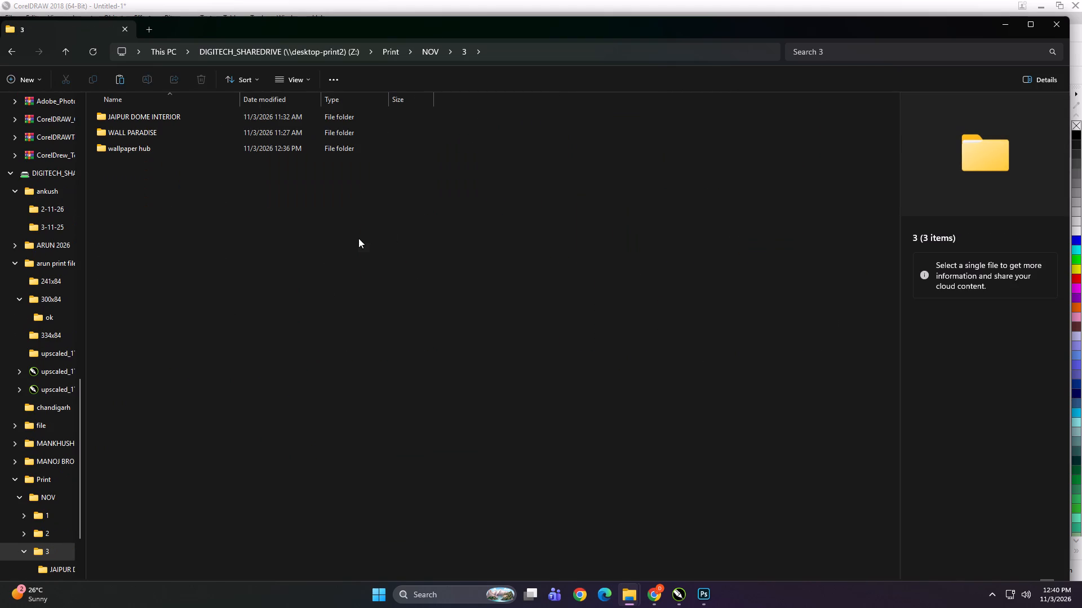
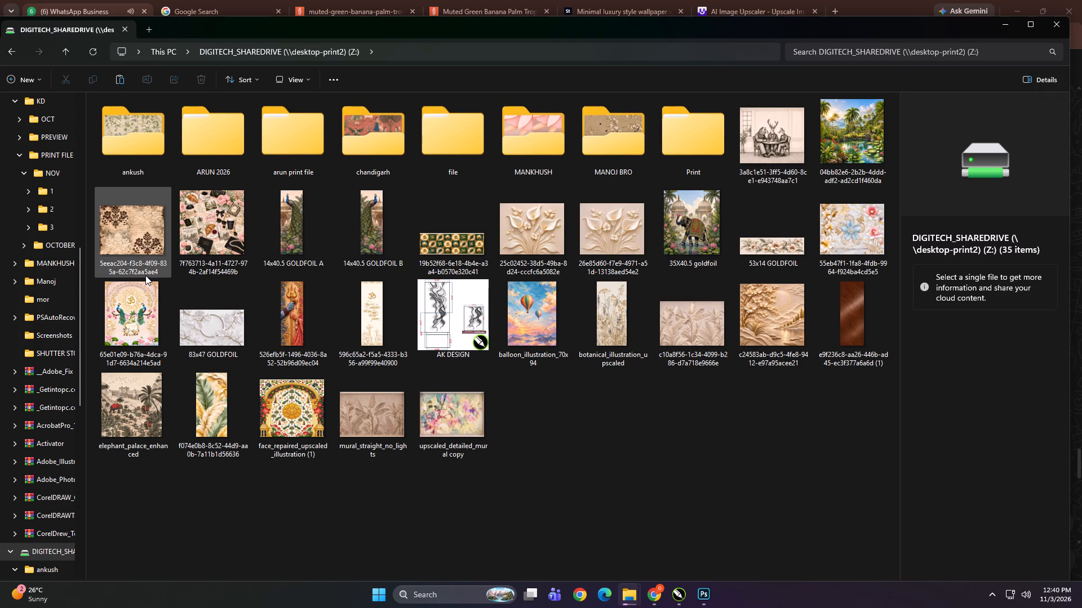
Open the file > Nov > 03 folder on the DIGITECH_SHAREDRIVE (Z:).
{"action": "double_click", "coordinate": [709, 149]}
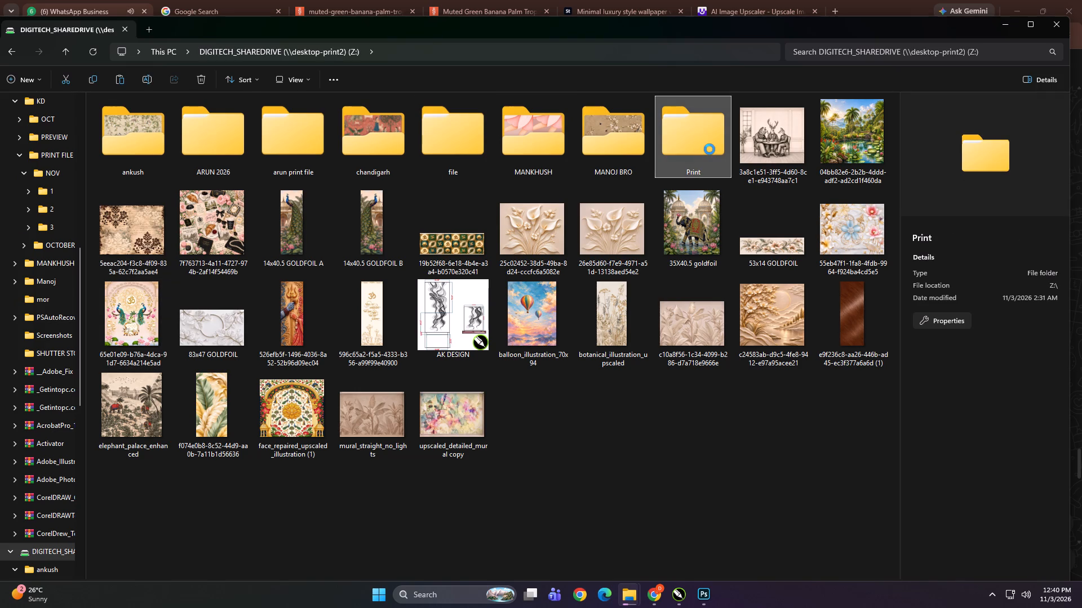
{"action": "left_click", "coordinate": [682, 349]}
{"action": "key", "text": "BackSpace"}
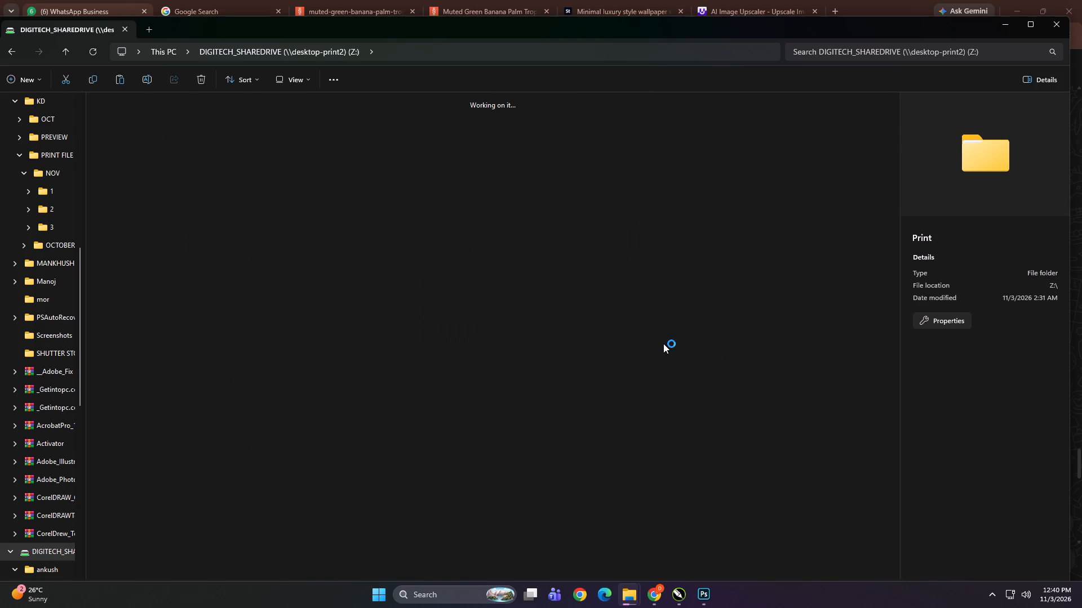
{"action": "double_click", "coordinate": [458, 133]}
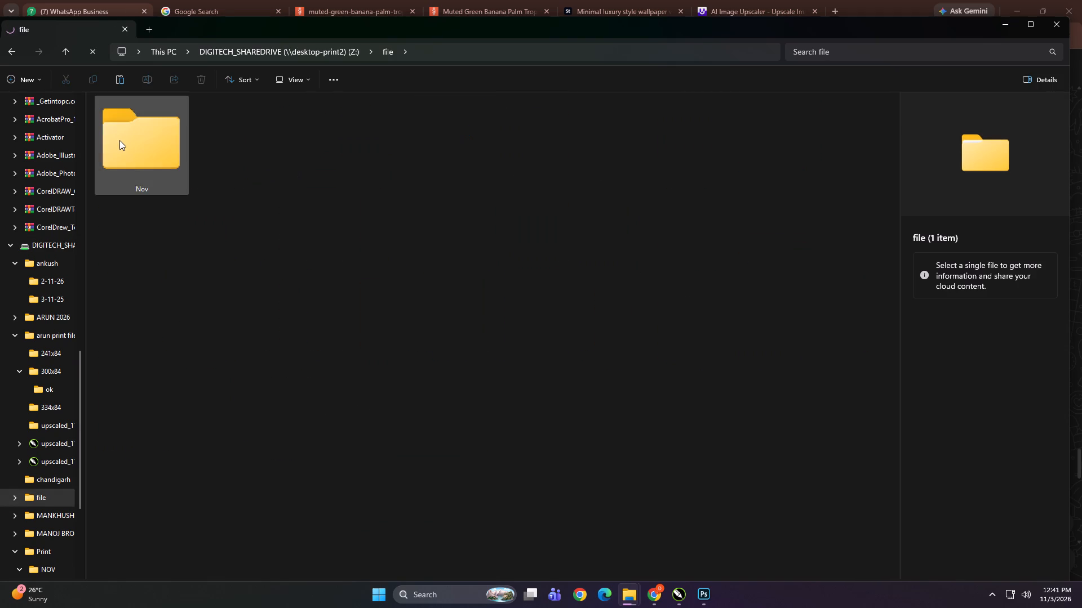
{"action": "double_click", "coordinate": [119, 138]}
{"action": "scroll", "coordinate": [248, 254], "scroll_direction": "up", "scroll_amount": 4, "text": "ctrl"}
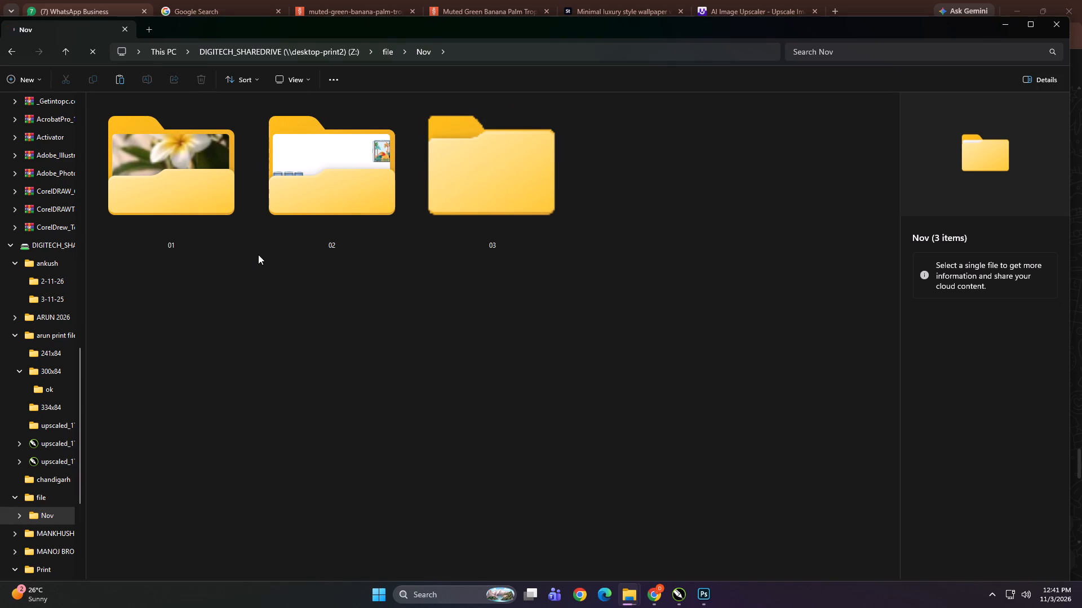
{"action": "triple_click", "coordinate": [516, 159]}
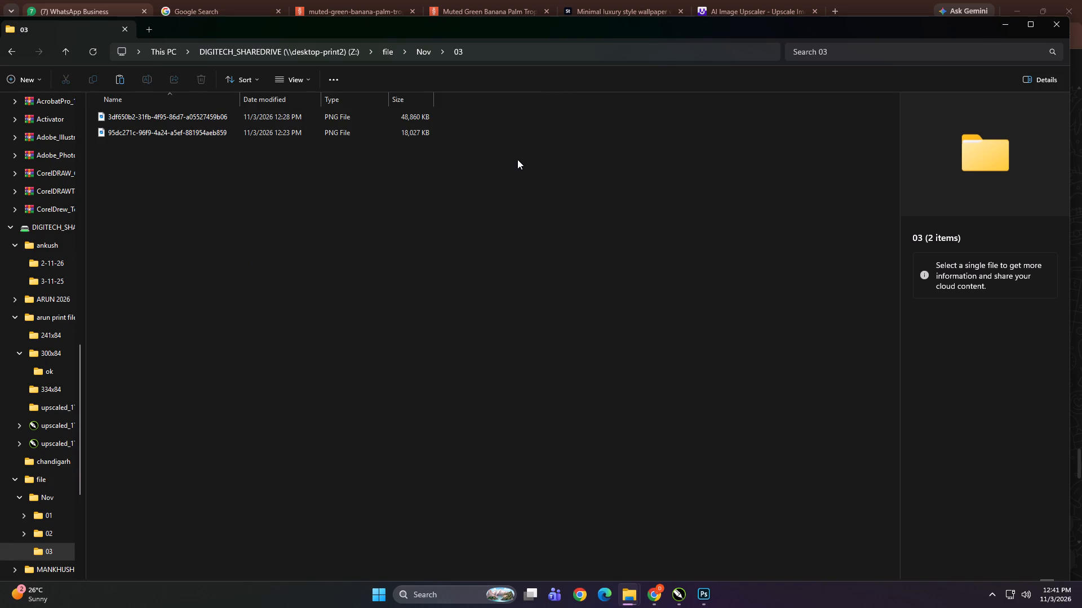
{"action": "scroll", "coordinate": [363, 266], "scroll_direction": "up", "scroll_amount": 3, "text": "ctrl"}
{"action": "scroll", "coordinate": [363, 266], "scroll_direction": "down", "scroll_amount": 1, "text": "ctrl"}
{"action": "scroll", "coordinate": [363, 266], "scroll_direction": "up", "scroll_amount": 20, "text": "ctrl"}
{"action": "scroll", "coordinate": [363, 266], "scroll_direction": "up", "scroll_amount": 5, "text": "ctrl"}
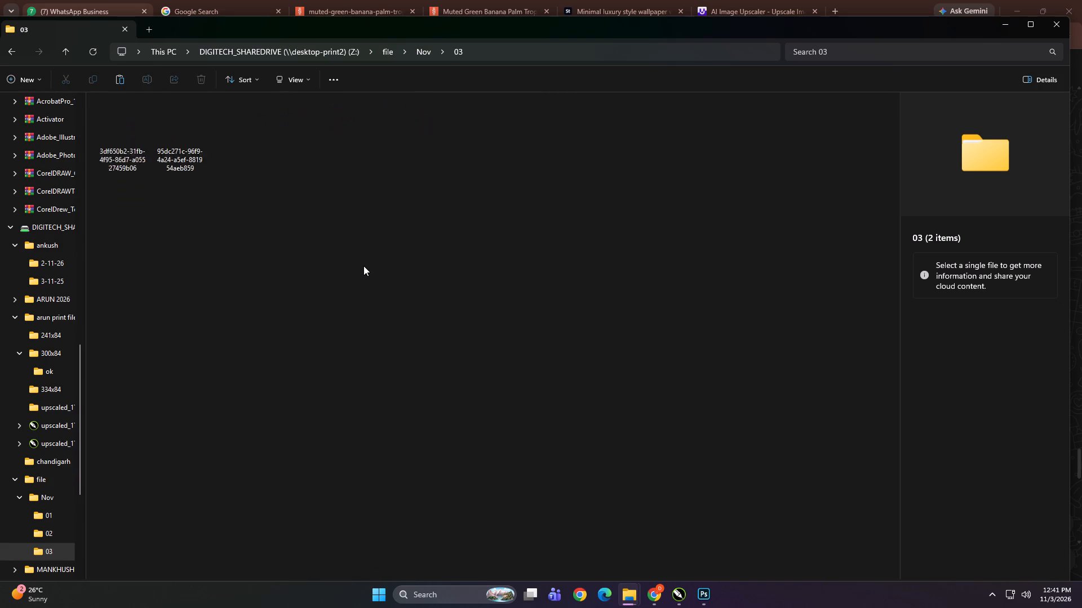
{"action": "scroll", "coordinate": [363, 266], "scroll_direction": "up", "scroll_amount": 17, "text": "ctrl"}
{"action": "left_click", "coordinate": [385, 345]}
{"action": "key", "text": "BackSpace"}
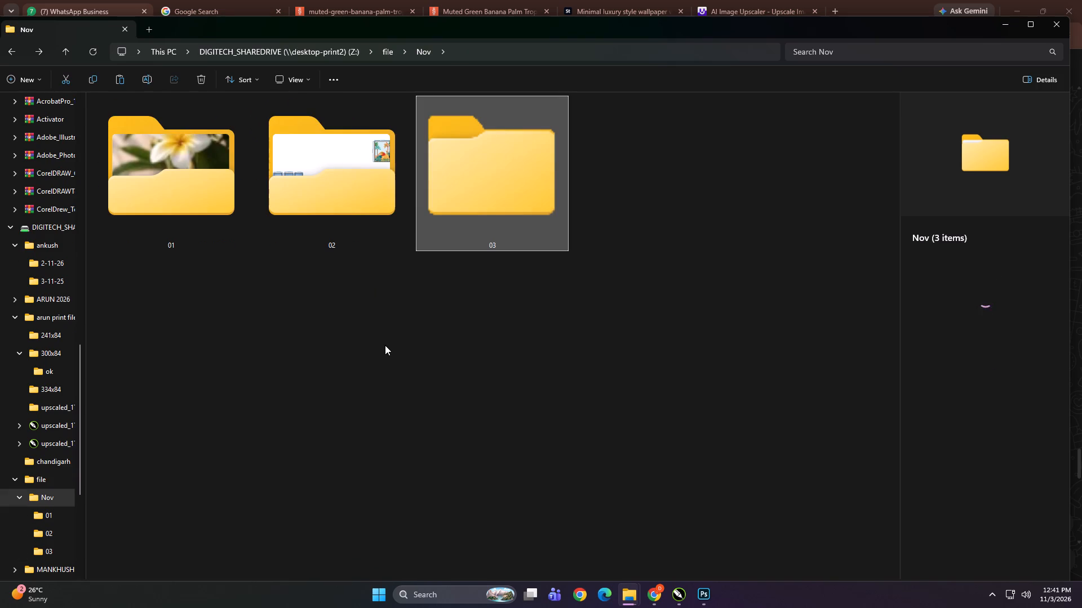
{"action": "double_click", "coordinate": [442, 199]}
{"action": "left_click", "coordinate": [246, 286], "text": "ctrl"}
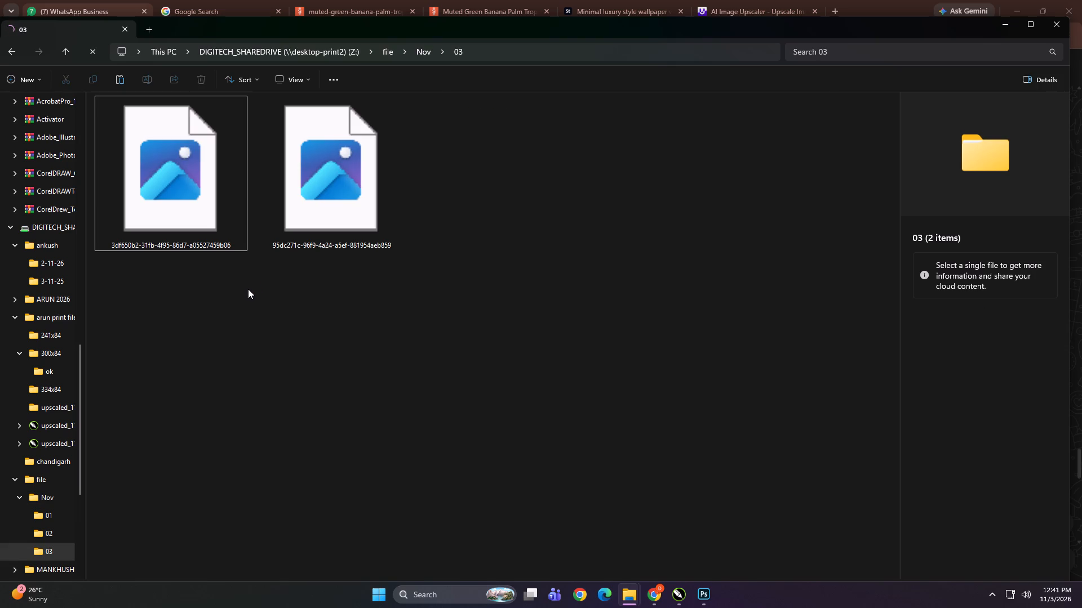
Bring both PNG images from folder 03 into the Untitled-1 drawing in CorelDRAW.
{"action": "left_click", "coordinate": [248, 289]}
{"action": "key", "text": "ctrl+a"}
{"action": "left_click_drag", "start_coordinate": [175, 165], "coordinate": [675, 571]}
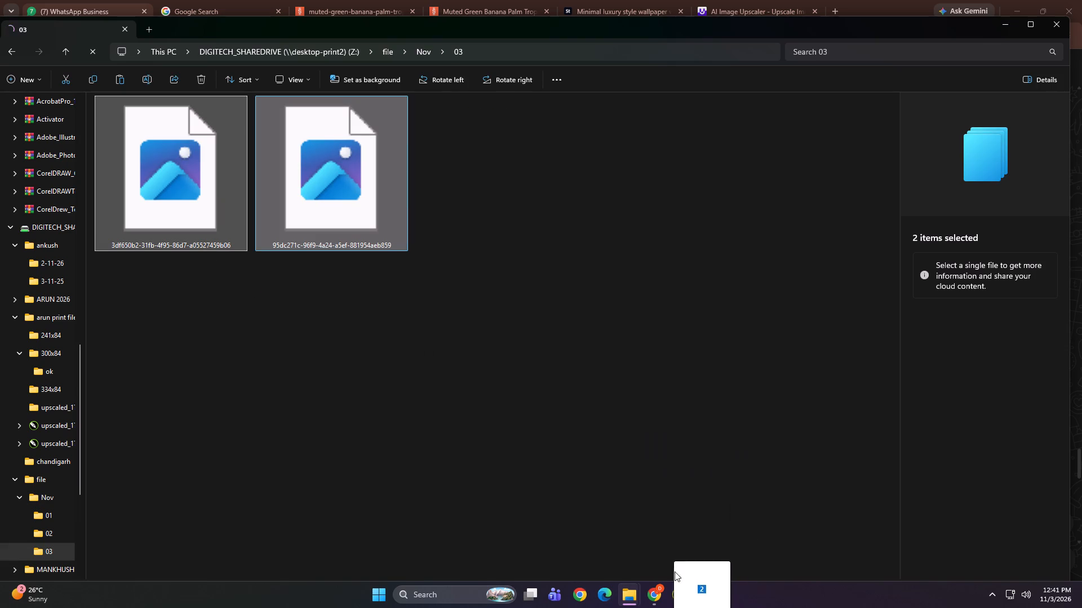
{"action": "left_click_drag", "start_coordinate": [675, 571], "coordinate": [434, 323]}
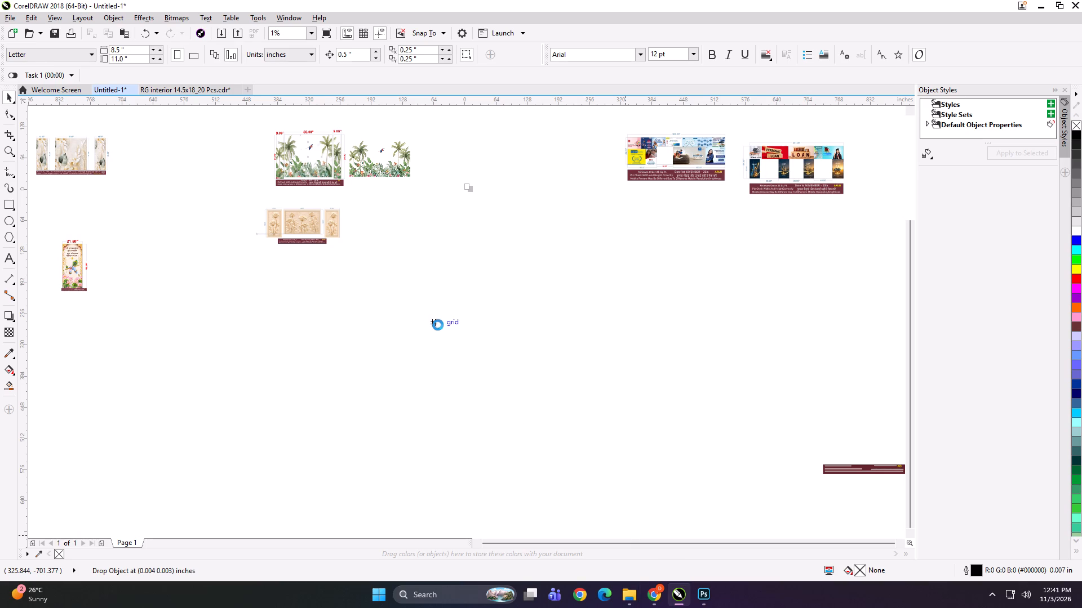
{"action": "left_click", "coordinate": [548, 334]}
Move the imported leaf bitmap out of the stack to the empty area beside the three-panel leaf preview.
{"action": "left_click_drag", "start_coordinate": [437, 324], "coordinate": [263, 279]}
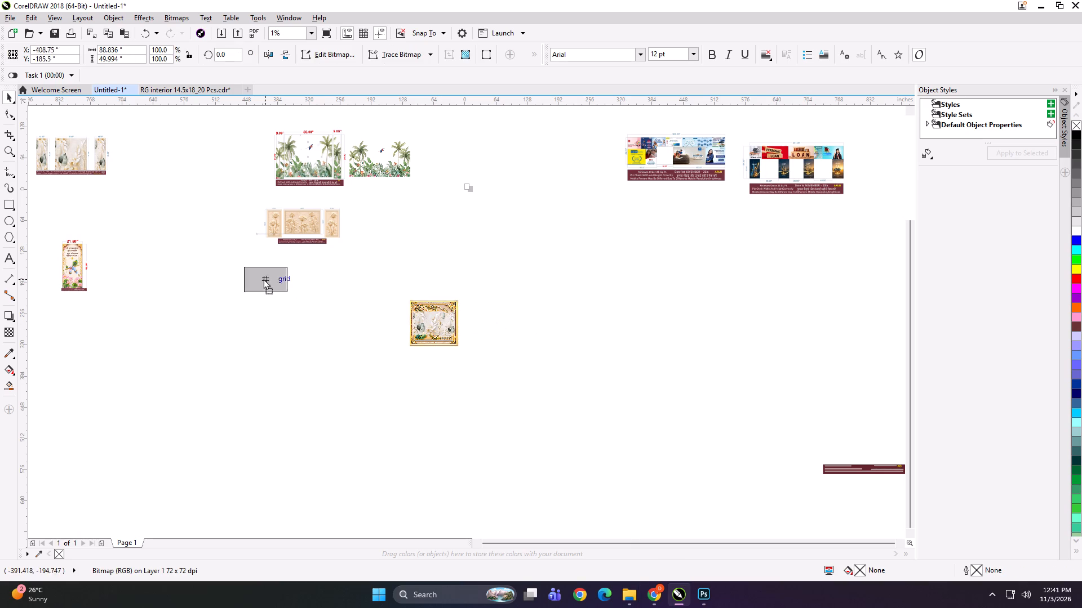
{"action": "left_click_drag", "start_coordinate": [263, 279], "coordinate": [152, 163]}
{"action": "left_click", "coordinate": [293, 213]}
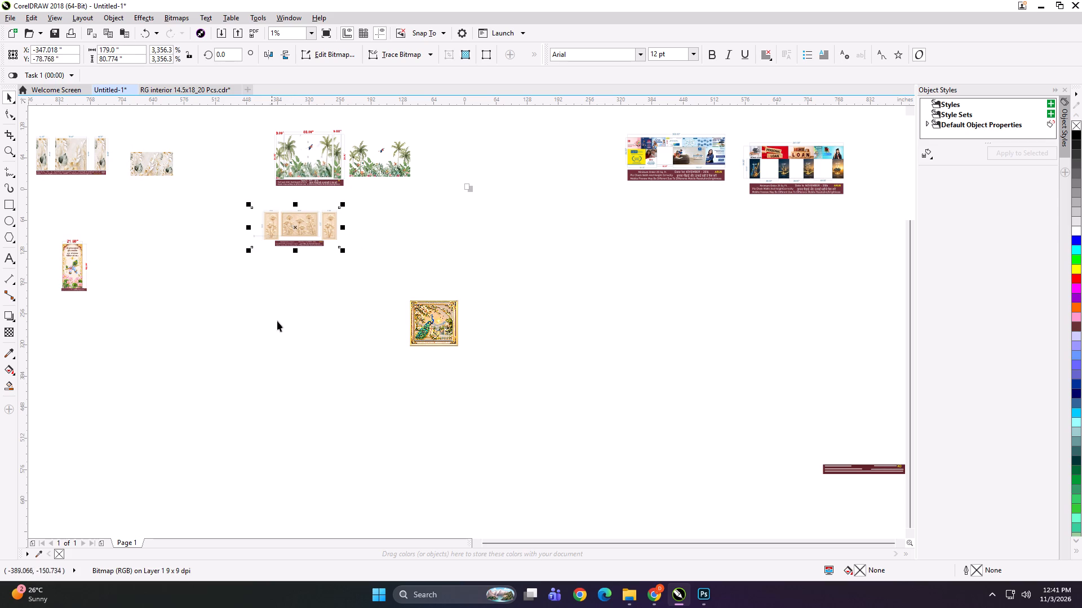
{"action": "left_click", "coordinate": [280, 321]}
{"action": "key", "text": "F4"}
{"action": "left_click", "coordinate": [325, 391]}
{"action": "scroll", "coordinate": [389, 370], "scroll_direction": "down", "scroll_amount": 1}
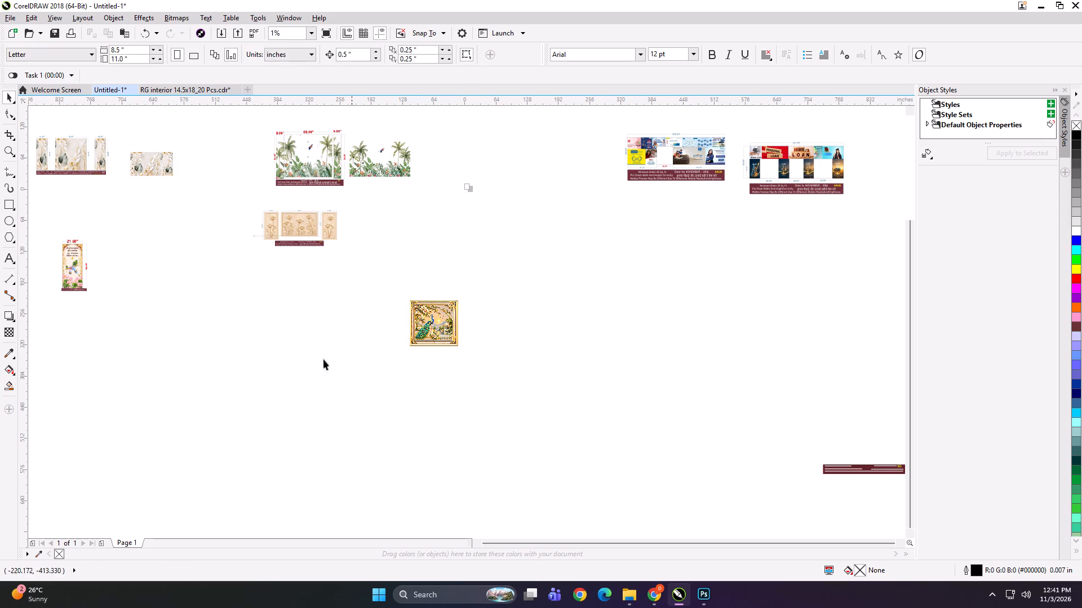
{"action": "scroll", "coordinate": [50, 130], "scroll_direction": "up", "scroll_amount": 3}
{"action": "scroll", "coordinate": [163, 160], "scroll_direction": "down", "scroll_amount": 1}
{"action": "left_click_drag", "start_coordinate": [235, 252], "coordinate": [238, 229]}
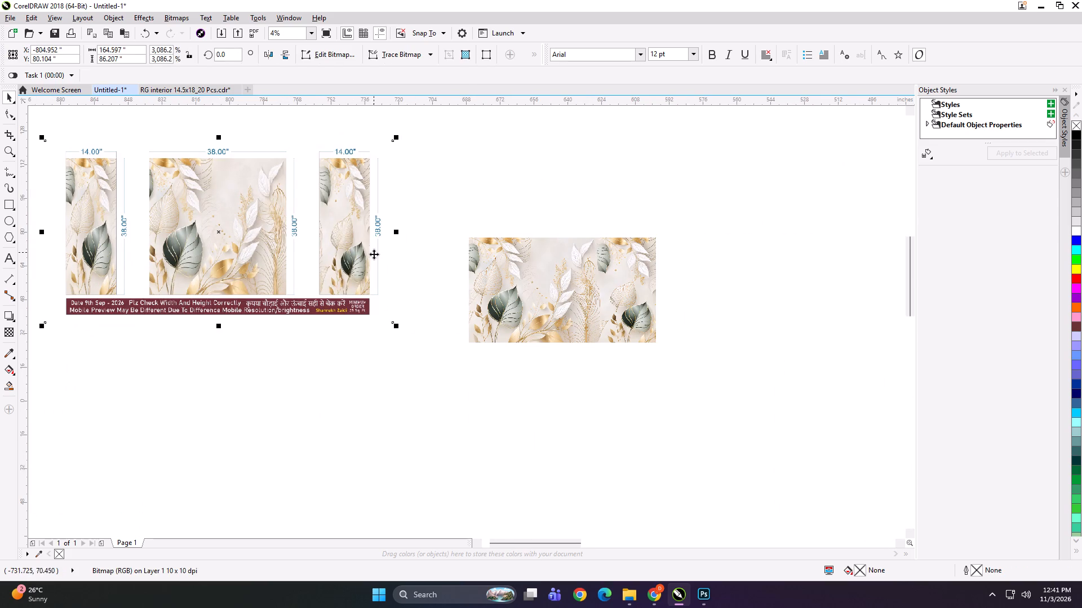
{"action": "left_click_drag", "start_coordinate": [514, 279], "coordinate": [544, 245]}
Resize the leaf bitmap to 38 x 38 inches.
{"action": "left_click", "coordinate": [132, 44]}
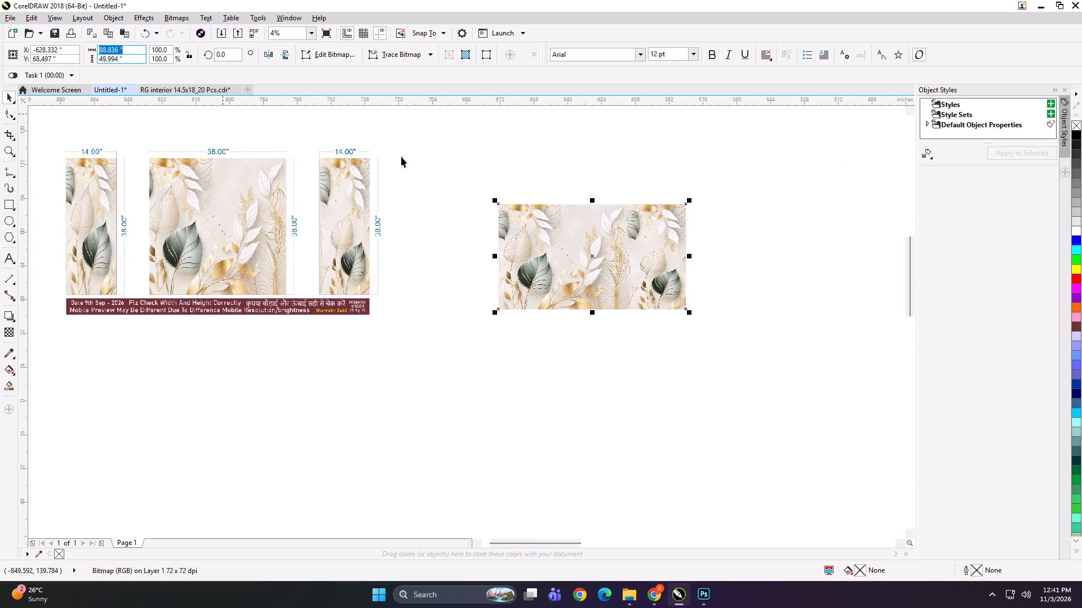
{"action": "type", "text": "38"}
{"action": "key", "text": "Tab"}
{"action": "type", "text": "38"}
{"action": "key", "text": "Return"}
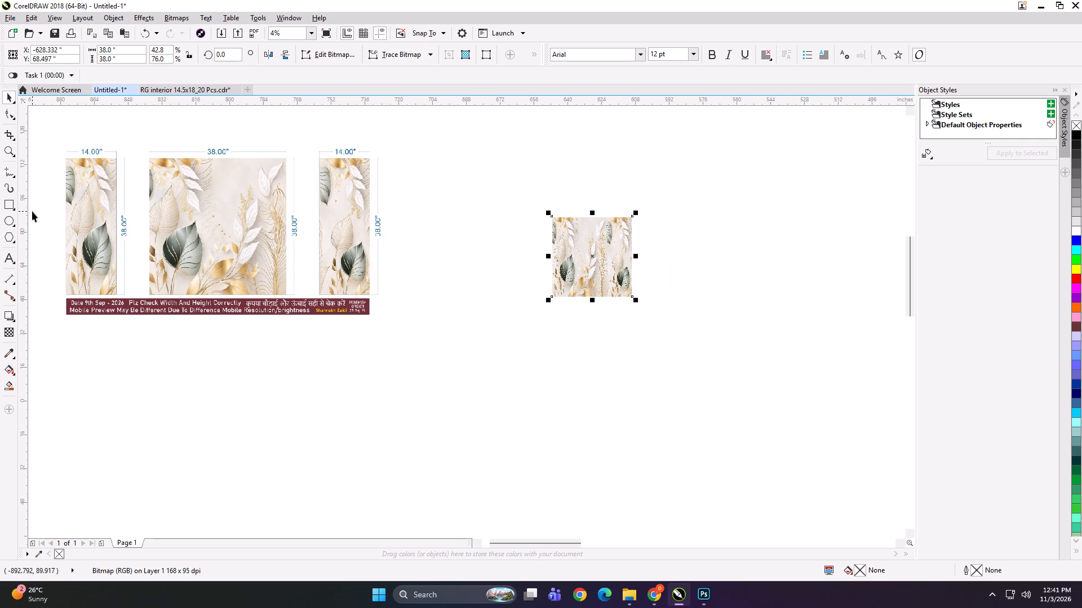
Create a 14 x 38 inch rectangle over the leaf bitmap and align it to the bitmap's left edge.
{"action": "double_click", "coordinate": [8, 204], "text": "shift"}
{"action": "key", "text": "shift+space"}
{"action": "left_click", "coordinate": [127, 51]}
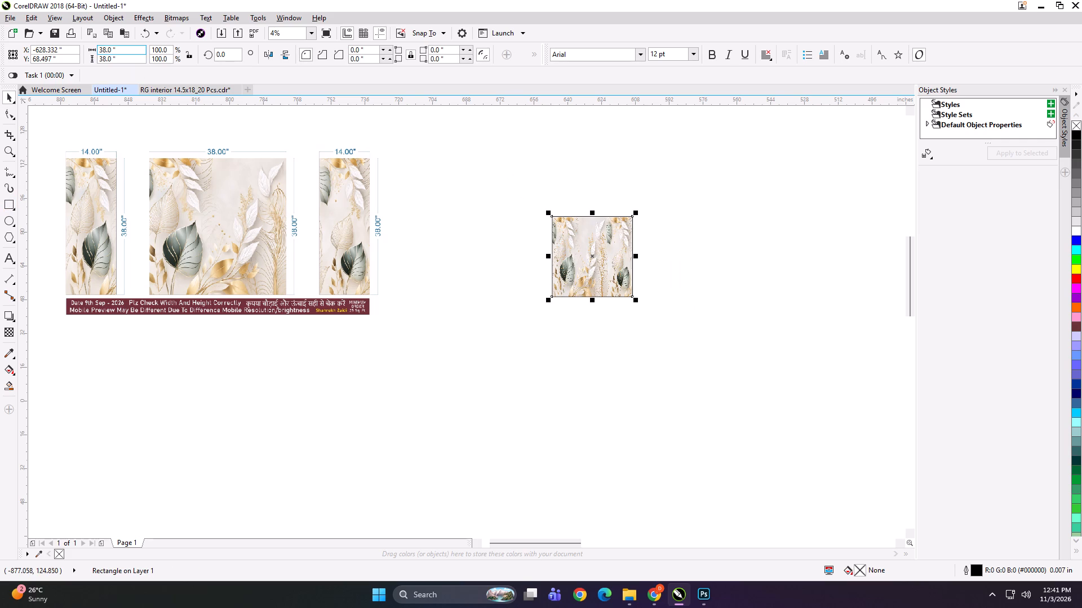
{"action": "key", "text": "ctrl+a"}
{"action": "type", "text": "14"}
{"action": "key", "text": "Return"}
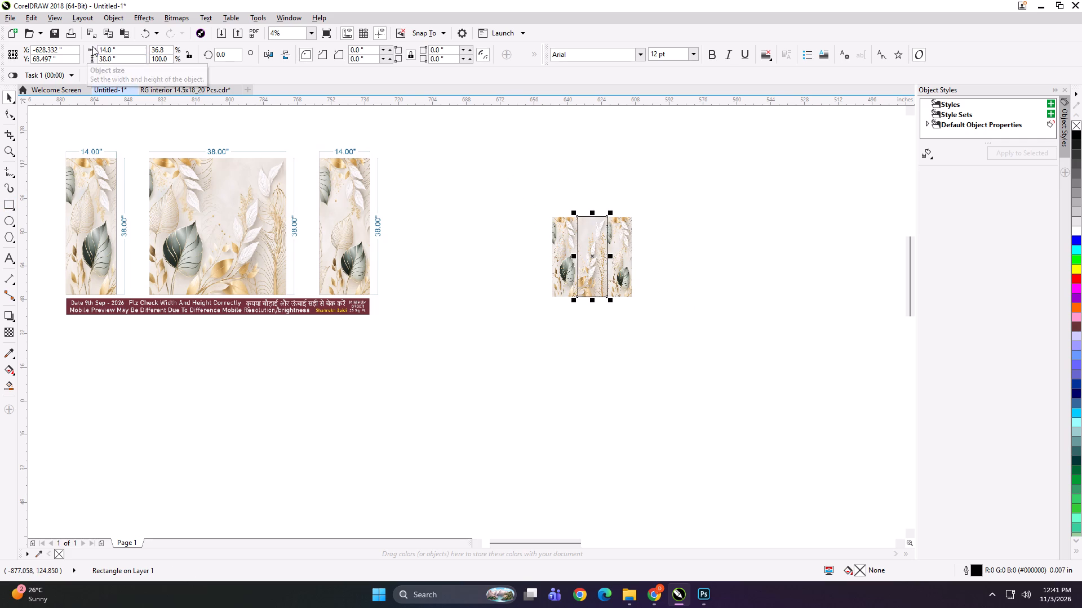
{"action": "left_click", "coordinate": [562, 237], "text": "shift"}
{"action": "key", "text": "l"}
{"action": "left_click", "coordinate": [577, 190]}
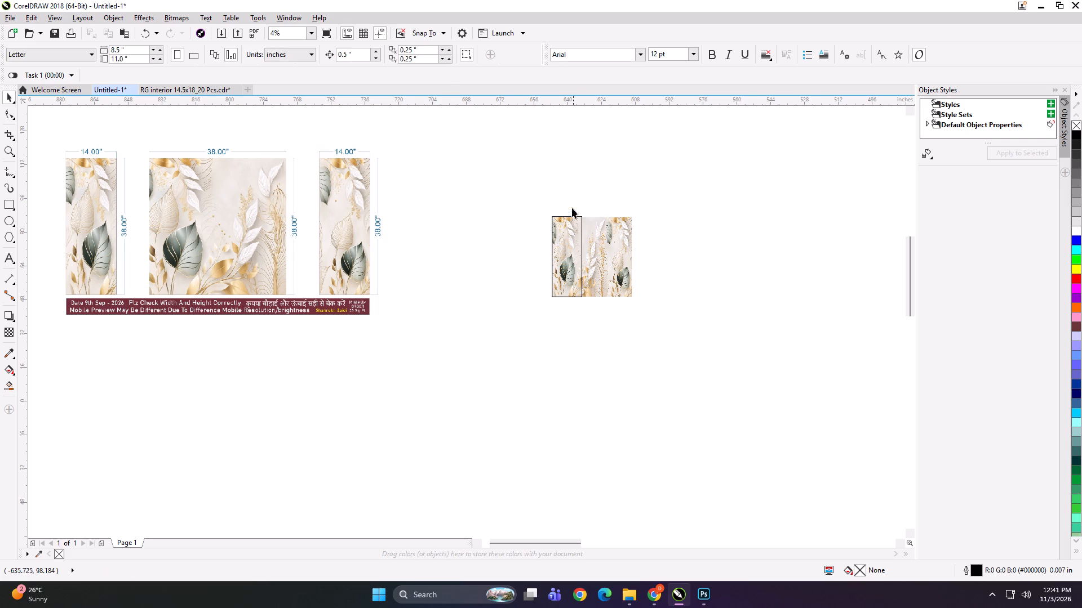
Duplicate the 14-inch-wide rectangle and align the copy to the leaf bitmap's right edge.
{"action": "left_click", "coordinate": [566, 244]}
{"action": "key", "text": "plus"}
{"action": "left_click", "coordinate": [603, 245], "text": "shift"}
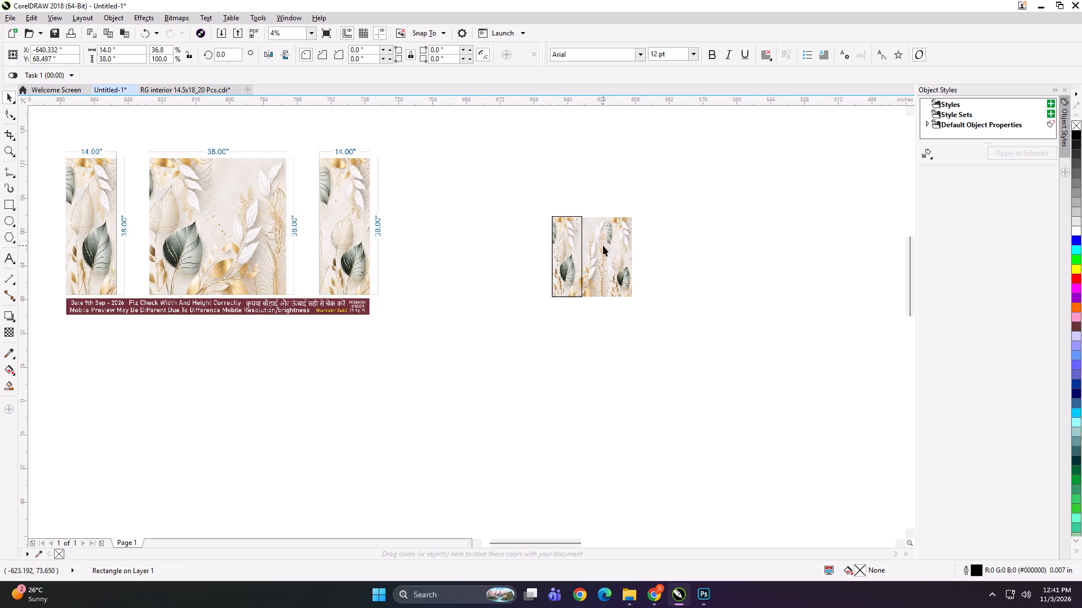
{"action": "key", "text": "r"}
{"action": "left_click", "coordinate": [614, 186]}
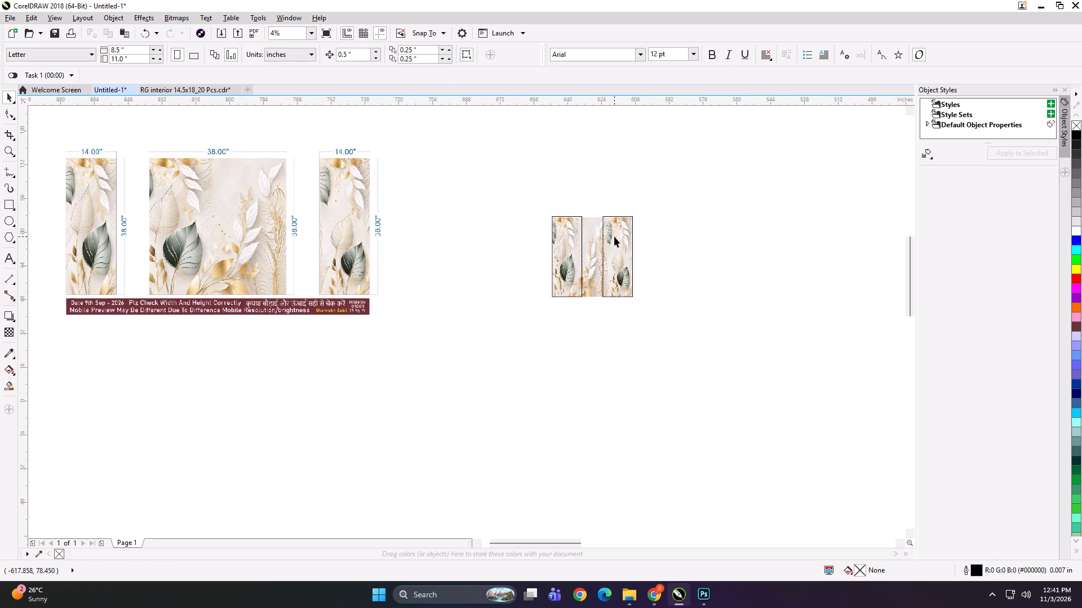
Group the two side rectangles and PowerClip a duplicate of the leaf bitmap inside them.
{"action": "left_click", "coordinate": [614, 236]}
{"action": "left_click", "coordinate": [575, 245], "text": "shift"}
{"action": "key", "text": "ctrl+g"}
{"action": "left_click", "coordinate": [596, 163]}
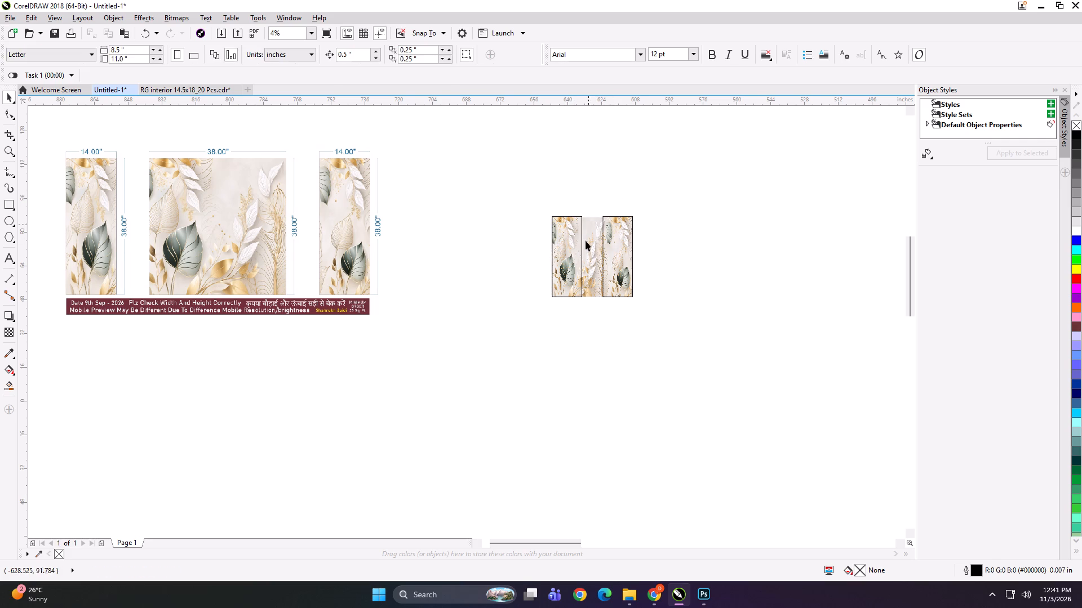
{"action": "left_click", "coordinate": [588, 248]}
{"action": "key", "text": "plus"}
{"action": "key", "text": "shift+Return"}
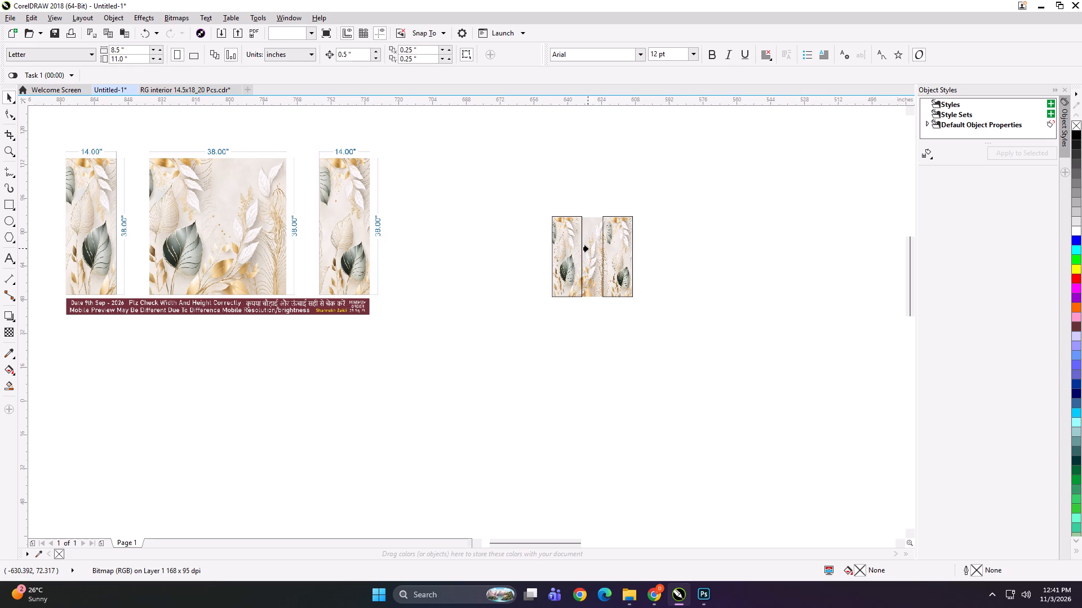
{"action": "left_click", "coordinate": [569, 248]}
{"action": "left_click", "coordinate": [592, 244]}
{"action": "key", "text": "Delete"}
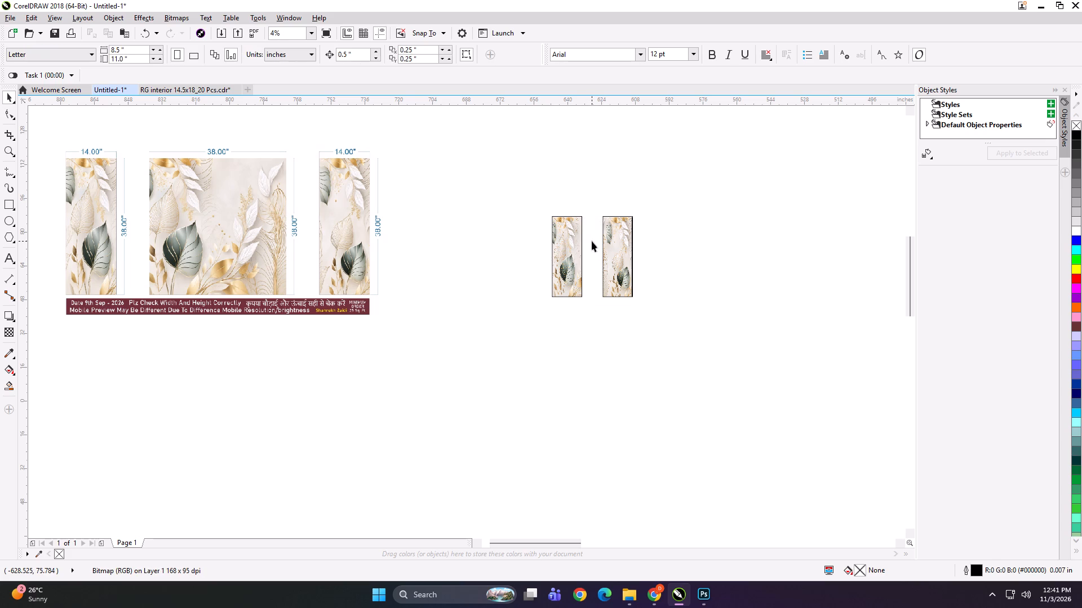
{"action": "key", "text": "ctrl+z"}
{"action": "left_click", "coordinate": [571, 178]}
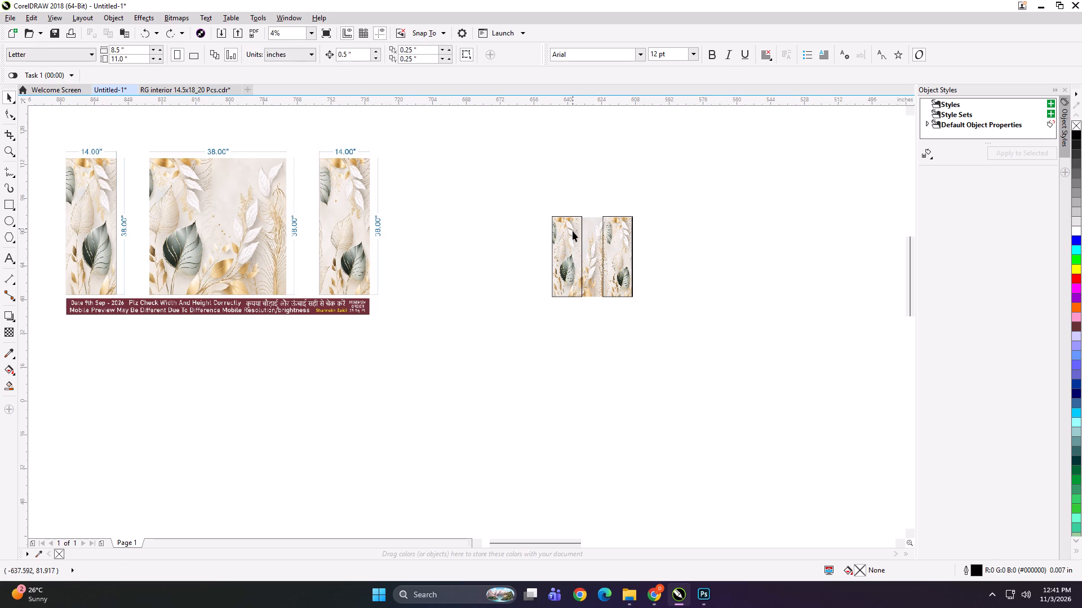
Ungroup the two clipped 14 x 38 inch panels and move them outward to either side of the square leaf bitmap.
{"action": "left_click", "coordinate": [573, 231]}
{"action": "key", "text": "ctrl+u"}
{"action": "left_click", "coordinate": [560, 195]}
{"action": "left_click_drag", "start_coordinate": [566, 264], "coordinate": [534, 263]}
{"action": "left_click_drag", "start_coordinate": [628, 252], "coordinate": [646, 252]}
{"action": "left_click_drag", "start_coordinate": [639, 246], "coordinate": [654, 246]}
{"action": "left_click", "coordinate": [751, 240]}
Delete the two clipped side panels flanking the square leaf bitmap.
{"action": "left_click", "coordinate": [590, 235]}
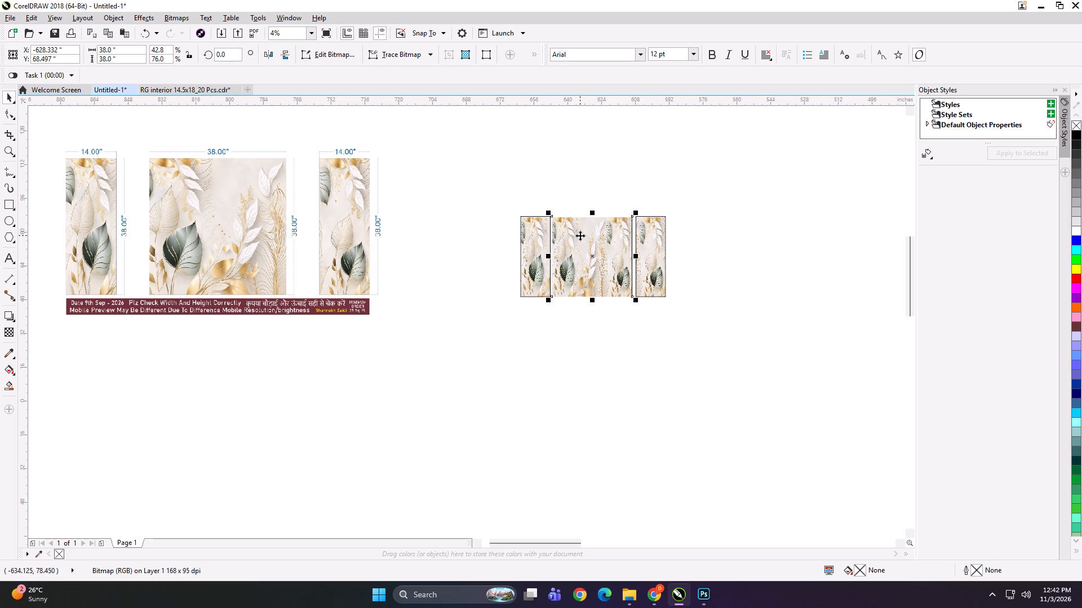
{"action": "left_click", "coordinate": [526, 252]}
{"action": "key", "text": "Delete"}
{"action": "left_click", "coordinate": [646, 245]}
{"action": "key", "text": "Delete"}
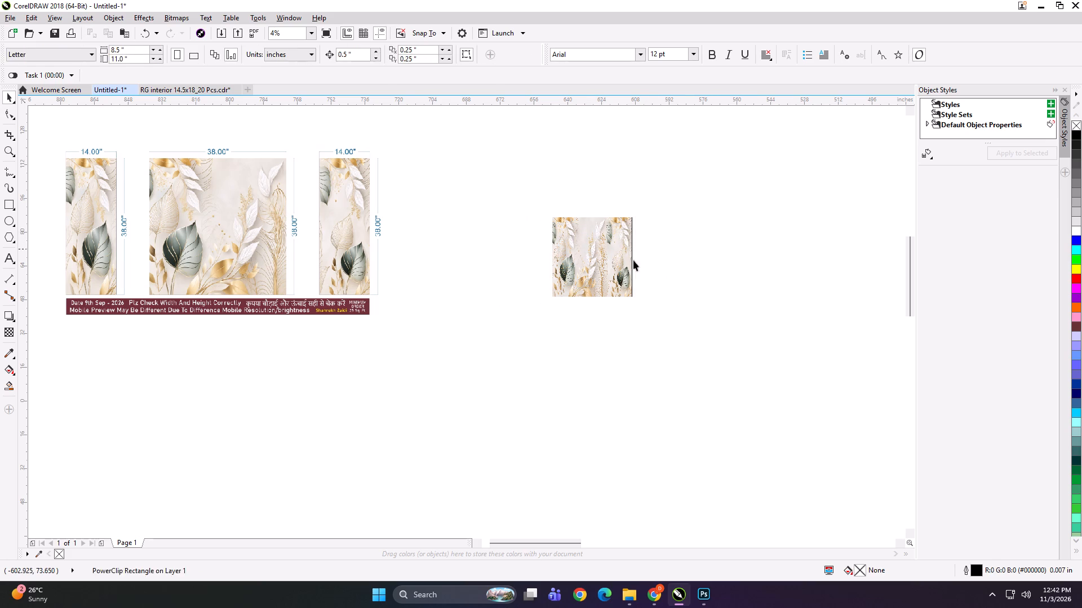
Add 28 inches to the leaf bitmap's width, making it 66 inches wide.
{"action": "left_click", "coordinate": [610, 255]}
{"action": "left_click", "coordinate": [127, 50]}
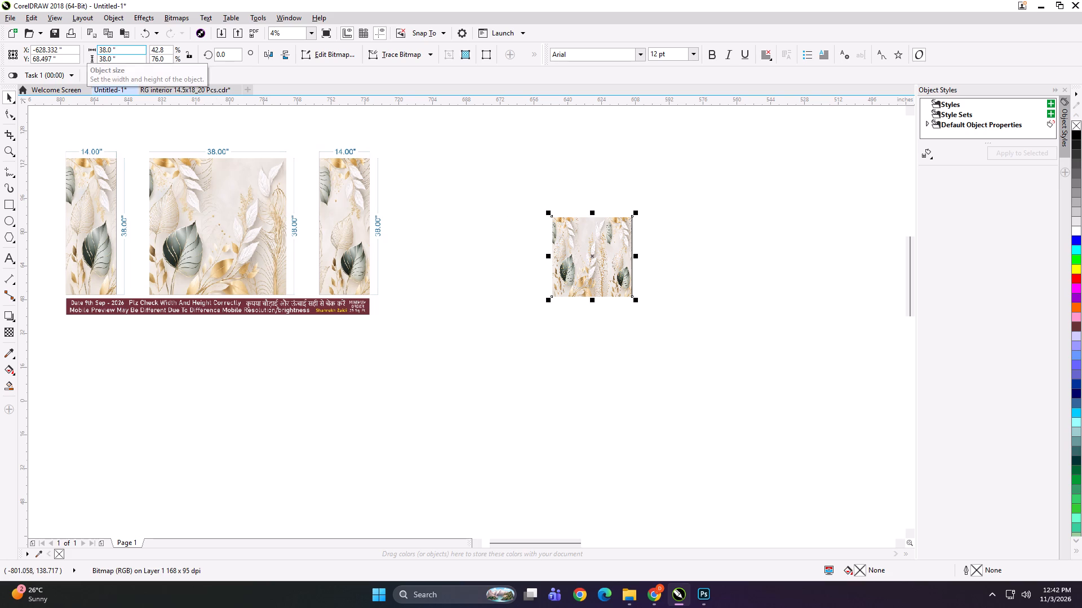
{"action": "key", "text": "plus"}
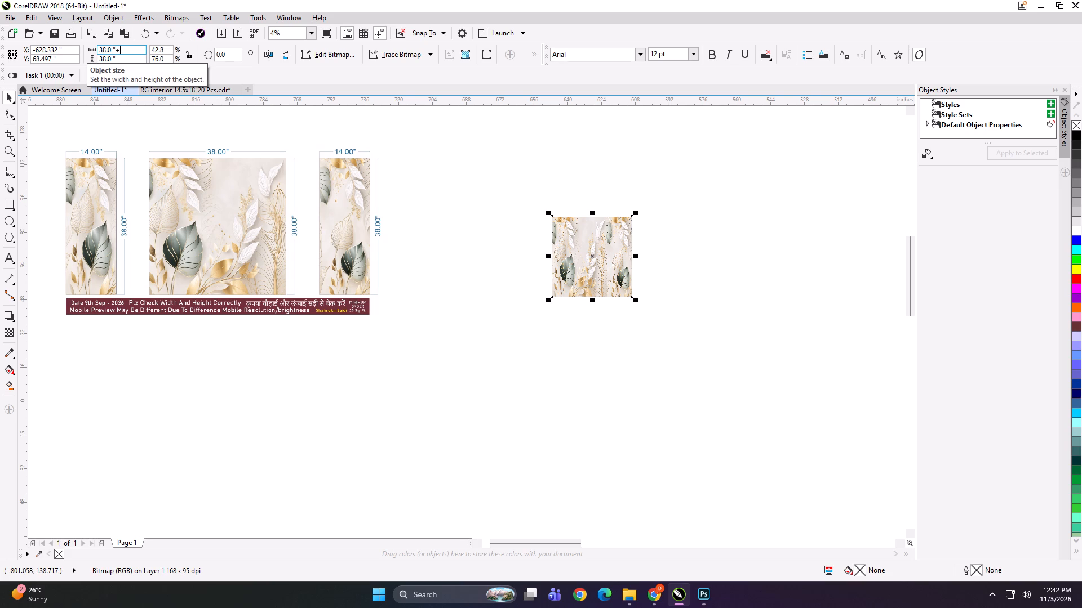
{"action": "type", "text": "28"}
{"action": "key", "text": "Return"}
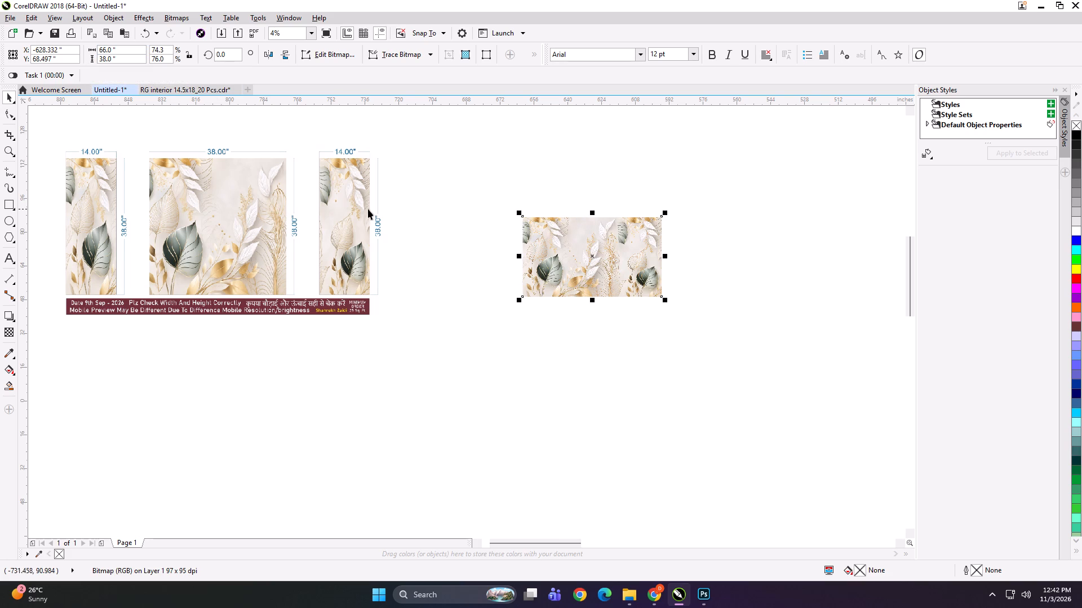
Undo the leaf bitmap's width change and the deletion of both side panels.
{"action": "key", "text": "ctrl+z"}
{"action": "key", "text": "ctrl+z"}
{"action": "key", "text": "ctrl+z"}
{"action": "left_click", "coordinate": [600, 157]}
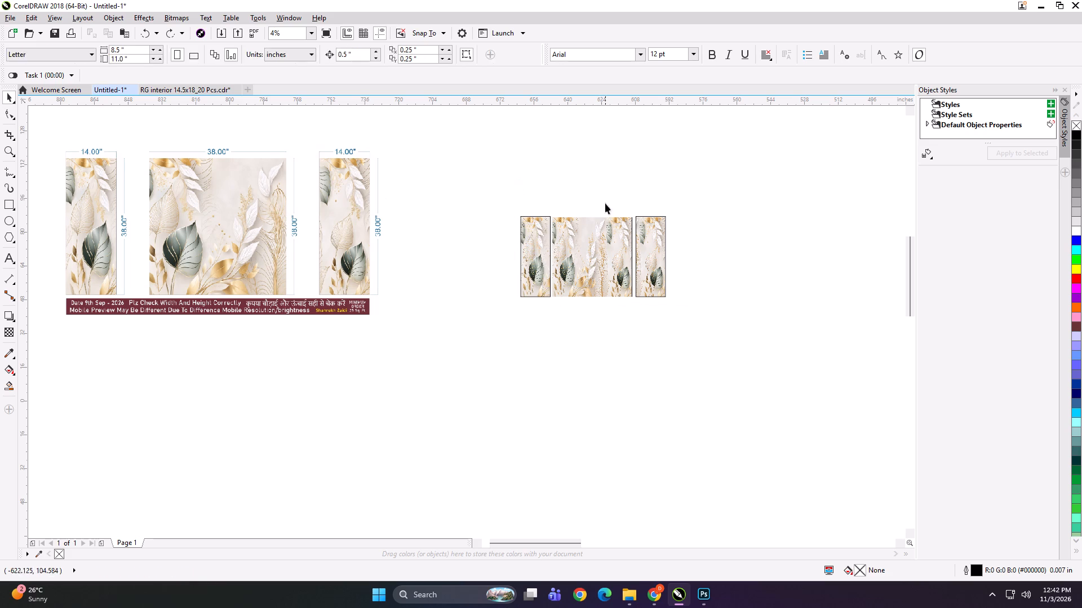
Scale the three-panel leaf preview down to about 66 x 35 inches and place it just beside the print-size leaf panels.
{"action": "left_click", "coordinate": [600, 236]}
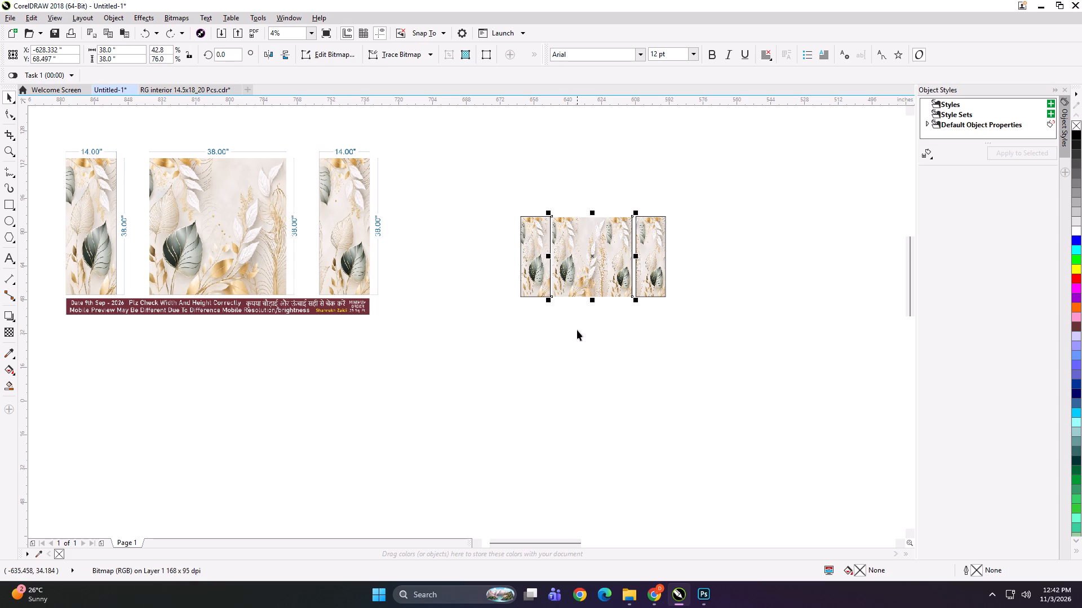
{"action": "left_click_drag", "start_coordinate": [287, 222], "coordinate": [354, 236]}
{"action": "left_click_drag", "start_coordinate": [358, 237], "coordinate": [399, 249]}
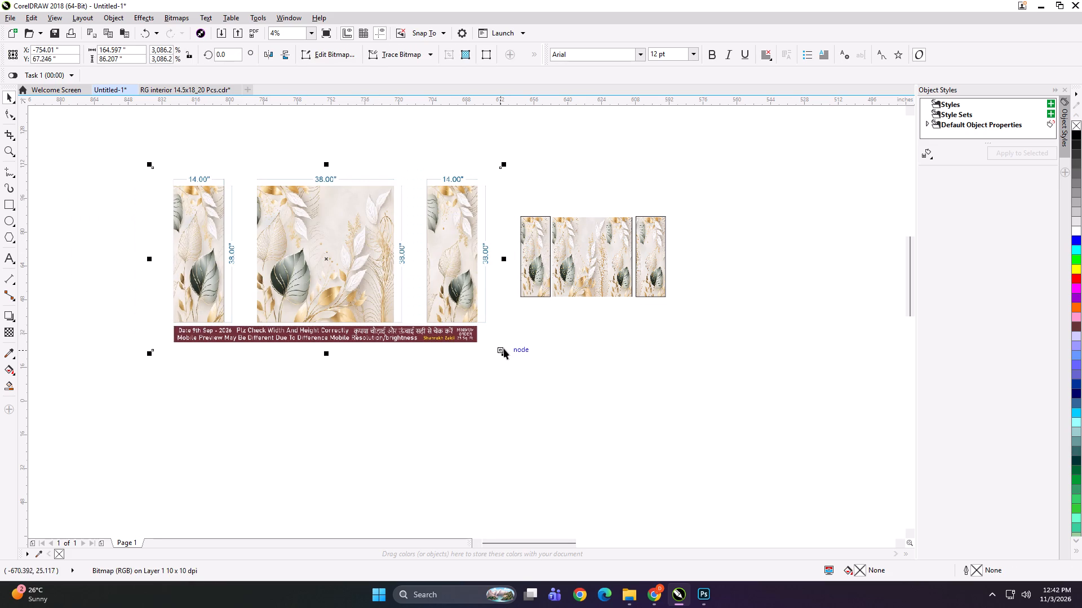
{"action": "left_click_drag", "start_coordinate": [506, 352], "coordinate": [402, 303], "text": "shift"}
{"action": "left_click_drag", "start_coordinate": [360, 280], "coordinate": [459, 277]}
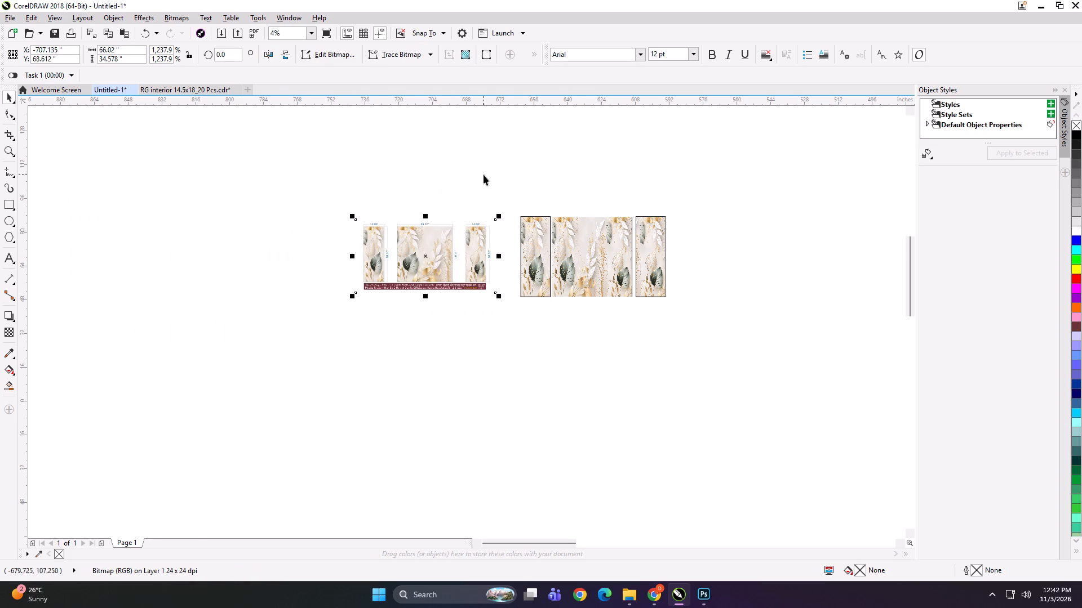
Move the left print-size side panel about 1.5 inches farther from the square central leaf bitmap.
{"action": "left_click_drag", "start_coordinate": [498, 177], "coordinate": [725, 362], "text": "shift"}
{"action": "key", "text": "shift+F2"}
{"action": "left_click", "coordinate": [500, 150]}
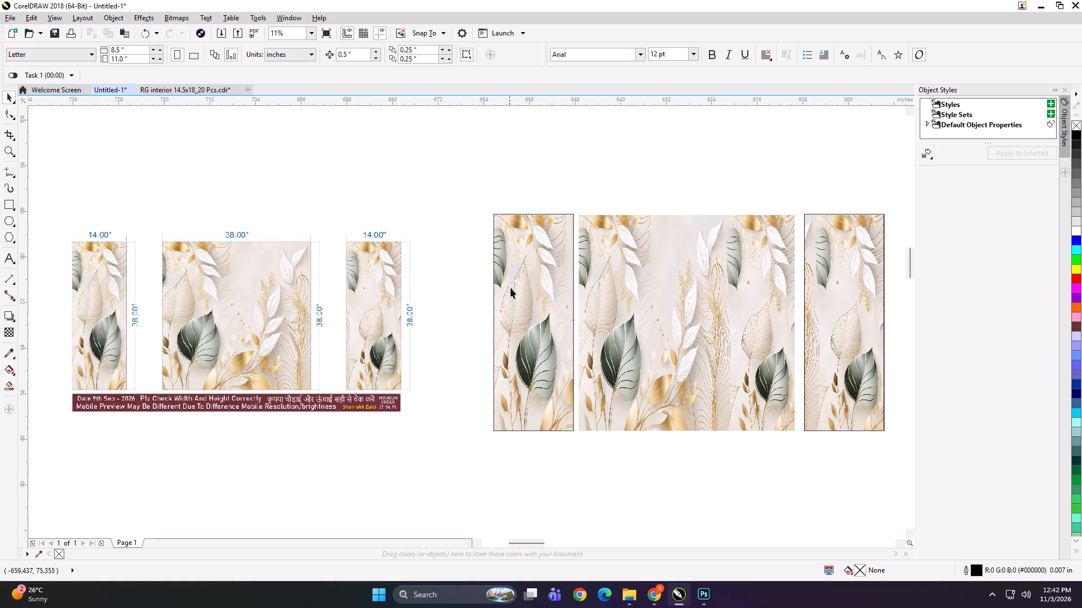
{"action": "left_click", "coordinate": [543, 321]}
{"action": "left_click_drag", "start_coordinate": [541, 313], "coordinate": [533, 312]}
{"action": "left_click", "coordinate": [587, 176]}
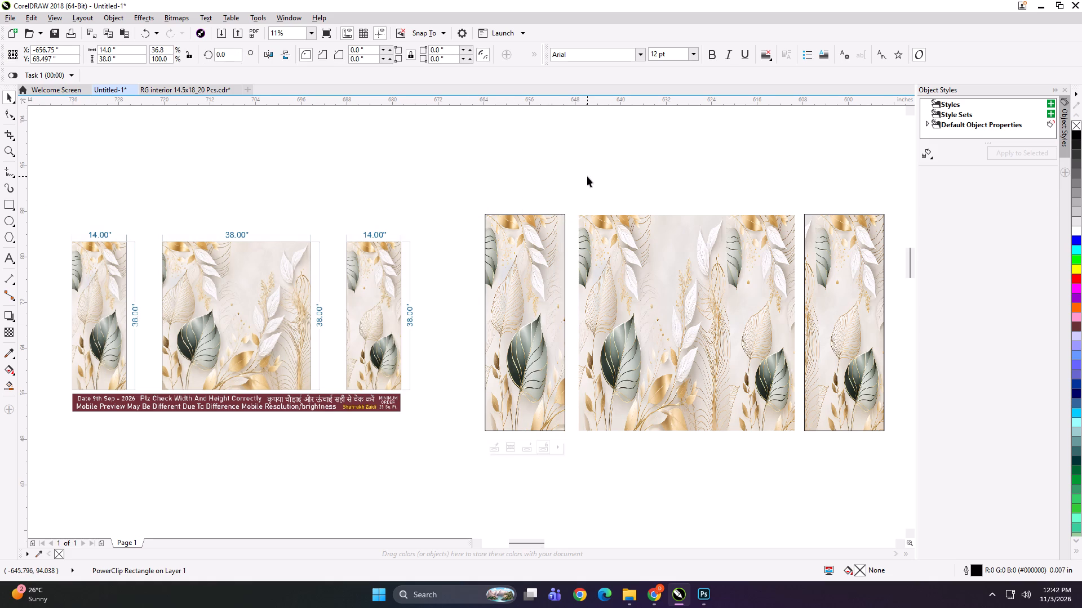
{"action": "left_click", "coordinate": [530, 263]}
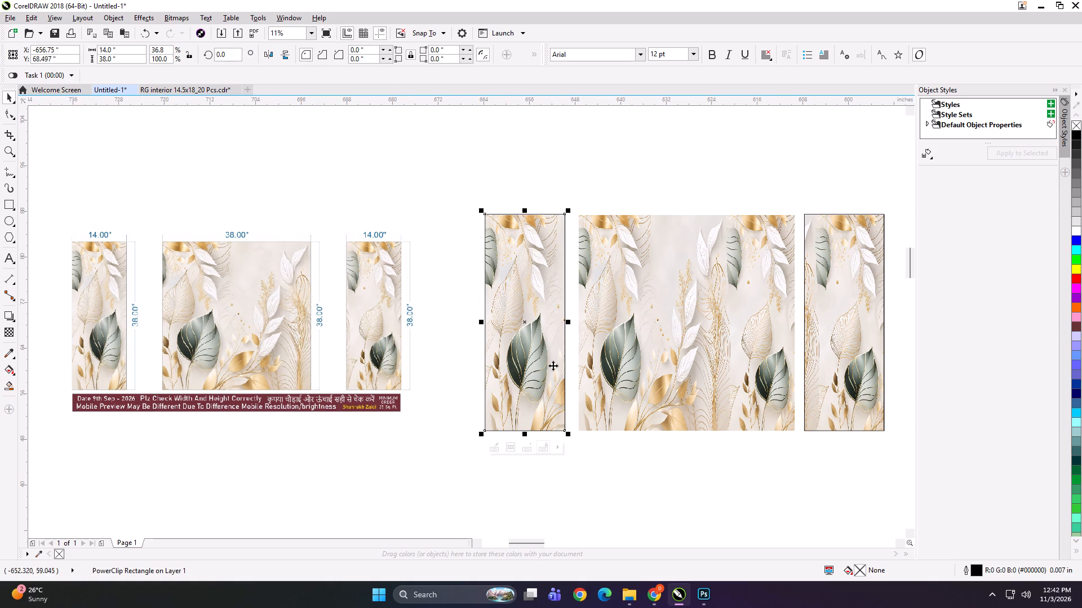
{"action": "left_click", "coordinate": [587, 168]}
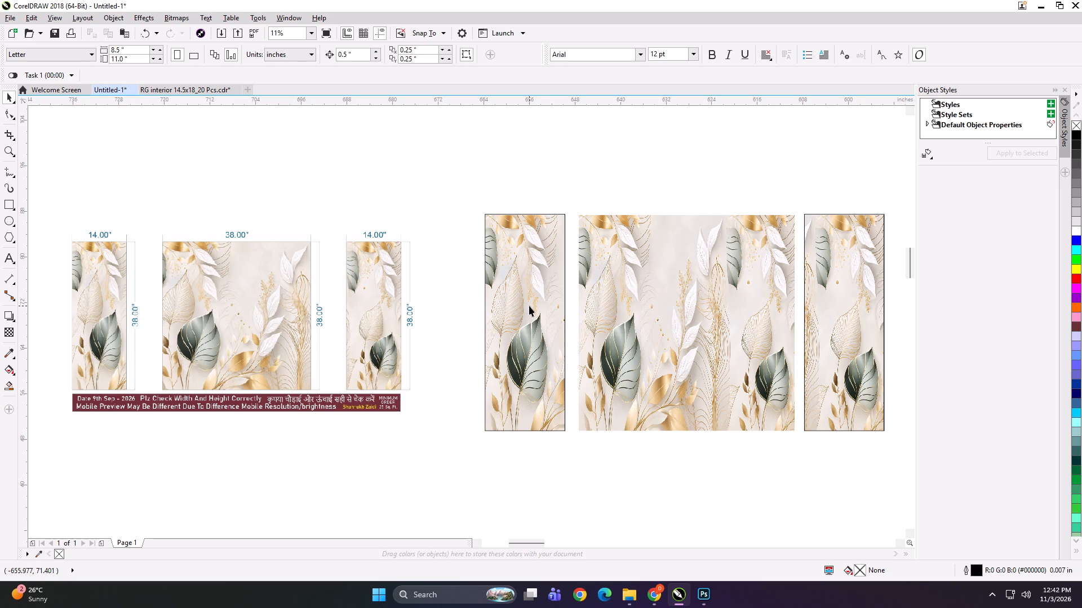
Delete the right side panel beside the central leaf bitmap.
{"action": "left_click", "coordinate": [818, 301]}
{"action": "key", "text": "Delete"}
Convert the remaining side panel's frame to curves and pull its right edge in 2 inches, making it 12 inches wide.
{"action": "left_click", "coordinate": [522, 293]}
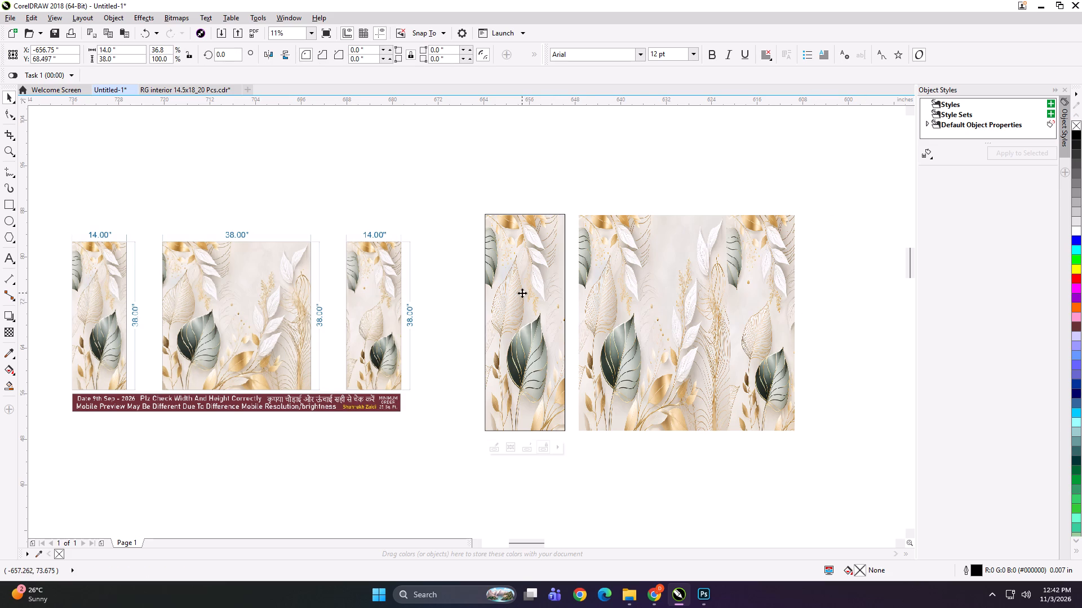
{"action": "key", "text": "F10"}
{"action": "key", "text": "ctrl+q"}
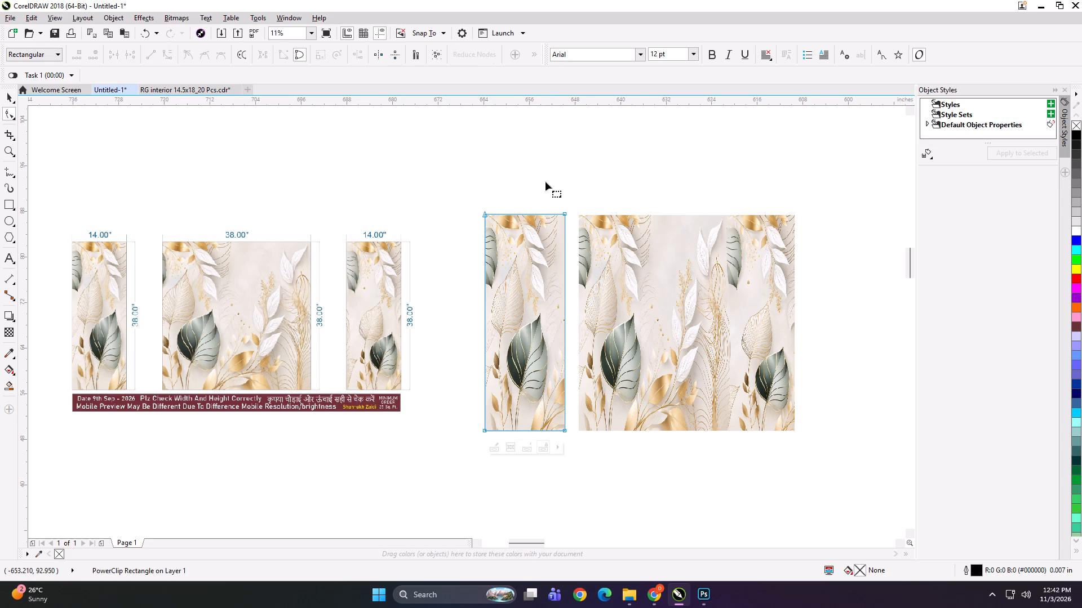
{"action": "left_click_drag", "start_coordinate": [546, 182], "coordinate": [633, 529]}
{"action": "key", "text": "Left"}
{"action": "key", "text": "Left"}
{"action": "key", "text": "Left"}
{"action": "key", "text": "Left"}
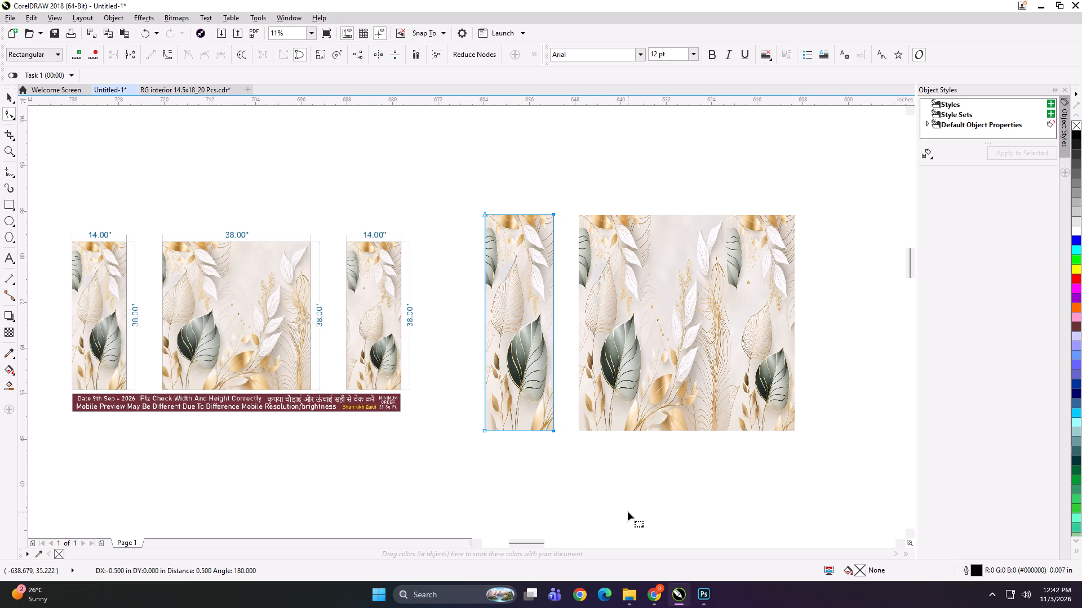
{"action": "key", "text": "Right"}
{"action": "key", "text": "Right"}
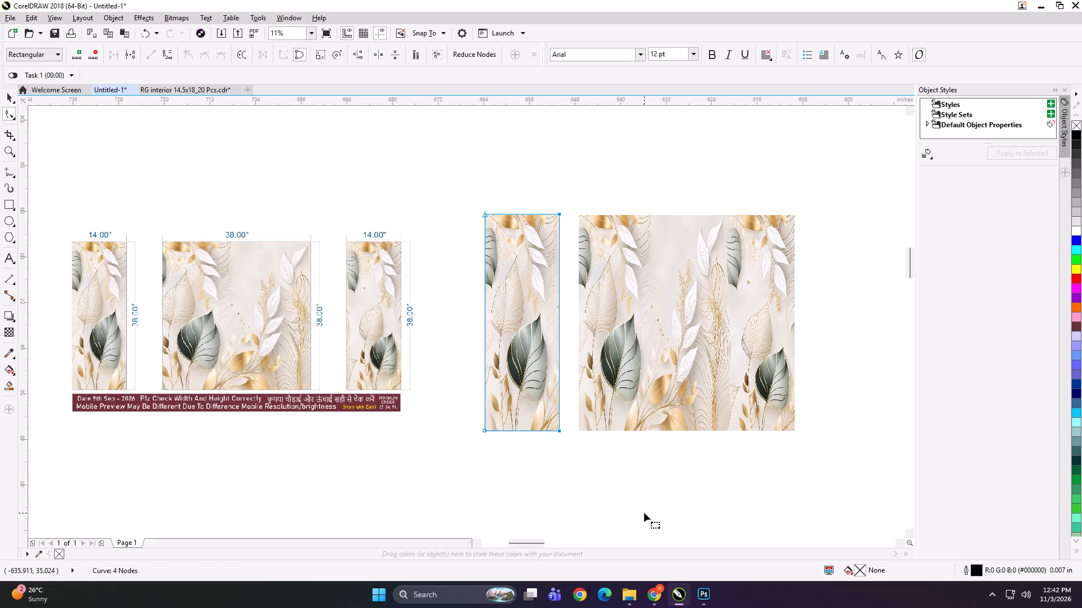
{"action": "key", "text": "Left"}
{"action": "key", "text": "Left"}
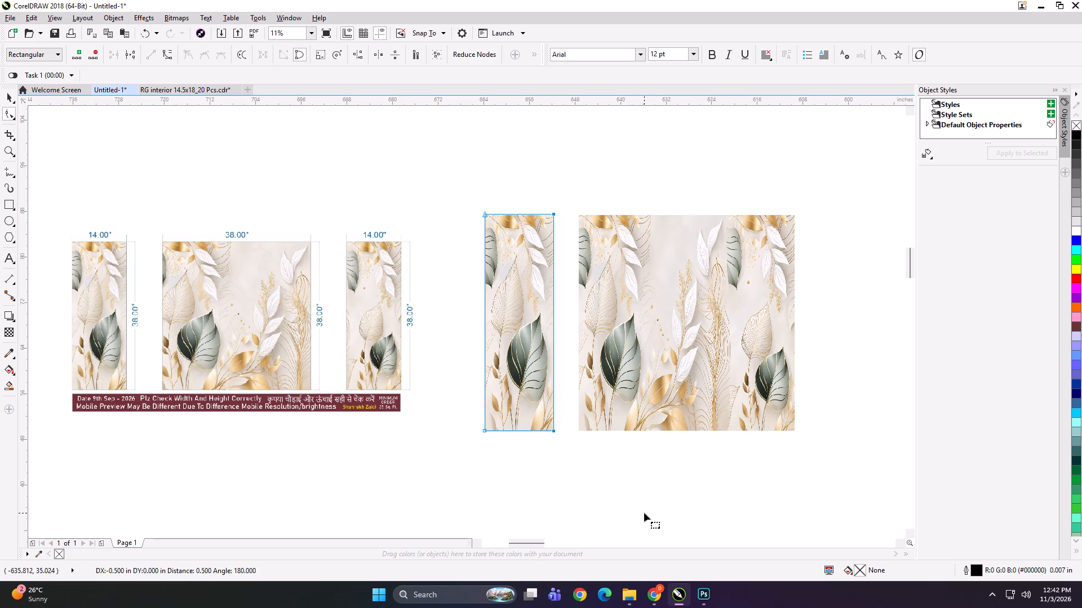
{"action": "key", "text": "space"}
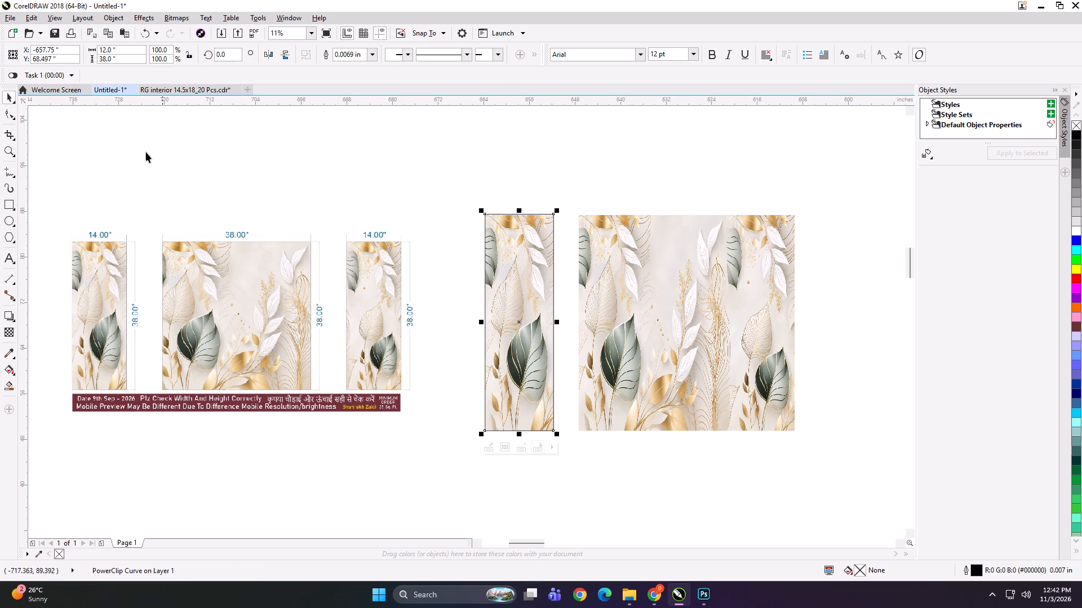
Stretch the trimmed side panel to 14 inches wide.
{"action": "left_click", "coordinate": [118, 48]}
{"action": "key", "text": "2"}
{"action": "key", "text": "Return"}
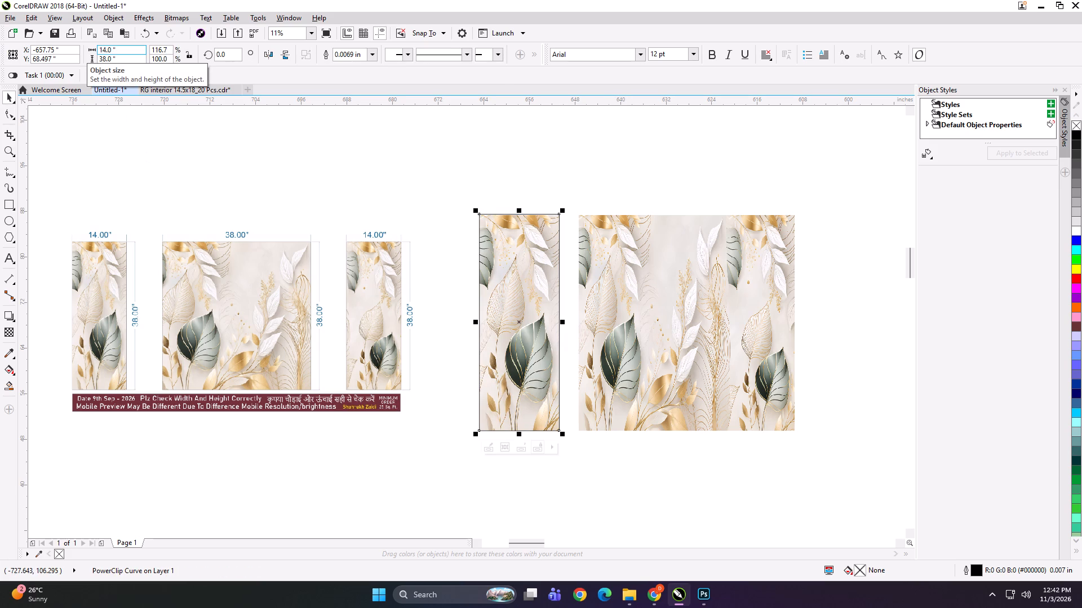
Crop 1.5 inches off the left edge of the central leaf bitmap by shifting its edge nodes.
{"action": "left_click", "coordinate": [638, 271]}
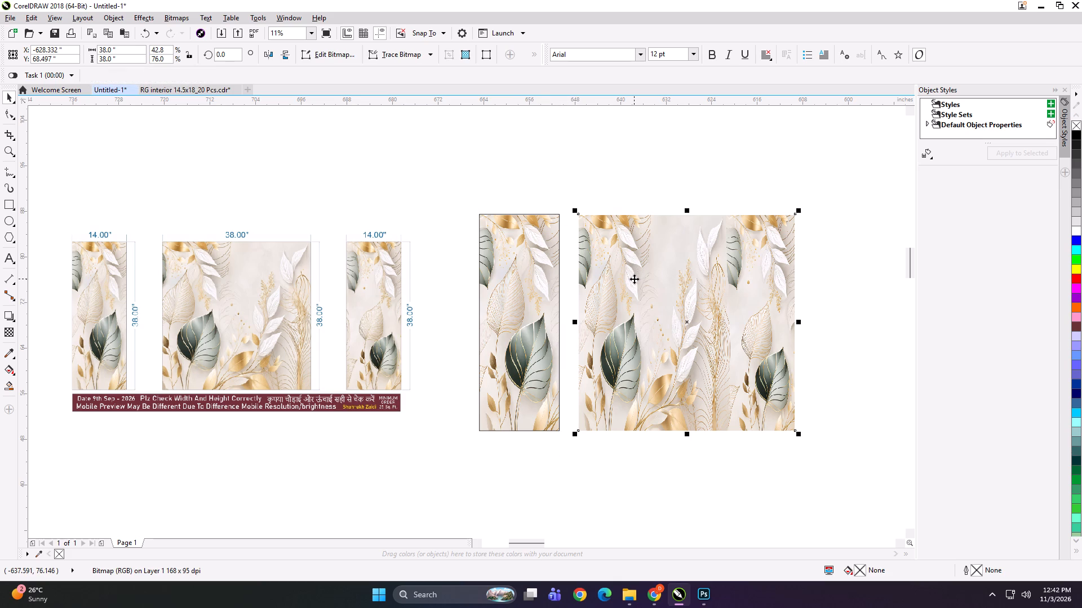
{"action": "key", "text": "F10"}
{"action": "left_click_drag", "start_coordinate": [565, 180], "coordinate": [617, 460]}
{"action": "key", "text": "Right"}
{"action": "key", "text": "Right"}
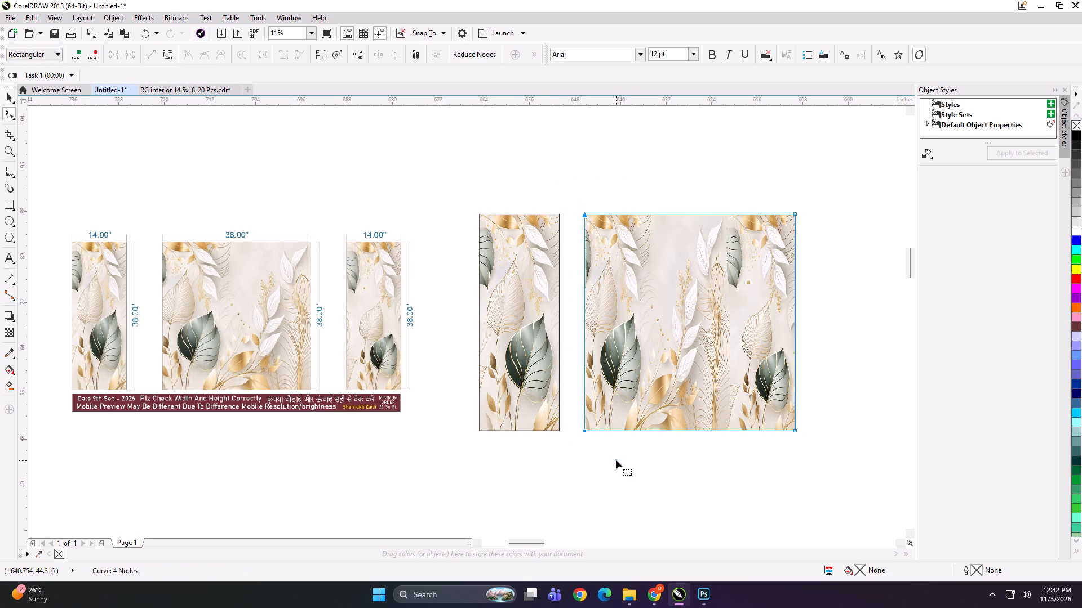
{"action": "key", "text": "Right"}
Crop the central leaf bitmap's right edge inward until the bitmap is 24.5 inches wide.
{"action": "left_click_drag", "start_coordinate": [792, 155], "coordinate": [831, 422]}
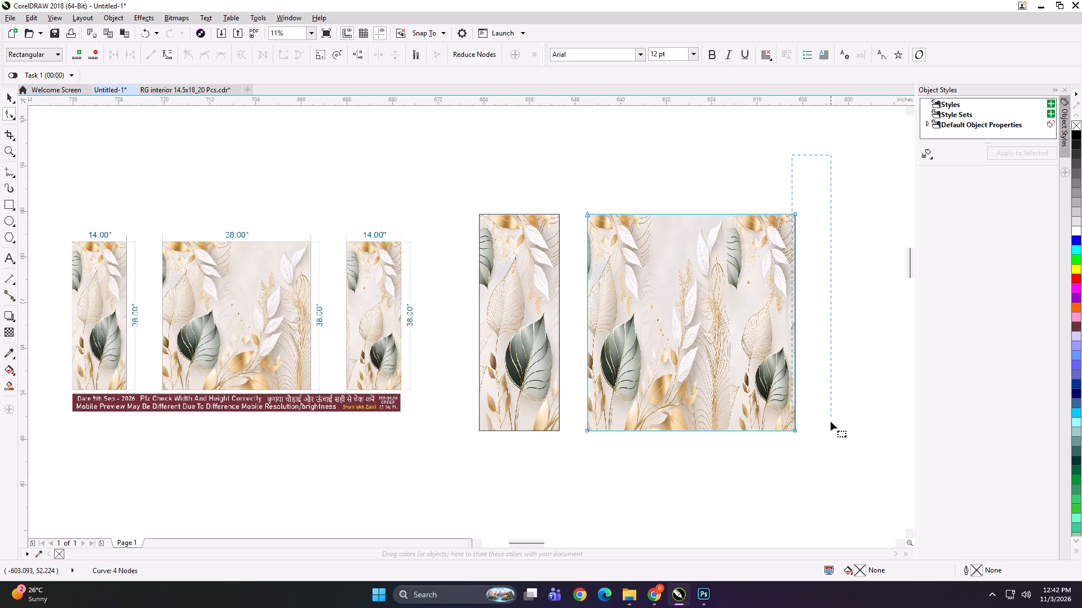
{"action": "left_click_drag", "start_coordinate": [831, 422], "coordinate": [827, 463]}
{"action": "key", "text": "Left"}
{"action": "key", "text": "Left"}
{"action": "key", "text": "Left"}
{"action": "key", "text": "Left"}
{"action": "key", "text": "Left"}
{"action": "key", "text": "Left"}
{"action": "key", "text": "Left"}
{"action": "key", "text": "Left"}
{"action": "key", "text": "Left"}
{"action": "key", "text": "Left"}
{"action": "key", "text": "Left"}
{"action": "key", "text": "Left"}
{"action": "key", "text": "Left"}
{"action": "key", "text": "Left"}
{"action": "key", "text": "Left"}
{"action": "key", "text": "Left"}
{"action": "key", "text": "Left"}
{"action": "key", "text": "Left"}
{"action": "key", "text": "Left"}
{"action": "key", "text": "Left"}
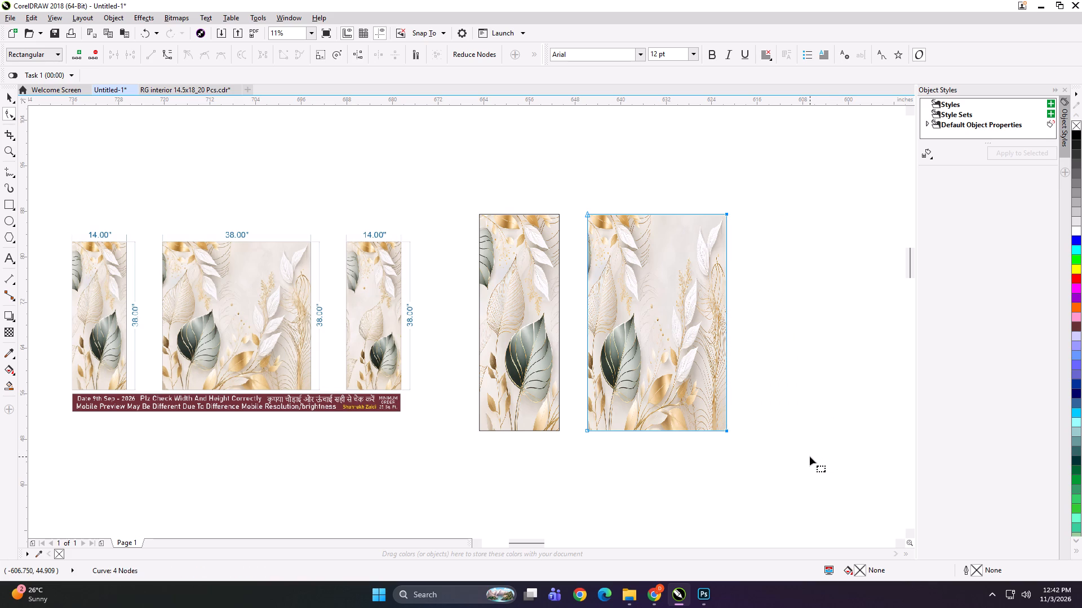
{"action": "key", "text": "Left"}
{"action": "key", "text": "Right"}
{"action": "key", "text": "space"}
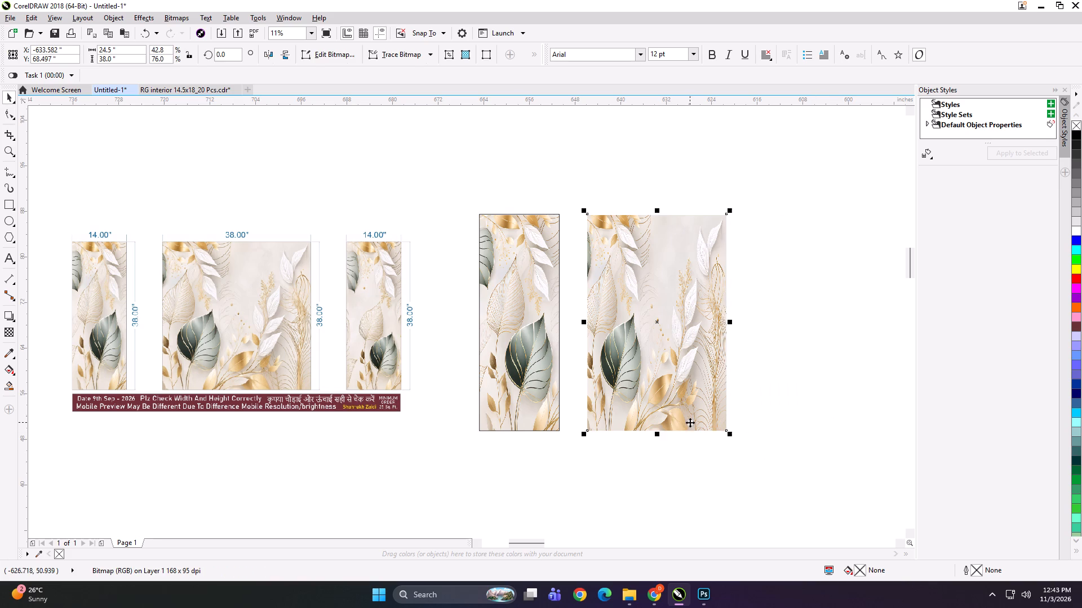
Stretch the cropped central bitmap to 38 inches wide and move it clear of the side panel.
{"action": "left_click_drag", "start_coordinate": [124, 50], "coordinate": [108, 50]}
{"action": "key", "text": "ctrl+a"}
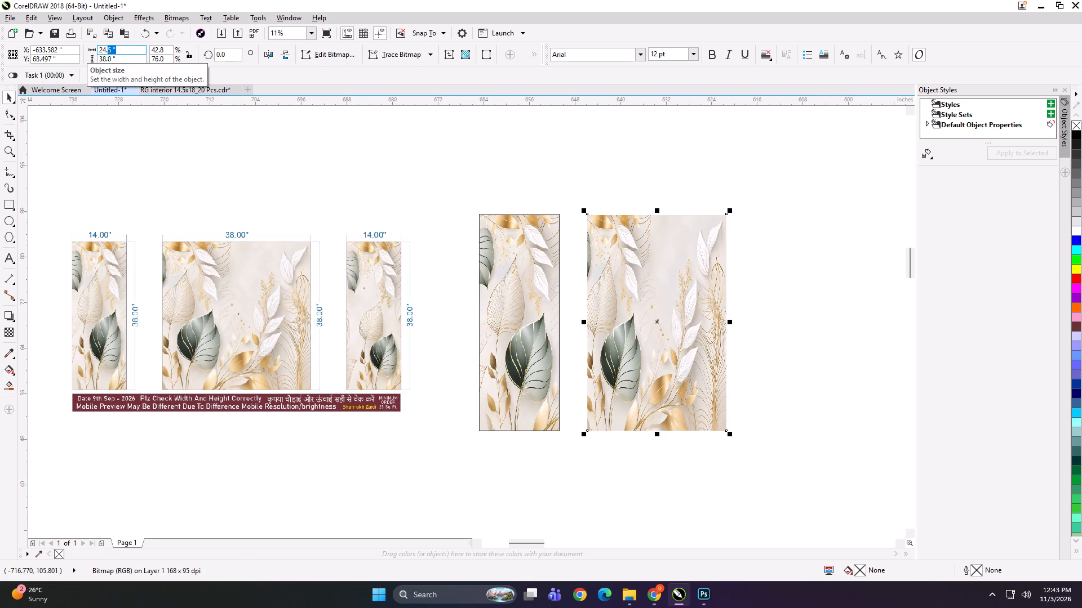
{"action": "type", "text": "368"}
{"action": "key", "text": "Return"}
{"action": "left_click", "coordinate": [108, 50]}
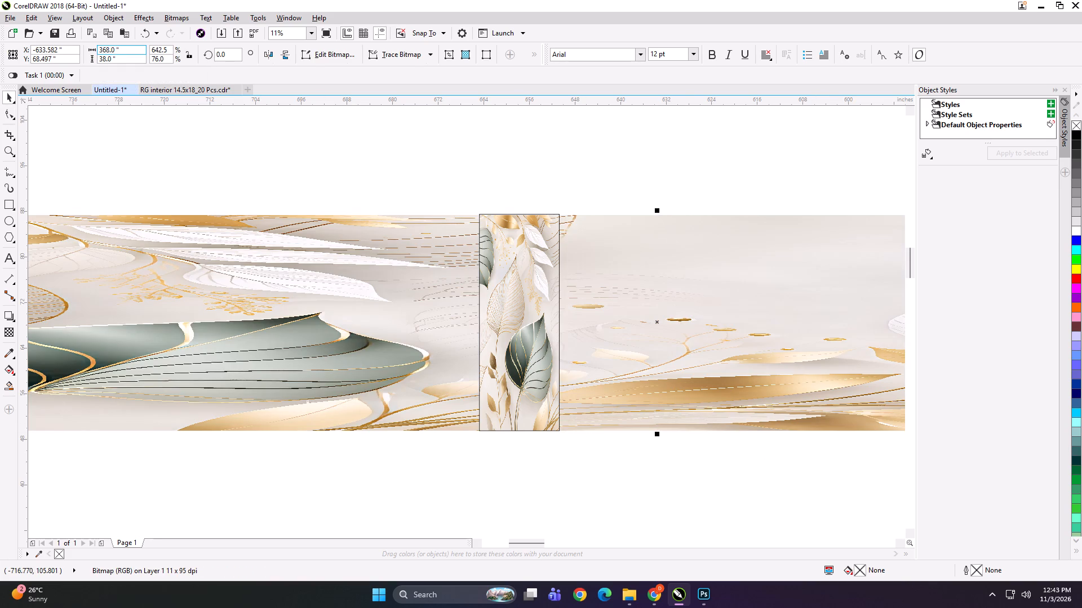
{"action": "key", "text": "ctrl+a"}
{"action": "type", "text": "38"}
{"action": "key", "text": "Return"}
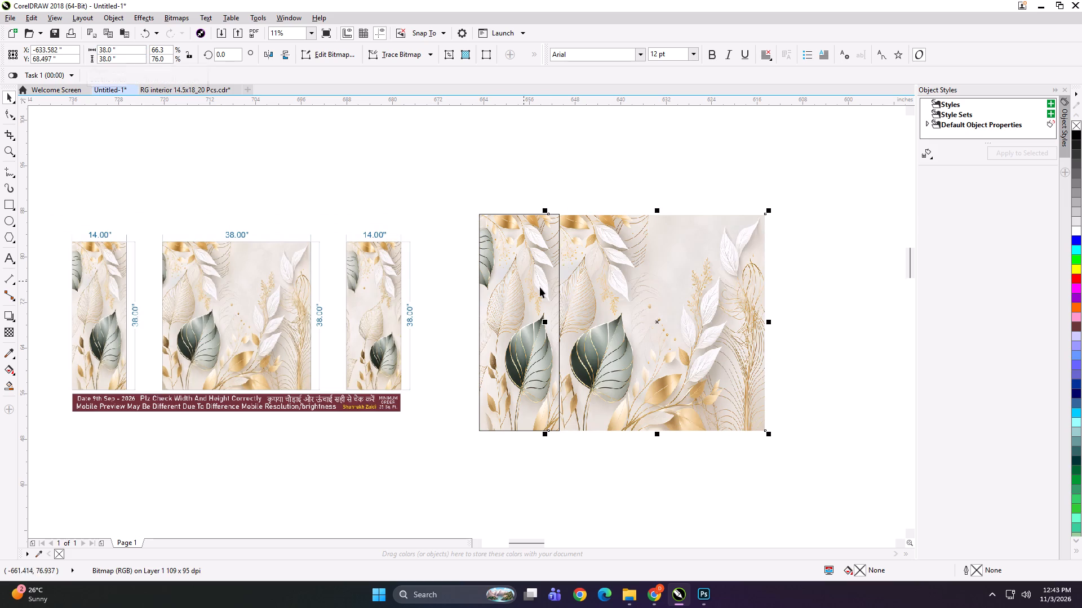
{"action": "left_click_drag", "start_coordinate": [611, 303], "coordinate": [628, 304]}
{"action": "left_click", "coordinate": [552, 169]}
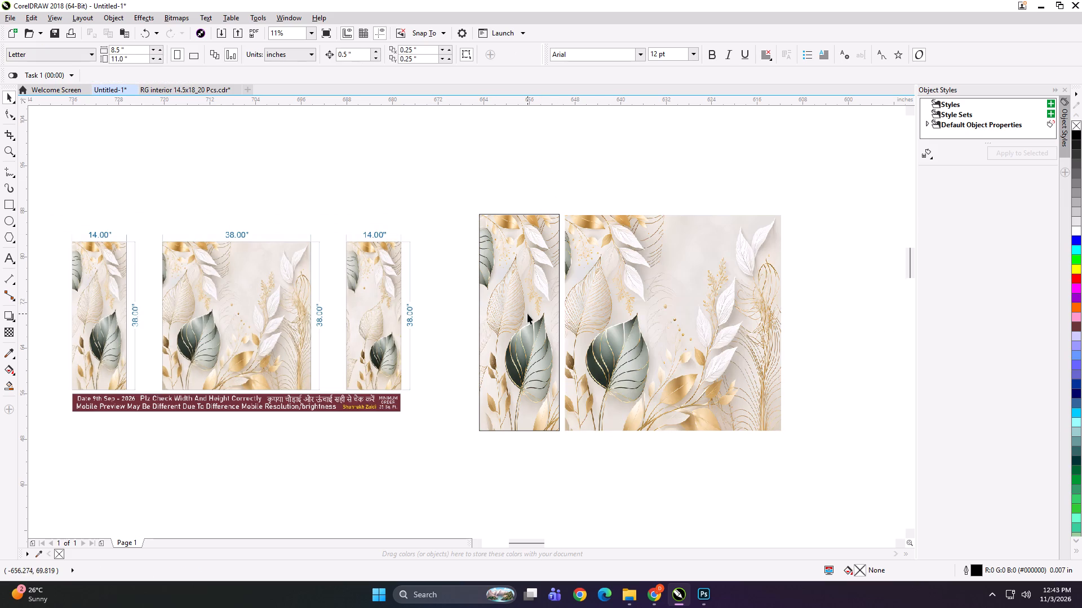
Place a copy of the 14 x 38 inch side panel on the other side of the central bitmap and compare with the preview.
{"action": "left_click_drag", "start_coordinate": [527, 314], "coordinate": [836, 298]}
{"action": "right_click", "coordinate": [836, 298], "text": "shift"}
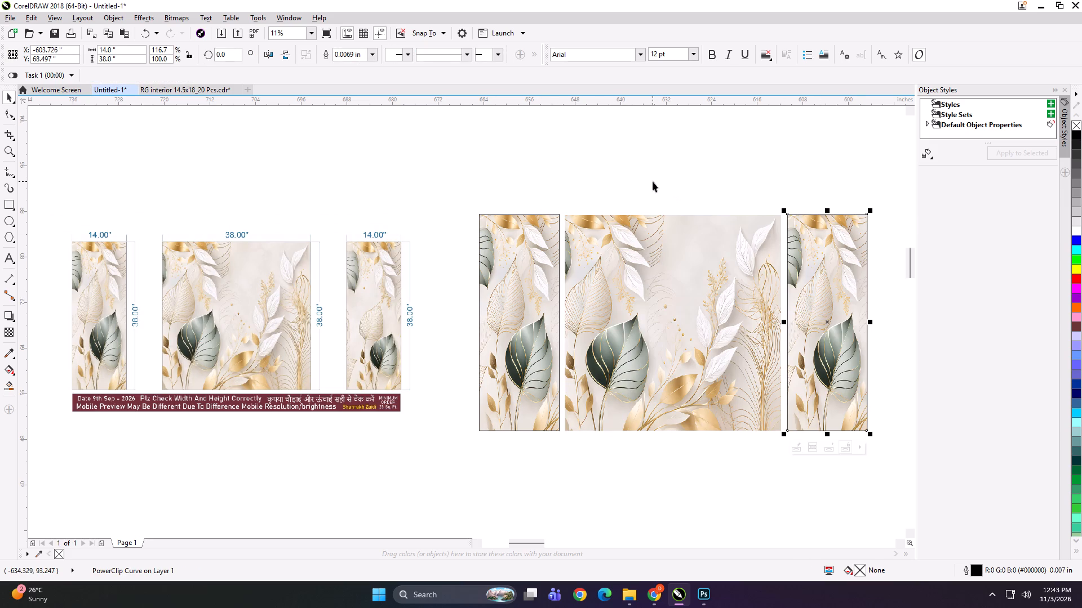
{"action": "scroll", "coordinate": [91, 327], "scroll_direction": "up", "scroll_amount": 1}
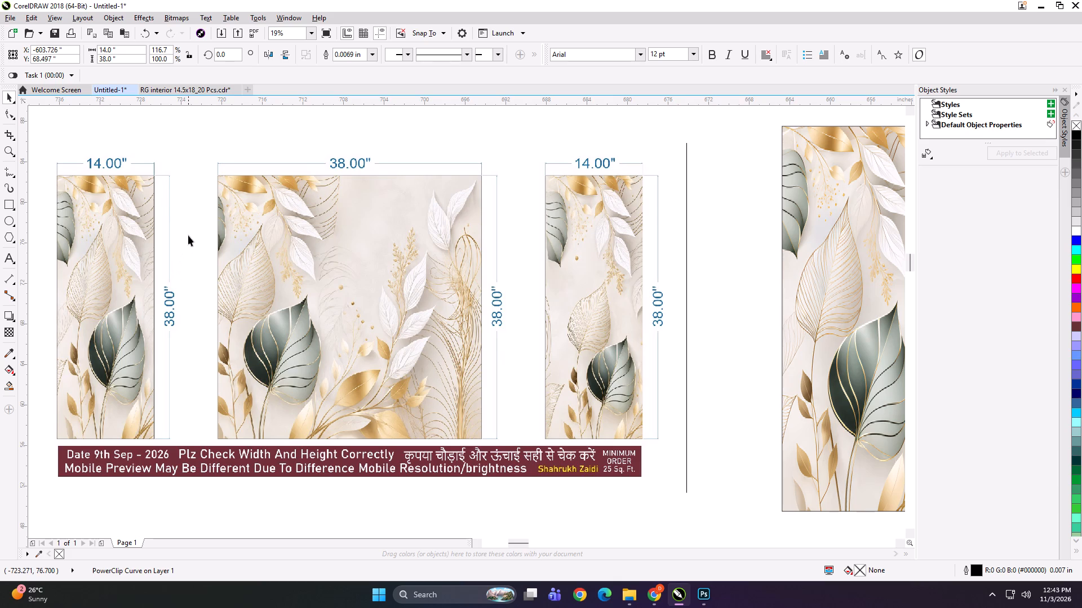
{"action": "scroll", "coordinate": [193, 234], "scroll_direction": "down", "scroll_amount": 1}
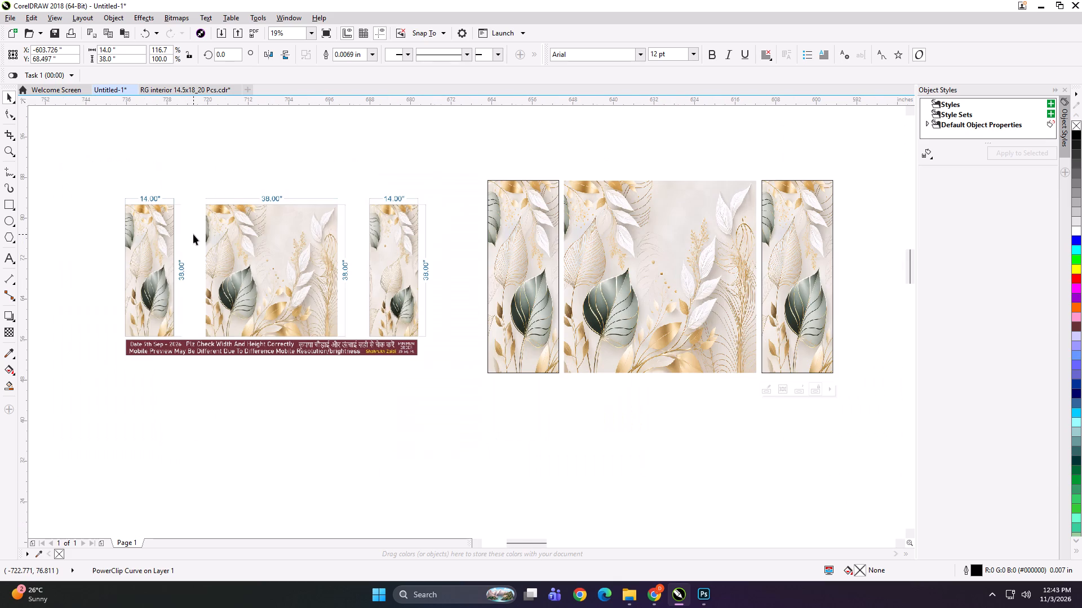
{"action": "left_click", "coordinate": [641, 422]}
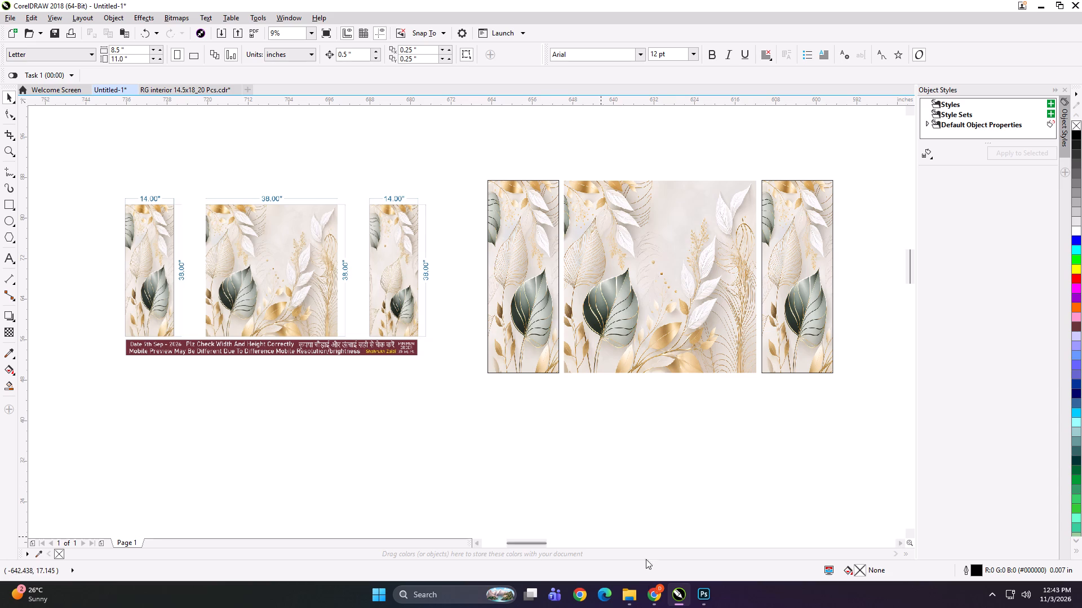
Import the leaf source image from the shared Nov/03 folder into the drawing and place it just below the three-panel preview.
{"action": "left_click", "coordinate": [622, 601]}
{"action": "left_click", "coordinate": [578, 537]}
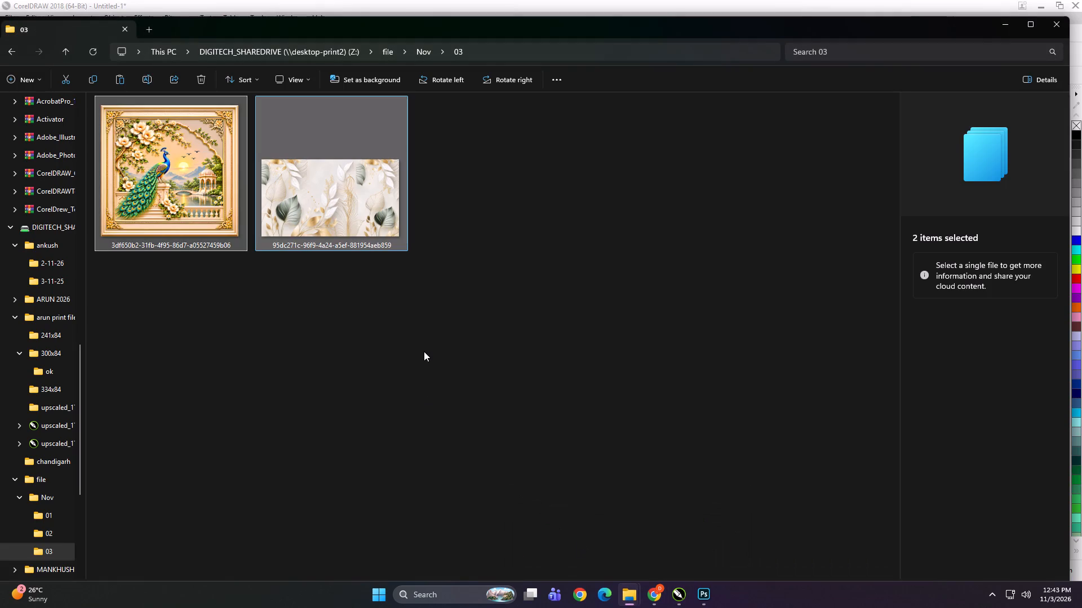
{"action": "left_click", "coordinate": [424, 351]}
{"action": "left_click", "coordinate": [424, 351]}
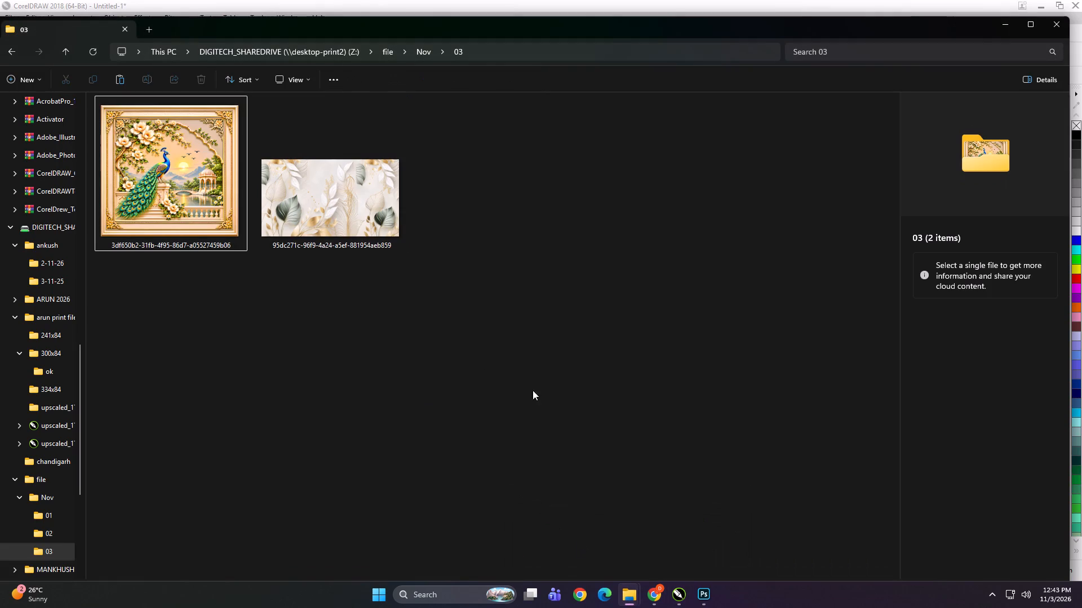
{"action": "left_click", "coordinate": [375, 191]}
{"action": "left_click_drag", "start_coordinate": [316, 180], "coordinate": [601, 385]}
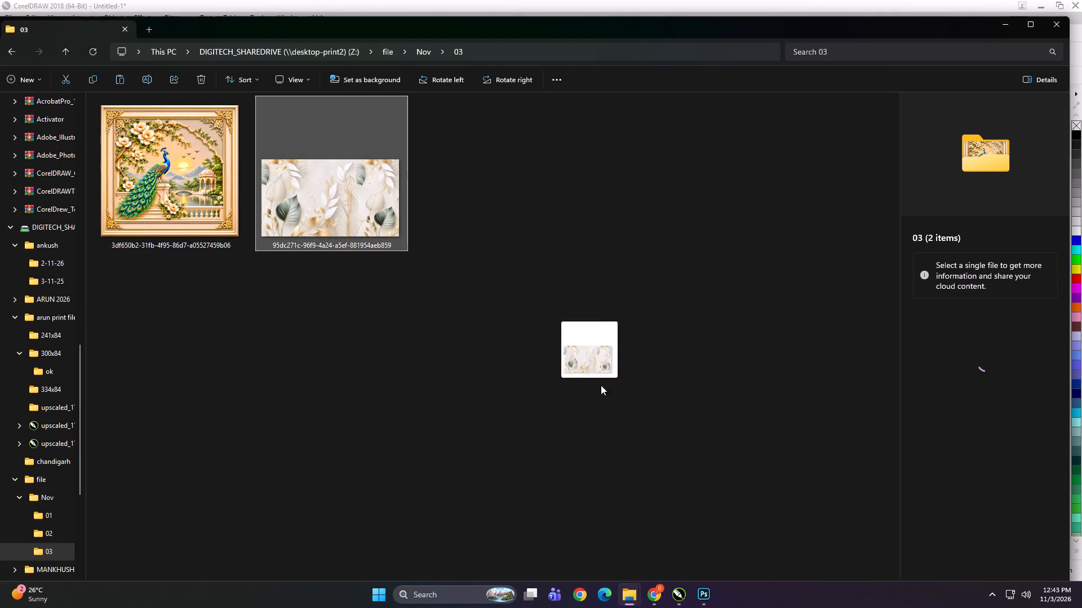
{"action": "left_click_drag", "start_coordinate": [601, 385], "coordinate": [589, 443]}
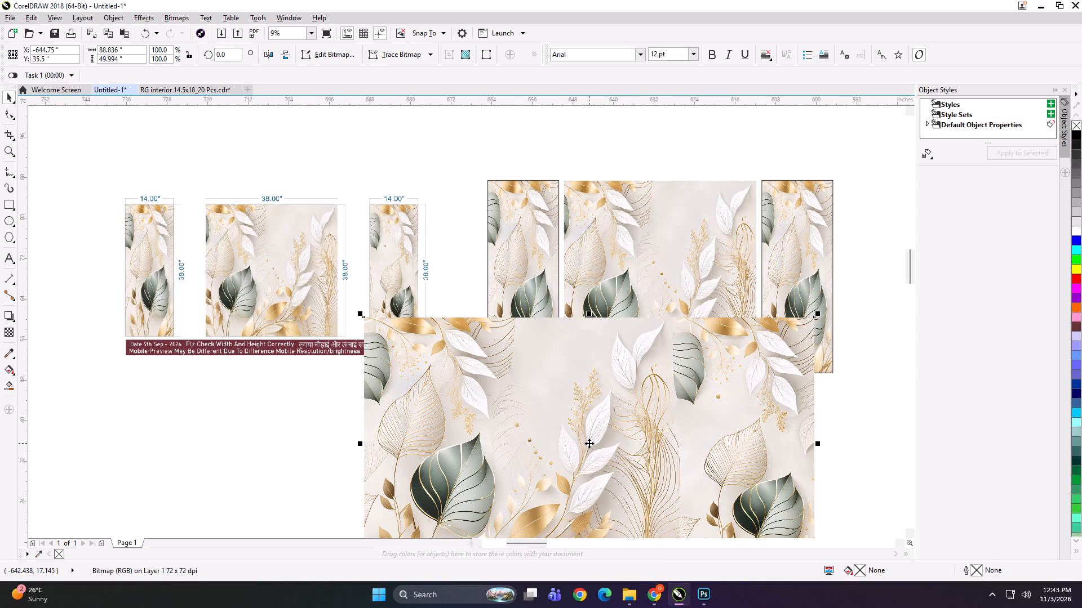
{"action": "scroll", "coordinate": [600, 312], "scroll_direction": "down", "scroll_amount": 1}
{"action": "left_click_drag", "start_coordinate": [592, 392], "coordinate": [471, 434]}
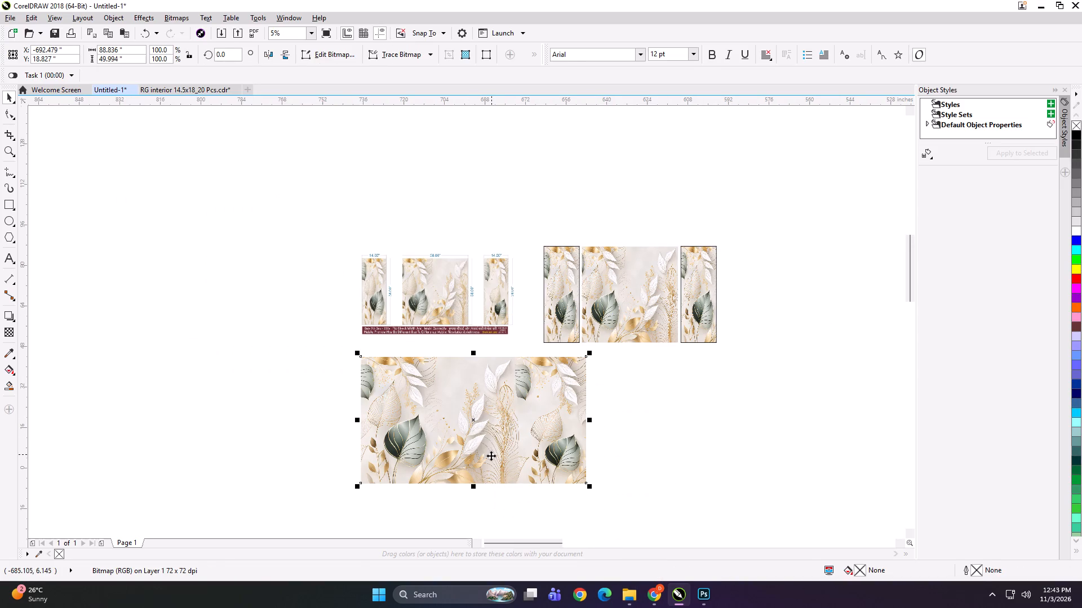
{"action": "left_click_drag", "start_coordinate": [514, 444], "coordinate": [435, 440]}
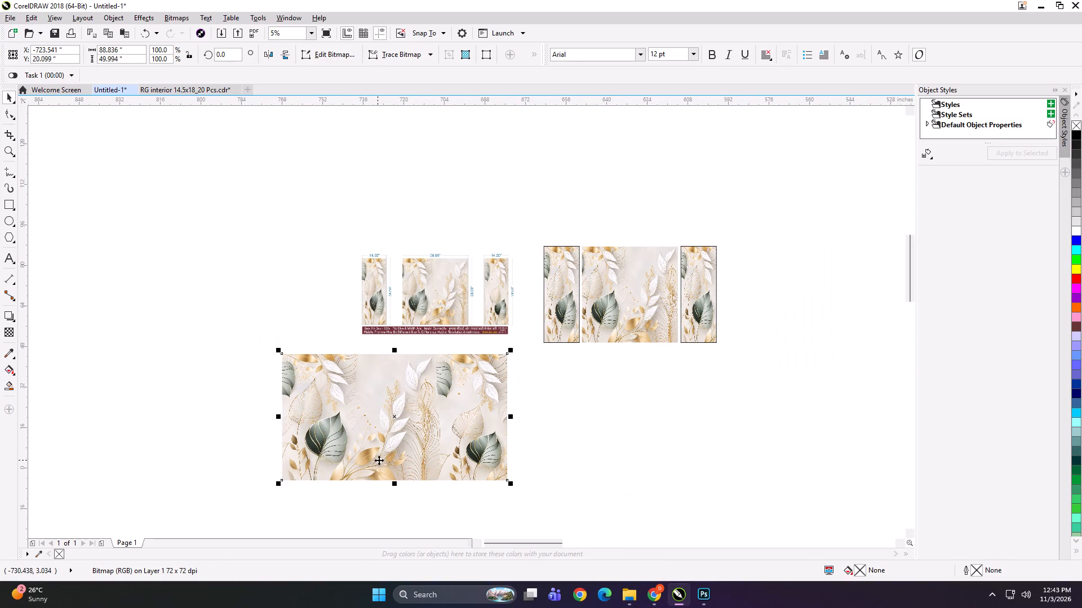
{"action": "left_click", "coordinate": [451, 408]}
{"action": "left_click_drag", "start_coordinate": [405, 443], "coordinate": [407, 433]}
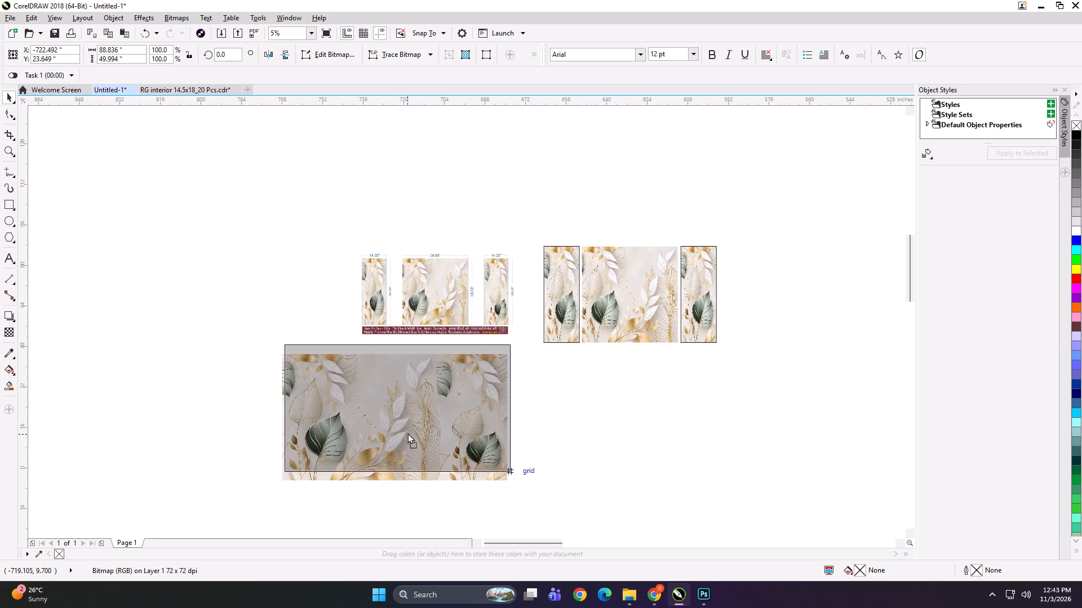
{"action": "left_click_drag", "start_coordinate": [407, 433], "coordinate": [407, 432]}
Delete the three print-size leaf panels beside the preview.
{"action": "left_click_drag", "start_coordinate": [491, 198], "coordinate": [852, 375]}
{"action": "key", "text": "Delete"}
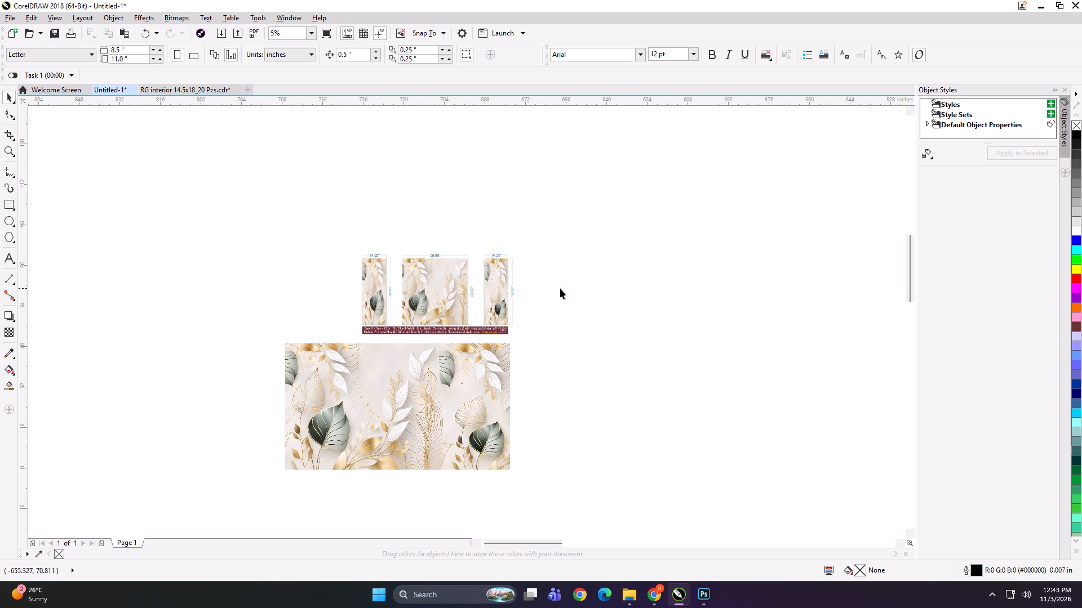
Enlarge the three-panel leaf preview to about twice its size above the source image, and centre the source image beneath it.
{"action": "left_click_drag", "start_coordinate": [479, 284], "coordinate": [439, 211]}
{"action": "left_click_drag", "start_coordinate": [482, 269], "coordinate": [570, 306], "text": "shift"}
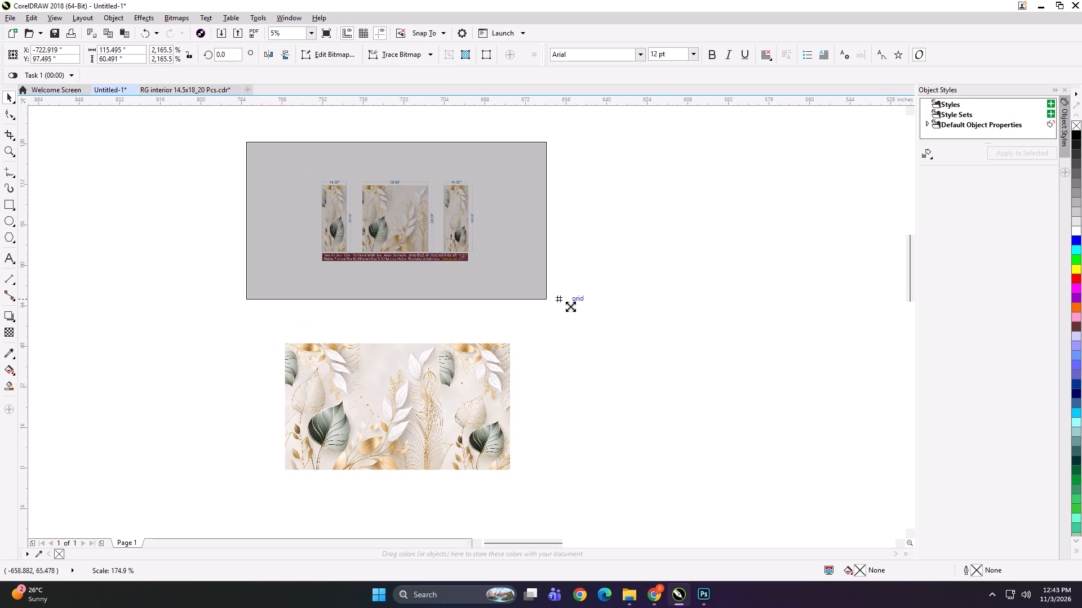
{"action": "left_click_drag", "start_coordinate": [570, 306], "coordinate": [594, 317], "text": "shift"}
{"action": "left_click_drag", "start_coordinate": [415, 230], "coordinate": [491, 229]}
{"action": "left_click_drag", "start_coordinate": [448, 375], "coordinate": [525, 377]}
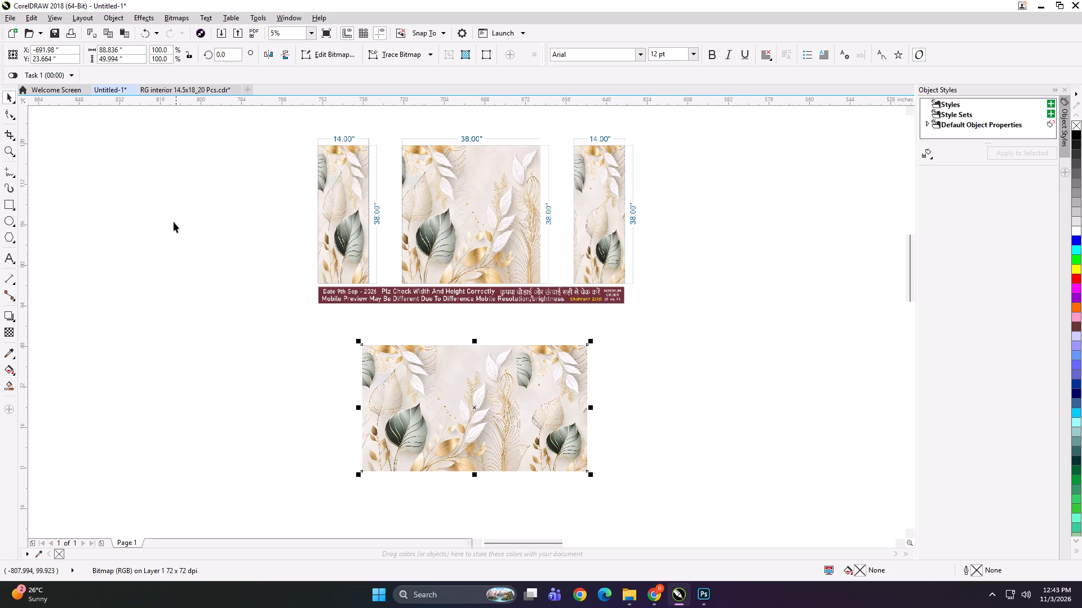
Create a rectangle matching the outline of the leaf source image.
{"action": "double_click", "coordinate": [5, 207], "text": "shift"}
{"action": "key", "text": "shift+space"}
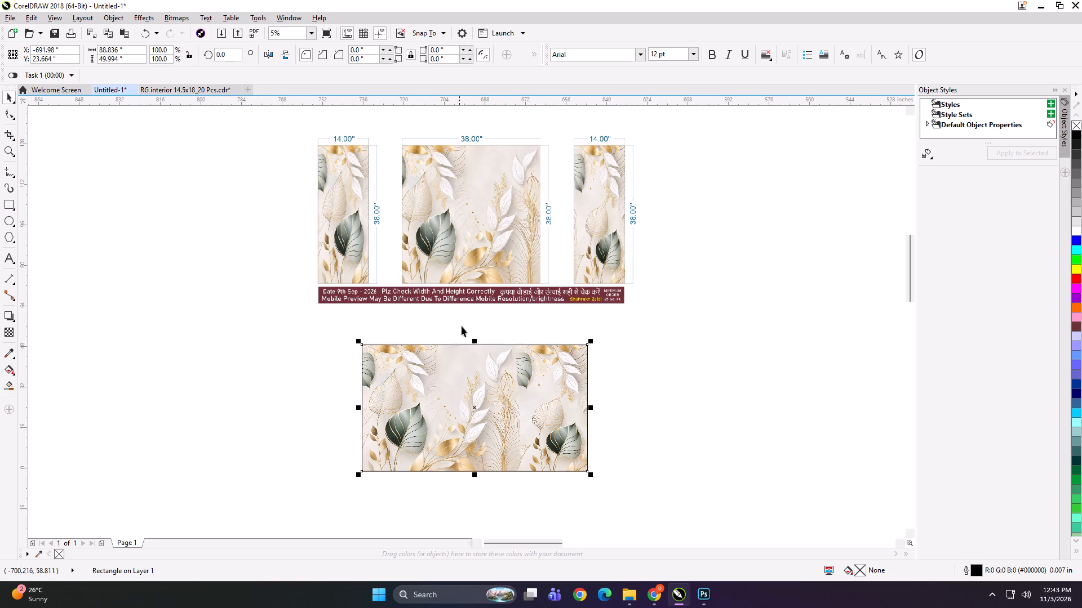
Narrow the rectangle to about 26.6 inches wide over the source image's left leaf section, inset slightly from the image's left edge.
{"action": "left_click_drag", "start_coordinate": [590, 406], "coordinate": [450, 431]}
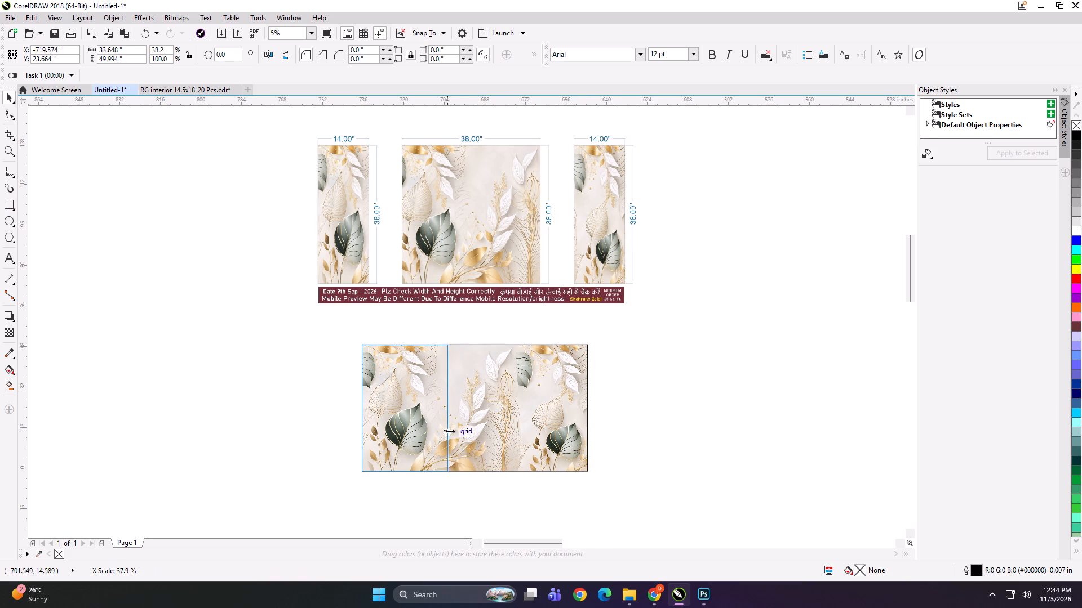
{"action": "left_click_drag", "start_coordinate": [450, 431], "coordinate": [436, 467]}
{"action": "left_click_drag", "start_coordinate": [358, 409], "coordinate": [361, 427]}
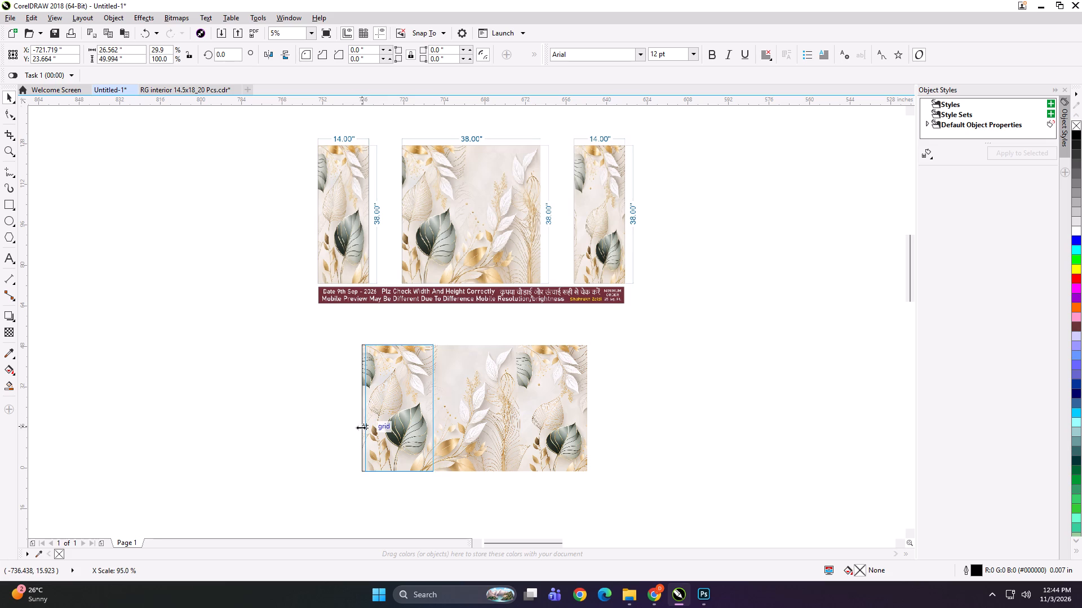
{"action": "left_click_drag", "start_coordinate": [361, 427], "coordinate": [362, 429]}
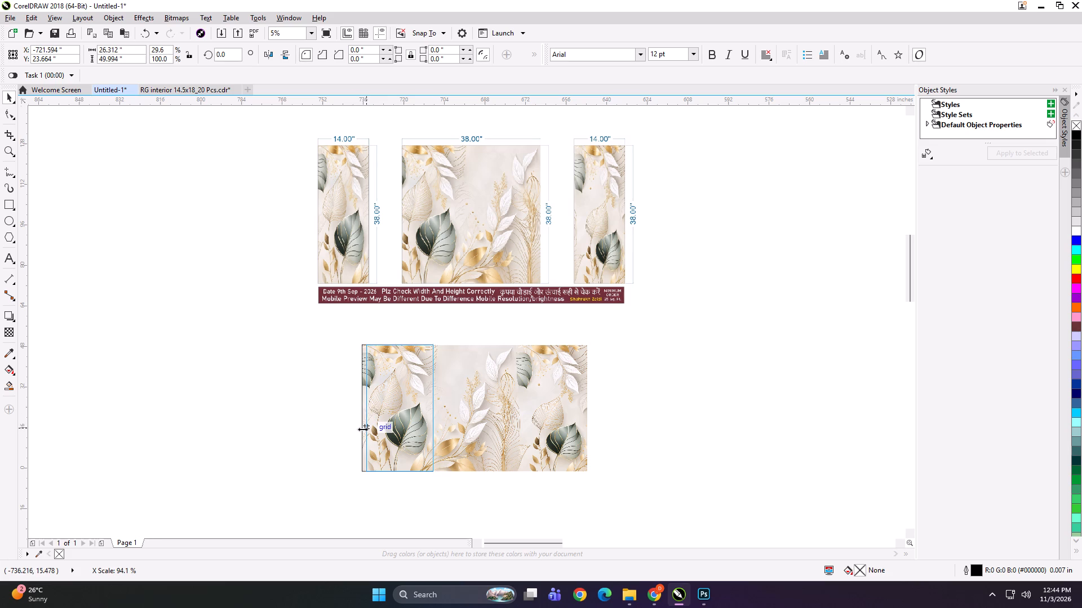
{"action": "left_click_drag", "start_coordinate": [362, 429], "coordinate": [360, 446]}
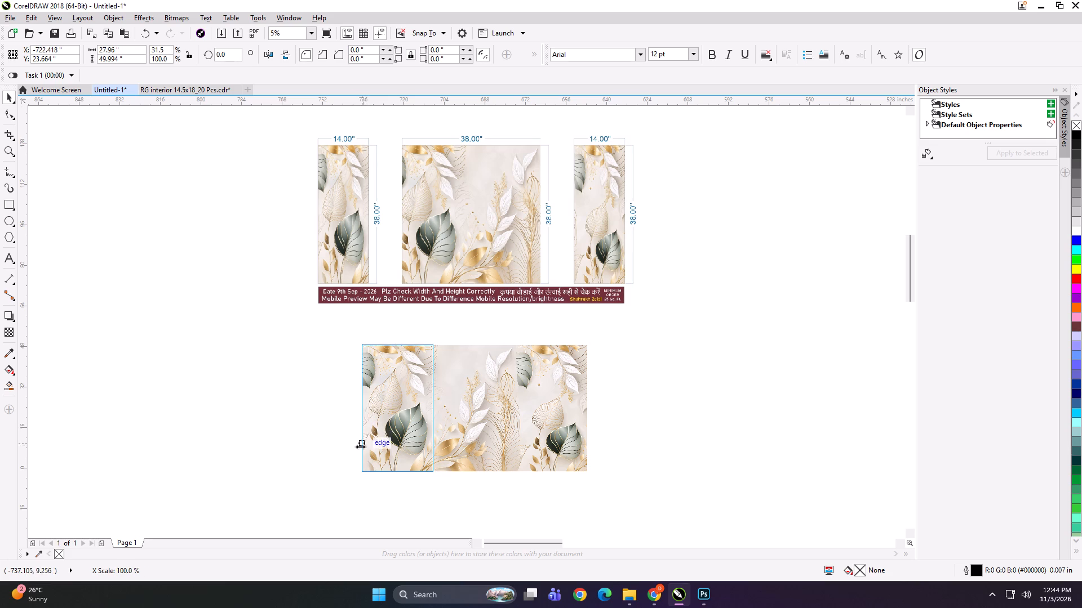
{"action": "left_click_drag", "start_coordinate": [360, 446], "coordinate": [362, 463]}
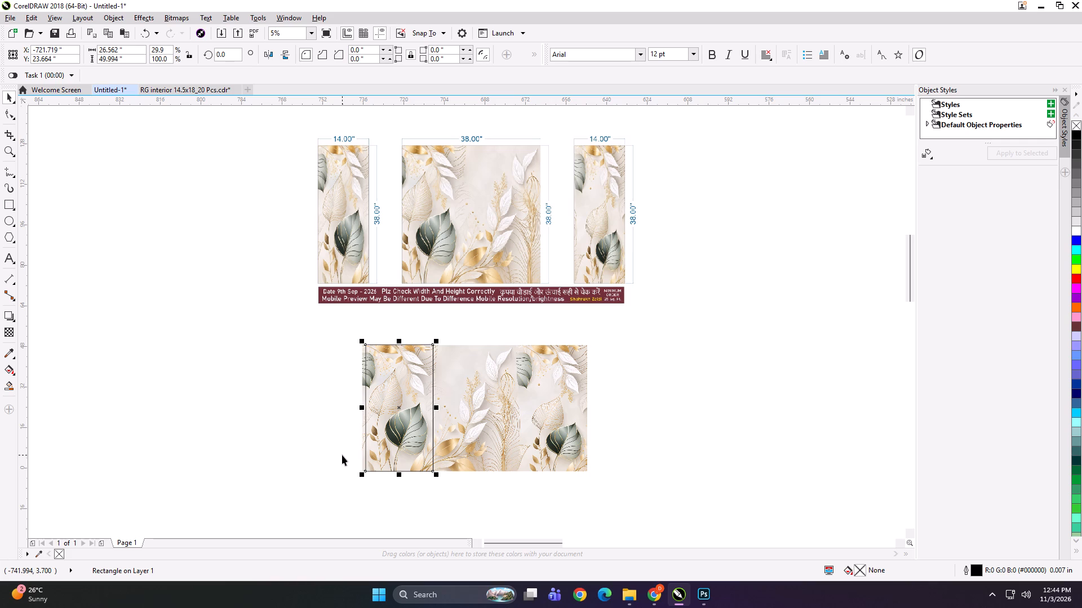
Duplicate the narrow rectangle and align the copy to the source image's right edge.
{"action": "key", "text": "plus"}
{"action": "left_click", "coordinate": [507, 389], "text": "shift"}
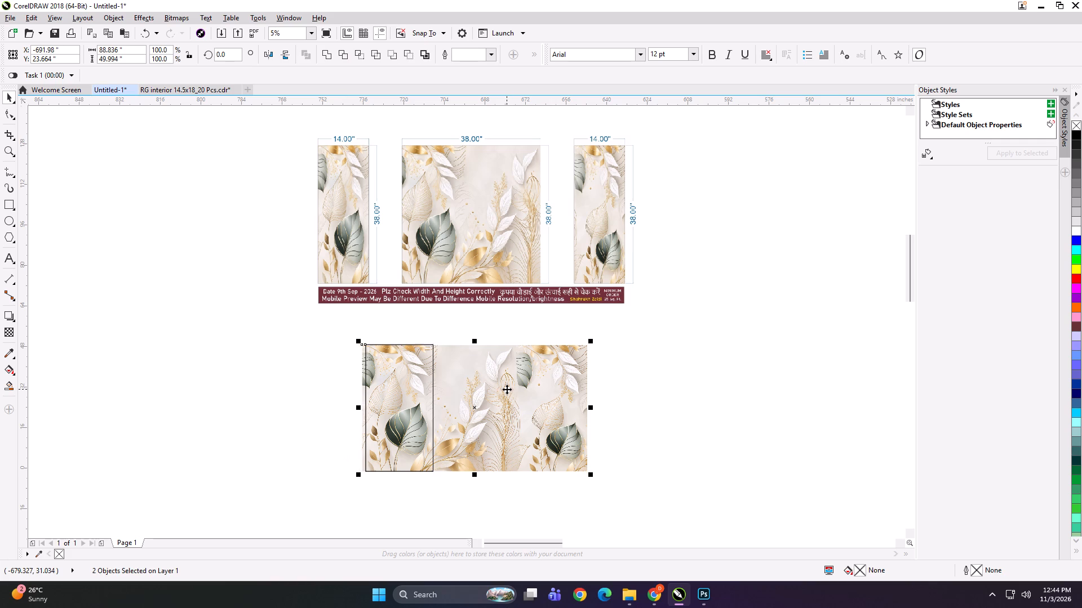
{"action": "key", "text": "r"}
{"action": "left_click", "coordinate": [660, 393]}
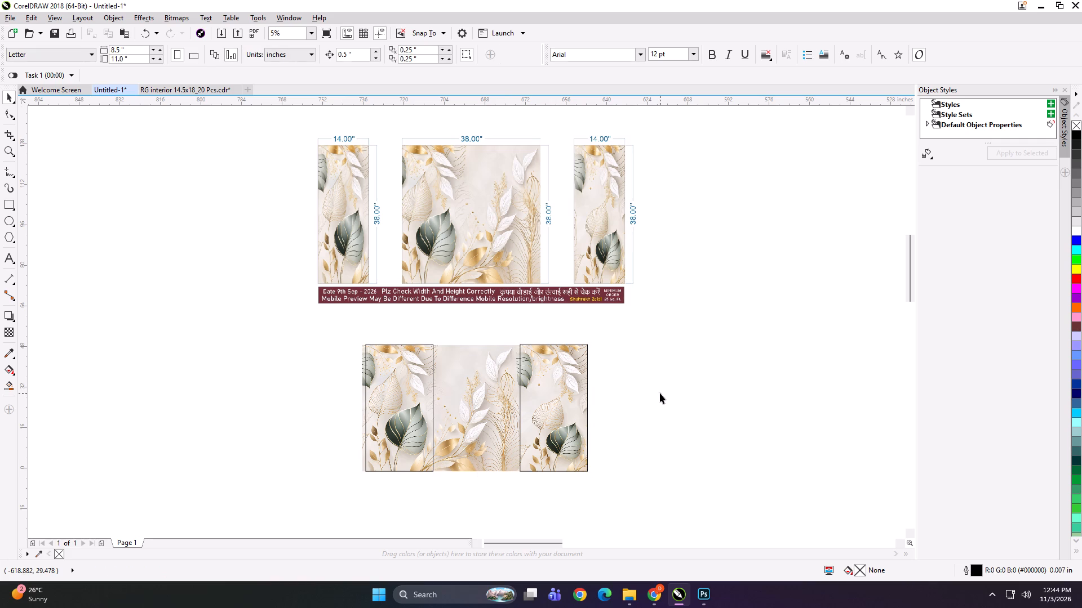
Extend the right rectangle's inner edge toward the middle so it is about 27.4 inches wide.
{"action": "scroll", "coordinate": [515, 414], "scroll_direction": "up", "scroll_amount": 2}
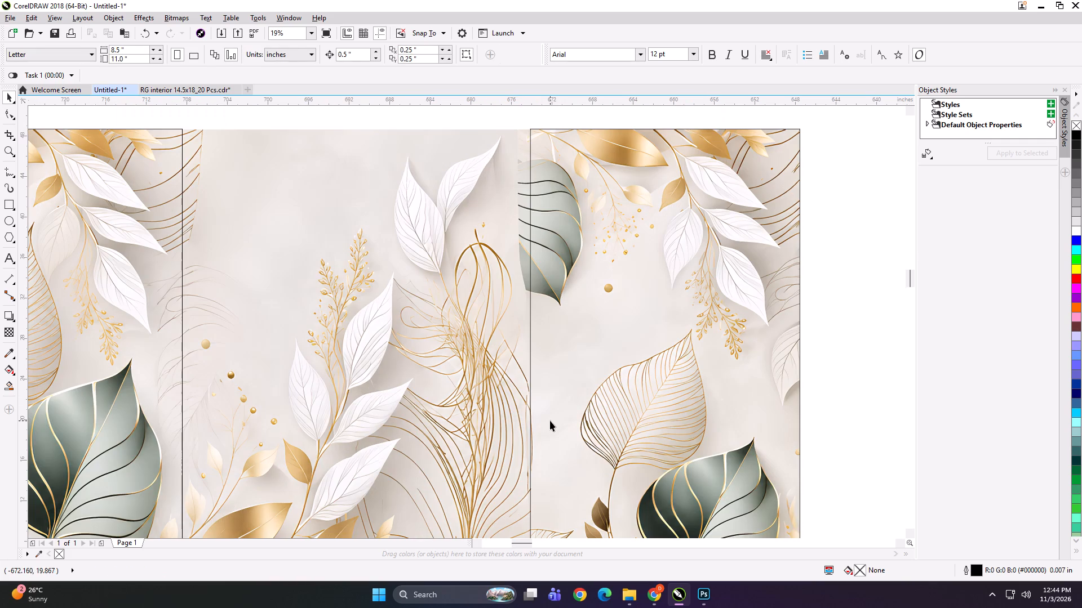
{"action": "left_click", "coordinate": [550, 421]}
{"action": "scroll", "coordinate": [577, 412], "scroll_direction": "down", "scroll_amount": 2}
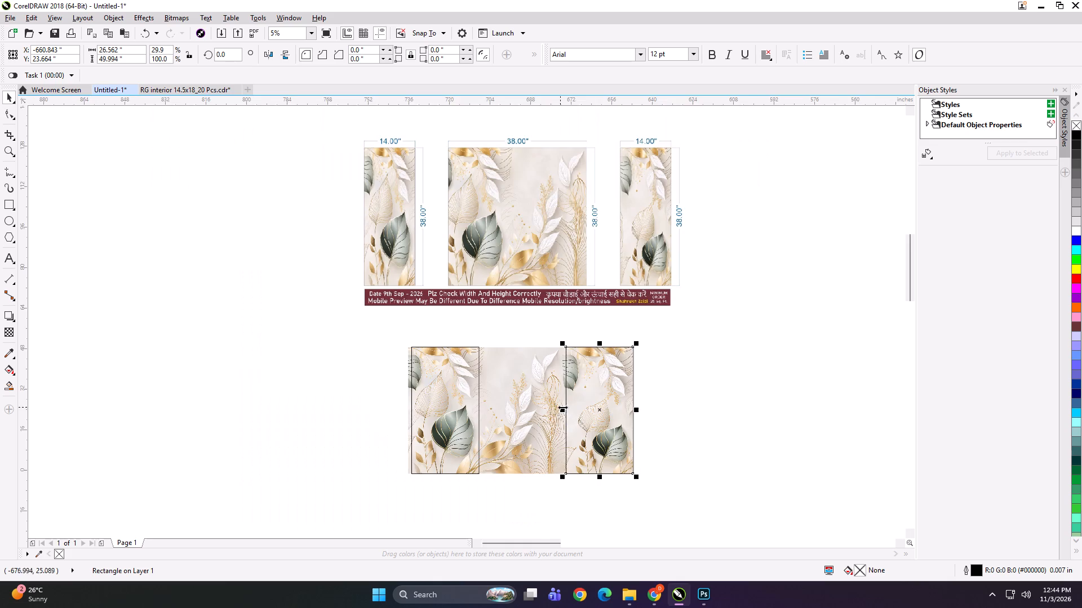
{"action": "scroll", "coordinate": [562, 407], "scroll_direction": "up", "scroll_amount": 3}
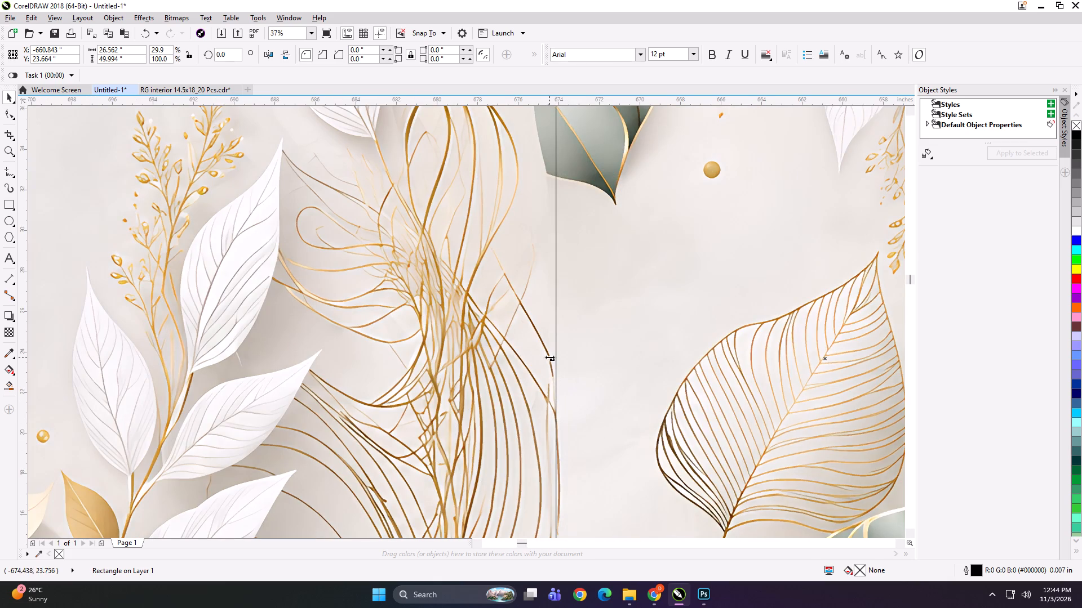
{"action": "left_click_drag", "start_coordinate": [549, 357], "coordinate": [540, 383]}
{"action": "scroll", "coordinate": [517, 366], "scroll_direction": "down", "scroll_amount": 3}
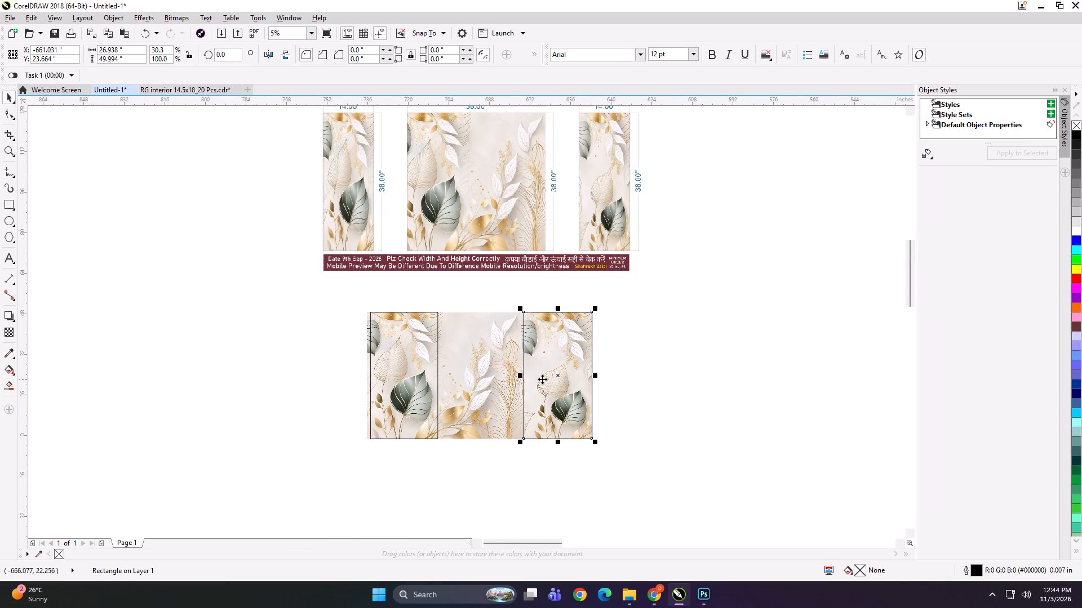
{"action": "scroll", "coordinate": [528, 400], "scroll_direction": "up", "scroll_amount": 2}
{"action": "scroll", "coordinate": [482, 264], "scroll_direction": "up", "scroll_amount": 1}
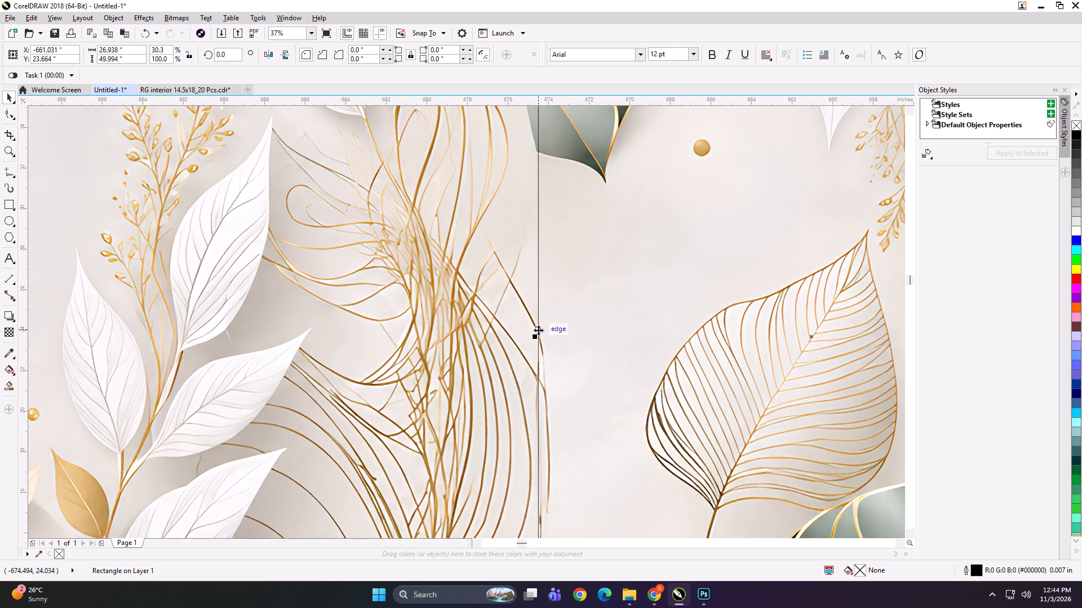
{"action": "left_click_drag", "start_coordinate": [535, 337], "coordinate": [526, 339]}
{"action": "scroll", "coordinate": [527, 319], "scroll_direction": "down", "scroll_amount": 3}
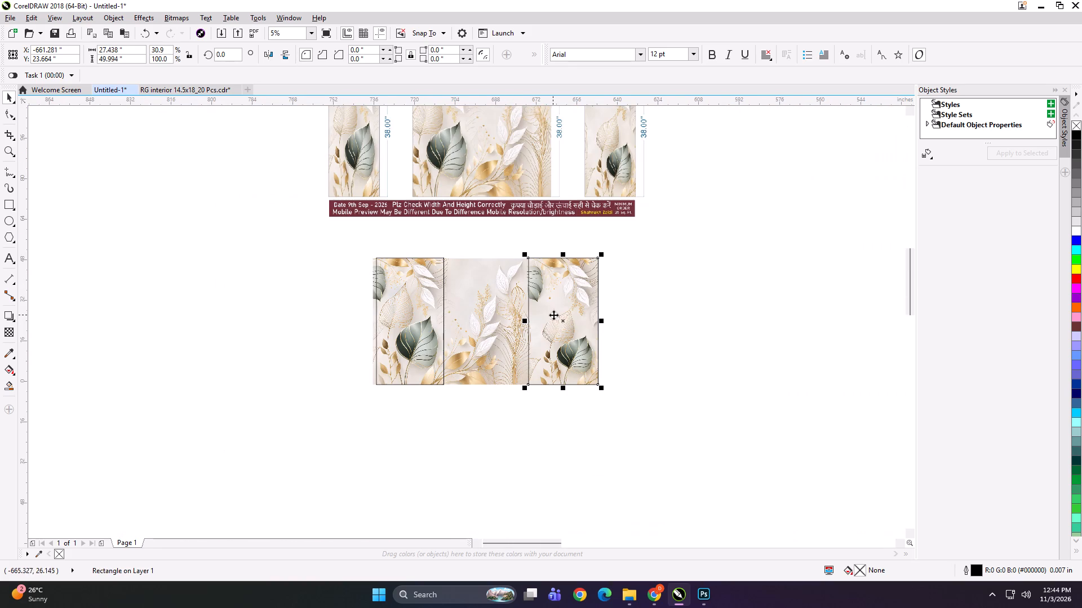
Make a mirrored copy of the left rectangle directly beside it, over the middle of the source image.
{"action": "left_click", "coordinate": [401, 308]}
{"action": "left_click_drag", "start_coordinate": [370, 320], "coordinate": [489, 321]}
{"action": "right_click", "coordinate": [489, 321], "text": "ctrl"}
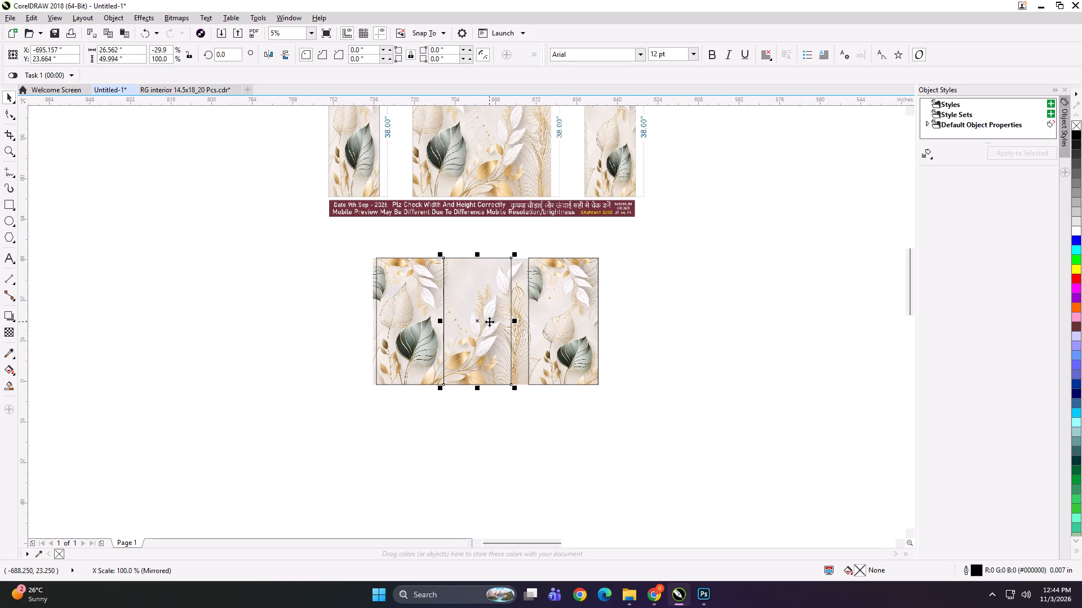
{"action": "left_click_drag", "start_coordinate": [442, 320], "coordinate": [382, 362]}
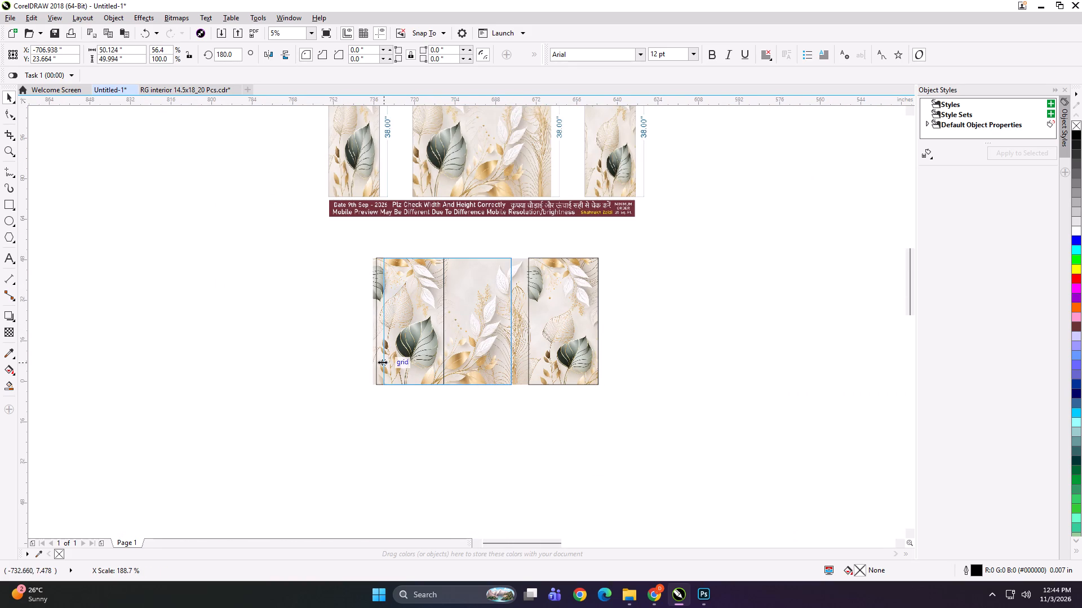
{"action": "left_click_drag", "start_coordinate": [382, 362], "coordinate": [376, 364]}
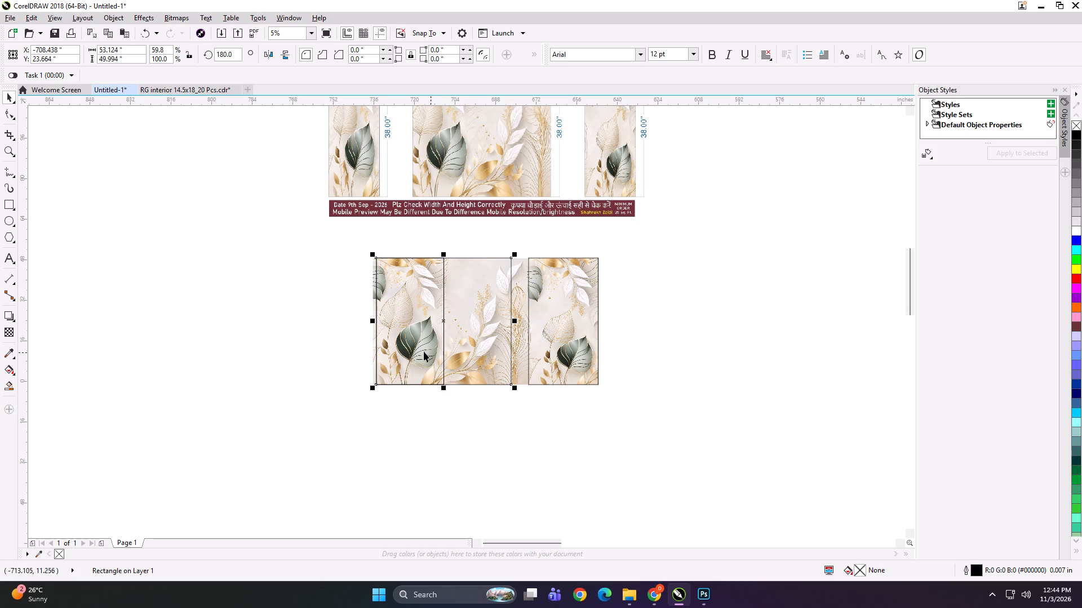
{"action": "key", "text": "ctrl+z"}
Stretch the middle rectangle to about 57 inches wide, overlapping the left rectangle and ending just short of the right one.
{"action": "left_click_drag", "start_coordinate": [437, 319], "coordinate": [379, 367]}
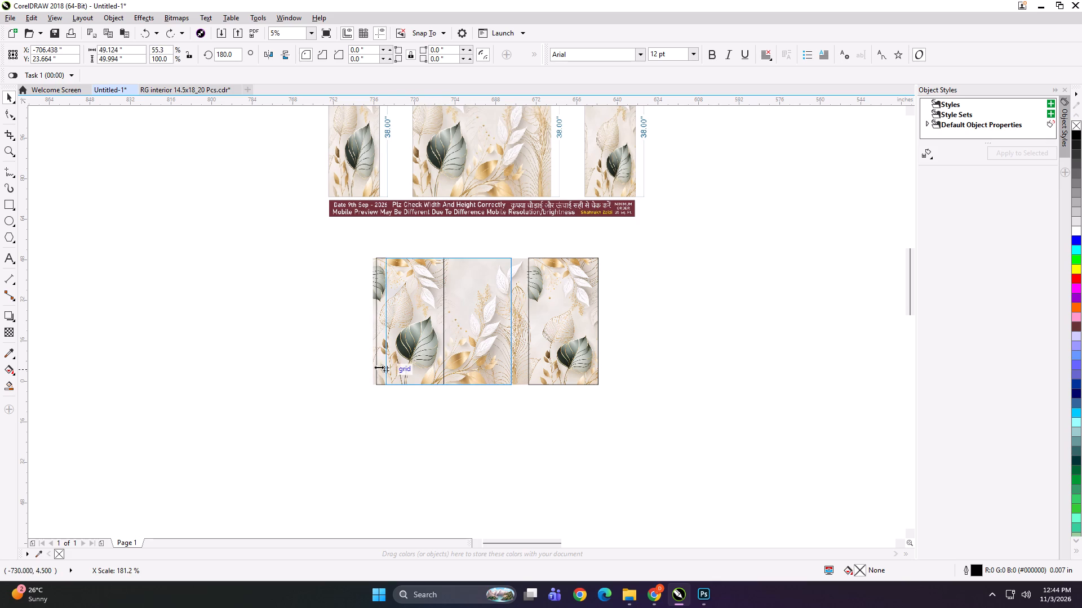
{"action": "left_click_drag", "start_coordinate": [379, 367], "coordinate": [375, 360]}
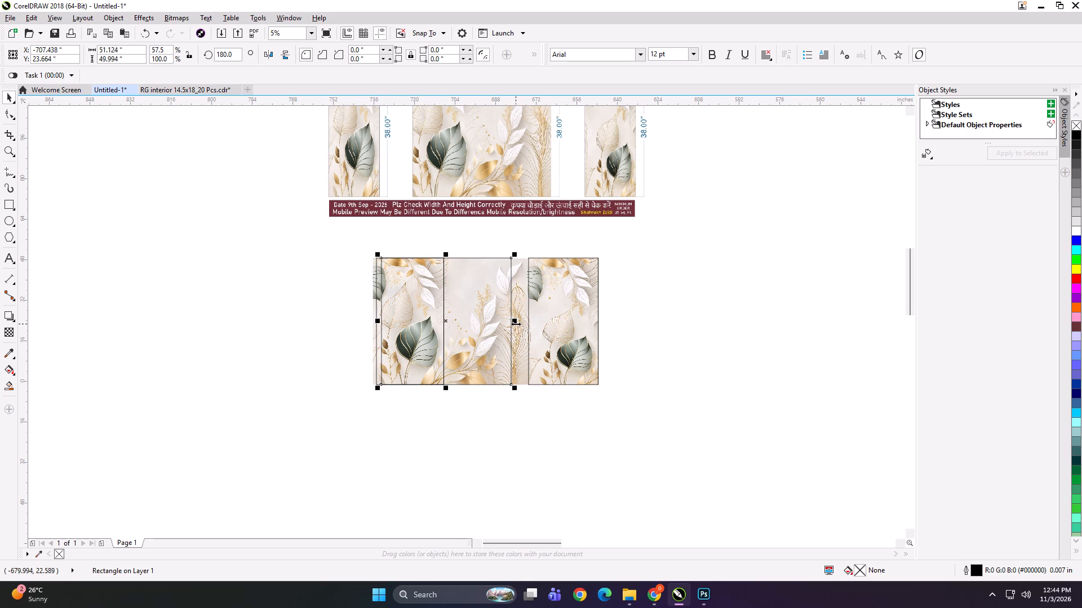
{"action": "left_click_drag", "start_coordinate": [516, 324], "coordinate": [527, 324]}
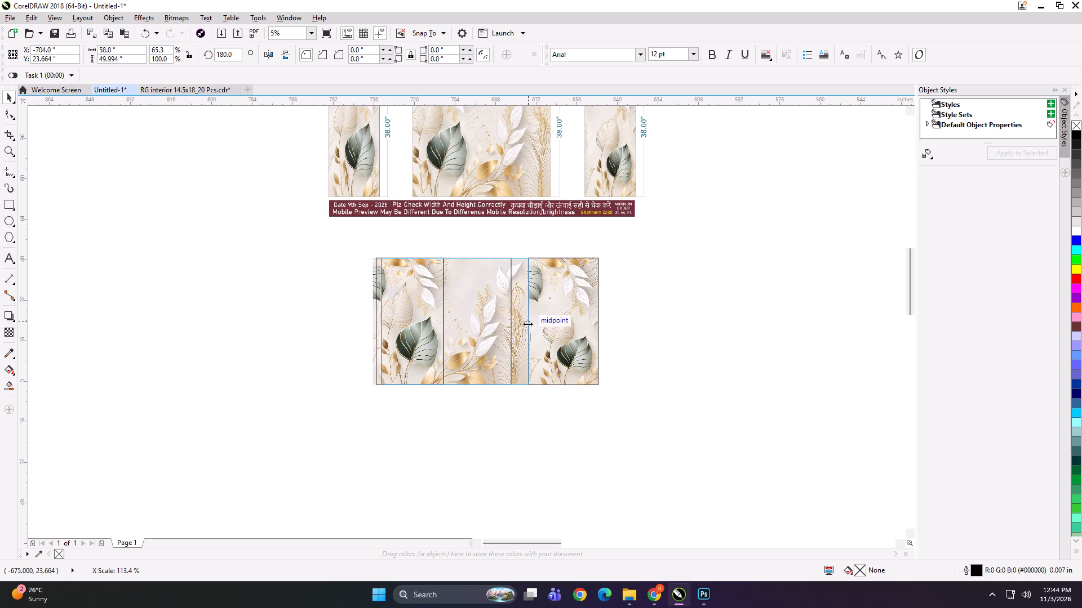
{"action": "left_click_drag", "start_coordinate": [527, 324], "coordinate": [527, 325]}
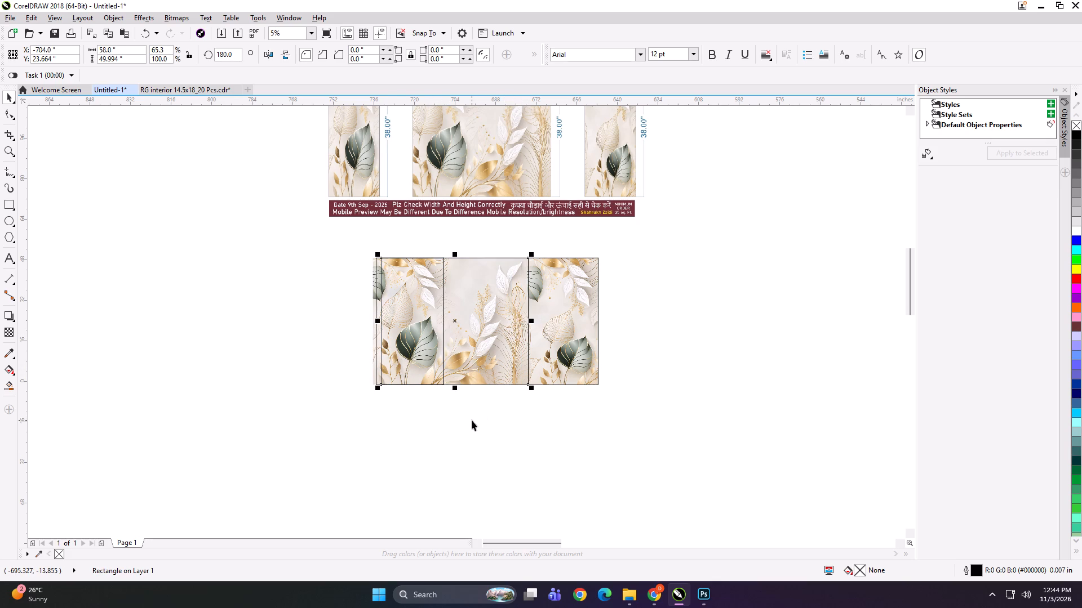
{"action": "scroll", "coordinate": [515, 391], "scroll_direction": "down", "scroll_amount": 1}
{"action": "scroll", "coordinate": [267, 255], "scroll_direction": "up", "scroll_amount": 1}
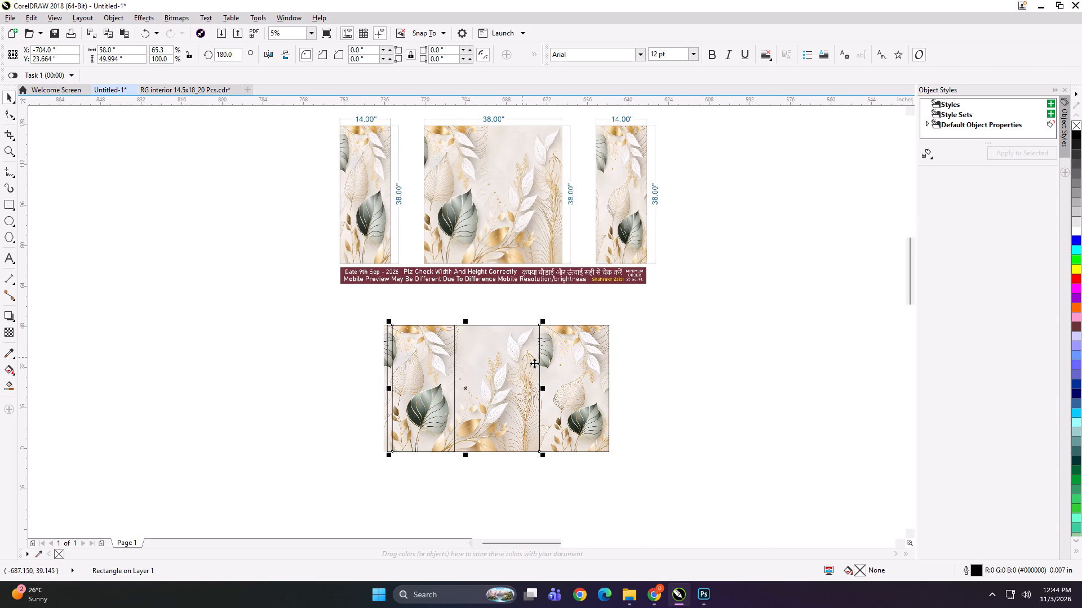
{"action": "scroll", "coordinate": [522, 360], "scroll_direction": "up", "scroll_amount": 1}
{"action": "left_click_drag", "start_coordinate": [561, 417], "coordinate": [556, 413]}
{"action": "scroll", "coordinate": [551, 368], "scroll_direction": "down", "scroll_amount": 1}
{"action": "left_click", "coordinate": [438, 476]}
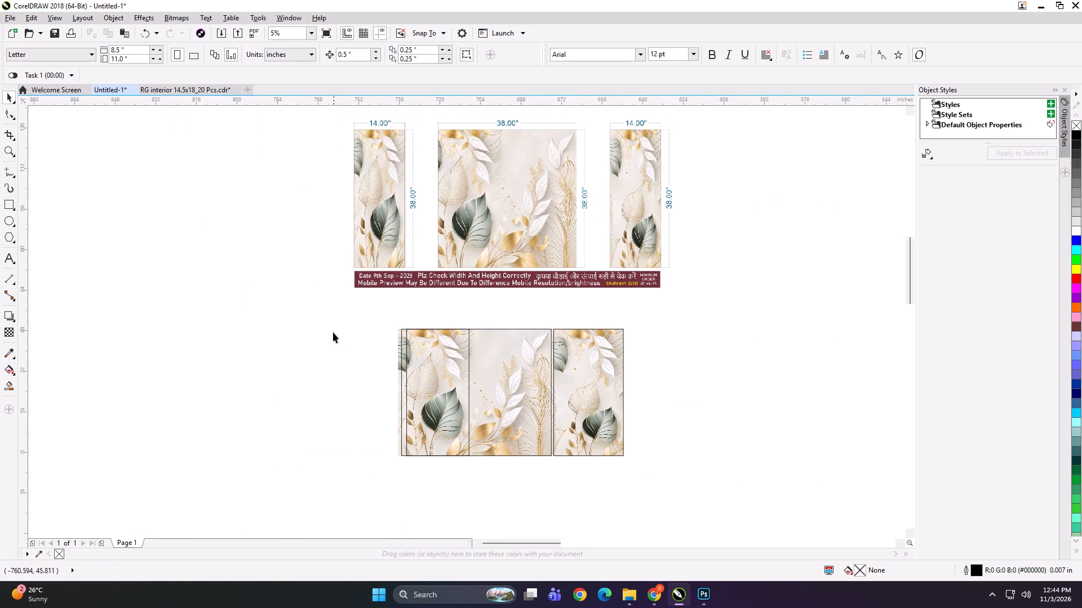
Group the three rectangles, PowerClip the leaf source image inside them, and ungroup the result into separate panels.
{"action": "left_click_drag", "start_coordinate": [351, 319], "coordinate": [584, 493]}
{"action": "left_click", "coordinate": [584, 415], "text": "shift"}
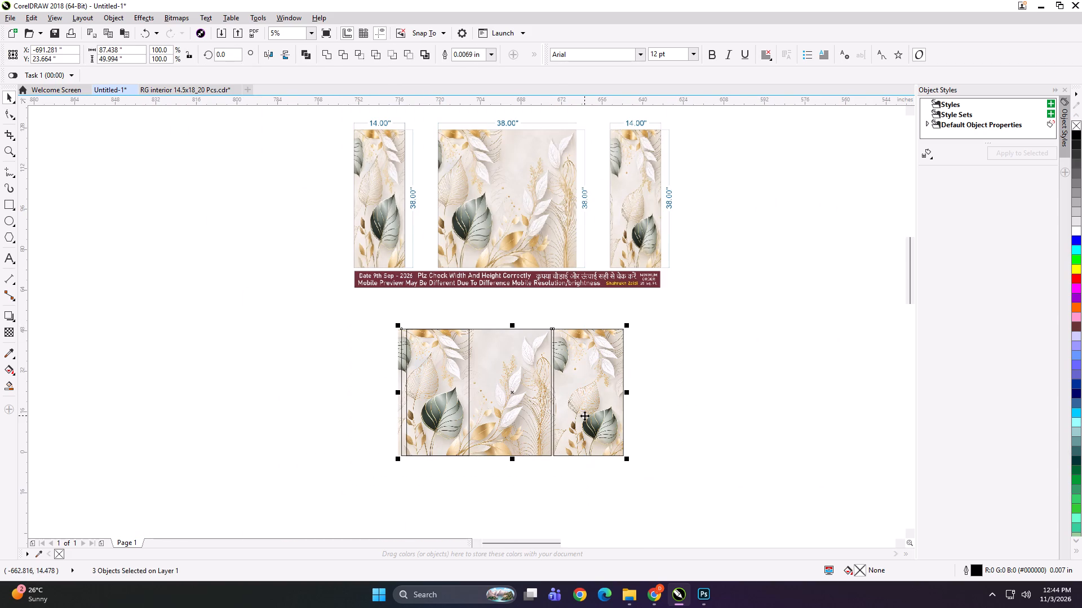
{"action": "key", "text": "ctrl+g"}
{"action": "left_click", "coordinate": [512, 469]}
{"action": "left_click", "coordinate": [400, 449]}
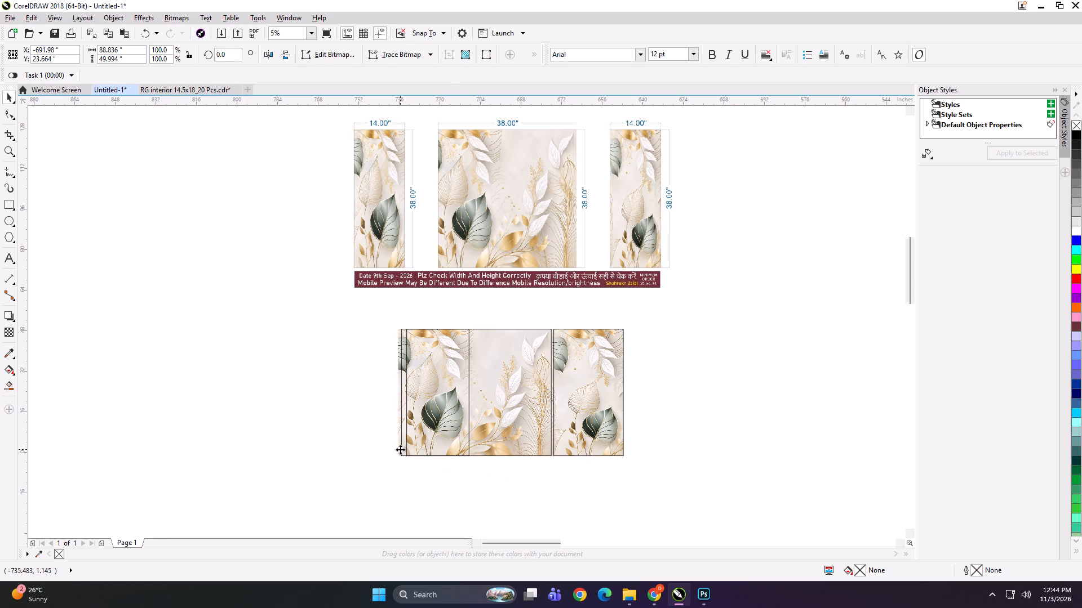
{"action": "key", "text": "shift+Return"}
{"action": "left_click", "coordinate": [492, 413]}
{"action": "key", "text": "ctrl+u"}
{"action": "key", "text": "ctrl+u"}
{"action": "key", "text": "ctrl+u"}
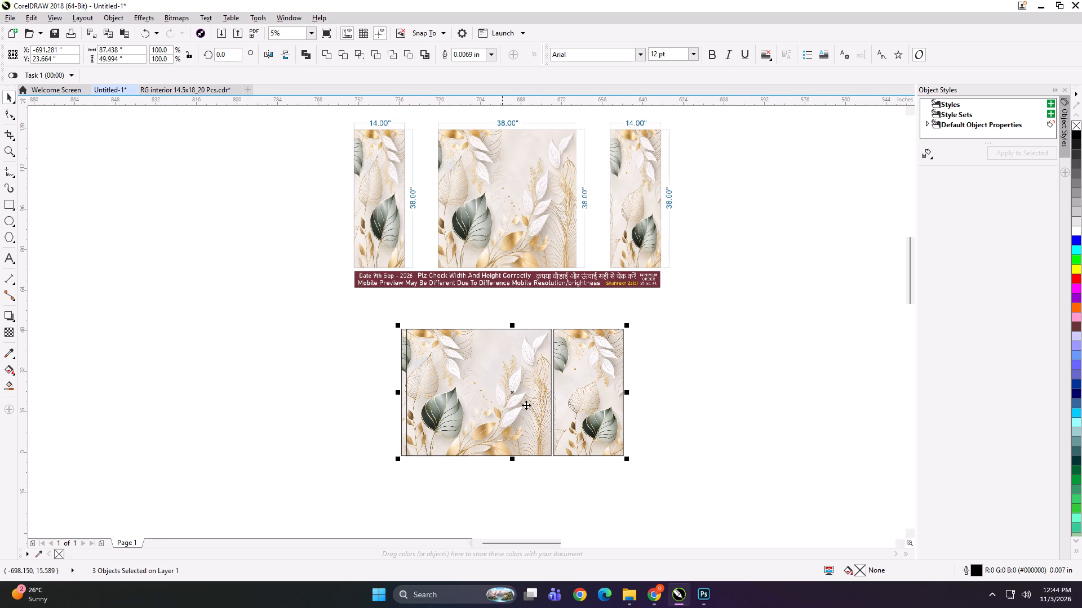
Move the left leaf panel clear of the centre panel, leaving a small gap between them.
{"action": "left_click", "coordinate": [742, 348]}
{"action": "left_click_drag", "start_coordinate": [403, 352], "coordinate": [331, 350]}
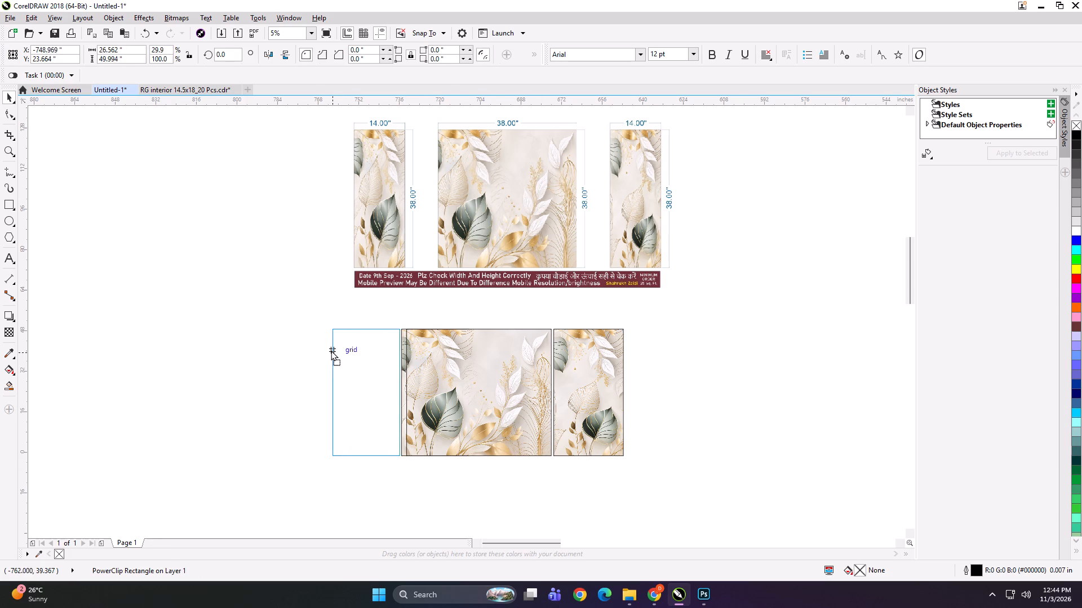
{"action": "left_click_drag", "start_coordinate": [331, 350], "coordinate": [330, 350]}
Resize both side leaf panels to 14 x 38 inches.
{"action": "left_click", "coordinate": [526, 398], "text": "shift"}
{"action": "left_click", "coordinate": [588, 398], "text": "shift"}
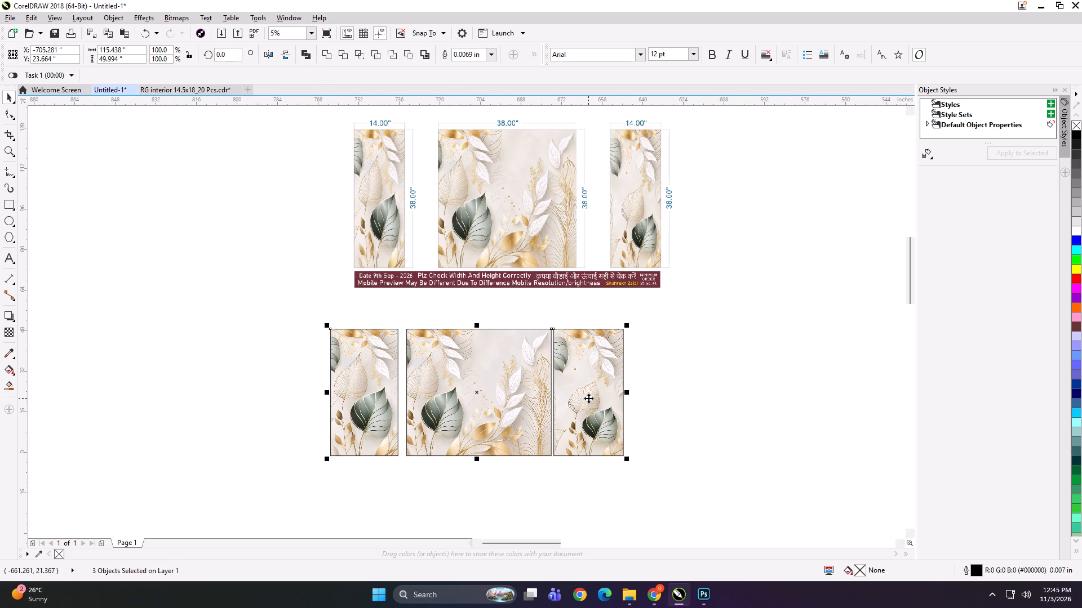
{"action": "left_click", "coordinate": [591, 363]}
{"action": "left_click", "coordinate": [685, 373]}
{"action": "left_click", "coordinate": [579, 368]}
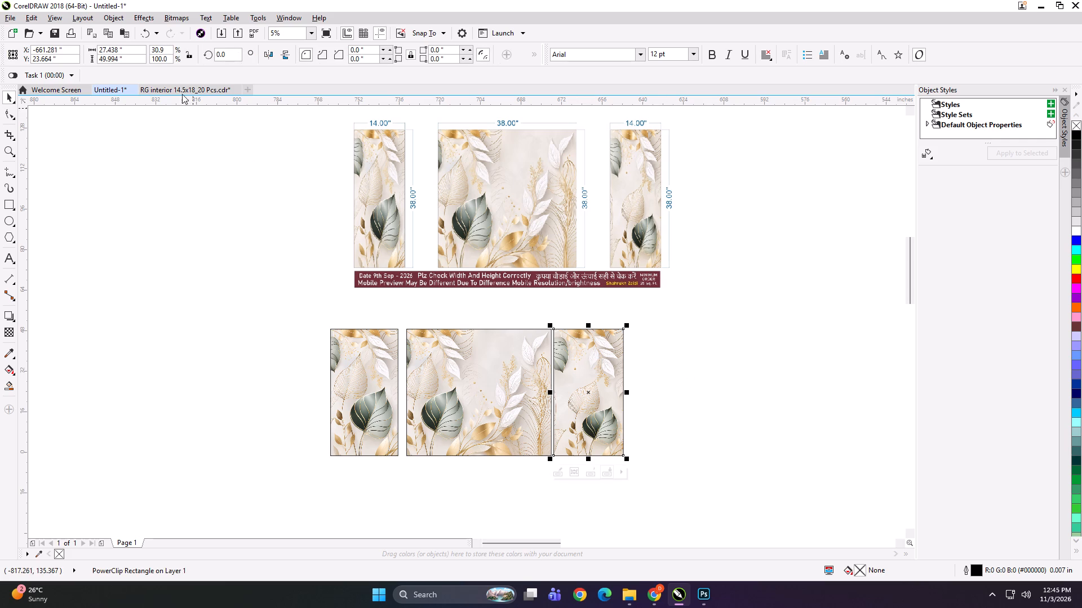
{"action": "left_click", "coordinate": [128, 52]}
{"action": "key", "text": "ctrl+a"}
{"action": "type", "text": "14."}
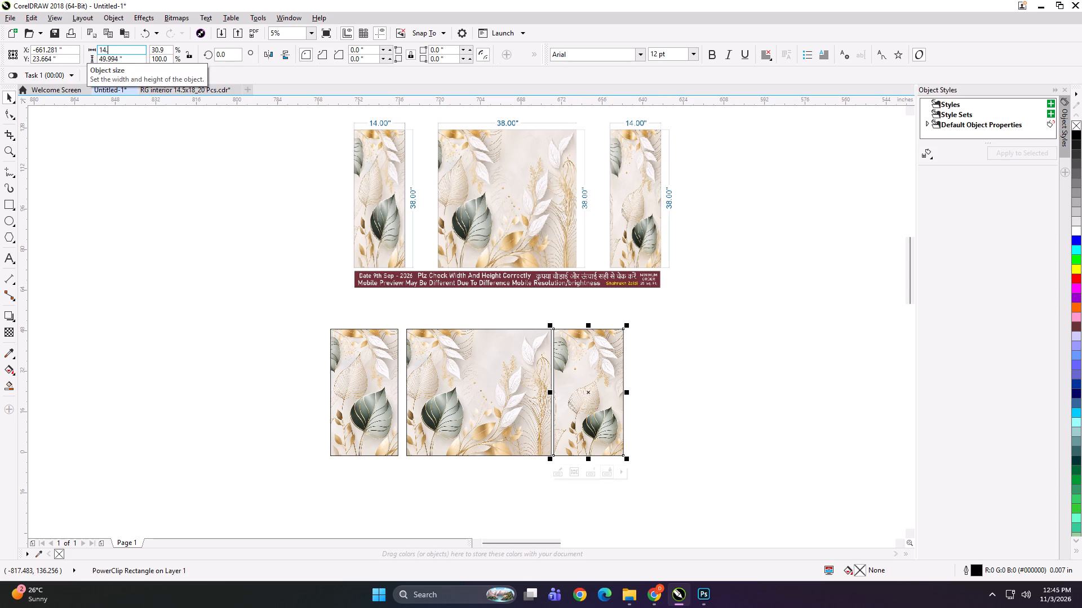
{"action": "key", "text": "BackSpace"}
{"action": "key", "text": "Tab"}
{"action": "type", "text": "38"}
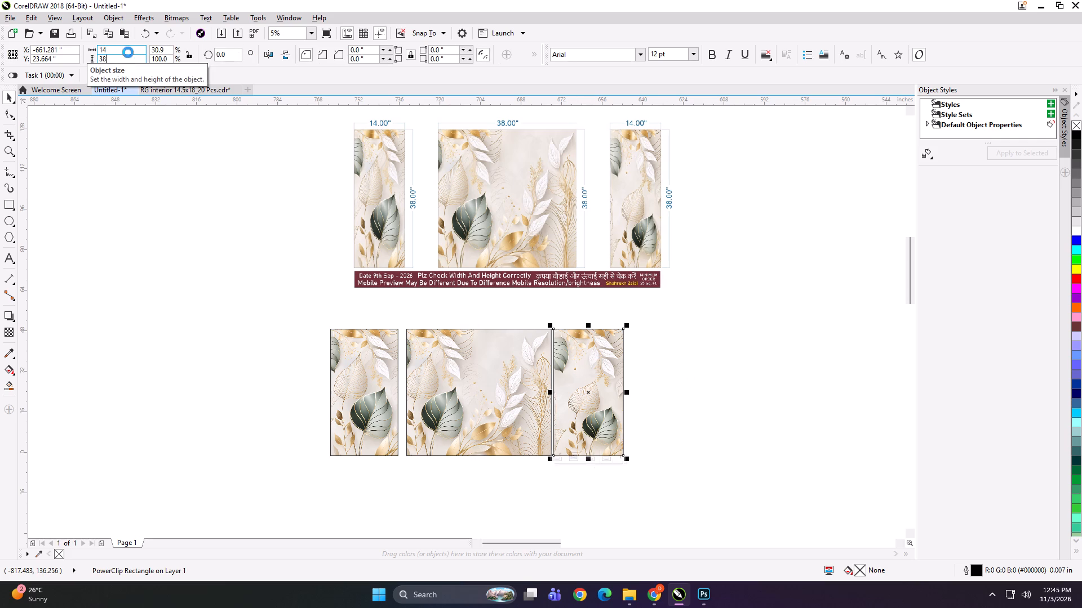
{"action": "key", "text": "Return"}
{"action": "left_click", "coordinate": [365, 356]}
{"action": "key", "text": "ctrl+r"}
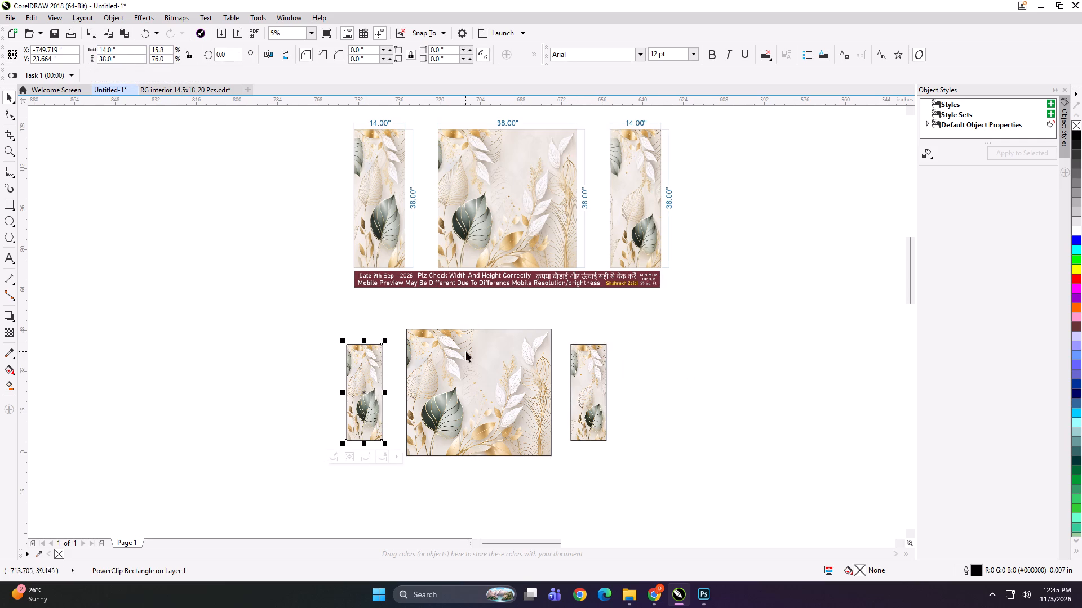
Resize the centre leaf panel to 38 x 38 inches.
{"action": "left_click", "coordinate": [469, 350]}
{"action": "left_click_drag", "start_coordinate": [124, 49], "coordinate": [47, 51]}
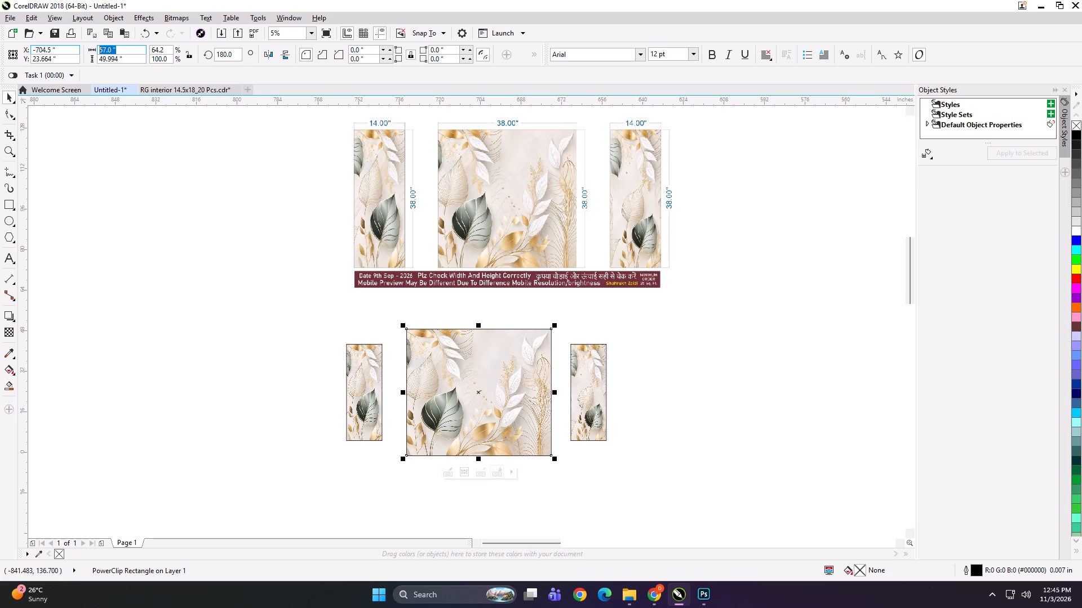
{"action": "type", "text": "38"}
{"action": "key", "text": "Tab"}
{"action": "type", "text": "38"}
{"action": "key", "text": "Return"}
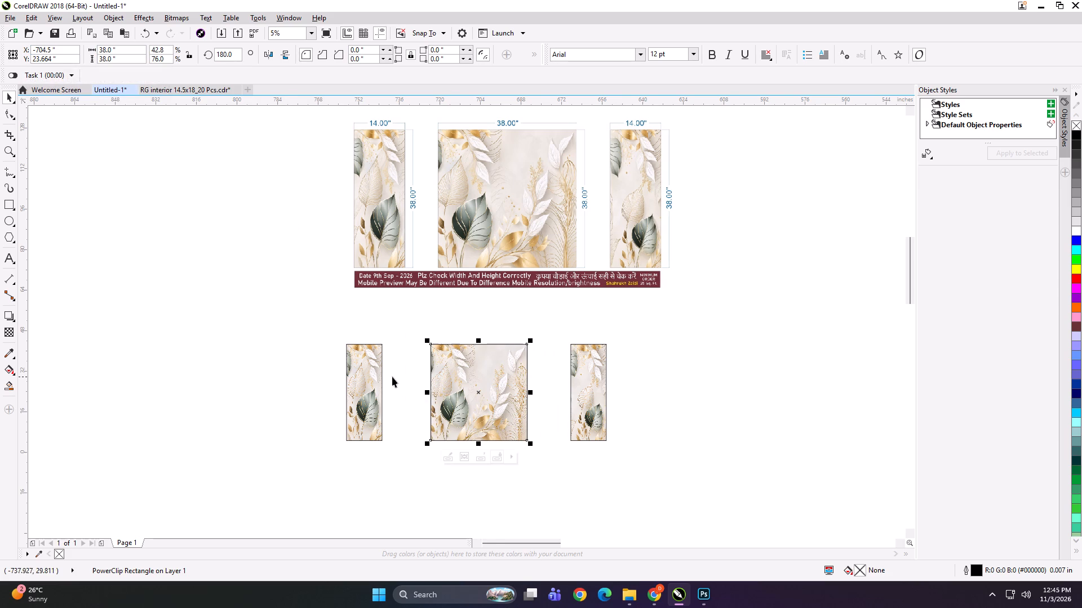
Move both side leaf panels in beside the centre panel with narrow gaps, making the row about 67.5 inches wide overall.
{"action": "scroll", "coordinate": [440, 418], "scroll_direction": "up", "scroll_amount": 1}
{"action": "left_click_drag", "start_coordinate": [729, 358], "coordinate": [650, 350]}
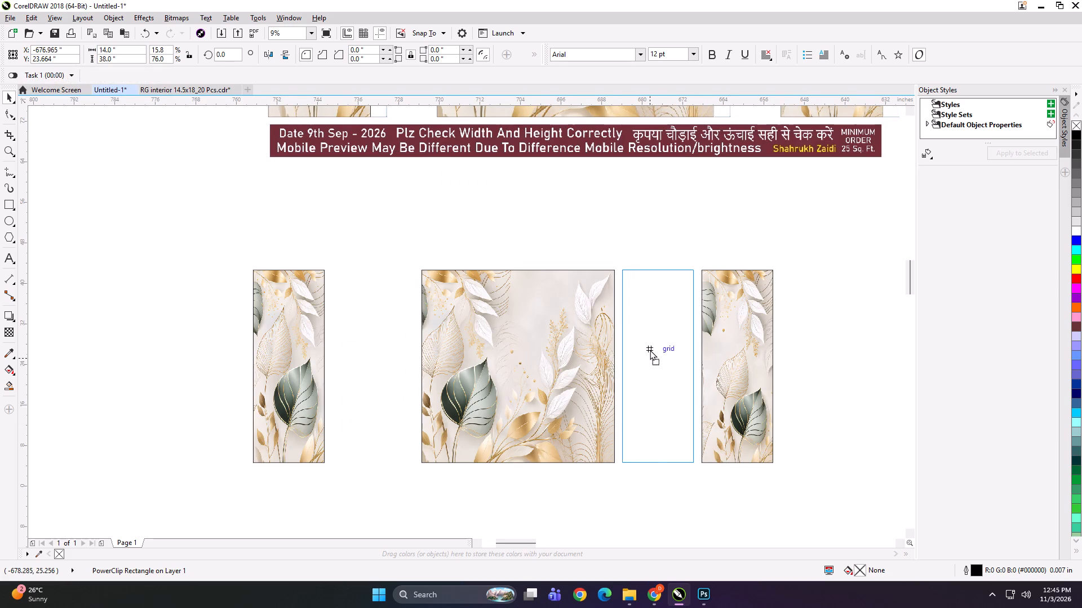
{"action": "left_click_drag", "start_coordinate": [650, 350], "coordinate": [646, 348]}
{"action": "left_click_drag", "start_coordinate": [308, 350], "coordinate": [312, 350]}
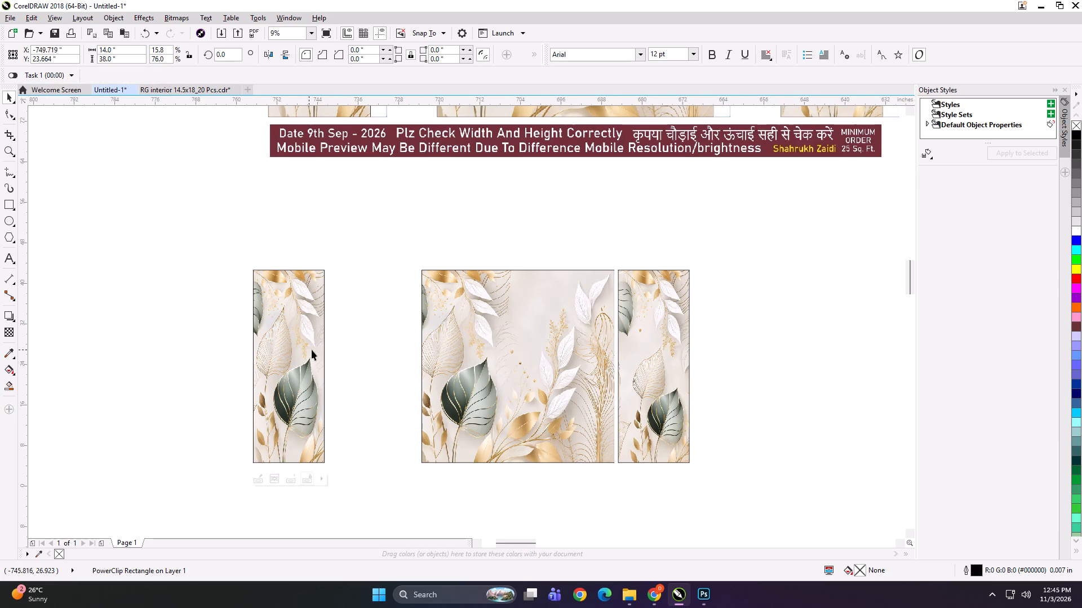
{"action": "left_click_drag", "start_coordinate": [312, 350], "coordinate": [403, 350]}
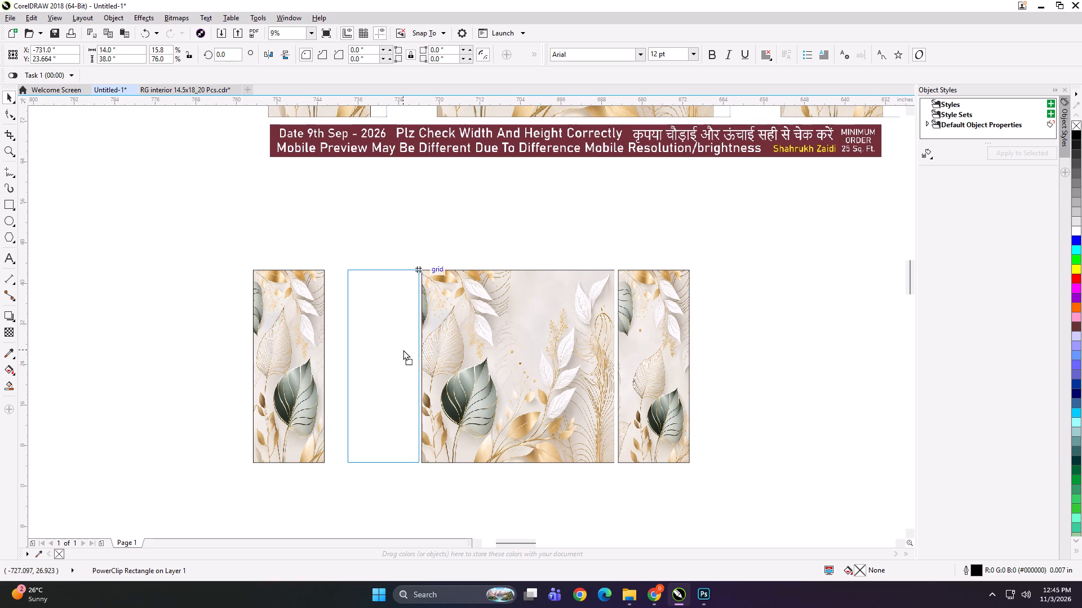
{"action": "left_click_drag", "start_coordinate": [403, 350], "coordinate": [405, 350]}
{"action": "key", "text": "Left"}
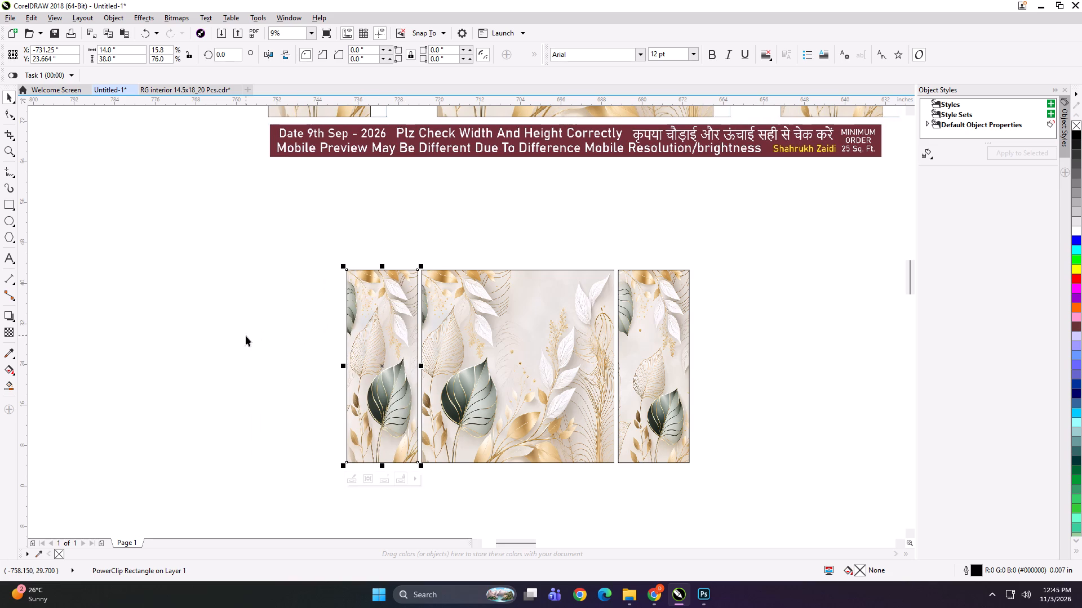
{"action": "left_click", "coordinate": [250, 315]}
Select the three resized leaf panels together below the preview.
{"action": "scroll", "coordinate": [502, 315], "scroll_direction": "down", "scroll_amount": 1}
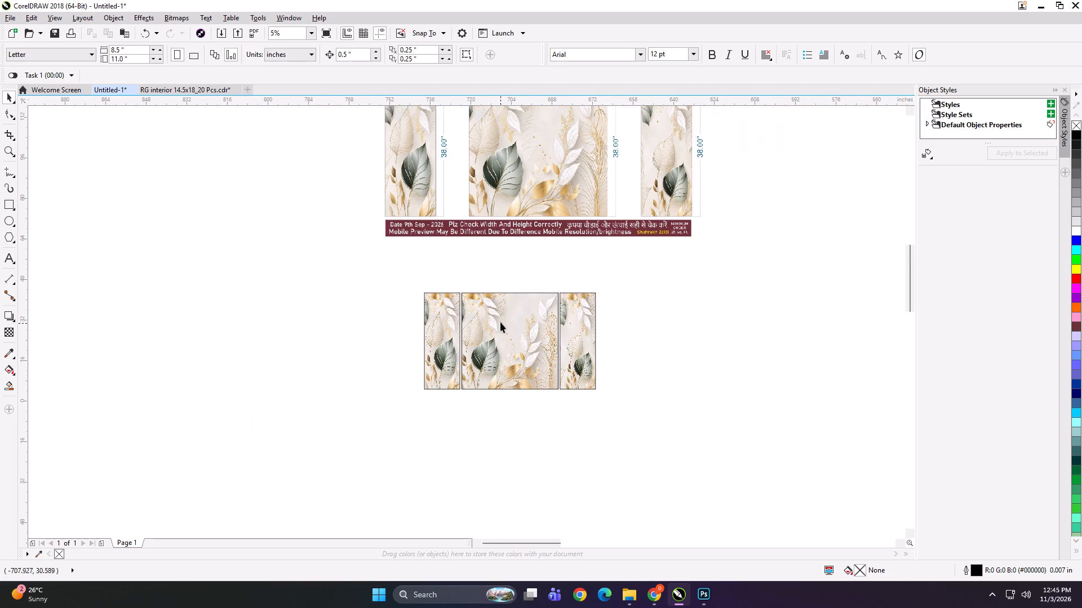
{"action": "left_click_drag", "start_coordinate": [402, 276], "coordinate": [556, 436]}
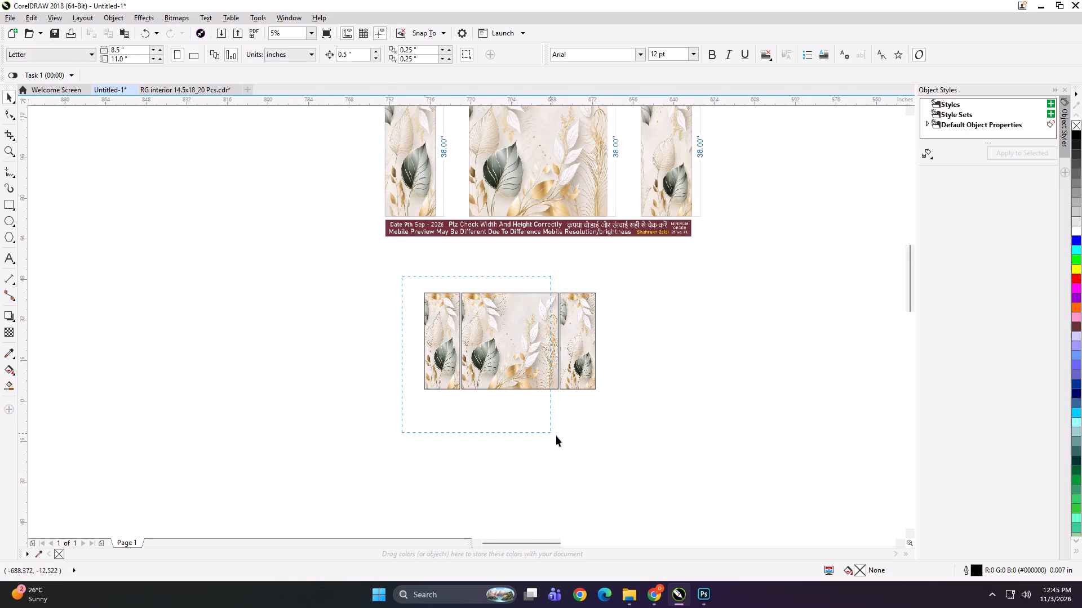
{"action": "left_click_drag", "start_coordinate": [556, 436], "coordinate": [570, 440]}
{"action": "left_click", "coordinate": [569, 440]}
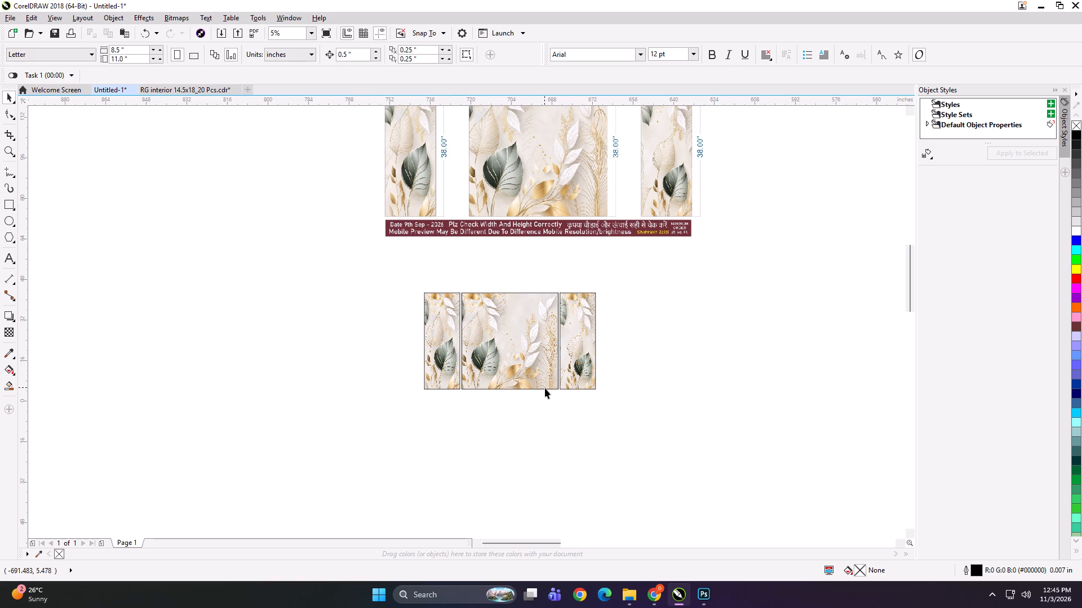
{"action": "scroll", "coordinate": [545, 388], "scroll_direction": "down", "scroll_amount": 1}
{"action": "scroll", "coordinate": [290, 276], "scroll_direction": "up", "scroll_amount": 1}
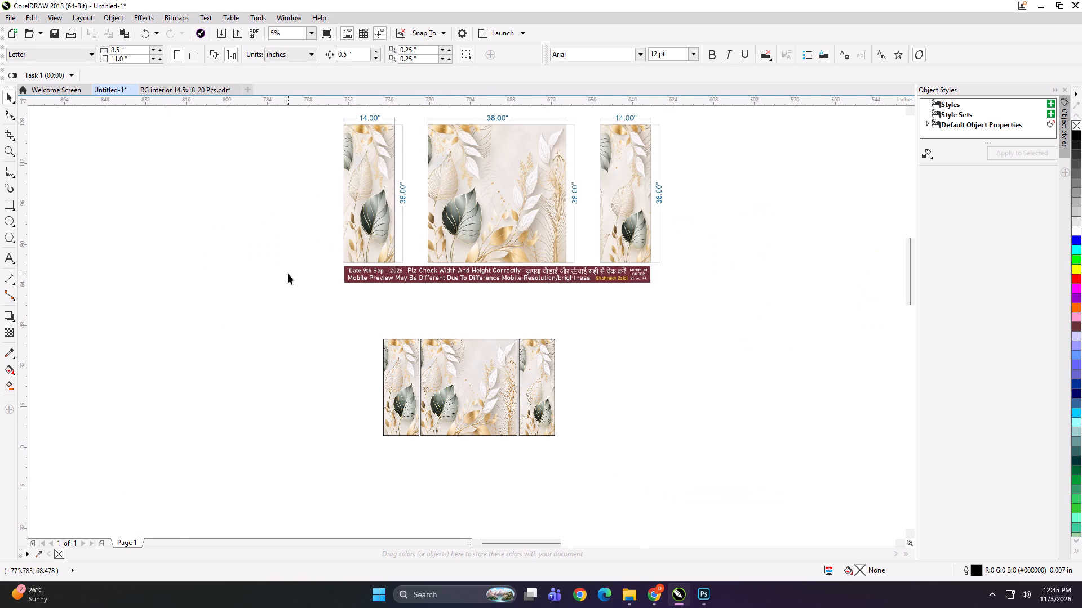
{"action": "left_click_drag", "start_coordinate": [326, 468], "coordinate": [685, 276]}
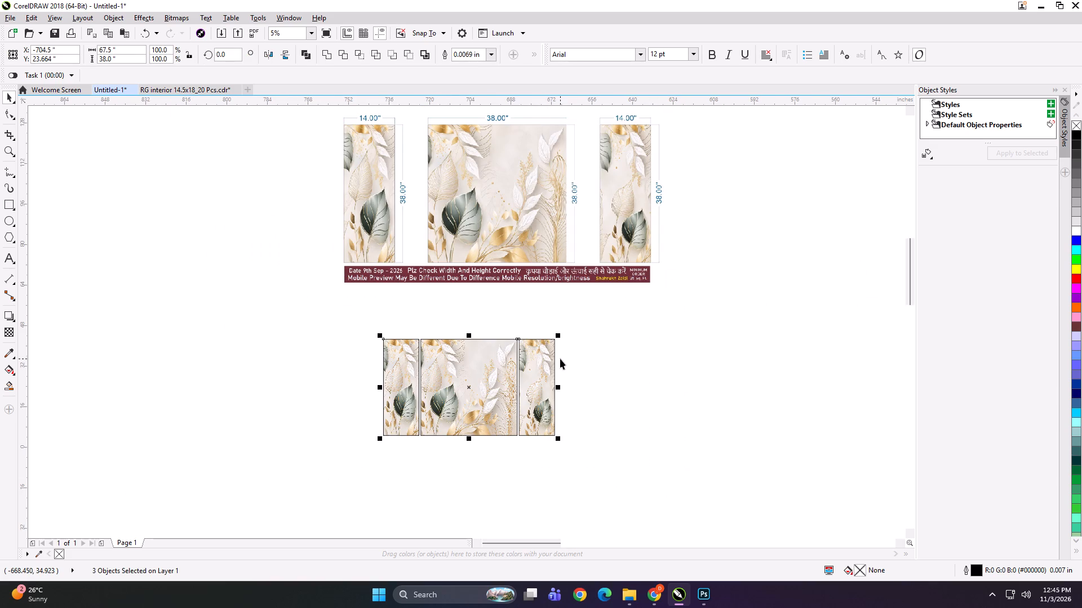
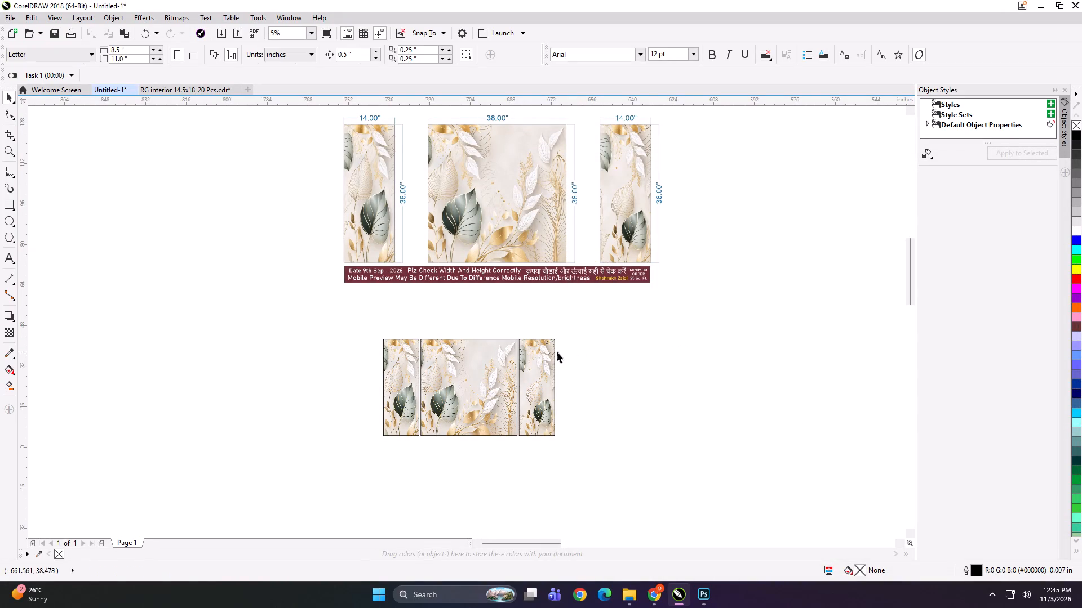
Move the grouped row of three resized leaf panels slightly to the left beneath the dimensioned preview.
{"action": "left_click_drag", "start_coordinate": [416, 366], "coordinate": [410, 367]}
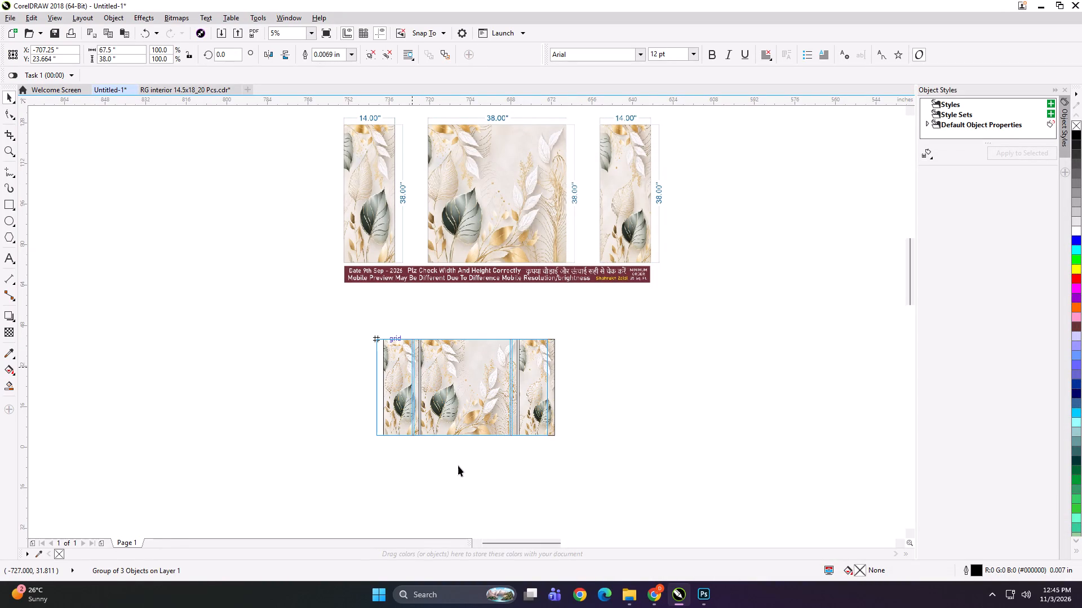
{"action": "left_click", "coordinate": [458, 466]}
Ungroup the row of three resized leaf panels below the preview into separate objects.
{"action": "double_click", "coordinate": [529, 400]}
{"action": "key", "text": "ctrl+u"}
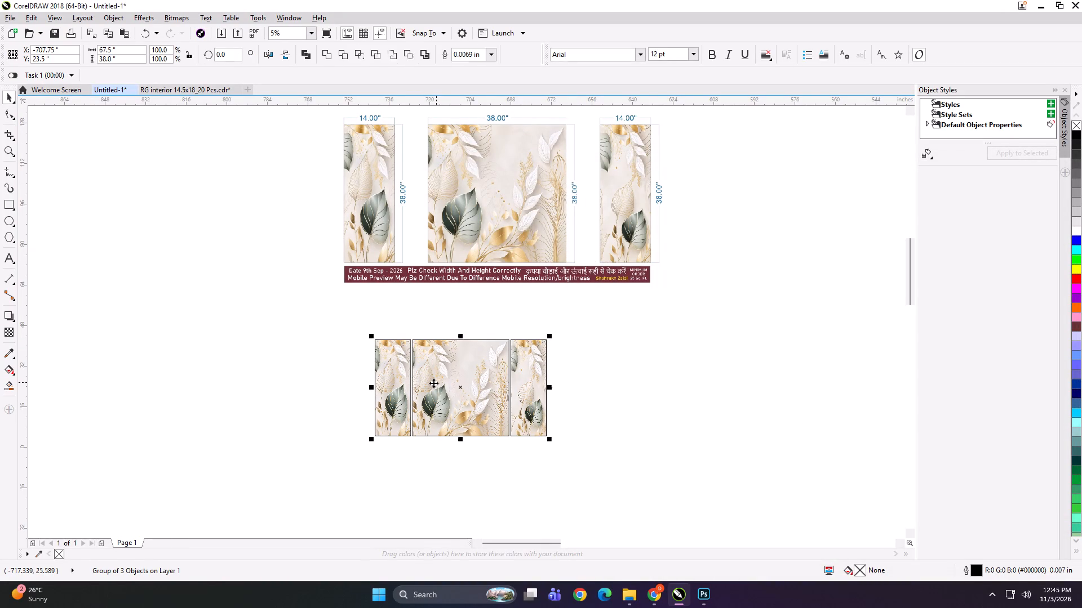
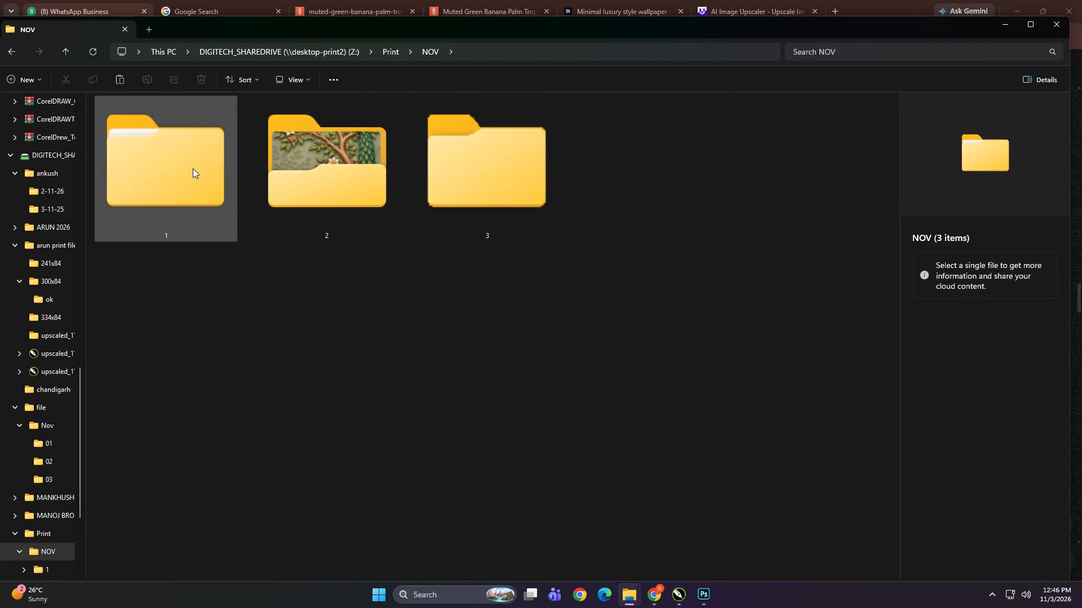
Open folder 3 inside the shared drive's Print > NOV folder in File Explorer.
{"action": "double_click", "coordinate": [462, 166]}
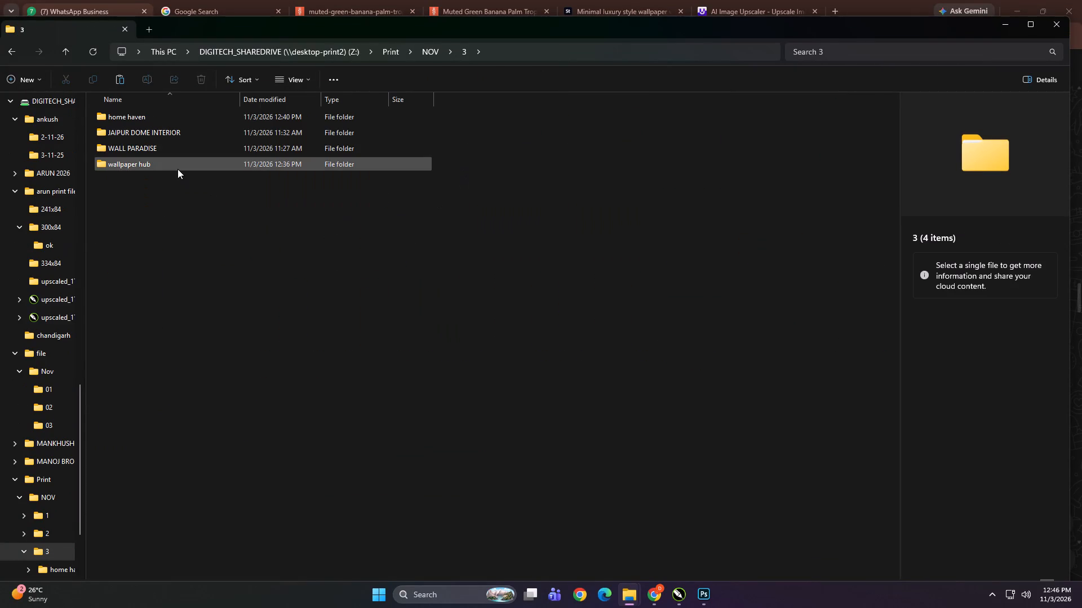
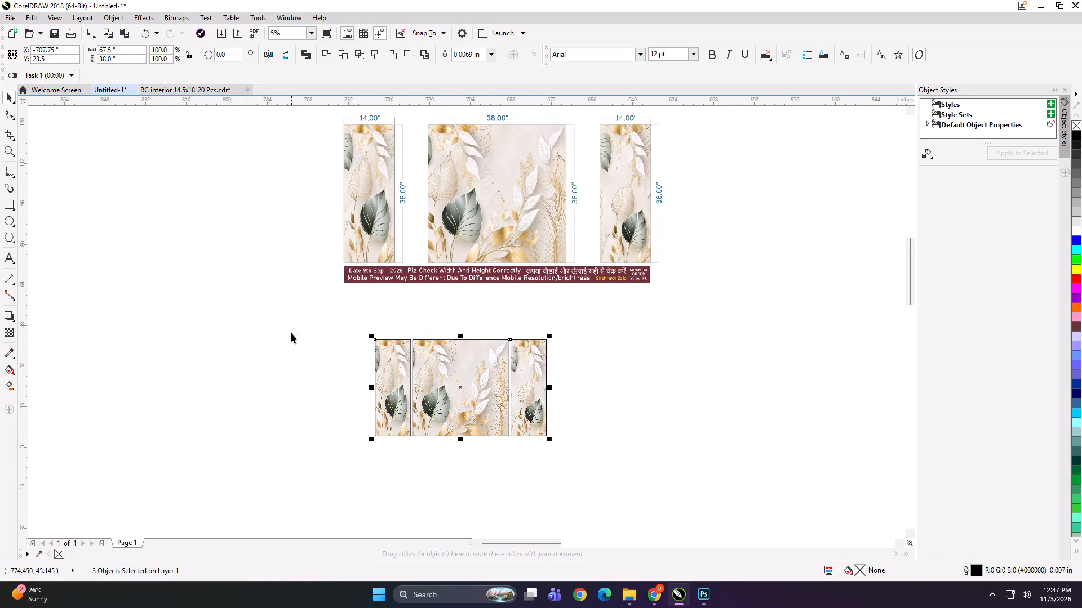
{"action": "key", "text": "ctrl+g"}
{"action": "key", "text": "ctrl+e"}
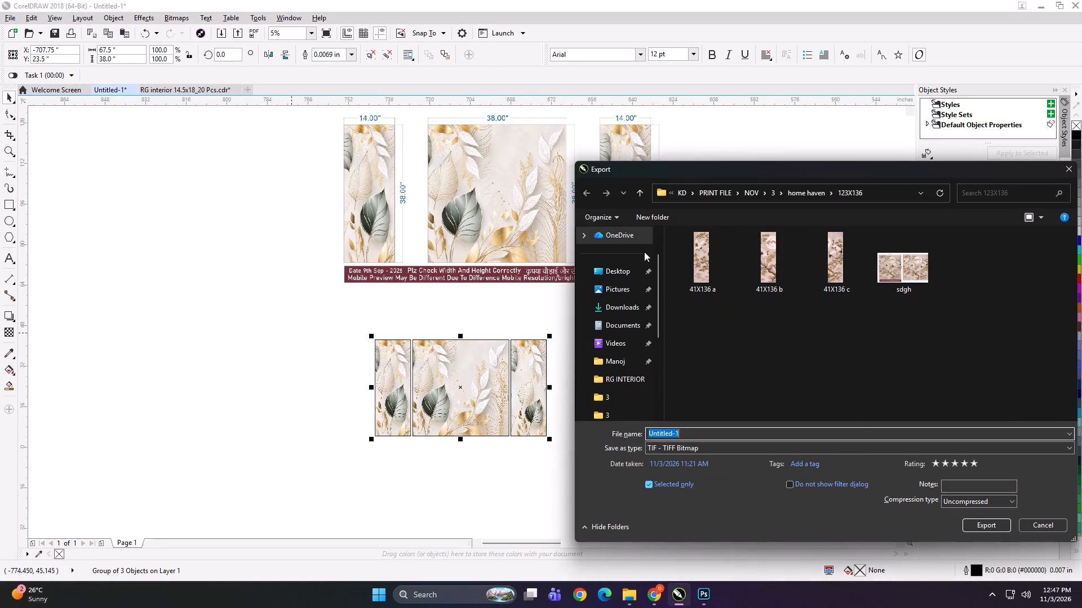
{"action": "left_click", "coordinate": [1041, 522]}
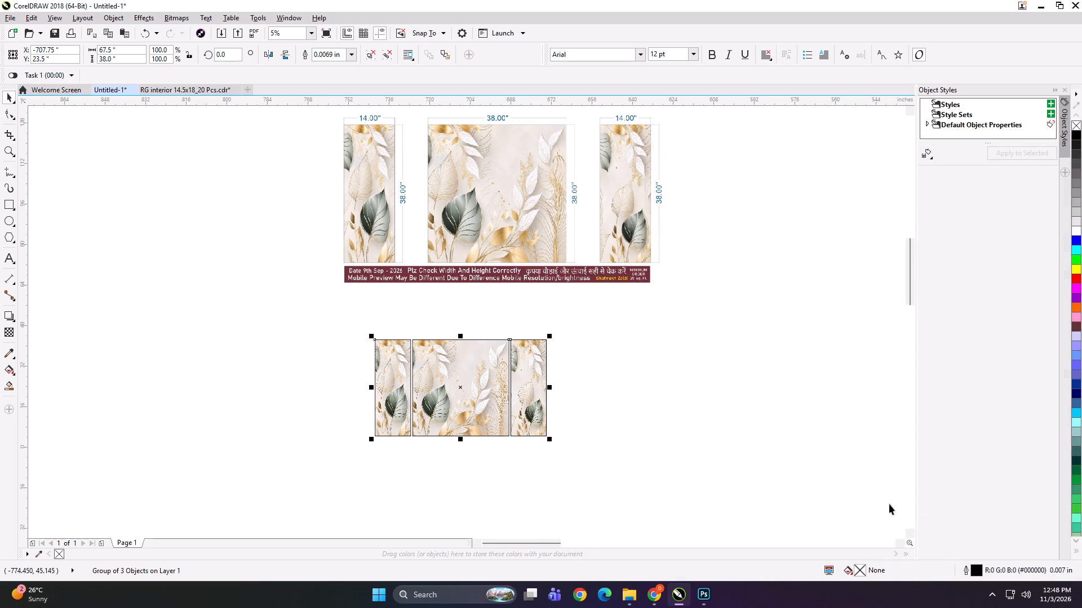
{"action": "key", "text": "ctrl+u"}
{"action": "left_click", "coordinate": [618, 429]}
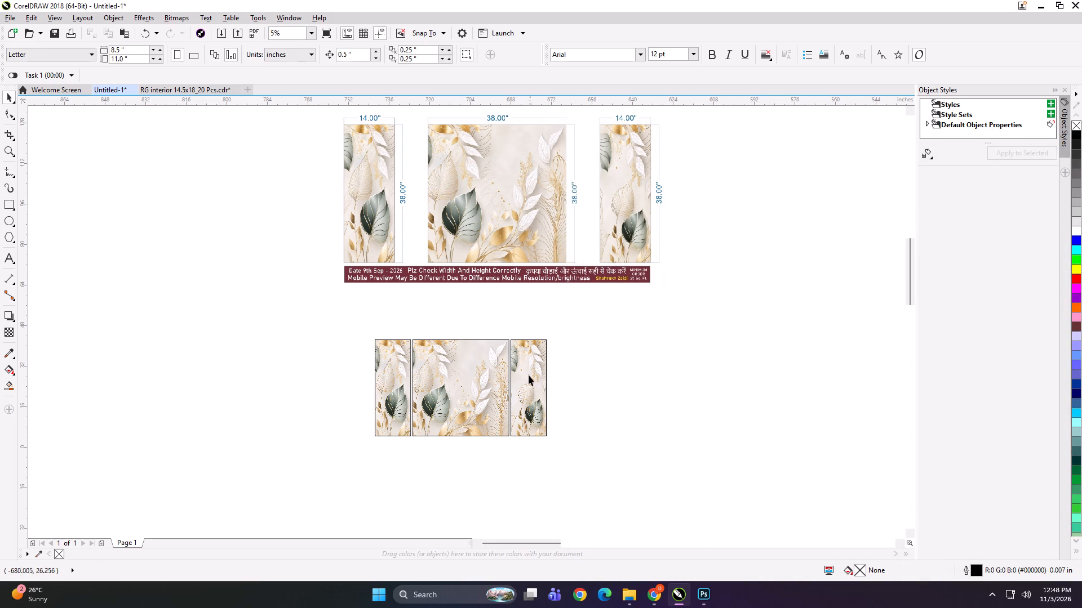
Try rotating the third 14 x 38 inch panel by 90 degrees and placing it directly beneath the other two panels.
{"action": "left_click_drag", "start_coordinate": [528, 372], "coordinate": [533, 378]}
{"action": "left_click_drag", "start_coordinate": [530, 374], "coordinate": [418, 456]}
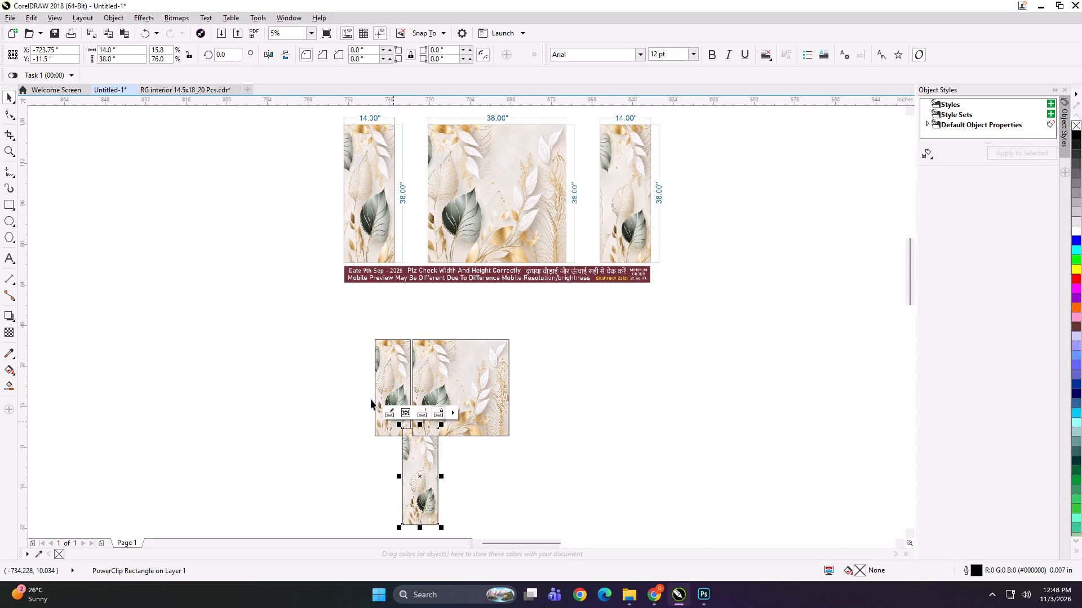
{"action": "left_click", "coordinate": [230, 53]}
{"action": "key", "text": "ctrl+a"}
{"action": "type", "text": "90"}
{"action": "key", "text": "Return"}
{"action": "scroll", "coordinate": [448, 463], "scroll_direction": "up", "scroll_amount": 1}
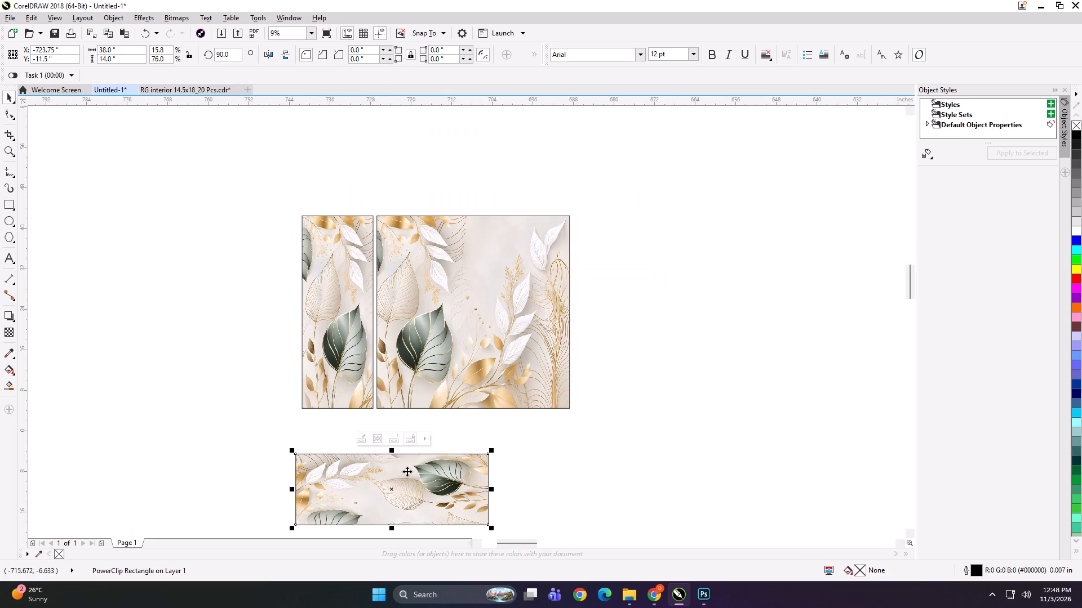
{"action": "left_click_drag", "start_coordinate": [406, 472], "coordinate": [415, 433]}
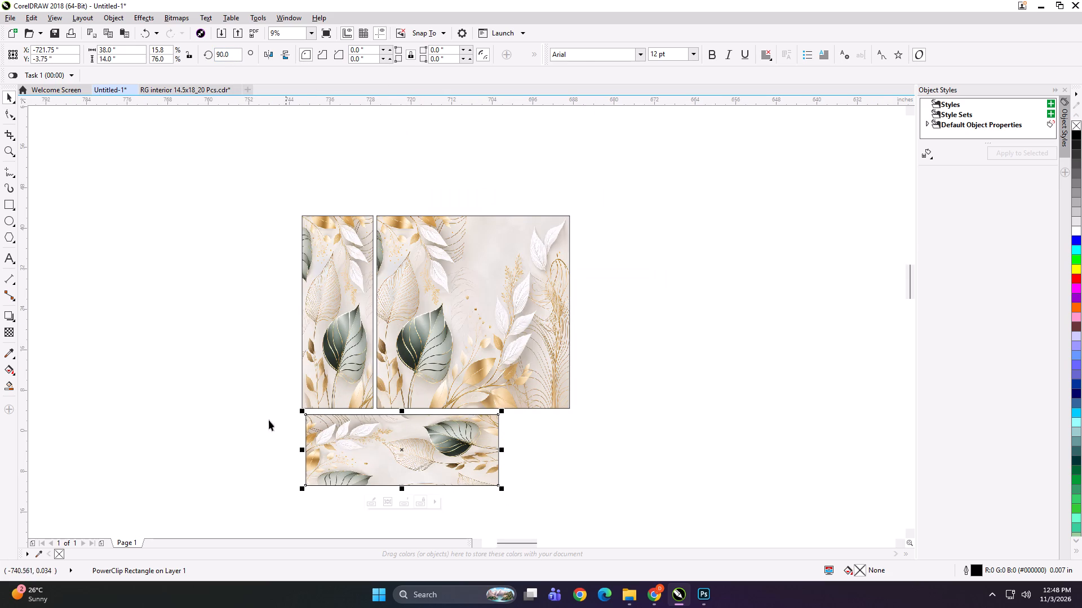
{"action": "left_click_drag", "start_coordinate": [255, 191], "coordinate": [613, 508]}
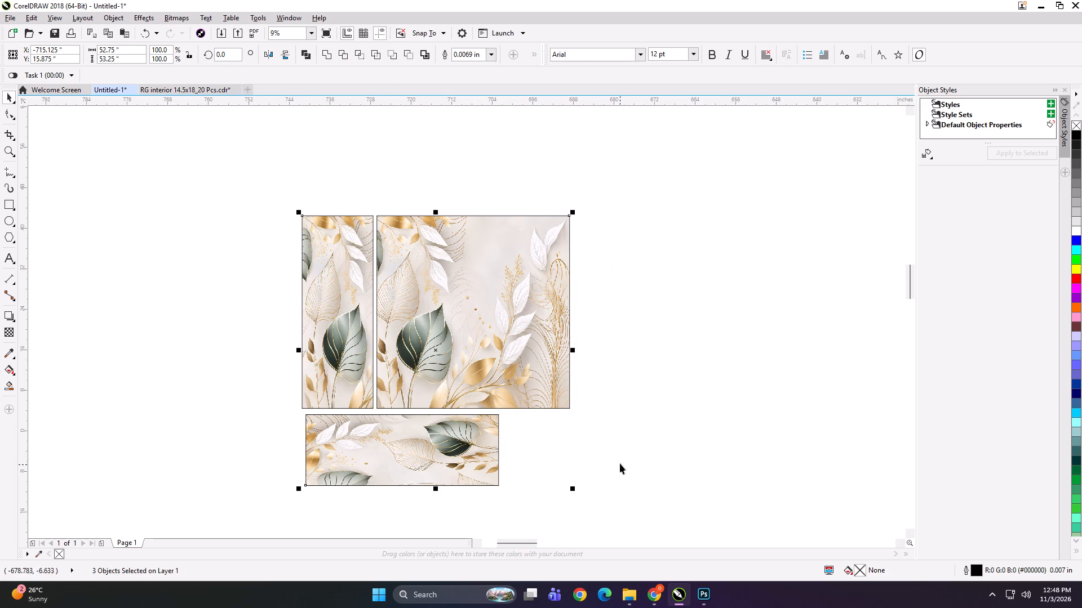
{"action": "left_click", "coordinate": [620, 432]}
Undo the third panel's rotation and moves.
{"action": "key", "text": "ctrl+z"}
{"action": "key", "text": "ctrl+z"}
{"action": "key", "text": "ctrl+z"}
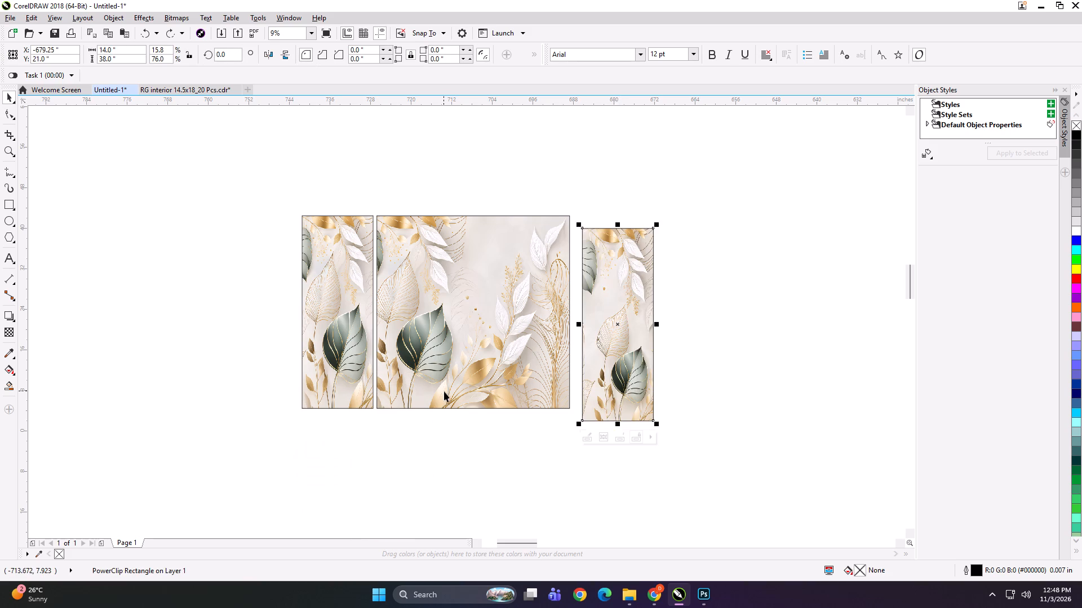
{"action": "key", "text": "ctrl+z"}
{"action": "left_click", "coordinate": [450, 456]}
Label the three panels a, b and c in order with 24 pt Arial text at their top edges.
{"action": "scroll", "coordinate": [431, 339], "scroll_direction": "down", "scroll_amount": 1}
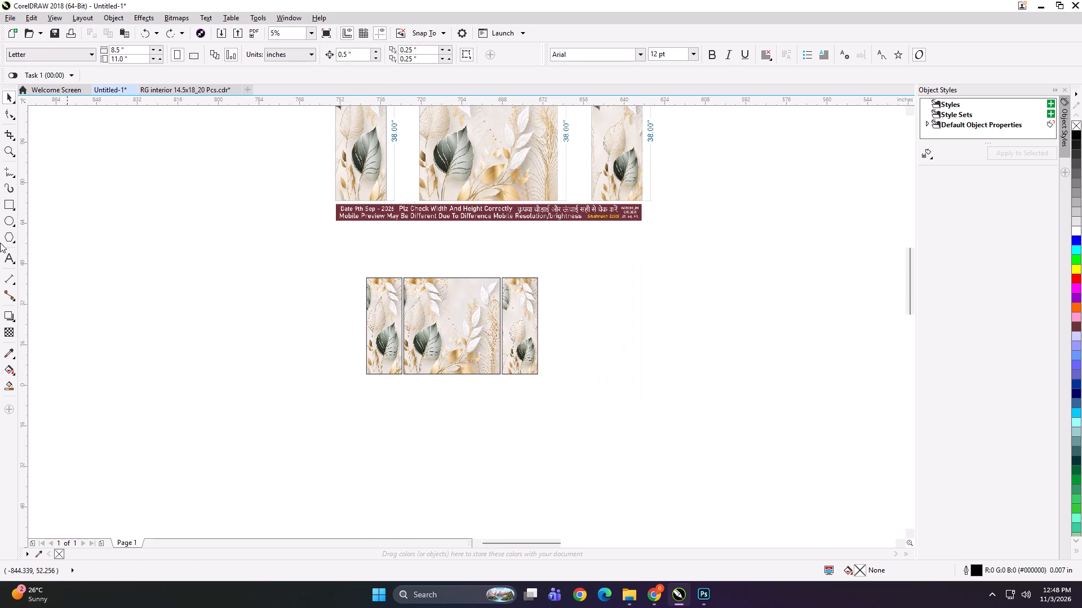
{"action": "left_click", "coordinate": [2, 257]}
{"action": "left_click", "coordinate": [373, 275]}
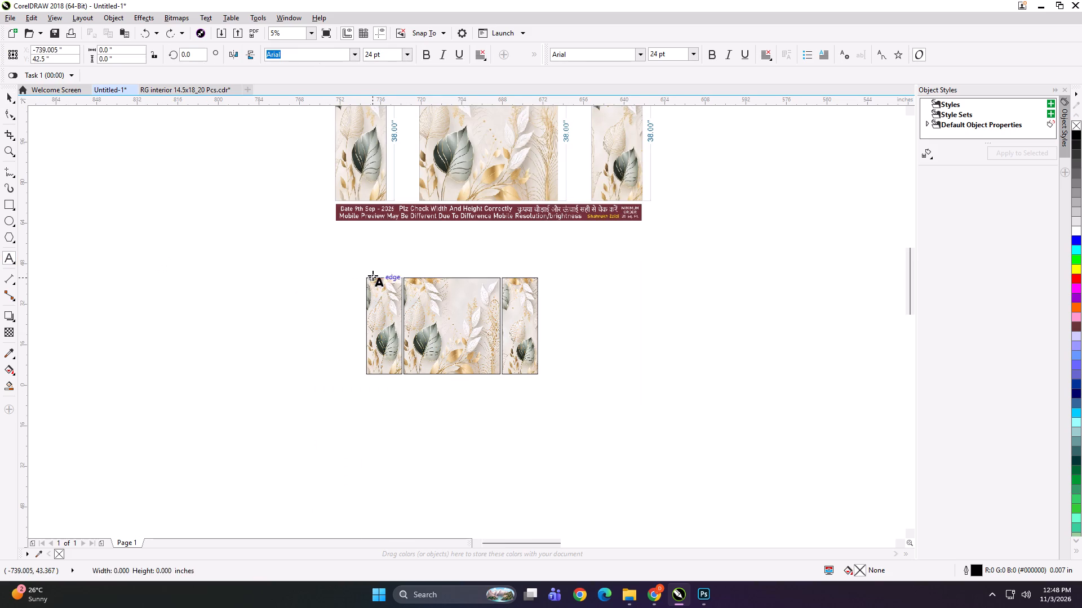
{"action": "key", "text": "a"}
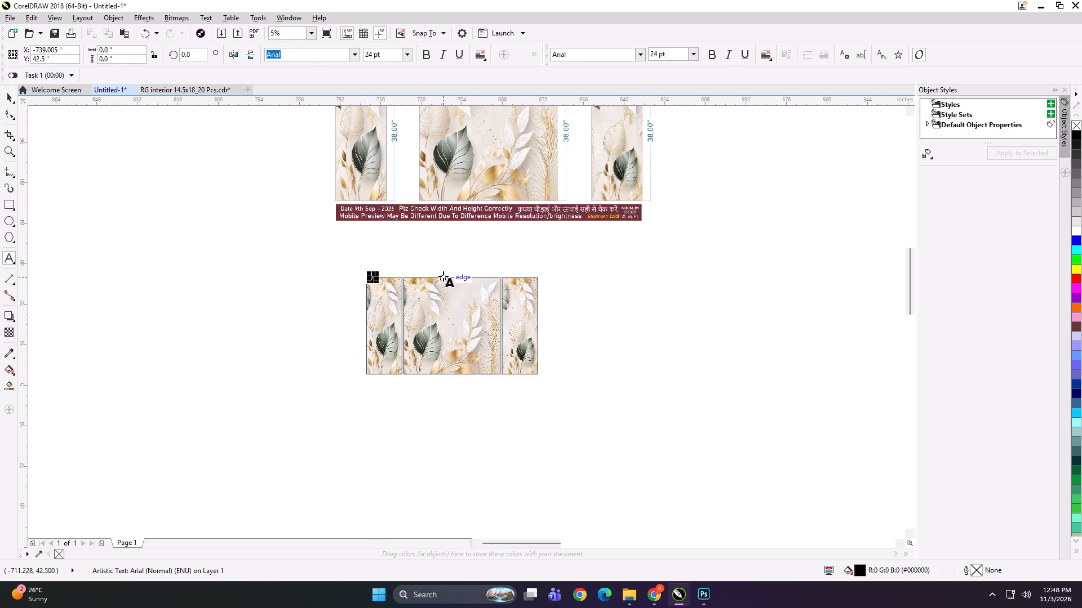
{"action": "key", "text": "b"}
{"action": "left_click", "coordinate": [512, 275]}
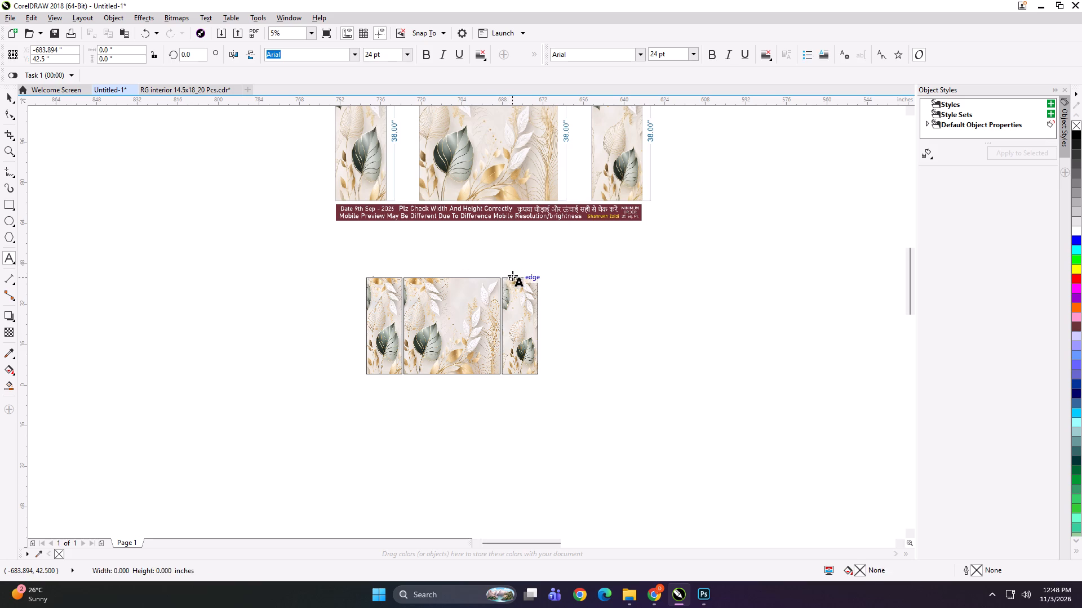
{"action": "key", "text": "c"}
{"action": "left_click", "coordinate": [15, 96]}
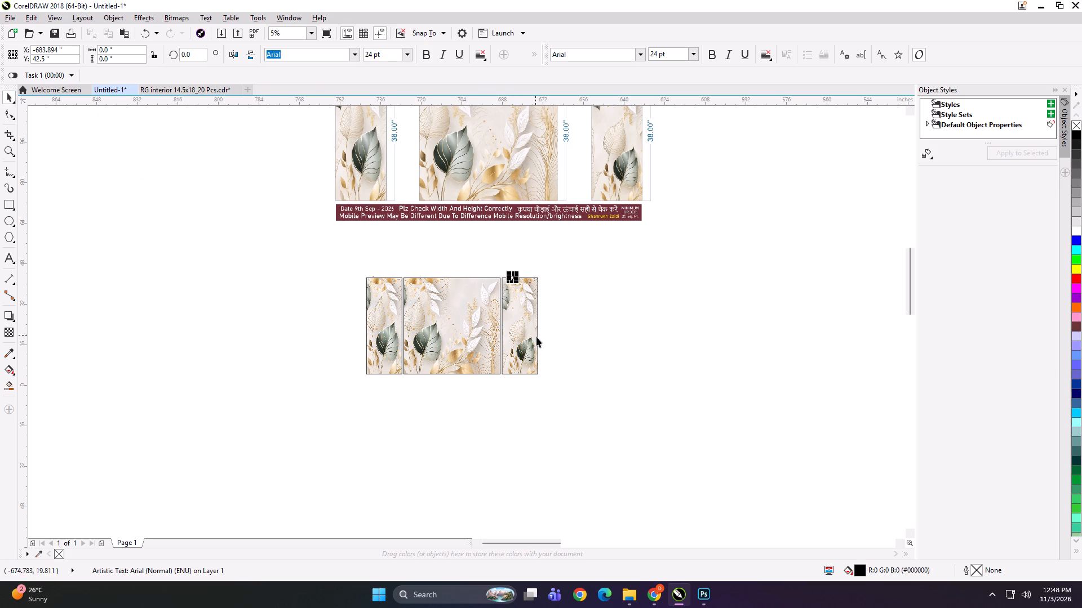
Group the third panel with its c label.
{"action": "left_click", "coordinate": [531, 328], "text": "shift"}
{"action": "key", "text": "ctrl+g"}
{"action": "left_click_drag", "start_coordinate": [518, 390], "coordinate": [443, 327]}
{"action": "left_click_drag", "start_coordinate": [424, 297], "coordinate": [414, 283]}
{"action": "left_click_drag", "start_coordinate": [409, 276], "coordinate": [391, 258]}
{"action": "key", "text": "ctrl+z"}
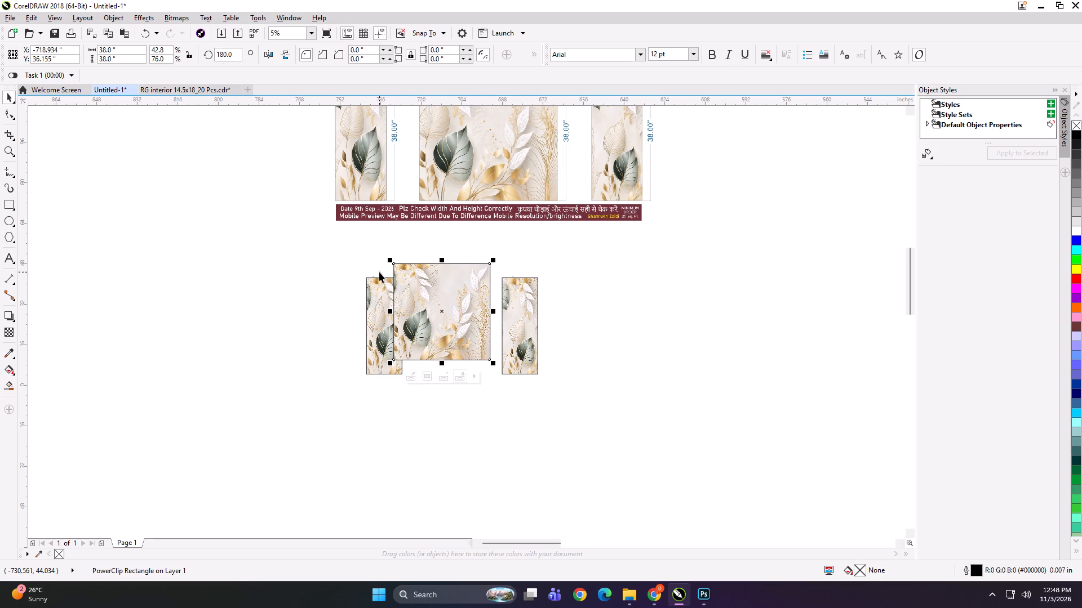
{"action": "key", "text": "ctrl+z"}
Place a 24 pt Arial letter b at the top edge of the middle 38 x 38 inch panel.
{"action": "left_click", "coordinate": [417, 270]}
{"action": "scroll", "coordinate": [418, 269], "scroll_direction": "up", "scroll_amount": 2}
{"action": "key", "text": "space"}
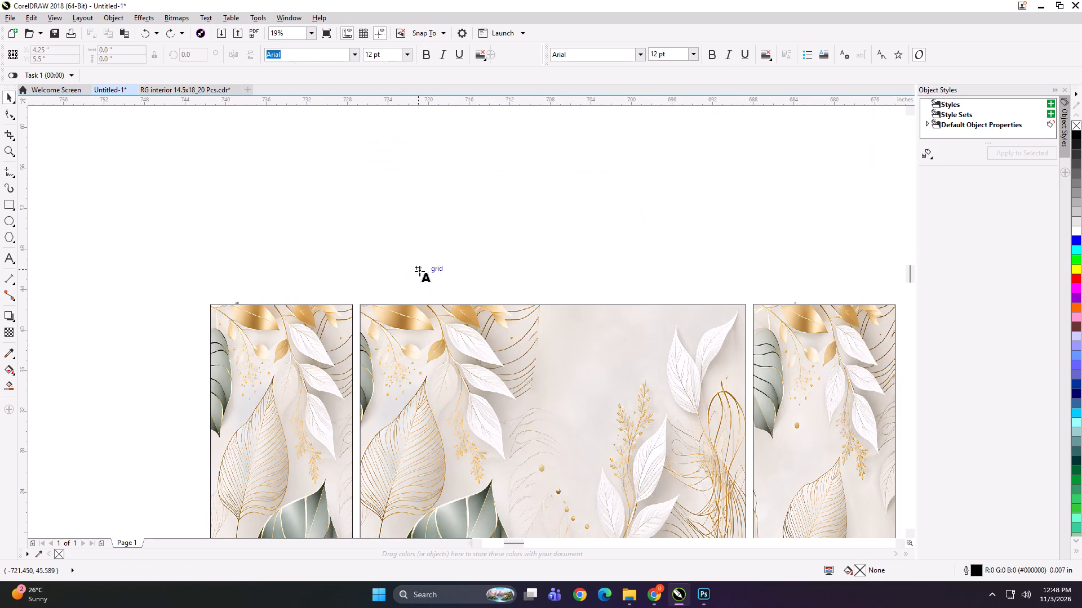
{"action": "left_click", "coordinate": [450, 302]}
{"action": "key", "text": "b"}
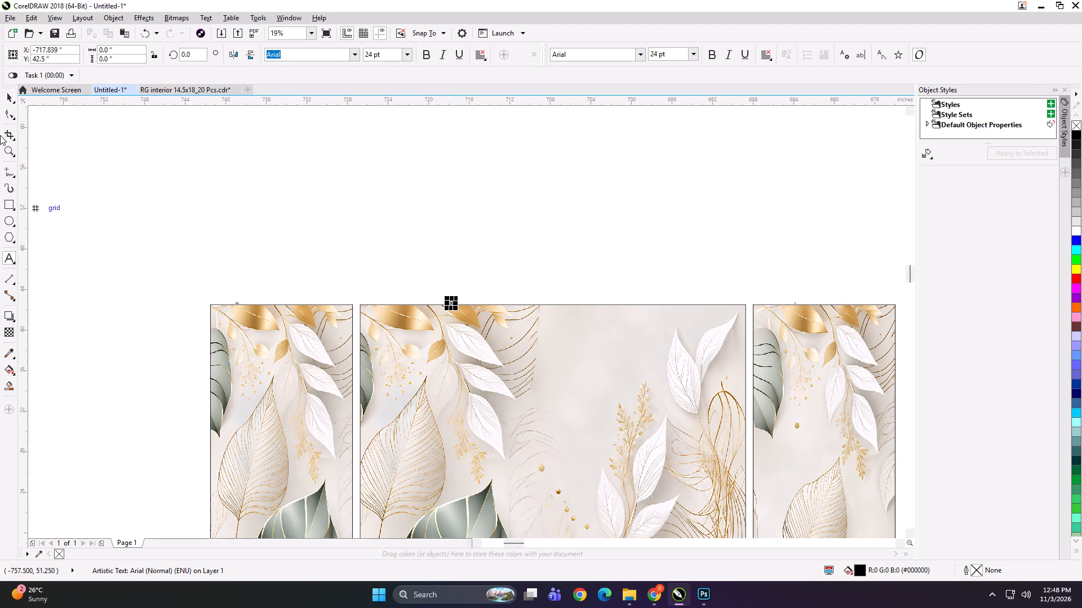
{"action": "left_click", "coordinate": [5, 99]}
Group the middle panel with its b label, and the first panel with its a label.
{"action": "left_click", "coordinate": [459, 369], "text": "shift"}
{"action": "key", "text": "ctrl+g"}
{"action": "scroll", "coordinate": [314, 235], "scroll_direction": "down", "scroll_amount": 1}
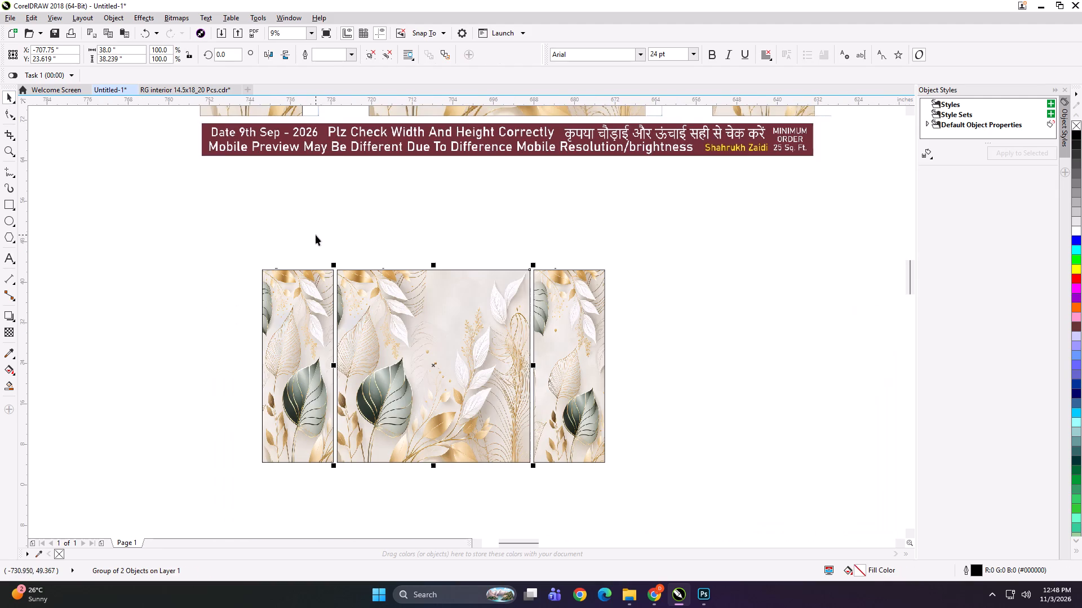
{"action": "left_click_drag", "start_coordinate": [232, 249], "coordinate": [407, 504]}
{"action": "key", "text": "ctrl+g"}
Start a TIFF export of the first panel's group and go up to the home haven folder in NOV > 3.
{"action": "key", "text": "ctrl+e"}
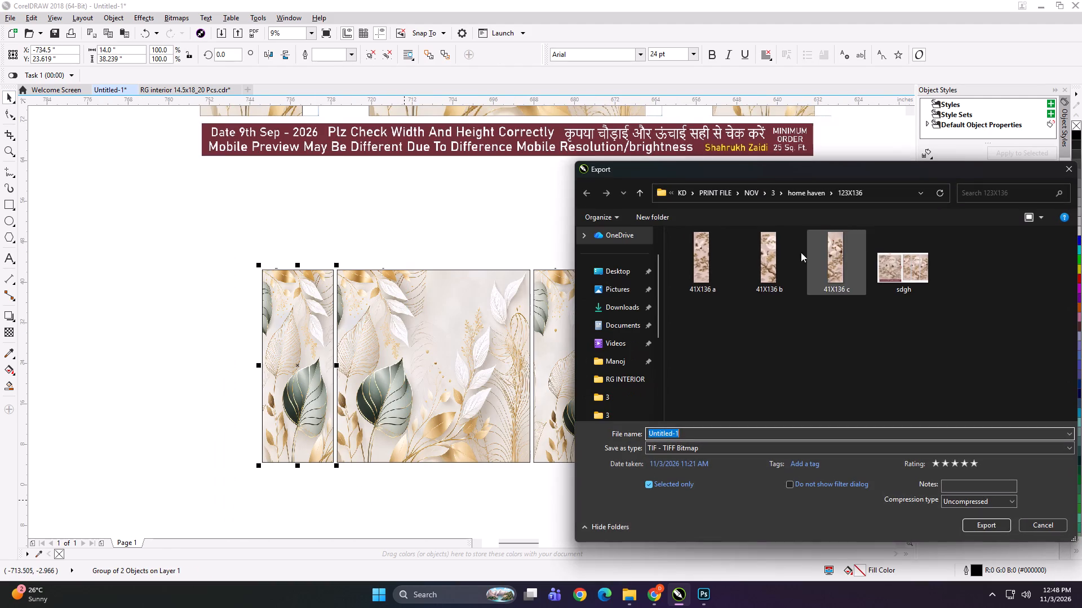
{"action": "left_click", "coordinate": [634, 190]}
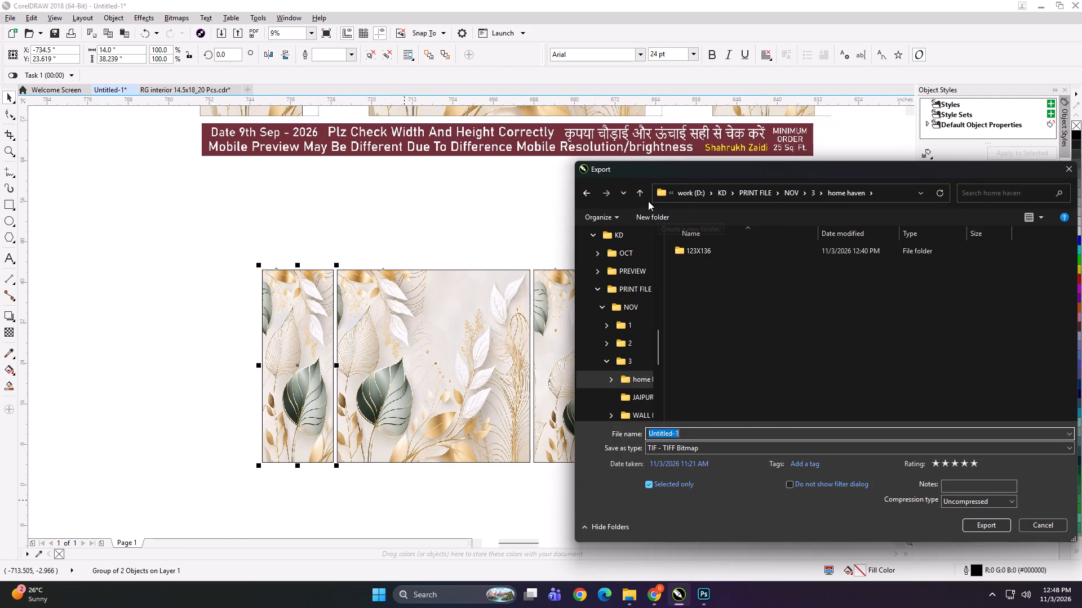
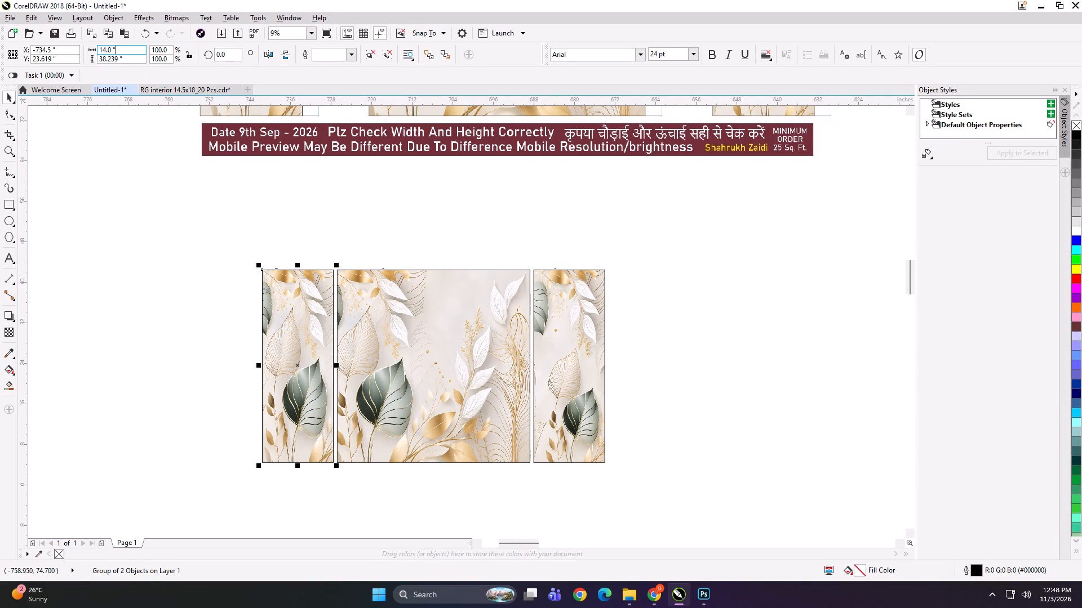
Enlarge both narrow side panels to 14.5 inches wide and 38.739 inches high.
{"action": "type", "text": ".5"}
{"action": "key", "text": "Tab"}
{"action": "key", "text": "Right"}
{"action": "type", "text": ".5"}
{"action": "key", "text": "Return"}
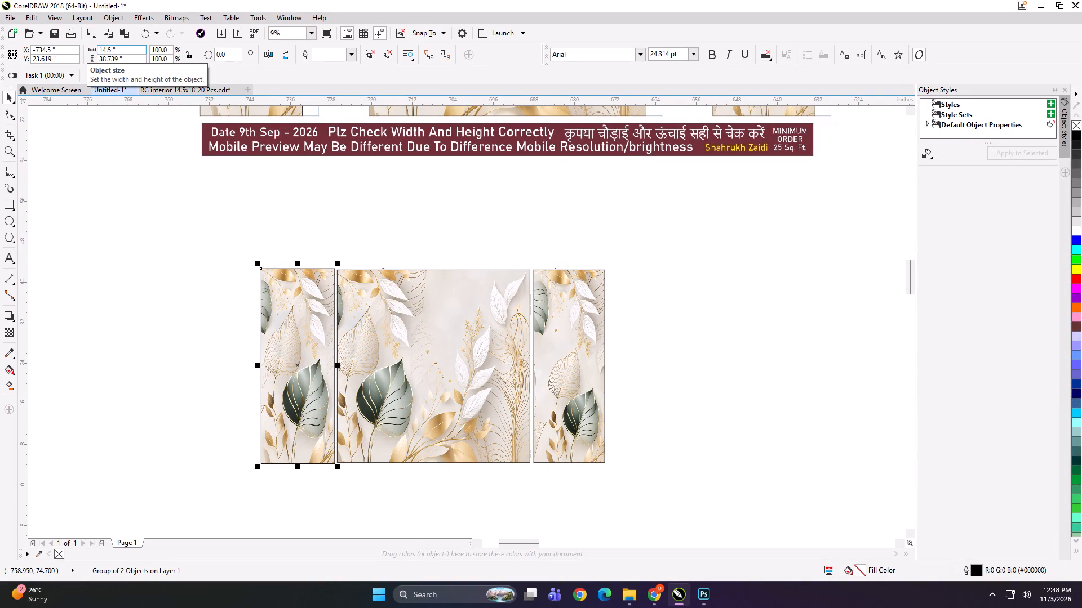
{"action": "left_click", "coordinate": [546, 333]}
{"action": "key", "text": "ctrl+r"}
Enlarge the wide middle panel to 38.5 inches wide and 38.739 inches high.
{"action": "left_click", "coordinate": [414, 318]}
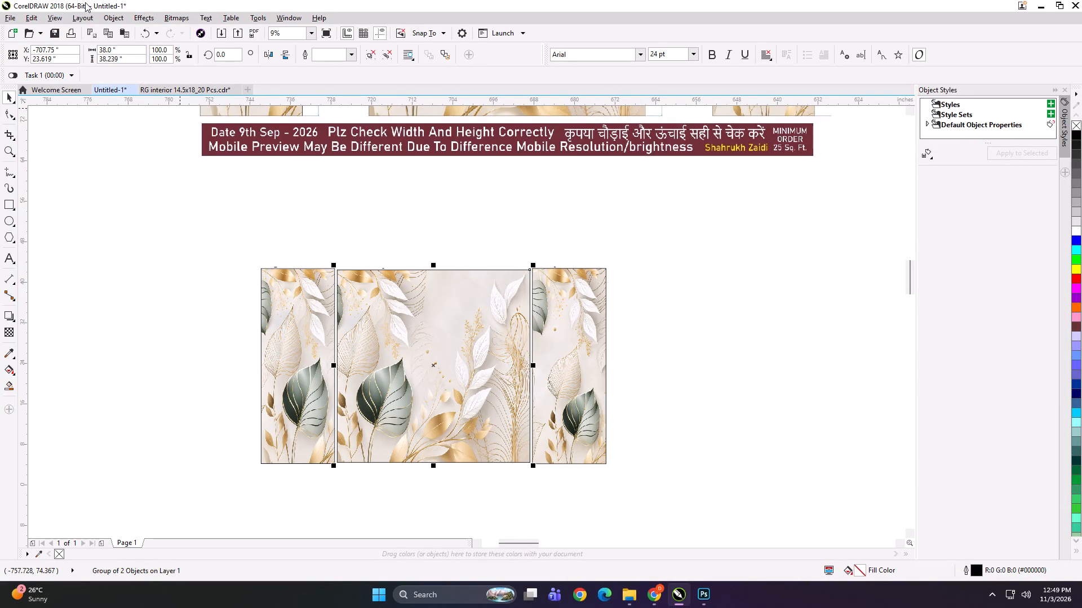
{"action": "left_click", "coordinate": [130, 51]}
{"action": "type", "text": ".5"}
{"action": "key", "text": "Tab"}
{"action": "key", "text": "Right"}
{"action": "type", "text": ".5"}
{"action": "key", "text": "Return"}
For the left panel's export, create a folder named Gurugram Decor inside the NOV print folder 3 and open it.
{"action": "left_click", "coordinate": [303, 334]}
{"action": "key", "text": "ctrl+e"}
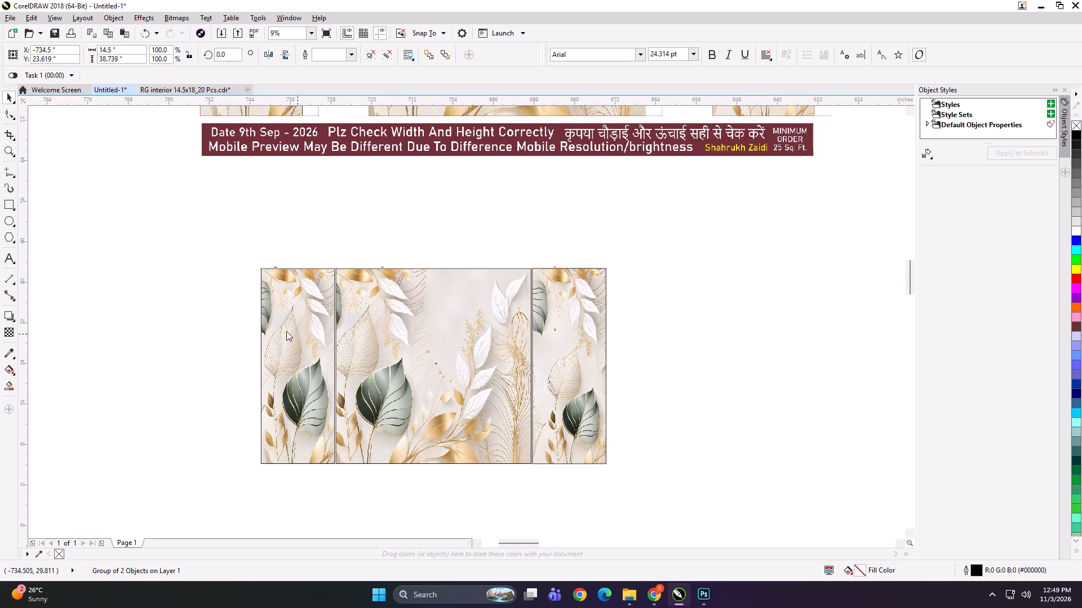
{"action": "left_click", "coordinate": [641, 191]}
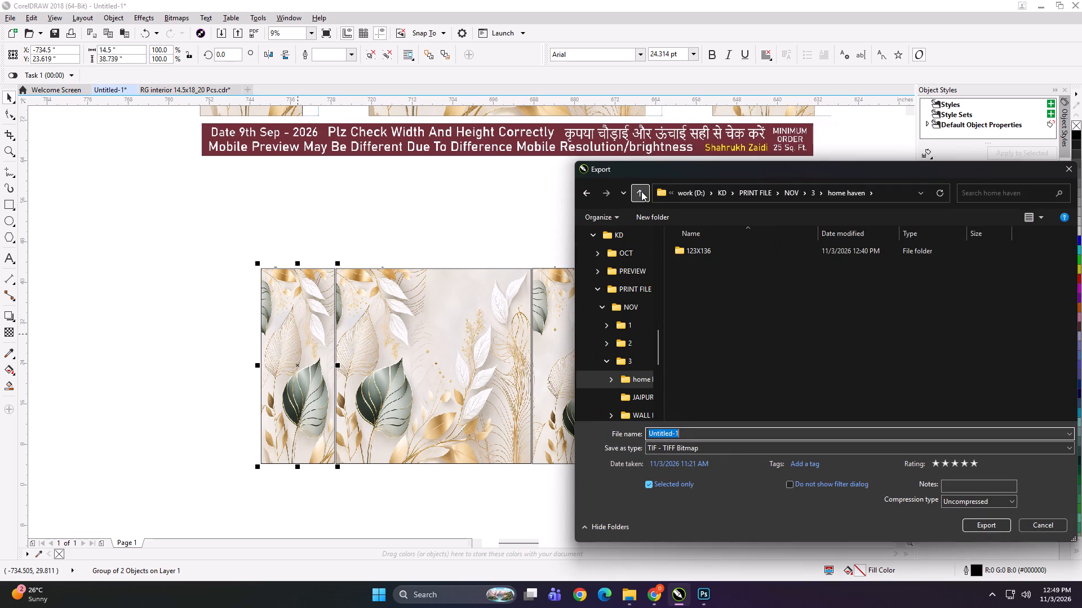
{"action": "left_click", "coordinate": [641, 191]}
{"action": "left_click", "coordinate": [648, 218]}
{"action": "key", "text": "ctrl+v"}
{"action": "key", "text": "Return"}
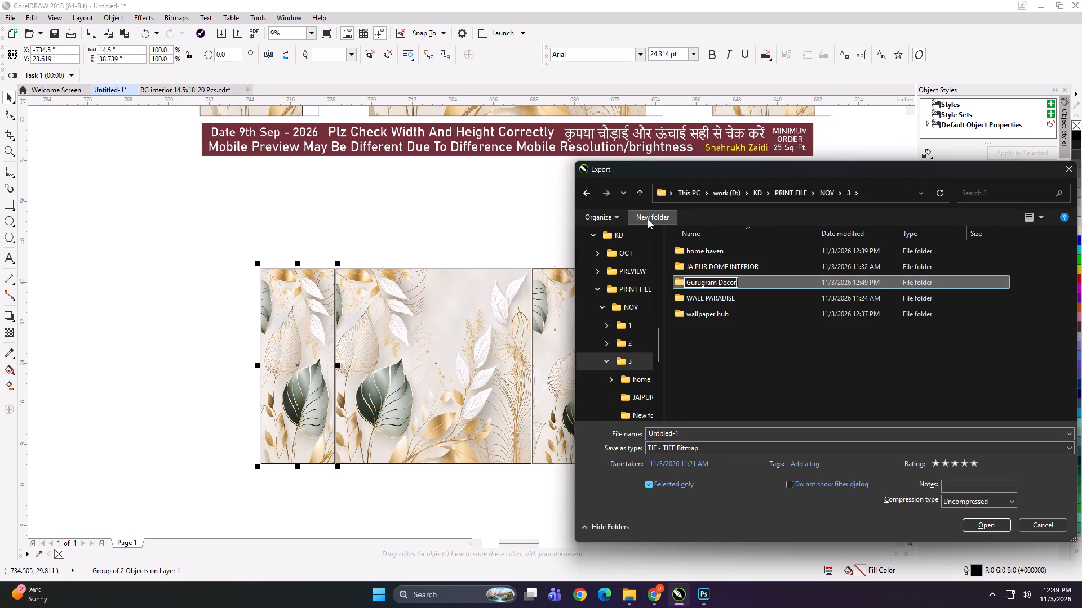
{"action": "left_click", "coordinate": [733, 252]}
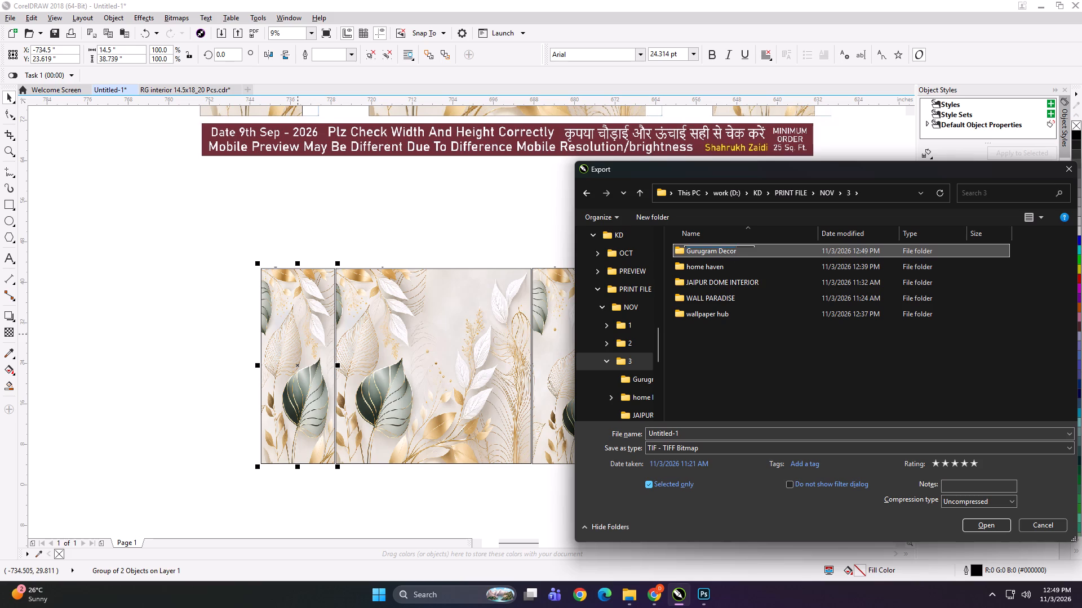
{"action": "left_click", "coordinate": [751, 248]}
{"action": "left_click", "coordinate": [759, 248]}
{"action": "double_click", "coordinate": [762, 248]}
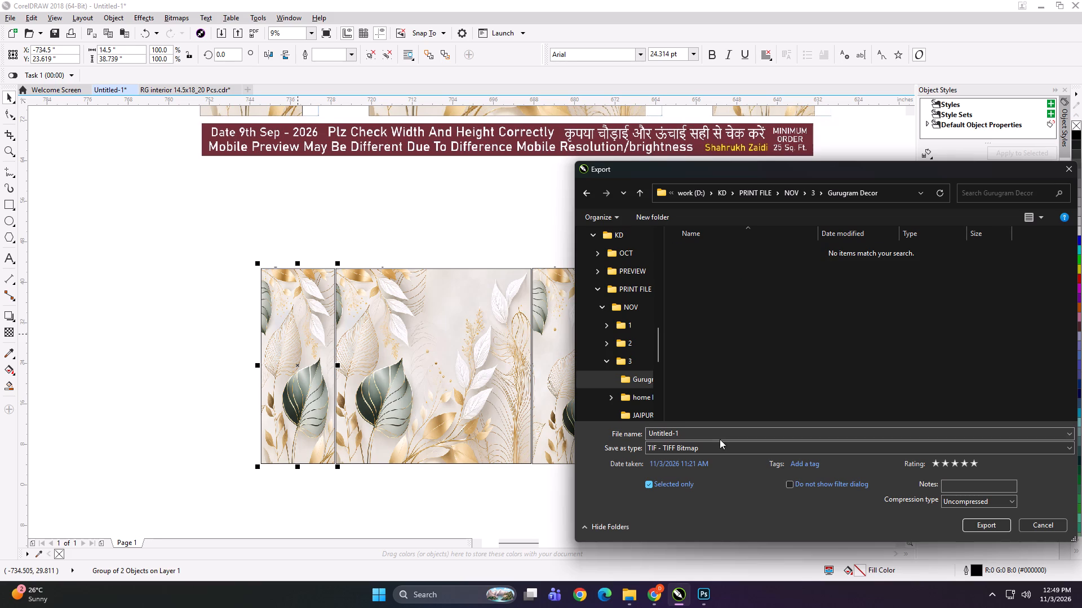
Export the left panel as a TIFF named 14.5X38 a.
{"action": "left_click", "coordinate": [718, 435]}
{"action": "type", "text": "14.5X38 a"}
{"action": "key", "text": "space"}
{"action": "key", "text": "Return"}
{"action": "key", "text": "Return"}
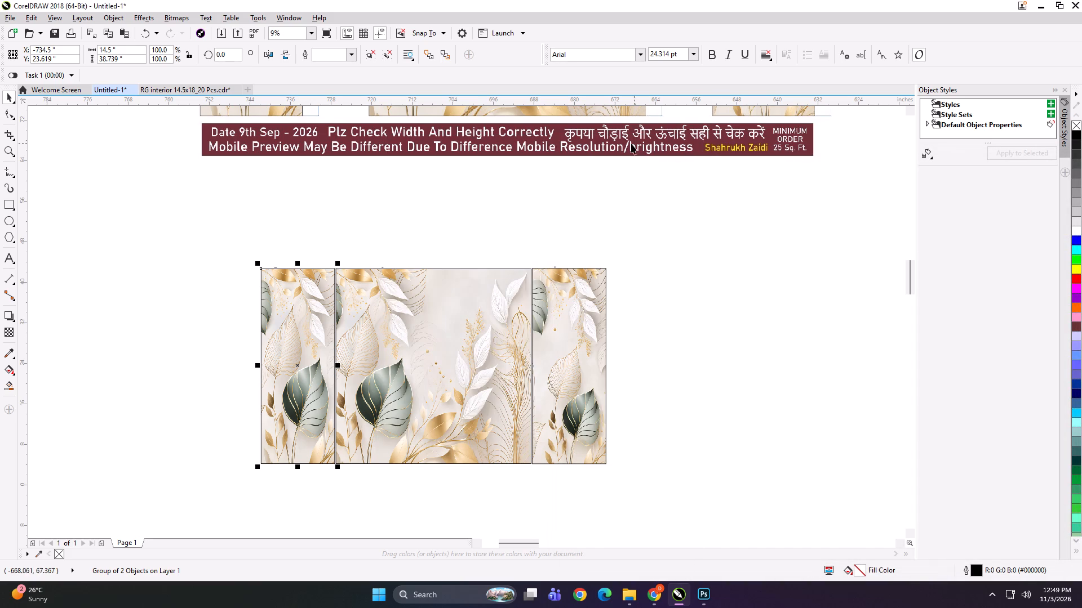
Export the middle panel as a TIFF named 38.5X38.5 b in the Gurugram Decor folder.
{"action": "left_click", "coordinate": [471, 305]}
{"action": "key", "text": "ctrl+e"}
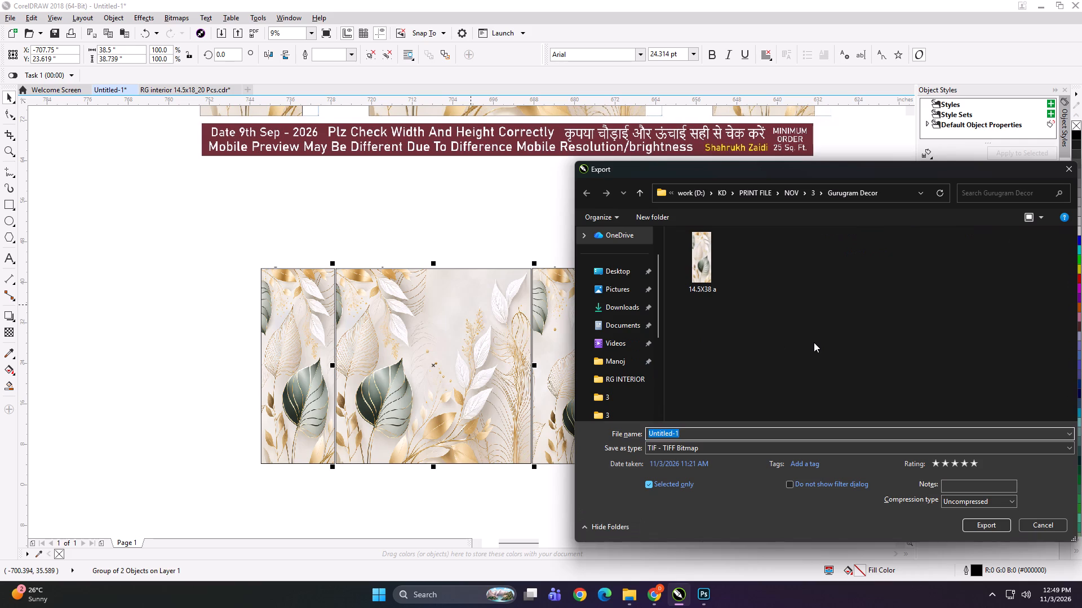
{"action": "type", "text": "38.5X3"}
{"action": "type", "text": "8.5 b"}
{"action": "key", "text": "Return"}
{"action": "key", "text": "Return"}
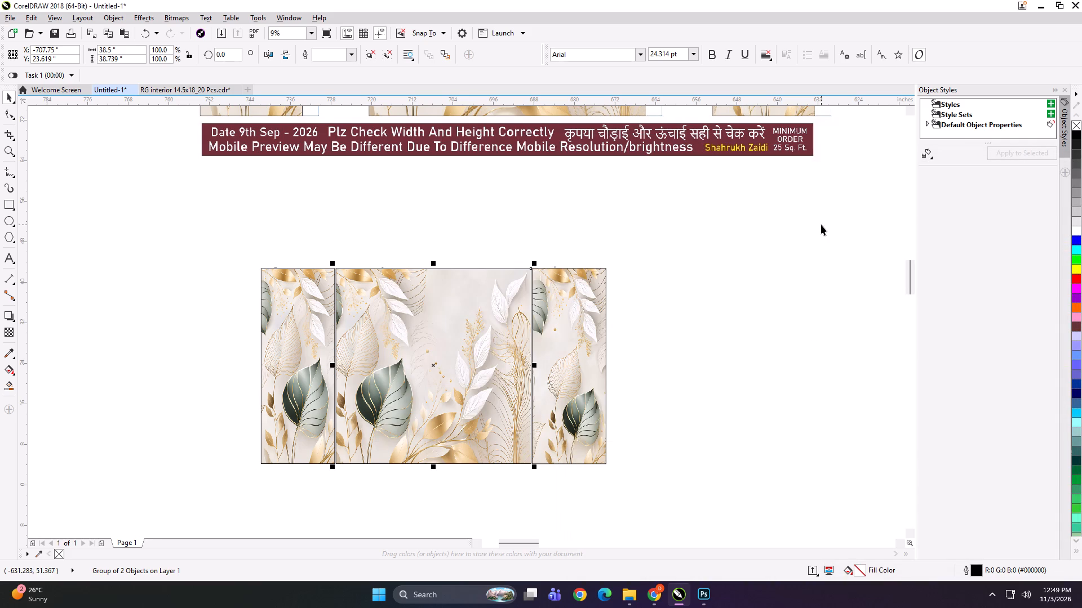
Export the right panel as a TIFF named 14.5X38 c in the Gurugram Decor folder.
{"action": "left_click", "coordinate": [593, 317]}
{"action": "key", "text": "ctrl+e"}
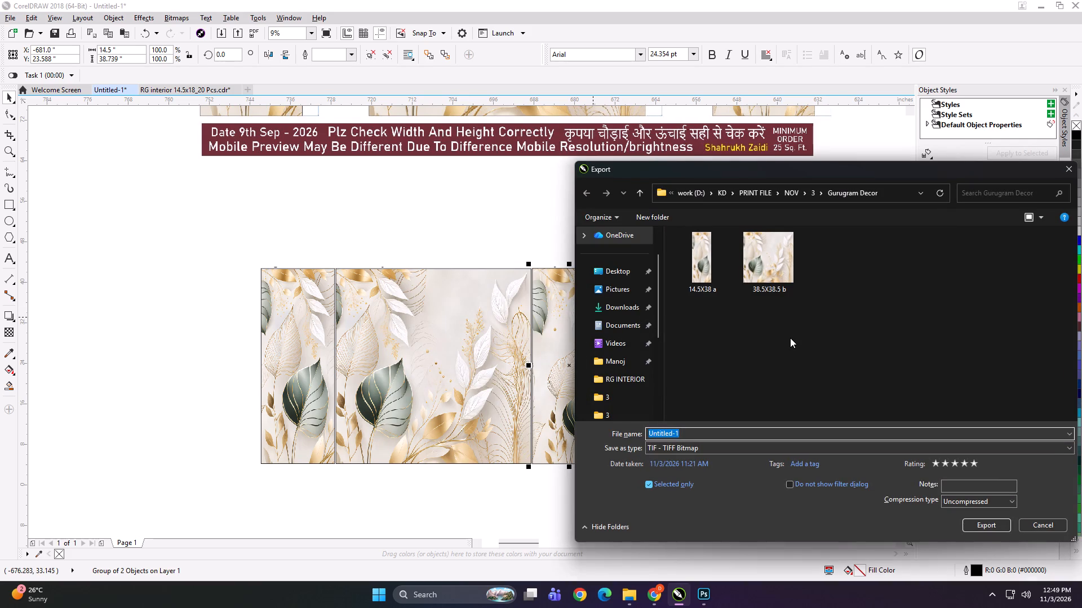
{"action": "type", "text": "14.5X38"}
{"action": "key", "text": "space"}
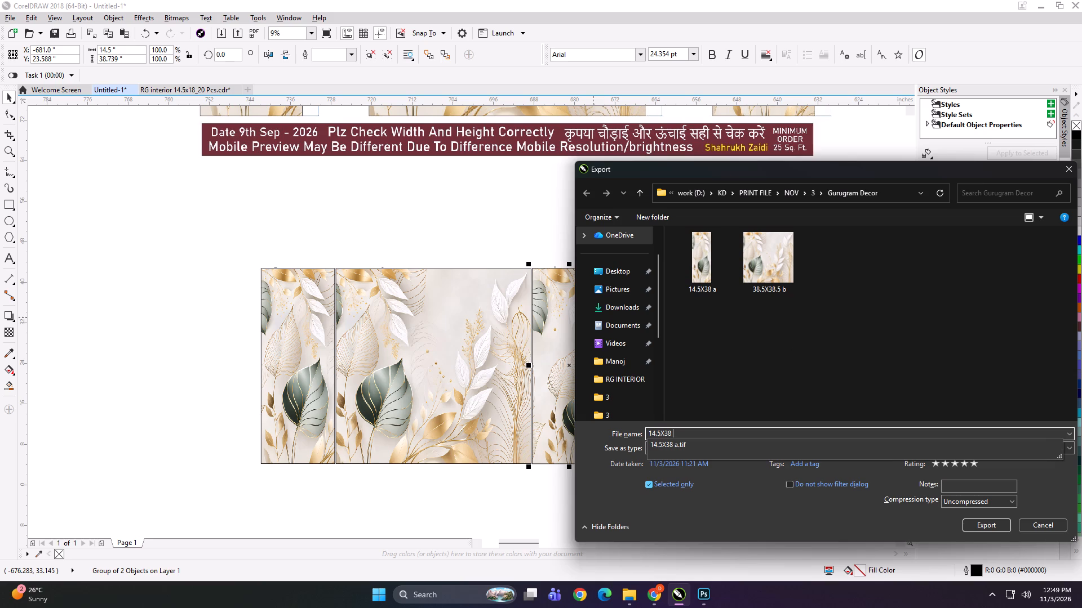
{"action": "key", "text": "c"}
{"action": "key", "text": "Return"}
{"action": "key", "text": "Return"}
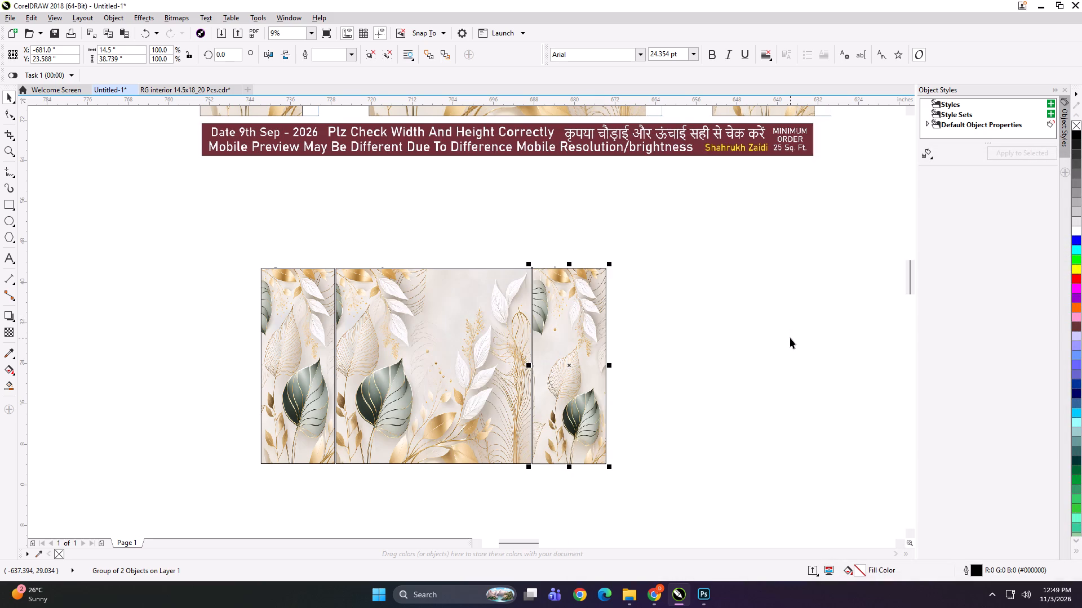
Nudge the right and left panels outward to leave clear gaps beside the middle panel.
{"action": "key", "text": "Right"}
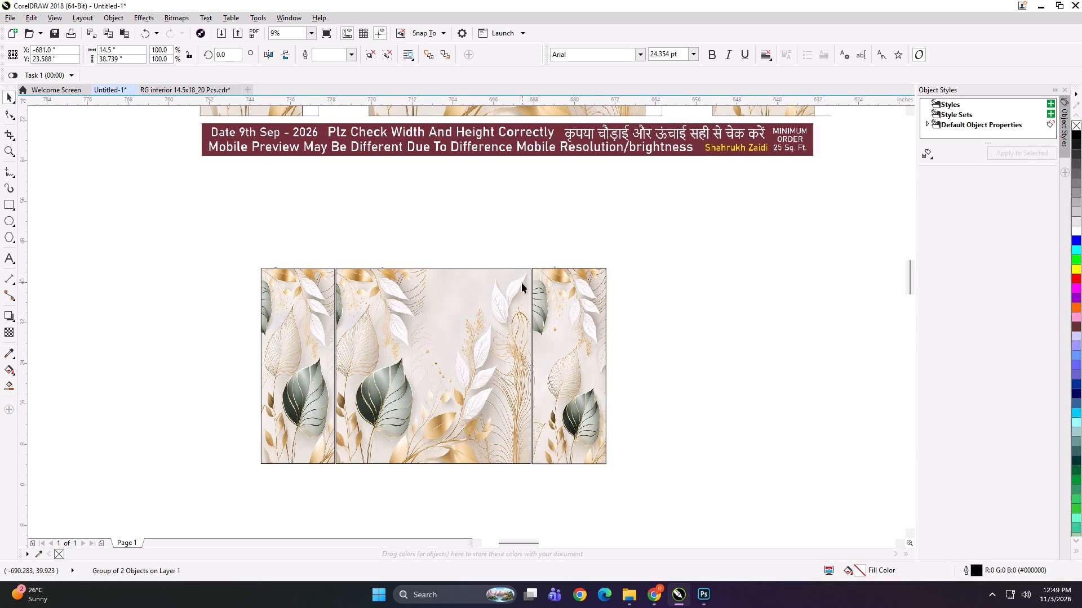
{"action": "key", "text": "Right"}
{"action": "key", "text": "Right"}
{"action": "left_click", "coordinate": [285, 339]}
{"action": "key", "text": "Left"}
{"action": "key", "text": "Left"}
{"action": "key", "text": "Left"}
{"action": "key", "text": "Left"}
{"action": "key", "text": "Left"}
{"action": "key", "text": "Left"}
{"action": "key", "text": "Left"}
{"action": "key", "text": "Left"}
{"action": "key", "text": "Left"}
Group the three spaced leaf panels together.
{"action": "scroll", "coordinate": [289, 322], "scroll_direction": "down", "scroll_amount": 1}
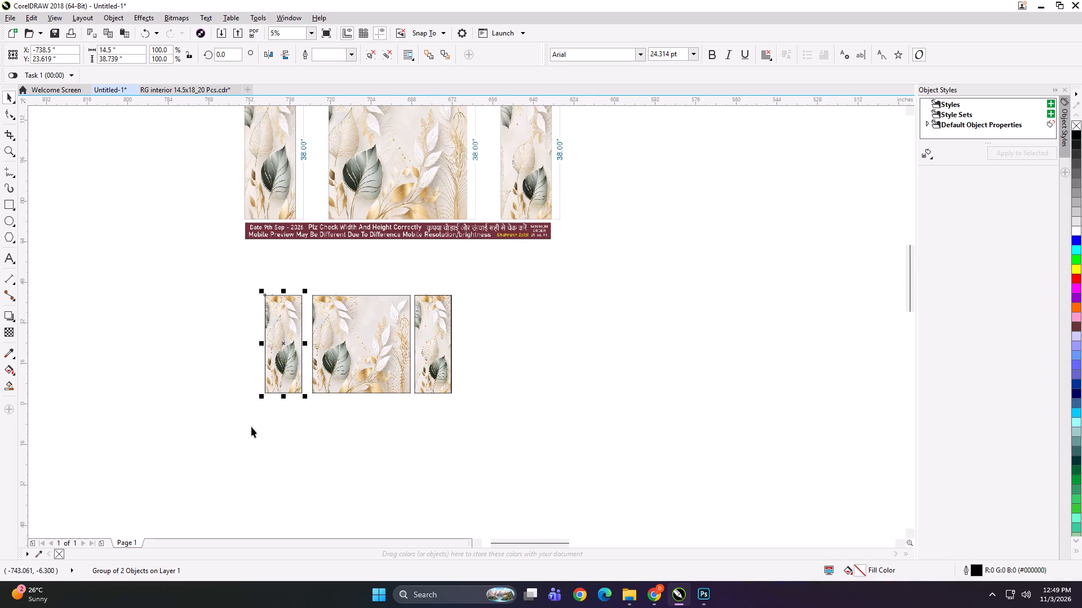
{"action": "left_click_drag", "start_coordinate": [212, 448], "coordinate": [568, 253]}
{"action": "key", "text": "ctrl+g"}
Move the panel group to the right of the dimensioned preview layout and enlarge it to roughly the preview's height.
{"action": "scroll", "coordinate": [446, 323], "scroll_direction": "down", "scroll_amount": 1}
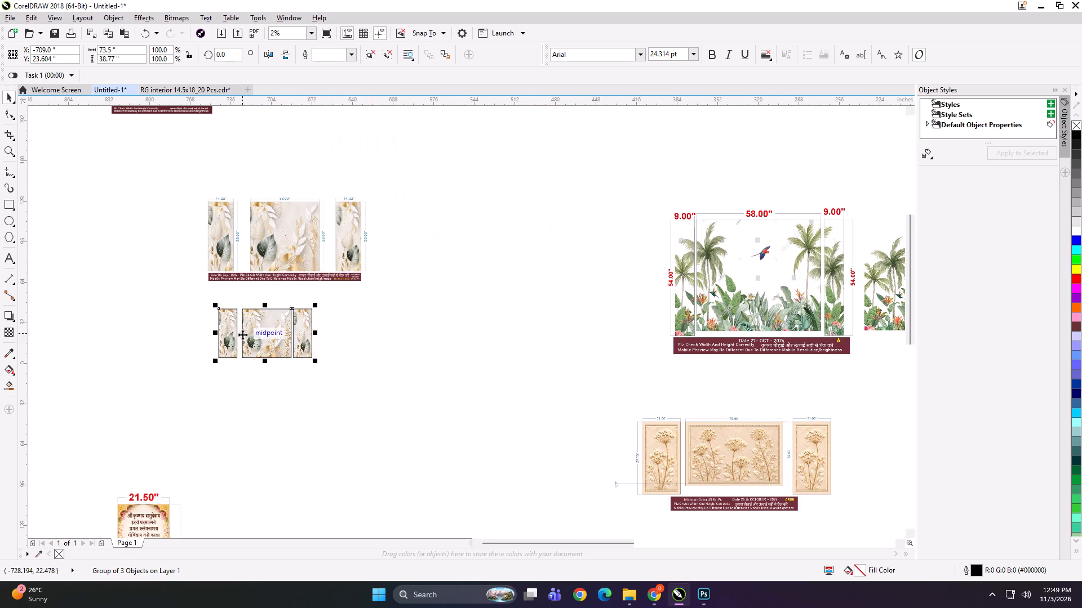
{"action": "left_click_drag", "start_coordinate": [249, 336], "coordinate": [405, 225]}
{"action": "left_click_drag", "start_coordinate": [472, 251], "coordinate": [473, 251]}
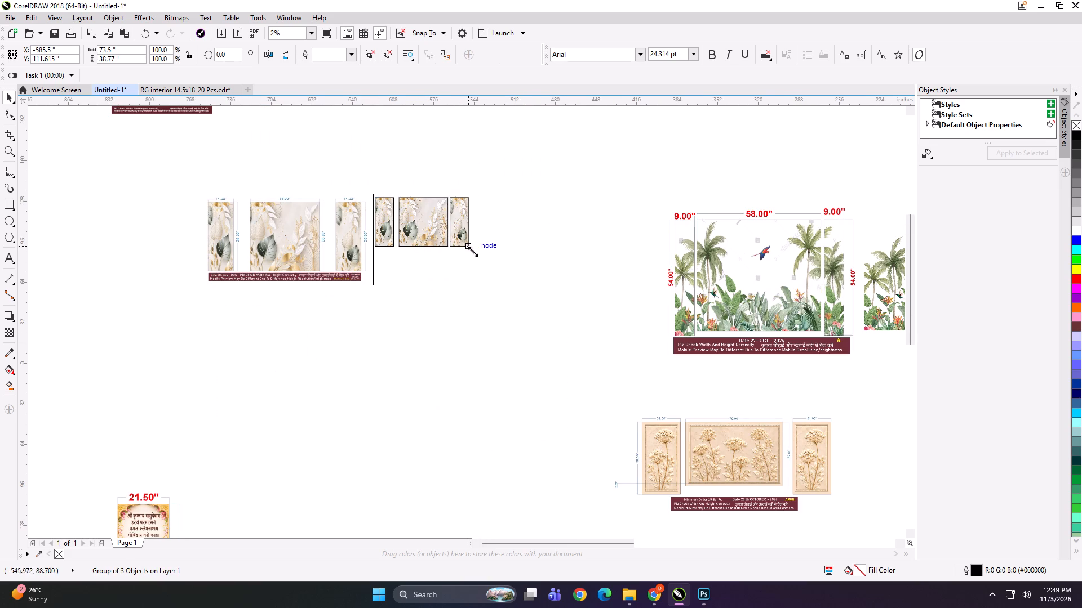
{"action": "left_click_drag", "start_coordinate": [473, 251], "coordinate": [527, 287]}
Group the enlarged panels with the dimensioned preview layout.
{"action": "left_click", "coordinate": [361, 255], "text": "shift"}
{"action": "key", "text": "ctrl+g"}
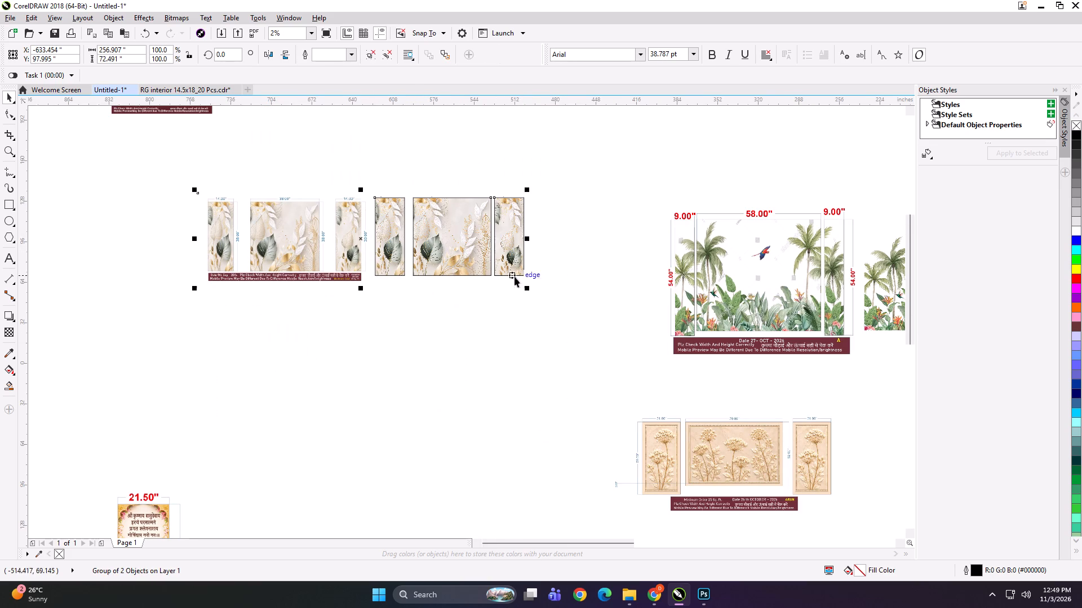
Scale the combined group down proportionally about its centre to about 6.9 by 1.95 inches.
{"action": "left_click_drag", "start_coordinate": [528, 287], "coordinate": [374, 252], "text": "shift"}
{"action": "scroll", "coordinate": [354, 233], "scroll_direction": "up", "scroll_amount": 2}
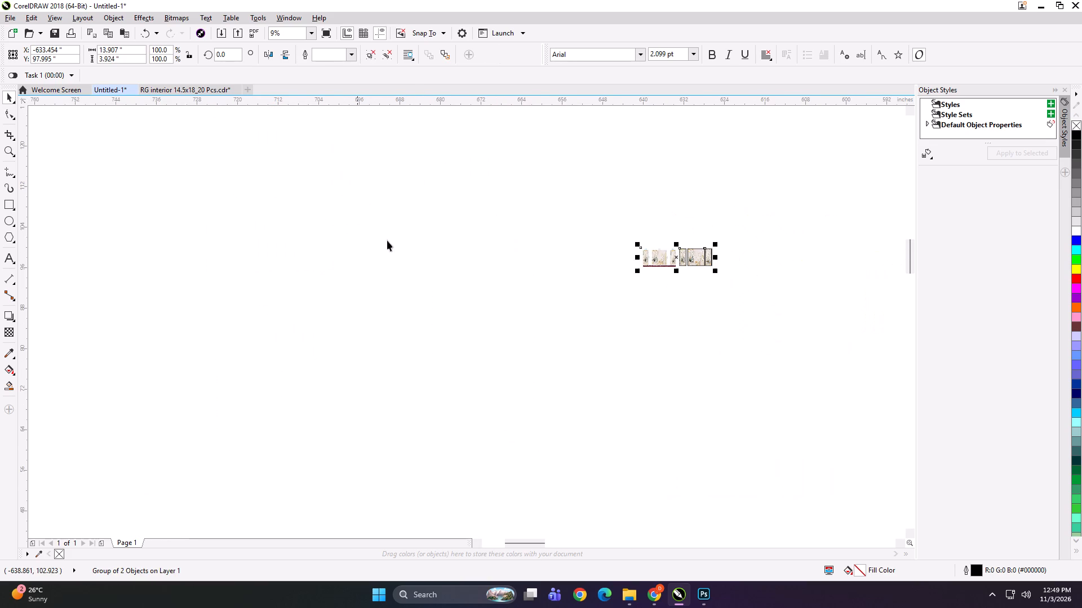
{"action": "scroll", "coordinate": [735, 257], "scroll_direction": "up", "scroll_amount": 2}
{"action": "scroll", "coordinate": [600, 247], "scroll_direction": "up", "scroll_amount": 1}
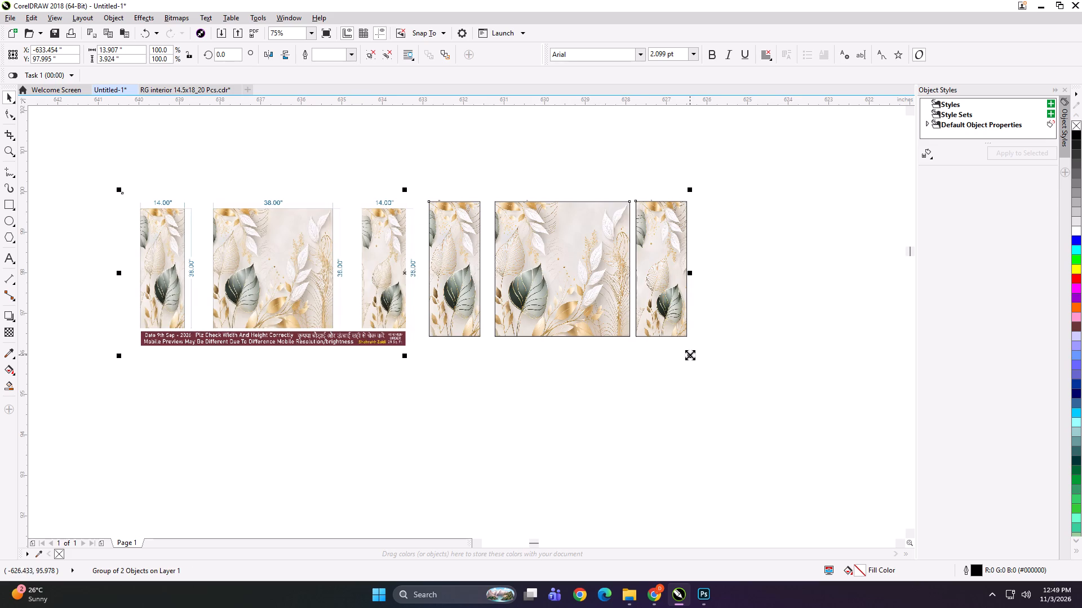
{"action": "left_click_drag", "start_coordinate": [690, 355], "coordinate": [545, 312], "text": "shift"}
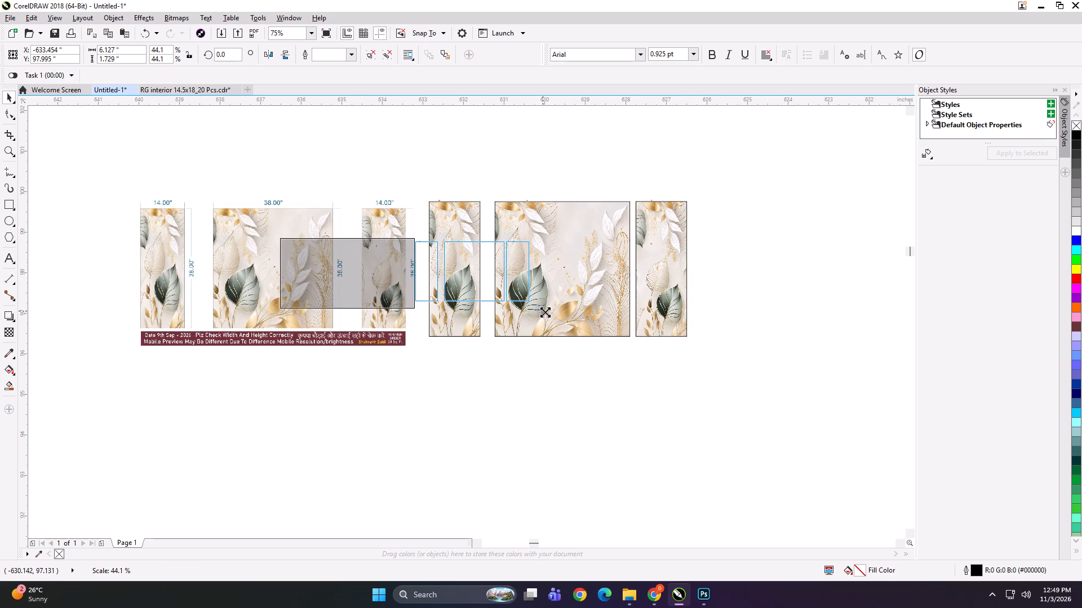
{"action": "left_click_drag", "start_coordinate": [545, 312], "coordinate": [550, 313], "text": "shift"}
Export the reduced combined group as a TIFF named fsdgdh in the Gurugram Decor folder.
{"action": "key", "text": "ctrl+e"}
{"action": "type", "text": "fsdgdh"}
{"action": "key", "text": "Return"}
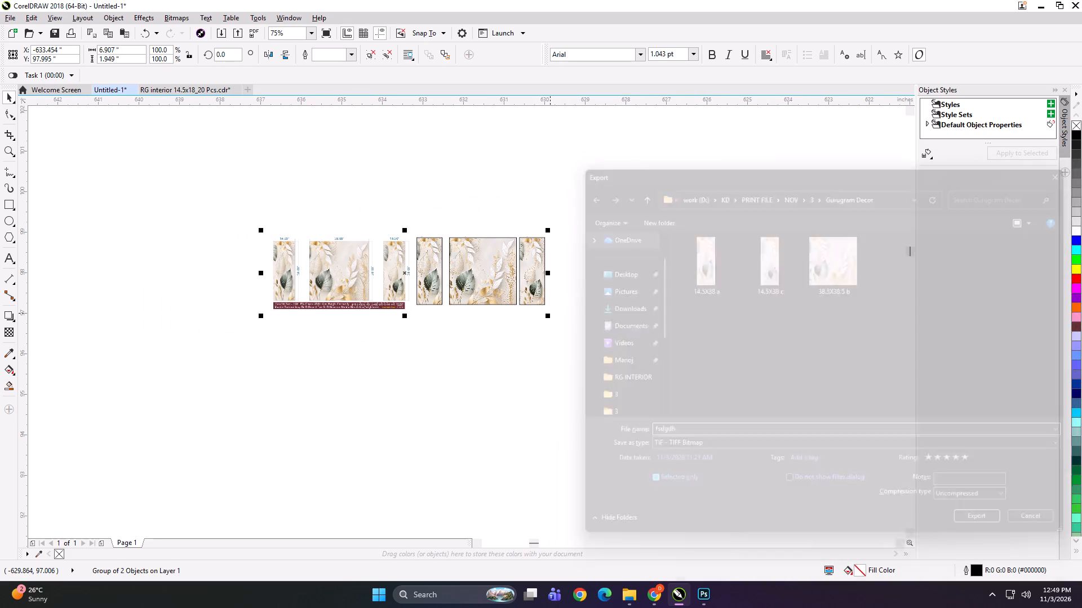
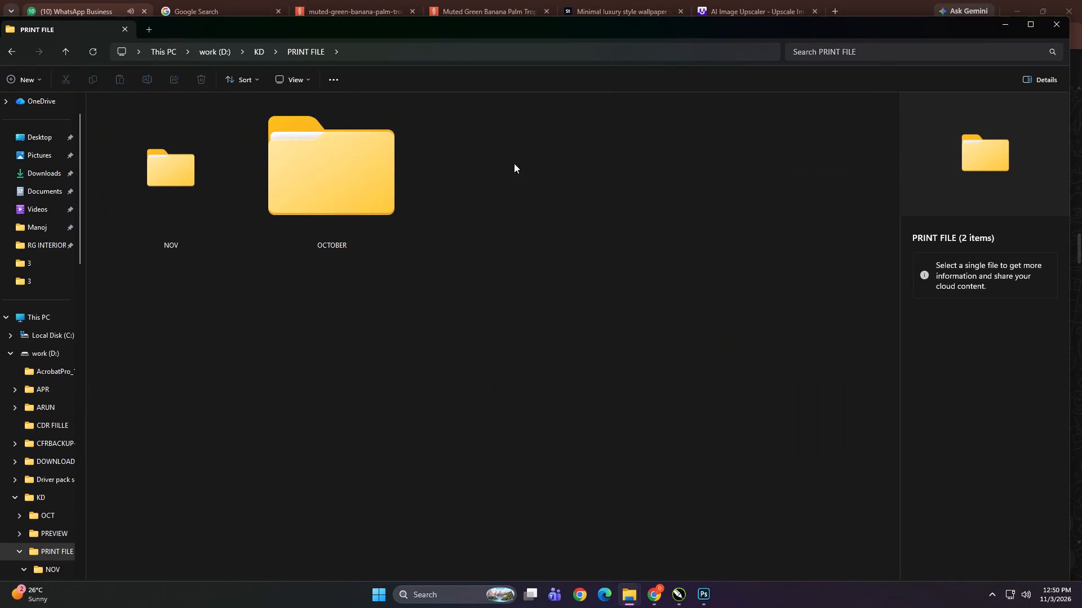
Copy the Gurugram Decor folder from the local PRINT FILE > NOV > 3 folder into Print > NOV > 3 on DIGITECH_SHAREDRIVE.
{"action": "double_click", "coordinate": [183, 198]}
{"action": "double_click", "coordinate": [495, 184]}
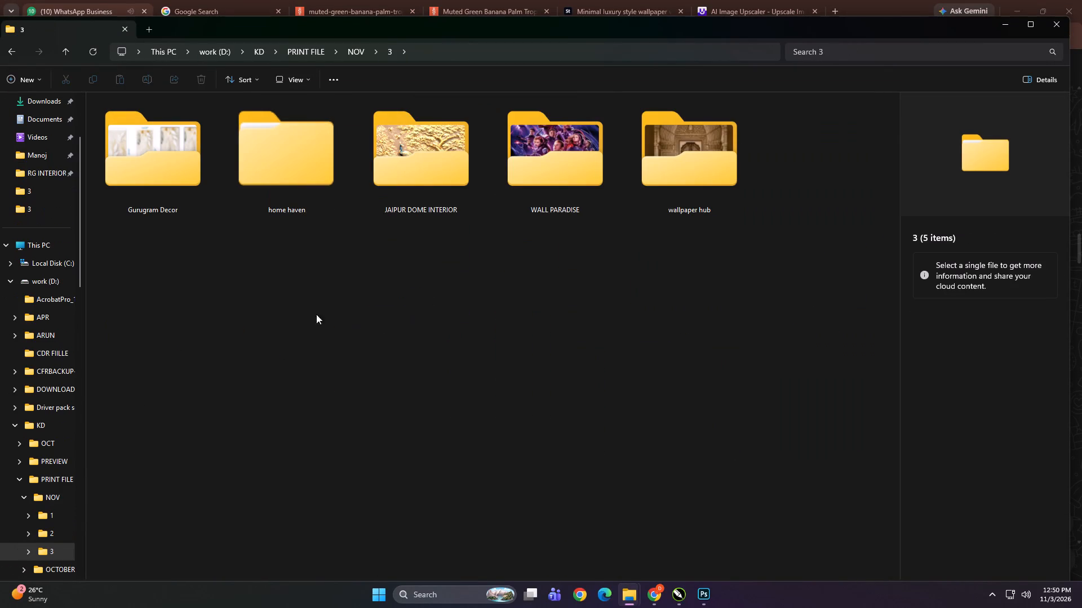
{"action": "left_click", "coordinate": [173, 177]}
{"action": "key", "text": "ctrl+c"}
{"action": "scroll", "coordinate": [52, 373], "scroll_direction": "up", "scroll_amount": 4}
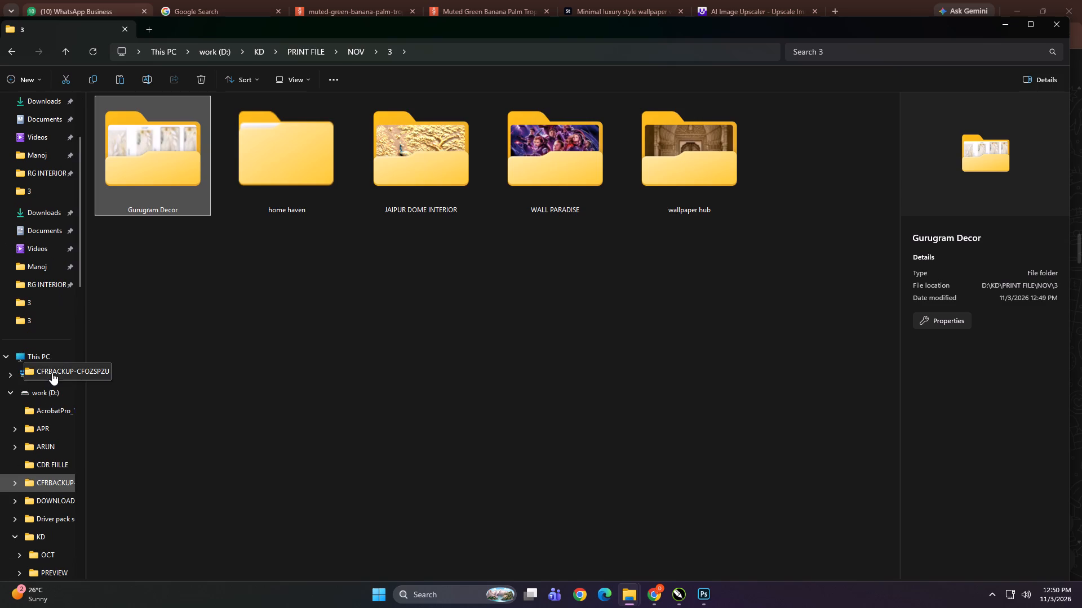
{"action": "left_click", "coordinate": [47, 351]}
{"action": "double_click", "coordinate": [158, 266]}
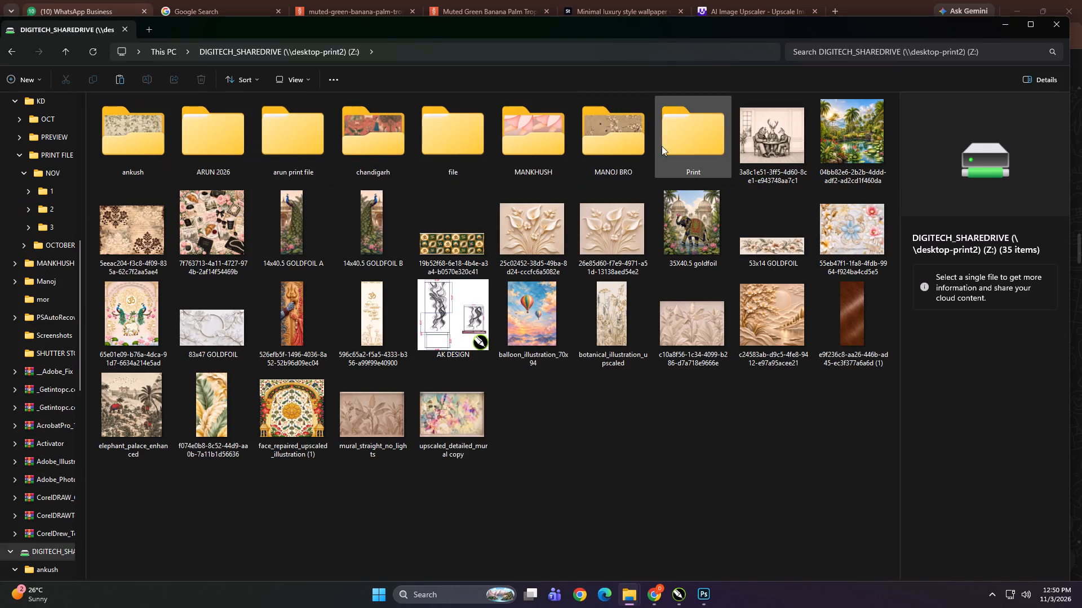
{"action": "double_click", "coordinate": [683, 146]}
{"action": "double_click", "coordinate": [172, 165]}
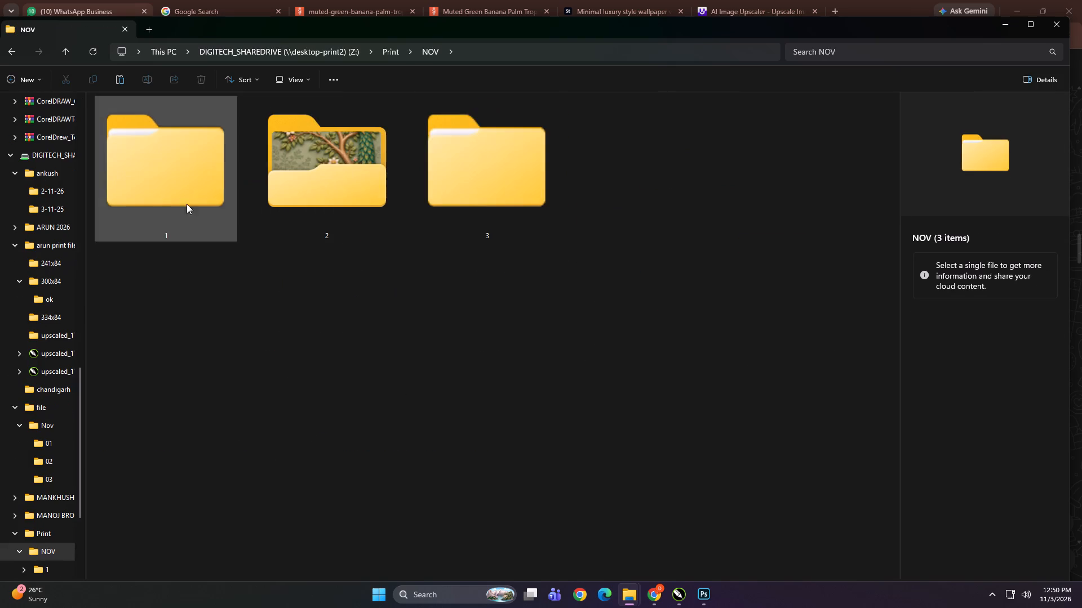
{"action": "left_click", "coordinate": [500, 181]}
{"action": "double_click", "coordinate": [495, 187]}
{"action": "right_click", "coordinate": [401, 309]}
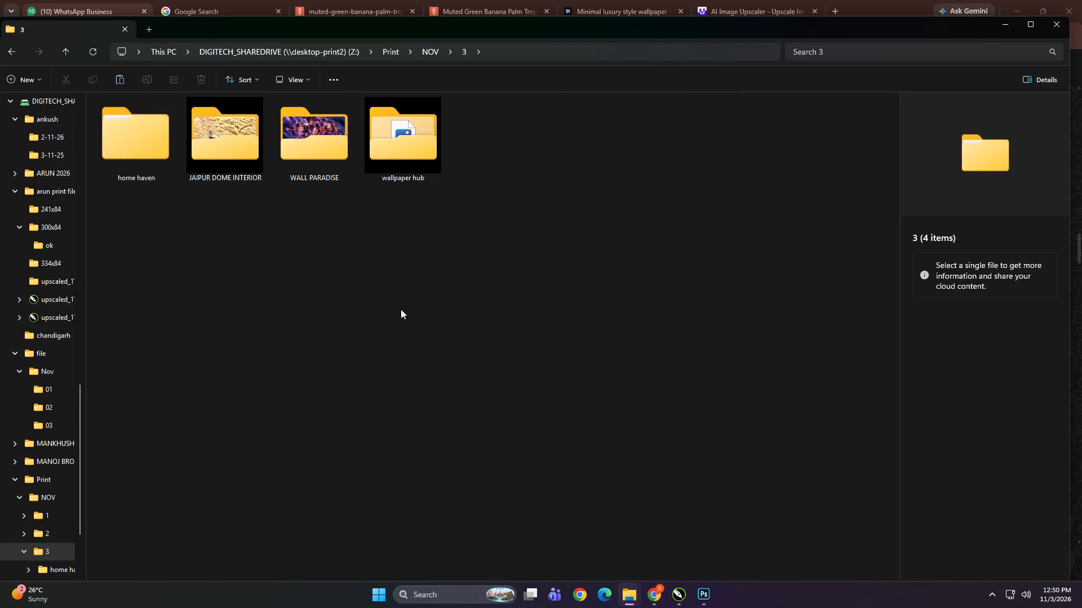
{"action": "left_click", "coordinate": [415, 319]}
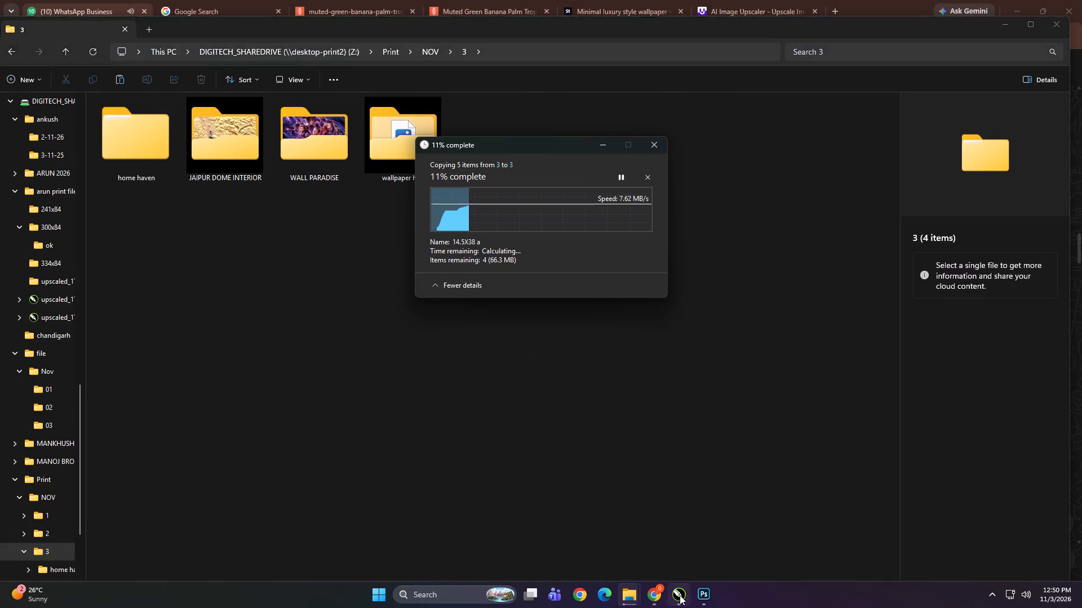
Switch to CorelDRAW and examine the existing wallpaper preview layouts, including the elephant tree mural and the three-panel tiger and deer design.
{"action": "left_click", "coordinate": [680, 595]}
{"action": "scroll", "coordinate": [553, 369], "scroll_direction": "down", "scroll_amount": 2}
{"action": "left_click", "coordinate": [553, 369]}
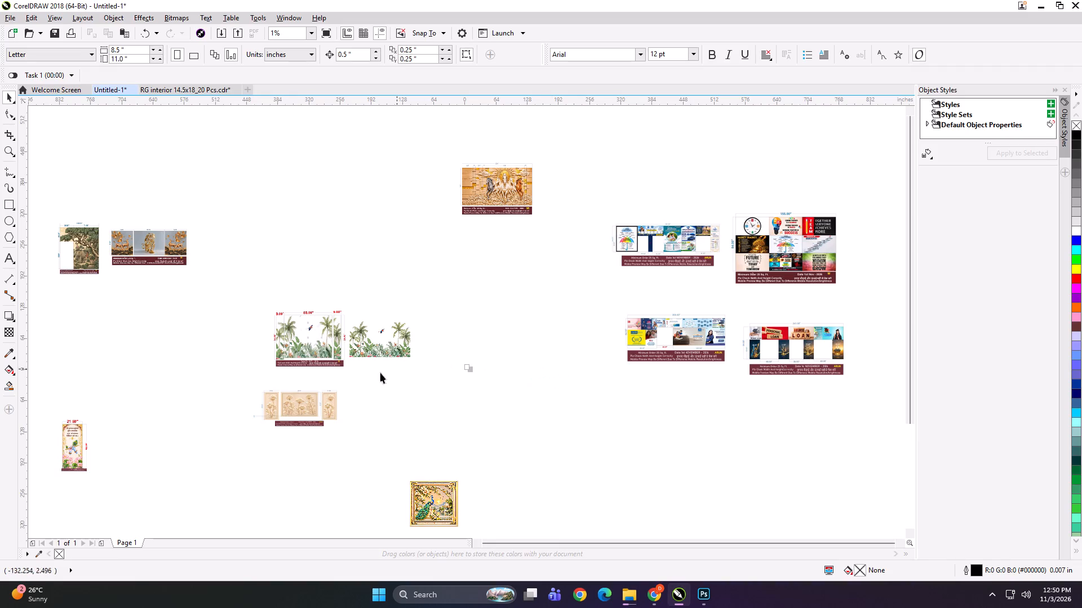
{"action": "left_click_drag", "start_coordinate": [138, 249], "coordinate": [173, 246]}
{"action": "left_click_drag", "start_coordinate": [148, 242], "coordinate": [178, 233]}
{"action": "left_click", "coordinate": [158, 307]}
{"action": "scroll", "coordinate": [72, 253], "scroll_direction": "up", "scroll_amount": 2}
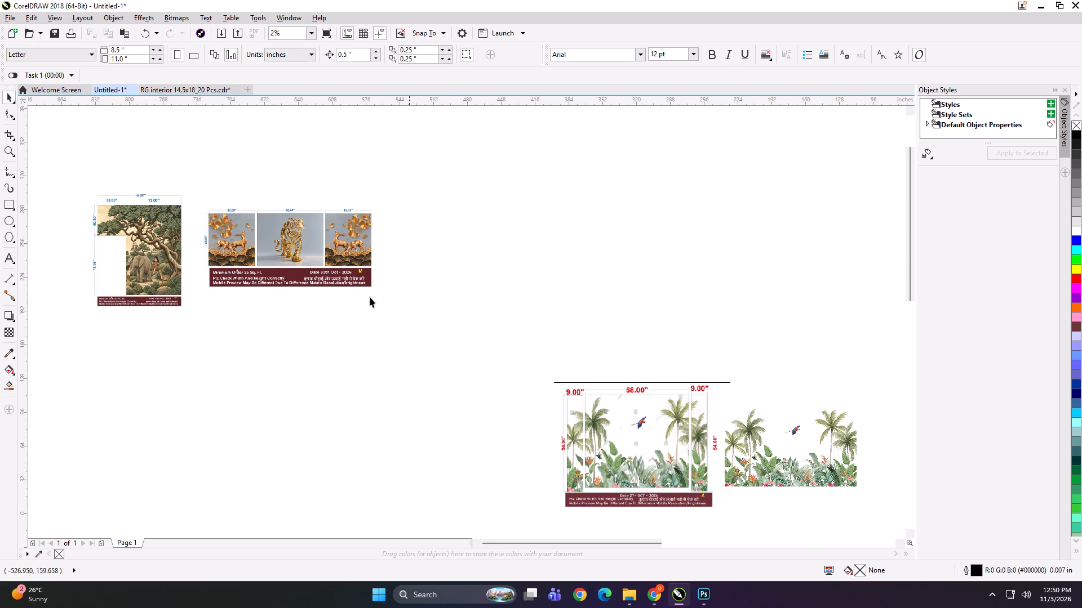
{"action": "scroll", "coordinate": [335, 239], "scroll_direction": "down", "scroll_amount": 1}
{"action": "scroll", "coordinate": [46, 315], "scroll_direction": "up", "scroll_amount": 2}
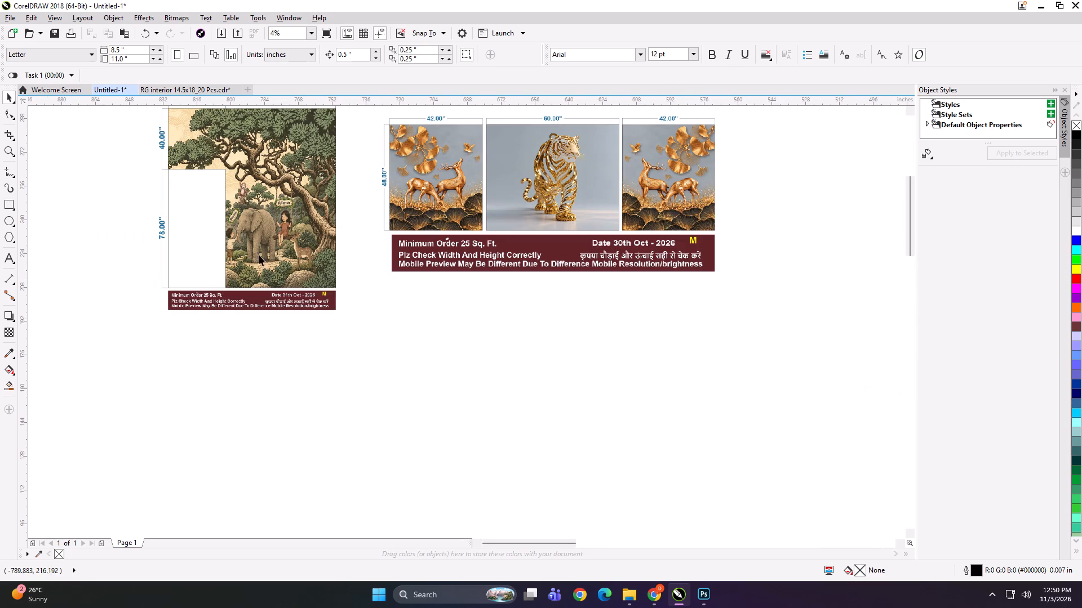
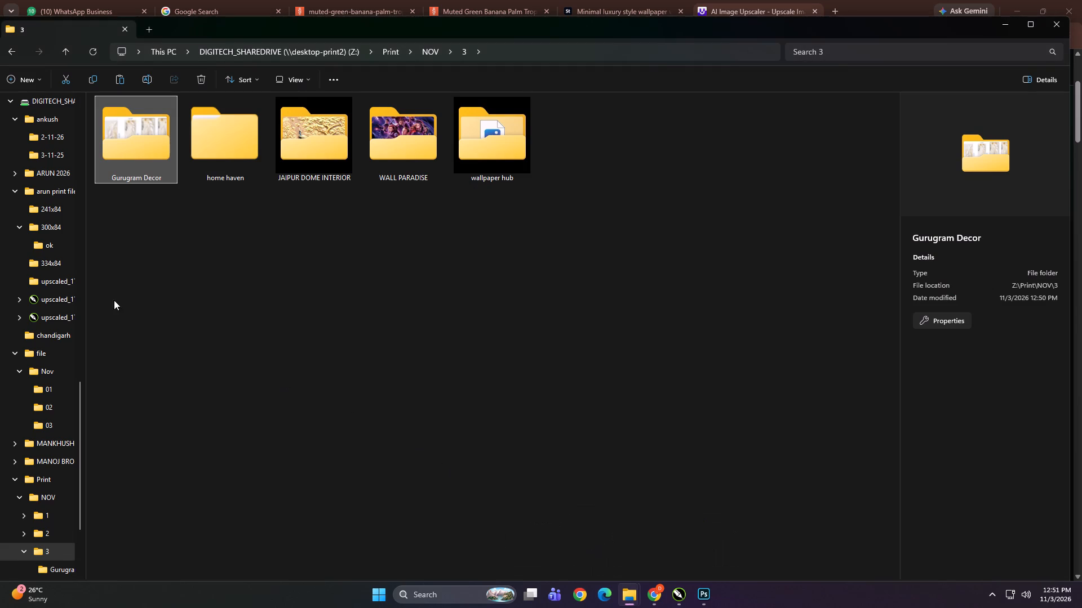
{"action": "scroll", "coordinate": [23, 227], "scroll_direction": "up", "scroll_amount": 9}
{"action": "left_click", "coordinate": [33, 211]}
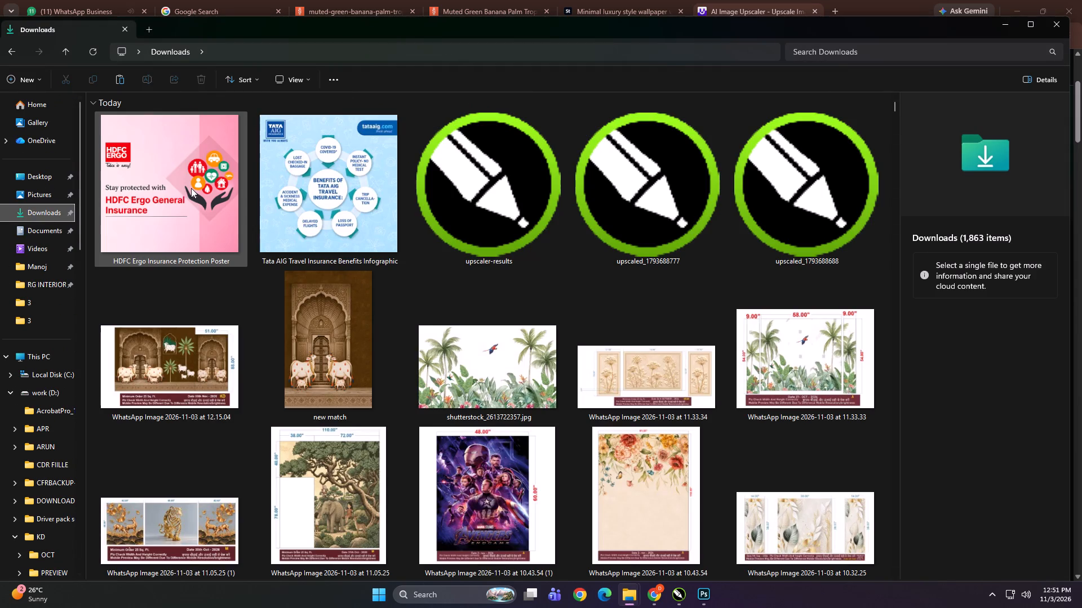
{"action": "left_click", "coordinate": [191, 188]}
{"action": "key", "text": "ctrl+c"}
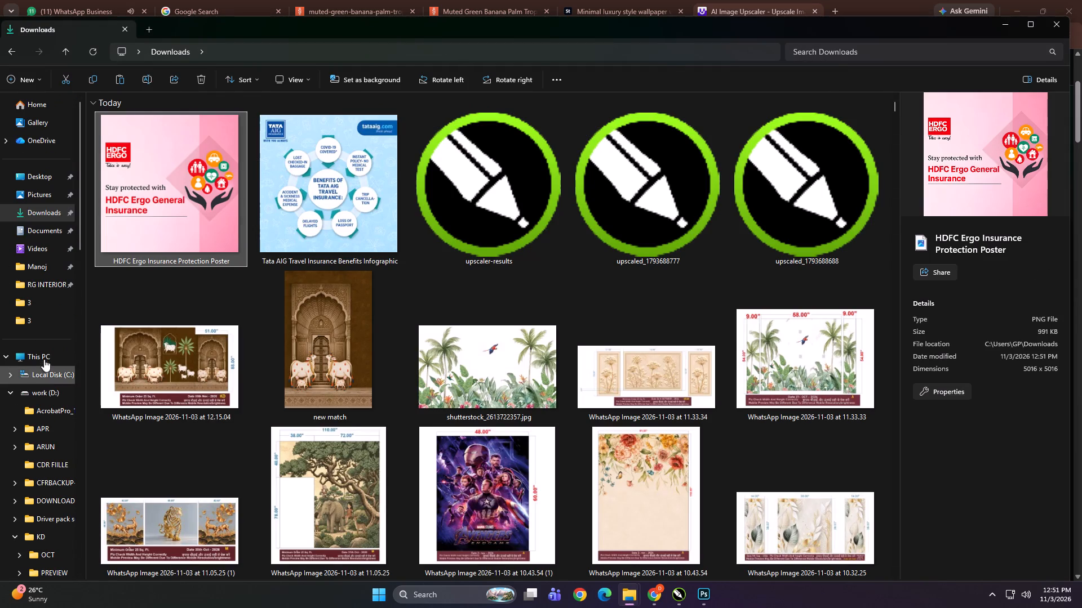
{"action": "left_click", "coordinate": [44, 356]}
{"action": "double_click", "coordinate": [183, 255]}
{"action": "double_click", "coordinate": [327, 132]}
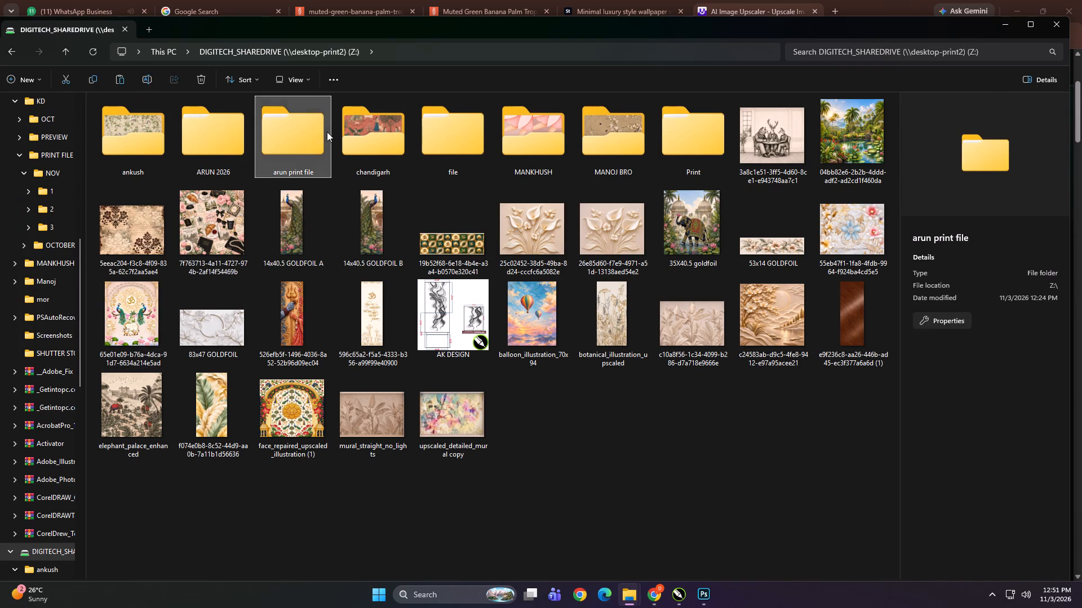
{"action": "double_click", "coordinate": [370, 146]}
{"action": "right_click", "coordinate": [754, 410]}
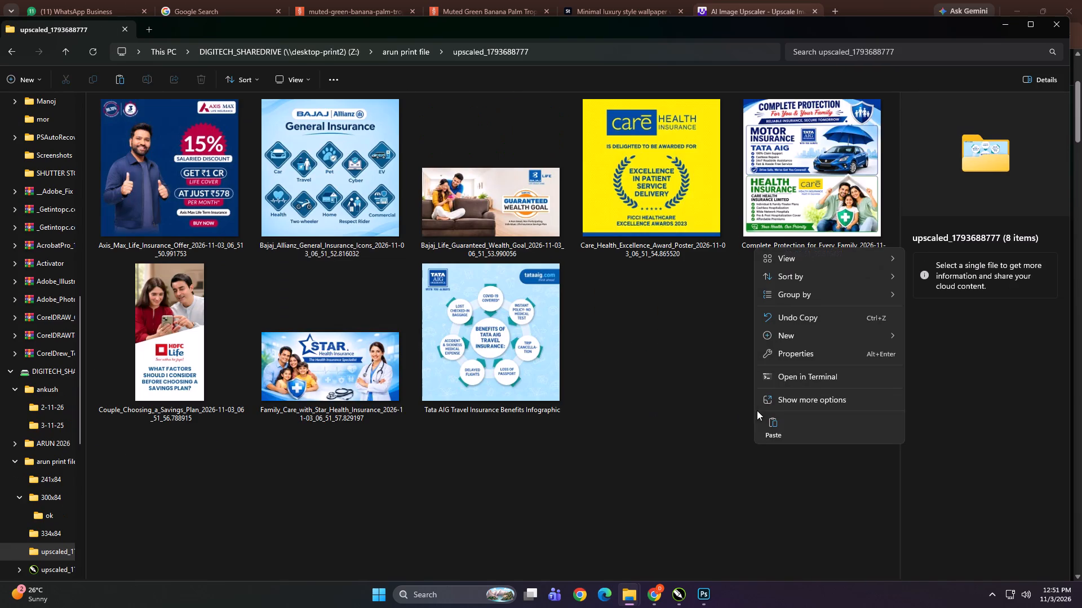
{"action": "left_click", "coordinate": [768, 421]}
{"action": "left_click", "coordinate": [572, 499]}
Check the 300x84 folder, then in Chrome's Img.Upscaler replace the finished HDFC poster with Preparing for Baby's Arrival and start upscaling.
{"action": "key", "text": "BackSpace"}
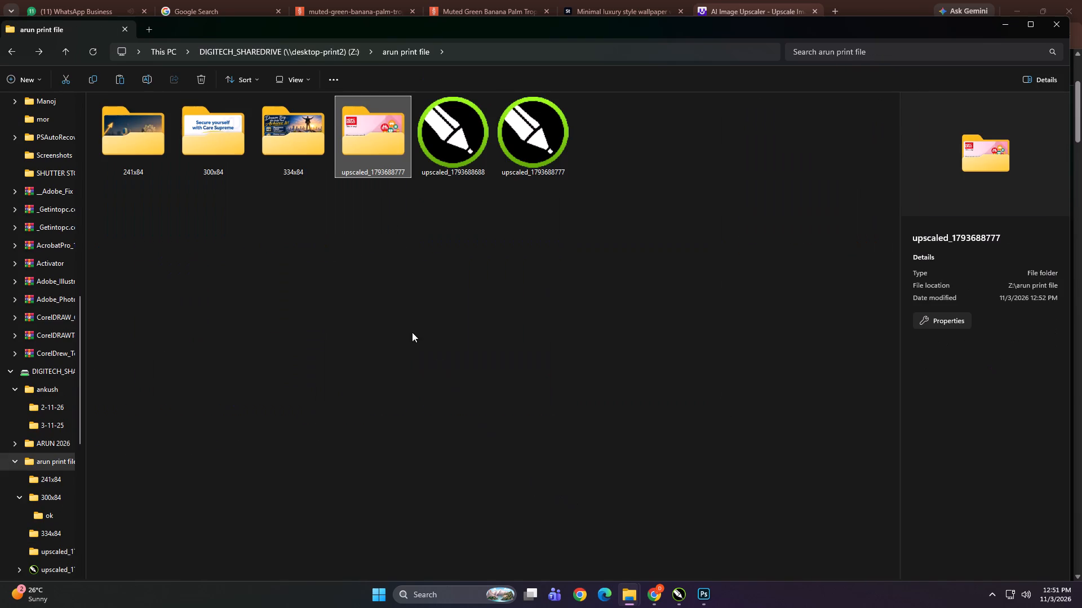
{"action": "double_click", "coordinate": [205, 139]}
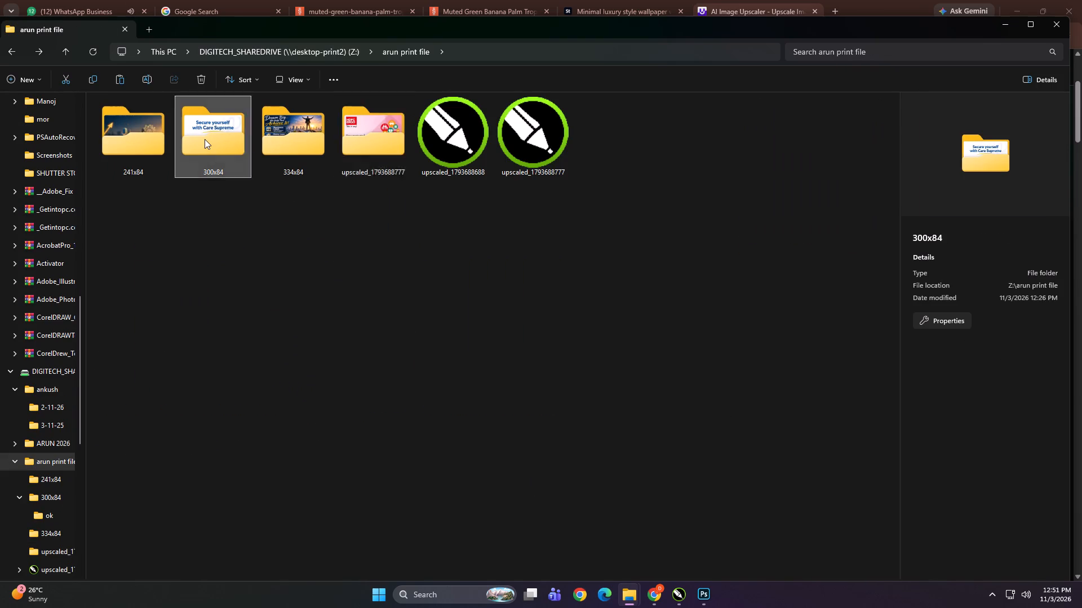
{"action": "left_click", "coordinate": [417, 330]}
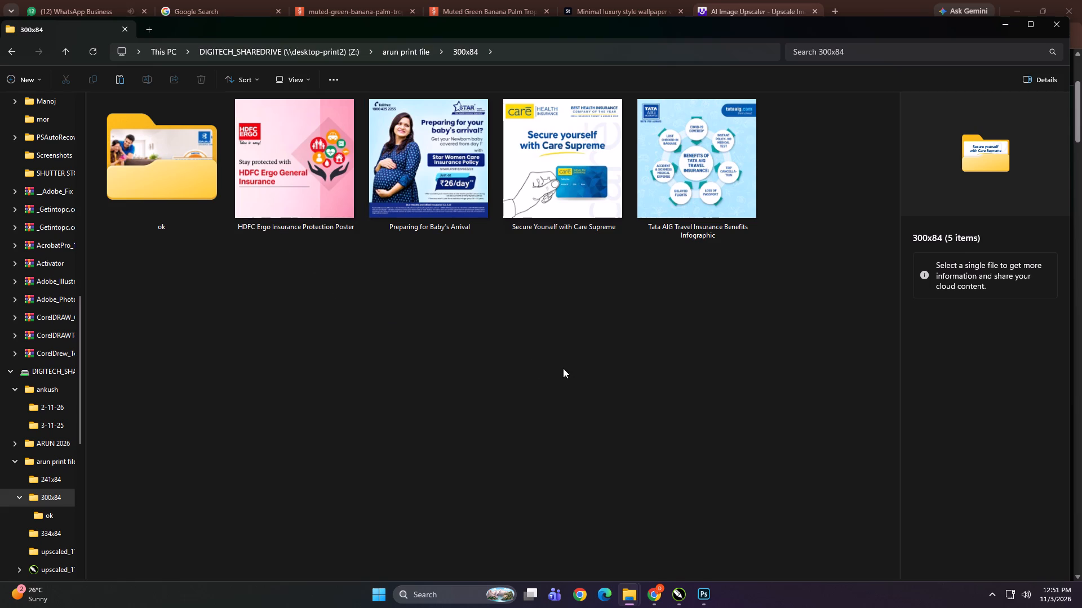
{"action": "left_click", "coordinate": [658, 598]}
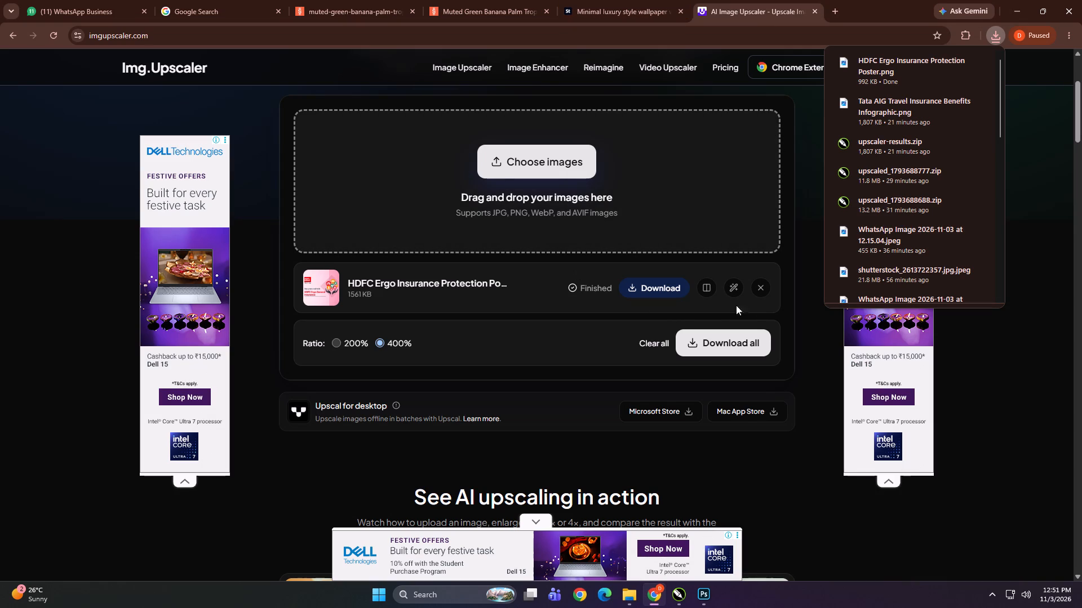
{"action": "left_click", "coordinate": [758, 290]}
{"action": "left_click", "coordinate": [532, 165]}
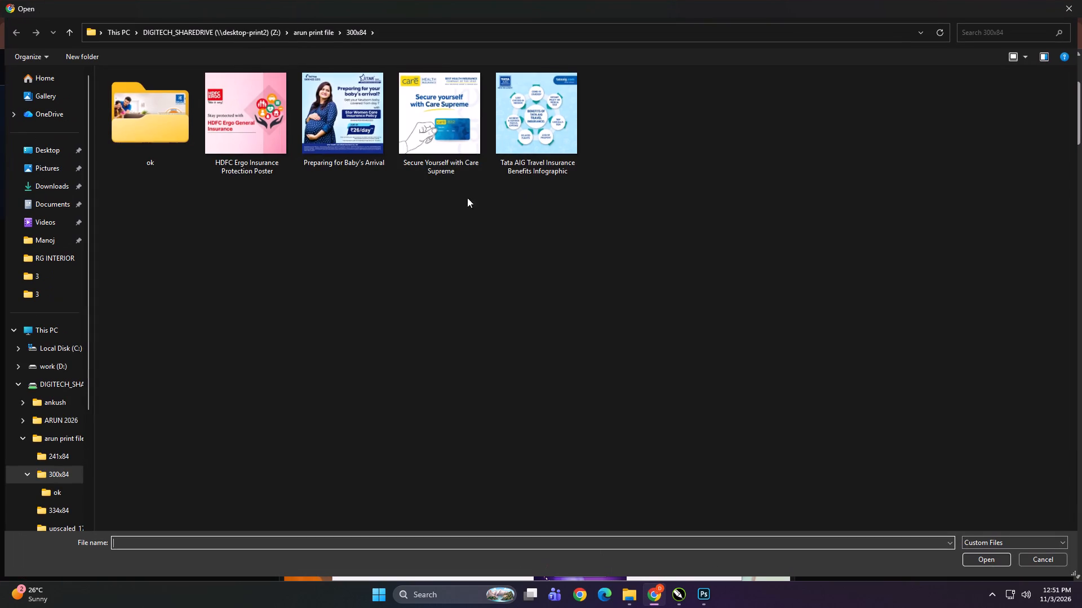
{"action": "left_click", "coordinate": [358, 128]}
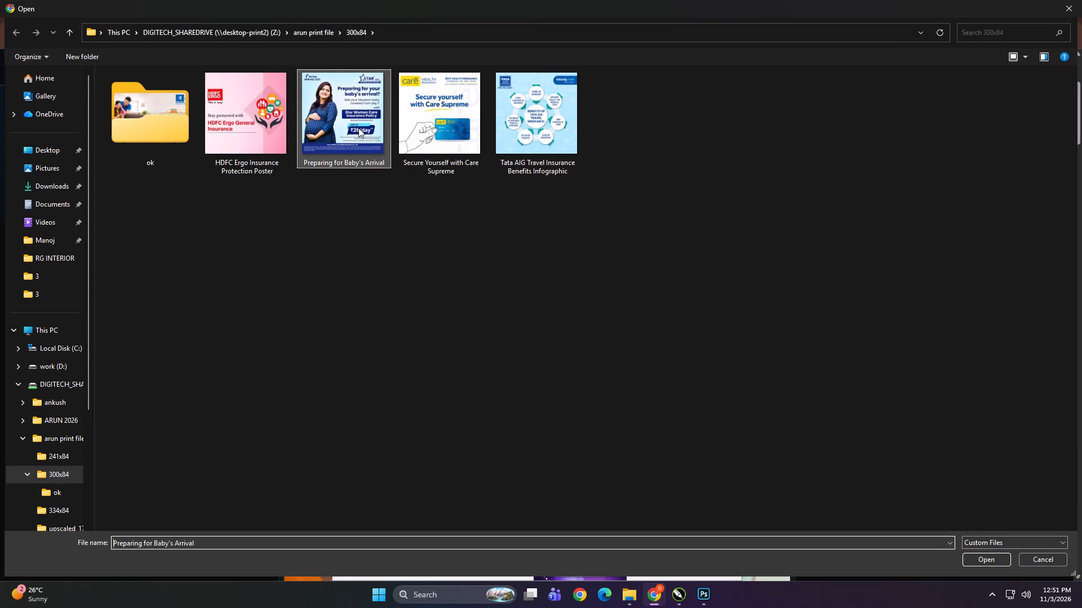
{"action": "left_click", "coordinate": [966, 559]}
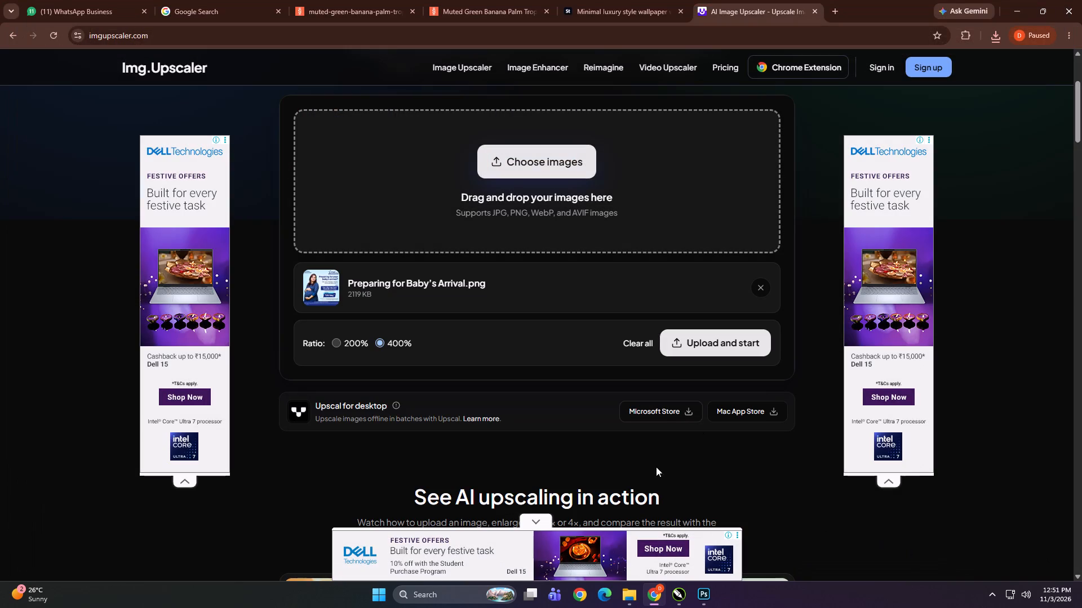
{"action": "left_click", "coordinate": [689, 345]}
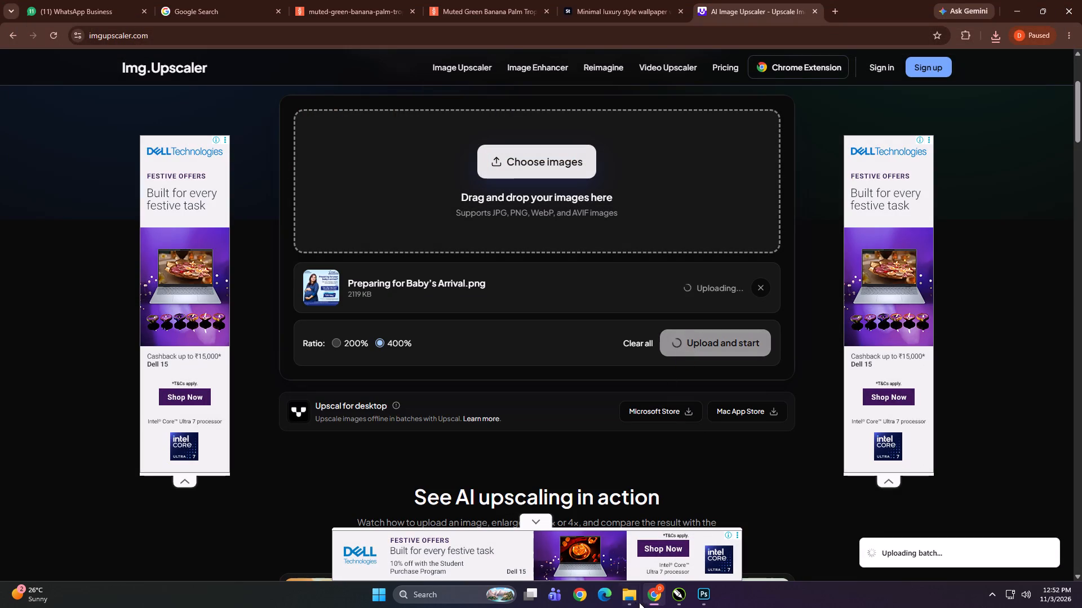
Switch back to the 300x84 folder in File Explorer.
{"action": "left_click", "coordinate": [629, 600]}
{"action": "left_click", "coordinate": [567, 532]}
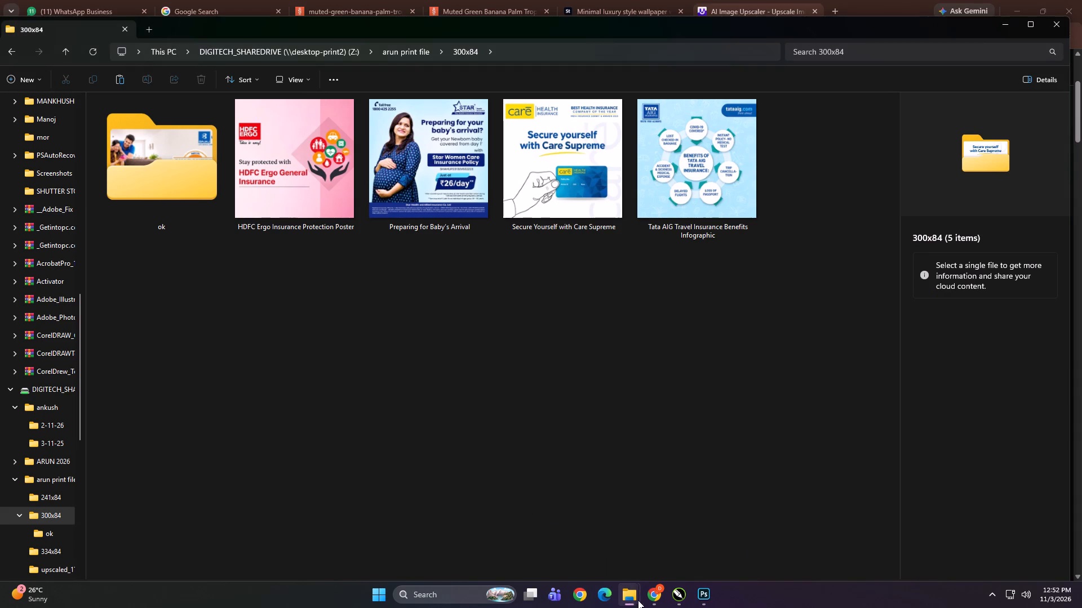
Open the Downloads folder in File Explorer and check the newest files for the HDFC Ergo Insurance Protection Poster.
{"action": "left_click", "coordinate": [635, 600]}
{"action": "left_click", "coordinate": [675, 533]}
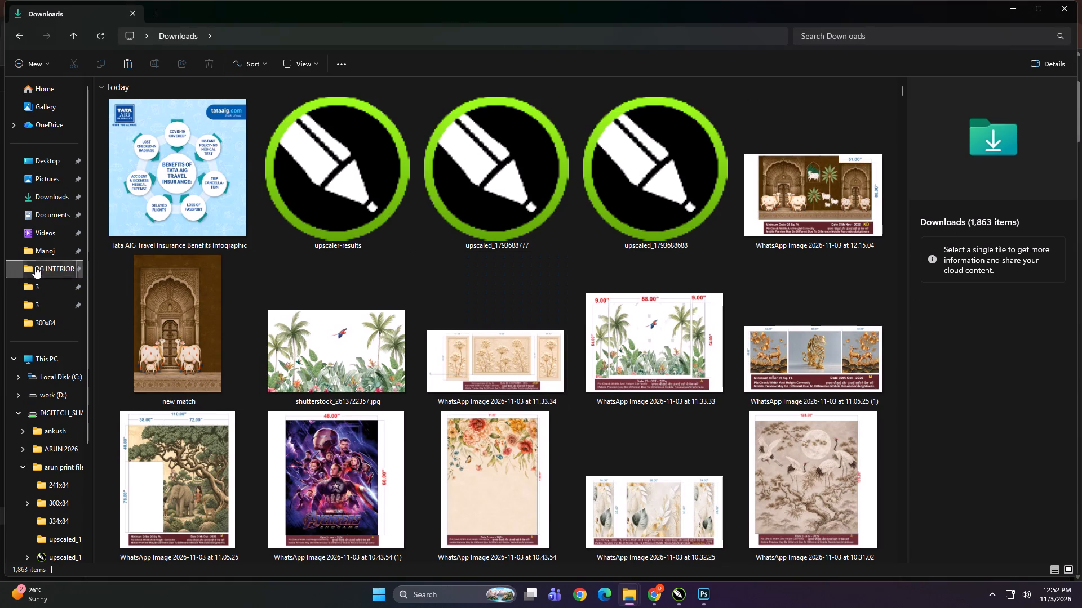
{"action": "left_click", "coordinate": [39, 266]}
{"action": "scroll", "coordinate": [38, 260], "scroll_direction": "up", "scroll_amount": 3}
{"action": "left_click", "coordinate": [36, 194]}
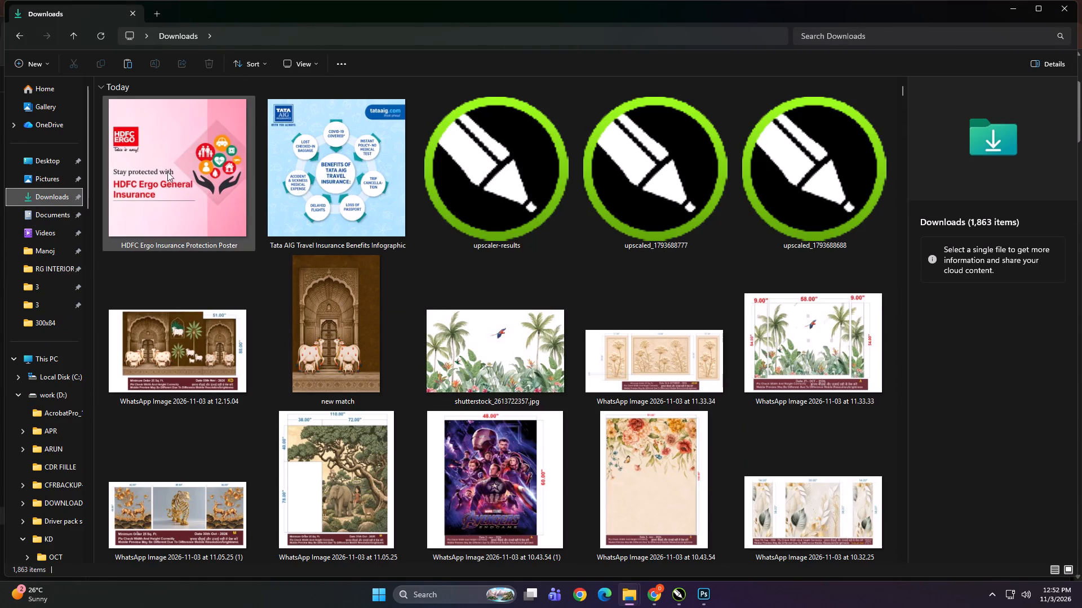
Switch to Chrome, check the Preparing for Baby's Arrival upload, and look through the open wallpaper pages back to the muted green banana palm image.
{"action": "left_click", "coordinate": [657, 601]}
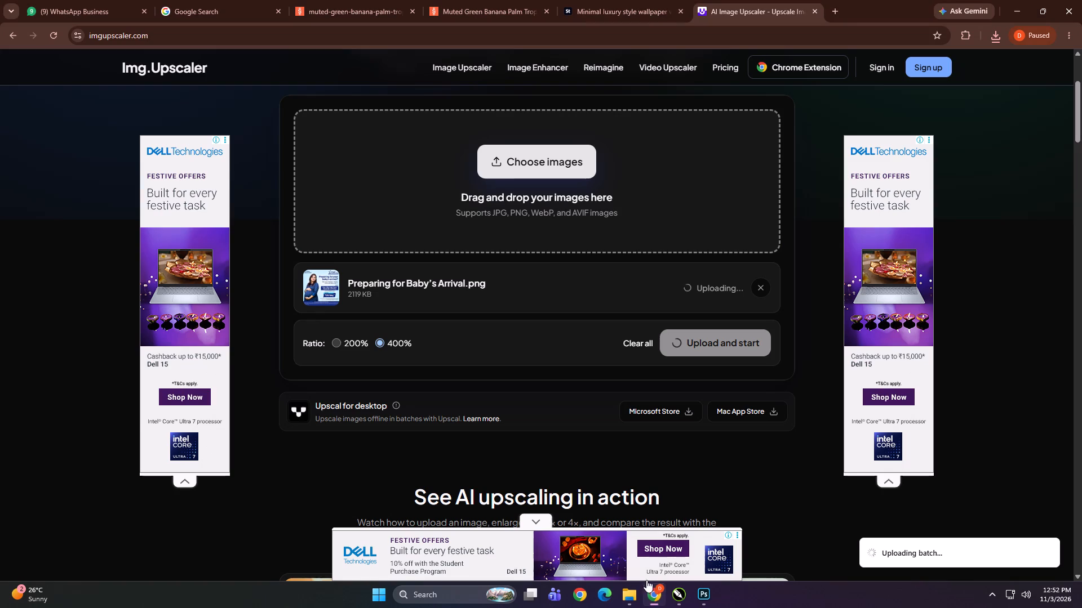
{"action": "left_click", "coordinate": [629, 0]}
{"action": "left_click", "coordinate": [487, 0]}
{"action": "left_click", "coordinate": [389, 0]}
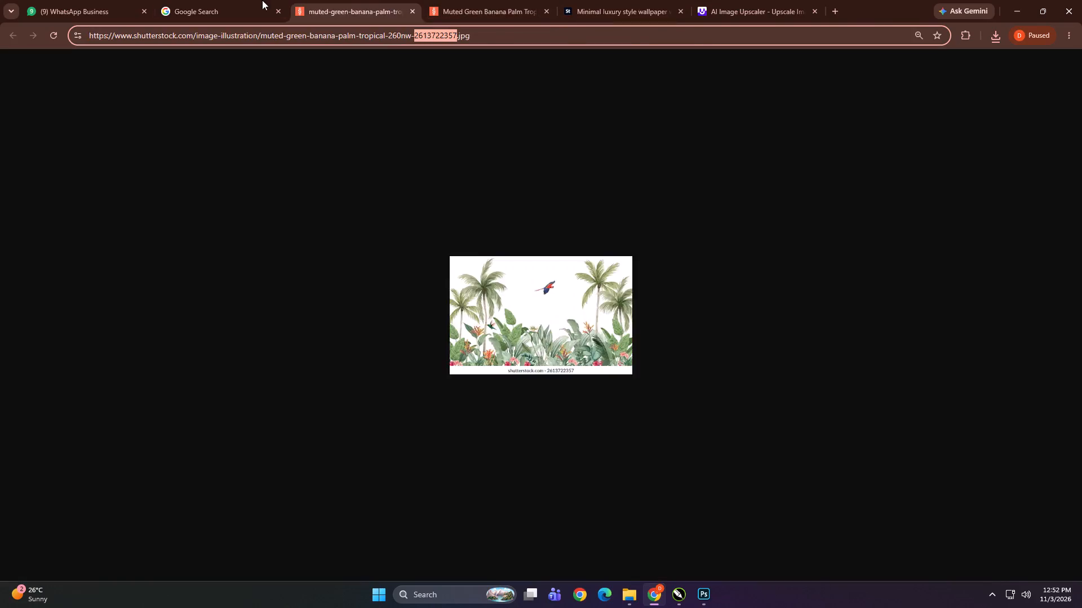
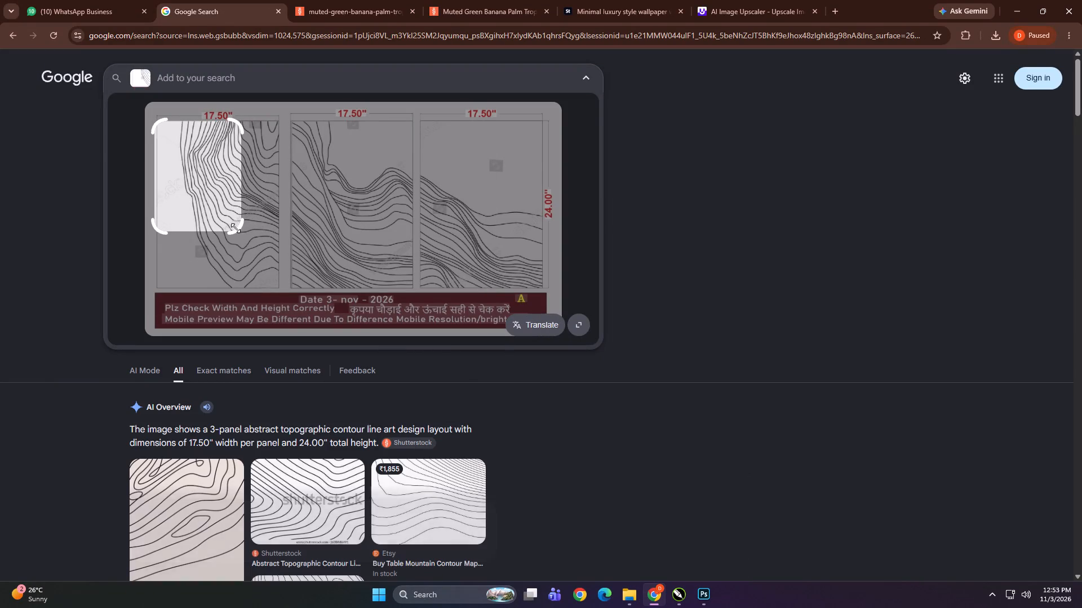
Extend the reverse image search area in Chrome across all three contour-line panels and look through the matching topographic designs.
{"action": "left_click_drag", "start_coordinate": [236, 228], "coordinate": [536, 283]}
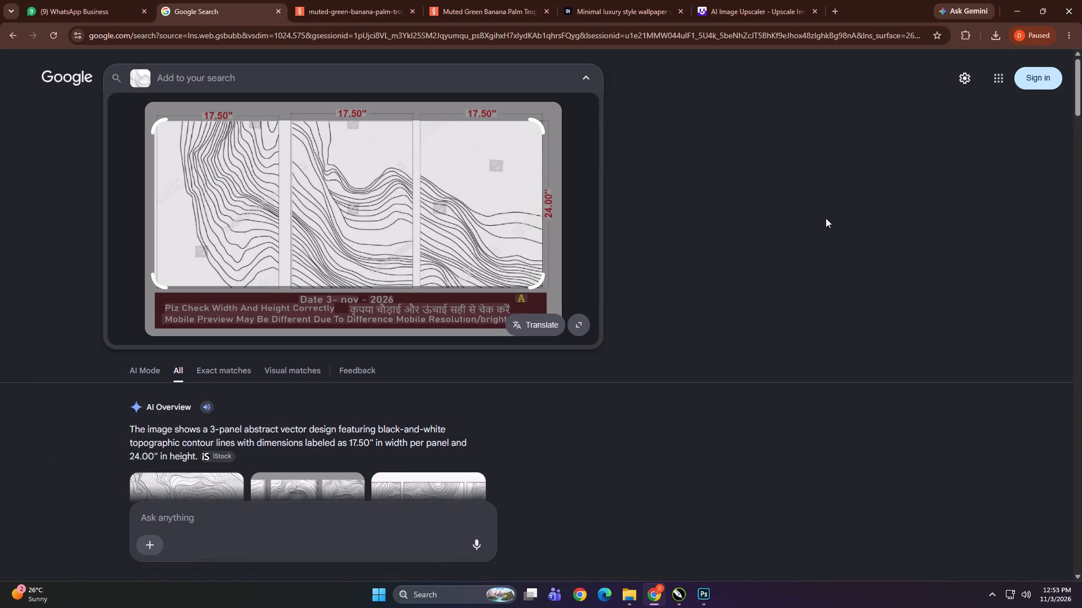
{"action": "left_click_drag", "start_coordinate": [1077, 80], "coordinate": [1081, 100]}
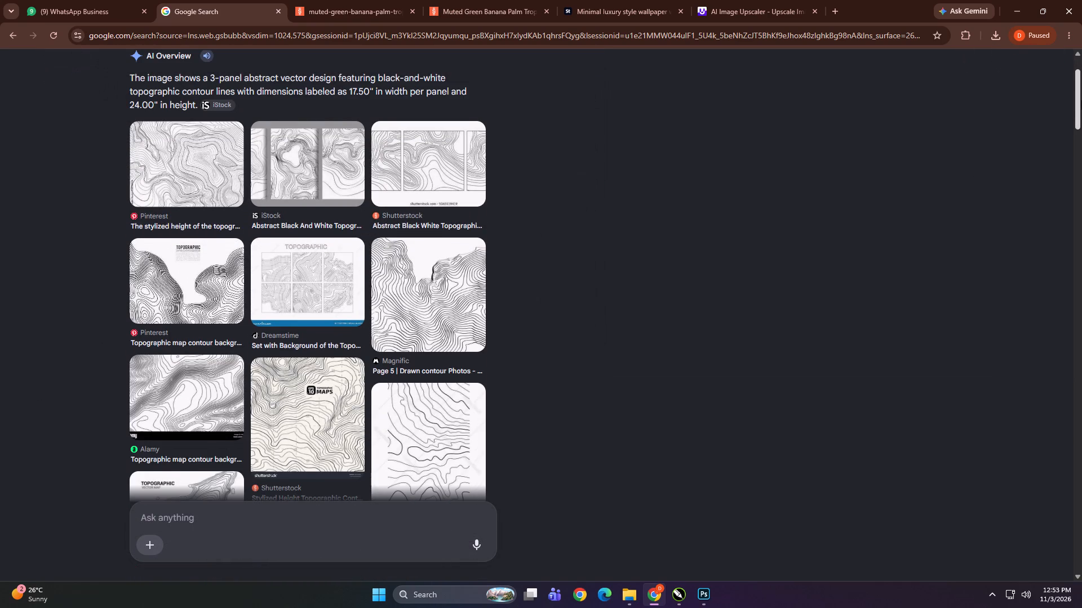
Look through the reverse image search results for the three-panel topographic contour design and switch to its exact matches.
{"action": "left_click_drag", "start_coordinate": [1081, 100], "coordinate": [1081, 135]}
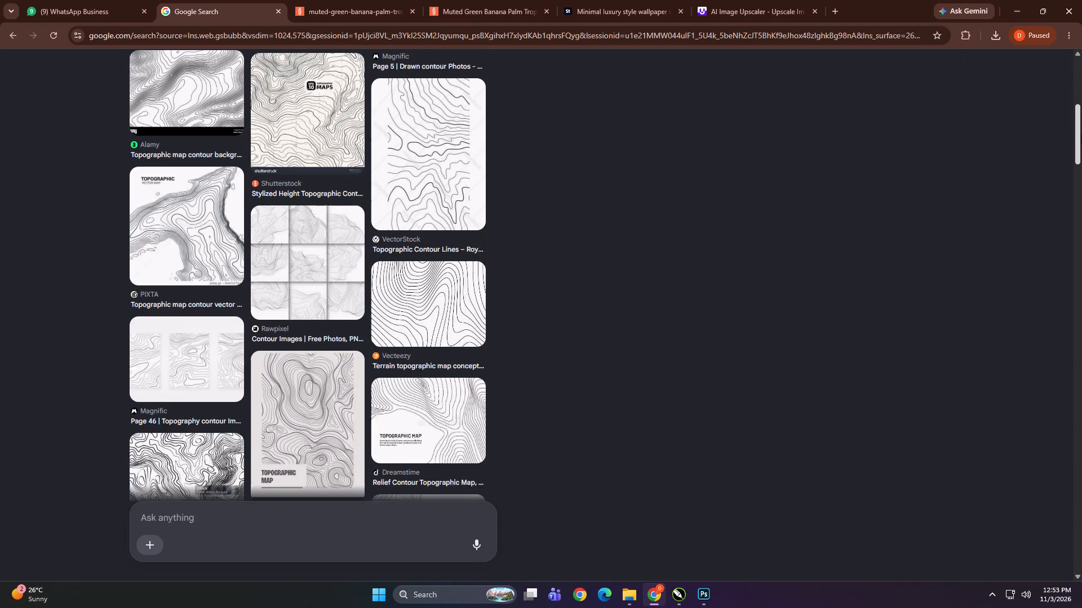
{"action": "left_click_drag", "start_coordinate": [1081, 135], "coordinate": [1079, 98]}
{"action": "scroll", "coordinate": [201, 199], "scroll_direction": "up", "scroll_amount": 8}
{"action": "left_click", "coordinate": [215, 132]}
{"action": "left_click", "coordinate": [221, 96]}
{"action": "left_click", "coordinate": [223, 112]}
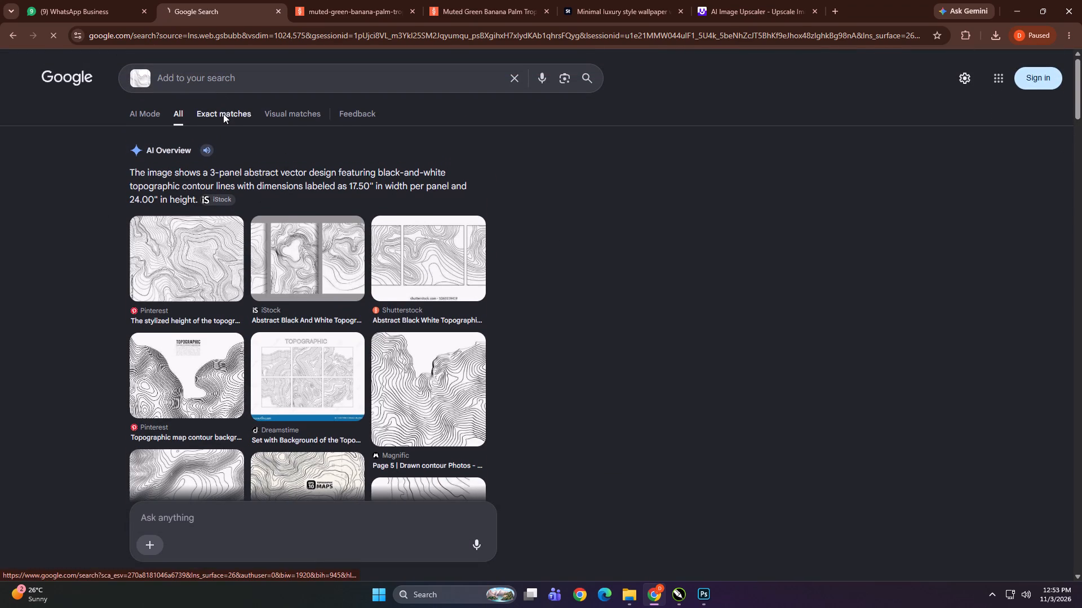
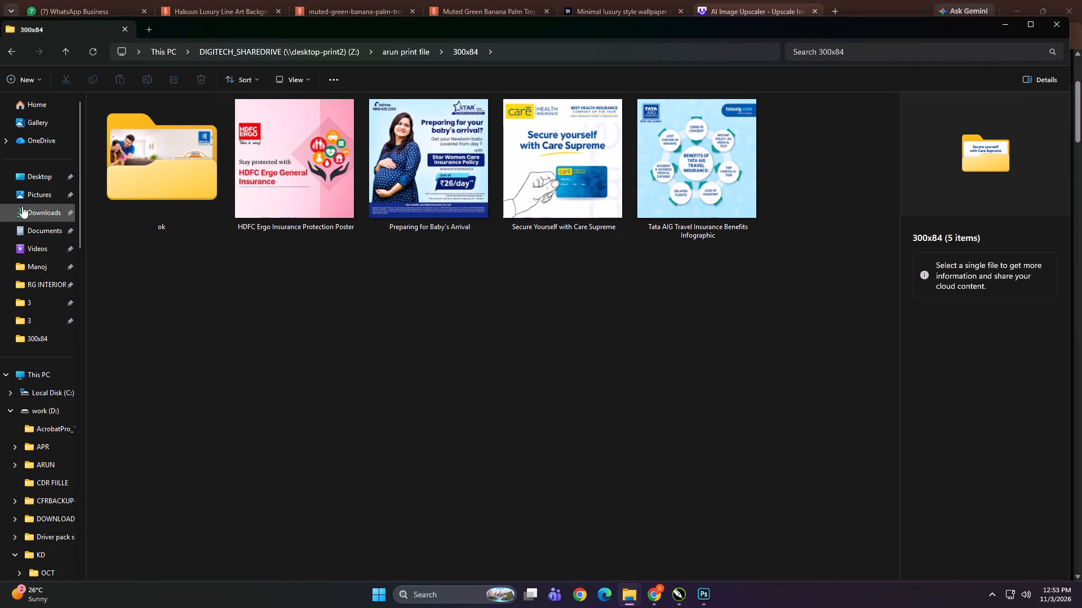
{"action": "left_click", "coordinate": [22, 206]}
{"action": "left_click", "coordinate": [204, 173]}
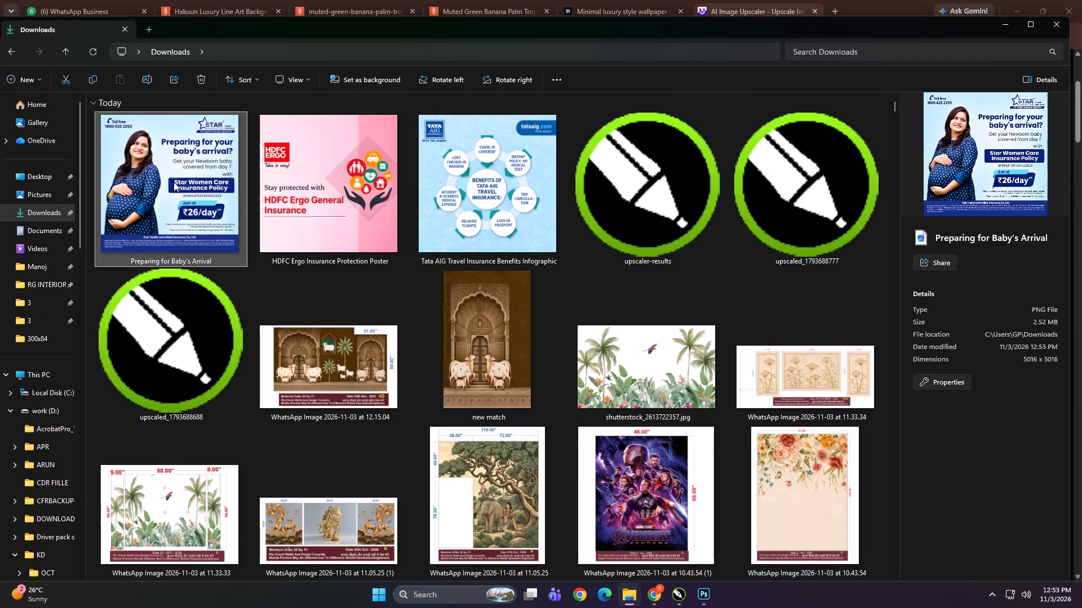
{"action": "key", "text": "ctrl+c"}
{"action": "scroll", "coordinate": [18, 383], "scroll_direction": "up", "scroll_amount": 3}
{"action": "left_click", "coordinate": [26, 376]}
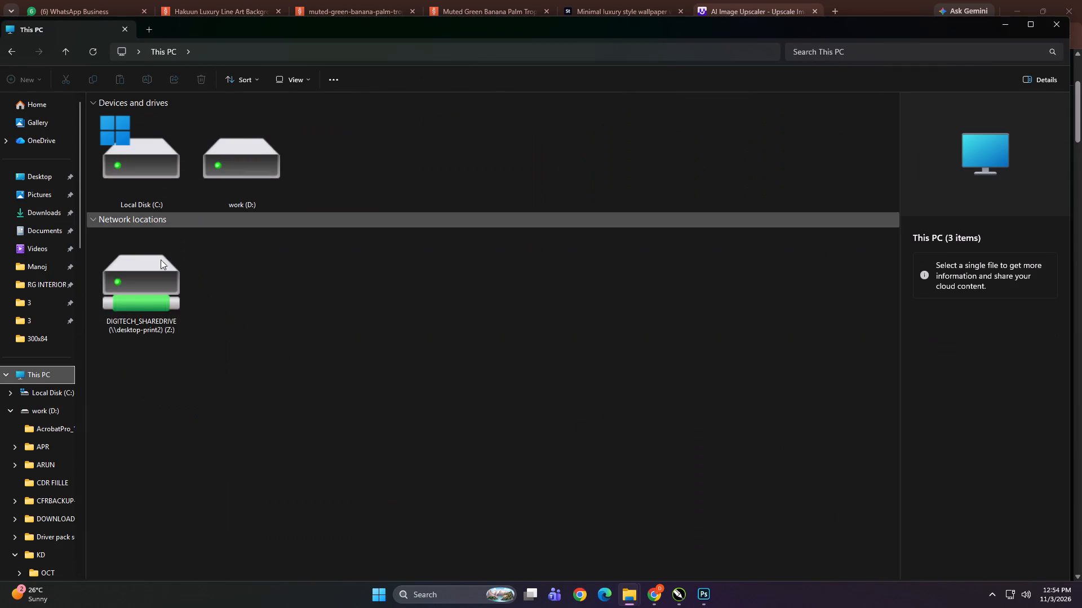
{"action": "double_click", "coordinate": [155, 269]}
{"action": "double_click", "coordinate": [282, 129]}
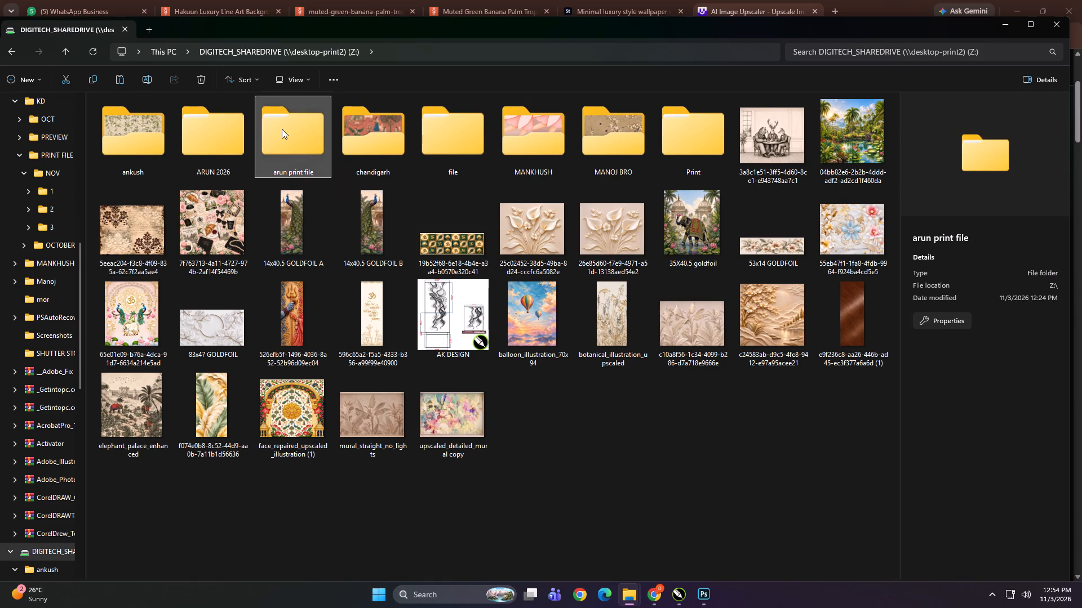
{"action": "double_click", "coordinate": [365, 140]}
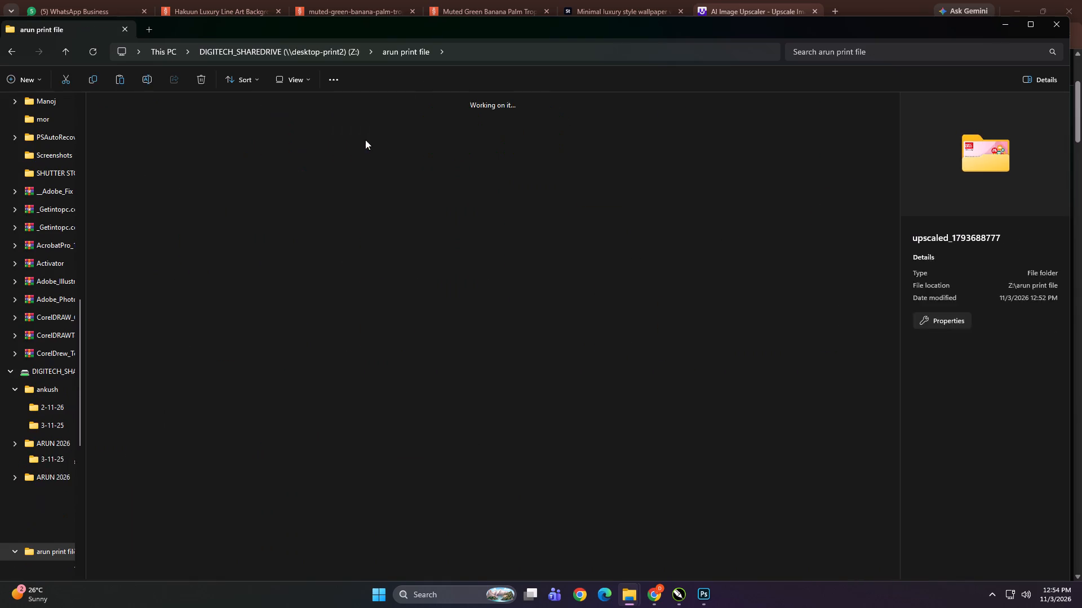
{"action": "right_click", "coordinate": [548, 482]}
{"action": "left_click", "coordinate": [569, 495]}
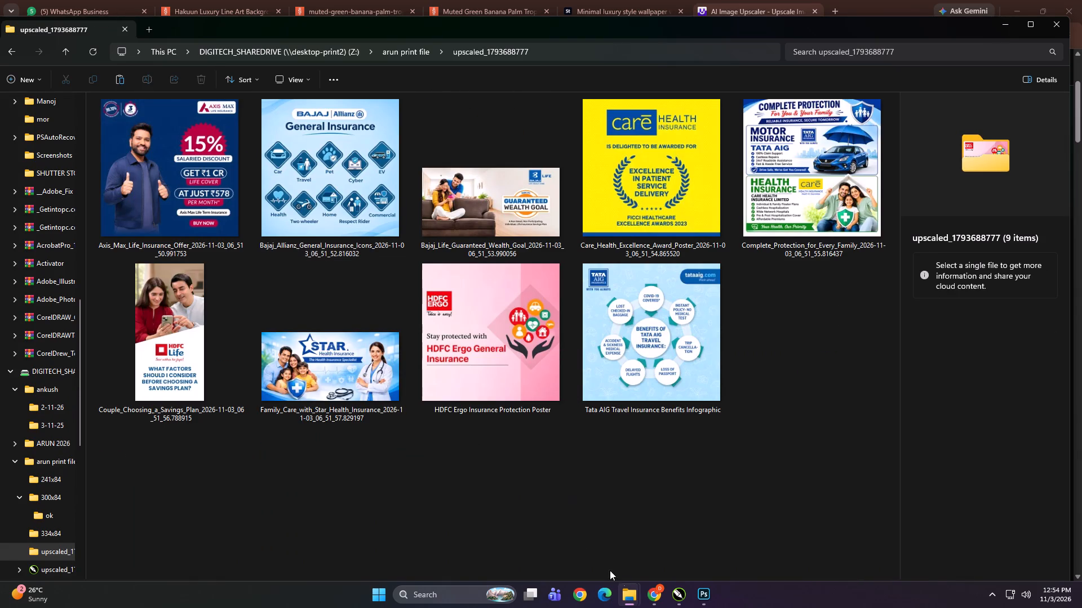
In Chrome's Img.Upscaler, remove the finished baby's arrival poster and load Secure Yourself with Care Supreme from the 300x84 folder.
{"action": "left_click", "coordinate": [659, 599]}
{"action": "left_click", "coordinate": [592, 0]}
{"action": "left_click", "coordinate": [740, 0]}
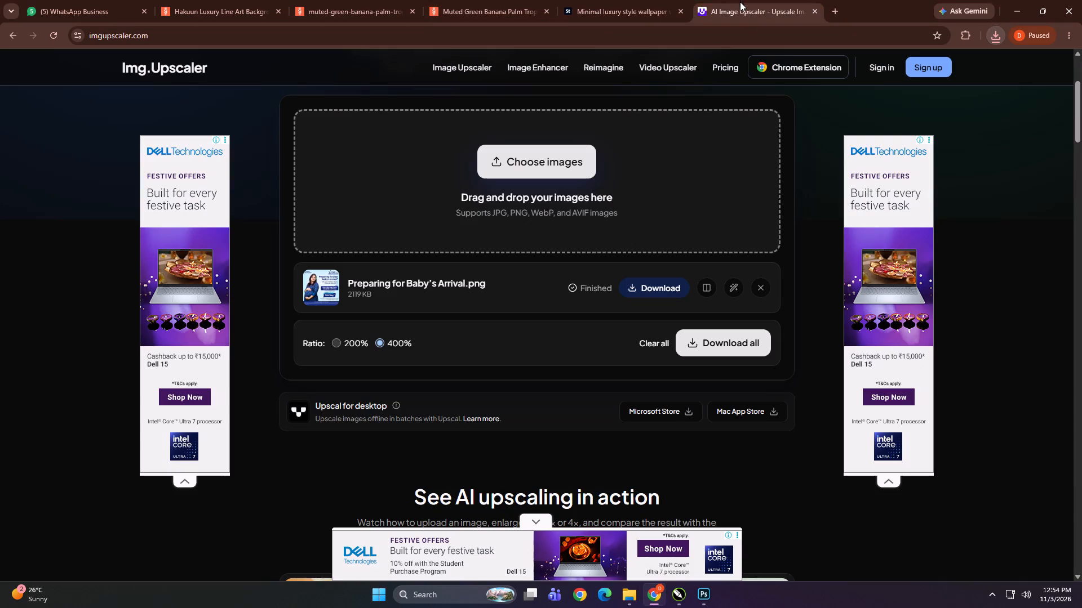
{"action": "left_click", "coordinate": [764, 288]}
{"action": "left_click", "coordinate": [513, 151]}
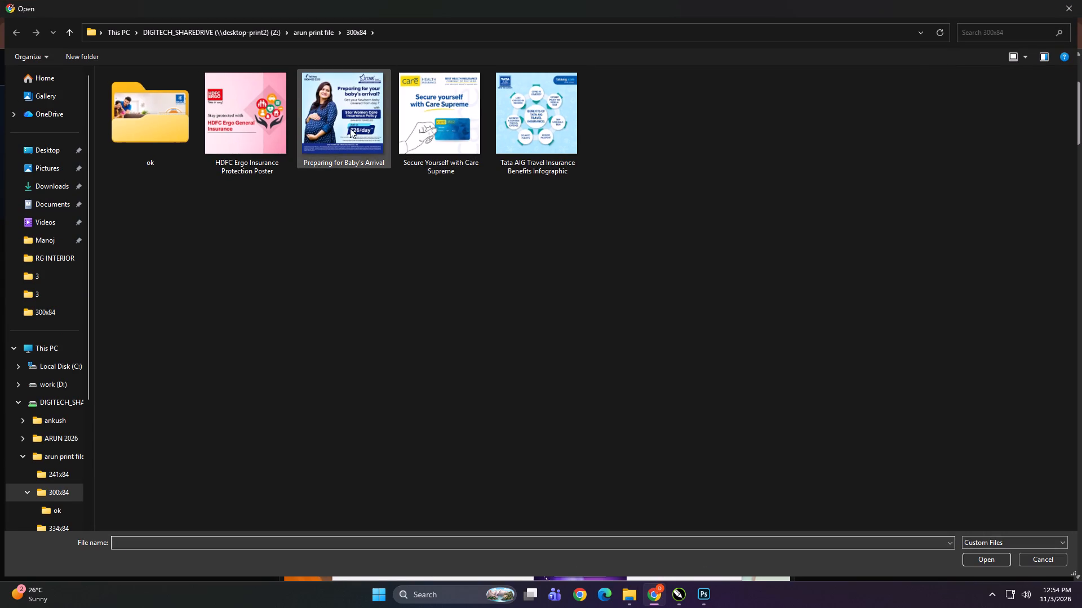
{"action": "left_click", "coordinate": [445, 128]}
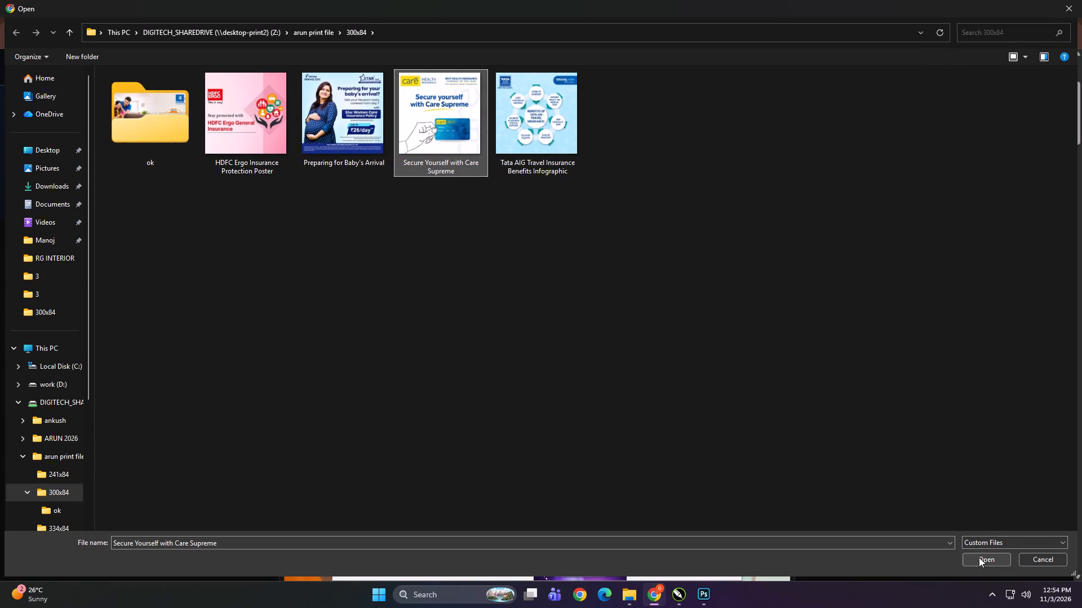
{"action": "left_click", "coordinate": [979, 557]}
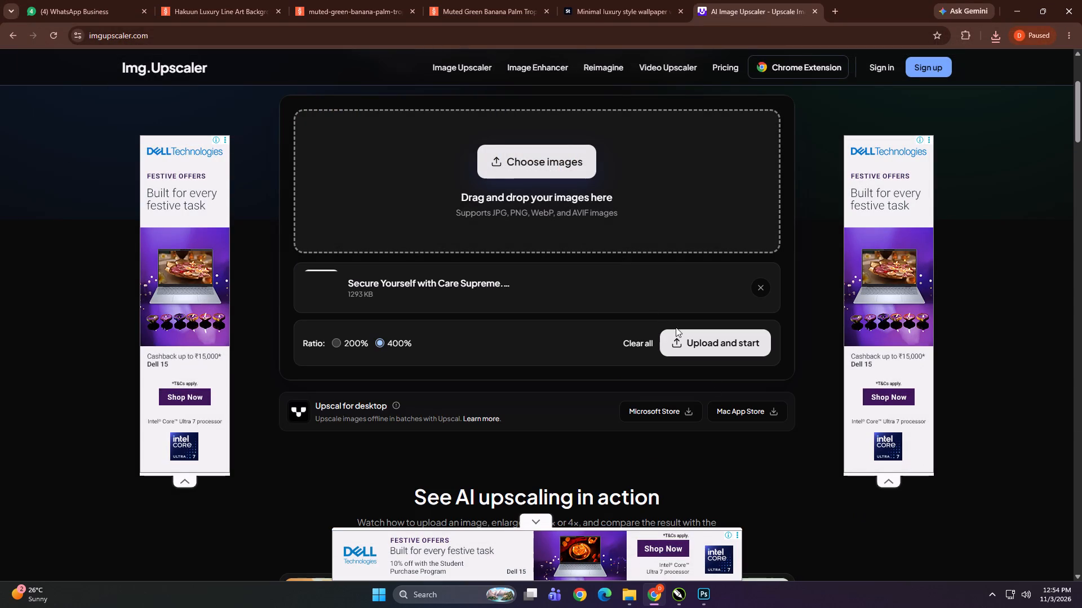
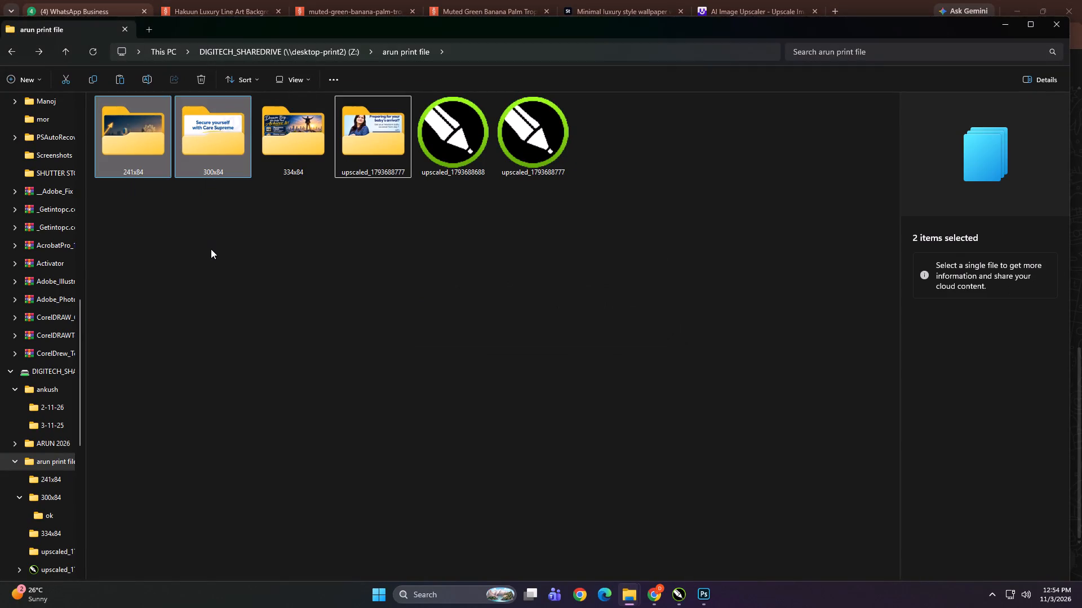
Finish the pending deletion of the 241x84 and 300x84 folders' contents, skipping the Thumbs system file for all current items.
{"action": "left_click", "coordinate": [211, 249]}
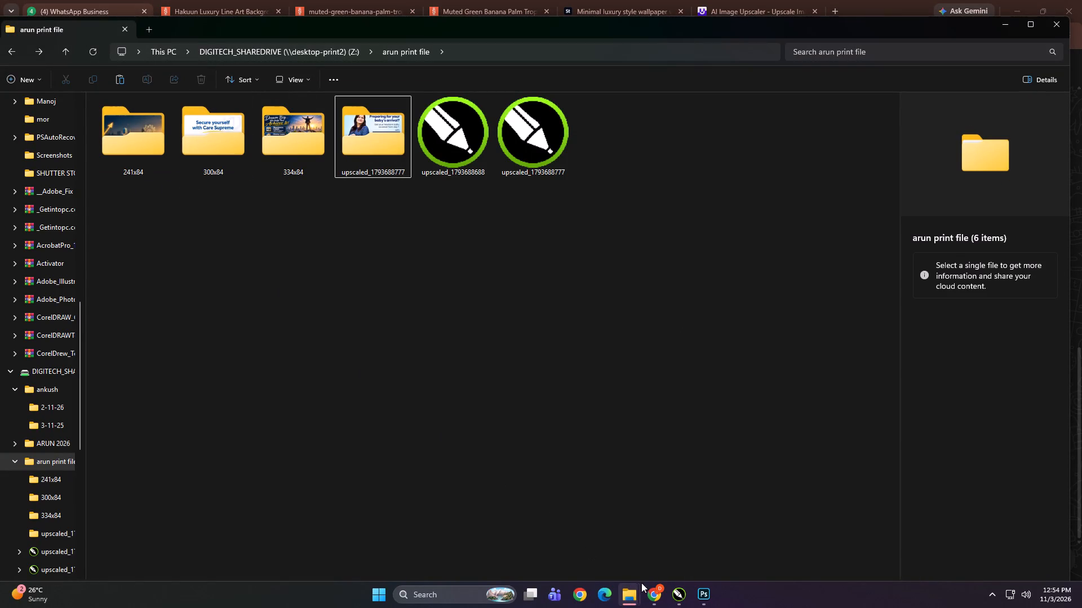
{"action": "left_click", "coordinate": [632, 592]}
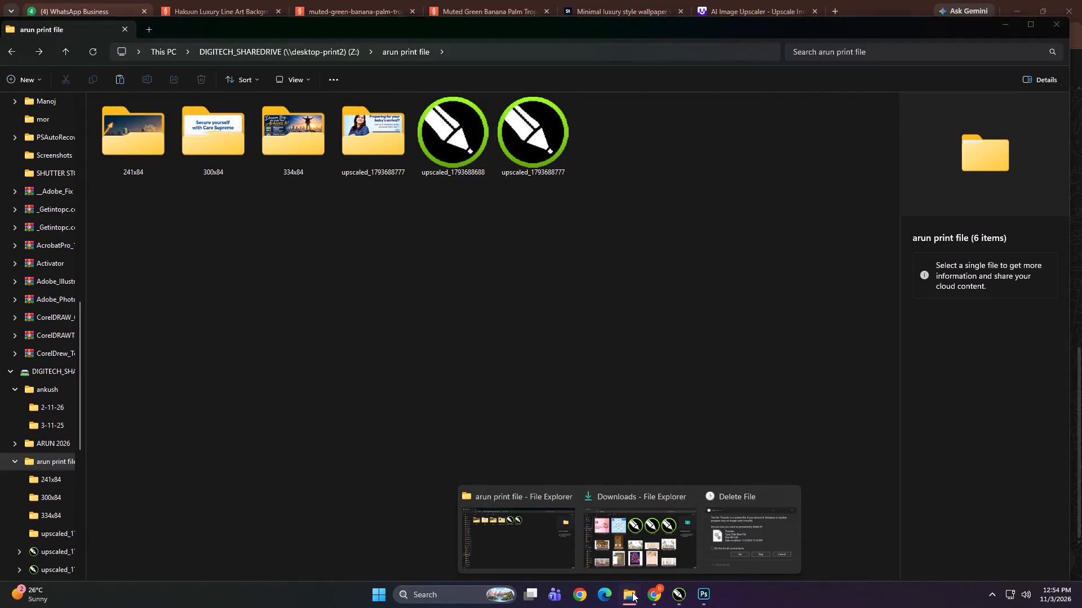
{"action": "left_click", "coordinate": [717, 537]}
{"action": "left_click", "coordinate": [456, 254]}
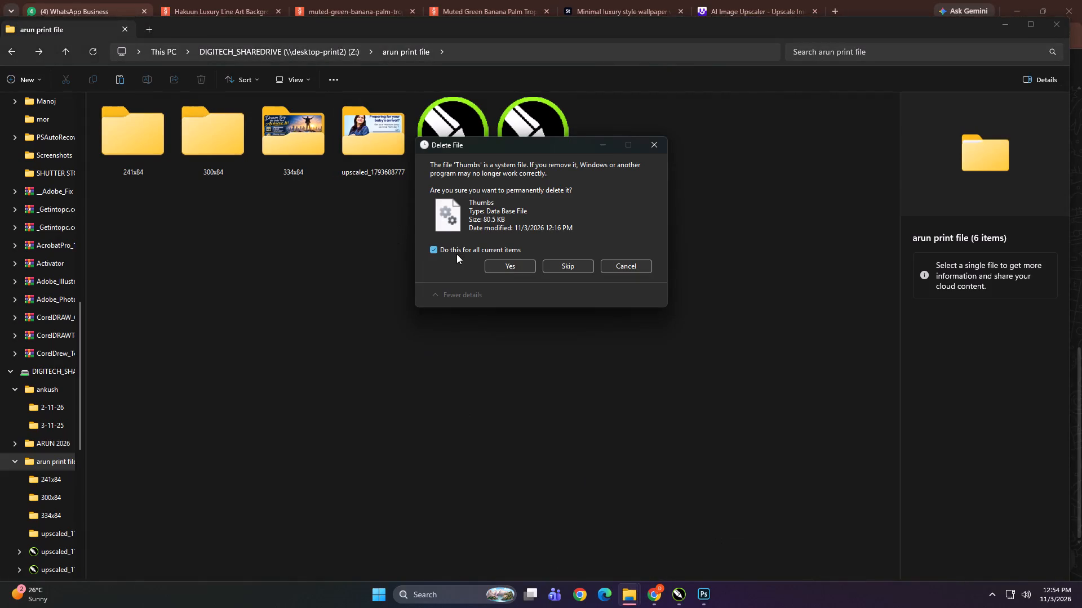
{"action": "left_click", "coordinate": [578, 266]}
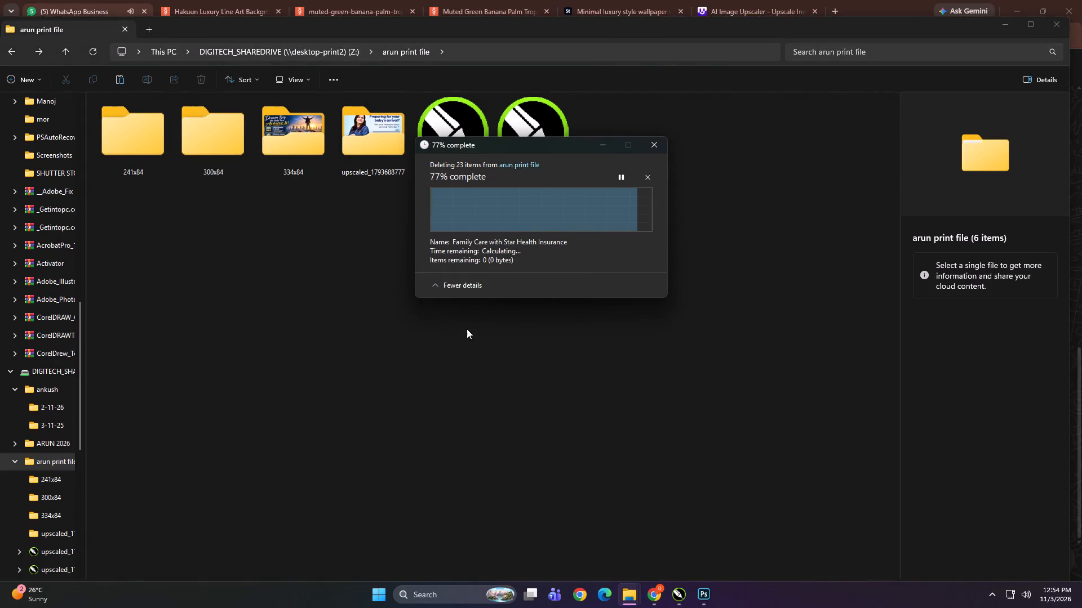
{"action": "left_click", "coordinate": [353, 356]}
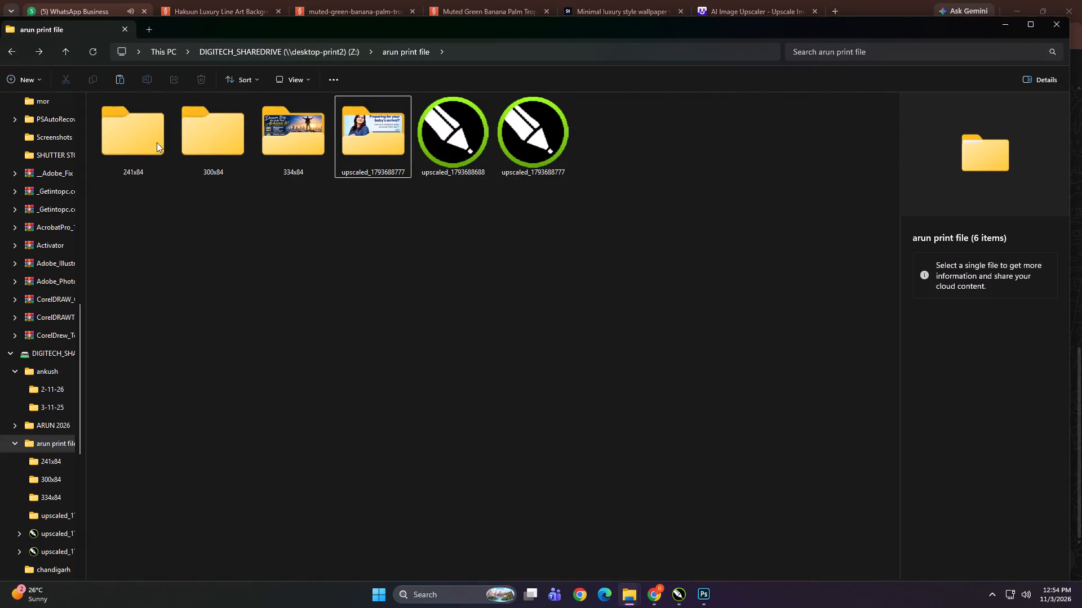
Check the contents of the 241x84 folder in arun print file and delete the folder.
{"action": "left_click", "coordinate": [139, 132]}
{"action": "left_click", "coordinate": [139, 132]}
{"action": "left_click", "coordinate": [246, 251]}
{"action": "key", "text": "BackSpace"}
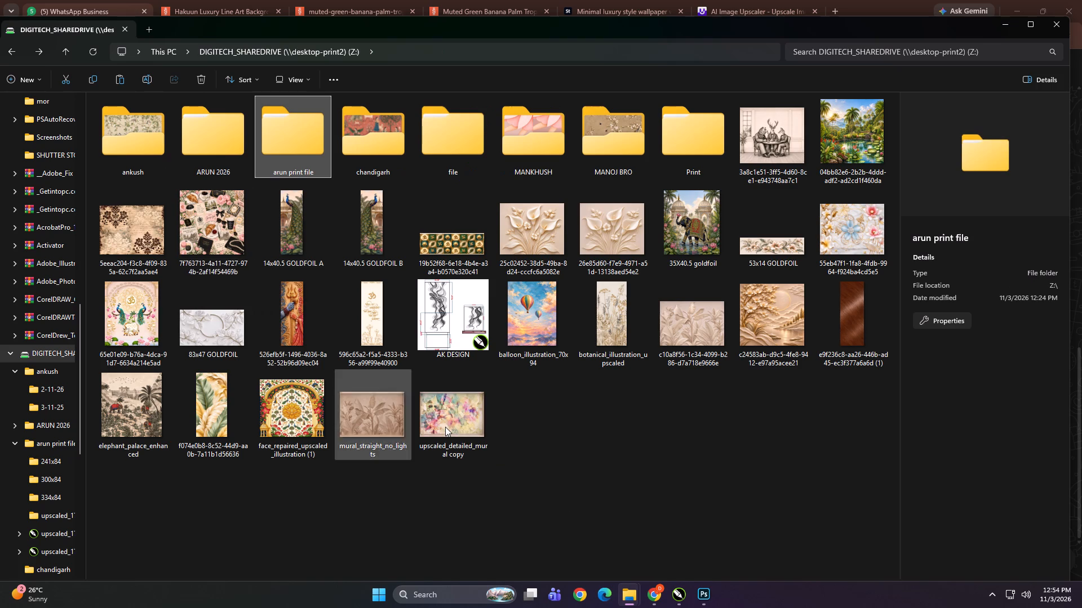
{"action": "double_click", "coordinate": [294, 134]}
{"action": "left_click", "coordinate": [125, 153]}
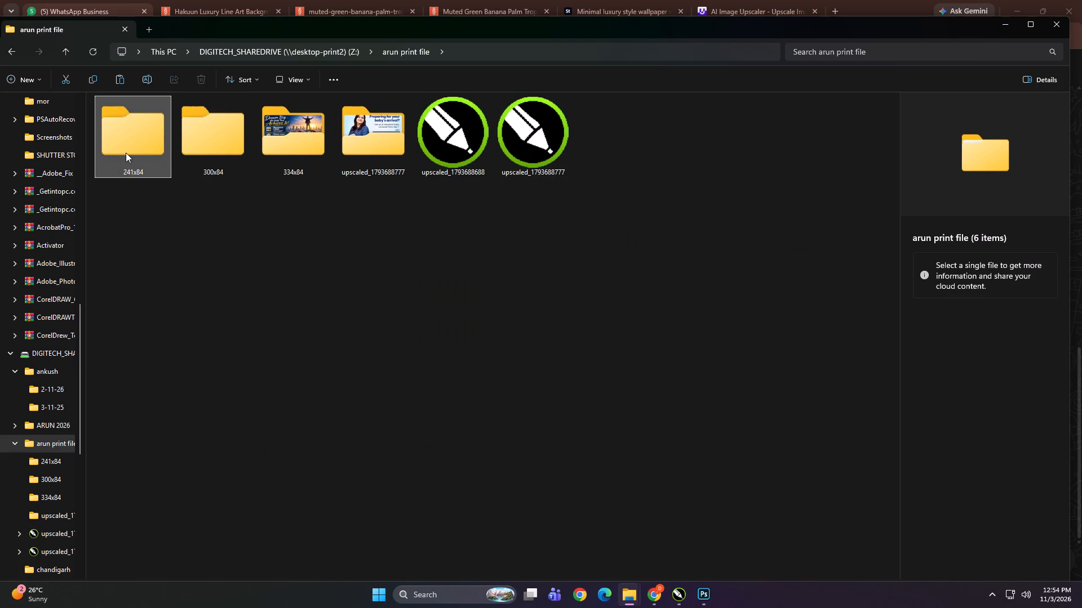
{"action": "key", "text": "Delete"}
{"action": "key", "text": "Return"}
Check the contents of the 300x84 folder in arun print file and delete the folder.
{"action": "double_click", "coordinate": [132, 135]}
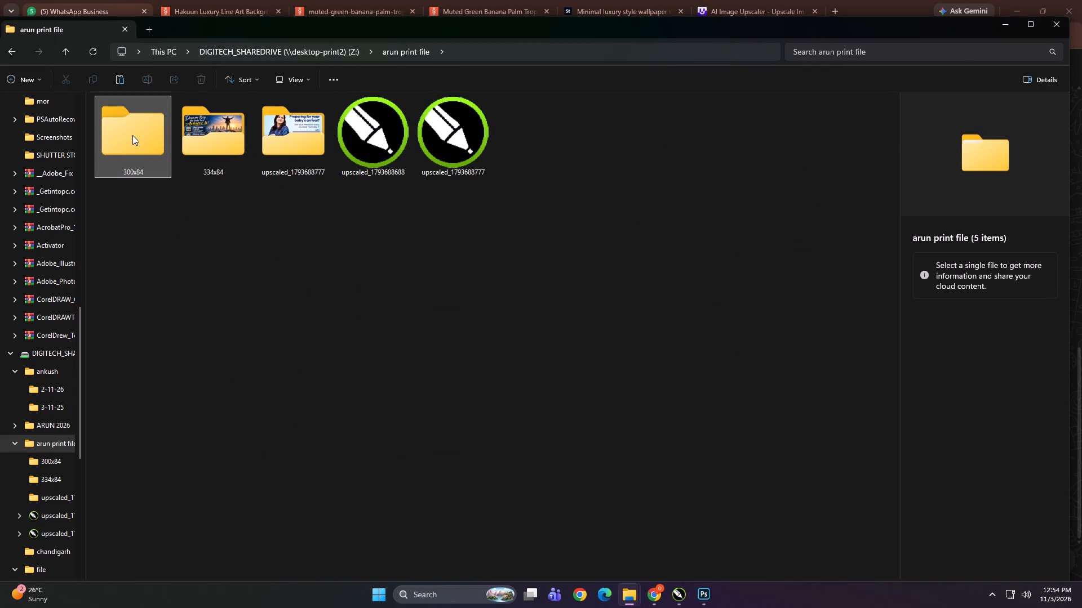
{"action": "left_click", "coordinate": [313, 257]}
{"action": "key", "text": "BackSpace"}
{"action": "left_click", "coordinate": [172, 240]}
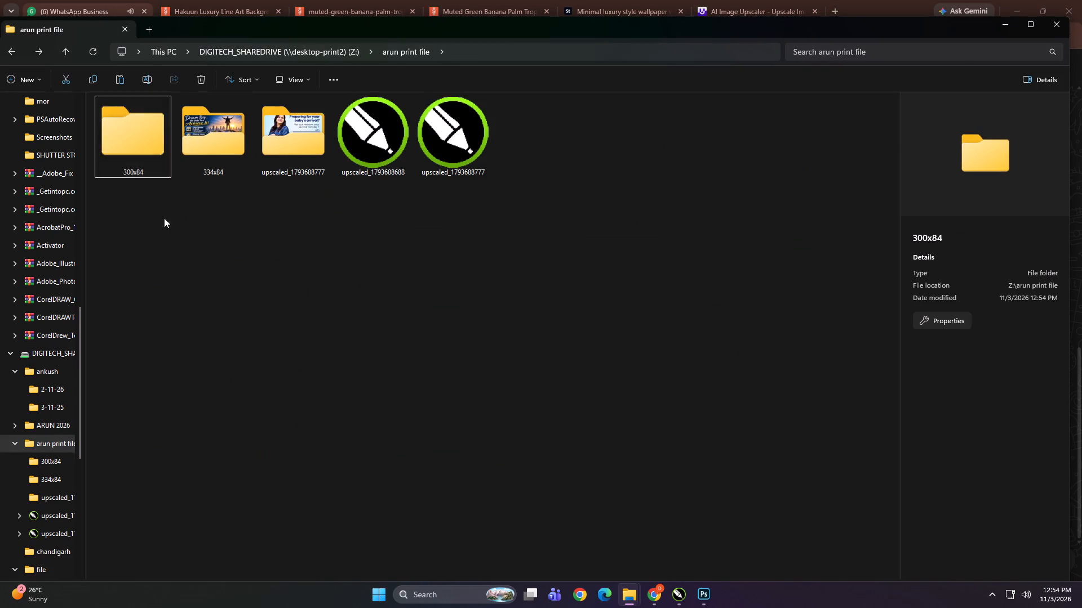
{"action": "left_click", "coordinate": [139, 165]}
{"action": "key", "text": "Delete"}
{"action": "key", "text": "Return"}
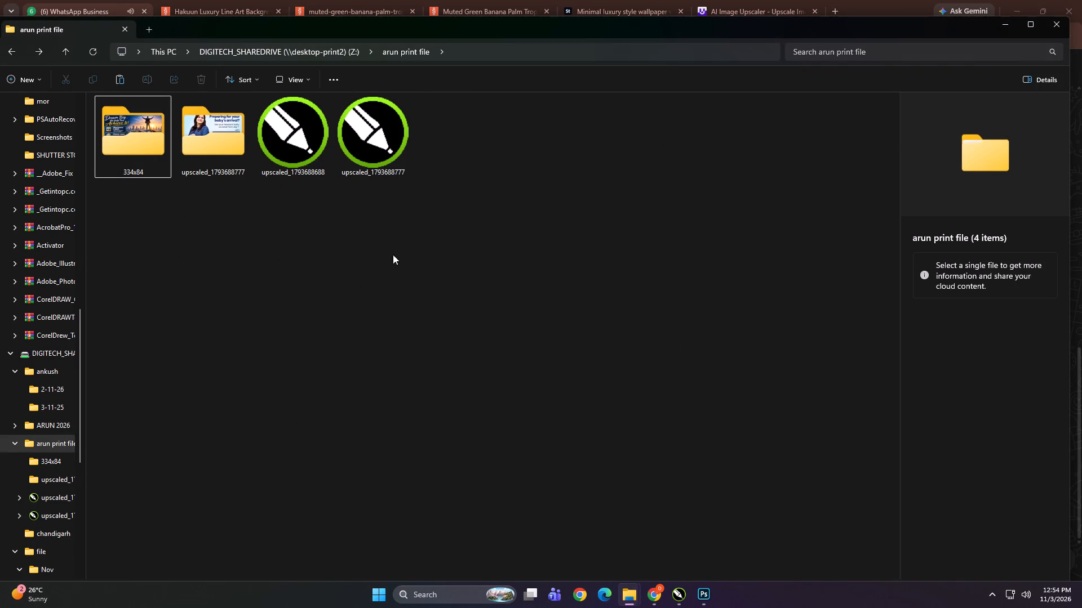
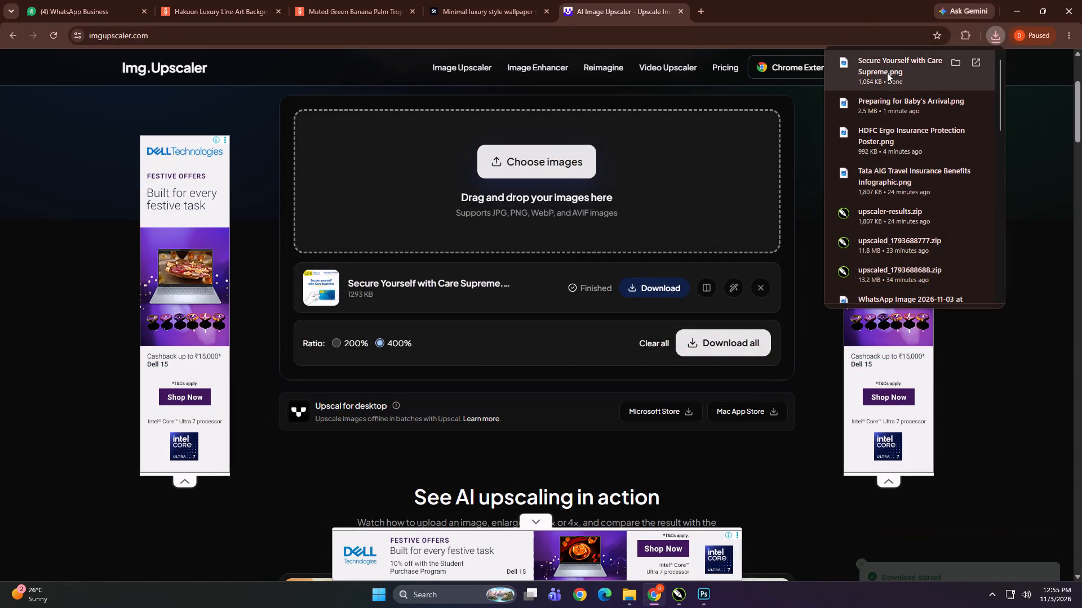
Copy the upscaled Secure Yourself with Care Supreme poster from the Downloads folder.
{"action": "left_click_drag", "start_coordinate": [887, 73], "coordinate": [633, 594]}
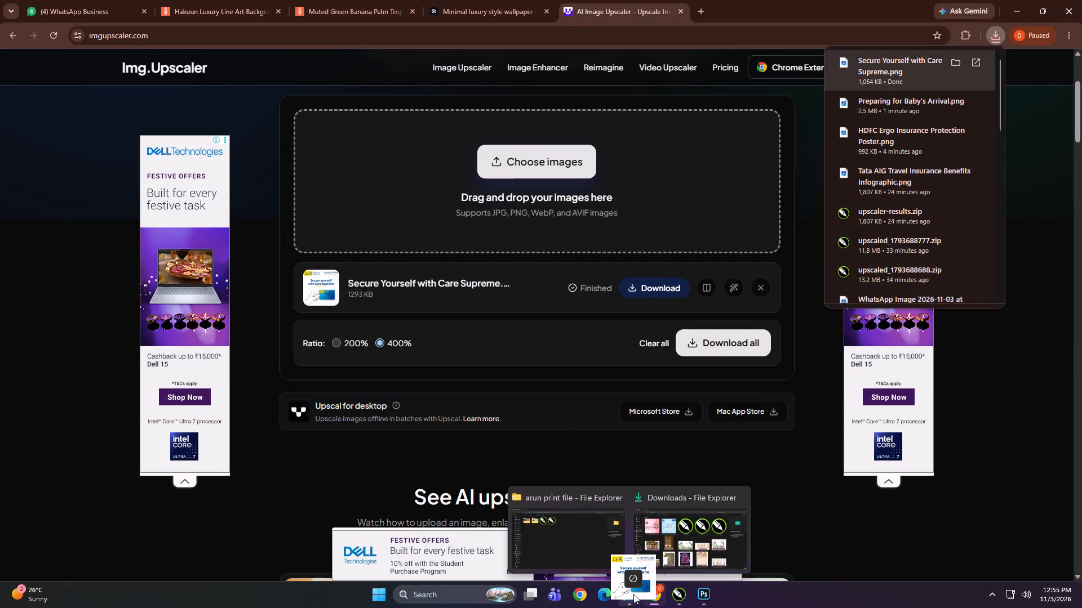
{"action": "left_click_drag", "start_coordinate": [633, 594], "coordinate": [705, 607]}
{"action": "left_click", "coordinate": [583, 532]}
{"action": "left_click_drag", "start_coordinate": [495, 346], "coordinate": [463, 342]}
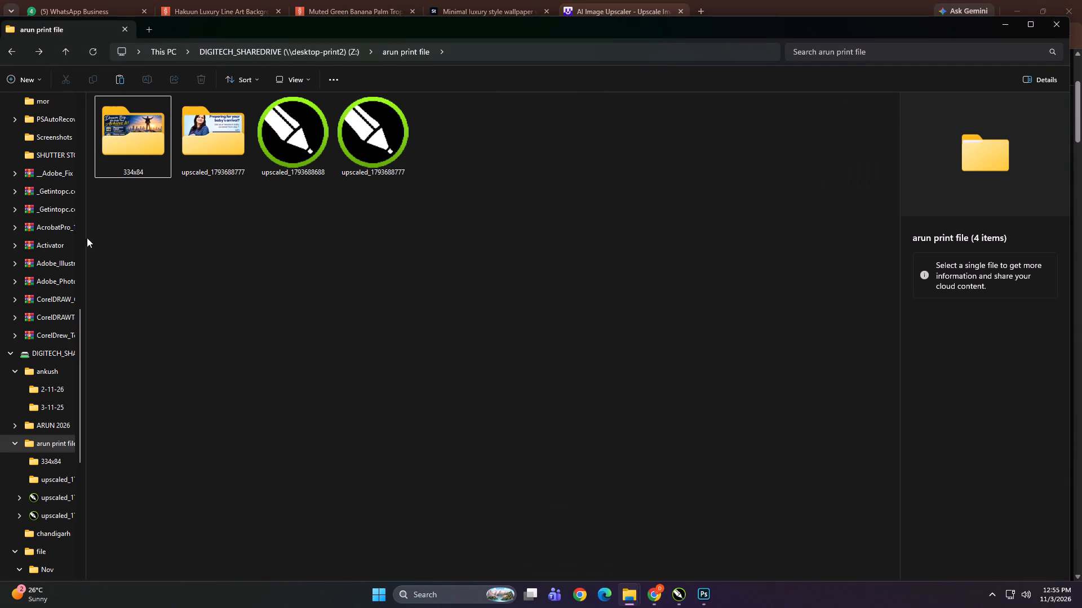
{"action": "scroll", "coordinate": [64, 214], "scroll_direction": "up", "scroll_amount": 6}
{"action": "left_click", "coordinate": [38, 207]}
{"action": "left_click", "coordinate": [173, 184]}
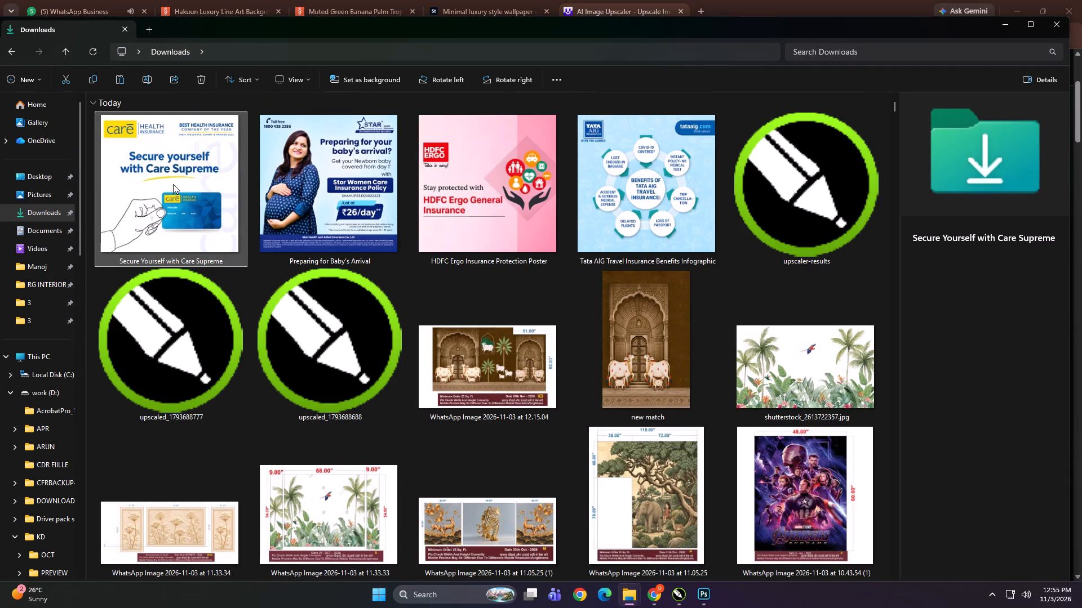
{"action": "key", "text": "ctrl+c"}
{"action": "scroll", "coordinate": [54, 329], "scroll_direction": "up", "scroll_amount": 3}
{"action": "left_click", "coordinate": [52, 347]}
{"action": "left_click", "coordinate": [51, 351]}
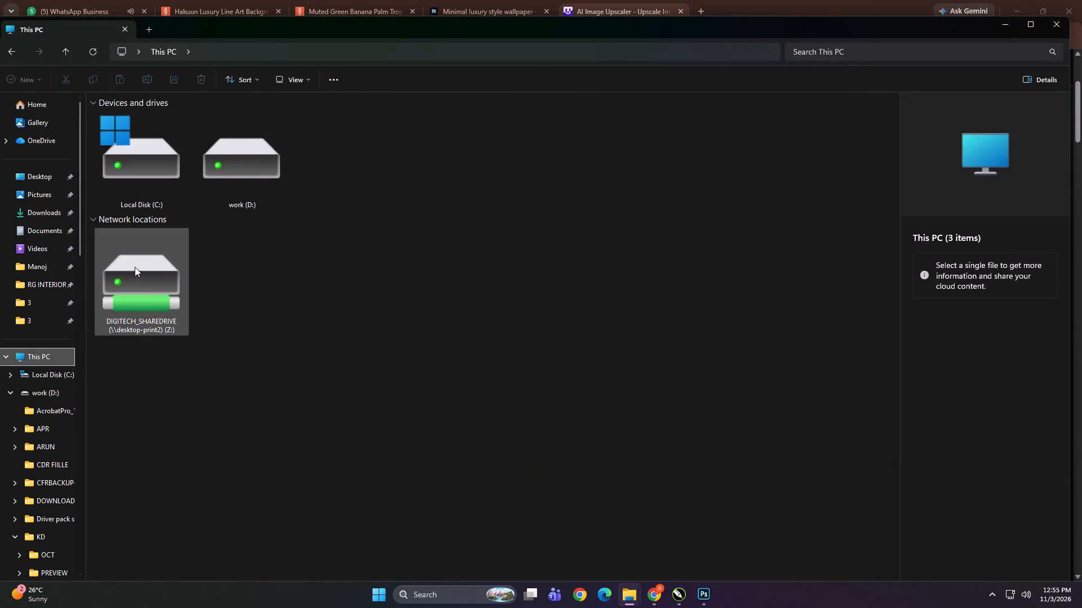
{"action": "double_click", "coordinate": [135, 267]}
{"action": "double_click", "coordinate": [450, 146]}
{"action": "double_click", "coordinate": [174, 146]}
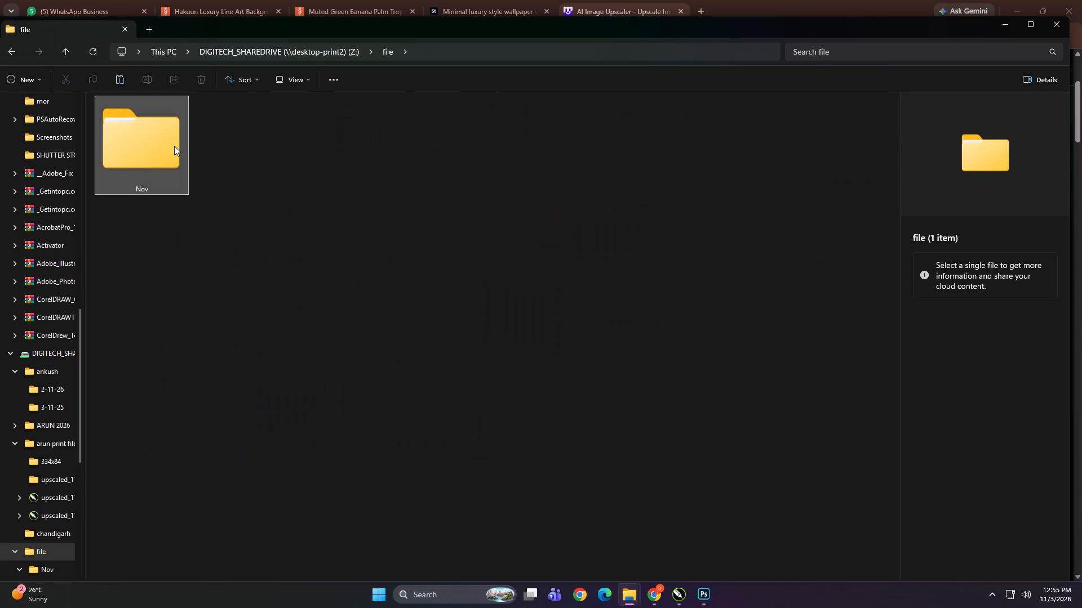
{"action": "left_click", "coordinate": [450, 339]}
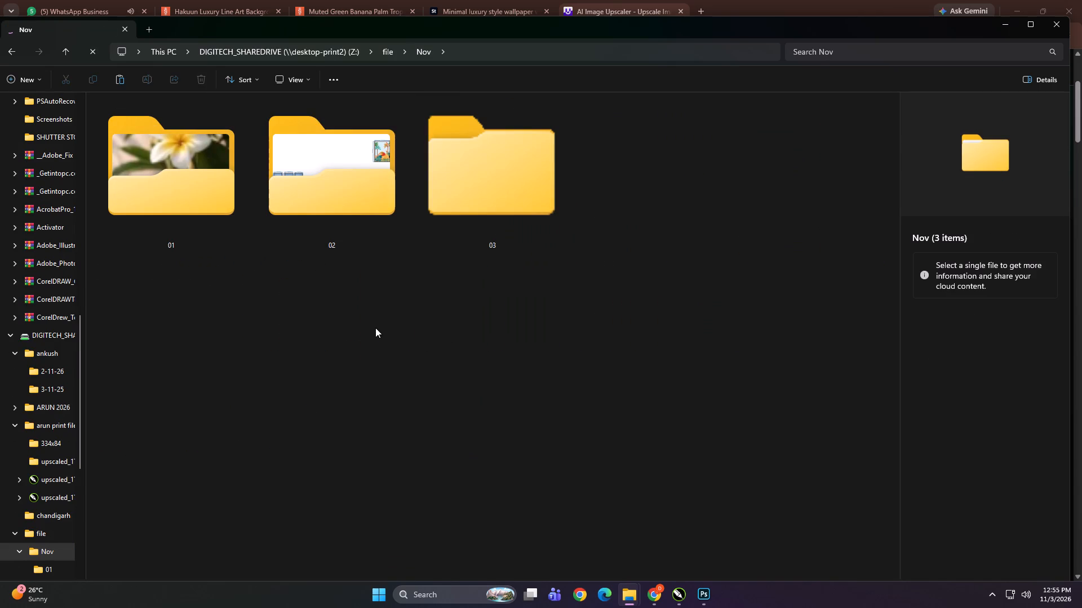
{"action": "key", "text": "BackSpace"}
{"action": "key", "text": "BackSpace"}
{"action": "double_click", "coordinate": [280, 156]}
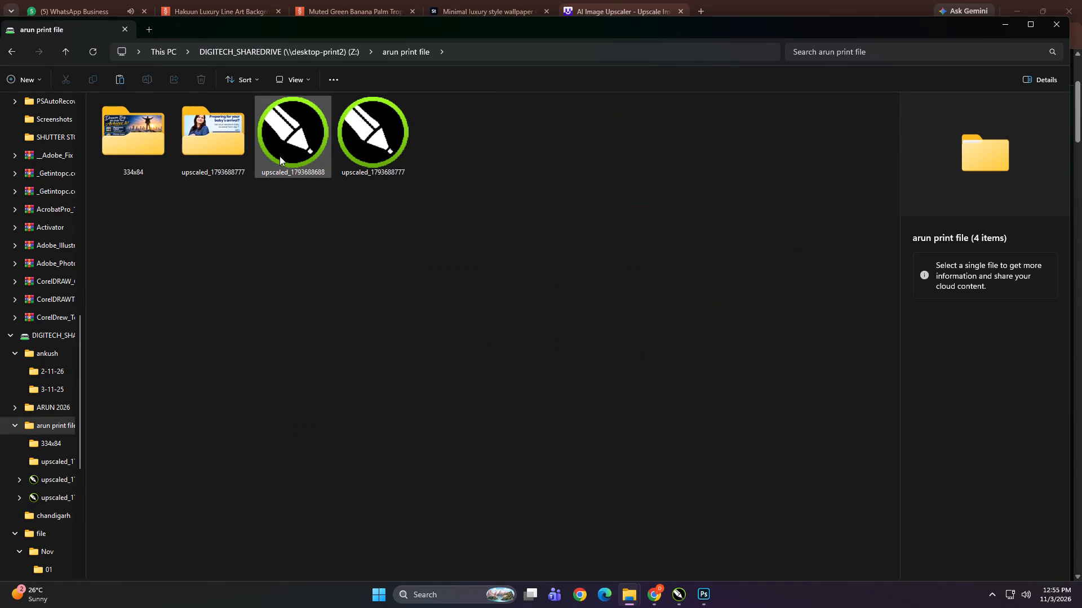
{"action": "left_click", "coordinate": [209, 150]}
{"action": "left_click", "coordinate": [209, 150]}
{"action": "right_click", "coordinate": [429, 437]}
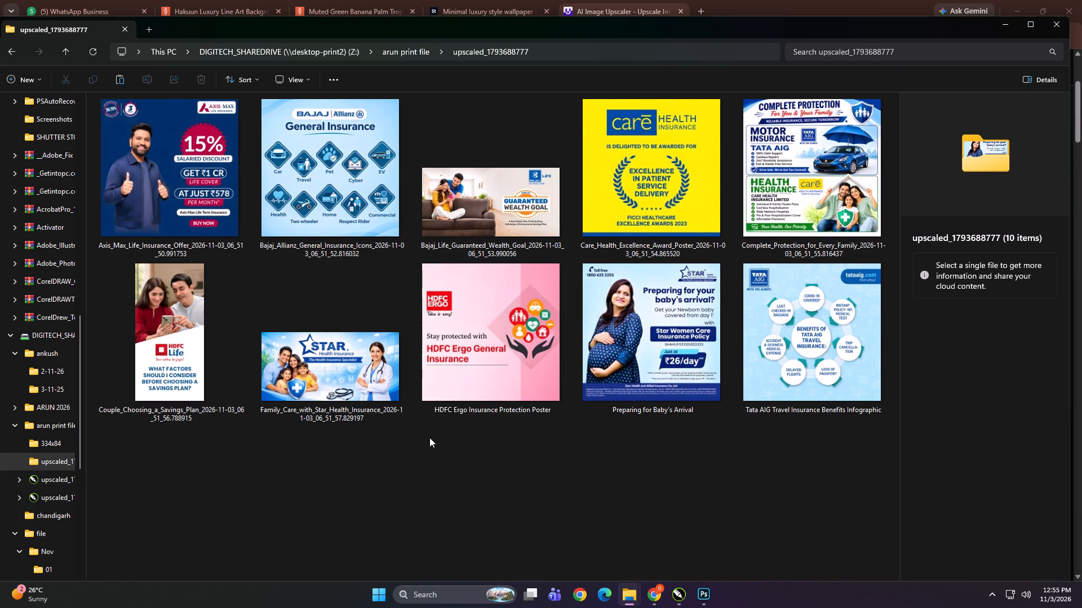
{"action": "left_click", "coordinate": [438, 444]}
{"action": "left_click", "coordinate": [437, 488]}
{"action": "key", "text": "BackSpace"}
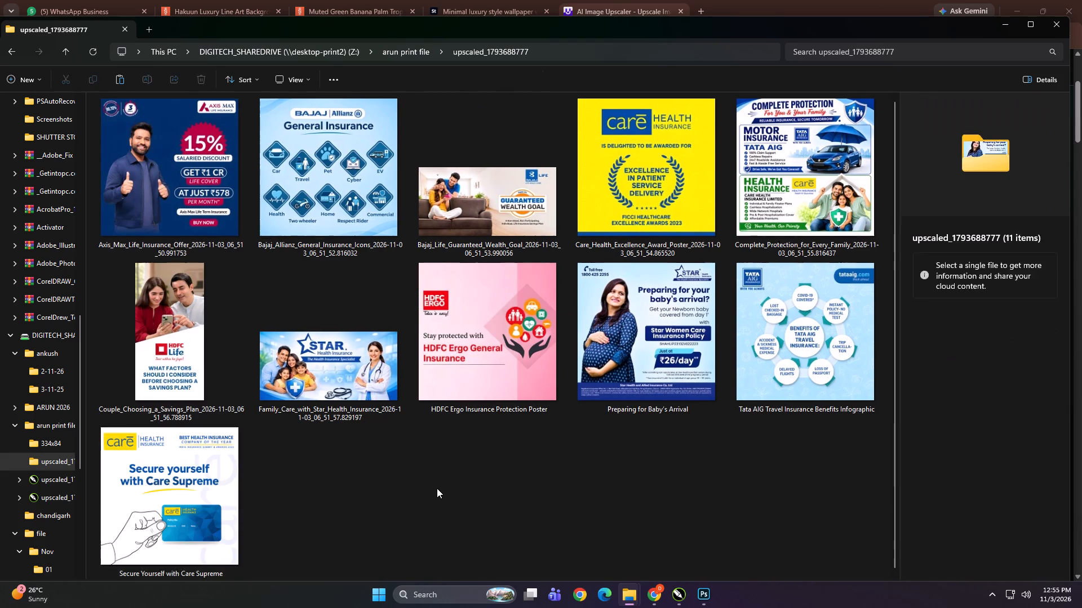
{"action": "left_click", "coordinate": [387, 364]}
{"action": "left_click", "coordinate": [374, 103]}
{"action": "key", "text": "Delete"}
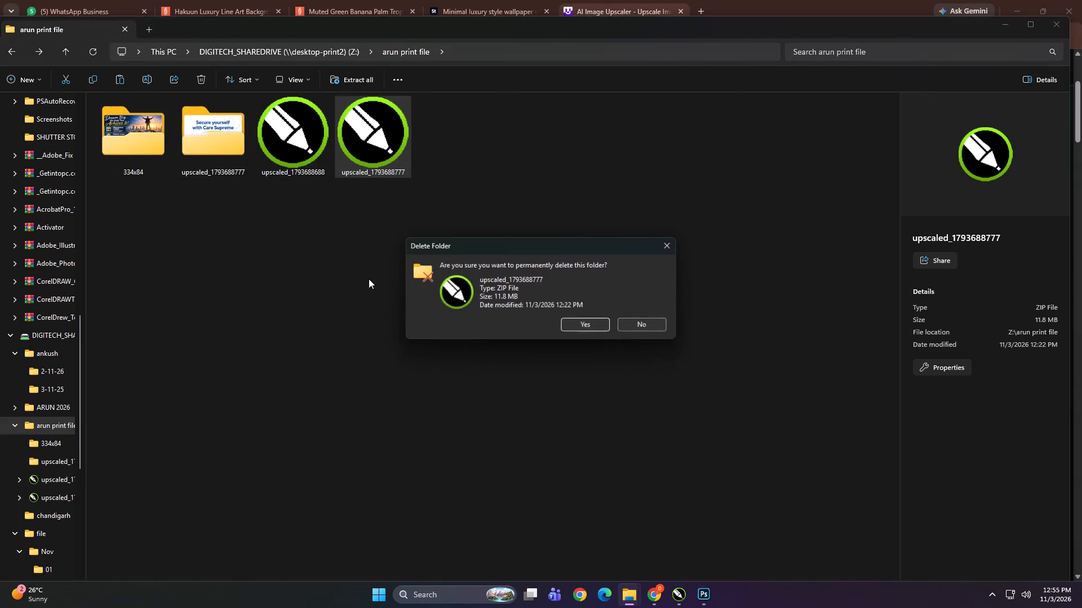
{"action": "left_click", "coordinate": [566, 320]}
{"action": "left_click", "coordinate": [453, 318]}
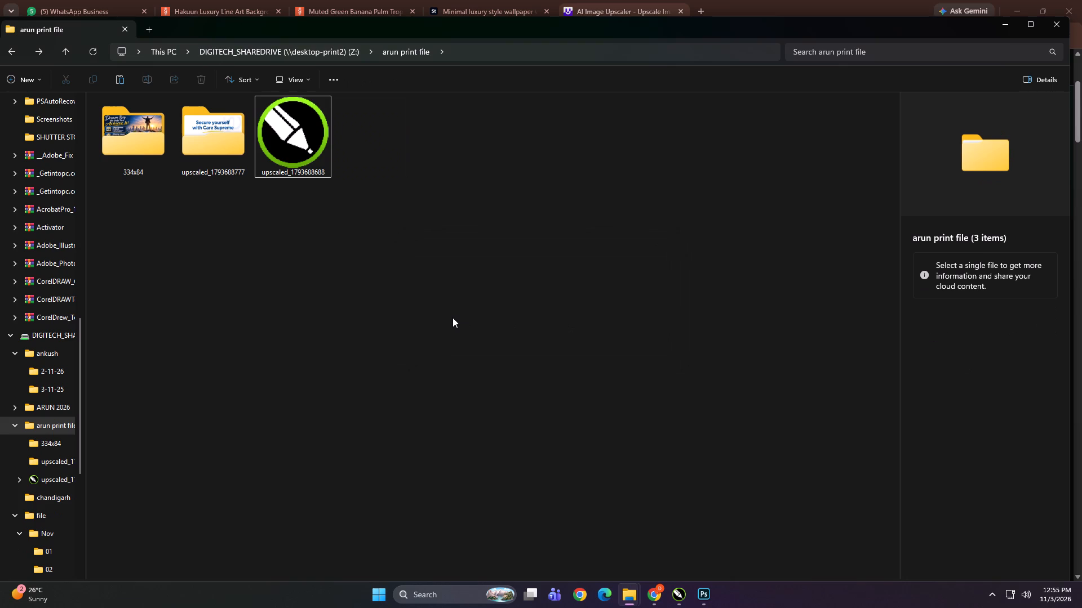
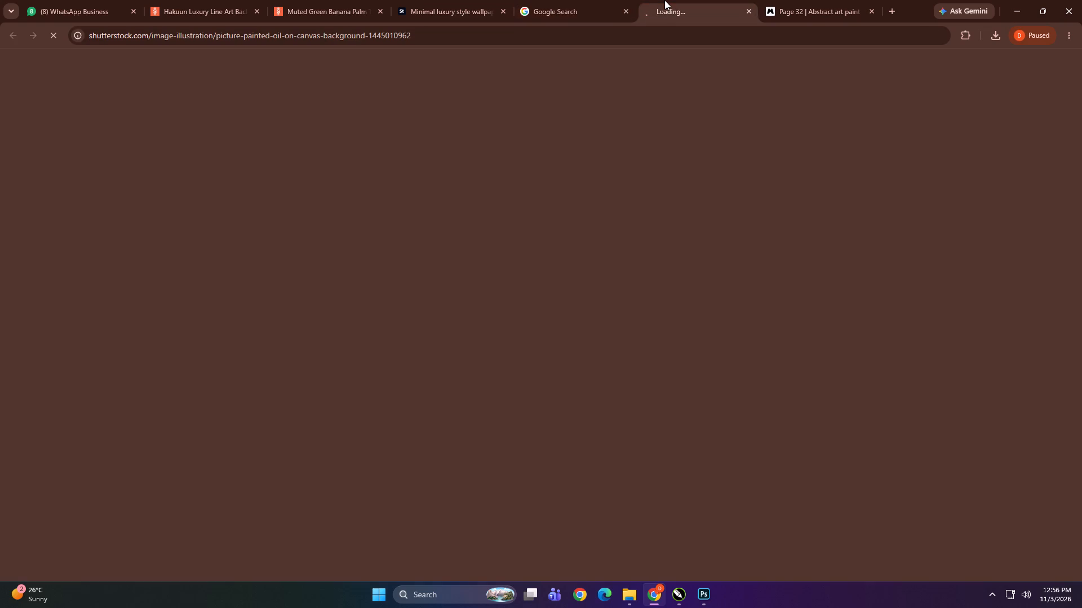
Open the similar Shutterstock image "Art Oil, Acrylic ink painting blot wall" and open its page address for editing.
{"action": "scroll", "coordinate": [274, 394], "scroll_direction": "down", "scroll_amount": 1}
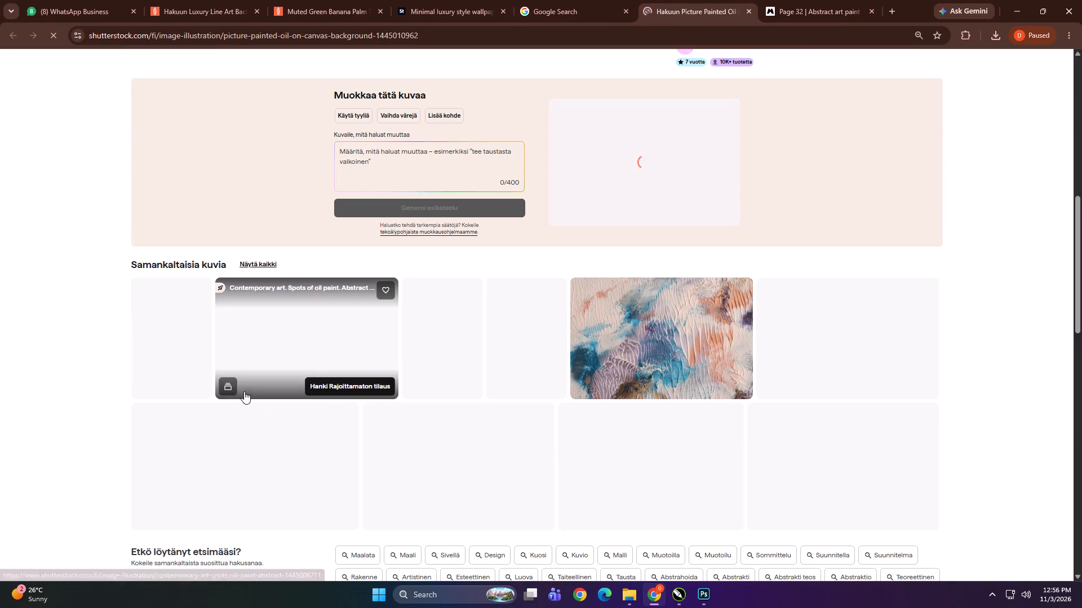
{"action": "left_click", "coordinate": [631, 339]}
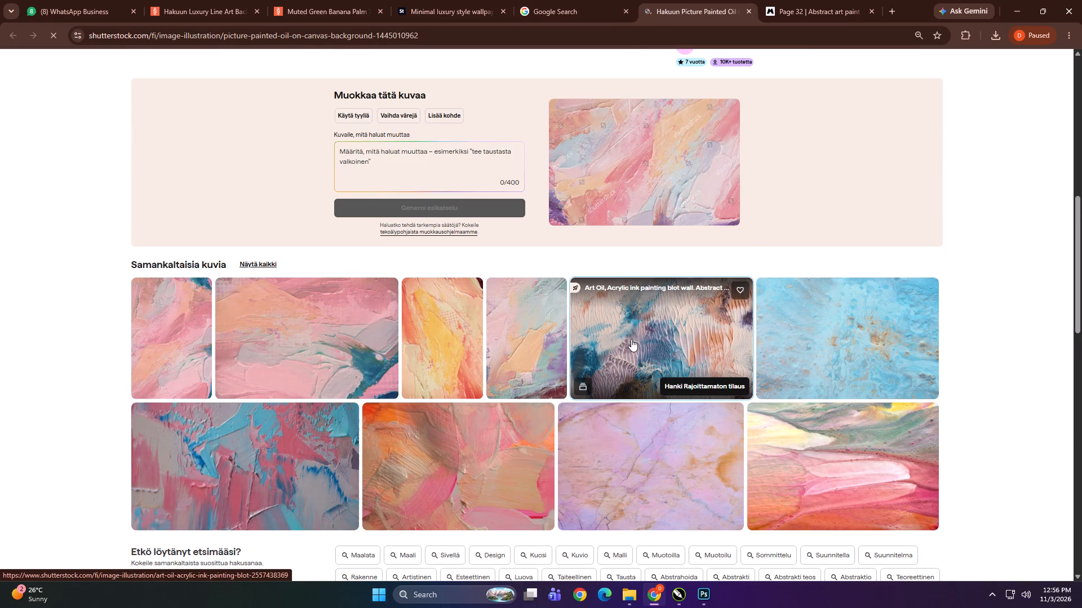
{"action": "left_click", "coordinate": [391, 25]}
{"action": "left_click", "coordinate": [395, 40]}
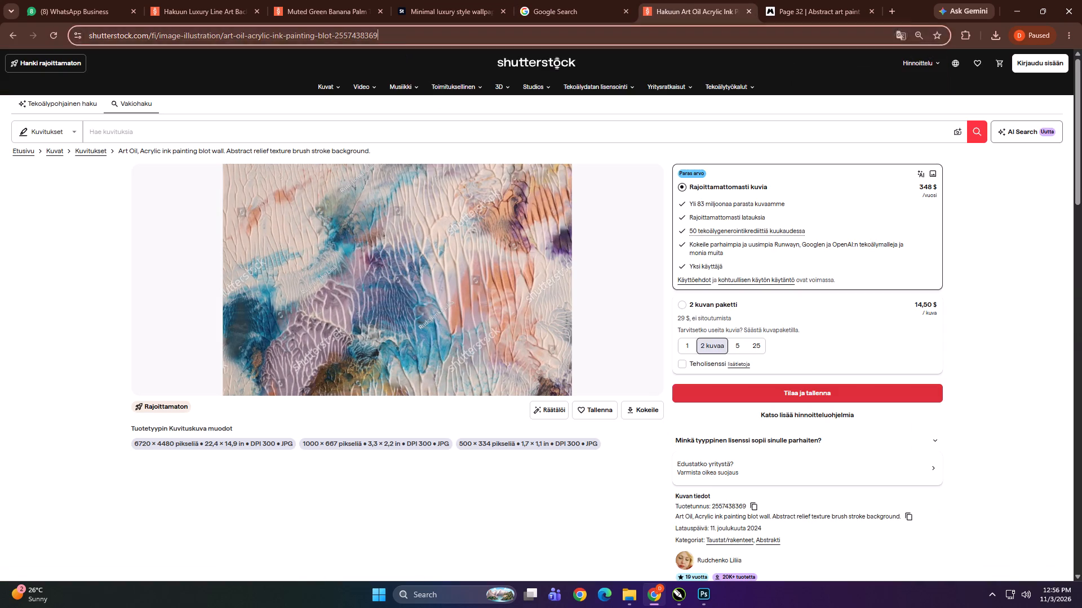
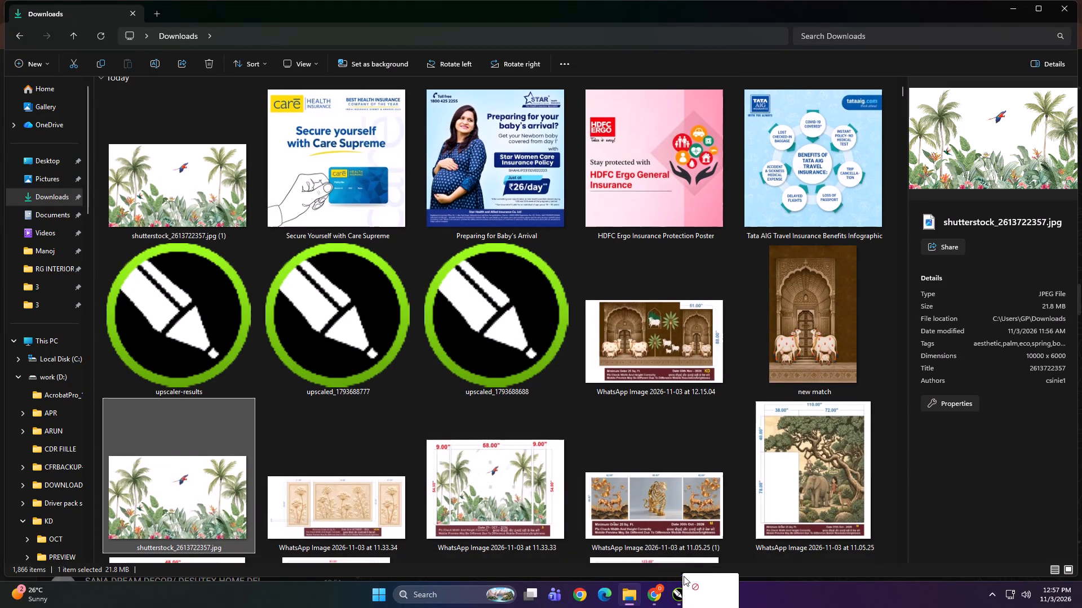
Place the tropical palm image shutterstock_2613722357.jpg from the Downloads folder into the Untitled-1 drawing in CorelDRAW.
{"action": "left_click_drag", "start_coordinate": [684, 576], "coordinate": [541, 464]}
{"action": "key", "text": "F4"}
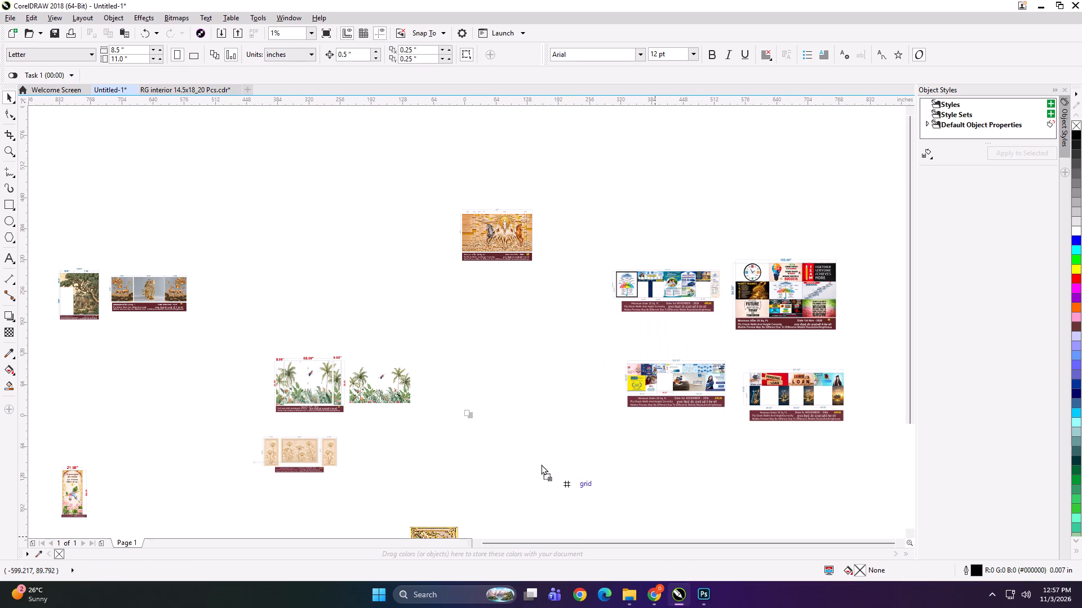
Place the palm-tree wallpaper image into CorelDRAW's Untitled-1 drawing, scaled to about 174 x 104.5 inches, just above the existing palm designs.
{"action": "left_click_drag", "start_coordinate": [541, 464], "coordinate": [331, 292]}
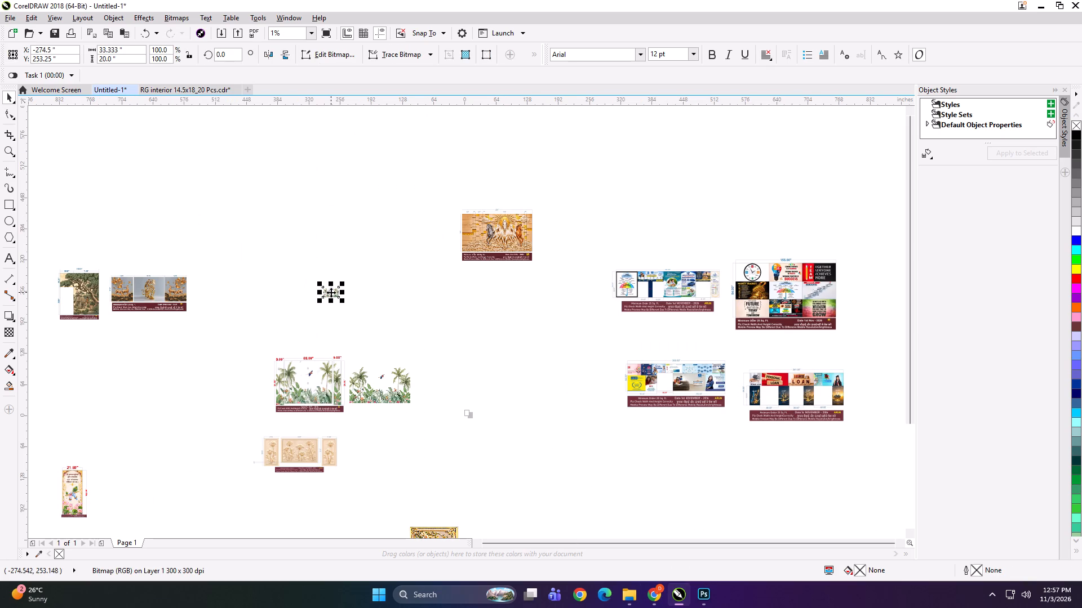
{"action": "left_click_drag", "start_coordinate": [344, 302], "coordinate": [395, 323], "text": "shift"}
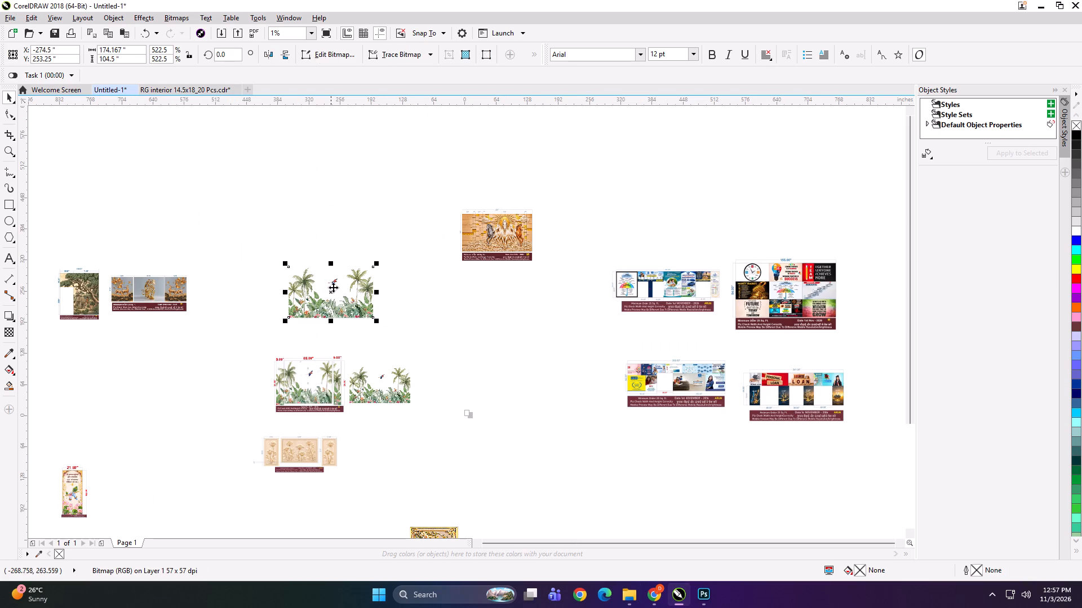
{"action": "left_click_drag", "start_coordinate": [333, 287], "coordinate": [394, 314]}
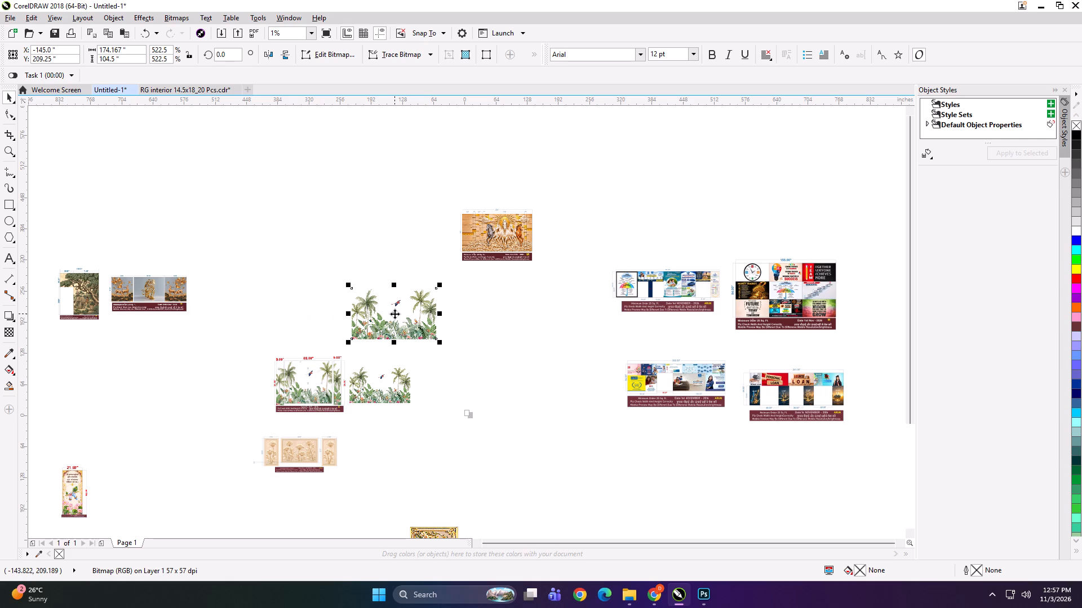
Delete the older, smaller palm-tree image beside the 9-58-9 inch palm panel layout.
{"action": "left_click", "coordinate": [388, 375]}
{"action": "key", "text": "Delete"}
Move the large palm-tree image down into the freed space beside the palm panel layout, centred at about X -146.6, Y 64.5 inches.
{"action": "left_click_drag", "start_coordinate": [387, 318], "coordinate": [387, 390]}
{"action": "left_click", "coordinate": [356, 297]}
{"action": "scroll", "coordinate": [338, 383], "scroll_direction": "up", "scroll_amount": 1}
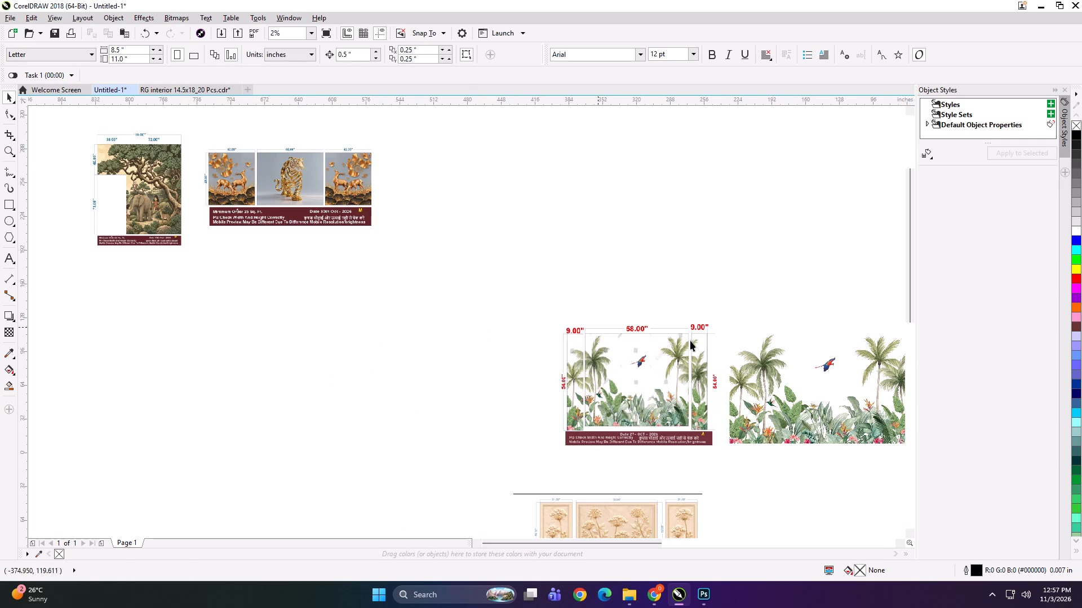
{"action": "scroll", "coordinate": [434, 329], "scroll_direction": "down", "scroll_amount": 1}
{"action": "scroll", "coordinate": [447, 338], "scroll_direction": "up", "scroll_amount": 1}
{"action": "scroll", "coordinate": [573, 363], "scroll_direction": "up", "scroll_amount": 1}
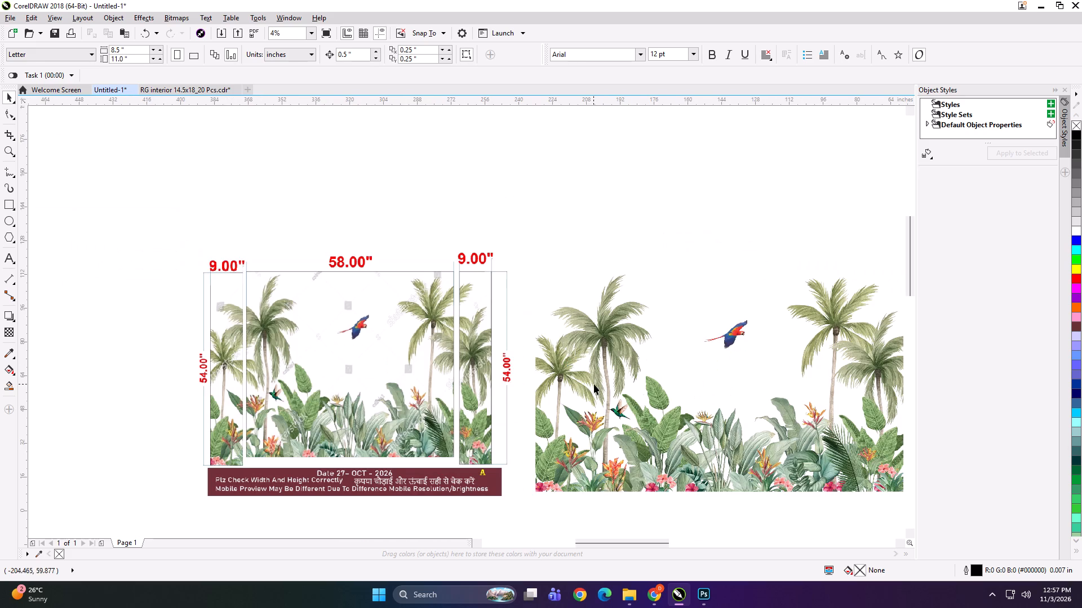
{"action": "left_click_drag", "start_coordinate": [594, 384], "coordinate": [591, 377]}
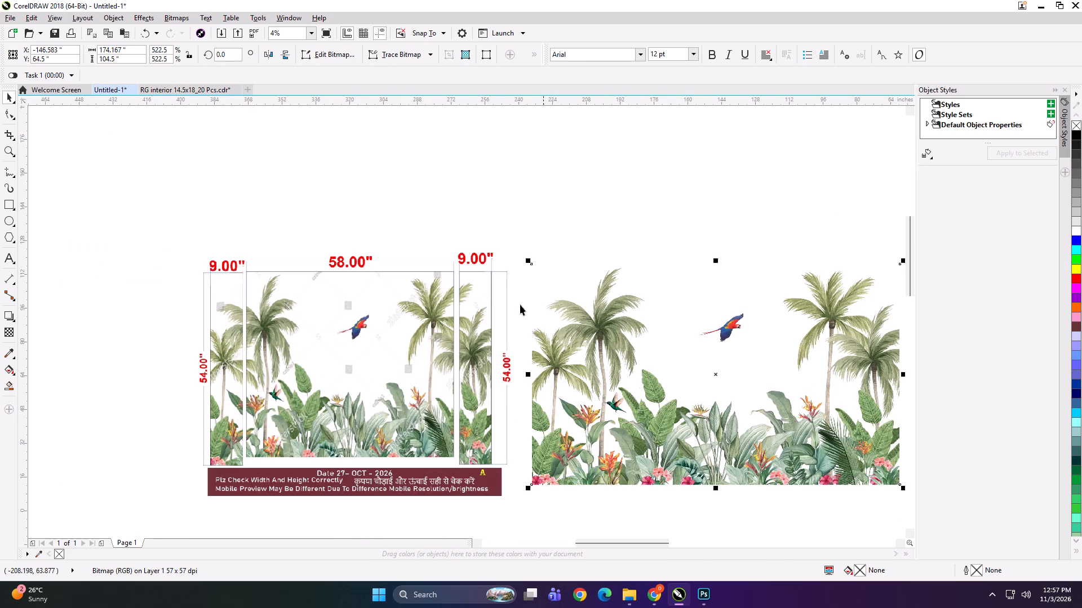
{"action": "scroll", "coordinate": [420, 258], "scroll_direction": "down", "scroll_amount": 1}
{"action": "left_click", "coordinate": [387, 211]}
{"action": "scroll", "coordinate": [392, 228], "scroll_direction": "down", "scroll_amount": 1}
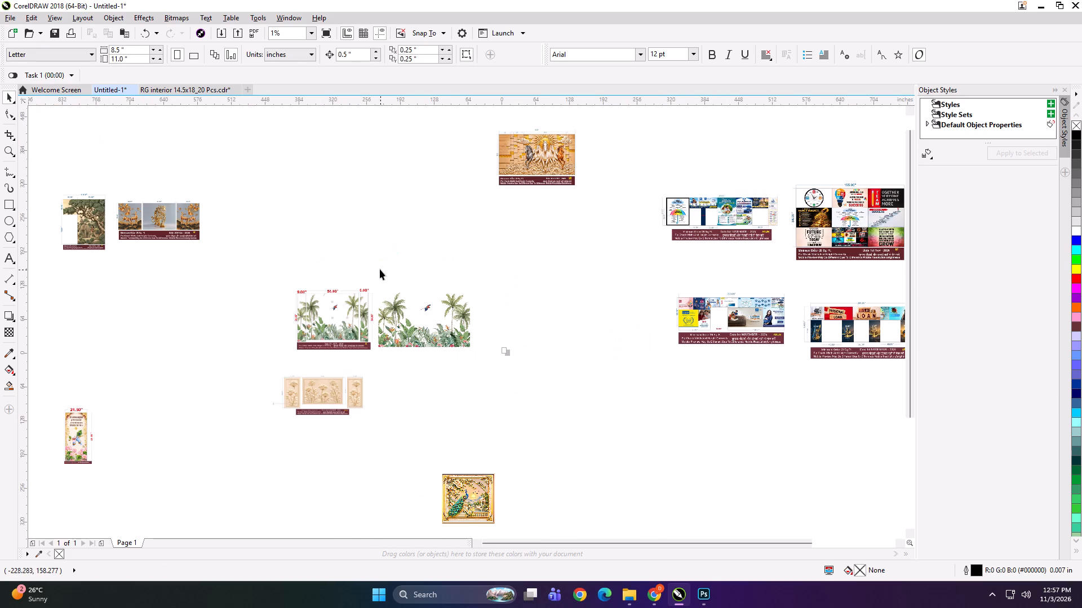
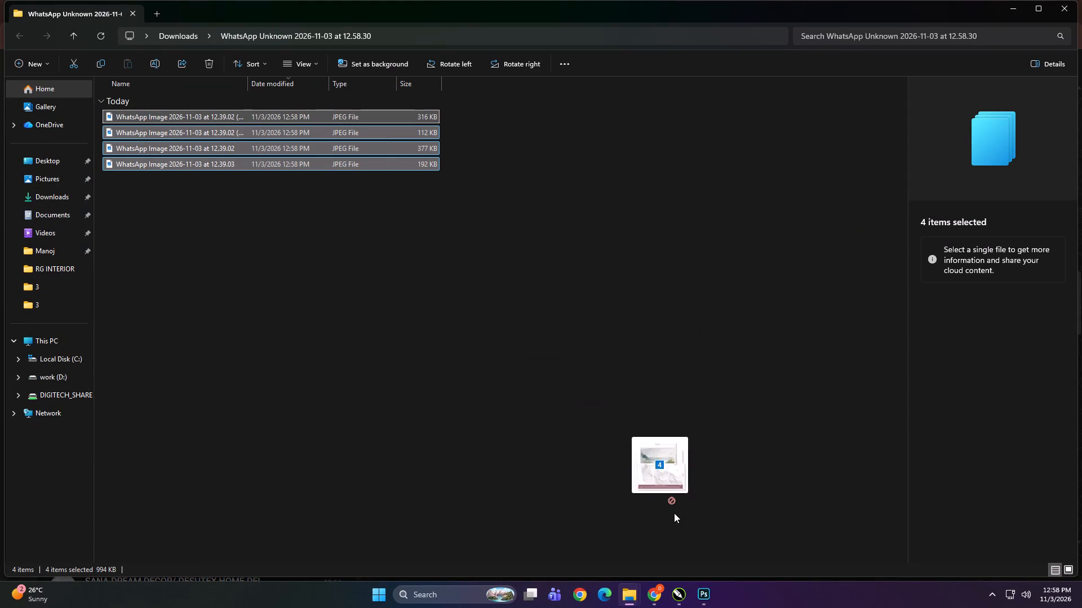
Place the four WhatsApp preview images into the Untitled-1 drawing, enlarged to about 117 x 79 inches overall, above the palm designs.
{"action": "left_click_drag", "start_coordinate": [674, 513], "coordinate": [611, 462]}
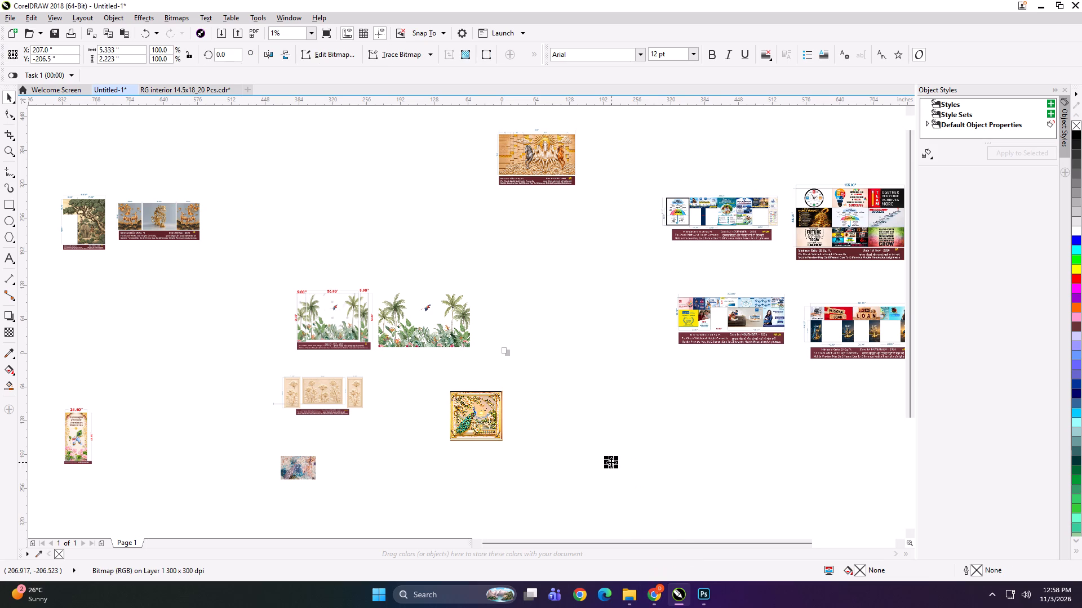
{"action": "left_click_drag", "start_coordinate": [588, 435], "coordinate": [640, 476]}
{"action": "left_click_drag", "start_coordinate": [616, 467], "coordinate": [645, 488], "text": "shift"}
{"action": "left_click_drag", "start_coordinate": [614, 464], "coordinate": [309, 184]}
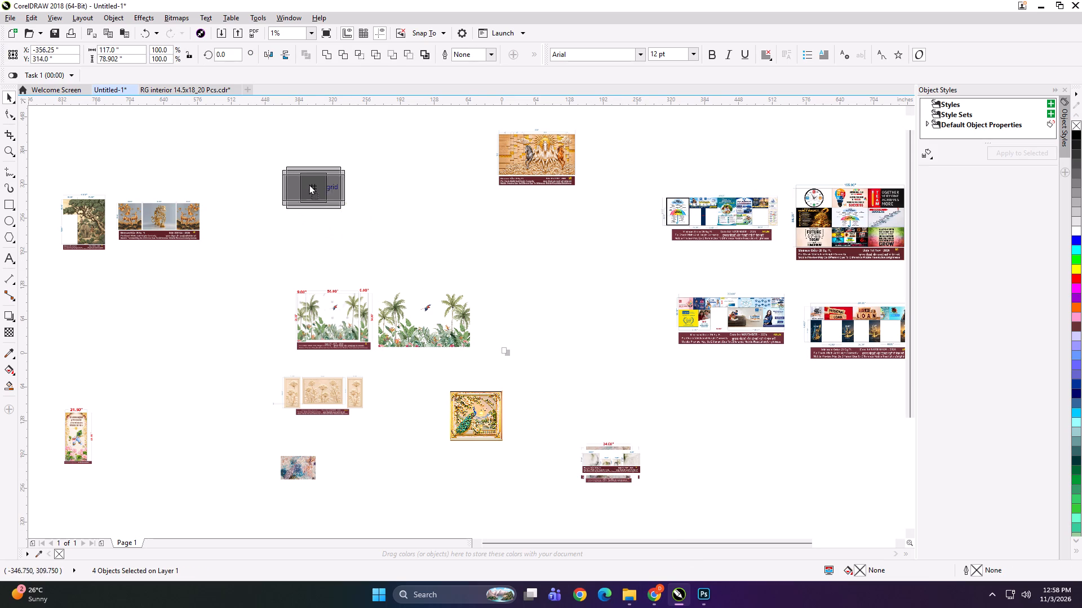
{"action": "left_click_drag", "start_coordinate": [309, 184], "coordinate": [308, 184]}
Shrink the two palm designs together to about 184.6 x 65.8 inches and move them below the three gold-figure panels.
{"action": "left_click", "coordinate": [314, 323]}
{"action": "left_click", "coordinate": [431, 311], "text": "shift"}
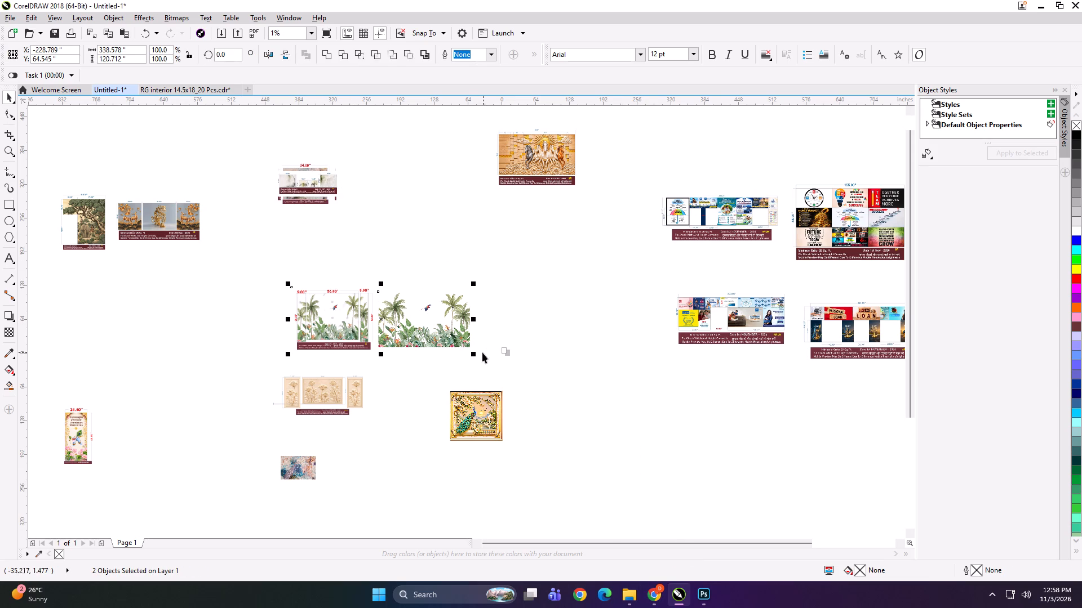
{"action": "left_click_drag", "start_coordinate": [476, 354], "coordinate": [435, 363], "text": "shift"}
{"action": "left_click_drag", "start_coordinate": [387, 315], "coordinate": [219, 350]}
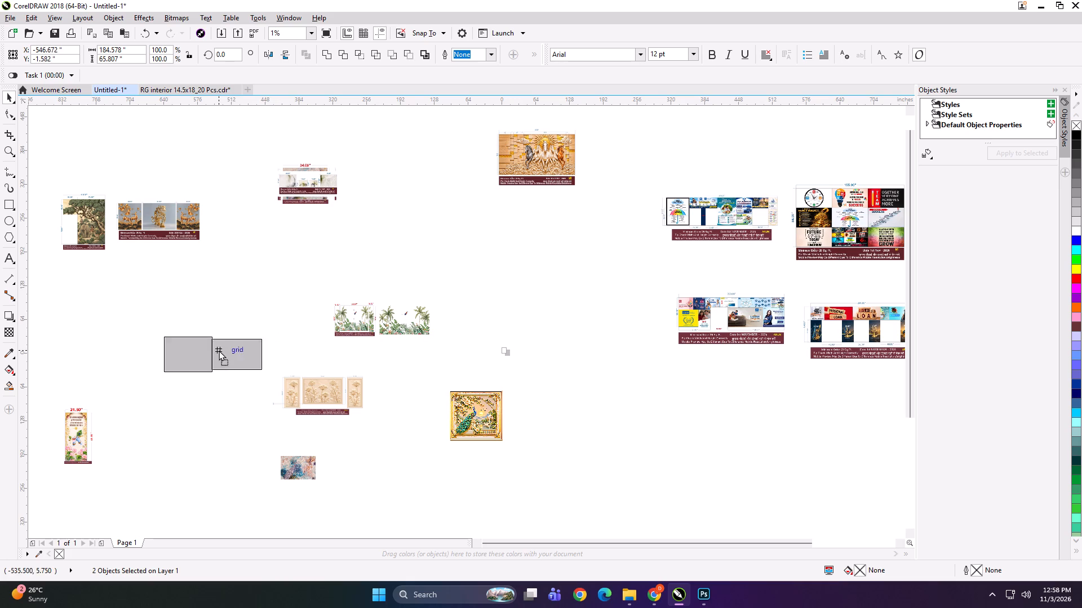
{"action": "left_click_drag", "start_coordinate": [219, 350], "coordinate": [219, 350]}
{"action": "left_click", "coordinate": [387, 275]}
Spread the four stacked preview images apart so the abstract panels, beach scene, line-art triptych and 34 x 24 inch texture are separate.
{"action": "scroll", "coordinate": [290, 153], "scroll_direction": "up", "scroll_amount": 1}
{"action": "scroll", "coordinate": [450, 175], "scroll_direction": "up", "scroll_amount": 2}
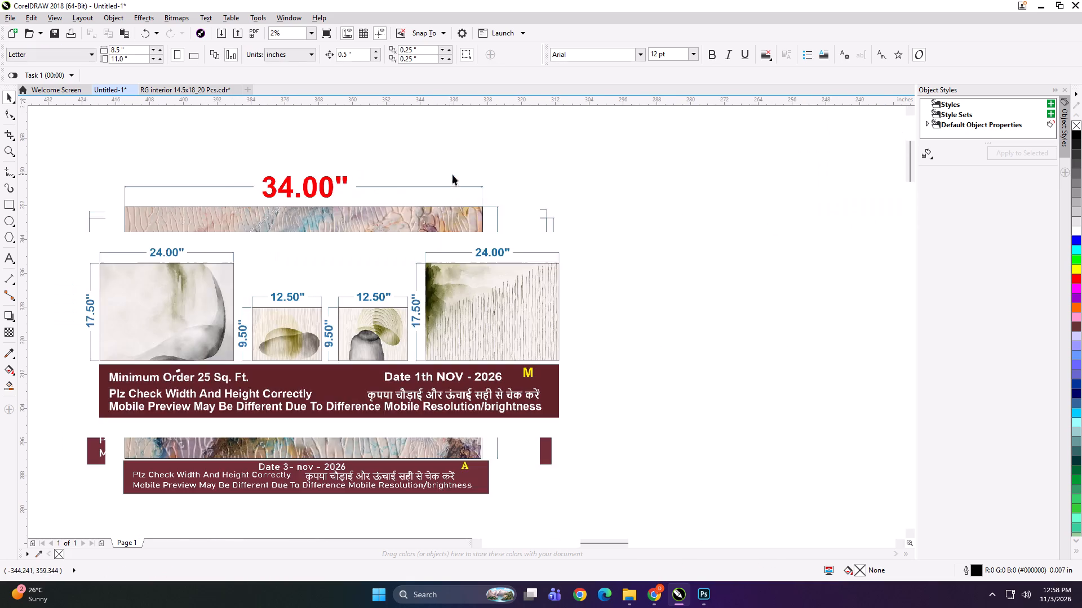
{"action": "scroll", "coordinate": [325, 194], "scroll_direction": "down", "scroll_amount": 1}
{"action": "left_click_drag", "start_coordinate": [317, 266], "coordinate": [613, 231]}
{"action": "scroll", "coordinate": [336, 225], "scroll_direction": "down", "scroll_amount": 1}
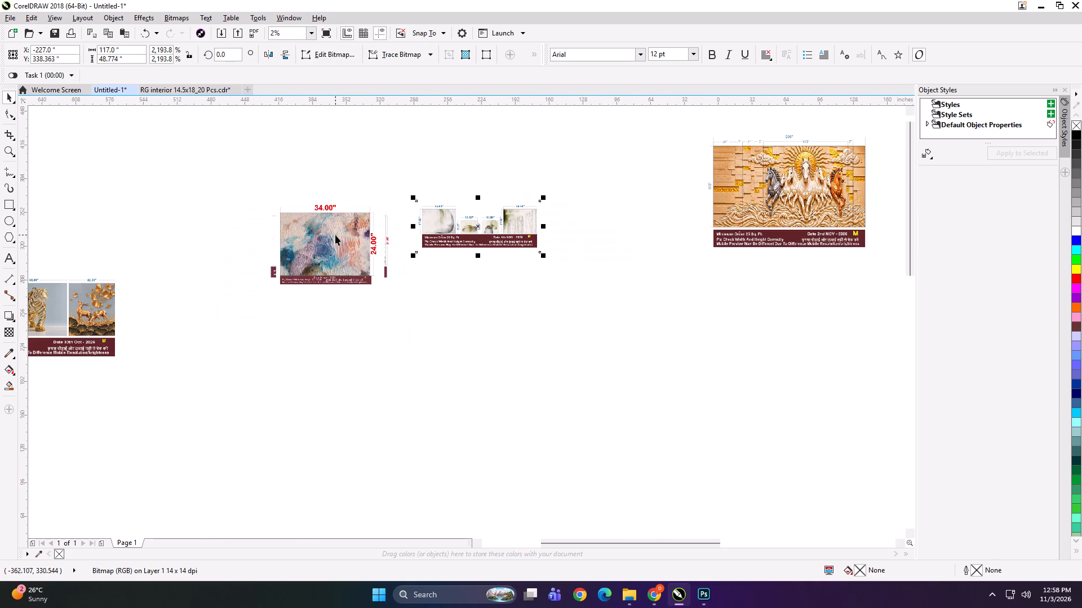
{"action": "left_click_drag", "start_coordinate": [336, 235], "coordinate": [485, 306]}
{"action": "left_click_drag", "start_coordinate": [371, 253], "coordinate": [366, 363]}
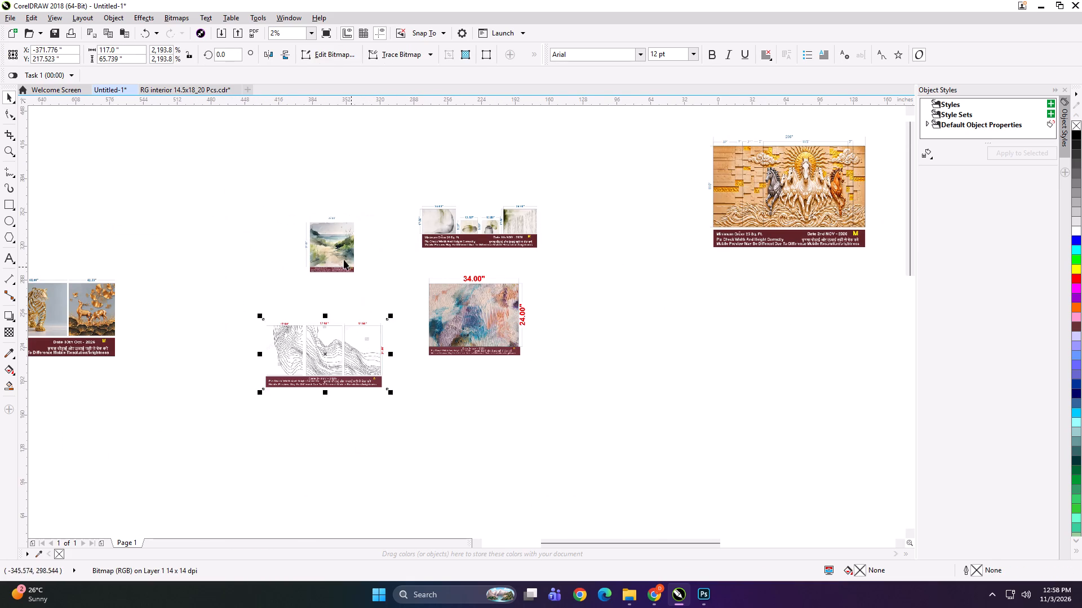
{"action": "left_click_drag", "start_coordinate": [339, 249], "coordinate": [303, 220]}
{"action": "left_click_drag", "start_coordinate": [473, 217], "coordinate": [406, 190]}
{"action": "left_click_drag", "start_coordinate": [467, 318], "coordinate": [496, 324]}
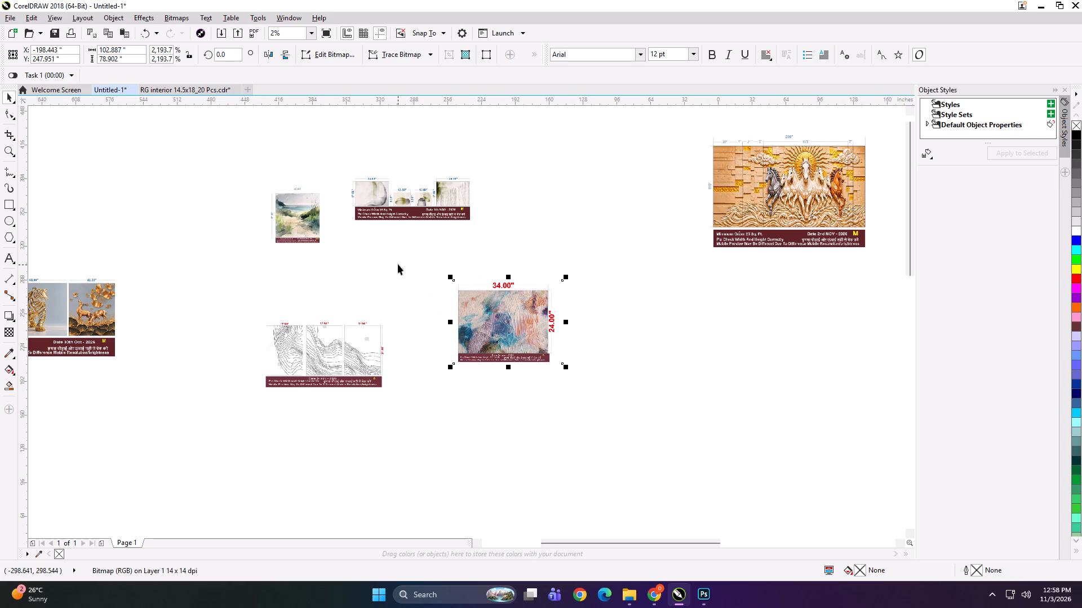
{"action": "left_click", "coordinate": [398, 264]}
{"action": "left_click", "coordinate": [637, 607]}
{"action": "left_click", "coordinate": [588, 529]}
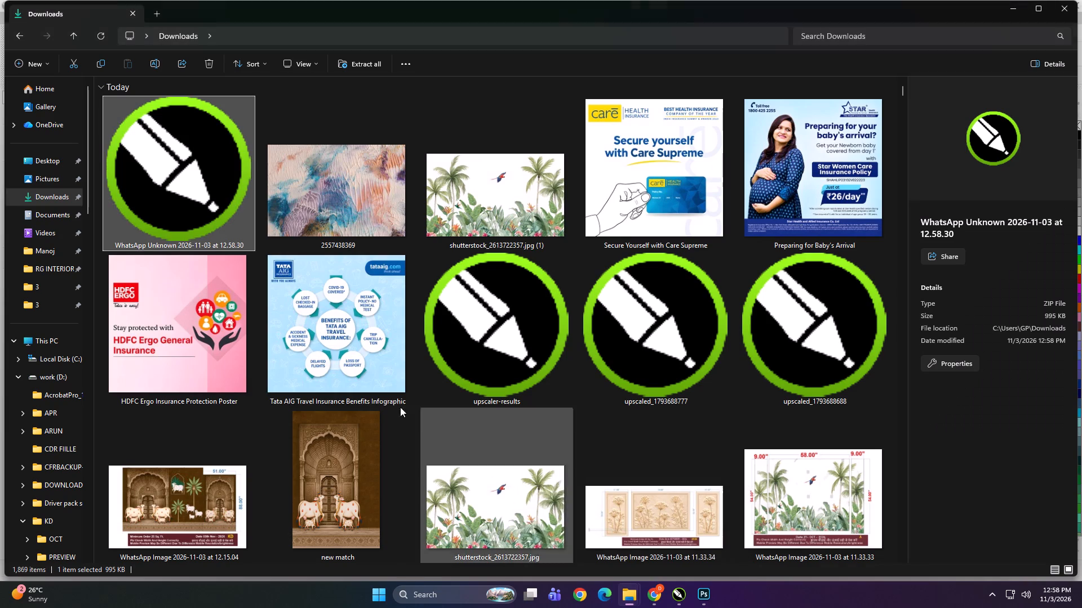
{"action": "scroll", "coordinate": [282, 237], "scroll_direction": "up", "scroll_amount": 3}
{"action": "left_click", "coordinate": [347, 208]}
{"action": "left_click_drag", "start_coordinate": [355, 165], "coordinate": [683, 594]}
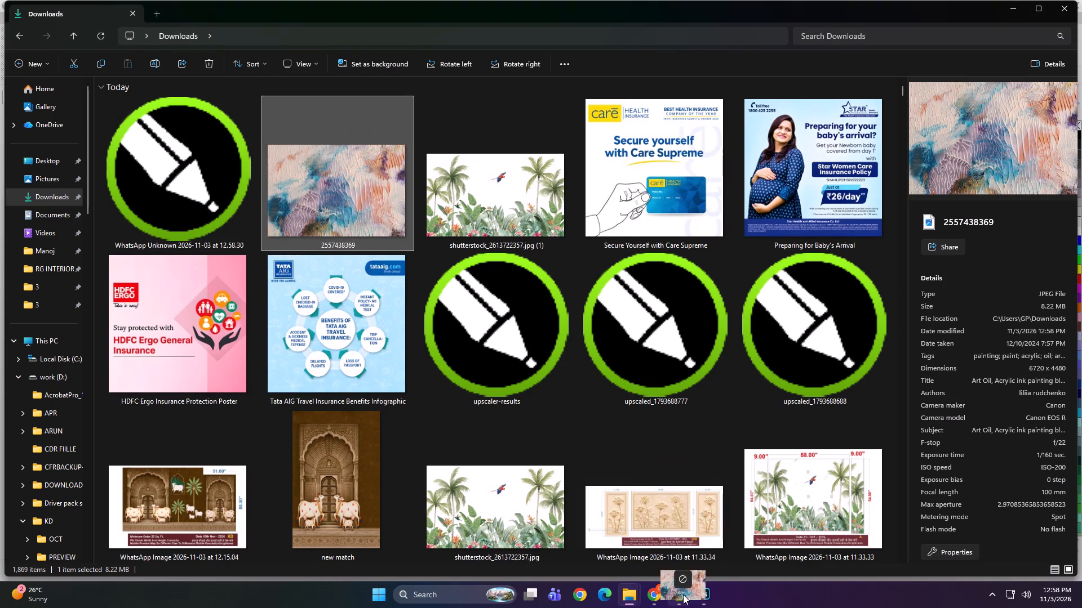
{"action": "left_click_drag", "start_coordinate": [683, 594], "coordinate": [547, 451]}
{"action": "left_click_drag", "start_coordinate": [562, 463], "coordinate": [582, 475], "text": "shift"}
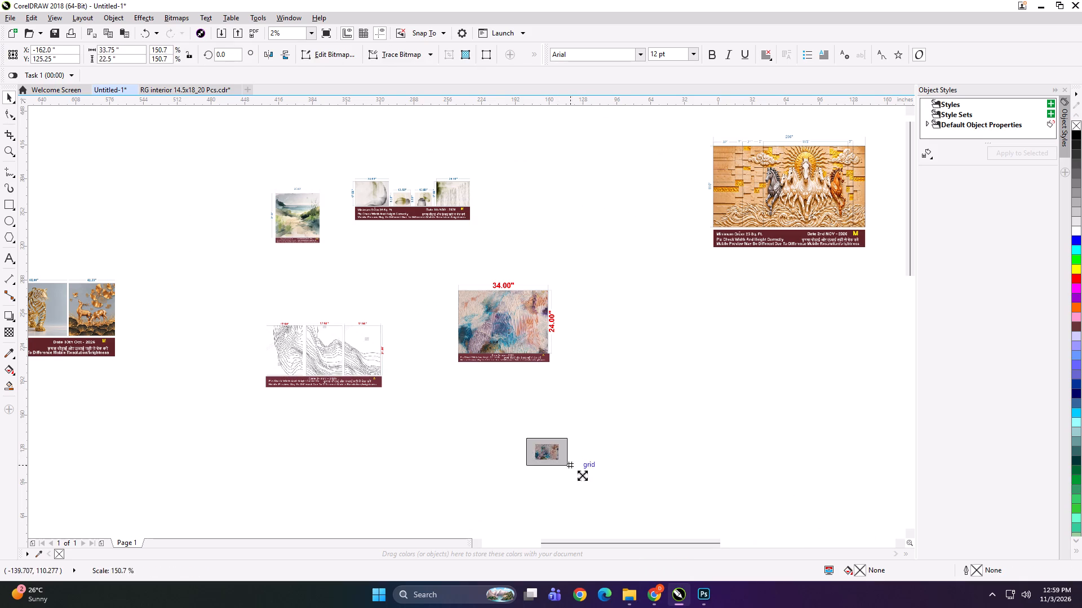
{"action": "left_click_drag", "start_coordinate": [582, 475], "coordinate": [595, 485], "text": "shift"}
{"action": "left_click_drag", "start_coordinate": [556, 450], "coordinate": [503, 403]}
{"action": "left_click", "coordinate": [639, 425]}
Switch back to File Explorer.
{"action": "left_click", "coordinate": [628, 593]}
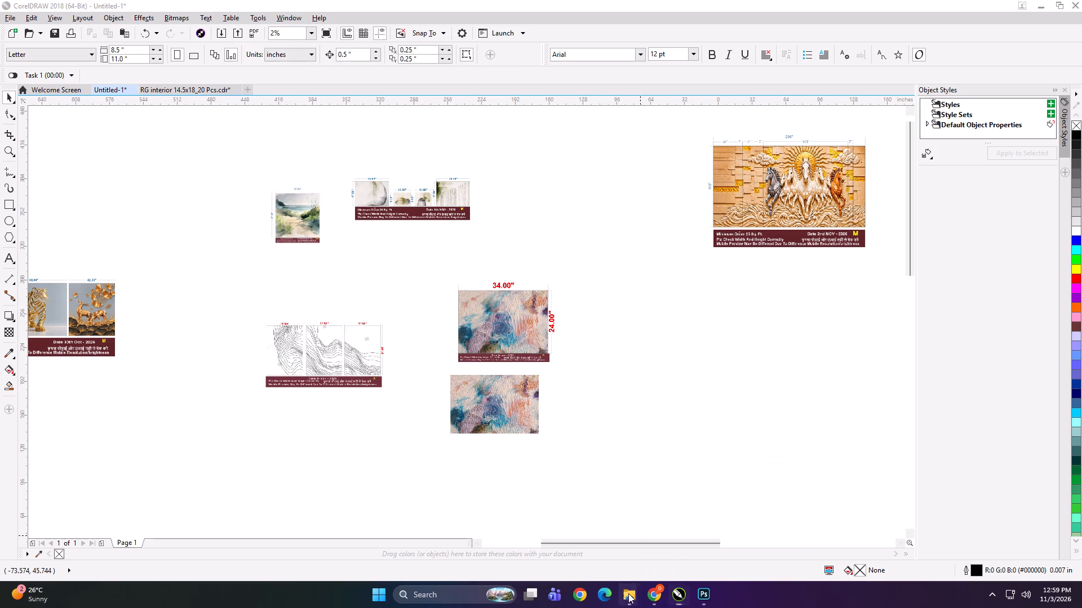
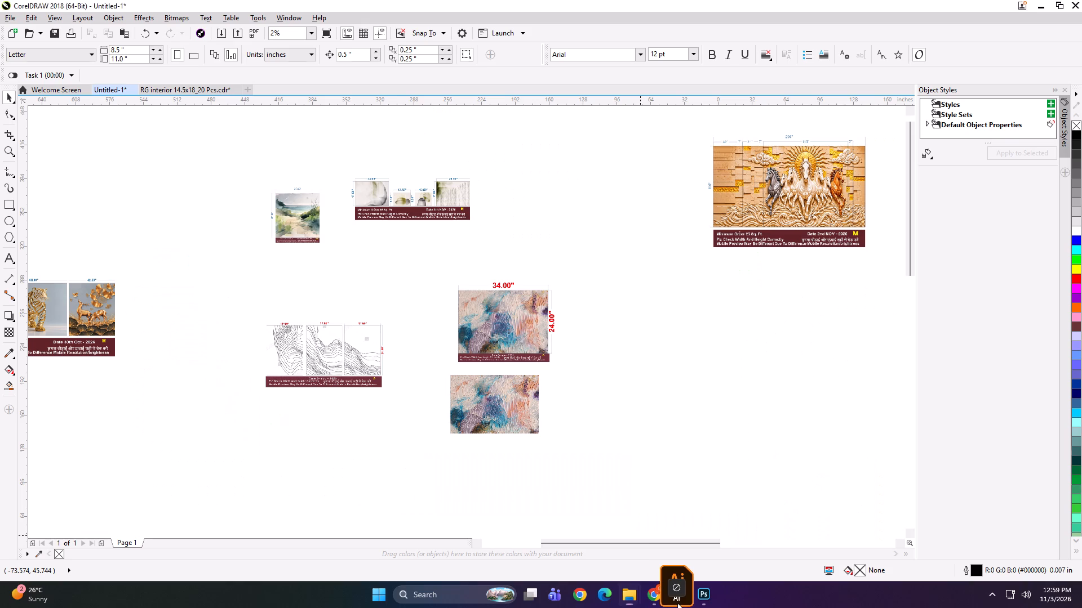
Import the topographic line-art EPS into the Untitled-1 drawing as editable with text as curves, placing it just below and beside the abstract paint images.
{"action": "left_click_drag", "start_coordinate": [677, 603], "coordinate": [605, 430]}
{"action": "left_click", "coordinate": [518, 348]}
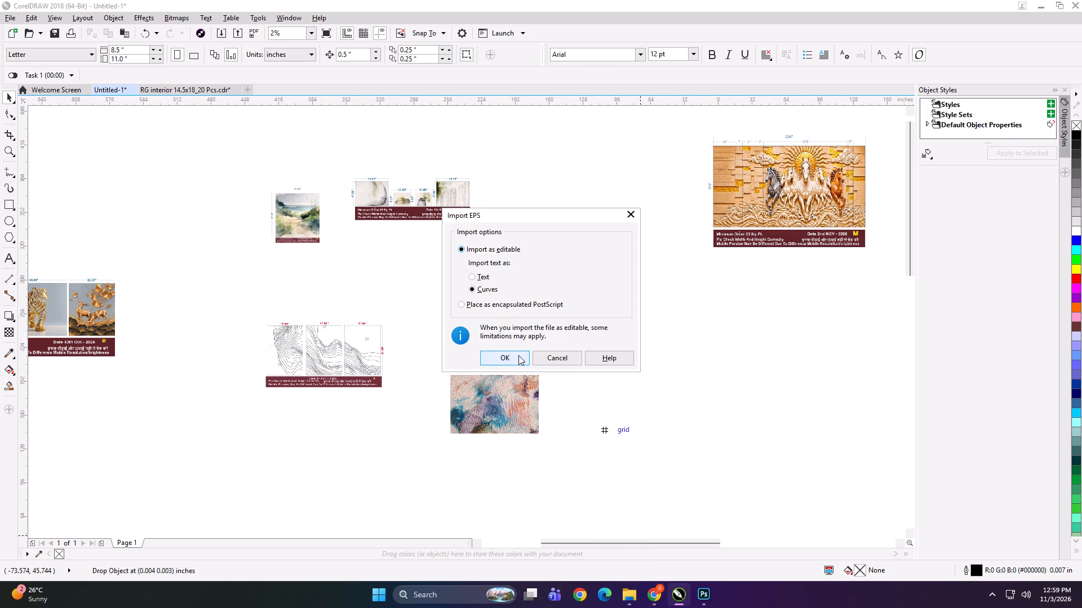
{"action": "left_click", "coordinate": [518, 355]}
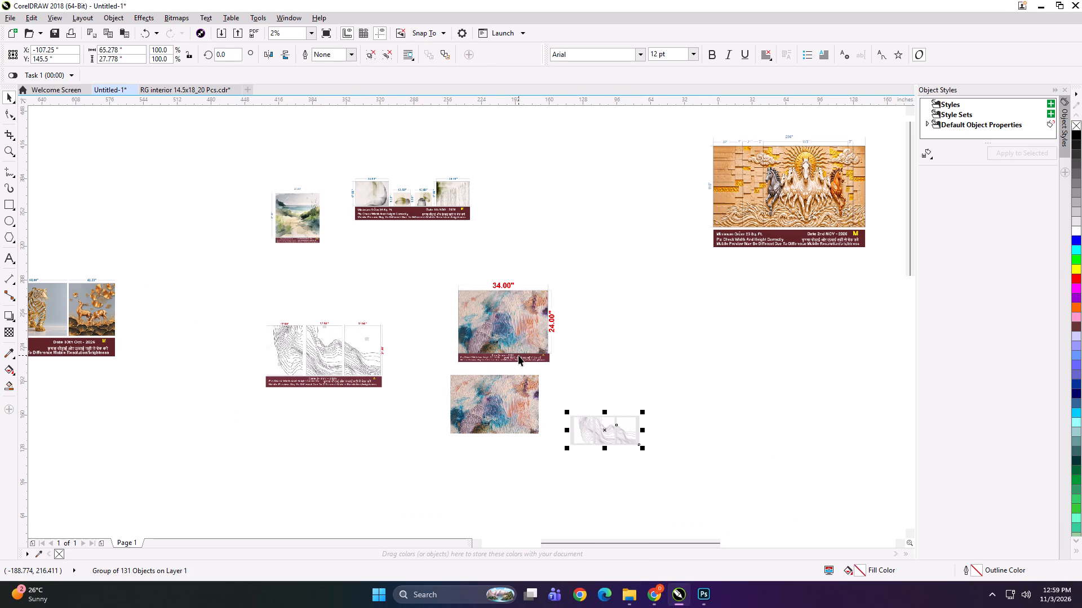
Place the grey-bordered contour-line artwork group directly beneath the matching dimensioned three-panel design, scaled up to about 117 x 50 inches.
{"action": "left_click_drag", "start_coordinate": [615, 428], "coordinate": [325, 440]}
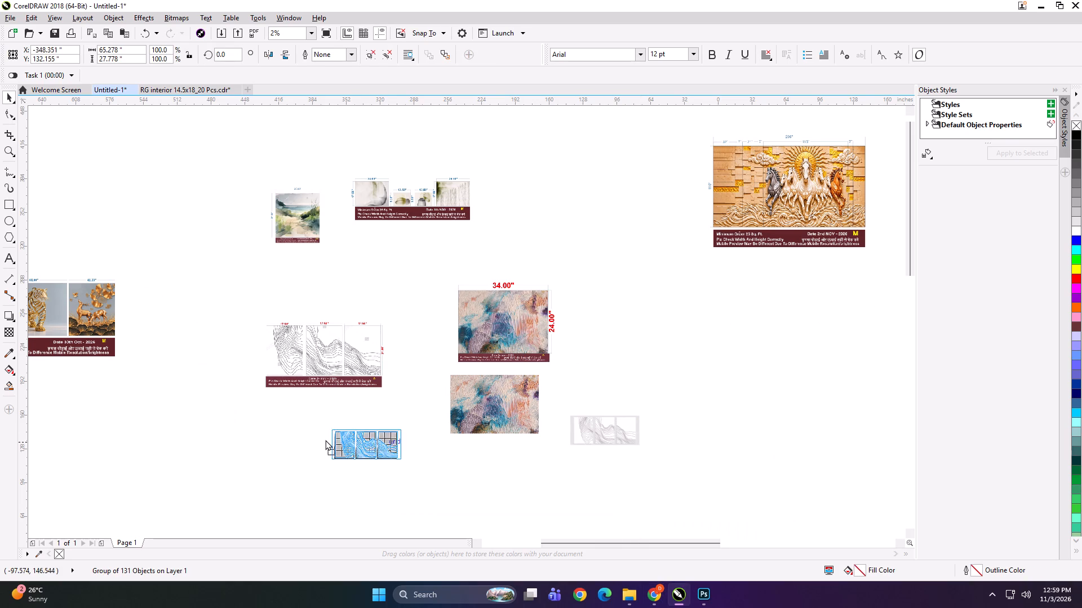
{"action": "left_click_drag", "start_coordinate": [325, 440], "coordinate": [320, 404]}
{"action": "scroll", "coordinate": [320, 392], "scroll_direction": "up", "scroll_amount": 4}
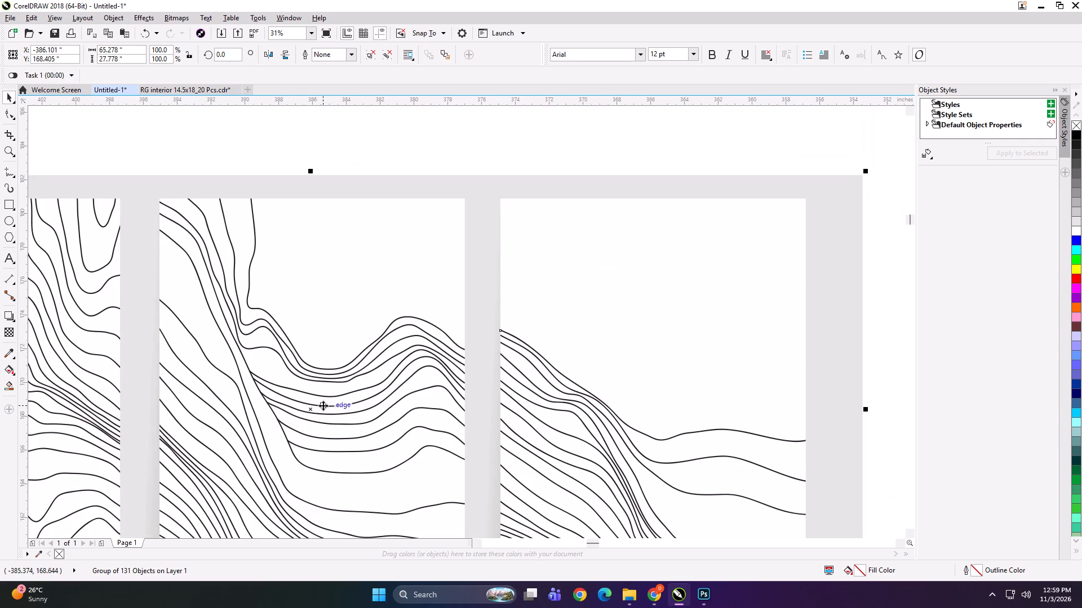
{"action": "scroll", "coordinate": [356, 379], "scroll_direction": "down", "scroll_amount": 2}
{"action": "left_click_drag", "start_coordinate": [479, 469], "coordinate": [569, 503]}
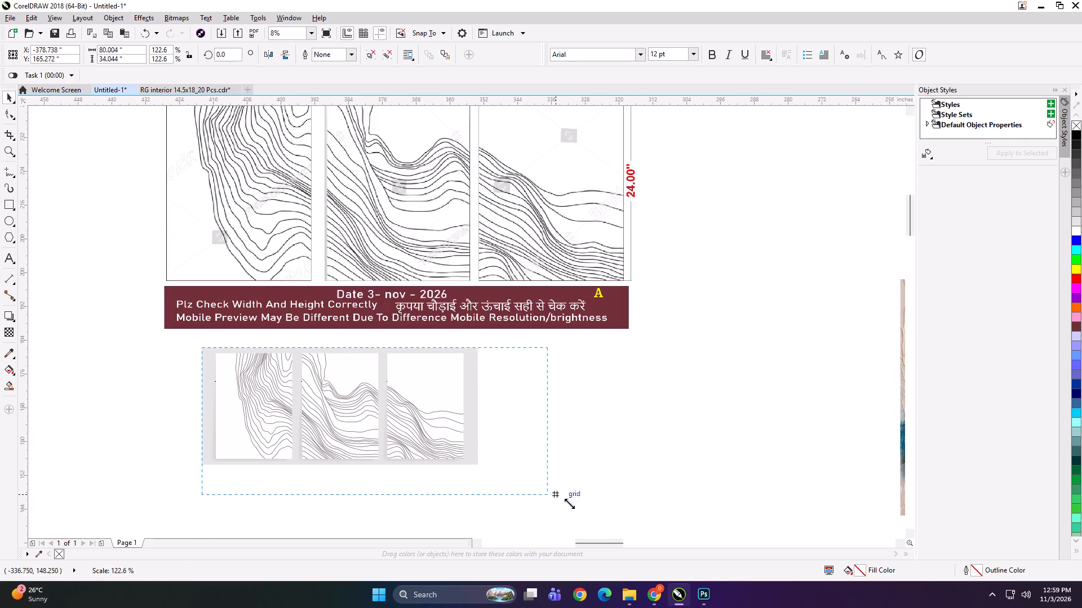
{"action": "left_click_drag", "start_coordinate": [569, 503], "coordinate": [601, 515]}
{"action": "scroll", "coordinate": [351, 311], "scroll_direction": "down", "scroll_amount": 2}
{"action": "left_click_drag", "start_coordinate": [365, 345], "coordinate": [380, 359]}
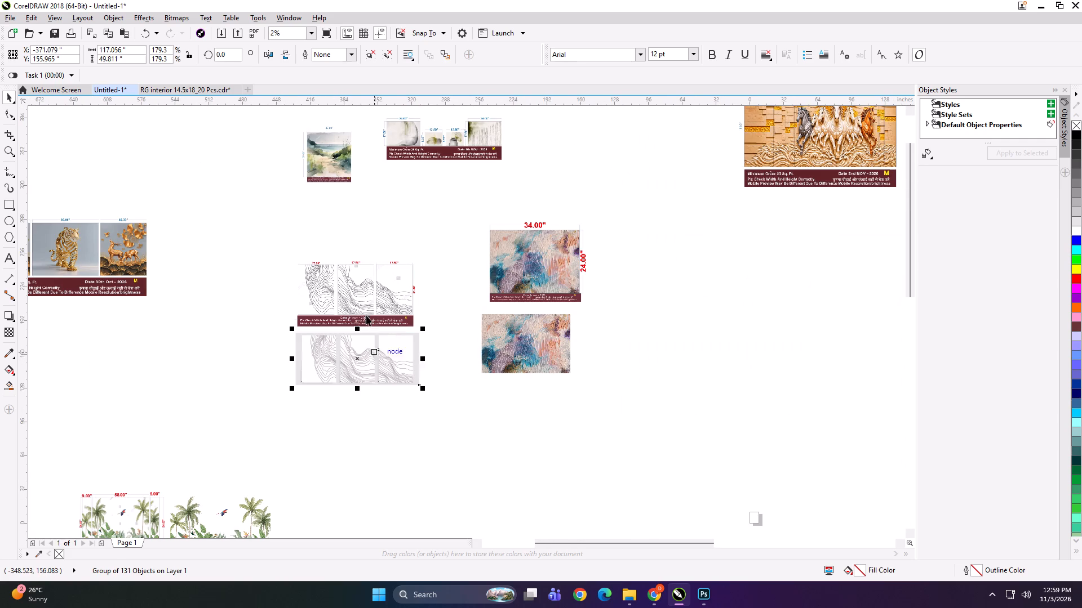
{"action": "left_click", "coordinate": [363, 285], "text": "shift"}
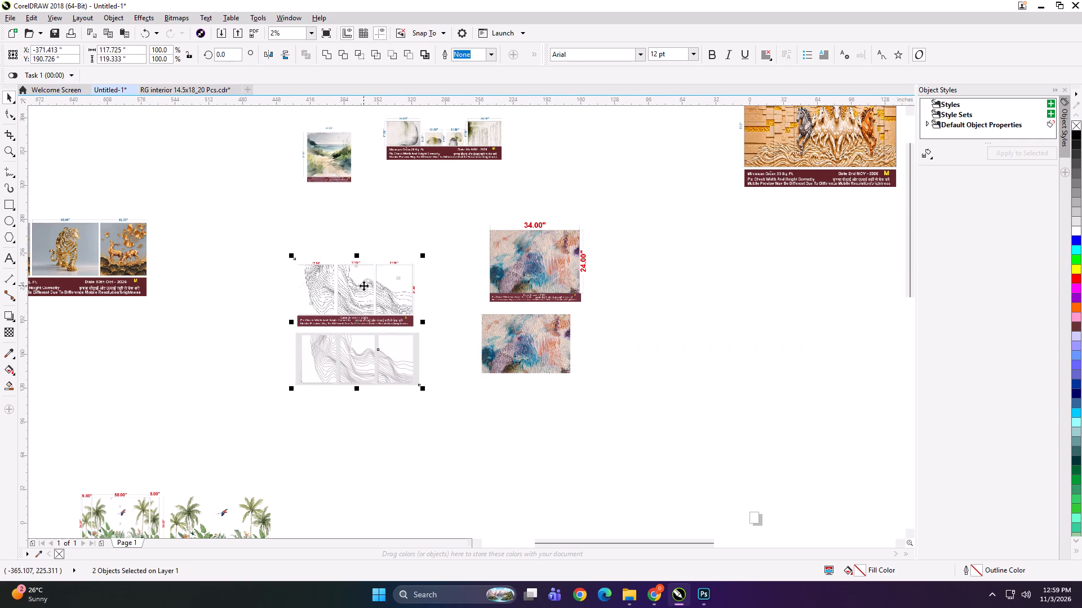
{"action": "left_click", "coordinate": [453, 473]}
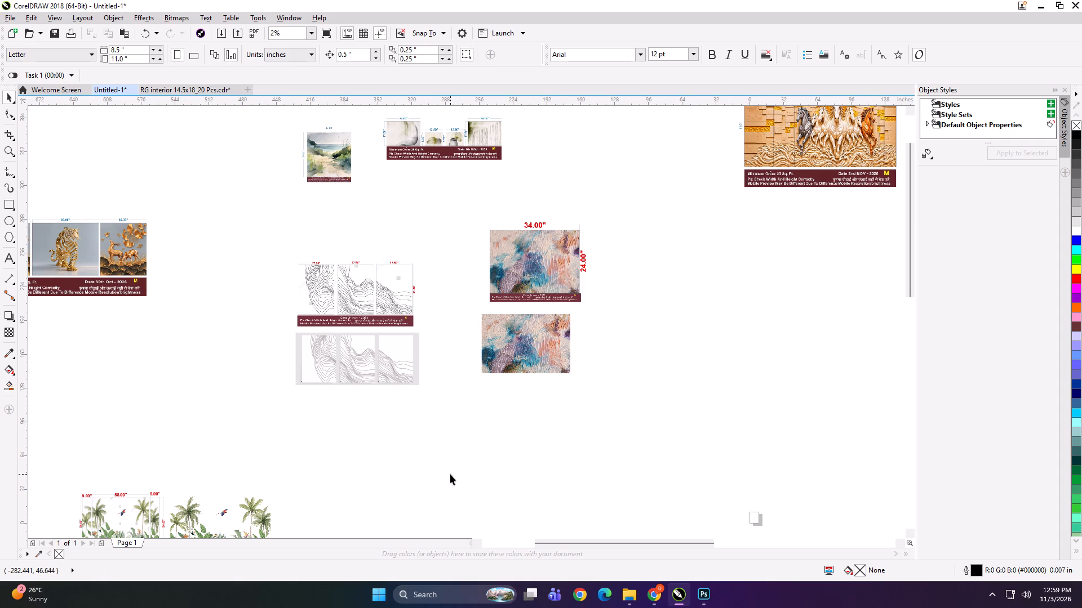
{"action": "left_click", "coordinate": [441, 473]}
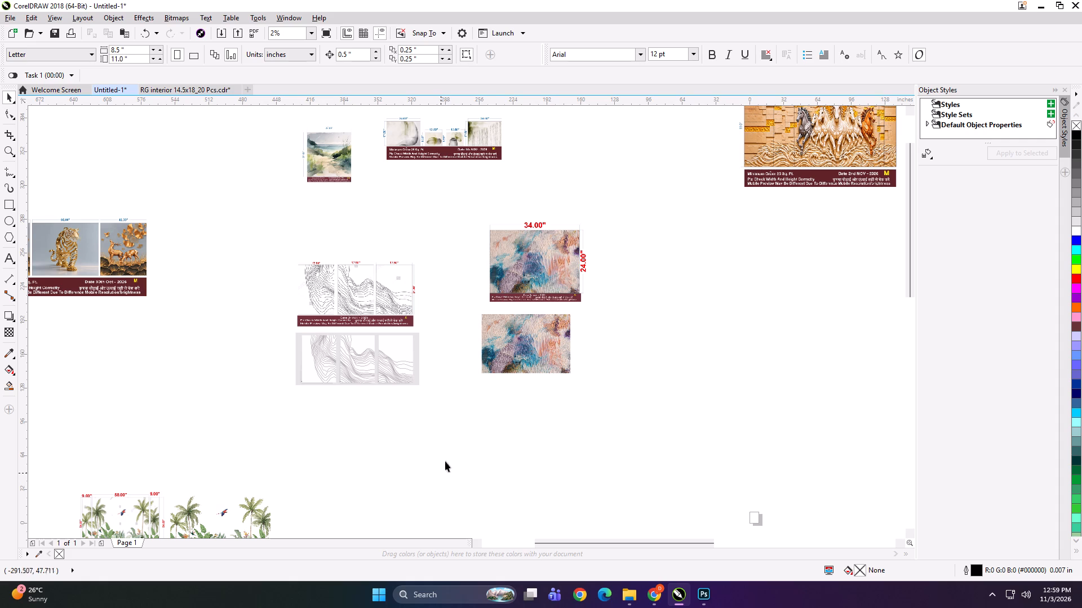
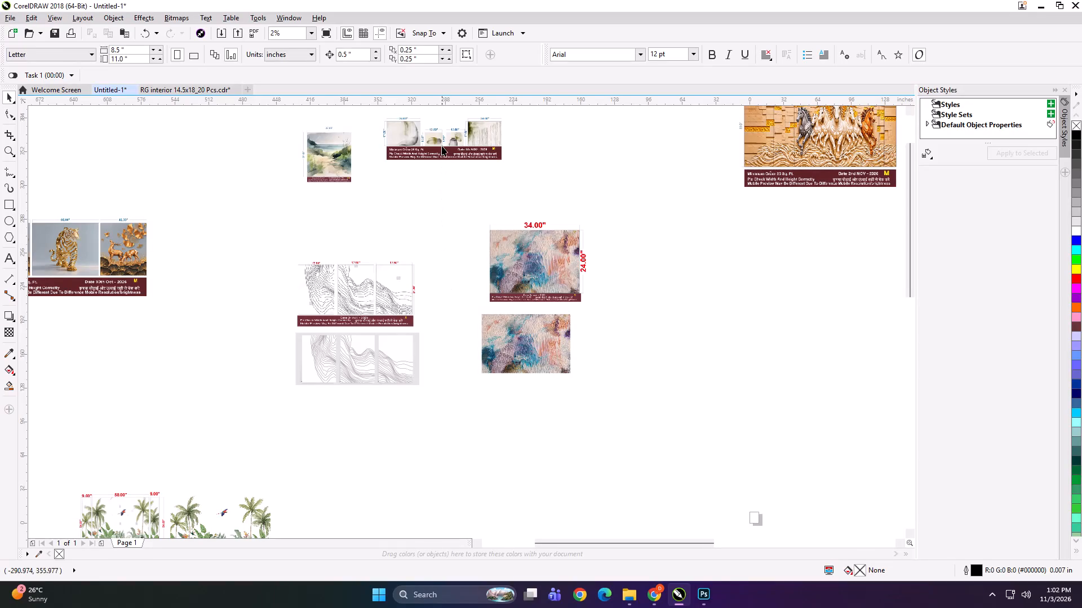
Move the four-panel preview with its maroon caption strip farther right of the beach painting and slightly down, above the 34 x 24 inch abstract design.
{"action": "left_click_drag", "start_coordinate": [442, 146], "coordinate": [491, 162]}
{"action": "left_click", "coordinate": [689, 230]}
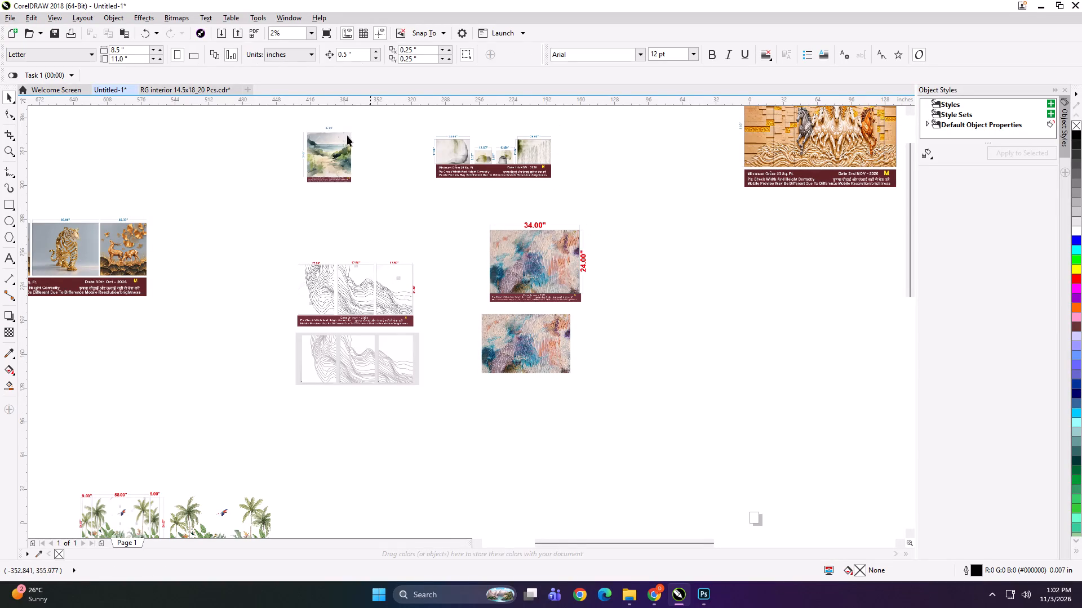
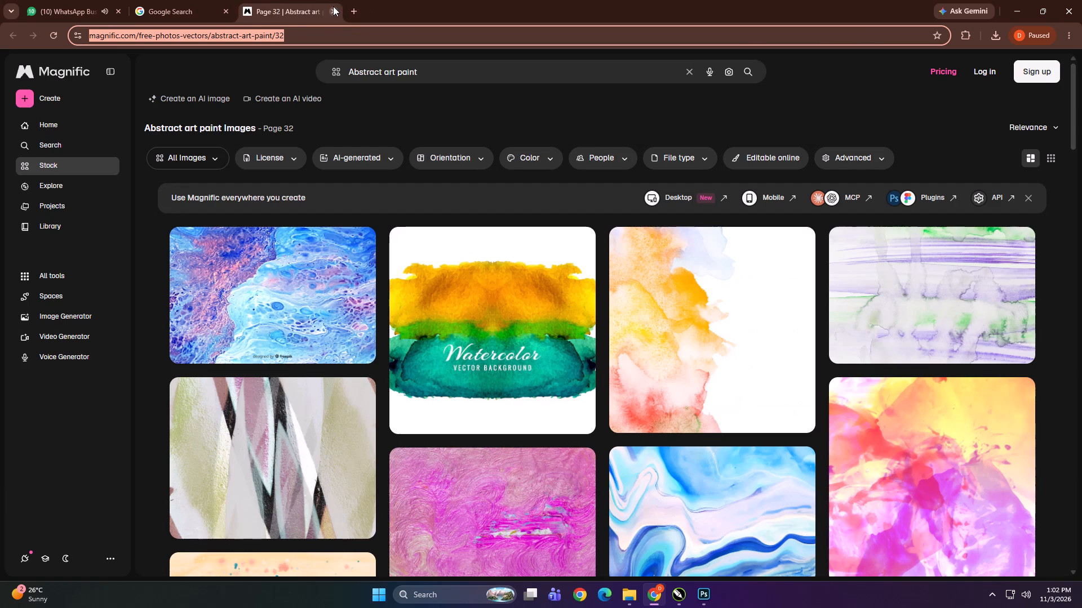
Close the Magnific page and show the WhatsApp Unknown 2026-11-03 at 12.58.30 folder from Downloads as extra large thumbnails in File Explorer.
{"action": "left_click", "coordinate": [333, 6]}
{"action": "left_click", "coordinate": [635, 594]}
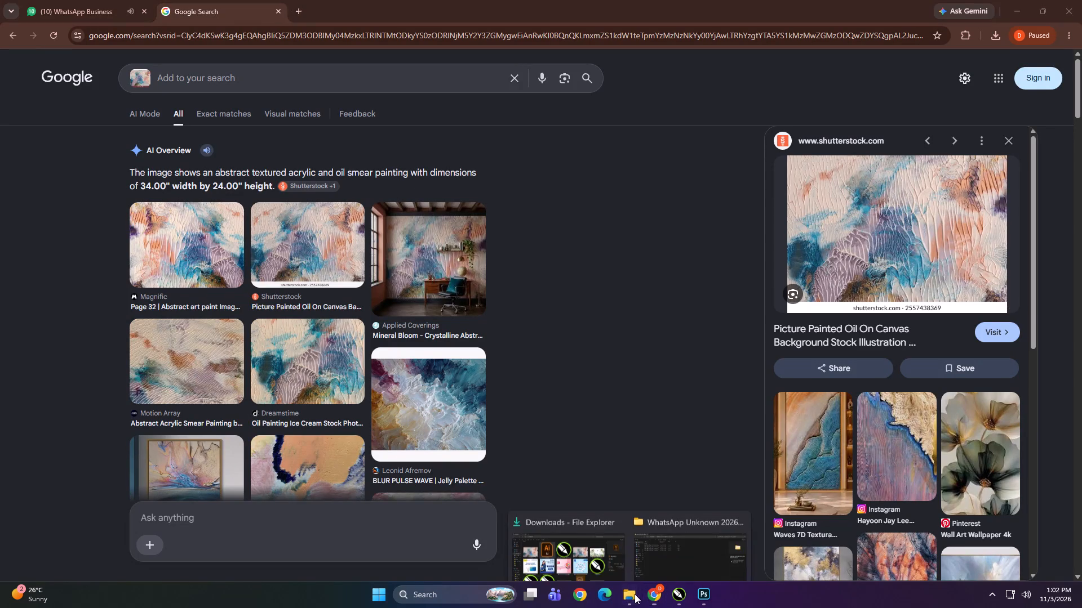
{"action": "left_click", "coordinate": [581, 521]}
{"action": "scroll", "coordinate": [372, 290], "scroll_direction": "up", "scroll_amount": 3}
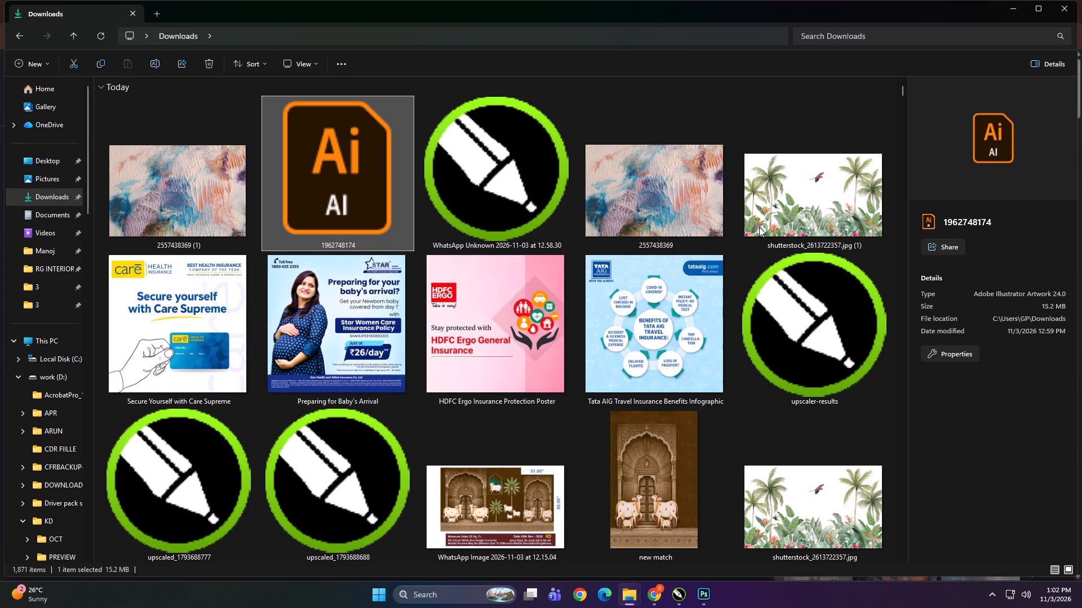
{"action": "scroll", "coordinate": [614, 282], "scroll_direction": "down", "scroll_amount": 2}
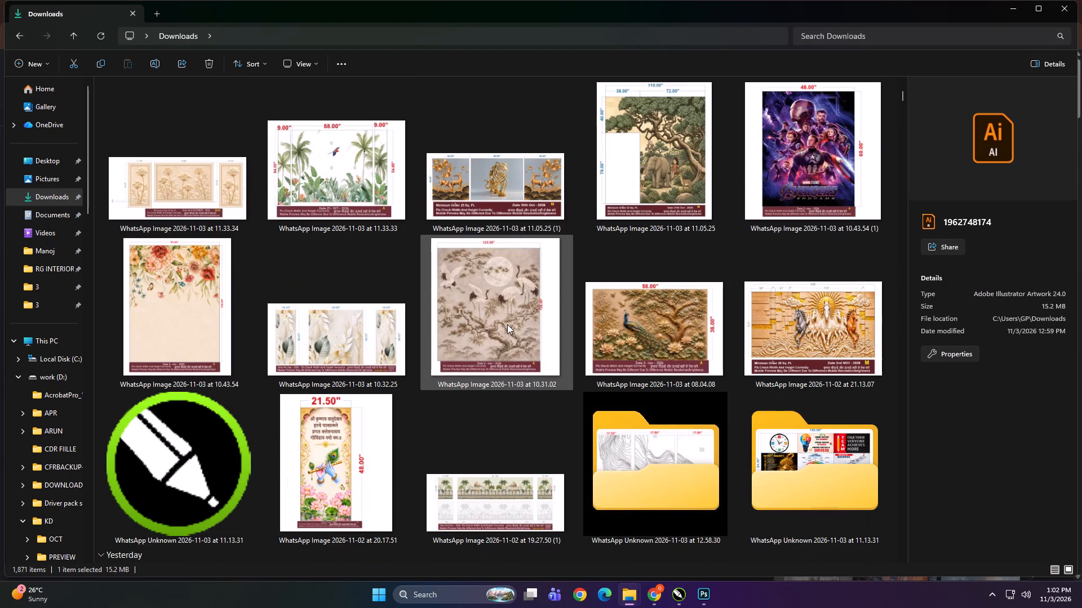
{"action": "double_click", "coordinate": [629, 475]}
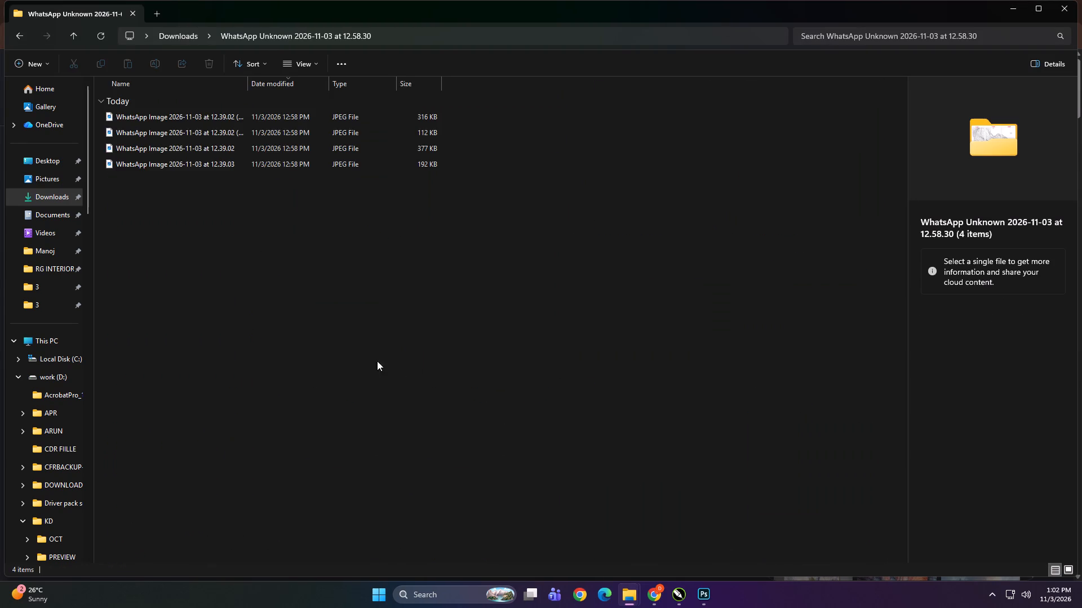
{"action": "scroll", "coordinate": [356, 358], "scroll_direction": "up", "scroll_amount": 20, "text": "ctrl"}
{"action": "scroll", "coordinate": [356, 358], "scroll_direction": "up", "scroll_amount": 20, "text": "ctrl"}
{"action": "scroll", "coordinate": [356, 358], "scroll_direction": "up", "scroll_amount": 10, "text": "ctrl"}
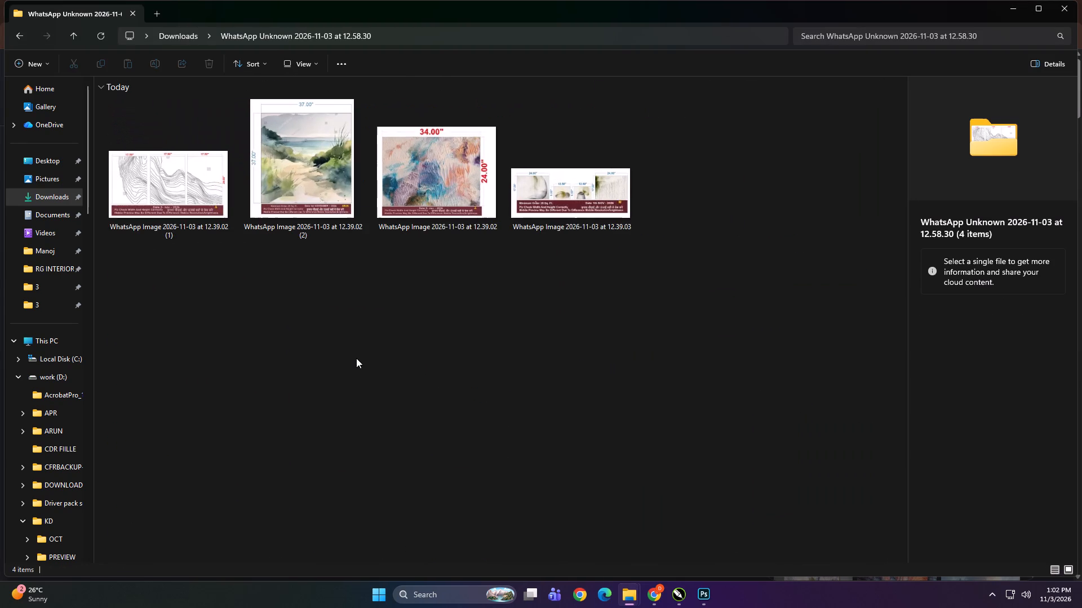
{"action": "scroll", "coordinate": [356, 358], "scroll_direction": "up", "scroll_amount": 11, "text": "ctrl"}
Run a Google image search in Chrome with the 37 x 37 inch beach watercolour preview, cropped to the artwork without dimensions and footer.
{"action": "left_click", "coordinate": [349, 210]}
{"action": "left_click_drag", "start_coordinate": [351, 136], "coordinate": [649, 580]}
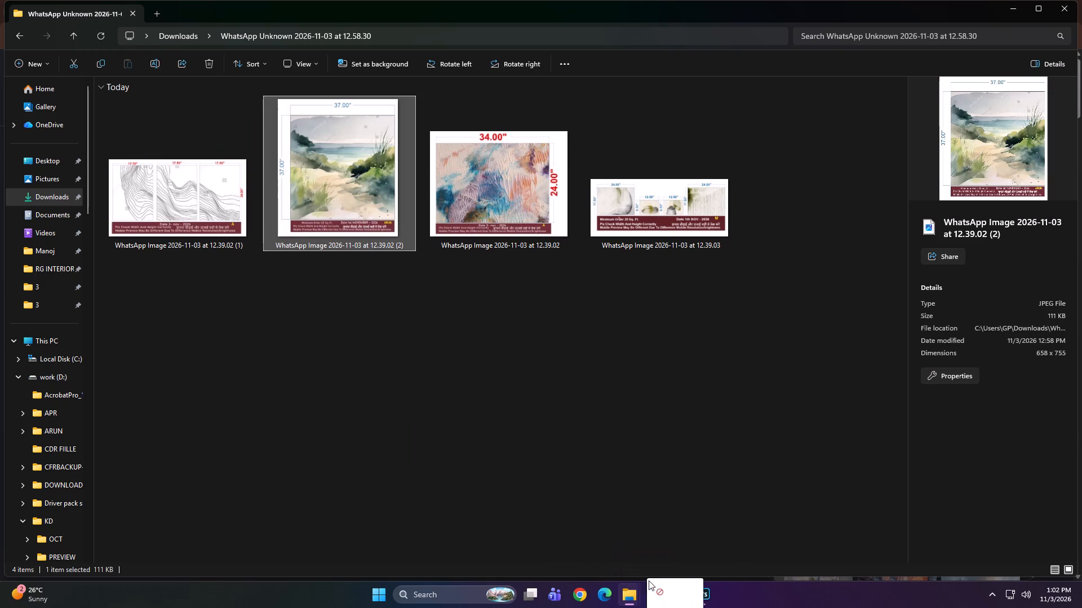
{"action": "left_click_drag", "start_coordinate": [649, 580], "coordinate": [368, 171]}
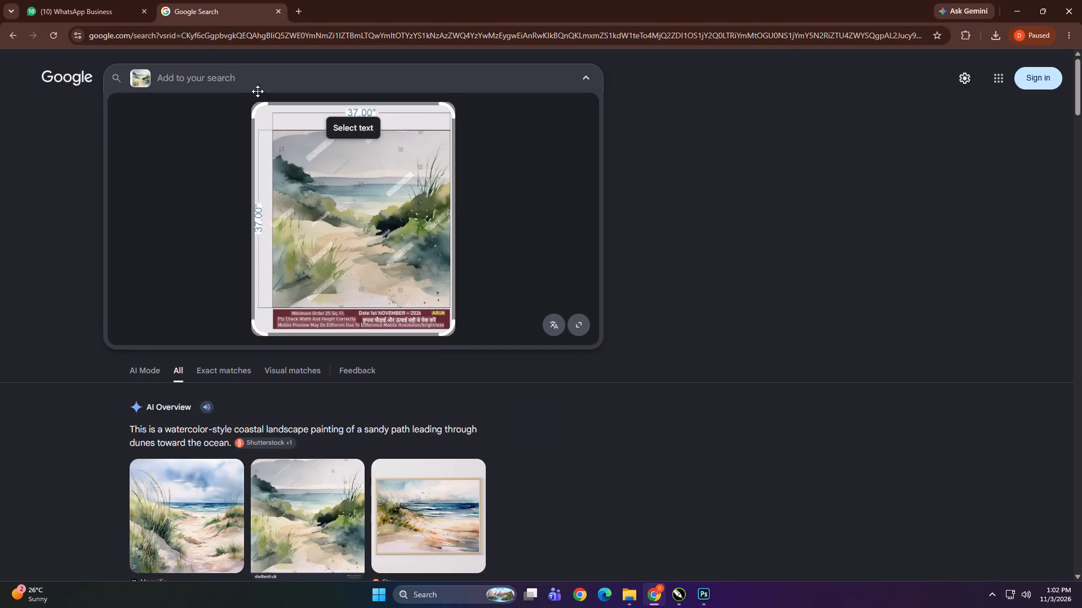
{"action": "left_click_drag", "start_coordinate": [258, 104], "coordinate": [277, 129]}
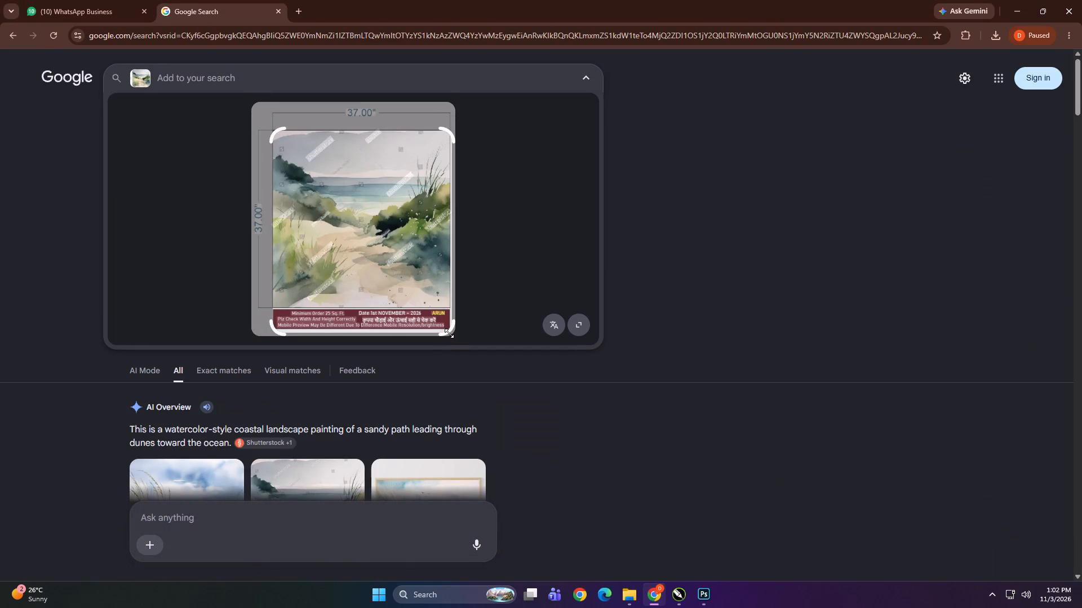
{"action": "left_click_drag", "start_coordinate": [449, 333], "coordinate": [446, 307]}
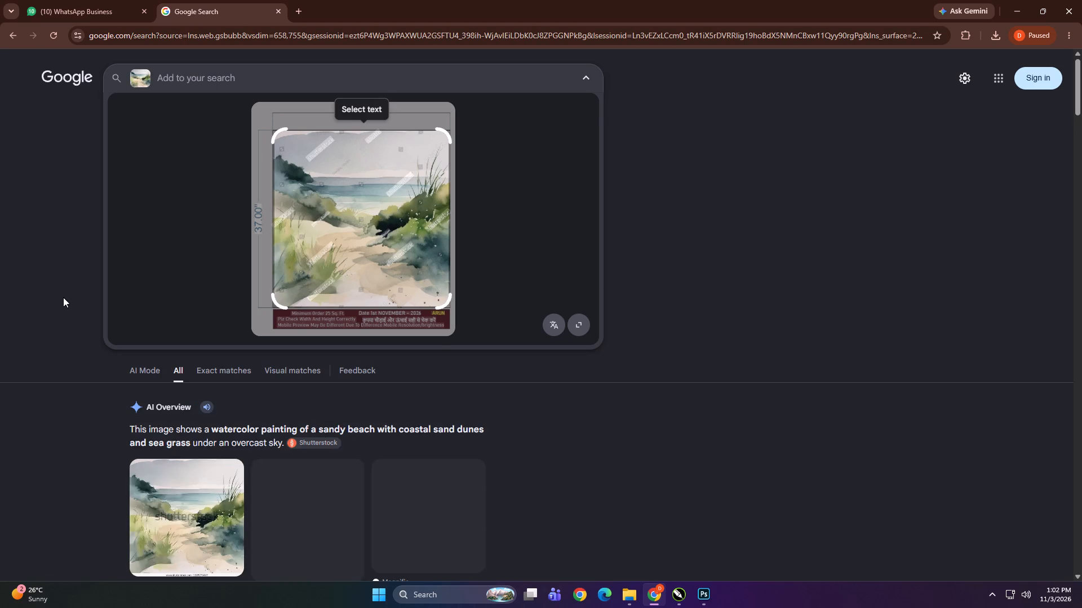
{"action": "scroll", "coordinate": [434, 372], "scroll_direction": "down", "scroll_amount": 1}
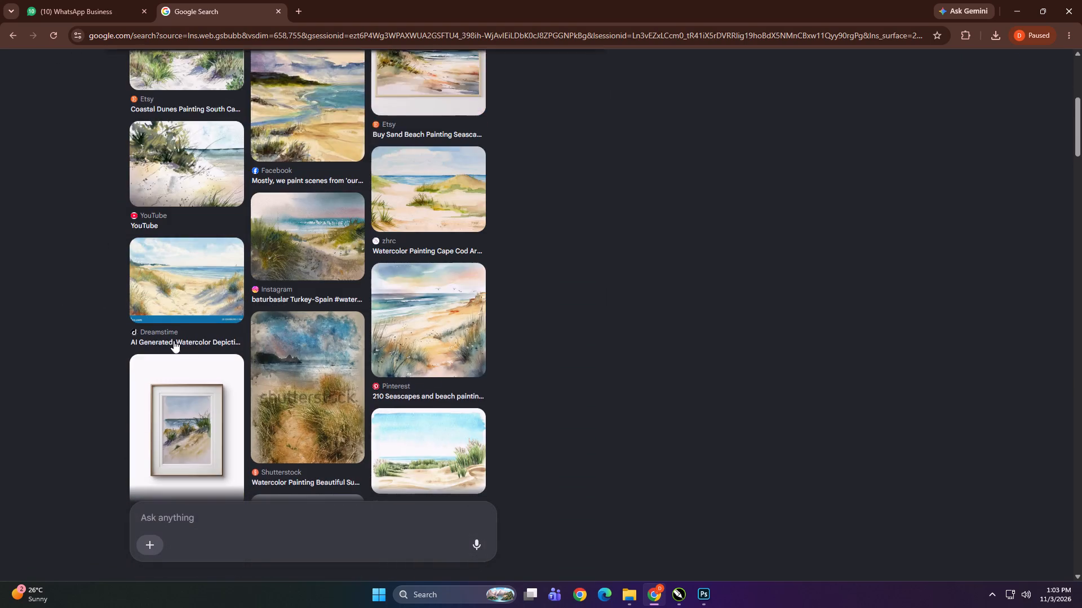
{"action": "scroll", "coordinate": [109, 342], "scroll_direction": "up", "scroll_amount": 1}
{"action": "left_click", "coordinate": [185, 264]}
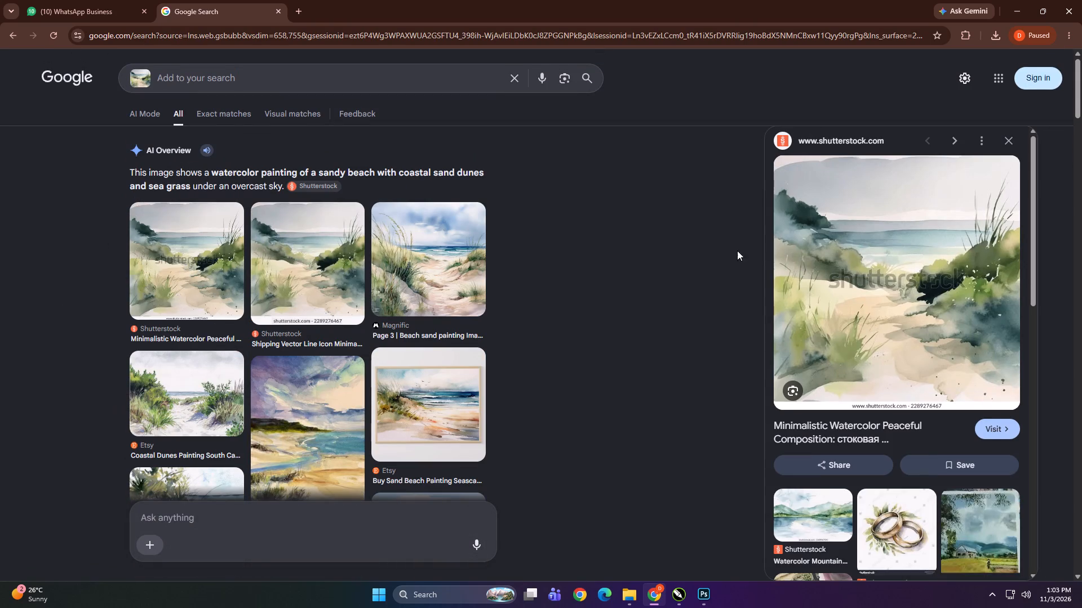
{"action": "left_click", "coordinate": [897, 279]}
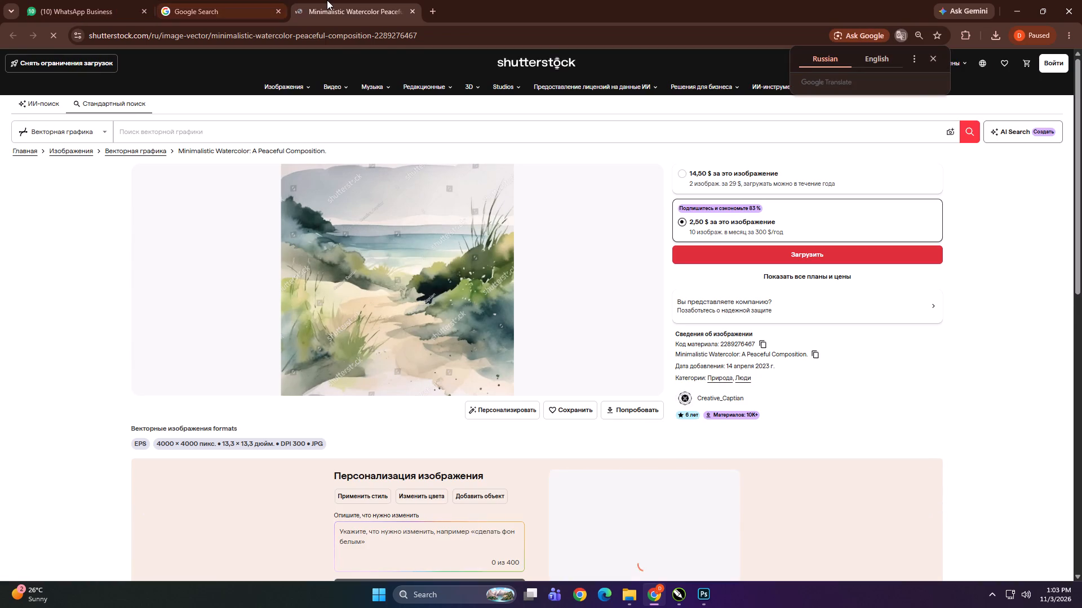
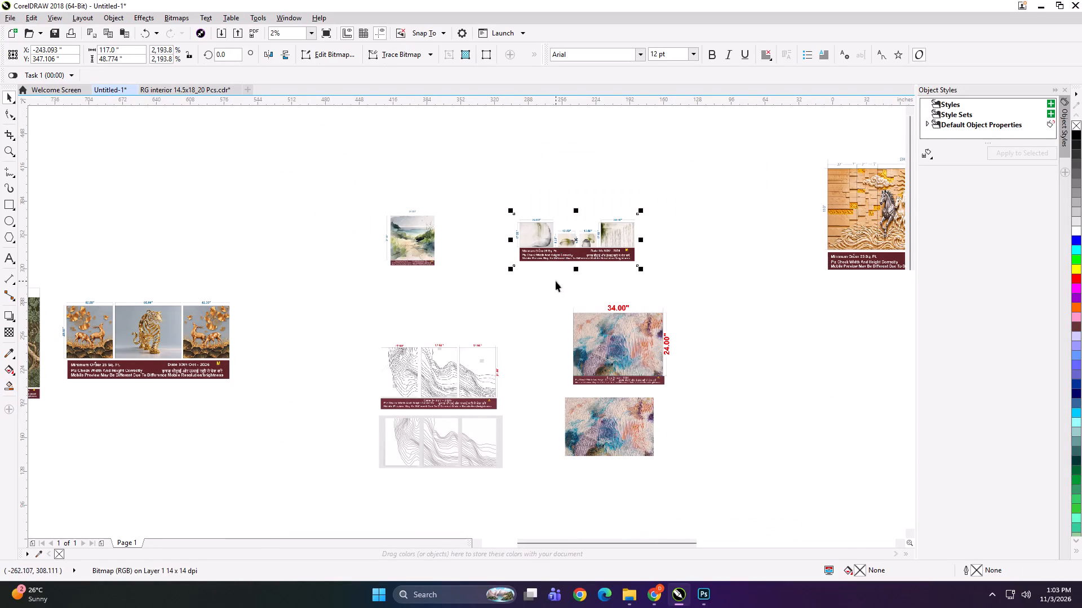
Delete the selected multi-panel preview with the maroon footer, located above the 34 x 24 inch abstract artwork.
{"action": "key", "text": "Delete"}
Enlarge the beach-path landscape preview to about 72.6 x 83.3 inches and shift it slightly down and to the right.
{"action": "left_click", "coordinate": [414, 227]}
{"action": "left_click_drag", "start_coordinate": [441, 269], "coordinate": [461, 284], "text": "shift"}
{"action": "left_click_drag", "start_coordinate": [431, 238], "coordinate": [453, 260]}
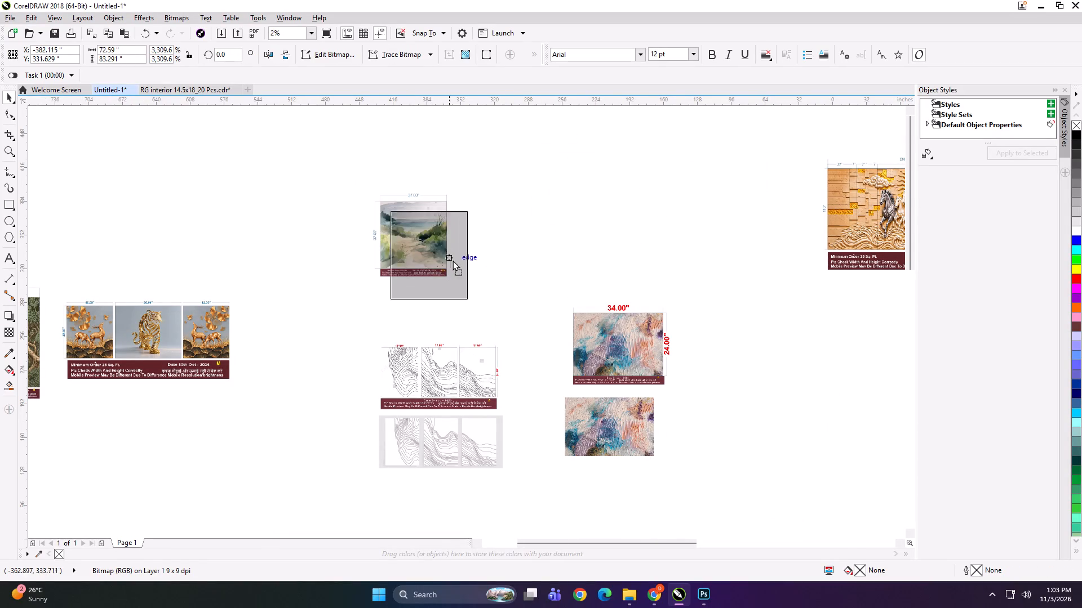
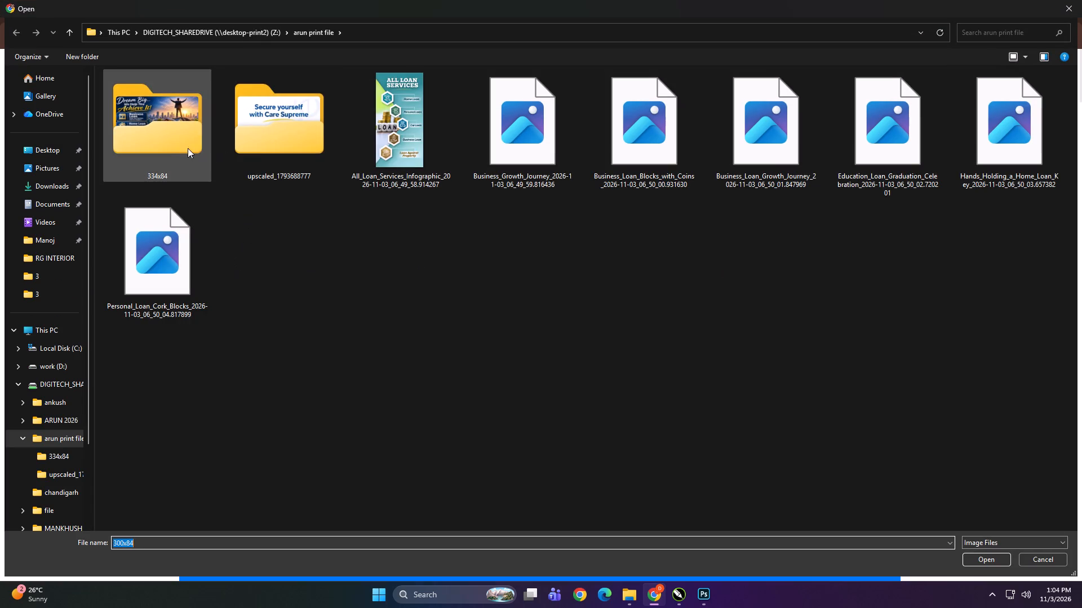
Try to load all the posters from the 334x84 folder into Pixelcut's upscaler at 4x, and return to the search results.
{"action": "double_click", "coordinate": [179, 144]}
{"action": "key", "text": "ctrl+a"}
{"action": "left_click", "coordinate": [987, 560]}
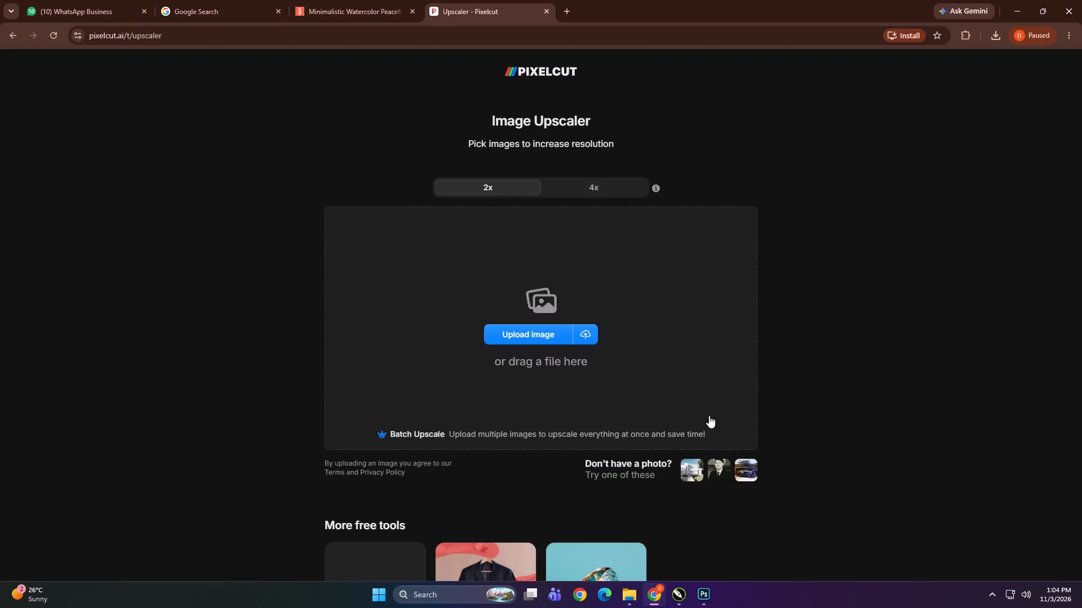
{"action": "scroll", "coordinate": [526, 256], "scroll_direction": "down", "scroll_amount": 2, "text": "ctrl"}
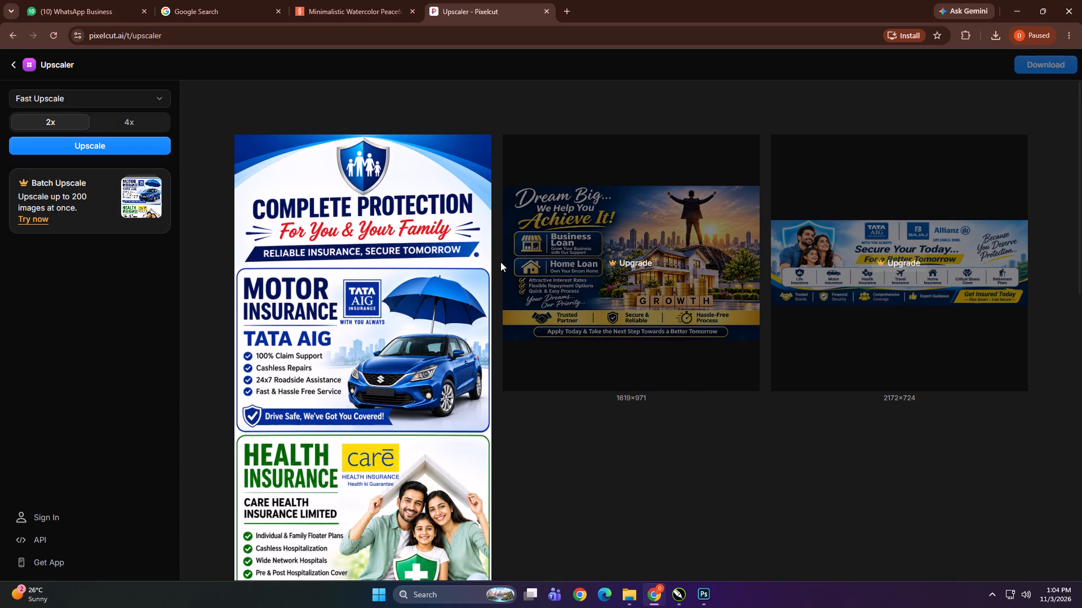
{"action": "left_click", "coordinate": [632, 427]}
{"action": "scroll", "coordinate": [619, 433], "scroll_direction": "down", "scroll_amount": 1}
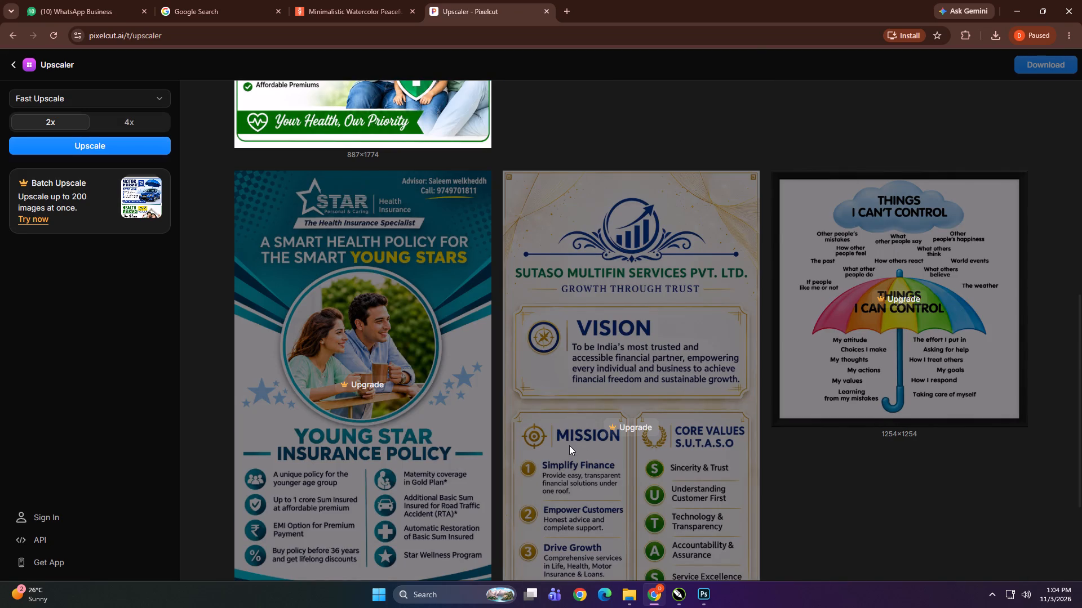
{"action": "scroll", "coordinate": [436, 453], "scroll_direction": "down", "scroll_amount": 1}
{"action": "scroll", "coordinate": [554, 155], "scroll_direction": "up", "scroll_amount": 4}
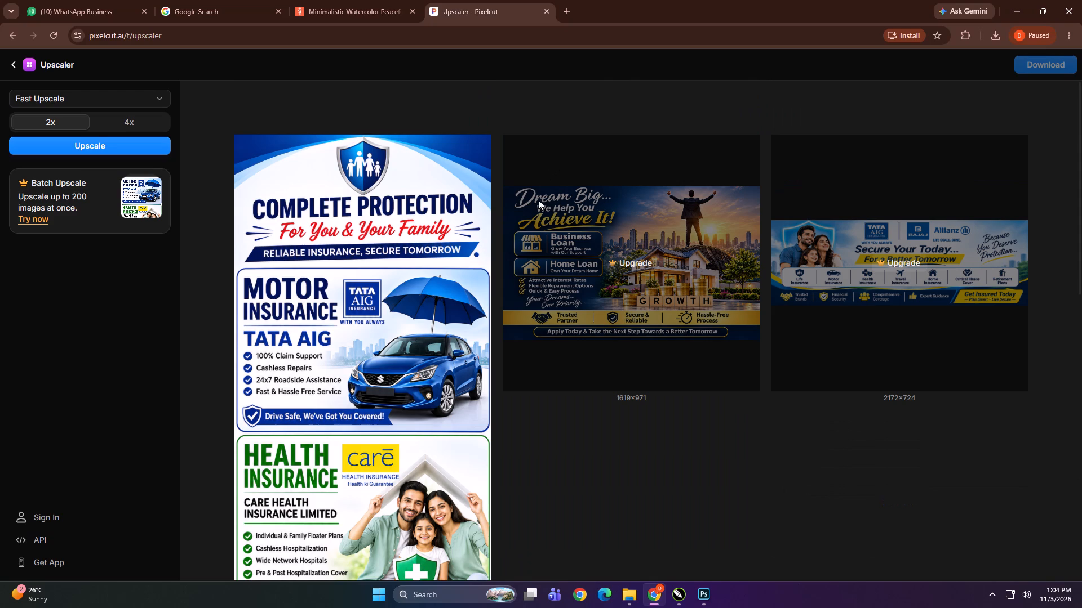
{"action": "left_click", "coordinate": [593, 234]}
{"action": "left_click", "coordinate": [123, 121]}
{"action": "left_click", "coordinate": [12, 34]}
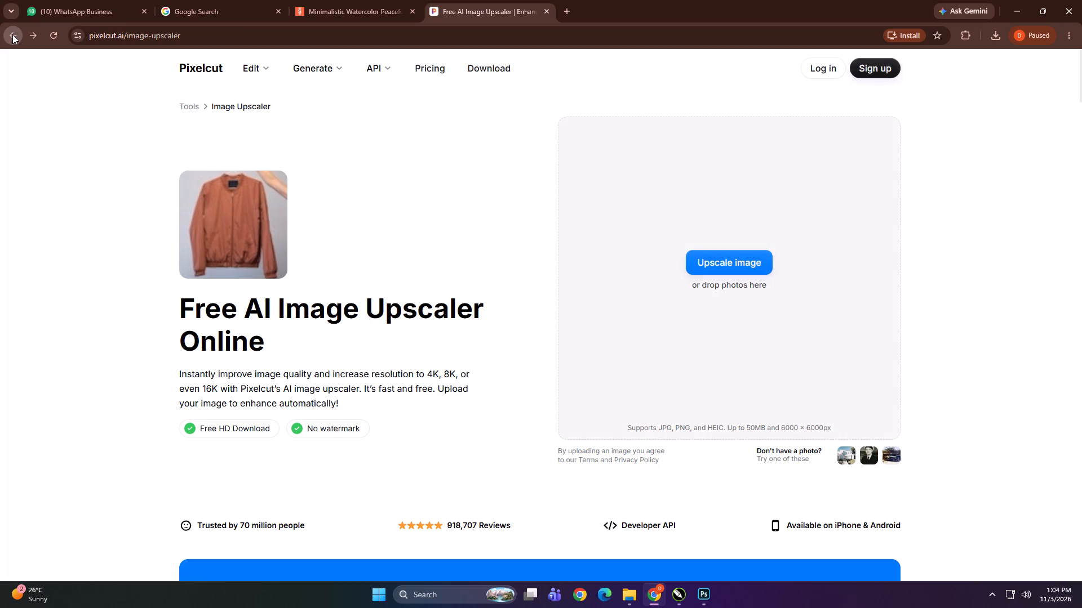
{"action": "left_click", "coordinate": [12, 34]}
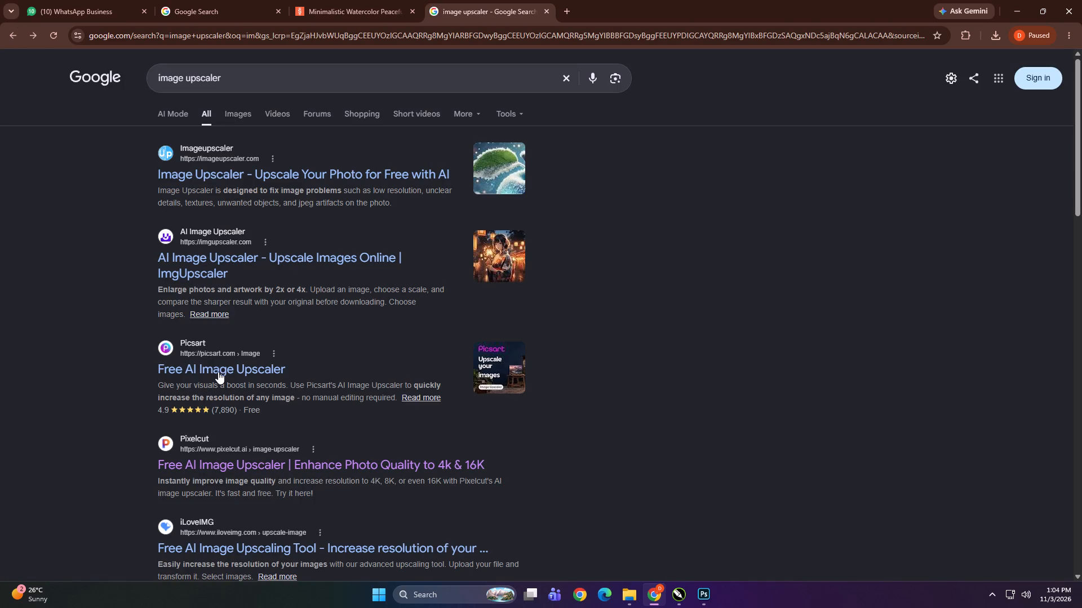
Open Picsart's Free AI Image Upscaler from the image upscaler search results.
{"action": "left_click", "coordinate": [218, 372]}
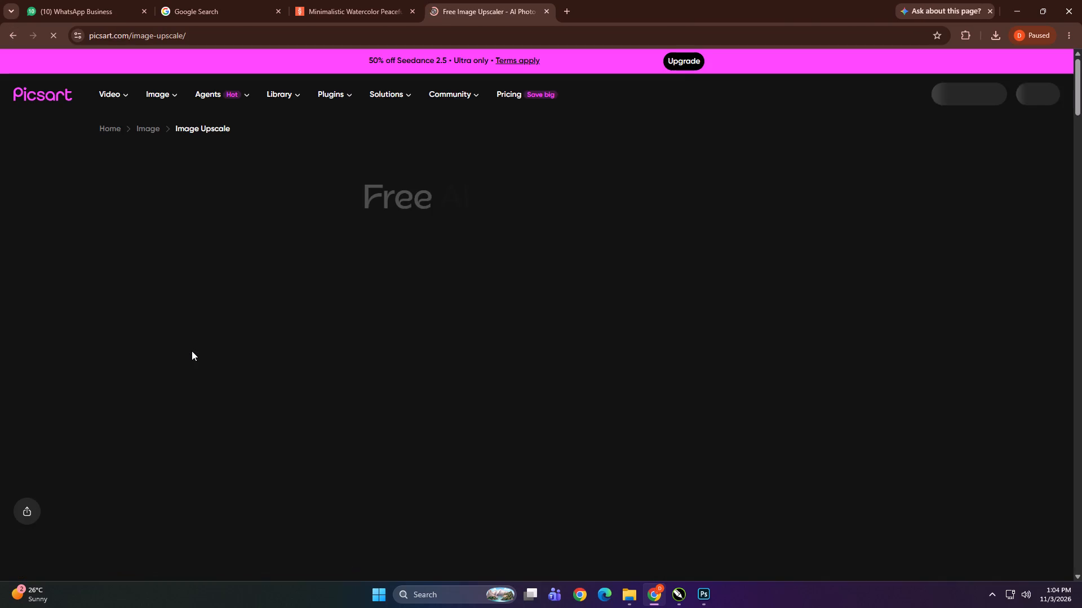
{"action": "left_click", "coordinate": [497, 200]}
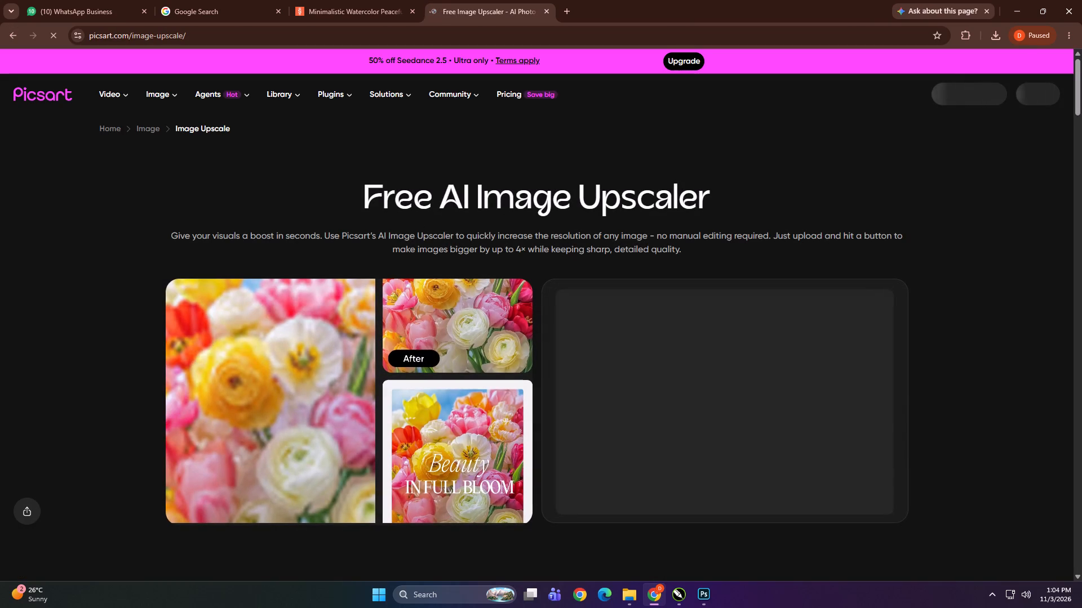
{"action": "scroll", "coordinate": [425, 240], "scroll_direction": "down", "scroll_amount": 1}
{"action": "scroll", "coordinate": [438, 306], "scroll_direction": "up", "scroll_amount": 1}
Upload the Complete Protection Insurance Poster from the 334x84 folder to Picsart's AI Image Upscaler.
{"action": "left_click", "coordinate": [703, 439]}
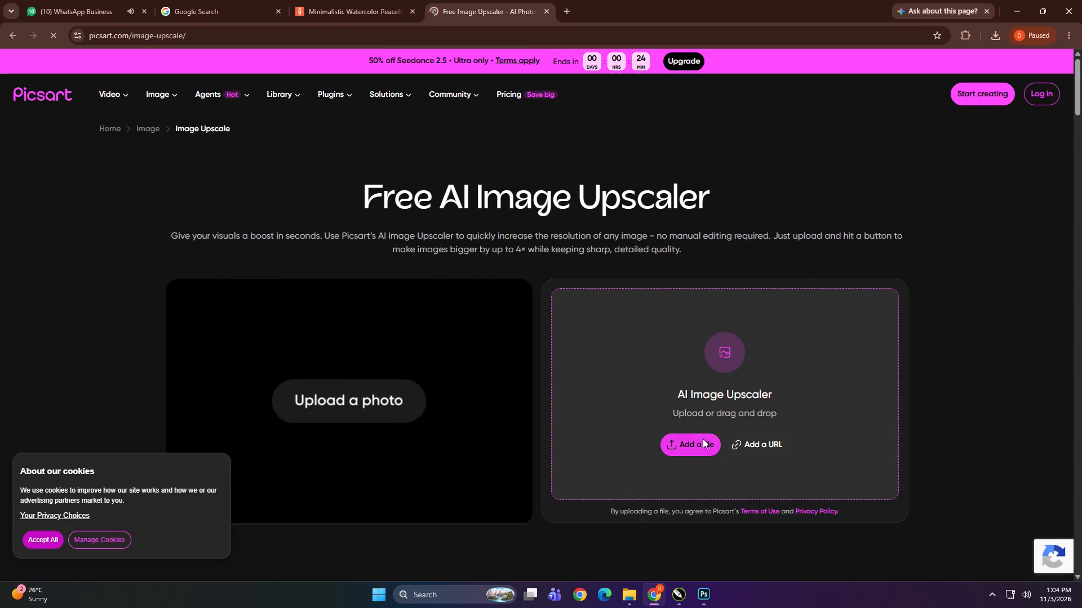
{"action": "left_click", "coordinate": [408, 295]}
{"action": "key", "text": "ctrl+a"}
{"action": "left_click", "coordinate": [387, 264]}
{"action": "left_click", "coordinate": [261, 169]}
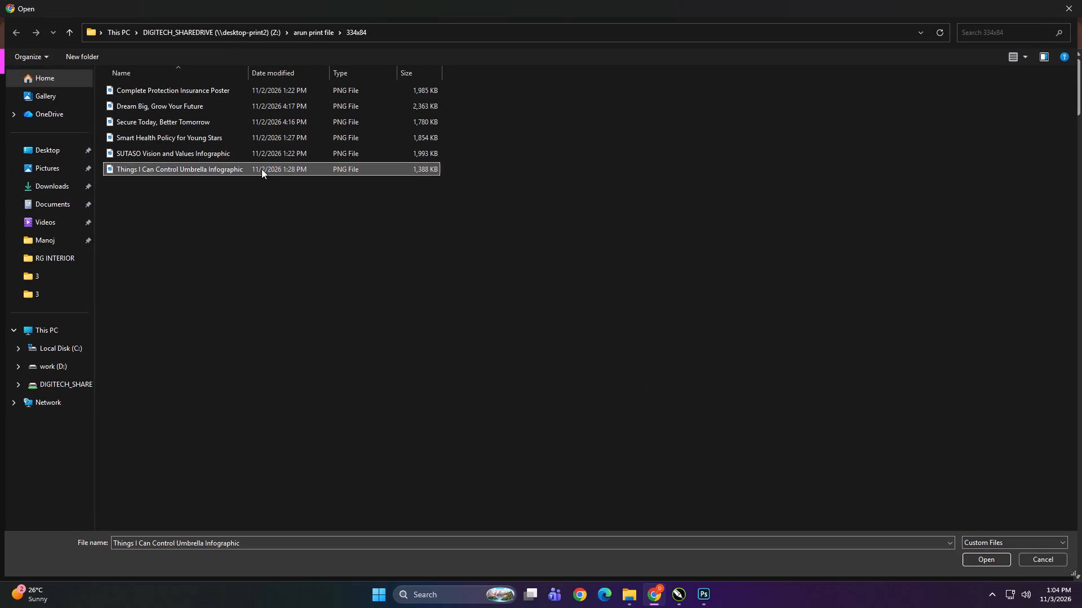
{"action": "key", "text": "ctrl+a"}
{"action": "left_click", "coordinate": [197, 91]}
{"action": "left_click", "coordinate": [219, 169], "text": "shift"}
{"action": "left_click", "coordinate": [202, 92]}
{"action": "scroll", "coordinate": [280, 251], "scroll_direction": "up", "scroll_amount": 14, "text": "ctrl"}
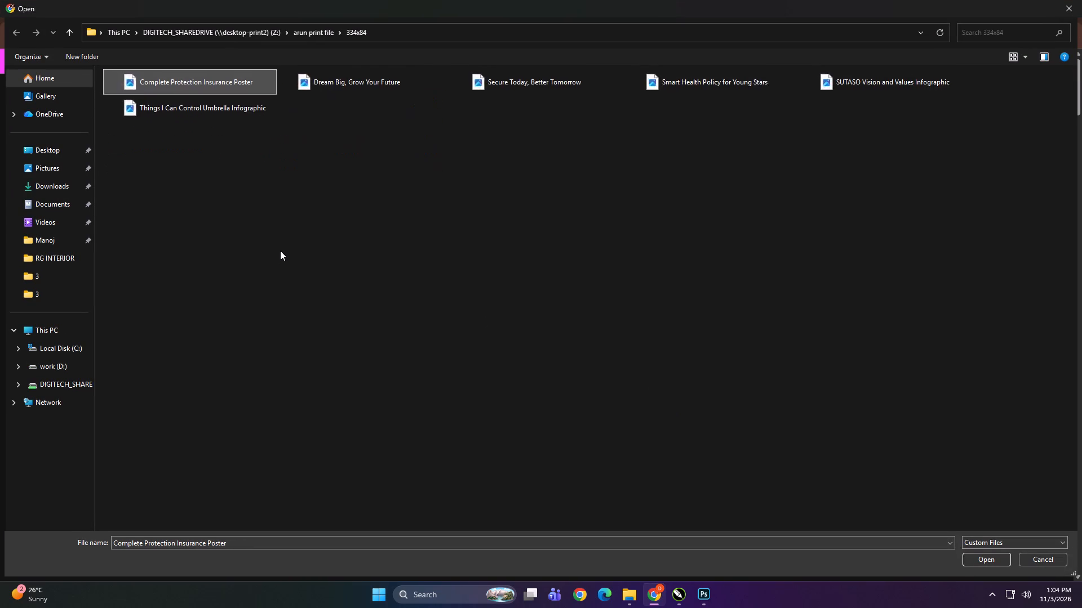
{"action": "scroll", "coordinate": [280, 251], "scroll_direction": "up", "scroll_amount": 7, "text": "ctrl"}
{"action": "key", "text": "ctrl+a"}
{"action": "left_click", "coordinate": [973, 565]}
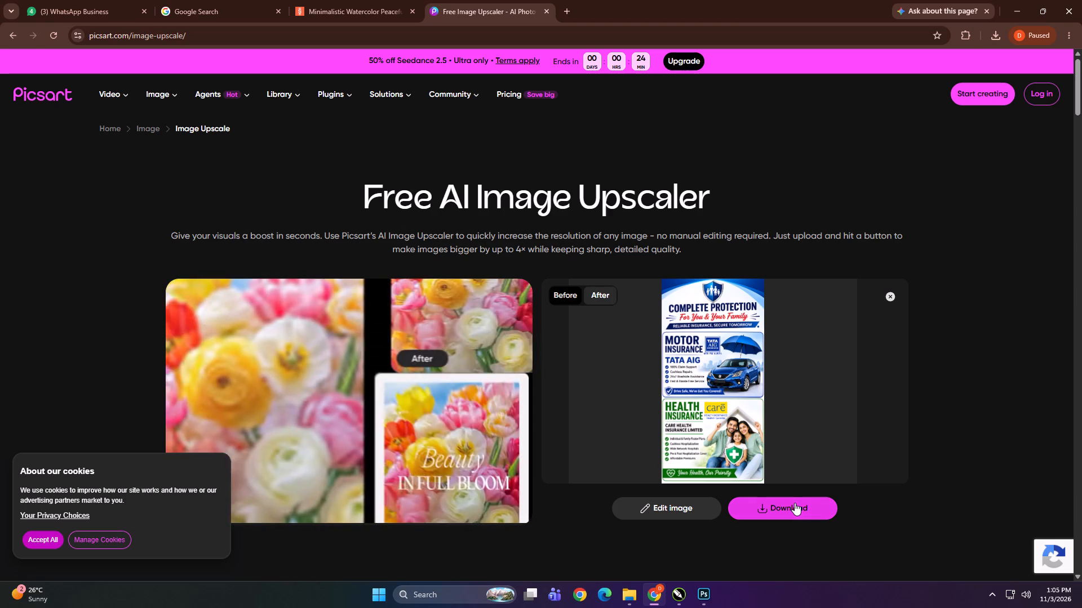
Download the upscaled Complete Protection Insurance Poster as the free 1774 x 3548 px low-res image.
{"action": "left_click", "coordinate": [795, 503]}
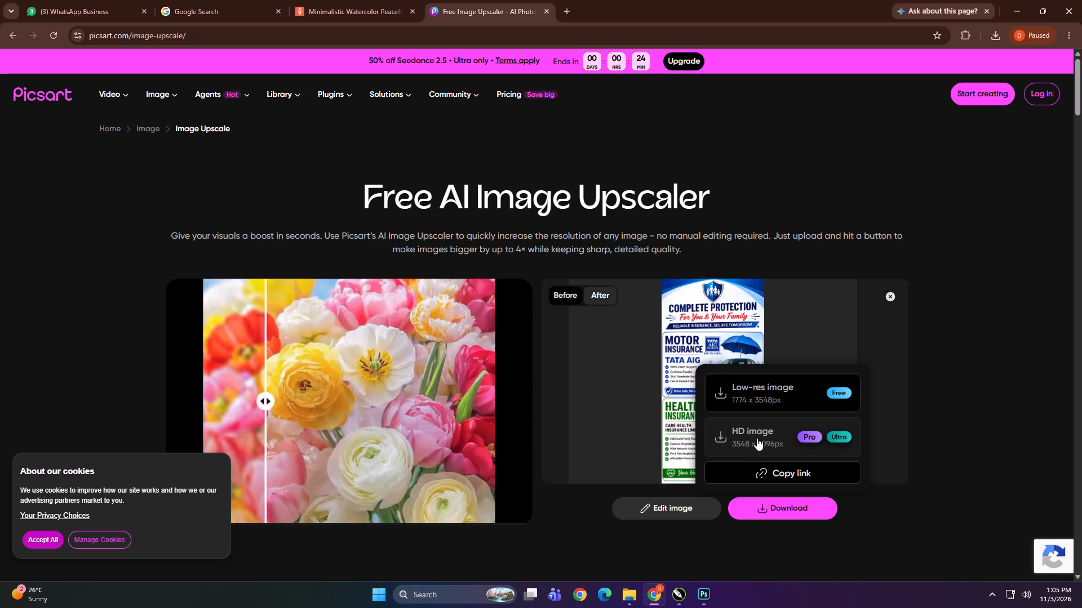
{"action": "left_click", "coordinate": [762, 391]}
{"action": "key", "text": "Return"}
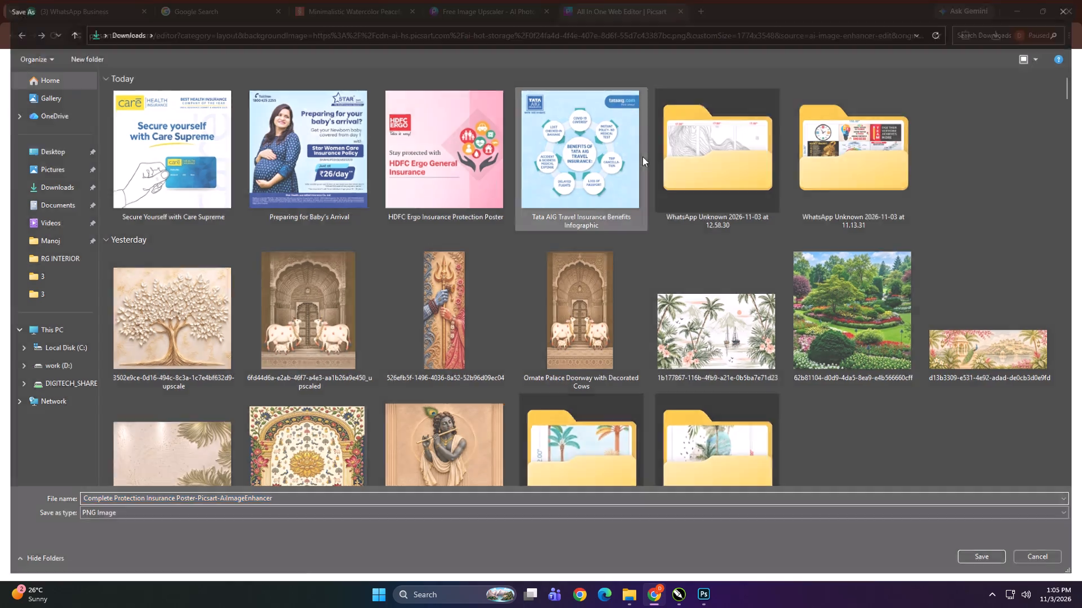
Open the downloaded Complete Protection Insurance Poster and examine the sharpness of its logo, text and shield.
{"action": "left_click", "coordinate": [908, 65]}
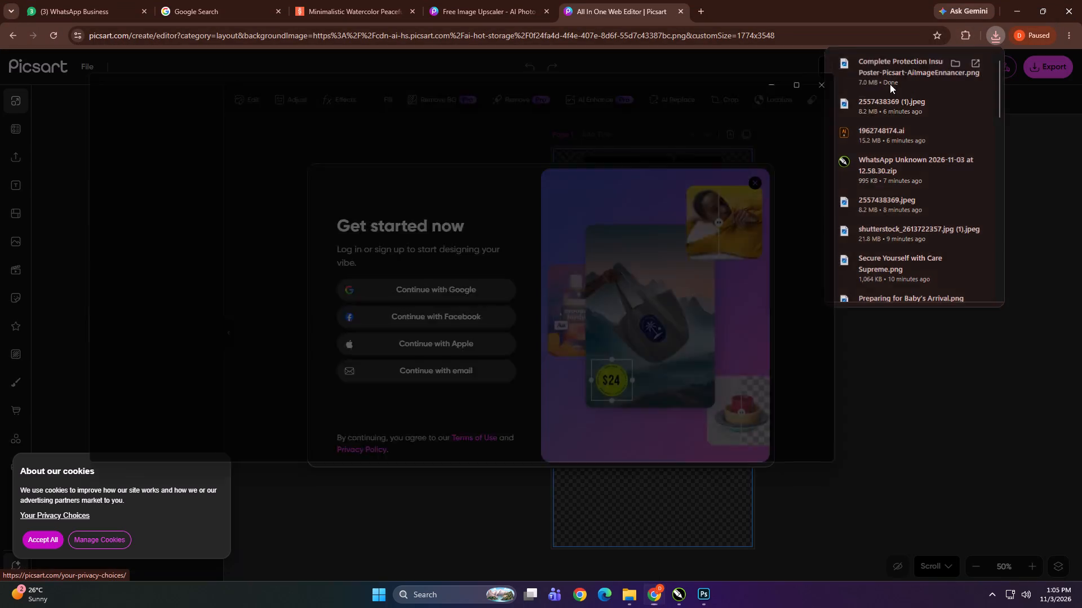
{"action": "scroll", "coordinate": [461, 196], "scroll_direction": "up", "scroll_amount": 20}
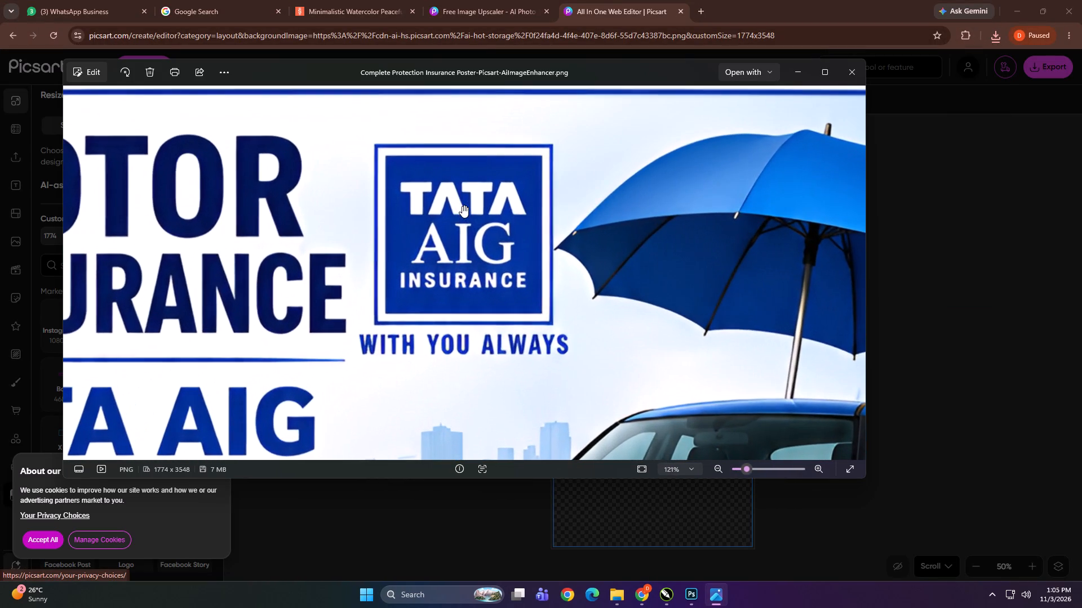
{"action": "scroll", "coordinate": [553, 181], "scroll_direction": "down", "scroll_amount": 7}
{"action": "scroll", "coordinate": [503, 114], "scroll_direction": "up", "scroll_amount": 5}
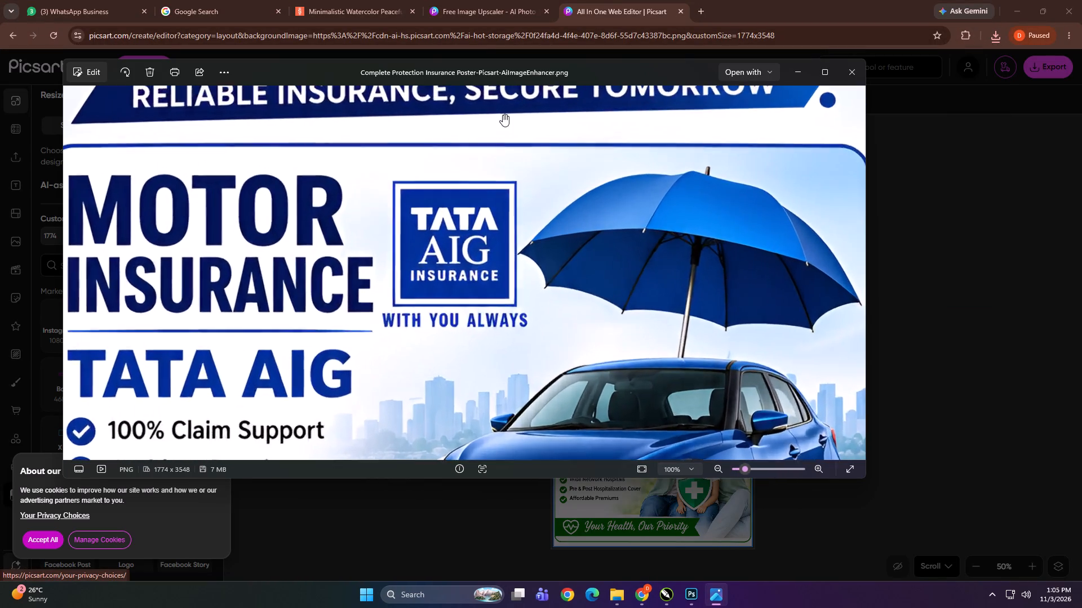
{"action": "left_click_drag", "start_coordinate": [504, 118], "coordinate": [536, 439]}
{"action": "left_click_drag", "start_coordinate": [635, 190], "coordinate": [530, 369]}
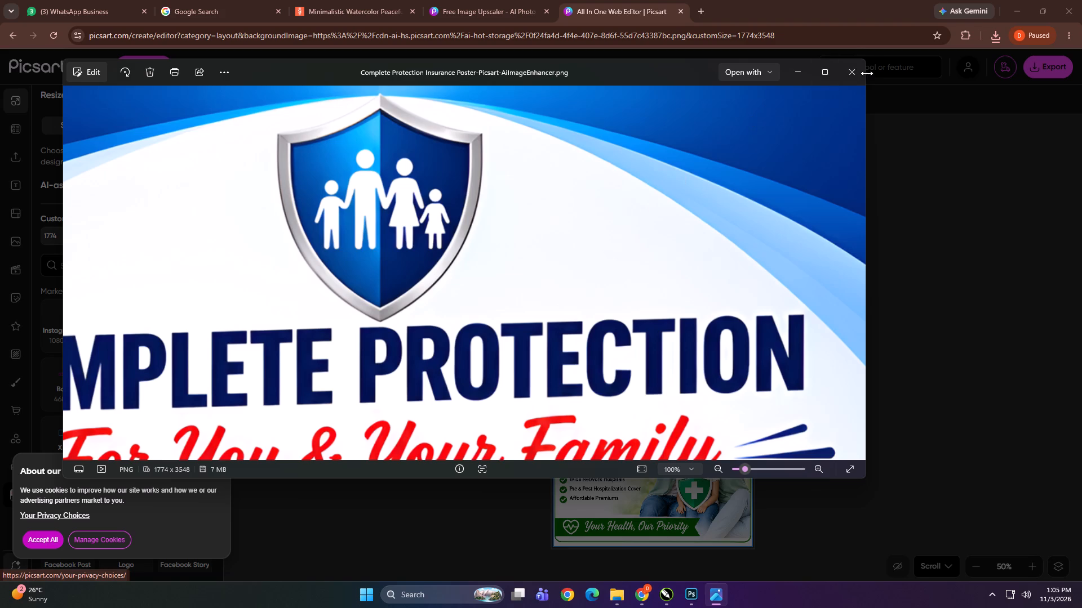
{"action": "left_click", "coordinate": [867, 73]}
{"action": "left_click", "coordinate": [856, 71]}
Dismiss the Picsart sign-up prompt and close the extra All In One Web Editor page.
{"action": "left_click", "coordinate": [762, 181]}
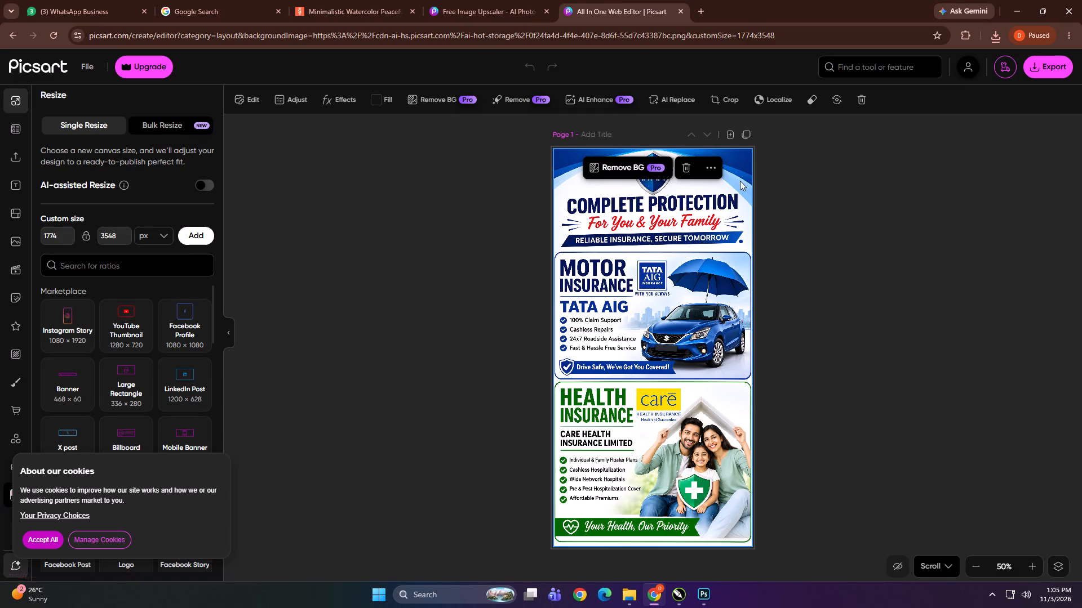
{"action": "left_click", "coordinate": [19, 32]}
{"action": "left_click", "coordinate": [575, 5]}
{"action": "left_click", "coordinate": [529, 0]}
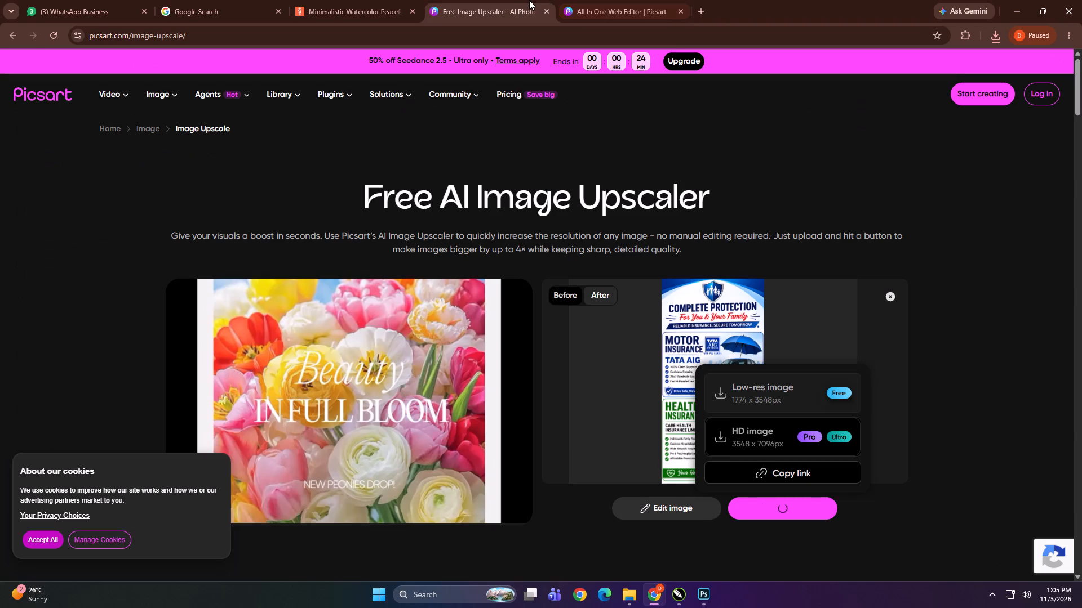
{"action": "left_click", "coordinate": [680, 12]}
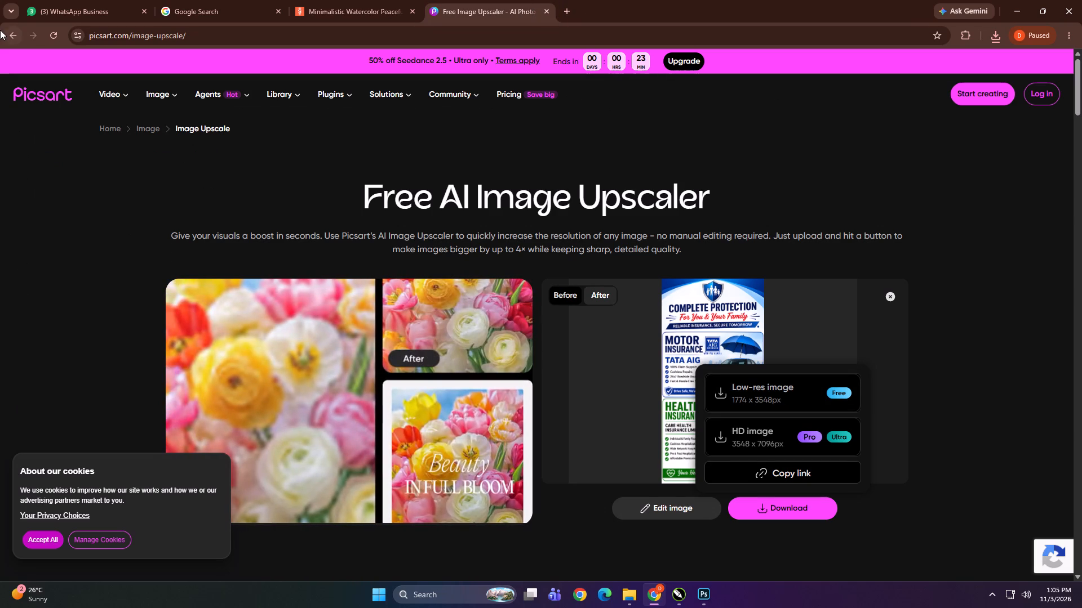
Return to the image upscaler search results and open the ImgUpscaler site.
{"action": "left_click", "coordinate": [10, 34]}
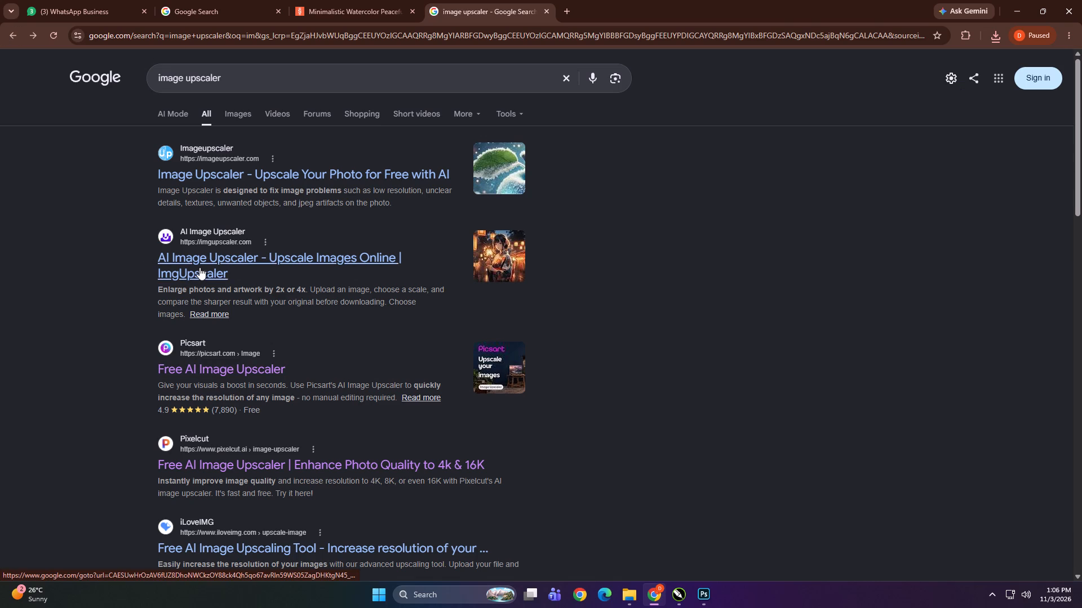
{"action": "left_click", "coordinate": [199, 267]}
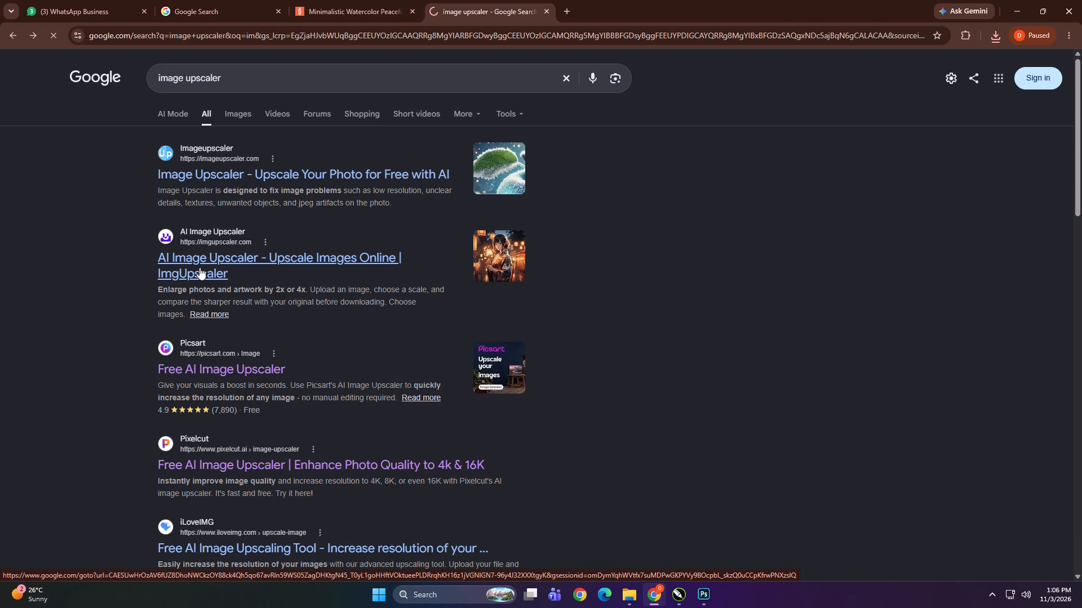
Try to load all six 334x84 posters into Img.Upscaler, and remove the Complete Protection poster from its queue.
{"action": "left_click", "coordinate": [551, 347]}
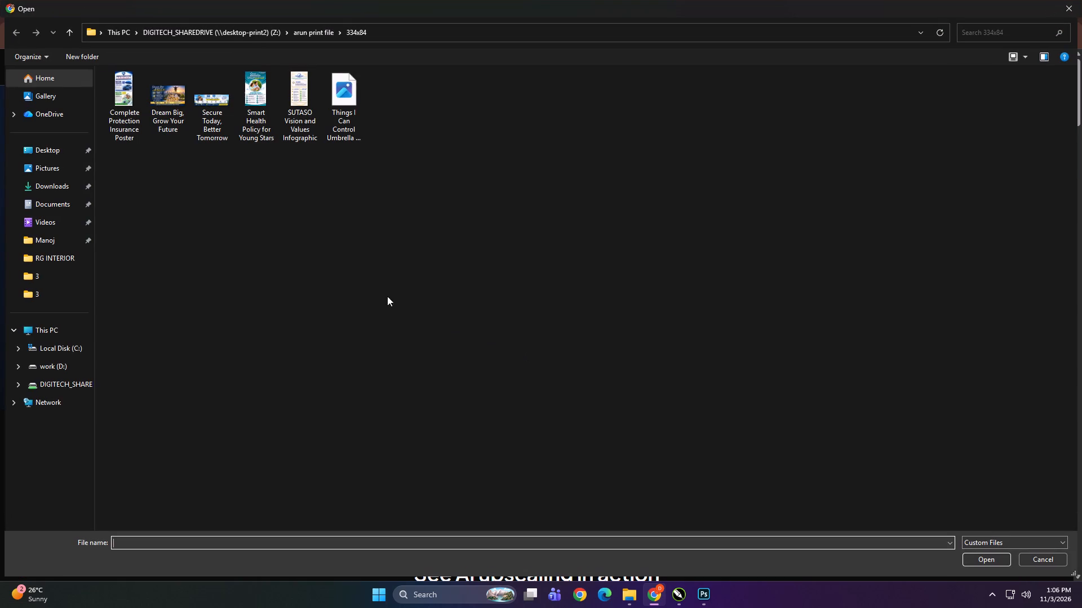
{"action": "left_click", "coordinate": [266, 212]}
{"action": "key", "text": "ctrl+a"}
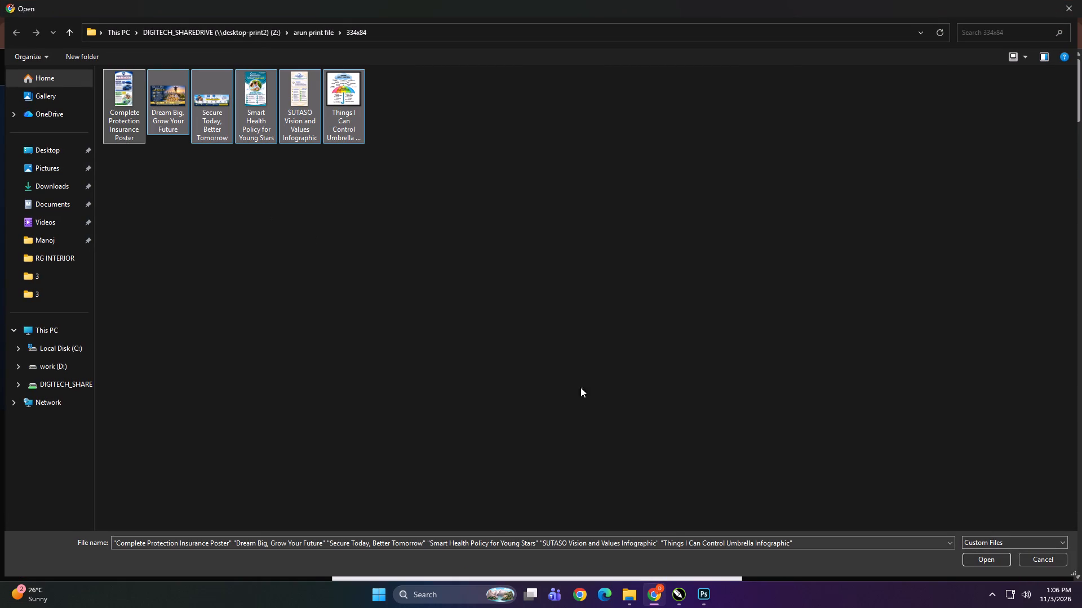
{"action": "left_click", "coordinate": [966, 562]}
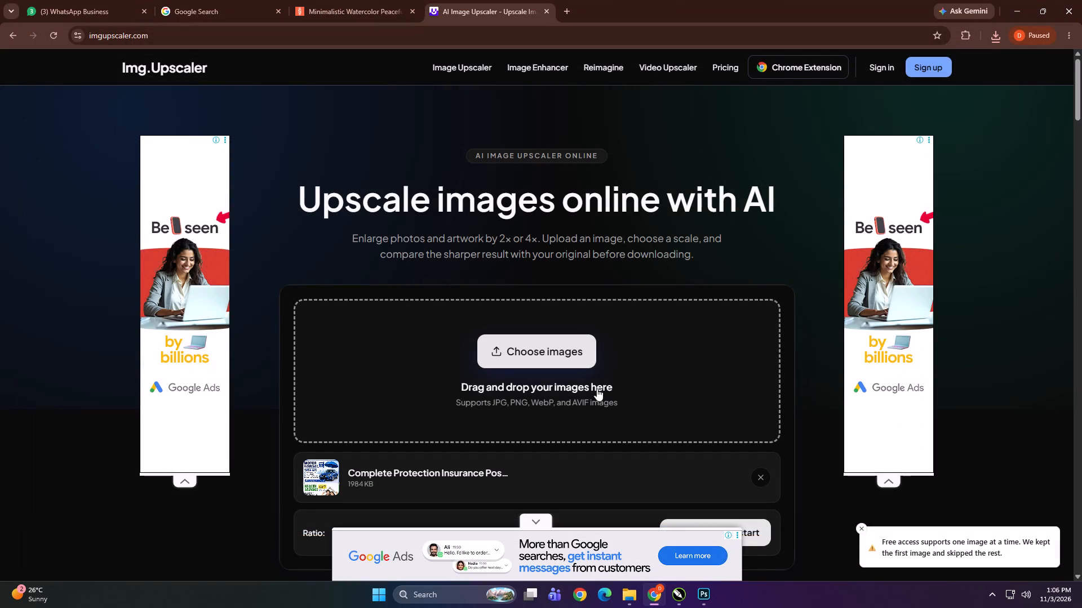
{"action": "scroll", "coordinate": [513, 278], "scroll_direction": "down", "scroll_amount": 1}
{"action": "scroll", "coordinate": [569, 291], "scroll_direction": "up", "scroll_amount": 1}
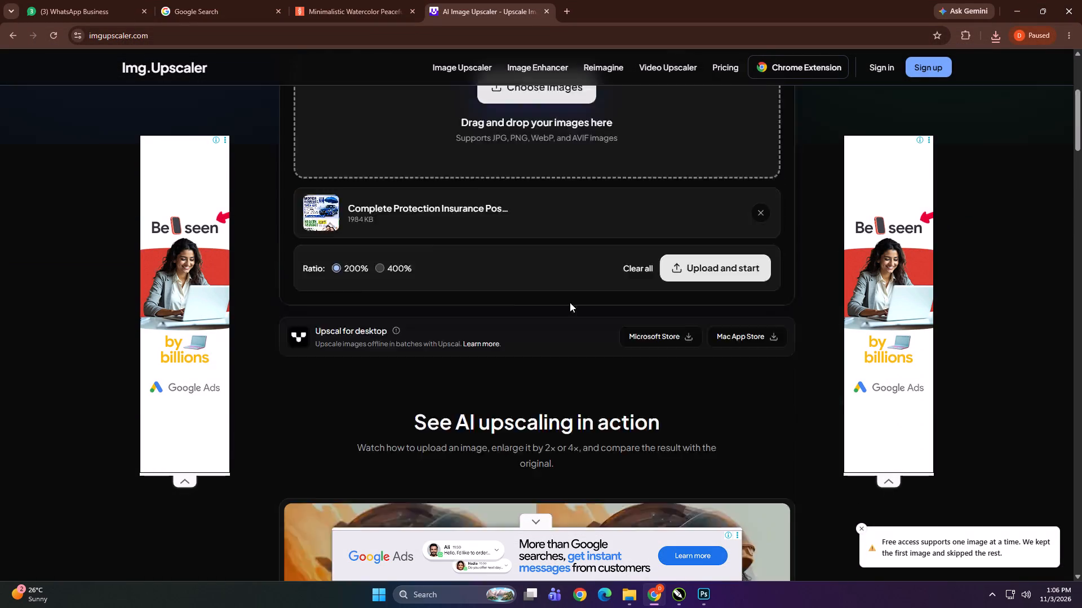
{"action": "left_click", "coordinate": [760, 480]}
Load the Dream Big, Grow Your Future poster from the 334x84 folder into Img.Upscaler.
{"action": "left_click", "coordinate": [520, 354]}
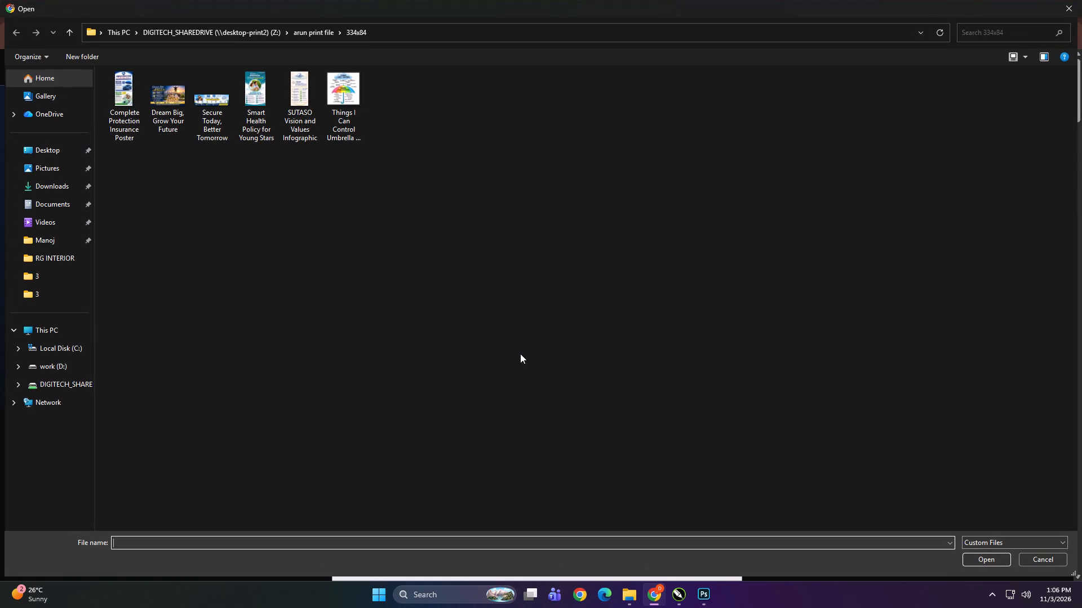
{"action": "scroll", "coordinate": [490, 354], "scroll_direction": "up", "scroll_amount": 10, "text": "ctrl"}
{"action": "key", "text": "ctrl+a"}
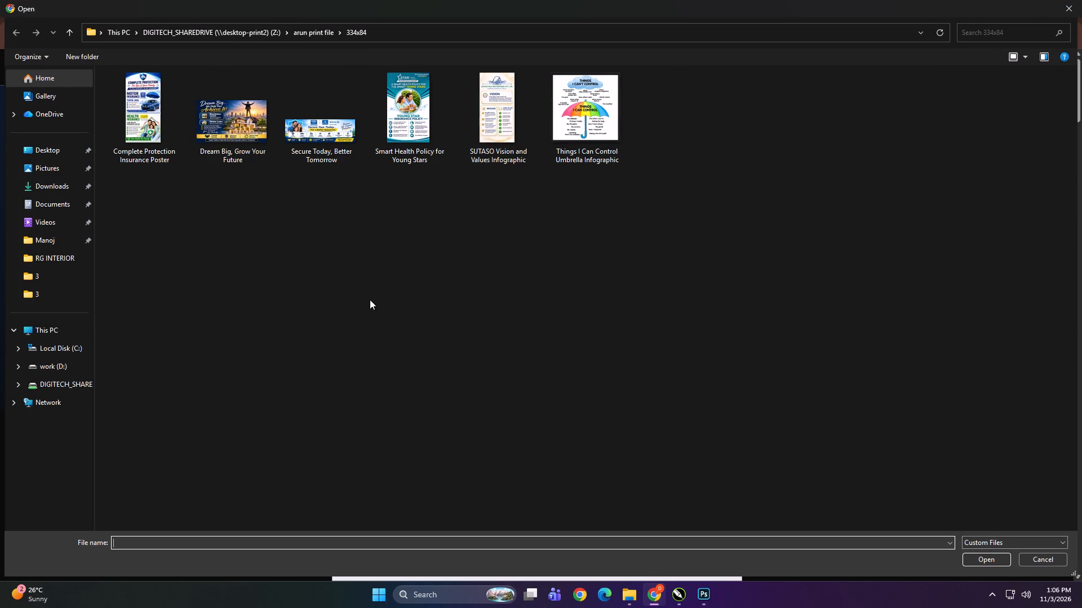
{"action": "left_click", "coordinate": [155, 105]}
{"action": "left_click", "coordinate": [230, 117], "text": "ctrl"}
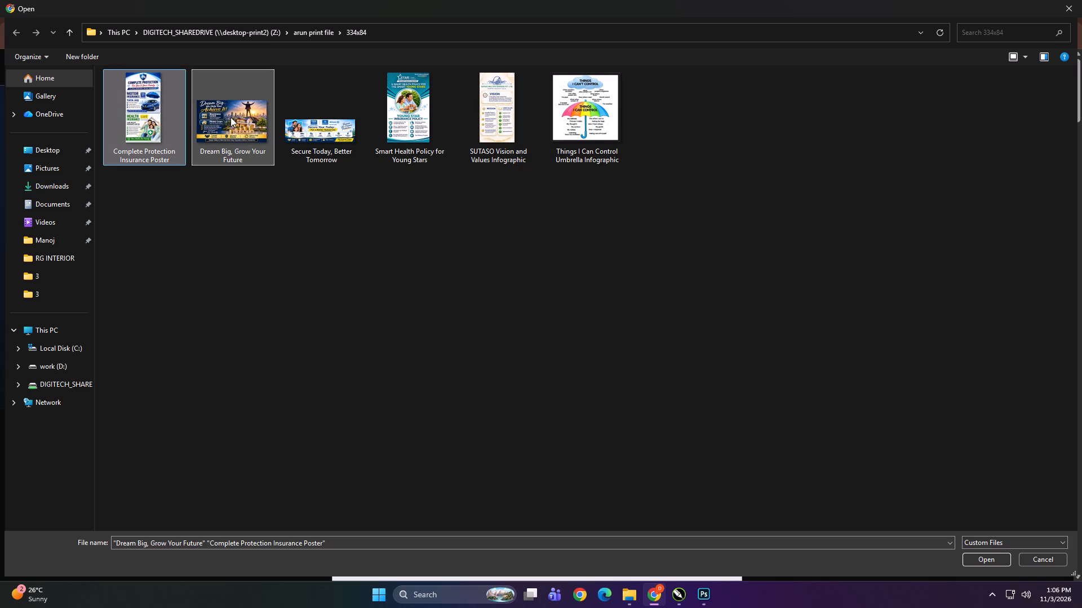
{"action": "left_click", "coordinate": [289, 140], "text": "ctrl"}
{"action": "left_click", "coordinate": [387, 131], "text": "ctrl"}
{"action": "left_click", "coordinate": [484, 115], "text": "ctrl"}
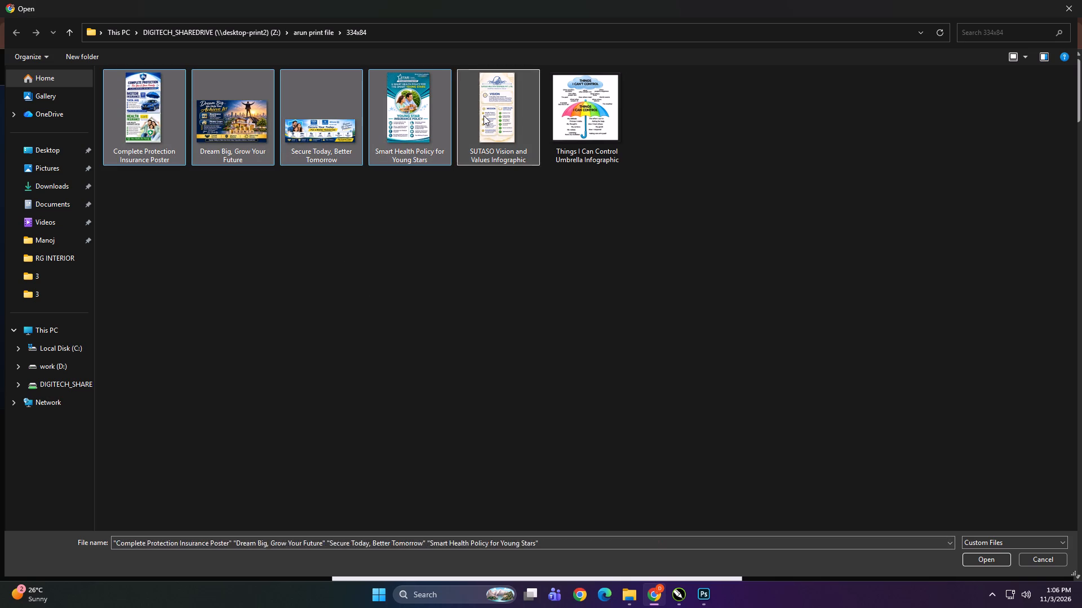
{"action": "left_click", "coordinate": [314, 266]}
{"action": "left_click", "coordinate": [264, 190]}
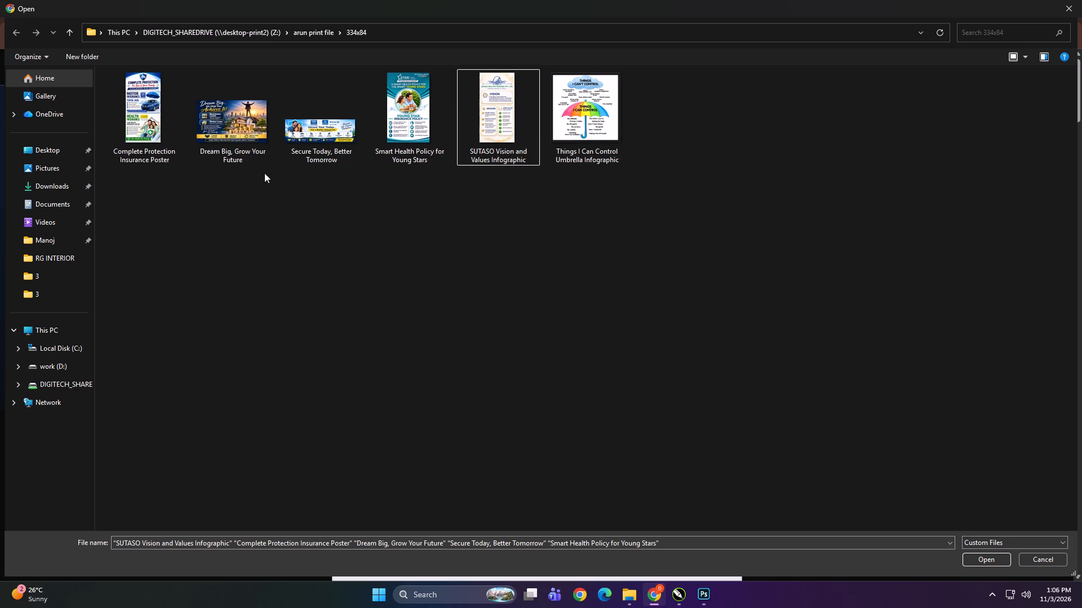
{"action": "left_click", "coordinate": [245, 126]}
{"action": "left_click", "coordinate": [973, 557]}
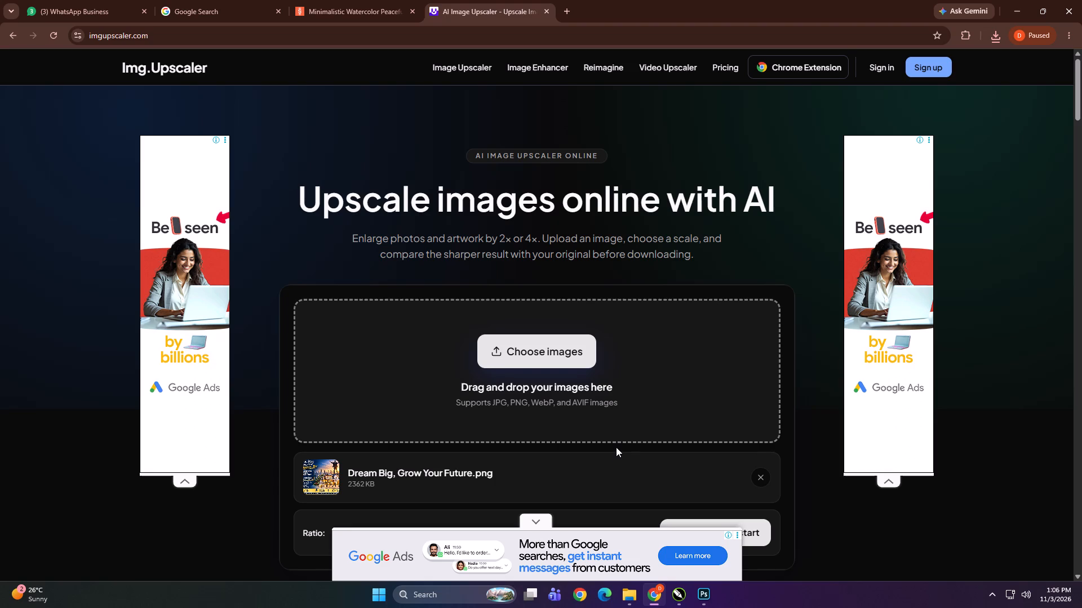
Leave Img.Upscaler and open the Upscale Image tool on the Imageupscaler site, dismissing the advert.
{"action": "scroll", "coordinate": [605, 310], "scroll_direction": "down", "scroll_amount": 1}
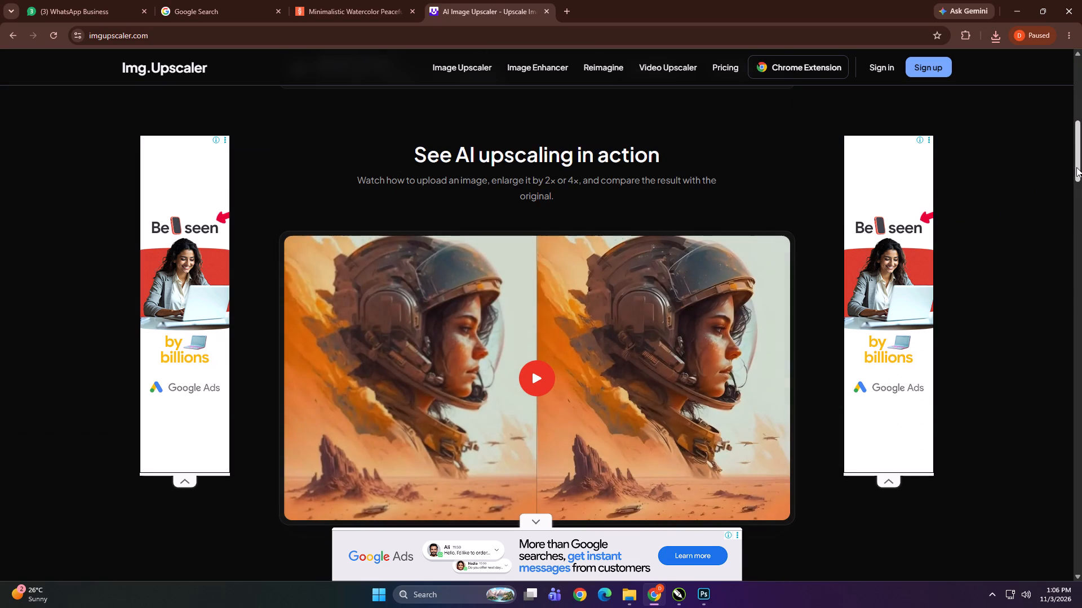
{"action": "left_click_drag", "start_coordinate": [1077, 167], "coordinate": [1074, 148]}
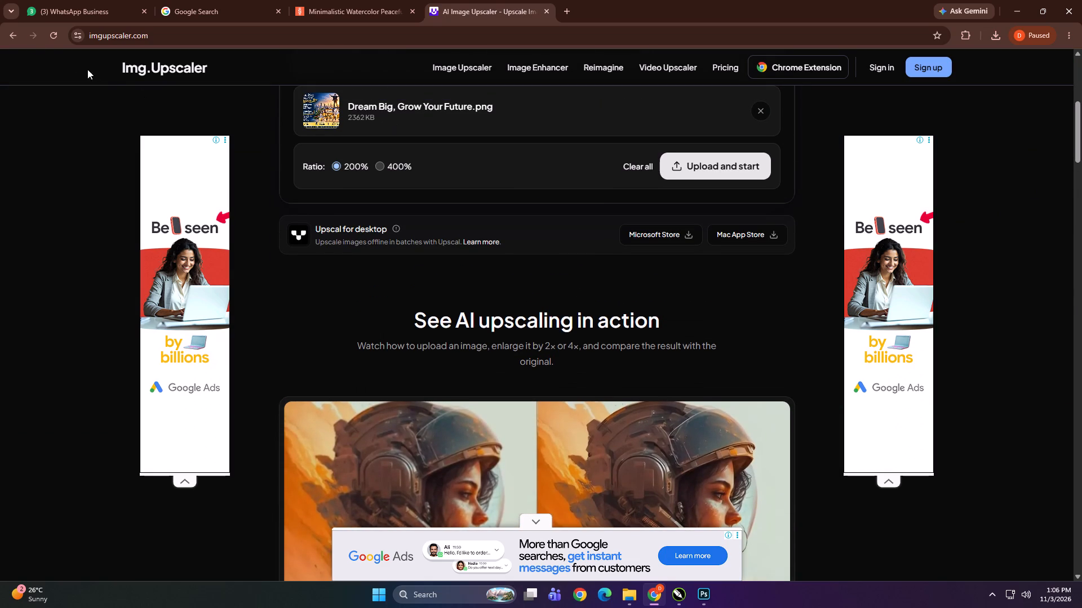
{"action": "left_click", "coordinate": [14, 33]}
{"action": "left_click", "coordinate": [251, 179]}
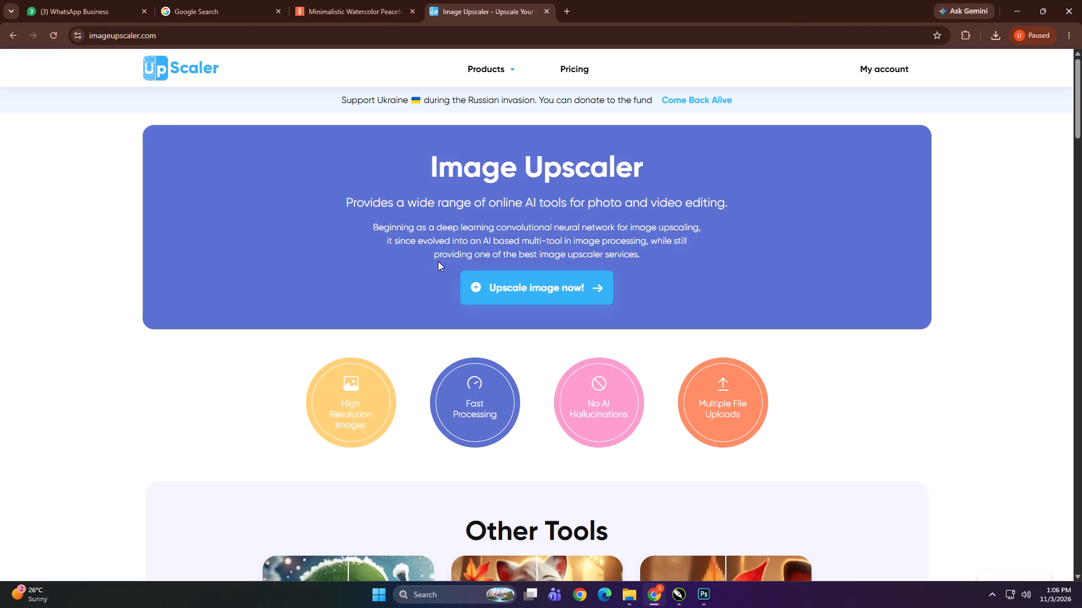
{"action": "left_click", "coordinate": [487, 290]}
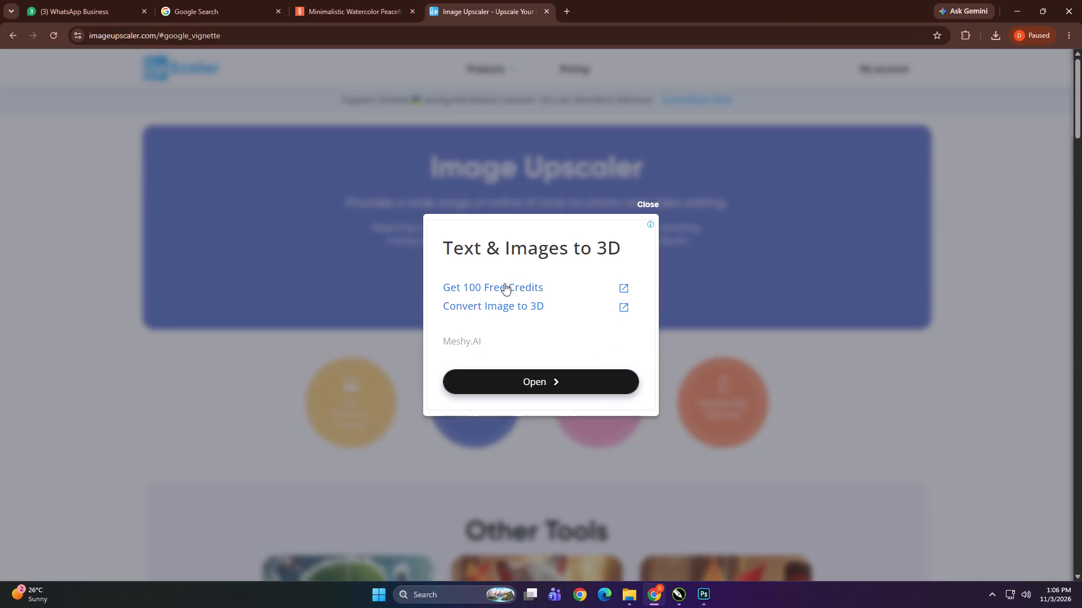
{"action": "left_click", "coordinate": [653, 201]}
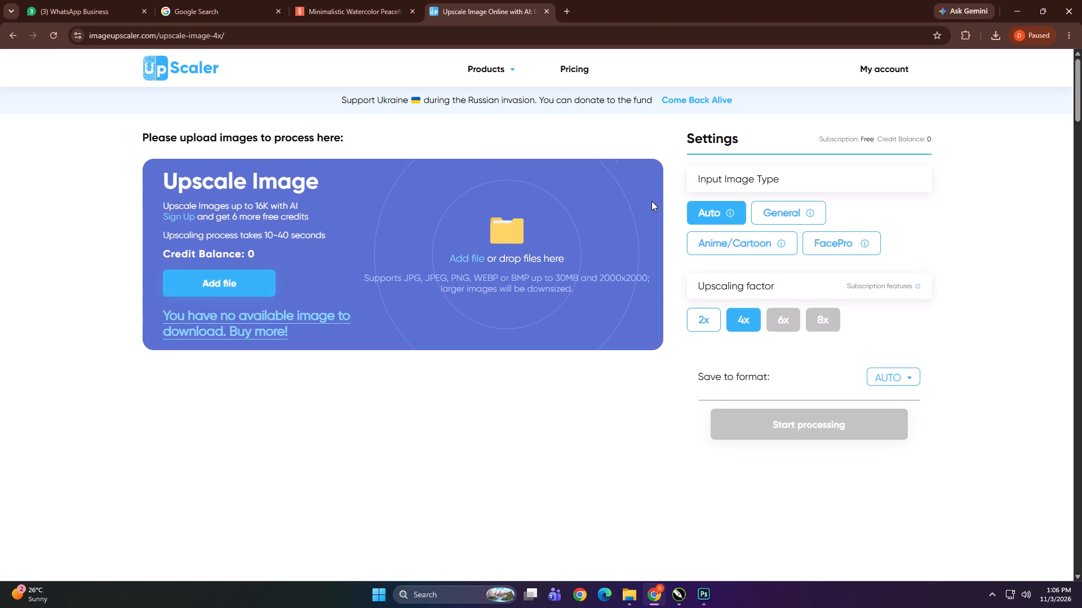
Examine the Upscale Image and Image Enlarger tools on the Imageupscaler site for their upload conditions and settings.
{"action": "left_click", "coordinate": [206, 56]}
{"action": "left_click", "coordinate": [204, 61]}
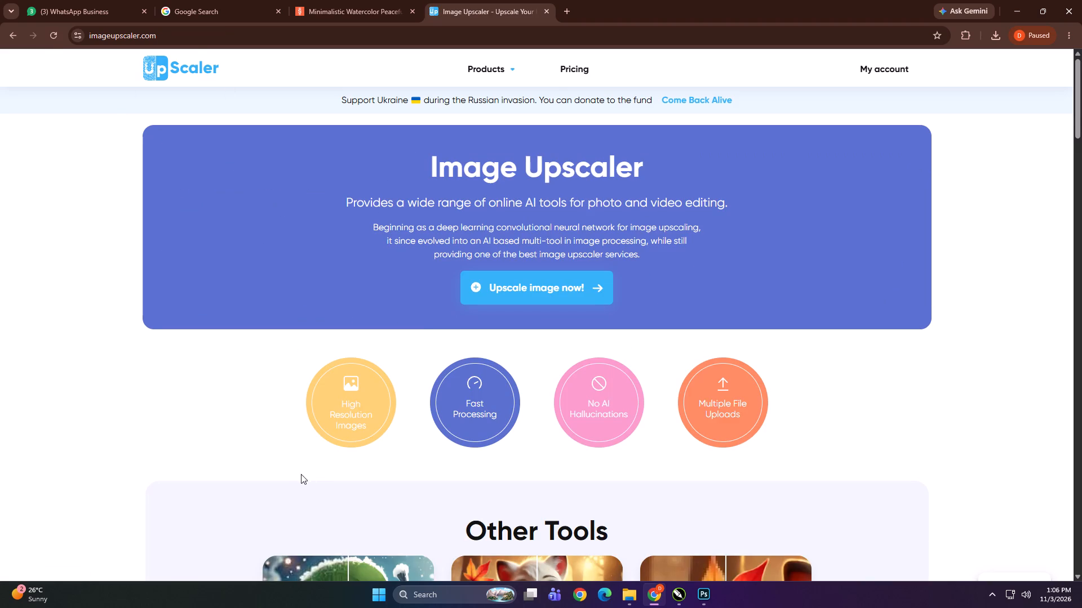
{"action": "scroll", "coordinate": [591, 289], "scroll_direction": "down", "scroll_amount": 1}
{"action": "left_click", "coordinate": [344, 163]}
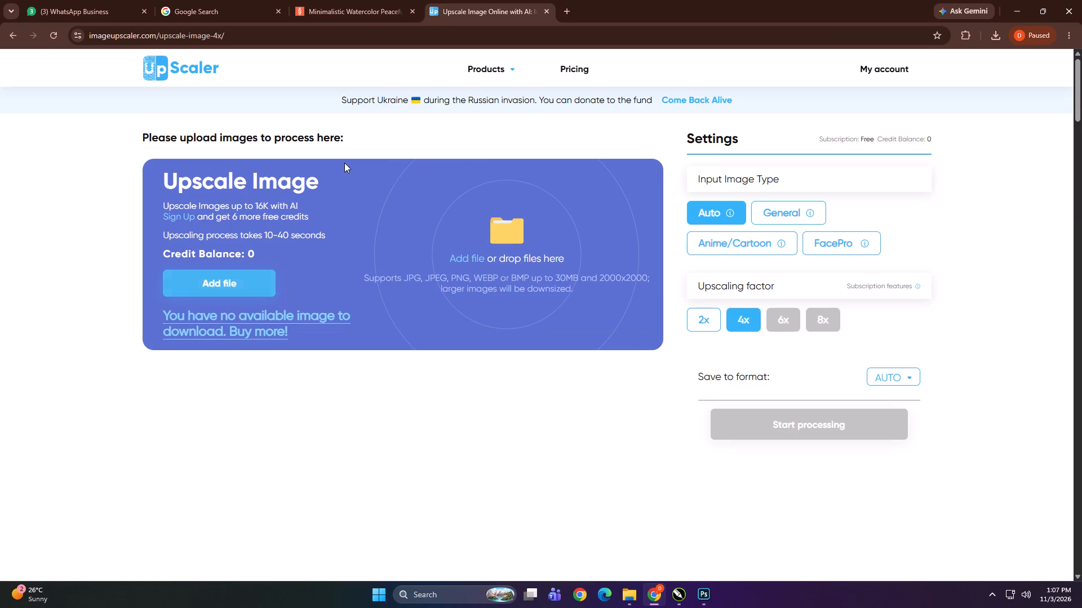
{"action": "left_click", "coordinate": [9, 40]}
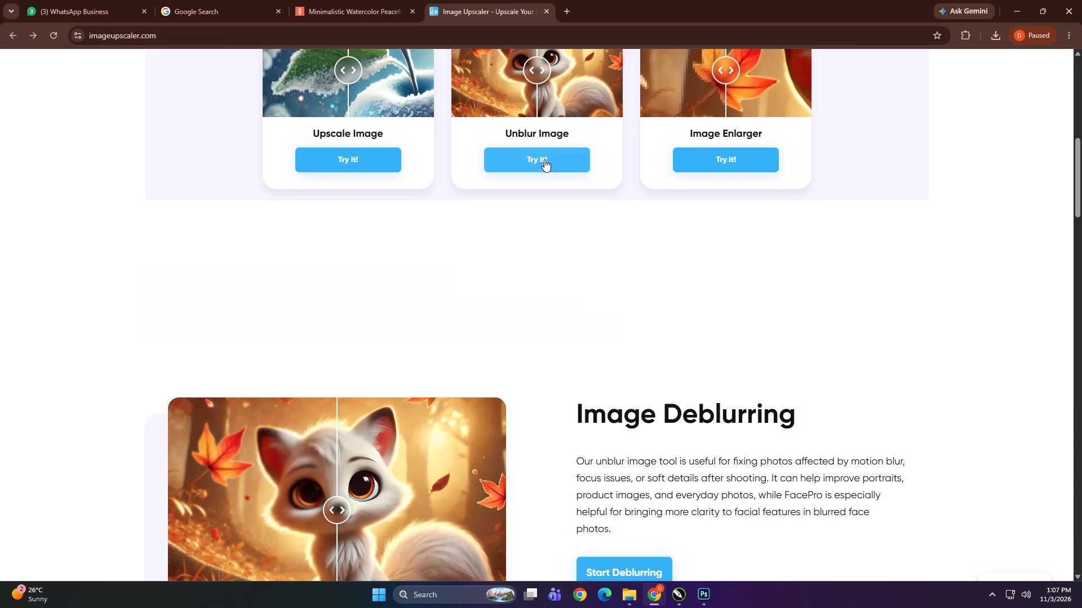
{"action": "left_click", "coordinate": [700, 160]}
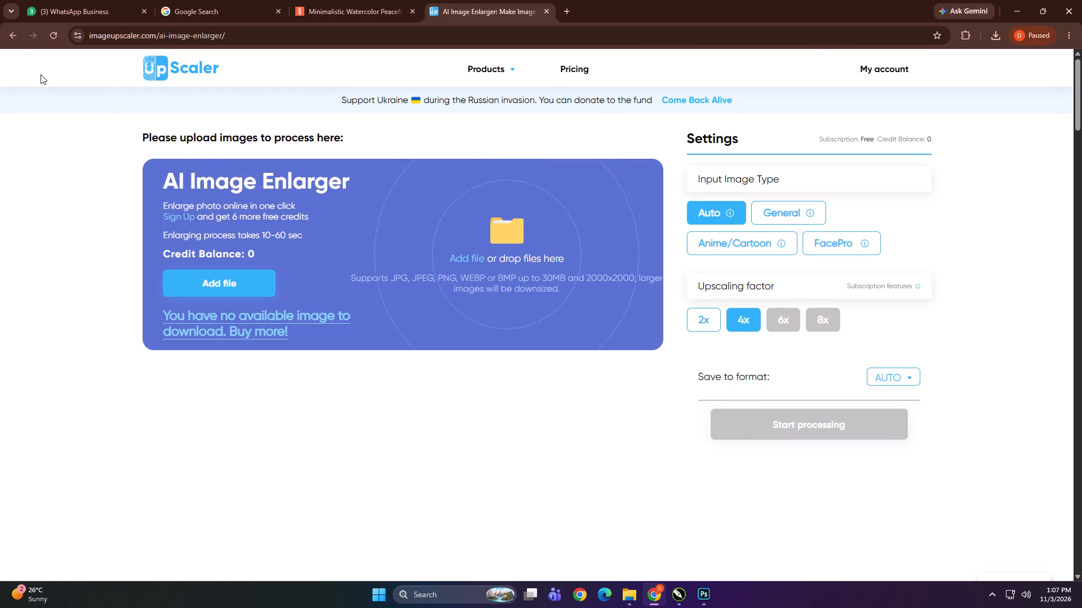
{"action": "left_click", "coordinate": [11, 36]}
{"action": "scroll", "coordinate": [514, 301], "scroll_direction": "down", "scroll_amount": 1}
{"action": "scroll", "coordinate": [524, 347], "scroll_direction": "up", "scroll_amount": 1}
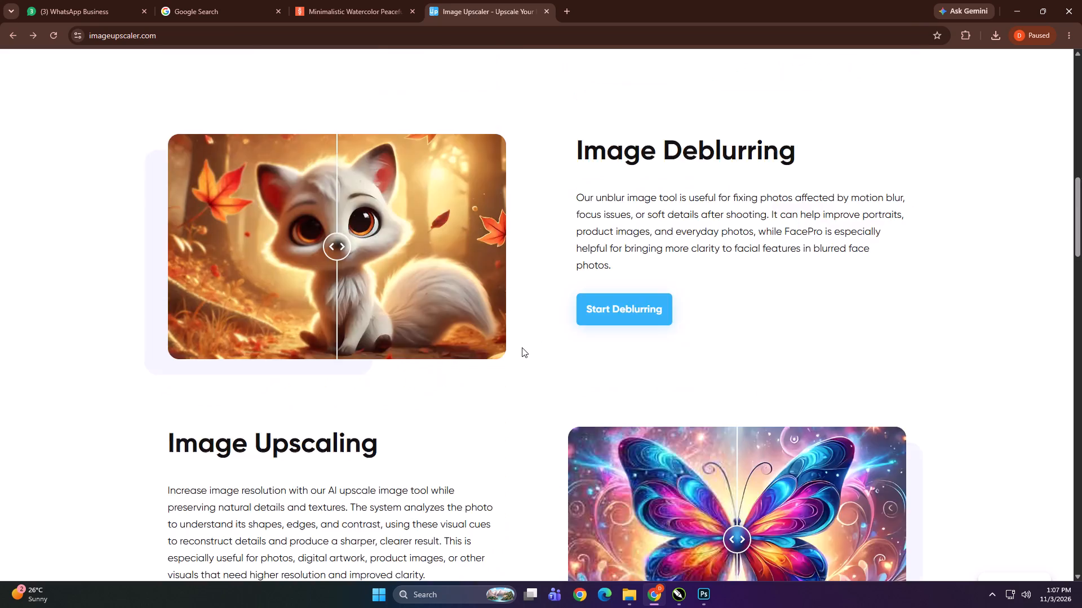
{"action": "scroll", "coordinate": [522, 347], "scroll_direction": "up", "scroll_amount": 3}
{"action": "left_click", "coordinate": [514, 284]}
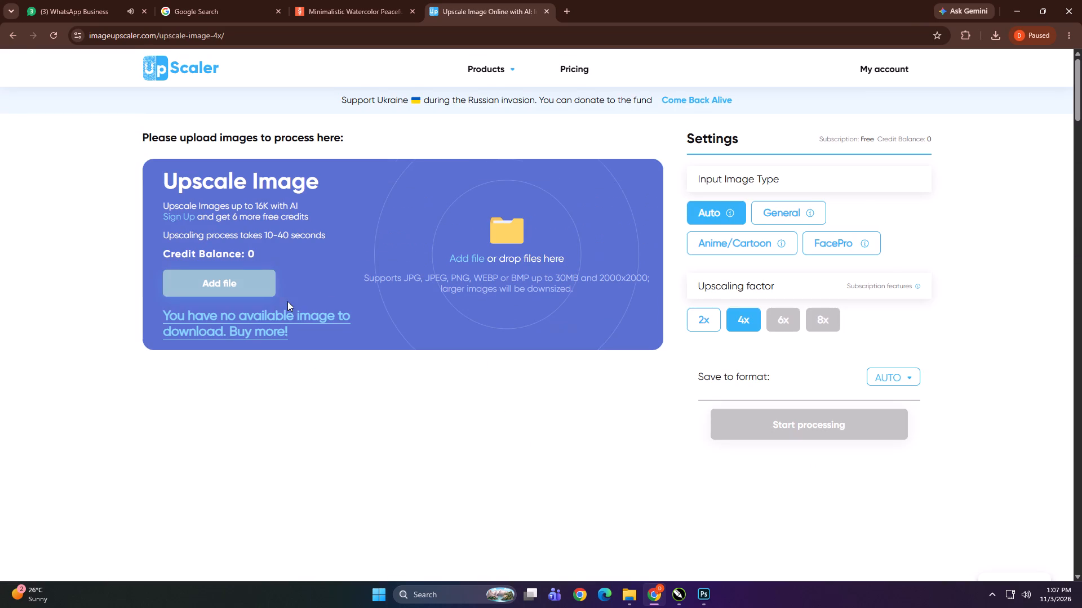
Return to the image upscaler search results and open Cloudinary's Upscale image tool.
{"action": "double_click", "coordinate": [19, 30]}
{"action": "left_click", "coordinate": [19, 30]}
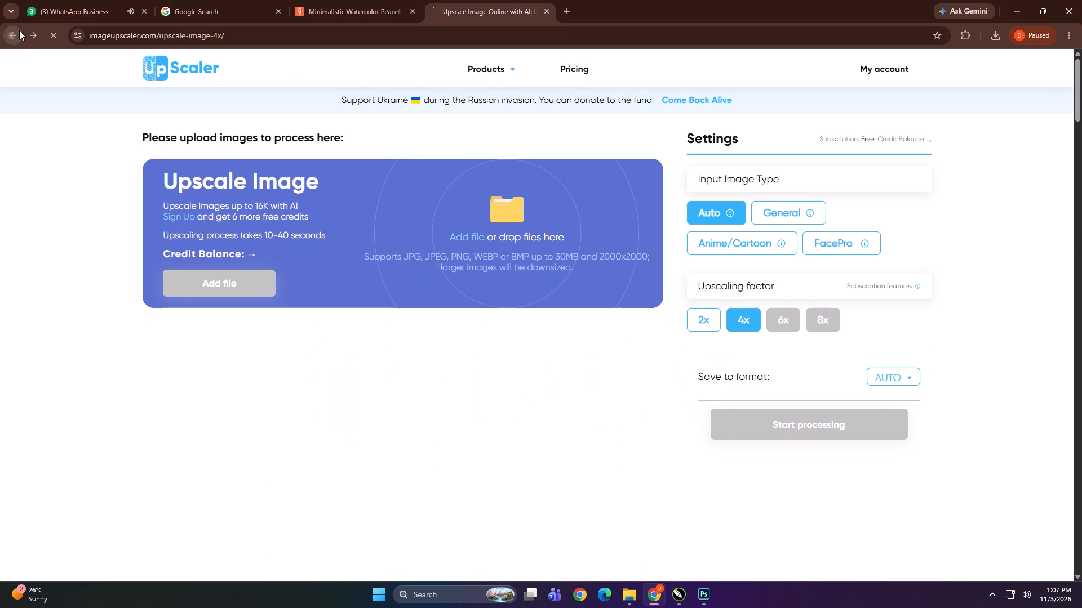
{"action": "left_click", "coordinate": [19, 38]}
{"action": "left_click", "coordinate": [19, 38]}
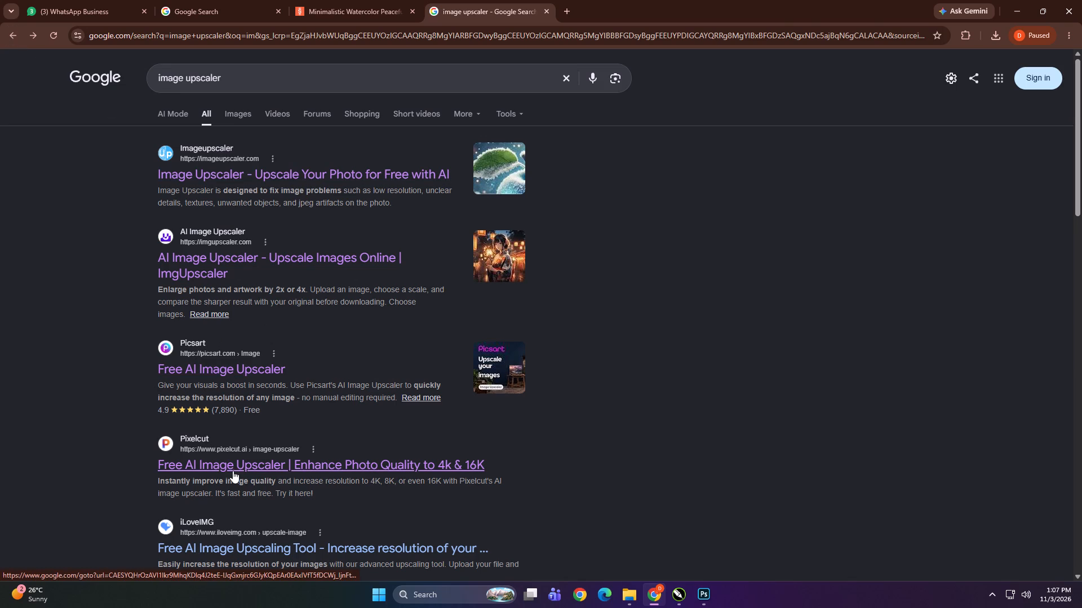
{"action": "scroll", "coordinate": [412, 352], "scroll_direction": "down", "scroll_amount": 1}
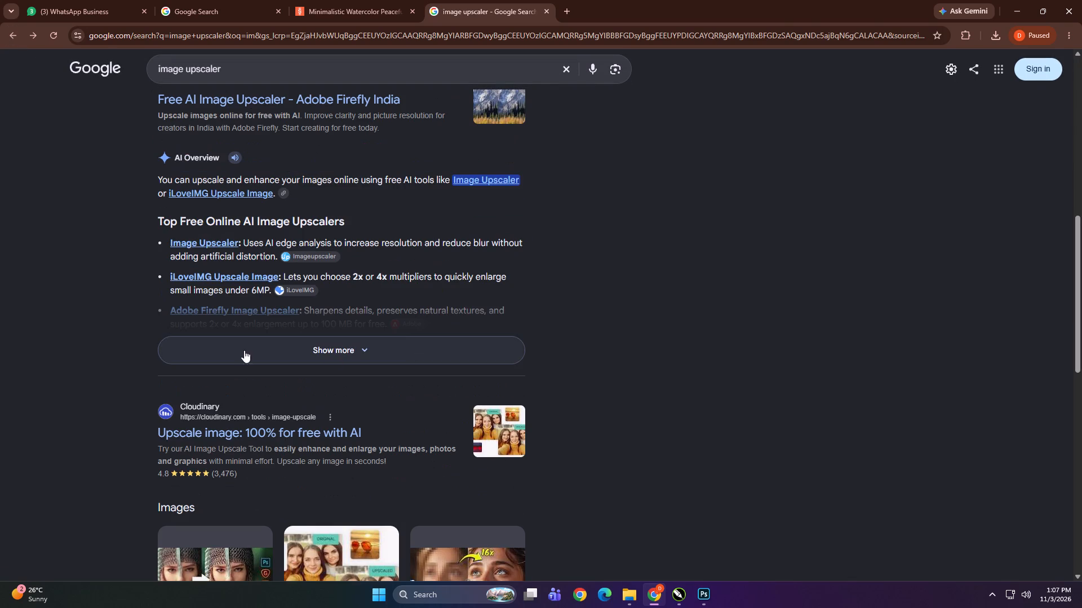
{"action": "left_click", "coordinate": [230, 431]}
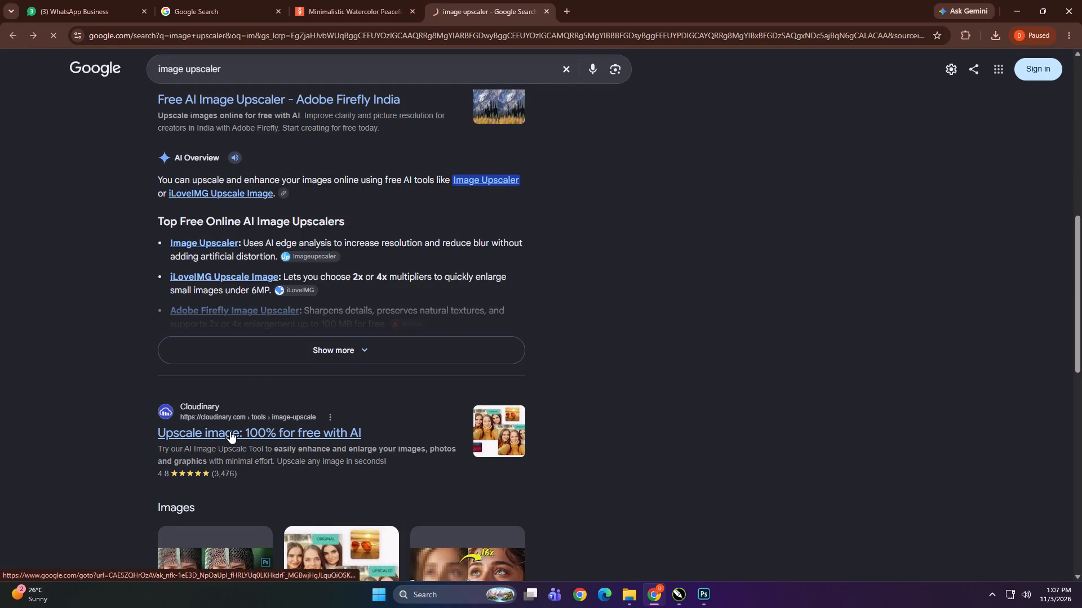
Select all six posters in the 334x84 folder for upload to Cloudinary's image upscaler.
{"action": "left_click", "coordinate": [533, 517]}
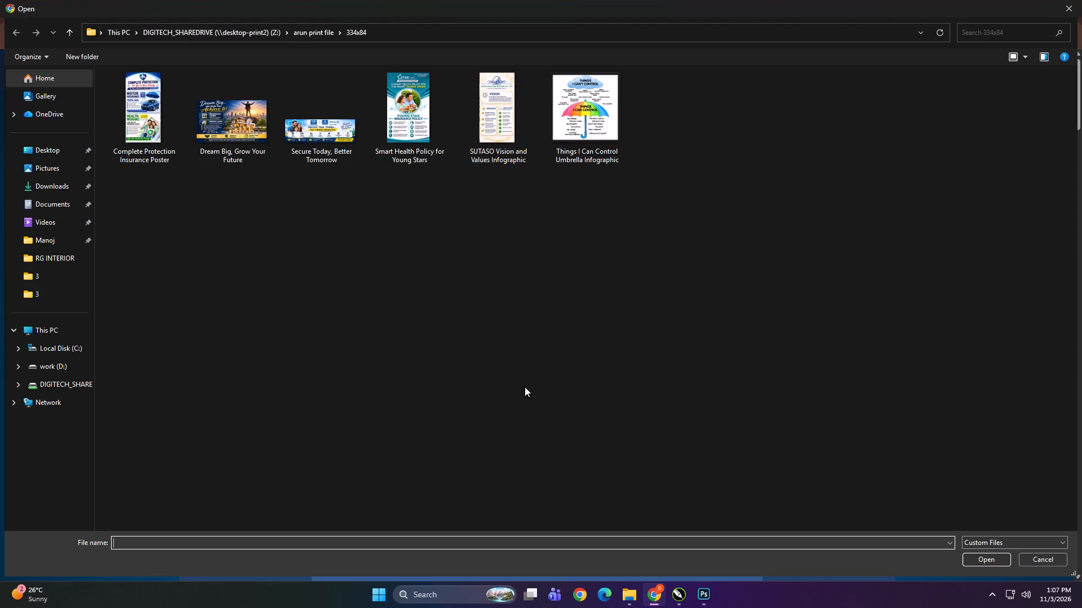
{"action": "key", "text": "ctrl+a"}
{"action": "left_click", "coordinate": [344, 234]}
{"action": "left_click", "coordinate": [332, 166]}
{"action": "key", "text": "ctrl+a"}
{"action": "left_click", "coordinate": [330, 149], "text": "ctrl"}
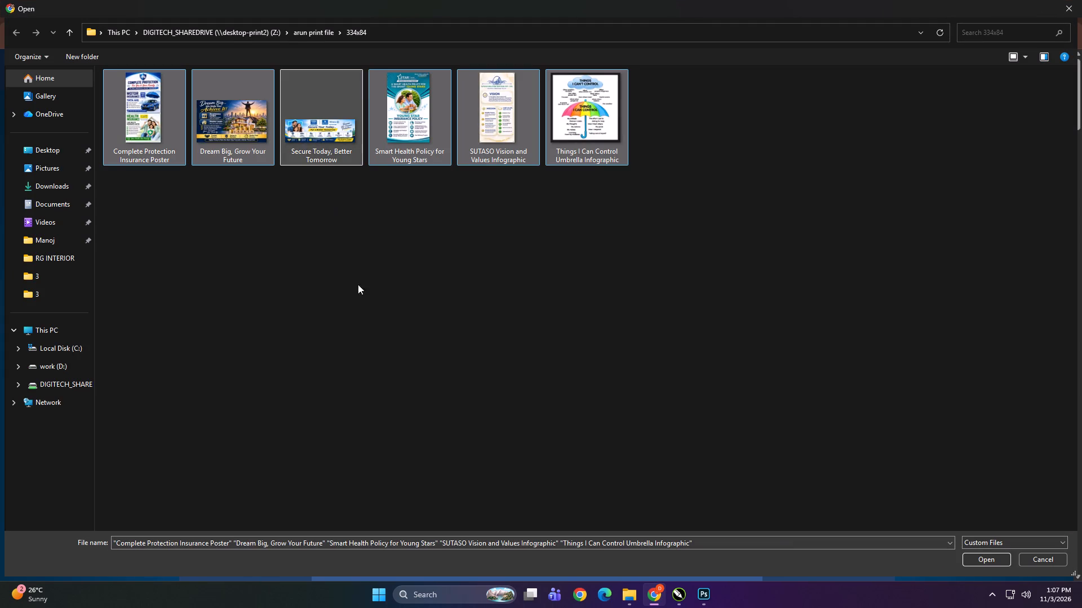
{"action": "left_click", "coordinate": [272, 254]}
{"action": "key", "text": "ctrl+a"}
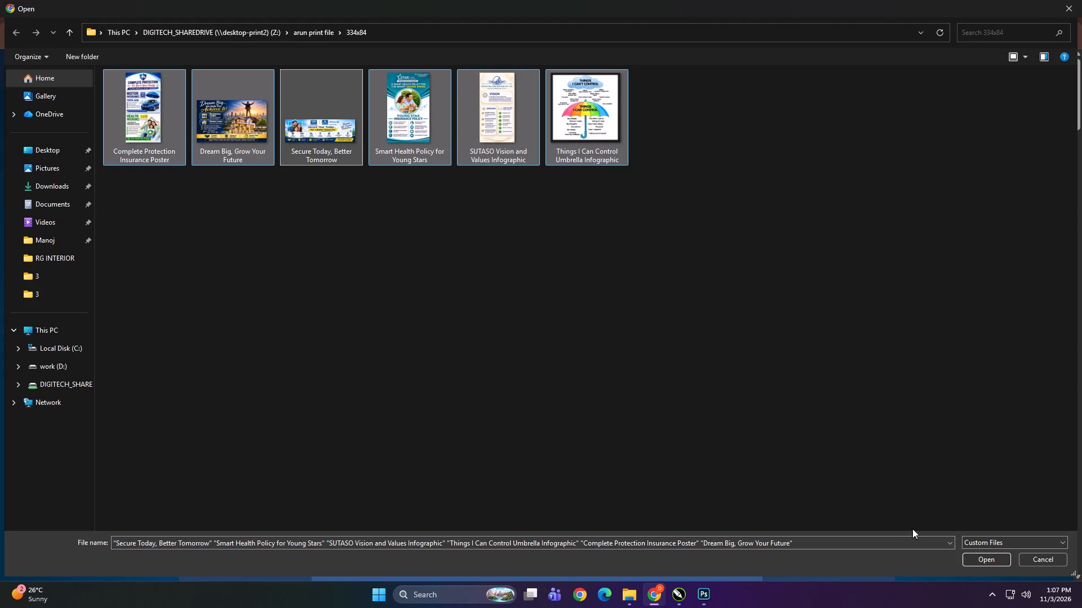
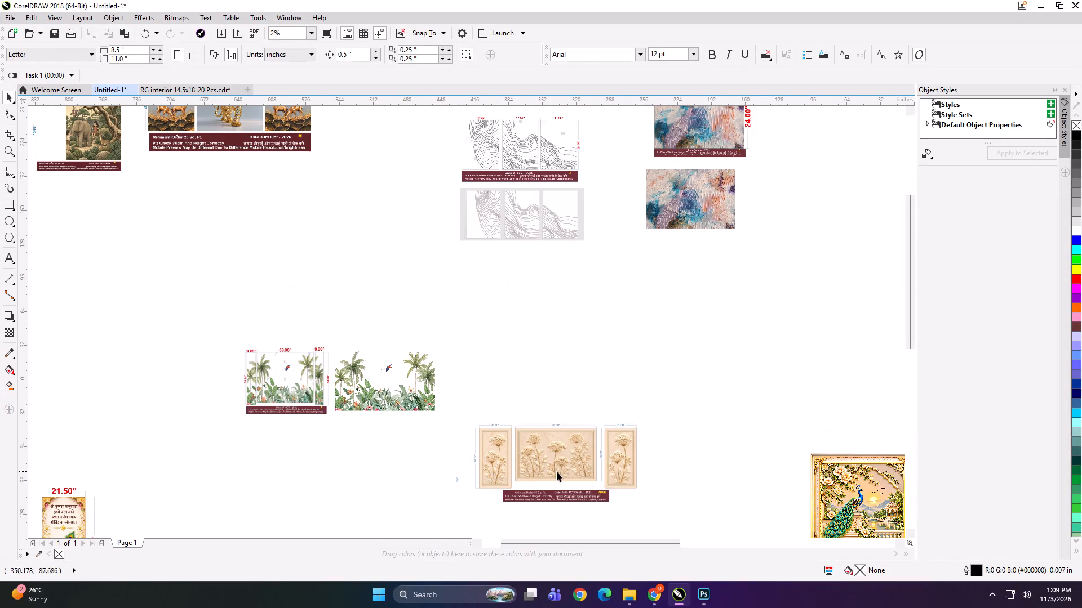
Move the three-panel beige floral layout with its order caption up, level with the tropical palm wallpaper designs.
{"action": "left_click_drag", "start_coordinate": [562, 464], "coordinate": [555, 423]}
{"action": "left_click", "coordinate": [553, 397]}
{"action": "left_click_drag", "start_coordinate": [548, 415], "coordinate": [561, 381]}
{"action": "left_click", "coordinate": [543, 470]}
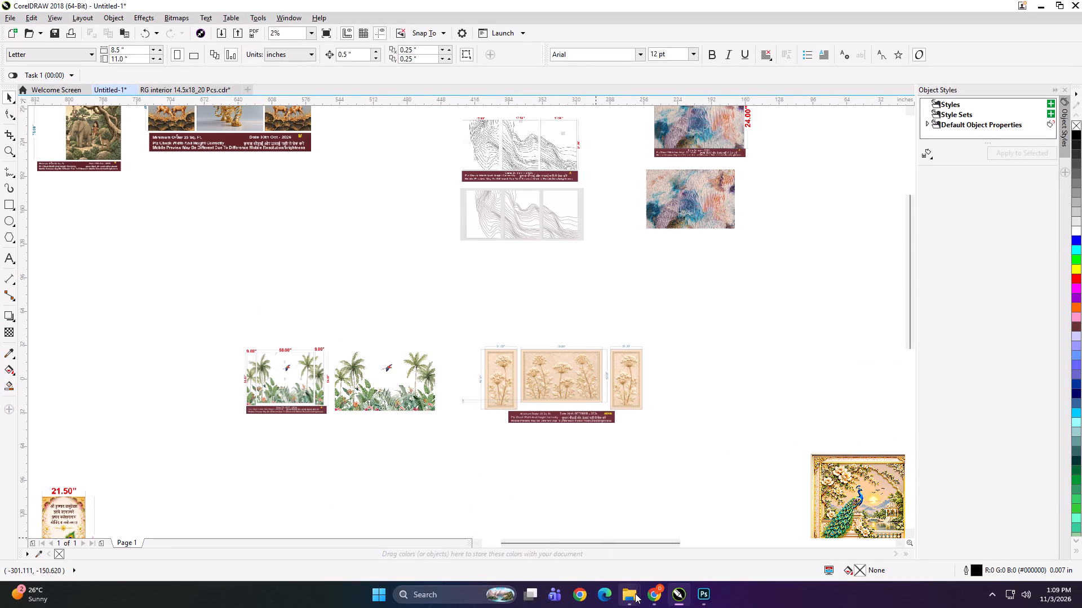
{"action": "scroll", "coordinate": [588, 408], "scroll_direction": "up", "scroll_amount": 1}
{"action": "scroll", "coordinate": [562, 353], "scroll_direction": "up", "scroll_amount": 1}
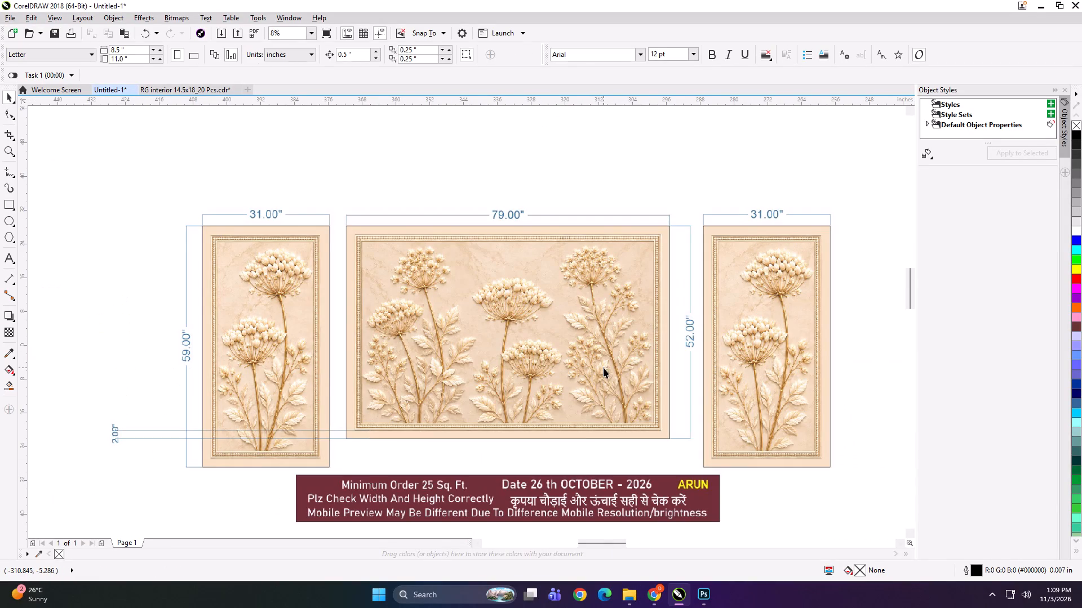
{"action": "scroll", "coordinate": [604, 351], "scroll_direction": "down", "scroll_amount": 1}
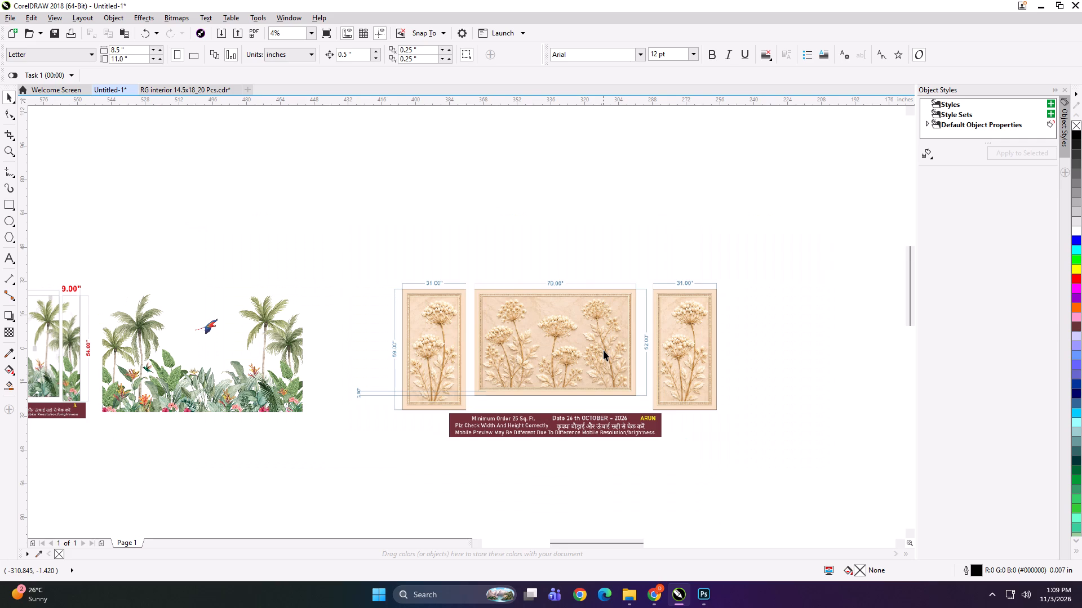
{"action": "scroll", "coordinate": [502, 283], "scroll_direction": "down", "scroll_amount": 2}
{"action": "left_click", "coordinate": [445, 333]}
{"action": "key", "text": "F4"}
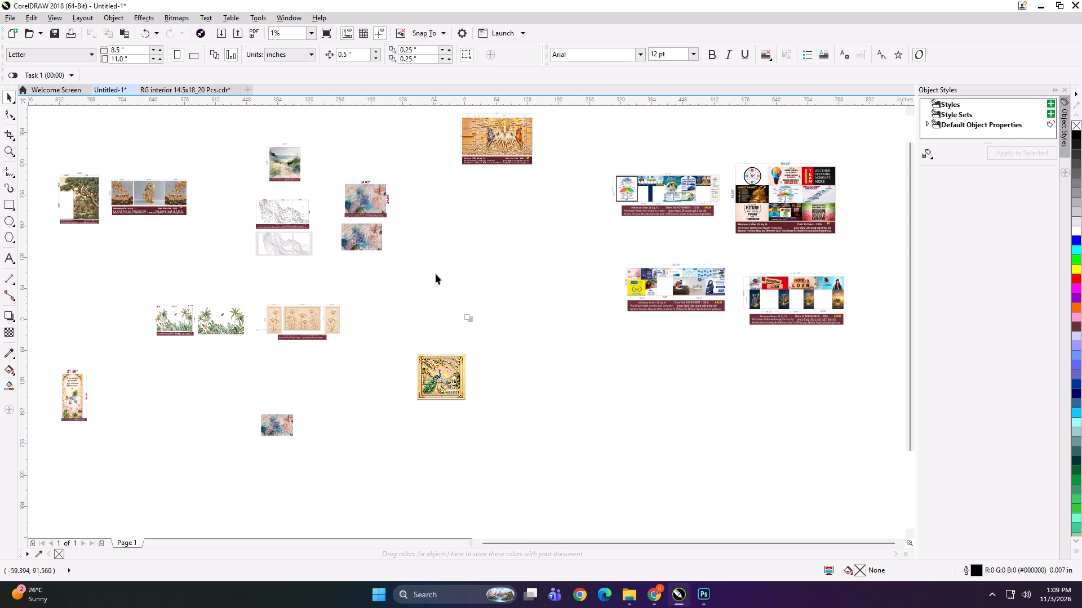
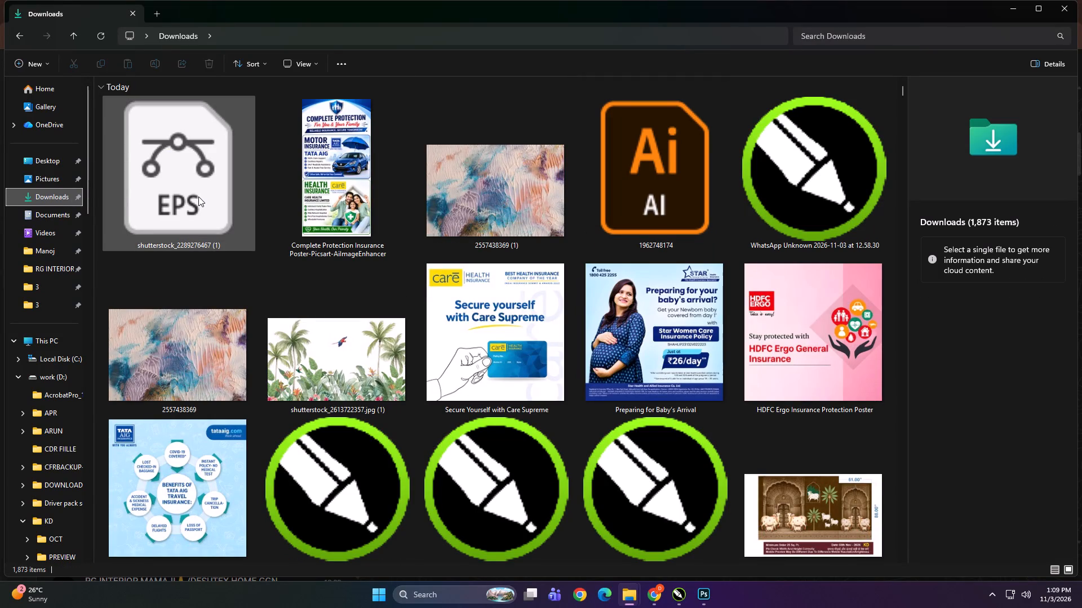
{"action": "double_click", "coordinate": [198, 196]}
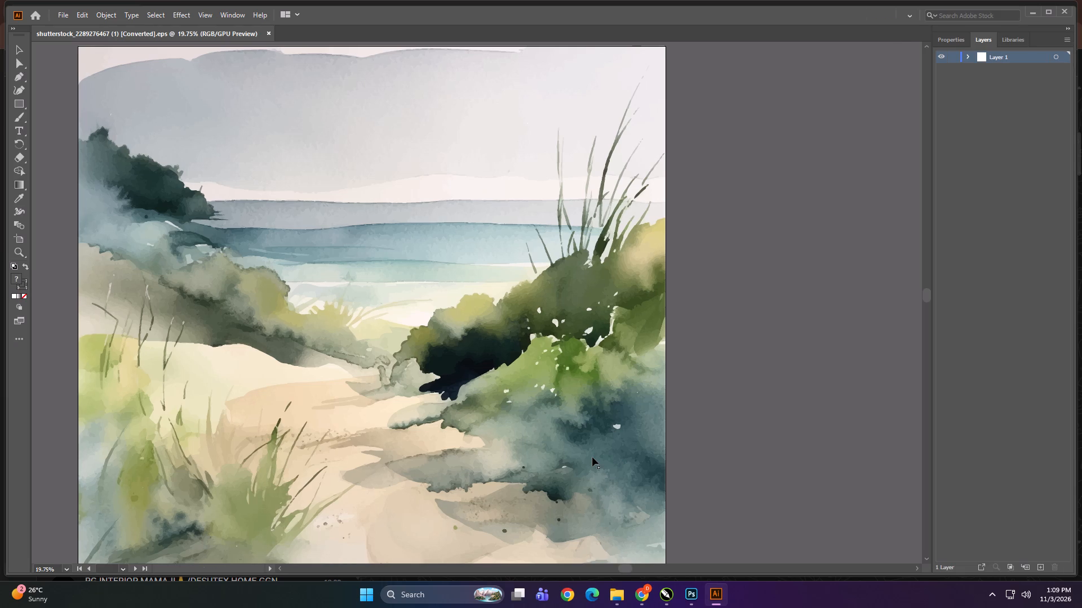
Save the converted beach watercolour as an Adobe PDF in Downloads, leaving the PDF preview and Illustrator closed.
{"action": "scroll", "coordinate": [401, 290], "scroll_direction": "down", "scroll_amount": 3, "text": "alt"}
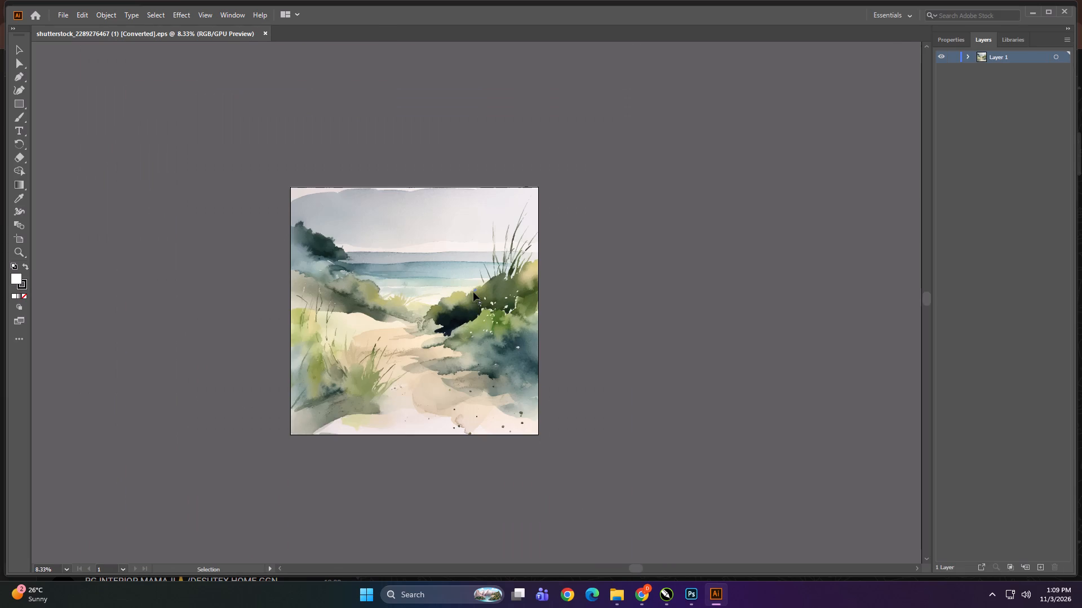
{"action": "key", "text": "ctrl+shift+s"}
{"action": "left_click", "coordinate": [276, 247]}
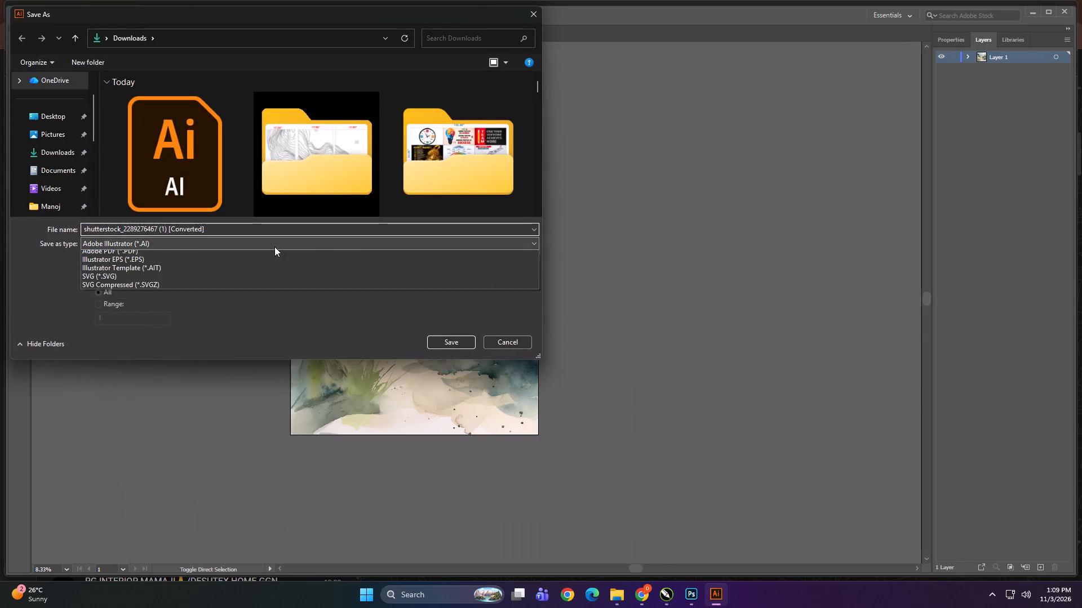
{"action": "left_click", "coordinate": [149, 260]}
{"action": "left_click", "coordinate": [194, 271]}
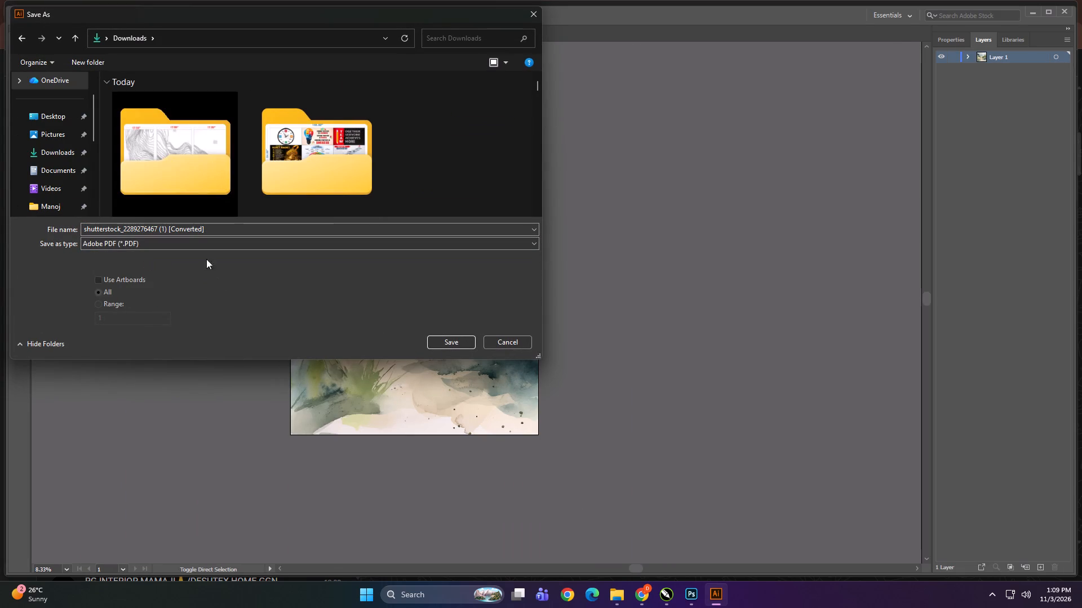
{"action": "left_click", "coordinate": [55, 155]}
{"action": "left_click", "coordinate": [435, 344]}
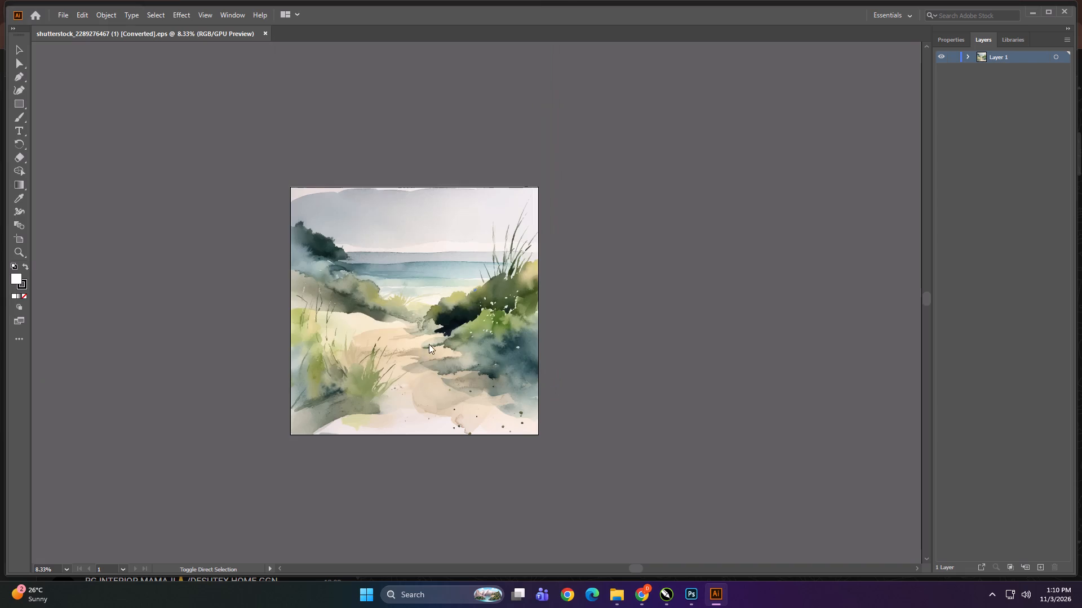
{"action": "left_click", "coordinate": [620, 438]}
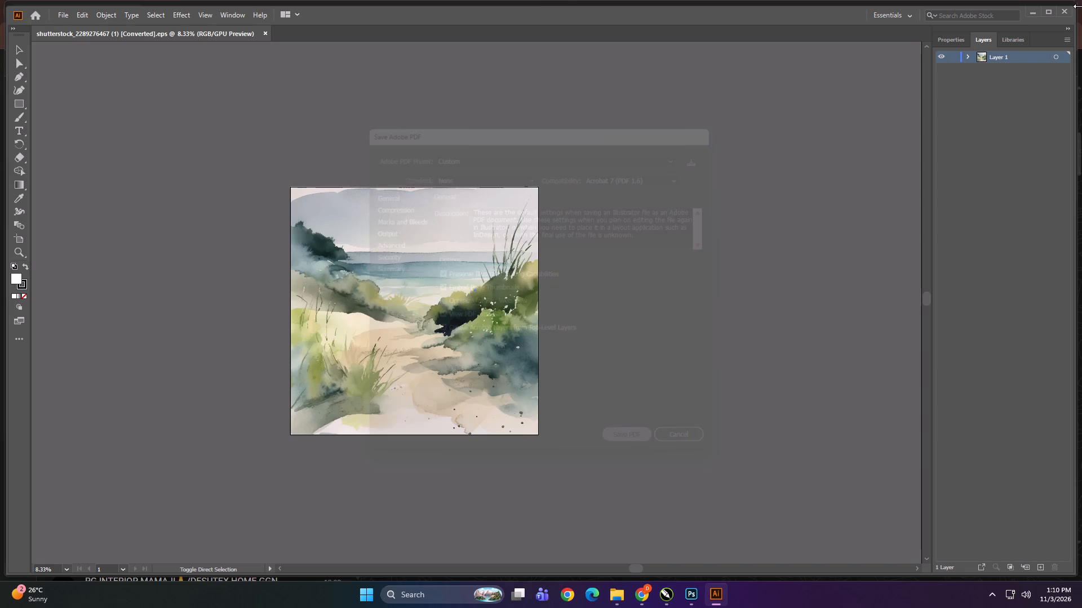
{"action": "left_click", "coordinate": [1059, 16]}
{"action": "left_click", "coordinate": [1063, 10]}
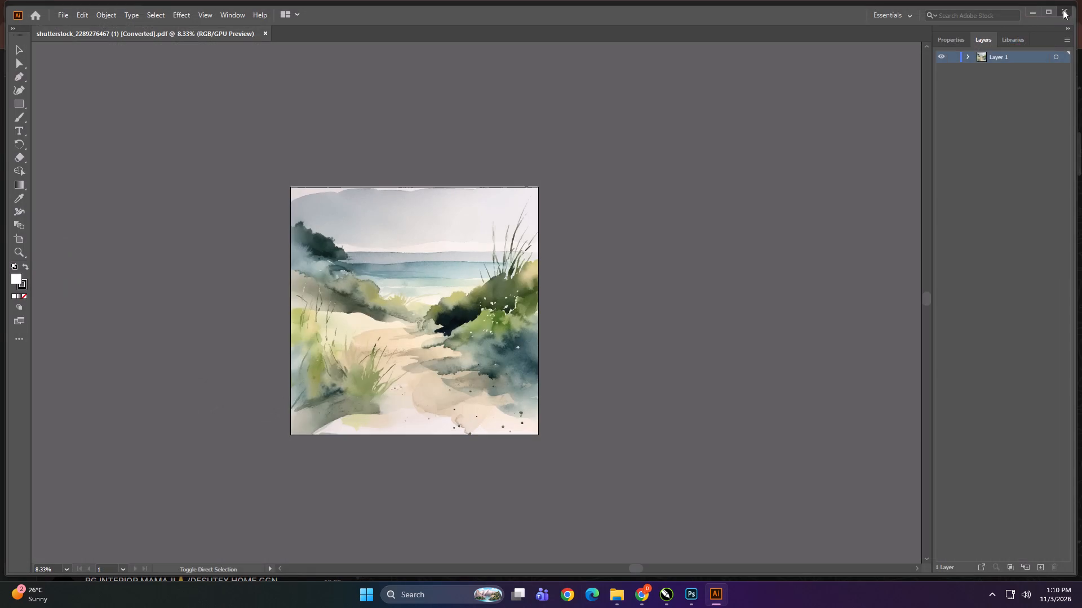
Import the converted beach watercolour PDF from Downloads into Photoshop with a width of 120 inches.
{"action": "scroll", "coordinate": [49, 217], "scroll_direction": "up", "scroll_amount": 3}
{"action": "left_click", "coordinate": [52, 194]}
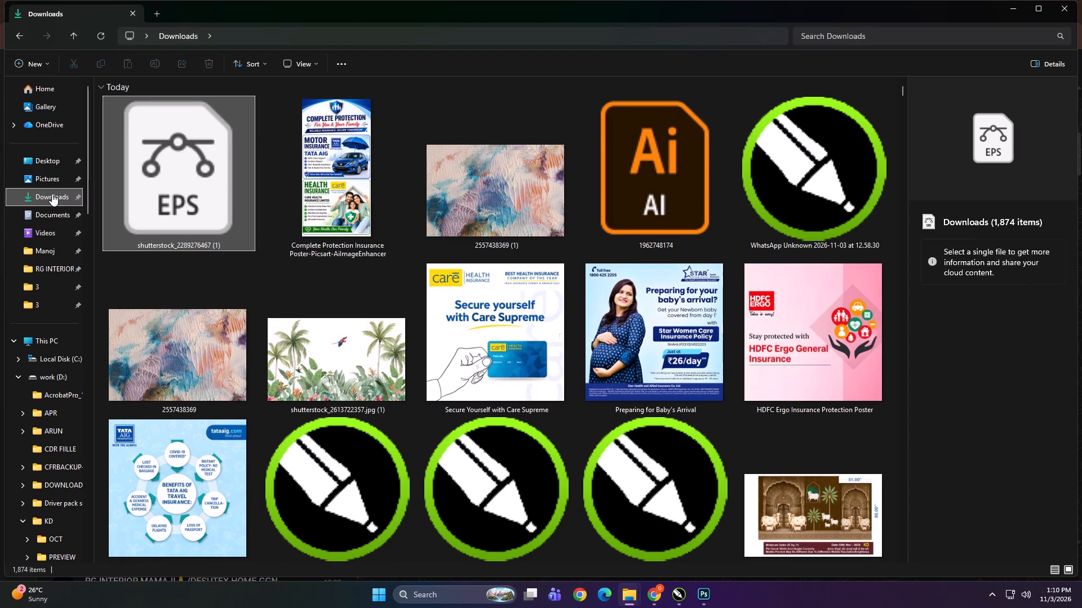
{"action": "left_click", "coordinate": [176, 193]}
{"action": "left_click_drag", "start_coordinate": [178, 141], "coordinate": [704, 534]}
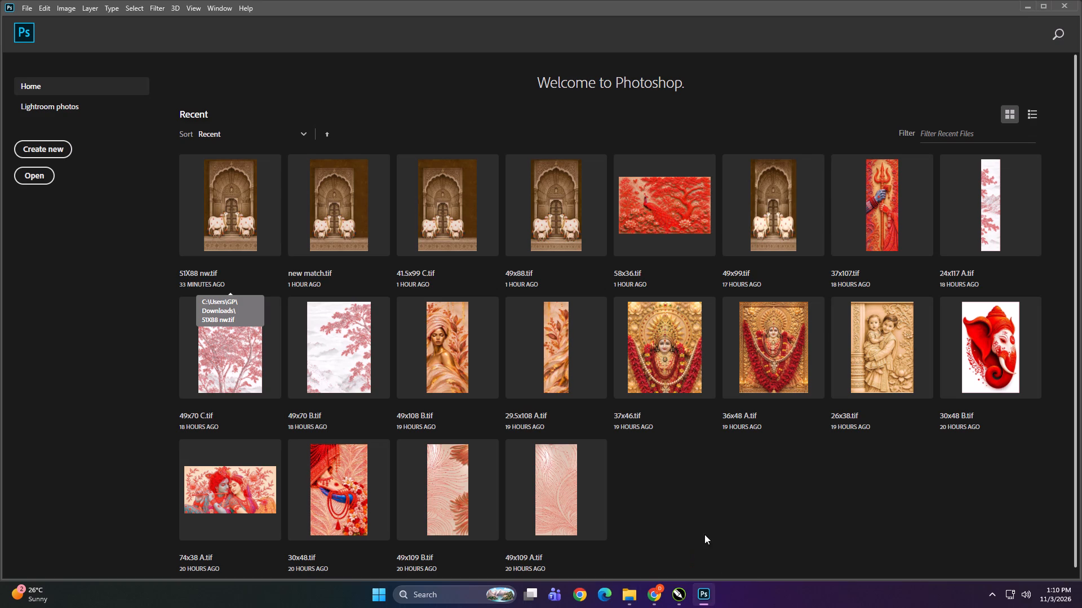
{"action": "left_click_drag", "start_coordinate": [704, 534], "coordinate": [713, 502]}
{"action": "left_click", "coordinate": [622, 195]}
{"action": "key", "text": "ctrl+a"}
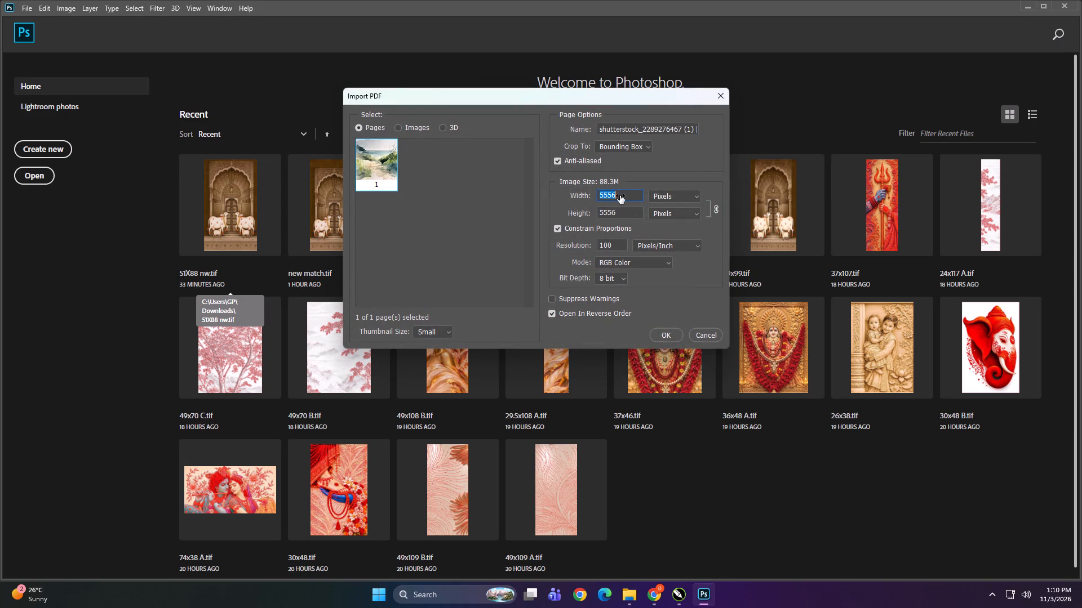
{"action": "type", "text": "120"}
{"action": "left_click", "coordinate": [659, 199]}
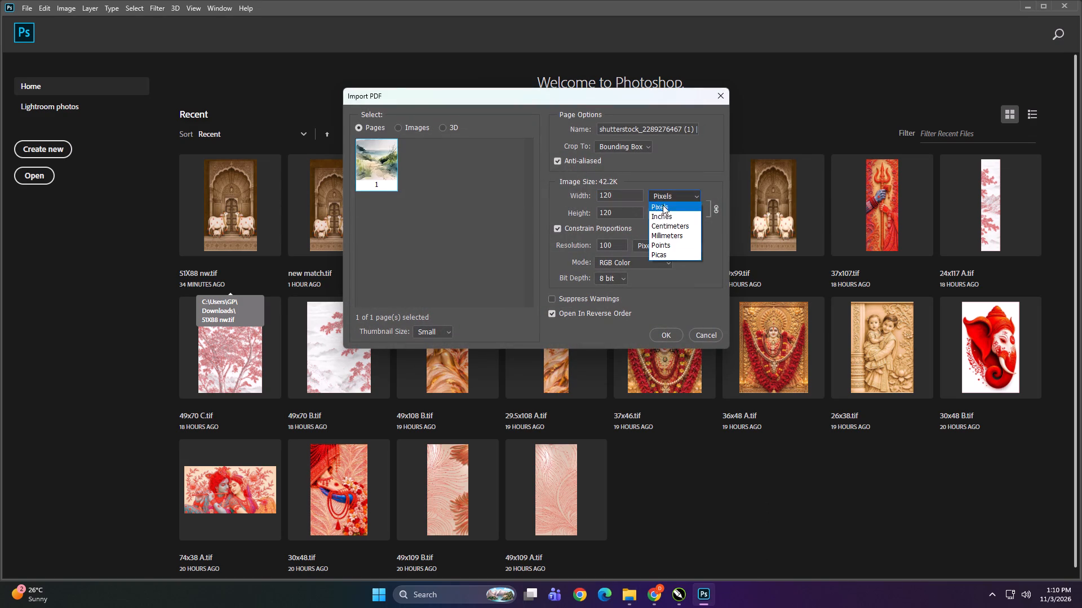
{"action": "left_click", "coordinate": [664, 213]}
{"action": "left_click", "coordinate": [621, 195]}
{"action": "key", "text": "ctrl+a"}
{"action": "type", "text": "120"}
{"action": "key", "text": "Return"}
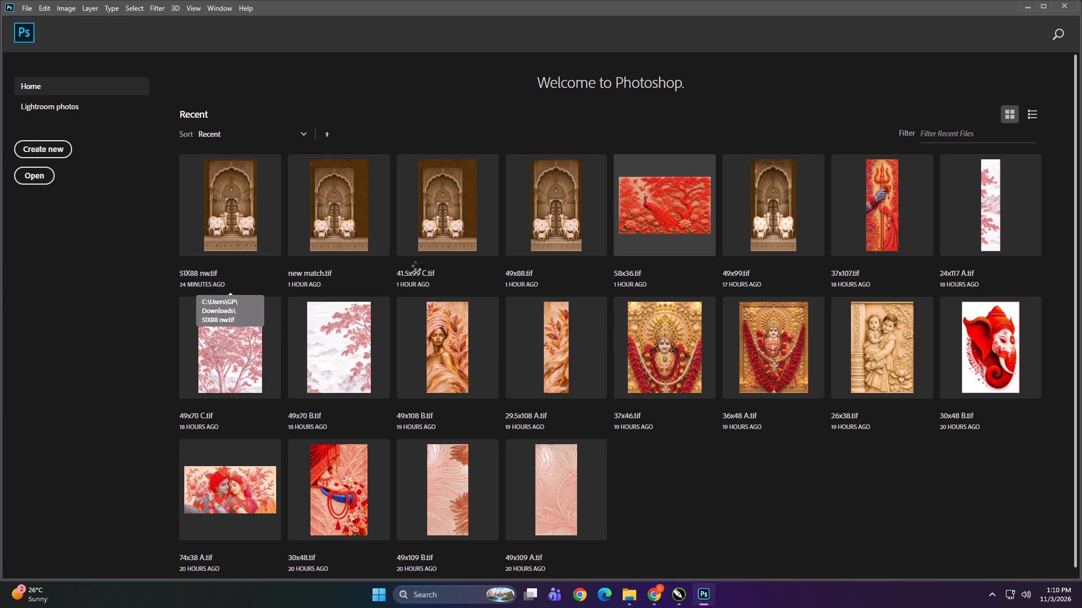
Check the imported watercolour's detail up close and save it as a JPEG in the Downloads folder.
{"action": "scroll", "coordinate": [415, 274], "scroll_direction": "up", "scroll_amount": 20, "text": "alt"}
{"action": "scroll", "coordinate": [415, 274], "scroll_direction": "up", "scroll_amount": 16, "text": "alt"}
{"action": "scroll", "coordinate": [414, 276], "scroll_direction": "down", "scroll_amount": 6, "text": "alt"}
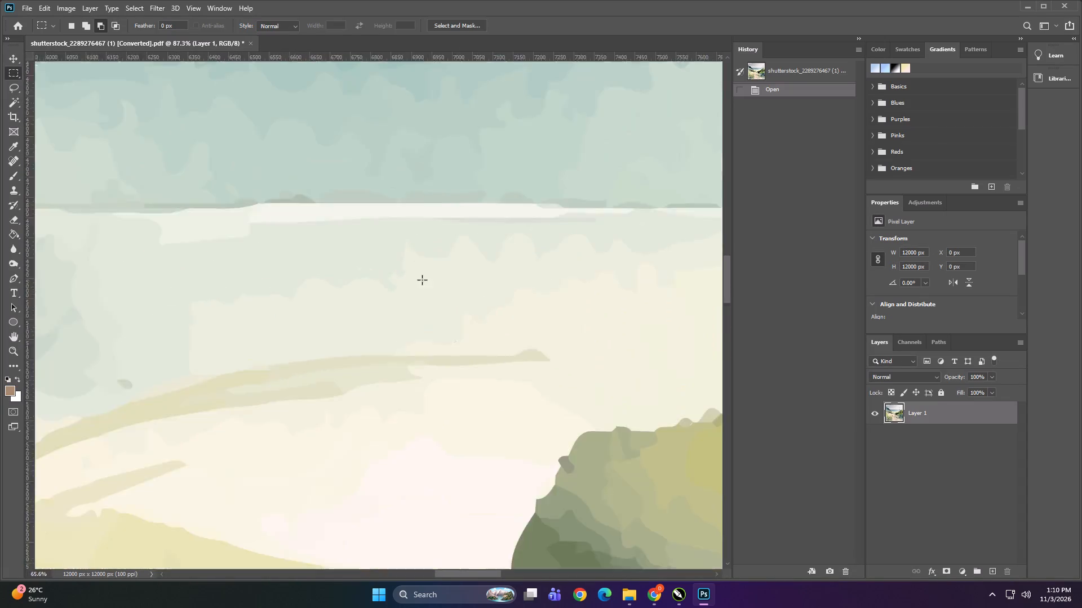
{"action": "scroll", "coordinate": [422, 280], "scroll_direction": "down", "scroll_amount": 19, "text": "alt"}
{"action": "scroll", "coordinate": [410, 373], "scroll_direction": "up", "scroll_amount": 20, "text": "alt"}
{"action": "scroll", "coordinate": [410, 373], "scroll_direction": "up", "scroll_amount": 1, "text": "alt"}
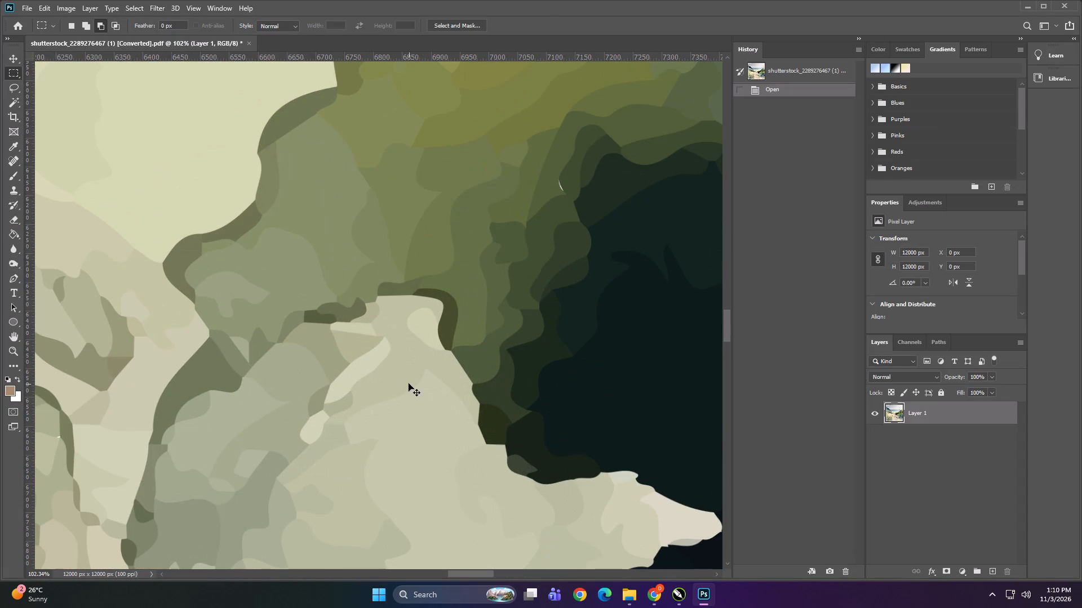
{"action": "key", "text": "ctrl+shift+s"}
{"action": "left_click", "coordinate": [181, 238]}
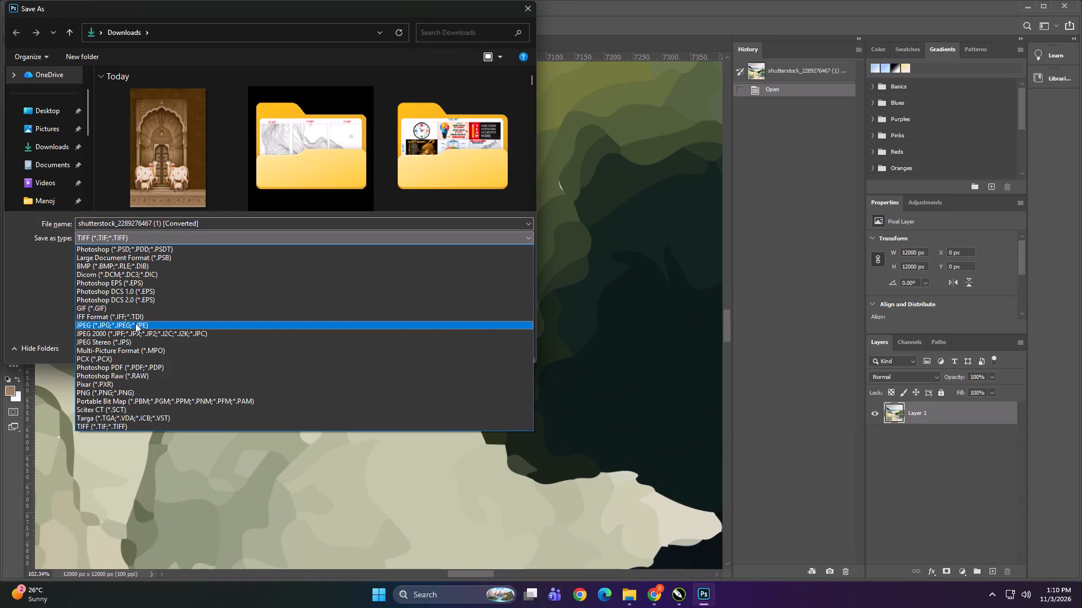
{"action": "left_click", "coordinate": [135, 323]}
{"action": "left_click", "coordinate": [42, 144]}
{"action": "left_click", "coordinate": [445, 345]}
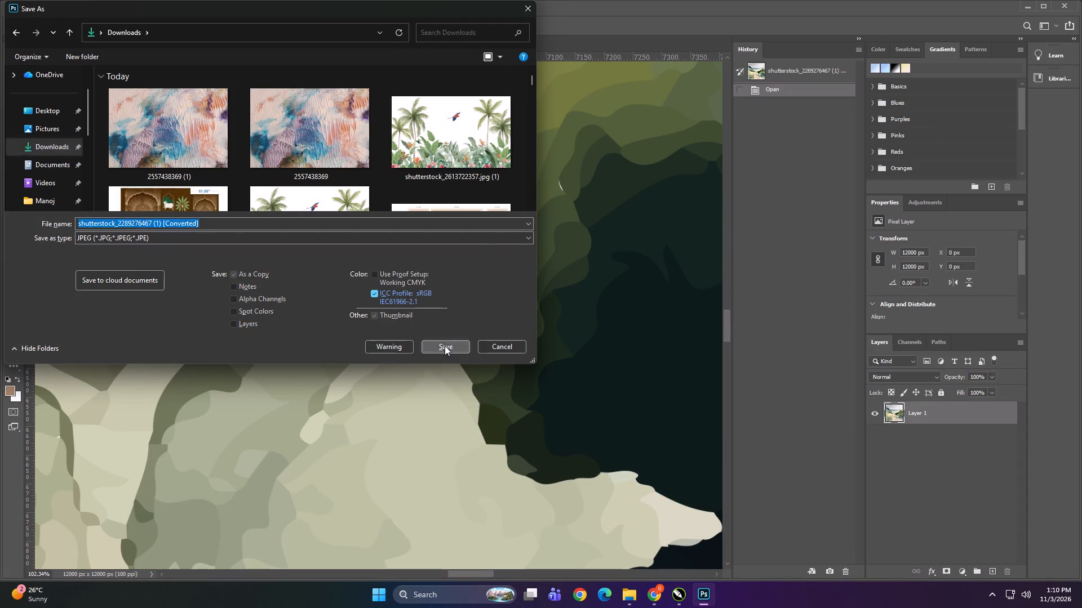
{"action": "left_click", "coordinate": [605, 141]}
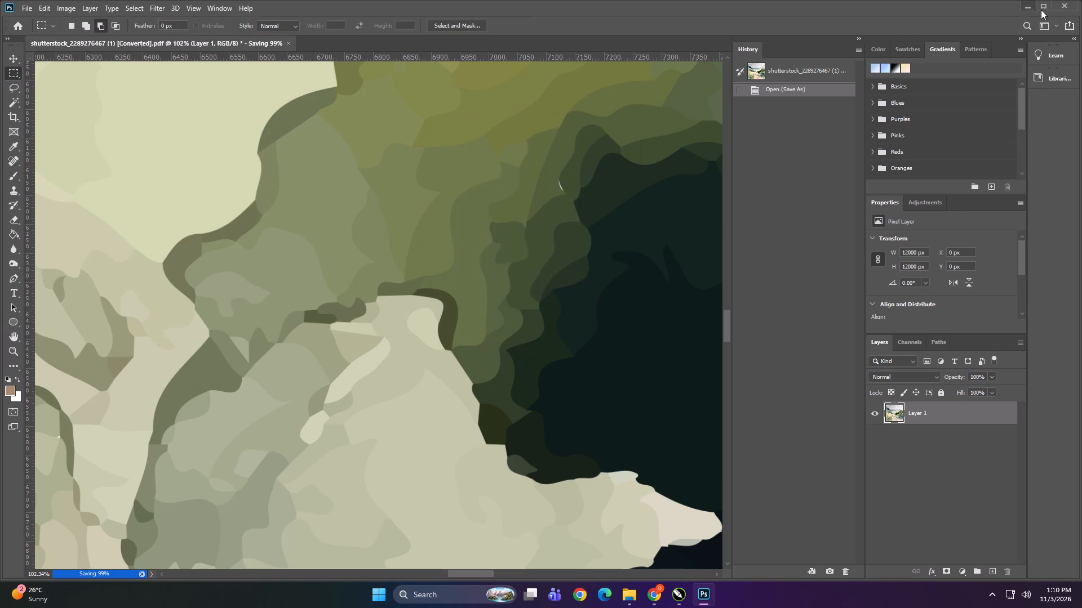
Quit Photoshop without saving changes to the PDF document and return to the Downloads folder in File Explorer.
{"action": "left_click", "coordinate": [1061, 6]}
{"action": "left_click", "coordinate": [557, 227]}
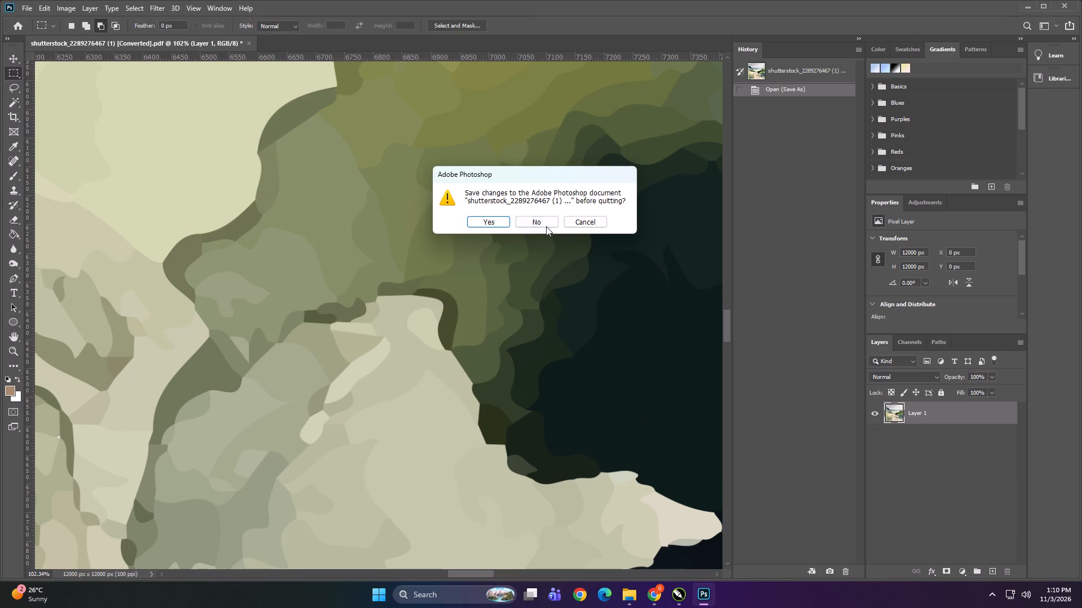
{"action": "left_click", "coordinate": [545, 223]}
{"action": "left_click", "coordinate": [633, 590]}
{"action": "left_click", "coordinate": [594, 544]}
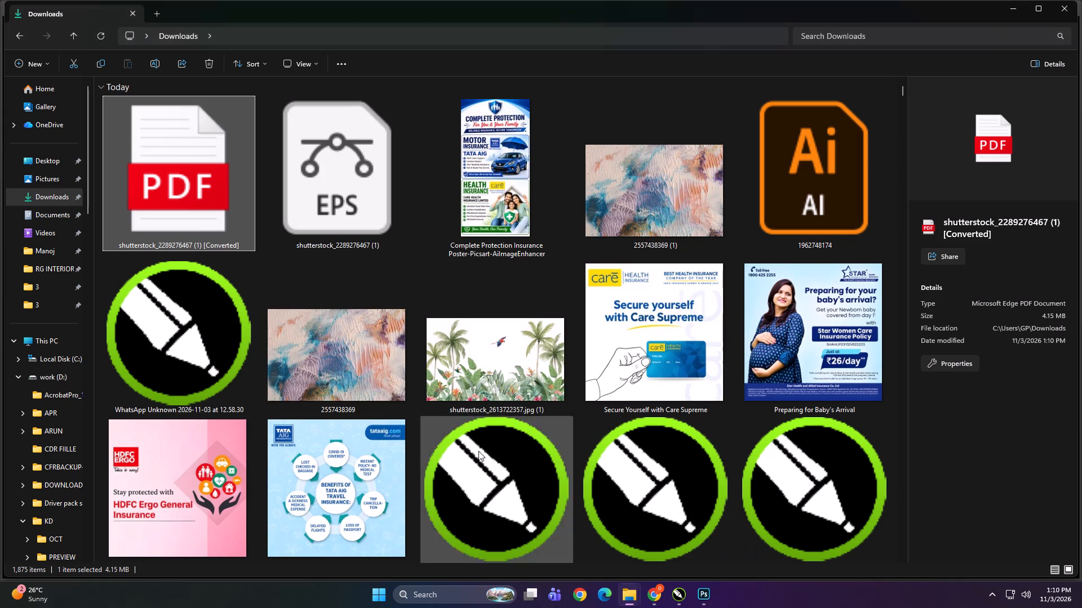
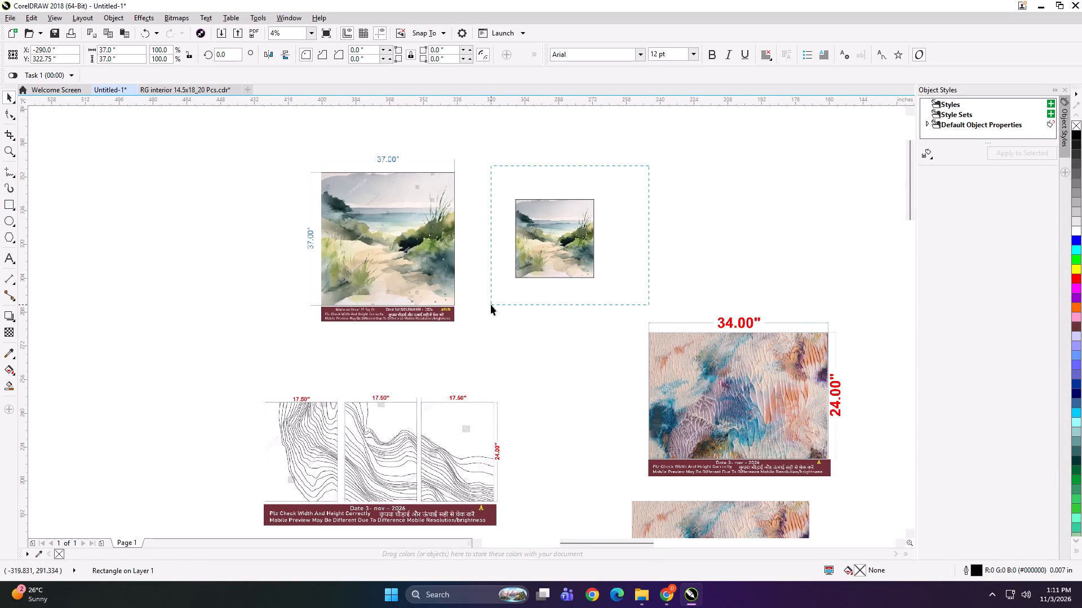
Group the 37 x 37 inch beach watercolour with its frame and create an RG INTERIOR export folder inside folder 3.
{"action": "left_click_drag", "start_coordinate": [491, 305], "coordinate": [482, 306]}
{"action": "key", "text": "ctrl+g"}
{"action": "key", "text": "ctrl+e"}
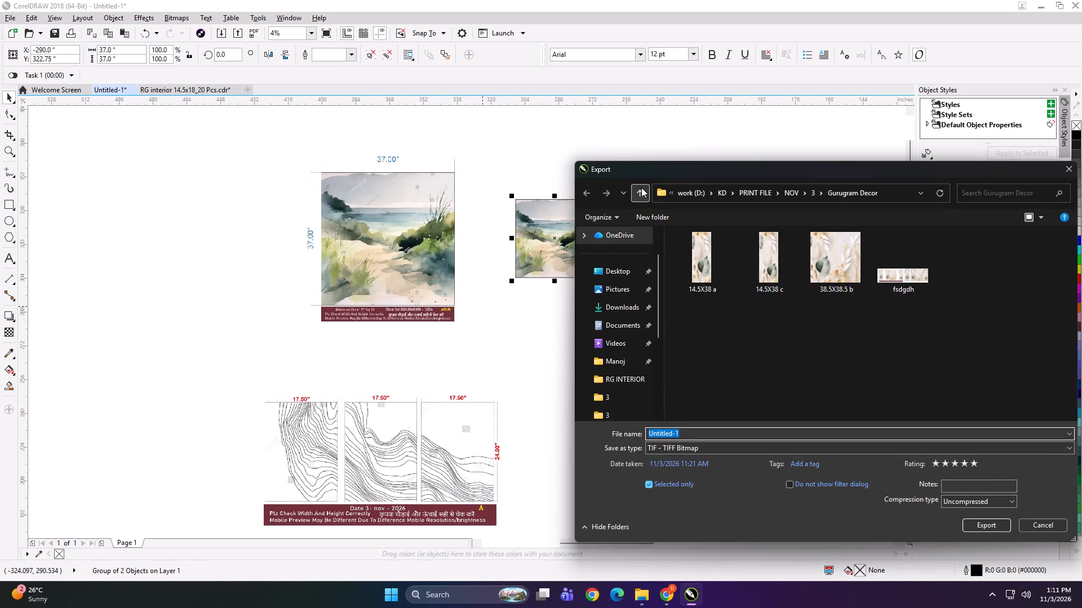
{"action": "left_click", "coordinate": [641, 187]}
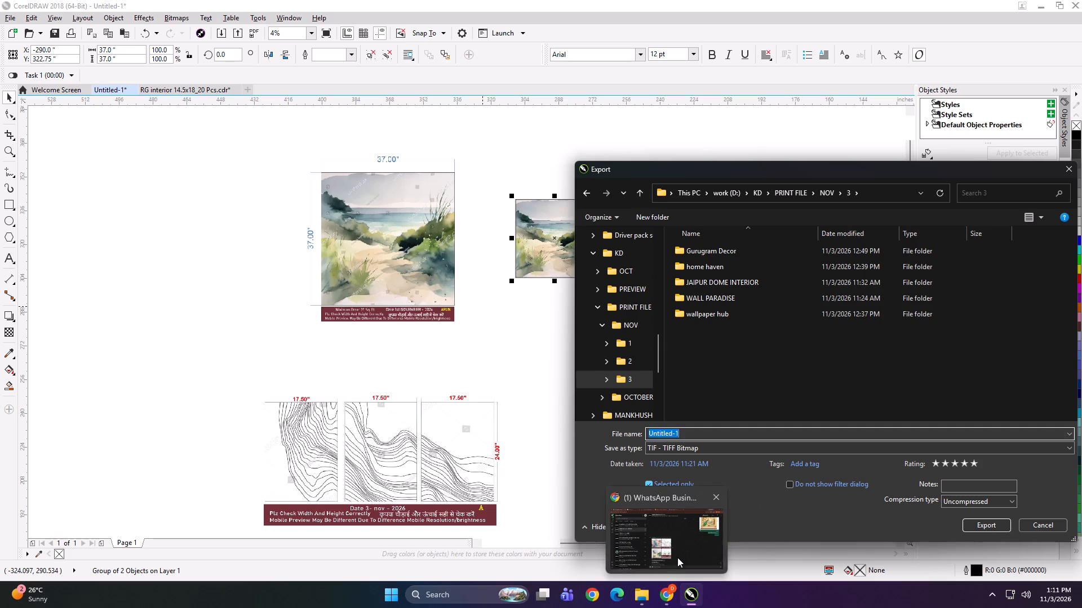
{"action": "left_click", "coordinate": [646, 223]}
{"action": "type", "text": "RG INTERIOR"}
{"action": "key", "text": "Return"}
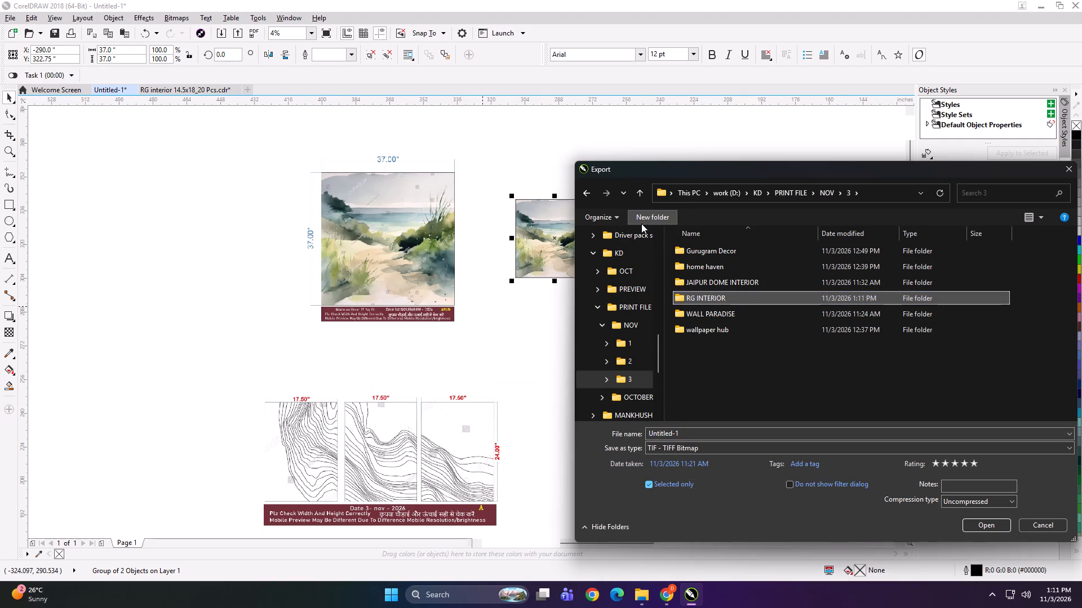
{"action": "left_click", "coordinate": [742, 304]}
{"action": "double_click", "coordinate": [743, 301]}
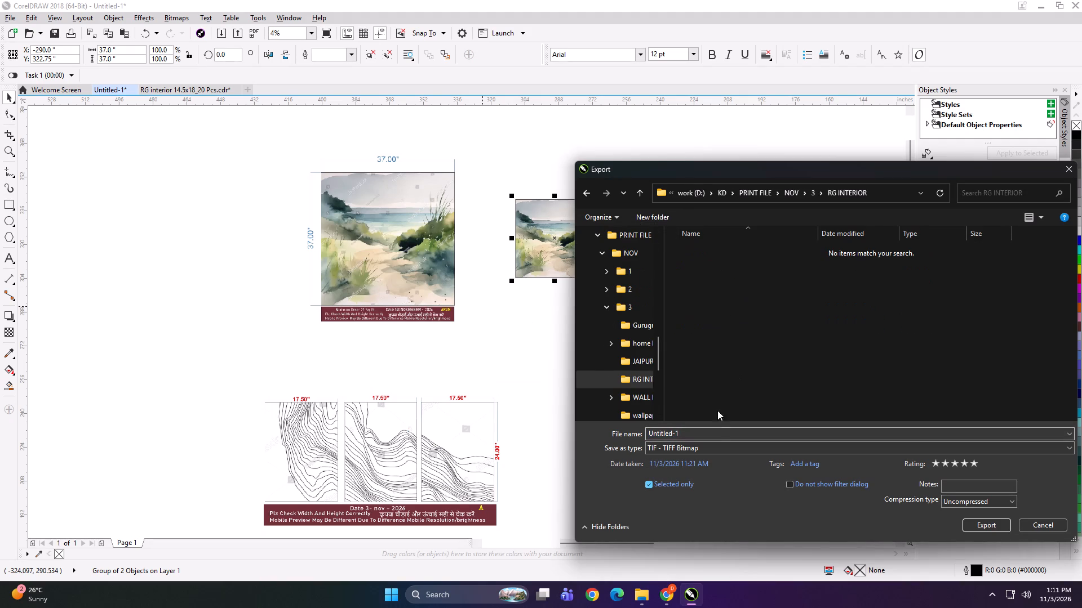
Export the grouped beach watercolour as a TIFF named 37x37 into the RG INTERIOR folder.
{"action": "left_click", "coordinate": [703, 434]}
{"action": "type", "text": "37x37"}
{"action": "key", "text": "space"}
{"action": "key", "text": "Return"}
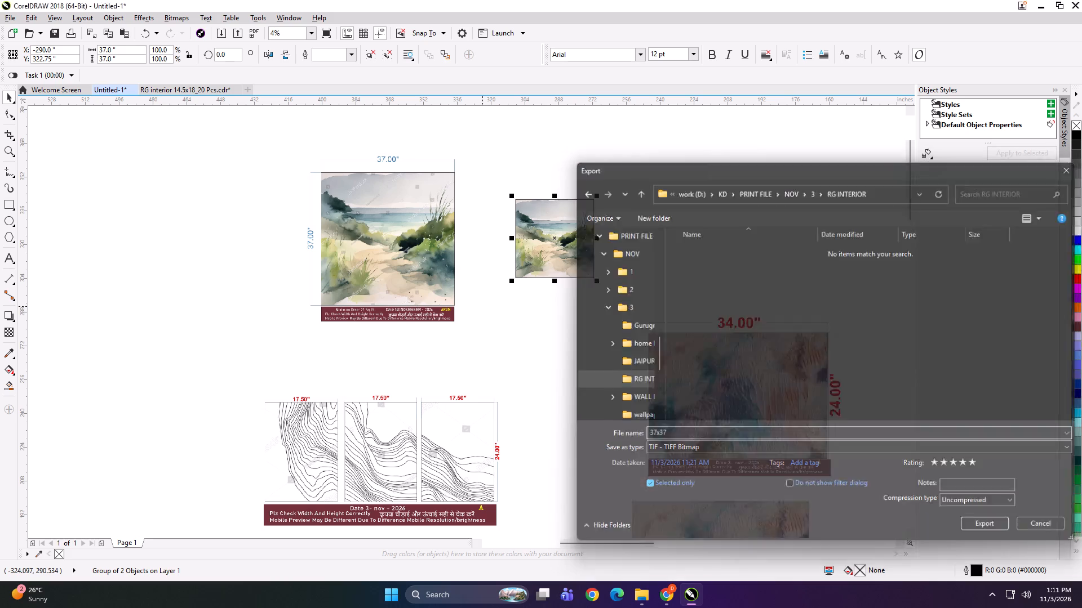
{"action": "key", "text": "Return"}
Enlarge the watercolour to match its labelled preview, group both, and shrink the pair to about 2.83 by 1.64 inches.
{"action": "left_click_drag", "start_coordinate": [599, 282], "coordinate": [629, 305], "text": "shift"}
{"action": "left_click_drag", "start_coordinate": [553, 245], "coordinate": [535, 243]}
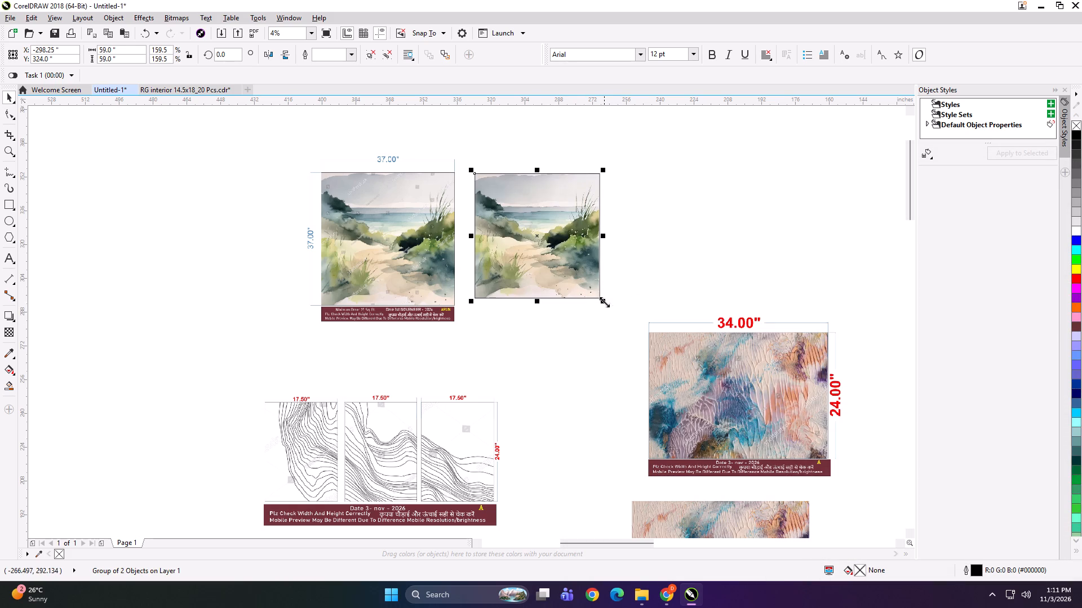
{"action": "left_click_drag", "start_coordinate": [604, 302], "coordinate": [617, 312]}
{"action": "left_click", "coordinate": [445, 263], "text": "shift"}
{"action": "key", "text": "ctrl+g"}
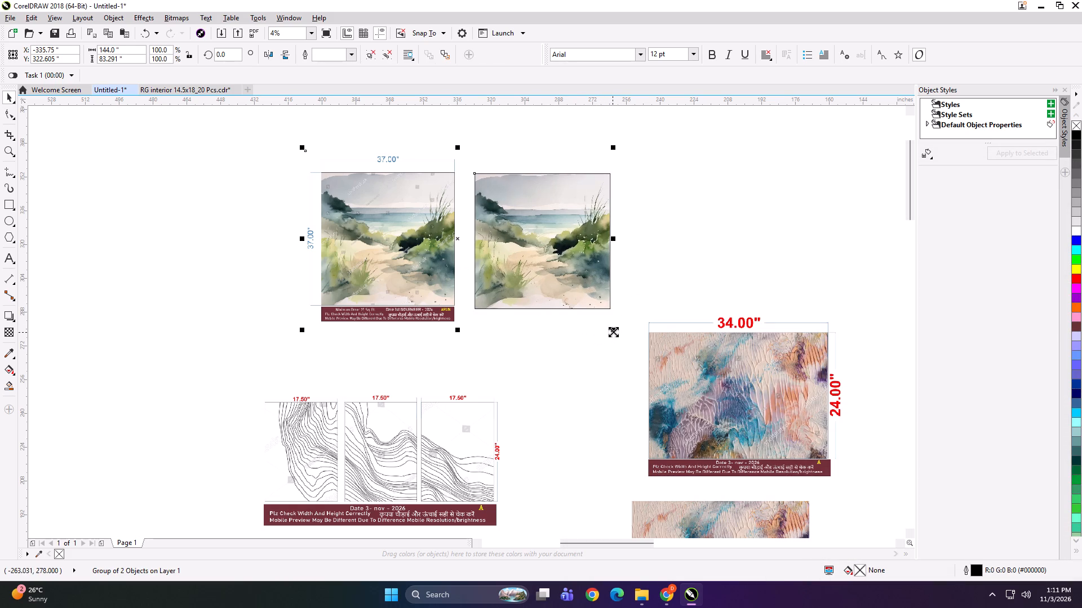
{"action": "left_click_drag", "start_coordinate": [614, 332], "coordinate": [489, 288], "text": "shift"}
{"action": "left_click_drag", "start_coordinate": [484, 280], "coordinate": [460, 247], "text": "shift"}
{"action": "scroll", "coordinate": [450, 229], "scroll_direction": "up", "scroll_amount": 3}
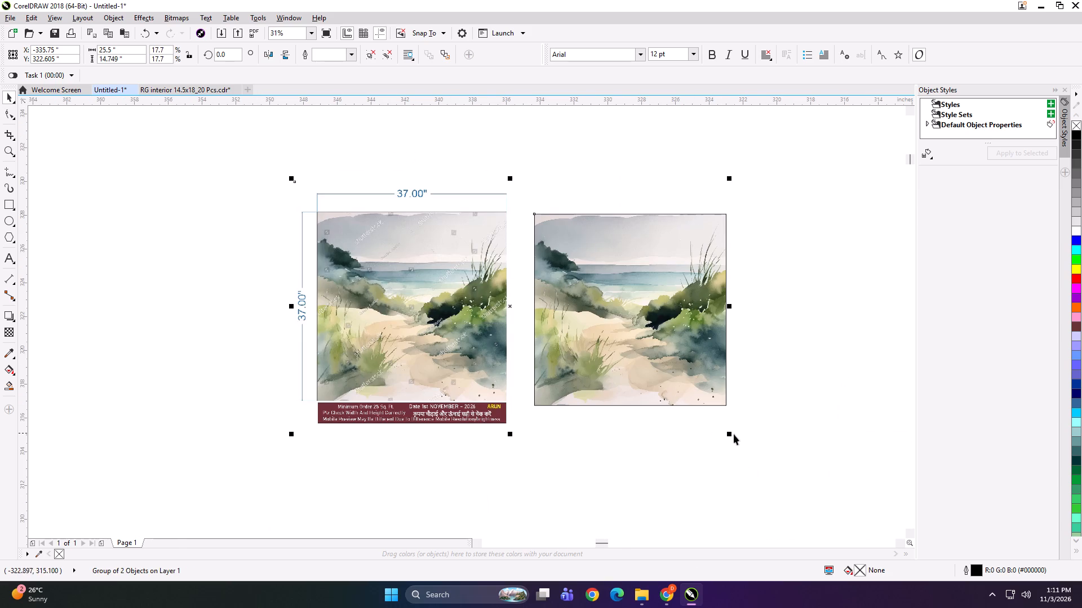
{"action": "left_click_drag", "start_coordinate": [731, 436], "coordinate": [536, 328], "text": "shift"}
Export the shrunken watercolour comparison as a TIFF named FSDDG, and delete the pair from the page.
{"action": "key", "text": "ctrl+e"}
{"action": "type", "text": "FSDDG"}
{"action": "key", "text": "Return"}
{"action": "key", "text": "Return"}
{"action": "key", "text": "Return"}
{"action": "key", "text": "Return"}
{"action": "key", "text": "Delete"}
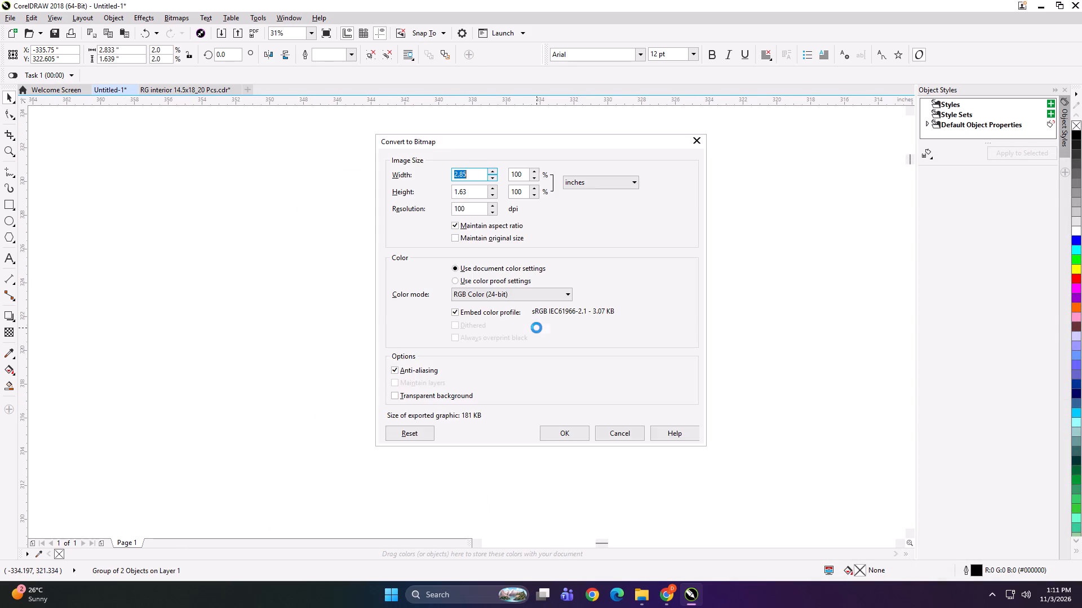
Resize the loose abstract texture painting below its labelled preview to 34 by 24 inches.
{"action": "key", "text": "F4"}
{"action": "left_click", "coordinate": [547, 354]}
{"action": "scroll", "coordinate": [305, 386], "scroll_direction": "up", "scroll_amount": 1}
{"action": "scroll", "coordinate": [639, 374], "scroll_direction": "up", "scroll_amount": 1}
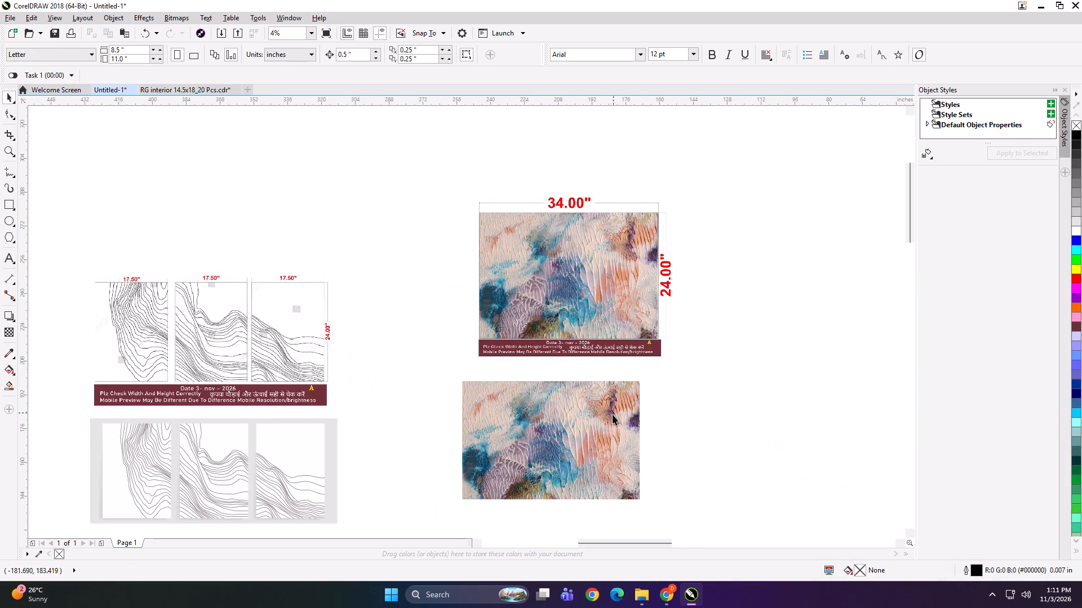
{"action": "left_click", "coordinate": [613, 414]}
{"action": "left_click", "coordinate": [123, 53]}
{"action": "key", "text": "ctrl+a"}
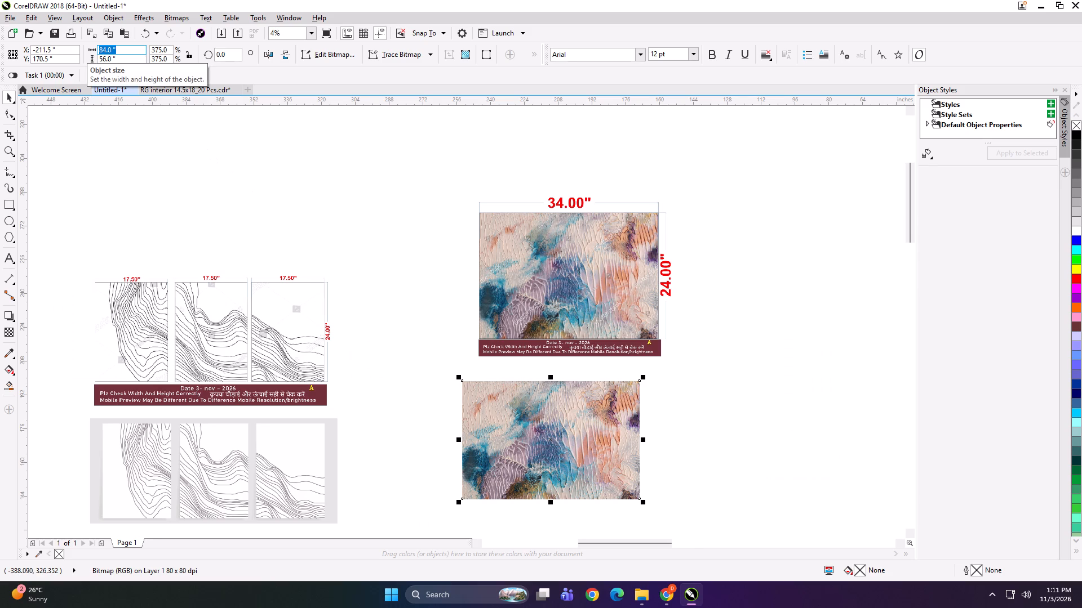
{"action": "type", "text": "34"}
{"action": "key", "text": "Tab"}
{"action": "type", "text": "24"}
{"action": "key", "text": "Return"}
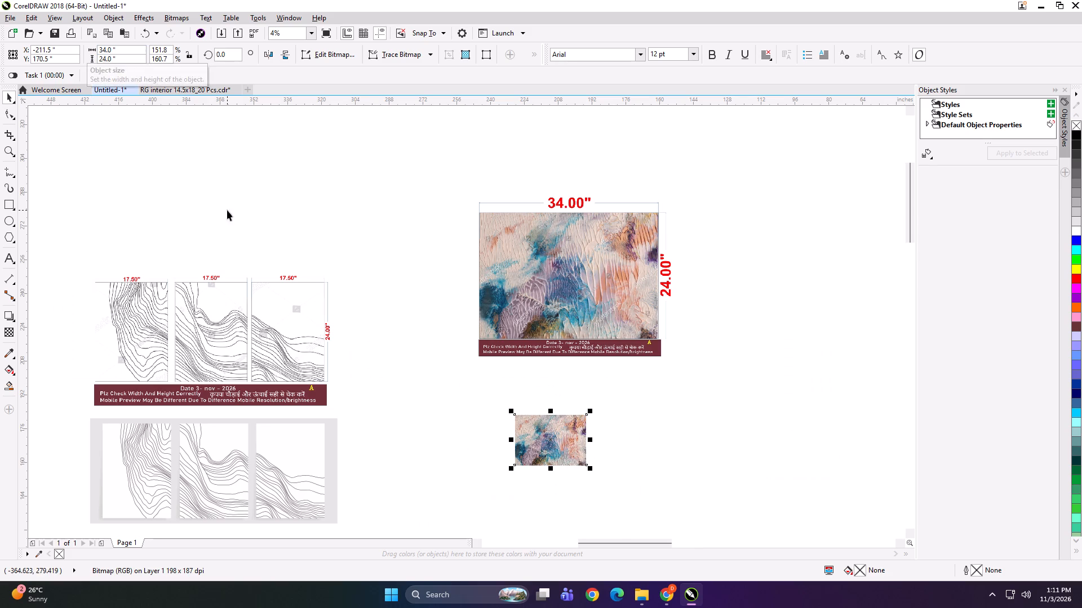
Export the resized abstract painting as a TIFF named 34x24 into the RG INTERIOR folder.
{"action": "key", "text": "ctrl+e"}
{"action": "type", "text": "34x27"}
{"action": "key", "text": "space"}
{"action": "key", "text": "BackSpace"}
{"action": "key", "text": "BackSpace"}
{"action": "key", "text": "4"}
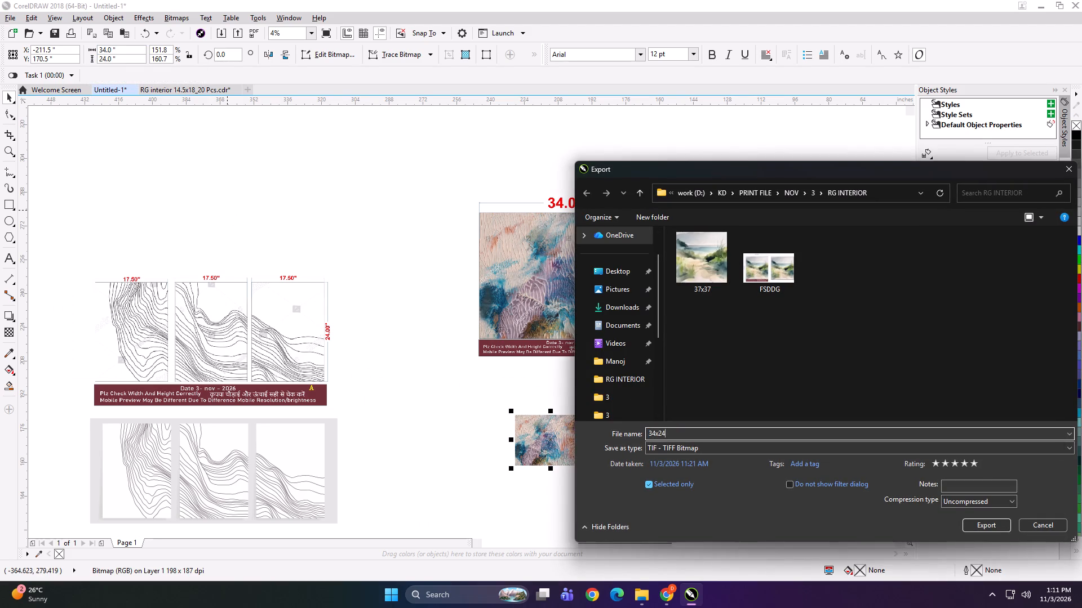
{"action": "key", "text": "Return"}
{"action": "key", "text": "Return"}
Enlarge the abstract painting to nearly the size of its labelled preview and place it alongside.
{"action": "left_click_drag", "start_coordinate": [593, 470], "coordinate": [644, 493], "text": "shift"}
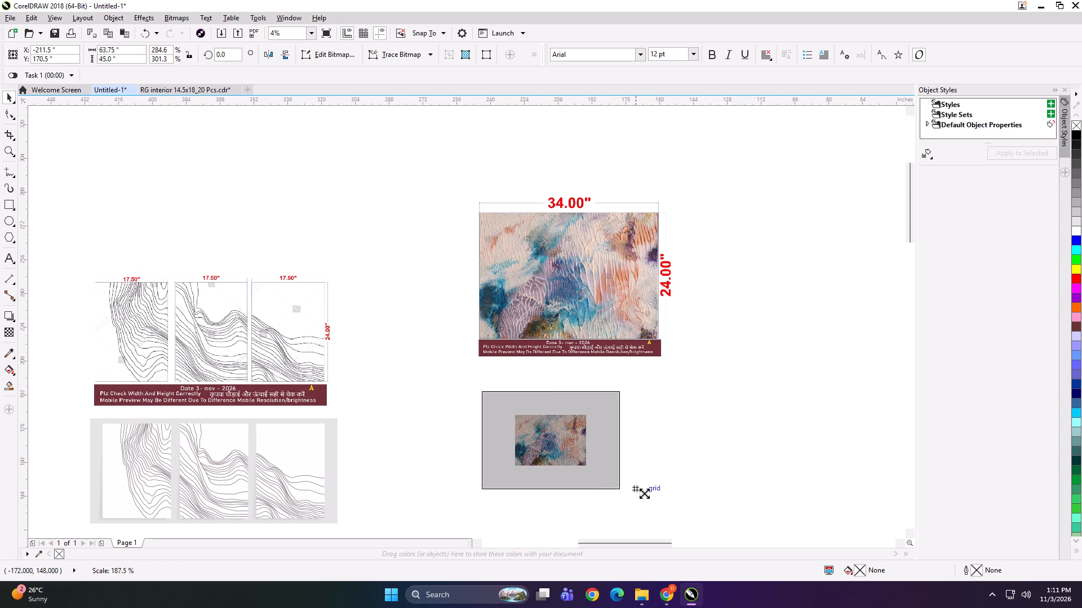
{"action": "left_click_drag", "start_coordinate": [644, 493], "coordinate": [653, 495], "text": "shift"}
{"action": "left_click_drag", "start_coordinate": [558, 446], "coordinate": [763, 272]}
{"action": "scroll", "coordinate": [500, 281], "scroll_direction": "down", "scroll_amount": 1}
{"action": "scroll", "coordinate": [606, 276], "scroll_direction": "up", "scroll_amount": 1}
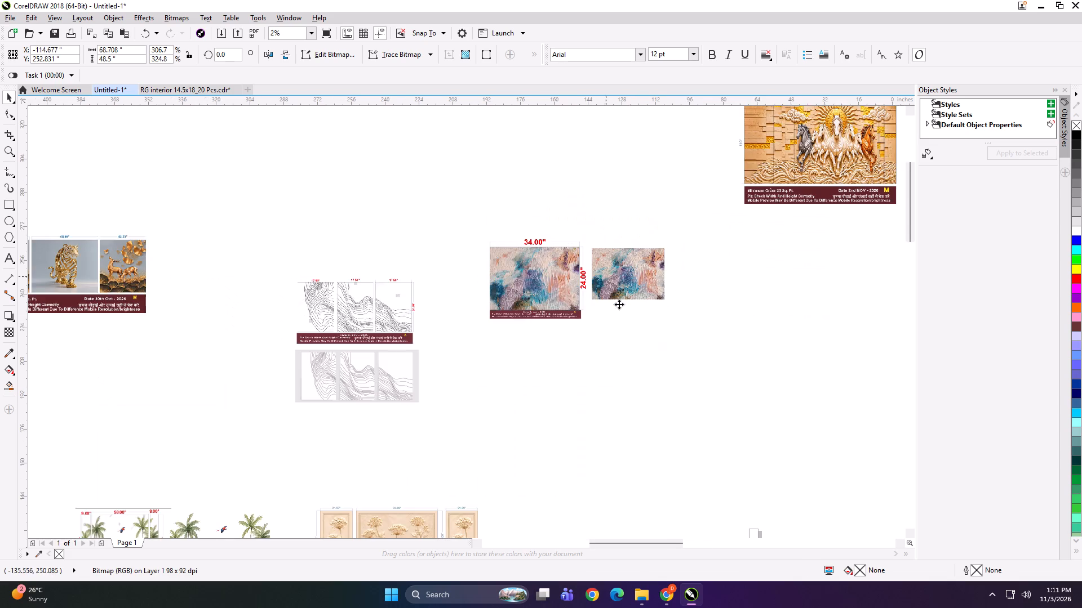
{"action": "left_click_drag", "start_coordinate": [728, 325], "coordinate": [761, 343]}
Group the abstract painting with its labelled preview and shrink the pair to about 4.05 by 1.76 inches.
{"action": "left_click", "coordinate": [456, 291], "text": "shift"}
{"action": "key", "text": "ctrl+g"}
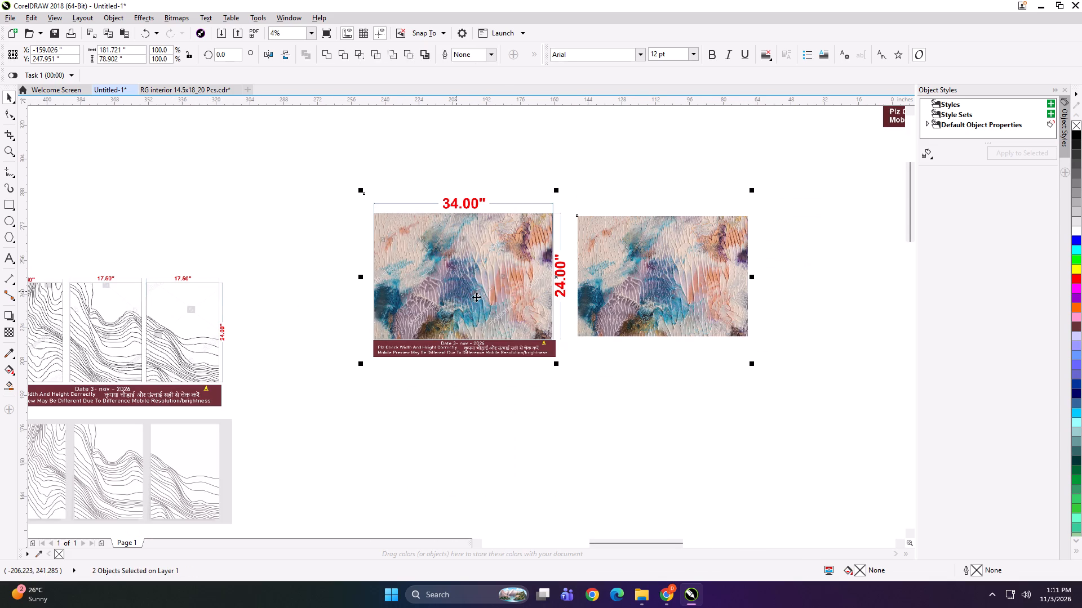
{"action": "left_click_drag", "start_coordinate": [755, 367], "coordinate": [587, 301], "text": "shift"}
{"action": "left_click_drag", "start_coordinate": [584, 298], "coordinate": [580, 296], "text": "shift"}
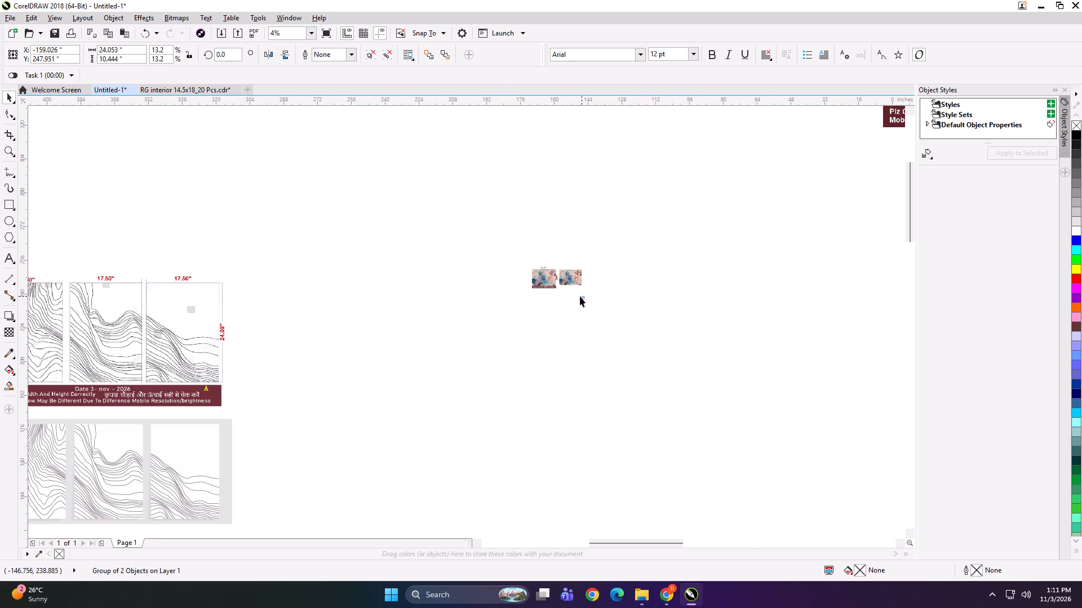
{"action": "left_click_drag", "start_coordinate": [580, 296], "coordinate": [563, 287], "text": "shift"}
{"action": "scroll", "coordinate": [562, 279], "scroll_direction": "up", "scroll_amount": 3}
{"action": "left_click_drag", "start_coordinate": [720, 351], "coordinate": [552, 291], "text": "shift"}
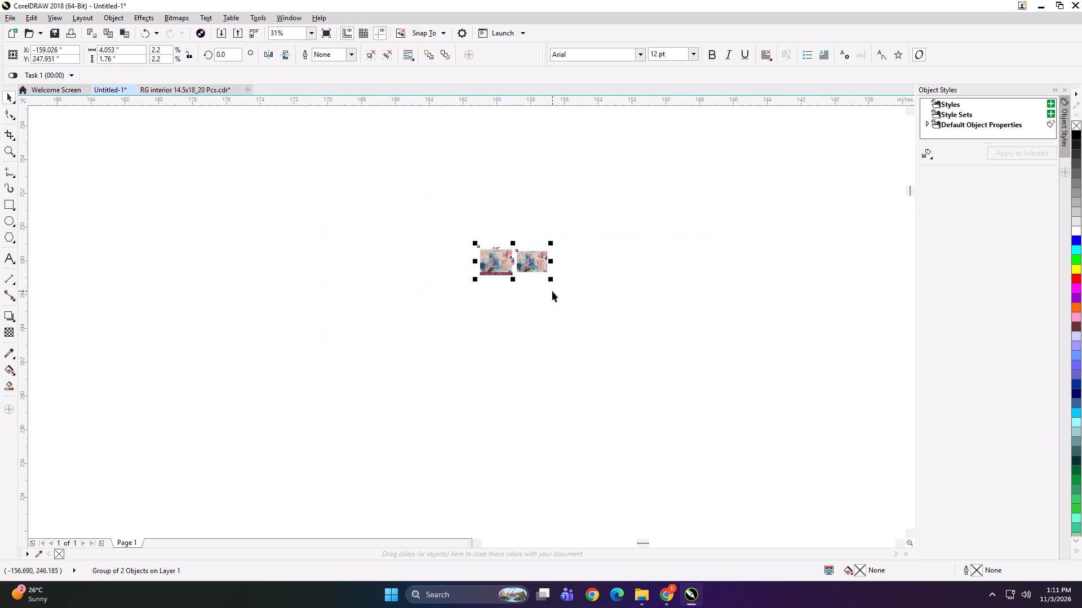
Export the shrunken abstract comparison as a TIFF named FGDGH, and delete the pair from the page.
{"action": "key", "text": "ctrl+e"}
{"action": "type", "text": "FGDGH"}
{"action": "key", "text": "Return"}
{"action": "key", "text": "Return"}
{"action": "key", "text": "Return"}
{"action": "key", "text": "Delete"}
Draw a rectangle over each of the three white panels in the lower contour-line artwork, each about 44 inches high.
{"action": "key", "text": "F4"}
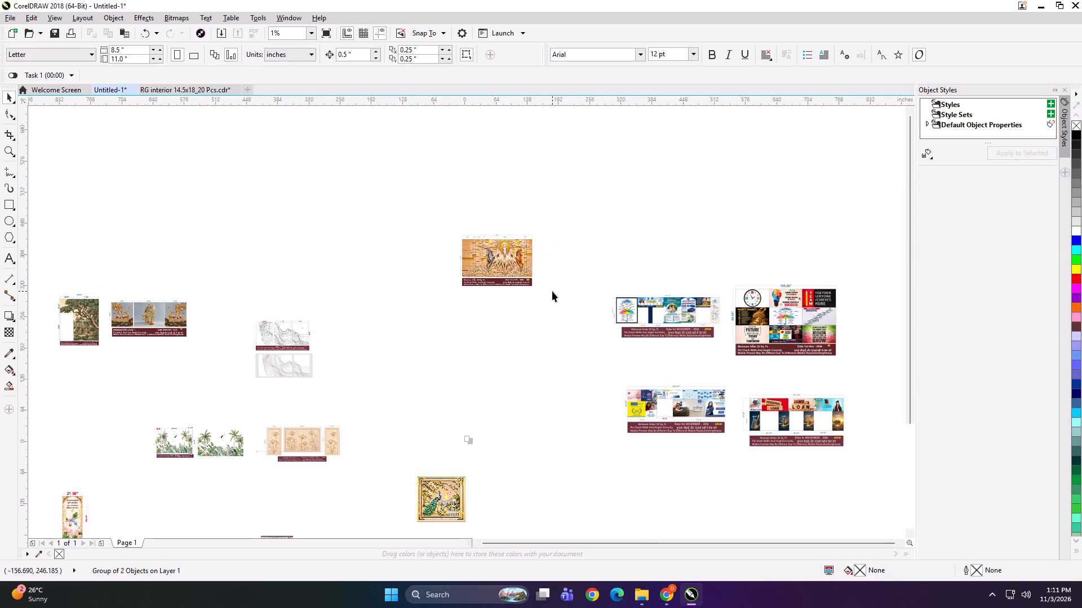
{"action": "scroll", "coordinate": [313, 339], "scroll_direction": "up", "scroll_amount": 3}
{"action": "scroll", "coordinate": [382, 244], "scroll_direction": "down", "scroll_amount": 1}
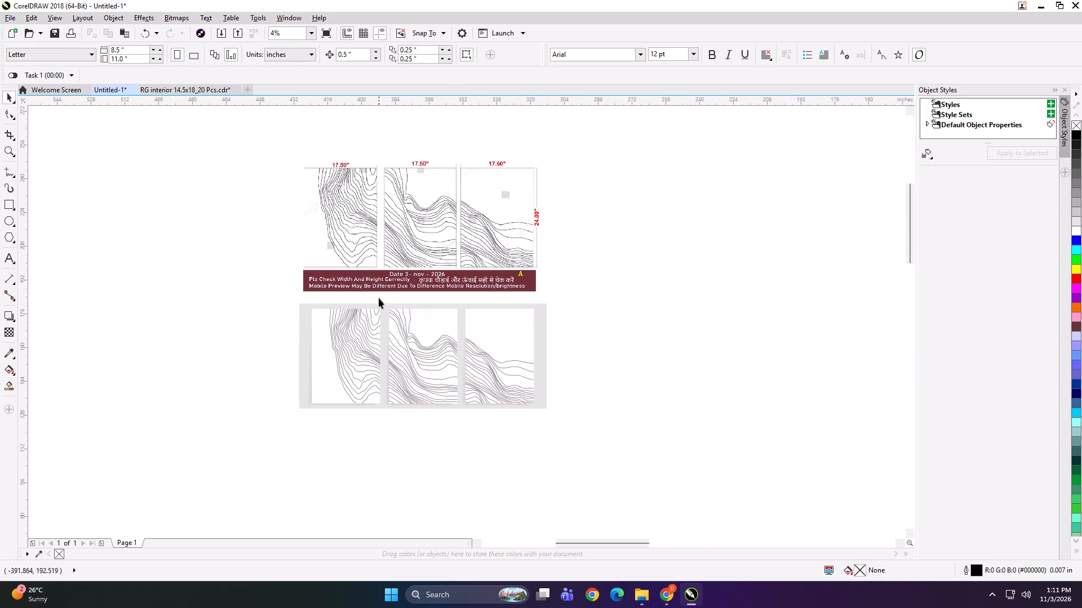
{"action": "scroll", "coordinate": [409, 379], "scroll_direction": "up", "scroll_amount": 2}
{"action": "scroll", "coordinate": [413, 396], "scroll_direction": "down", "scroll_amount": 1}
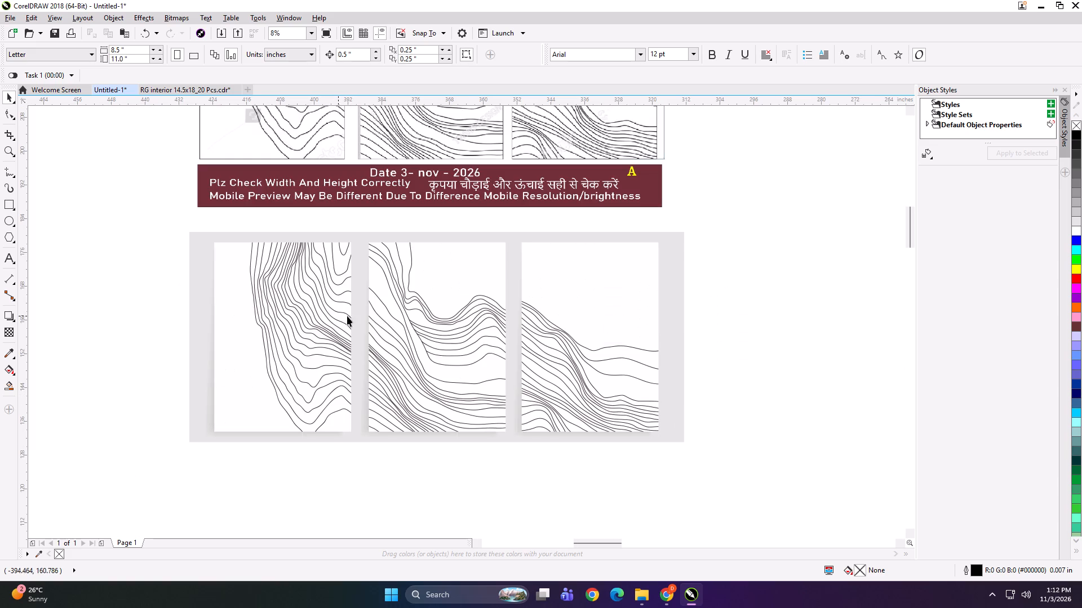
{"action": "left_click", "coordinate": [7, 198]}
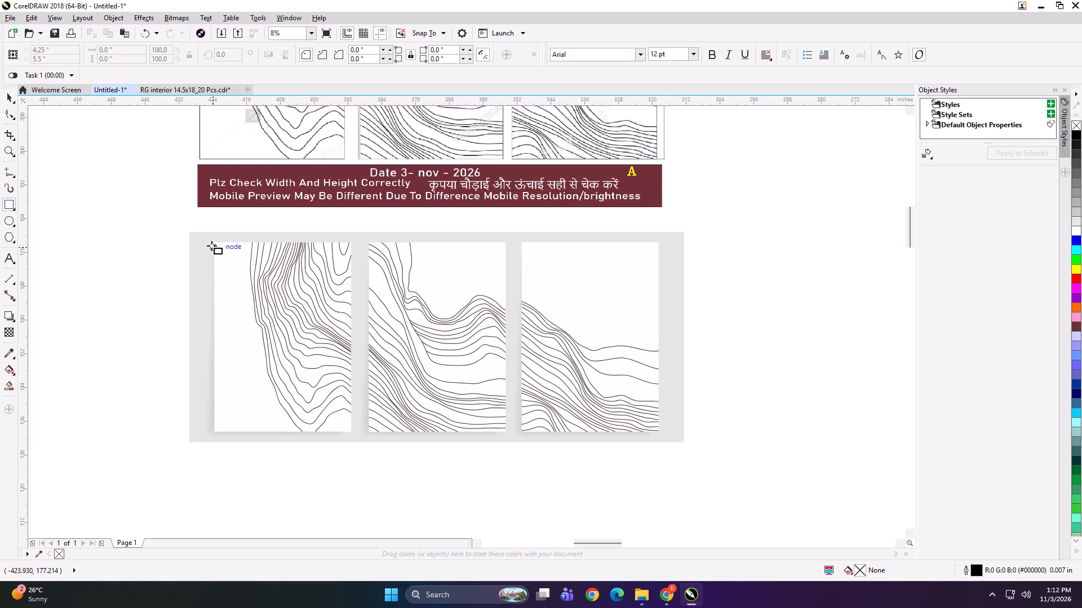
{"action": "left_click_drag", "start_coordinate": [215, 243], "coordinate": [348, 427]}
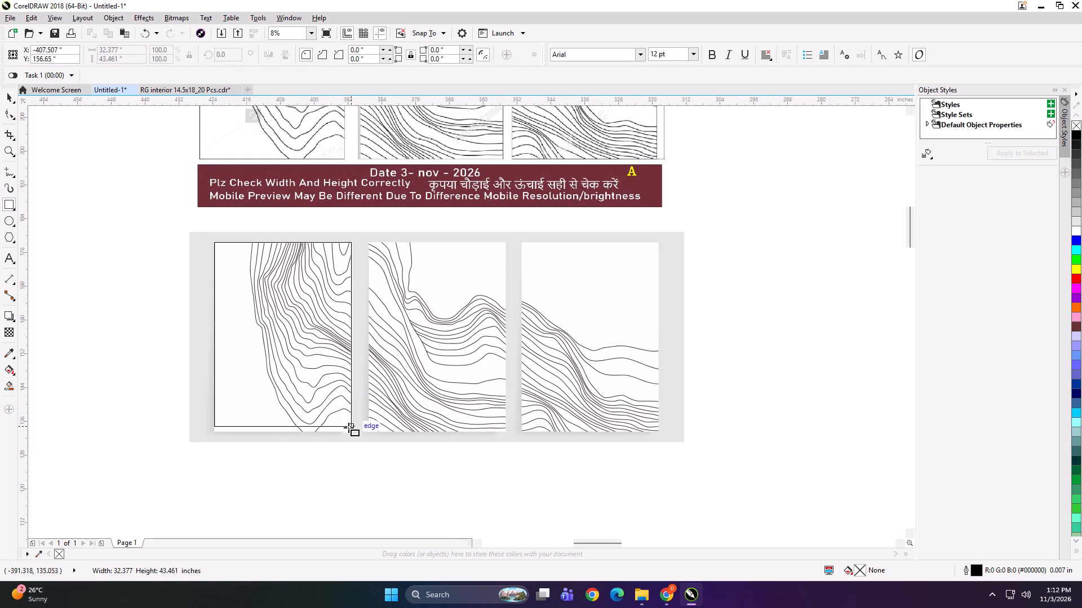
{"action": "left_click_drag", "start_coordinate": [348, 427], "coordinate": [347, 433]}
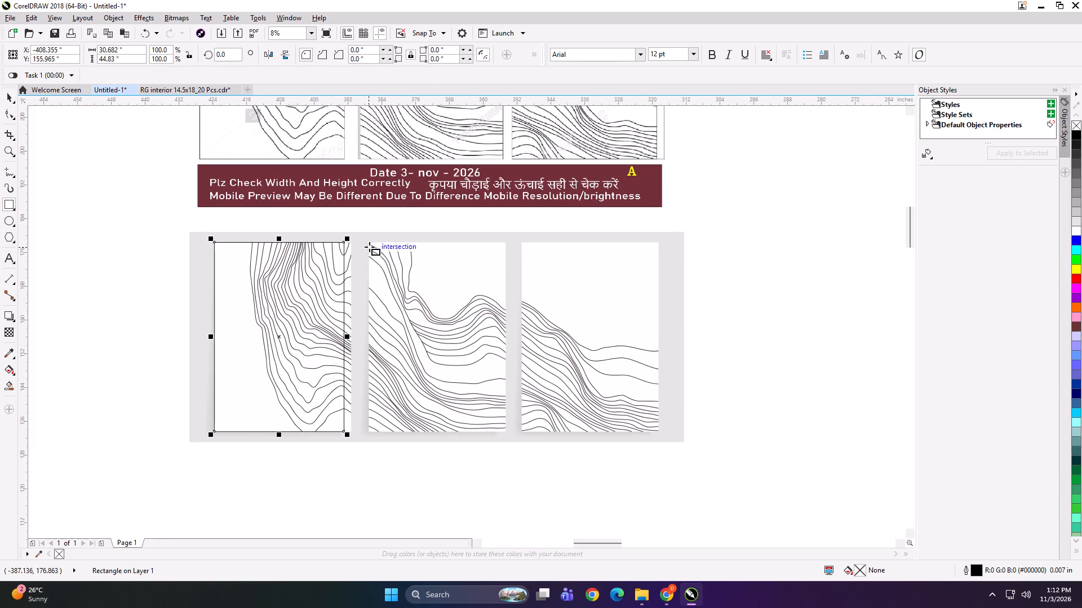
{"action": "left_click_drag", "start_coordinate": [369, 244], "coordinate": [507, 431]}
{"action": "left_click_drag", "start_coordinate": [522, 245], "coordinate": [659, 432]}
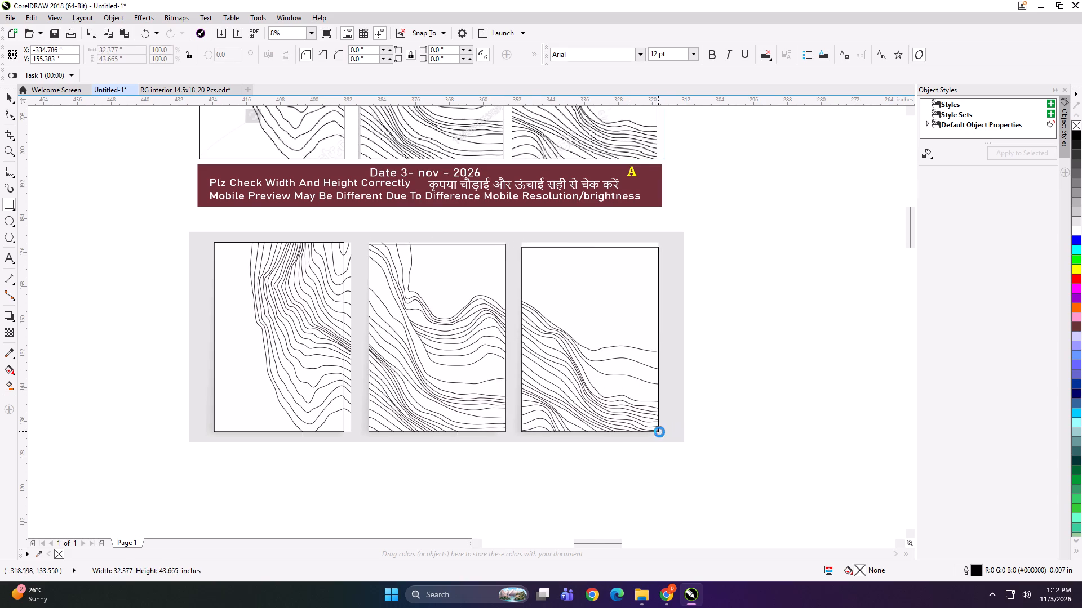
Extend the third panel's rectangle up to the panel's top edge and widen the first panel's rectangle to about 32.4 inches.
{"action": "scroll", "coordinate": [600, 238], "scroll_direction": "up", "scroll_amount": 2}
{"action": "key", "text": "space"}
{"action": "left_click_drag", "start_coordinate": [561, 270], "coordinate": [561, 257]}
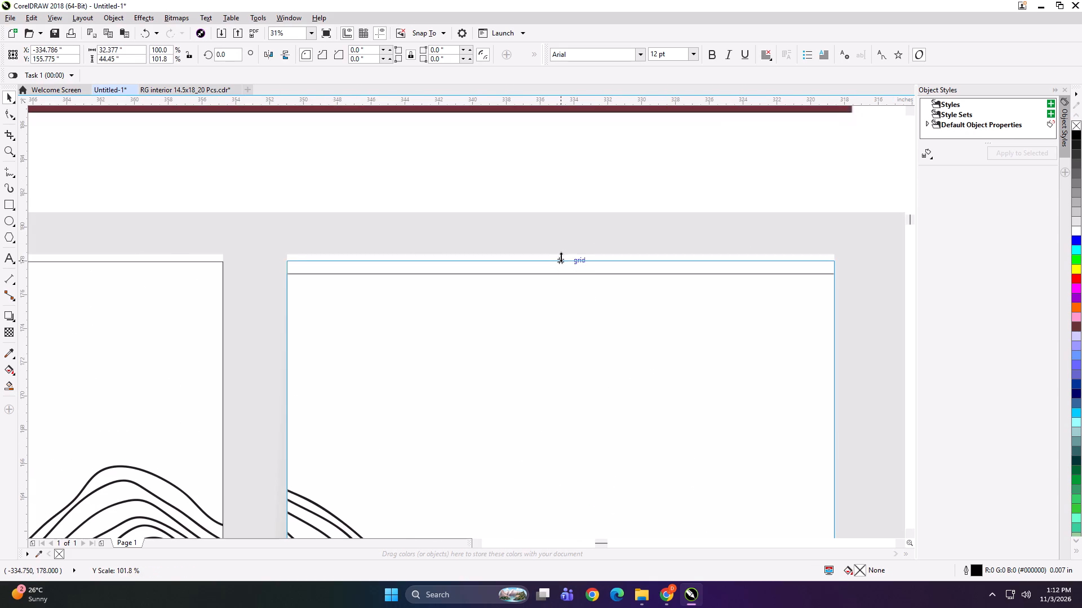
{"action": "left_click_drag", "start_coordinate": [561, 257], "coordinate": [561, 254]}
{"action": "scroll", "coordinate": [662, 273], "scroll_direction": "down", "scroll_amount": 2}
{"action": "left_click", "coordinate": [325, 308]}
{"action": "scroll", "coordinate": [392, 397], "scroll_direction": "up", "scroll_amount": 1}
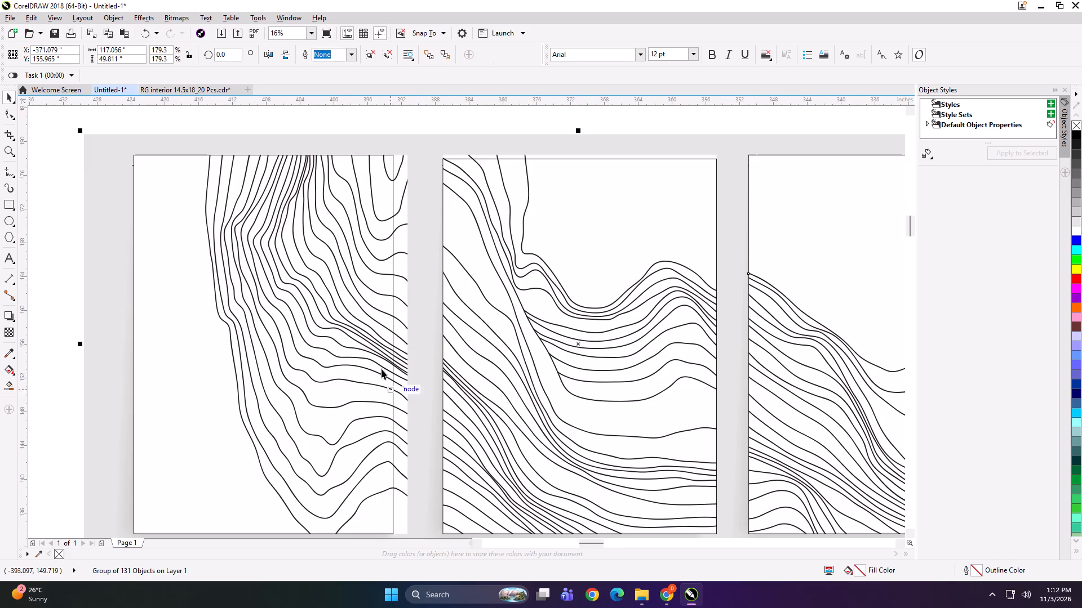
{"action": "left_click", "coordinate": [368, 346]}
{"action": "left_click", "coordinate": [367, 348], "text": "alt"}
{"action": "left_click_drag", "start_coordinate": [397, 346], "coordinate": [410, 348]}
{"action": "scroll", "coordinate": [428, 321], "scroll_direction": "down", "scroll_amount": 1}
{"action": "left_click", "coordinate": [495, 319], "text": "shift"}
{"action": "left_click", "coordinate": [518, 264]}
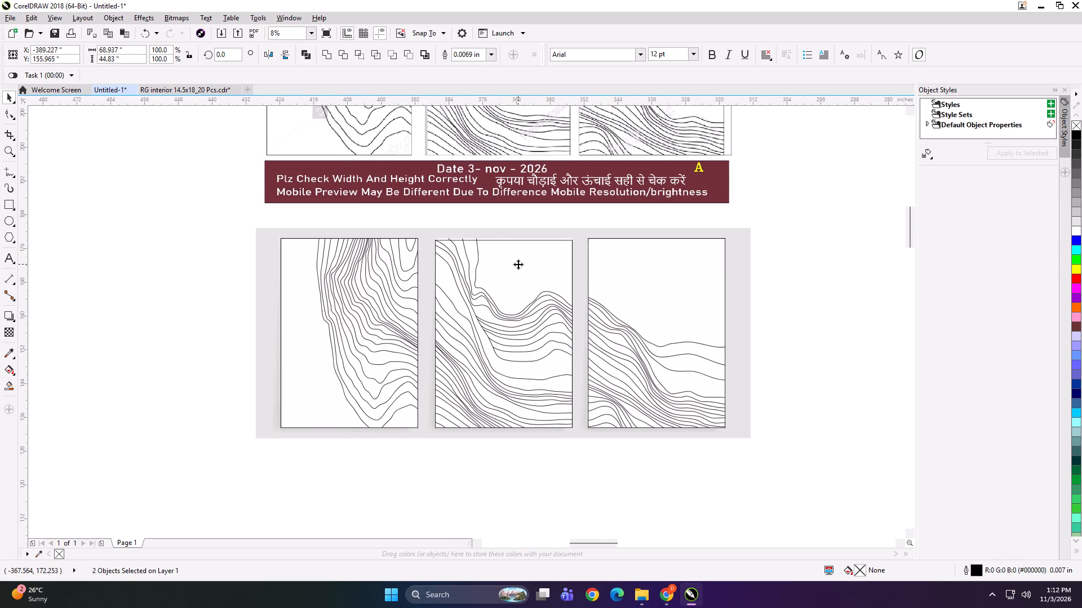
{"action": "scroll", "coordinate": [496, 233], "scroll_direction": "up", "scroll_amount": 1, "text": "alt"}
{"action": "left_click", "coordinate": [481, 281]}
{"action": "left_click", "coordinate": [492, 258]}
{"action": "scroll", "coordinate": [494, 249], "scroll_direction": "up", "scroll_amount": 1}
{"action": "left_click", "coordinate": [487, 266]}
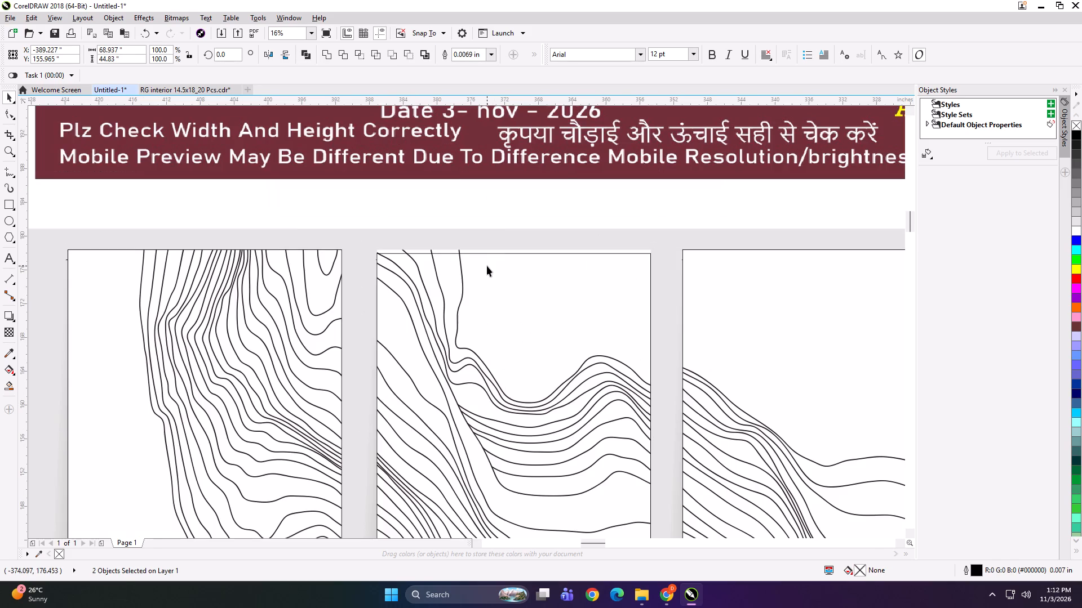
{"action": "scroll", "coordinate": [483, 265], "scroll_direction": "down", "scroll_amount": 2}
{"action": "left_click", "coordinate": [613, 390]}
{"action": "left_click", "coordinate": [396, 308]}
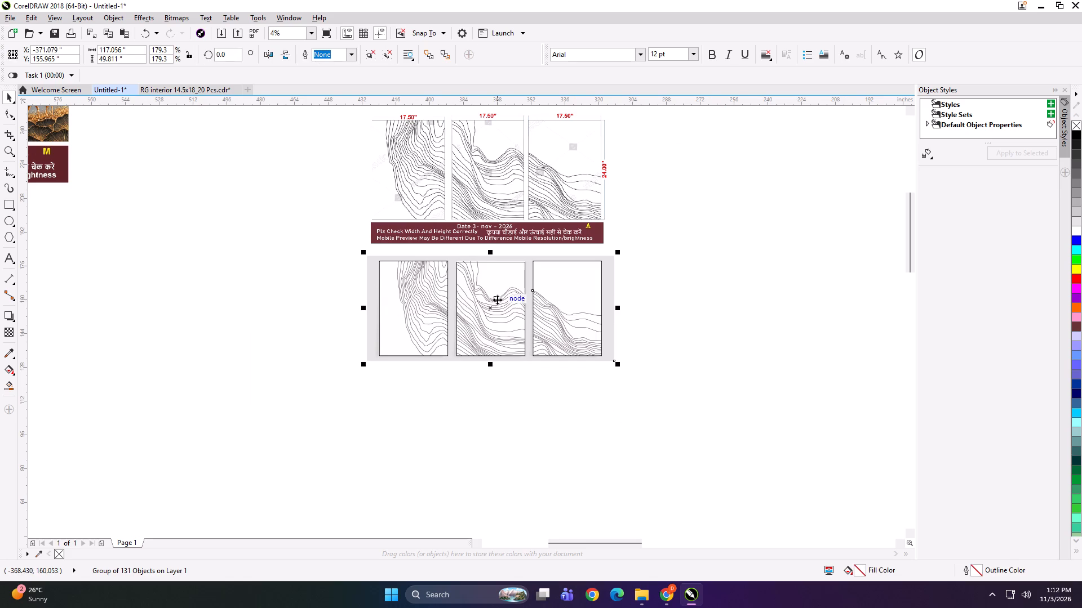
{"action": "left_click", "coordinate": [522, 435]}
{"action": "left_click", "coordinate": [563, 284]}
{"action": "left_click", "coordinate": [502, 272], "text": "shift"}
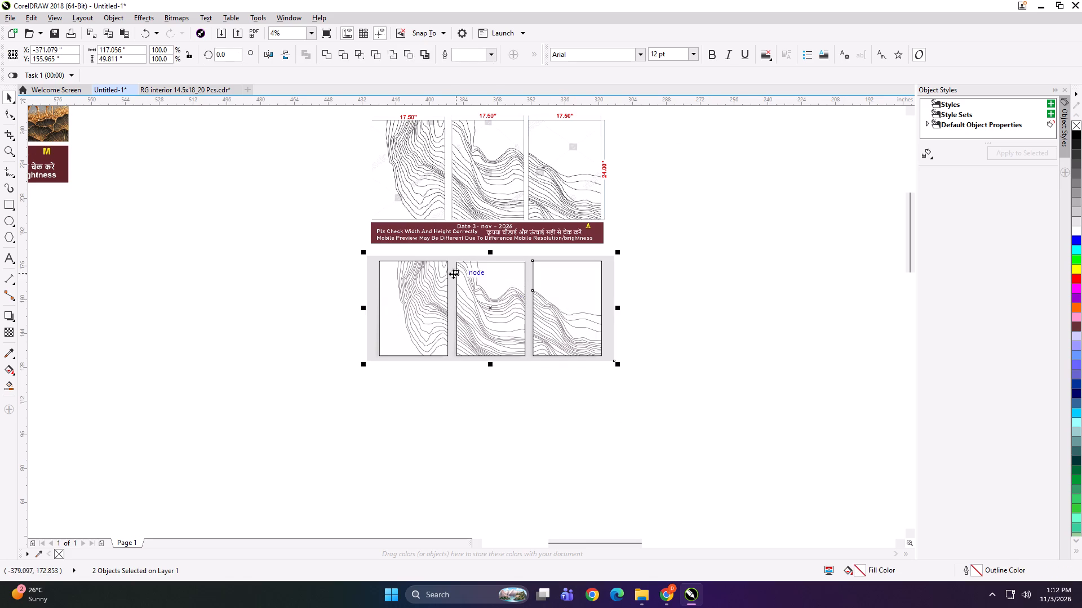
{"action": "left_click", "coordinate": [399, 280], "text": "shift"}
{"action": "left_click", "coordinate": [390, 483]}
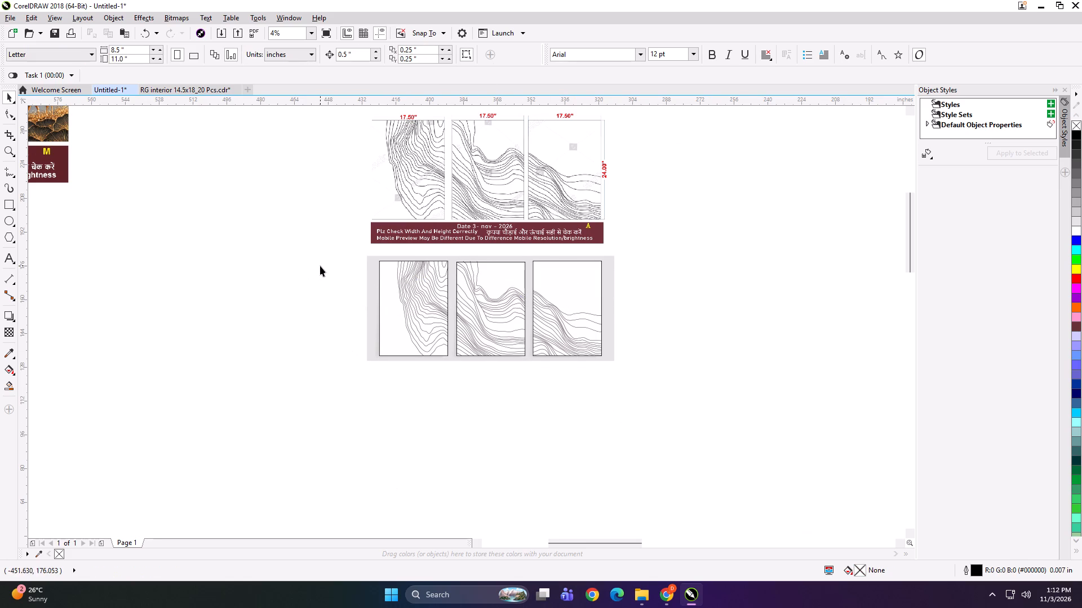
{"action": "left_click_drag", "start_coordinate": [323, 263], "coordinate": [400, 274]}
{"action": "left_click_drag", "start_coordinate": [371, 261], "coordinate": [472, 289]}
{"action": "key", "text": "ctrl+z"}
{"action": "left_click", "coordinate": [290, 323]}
Group the three rectangles framing the contour-line panels, leaving them in place over the artwork.
{"action": "left_click_drag", "start_coordinate": [390, 355], "coordinate": [394, 412]}
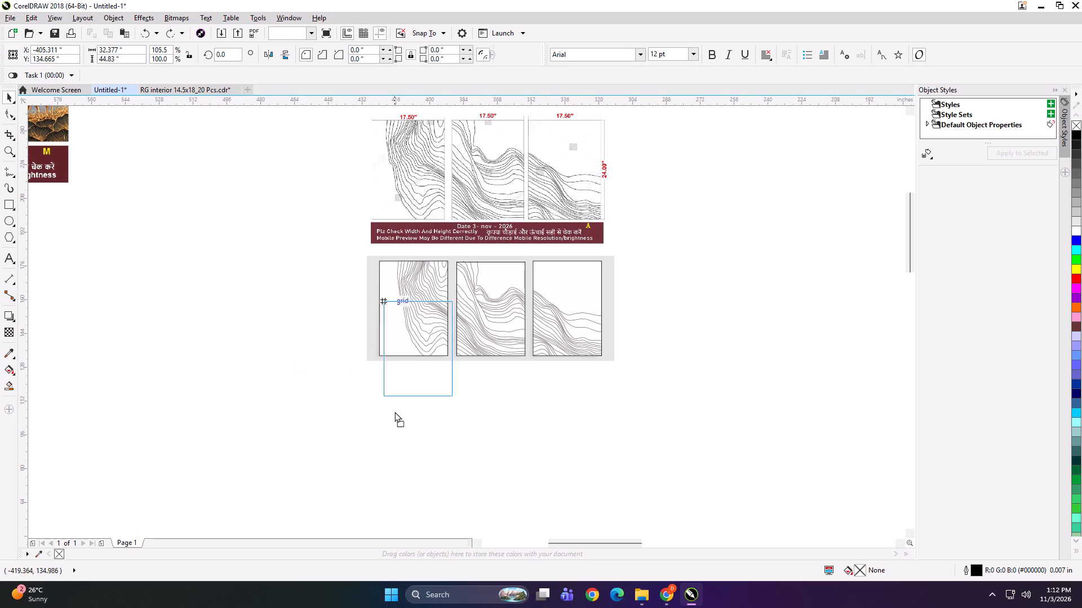
{"action": "left_click_drag", "start_coordinate": [394, 412], "coordinate": [394, 415]}
{"action": "key", "text": "ctrl+z"}
{"action": "left_click", "coordinate": [499, 271], "text": "shift"}
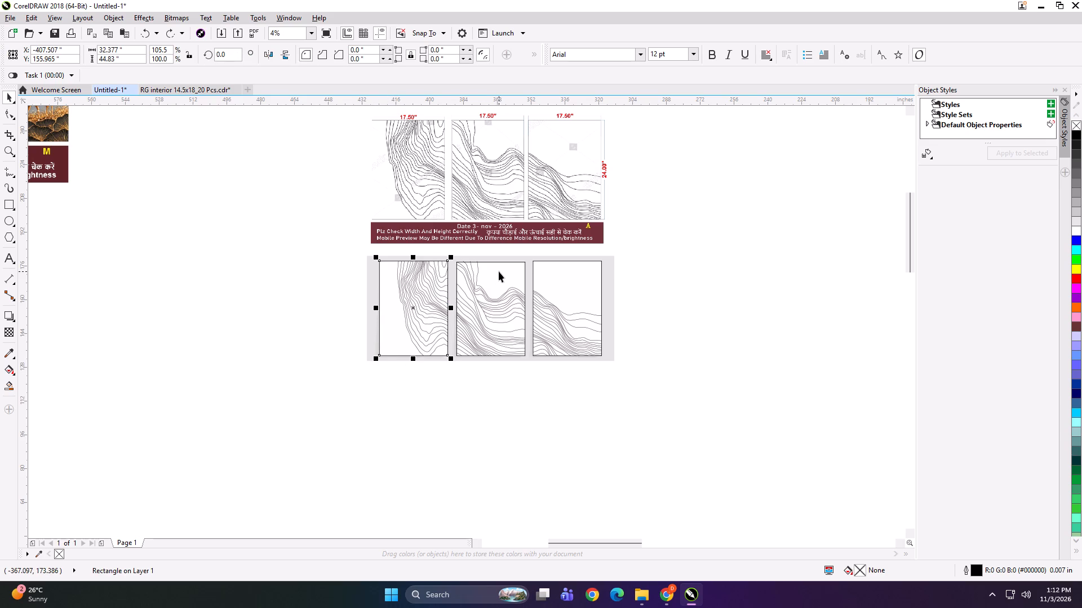
{"action": "left_click", "coordinate": [557, 267], "text": "shift"}
{"action": "key", "text": "ctrl+g"}
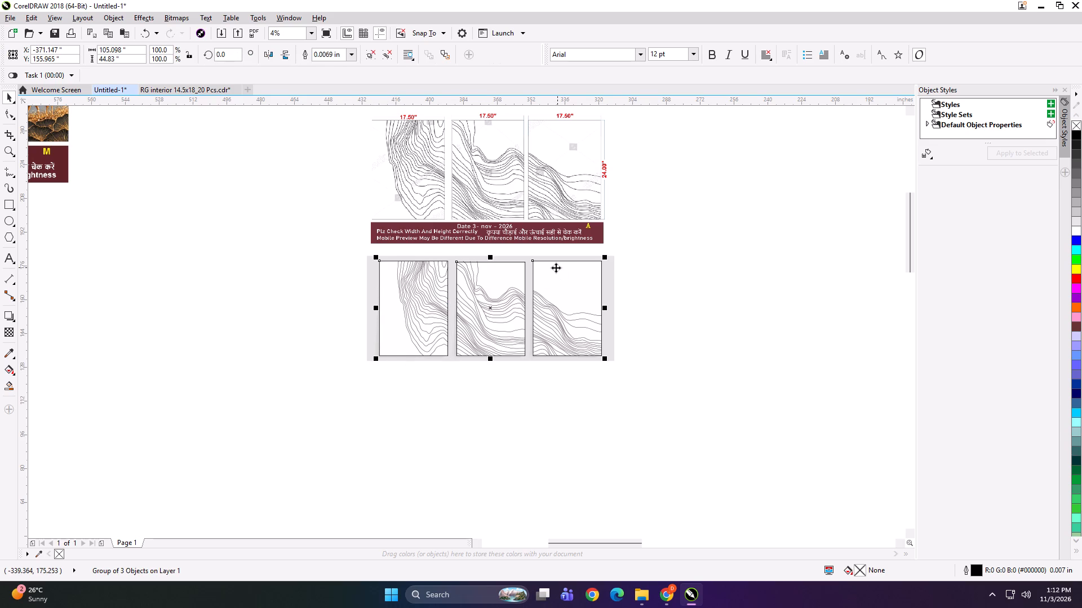
PowerClip the lower contour-line artwork into the grouped rectangles, and ungroup the result into three separate panels.
{"action": "left_click", "coordinate": [367, 284]}
{"action": "key", "text": "shift+Return"}
{"action": "left_click", "coordinate": [495, 281]}
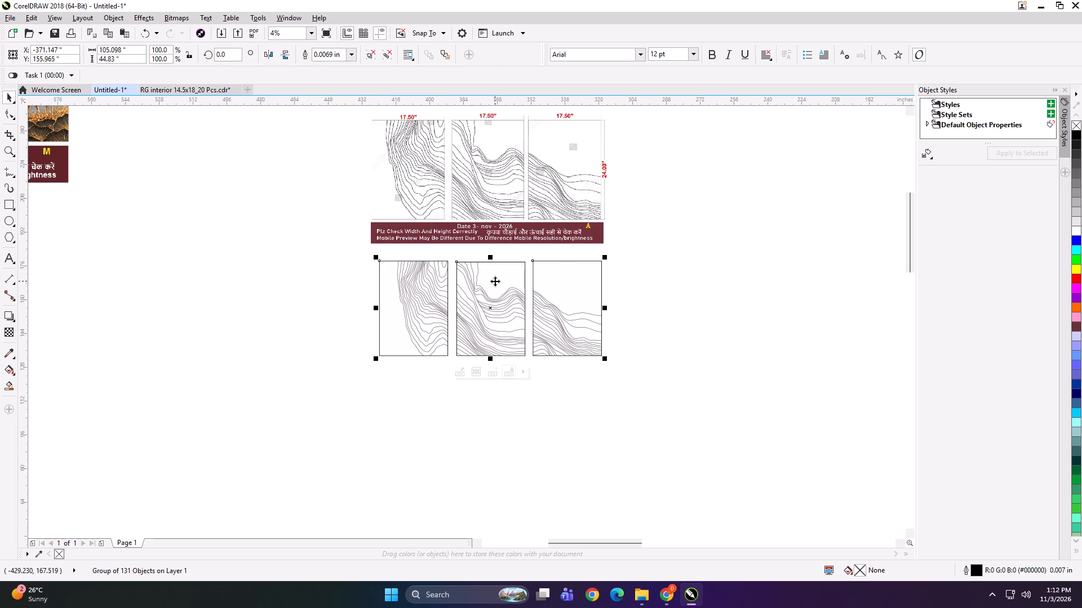
{"action": "key", "text": "ctrl+u"}
{"action": "key", "text": "ctrl+u"}
{"action": "scroll", "coordinate": [491, 338], "scroll_direction": "down", "scroll_amount": 1}
{"action": "scroll", "coordinate": [503, 267], "scroll_direction": "up", "scroll_amount": 1}
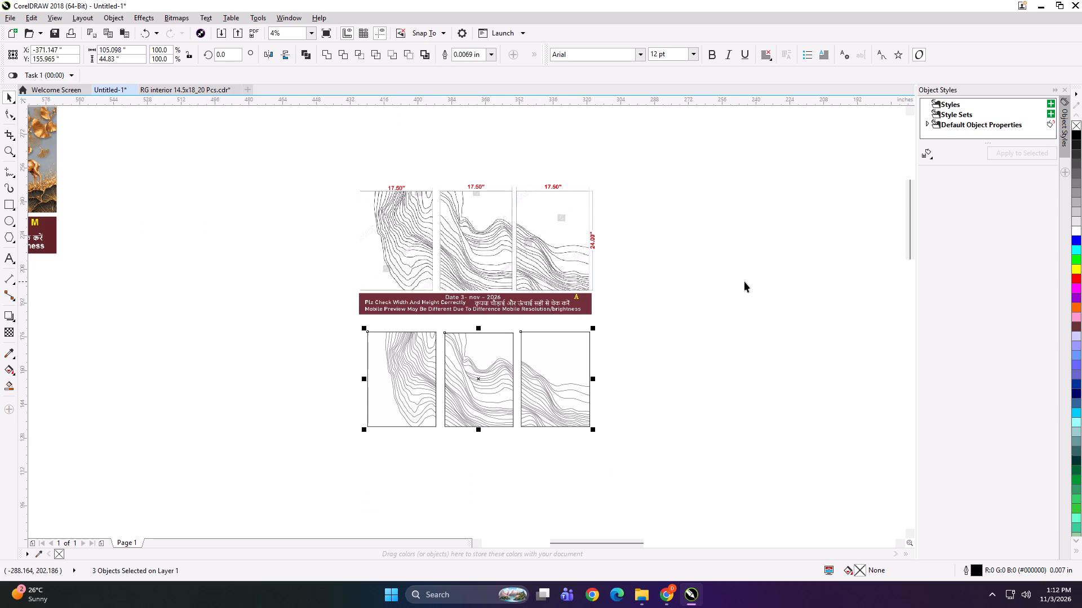
Resize each of the three clipped contour-line panels to 17.5 inches wide by 24 inches high.
{"action": "left_click", "coordinate": [746, 281]}
{"action": "left_click", "coordinate": [397, 351]}
{"action": "left_click", "coordinate": [135, 51]}
{"action": "key", "text": "ctrl+a"}
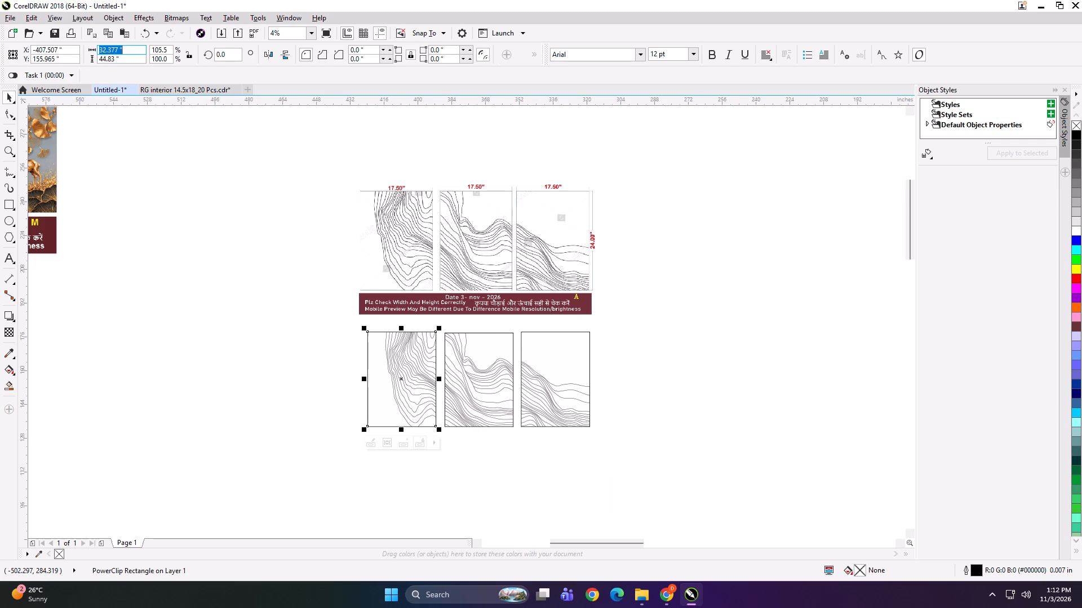
{"action": "type", "text": "17.5"}
{"action": "key", "text": "Tab"}
{"action": "type", "text": "24"}
{"action": "key", "text": "Return"}
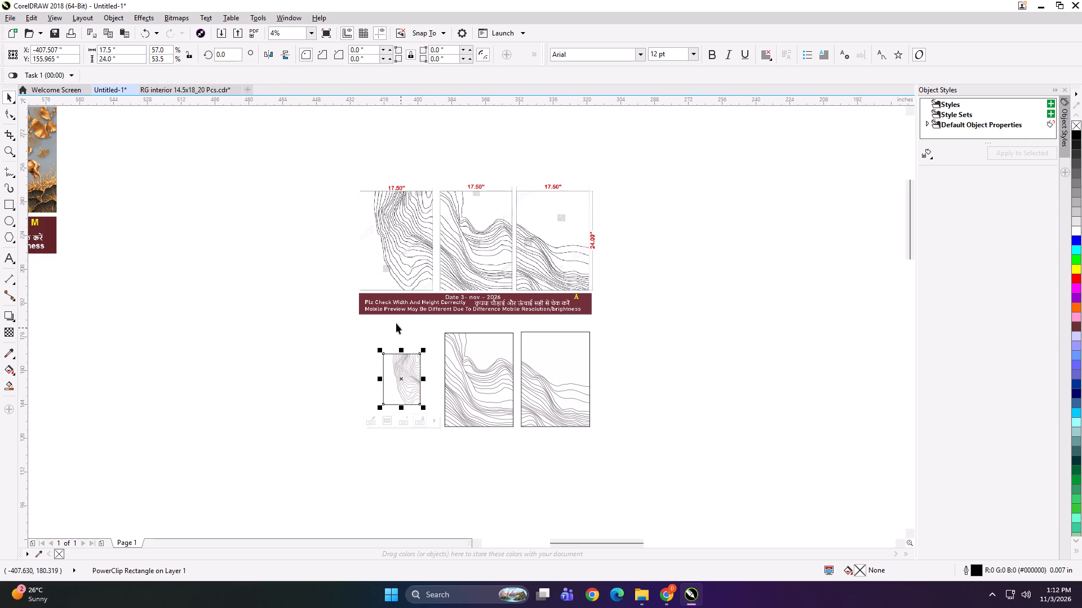
{"action": "left_click", "coordinate": [469, 370]}
{"action": "key", "text": "ctrl+r"}
{"action": "left_click", "coordinate": [551, 373], "text": "ctrl"}
{"action": "key", "text": "ctrl+r"}
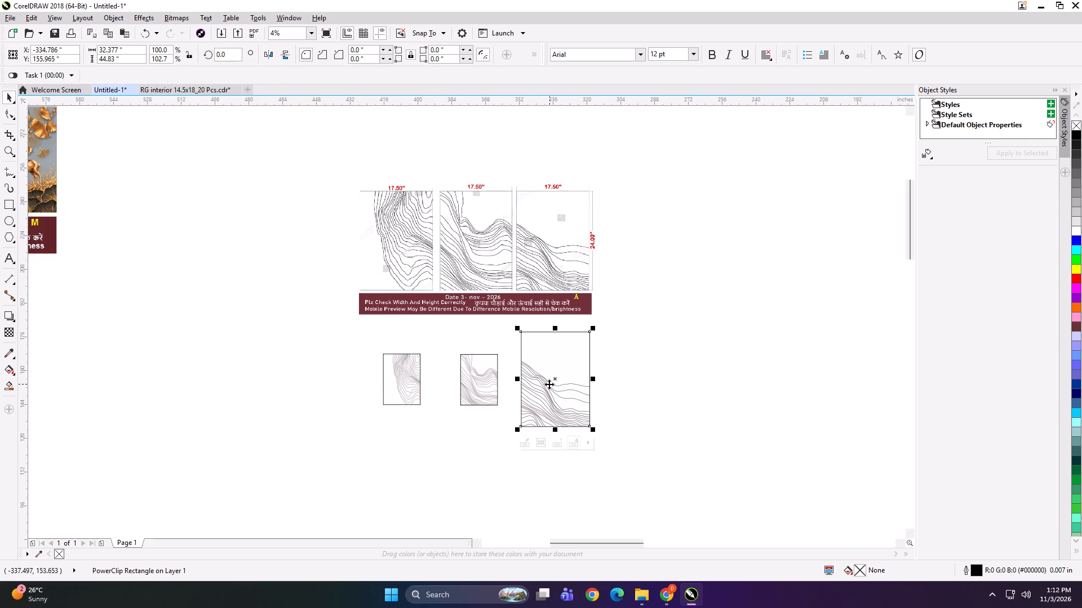
{"action": "key", "text": "ctrl+r"}
Shrink the contour-line reference preview to about 39 inches wide and place it just above the resized panels.
{"action": "left_click", "coordinate": [489, 260]}
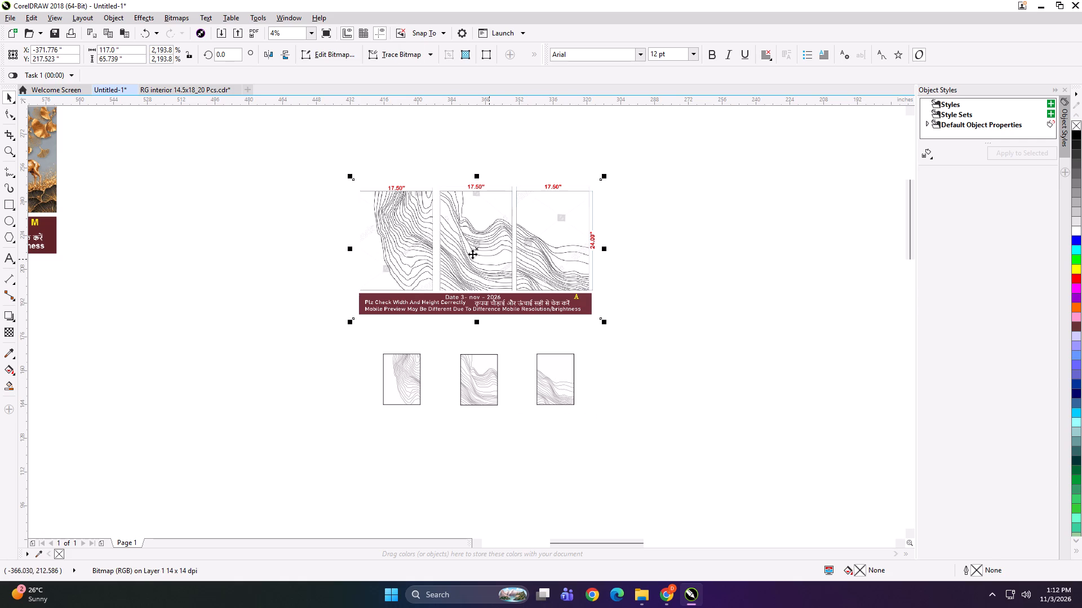
{"action": "left_click_drag", "start_coordinate": [351, 178], "coordinate": [411, 224], "text": "shift"}
{"action": "left_click_drag", "start_coordinate": [487, 242], "coordinate": [472, 302]}
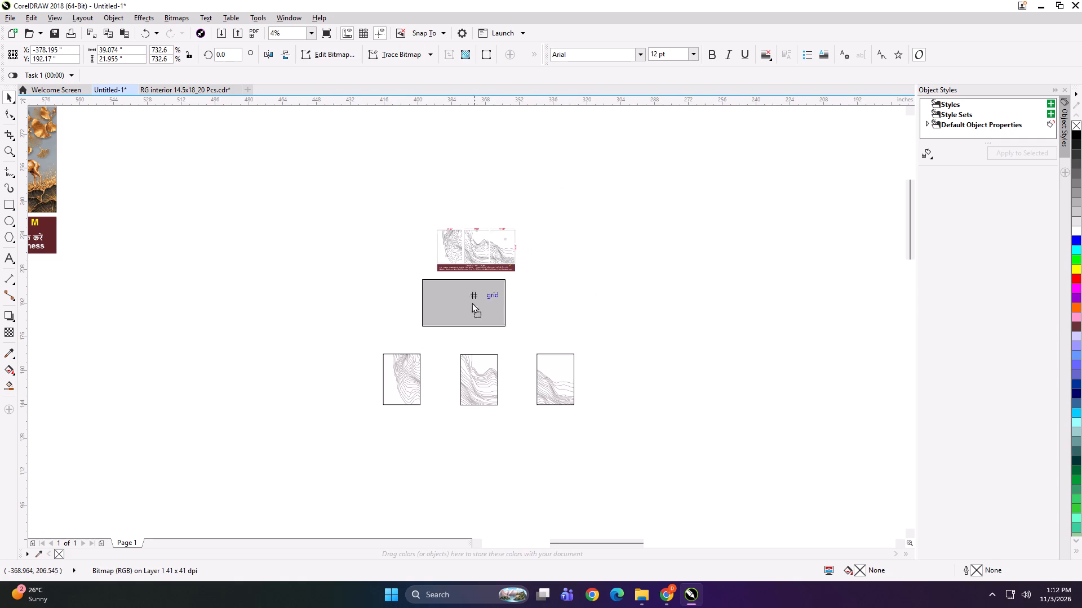
{"action": "left_click_drag", "start_coordinate": [472, 302], "coordinate": [471, 307]}
{"action": "scroll", "coordinate": [490, 416], "scroll_direction": "up", "scroll_amount": 1}
{"action": "scroll", "coordinate": [435, 243], "scroll_direction": "up", "scroll_amount": 1}
{"action": "scroll", "coordinate": [442, 258], "scroll_direction": "down", "scroll_amount": 1}
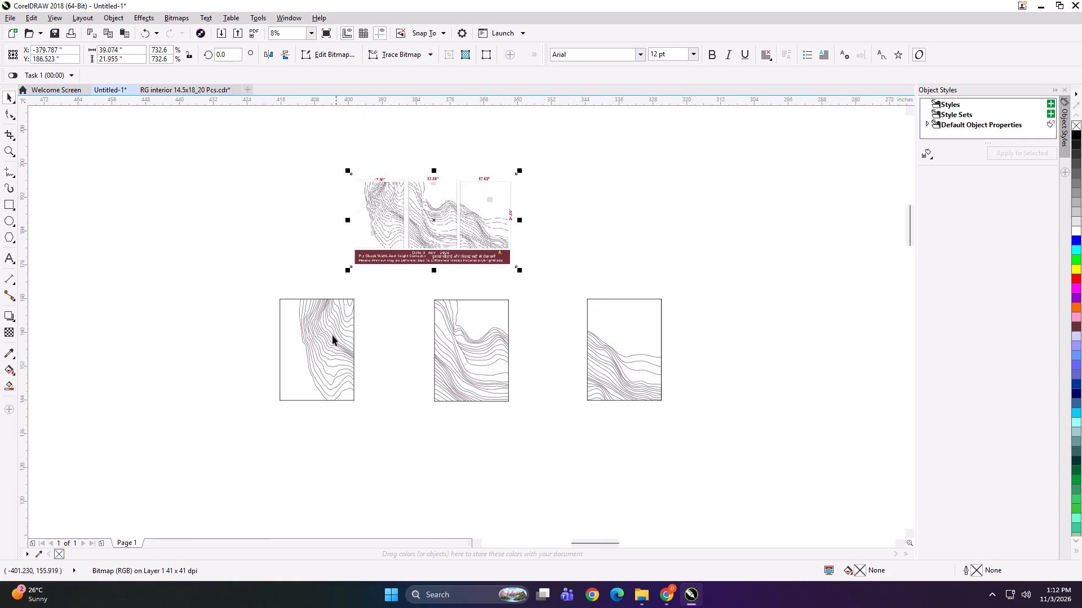
Move the first and third panels inward beside the middle one with narrow gaps, spanning about 53.7 inches overall.
{"action": "left_click", "coordinate": [299, 338]}
{"action": "key", "text": "Right"}
{"action": "key", "text": "Right"}
{"action": "key", "text": "Right"}
{"action": "key", "text": "Right"}
{"action": "key", "text": "Right"}
{"action": "key", "text": "Right"}
{"action": "key", "text": "Right"}
{"action": "key", "text": "Right"}
{"action": "key", "text": "Right"}
{"action": "key", "text": "Right"}
{"action": "key", "text": "Right"}
{"action": "key", "text": "Right"}
{"action": "key", "text": "Right"}
{"action": "key", "text": "Right"}
{"action": "key", "text": "Right"}
{"action": "key", "text": "Right"}
{"action": "key", "text": "Right"}
{"action": "key", "text": "Right"}
{"action": "key", "text": "Right"}
{"action": "key", "text": "Right"}
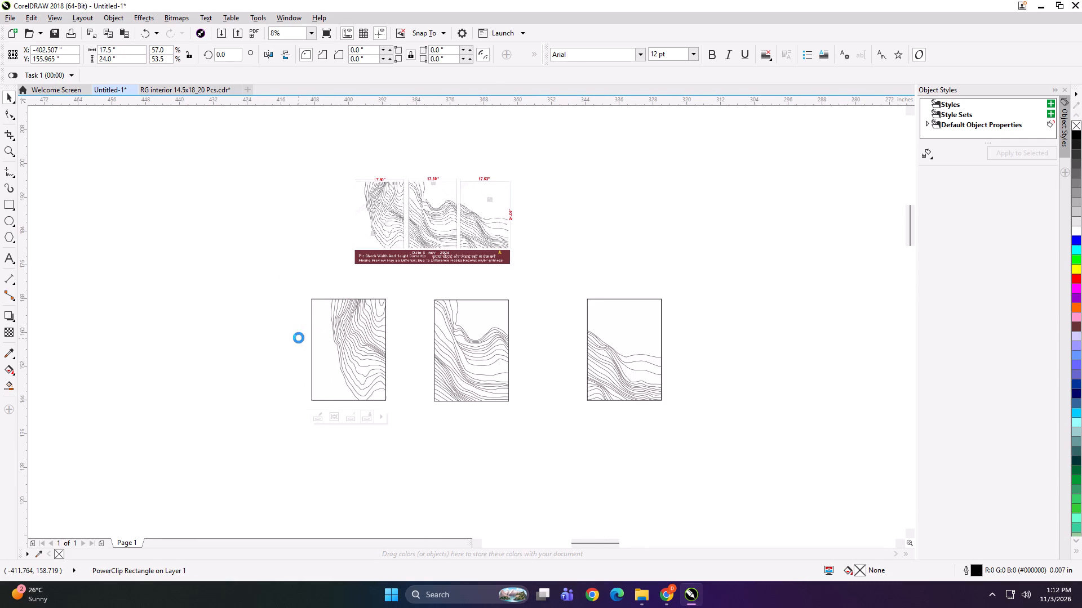
{"action": "left_click", "coordinate": [586, 318]}
{"action": "key", "text": "Left"}
{"action": "key", "text": "Left"}
{"action": "key", "text": "Left"}
{"action": "key", "text": "Left"}
{"action": "key", "text": "Left"}
{"action": "key", "text": "Left"}
{"action": "key", "text": "Left"}
{"action": "key", "text": "Left"}
{"action": "key", "text": "Left"}
{"action": "key", "text": "Left"}
{"action": "key", "text": "Left"}
{"action": "key", "text": "Left"}
{"action": "key", "text": "Left"}
{"action": "key", "text": "Left"}
{"action": "key", "text": "Left"}
{"action": "key", "text": "Left"}
{"action": "key", "text": "Left"}
{"action": "key", "text": "Left"}
{"action": "key", "text": "Left"}
{"action": "key", "text": "Left"}
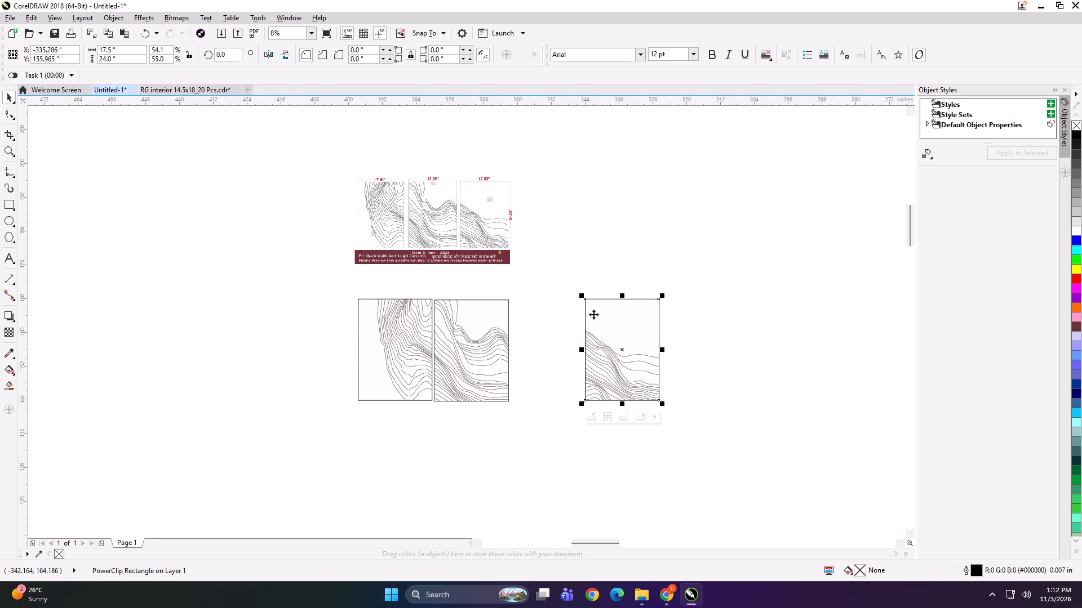
{"action": "key", "text": "Left"}
{"action": "key", "text": "Left"}
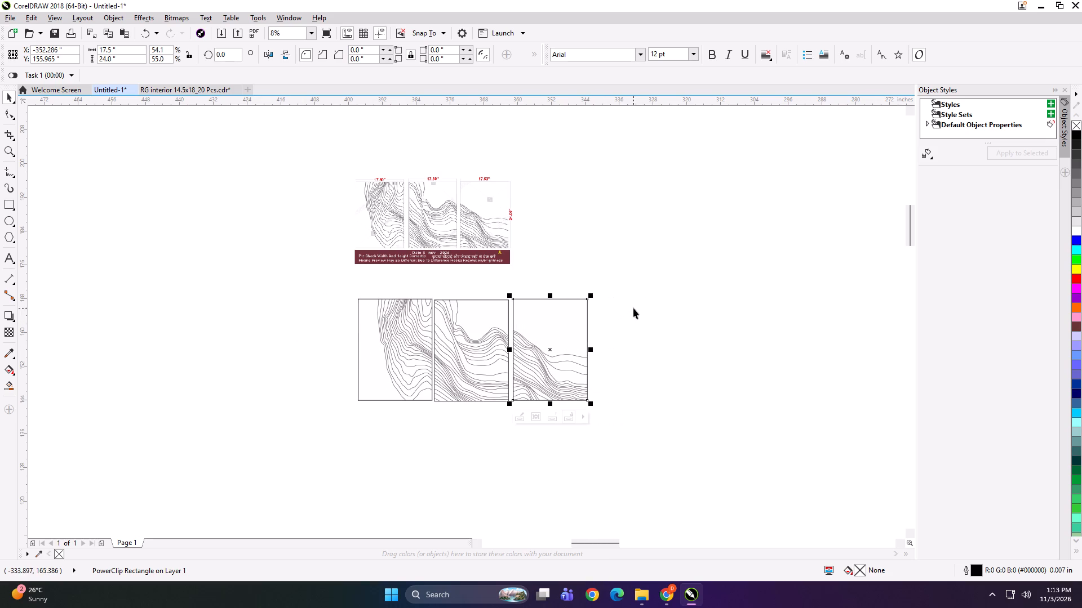
{"action": "key", "text": "Left"}
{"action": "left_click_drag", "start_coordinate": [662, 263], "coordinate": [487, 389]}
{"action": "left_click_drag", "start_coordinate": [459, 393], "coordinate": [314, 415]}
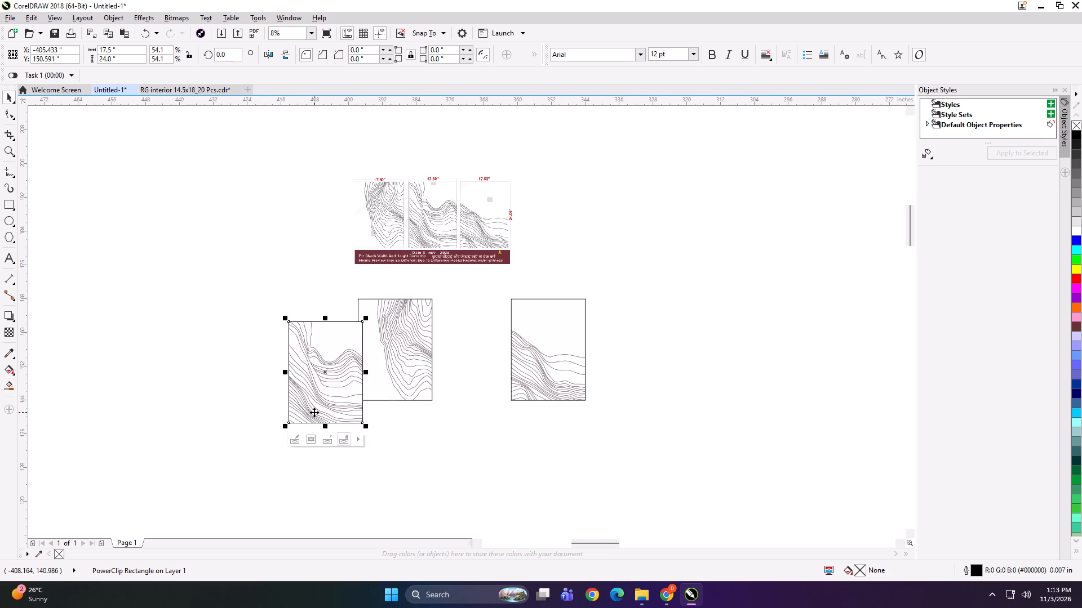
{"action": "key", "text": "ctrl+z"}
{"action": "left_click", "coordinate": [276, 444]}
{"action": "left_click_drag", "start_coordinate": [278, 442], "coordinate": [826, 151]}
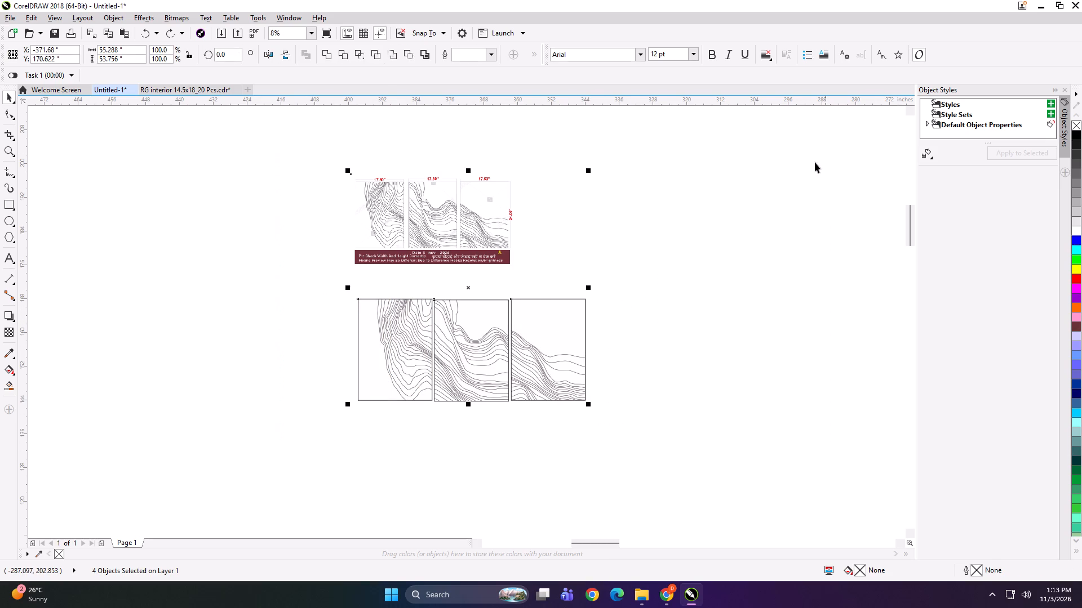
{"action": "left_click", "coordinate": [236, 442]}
Align the three contour-line panels along their bottom edges and group them.
{"action": "left_click_drag", "start_coordinate": [247, 467], "coordinate": [683, 274]}
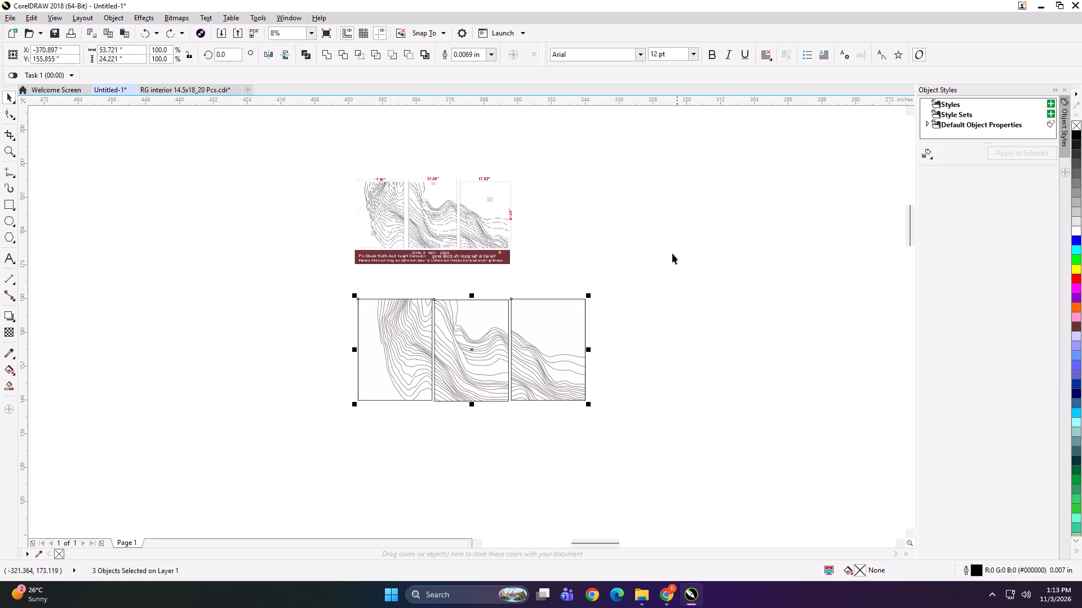
{"action": "key", "text": "b"}
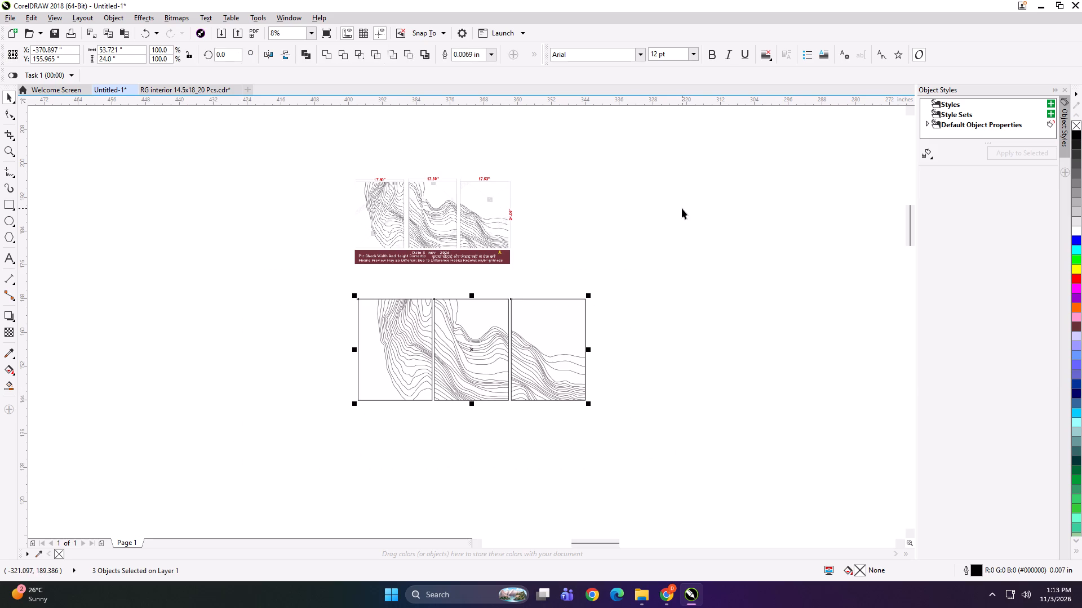
{"action": "key", "text": "ctrl+g"}
Export the grouped panels as an uncompressed TIFF named Untitled-1 in the RG INTERIOR folder.
{"action": "key", "text": "ctrl+e"}
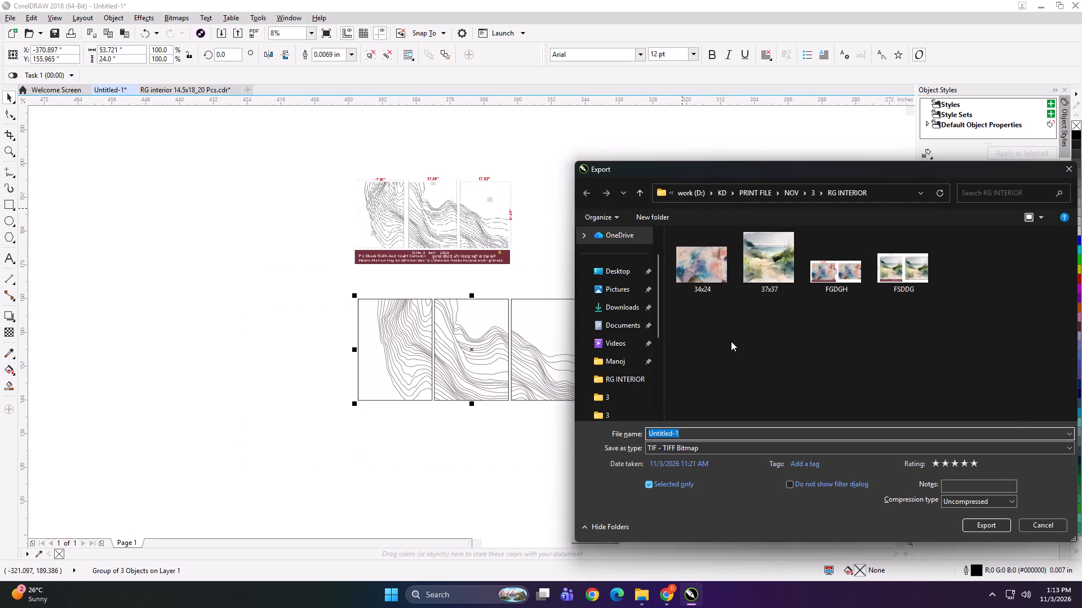
{"action": "key", "text": "Return"}
{"action": "key", "text": "Return"}
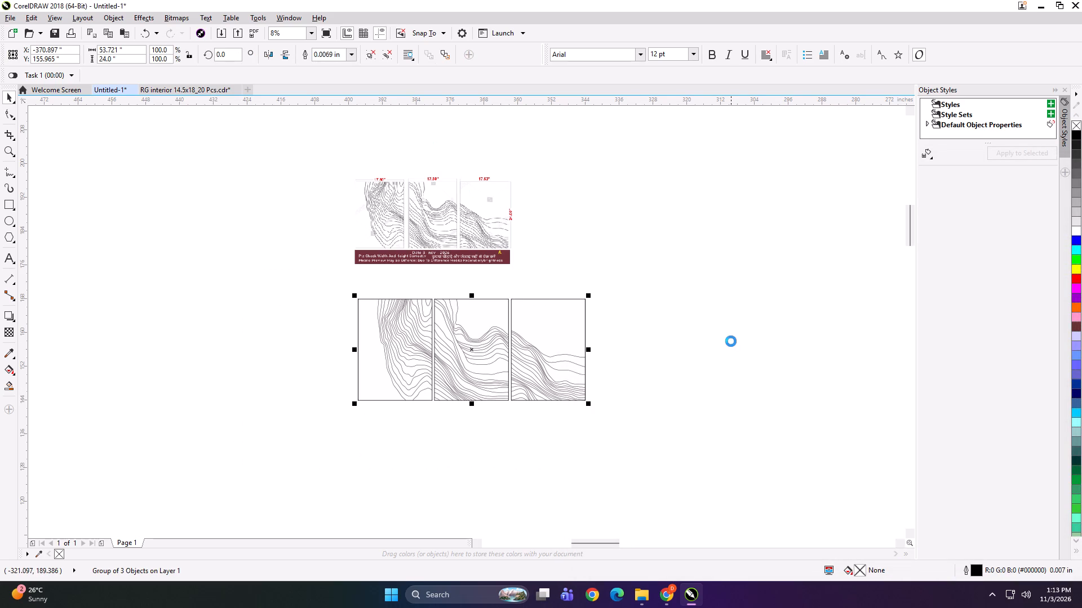
Scale the panel group to about 36 inches wide, place it beside the reference preview, and group the two.
{"action": "left_click_drag", "start_coordinate": [592, 406], "coordinate": [519, 373]}
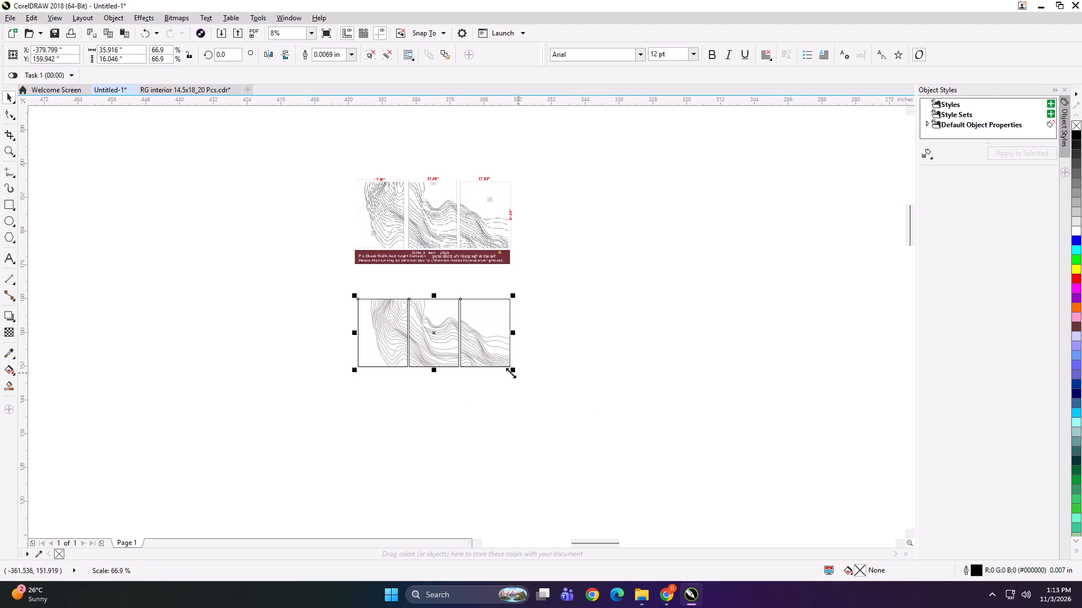
{"action": "left_click_drag", "start_coordinate": [475, 344], "coordinate": [640, 225]}
{"action": "left_click", "coordinate": [433, 217], "text": "shift"}
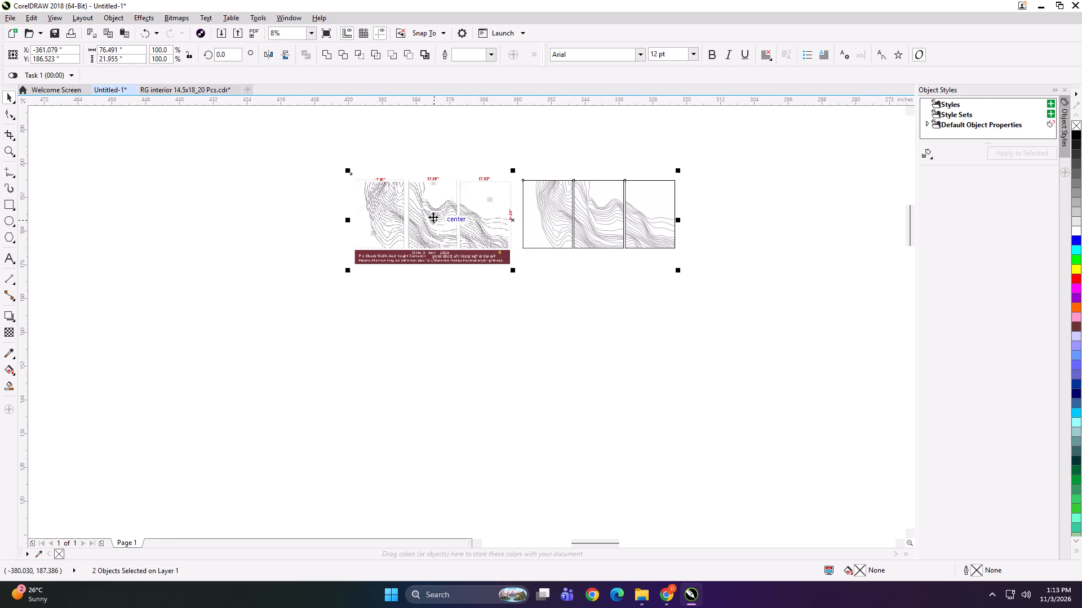
{"action": "key", "text": "ctrl+g"}
Shrink the grouped contour-line comparison to 10%, about 7.7 inches wide.
{"action": "scroll", "coordinate": [625, 172], "scroll_direction": "up", "scroll_amount": 1}
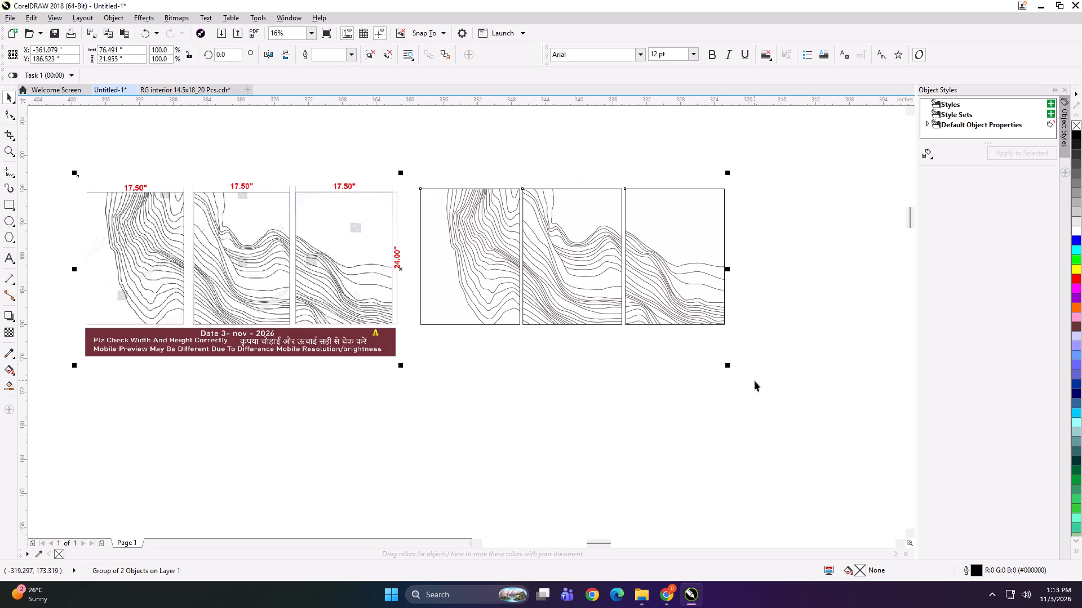
{"action": "left_click_drag", "start_coordinate": [728, 364], "coordinate": [427, 283], "text": "shift"}
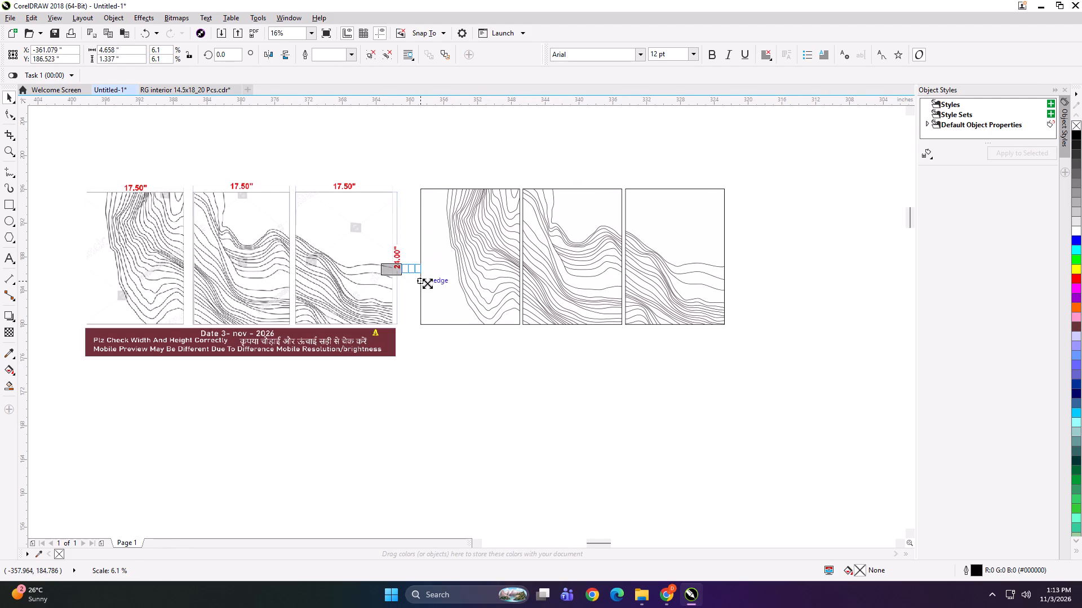
{"action": "left_click_drag", "start_coordinate": [427, 283], "coordinate": [437, 285], "text": "shift"}
Export the shrunken contour-line comparison as a TIFF named DGH, and delete it from the page.
{"action": "key", "text": "ctrl+e"}
{"action": "type", "text": "DGH"}
{"action": "key", "text": "Return"}
{"action": "key", "text": "Return"}
{"action": "key", "text": "Return"}
{"action": "key", "text": "Return"}
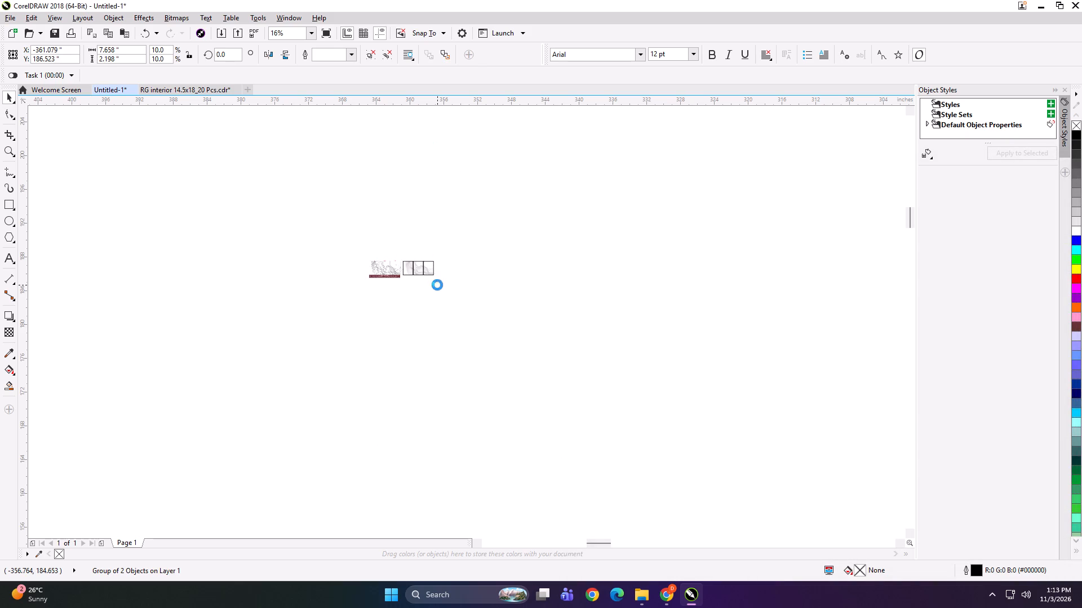
{"action": "key", "text": "Delete"}
Switch to File Explorer and browse the work (D:) drive to the PRINT FILE folder inside KD.
{"action": "key", "text": "F4"}
{"action": "left_click", "coordinate": [478, 311]}
{"action": "left_click", "coordinate": [641, 593]}
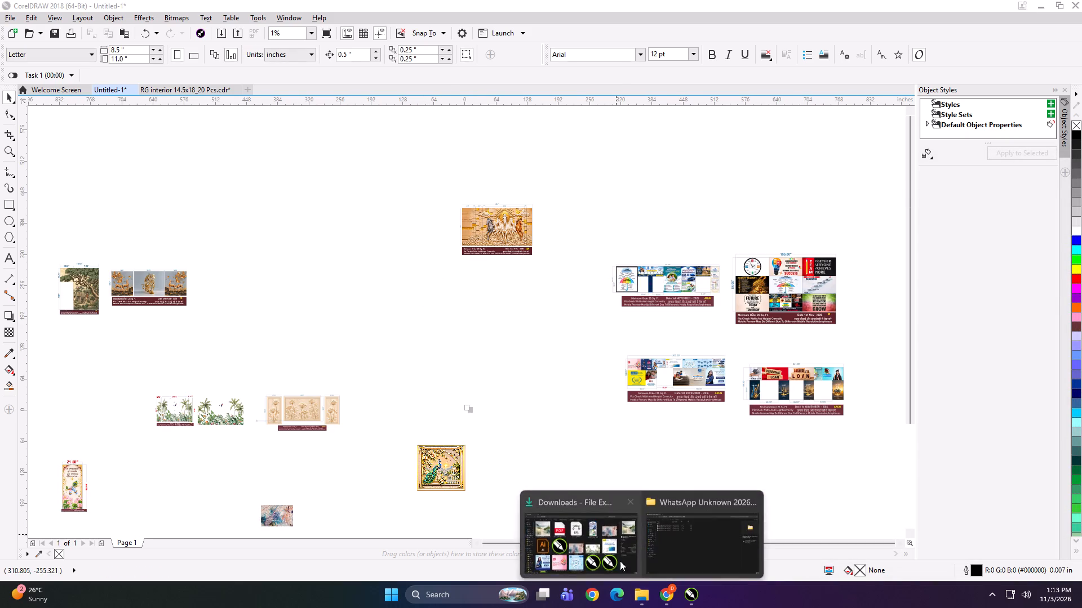
{"action": "left_click", "coordinate": [606, 552]}
{"action": "scroll", "coordinate": [48, 325], "scroll_direction": "up", "scroll_amount": 3}
{"action": "left_click", "coordinate": [56, 342]}
{"action": "double_click", "coordinate": [176, 241]}
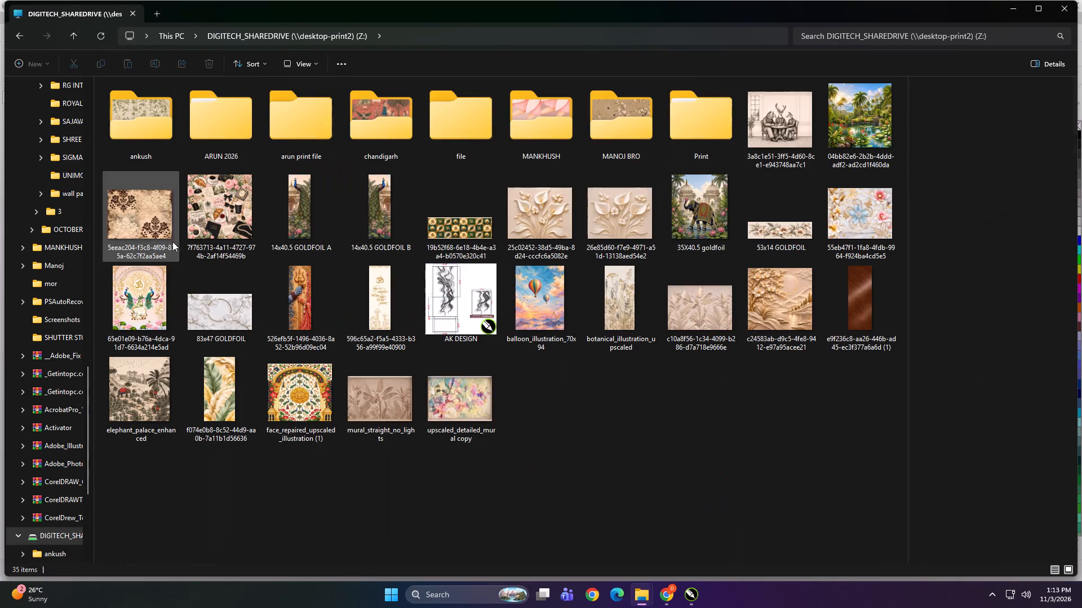
{"action": "key", "text": "BackSpace"}
{"action": "double_click", "coordinate": [252, 166]}
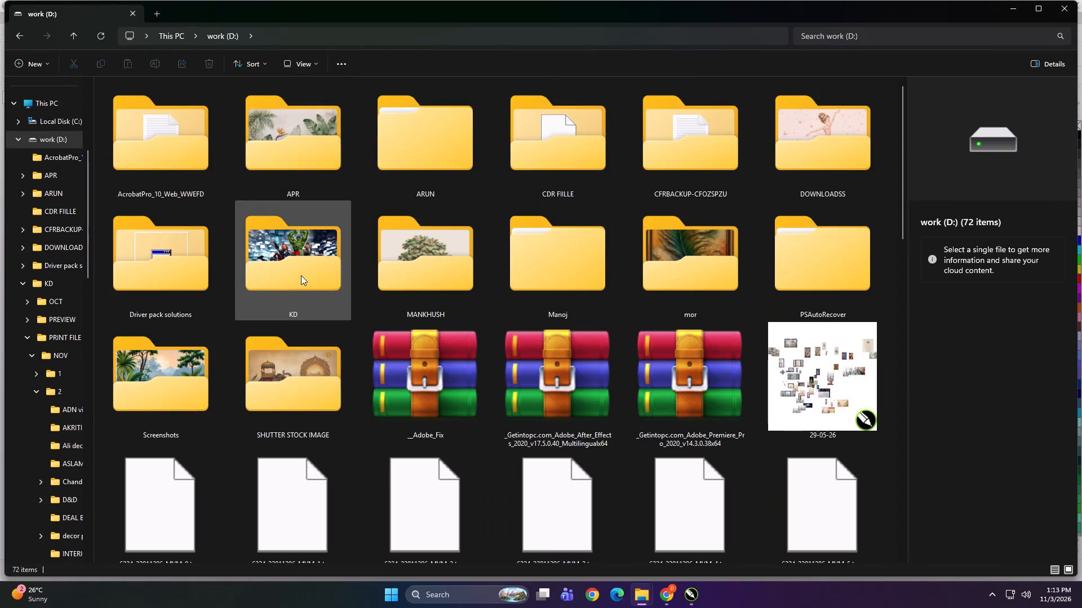
{"action": "double_click", "coordinate": [301, 275]}
{"action": "left_click", "coordinate": [319, 154]}
{"action": "left_click", "coordinate": [606, 173]}
{"action": "double_click", "coordinate": [505, 169]}
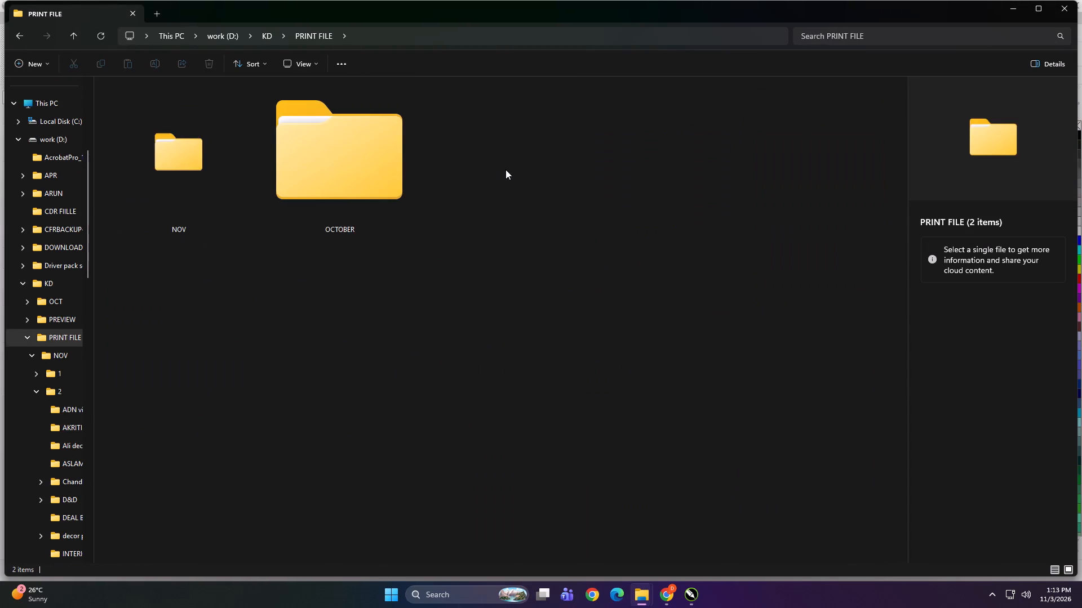
Copy the RG INTERIOR folder from day folder 3 inside NOV.
{"action": "double_click", "coordinate": [198, 174]}
{"action": "double_click", "coordinate": [478, 175]}
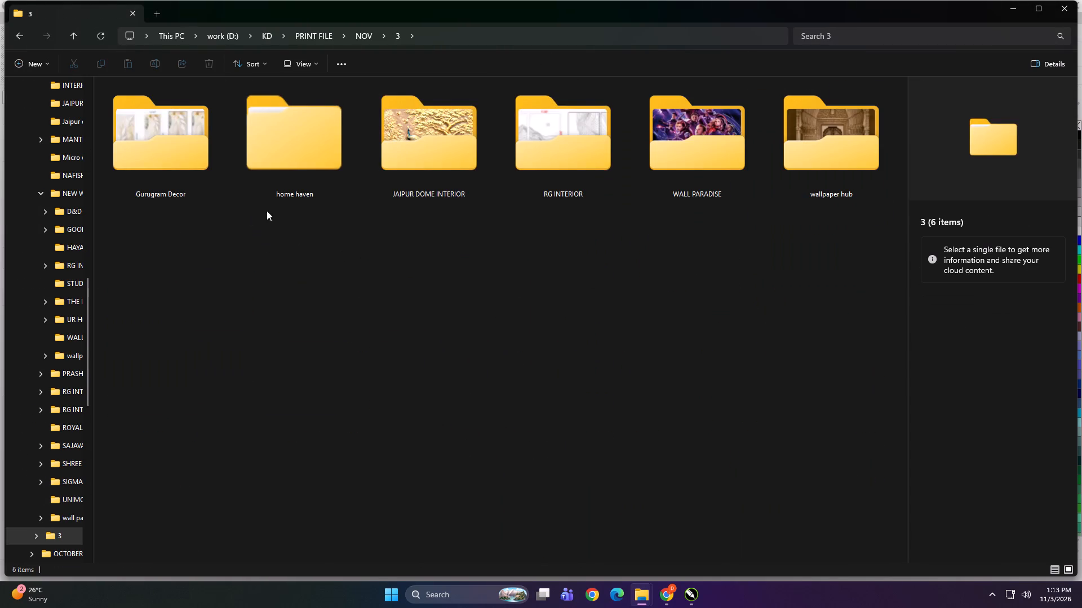
{"action": "left_click", "coordinate": [401, 179]}
{"action": "left_click", "coordinate": [569, 162]}
{"action": "key", "text": "ctrl+c"}
Paste the copied RG INTERIOR folder into Print > NOV > 3 on the DIGITECH_SHAREDRIVE (Z:) network drive.
{"action": "scroll", "coordinate": [95, 329], "scroll_direction": "up", "scroll_amount": 5}
{"action": "left_click", "coordinate": [56, 343]}
{"action": "double_click", "coordinate": [157, 280]}
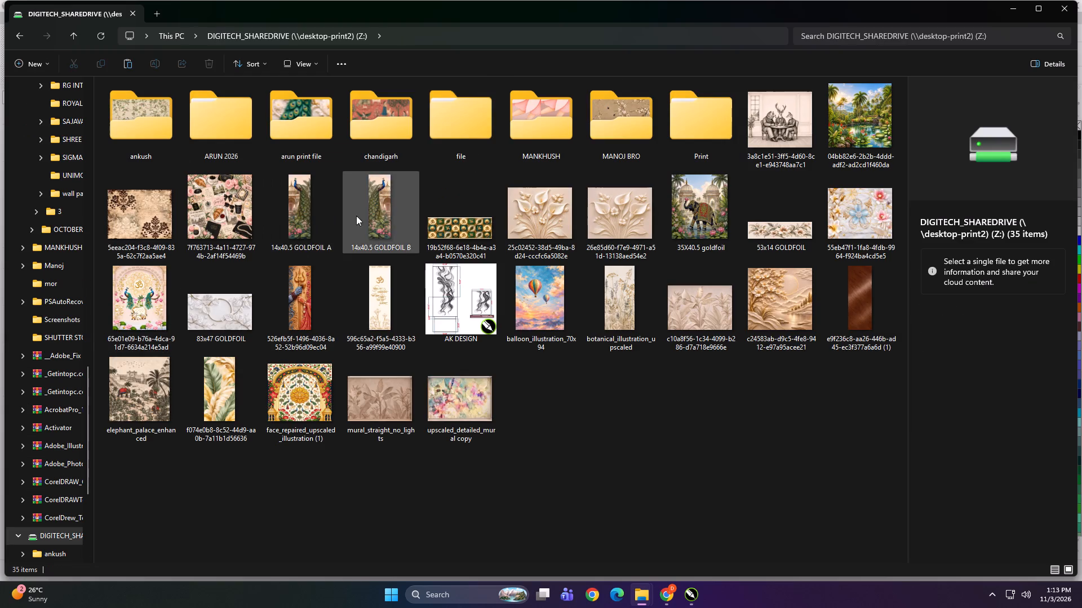
{"action": "double_click", "coordinate": [709, 124]}
{"action": "double_click", "coordinate": [193, 151]}
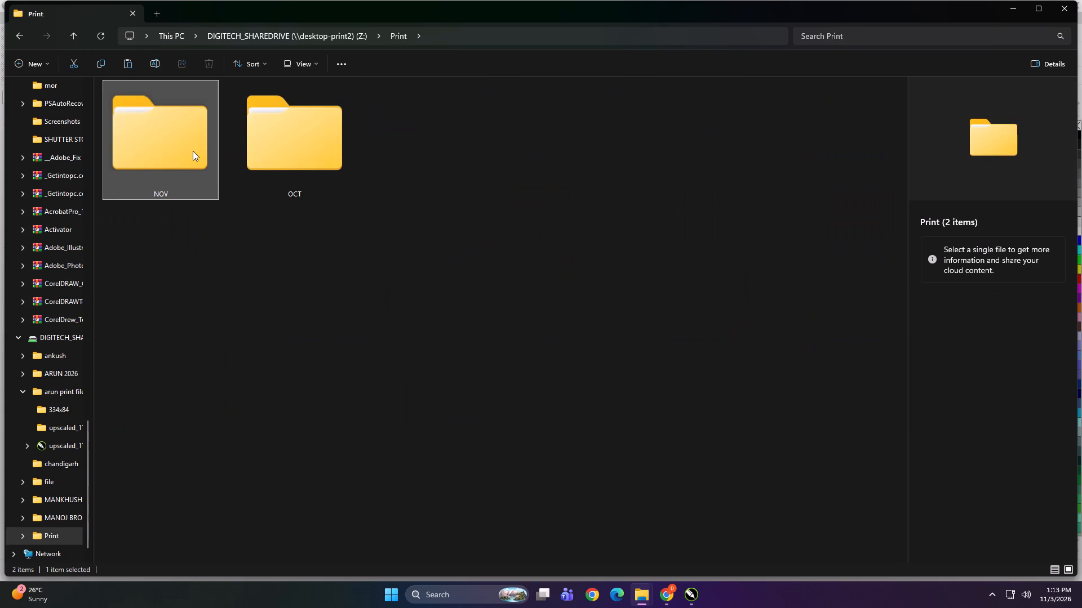
{"action": "double_click", "coordinate": [469, 156]}
{"action": "right_click", "coordinate": [468, 256]}
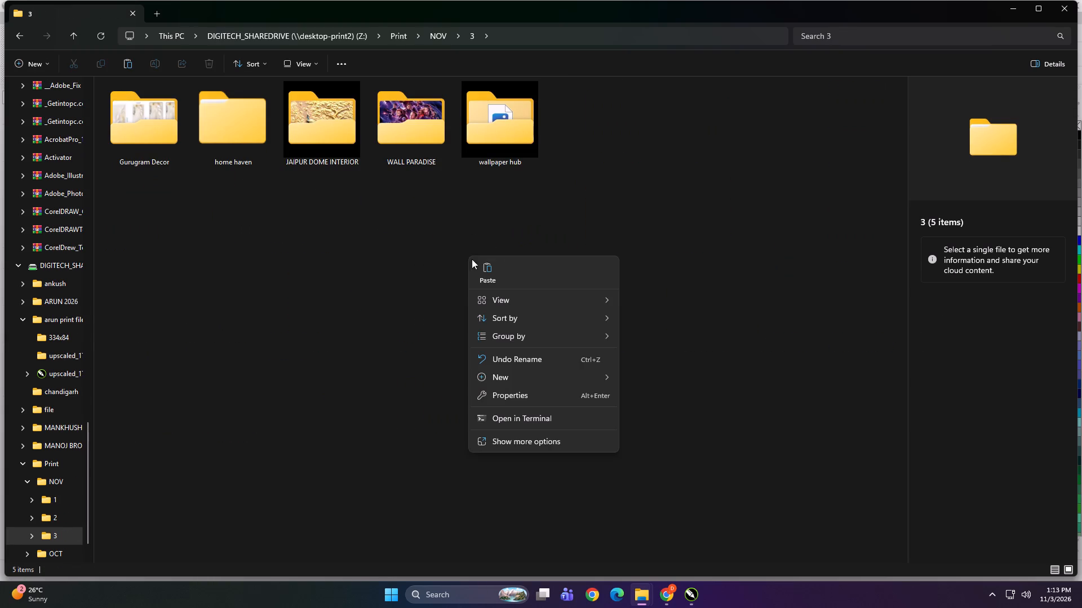
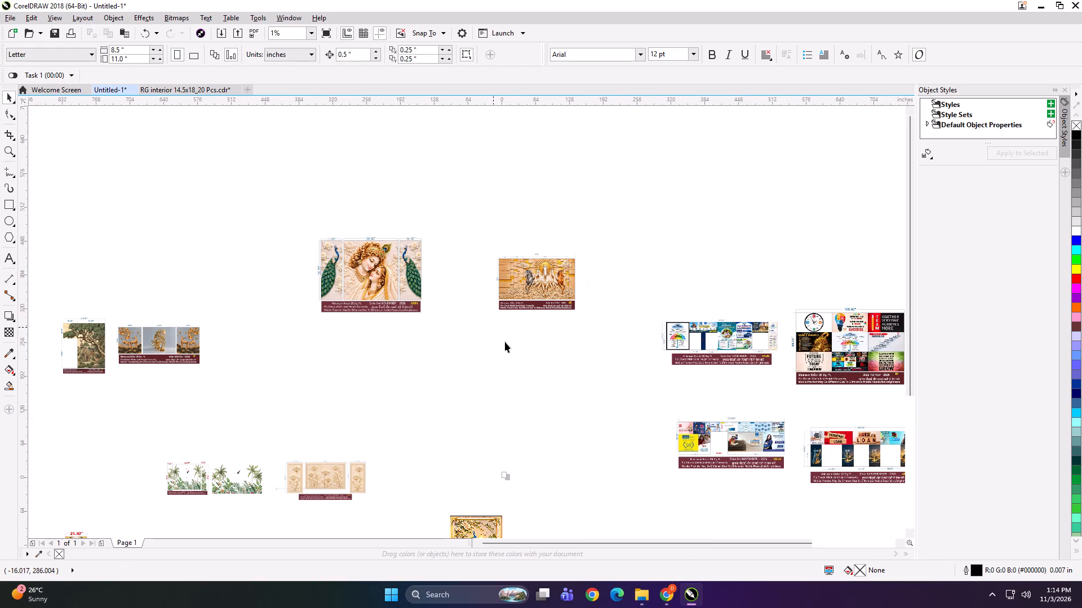
Switch to File Explorer and open the arun print file folder on the DIGITECH_SHAREDRIVE (Z:) drive.
{"action": "left_click", "coordinate": [634, 597]}
{"action": "left_click", "coordinate": [607, 534]}
{"action": "scroll", "coordinate": [157, 357], "scroll_direction": "up", "scroll_amount": 6}
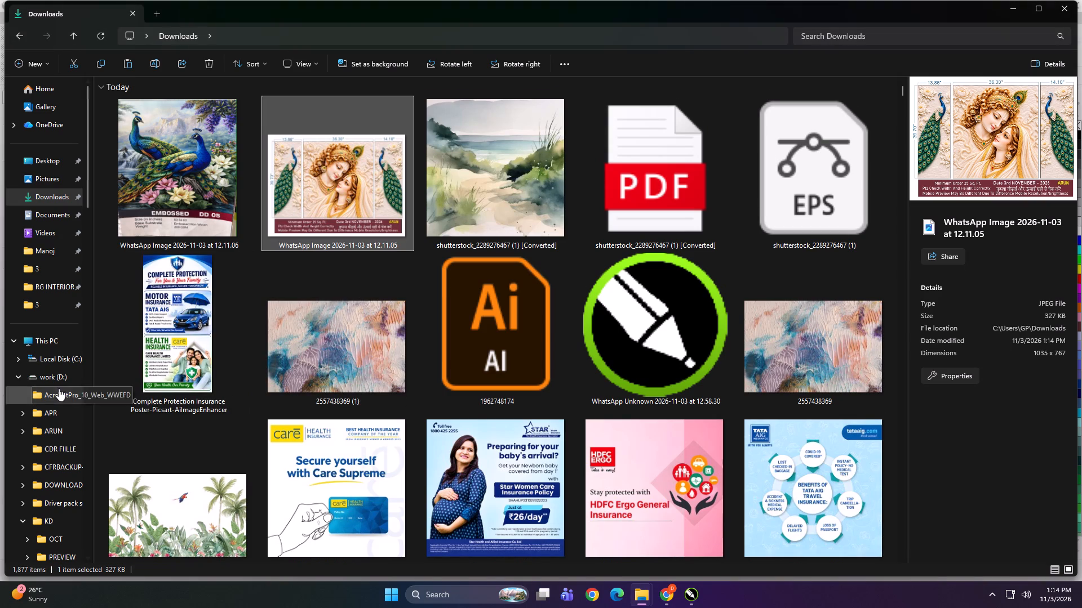
{"action": "scroll", "coordinate": [59, 388], "scroll_direction": "up", "scroll_amount": 1}
{"action": "left_click", "coordinate": [53, 337]}
{"action": "double_click", "coordinate": [173, 260]}
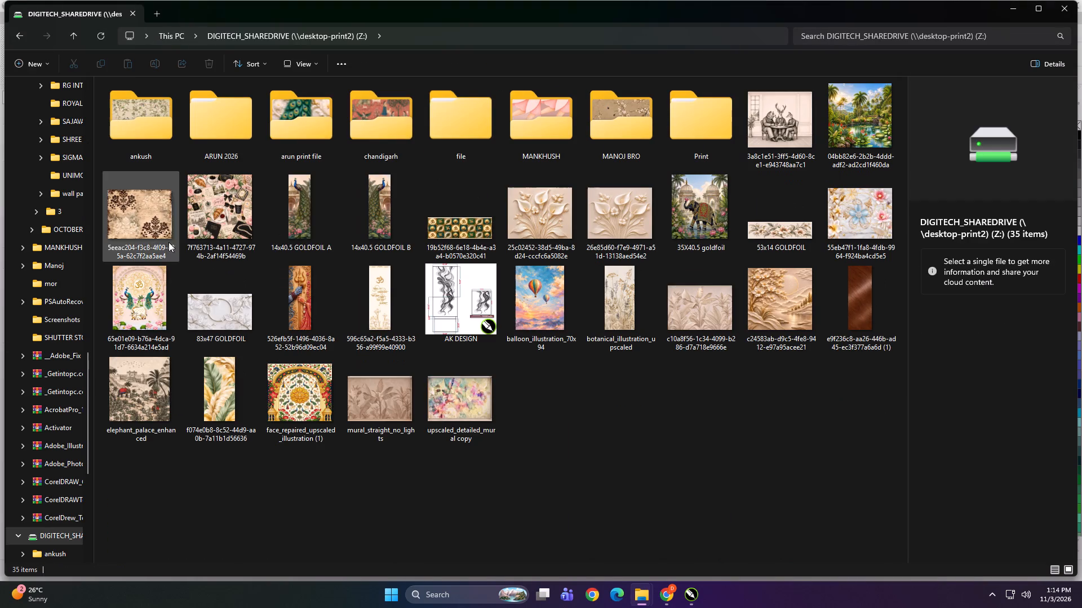
{"action": "left_click", "coordinate": [344, 106]}
{"action": "double_click", "coordinate": [328, 110]}
{"action": "left_click", "coordinate": [418, 315]}
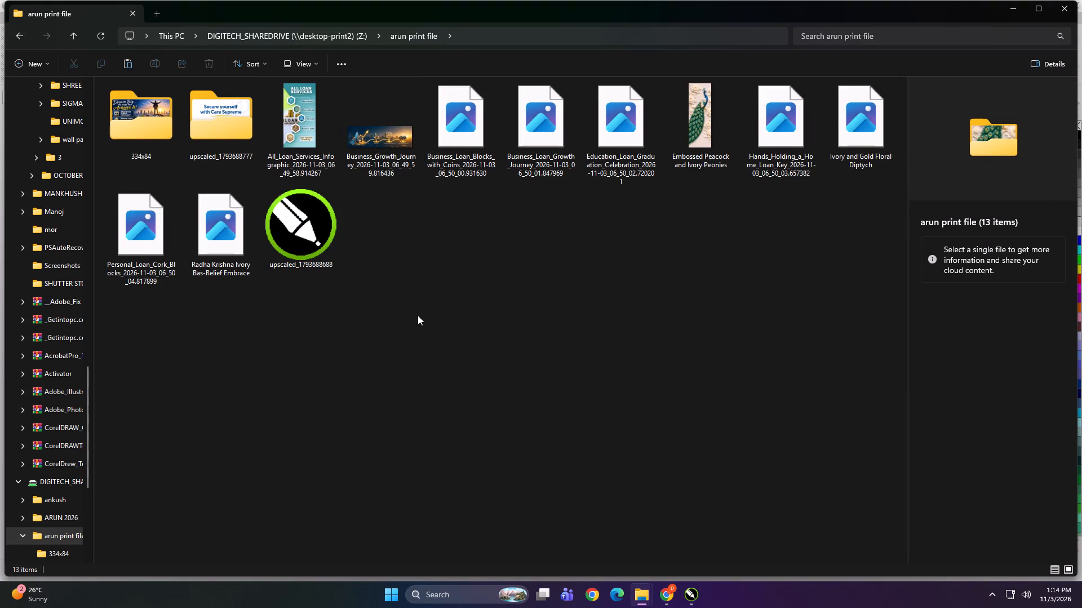
{"action": "scroll", "coordinate": [418, 315], "scroll_direction": "down", "scroll_amount": 6, "text": "ctrl"}
{"action": "scroll", "coordinate": [420, 341], "scroll_direction": "up", "scroll_amount": 7, "text": "ctrl"}
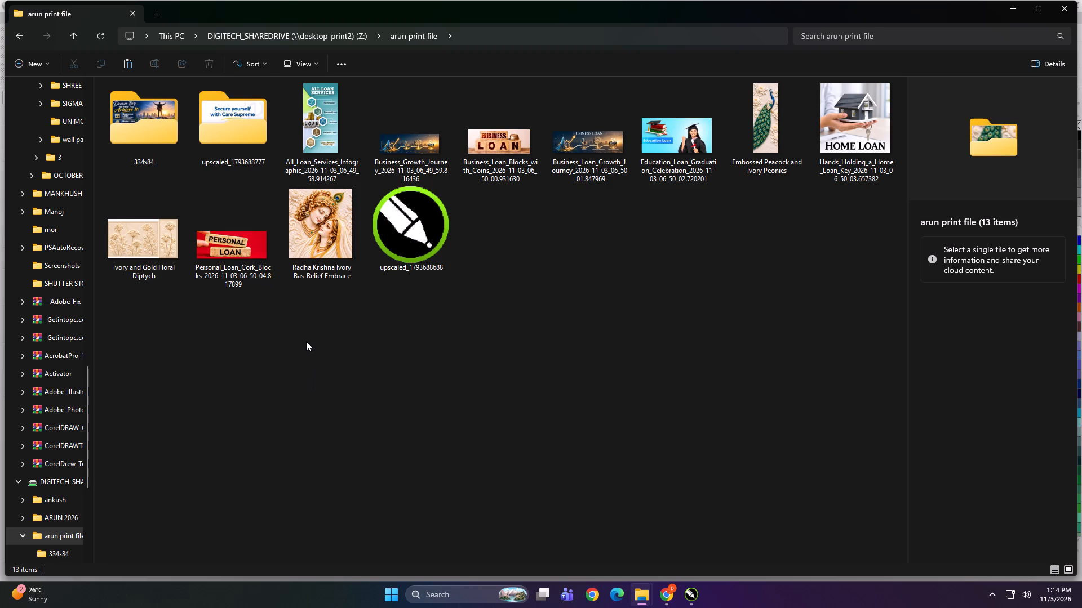
Import the Radha Krishna Ivory Bas-Relief Embrace and Ivory and Gold Floral Diptych images together into the Untitled-1 drawing in CorelDRAW.
{"action": "left_click", "coordinate": [314, 260]}
{"action": "left_click", "coordinate": [131, 255], "text": "ctrl"}
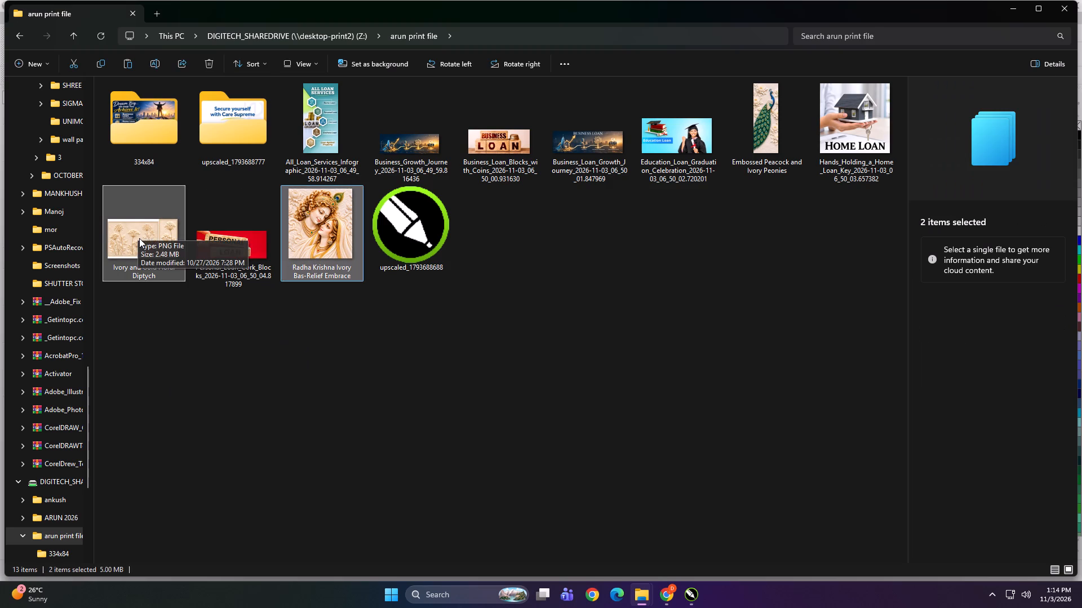
{"action": "left_click_drag", "start_coordinate": [139, 239], "coordinate": [549, 453]}
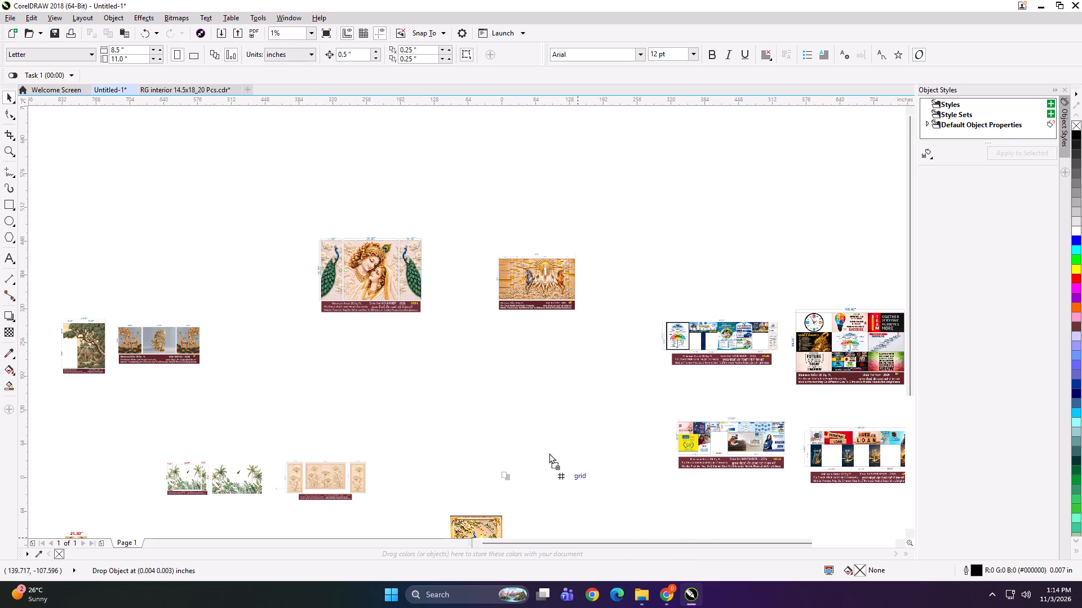
Bring the divine couple and floral panel images from the file folder onto the page, near the three-panel floral artwork.
{"action": "left_click_drag", "start_coordinate": [549, 453], "coordinate": [404, 463]}
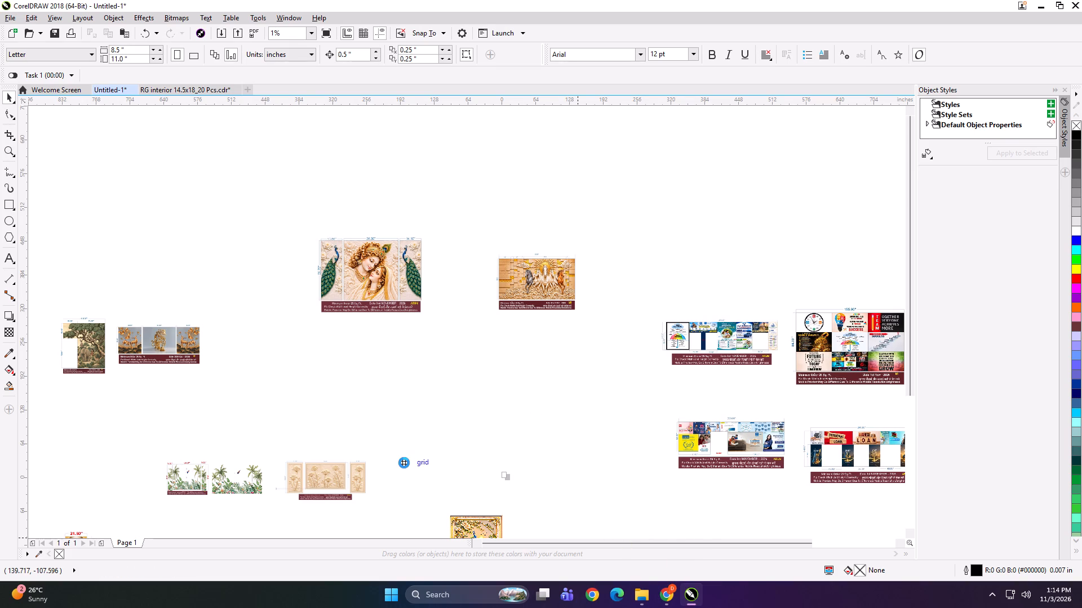
Move the three-panel floral artwork up, then separate the two imported images, placing the floral one nearer its matching panels.
{"action": "scroll", "coordinate": [380, 484], "scroll_direction": "up", "scroll_amount": 1}
{"action": "scroll", "coordinate": [515, 490], "scroll_direction": "up", "scroll_amount": 1}
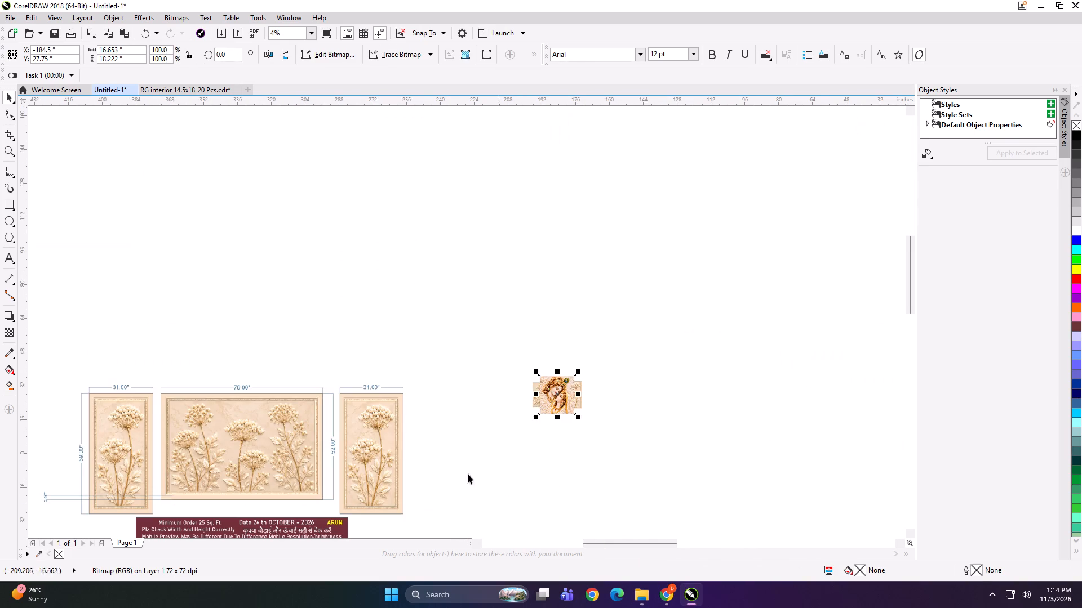
{"action": "left_click_drag", "start_coordinate": [403, 444], "coordinate": [453, 334]}
{"action": "left_click_drag", "start_coordinate": [560, 387], "coordinate": [560, 315]}
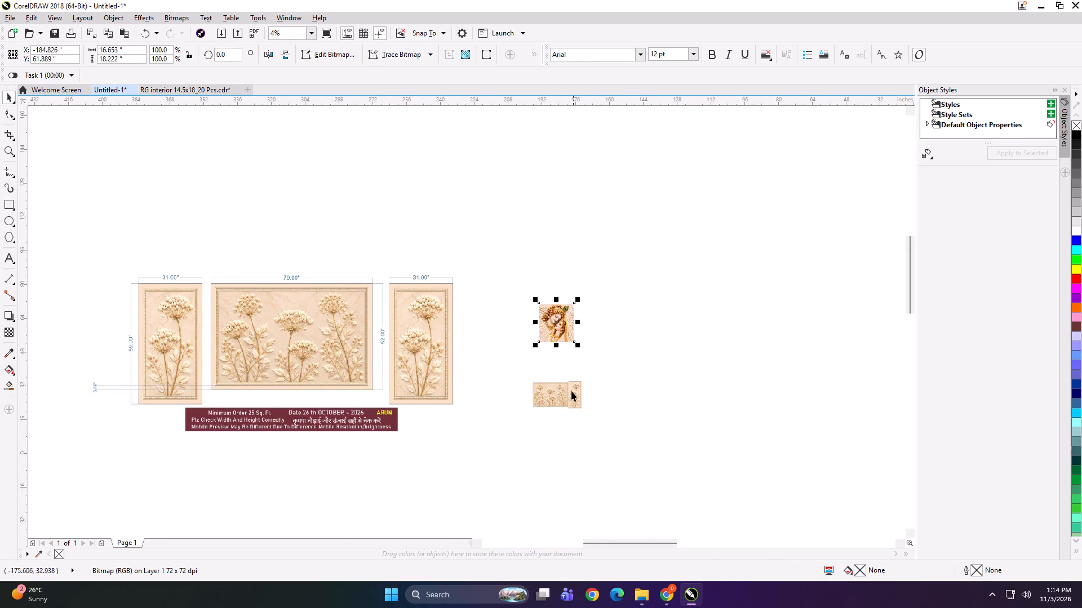
{"action": "left_click_drag", "start_coordinate": [570, 396], "coordinate": [518, 397]}
Move the large divine couple artwork with peacock side panels down to just above the three-panel floral artwork.
{"action": "scroll", "coordinate": [489, 399], "scroll_direction": "down", "scroll_amount": 1}
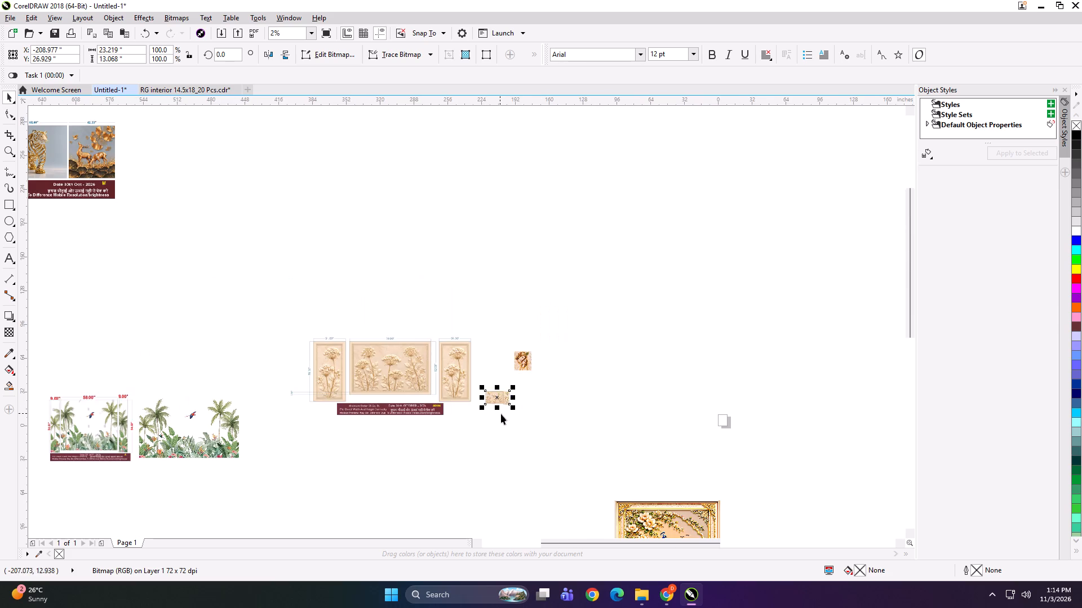
{"action": "scroll", "coordinate": [504, 413], "scroll_direction": "down", "scroll_amount": 1}
{"action": "left_click_drag", "start_coordinate": [380, 170], "coordinate": [365, 279]}
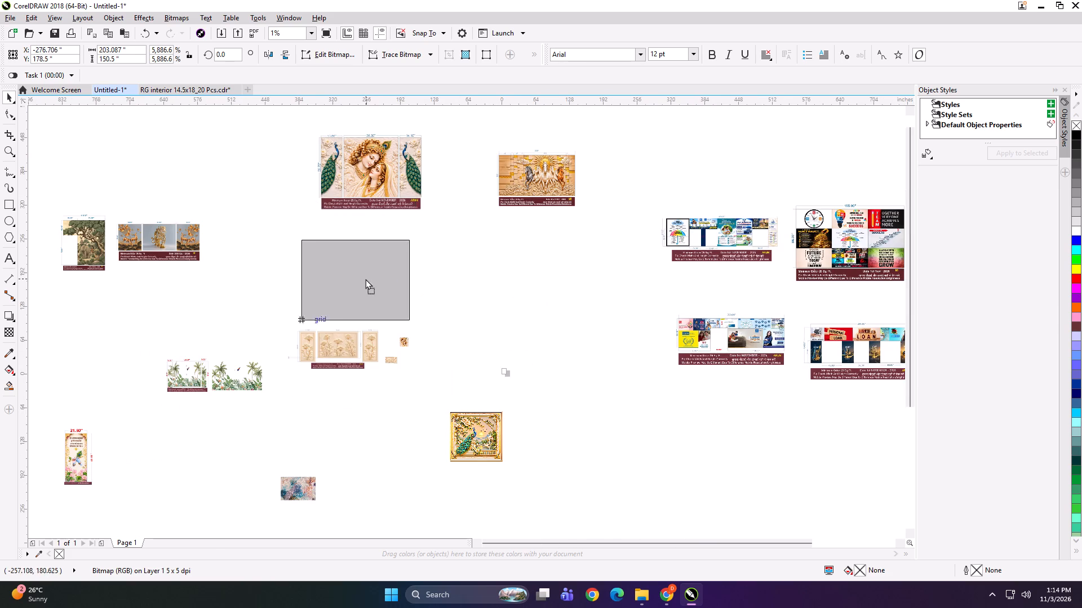
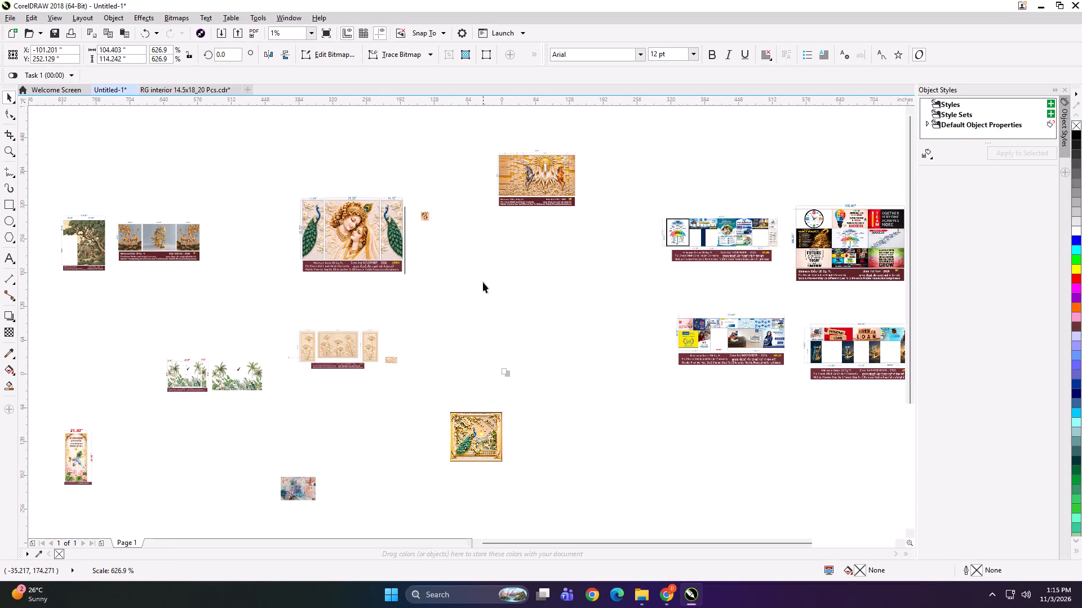
Position the enlarged divine couple image close beside the divine couple artwork with peacock side panels.
{"action": "left_click_drag", "start_coordinate": [447, 241], "coordinate": [444, 230]}
{"action": "left_click", "coordinate": [510, 312]}
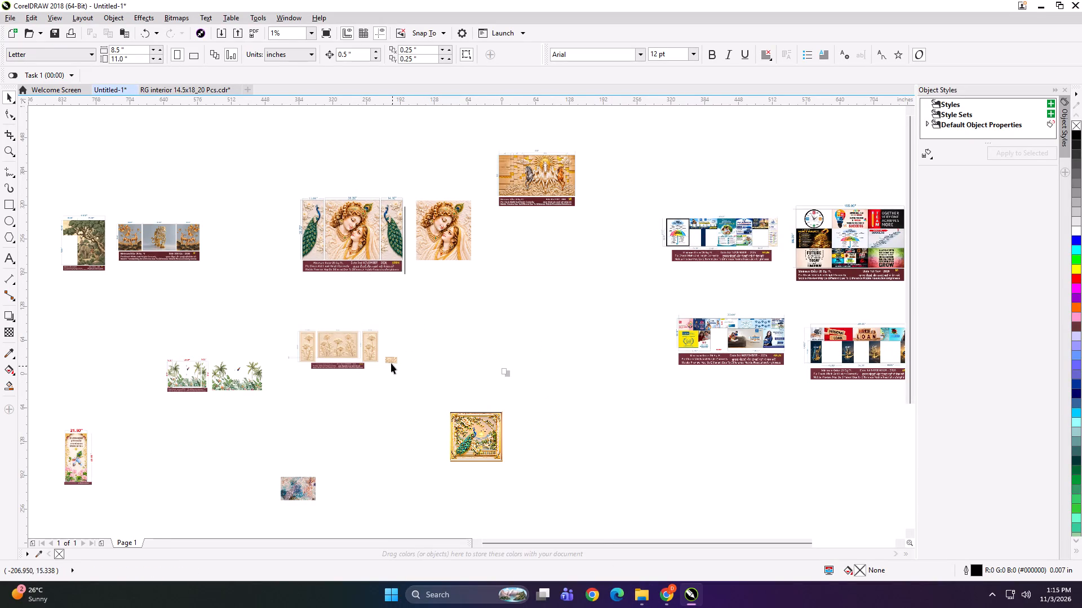
Enlarge the small imported floral image beside the three-panel floral artwork to a size comparable with its panels.
{"action": "left_click", "coordinate": [391, 361]}
{"action": "left_click_drag", "start_coordinate": [402, 369], "coordinate": [427, 379], "text": "shift"}
Move the three-panel floral artwork and its enlarged floral image together, down and to the left on the page.
{"action": "left_click", "coordinate": [338, 343], "text": "shift"}
{"action": "left_click_drag", "start_coordinate": [341, 345], "coordinate": [267, 414]}
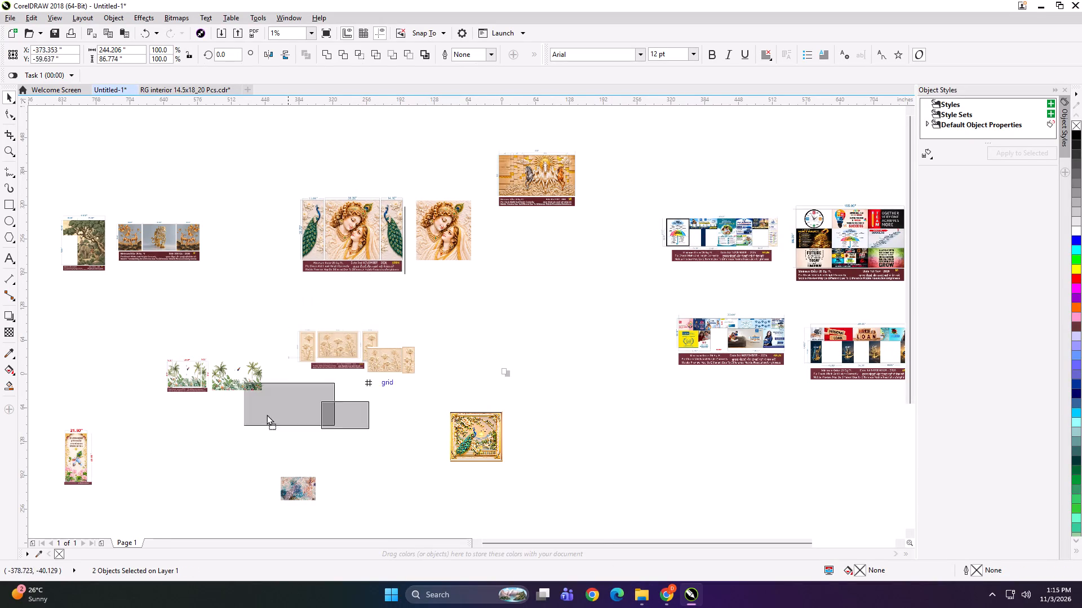
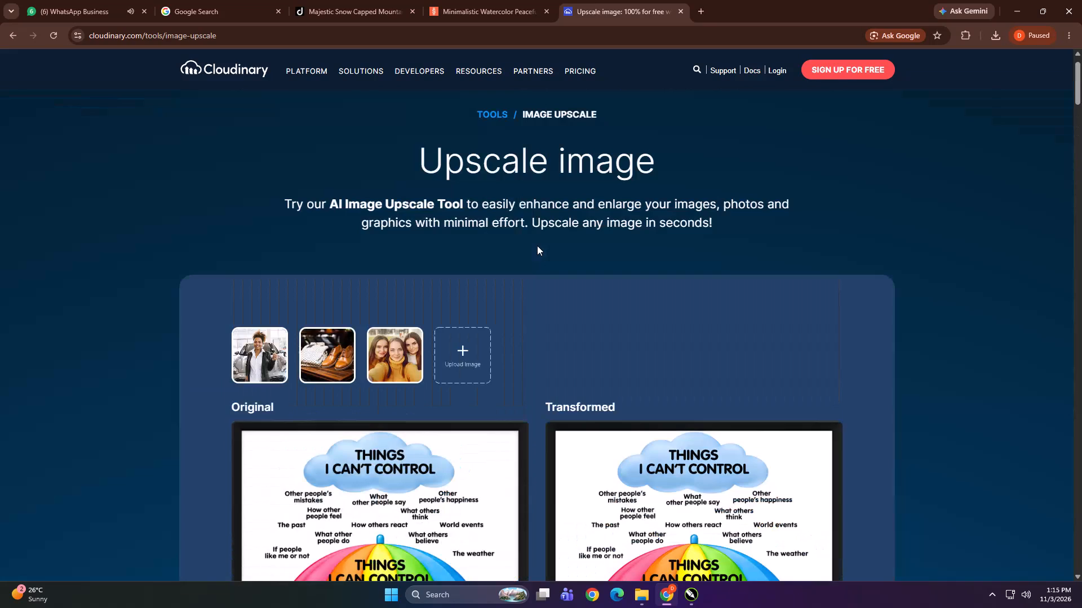
Download all the transformed images together from the Cloudinary image upscale page in Chrome.
{"action": "scroll", "coordinate": [537, 245], "scroll_direction": "down", "scroll_amount": 1}
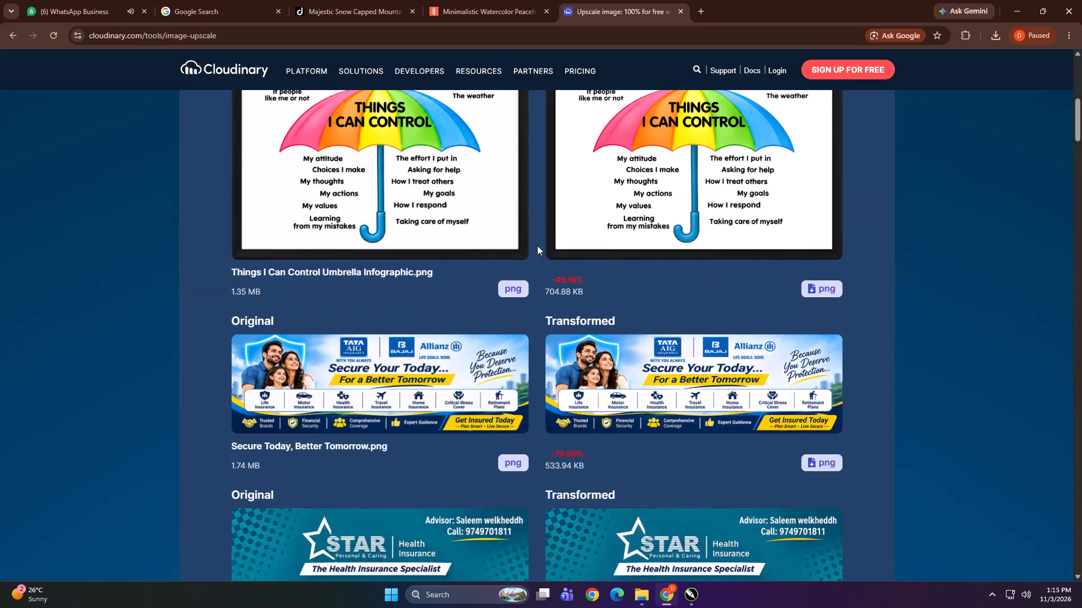
{"action": "scroll", "coordinate": [537, 245], "scroll_direction": "up", "scroll_amount": 1}
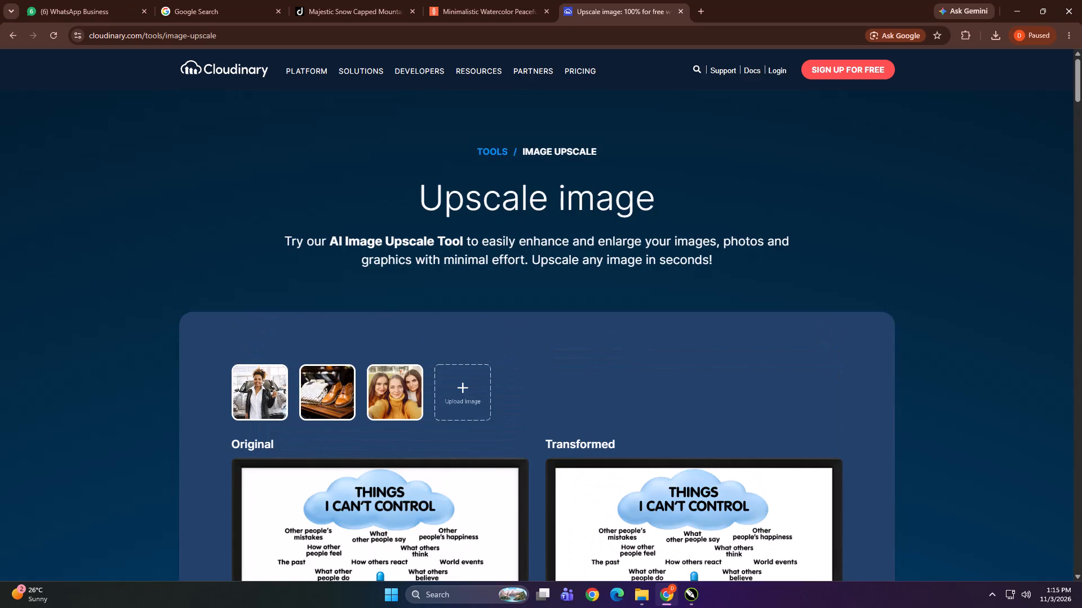
{"action": "scroll", "coordinate": [537, 245], "scroll_direction": "up", "scroll_amount": 1}
{"action": "left_click", "coordinate": [678, 493]}
{"action": "scroll", "coordinate": [676, 348], "scroll_direction": "down", "scroll_amount": 2}
{"action": "scroll", "coordinate": [625, 342], "scroll_direction": "down", "scroll_amount": 1}
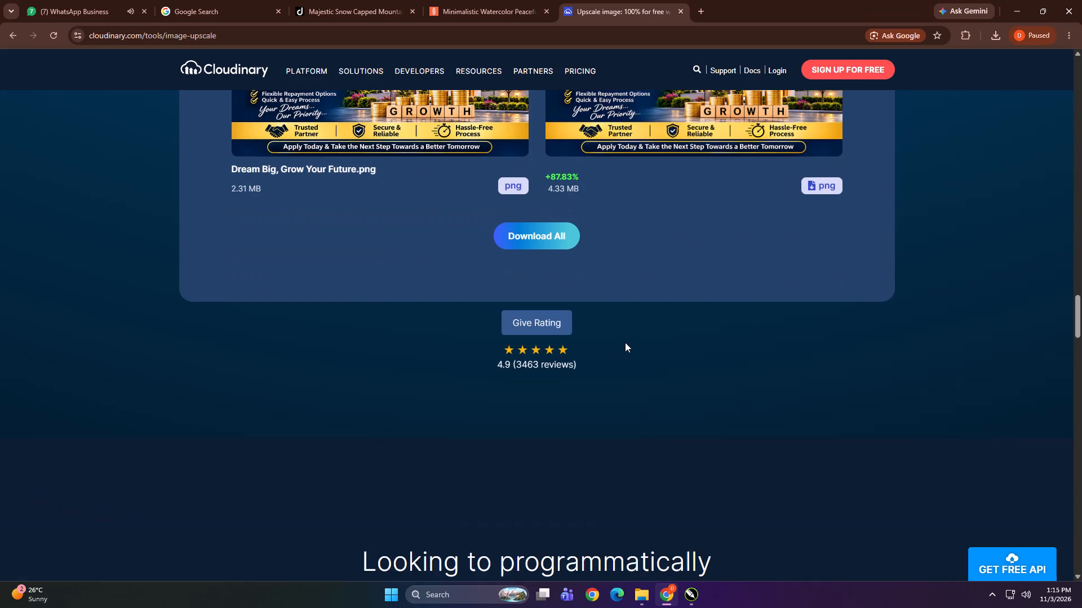
{"action": "left_click", "coordinate": [547, 224]}
{"action": "scroll", "coordinate": [534, 275], "scroll_direction": "up", "scroll_amount": 4}
{"action": "scroll", "coordinate": [610, 303], "scroll_direction": "down", "scroll_amount": 1}
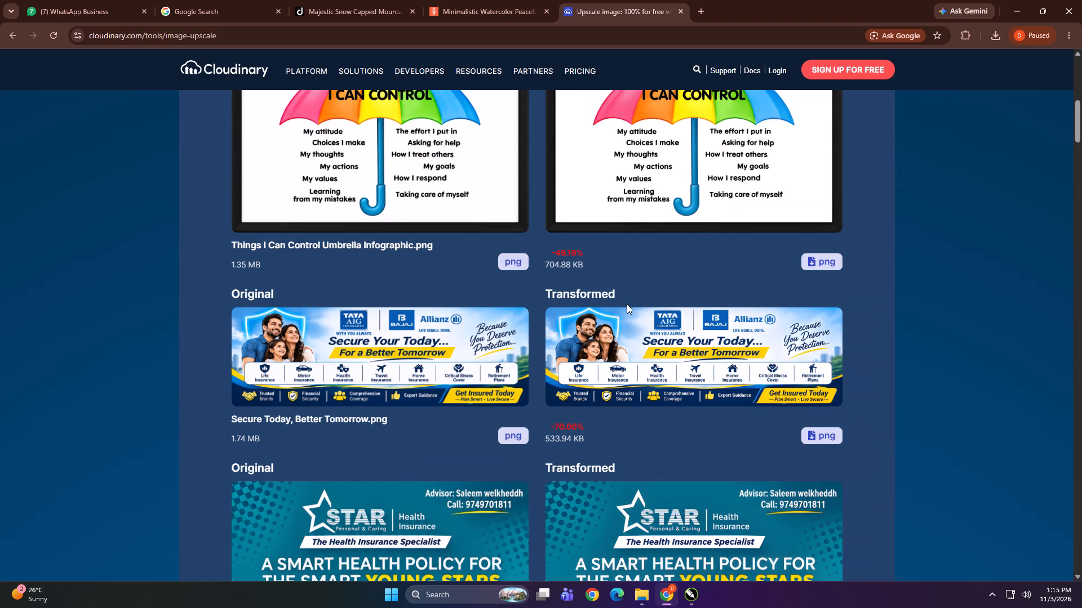
{"action": "left_click_drag", "start_coordinate": [1081, 118], "coordinate": [1081, 222]}
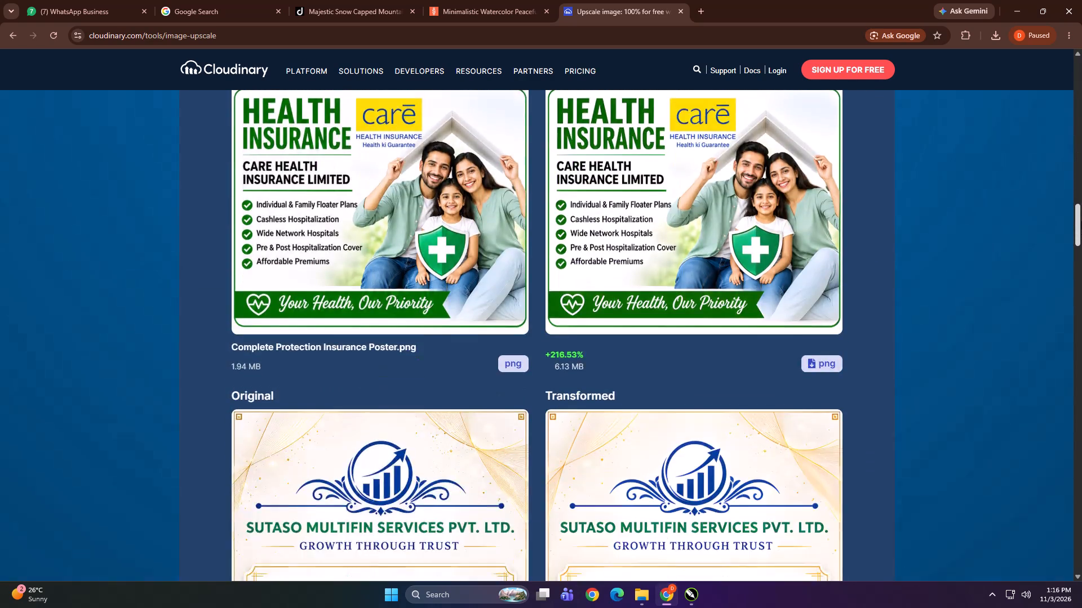
{"action": "left_click_drag", "start_coordinate": [1081, 222], "coordinate": [1081, 305]}
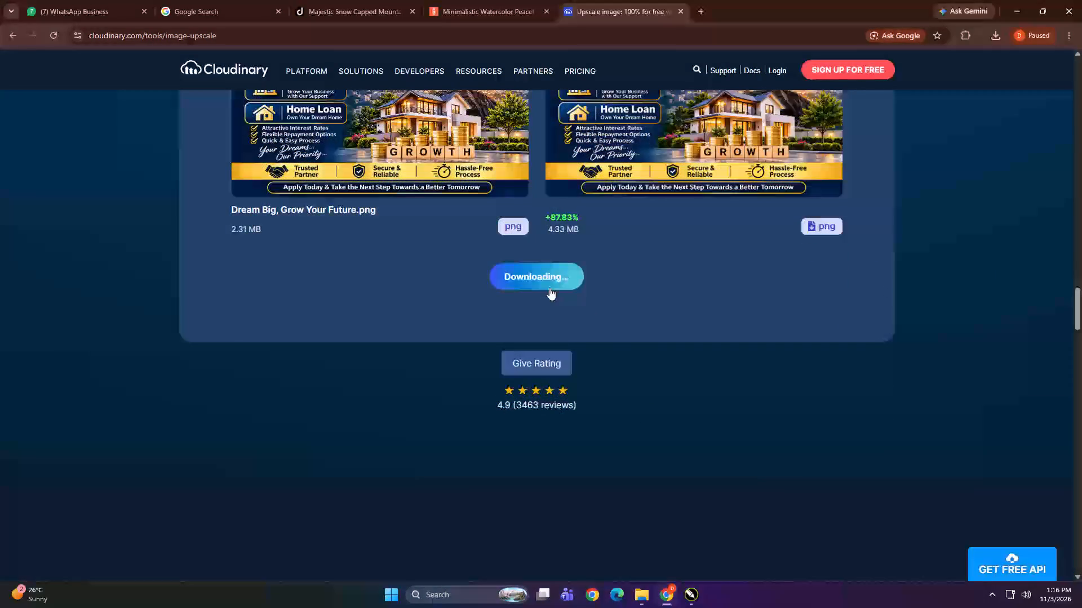
Bring up the open Shutterstock page for the Minimalistic Watercolor peaceful composition.
{"action": "left_click", "coordinate": [473, 0]}
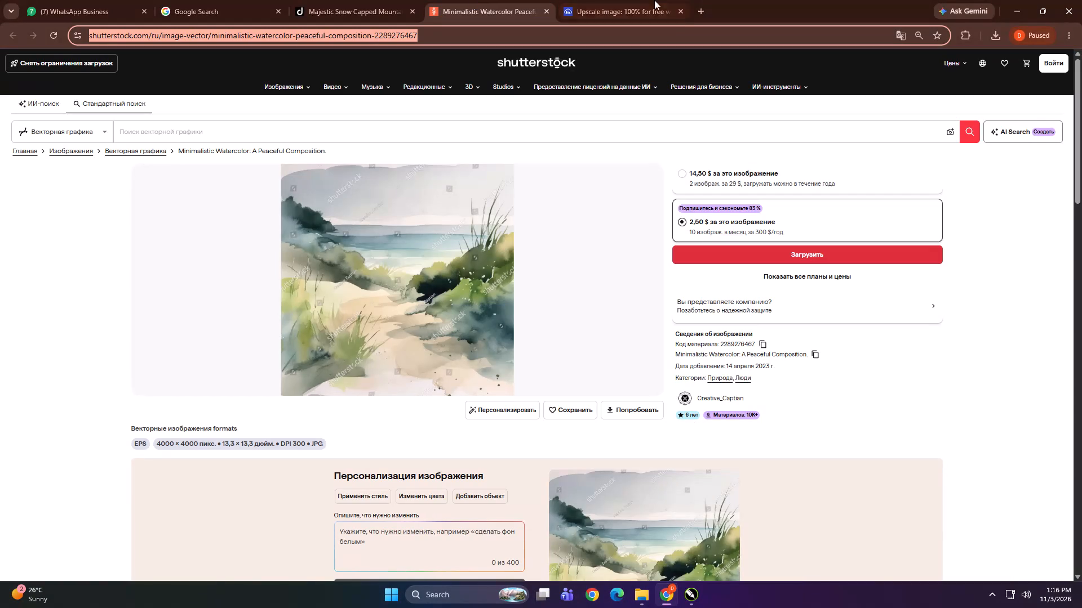
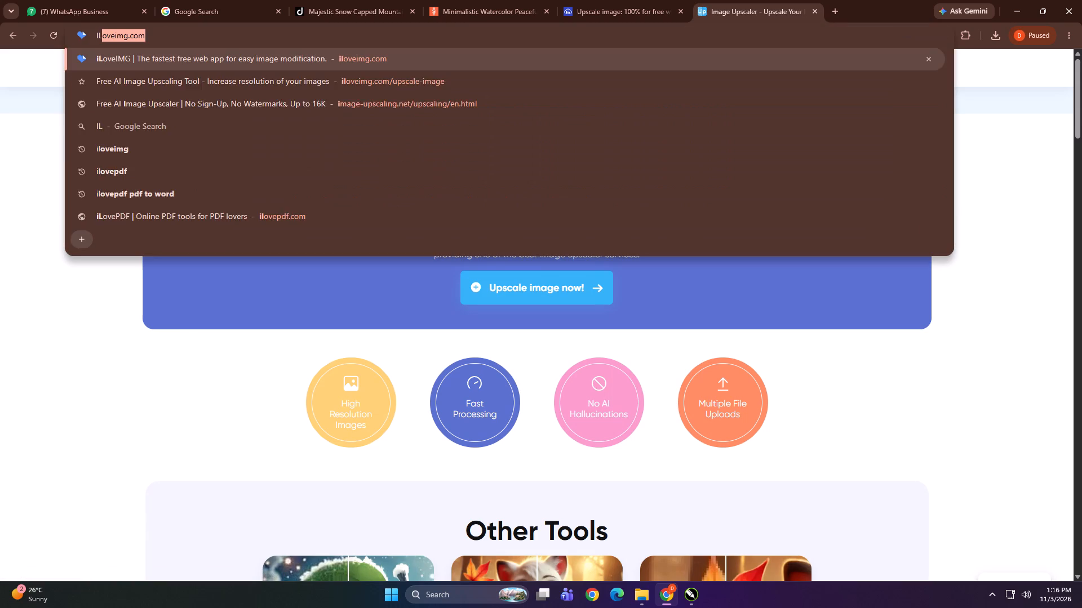
Go to iloveimg.com and open its Upscale Image tool.
{"action": "key", "text": "Return"}
{"action": "left_click", "coordinate": [338, 368]}
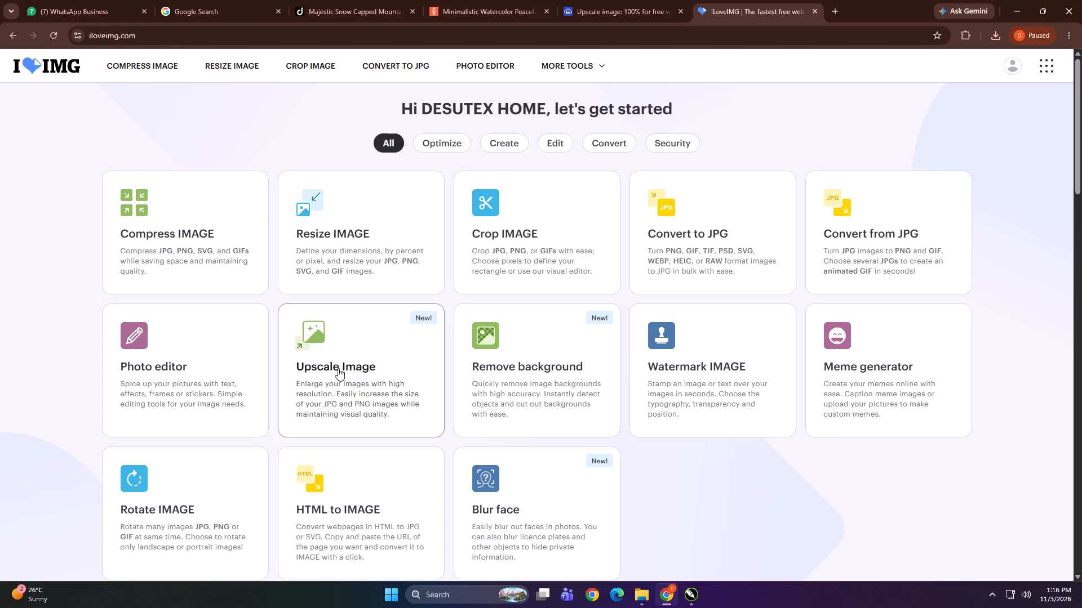
Browse Downloads and the shared drive's file > Nov > 03 folder for an image to upscale.
{"action": "left_click", "coordinate": [516, 204]}
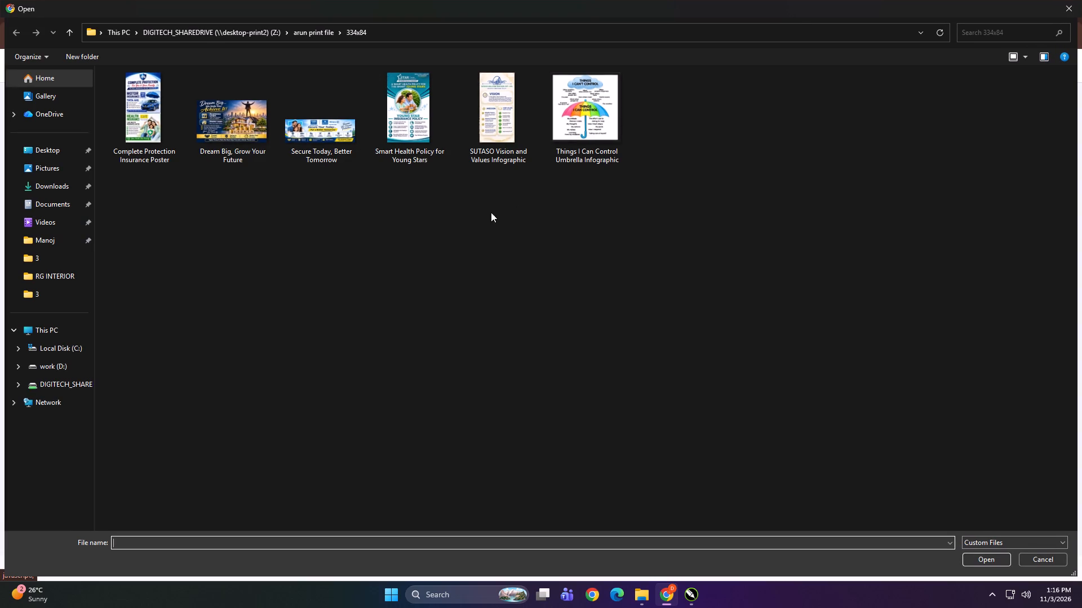
{"action": "scroll", "coordinate": [46, 274], "scroll_direction": "up", "scroll_amount": 5}
{"action": "left_click", "coordinate": [60, 321]}
{"action": "left_click", "coordinate": [63, 328]}
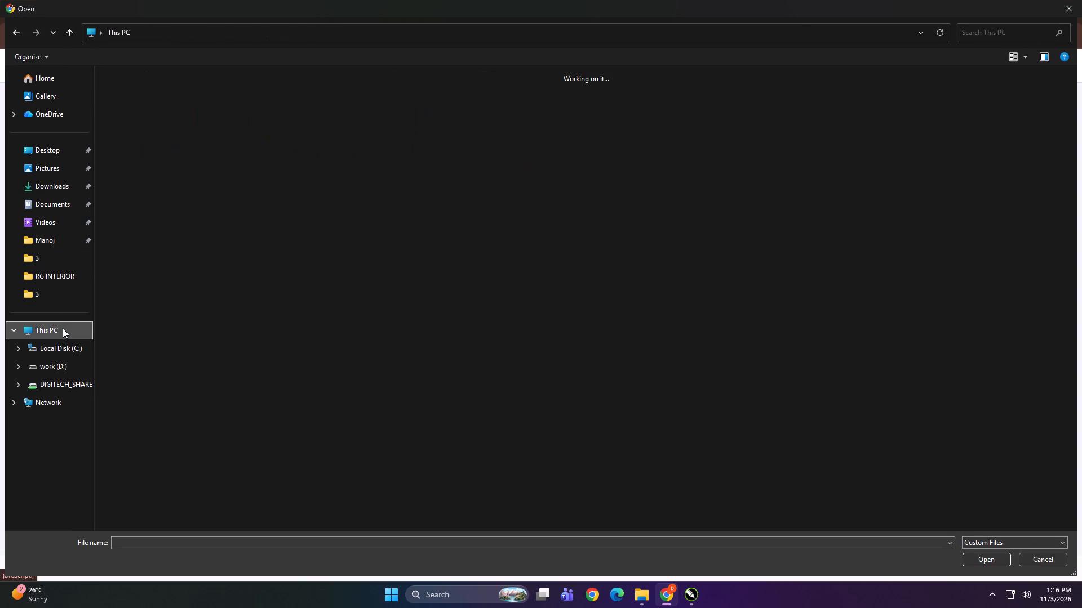
{"action": "left_click", "coordinate": [57, 188]}
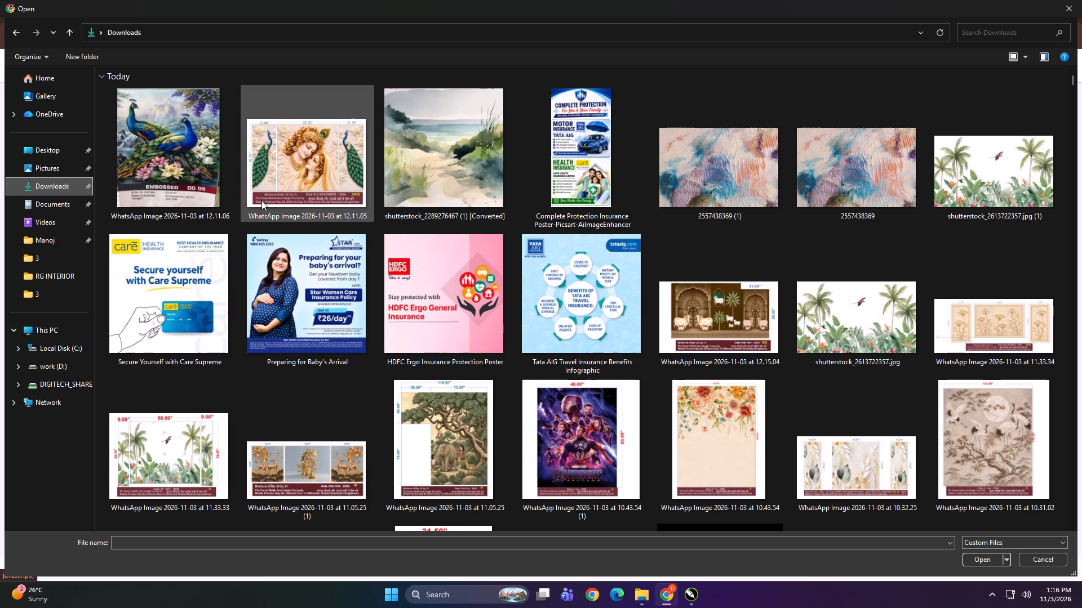
{"action": "left_click", "coordinate": [61, 331]}
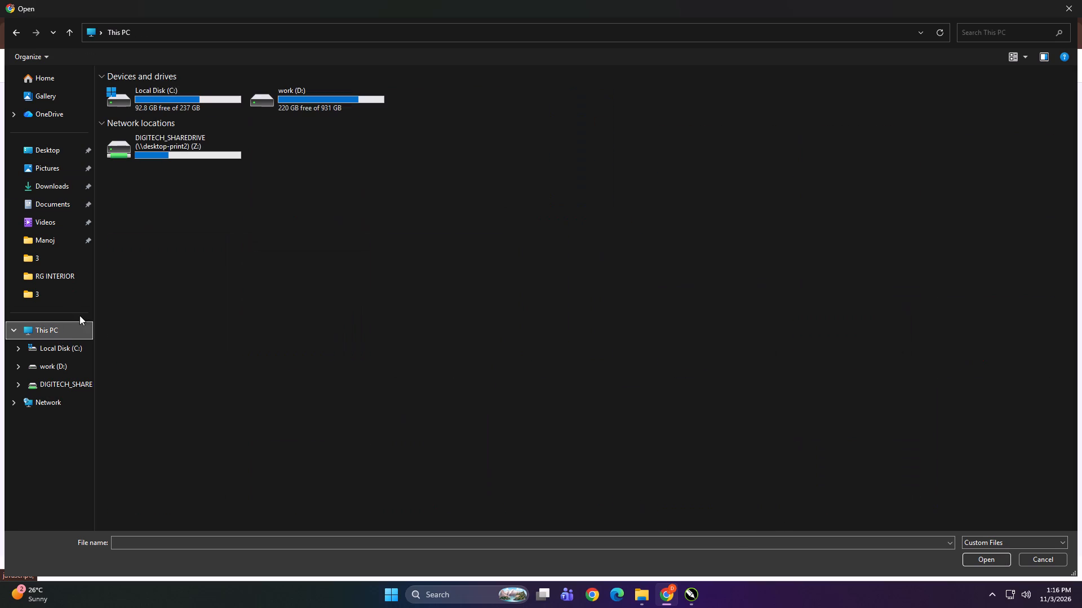
{"action": "double_click", "coordinate": [184, 150]}
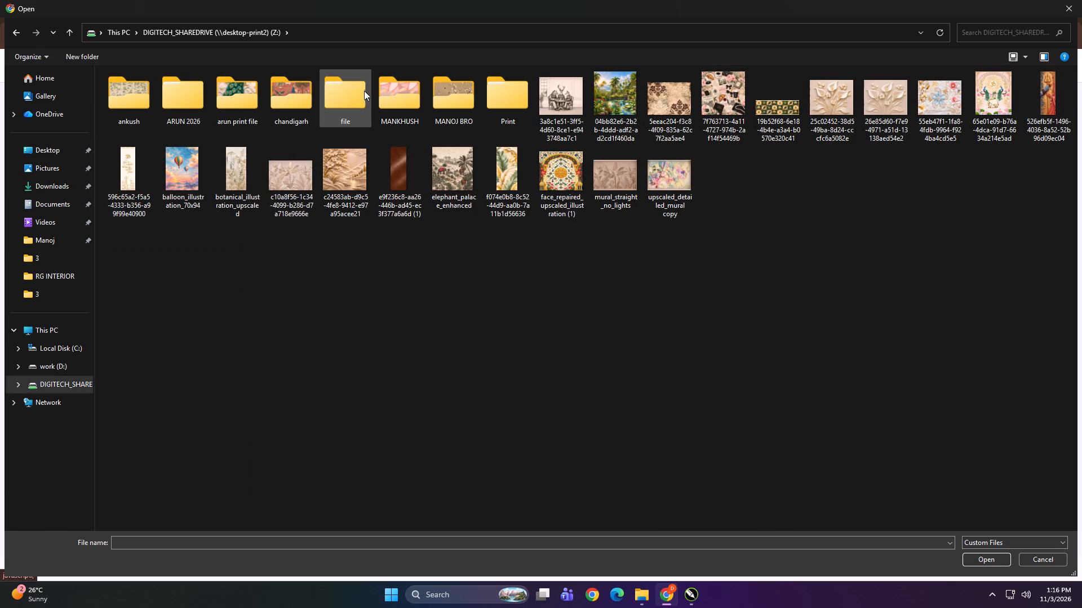
{"action": "double_click", "coordinate": [349, 96]}
{"action": "left_click", "coordinate": [312, 116]}
{"action": "double_click", "coordinate": [196, 133]}
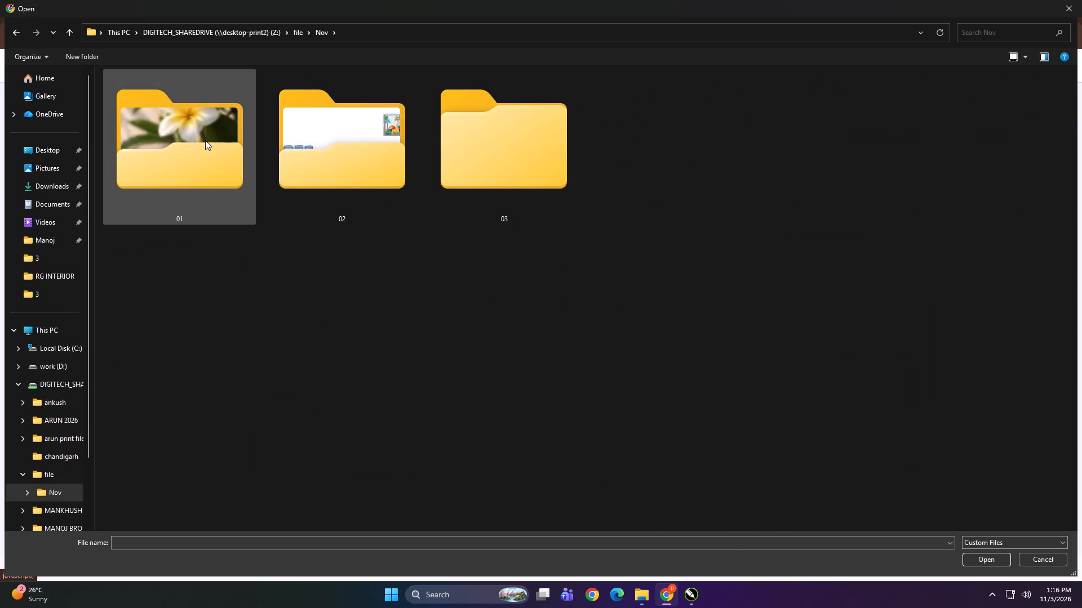
{"action": "double_click", "coordinate": [501, 182]}
{"action": "scroll", "coordinate": [479, 231], "scroll_direction": "up", "scroll_amount": 20, "text": "ctrl"}
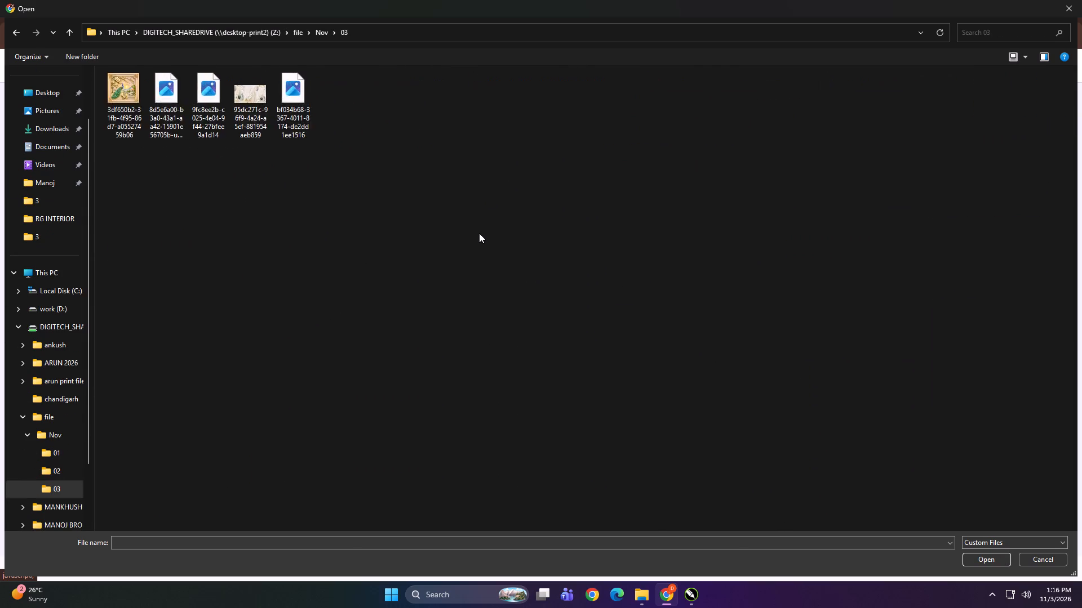
{"action": "scroll", "coordinate": [479, 233], "scroll_direction": "up", "scroll_amount": 3, "text": "ctrl"}
{"action": "scroll", "coordinate": [479, 233], "scroll_direction": "down", "scroll_amount": 1, "text": "ctrl"}
{"action": "scroll", "coordinate": [479, 233], "scroll_direction": "up", "scroll_amount": 14, "text": "ctrl"}
{"action": "scroll", "coordinate": [476, 281], "scroll_direction": "up", "scroll_amount": 5, "text": "ctrl"}
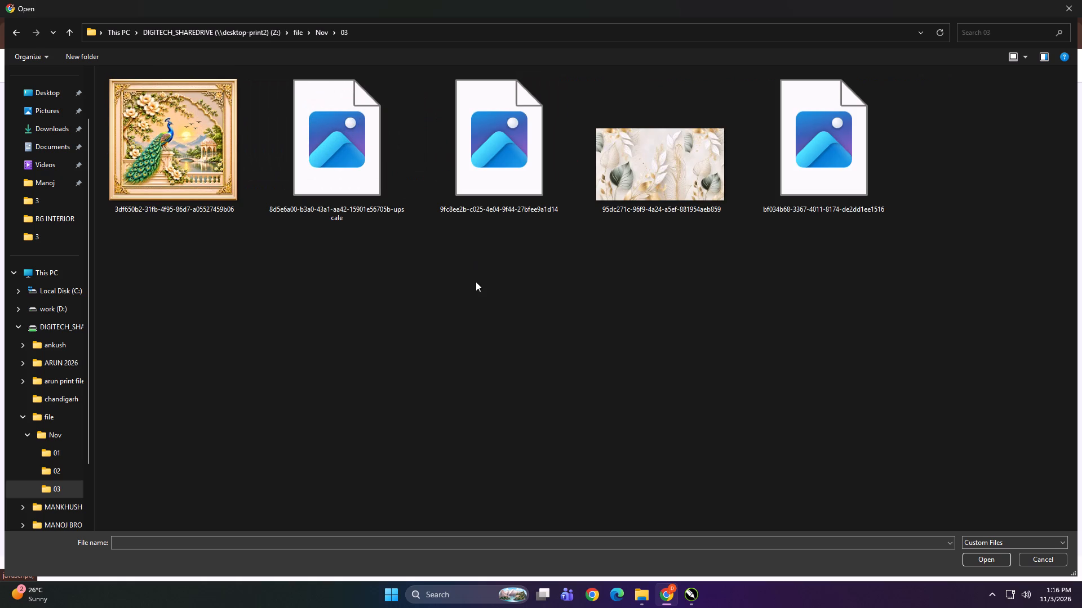
{"action": "key", "text": "BackSpace"}
{"action": "key", "text": "BackSpace"}
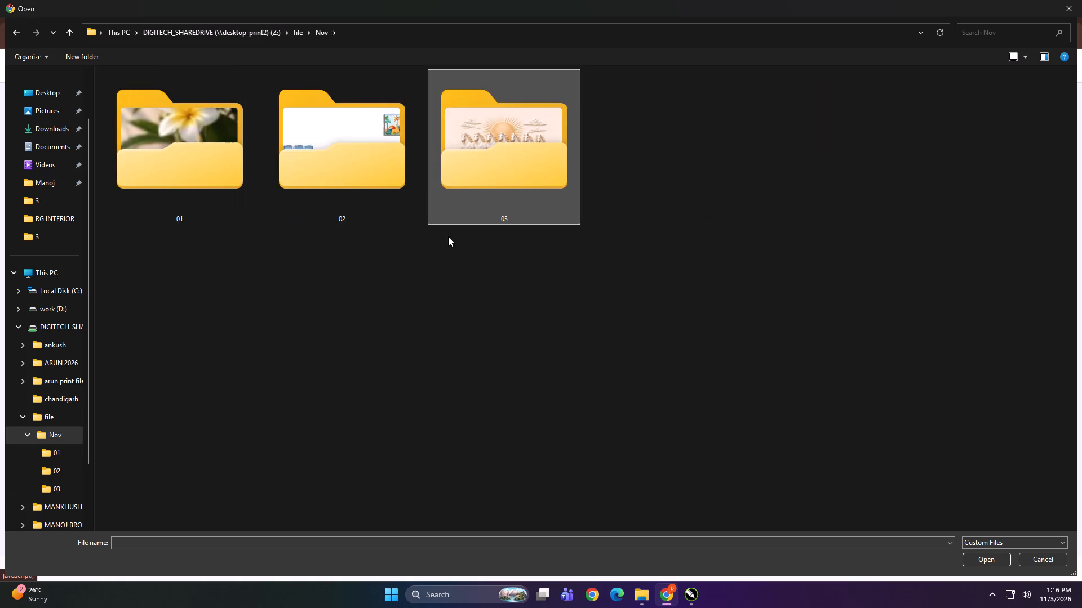
{"action": "key", "text": "BackSpace"}
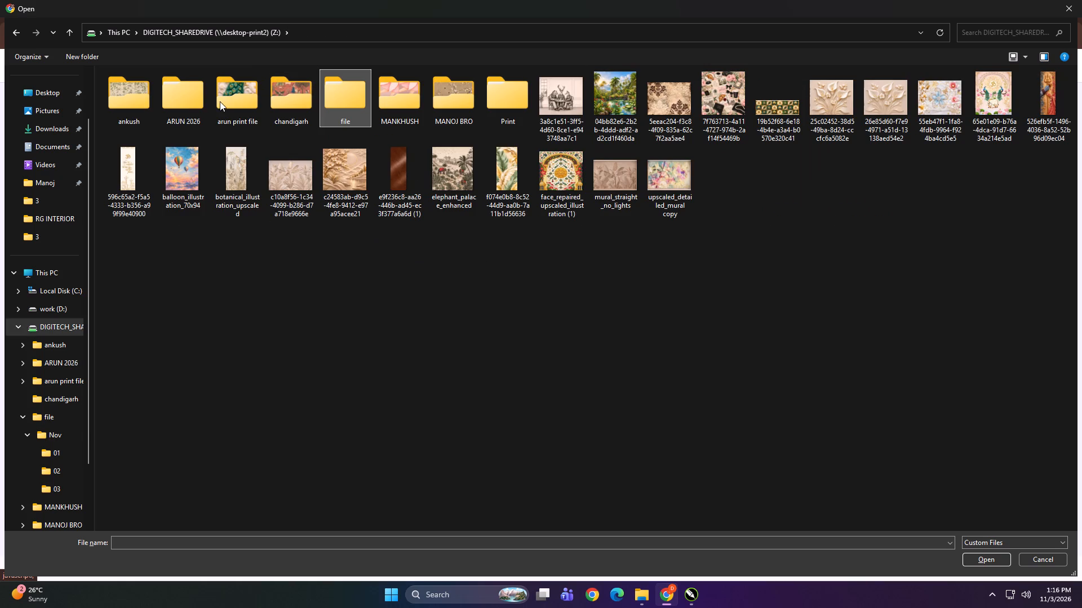
Load Embossed Peacock and Ivory Peonies from the shared drive's arun print file folder into the iLoveIMG upscaler.
{"action": "double_click", "coordinate": [223, 99]}
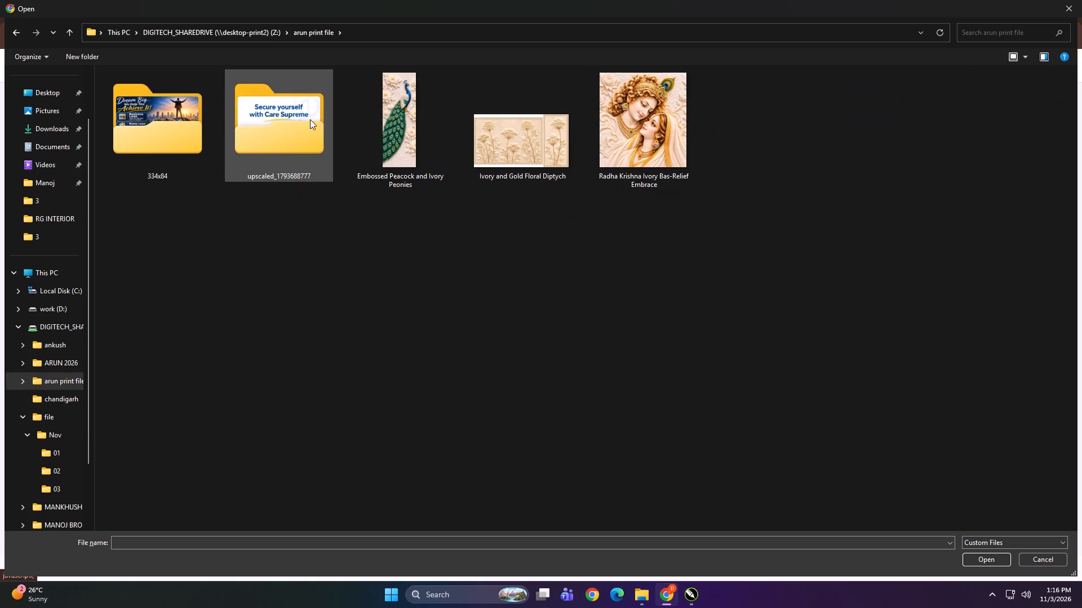
{"action": "left_click", "coordinate": [406, 158]}
{"action": "left_click", "coordinate": [640, 126], "text": "ctrl"}
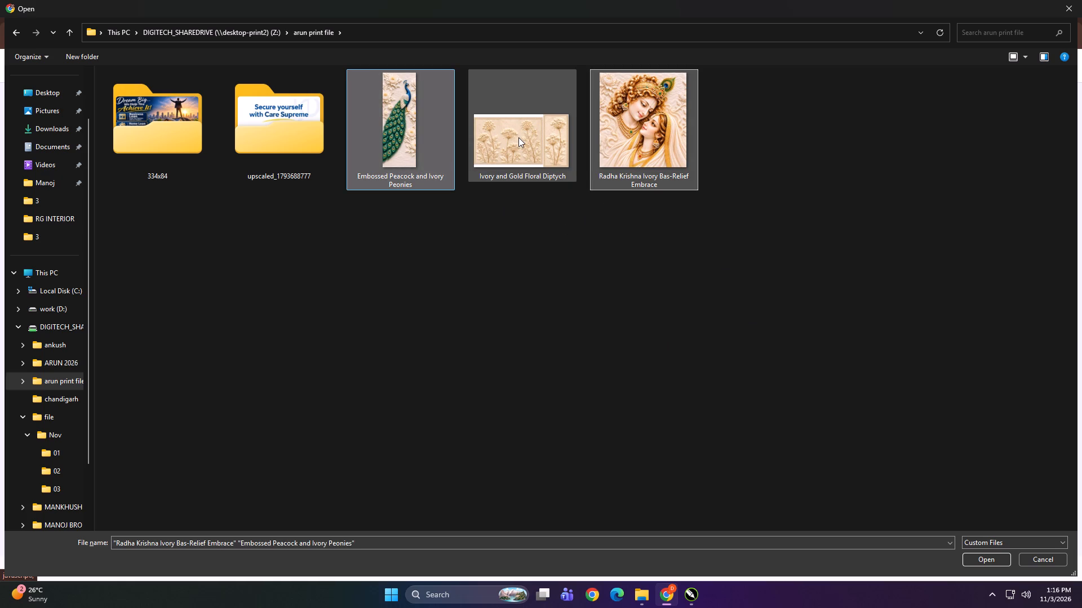
{"action": "left_click", "coordinate": [502, 225]}
{"action": "left_click", "coordinate": [388, 141]}
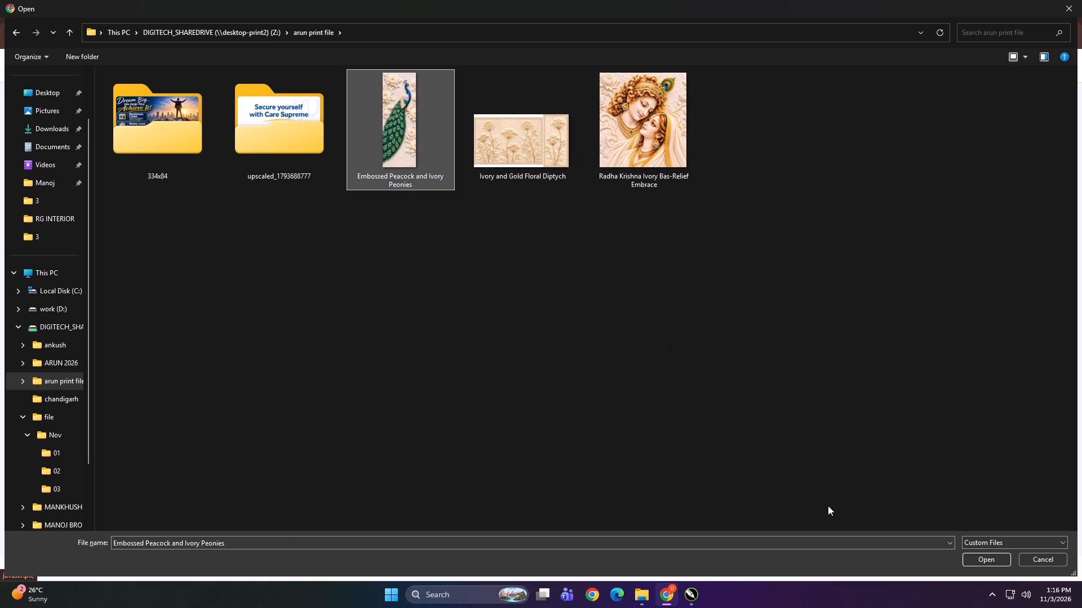
{"action": "left_click", "coordinate": [972, 558]}
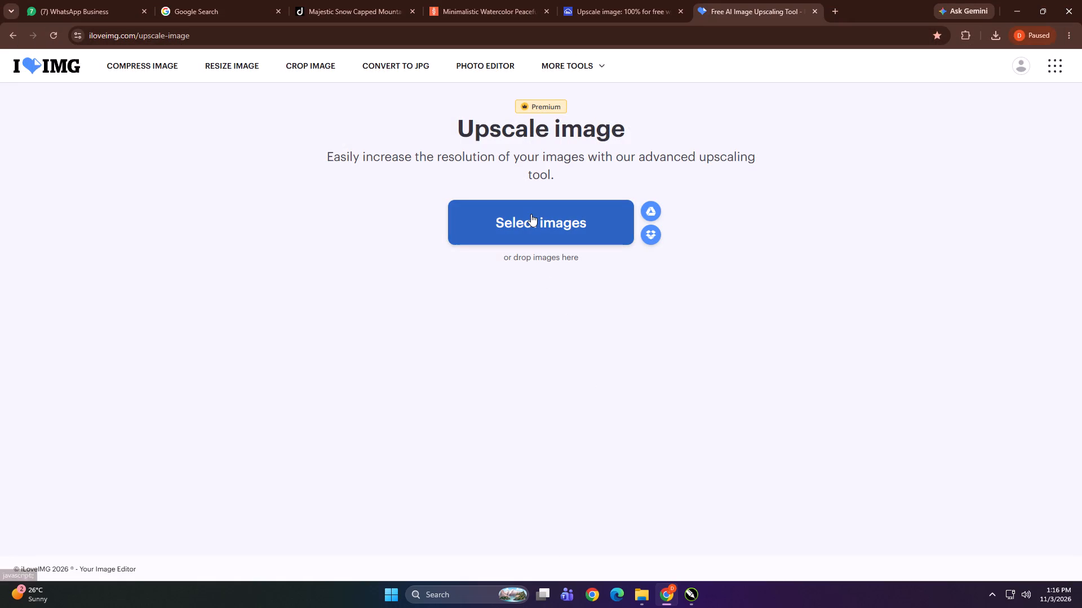
{"action": "left_click", "coordinate": [531, 214]}
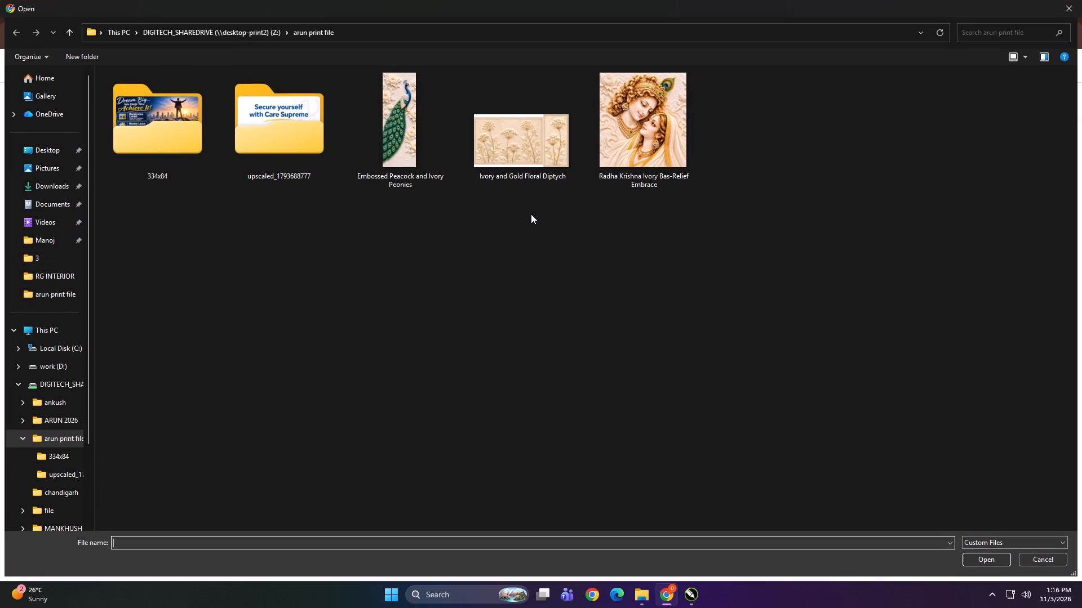
{"action": "left_click", "coordinate": [1041, 558]}
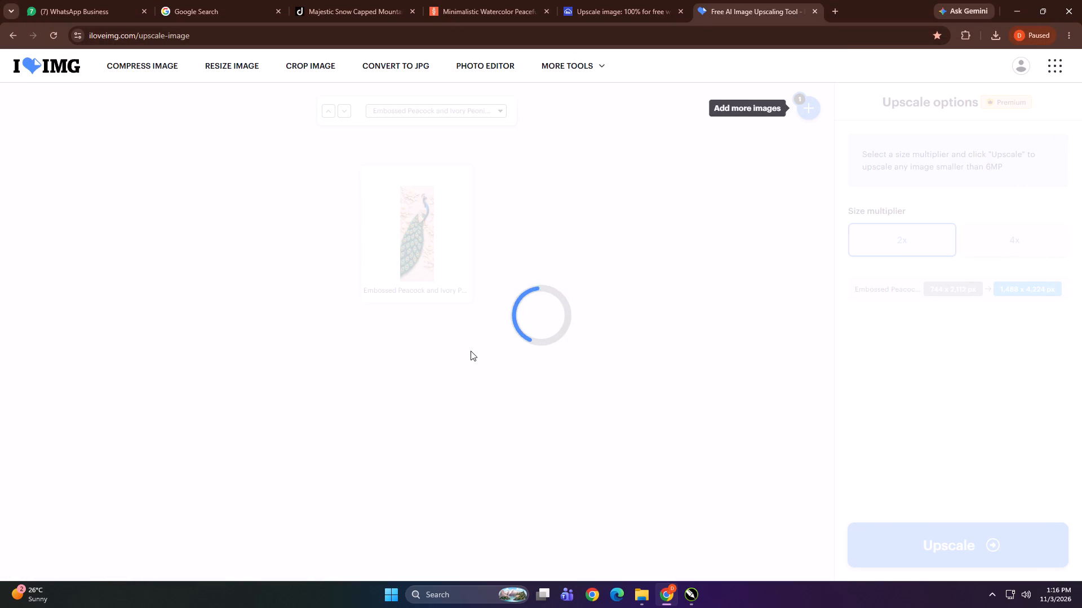
{"action": "left_click", "coordinate": [567, 223]}
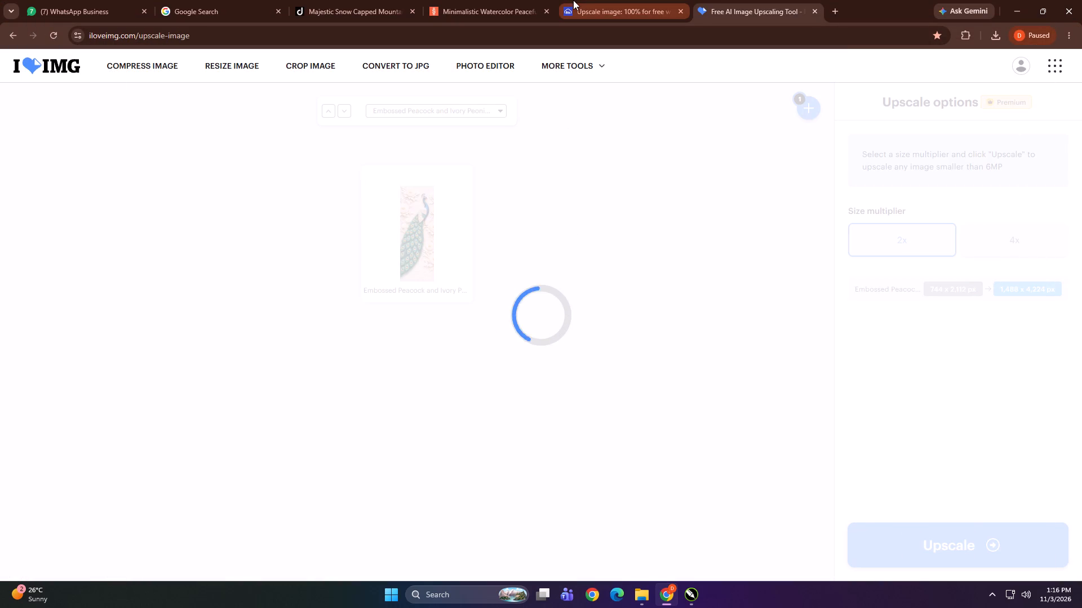
Return to the Cloudinary image upscale page, check the recent downloads and save the batch of upscaled images.
{"action": "left_click", "coordinate": [601, 0]}
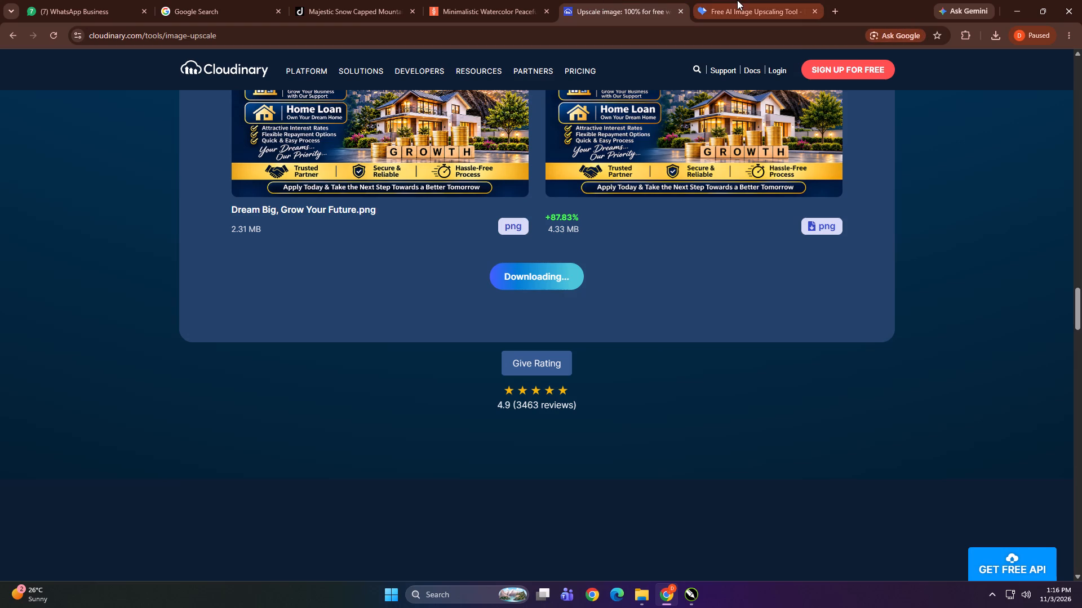
{"action": "left_click", "coordinate": [553, 277]}
{"action": "left_click", "coordinate": [553, 277]}
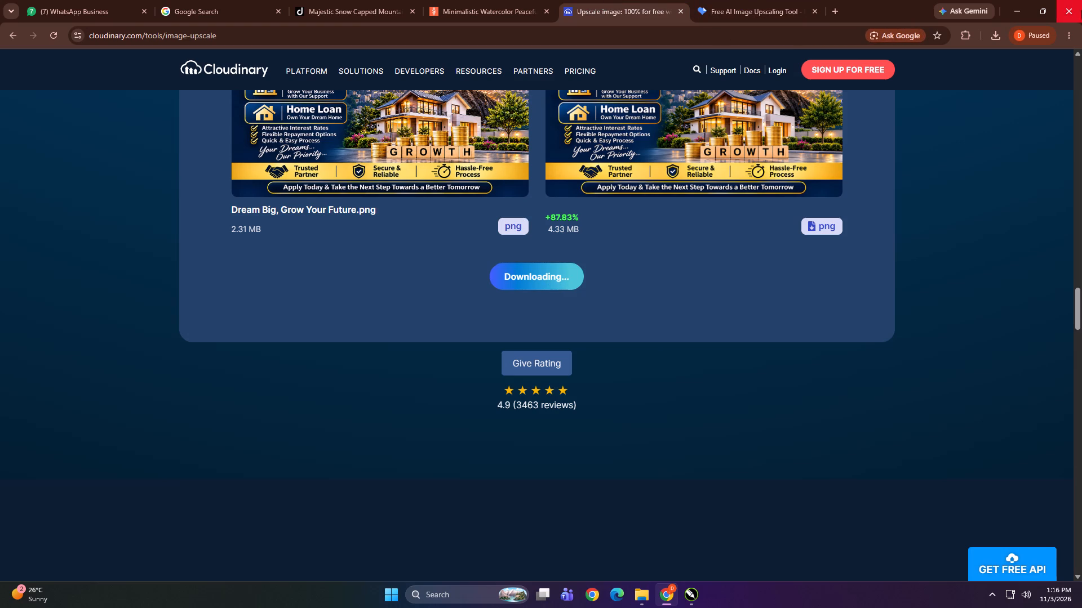
{"action": "left_click", "coordinate": [1001, 35]}
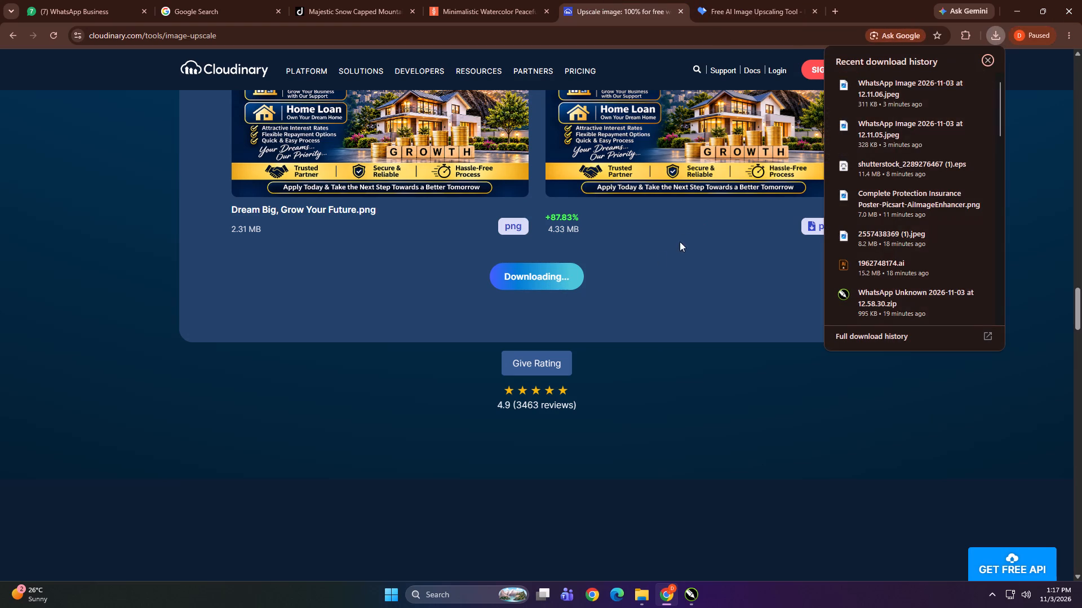
{"action": "left_click", "coordinate": [658, 256]}
{"action": "key", "text": "Return"}
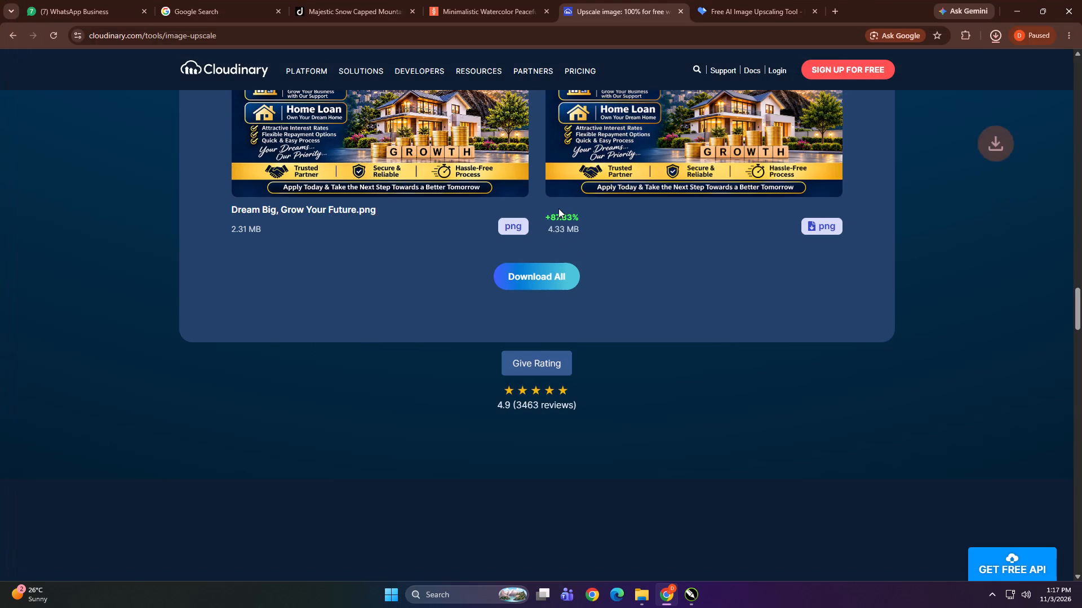
In File Explorer, copy the archive ZIP from Downloads into the arun print file folder on the Z: shared drive.
{"action": "left_click", "coordinate": [646, 603]}
{"action": "left_click", "coordinate": [583, 546]}
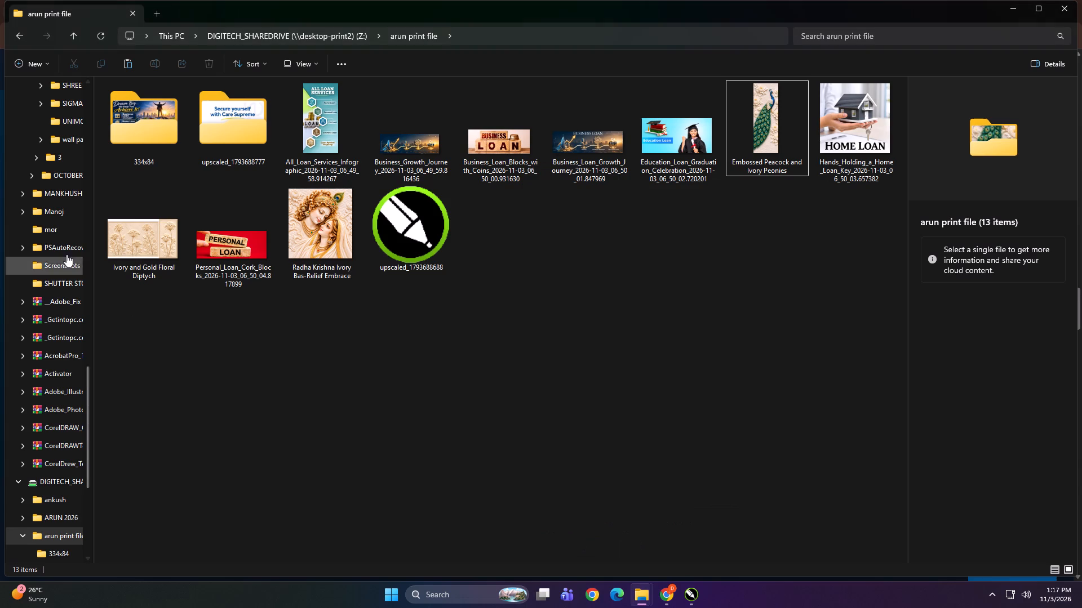
{"action": "scroll", "coordinate": [50, 236], "scroll_direction": "up", "scroll_amount": 5}
{"action": "left_click", "coordinate": [46, 198]}
{"action": "left_click", "coordinate": [189, 169]}
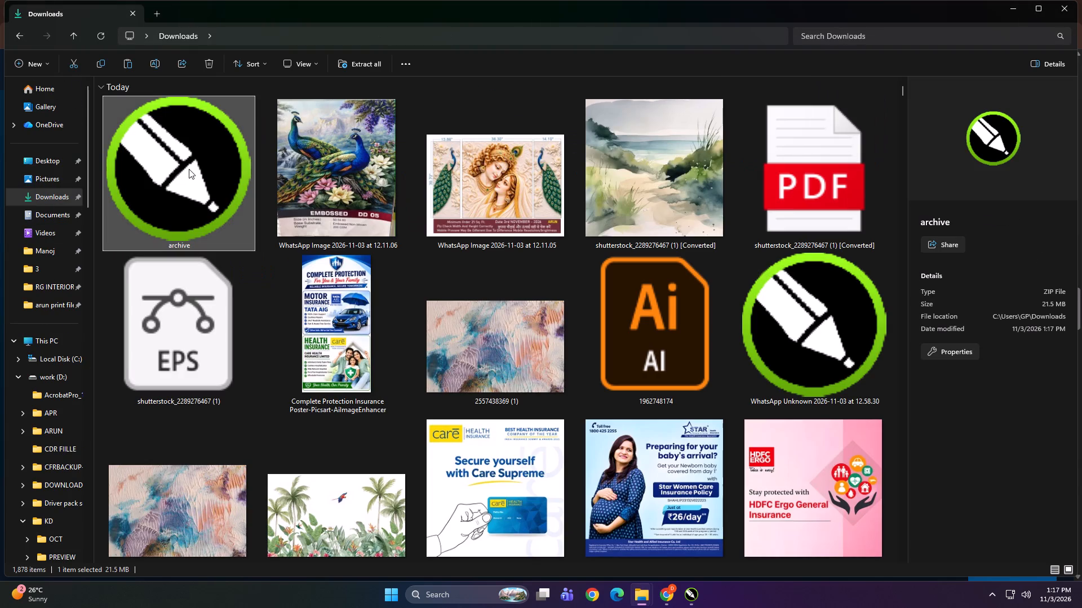
{"action": "key", "text": "ctrl+c"}
{"action": "left_click", "coordinate": [59, 341]}
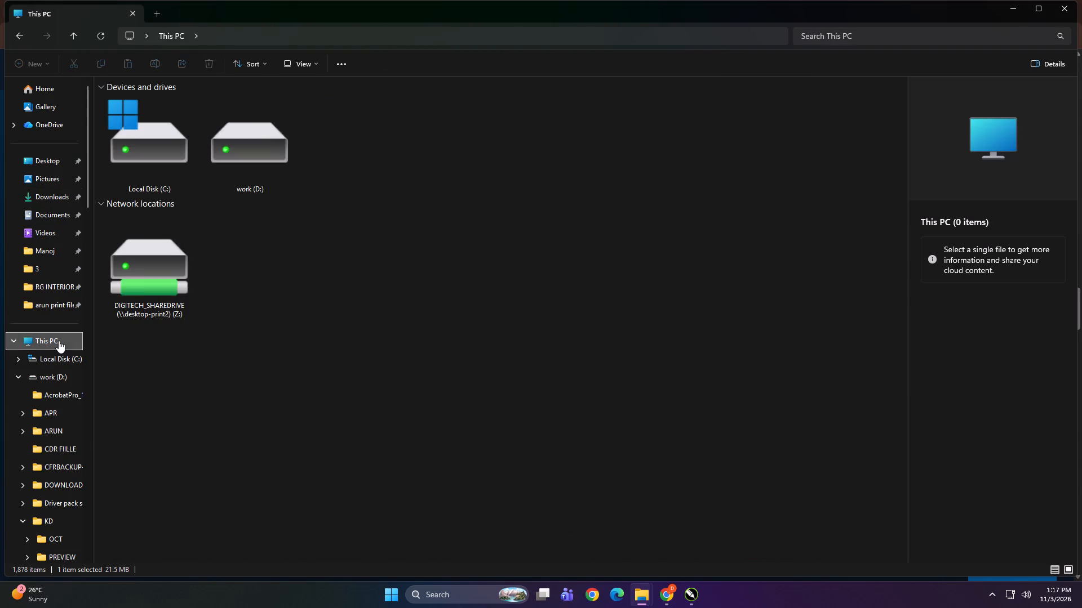
{"action": "double_click", "coordinate": [151, 266]}
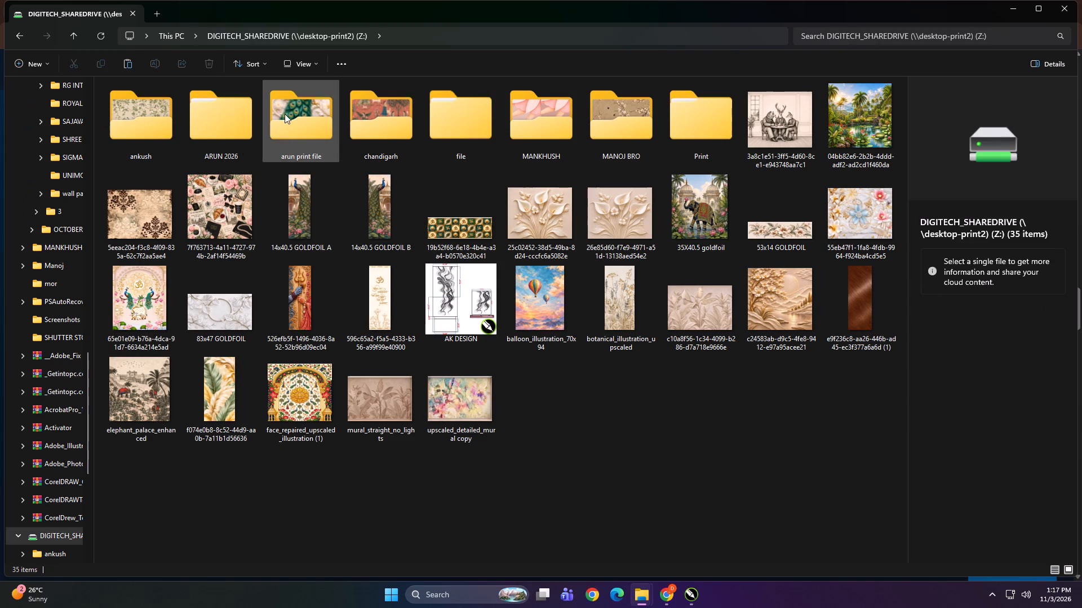
{"action": "double_click", "coordinate": [293, 124]}
{"action": "right_click", "coordinate": [405, 346]}
{"action": "left_click", "coordinate": [414, 357]}
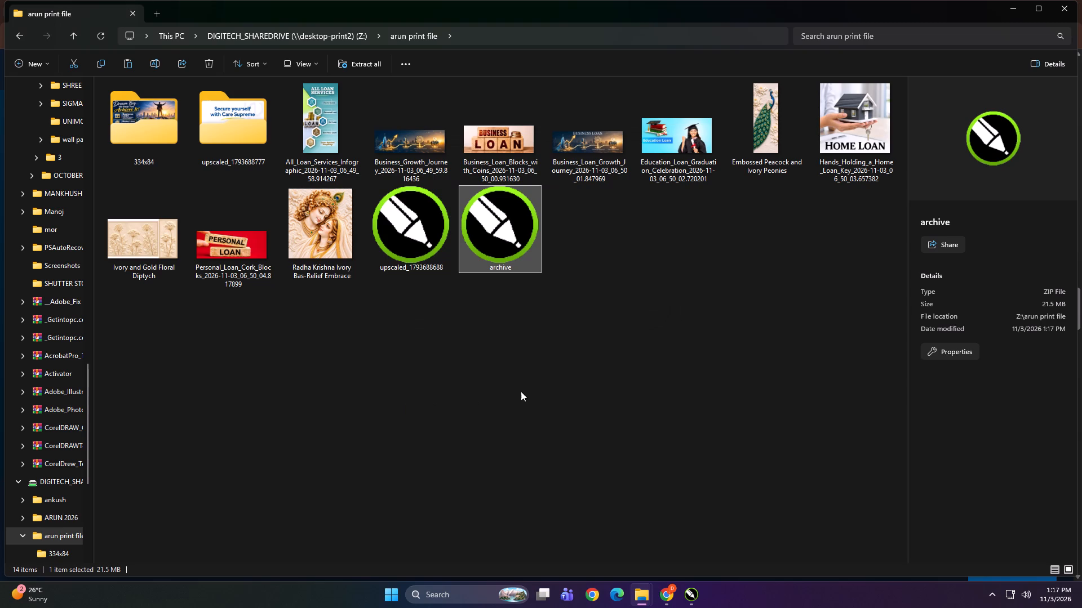
Extract the archive ZIP to Z:\arun print file\archive and close the window showing the extracted files.
{"action": "right_click", "coordinate": [501, 209]}
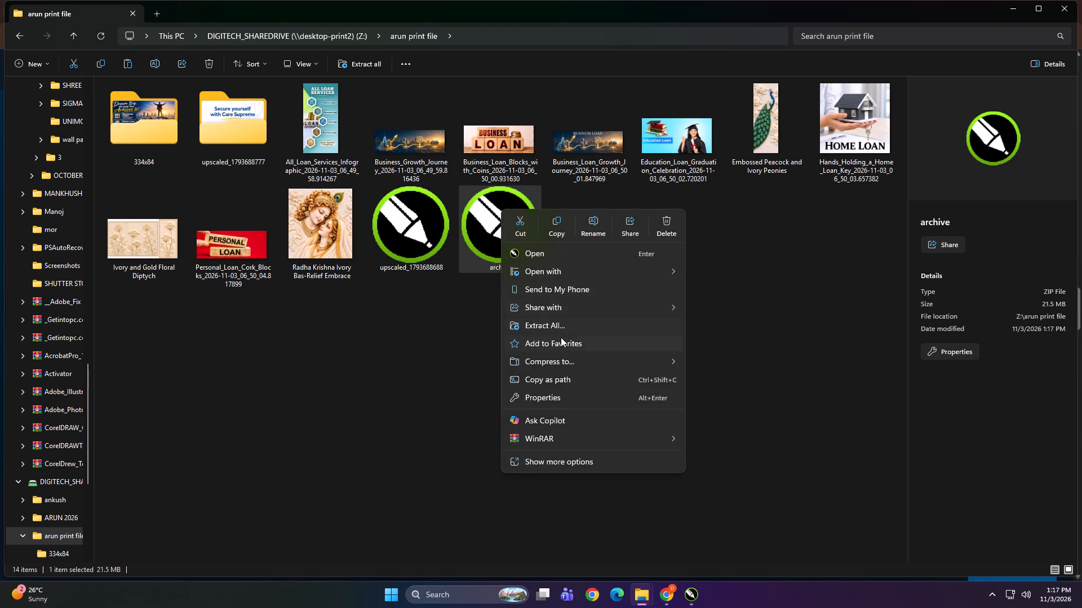
{"action": "left_click", "coordinate": [561, 323]}
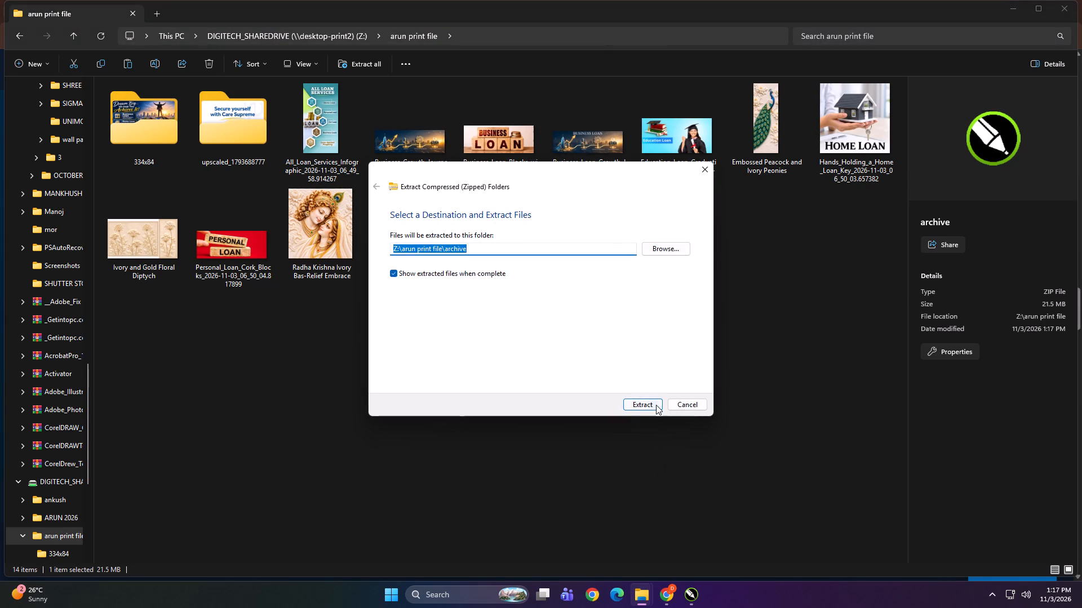
{"action": "left_click", "coordinate": [656, 405]}
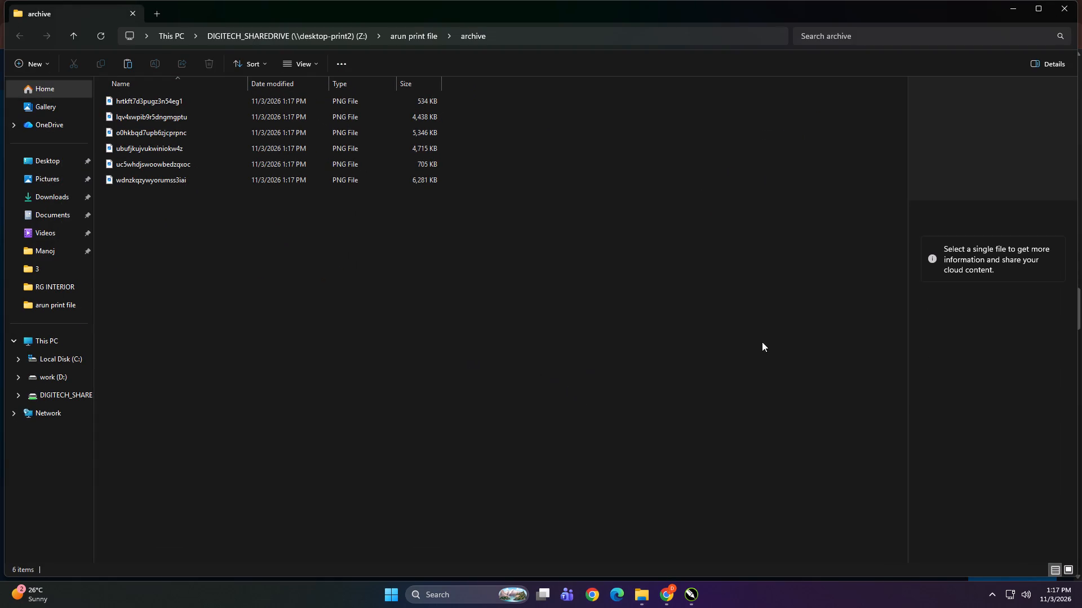
{"action": "left_click", "coordinate": [1067, 8]}
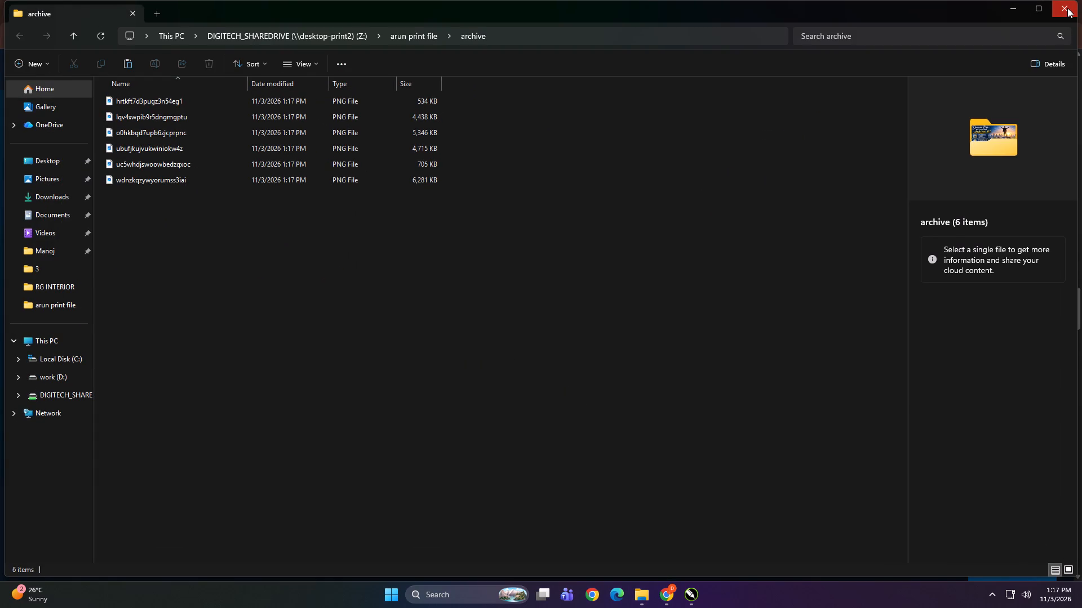
Permanently delete the archive ZIP from the arun print file folder.
{"action": "left_click", "coordinate": [603, 339]}
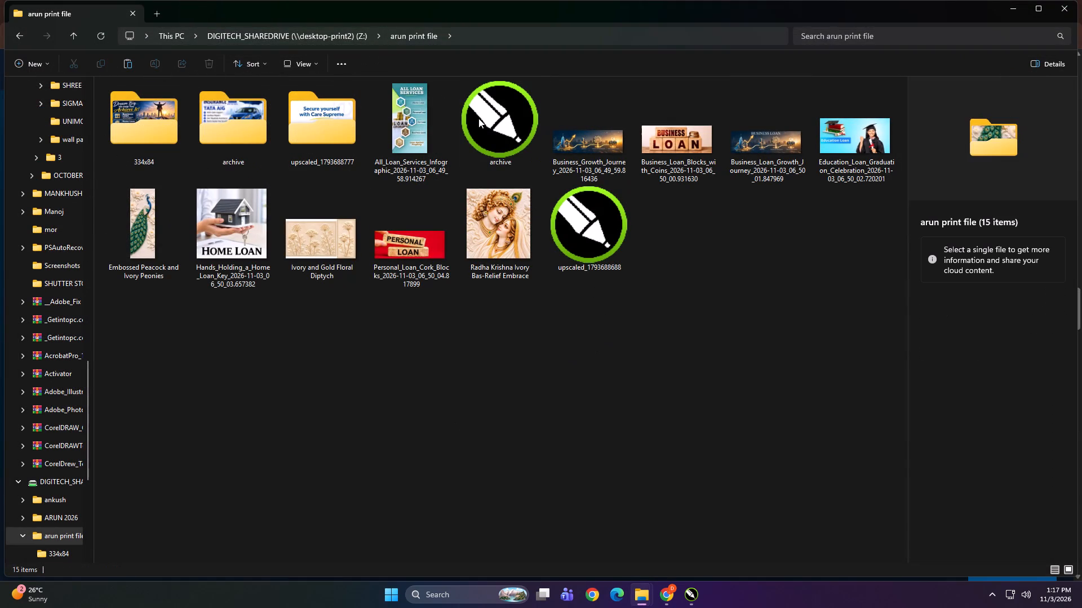
{"action": "left_click", "coordinate": [478, 118]}
{"action": "key", "text": "Delete"}
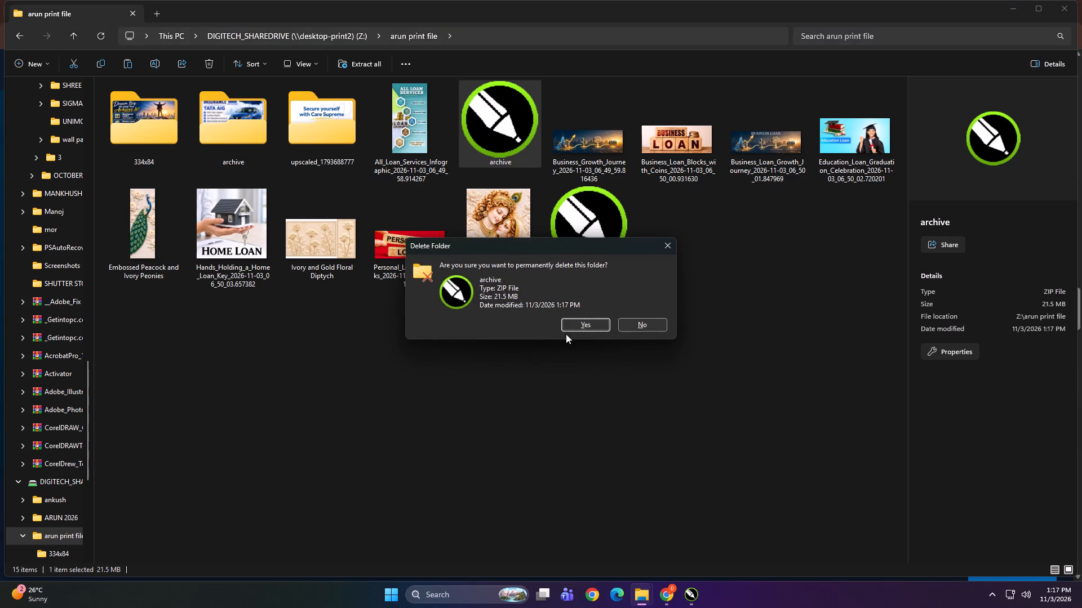
{"action": "left_click", "coordinate": [570, 329]}
Open the extracted archive folder and enlarge the file thumbnails to examine the upscaled posters.
{"action": "double_click", "coordinate": [241, 127]}
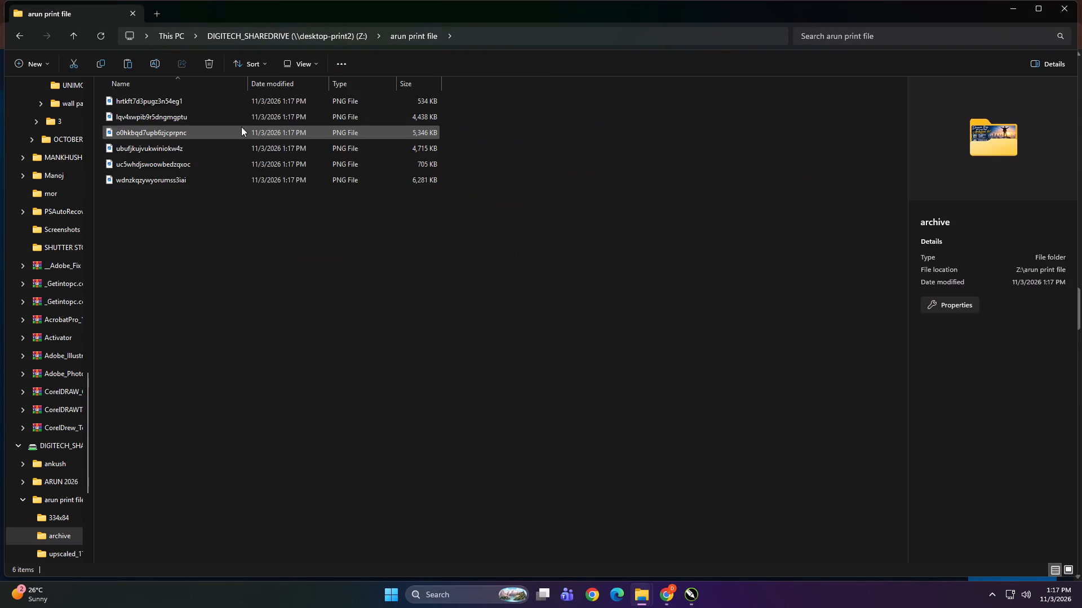
{"action": "scroll", "coordinate": [273, 314], "scroll_direction": "up", "scroll_amount": 15, "text": "ctrl"}
{"action": "scroll", "coordinate": [277, 315], "scroll_direction": "down", "scroll_amount": 1, "text": "ctrl"}
{"action": "scroll", "coordinate": [277, 315], "scroll_direction": "up", "scroll_amount": 1, "text": "ctrl"}
{"action": "scroll", "coordinate": [277, 315], "scroll_direction": "down", "scroll_amount": 1, "text": "ctrl"}
{"action": "scroll", "coordinate": [277, 315], "scroll_direction": "up", "scroll_amount": 20, "text": "ctrl"}
{"action": "scroll", "coordinate": [277, 315], "scroll_direction": "up", "scroll_amount": 10, "text": "ctrl"}
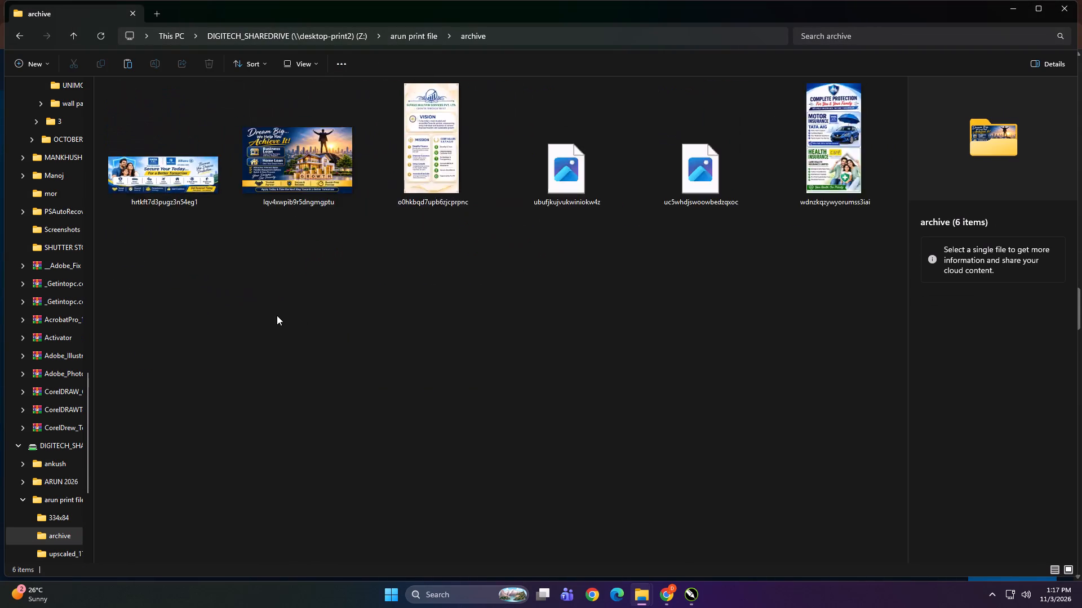
Open the "Secure Your Today" insurance banner from the archive folder, examine its lettering up close, and close it.
{"action": "scroll", "coordinate": [277, 315], "scroll_direction": "up", "scroll_amount": 5, "text": "ctrl"}
{"action": "double_click", "coordinate": [184, 178]}
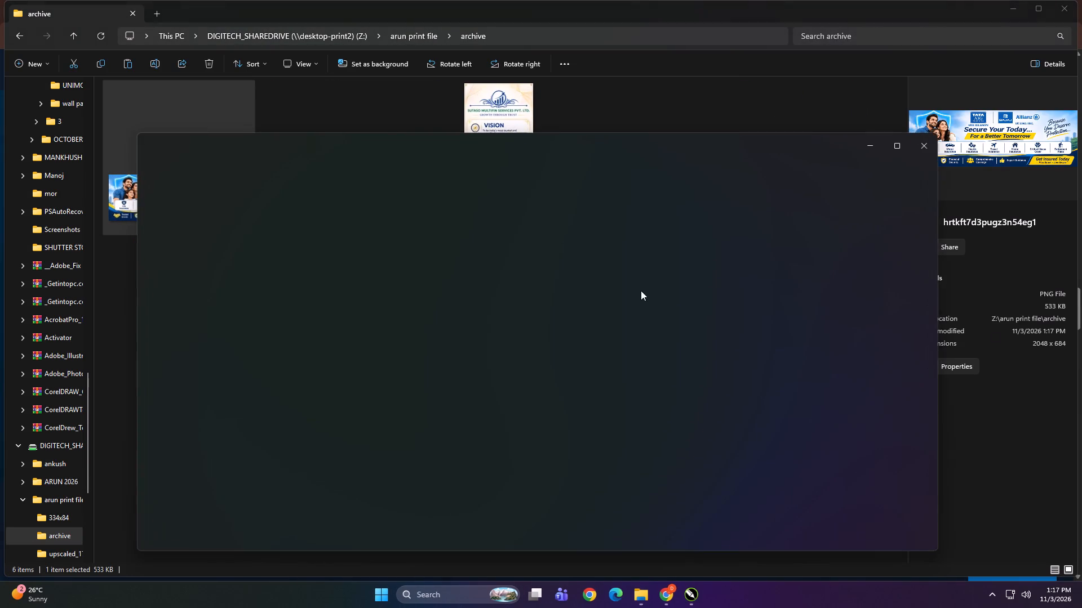
{"action": "scroll", "coordinate": [574, 290], "scroll_direction": "up", "scroll_amount": 15}
{"action": "left_click_drag", "start_coordinate": [738, 319], "coordinate": [402, 415]}
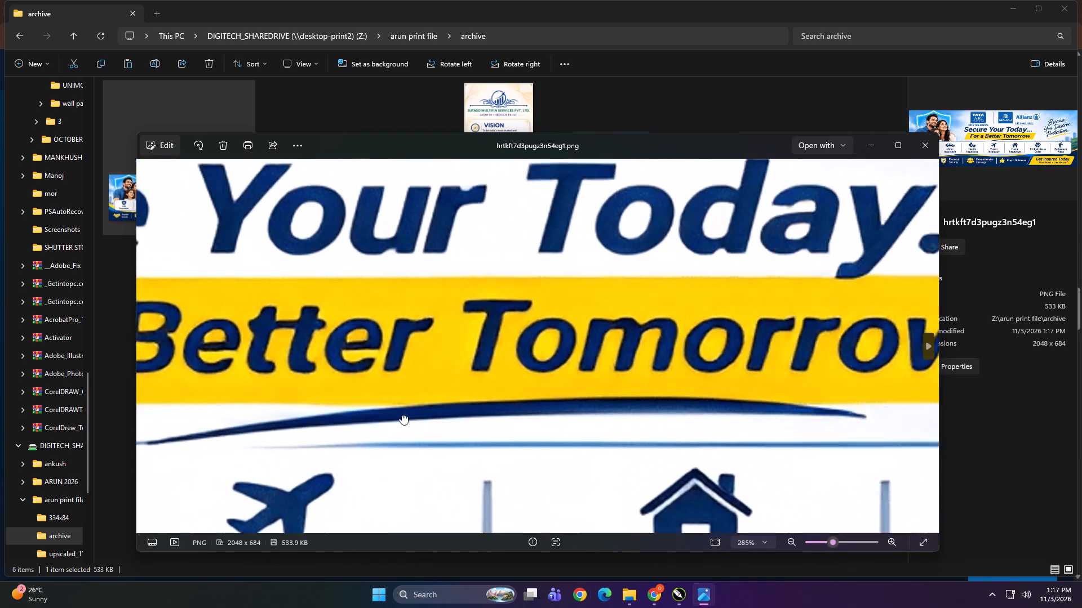
{"action": "left_click_drag", "start_coordinate": [402, 415], "coordinate": [280, 513]}
{"action": "left_click_drag", "start_coordinate": [589, 342], "coordinate": [350, 435]}
{"action": "left_click", "coordinate": [927, 144]}
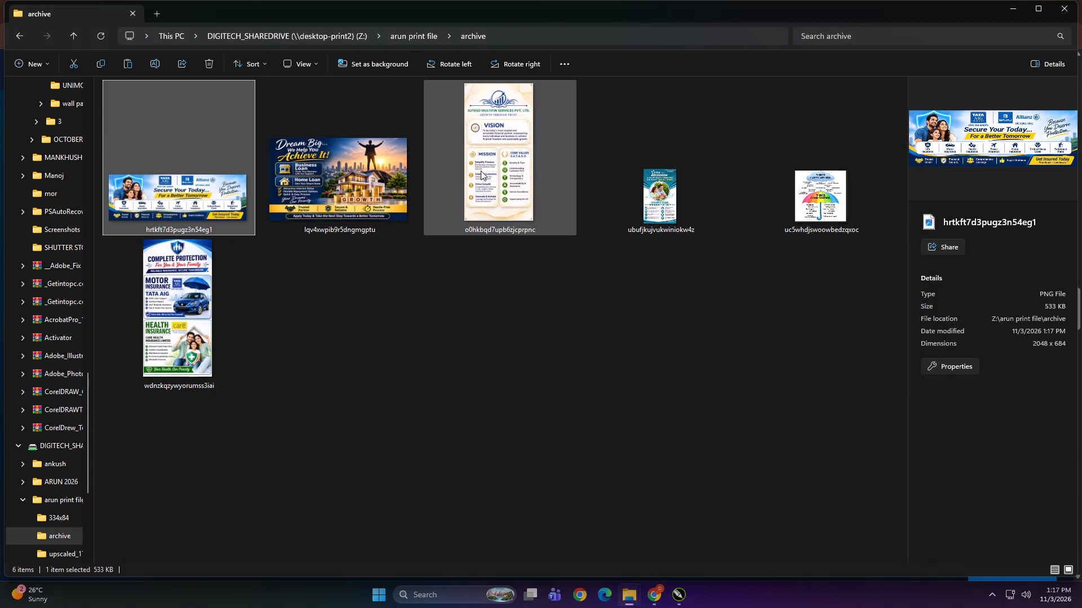
Open the Vision and Mission poster and the "Dream Big" loan poster in turn, inspecting each one's upscaled text up close.
{"action": "double_click", "coordinate": [467, 167]}
{"action": "scroll", "coordinate": [527, 302], "scroll_direction": "up", "scroll_amount": 14}
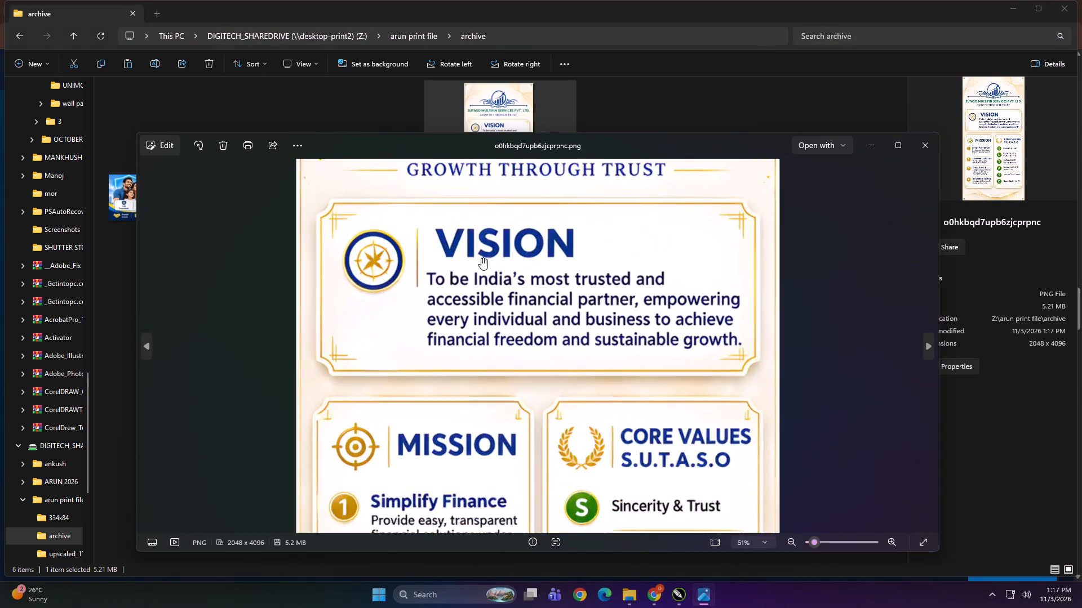
{"action": "scroll", "coordinate": [481, 258], "scroll_direction": "up", "scroll_amount": 5}
{"action": "left_click", "coordinate": [928, 135]}
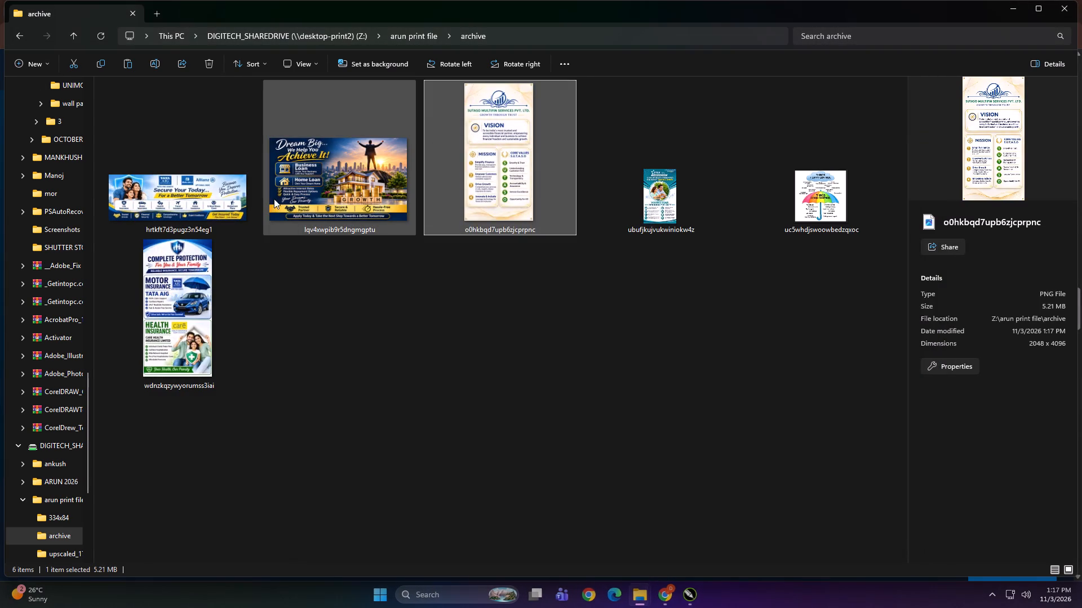
{"action": "double_click", "coordinate": [314, 154]}
{"action": "scroll", "coordinate": [444, 304], "scroll_direction": "up", "scroll_amount": 6}
{"action": "scroll", "coordinate": [362, 327], "scroll_direction": "down", "scroll_amount": 1}
{"action": "scroll", "coordinate": [341, 313], "scroll_direction": "up", "scroll_amount": 8}
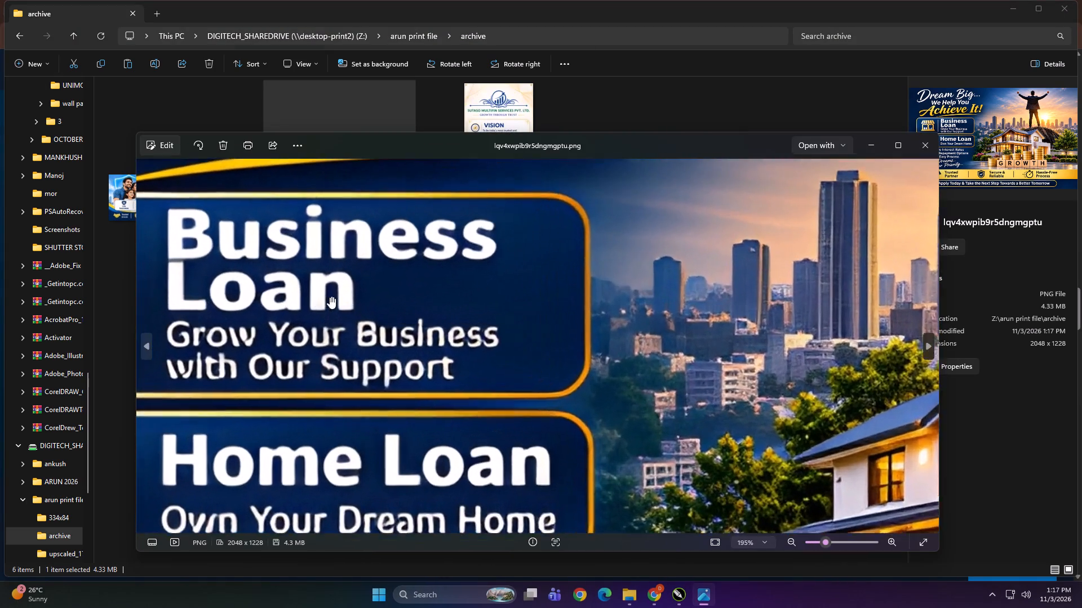
{"action": "left_click", "coordinate": [929, 146]}
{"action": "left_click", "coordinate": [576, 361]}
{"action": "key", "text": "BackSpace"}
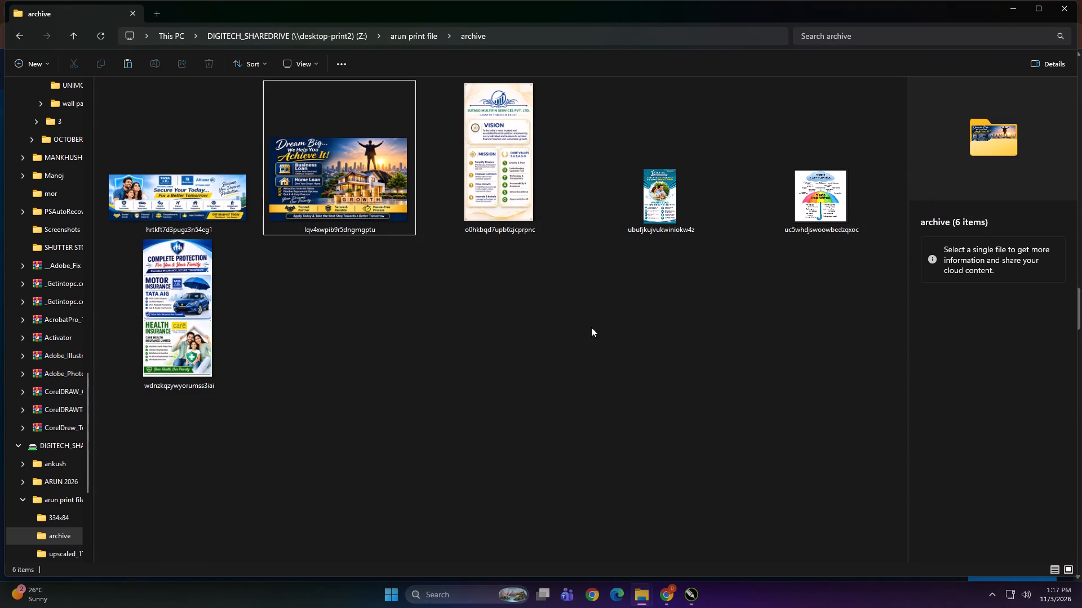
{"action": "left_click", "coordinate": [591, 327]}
Switch to Chrome and close the Cloudinary image upscale page.
{"action": "left_click", "coordinate": [665, 595]}
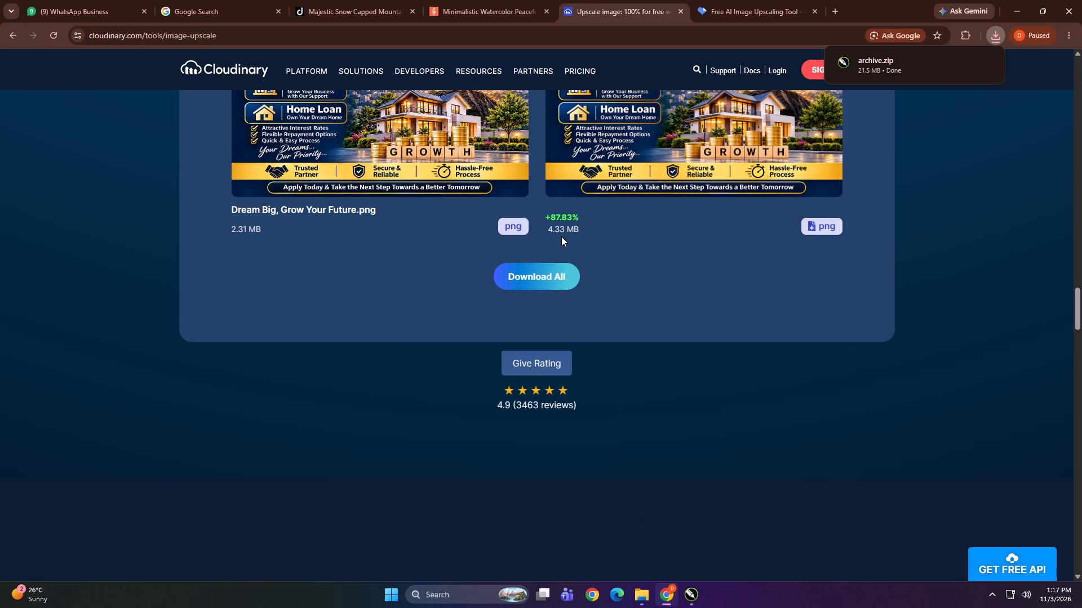
{"action": "left_click", "coordinate": [683, 10]}
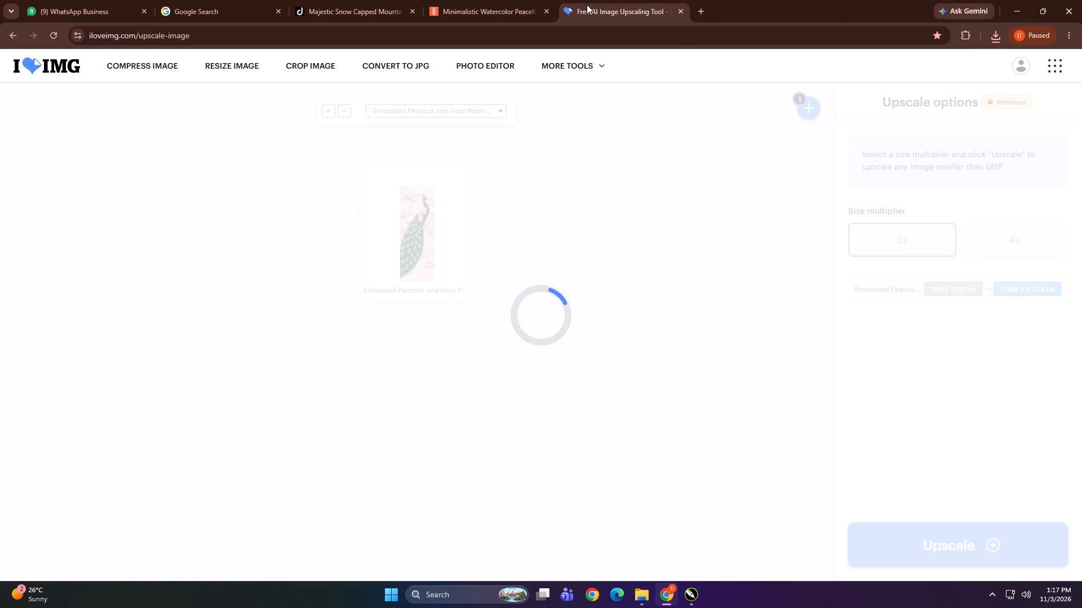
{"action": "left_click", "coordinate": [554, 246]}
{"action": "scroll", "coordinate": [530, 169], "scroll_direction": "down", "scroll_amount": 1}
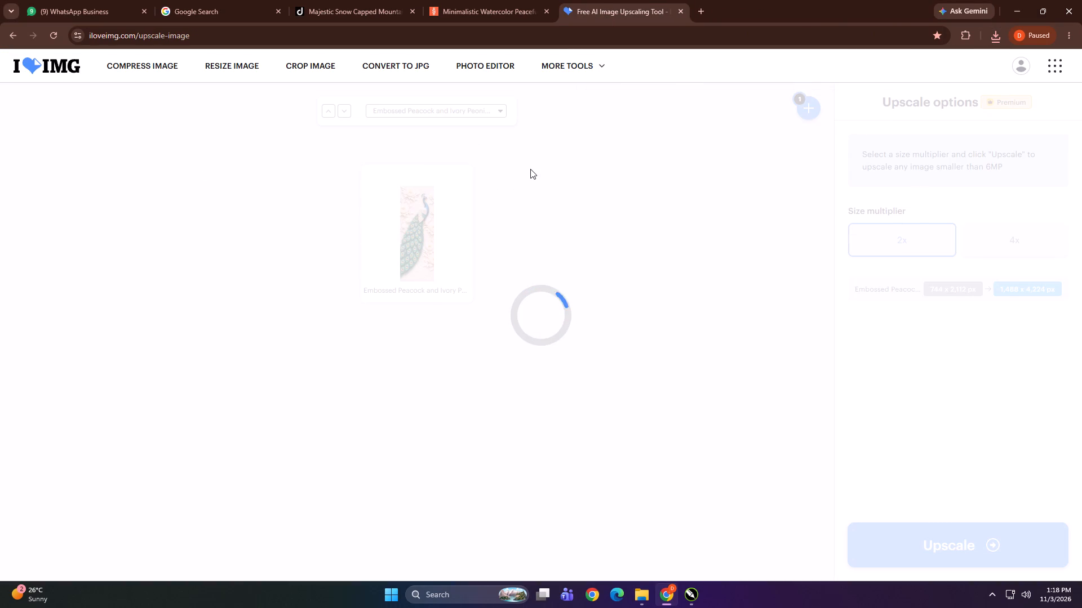
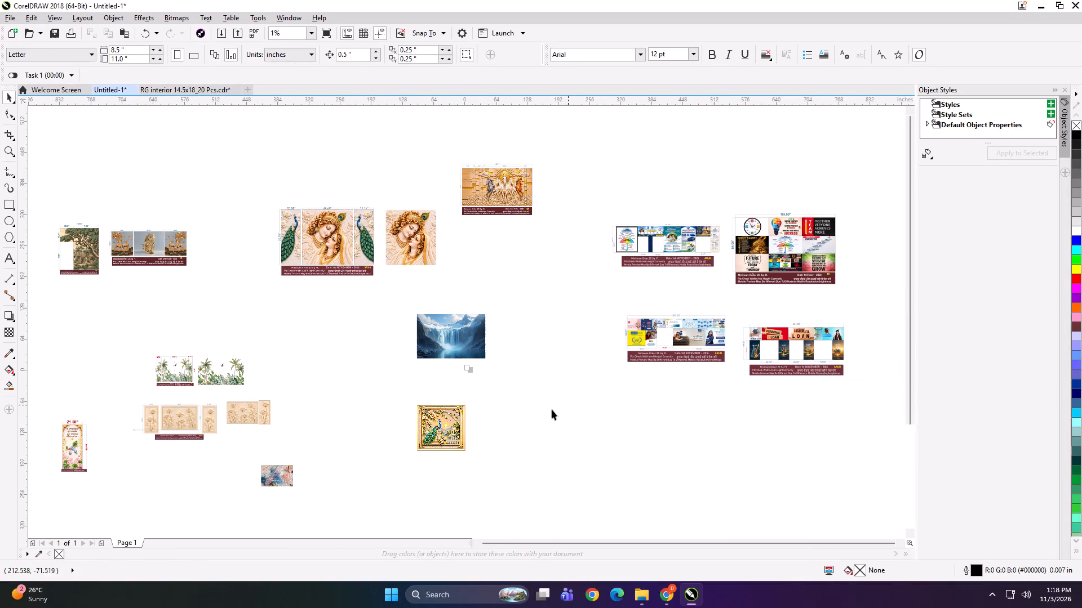
Move the framed peacock artwork to about X -83.8, Y -133.9 inches and inspect its detail up close.
{"action": "left_click_drag", "start_coordinate": [434, 436], "coordinate": [416, 444]}
{"action": "scroll", "coordinate": [433, 448], "scroll_direction": "up", "scroll_amount": 2}
{"action": "scroll", "coordinate": [637, 413], "scroll_direction": "up", "scroll_amount": 2}
{"action": "scroll", "coordinate": [538, 332], "scroll_direction": "down", "scroll_amount": 1}
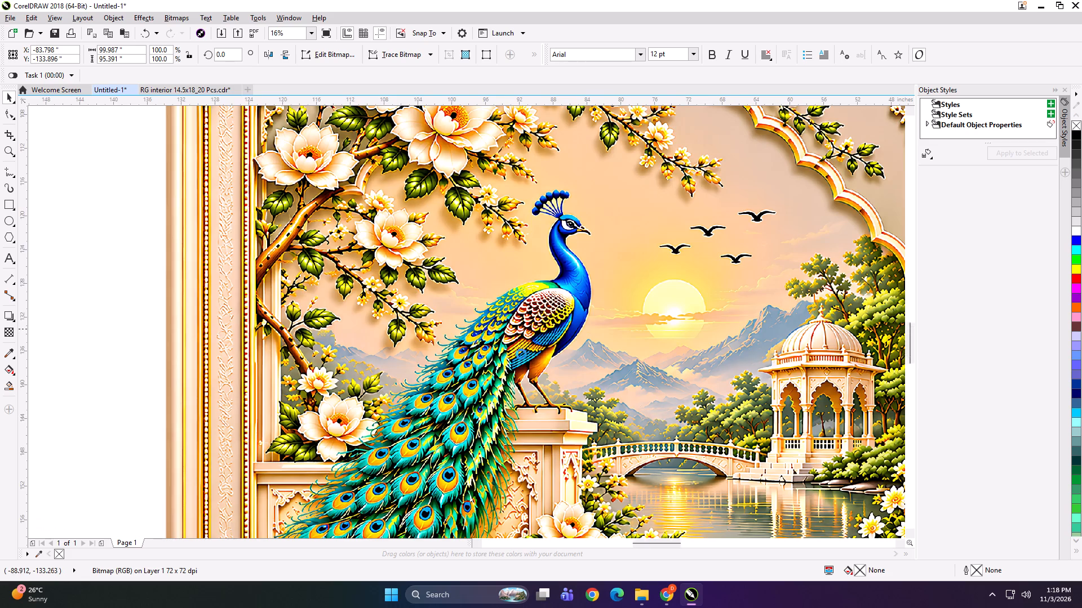
{"action": "scroll", "coordinate": [521, 354], "scroll_direction": "down", "scroll_amount": 4}
{"action": "left_click", "coordinate": [567, 372]}
Switch to Chrome with the DESUTEX HOME / weDzine chat in WhatsApp.
{"action": "left_click", "coordinate": [663, 596]}
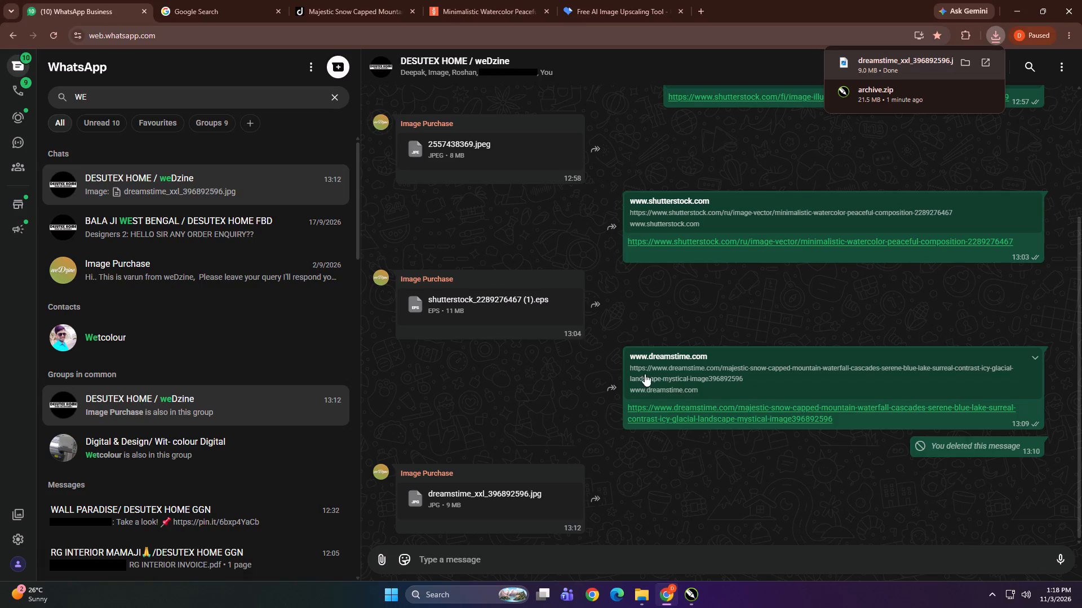
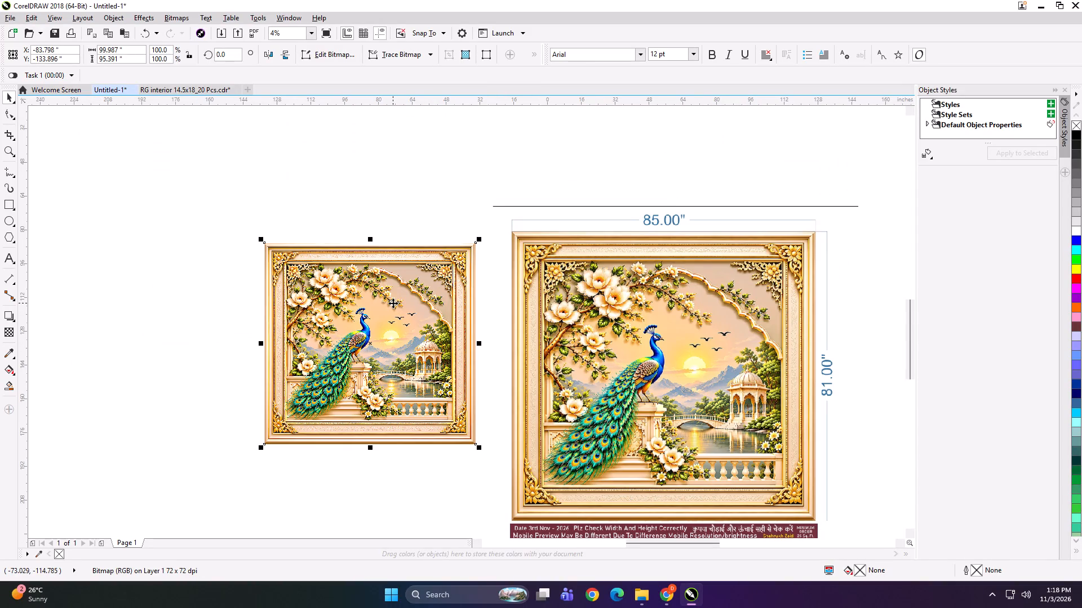
Resize the framed peacock artwork without dimension labels to 85 inches wide and 81 inches high.
{"action": "left_click", "coordinate": [127, 51]}
{"action": "key", "text": "ctrl+a"}
{"action": "type", "text": "85"}
{"action": "key", "text": "Tab"}
{"action": "type", "text": "81"}
{"action": "key", "text": "Return"}
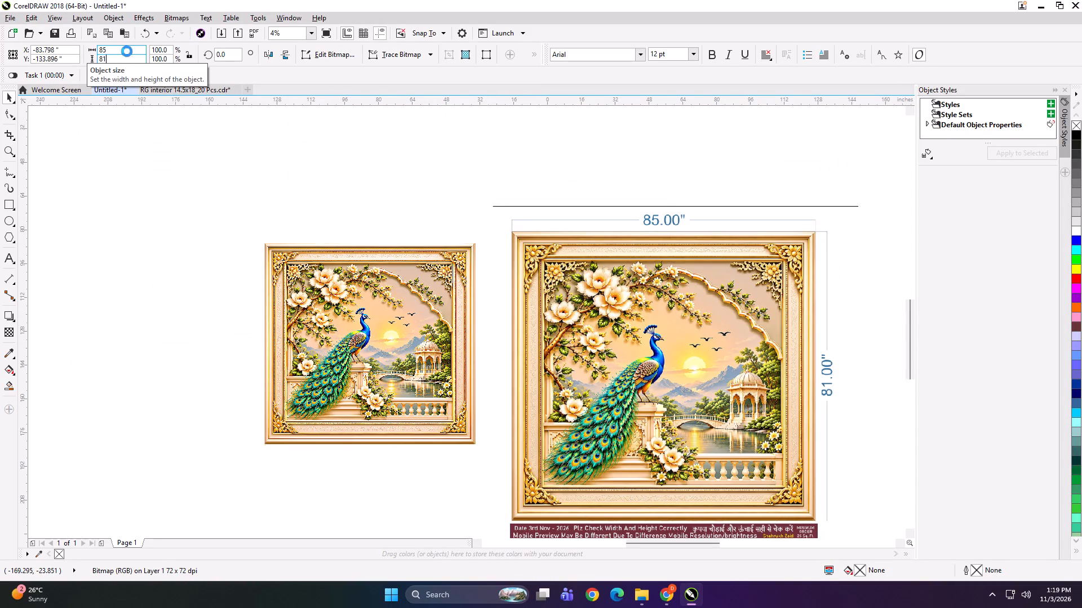
Add an outline rectangle around the resized peacock artwork, set its width to 53 inches, and align it to the artwork's left edge.
{"action": "double_click", "coordinate": [8, 202], "text": "shift"}
{"action": "key", "text": "shift+space"}
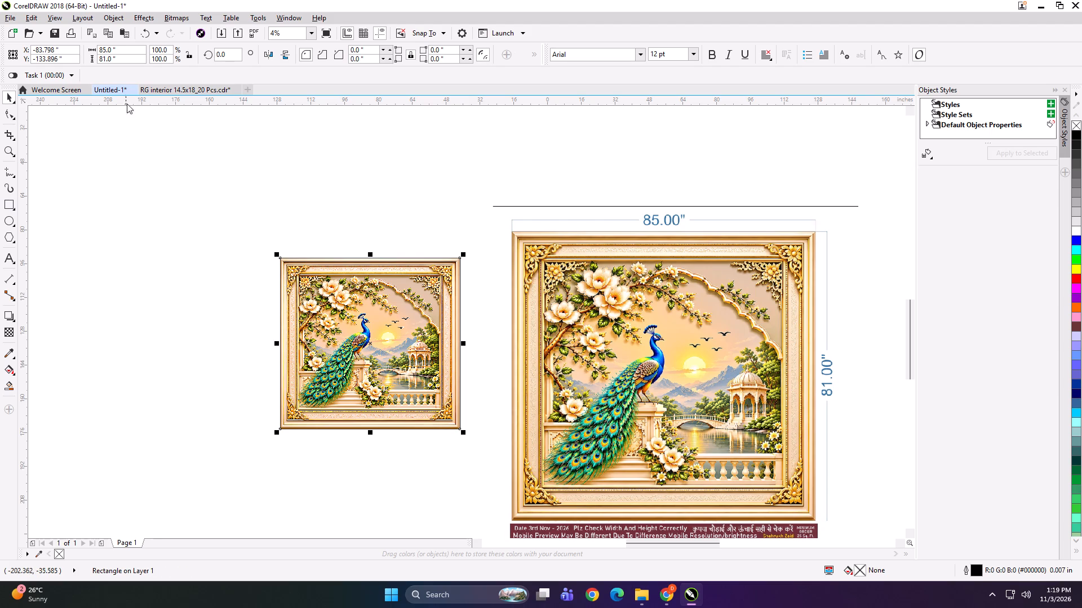
{"action": "left_click", "coordinate": [123, 52]}
{"action": "key", "text": "ctrl+a"}
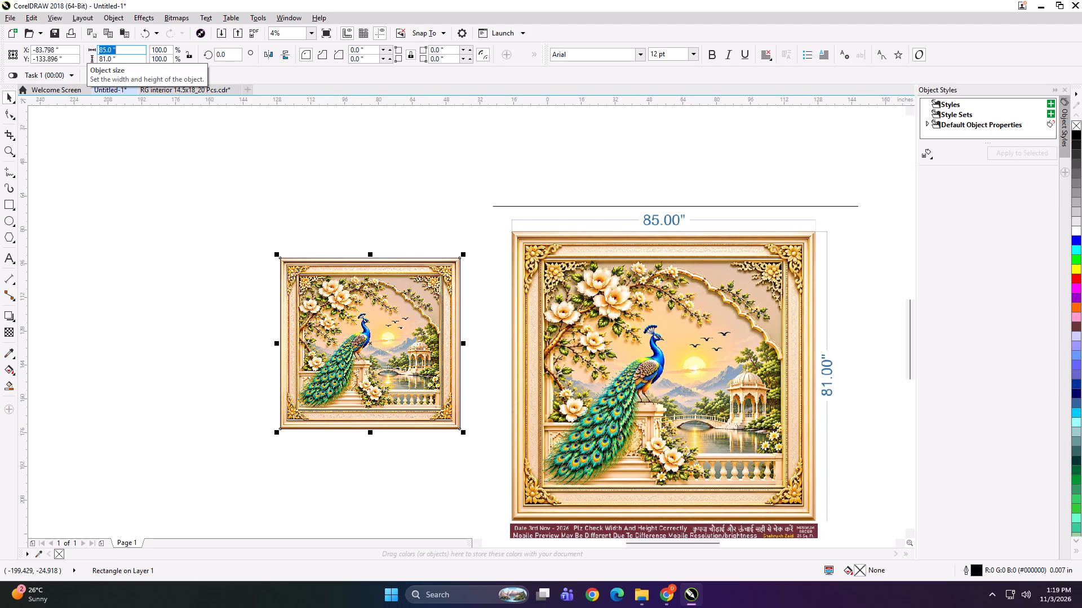
{"action": "key", "text": "5"}
{"action": "key", "text": "Return"}
{"action": "left_click", "coordinate": [283, 310], "text": "shift"}
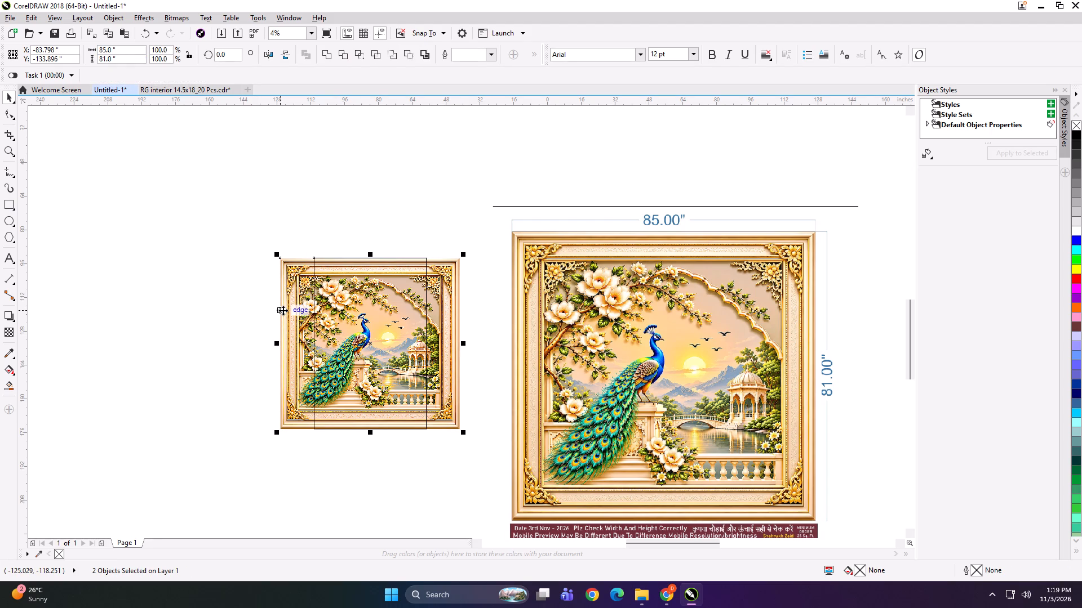
{"action": "key", "text": "l"}
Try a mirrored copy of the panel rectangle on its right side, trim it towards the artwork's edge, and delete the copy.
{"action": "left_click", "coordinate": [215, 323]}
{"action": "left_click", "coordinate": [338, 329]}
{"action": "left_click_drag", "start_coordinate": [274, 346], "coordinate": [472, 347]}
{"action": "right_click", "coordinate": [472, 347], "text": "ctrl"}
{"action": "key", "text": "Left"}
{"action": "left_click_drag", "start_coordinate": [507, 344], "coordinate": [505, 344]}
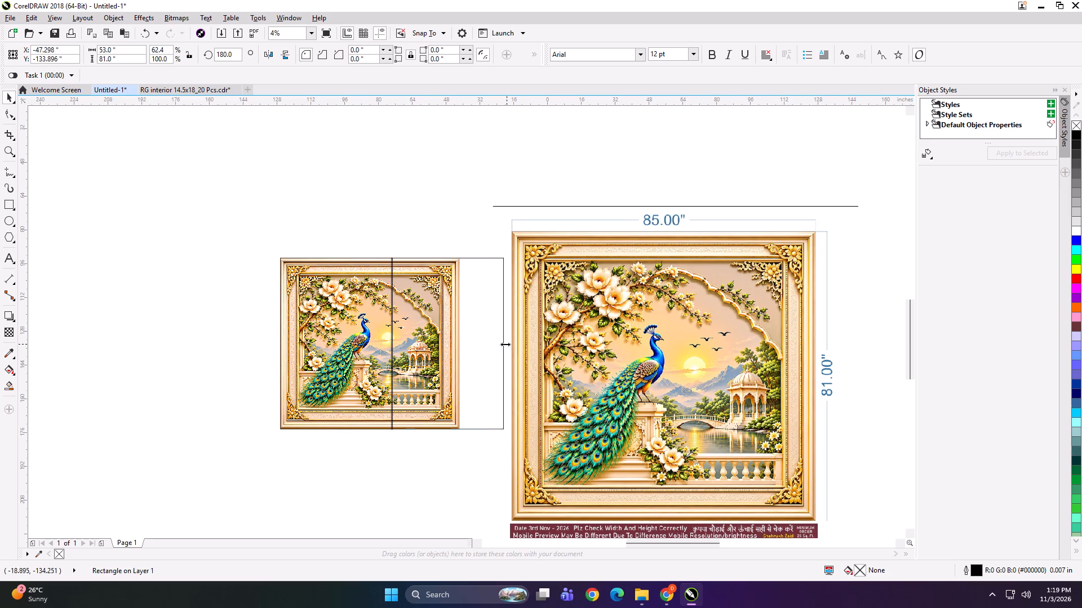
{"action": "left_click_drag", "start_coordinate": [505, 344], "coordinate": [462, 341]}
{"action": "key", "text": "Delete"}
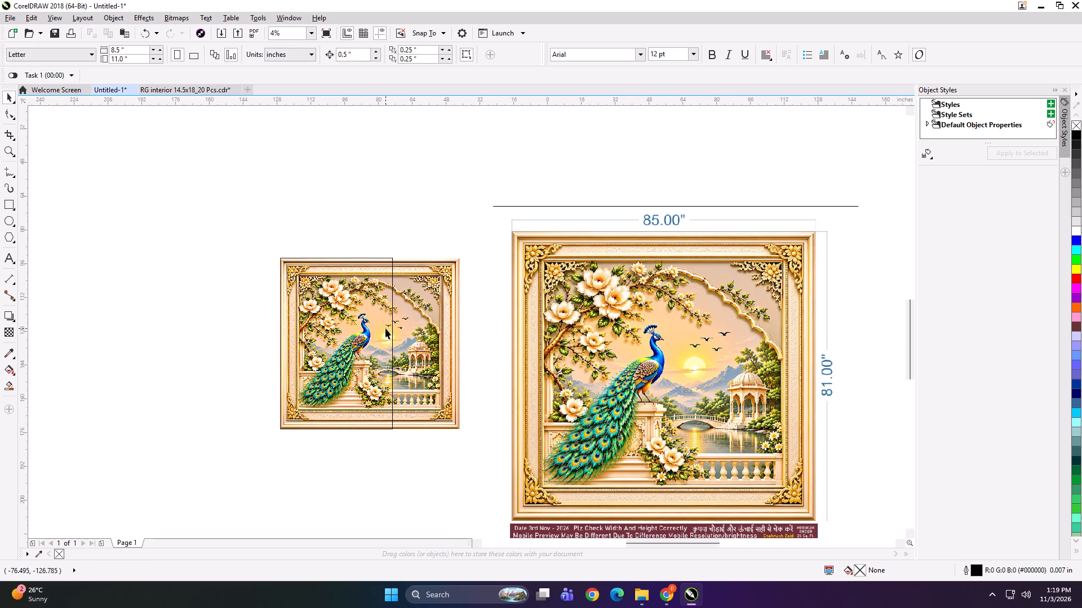
Set the remaining panel rectangle's width to 49 inches and align it to the artwork's left edge.
{"action": "left_click", "coordinate": [354, 316]}
{"action": "left_click_drag", "start_coordinate": [123, 51], "coordinate": [76, 52]}
{"action": "type", "text": "49"}
{"action": "key", "text": "Return"}
{"action": "left_click", "coordinate": [431, 310], "text": "shift"}
{"action": "key", "text": "l"}
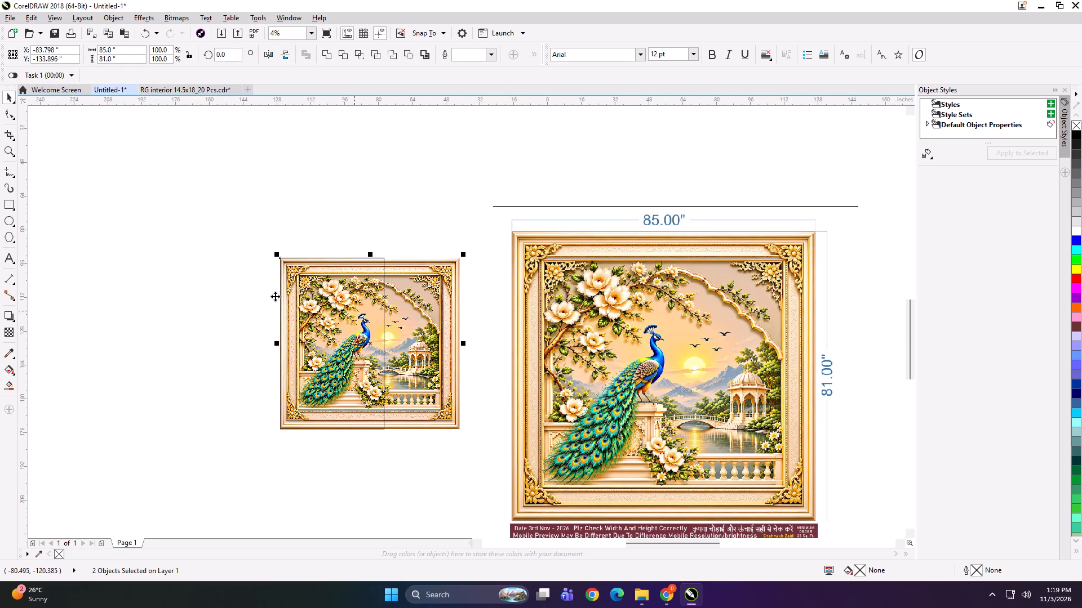
Mirror a copy of the 49-inch rectangle to its right side and narrow it to end at the artwork's right edge.
{"action": "left_click", "coordinate": [197, 289]}
{"action": "left_click", "coordinate": [327, 299]}
{"action": "left_click_drag", "start_coordinate": [275, 343], "coordinate": [453, 338]}
{"action": "right_click", "coordinate": [453, 338], "text": "ctrl"}
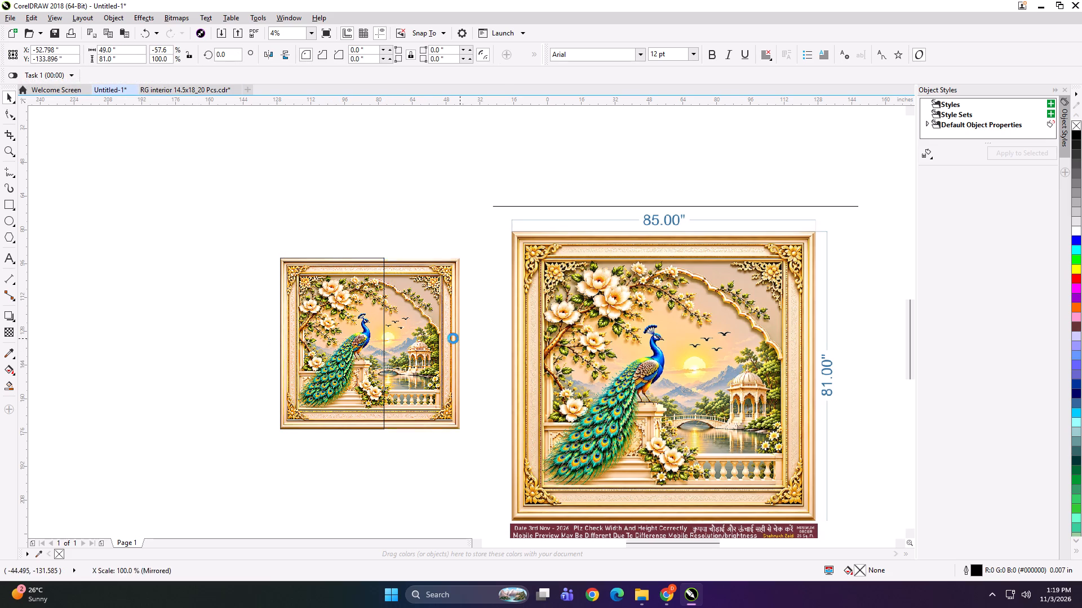
{"action": "key", "text": "Left"}
{"action": "left_click_drag", "start_coordinate": [489, 345], "coordinate": [464, 340]}
Group the two panel rectangles, clip the peacock artwork into them, and ungroup them as separate panels.
{"action": "left_click", "coordinate": [352, 296], "text": "shift"}
{"action": "key", "text": "ctrl+g"}
{"action": "left_click", "coordinate": [242, 299]}
{"action": "left_click", "coordinate": [344, 303], "text": "alt"}
{"action": "key", "text": "shift+Return"}
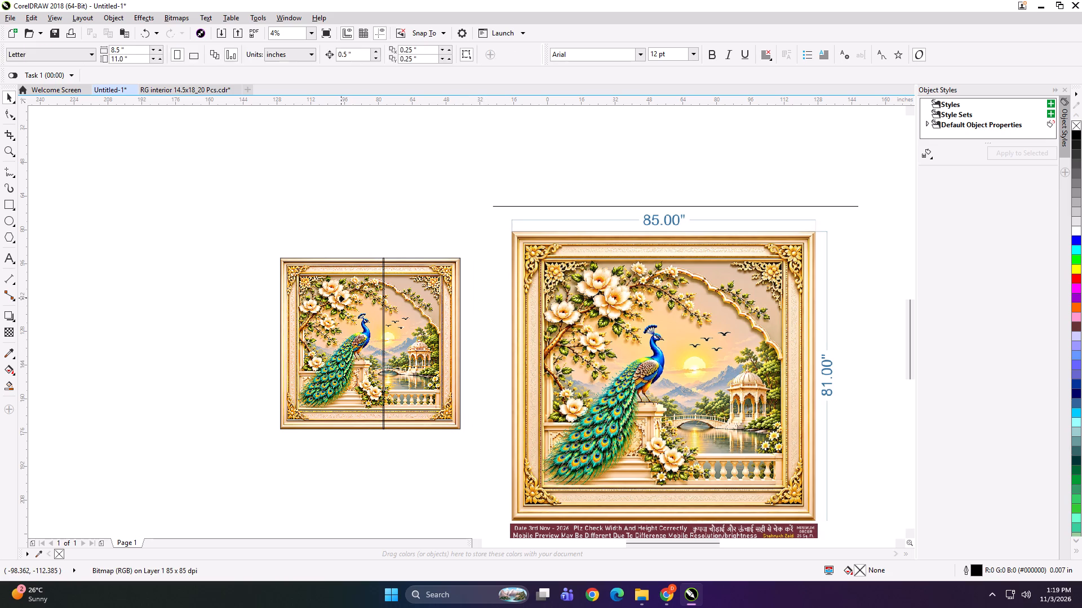
{"action": "left_click", "coordinate": [372, 302]}
{"action": "key", "text": "ctrl+u"}
Add the text label "85*81 PANEL 1" at the top edge of the left peacock panel.
{"action": "left_click", "coordinate": [252, 296]}
{"action": "left_click", "coordinate": [5, 259]}
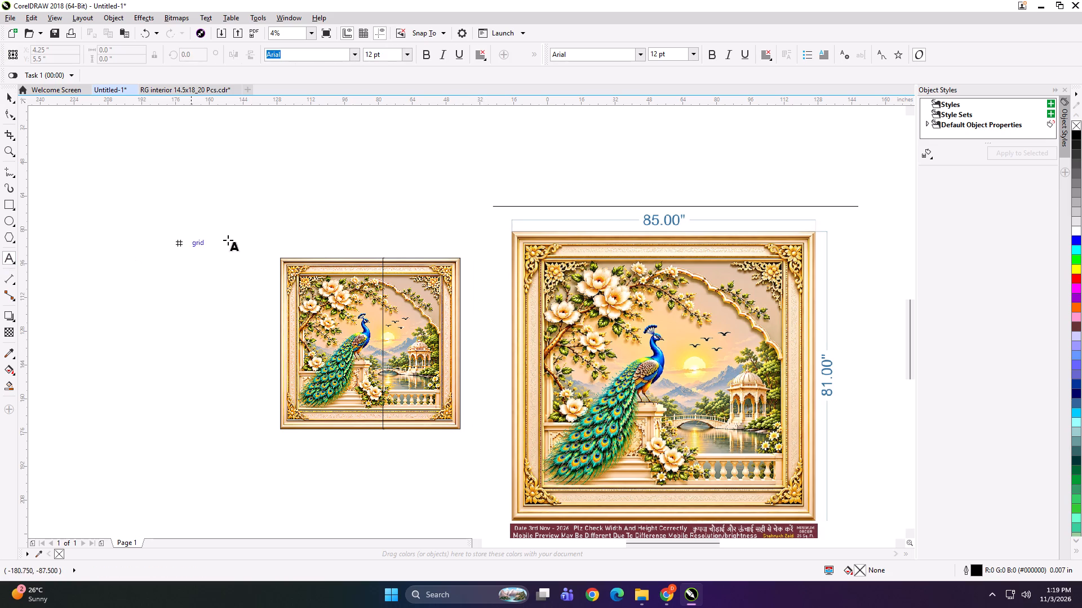
{"action": "left_click", "coordinate": [311, 256]}
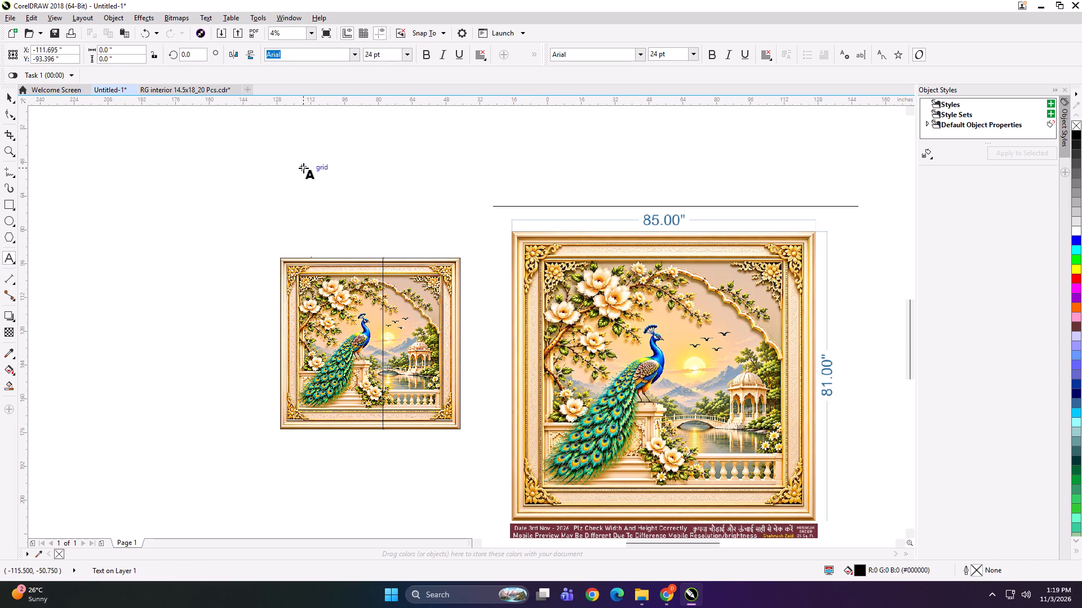
{"action": "type", "text": "85*81 PANEL 1"}
Copy the label to the top edge of the right peacock panel and change it to "85*81 PANEL 2".
{"action": "key", "text": "ctrl+a"}
{"action": "key", "text": "ctrl+c"}
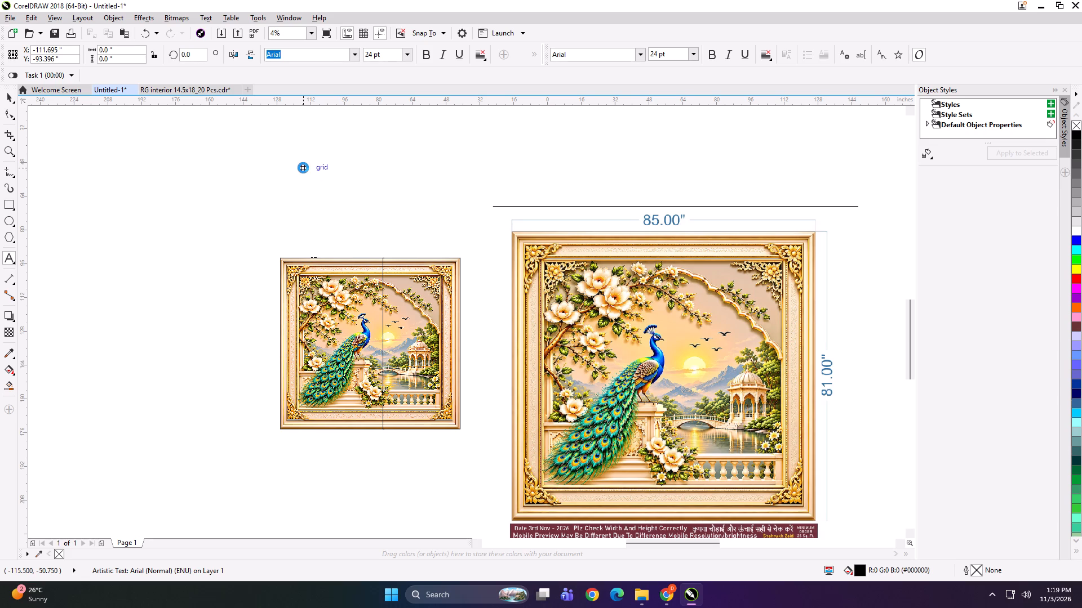
{"action": "left_click", "coordinate": [404, 256]}
{"action": "key", "text": "ctrl+v"}
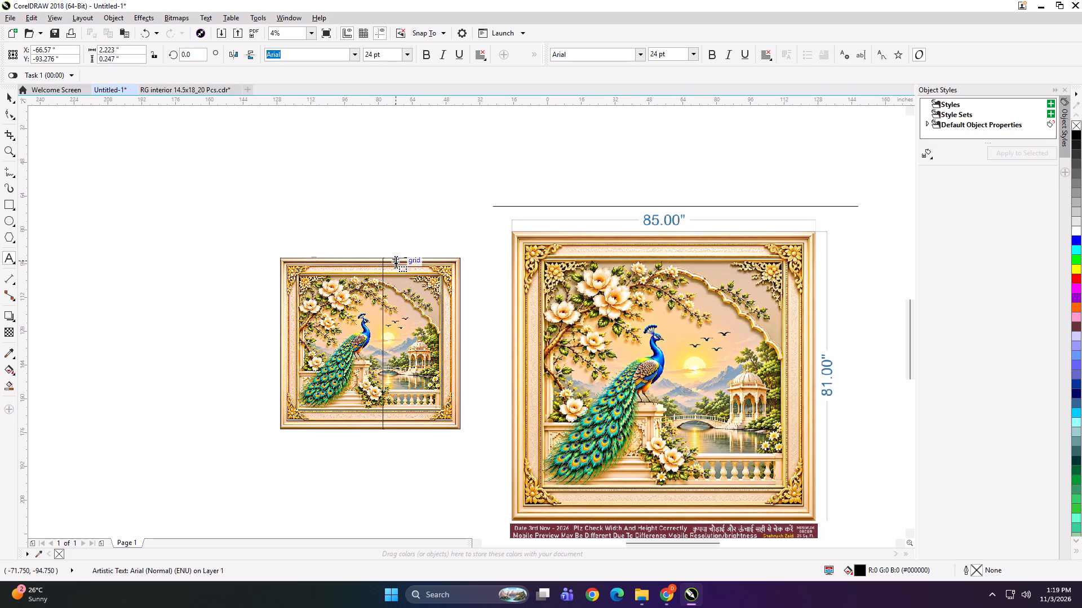
{"action": "key", "text": "BackSpace"}
{"action": "key", "text": "2"}
{"action": "left_click", "coordinate": [5, 102]}
Group each peacock panel with its own text label, first the right panel and then the left.
{"action": "left_click", "coordinate": [405, 291], "text": "shift"}
{"action": "key", "text": "ctrl+g"}
{"action": "left_click_drag", "start_coordinate": [252, 240], "coordinate": [401, 459]}
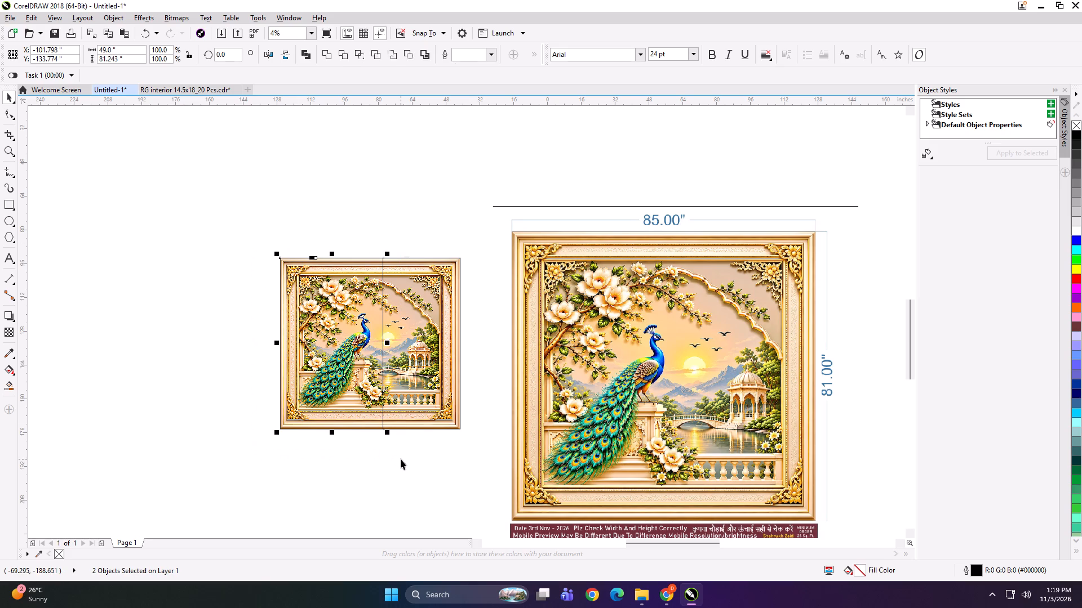
{"action": "key", "text": "ctrl+g"}
Start a TIF export of the grouped left panel and go up one level from the RG INTERIOR folder.
{"action": "key", "text": "ctrl+e"}
{"action": "left_click", "coordinate": [638, 189]}
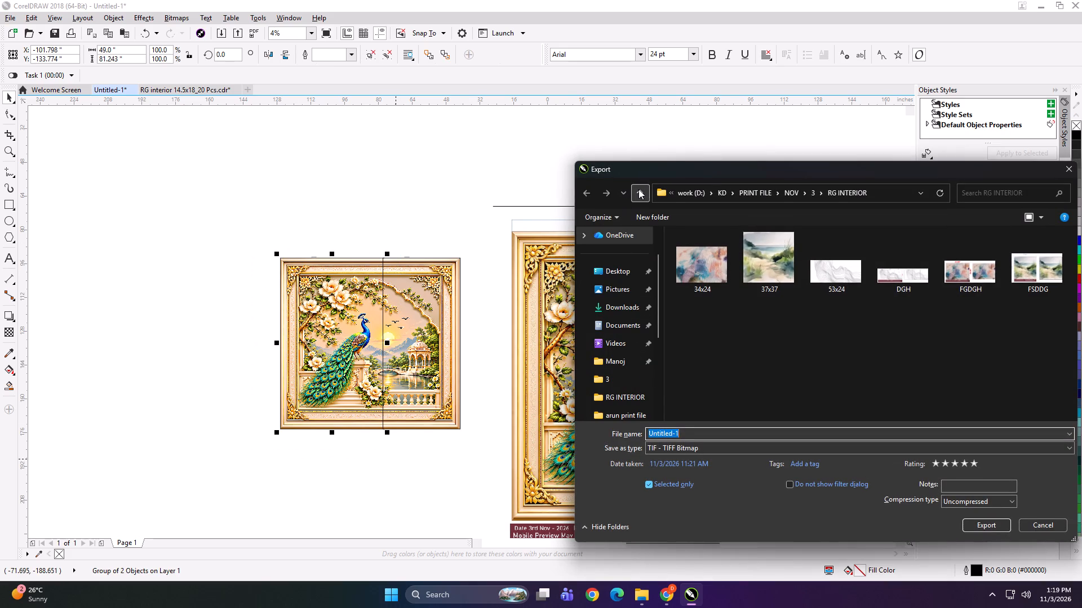
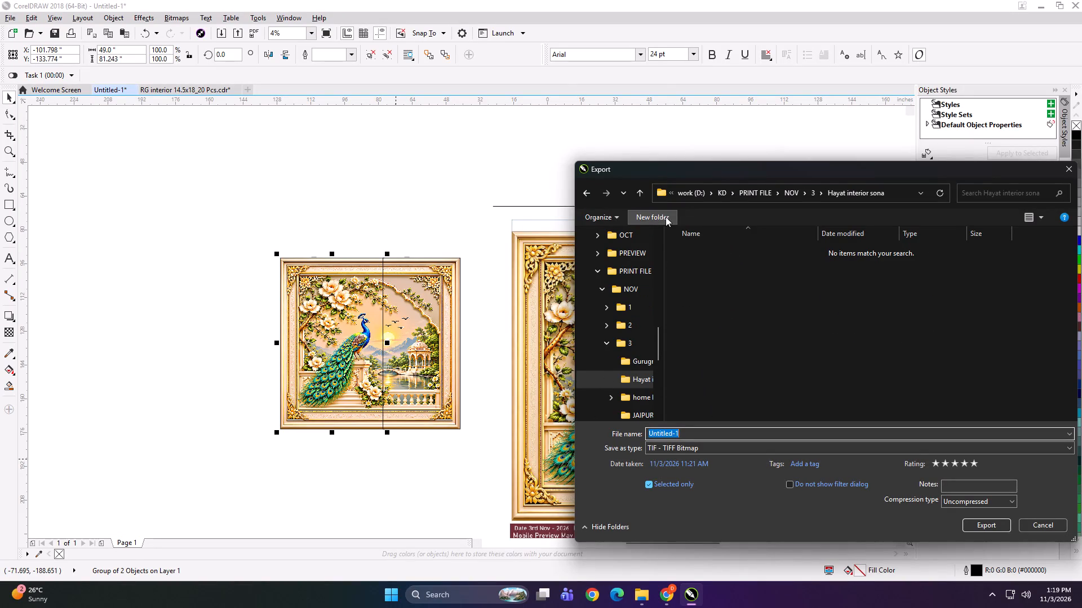
Create a folder named 85x81 inside the Hayat interior sona folder and open it as the export destination.
{"action": "left_click", "coordinate": [666, 217]}
{"action": "key", "text": "Return"}
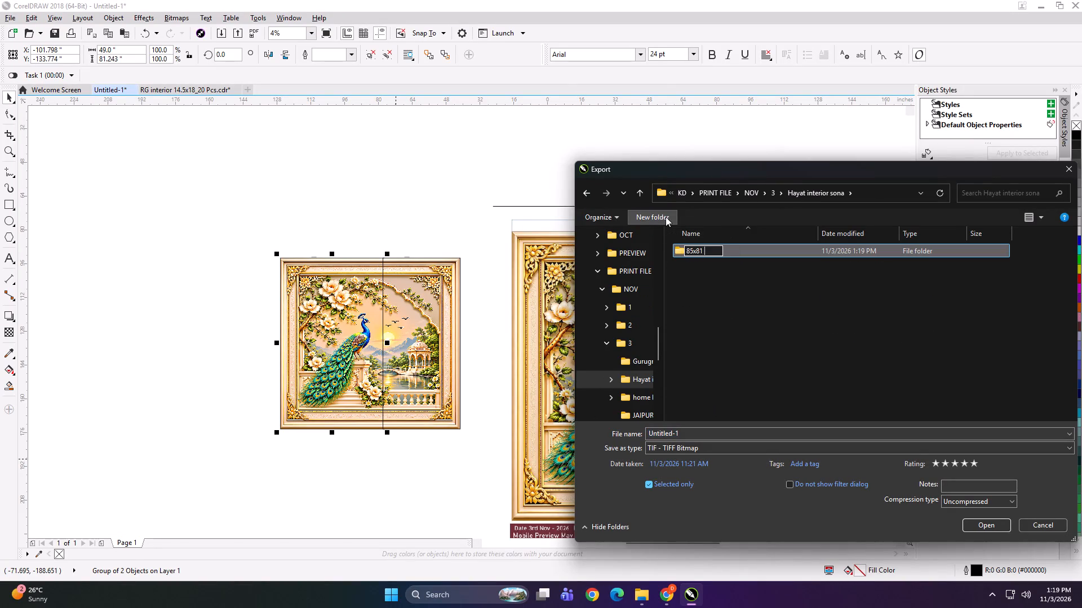
{"action": "double_click", "coordinate": [714, 247]}
Export the grouped left peacock panel as an uncompressed TIF named "49x81 A" into the 85x81 folder.
{"action": "left_click", "coordinate": [722, 430]}
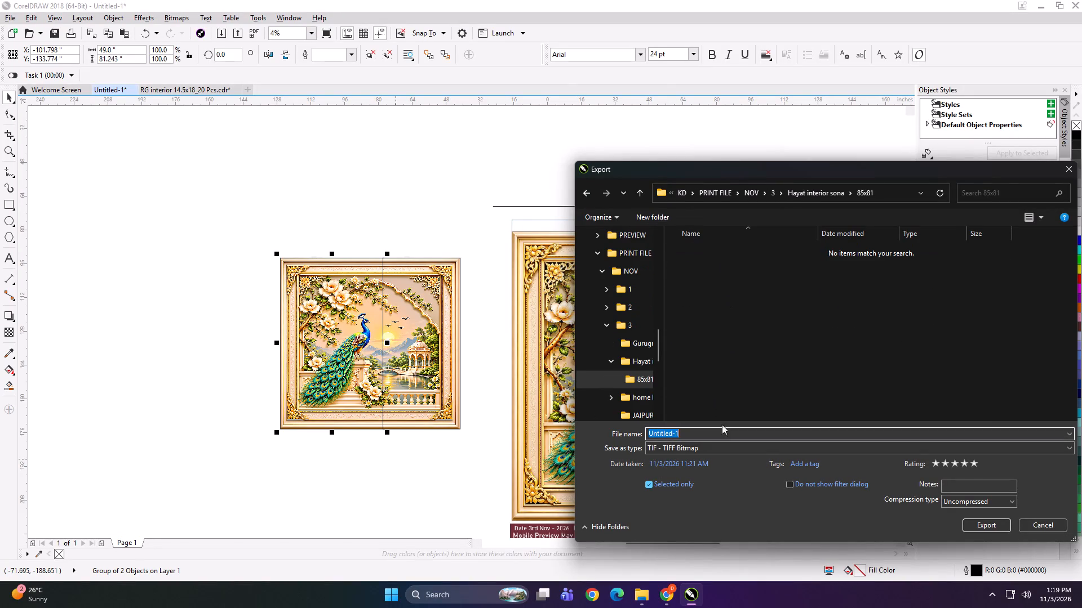
{"action": "key", "text": "Return"}
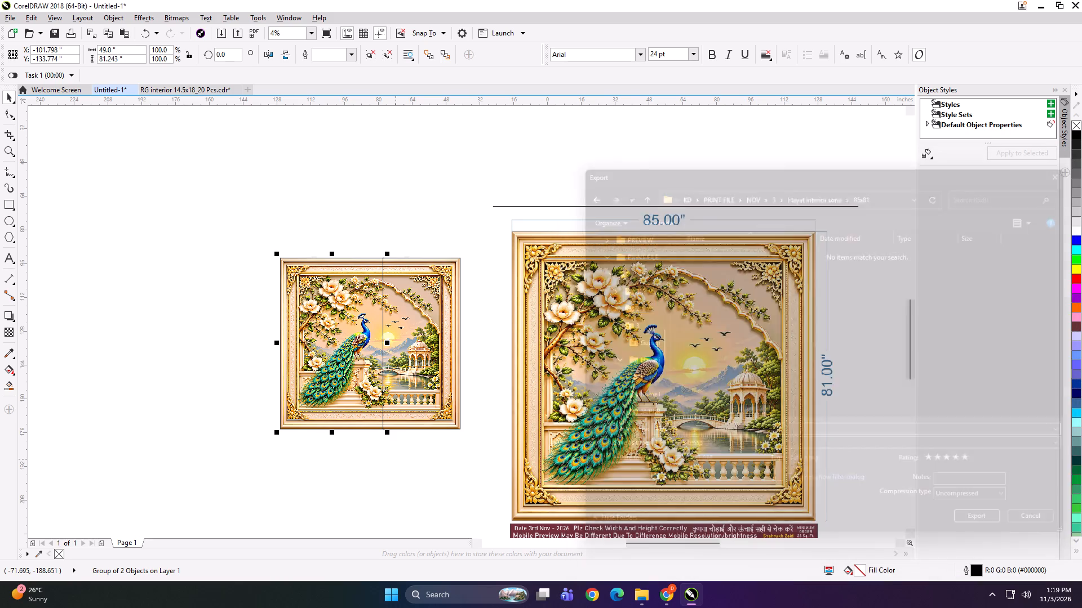
{"action": "key", "text": "Return"}
Export the grouped right peacock panel as a TIF named "36.x81 B" into the same 85x81 folder.
{"action": "left_click", "coordinate": [445, 327]}
{"action": "key", "text": "ctrl+e"}
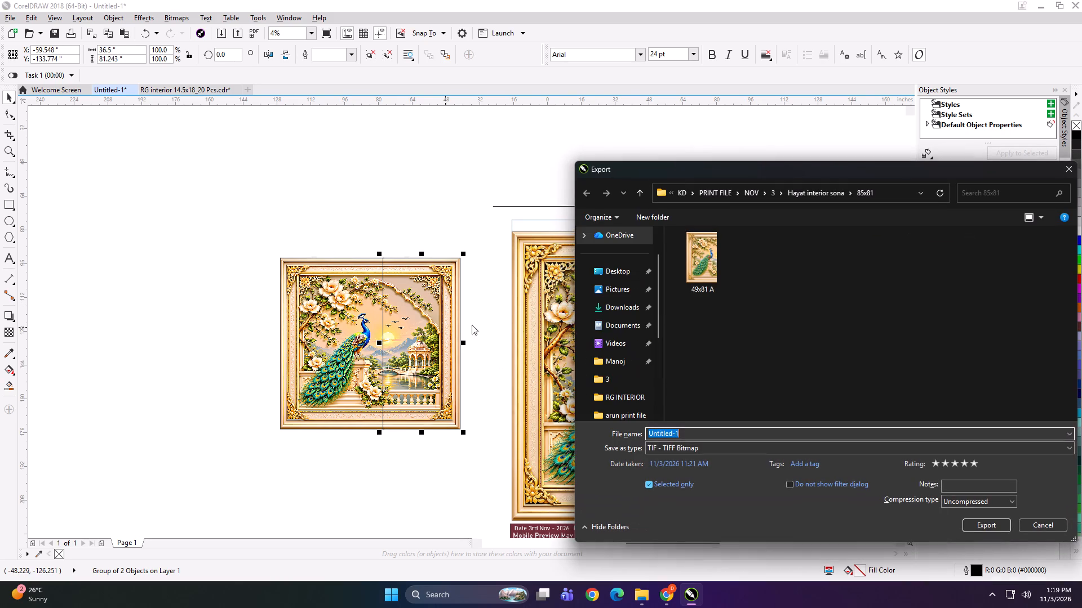
{"action": "type", "text": "36.x81 B"}
{"action": "key", "text": "Return"}
{"action": "key", "text": "Return"}
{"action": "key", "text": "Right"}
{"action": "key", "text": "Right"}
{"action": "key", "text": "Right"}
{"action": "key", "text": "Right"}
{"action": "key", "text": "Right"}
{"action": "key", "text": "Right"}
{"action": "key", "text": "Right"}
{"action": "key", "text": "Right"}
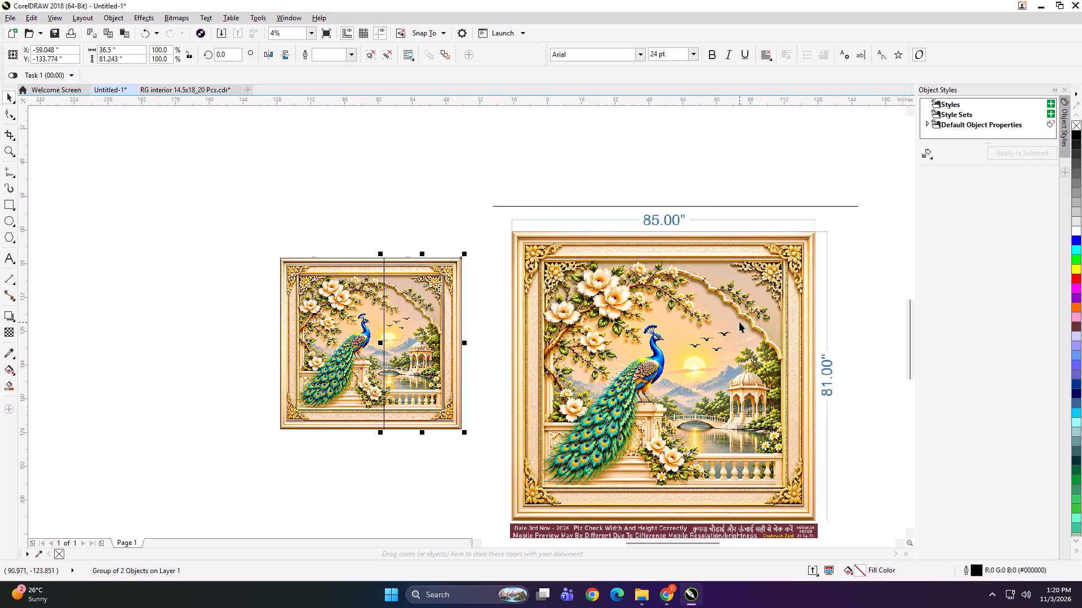
Enlarge the two separated peacock panels together to about 153 × 140 inches overall and place them beside the 85x81 preview.
{"action": "scroll", "coordinate": [474, 263], "scroll_direction": "down", "scroll_amount": 1}
{"action": "left_click", "coordinate": [412, 294], "text": "shift"}
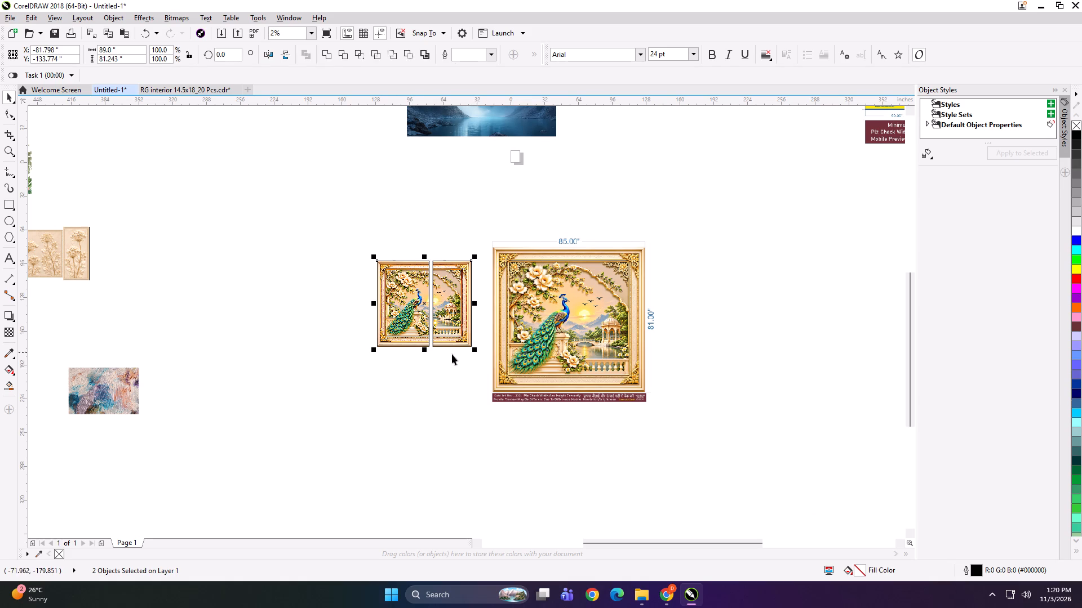
{"action": "left_click_drag", "start_coordinate": [476, 351], "coordinate": [509, 387], "text": "shift"}
{"action": "left_click_drag", "start_coordinate": [482, 321], "coordinate": [459, 342]}
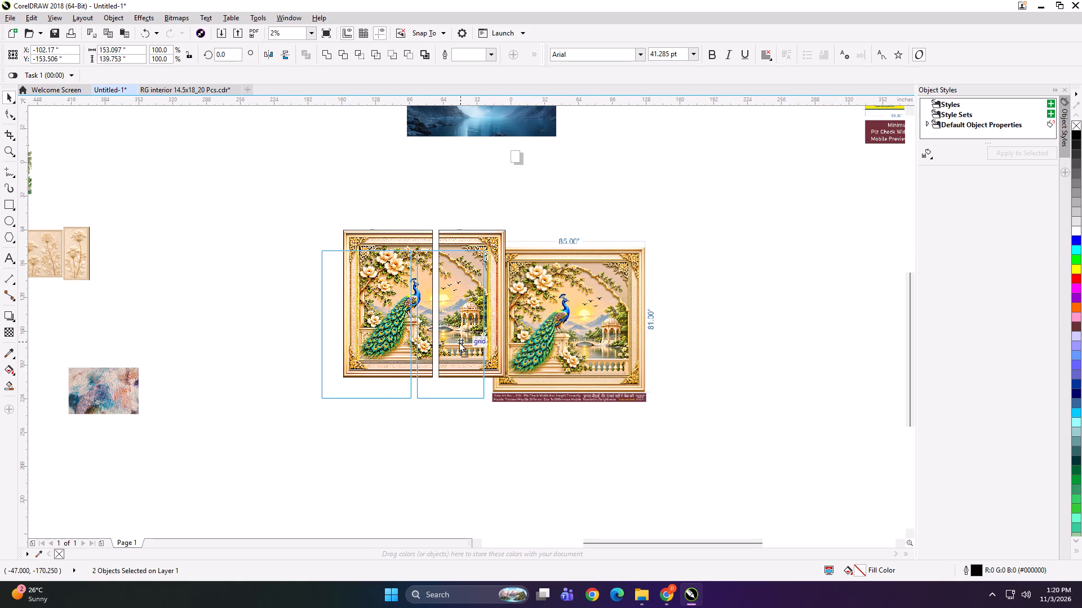
{"action": "left_click_drag", "start_coordinate": [459, 342], "coordinate": [453, 339]}
Group the two peacock panels with the 85x81 preview and scale the group down to less than about 6.4 inches wide.
{"action": "left_click", "coordinate": [556, 341], "text": "shift"}
{"action": "key", "text": "ctrl+g"}
{"action": "left_click_drag", "start_coordinate": [671, 411], "coordinate": [510, 343], "text": "shift"}
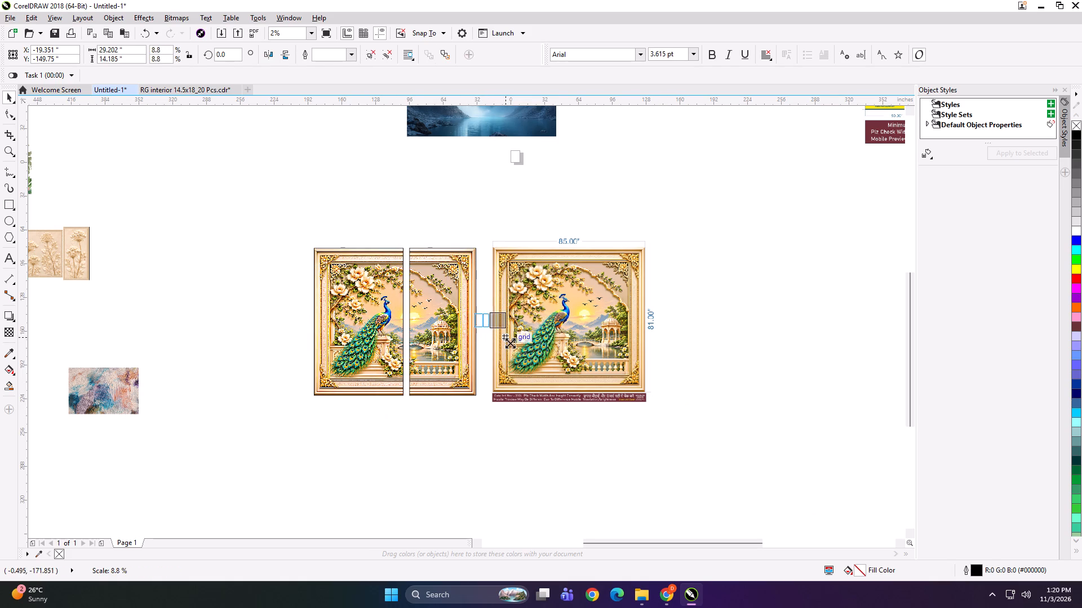
{"action": "left_click_drag", "start_coordinate": [510, 343], "coordinate": [505, 338], "text": "shift"}
{"action": "scroll", "coordinate": [493, 324], "scroll_direction": "up", "scroll_amount": 4}
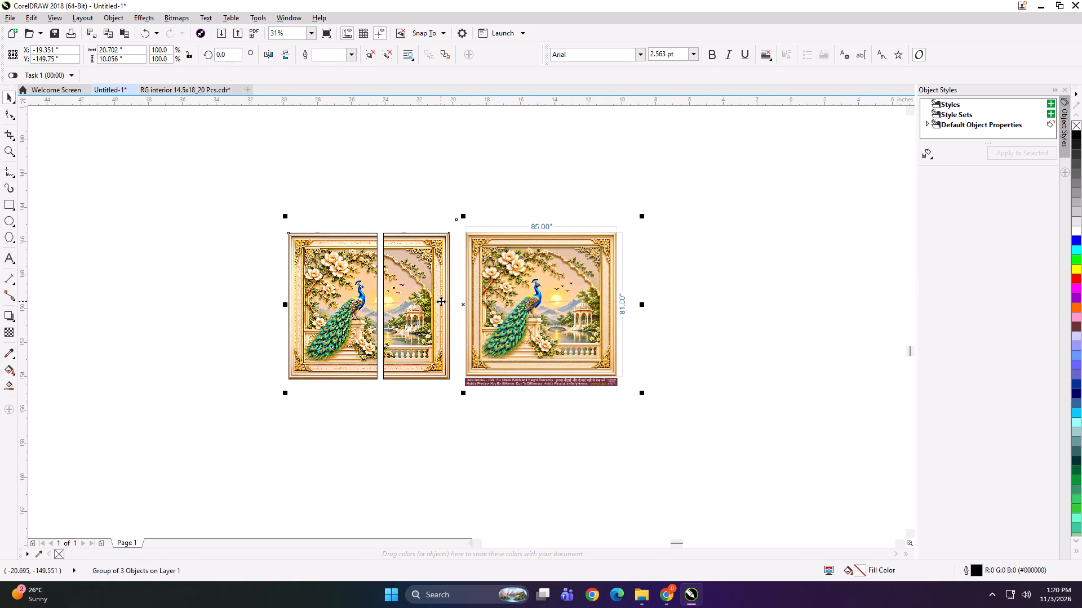
{"action": "left_click_drag", "start_coordinate": [644, 394], "coordinate": [642, 394], "text": "shift"}
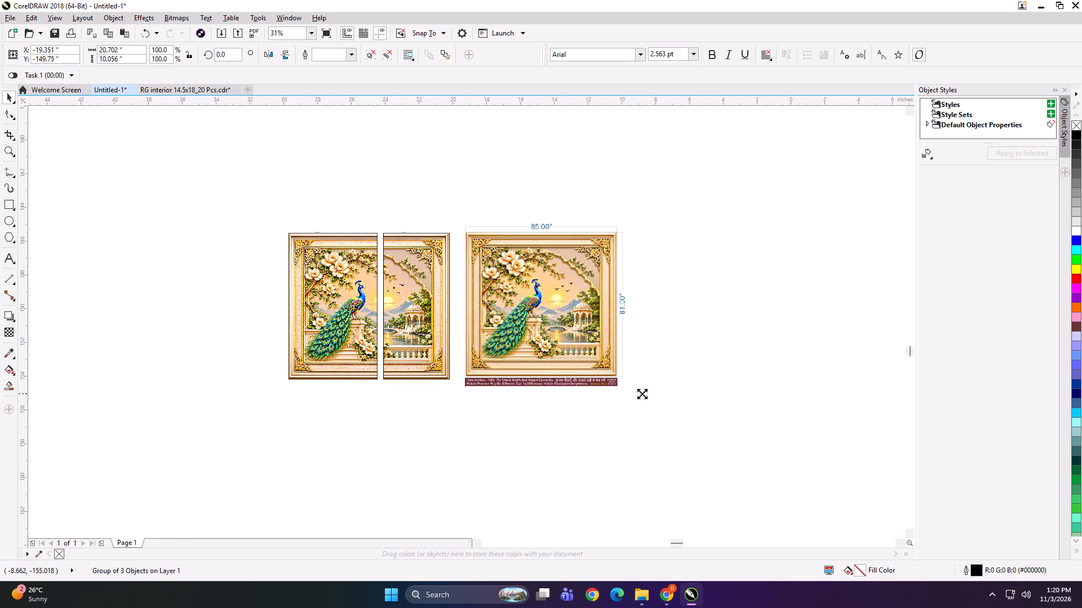
{"action": "left_click_drag", "start_coordinate": [642, 394], "coordinate": [546, 357], "text": "shift"}
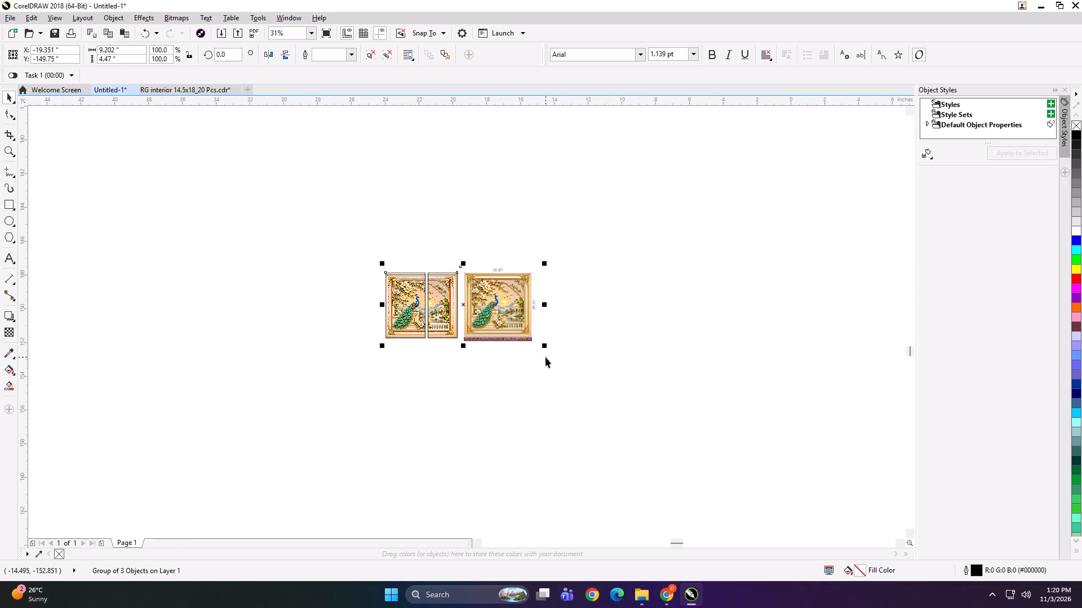
{"action": "scroll", "coordinate": [464, 294], "scroll_direction": "up", "scroll_amount": 1}
{"action": "scroll", "coordinate": [531, 332], "scroll_direction": "up", "scroll_amount": 2}
{"action": "scroll", "coordinate": [698, 354], "scroll_direction": "down", "scroll_amount": 1}
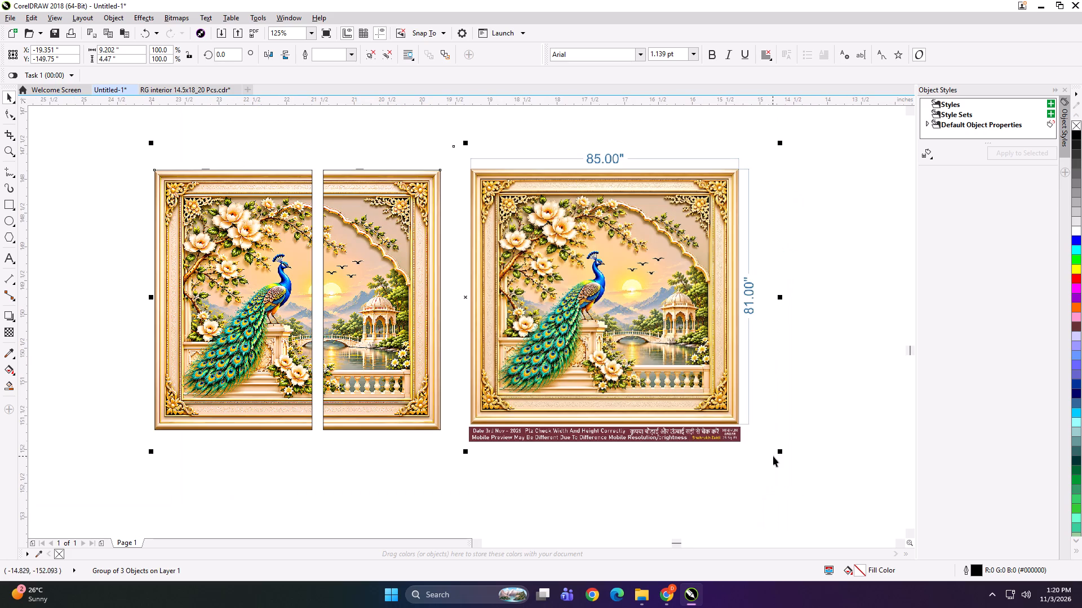
{"action": "left_click", "coordinate": [778, 453], "text": "shift"}
{"action": "left_click", "coordinate": [742, 408]}
{"action": "left_click_drag", "start_coordinate": [782, 454], "coordinate": [675, 415], "text": "shift"}
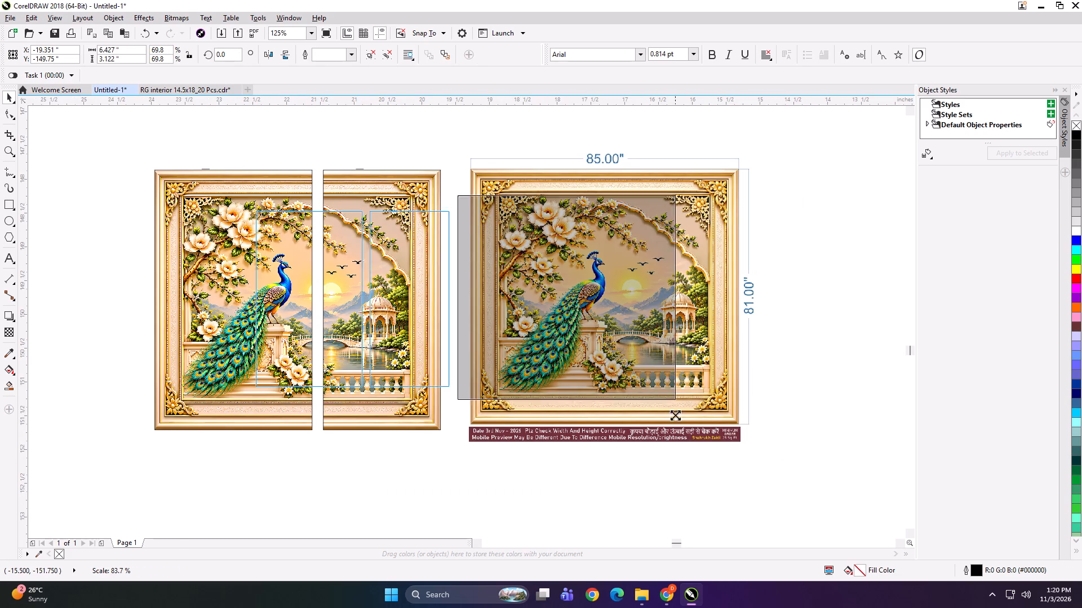
{"action": "left_click_drag", "start_coordinate": [675, 415], "coordinate": [624, 388], "text": "shift"}
Export the scaled-down group of peacock panels and preview under the file name "FSFDGH".
{"action": "key", "text": "ctrl+e"}
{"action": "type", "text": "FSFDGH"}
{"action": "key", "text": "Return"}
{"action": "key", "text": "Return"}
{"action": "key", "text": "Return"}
Delete the exported peacock group from the drawing and fit the remaining layouts in view.
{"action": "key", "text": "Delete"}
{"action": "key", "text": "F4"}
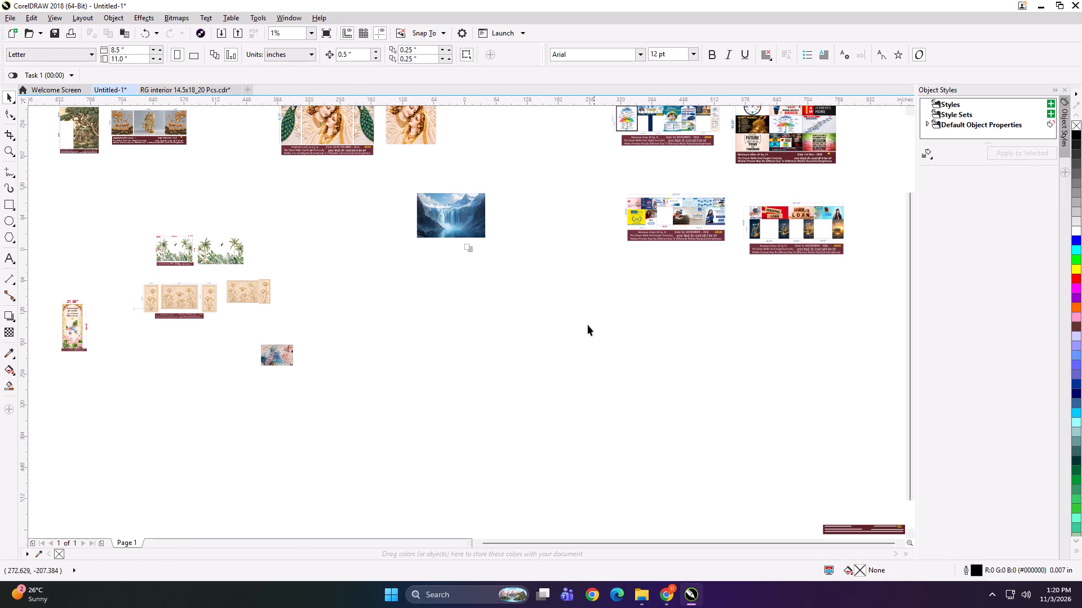
{"action": "left_click", "coordinate": [588, 321]}
In File Explorer, open folder 3 under KD, PRINT FILE, NOV on the work (D:) drive.
{"action": "left_click", "coordinate": [639, 606]}
{"action": "left_click", "coordinate": [613, 539]}
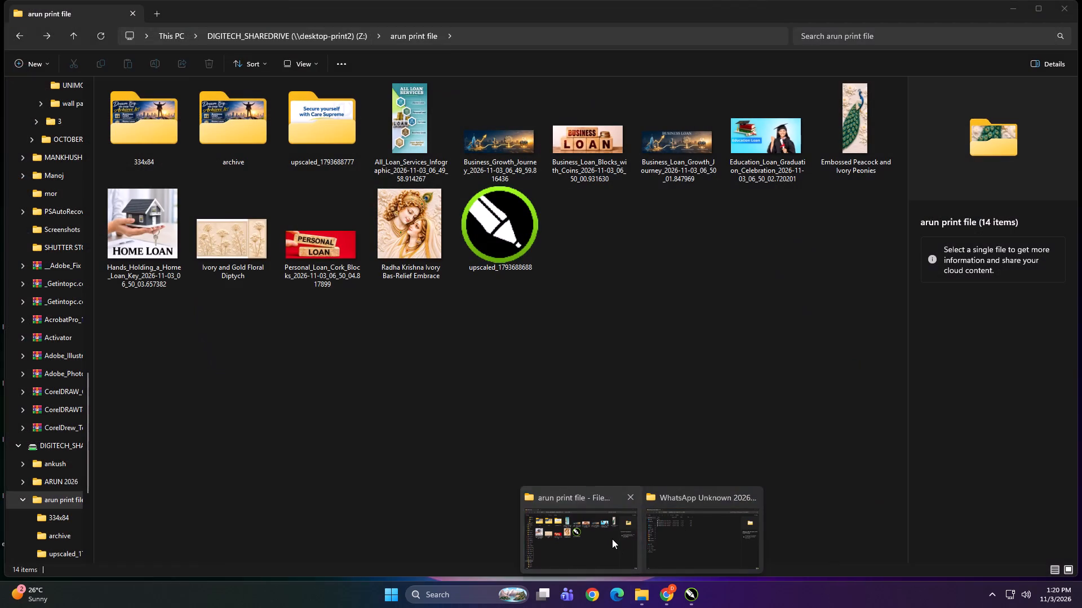
{"action": "scroll", "coordinate": [271, 335], "scroll_direction": "up", "scroll_amount": 13}
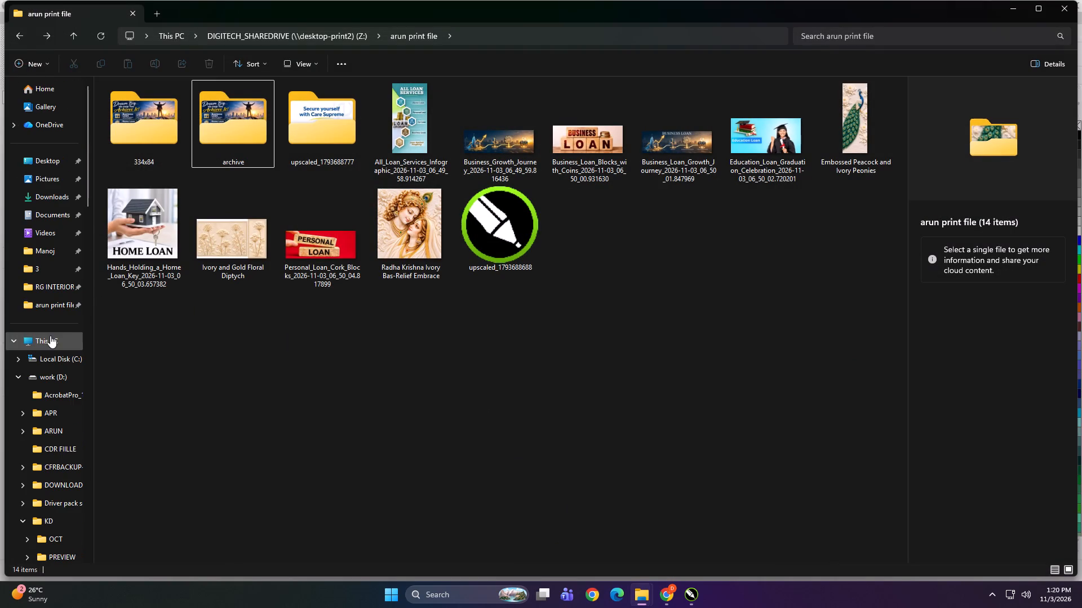
{"action": "left_click", "coordinate": [50, 336]}
{"action": "double_click", "coordinate": [228, 134]}
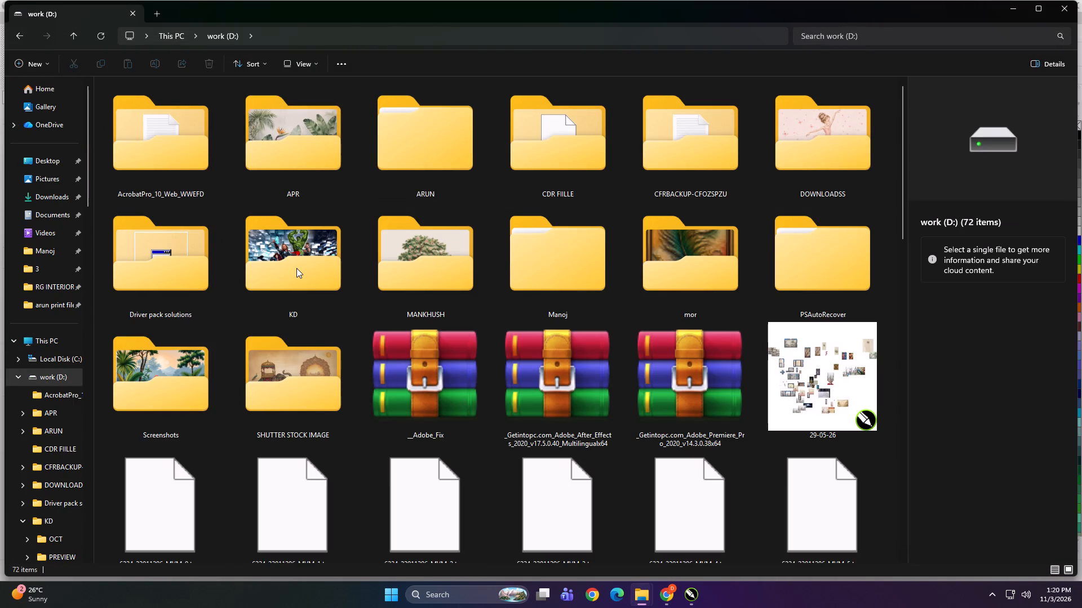
{"action": "double_click", "coordinate": [296, 268]}
{"action": "double_click", "coordinate": [541, 146]}
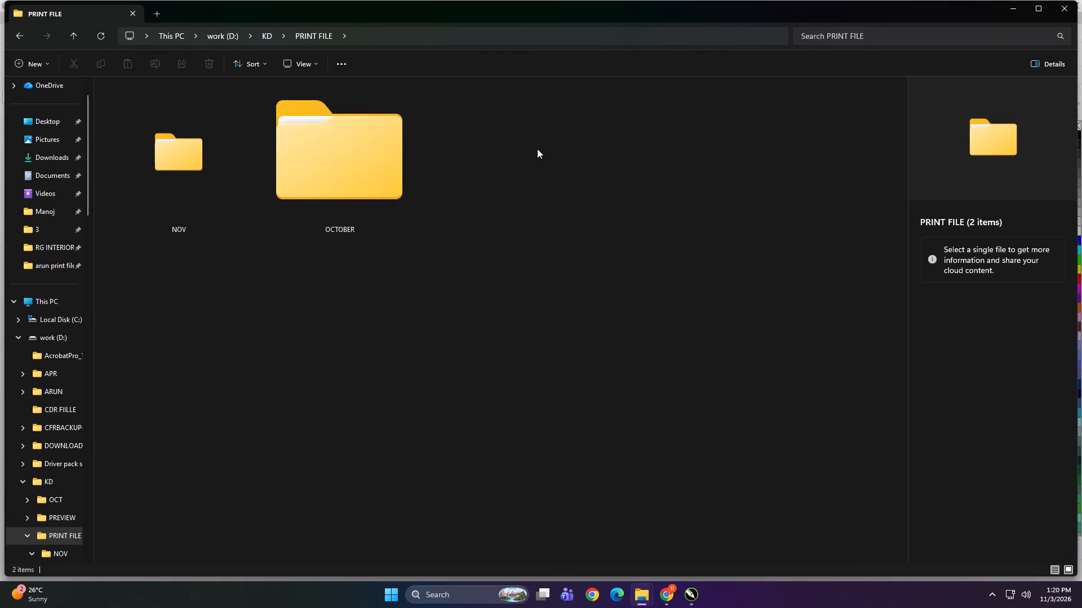
{"action": "double_click", "coordinate": [162, 154]}
{"action": "double_click", "coordinate": [447, 161]}
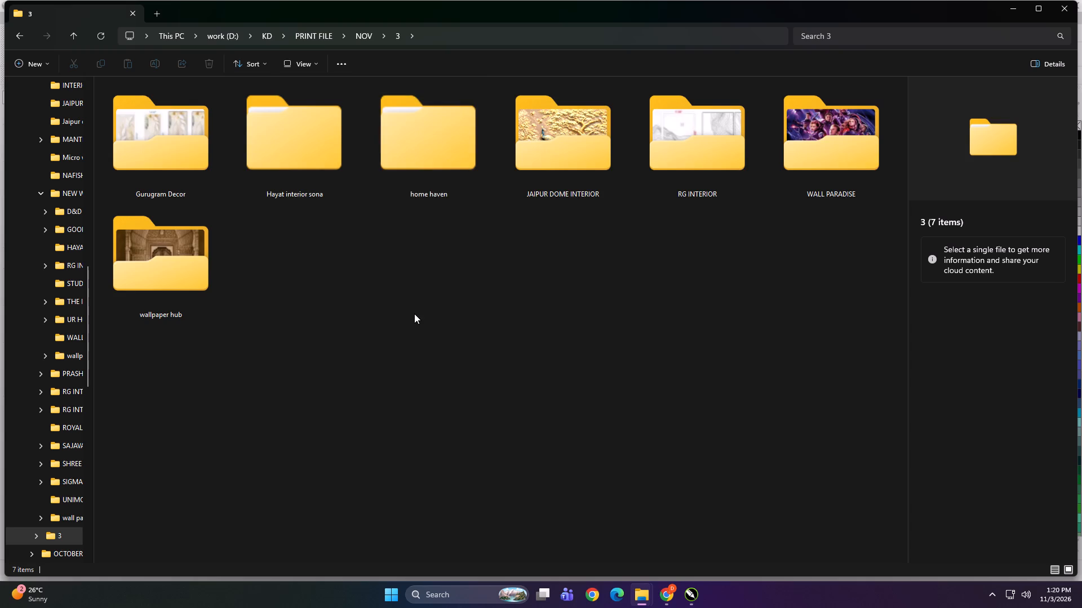
{"action": "scroll", "coordinate": [414, 314], "scroll_direction": "up", "scroll_amount": 6, "text": "ctrl"}
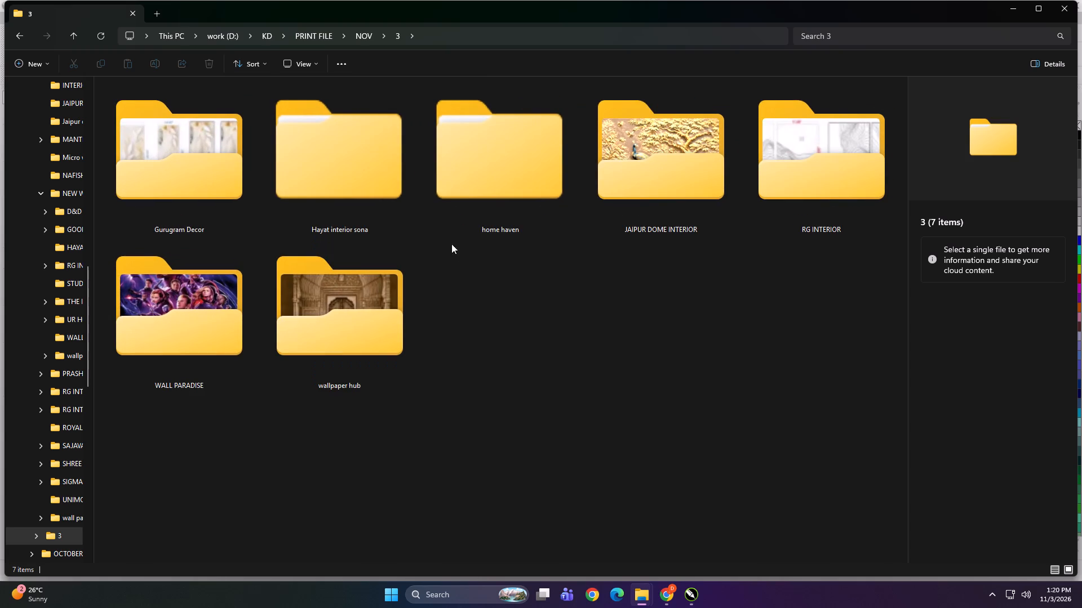
In File Explorer, copy the Hayat interior sona folder and open Print > NOV > 3 on the DIGITECH_SHAREDRIVE (Z:) as its destination.
{"action": "scroll", "coordinate": [433, 312], "scroll_direction": "down", "scroll_amount": 3, "text": "ctrl"}
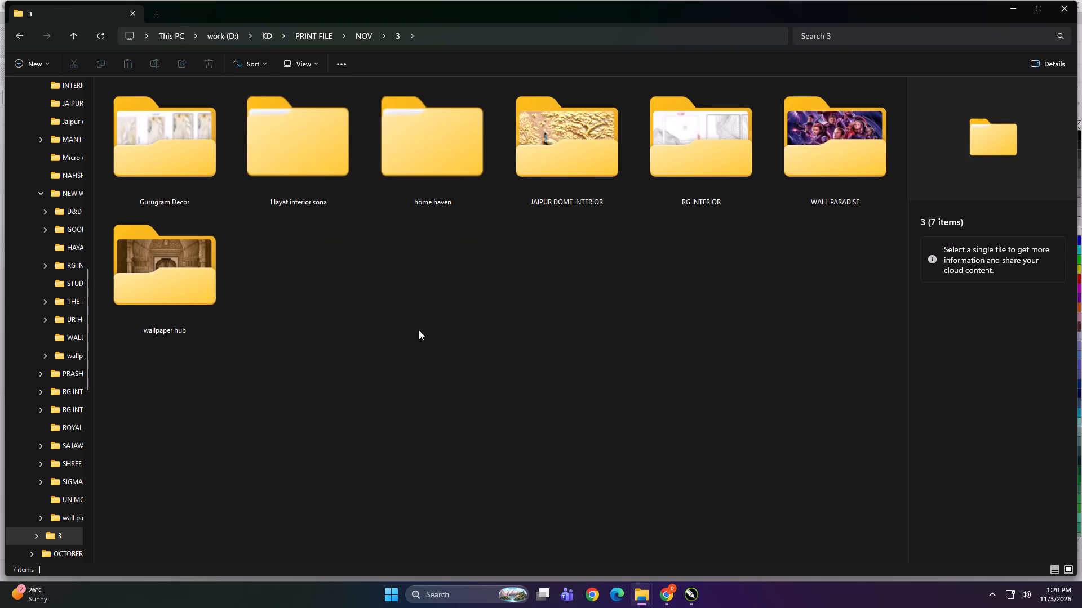
{"action": "scroll", "coordinate": [449, 330], "scroll_direction": "up", "scroll_amount": 4}
{"action": "left_click", "coordinate": [316, 146]}
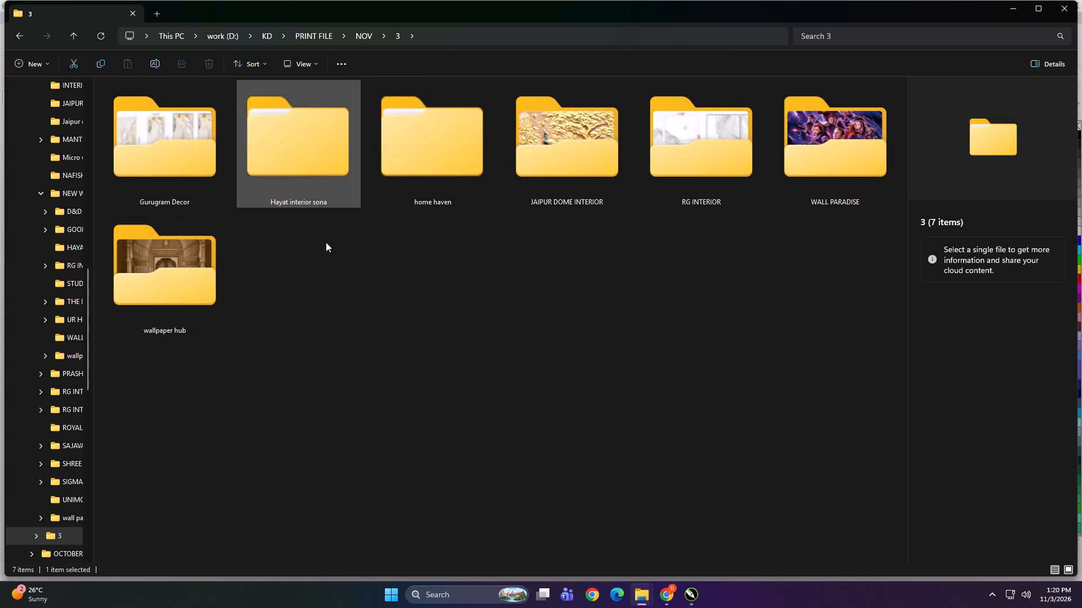
{"action": "key", "text": "ctrl+c"}
{"action": "scroll", "coordinate": [33, 413], "scroll_direction": "up", "scroll_amount": 5}
{"action": "left_click", "coordinate": [42, 350]}
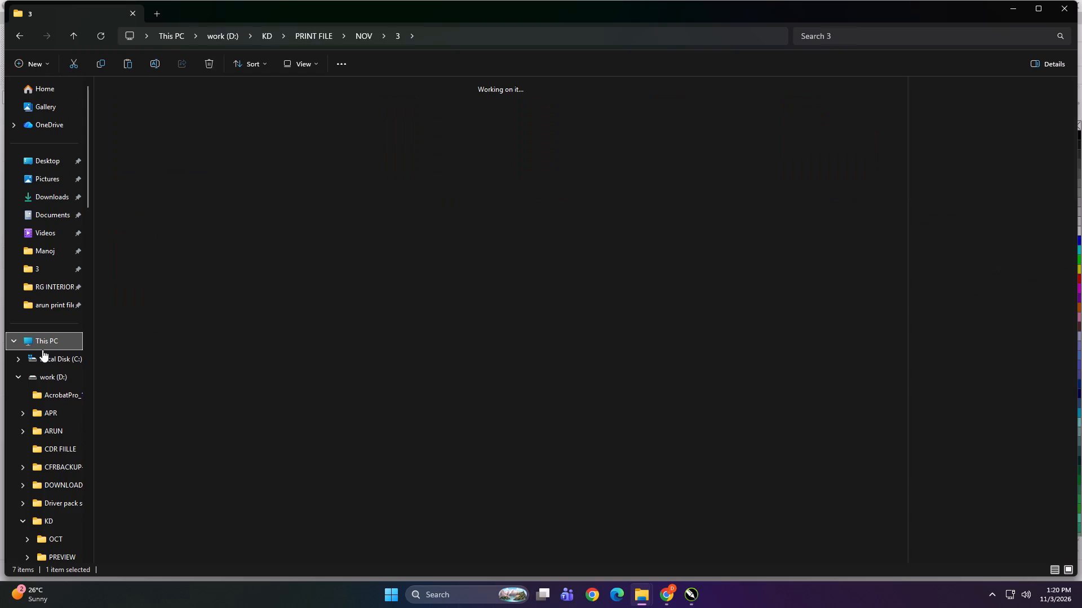
{"action": "double_click", "coordinate": [147, 286]}
{"action": "double_click", "coordinate": [689, 129]}
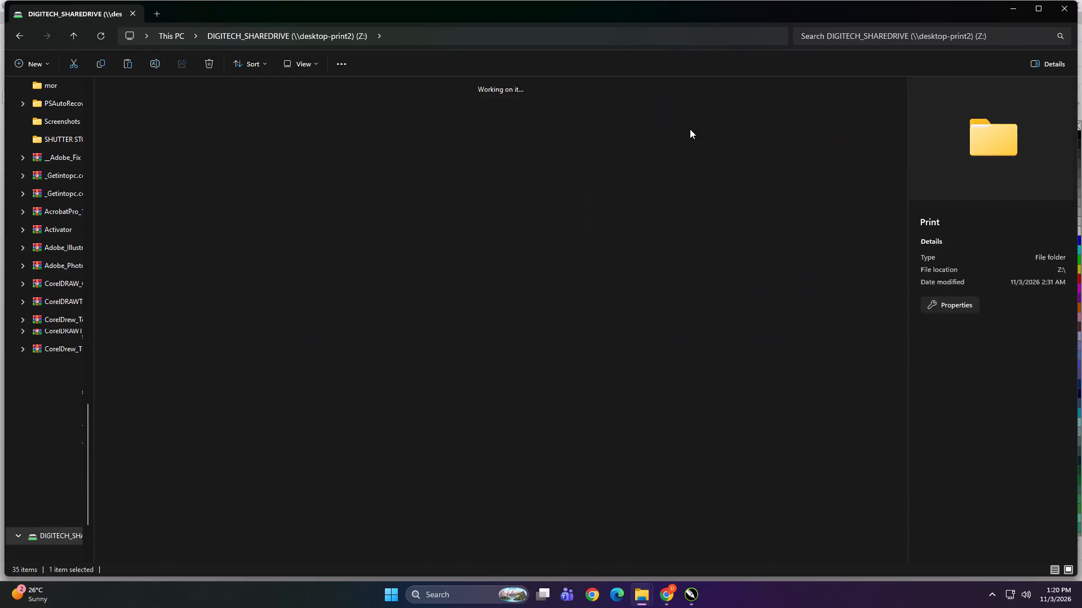
{"action": "double_click", "coordinate": [176, 150]}
{"action": "double_click", "coordinate": [453, 189]}
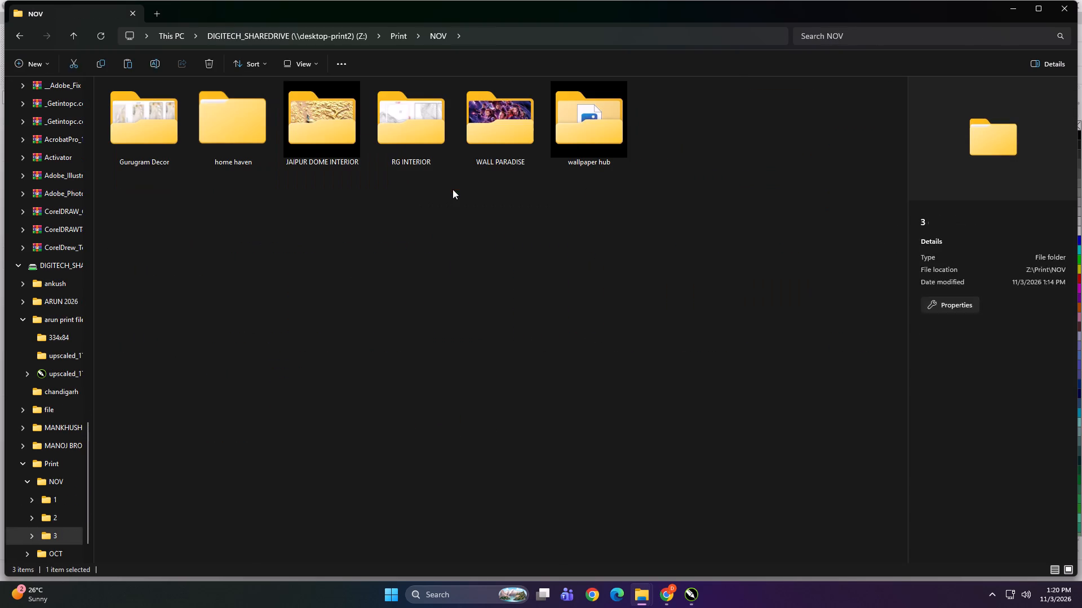
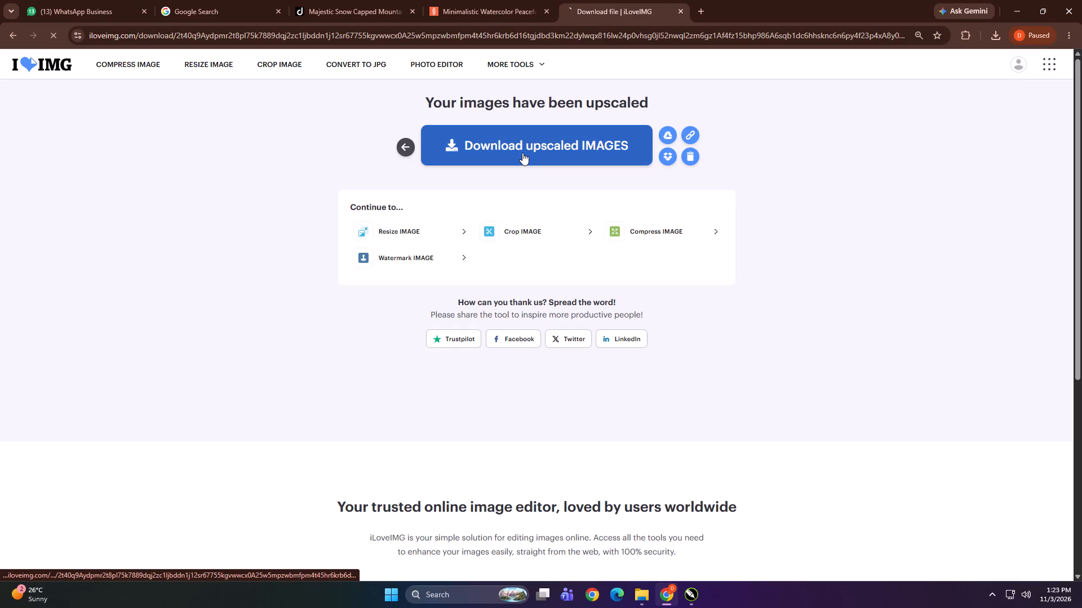
In Chrome, download the upscaled images from iLoveIMG.
{"action": "key", "text": "Return"}
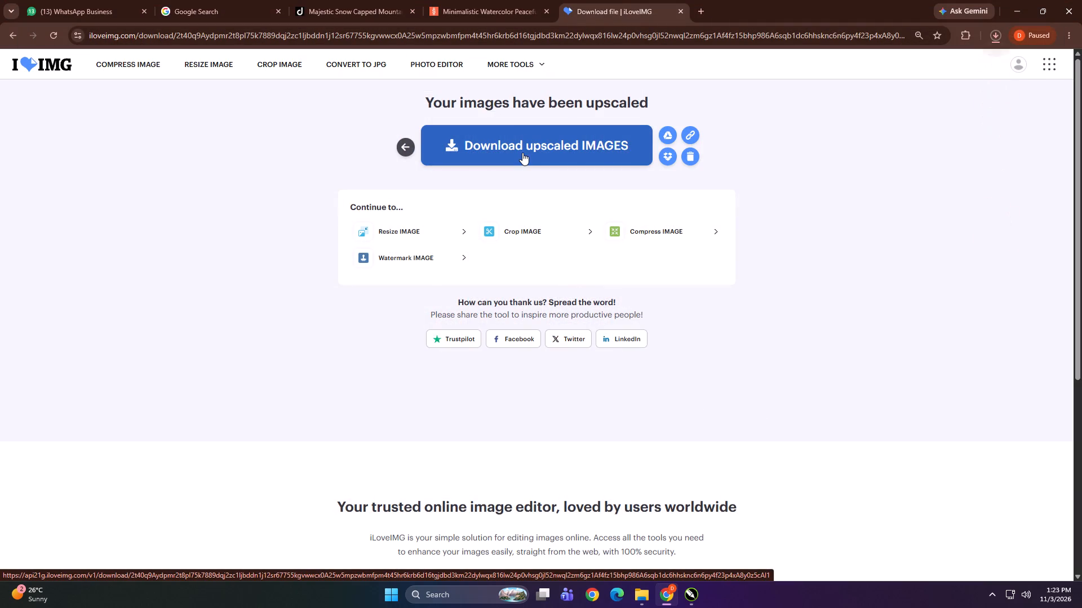
Return to the iLoveIMG Upscale image page and open the file chooser to select an image from the arun print file folder.
{"action": "left_click", "coordinate": [19, 38]}
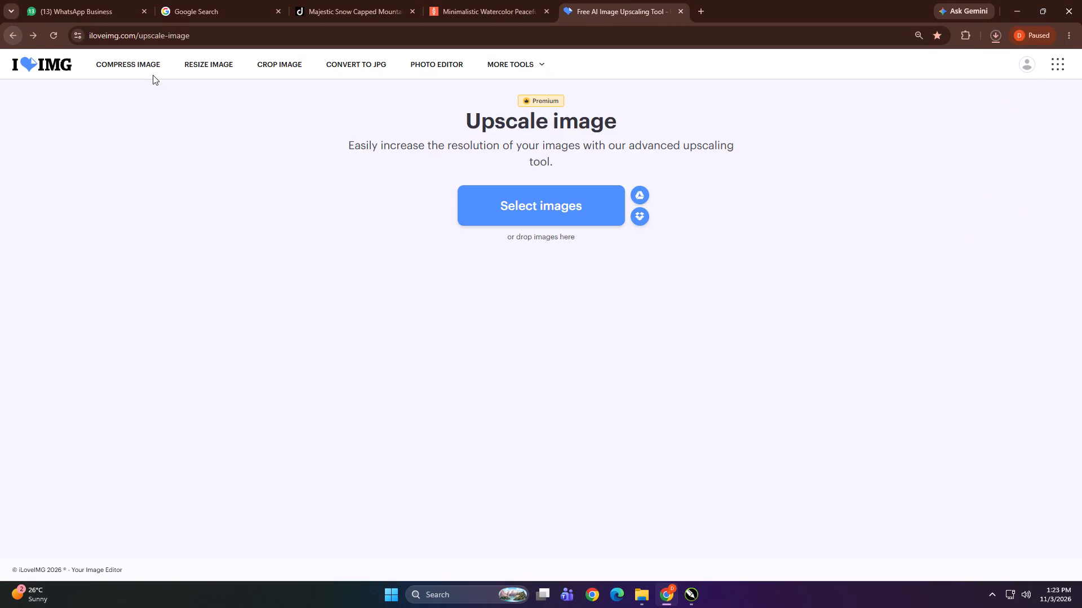
{"action": "left_click", "coordinate": [574, 200]}
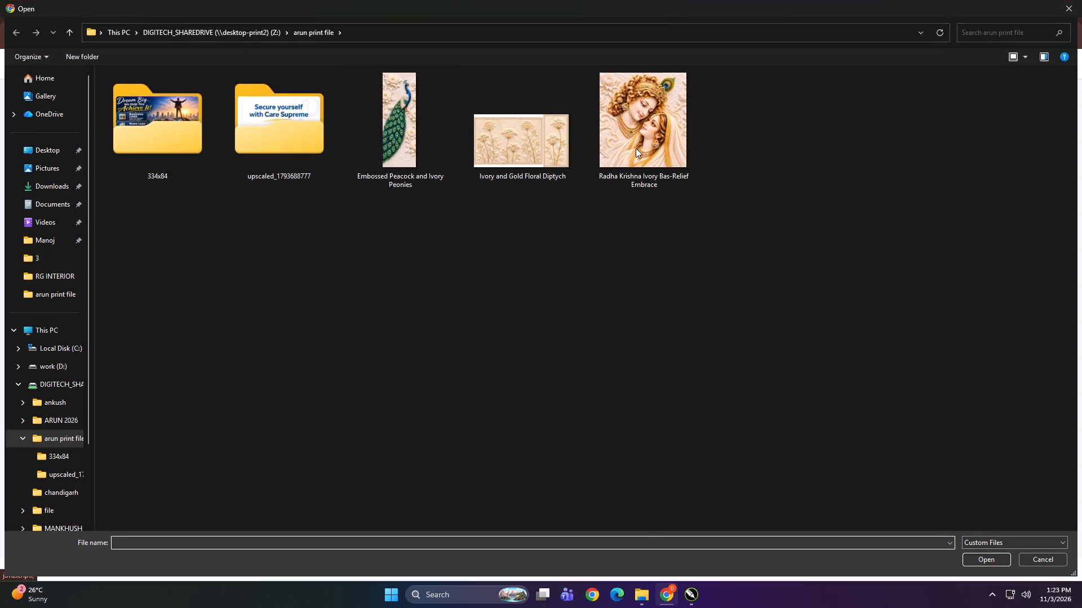
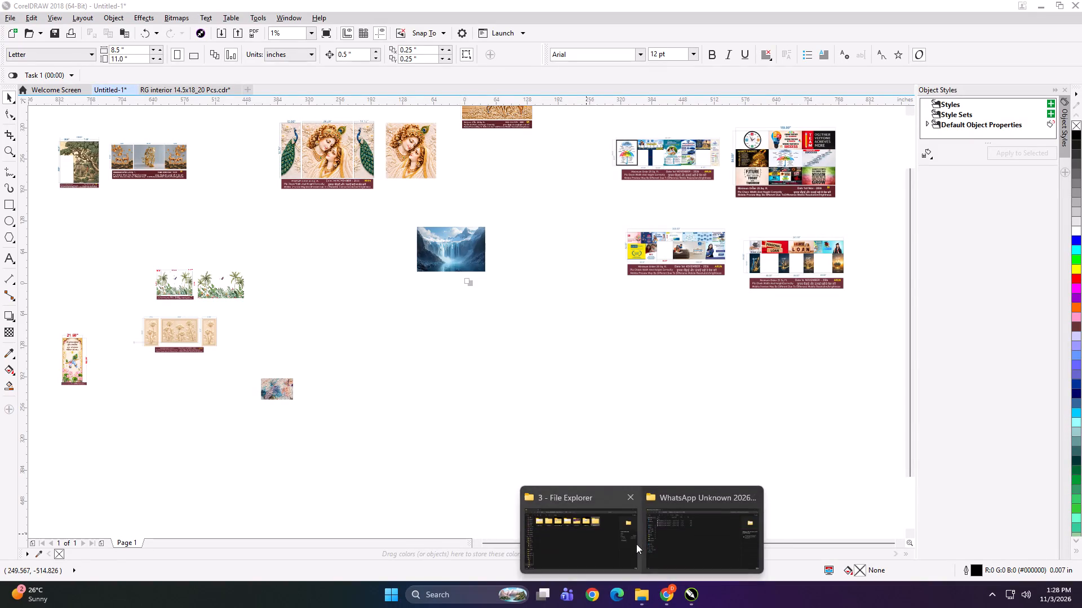
In File Explorer, open ankush > 3-11-25 on the DIGITECH_SHAREDRIVE (Z:) and look through its image files.
{"action": "left_click", "coordinate": [628, 543]}
{"action": "scroll", "coordinate": [149, 206], "scroll_direction": "up", "scroll_amount": 4}
{"action": "left_click", "coordinate": [308, 311]}
{"action": "scroll", "coordinate": [108, 354], "scroll_direction": "up", "scroll_amount": 3}
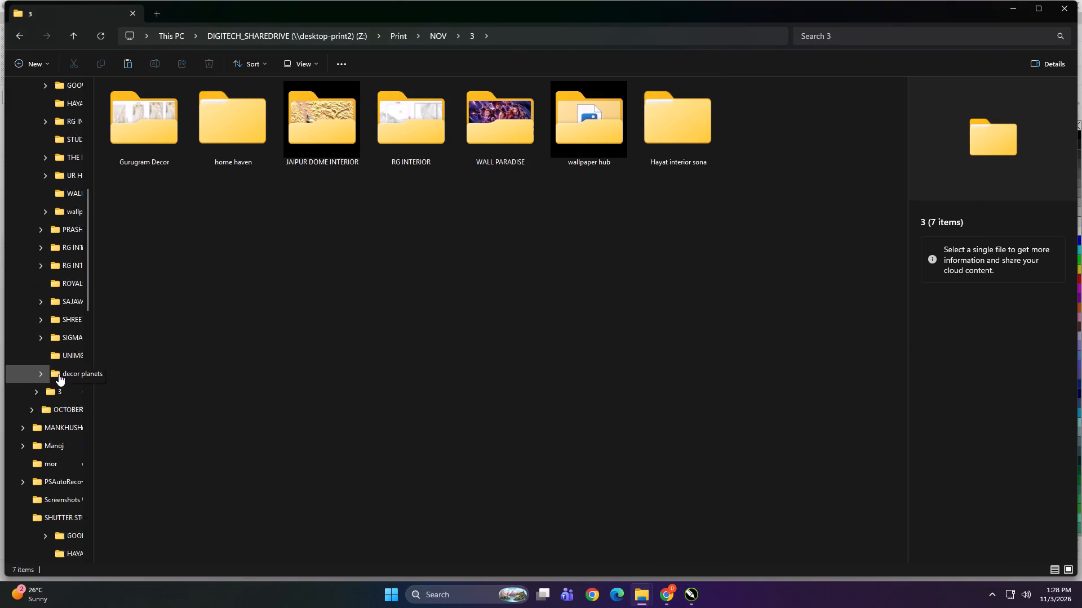
{"action": "scroll", "coordinate": [59, 374], "scroll_direction": "up", "scroll_amount": 5}
{"action": "left_click", "coordinate": [42, 331]}
{"action": "left_click", "coordinate": [42, 343]}
{"action": "double_click", "coordinate": [138, 266]}
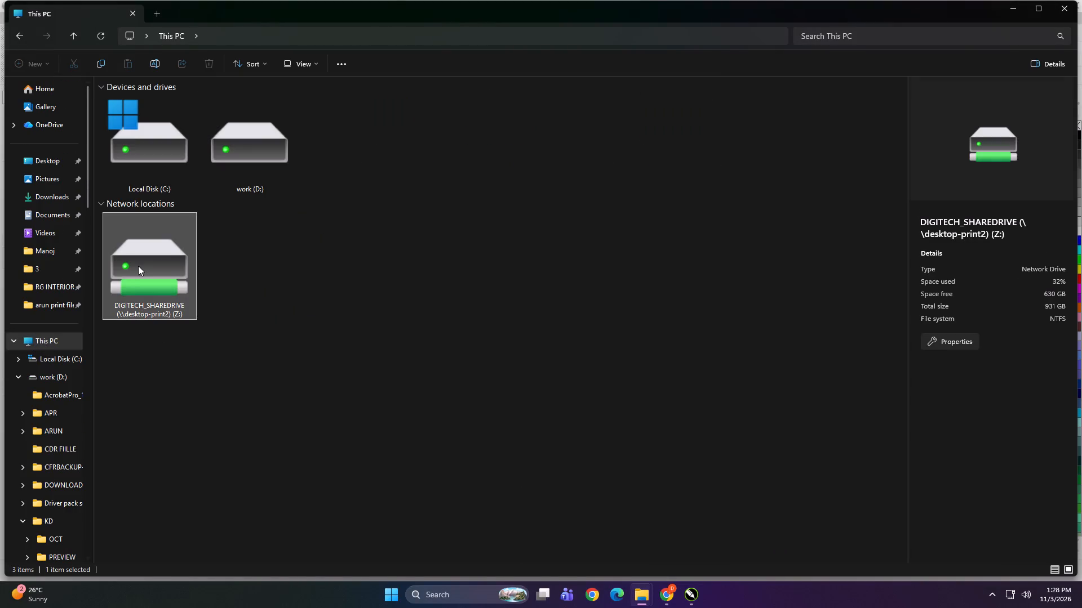
{"action": "triple_click", "coordinate": [147, 124]}
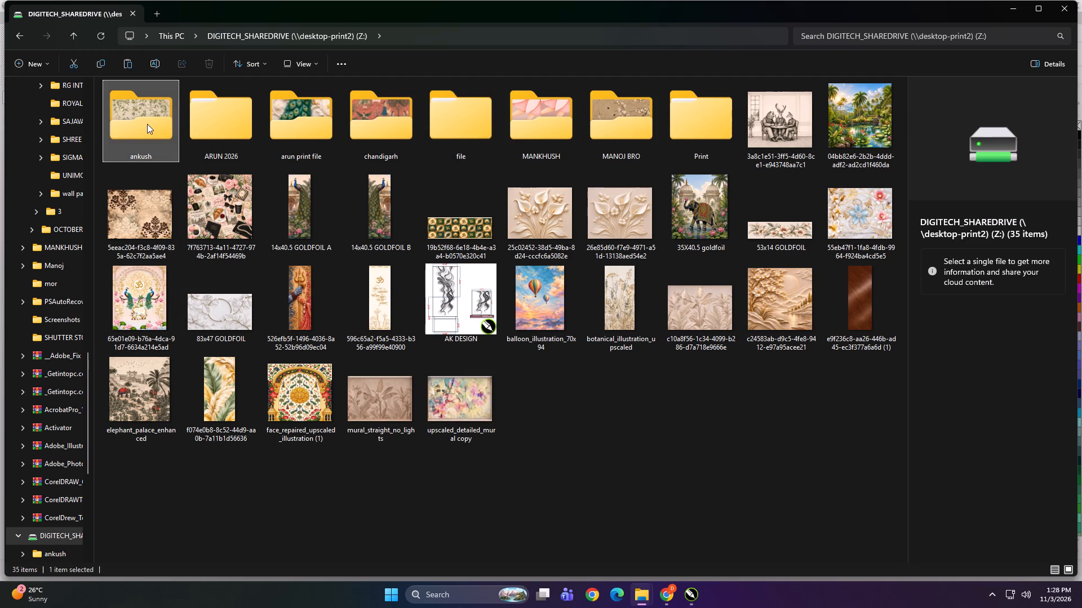
{"action": "left_click", "coordinate": [313, 146]}
{"action": "left_click", "coordinate": [314, 147]}
{"action": "left_click", "coordinate": [314, 147]}
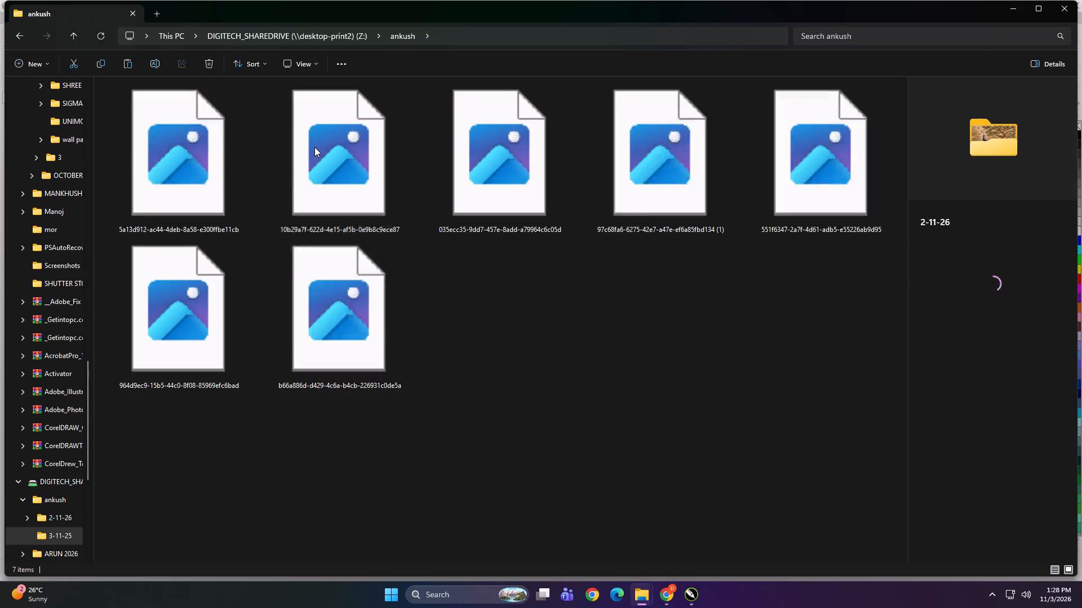
{"action": "scroll", "coordinate": [549, 378], "scroll_direction": "up", "scroll_amount": 5, "text": "ctrl"}
{"action": "scroll", "coordinate": [549, 378], "scroll_direction": "down", "scroll_amount": 5, "text": "ctrl"}
{"action": "scroll", "coordinate": [549, 378], "scroll_direction": "up", "scroll_amount": 15, "text": "ctrl"}
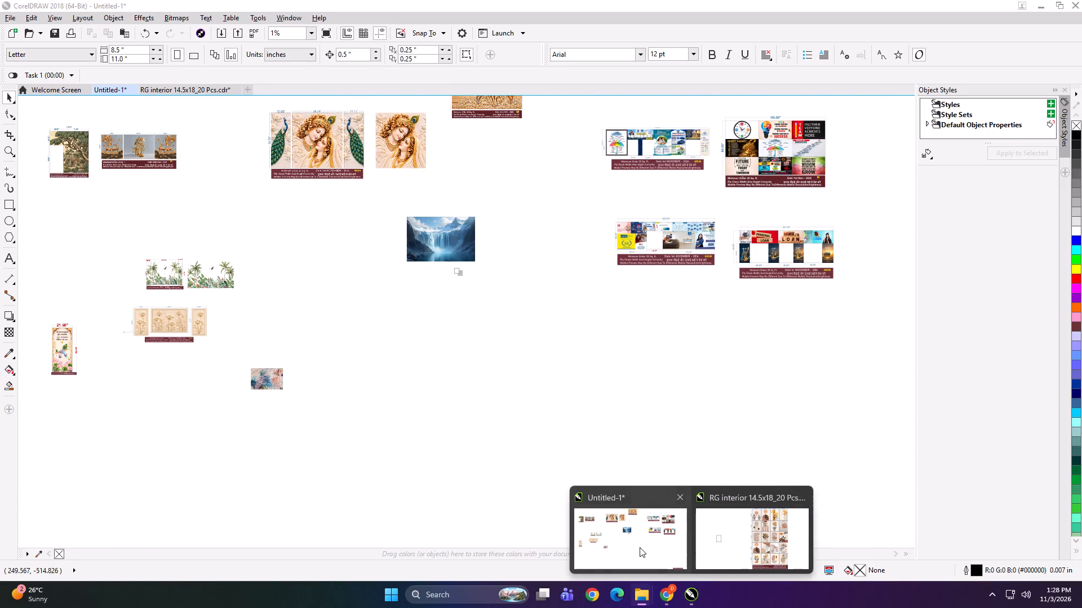
Switch to the Untitled-1 drawing in CorelDRAW and go to the empty area below the waterfall image.
{"action": "left_click", "coordinate": [640, 547]}
{"action": "left_click_drag", "start_coordinate": [908, 221], "coordinate": [914, 164]}
{"action": "left_click_drag", "start_coordinate": [913, 161], "coordinate": [913, 246]}
{"action": "scroll", "coordinate": [459, 363], "scroll_direction": "down", "scroll_amount": 3}
{"action": "left_click", "coordinate": [427, 373]}
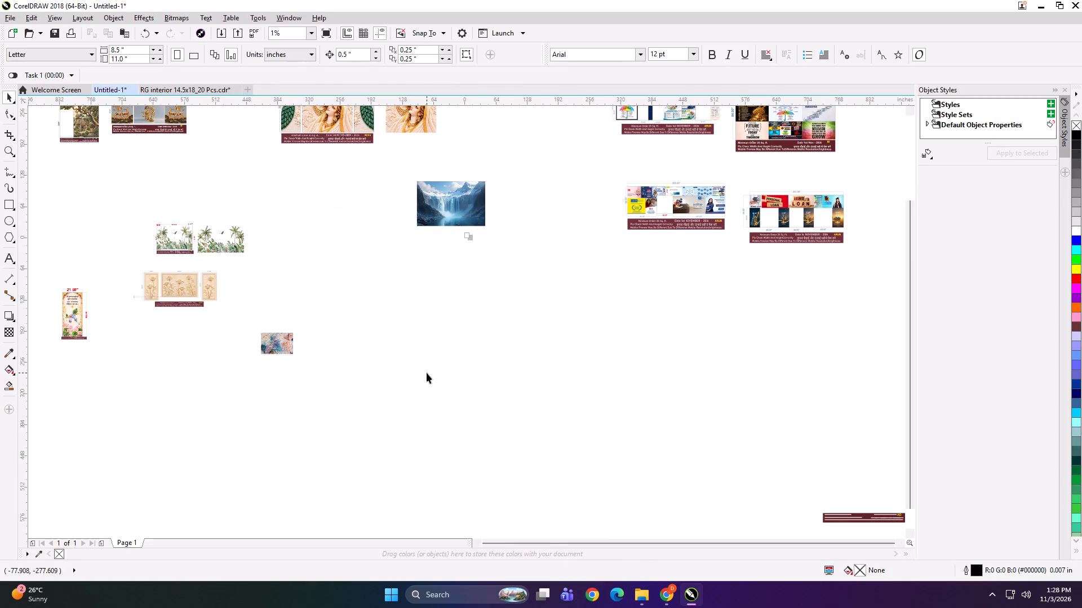
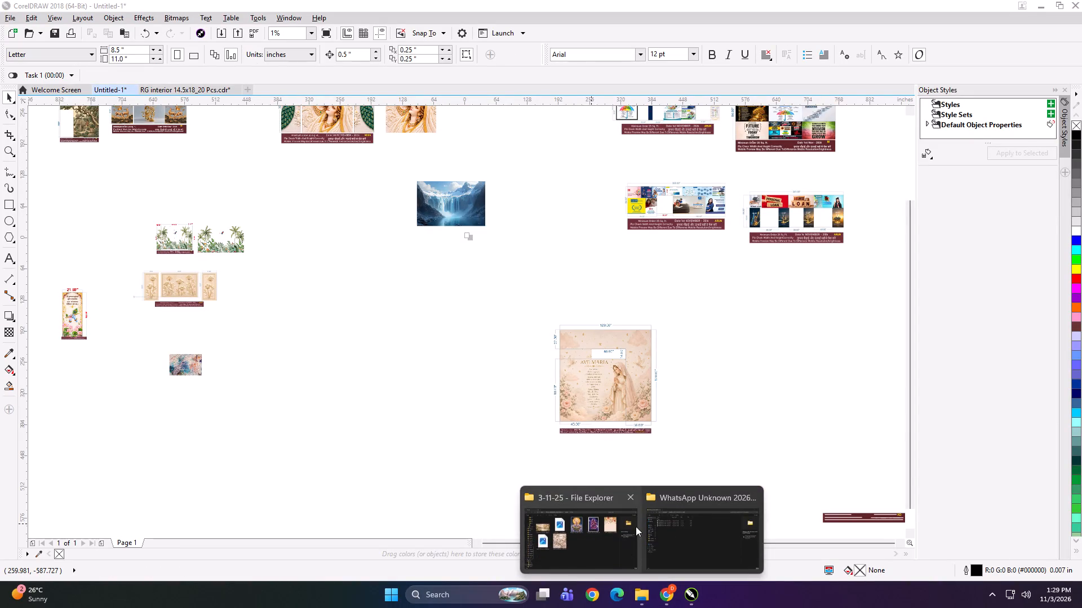
Open the 3-11-25 folder on the shared drive, refresh its view, and examine the image files, including the white-blossom tree image's details.
{"action": "left_click", "coordinate": [588, 526]}
{"action": "left_click", "coordinate": [548, 364]}
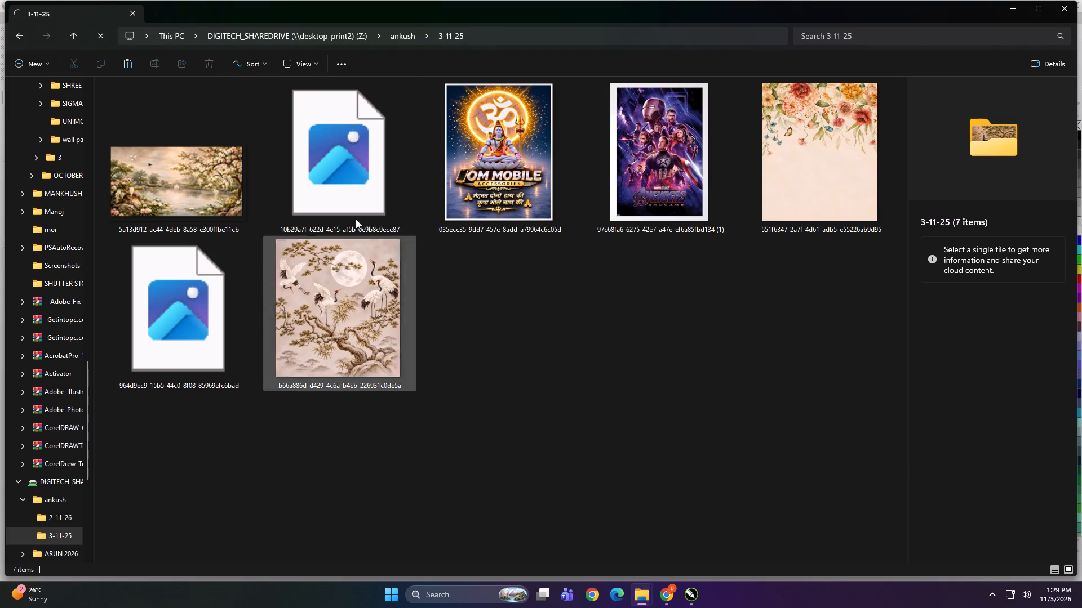
{"action": "right_click_drag", "start_coordinate": [460, 288], "coordinate": [455, 301]}
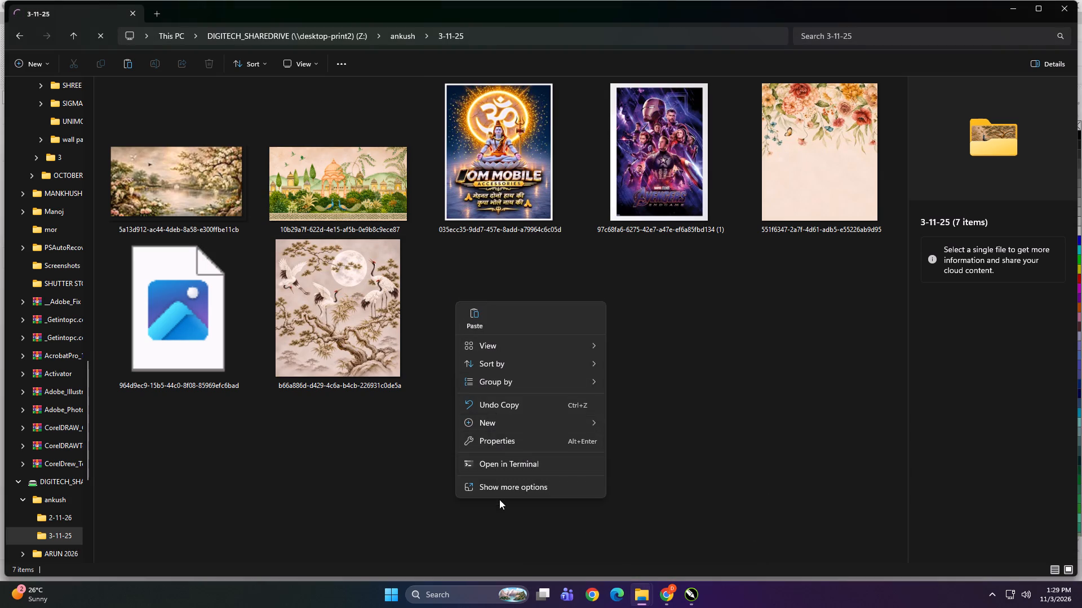
{"action": "left_click", "coordinate": [503, 484]}
{"action": "left_click", "coordinate": [500, 348]}
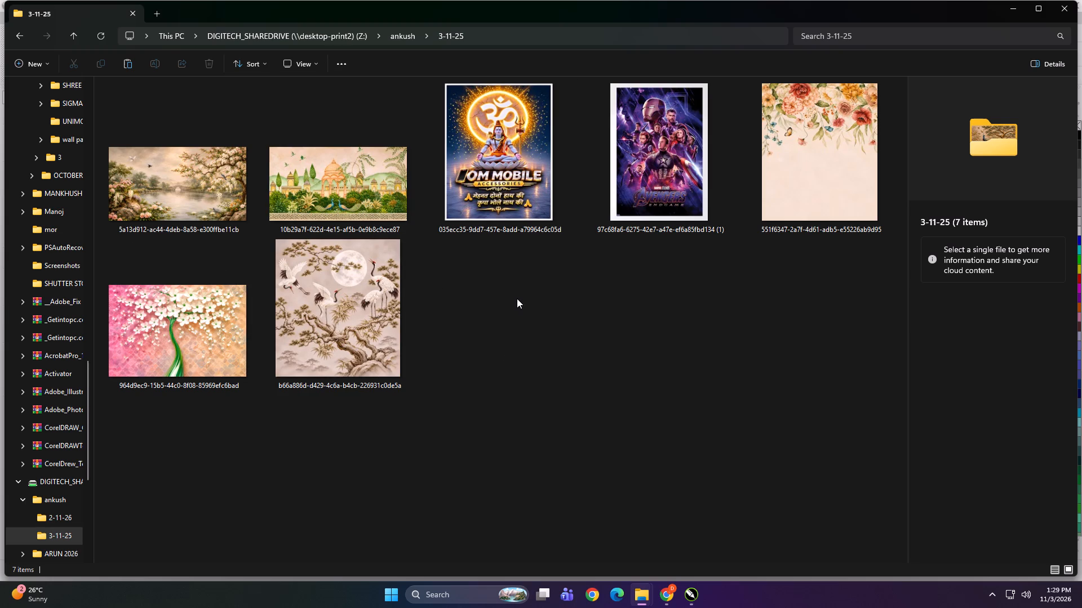
{"action": "left_click", "coordinate": [243, 422]}
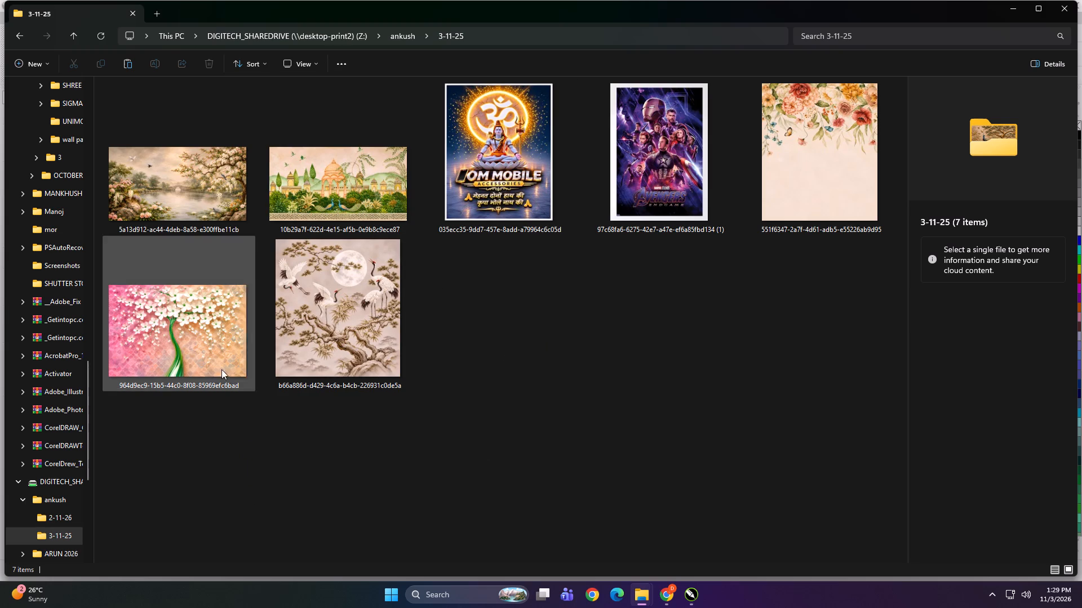
{"action": "left_click", "coordinate": [196, 305]}
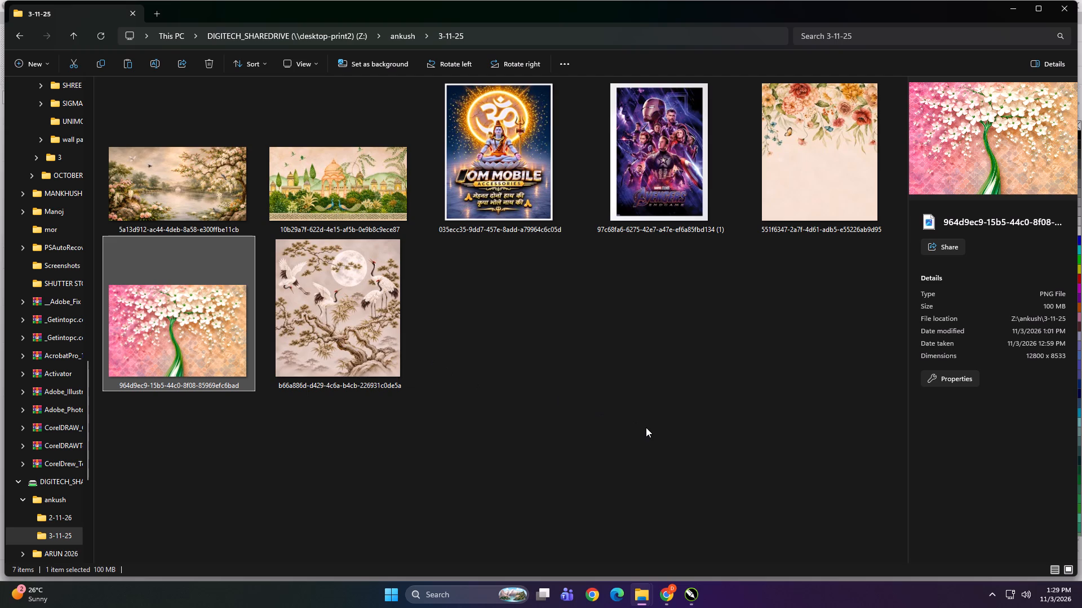
{"action": "left_click", "coordinate": [646, 427]}
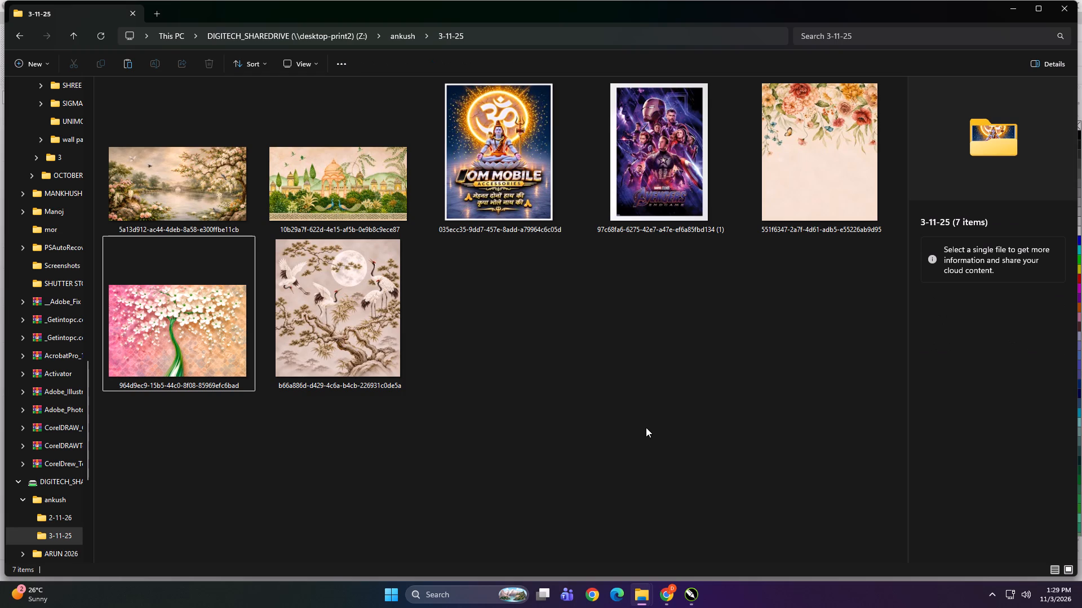
{"action": "left_click", "coordinate": [1016, 5]}
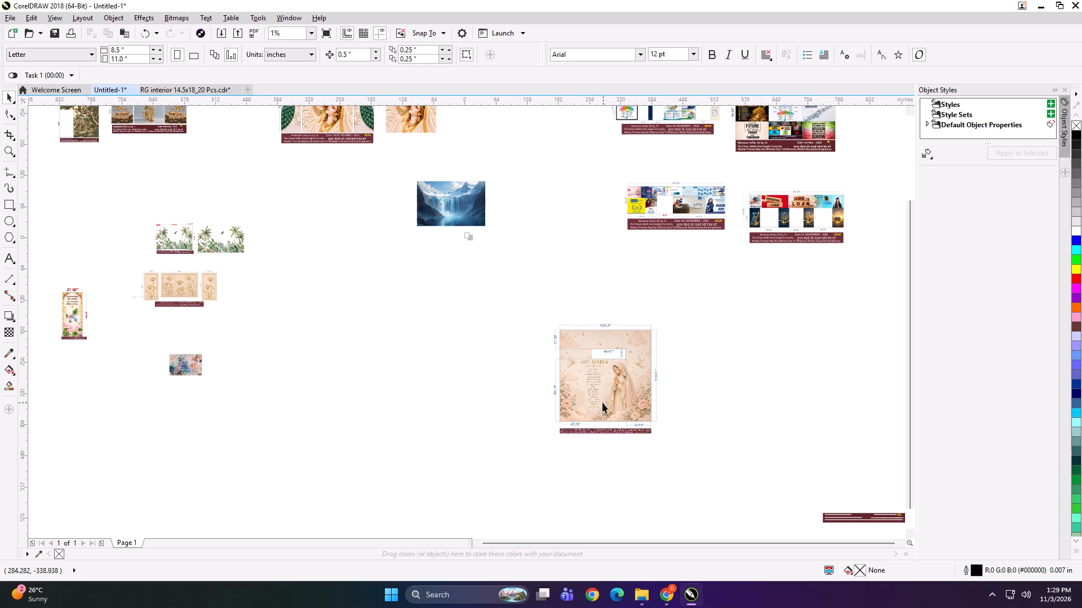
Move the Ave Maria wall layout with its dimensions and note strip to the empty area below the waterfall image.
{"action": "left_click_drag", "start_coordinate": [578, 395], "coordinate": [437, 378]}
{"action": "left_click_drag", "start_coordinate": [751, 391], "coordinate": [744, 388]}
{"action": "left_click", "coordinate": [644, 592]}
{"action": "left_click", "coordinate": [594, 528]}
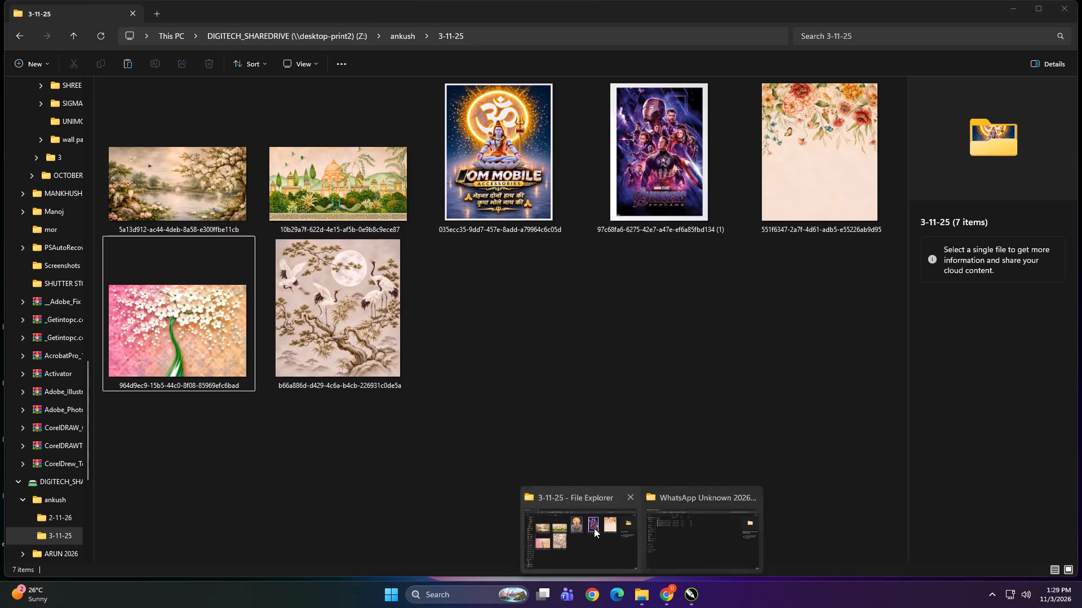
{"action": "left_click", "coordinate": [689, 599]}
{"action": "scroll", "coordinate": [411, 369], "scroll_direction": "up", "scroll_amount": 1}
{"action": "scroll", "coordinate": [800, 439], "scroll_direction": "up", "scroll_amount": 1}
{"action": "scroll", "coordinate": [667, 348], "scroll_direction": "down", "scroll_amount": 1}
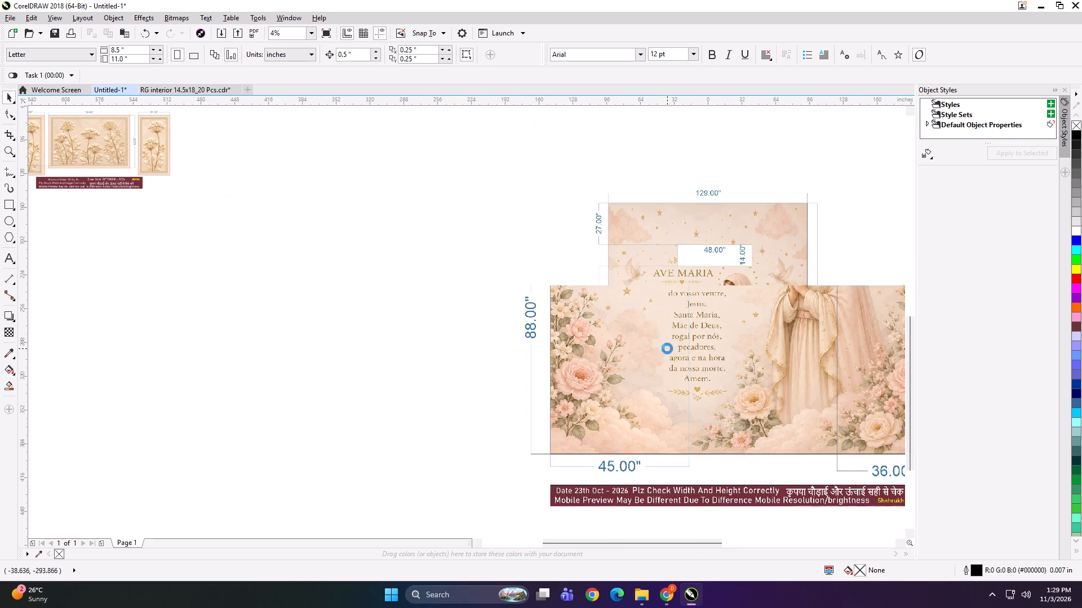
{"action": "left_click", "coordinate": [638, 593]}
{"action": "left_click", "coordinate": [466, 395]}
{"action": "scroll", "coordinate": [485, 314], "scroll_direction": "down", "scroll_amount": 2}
Scale down the whole Ave Maria wall layout and place it above the separate maroon note strip, clearing the central canvas area.
{"action": "left_click_drag", "start_coordinate": [480, 302], "coordinate": [540, 353]}
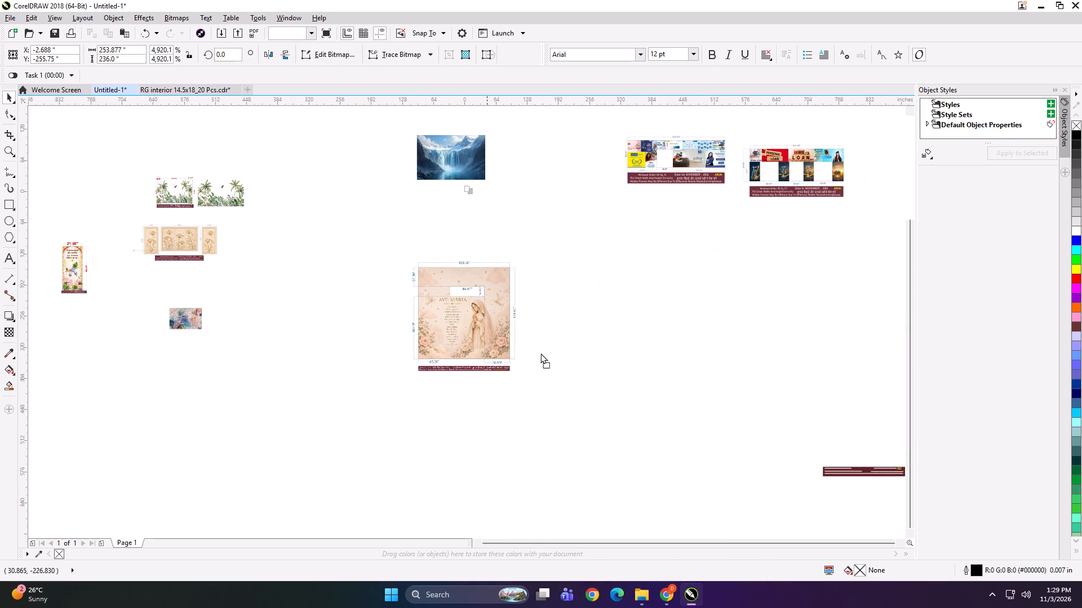
{"action": "left_click_drag", "start_coordinate": [540, 353], "coordinate": [799, 364]}
{"action": "left_click_drag", "start_coordinate": [796, 364], "coordinate": [679, 430]}
{"action": "scroll", "coordinate": [644, 419], "scroll_direction": "down", "scroll_amount": 1}
{"action": "left_click_drag", "start_coordinate": [734, 508], "coordinate": [690, 473], "text": "shift"}
{"action": "left_click_drag", "start_coordinate": [676, 450], "coordinate": [865, 401]}
{"action": "left_click", "coordinate": [691, 404]}
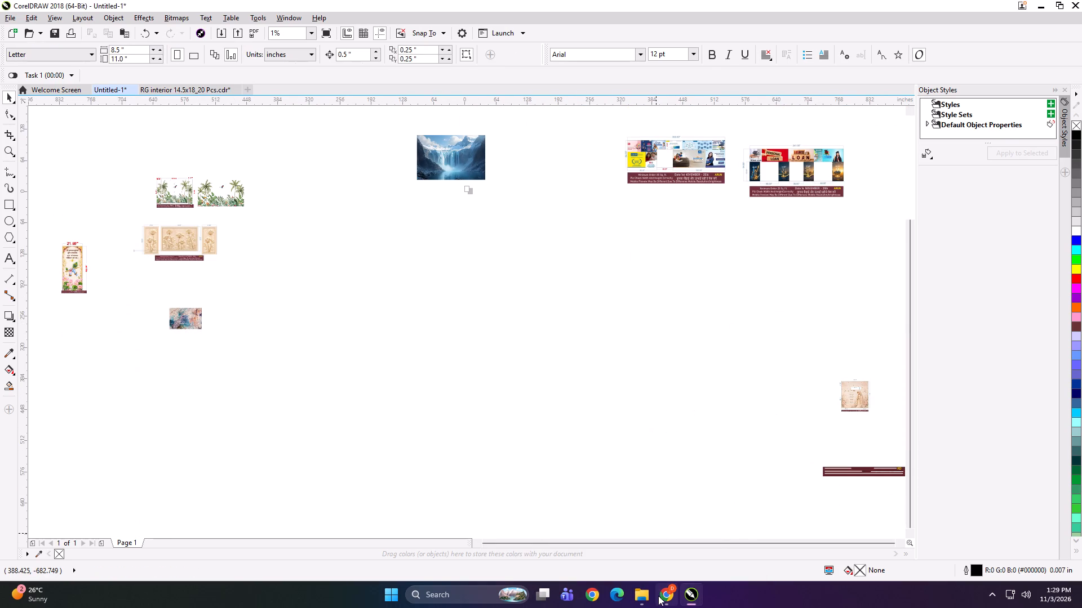
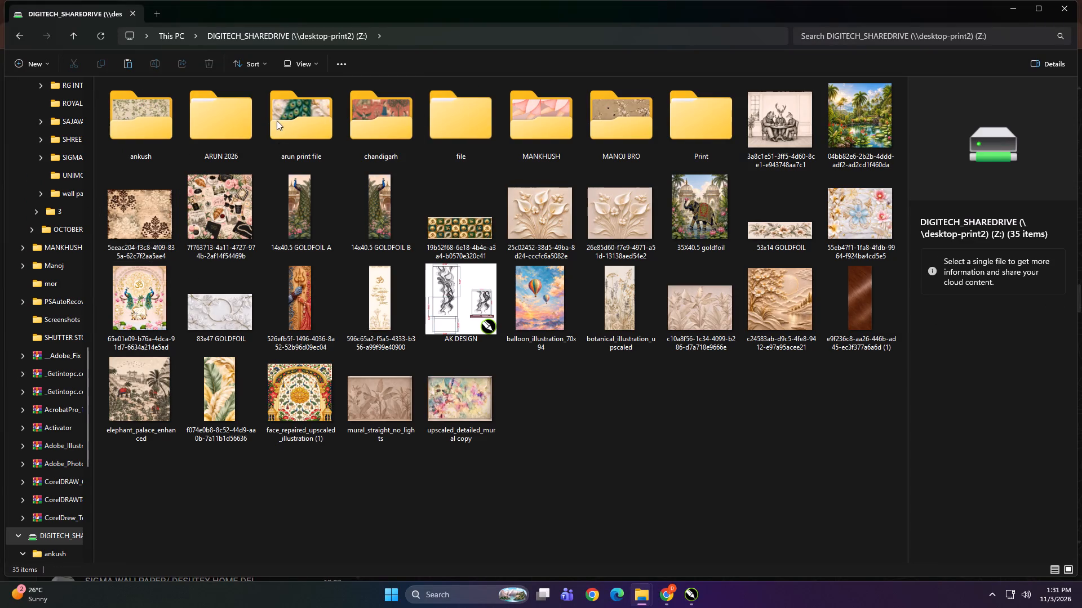
Open the 03 folder inside file > Nov on the shared drive and bring all its print files into view.
{"action": "double_click", "coordinate": [447, 123]}
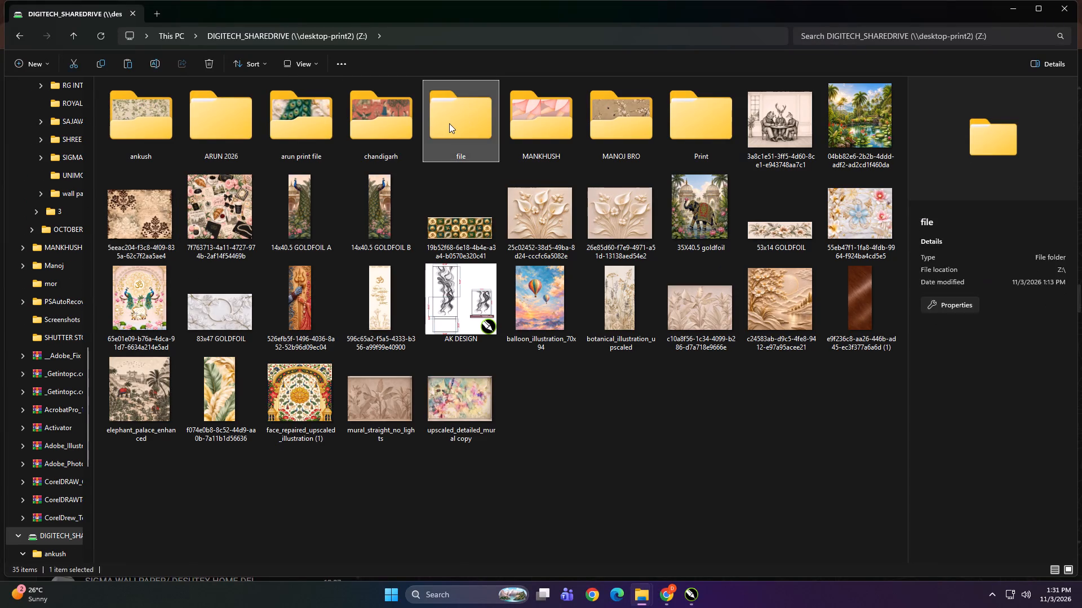
{"action": "double_click", "coordinate": [161, 147]}
{"action": "triple_click", "coordinate": [480, 147]}
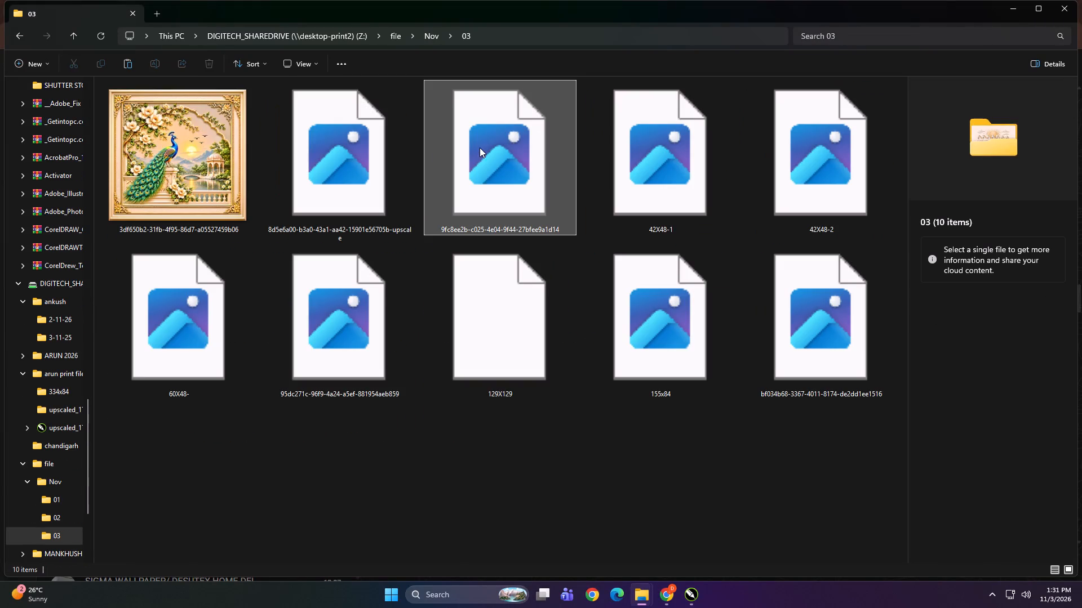
{"action": "scroll", "coordinate": [426, 230], "scroll_direction": "down", "scroll_amount": 3, "text": "ctrl"}
{"action": "left_click", "coordinate": [476, 471]}
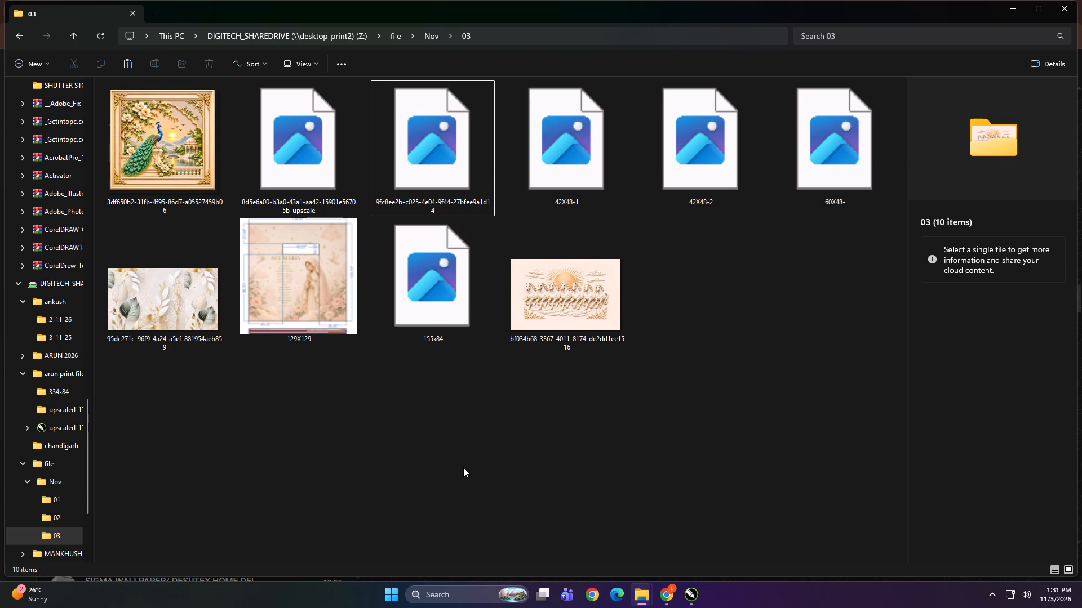
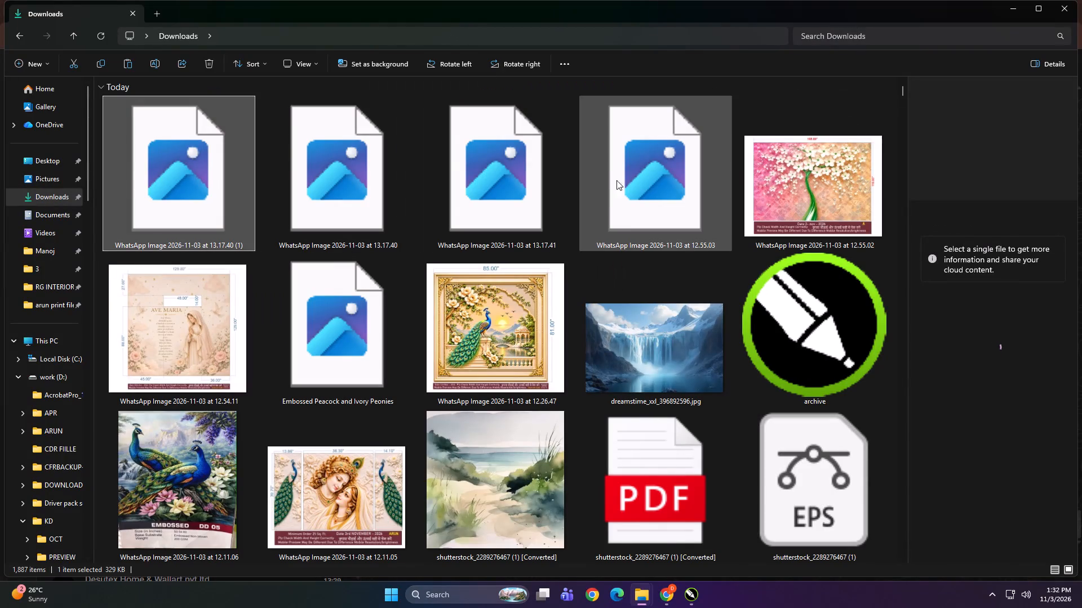
Bring the three WhatsApp images timed 13.17.40 (1), 13.17.40 and 13.17.41 from Downloads into the Untitled-1 drawing in CorelDRAW.
{"action": "left_click", "coordinate": [515, 191], "text": "shift"}
{"action": "left_click_drag", "start_coordinate": [335, 159], "coordinate": [692, 558]}
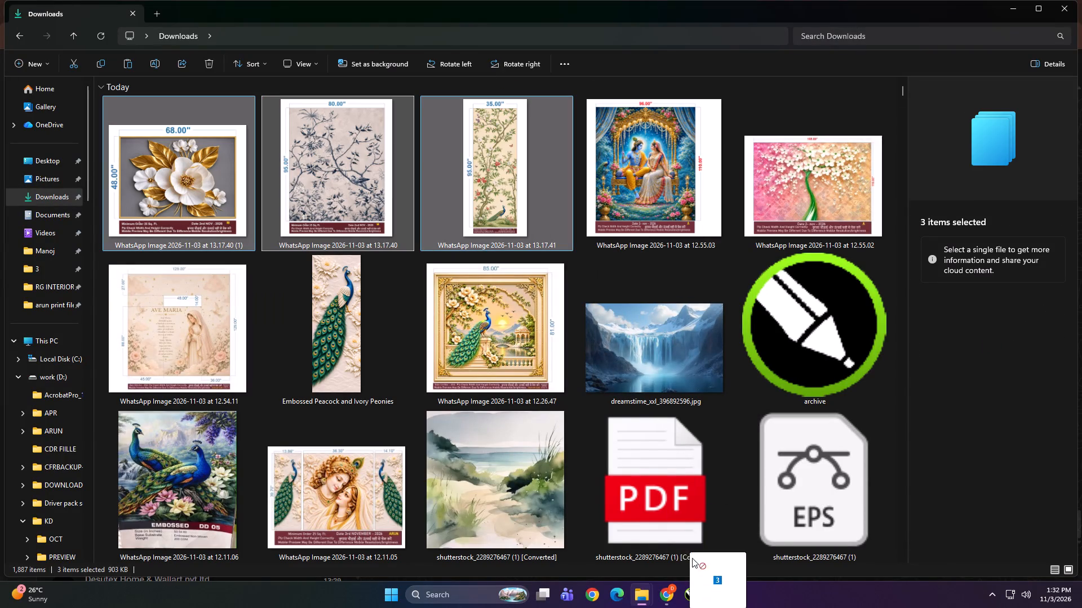
{"action": "left_click_drag", "start_coordinate": [692, 558], "coordinate": [330, 347]}
Enlarge the three tiny imported images together and move the stack below the blue-and-pink abstract artwork.
{"action": "left_click_drag", "start_coordinate": [300, 311], "coordinate": [353, 369]}
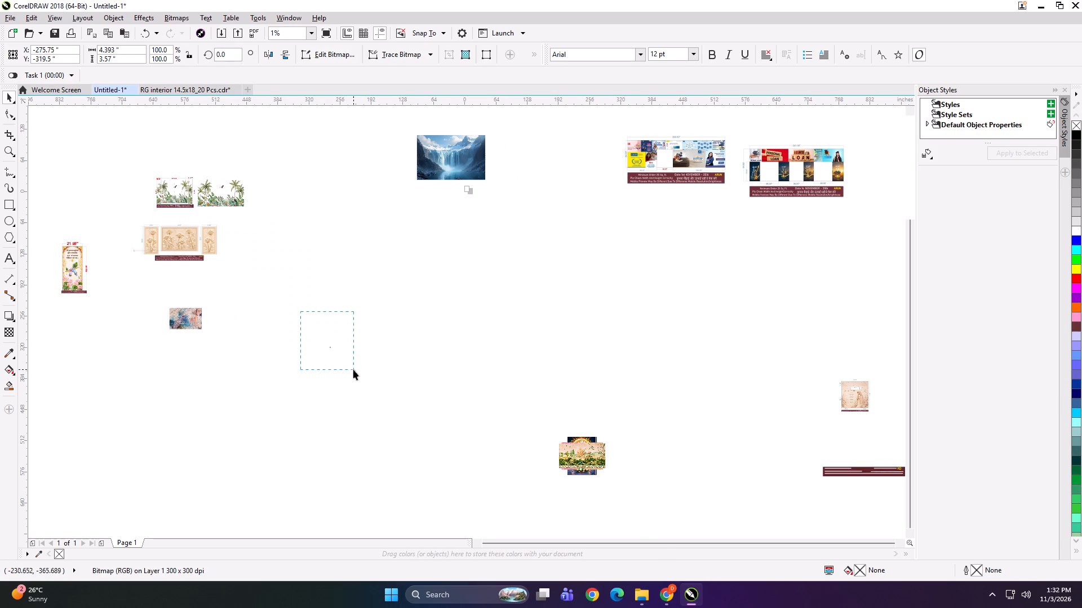
{"action": "left_click_drag", "start_coordinate": [353, 369], "coordinate": [354, 370]}
{"action": "left_click_drag", "start_coordinate": [337, 355], "coordinate": [374, 381], "text": "shift"}
{"action": "left_click_drag", "start_coordinate": [337, 345], "coordinate": [205, 413]}
{"action": "left_click", "coordinate": [346, 400]}
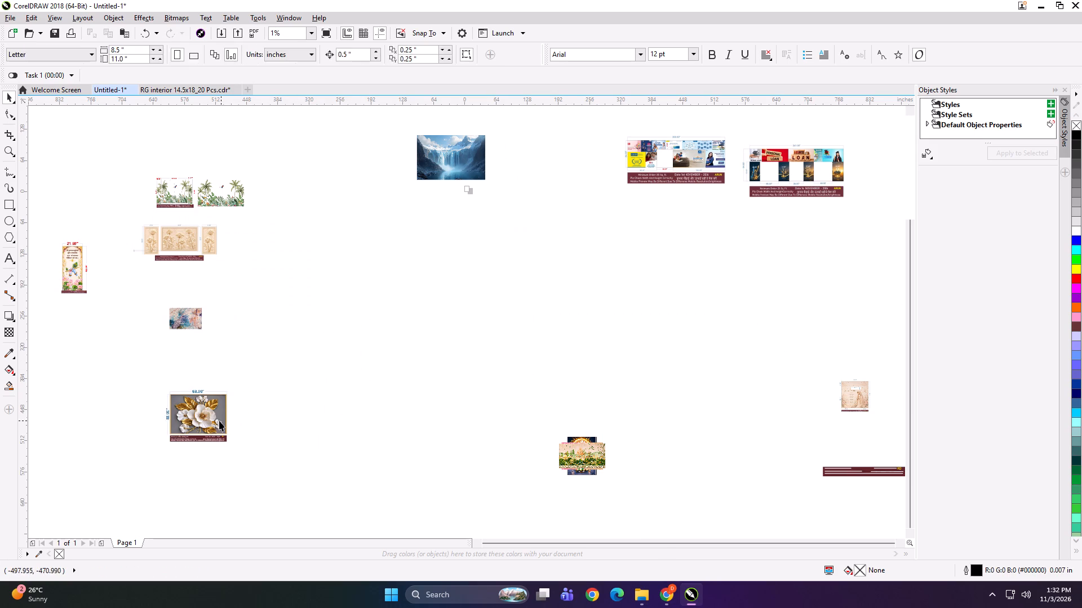
Spread out the stacked imports so the gold flower, the blue branch pattern and the narrow floral panel sit separately.
{"action": "left_click_drag", "start_coordinate": [198, 417], "coordinate": [79, 399]}
{"action": "left_click_drag", "start_coordinate": [180, 413], "coordinate": [76, 462]}
{"action": "left_click_drag", "start_coordinate": [199, 416], "coordinate": [149, 414]}
{"action": "left_click", "coordinate": [278, 417]}
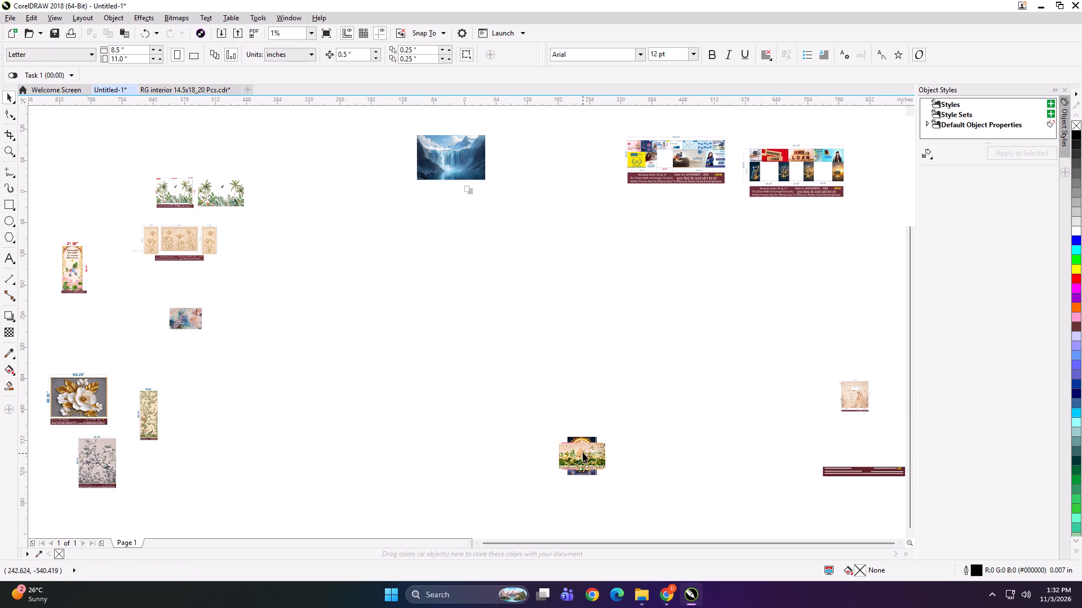
Pull the flower garden, golden tree landscape and pink blossom tree artworks off their stack into the empty central area.
{"action": "left_click_drag", "start_coordinate": [583, 452], "coordinate": [469, 354]}
{"action": "left_click_drag", "start_coordinate": [584, 453], "coordinate": [436, 414]}
{"action": "left_click_drag", "start_coordinate": [593, 460], "coordinate": [541, 369]}
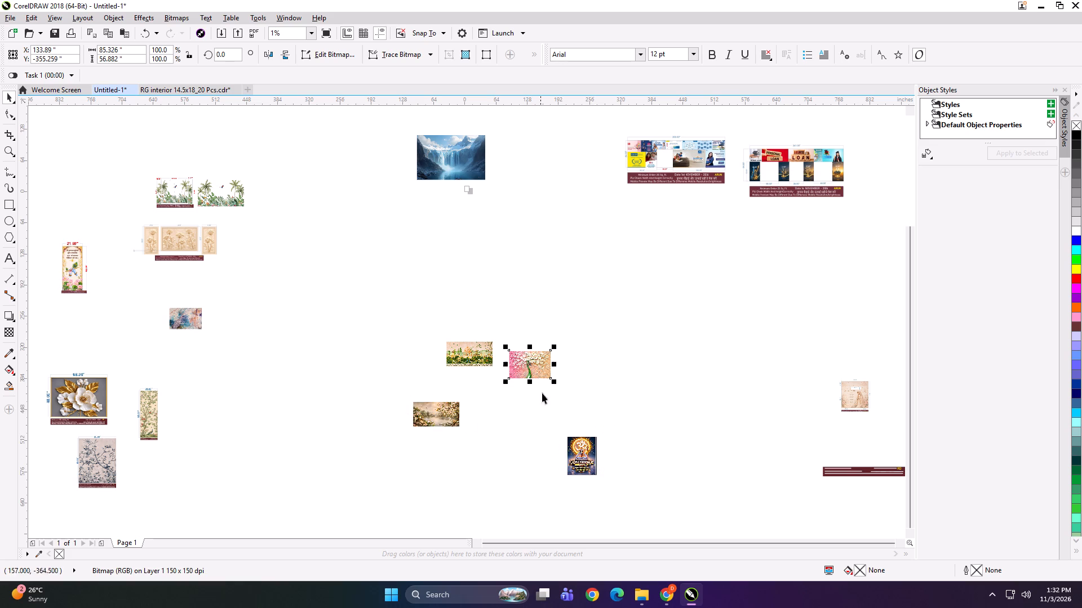
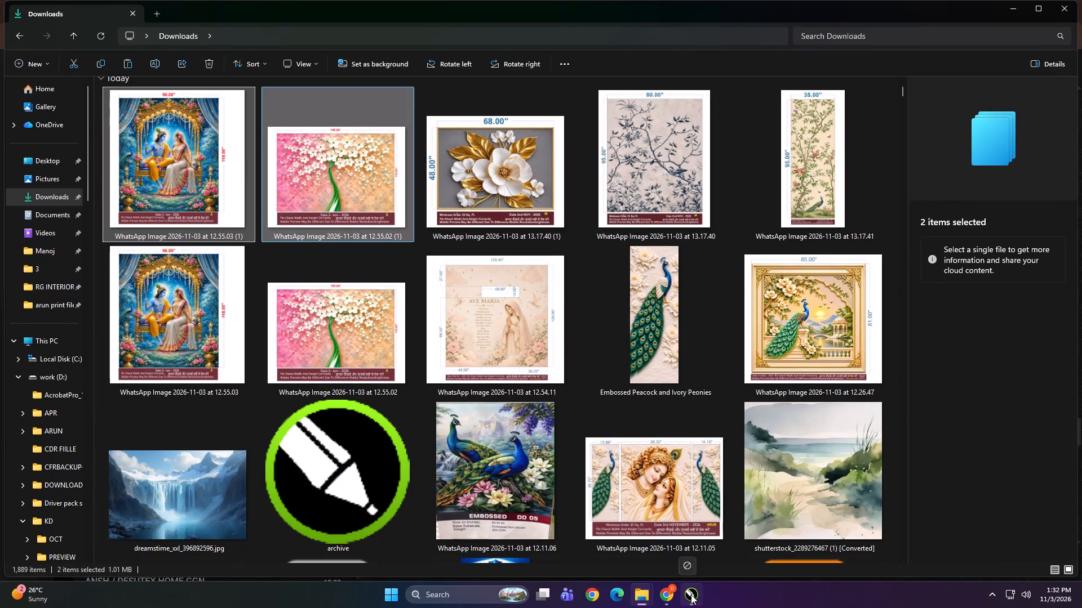
Bring the two WhatsApp images timed 12.55.03 (1) and 12.55.02 (1) into the Untitled-1 drawing in CorelDRAW and enlarge them together.
{"action": "left_click_drag", "start_coordinate": [691, 594], "coordinate": [617, 324]}
{"action": "left_click_drag", "start_coordinate": [596, 296], "coordinate": [644, 357]}
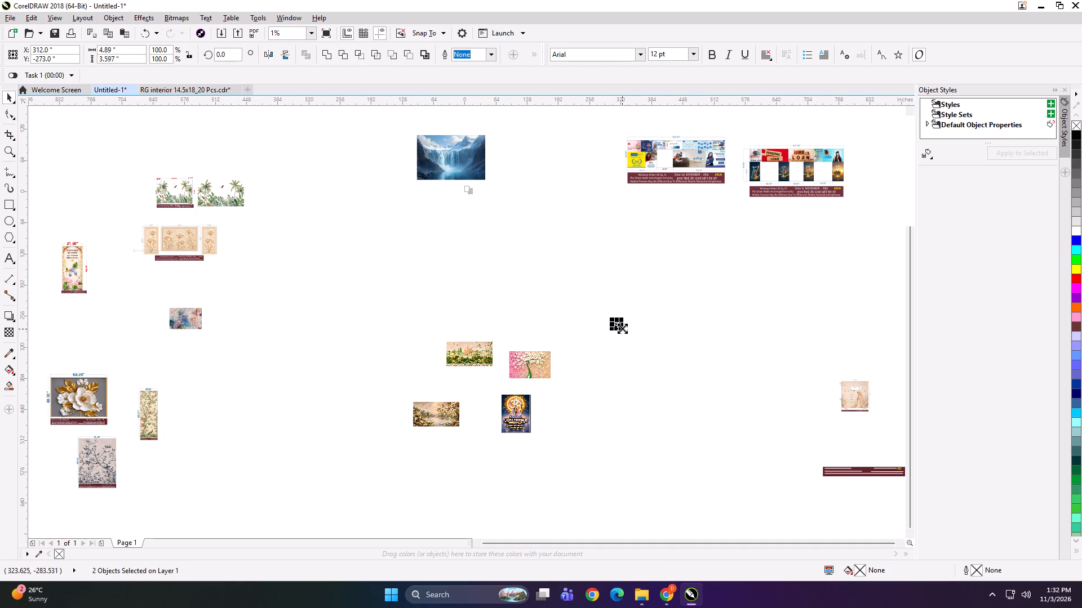
{"action": "left_click_drag", "start_coordinate": [622, 328], "coordinate": [679, 403], "text": "shift"}
{"action": "left_click", "coordinate": [660, 404]}
Move the flower garden and golden tree landscape artworks into the empty area below and left of the waterfall image.
{"action": "left_click_drag", "start_coordinate": [475, 353], "coordinate": [358, 251]}
{"action": "left_click", "coordinate": [351, 243]}
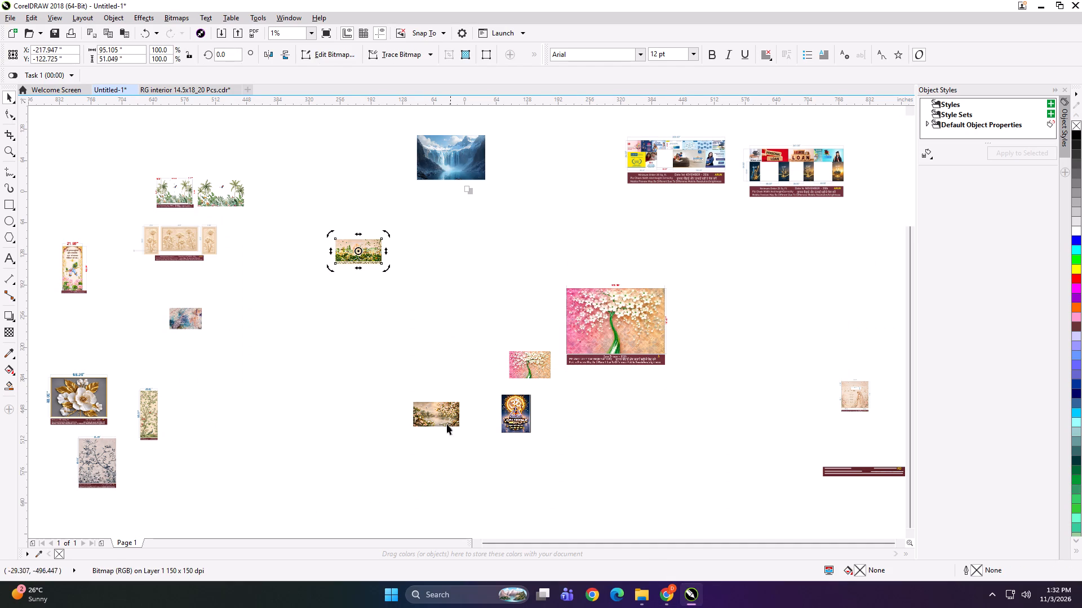
{"action": "left_click_drag", "start_coordinate": [433, 407], "coordinate": [318, 299]}
Separate the Radha Krishna and blossom tree references, placing the Om Mobile artwork beside the former and the plain blossom tree artwork beside the latter.
{"action": "left_click_drag", "start_coordinate": [598, 325], "coordinate": [602, 297]}
{"action": "left_click_drag", "start_coordinate": [642, 296], "coordinate": [676, 402]}
{"action": "left_click_drag", "start_coordinate": [615, 326], "coordinate": [614, 318]}
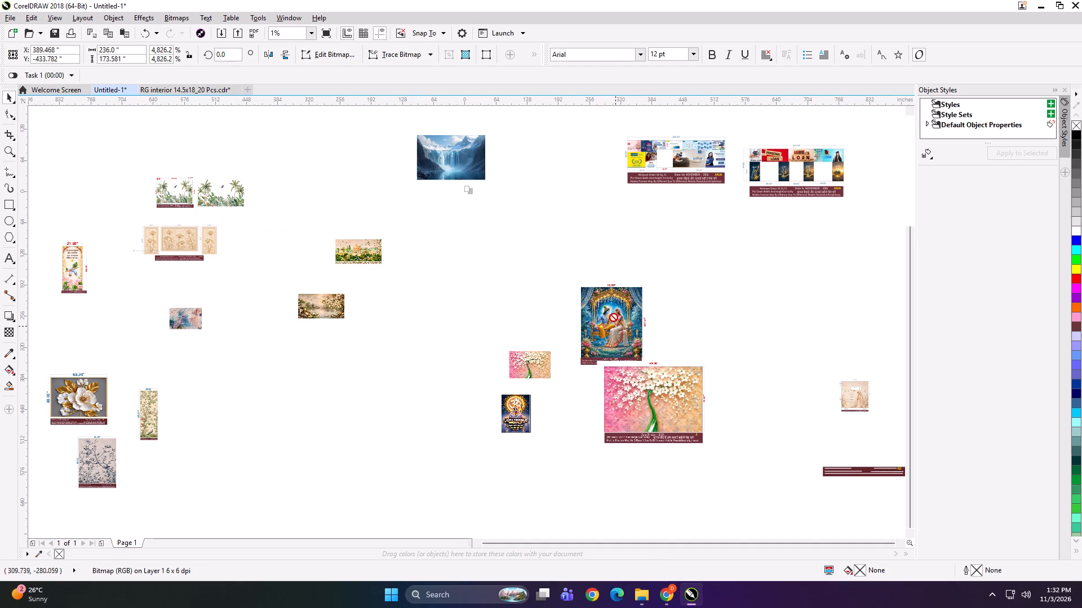
{"action": "left_click_drag", "start_coordinate": [614, 318], "coordinate": [613, 299]}
{"action": "left_click_drag", "start_coordinate": [537, 356], "coordinate": [575, 390]}
{"action": "left_click_drag", "start_coordinate": [524, 413], "coordinate": [539, 293]}
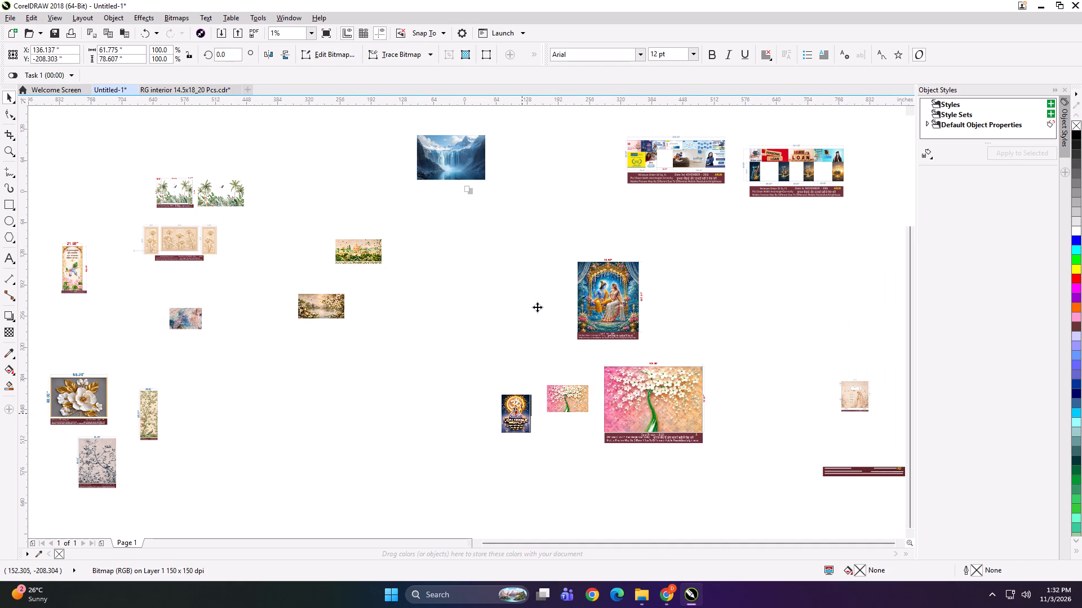
{"action": "left_click", "coordinate": [483, 397]}
Look through the artworks in the 3-11-25 subfolder of the ankush folder on the DIGITECH_SHAREDRIVE in File Explorer.
{"action": "left_click", "coordinate": [647, 599]}
{"action": "left_click", "coordinate": [600, 537]}
{"action": "scroll", "coordinate": [70, 325], "scroll_direction": "up", "scroll_amount": 2}
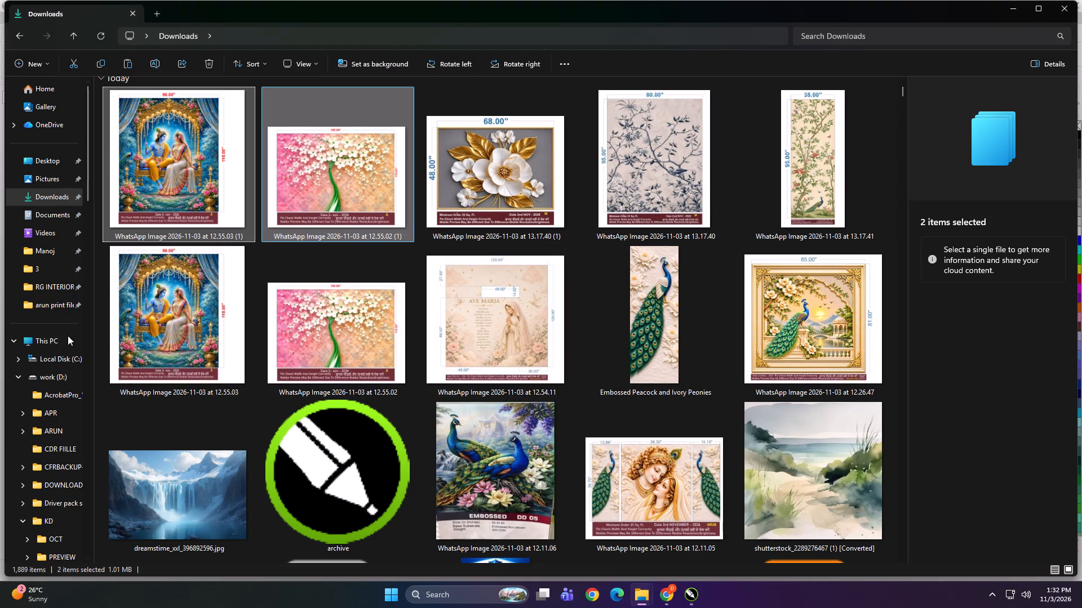
{"action": "scroll", "coordinate": [68, 336], "scroll_direction": "up", "scroll_amount": 2}
{"action": "left_click", "coordinate": [65, 341]}
{"action": "double_click", "coordinate": [149, 265]}
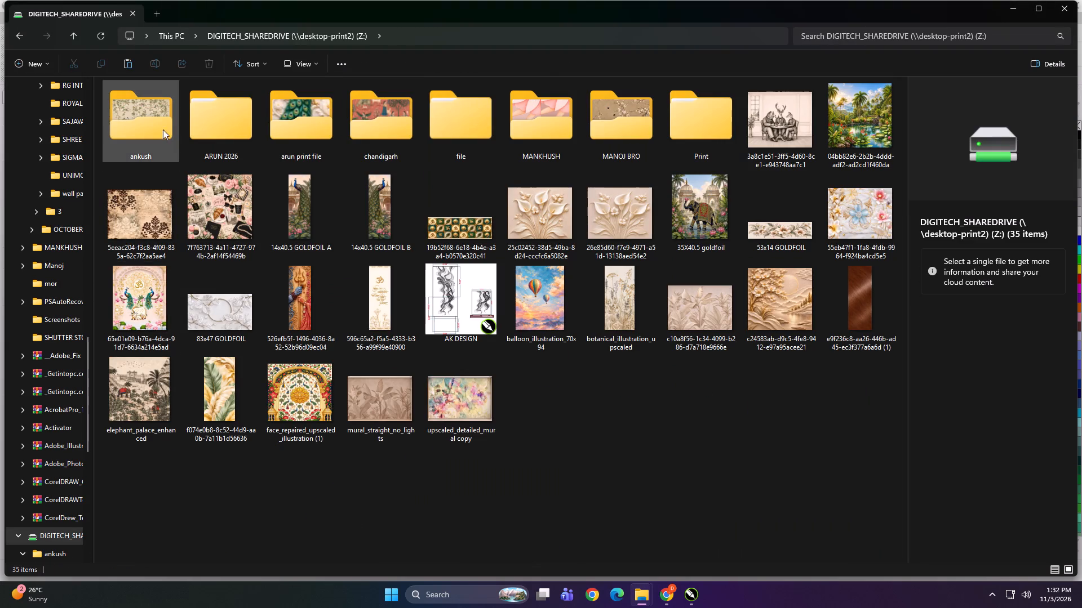
{"action": "left_click", "coordinate": [136, 130]}
{"action": "double_click", "coordinate": [136, 130]}
{"action": "triple_click", "coordinate": [342, 153]}
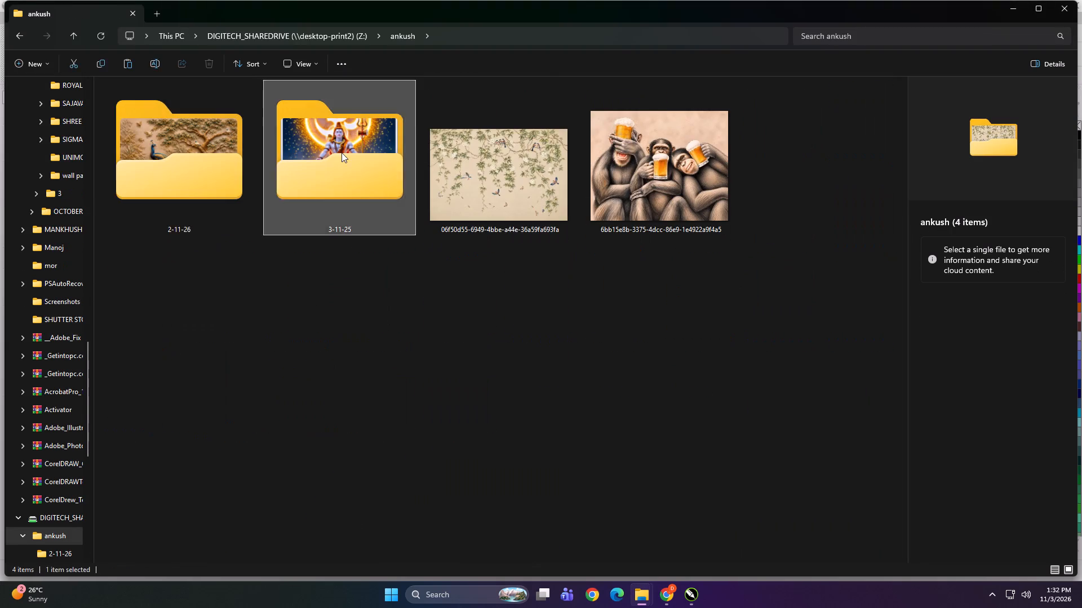
{"action": "left_click", "coordinate": [571, 296]}
{"action": "left_click", "coordinate": [539, 297]}
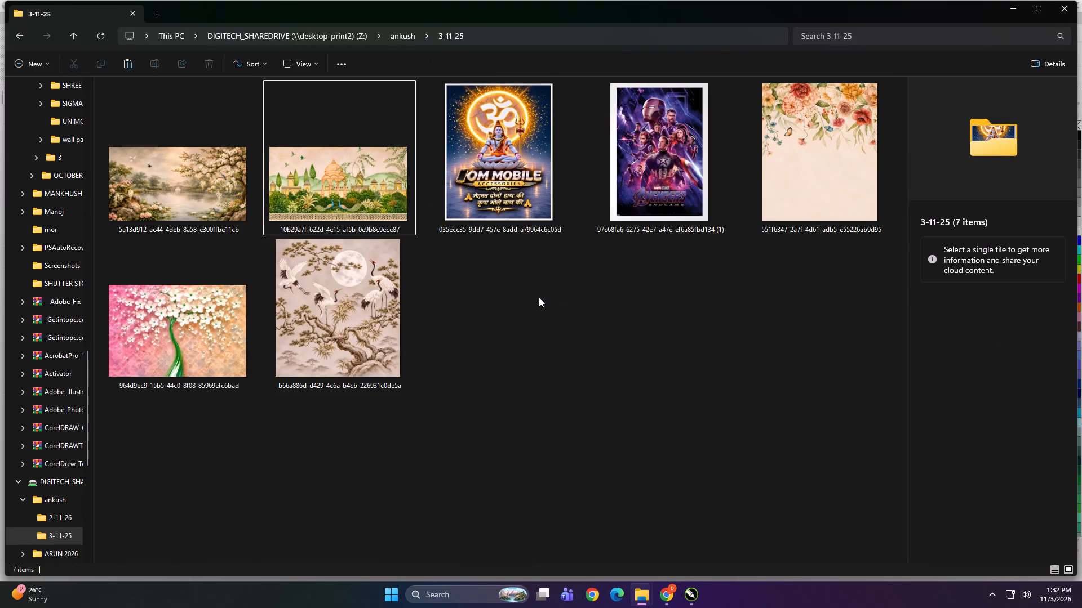
{"action": "key", "text": "BackSpace"}
Return to the CorelDRAW drawing and examine the pink blossom tree reference next to its plain artwork.
{"action": "left_click", "coordinate": [686, 598]}
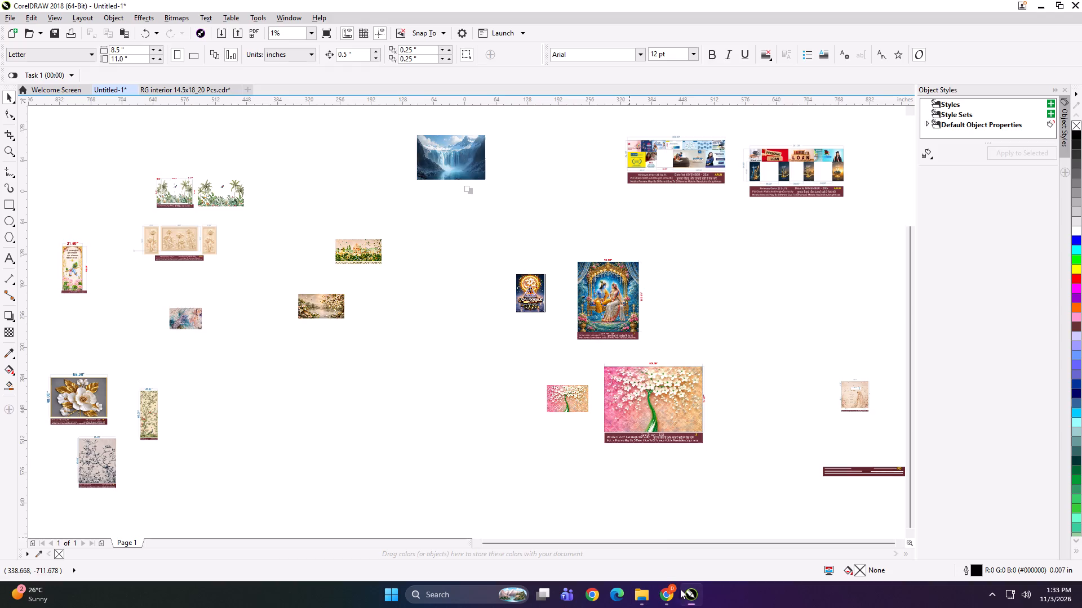
{"action": "scroll", "coordinate": [588, 299], "scroll_direction": "up", "scroll_amount": 2}
{"action": "scroll", "coordinate": [447, 212], "scroll_direction": "down", "scroll_amount": 1}
{"action": "scroll", "coordinate": [800, 521], "scroll_direction": "up", "scroll_amount": 1}
{"action": "scroll", "coordinate": [700, 401], "scroll_direction": "down", "scroll_amount": 2}
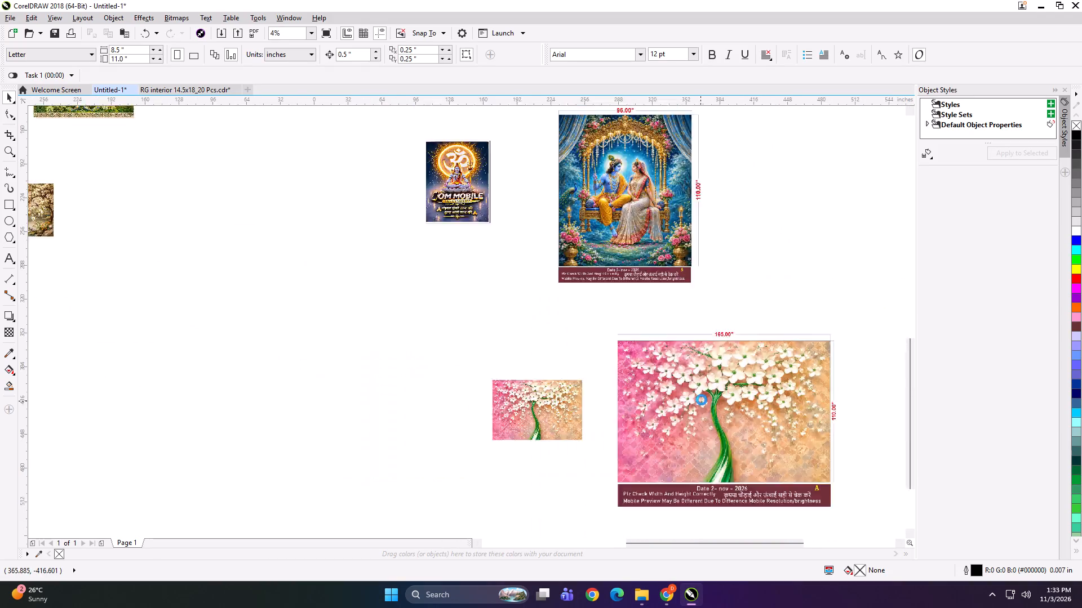
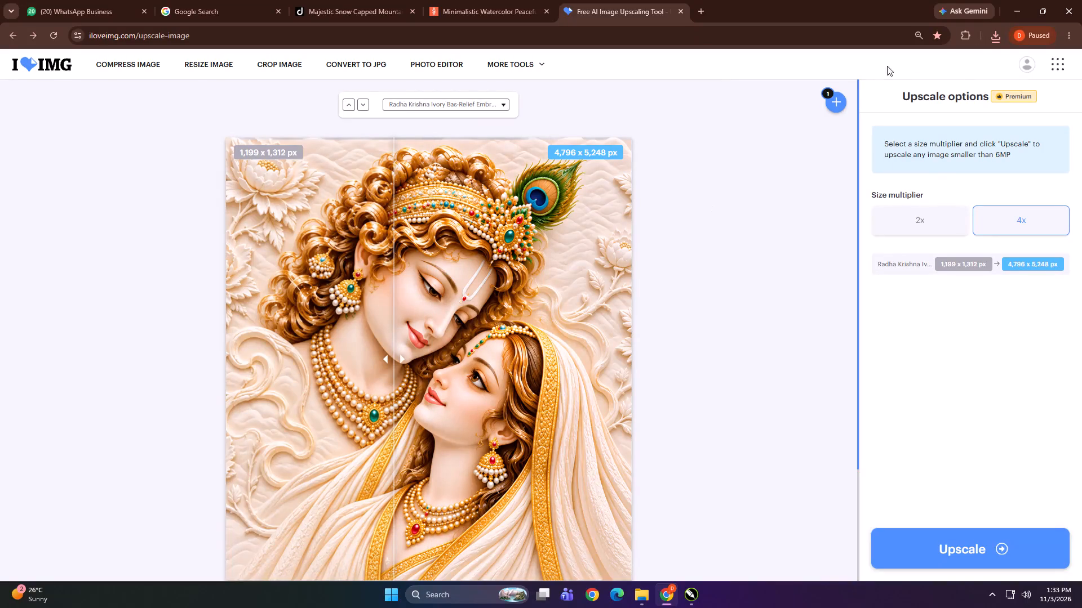
Inspect the upscaling page's source and pick the upscaled Radha Krishna preview image element in it.
{"action": "right_click", "coordinate": [748, 180]}
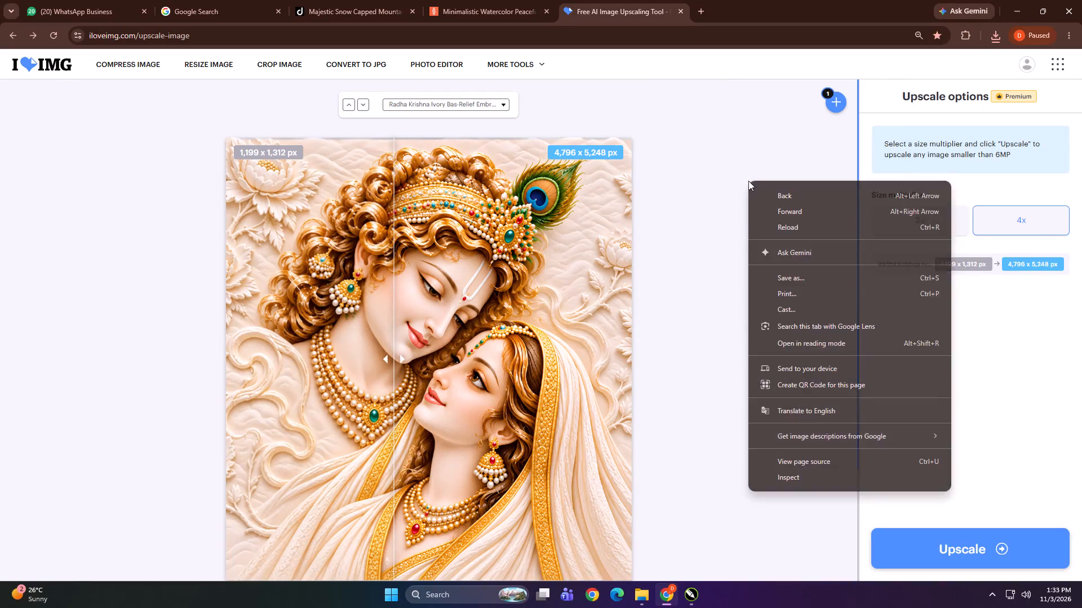
{"action": "left_click", "coordinate": [793, 476]}
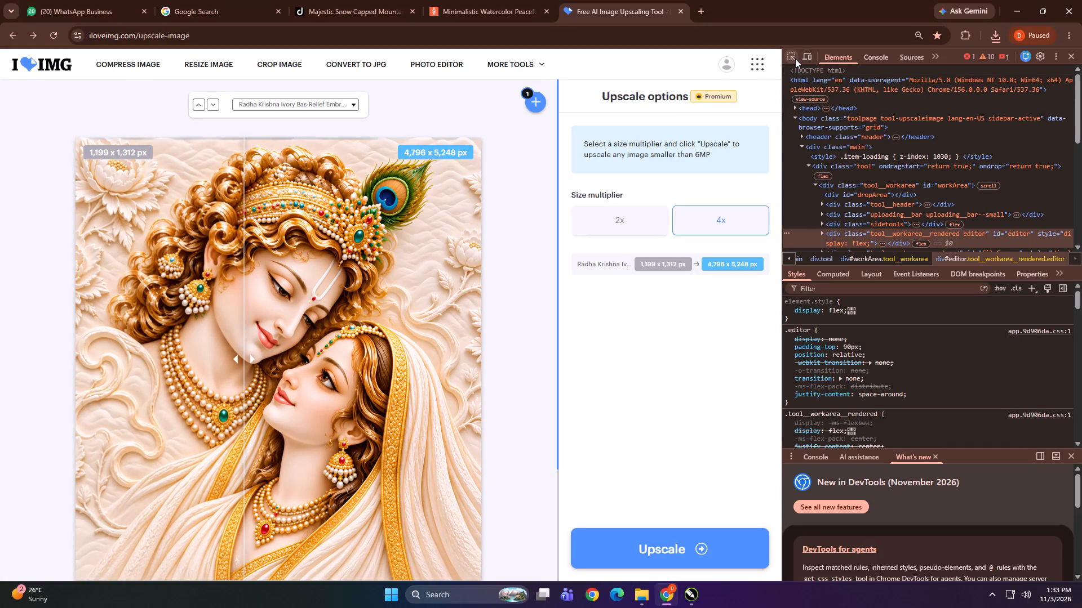
{"action": "left_click", "coordinate": [795, 59]}
{"action": "left_click", "coordinate": [790, 56]}
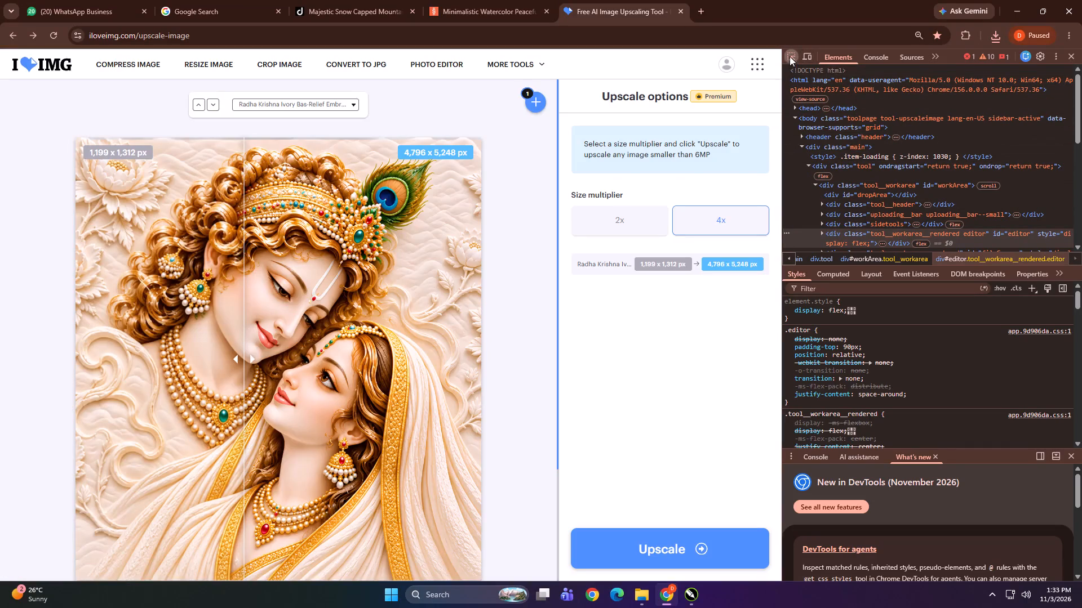
{"action": "left_click", "coordinate": [422, 249]}
{"action": "left_click_drag", "start_coordinate": [397, 252], "coordinate": [283, 271]}
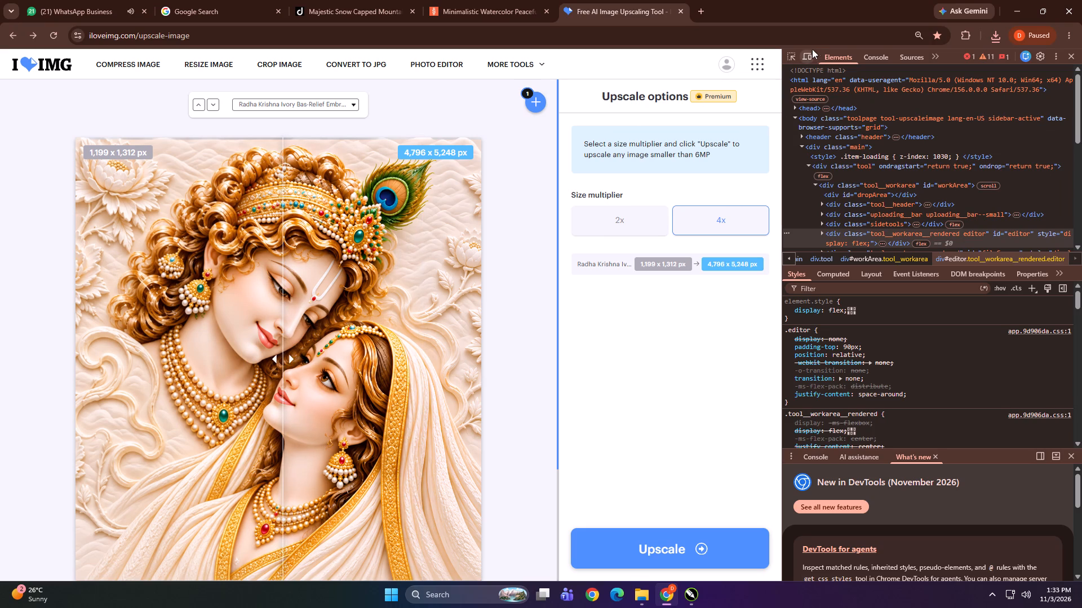
{"action": "left_click", "coordinate": [780, 52]}
{"action": "double_click", "coordinate": [789, 56]}
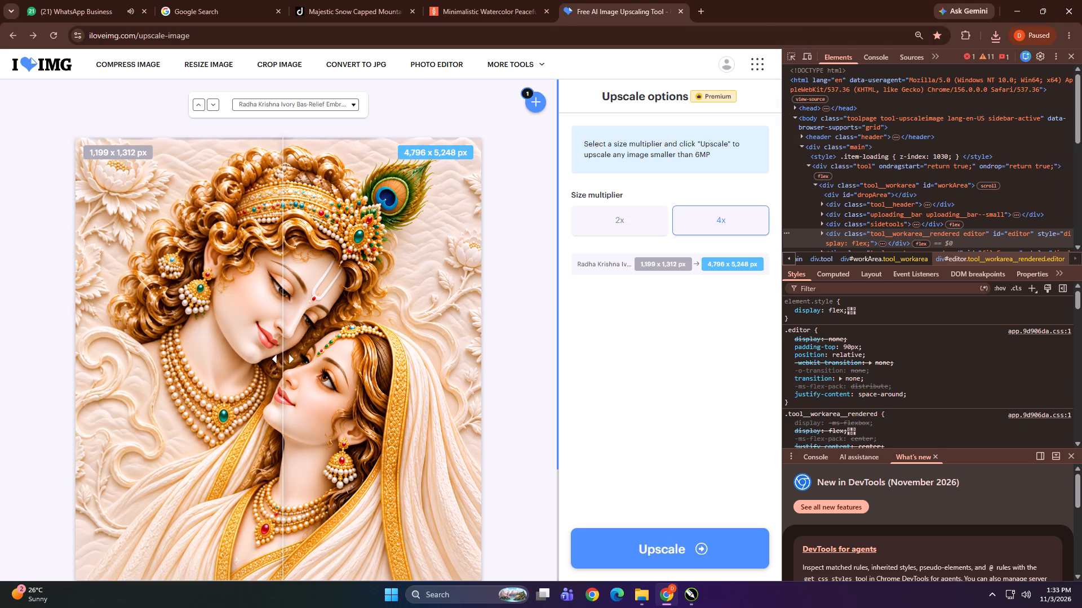
{"action": "left_click", "coordinate": [411, 316]}
{"action": "left_click_drag", "start_coordinate": [411, 316], "coordinate": [172, 309]}
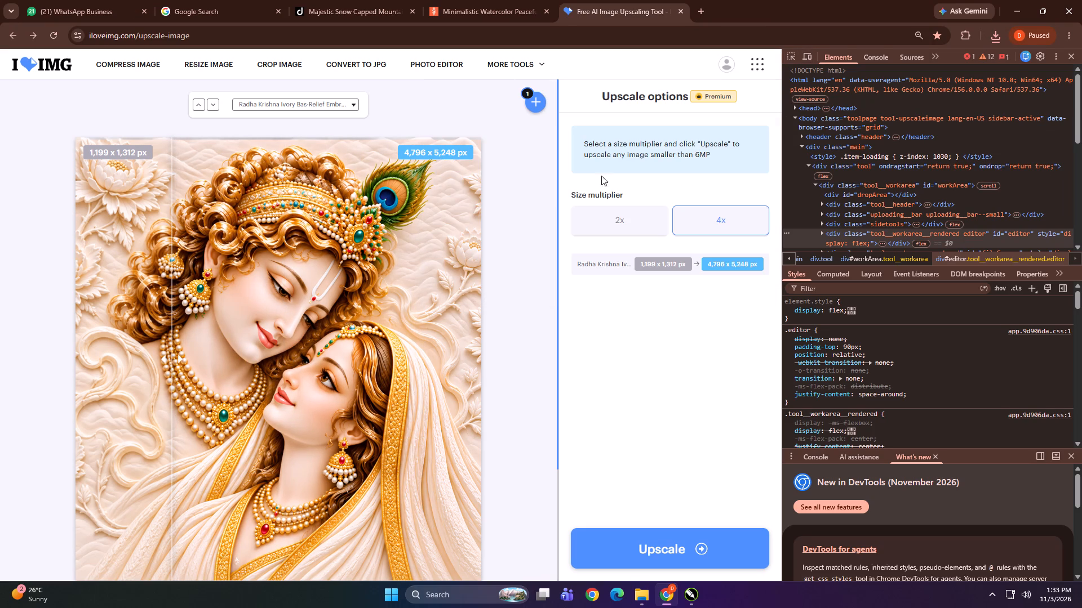
{"action": "left_click", "coordinate": [794, 54]}
{"action": "left_click", "coordinate": [790, 54]}
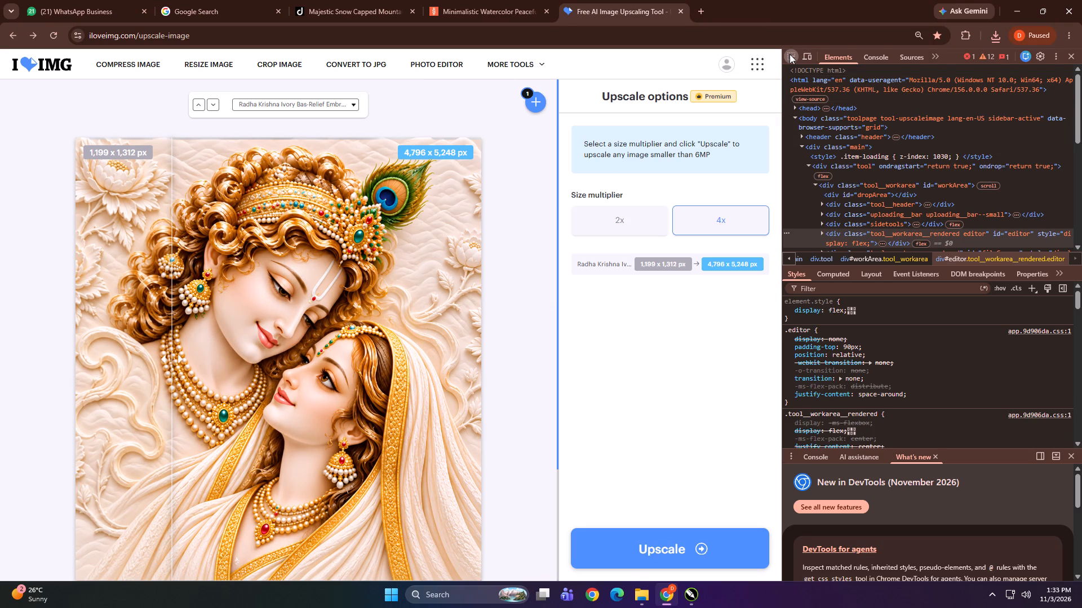
{"action": "left_click", "coordinate": [790, 54]}
{"action": "left_click", "coordinate": [417, 279]}
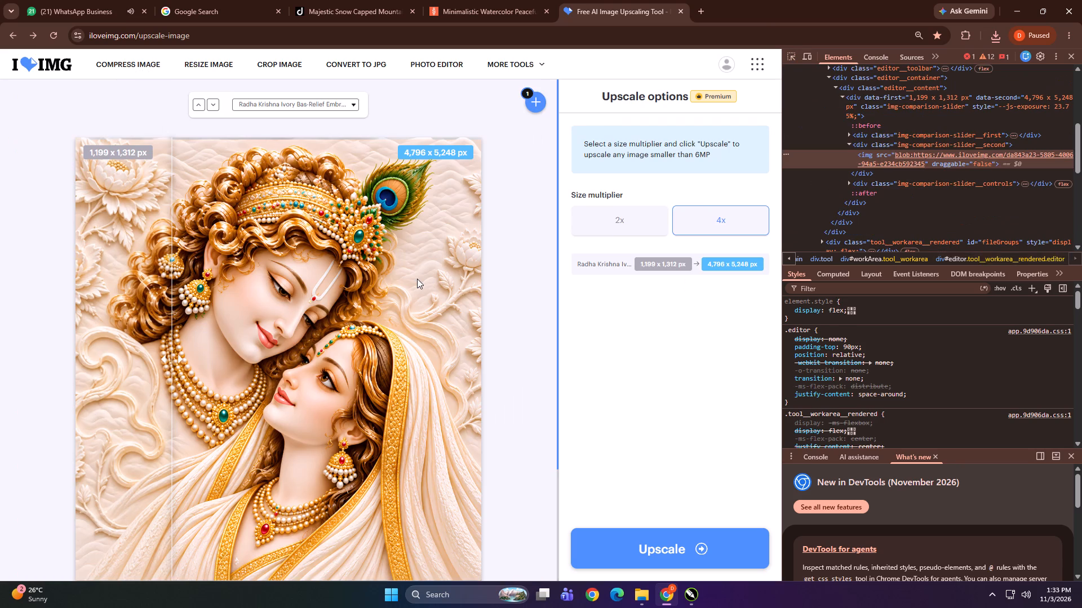
Copy the image element's blob source address and open it in a new browser tab.
{"action": "double_click", "coordinate": [910, 154]}
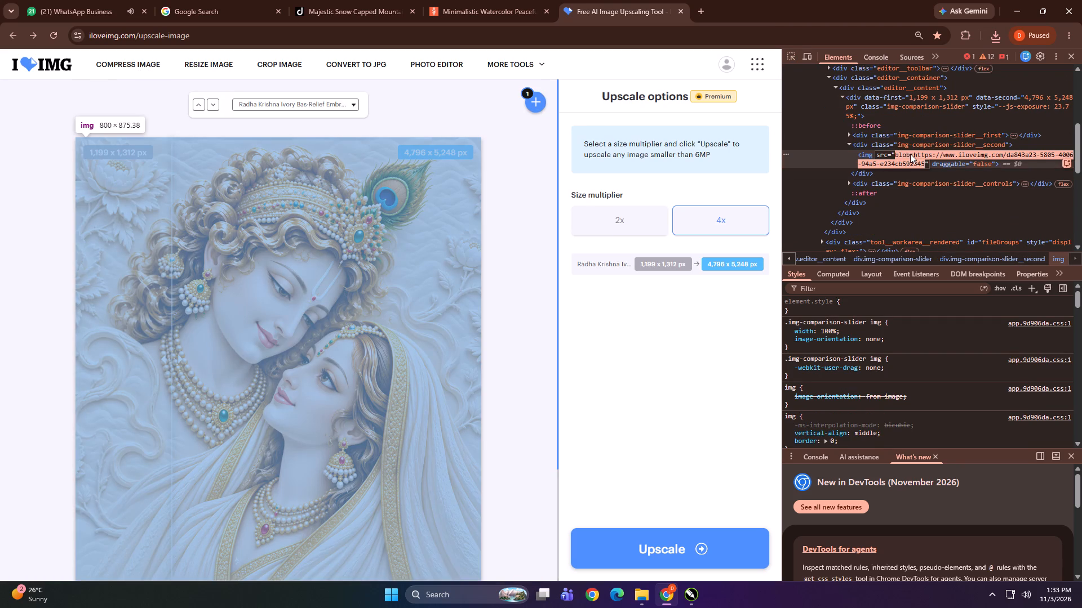
{"action": "key", "text": "ctrl+c"}
{"action": "left_click", "coordinate": [703, 5]}
{"action": "key", "text": "ctrl+v"}
{"action": "key", "text": "Return"}
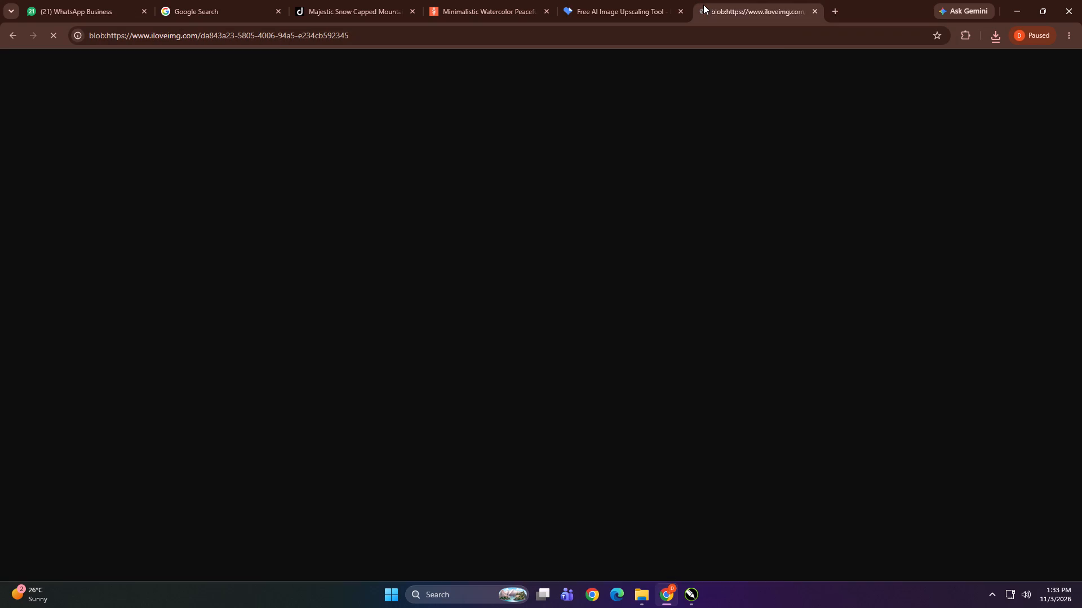
Copy the full-size Radha Krishna image into the CorelDRAW drawing, placing it right of the existing larger Radha Krishna artwork.
{"action": "left_click", "coordinate": [598, 257]}
{"action": "left_click", "coordinate": [522, 255]}
{"action": "right_click", "coordinate": [522, 255]}
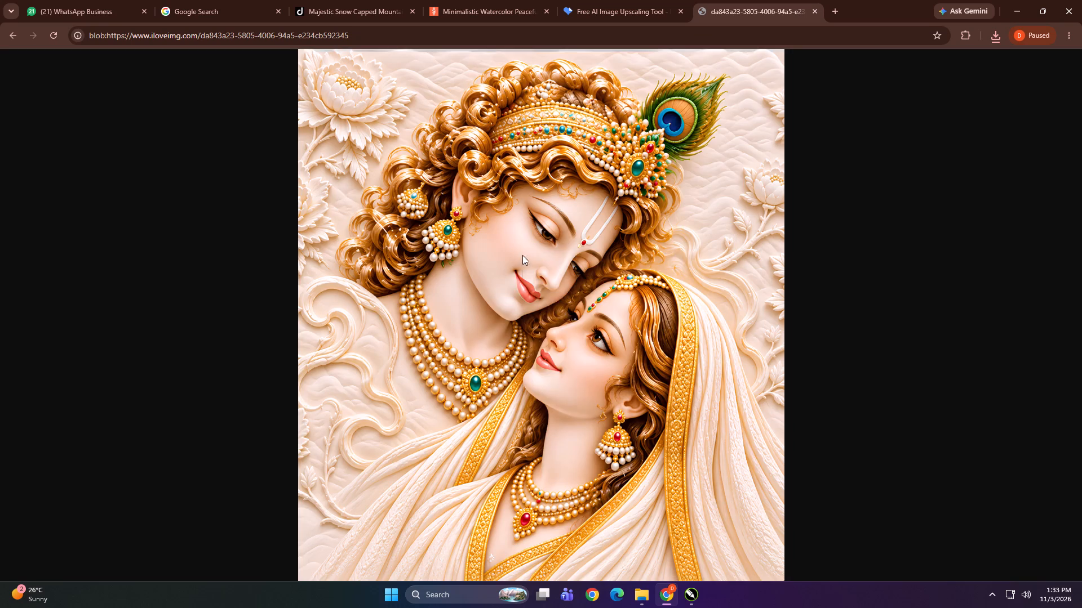
{"action": "left_click", "coordinate": [549, 296]}
{"action": "left_click", "coordinate": [696, 590]}
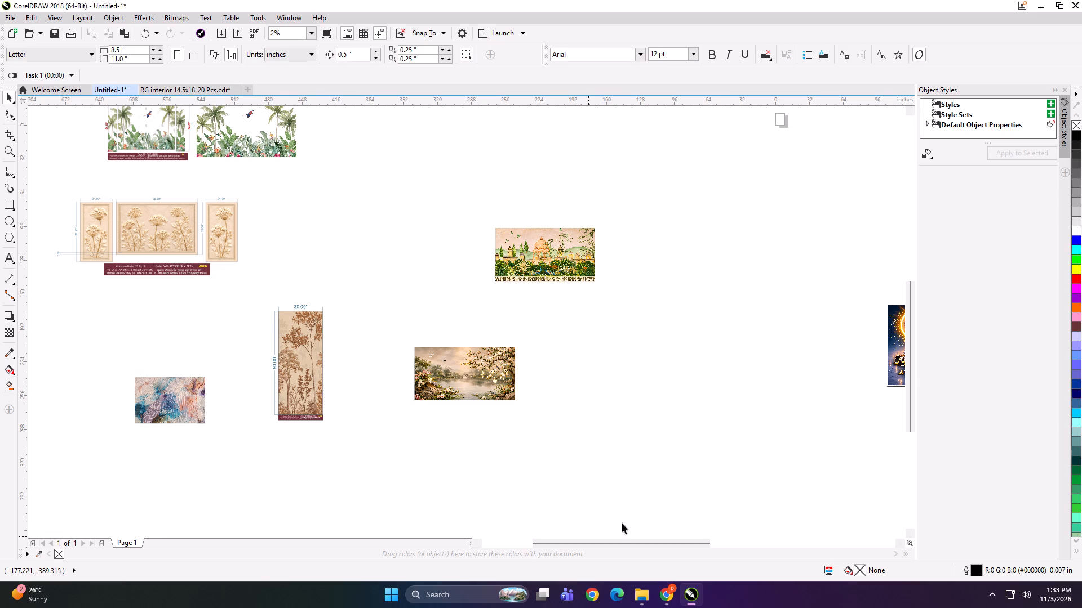
{"action": "left_click", "coordinate": [600, 373]}
{"action": "key", "text": "ctrl+v"}
{"action": "key", "text": "F4"}
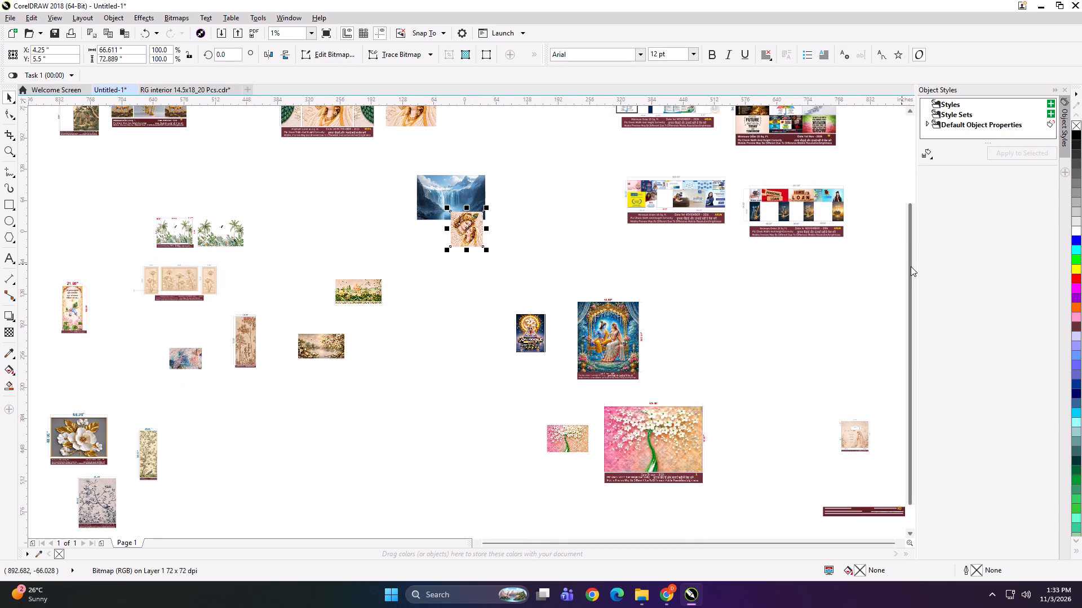
{"action": "left_click_drag", "start_coordinate": [911, 266], "coordinate": [895, 215]}
{"action": "left_click_drag", "start_coordinate": [470, 310], "coordinate": [465, 191]}
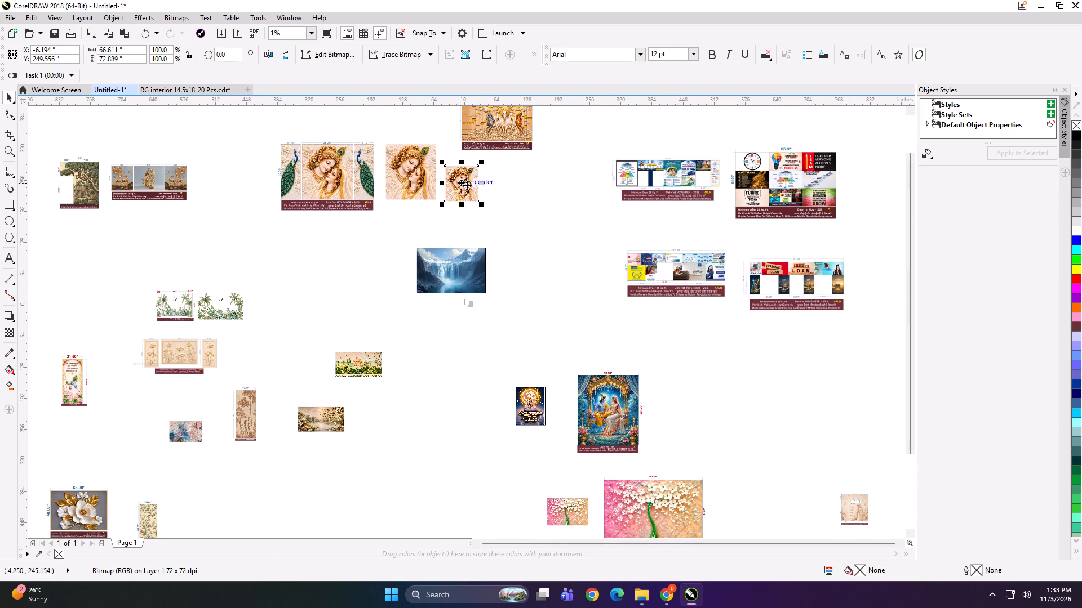
Delete the older, larger Radha Krishna artwork next to the three-panel peacock reference.
{"action": "left_click_drag", "start_coordinate": [910, 205], "coordinate": [906, 150]}
{"action": "scroll", "coordinate": [414, 222], "scroll_direction": "up", "scroll_amount": 3}
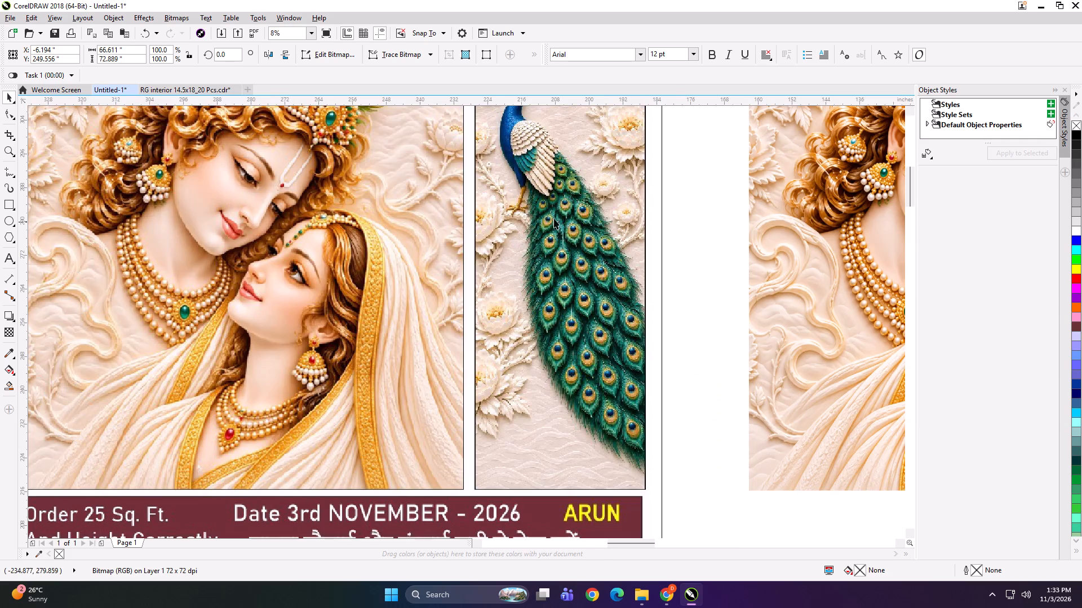
{"action": "scroll", "coordinate": [225, 256], "scroll_direction": "down", "scroll_amount": 1}
{"action": "scroll", "coordinate": [668, 220], "scroll_direction": "up", "scroll_amount": 3}
{"action": "scroll", "coordinate": [436, 213], "scroll_direction": "down", "scroll_amount": 3}
{"action": "left_click", "coordinate": [449, 252]}
{"action": "key", "text": "Delete"}
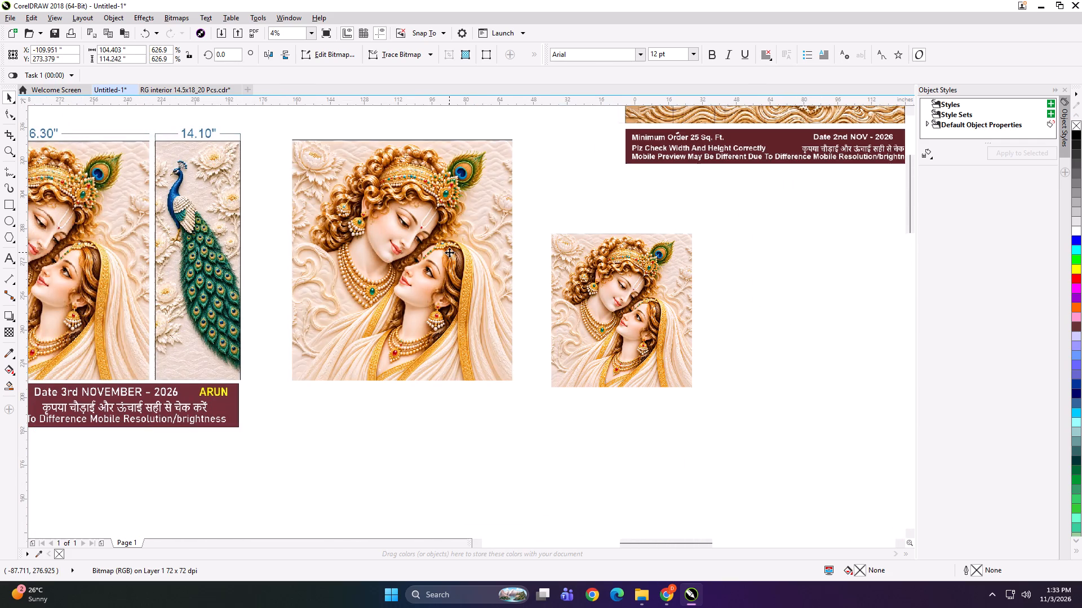
{"action": "key", "text": "Delete"}
Import the Embossed Peacock and Ivory Peonies image from the Downloads folder into the CorelDRAW drawing near the Radha Krishna artwork.
{"action": "scroll", "coordinate": [454, 252], "scroll_direction": "down", "scroll_amount": 2}
{"action": "left_click", "coordinate": [641, 596]}
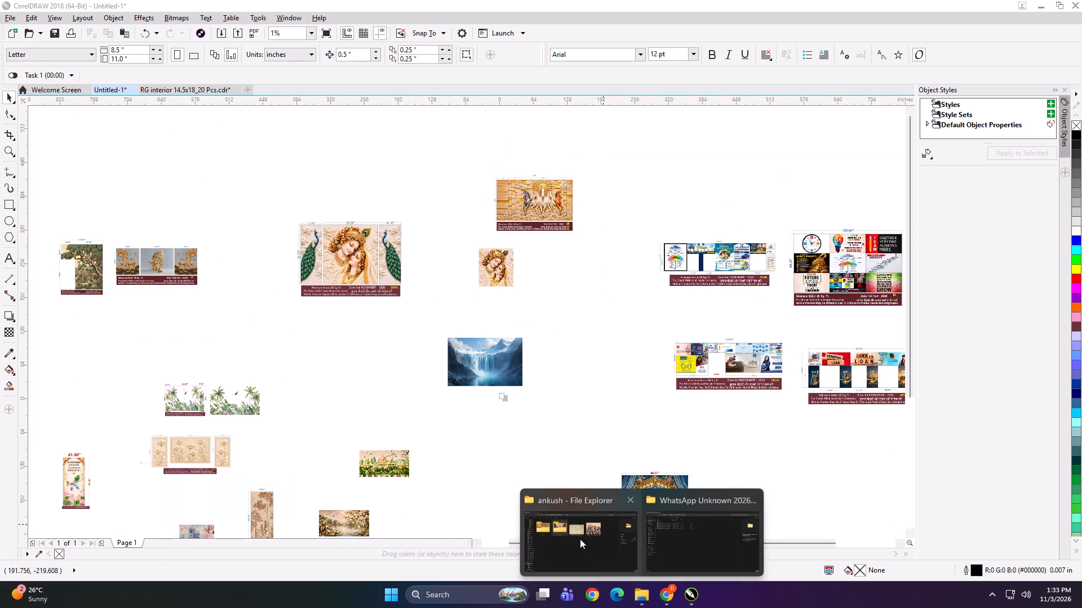
{"action": "left_click", "coordinate": [553, 520]}
{"action": "scroll", "coordinate": [85, 221], "scroll_direction": "up", "scroll_amount": 6}
{"action": "left_click", "coordinate": [36, 200]}
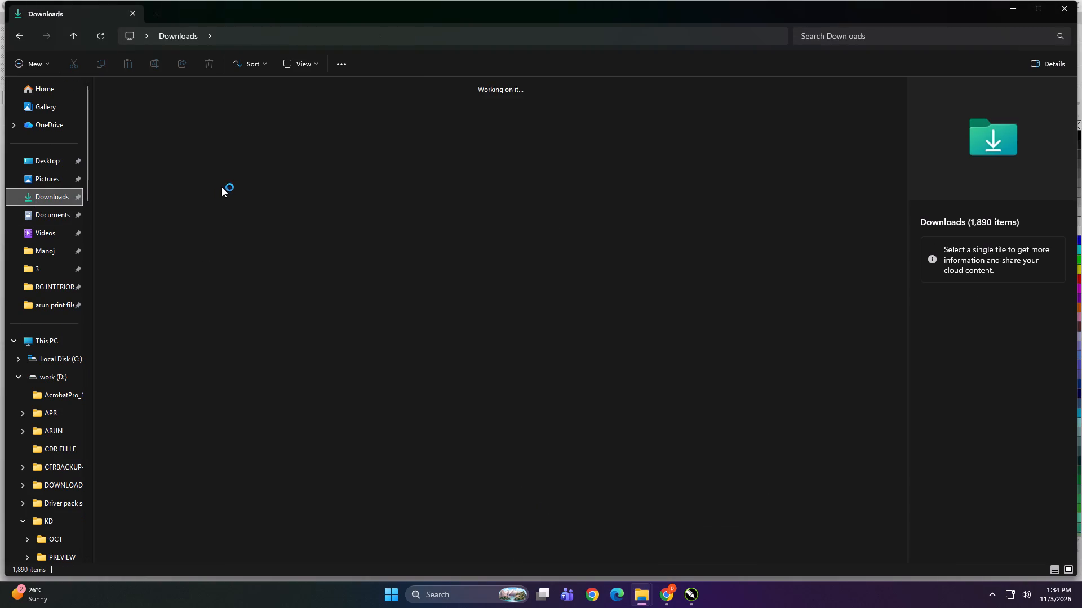
{"action": "left_click", "coordinate": [801, 338]}
{"action": "left_click_drag", "start_coordinate": [806, 297], "coordinate": [723, 520]}
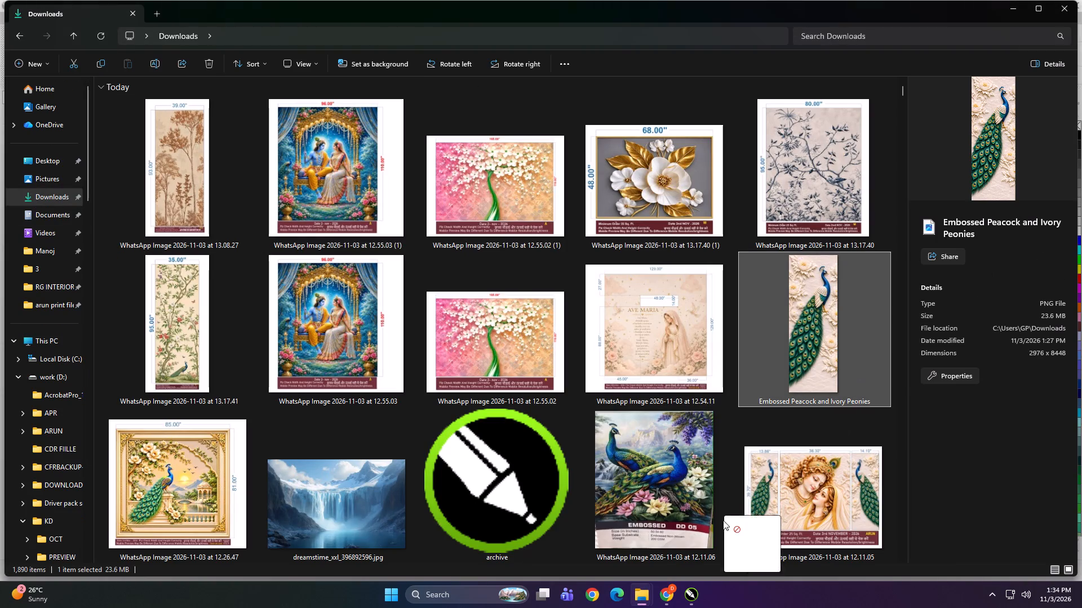
{"action": "left_click_drag", "start_coordinate": [723, 520], "coordinate": [468, 274]}
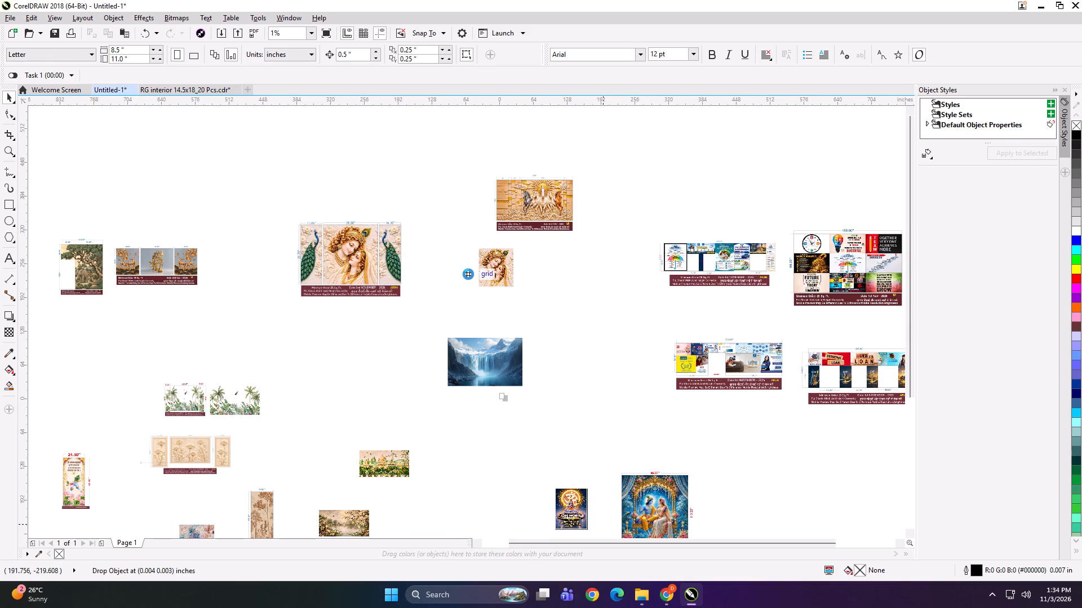
Place the peacock artwork right of the three-panel Radha Krishna reference and bring the plain Radha Krishna artwork closer beside it.
{"action": "scroll", "coordinate": [468, 274], "scroll_direction": "up", "scroll_amount": 5}
{"action": "scroll", "coordinate": [525, 292], "scroll_direction": "down", "scroll_amount": 1}
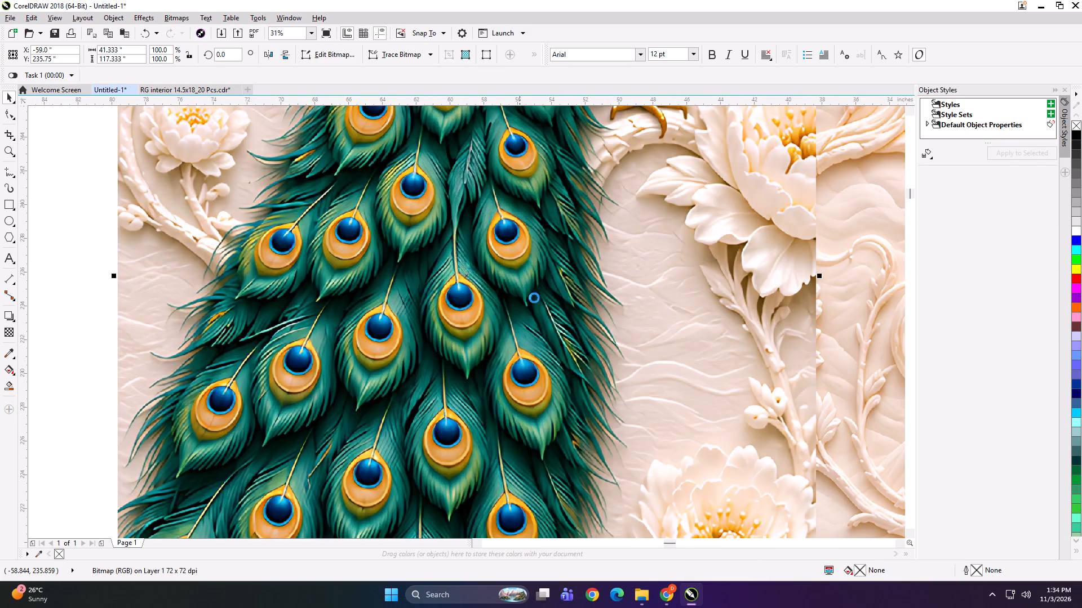
{"action": "scroll", "coordinate": [534, 298], "scroll_direction": "down", "scroll_amount": 2}
{"action": "left_click_drag", "start_coordinate": [537, 284], "coordinate": [433, 265]}
{"action": "scroll", "coordinate": [442, 283], "scroll_direction": "down", "scroll_amount": 1}
{"action": "scroll", "coordinate": [153, 227], "scroll_direction": "up", "scroll_amount": 1}
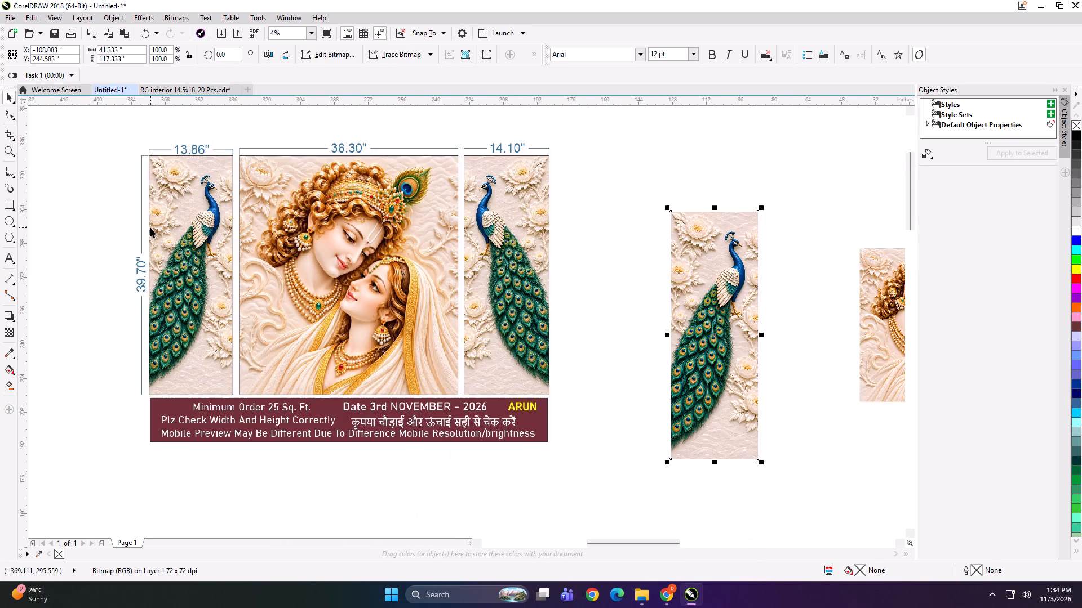
{"action": "scroll", "coordinate": [234, 277], "scroll_direction": "down", "scroll_amount": 1}
{"action": "left_click_drag", "start_coordinate": [476, 294], "coordinate": [458, 272]}
{"action": "left_click_drag", "start_coordinate": [589, 303], "coordinate": [582, 301]}
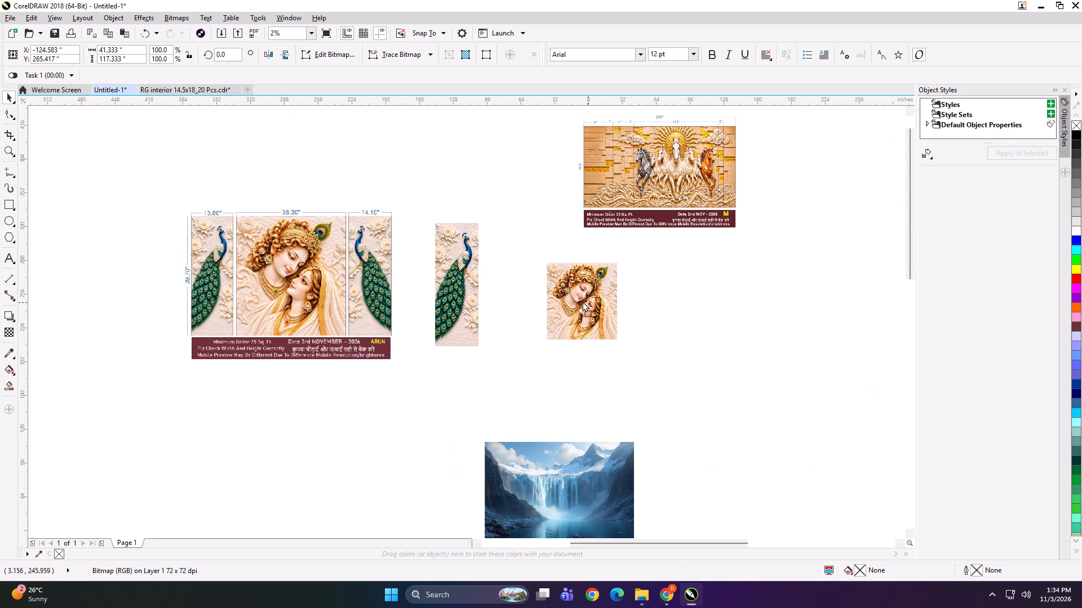
{"action": "left_click_drag", "start_coordinate": [582, 301], "coordinate": [544, 286]}
Move the running horses reference layout slightly upward, farther from the Radha Krishna artworks.
{"action": "scroll", "coordinate": [373, 290], "scroll_direction": "down", "scroll_amount": 1}
{"action": "scroll", "coordinate": [604, 223], "scroll_direction": "up", "scroll_amount": 1}
{"action": "left_click_drag", "start_coordinate": [462, 235], "coordinate": [456, 191]}
{"action": "left_click", "coordinate": [634, 238]}
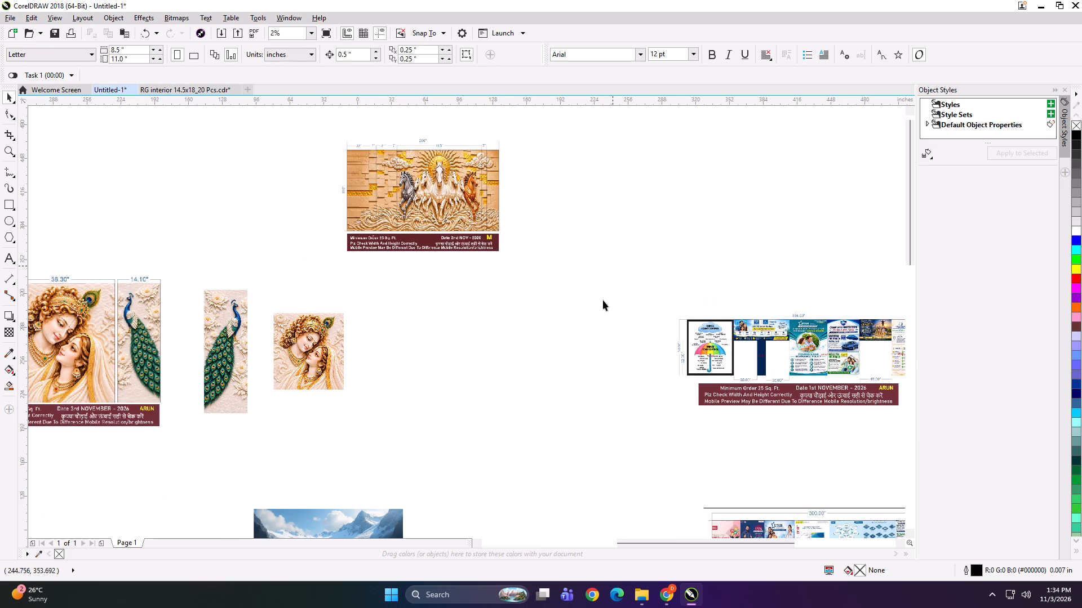
Look through the Print > NOV > 3 folder on the DIGITECH_SHAREDRIVE in File Explorer.
{"action": "left_click", "coordinate": [640, 592]}
{"action": "left_click", "coordinate": [611, 534]}
{"action": "scroll", "coordinate": [19, 369], "scroll_direction": "up", "scroll_amount": 4}
{"action": "left_click", "coordinate": [52, 338]}
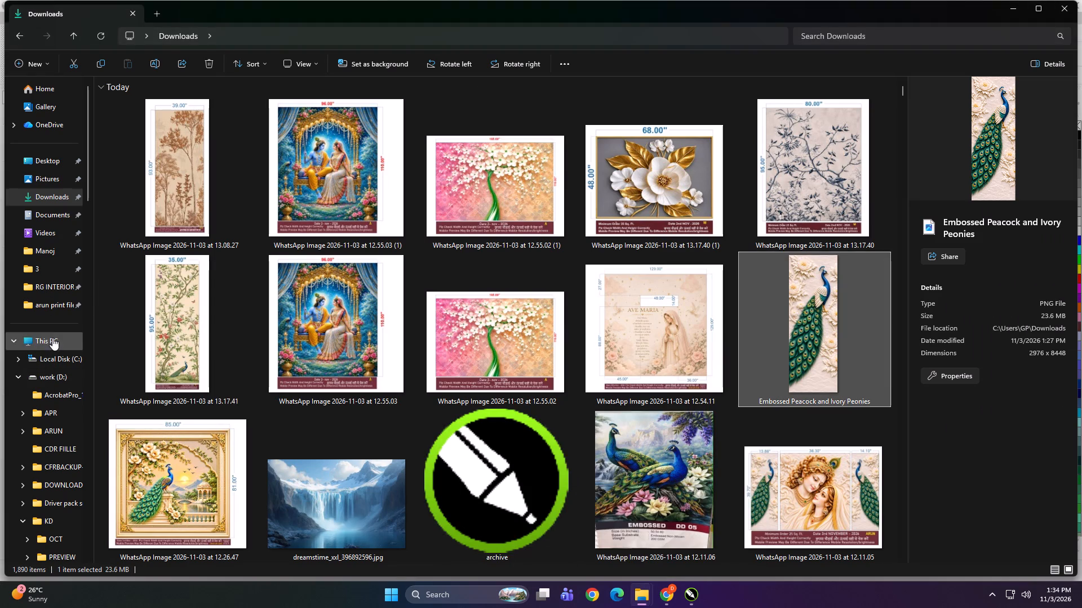
{"action": "double_click", "coordinate": [144, 267]}
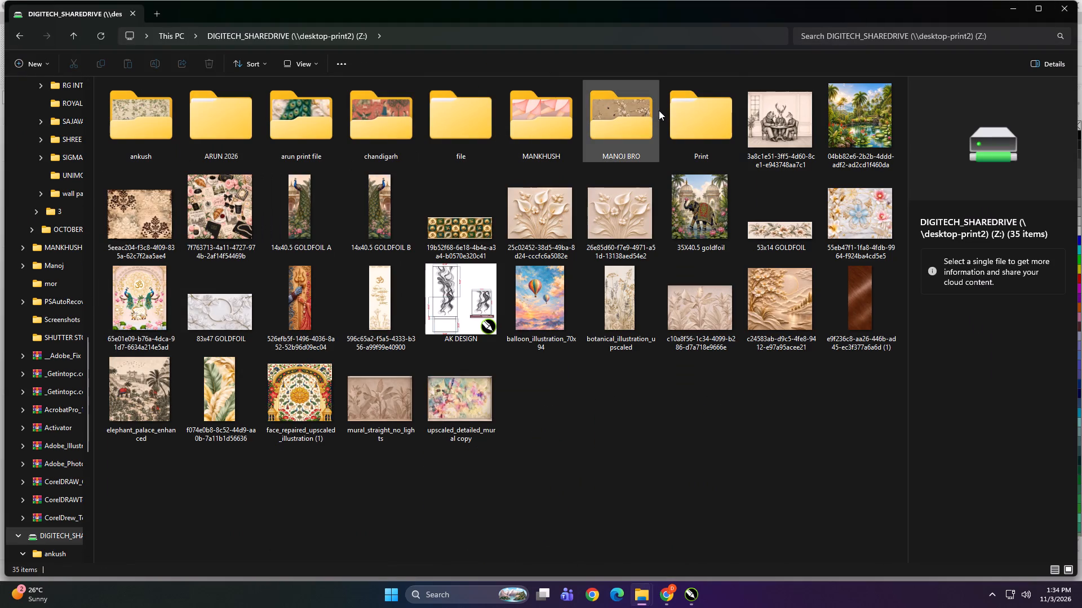
{"action": "left_click", "coordinate": [659, 110]}
{"action": "double_click", "coordinate": [691, 118]}
{"action": "left_click", "coordinate": [265, 132]}
{"action": "double_click", "coordinate": [153, 133]}
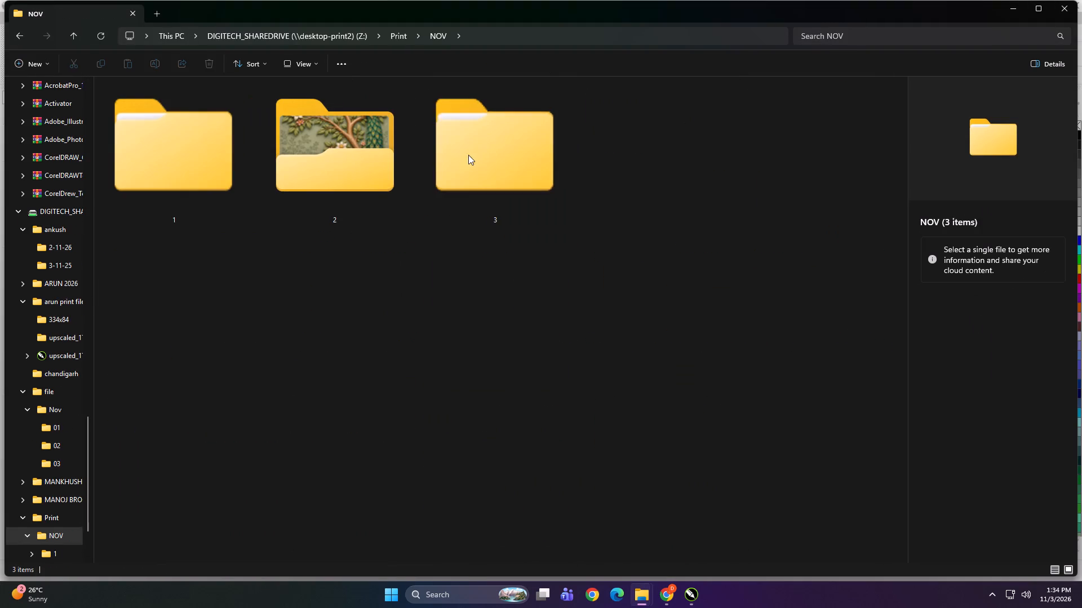
{"action": "double_click", "coordinate": [486, 154]}
{"action": "scroll", "coordinate": [433, 289], "scroll_direction": "up", "scroll_amount": 7, "text": "ctrl"}
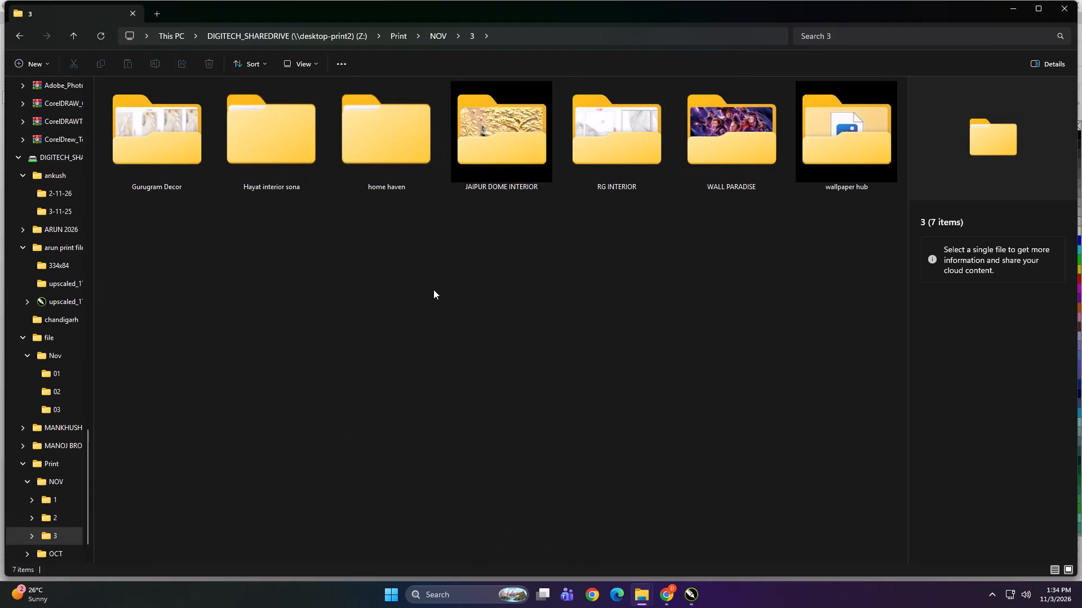
{"action": "left_click", "coordinate": [433, 289]}
{"action": "key", "text": "BackSpace"}
{"action": "key", "text": "BackSpace"}
{"action": "key", "text": "BackSpace"}
{"action": "scroll", "coordinate": [56, 393], "scroll_direction": "up", "scroll_amount": 4}
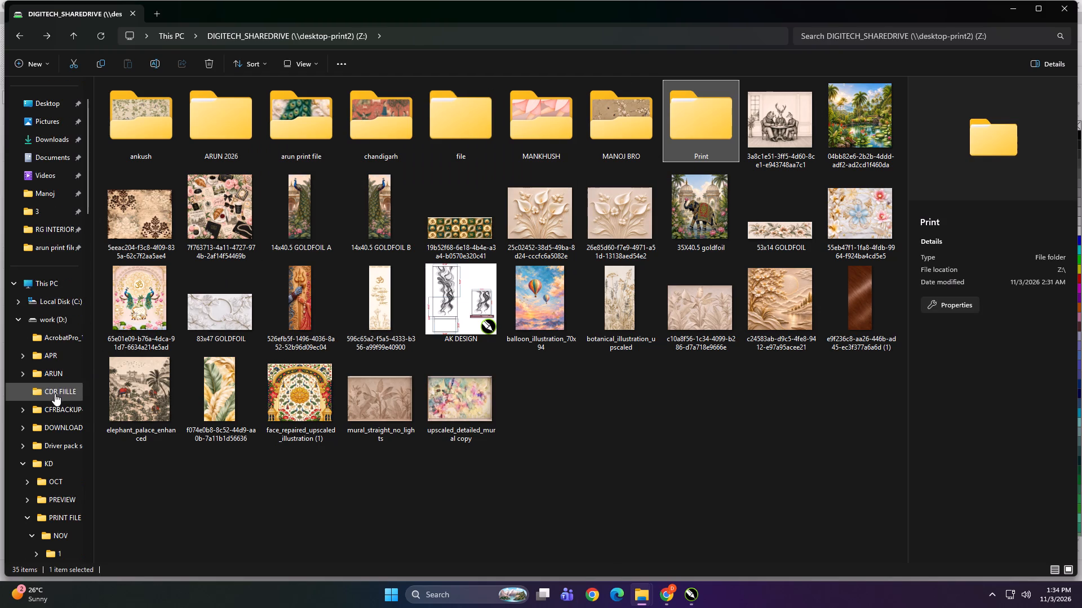
Import the upscaled running horses artwork from the share drive's file > Nov > 03 folder into the CorelDRAW drawing.
{"action": "left_click", "coordinate": [51, 340]}
{"action": "double_click", "coordinate": [186, 246]}
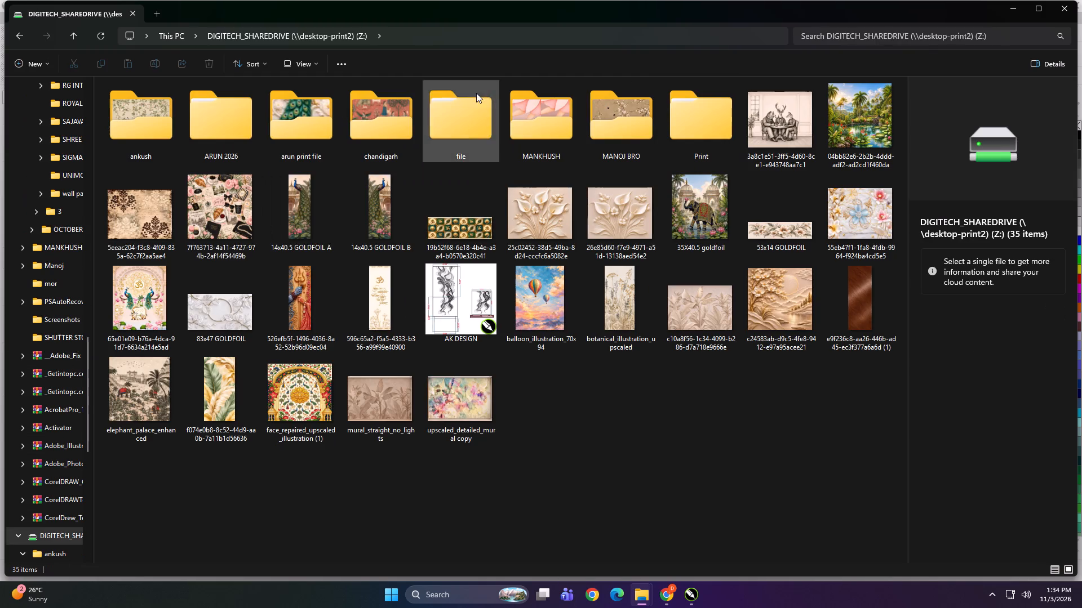
{"action": "left_click", "coordinate": [513, 105]}
{"action": "double_click", "coordinate": [460, 127]}
{"action": "left_click", "coordinate": [206, 133]}
{"action": "double_click", "coordinate": [167, 133]}
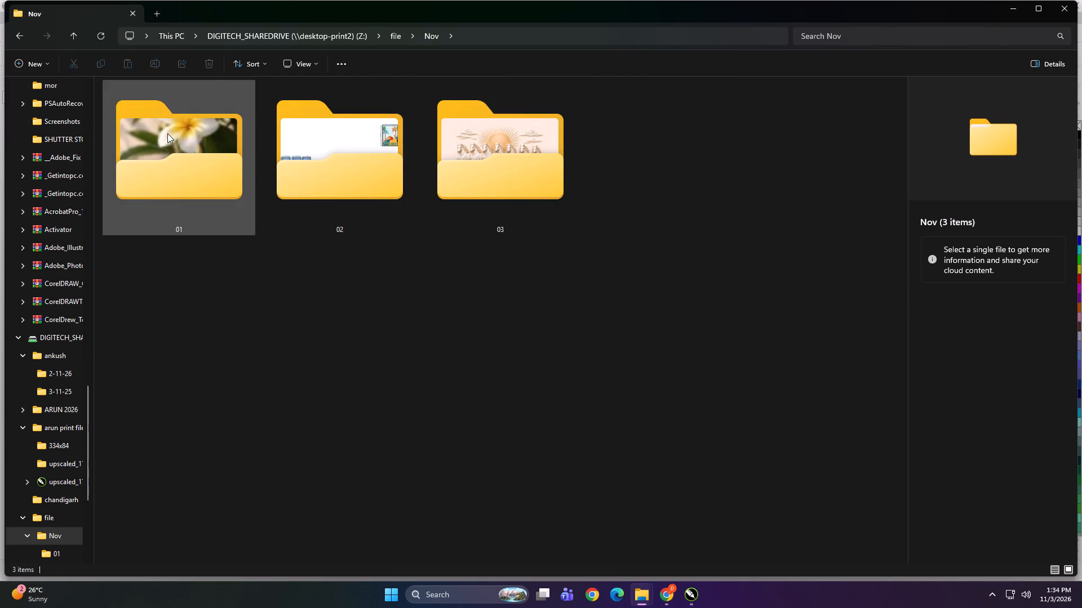
{"action": "triple_click", "coordinate": [432, 148]}
{"action": "left_click", "coordinate": [261, 187]}
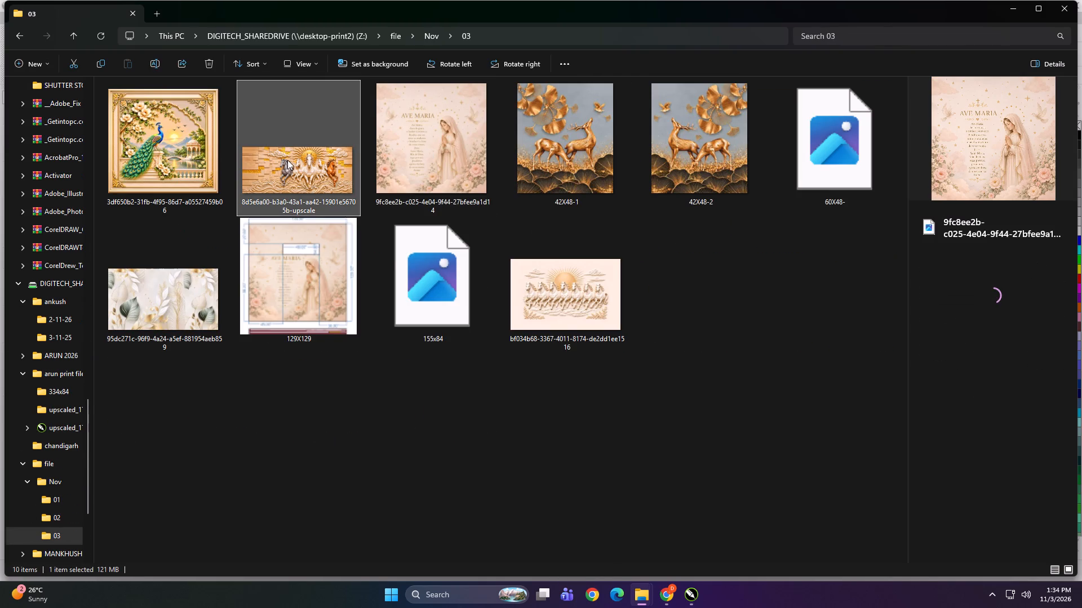
{"action": "left_click_drag", "start_coordinate": [301, 170], "coordinate": [505, 338]}
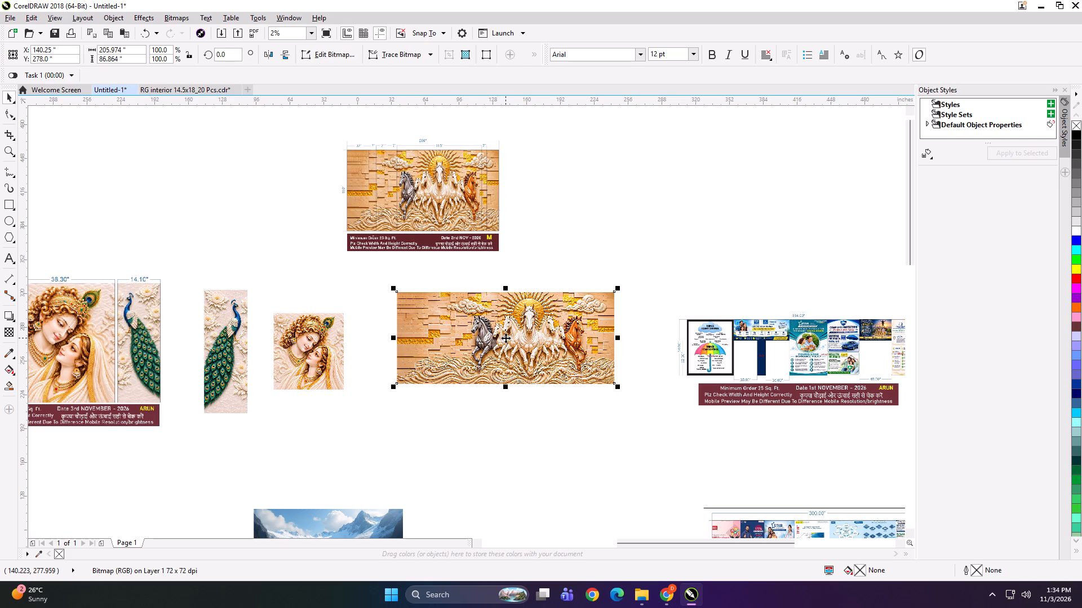
Move the plain running horses artwork to the right of its dimensioned reference layout.
{"action": "left_click_drag", "start_coordinate": [505, 338], "coordinate": [620, 184]}
{"action": "left_click", "coordinate": [480, 178], "text": "shift"}
{"action": "key", "text": "shift+F2"}
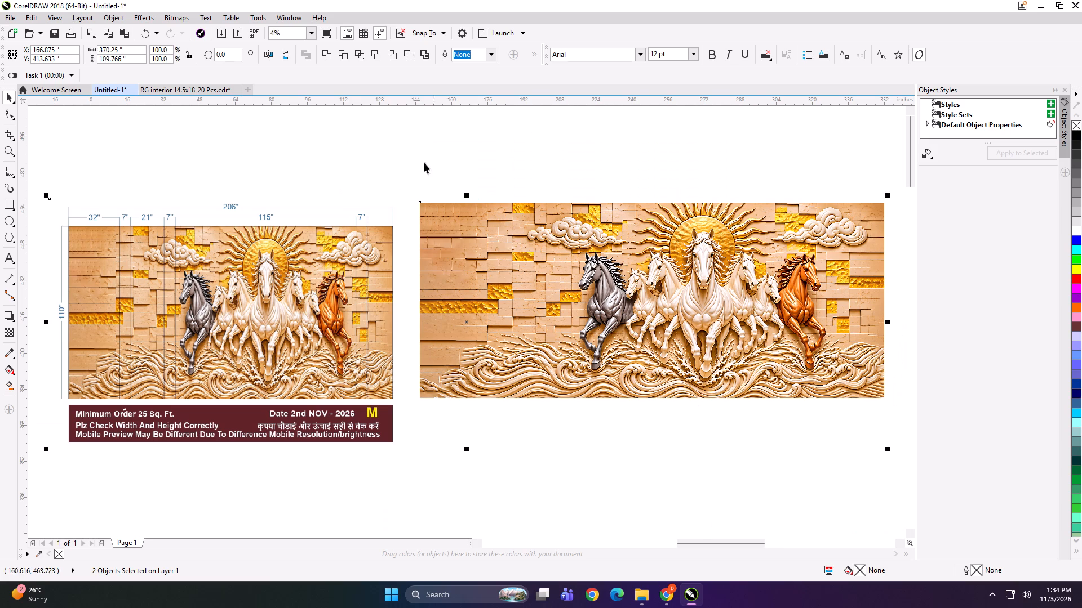
Resize the plain running horses artwork to 206 inches wide by 110 inches high.
{"action": "left_click", "coordinate": [419, 137]}
{"action": "left_click", "coordinate": [494, 244]}
{"action": "left_click", "coordinate": [136, 49]}
{"action": "key", "text": "ctrl+a"}
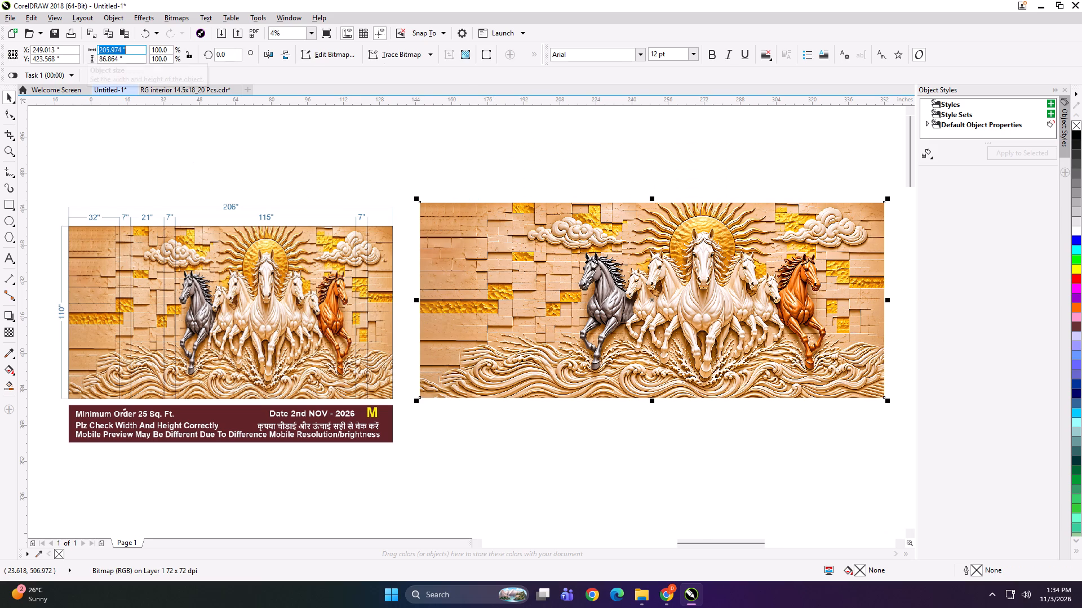
{"action": "type", "text": "206"}
{"action": "key", "text": "Tab"}
{"action": "type", "text": "111"}
{"action": "key", "text": "BackSpace"}
{"action": "key", "text": "0"}
{"action": "key", "text": "Return"}
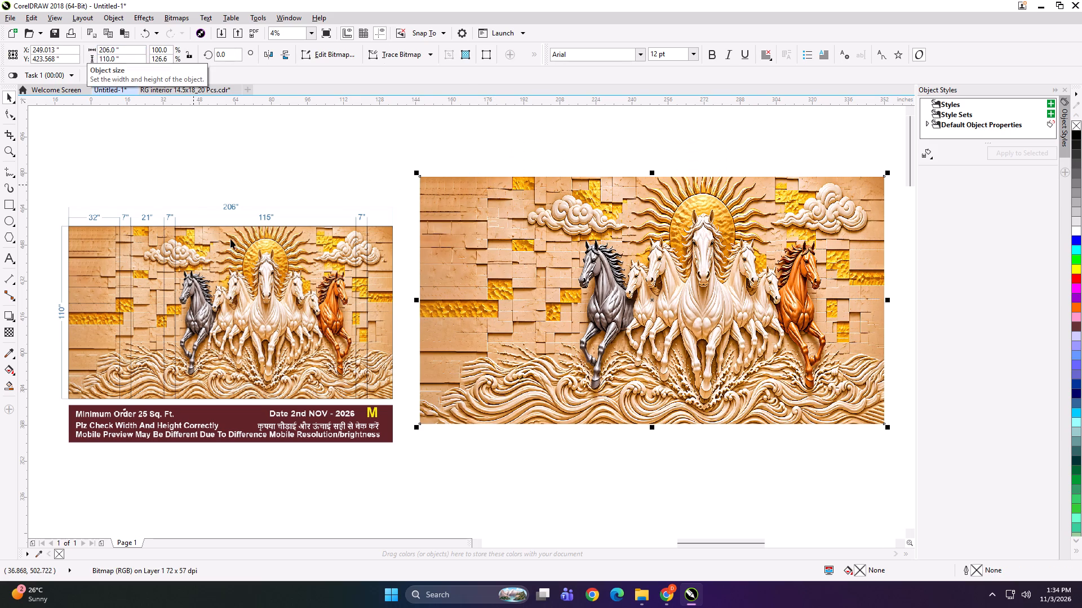
Move the dimensioned horses reference layout slightly upward and nudge the resized plain artwork slightly down beside it.
{"action": "left_click_drag", "start_coordinate": [270, 292], "coordinate": [263, 261]}
{"action": "left_click_drag", "start_coordinate": [445, 253], "coordinate": [458, 259]}
{"action": "left_click_drag", "start_coordinate": [476, 259], "coordinate": [460, 257]}
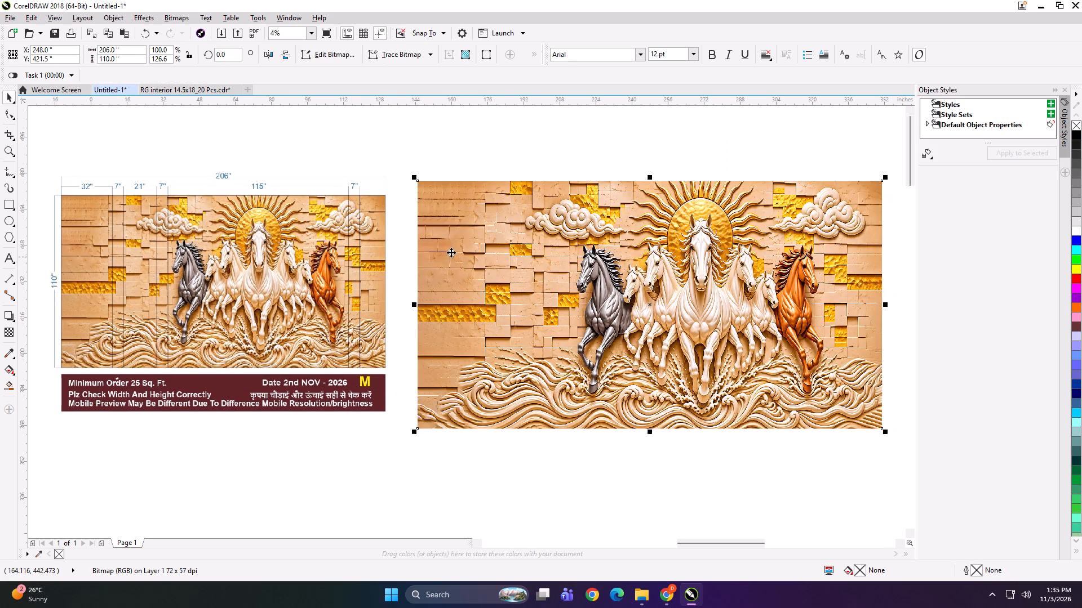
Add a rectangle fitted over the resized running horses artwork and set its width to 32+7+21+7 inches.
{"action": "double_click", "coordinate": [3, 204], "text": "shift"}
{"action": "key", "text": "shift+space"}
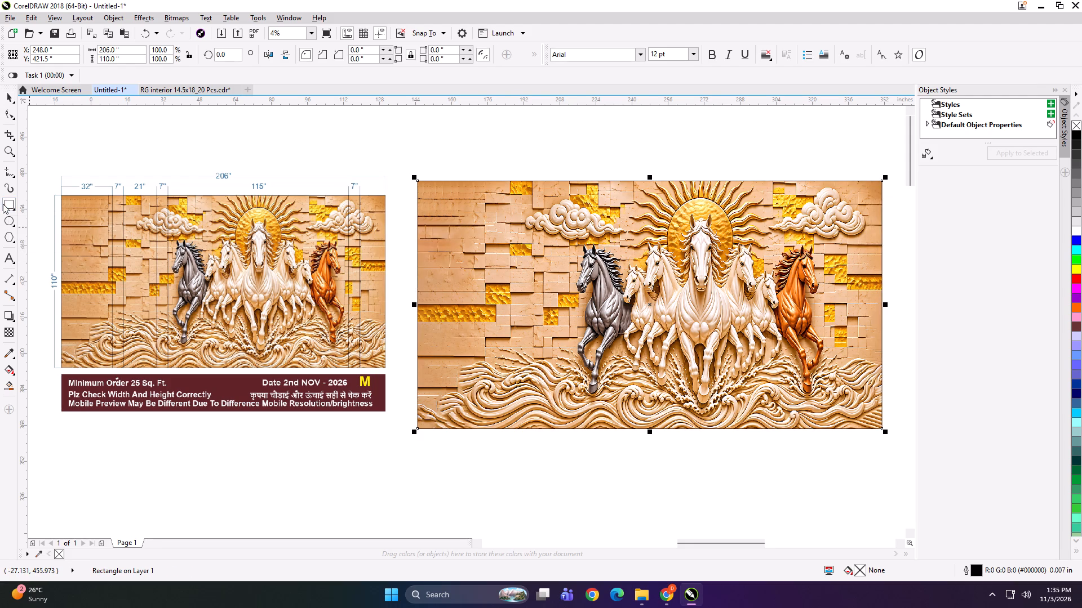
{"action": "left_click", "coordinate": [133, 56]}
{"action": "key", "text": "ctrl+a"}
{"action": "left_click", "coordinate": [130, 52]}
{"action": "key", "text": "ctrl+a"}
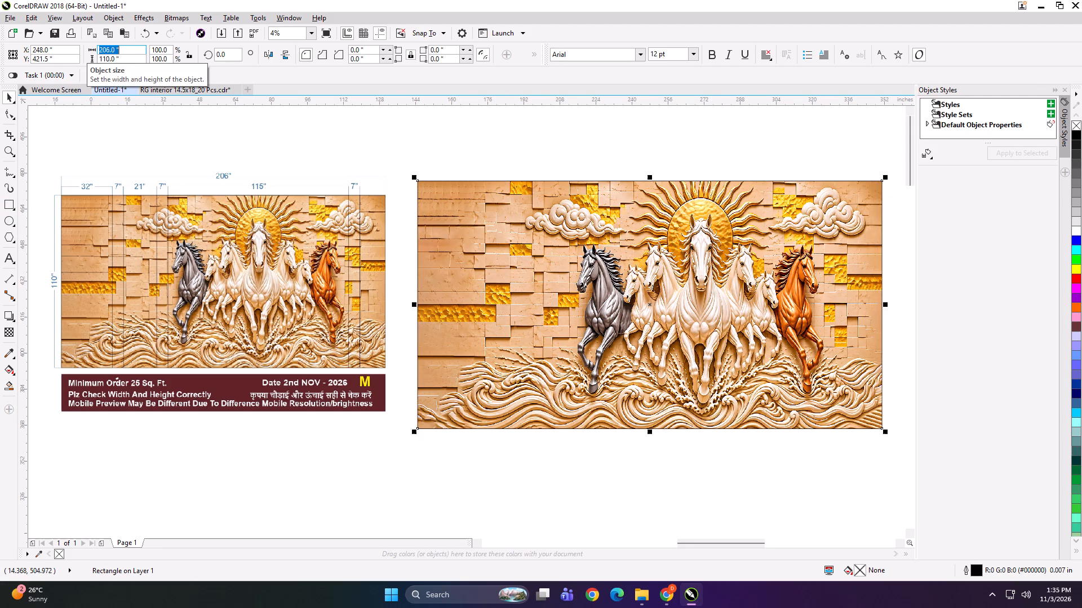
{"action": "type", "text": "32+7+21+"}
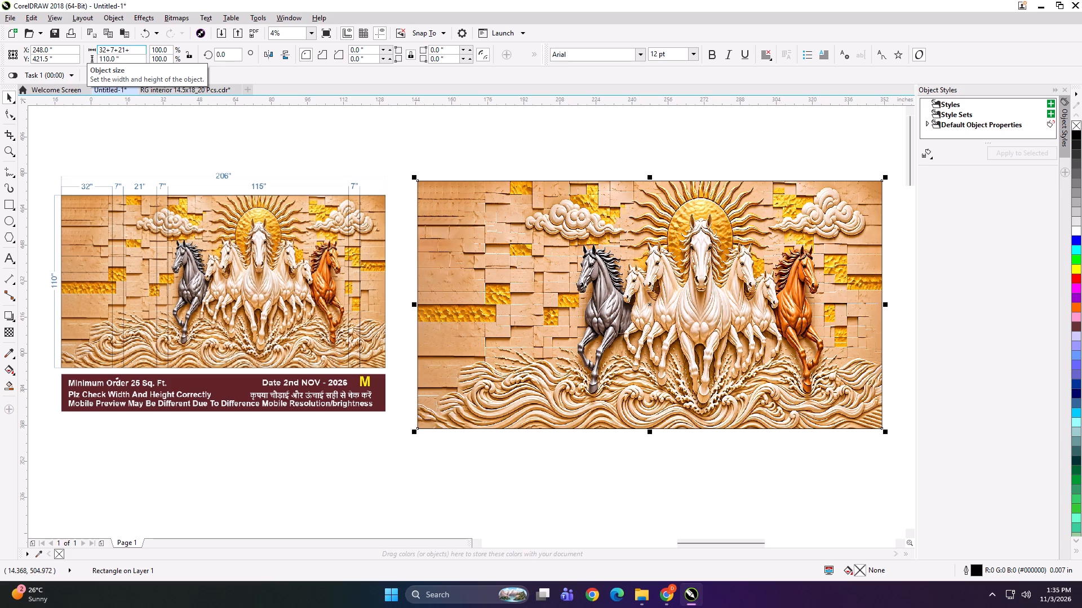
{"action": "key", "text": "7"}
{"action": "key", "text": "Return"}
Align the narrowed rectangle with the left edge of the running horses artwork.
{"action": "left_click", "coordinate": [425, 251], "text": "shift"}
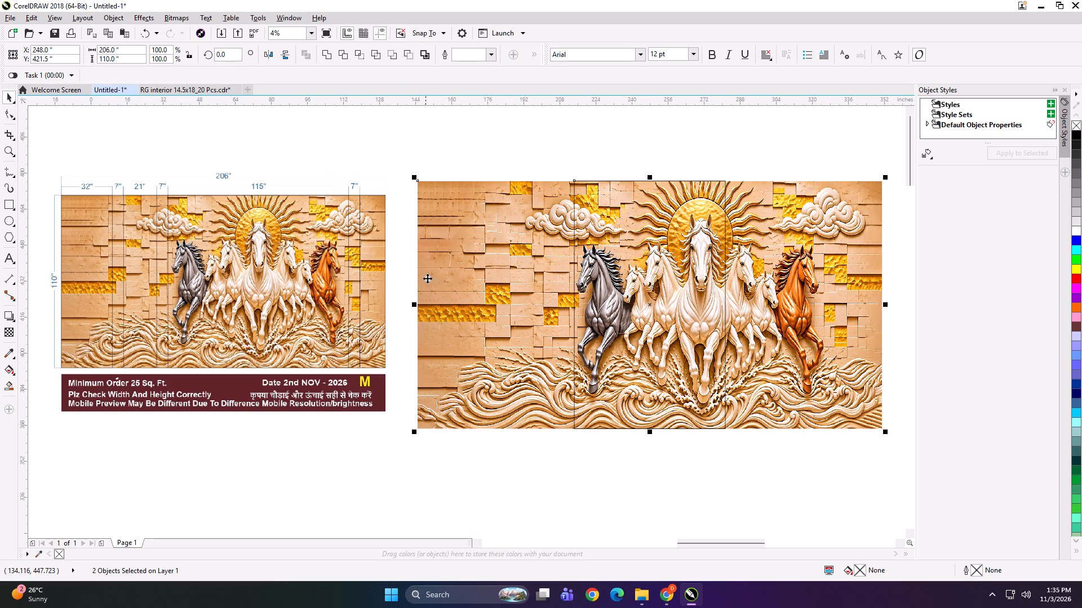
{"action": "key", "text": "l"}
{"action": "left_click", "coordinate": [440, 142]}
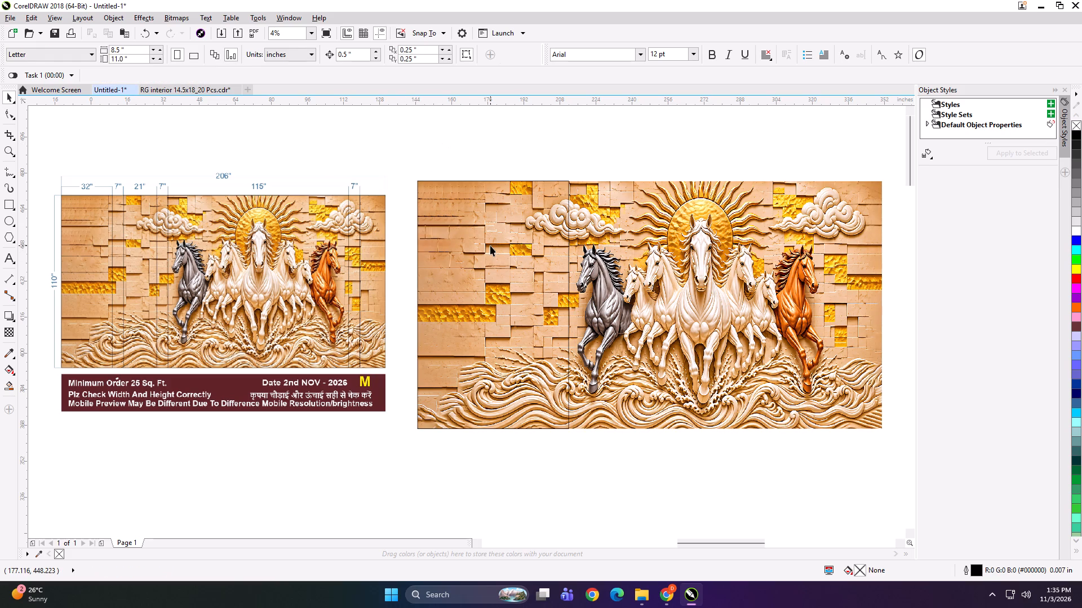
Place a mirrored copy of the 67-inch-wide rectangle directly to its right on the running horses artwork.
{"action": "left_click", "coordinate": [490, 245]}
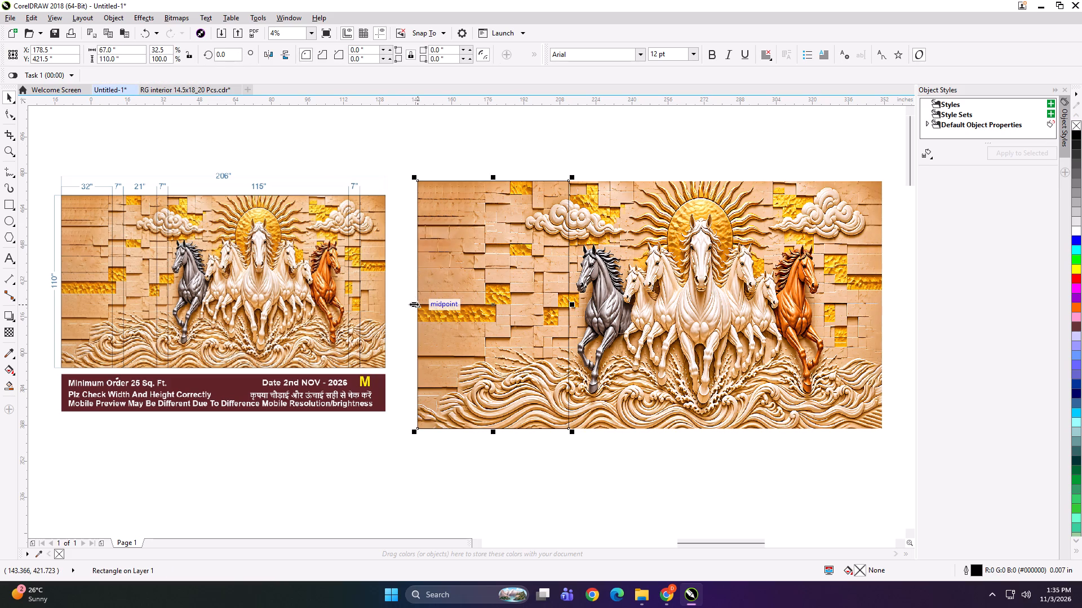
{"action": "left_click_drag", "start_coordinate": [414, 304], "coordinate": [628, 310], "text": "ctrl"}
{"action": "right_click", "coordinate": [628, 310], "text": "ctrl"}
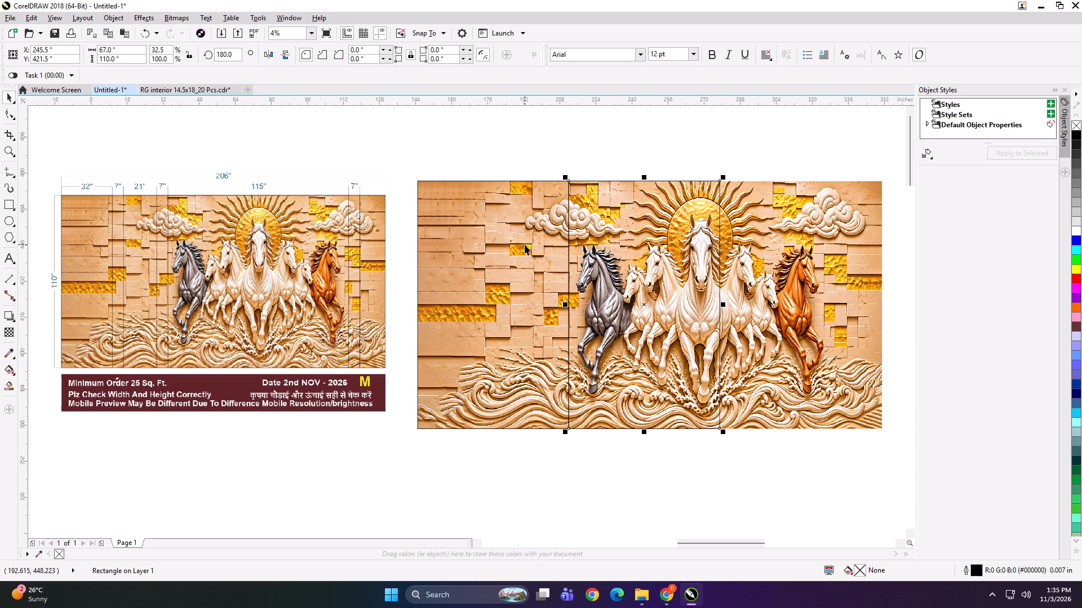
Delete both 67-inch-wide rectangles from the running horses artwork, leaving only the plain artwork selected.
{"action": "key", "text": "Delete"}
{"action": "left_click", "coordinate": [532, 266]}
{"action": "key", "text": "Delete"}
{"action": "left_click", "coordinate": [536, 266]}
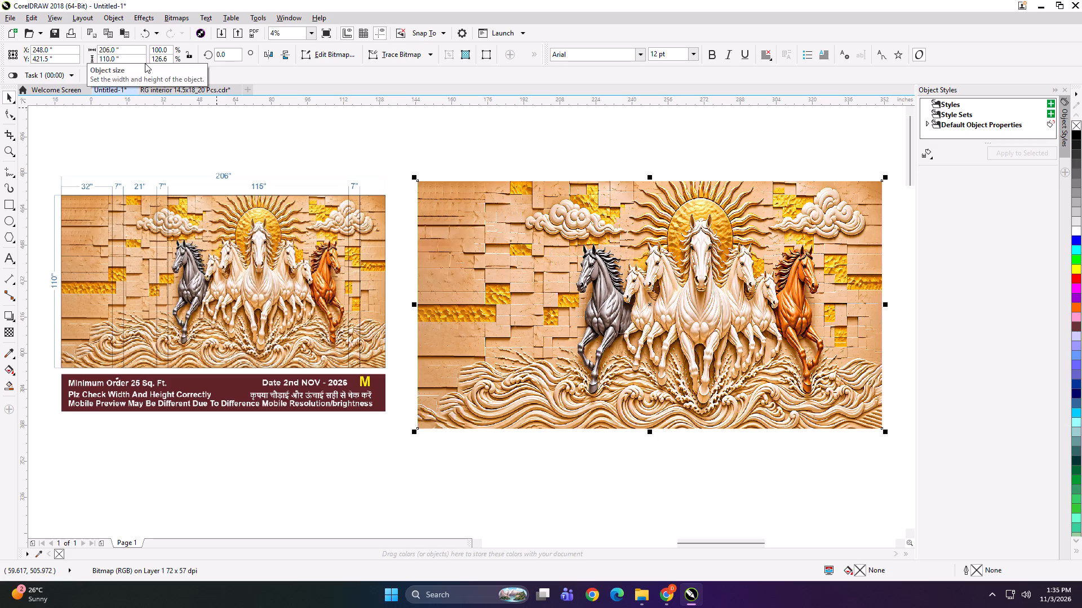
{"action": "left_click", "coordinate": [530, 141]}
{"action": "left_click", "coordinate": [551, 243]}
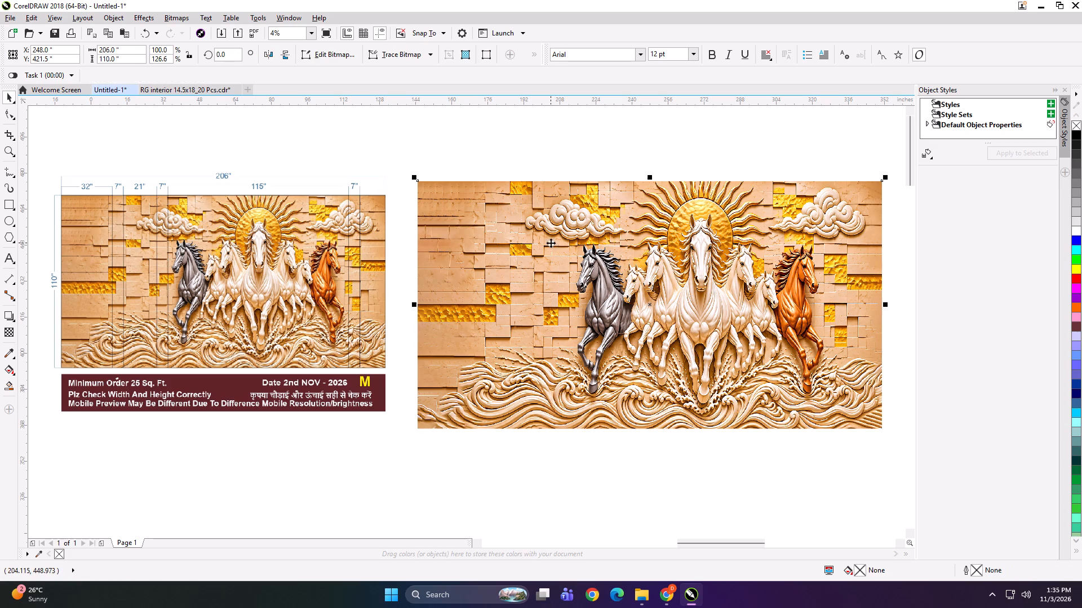
Add a new rectangle fitted over the whole running horses artwork and open its width for editing.
{"action": "double_click", "coordinate": [6, 206], "text": "shift"}
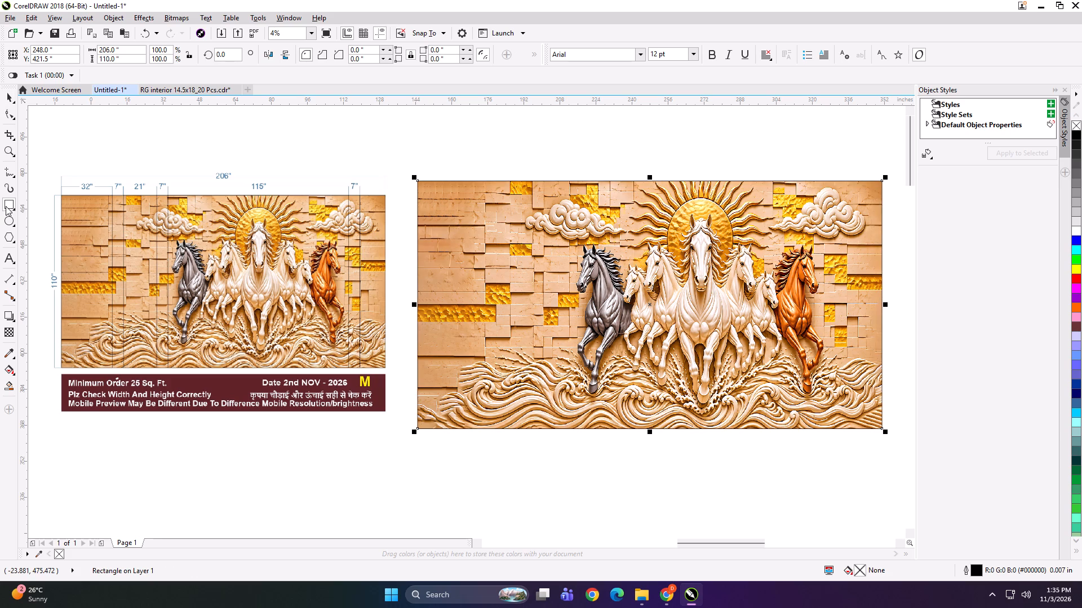
{"action": "key", "text": "space"}
{"action": "left_click", "coordinate": [124, 52]}
{"action": "key", "text": "ctrl+a"}
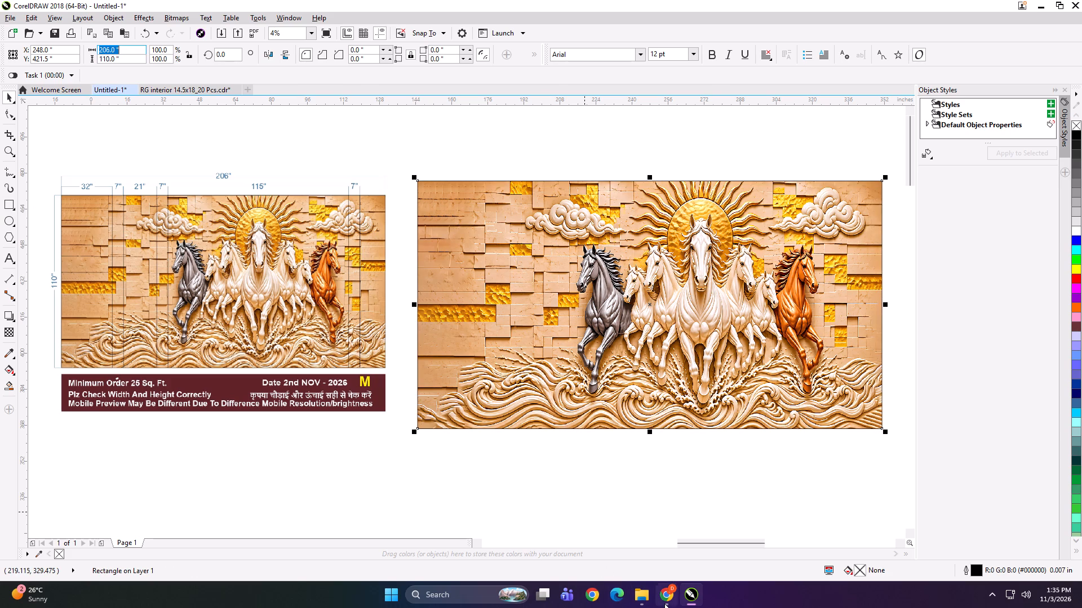
Switch to the Chrome browser.
{"action": "left_click", "coordinate": [664, 603]}
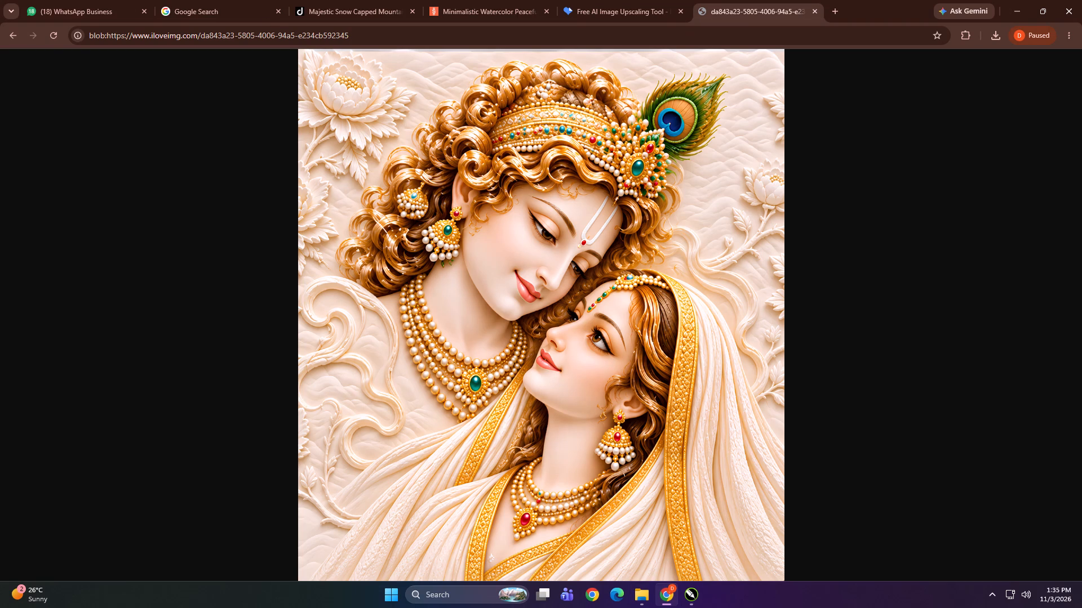
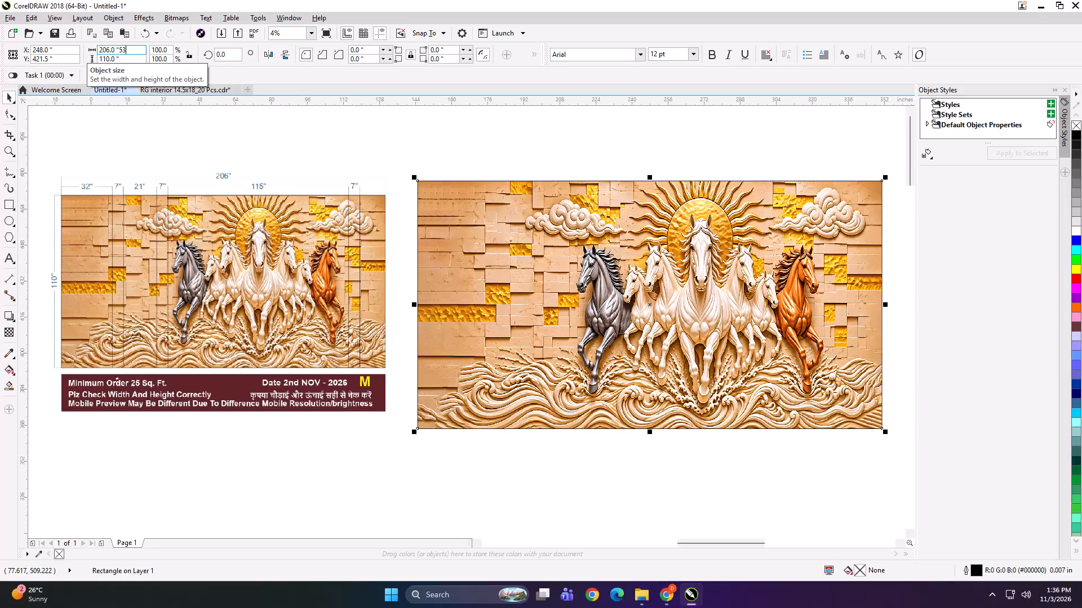
Set the new rectangle's width to 53 inches and align it to the left edge of the running horses artwork.
{"action": "double_click", "coordinate": [125, 49]}
{"action": "key", "text": "ctrl+a"}
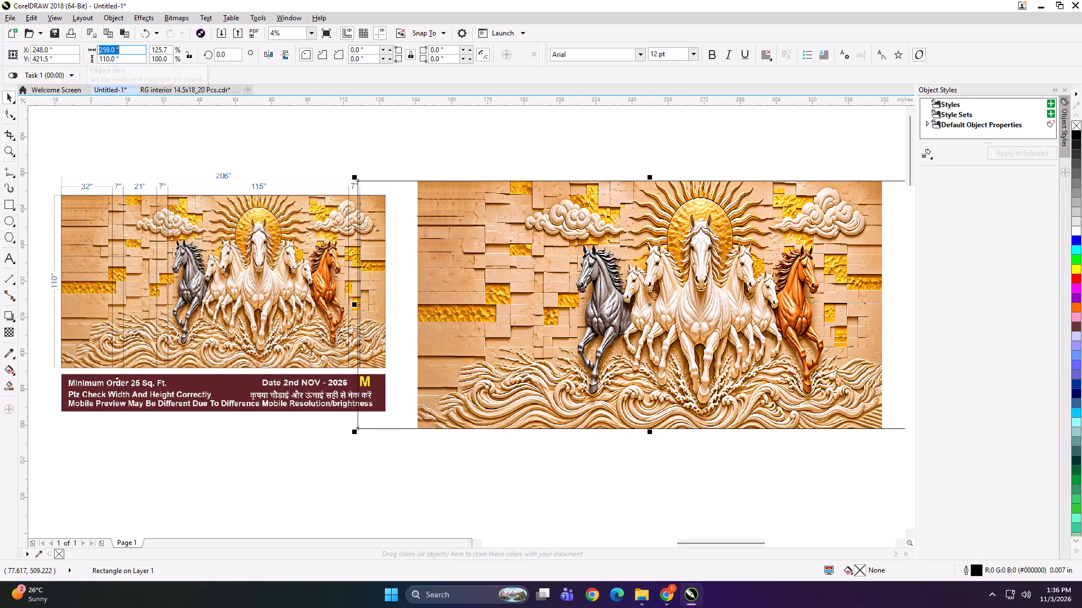
{"action": "type", "text": "53"}
{"action": "key", "text": "Return"}
{"action": "left_click", "coordinate": [494, 305], "text": "shift"}
{"action": "key", "text": "l"}
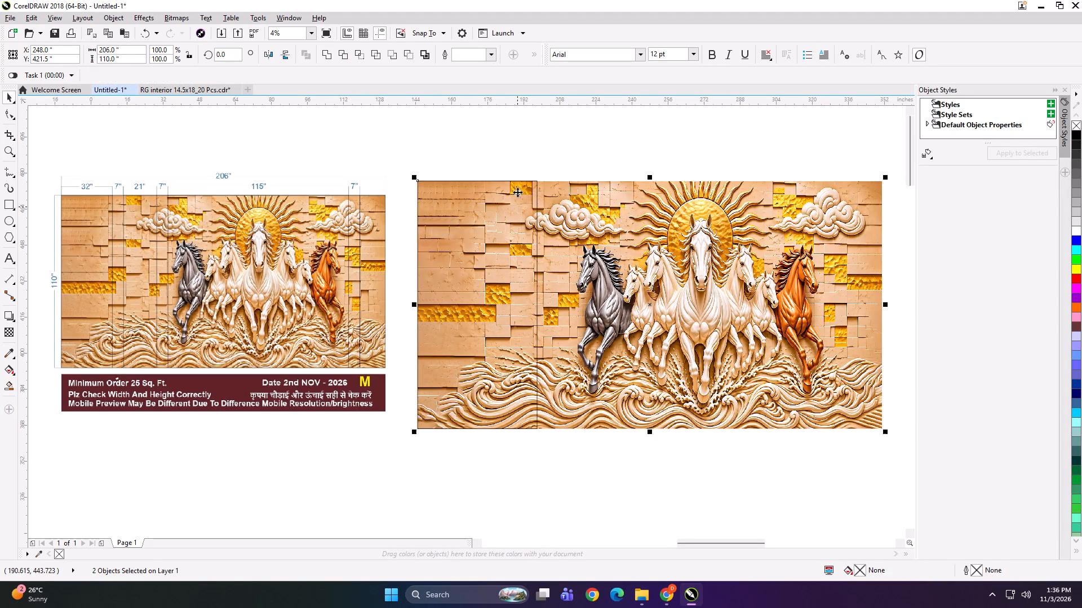
Place a mirrored copy of the 53-inch rectangle directly to its right and nudge it back for a 0.5-inch overlap.
{"action": "left_click", "coordinate": [516, 147]}
{"action": "left_click", "coordinate": [513, 253]}
{"action": "left_click_drag", "start_coordinate": [411, 304], "coordinate": [570, 311]}
{"action": "right_click", "coordinate": [570, 311], "text": "ctrl"}
{"action": "key", "text": "Left"}
Mirror-copy both 53-inch rectangles to the right with a 0.5-inch overlap, making a row of four panel frames.
{"action": "left_click", "coordinate": [484, 294], "text": "shift"}
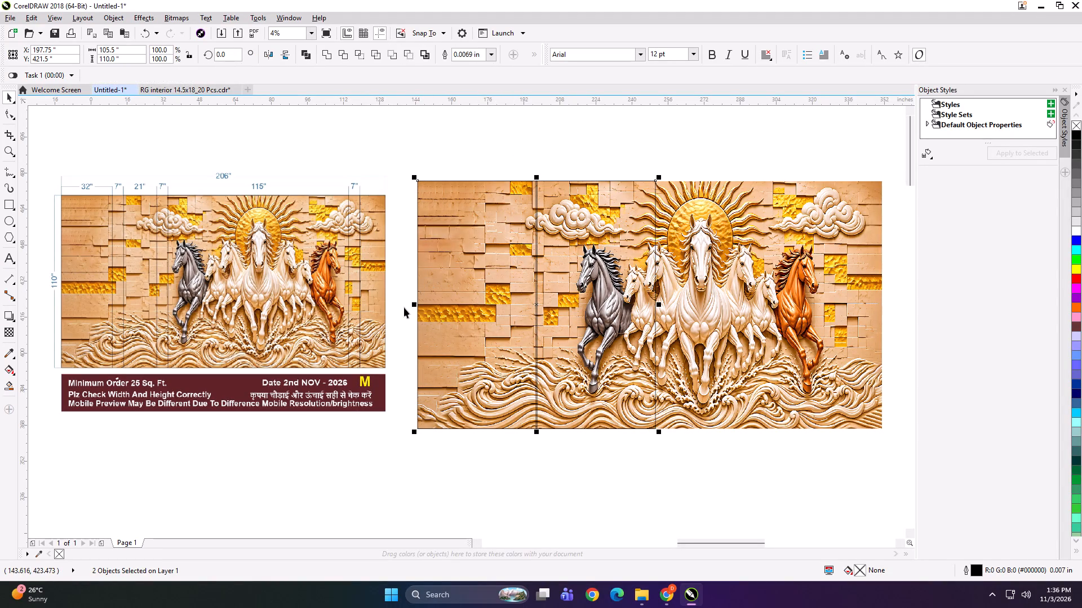
{"action": "left_click_drag", "start_coordinate": [411, 307], "coordinate": [676, 297]}
{"action": "right_click", "coordinate": [676, 297], "text": "ctrl"}
{"action": "key", "text": "Left"}
{"action": "scroll", "coordinate": [467, 276], "scroll_direction": "down", "scroll_amount": 1}
{"action": "scroll", "coordinate": [644, 283], "scroll_direction": "up", "scroll_amount": 1}
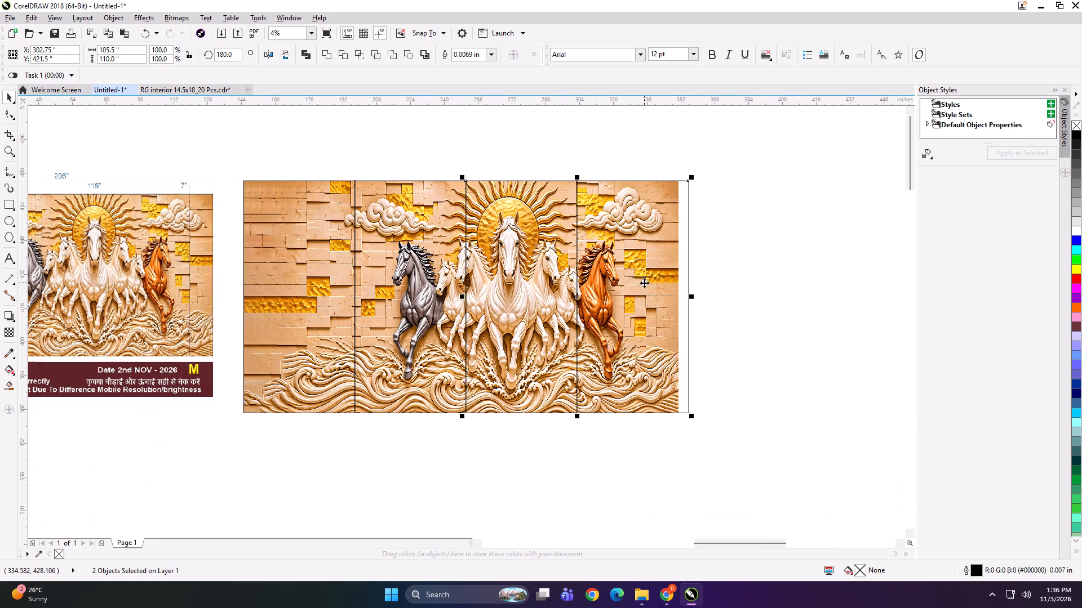
Shorten the fourth panel frame so its right edge snaps to the right edge of the running horses artwork.
{"action": "left_click", "coordinate": [758, 272]}
{"action": "left_click", "coordinate": [662, 285]}
{"action": "left_click_drag", "start_coordinate": [694, 294], "coordinate": [689, 295]}
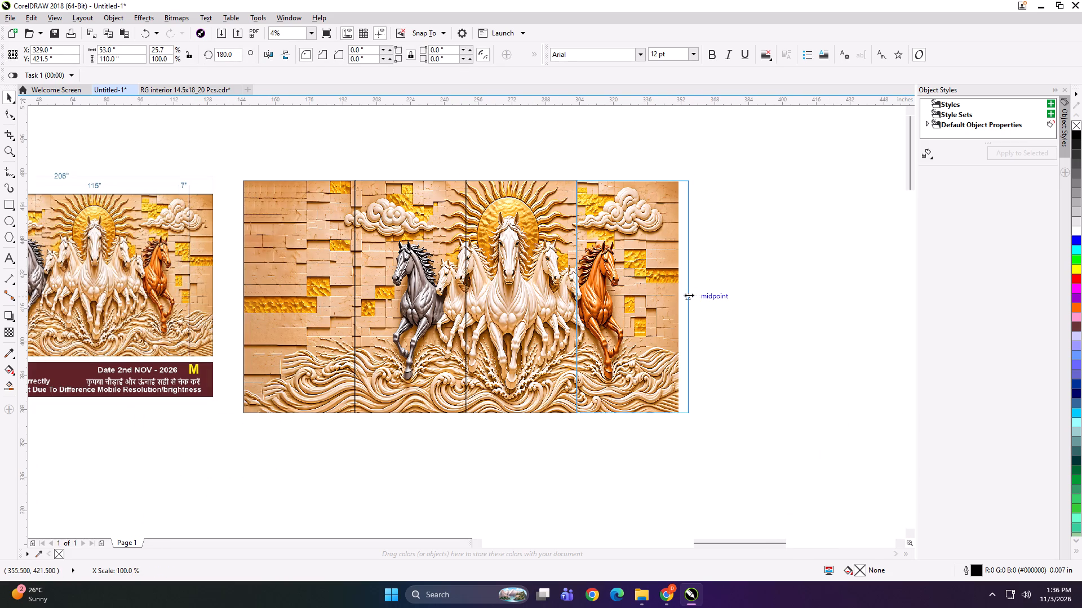
{"action": "left_click_drag", "start_coordinate": [689, 295], "coordinate": [686, 295]}
Group the four panel frames, PowerClip the running horses artwork inside them, and ungroup them into separate panels.
{"action": "left_click", "coordinate": [501, 245], "text": "shift"}
{"action": "left_click", "coordinate": [415, 239], "text": "shift"}
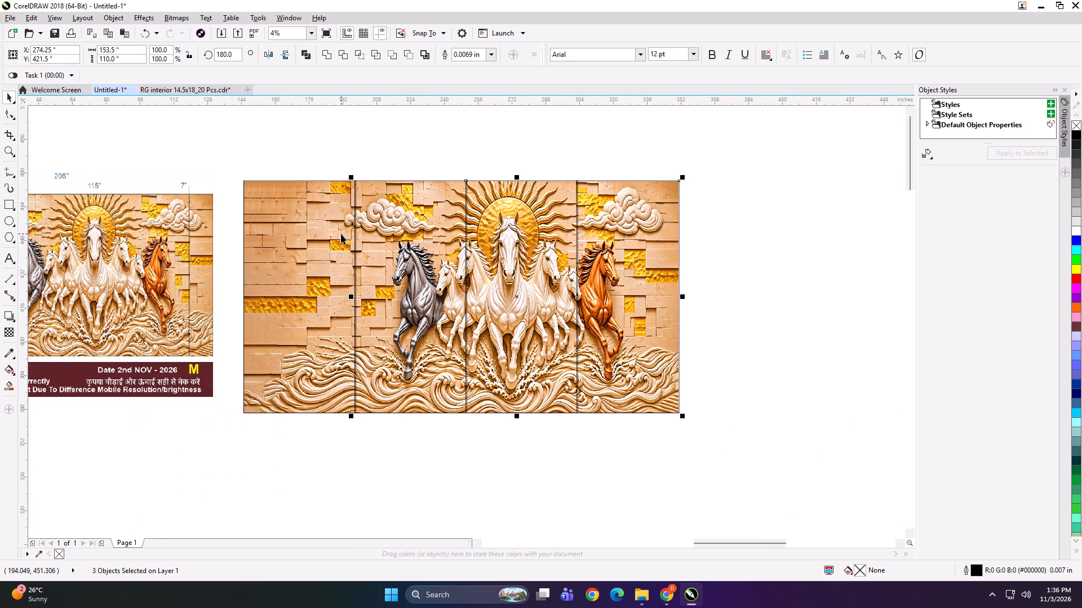
{"action": "left_click", "coordinate": [341, 234], "text": "shift"}
{"action": "key", "text": "ctrl+g"}
{"action": "left_click", "coordinate": [432, 150]}
{"action": "left_click", "coordinate": [533, 242], "text": "alt"}
{"action": "key", "text": "shift+Return"}
{"action": "left_click", "coordinate": [533, 242]}
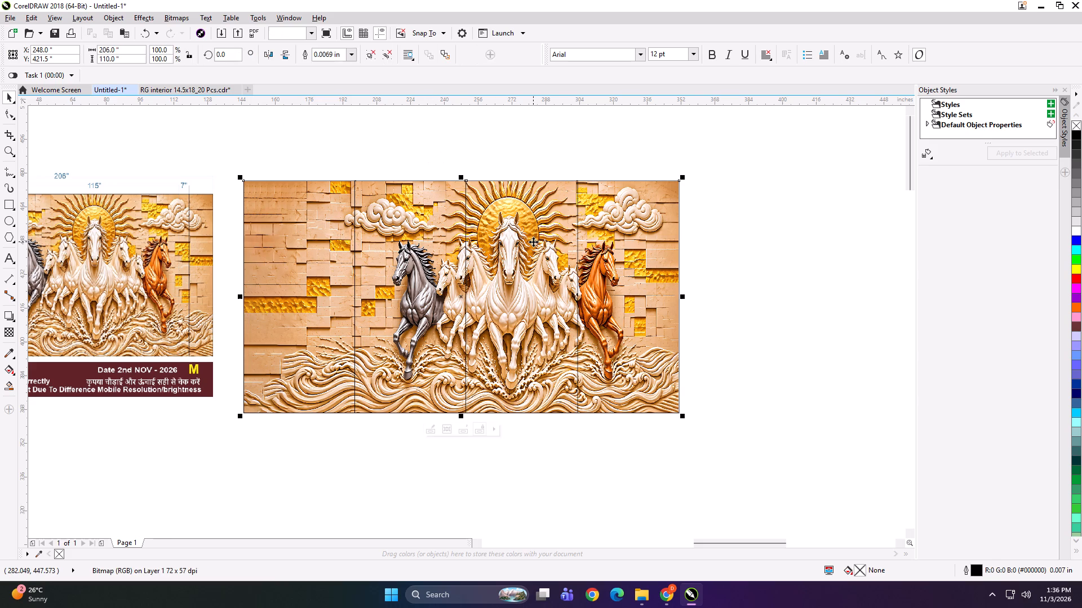
{"action": "key", "text": "ctrl+u"}
{"action": "left_click", "coordinate": [518, 145]}
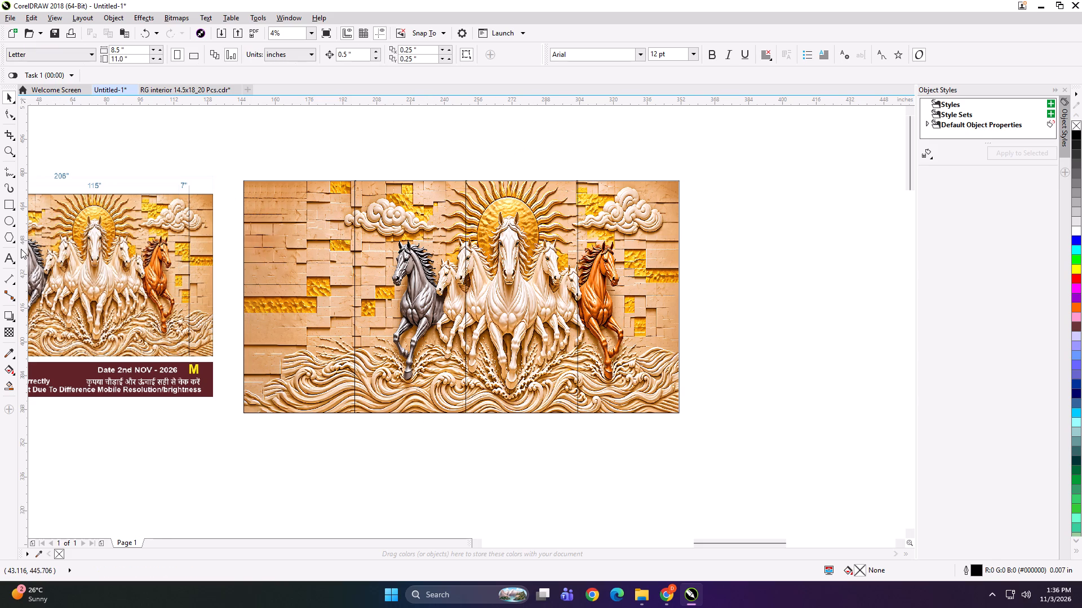
Add the text label "206*110 PANEL 1" at the top edge of the first horses panel and copy its text.
{"action": "left_click", "coordinate": [7, 254]}
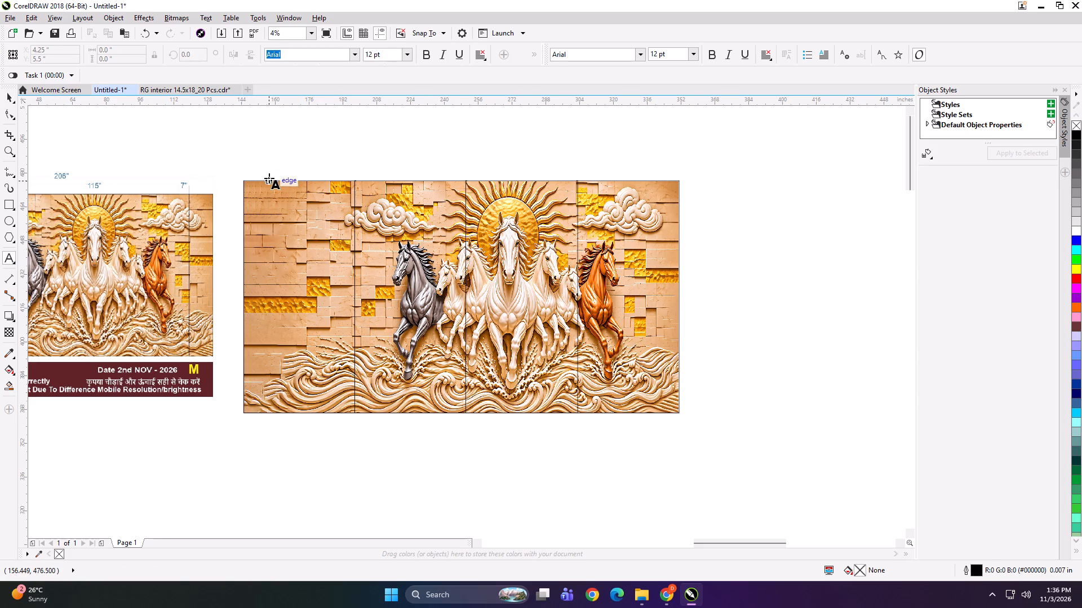
{"action": "left_click", "coordinate": [269, 178]}
{"action": "type", "text": "206*110 PANEL 1"}
{"action": "key", "text": "ctrl+a"}
{"action": "key", "text": "ctrl+c"}
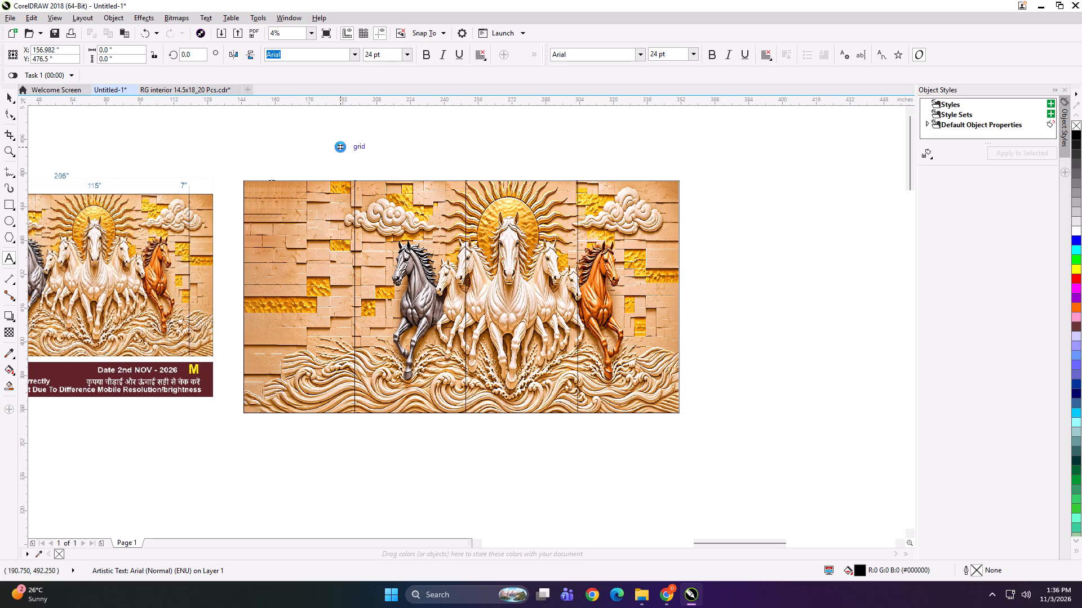
Paste the label at the top edges of the other three horses panels, renumbering them PANEL 2, PANEL 3 and PANEL 4.
{"action": "left_click", "coordinate": [396, 178]}
{"action": "key", "text": "ctrl+v"}
{"action": "key", "text": "BackSpace"}
{"action": "key", "text": "2"}
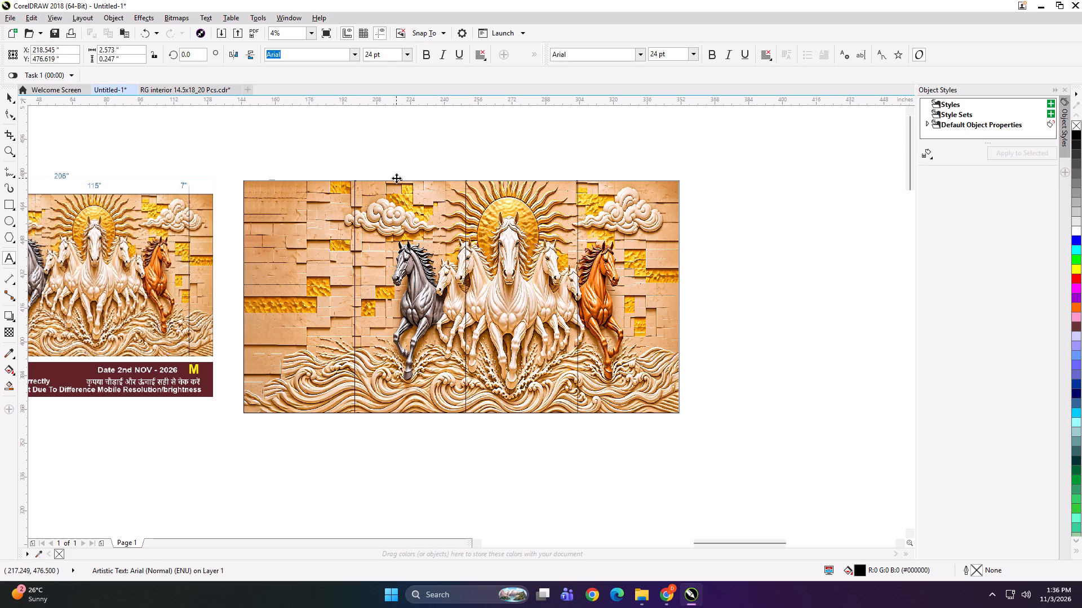
{"action": "left_click", "coordinate": [494, 180]}
{"action": "key", "text": "ctrl+v"}
{"action": "key", "text": "BackSpace"}
{"action": "key", "text": "3"}
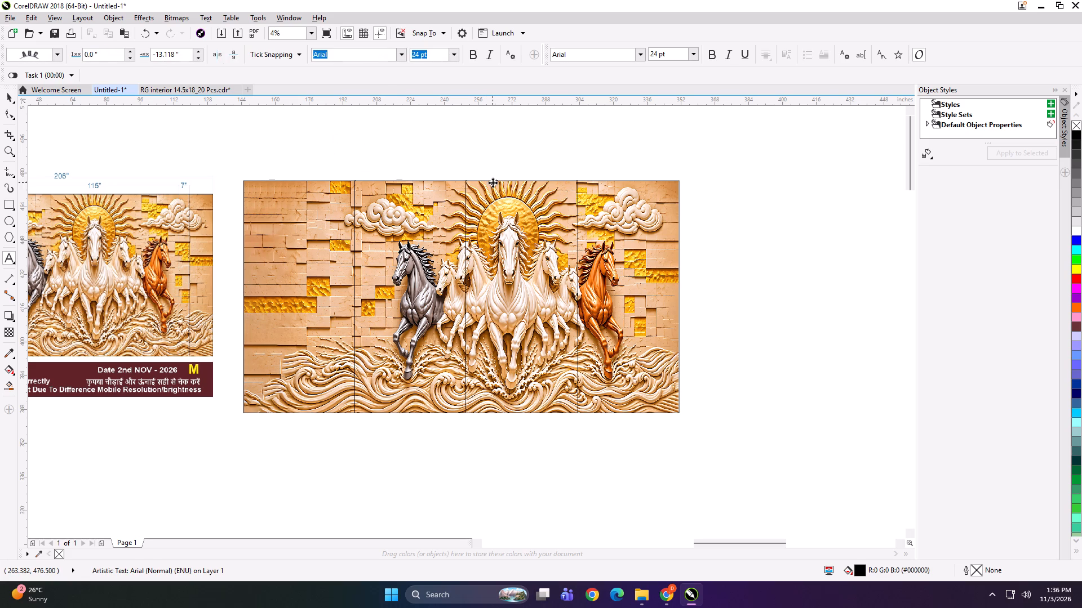
{"action": "left_click", "coordinate": [602, 178]}
{"action": "key", "text": "ctrl+v"}
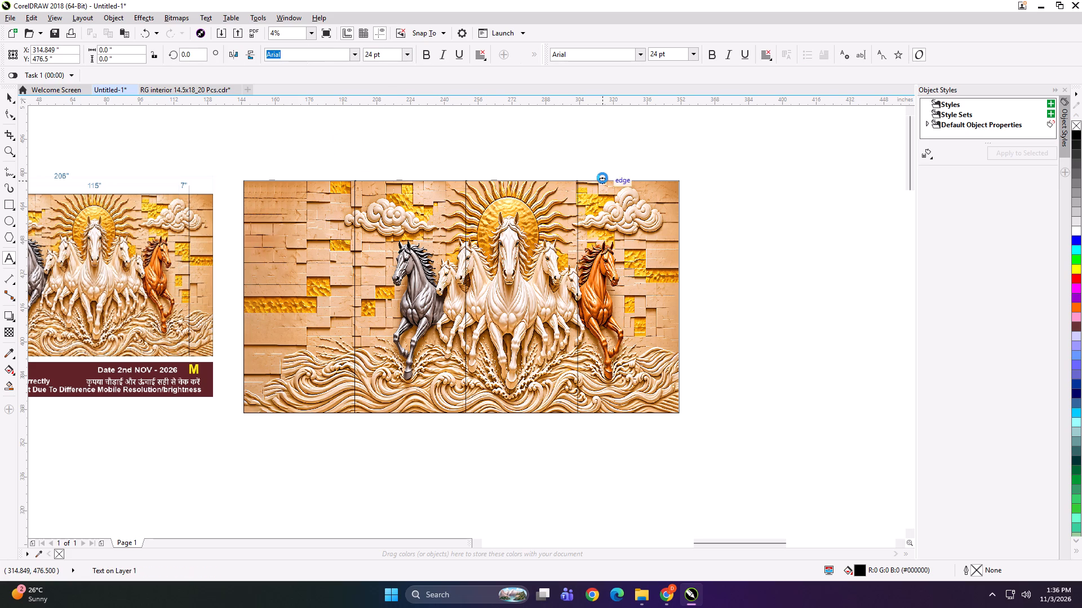
{"action": "key", "text": "BackSpace"}
{"action": "key", "text": "4"}
{"action": "left_click", "coordinate": [6, 97]}
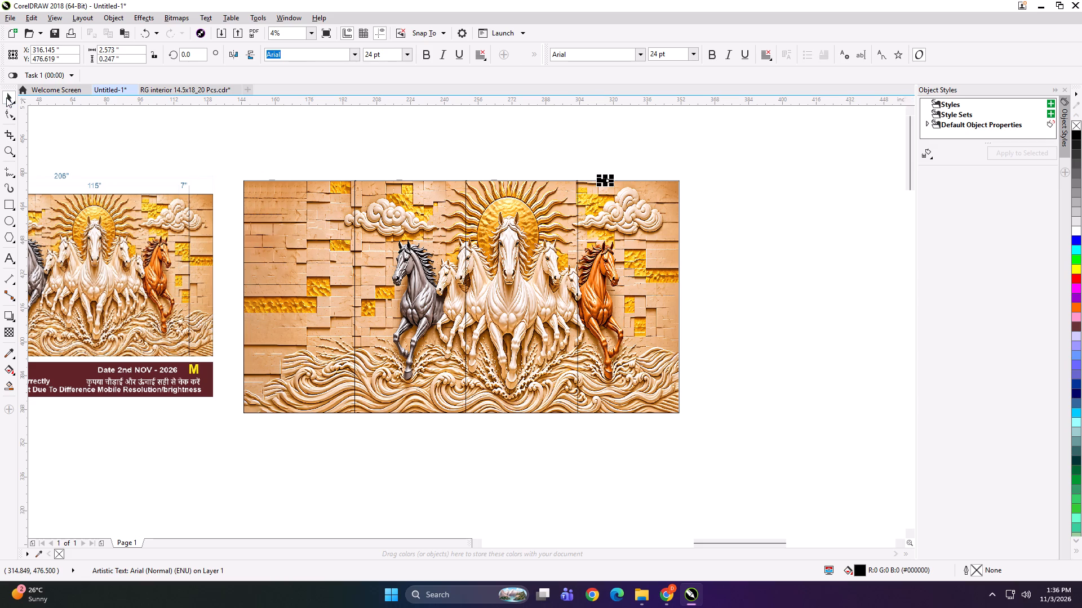
Group each of the four horses panels with its own label, working from panel 4 back to panel 1.
{"action": "left_click", "coordinate": [662, 231], "text": "shift"}
{"action": "key", "text": "ctrl+g"}
{"action": "left_click_drag", "start_coordinate": [464, 130], "coordinate": [507, 233]}
{"action": "double_click", "coordinate": [507, 233], "text": "shift"}
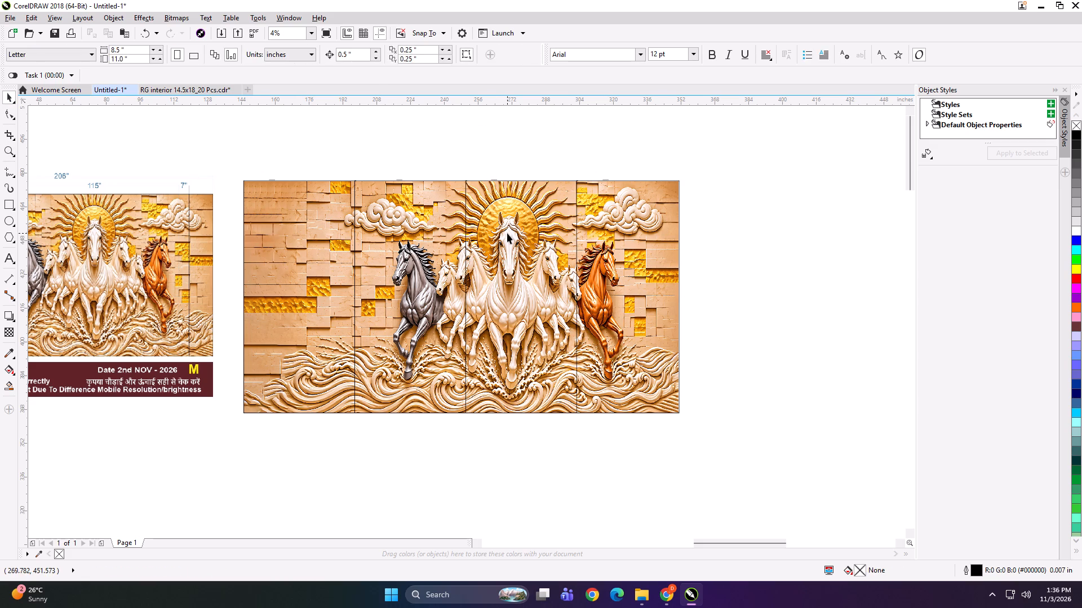
{"action": "key", "text": "ctrl+g"}
{"action": "scroll", "coordinate": [548, 203], "scroll_direction": "down", "scroll_amount": 1}
{"action": "left_click_drag", "start_coordinate": [462, 172], "coordinate": [521, 225]}
{"action": "left_click", "coordinate": [476, 214], "text": "shift"}
{"action": "key", "text": "ctrl+g"}
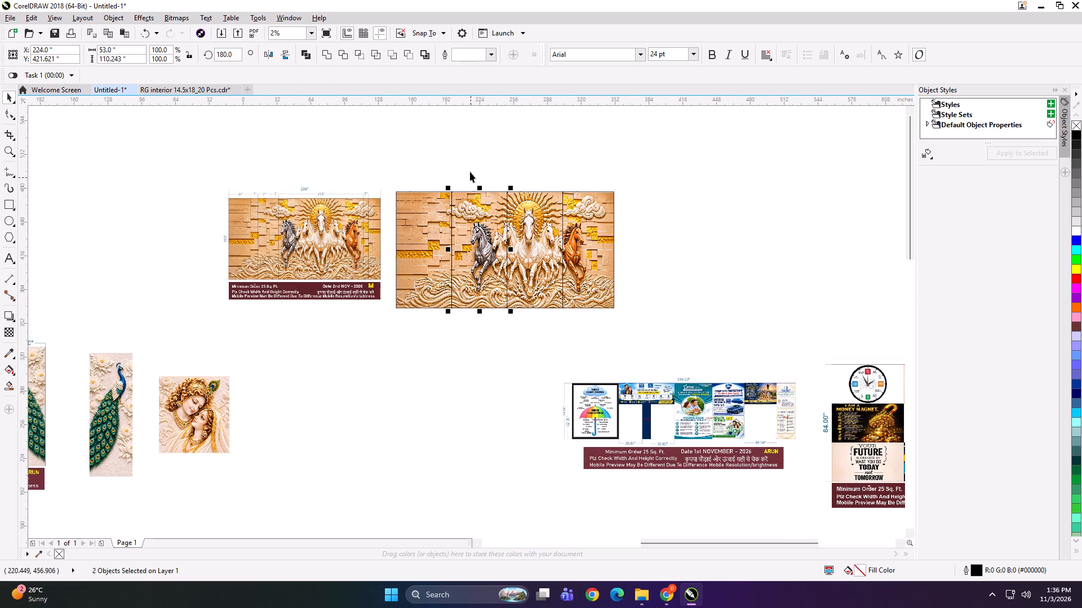
{"action": "left_click_drag", "start_coordinate": [463, 167], "coordinate": [359, 371]}
{"action": "key", "text": "ctrl+g"}
Start exporting the selected panel 1 group as a TIF bitmap.
{"action": "key", "text": "ctrl+e"}
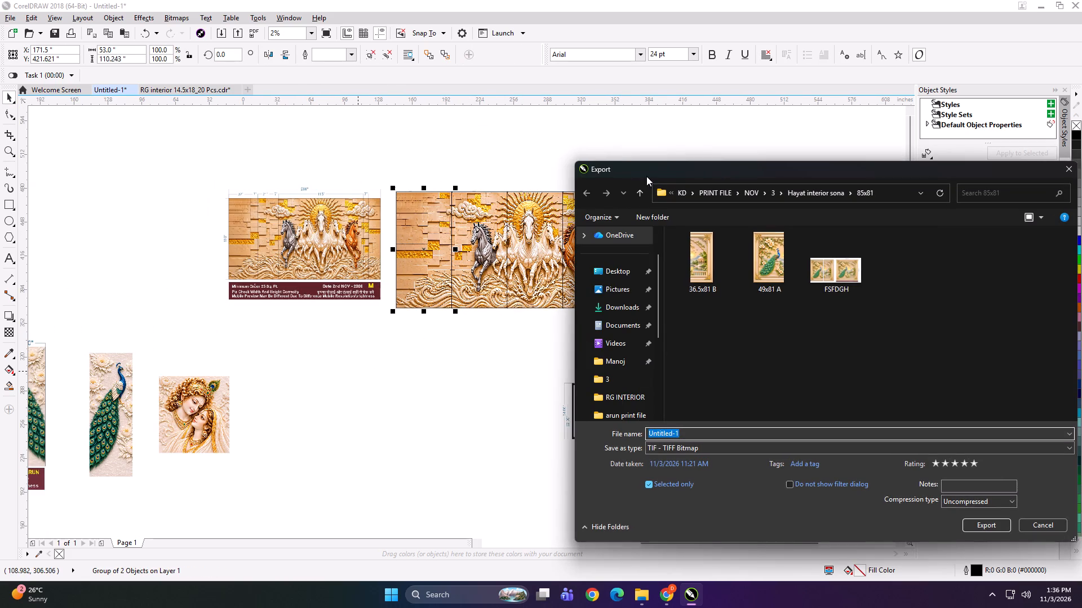
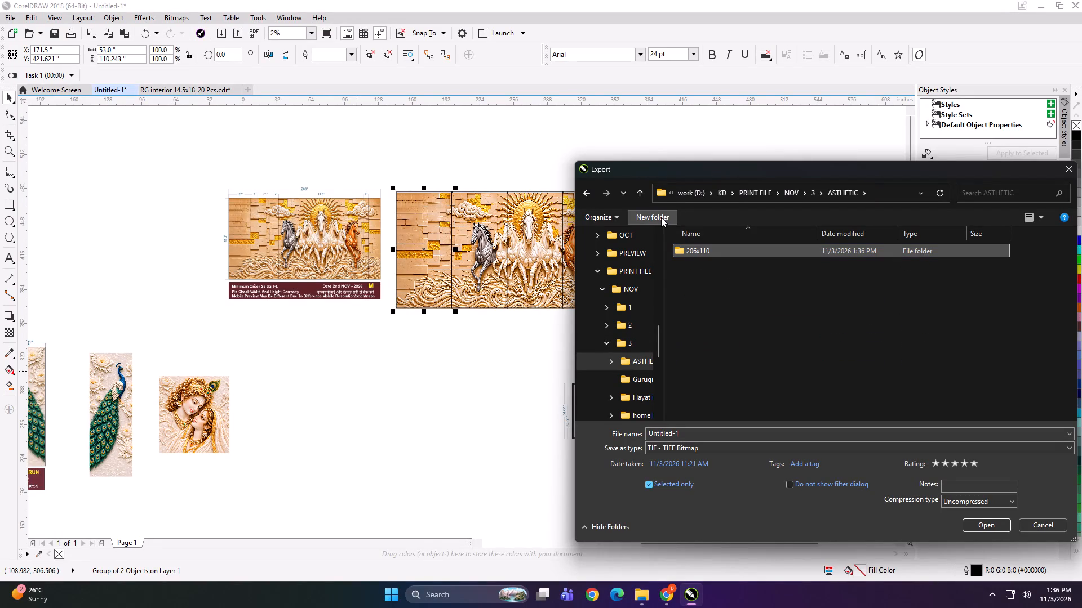
Export the panel 1 group as a TIF named "53x110 A" into the 206x110 folder.
{"action": "double_click", "coordinate": [729, 251]}
{"action": "left_click", "coordinate": [695, 437]}
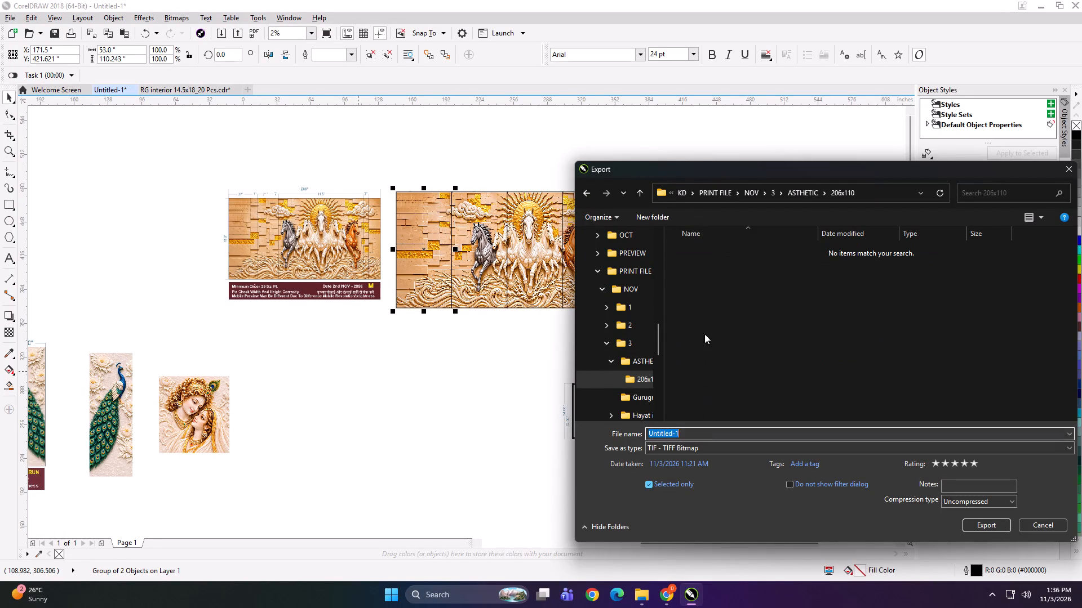
{"action": "type", "text": "53x110 A"}
{"action": "key", "text": "Return"}
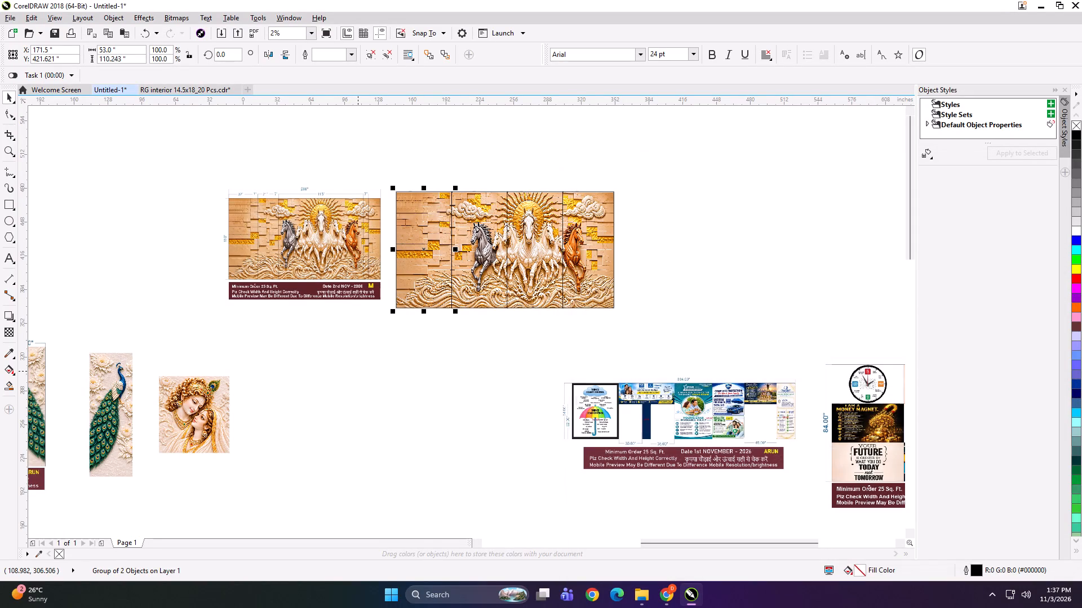
{"action": "key", "text": "Return"}
Export the second horses panel group as a TIF named "53x110 B" in the 206x110 folder.
{"action": "left_click", "coordinate": [490, 266]}
{"action": "key", "text": "ctrl+e"}
{"action": "key", "text": "ctrl+e"}
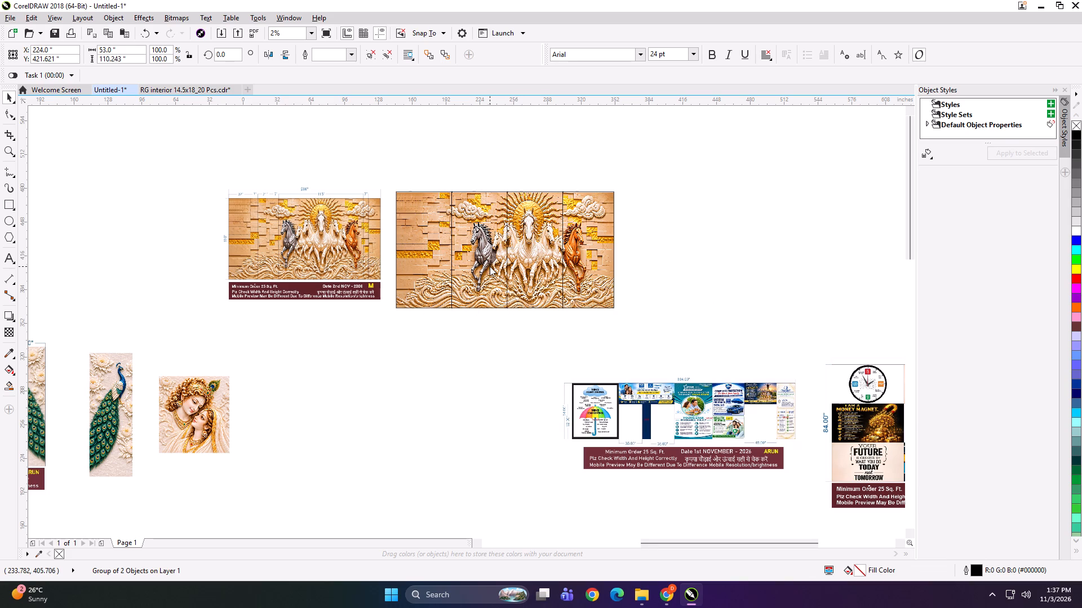
{"action": "left_click", "coordinate": [702, 258]}
{"action": "double_click", "coordinate": [683, 431]}
{"action": "key", "text": "b"}
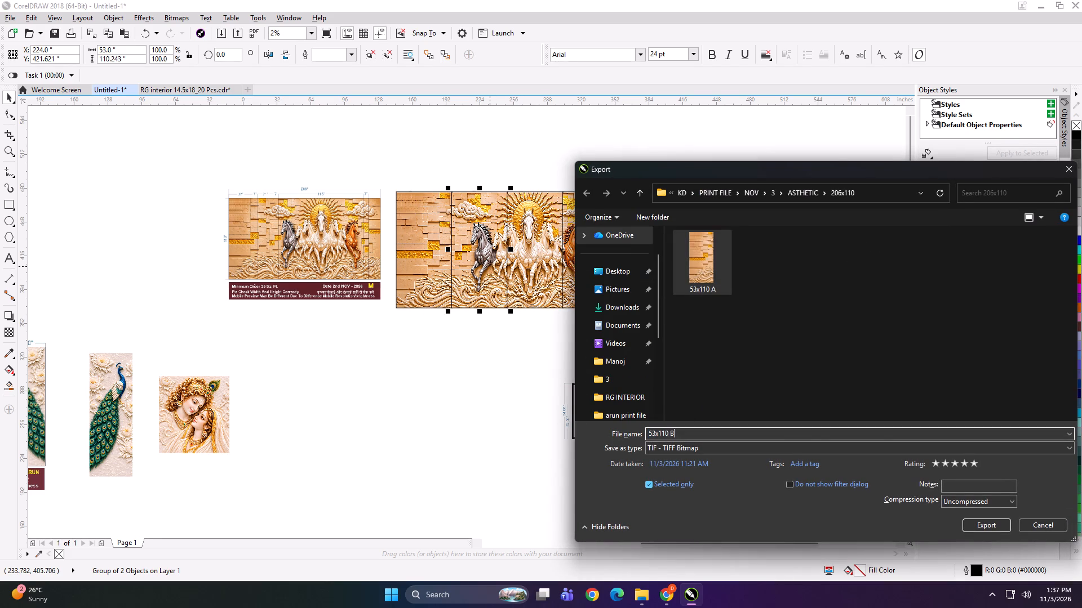
{"action": "key", "text": "Return"}
{"action": "key", "text": "Return"}
Export the third horses panel group as a TIF named "53x110 C" in the 206x110 folder.
{"action": "left_click", "coordinate": [531, 270]}
{"action": "key", "text": "ctrl+e"}
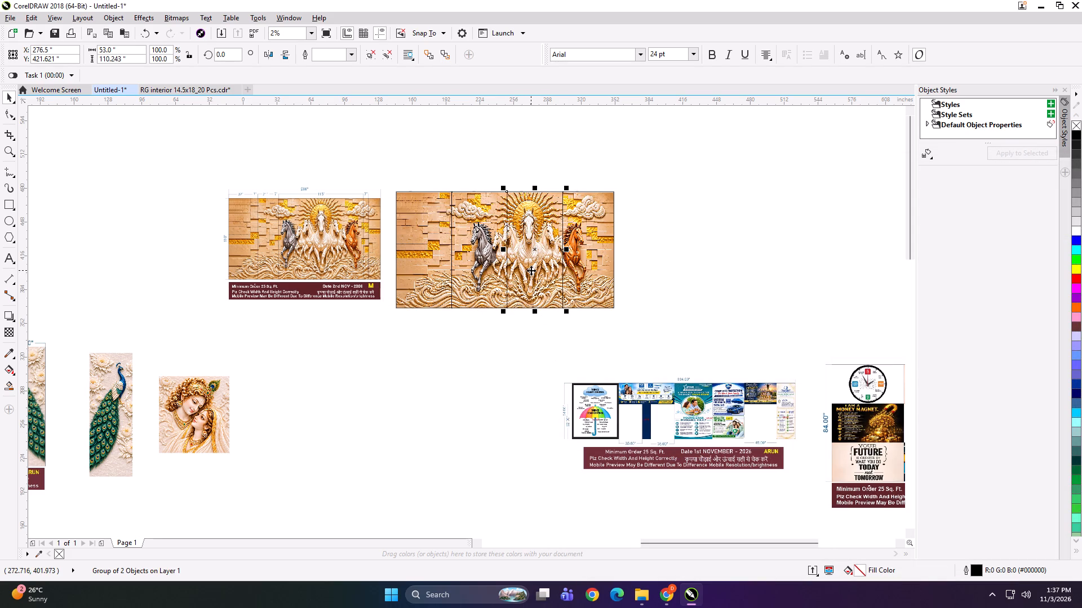
{"action": "key", "text": "ctrl+e"}
{"action": "left_click", "coordinate": [792, 256]}
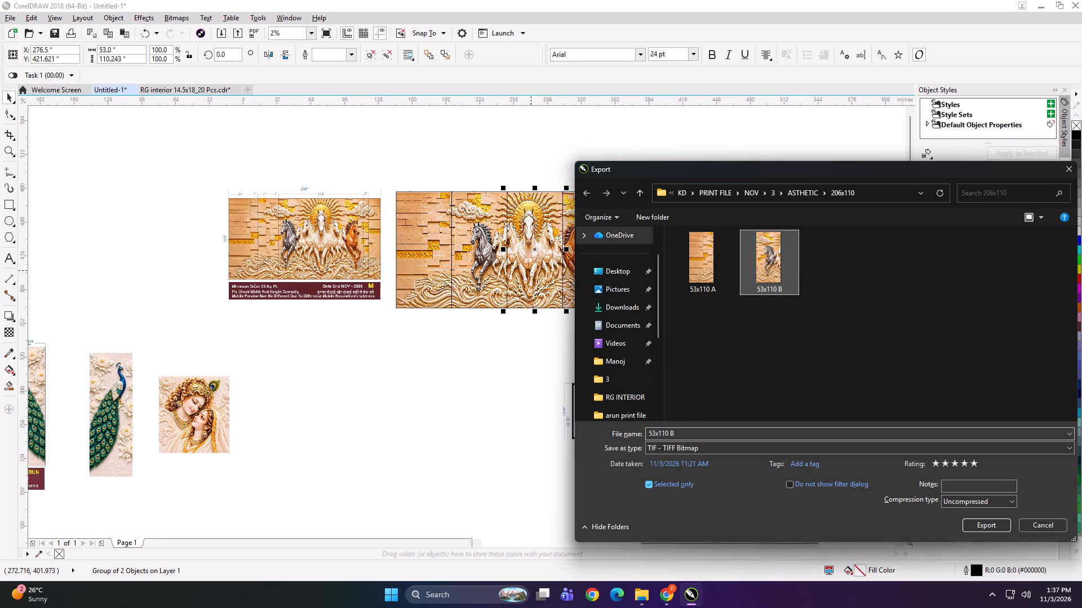
{"action": "left_click", "coordinate": [675, 432]}
{"action": "key", "text": "BackSpace"}
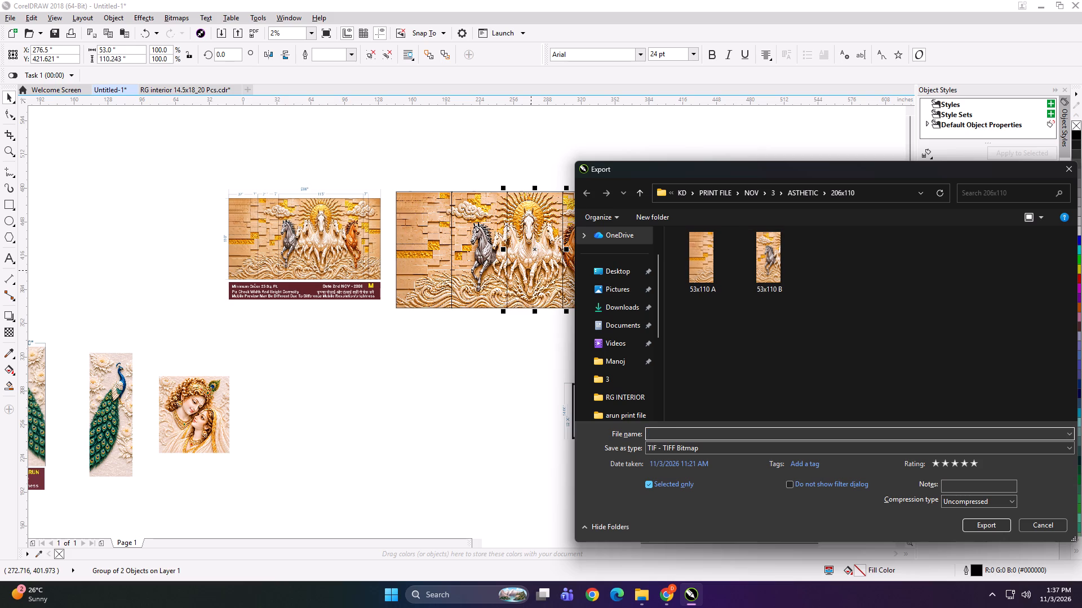
{"action": "key", "text": "ctrl+z"}
{"action": "key", "text": "Right"}
{"action": "key", "text": "BackSpace"}
{"action": "key", "text": "c"}
{"action": "key", "text": "Return"}
{"action": "key", "text": "Return"}
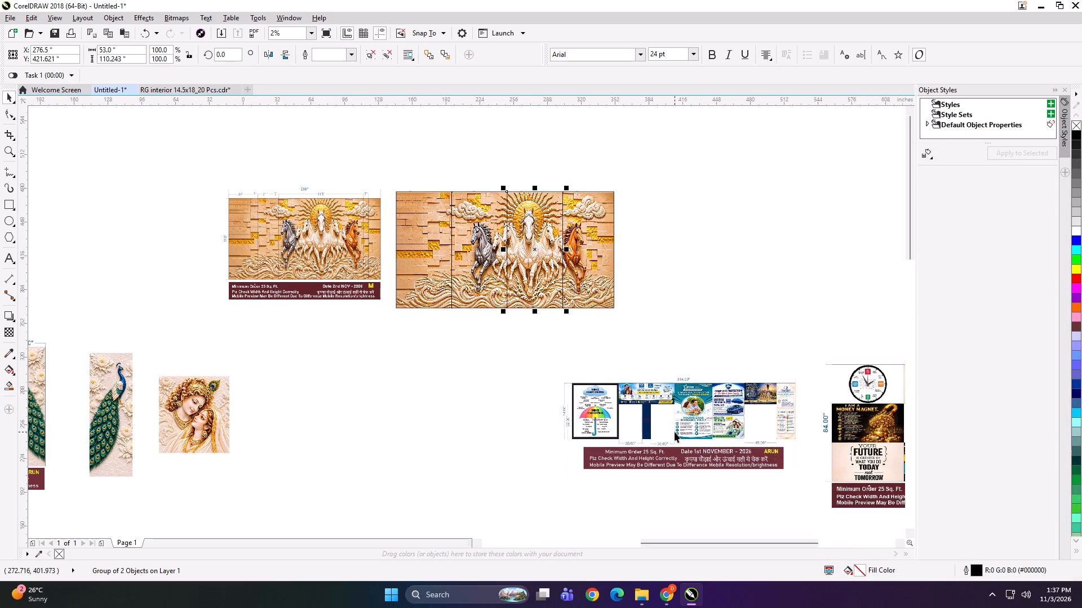
Start exporting the fourth horses panel group as a TIF bitmap in the 206x110 folder.
{"action": "left_click", "coordinate": [584, 258]}
{"action": "key", "text": "ctrl+e"}
{"action": "key", "text": "ctrl+e"}
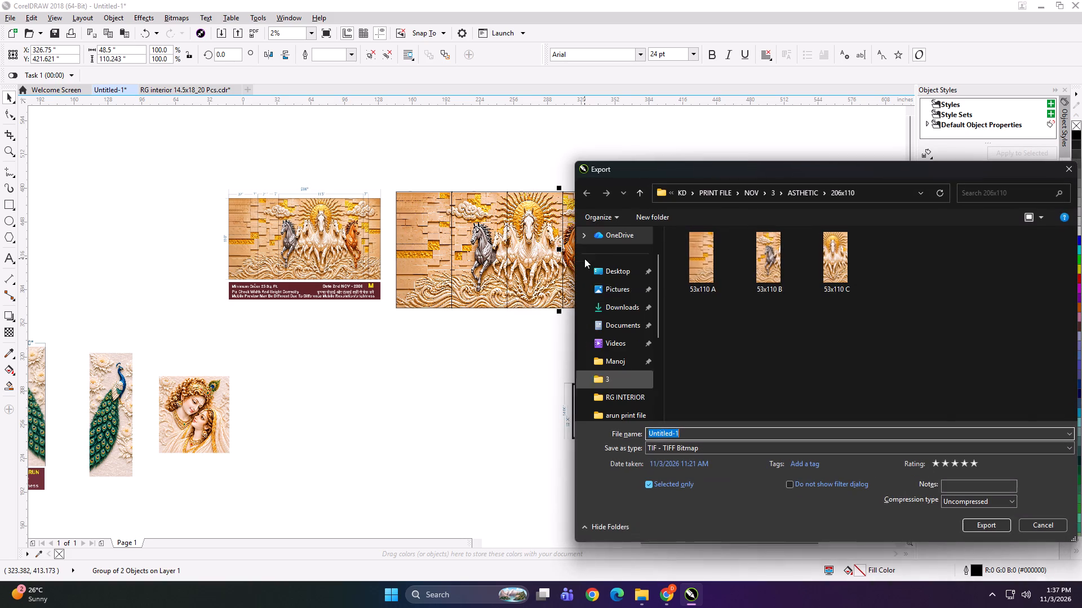
Export the fourth horses panel group as an uncompressed TIF named "48.5x110 D" in the 206x110 folder.
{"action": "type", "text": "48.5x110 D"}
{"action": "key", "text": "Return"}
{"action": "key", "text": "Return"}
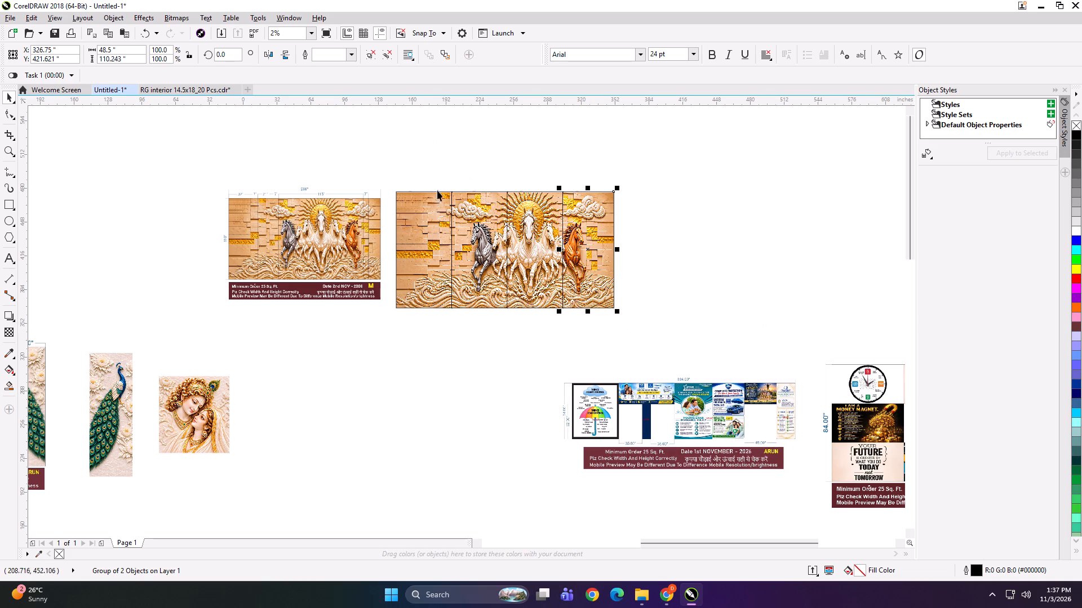
Spread the four horses panels apart horizontally so that a narrow gap separates each one from its neighbour.
{"action": "left_click_drag", "start_coordinate": [423, 175], "coordinate": [662, 338]}
{"action": "key", "text": "Right"}
{"action": "key", "text": "Right"}
{"action": "key", "text": "Right"}
{"action": "key", "text": "Right"}
{"action": "key", "text": "Right"}
{"action": "key", "text": "Right"}
{"action": "key", "text": "Right"}
{"action": "key", "text": "Right"}
{"action": "key", "text": "Right"}
{"action": "key", "text": "Right"}
{"action": "key", "text": "Right"}
{"action": "key", "text": "Right"}
{"action": "key", "text": "Right"}
{"action": "key", "text": "Right"}
{"action": "key", "text": "Right"}
{"action": "key", "text": "Right"}
{"action": "key", "text": "Right"}
{"action": "key", "text": "Right"}
{"action": "key", "text": "Right"}
{"action": "key", "text": "Right"}
{"action": "left_click_drag", "start_coordinate": [487, 176], "coordinate": [660, 322]}
{"action": "left_click_drag", "start_coordinate": [555, 159], "coordinate": [669, 316]}
{"action": "key", "text": "Right"}
{"action": "key", "text": "Right"}
Group the four separated horses panels with the customer preview and scale the group down to about 17.5 inches wide.
{"action": "left_click_drag", "start_coordinate": [672, 162], "coordinate": [655, 215]}
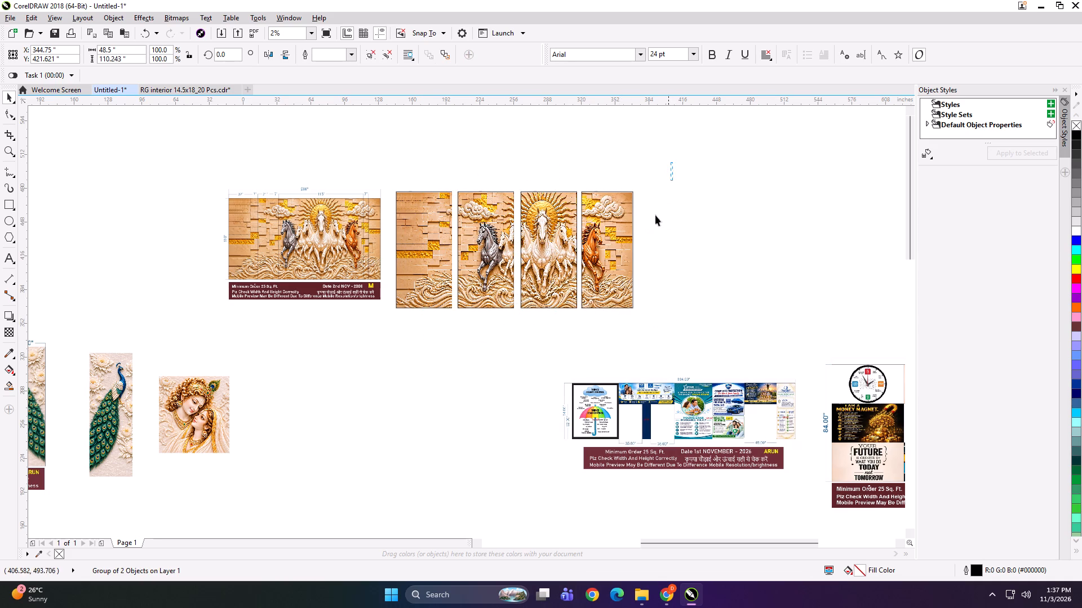
{"action": "left_click_drag", "start_coordinate": [655, 215], "coordinate": [340, 352]}
{"action": "left_click", "coordinate": [347, 282], "text": "shift"}
{"action": "key", "text": "ctrl+g"}
{"action": "left_click_drag", "start_coordinate": [637, 313], "coordinate": [489, 288], "text": "shift"}
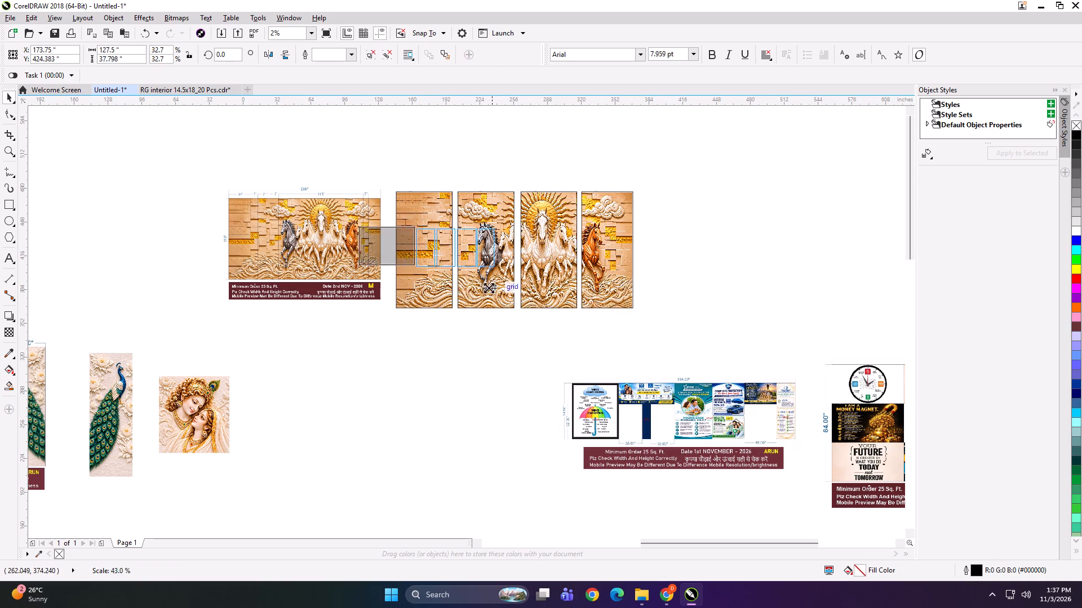
{"action": "left_click_drag", "start_coordinate": [489, 288], "coordinate": [440, 266], "text": "shift"}
Start exporting the scaled-down comparison group of the horses preview and its four panels.
{"action": "scroll", "coordinate": [431, 246], "scroll_direction": "up", "scroll_amount": 4}
{"action": "key", "text": "ctrl+e"}
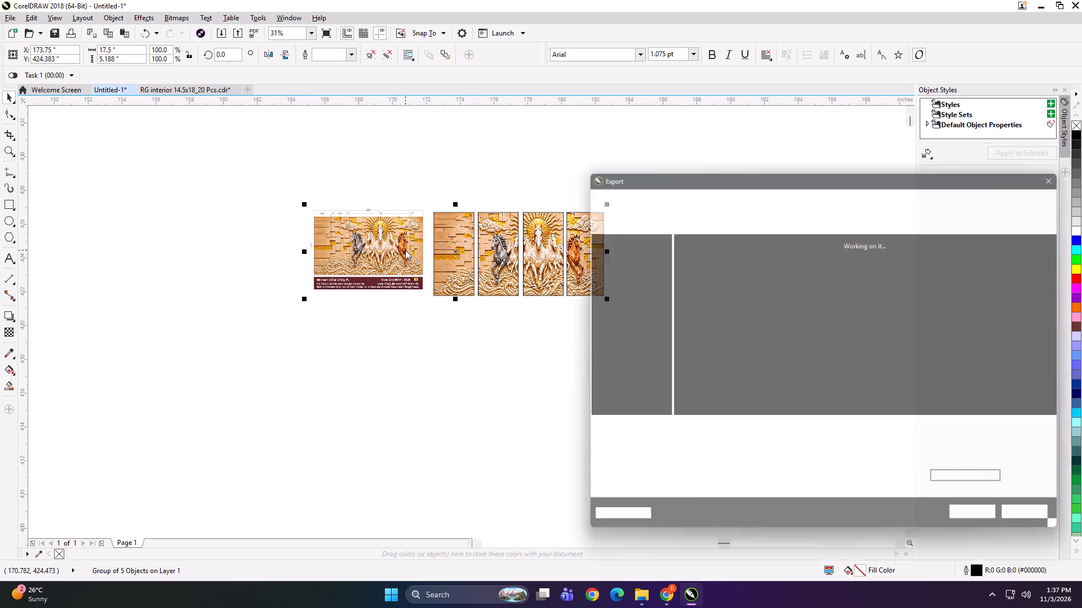
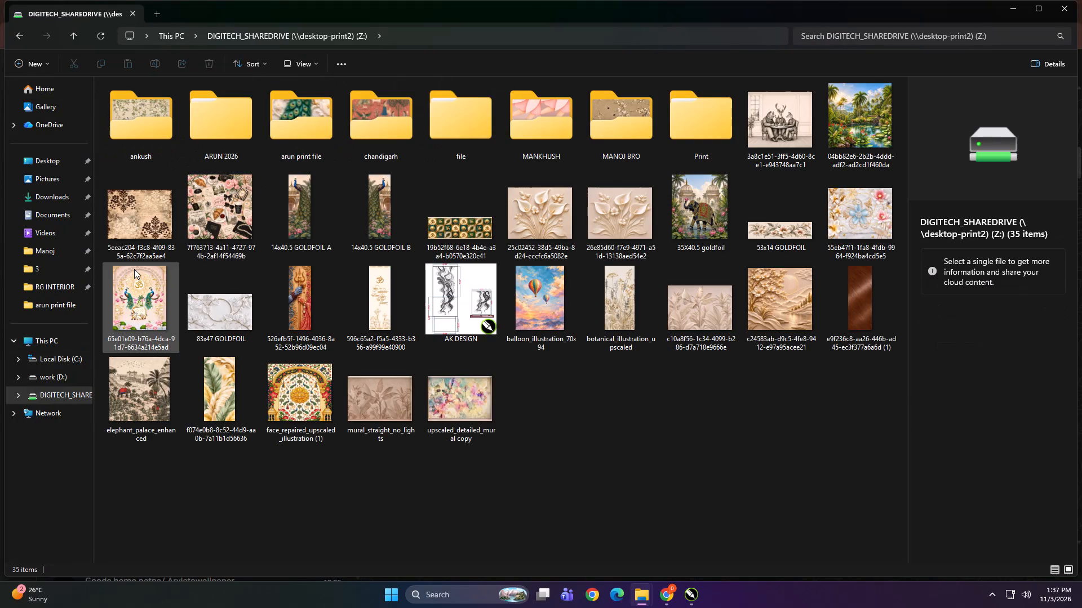
Copy the ASTHETIC folder from KD\PRINT FILE\NOV\3 on the work (D:) drive.
{"action": "key", "text": "BackSpace"}
{"action": "double_click", "coordinate": [223, 157]}
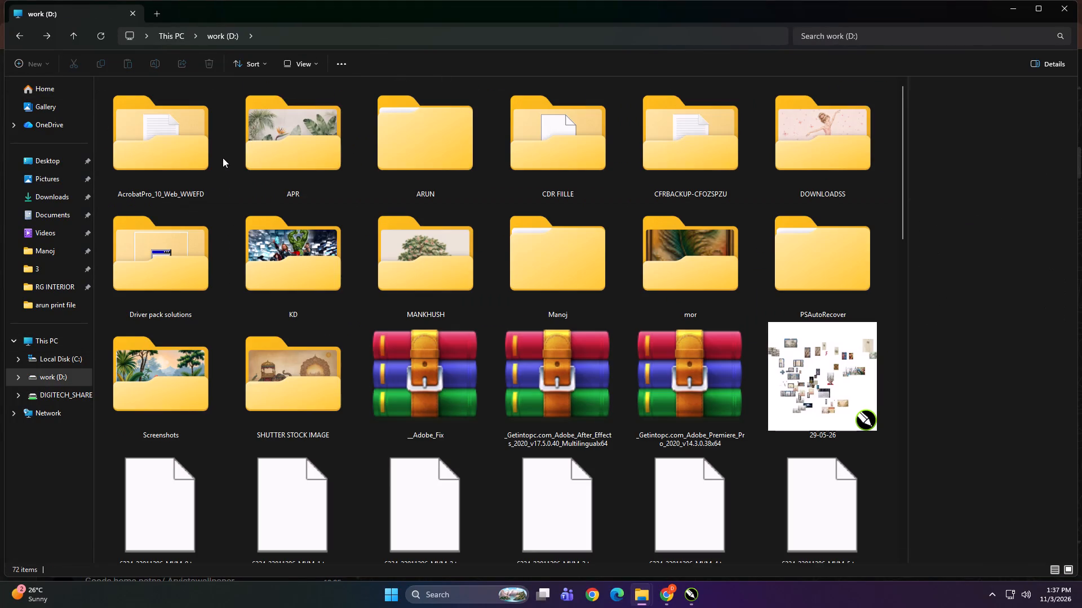
{"action": "double_click", "coordinate": [278, 266]}
{"action": "key", "text": "BackSpace"}
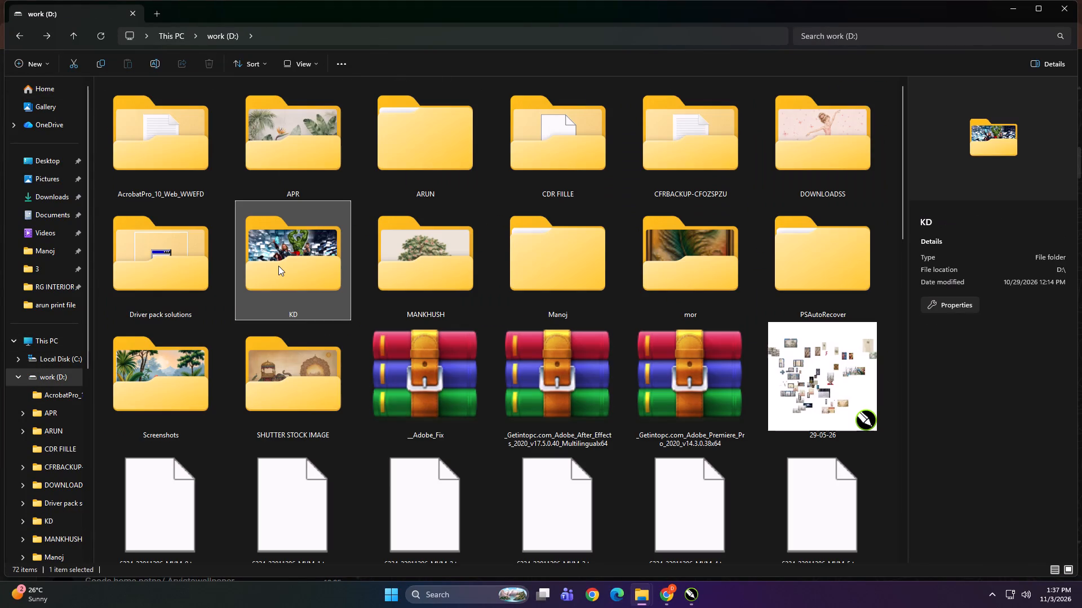
{"action": "double_click", "coordinate": [278, 266]}
{"action": "double_click", "coordinate": [473, 207]}
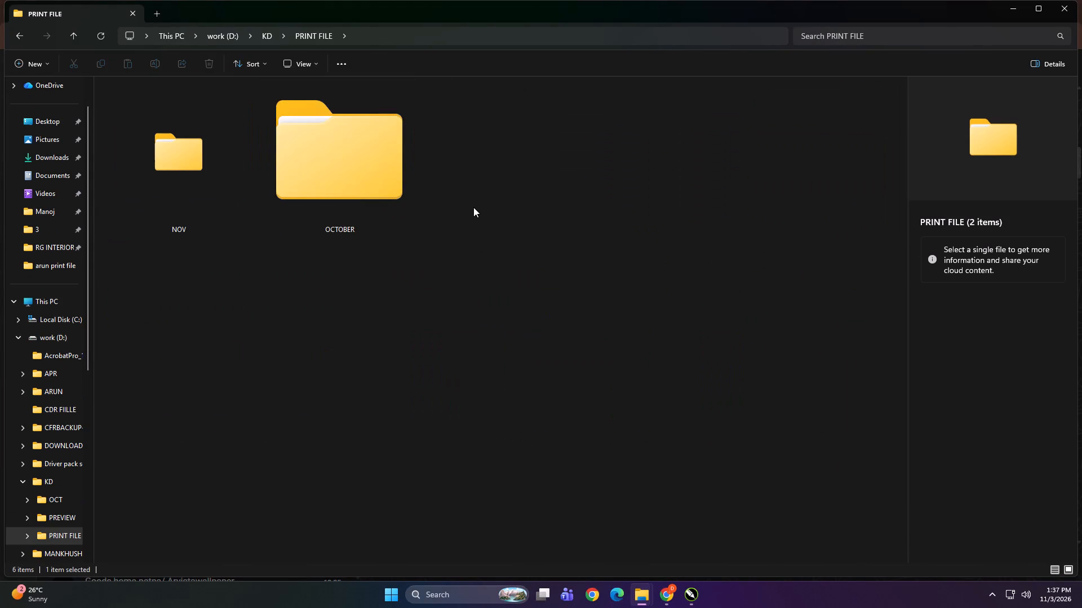
{"action": "double_click", "coordinate": [174, 145]}
{"action": "double_click", "coordinate": [499, 145]}
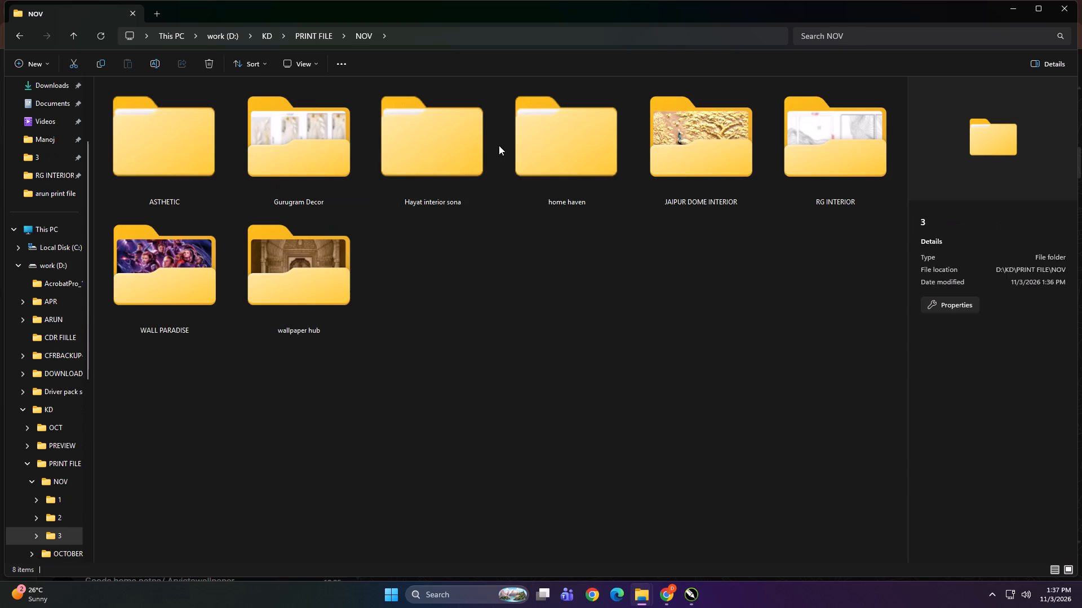
{"action": "left_click", "coordinate": [164, 164]}
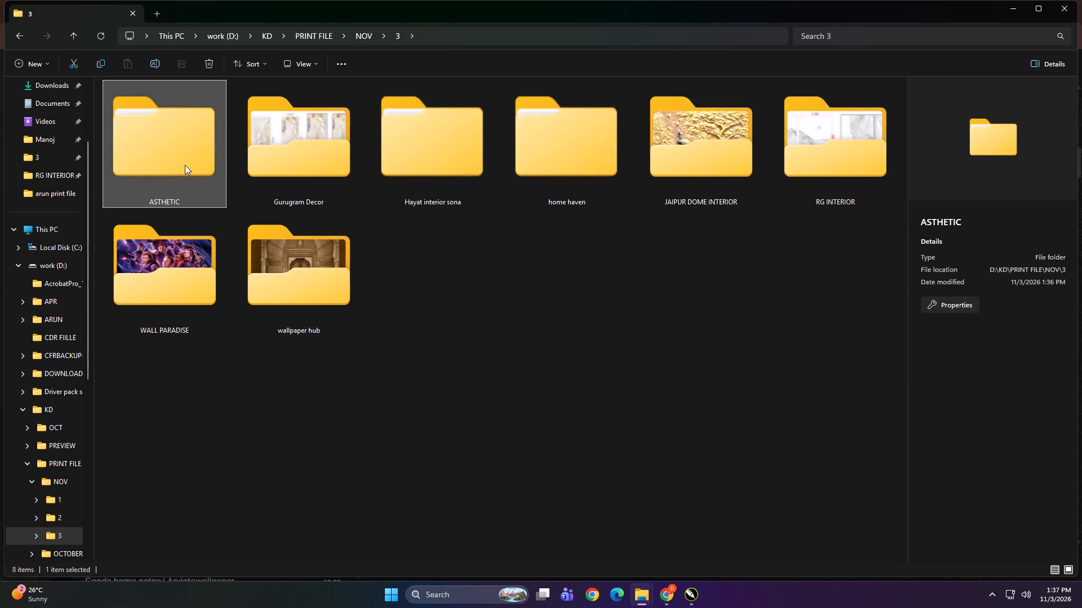
{"action": "key", "text": "ctrl+c"}
Open the Print\NOV\3 folder on DIGITECH_SHAREDRIVE (Z:) as the destination for the copied ASTHETIC folder.
{"action": "scroll", "coordinate": [0, 384], "scroll_direction": "up", "scroll_amount": 4}
{"action": "left_click", "coordinate": [40, 333]}
{"action": "double_click", "coordinate": [171, 259]}
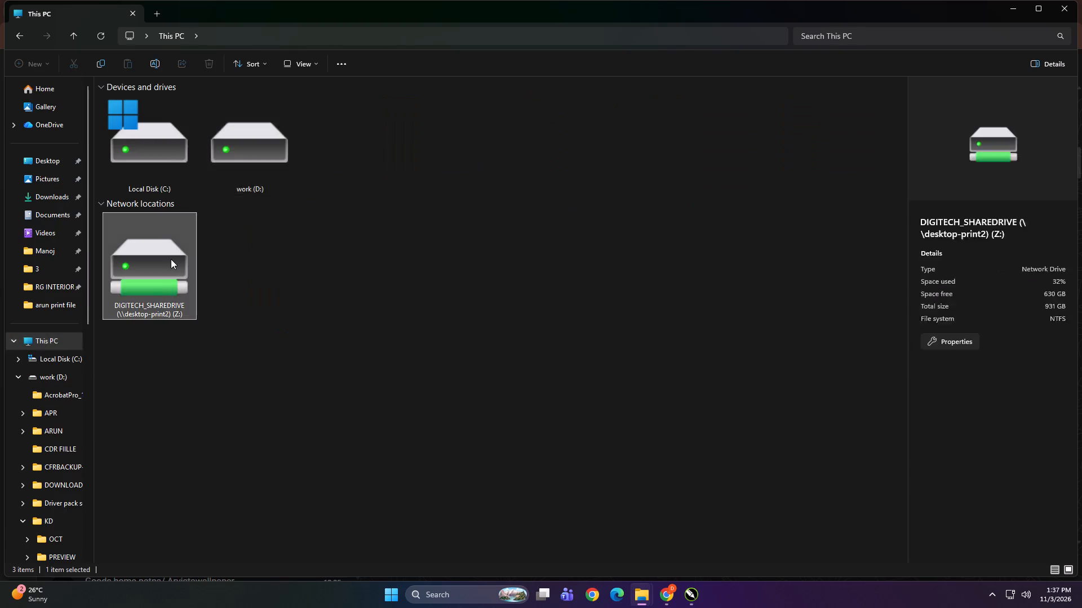
{"action": "double_click", "coordinate": [714, 114]}
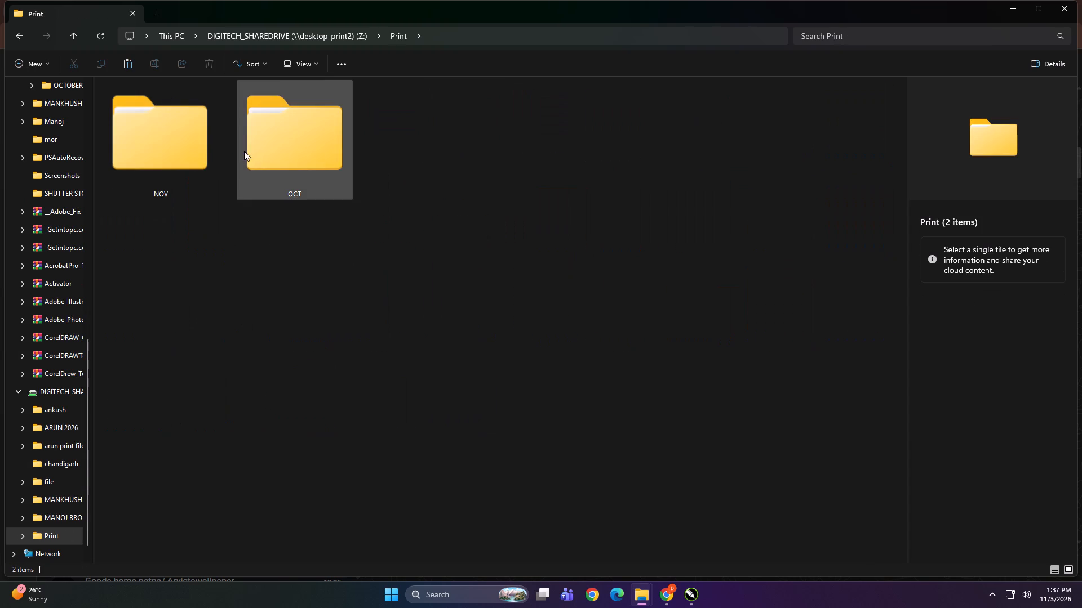
{"action": "double_click", "coordinate": [203, 147]}
{"action": "double_click", "coordinate": [494, 133]}
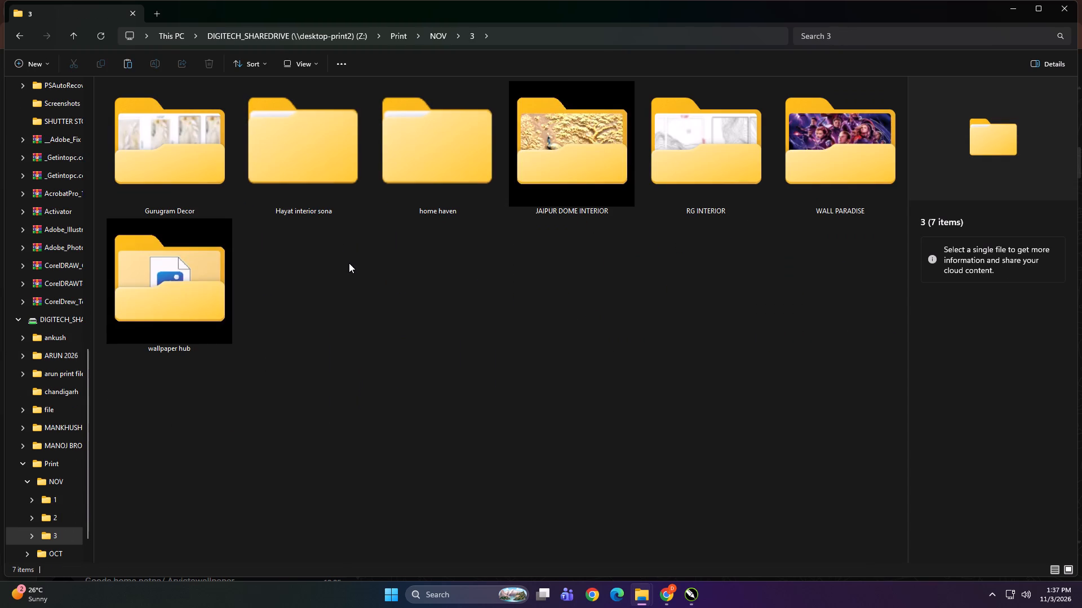
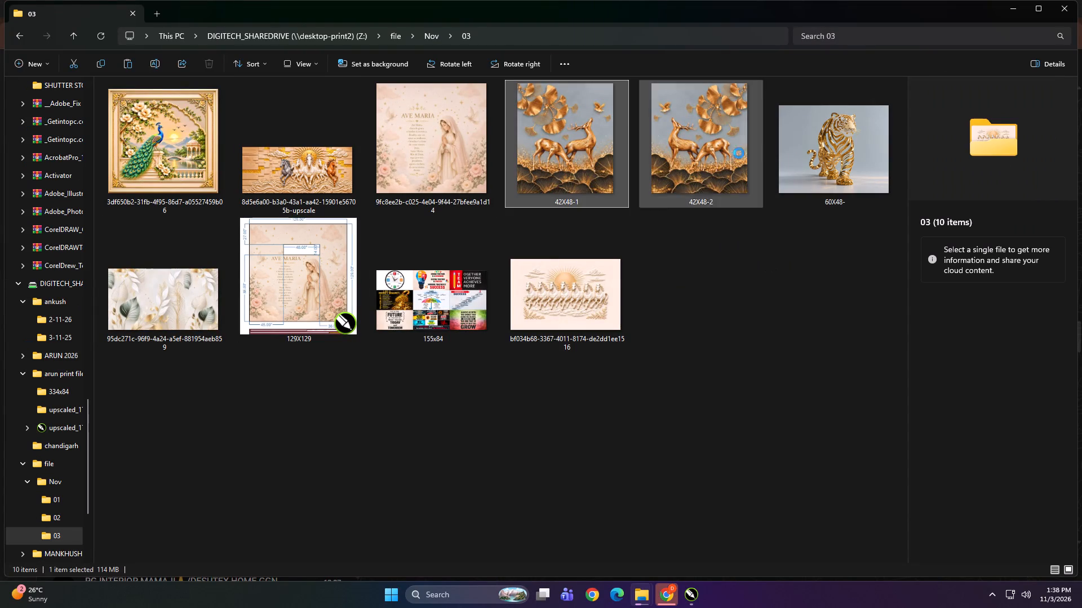
Find and launch Adobe Photoshop 2020 through the Windows search using the term "PHOTO".
{"action": "left_click", "coordinate": [794, 150], "text": "shift"}
{"action": "left_click", "coordinate": [473, 594]}
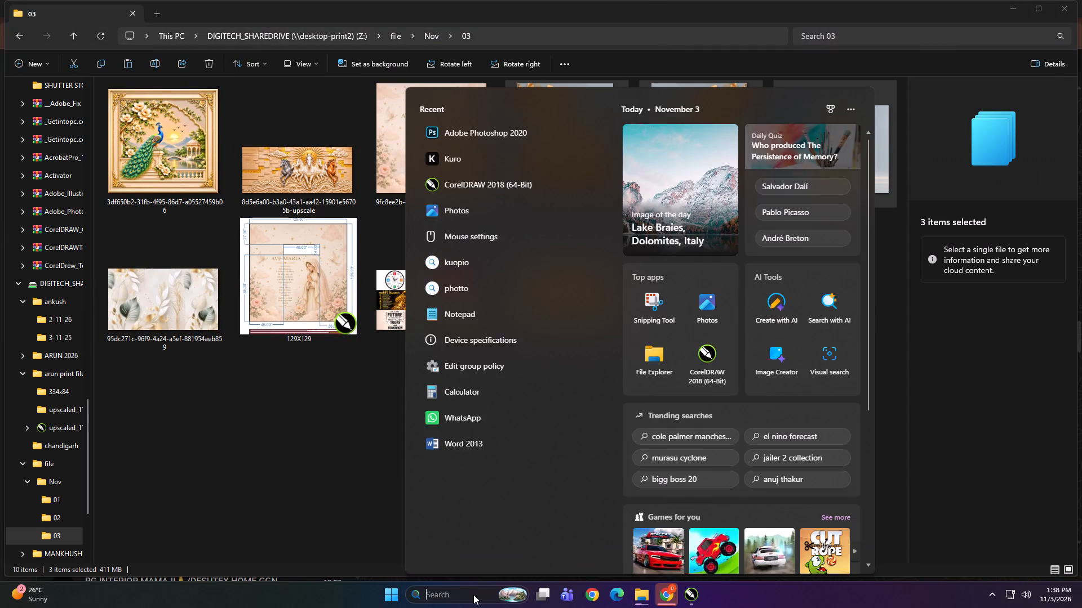
{"action": "type", "text": "PHOTO"}
{"action": "key", "text": "Return"}
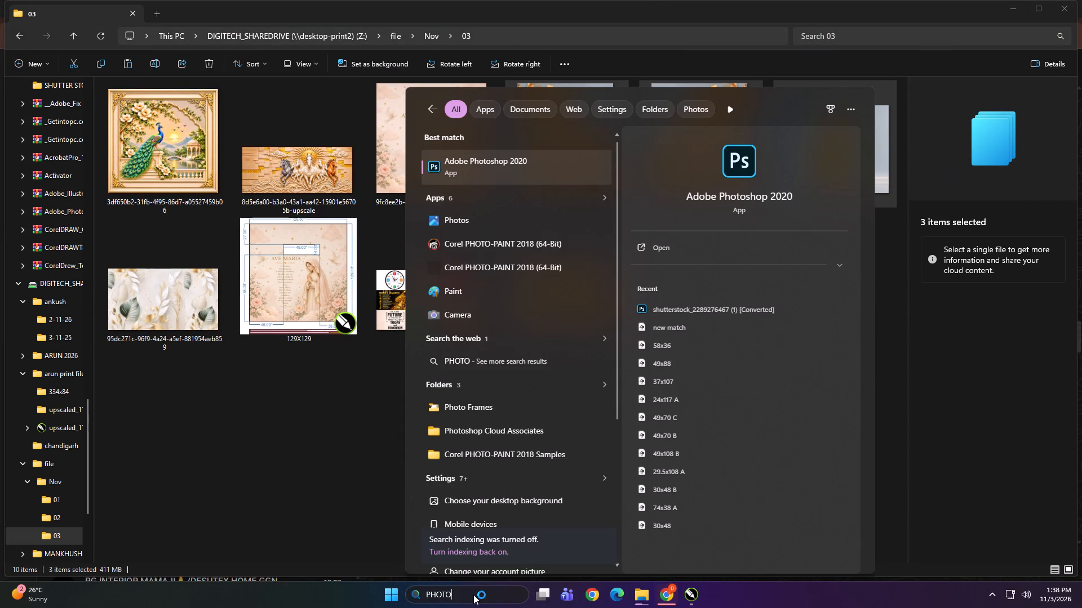
{"action": "left_click", "coordinate": [657, 454]}
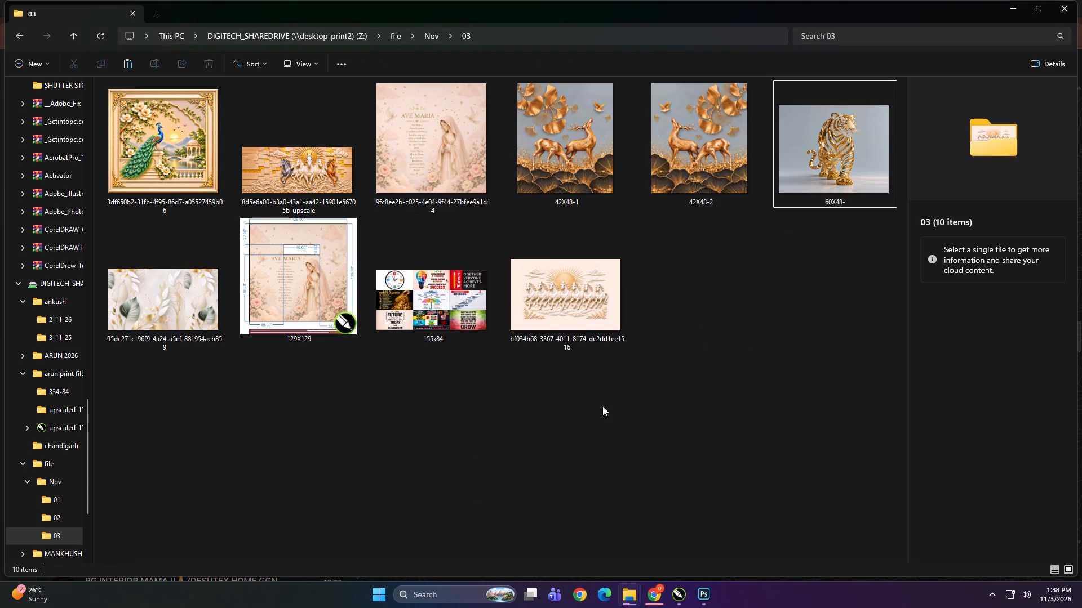
Select the images 42X48-1, 42X48-2 and 60X48- in the 03 folder and bring them into Photoshop.
{"action": "left_click", "coordinate": [577, 268]}
{"action": "left_click", "coordinate": [573, 159]}
{"action": "left_click", "coordinate": [855, 148], "text": "shift"}
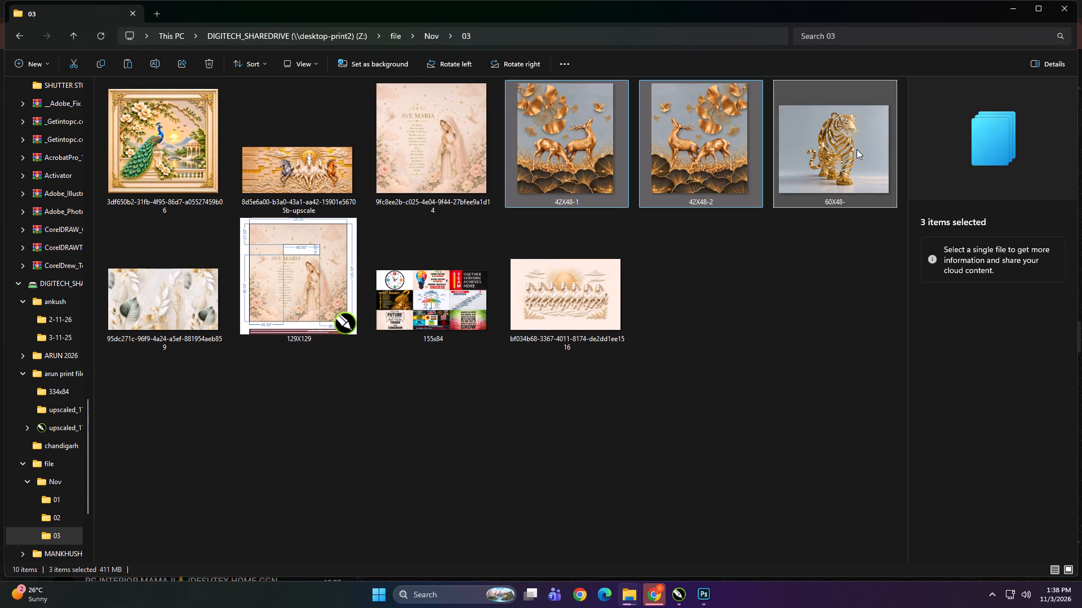
{"action": "left_click_drag", "start_coordinate": [703, 142], "coordinate": [702, 596]}
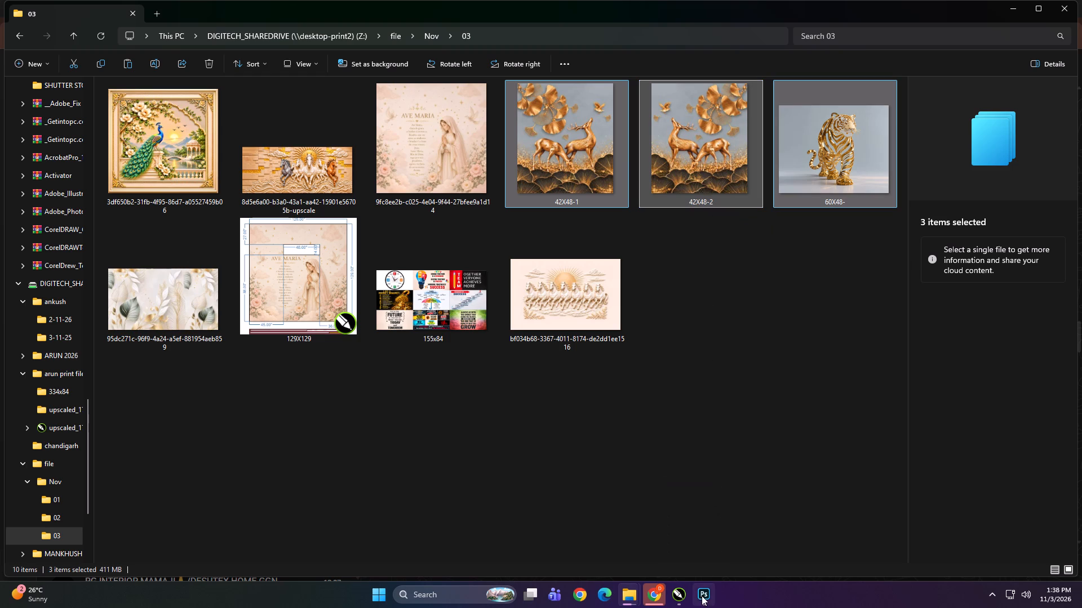
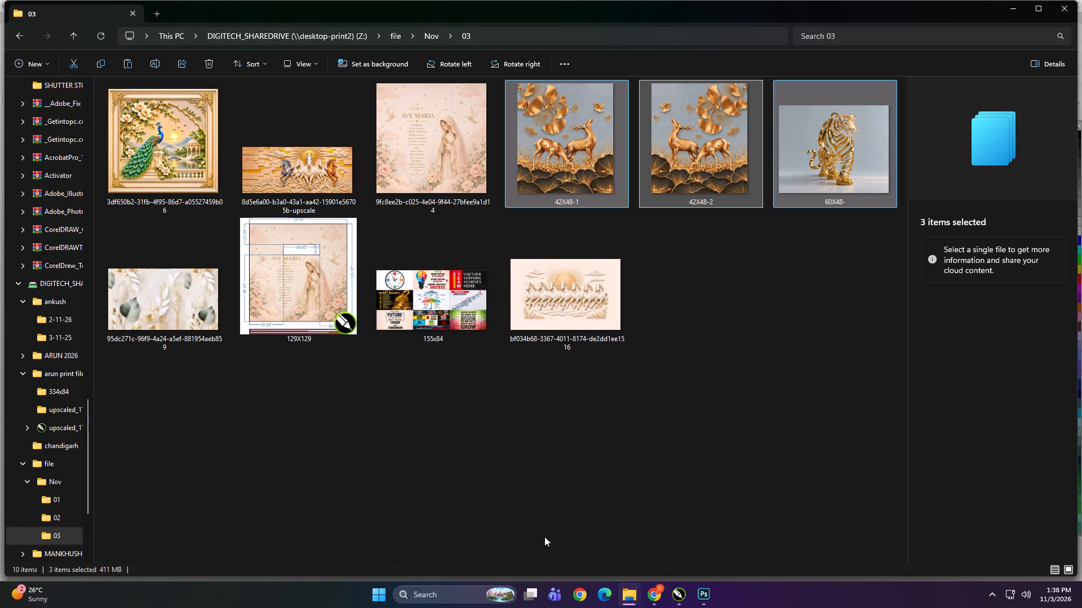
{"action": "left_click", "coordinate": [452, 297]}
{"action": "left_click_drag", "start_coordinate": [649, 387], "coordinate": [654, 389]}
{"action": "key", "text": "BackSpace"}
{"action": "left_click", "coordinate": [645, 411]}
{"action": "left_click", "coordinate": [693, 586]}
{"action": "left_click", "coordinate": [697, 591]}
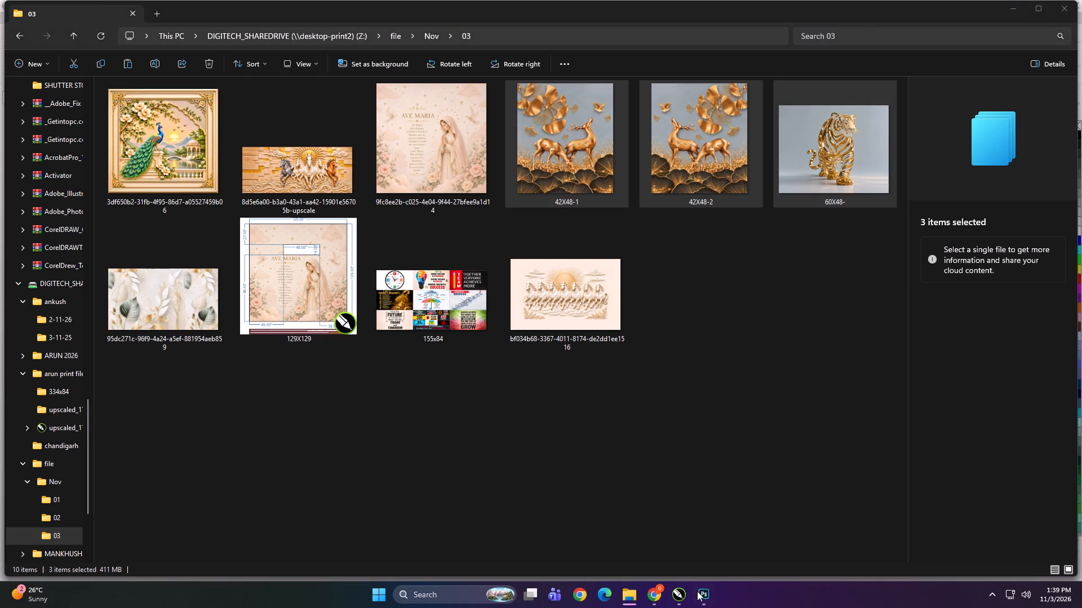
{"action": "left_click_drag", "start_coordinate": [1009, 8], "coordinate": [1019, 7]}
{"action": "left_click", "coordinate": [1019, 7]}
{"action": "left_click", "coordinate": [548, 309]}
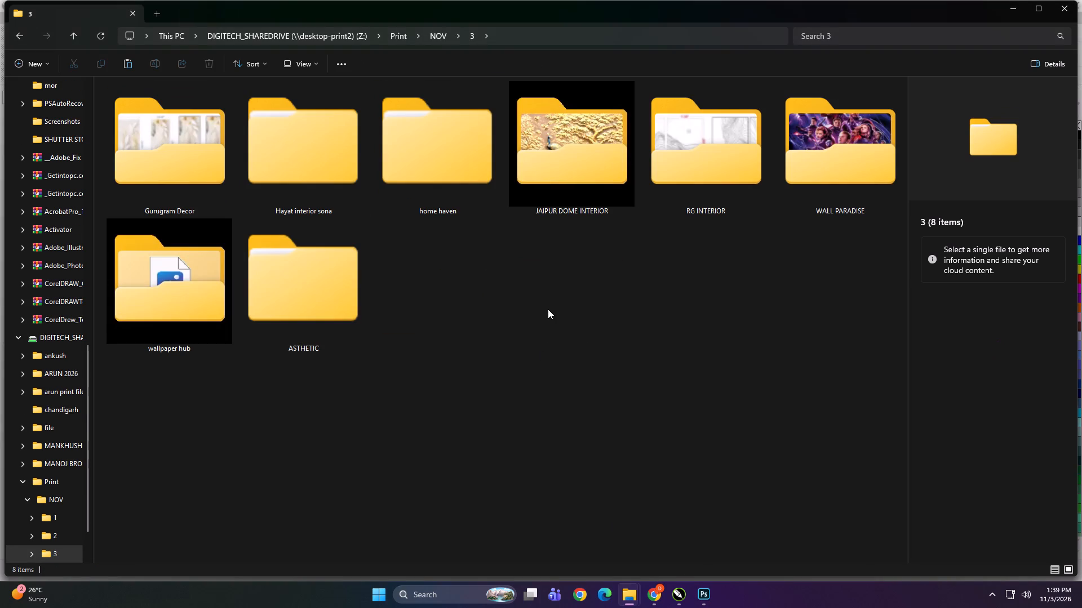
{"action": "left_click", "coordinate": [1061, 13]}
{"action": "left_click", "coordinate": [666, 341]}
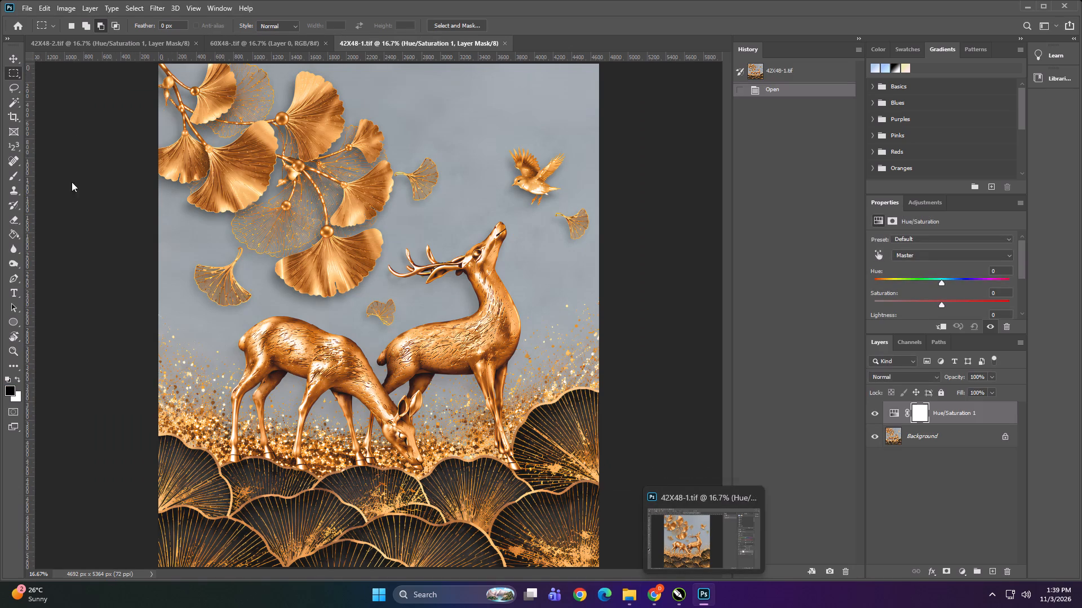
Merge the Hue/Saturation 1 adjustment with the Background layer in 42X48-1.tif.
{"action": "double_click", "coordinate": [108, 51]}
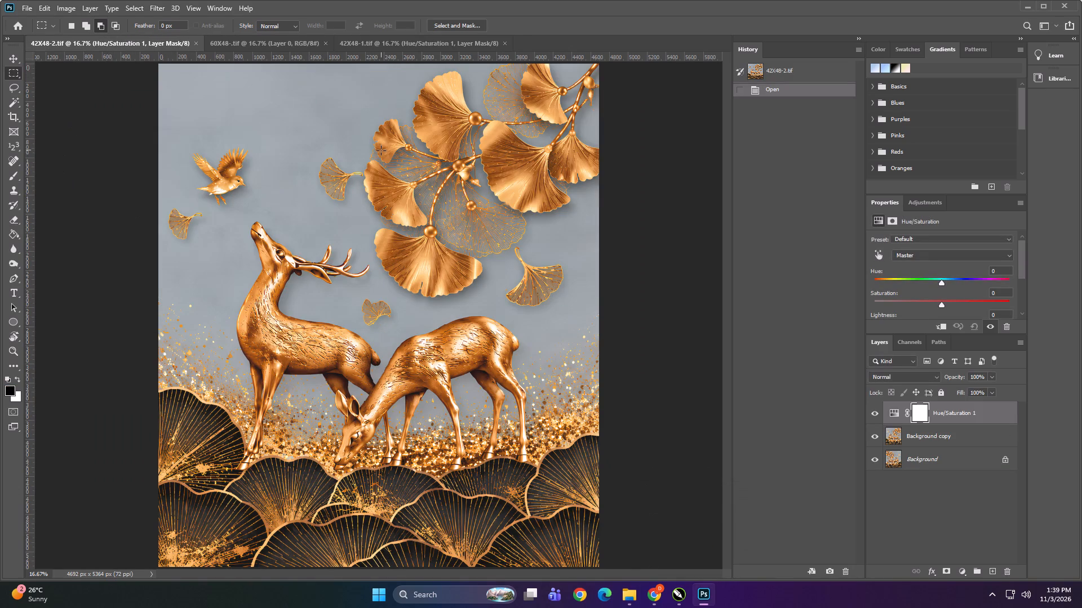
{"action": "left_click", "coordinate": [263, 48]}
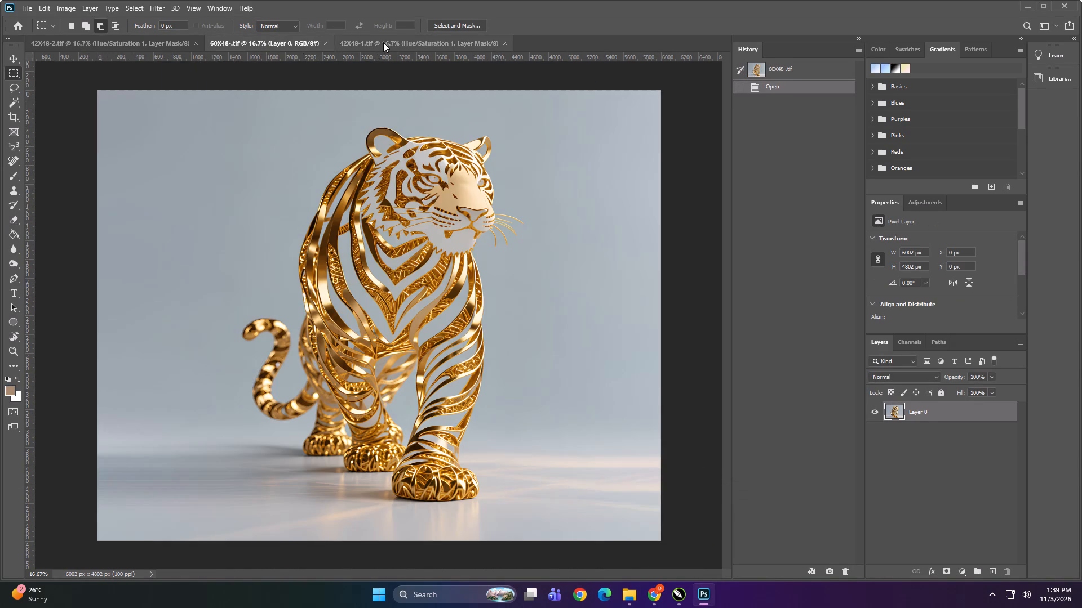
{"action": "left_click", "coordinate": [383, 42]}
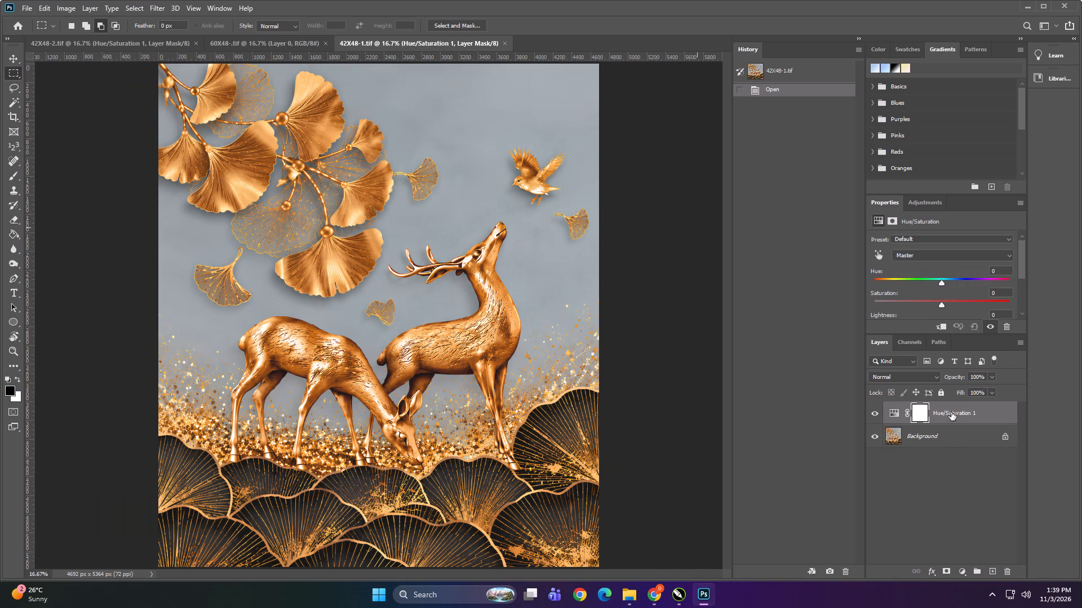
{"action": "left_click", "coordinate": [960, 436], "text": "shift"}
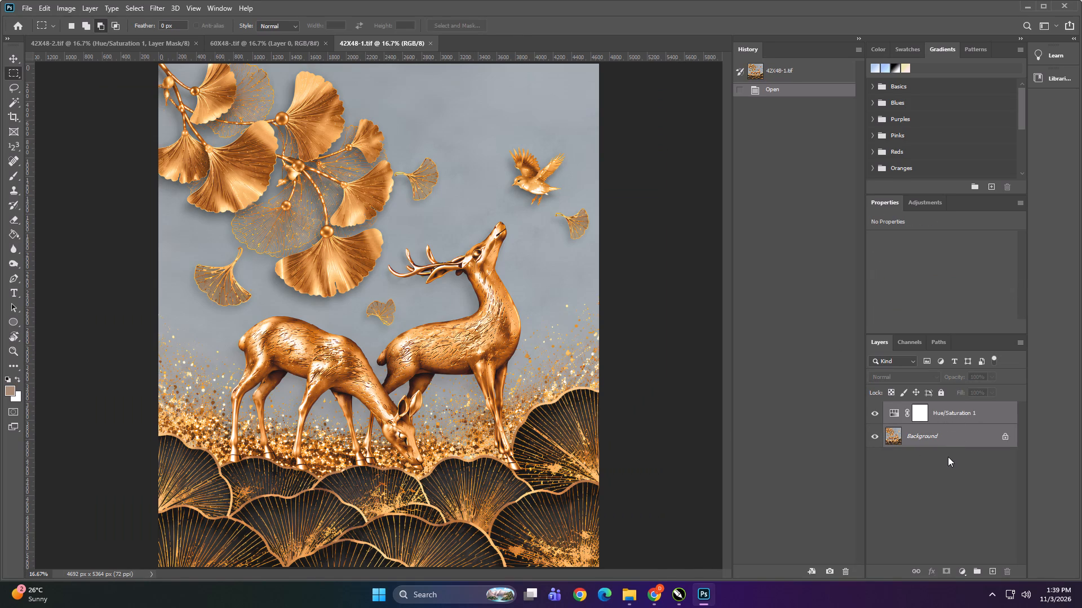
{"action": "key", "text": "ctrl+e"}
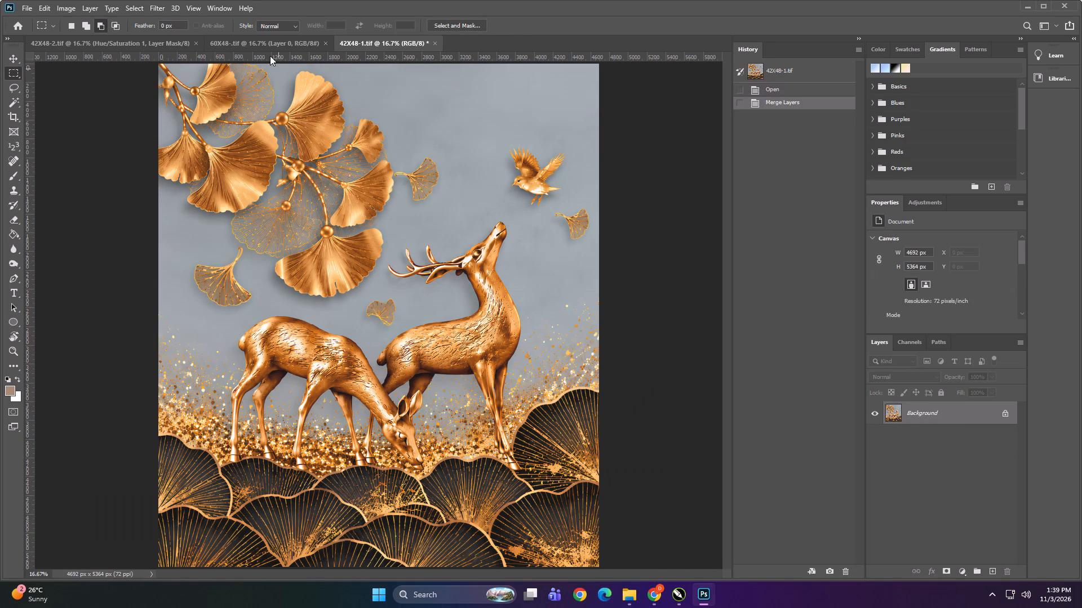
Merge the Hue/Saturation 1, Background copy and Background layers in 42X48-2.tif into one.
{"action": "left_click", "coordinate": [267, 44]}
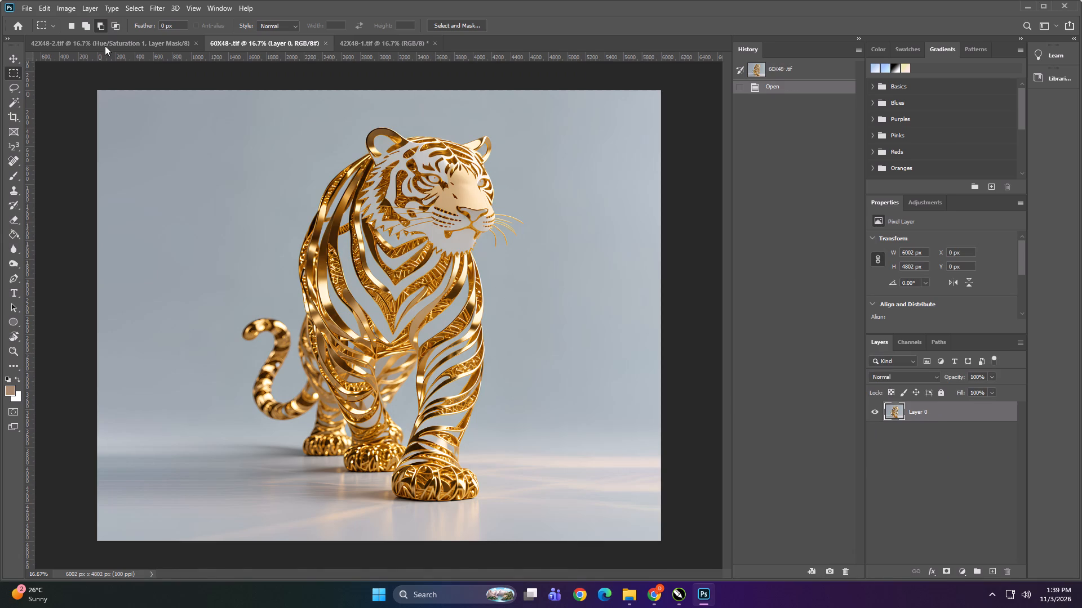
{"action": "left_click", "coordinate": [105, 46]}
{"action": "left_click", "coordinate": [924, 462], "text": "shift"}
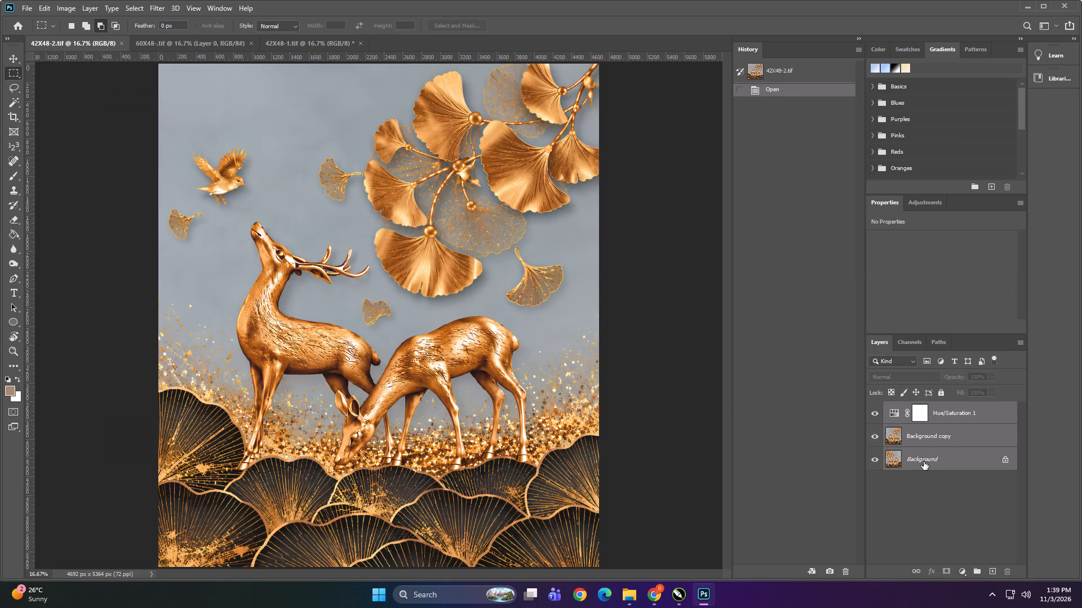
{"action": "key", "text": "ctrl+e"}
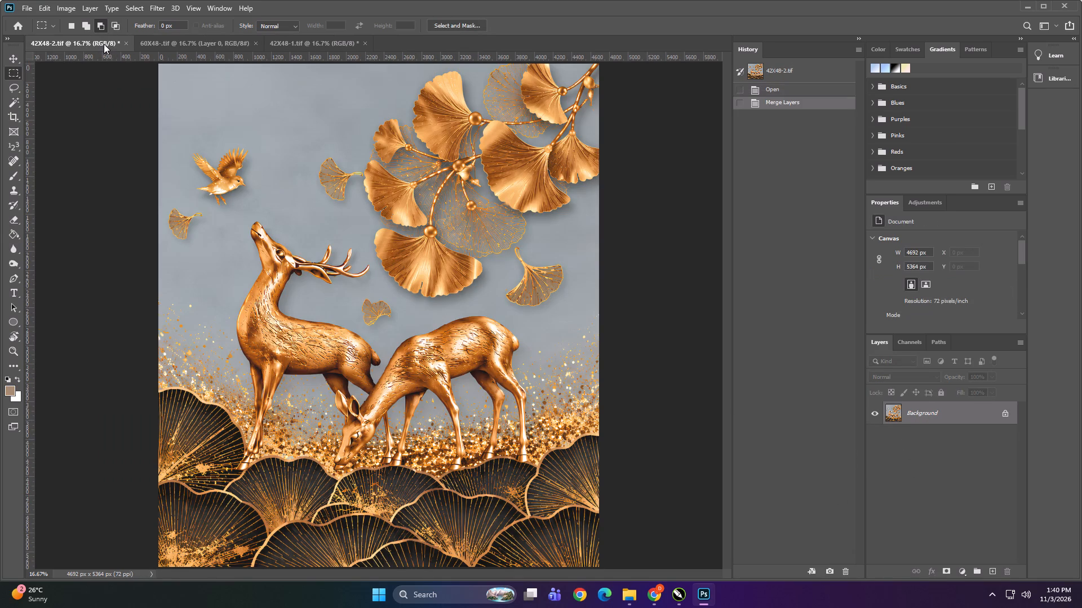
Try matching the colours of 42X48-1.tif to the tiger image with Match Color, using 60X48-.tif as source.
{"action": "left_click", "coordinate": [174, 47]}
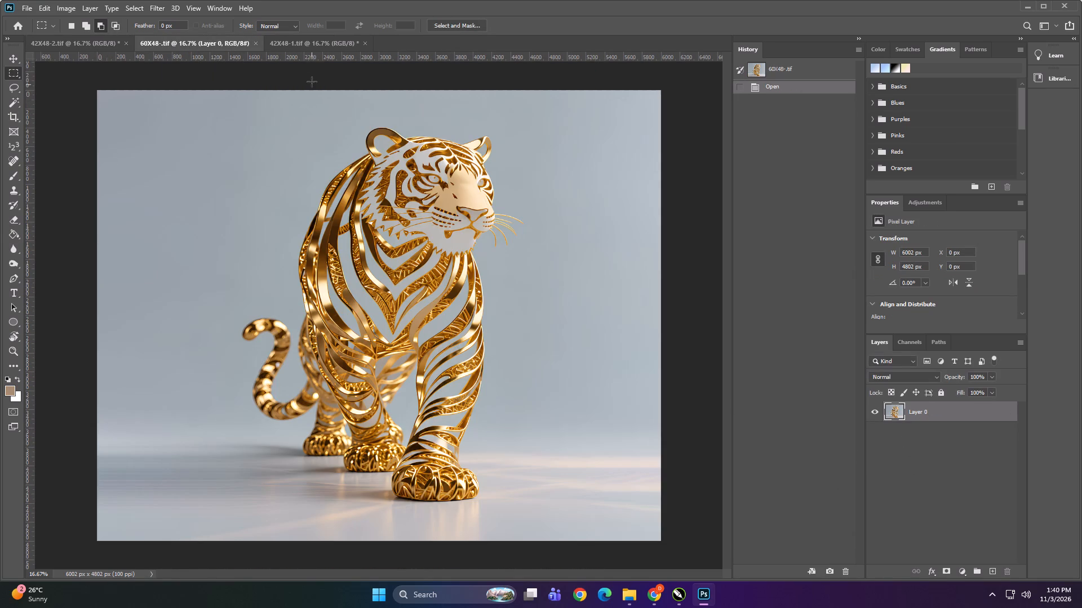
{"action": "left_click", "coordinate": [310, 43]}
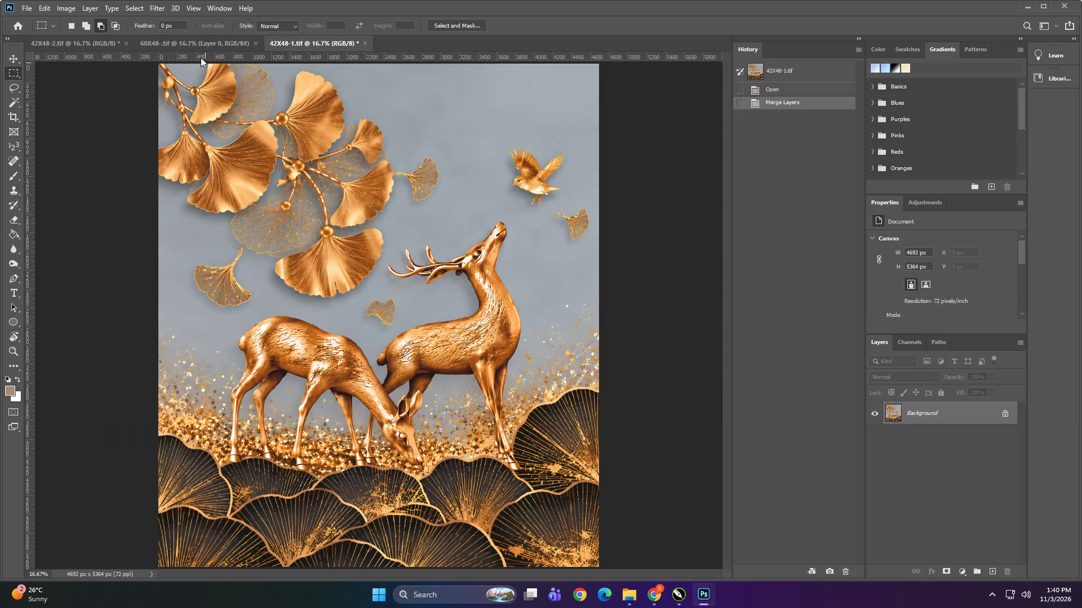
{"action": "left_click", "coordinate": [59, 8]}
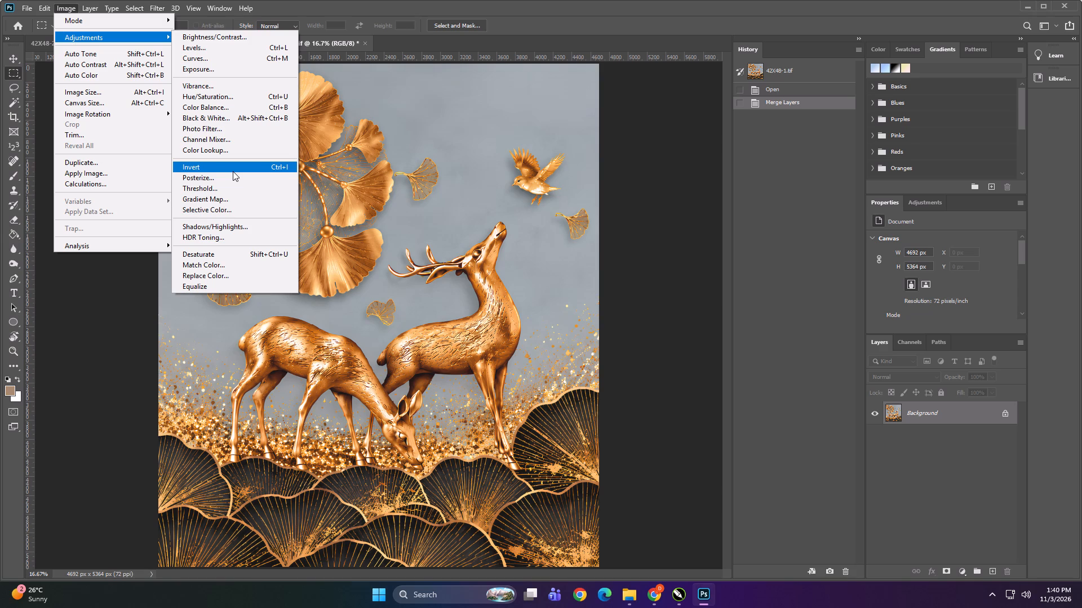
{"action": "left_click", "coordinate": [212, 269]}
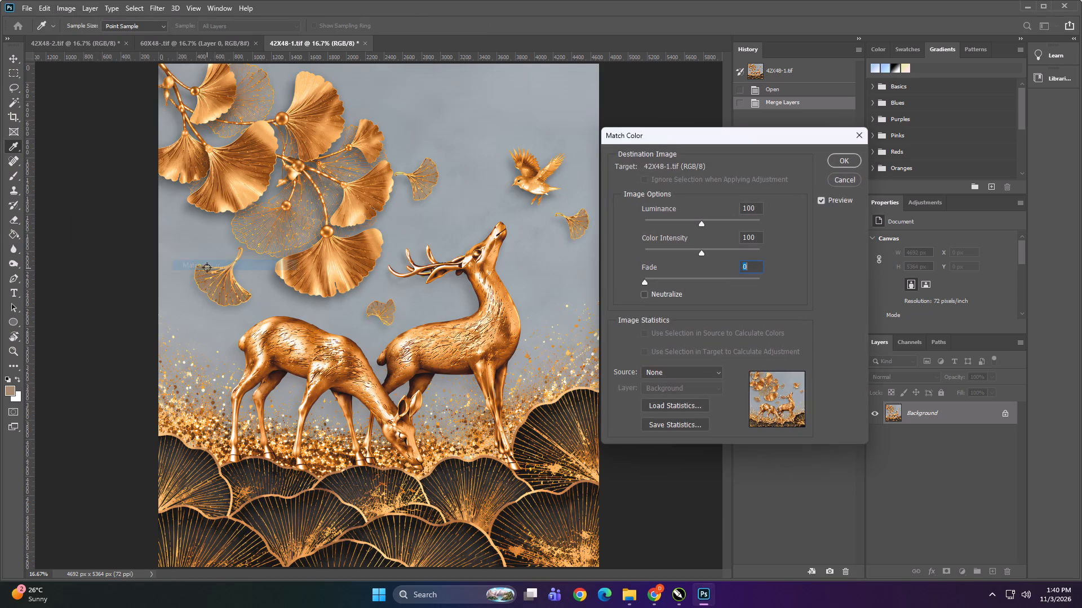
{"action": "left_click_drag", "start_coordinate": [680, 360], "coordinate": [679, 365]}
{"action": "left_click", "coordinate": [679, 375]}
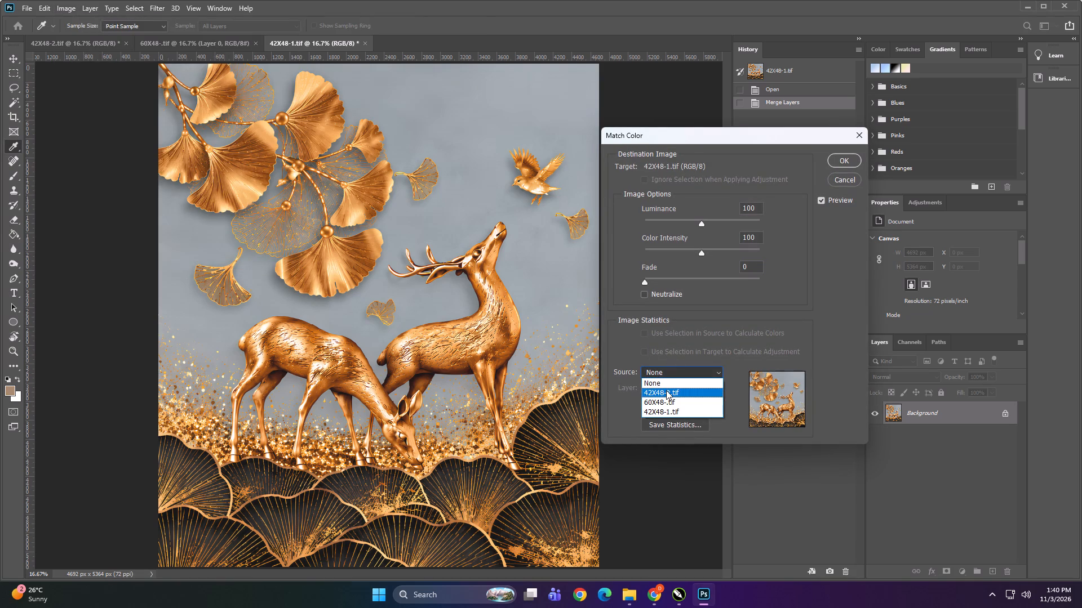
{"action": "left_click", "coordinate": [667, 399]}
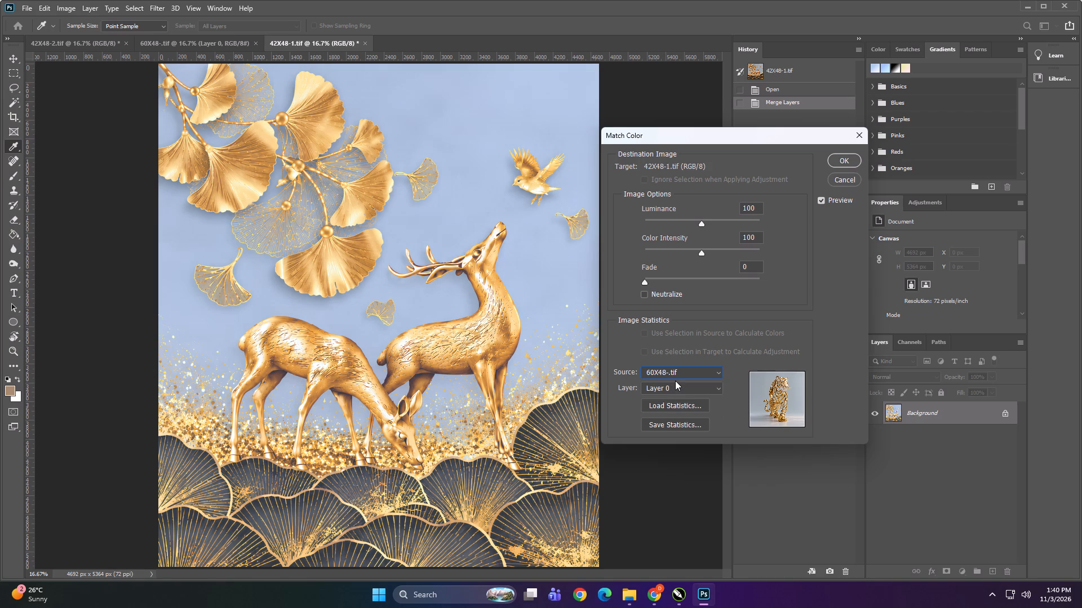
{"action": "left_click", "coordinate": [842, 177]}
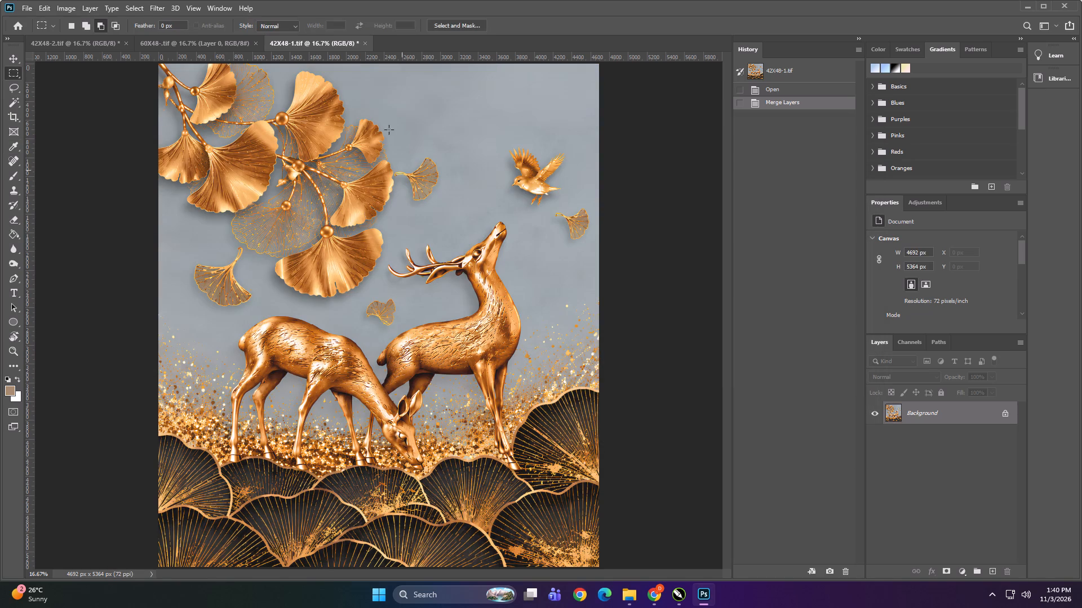
Compare the tiger image with the open deer images, and close Photoshop.
{"action": "left_click", "coordinate": [207, 35]}
{"action": "left_click", "coordinate": [211, 43]}
{"action": "left_click", "coordinate": [318, 43]}
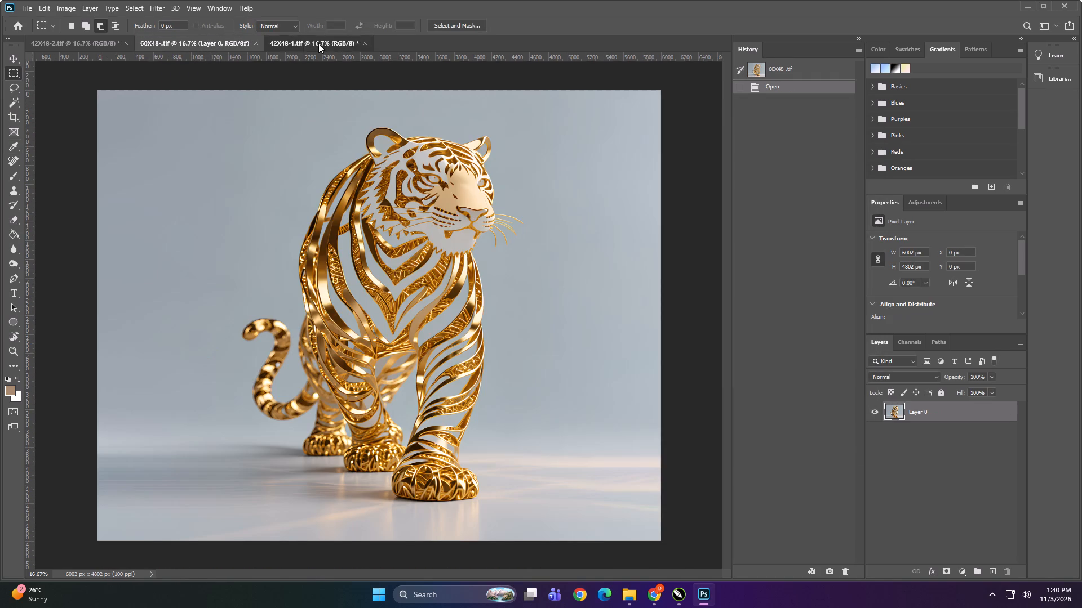
{"action": "left_click", "coordinate": [184, 39]}
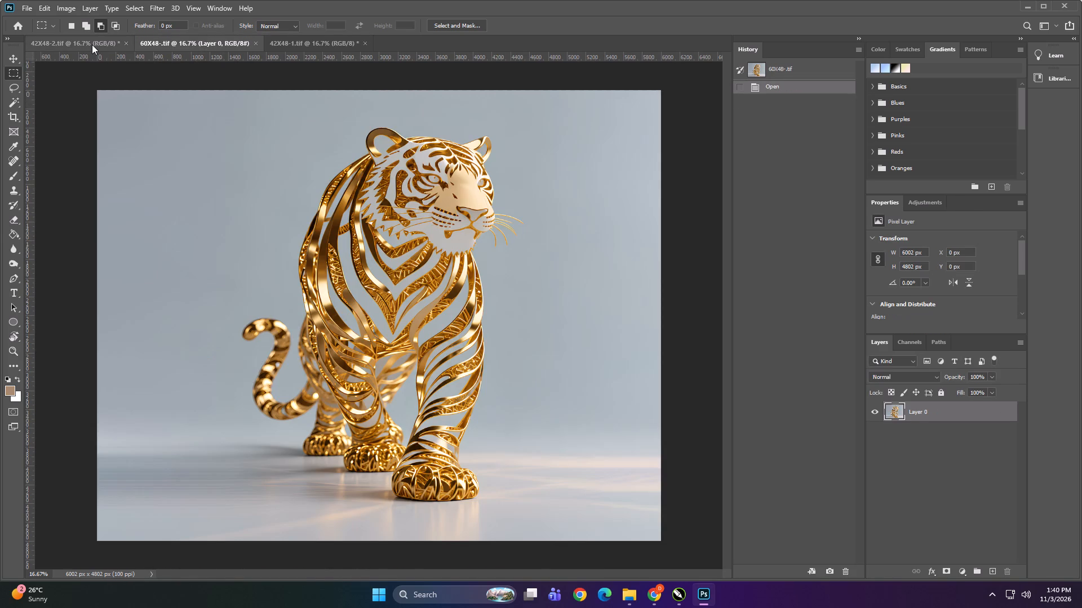
{"action": "left_click", "coordinate": [92, 44]}
{"action": "left_click", "coordinate": [172, 47]}
{"action": "left_click", "coordinate": [1070, 5]}
{"action": "double_click", "coordinate": [537, 227]}
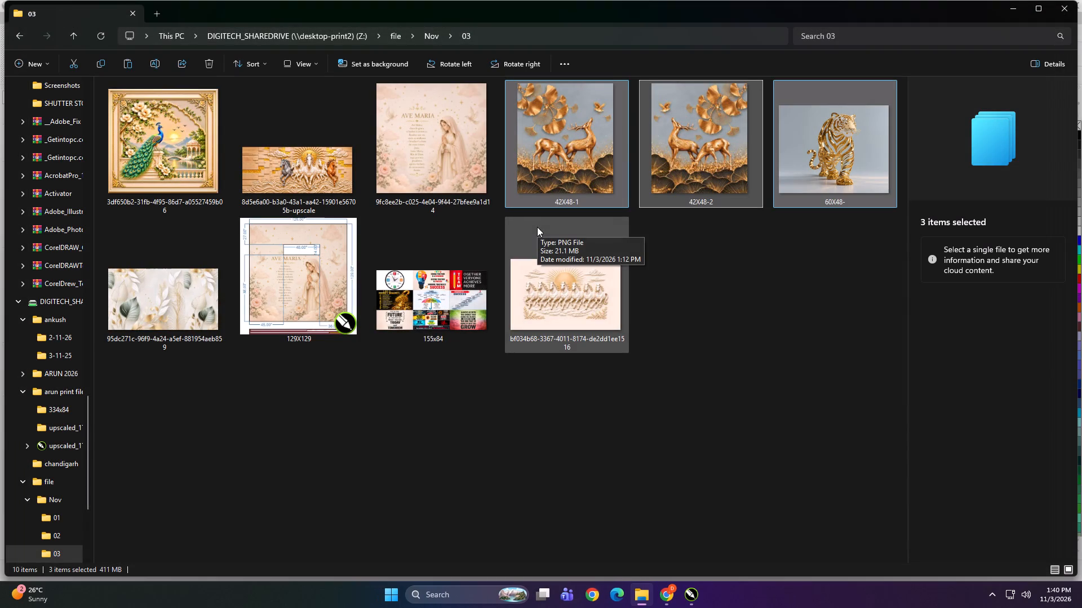
Bring the running-horses image from the 03 folder into CorelDRAW's Untitled-1 and place it in the empty area above the existing designs.
{"action": "left_click", "coordinate": [711, 346]}
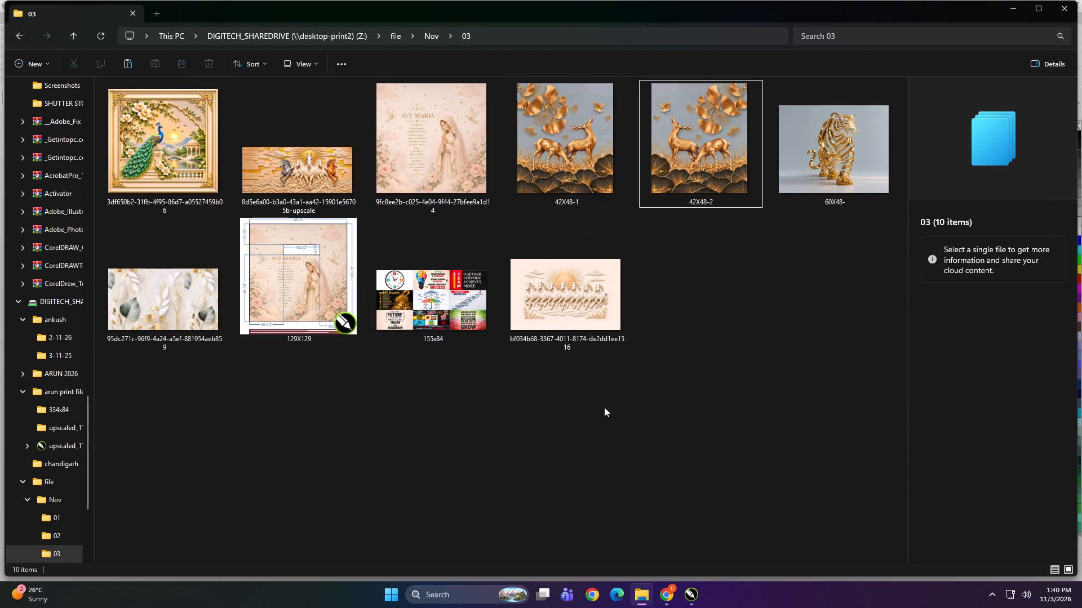
{"action": "left_click", "coordinate": [569, 324]}
{"action": "left_click_drag", "start_coordinate": [562, 291], "coordinate": [686, 594]}
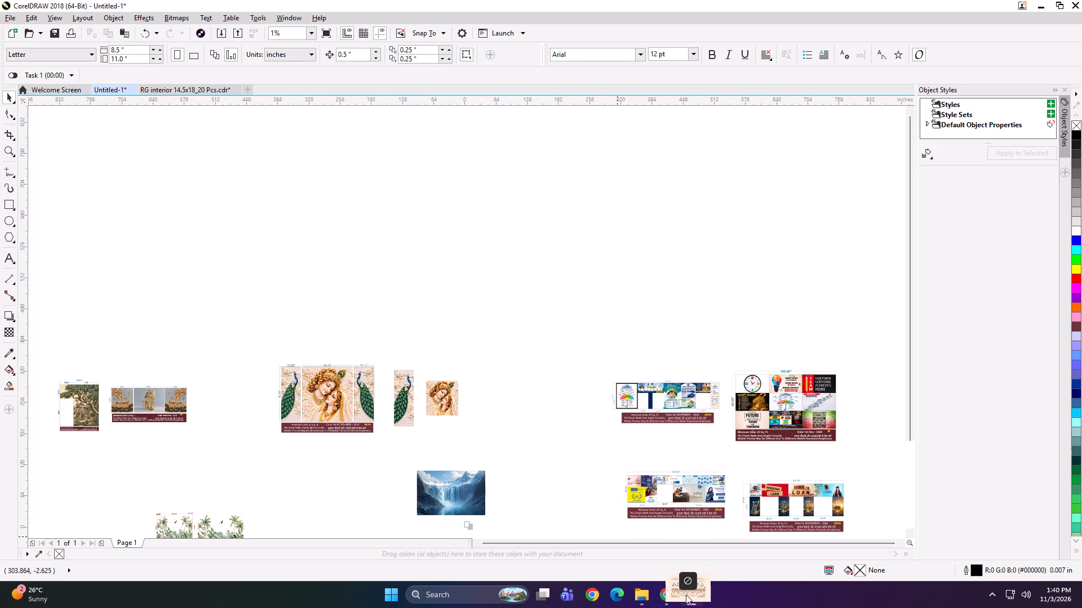
{"action": "left_click_drag", "start_coordinate": [686, 594], "coordinate": [524, 275]}
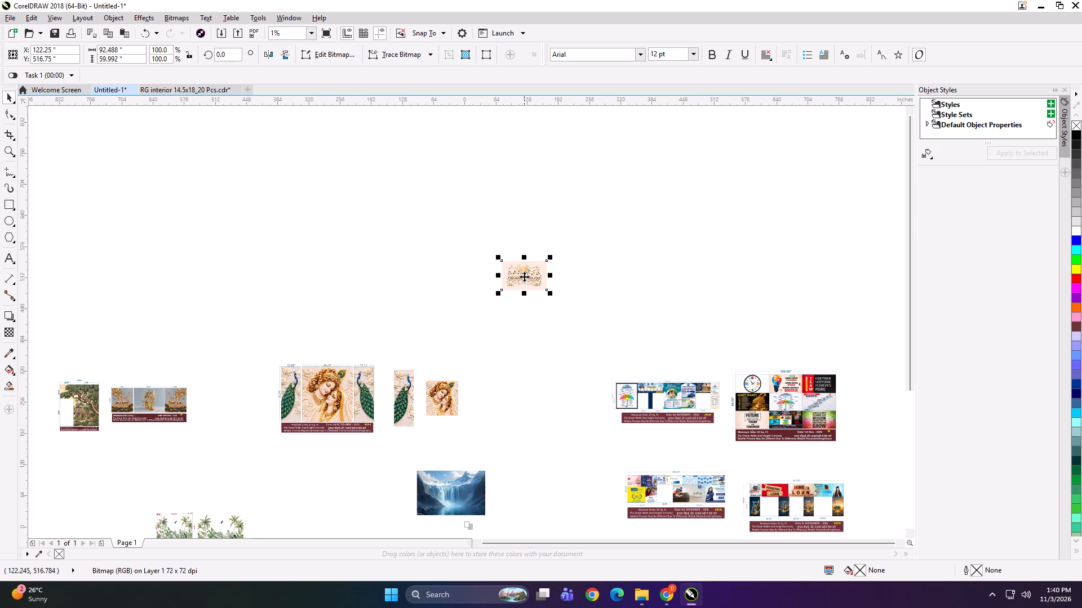
{"action": "left_click", "coordinate": [508, 217]}
{"action": "left_click_drag", "start_coordinate": [526, 267], "coordinate": [403, 209]}
{"action": "left_click", "coordinate": [531, 231]}
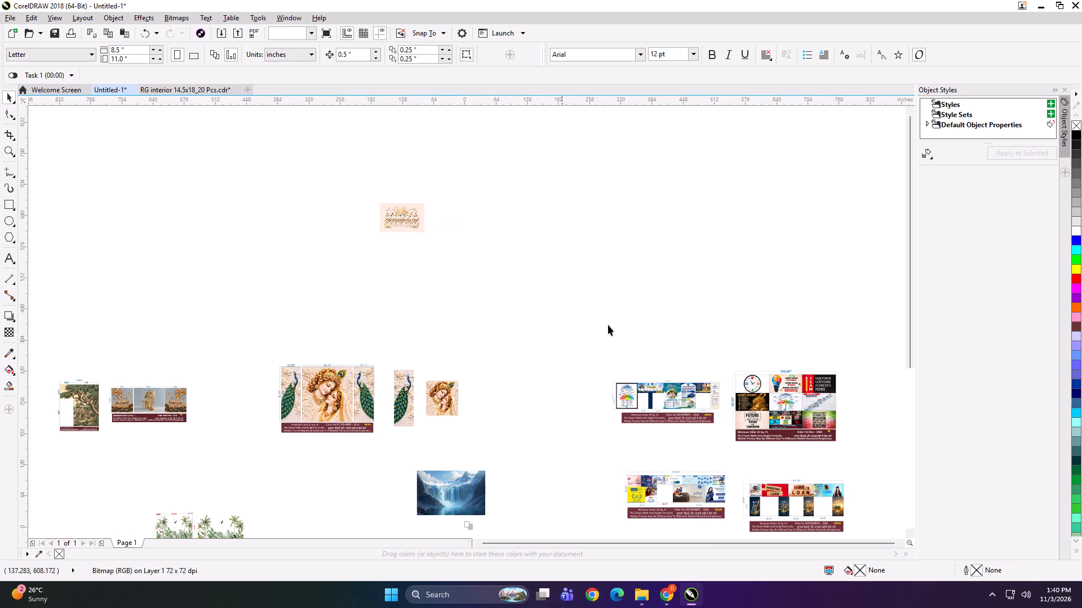
Bring the 155x84 image from the 03 folder into CorelDRAW's Untitled-1, above the matching wall-poster layout.
{"action": "left_click", "coordinate": [636, 602]}
{"action": "left_click", "coordinate": [421, 285]}
{"action": "left_click_drag", "start_coordinate": [434, 296], "coordinate": [571, 453]}
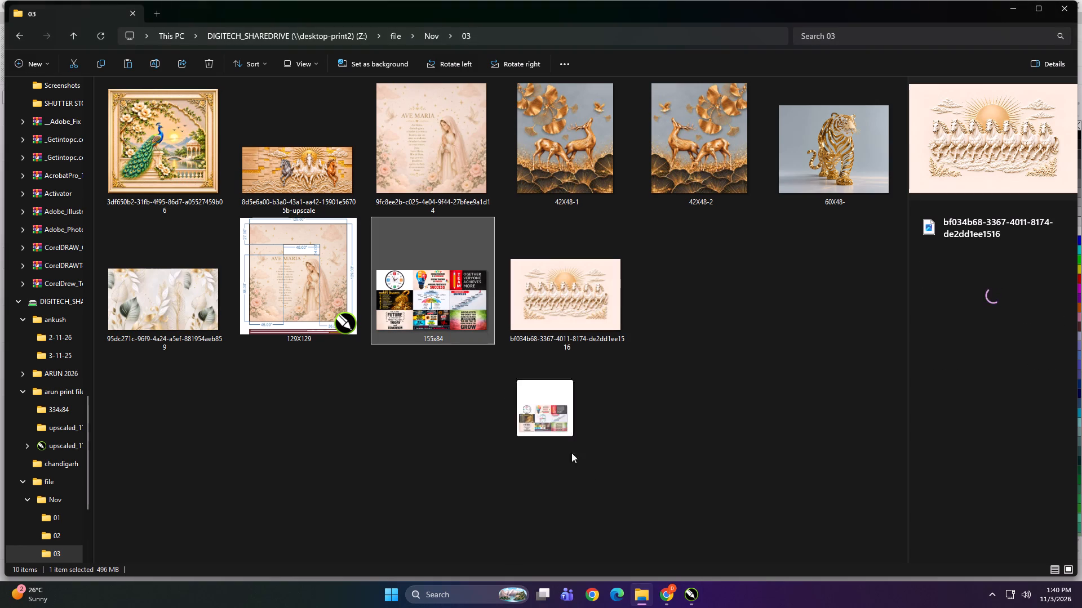
{"action": "left_click_drag", "start_coordinate": [571, 453], "coordinate": [770, 307]}
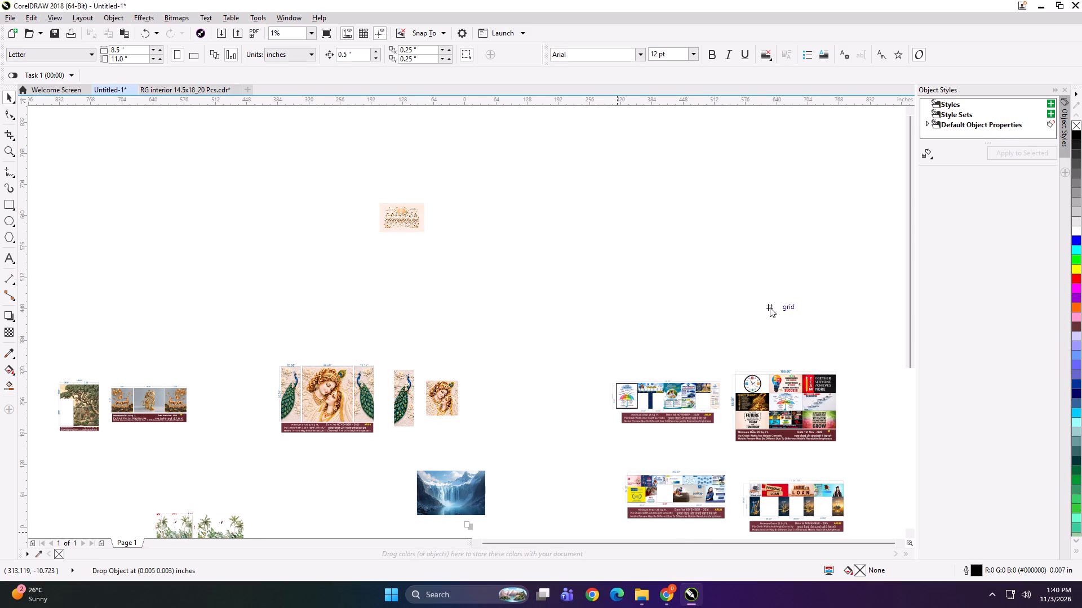
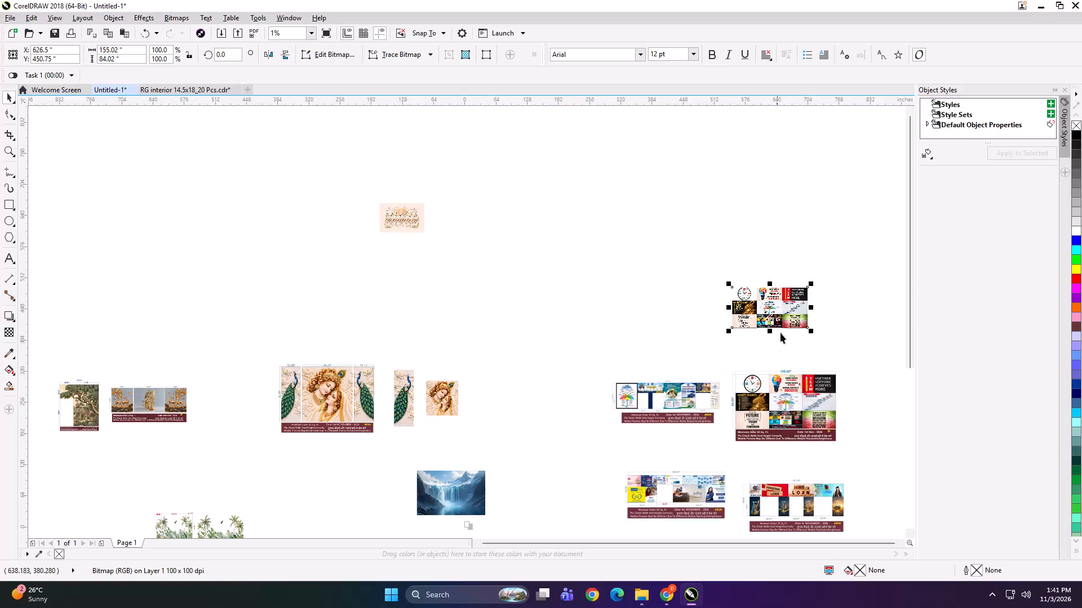
Enlarge the wall-poster image, move it higher, and place its dimensioned poster layout directly beneath it.
{"action": "left_click_drag", "start_coordinate": [813, 328], "coordinate": [823, 330], "text": "shift"}
{"action": "left_click", "coordinate": [794, 307]}
{"action": "left_click_drag", "start_coordinate": [812, 330], "coordinate": [821, 342], "text": "shift"}
{"action": "left_click_drag", "start_coordinate": [790, 301], "coordinate": [800, 252]}
{"action": "left_click_drag", "start_coordinate": [795, 379], "coordinate": [796, 342]}
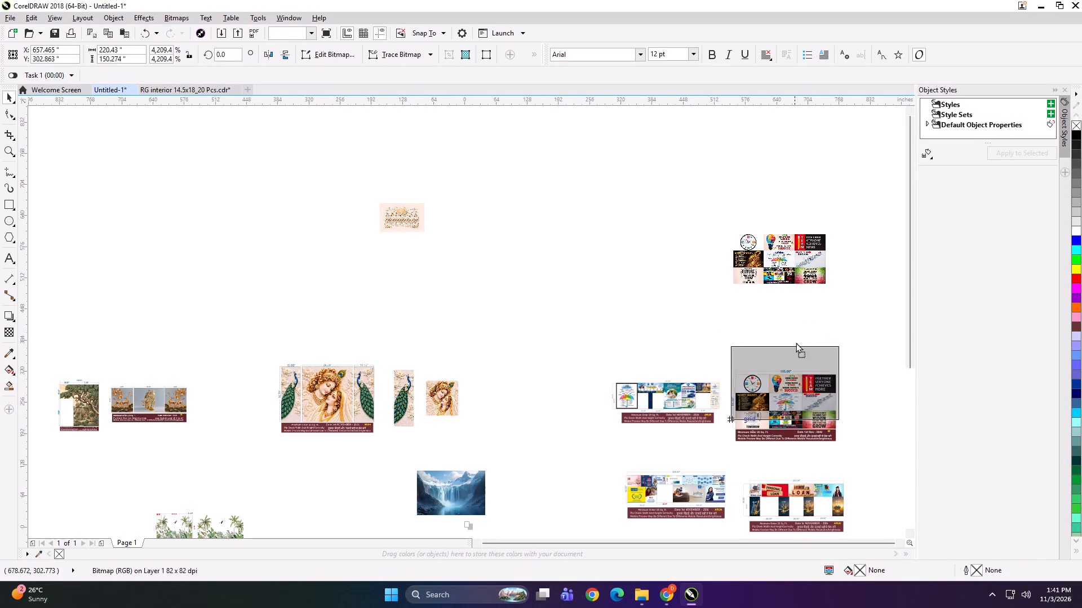
{"action": "left_click_drag", "start_coordinate": [796, 342], "coordinate": [799, 292]}
Move the three dimensioned service and loan wall layouts up into one column beside the wall posters, leaving nothing selected.
{"action": "left_click_drag", "start_coordinate": [655, 395], "coordinate": [620, 245]}
{"action": "left_click_drag", "start_coordinate": [682, 484], "coordinate": [624, 333]}
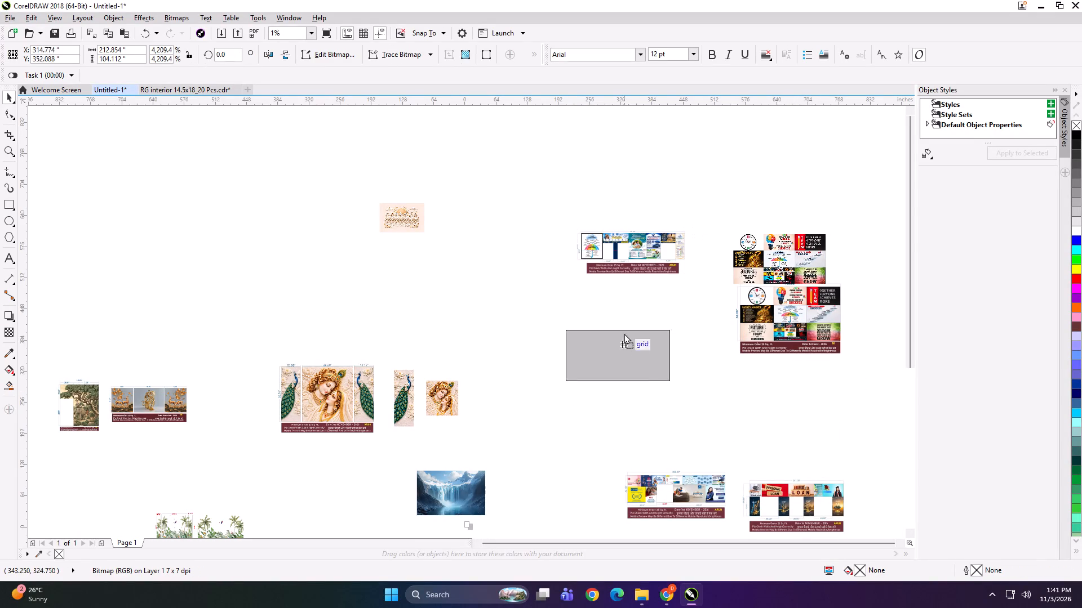
{"action": "left_click_drag", "start_coordinate": [624, 333], "coordinate": [631, 318]}
{"action": "left_click_drag", "start_coordinate": [812, 494], "coordinate": [653, 385]}
{"action": "left_click", "coordinate": [705, 411]}
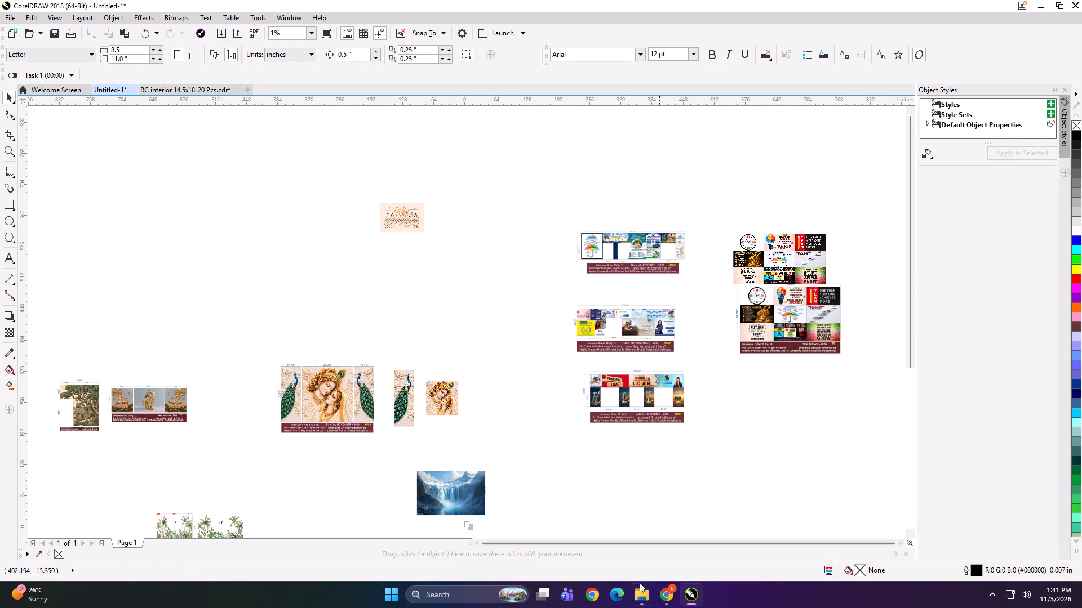
Import the dd gola CorelDRAW file from the arun print file folder into Untitled-1, below the loan wall layout.
{"action": "left_click", "coordinate": [635, 597]}
{"action": "left_click", "coordinate": [548, 437]}
{"action": "scroll", "coordinate": [212, 417], "scroll_direction": "up", "scroll_amount": 5}
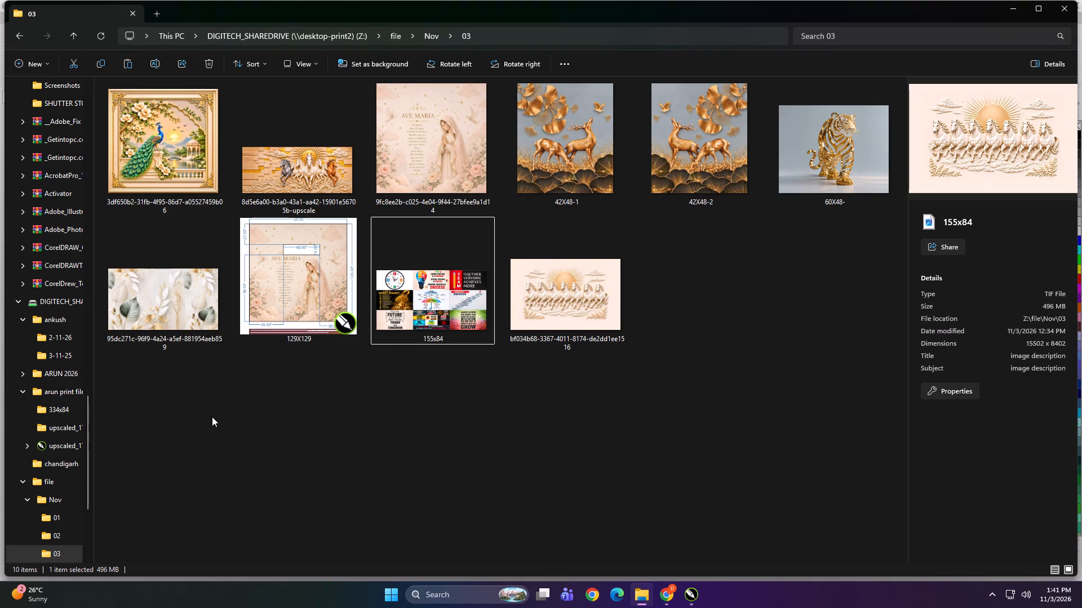
{"action": "key", "text": "BackSpace"}
{"action": "key", "text": "BackSpace"}
{"action": "key", "text": "BackSpace"}
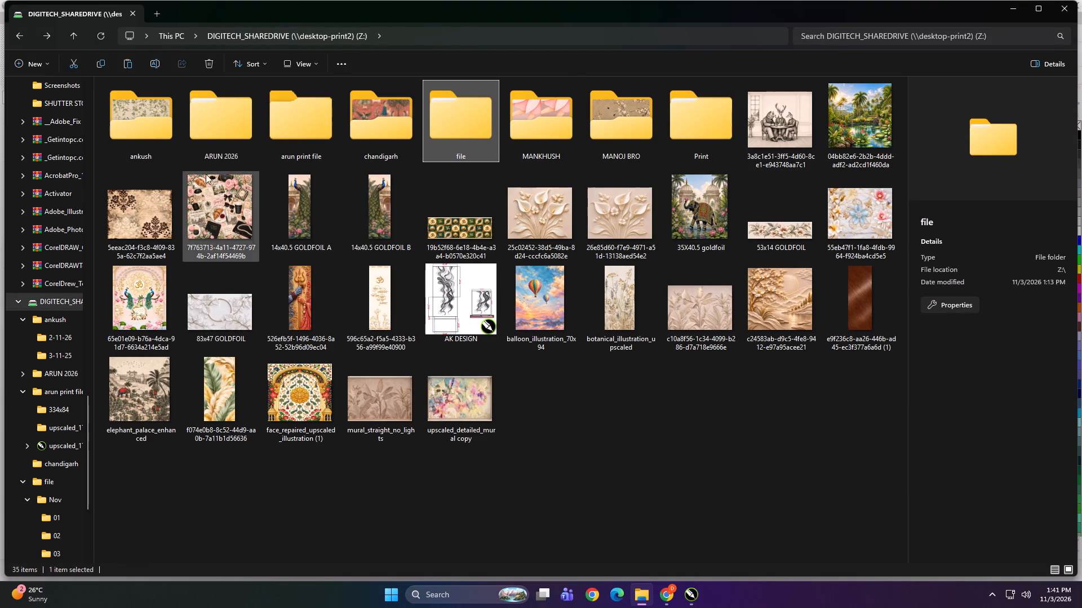
{"action": "double_click", "coordinate": [329, 120]}
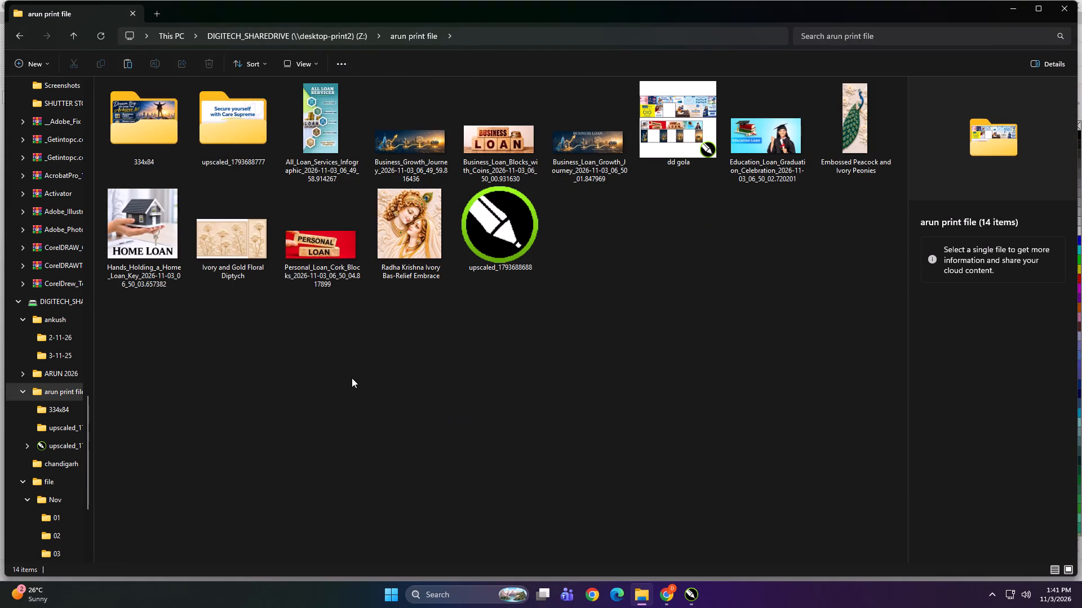
{"action": "left_click", "coordinate": [353, 380]}
{"action": "left_click", "coordinate": [666, 146]}
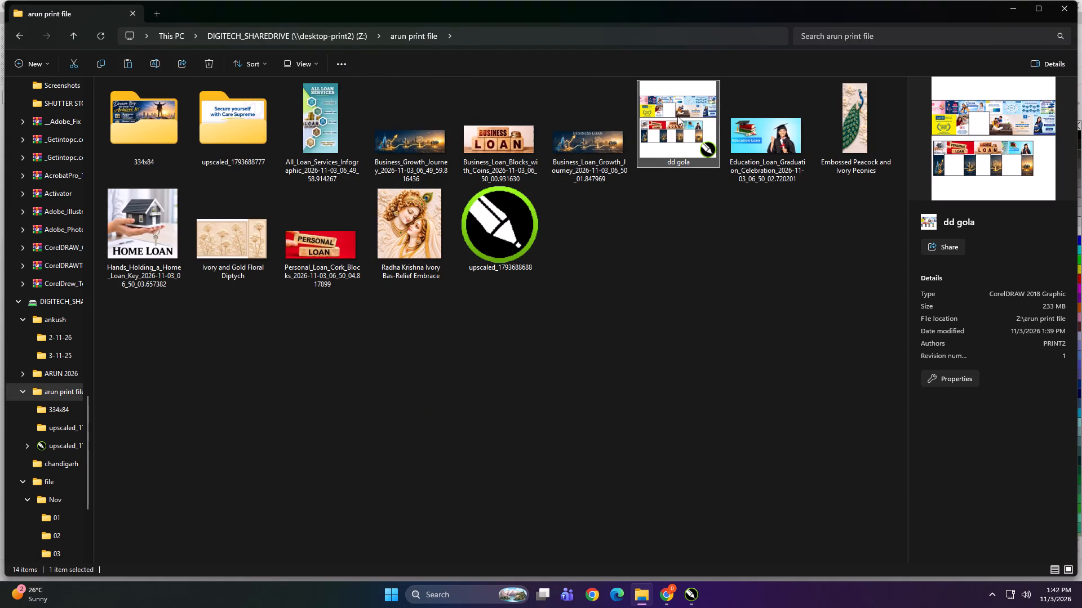
{"action": "left_click_drag", "start_coordinate": [682, 104], "coordinate": [695, 414]}
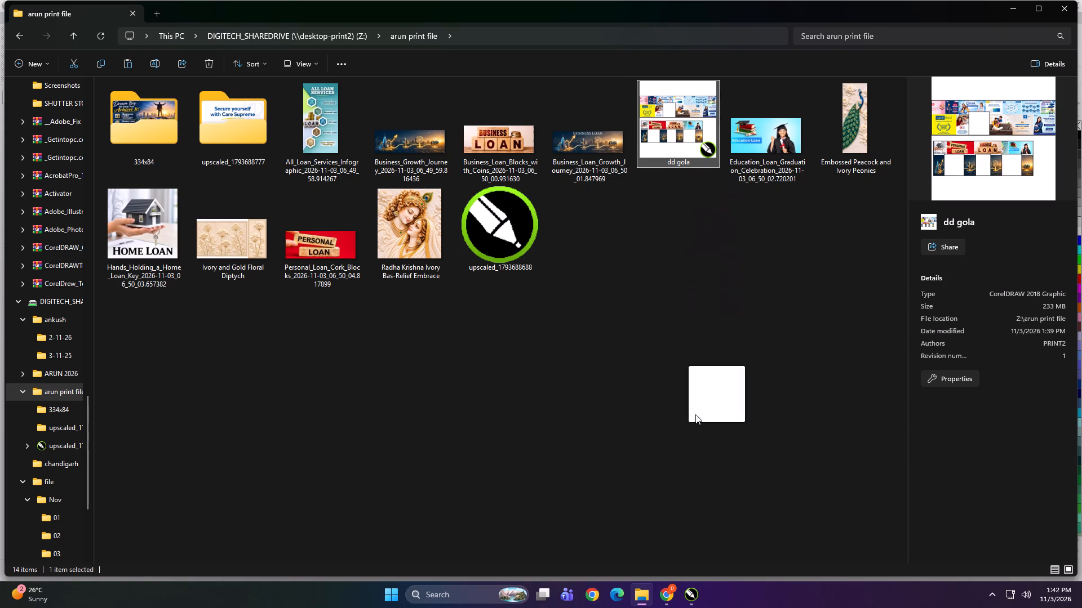
{"action": "left_click_drag", "start_coordinate": [695, 414], "coordinate": [676, 477]}
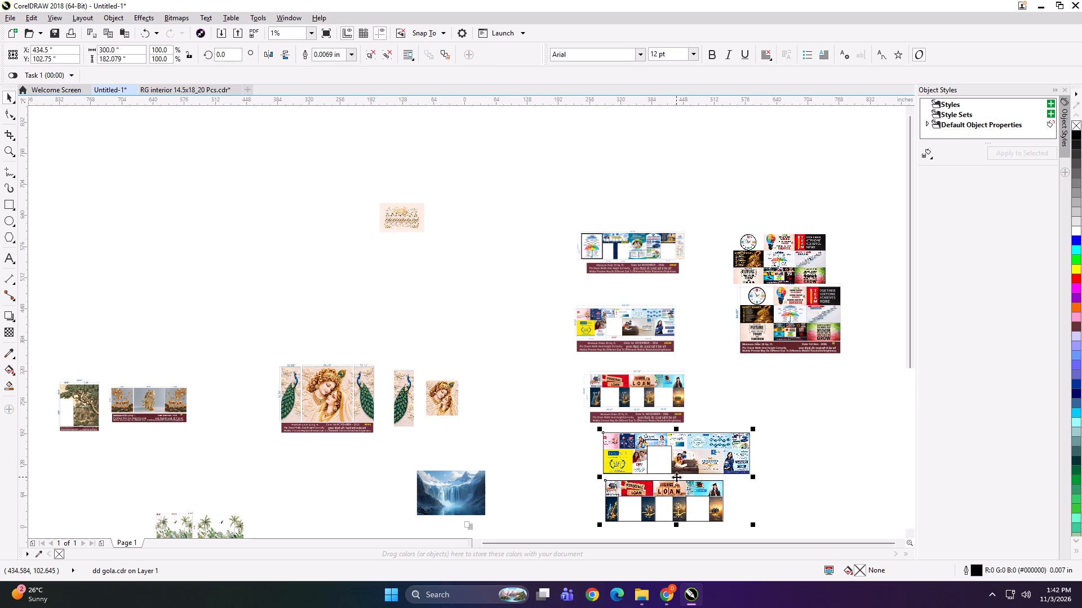
{"action": "scroll", "coordinate": [597, 373], "scroll_direction": "down", "scroll_amount": 1}
Move the dd gola designs to the area above the Radha Krishna panels, shifting the running-horses image aside to make room.
{"action": "left_click_drag", "start_coordinate": [689, 457], "coordinate": [548, 276]}
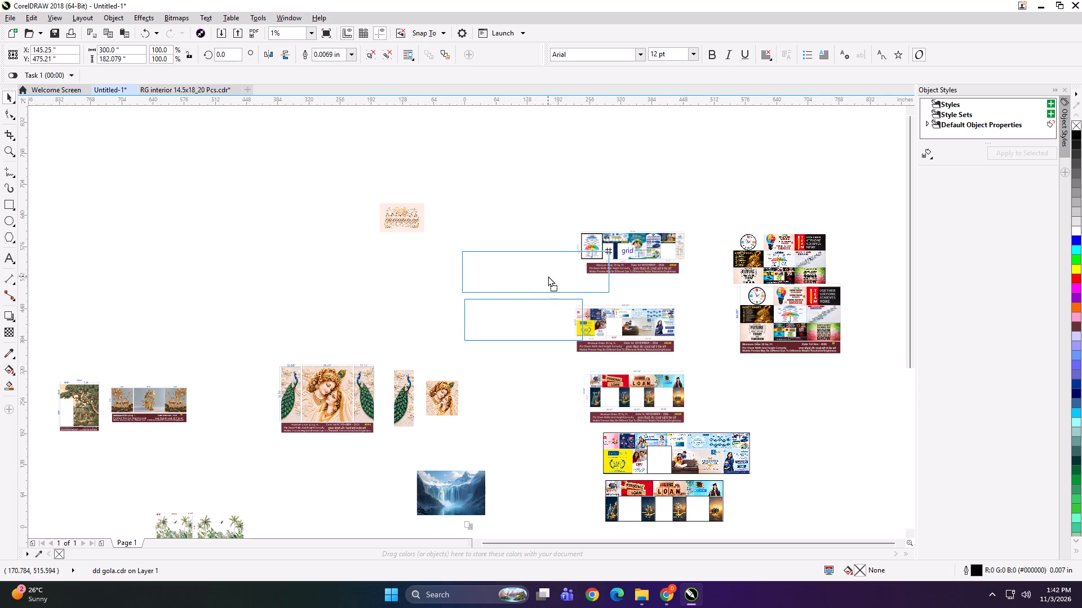
{"action": "left_click_drag", "start_coordinate": [548, 276], "coordinate": [533, 266]}
{"action": "left_click_drag", "start_coordinate": [398, 217], "coordinate": [227, 223]}
{"action": "left_click_drag", "start_coordinate": [553, 263], "coordinate": [464, 217]}
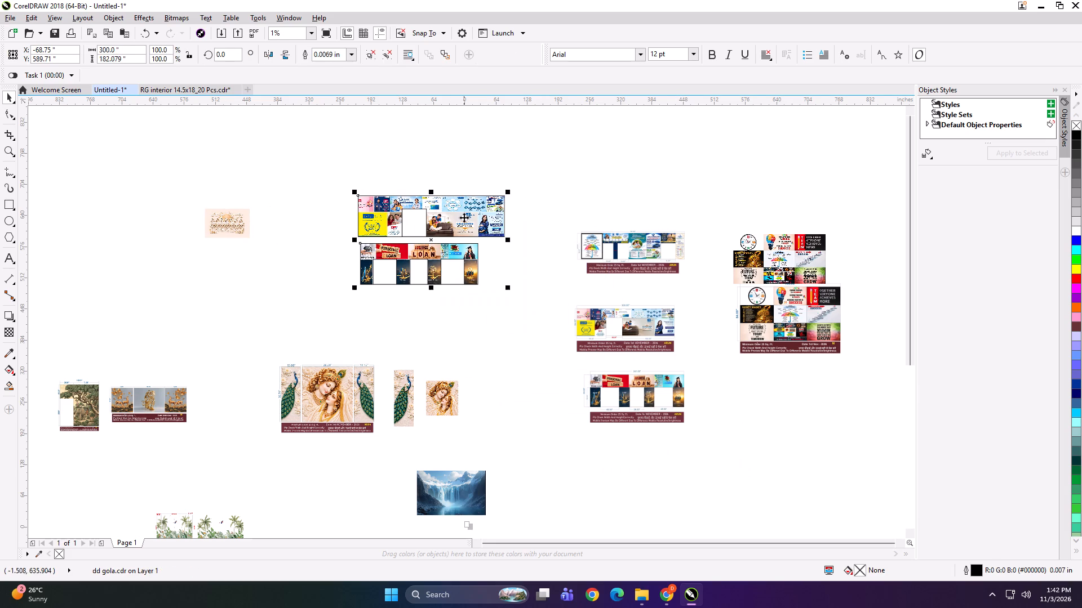
Ungroup the dd gola designs and move the loan wall design down, away from the upper design.
{"action": "key", "text": "ctrl+u"}
{"action": "left_click", "coordinate": [515, 295]}
{"action": "left_click_drag", "start_coordinate": [449, 243], "coordinate": [456, 268]}
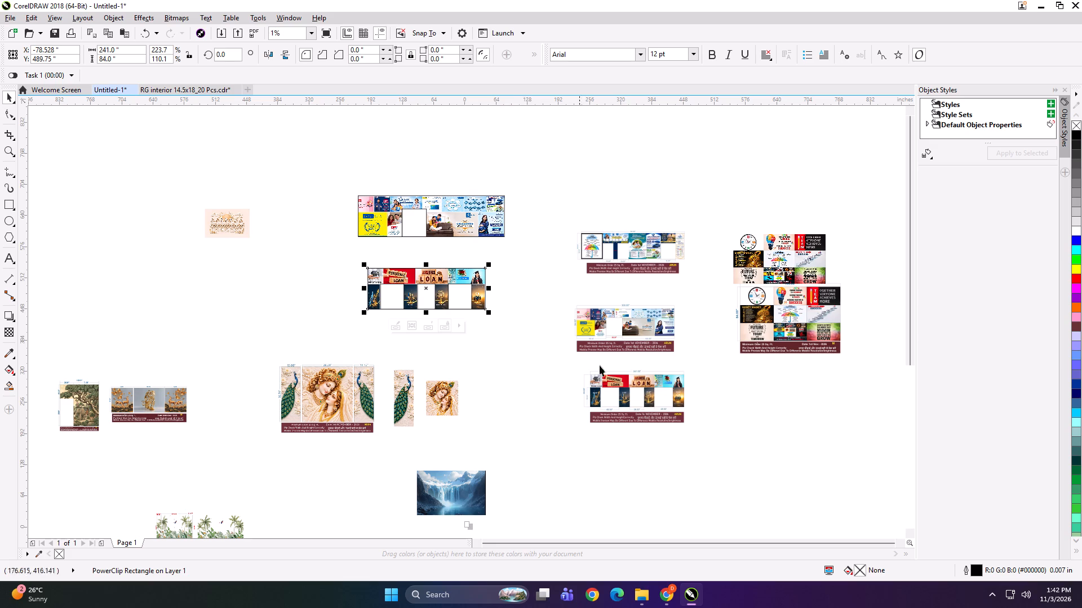
Place the two dimensioned layouts beside their matching dd gola designs, moving the unrelated service layout farther up and away.
{"action": "left_click_drag", "start_coordinate": [623, 243], "coordinate": [567, 203]}
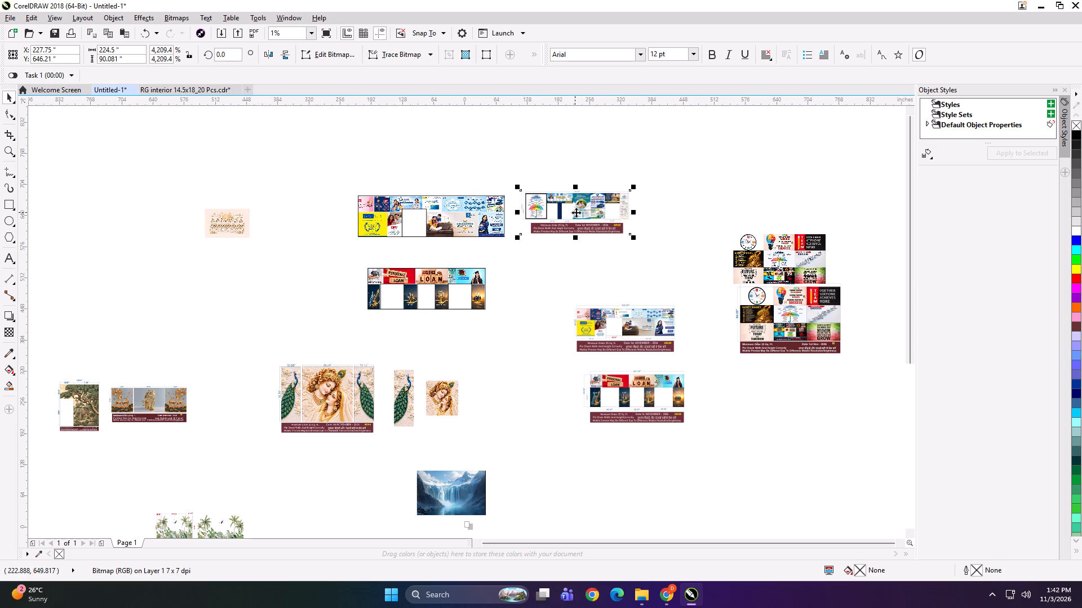
{"action": "left_click_drag", "start_coordinate": [578, 214], "coordinate": [708, 186]}
{"action": "left_click_drag", "start_coordinate": [631, 319], "coordinate": [592, 222]}
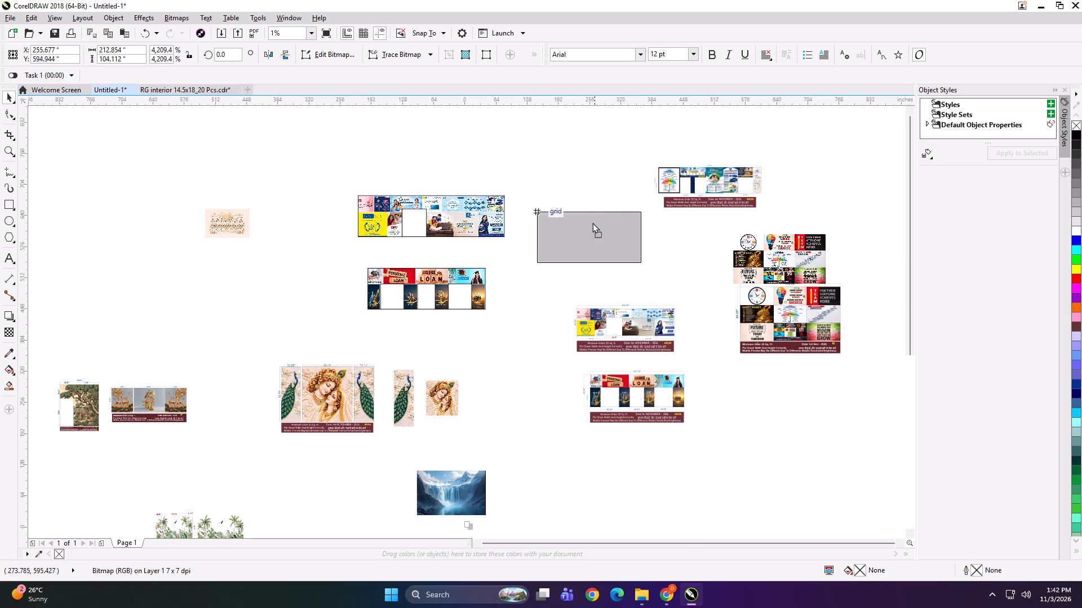
{"action": "left_click_drag", "start_coordinate": [592, 222], "coordinate": [579, 208]}
{"action": "left_click_drag", "start_coordinate": [632, 380], "coordinate": [566, 269]}
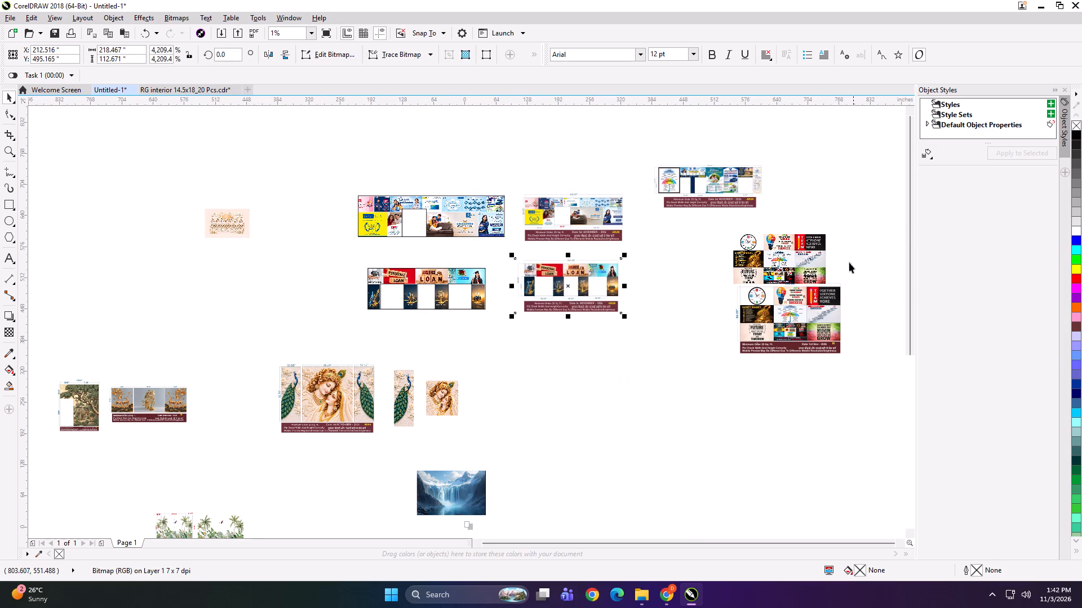
Separate the wall-poster image from its dimensioned layout and set the image size to 155 x 84 inches.
{"action": "scroll", "coordinate": [841, 273], "scroll_direction": "up", "scroll_amount": 1}
{"action": "left_click_drag", "start_coordinate": [685, 360], "coordinate": [512, 401]}
{"action": "left_click_drag", "start_coordinate": [583, 258], "coordinate": [638, 289]}
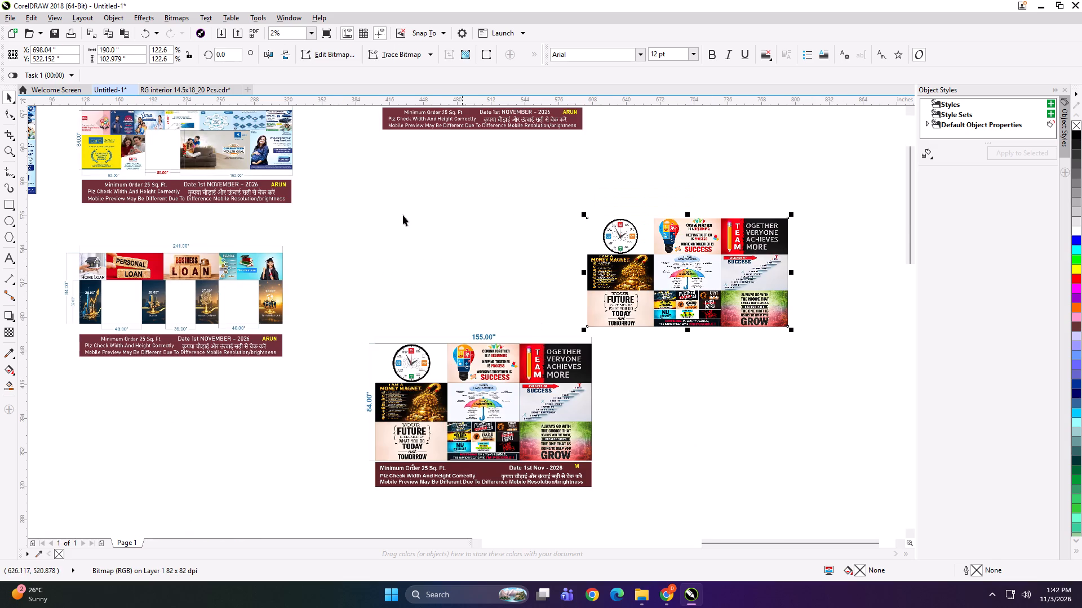
{"action": "left_click", "coordinate": [130, 50]}
{"action": "key", "text": "ctrl+a"}
{"action": "type", "text": "155"}
{"action": "key", "text": "Tab"}
{"action": "type", "text": "84"}
{"action": "key", "text": "Return"}
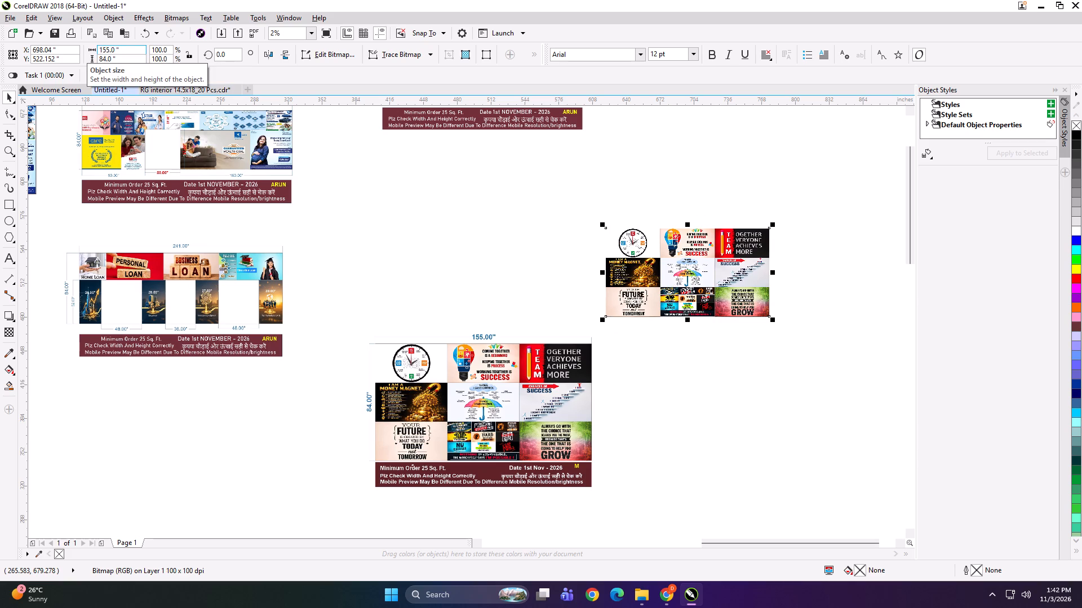
Add a rectangle matching the wall-poster image, set its width to 53 inches, and align it with the image's left edge.
{"action": "double_click", "coordinate": [8, 204], "text": "shift"}
{"action": "key", "text": "shift+space"}
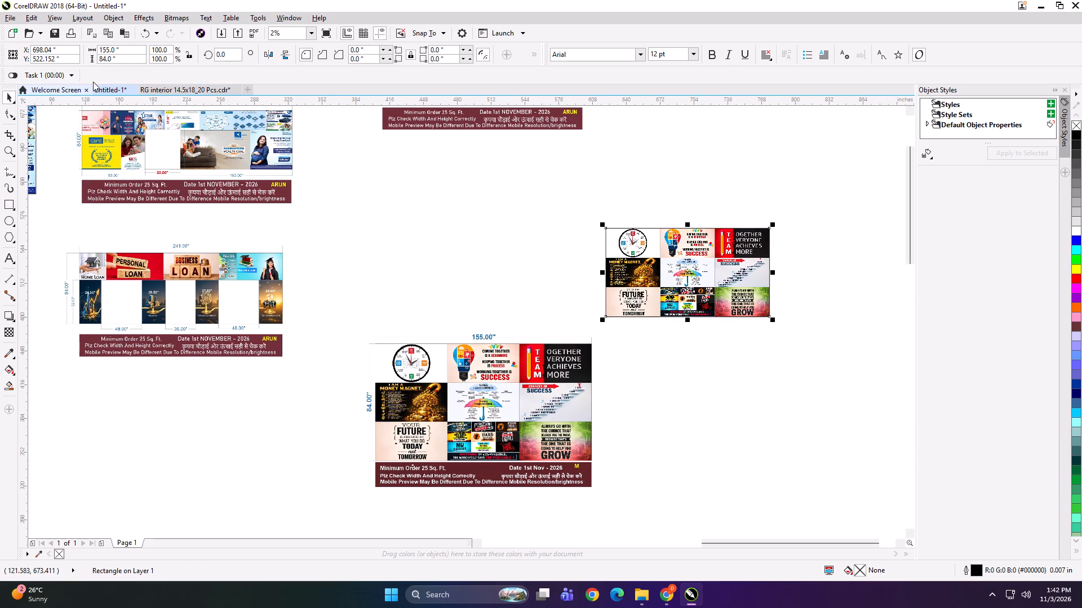
{"action": "left_click", "coordinate": [122, 51]}
{"action": "key", "text": "ctrl+a"}
{"action": "type", "text": "53"}
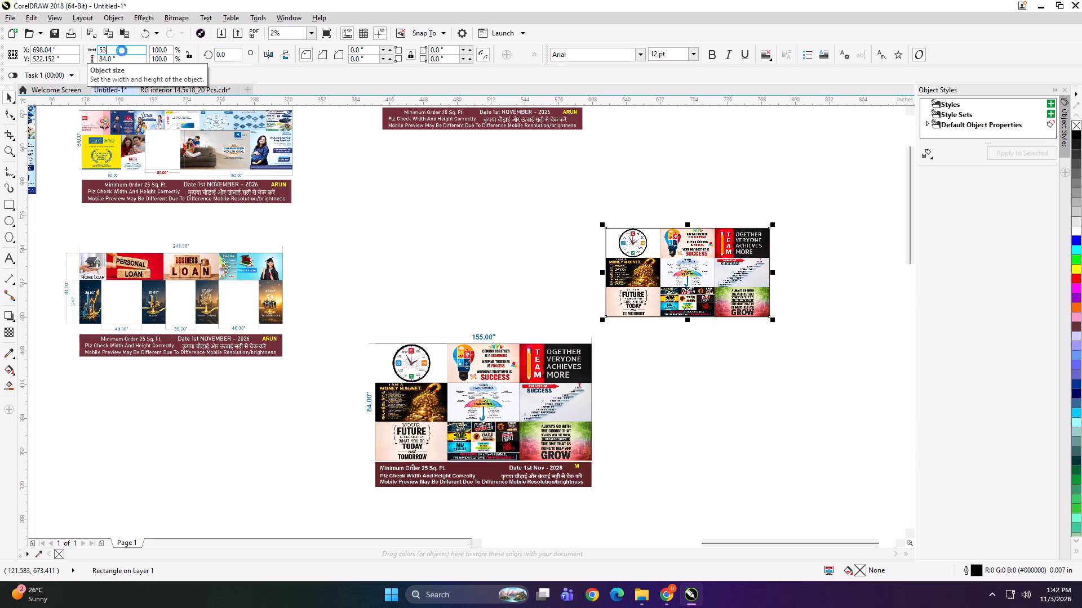
{"action": "key", "text": "Return"}
{"action": "left_click", "coordinate": [628, 269], "text": "shift"}
{"action": "key", "text": "l"}
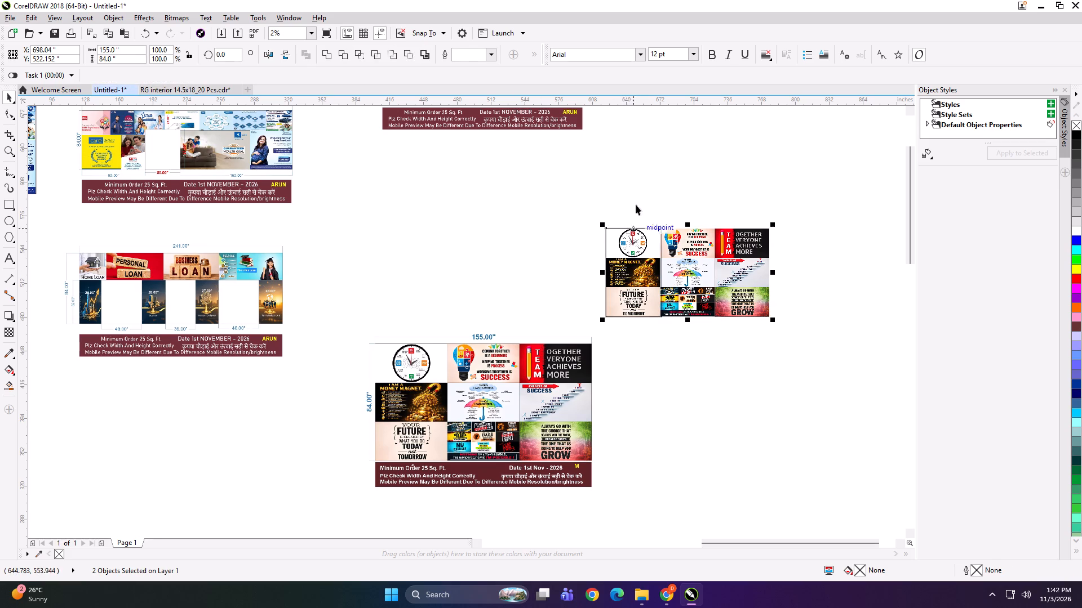
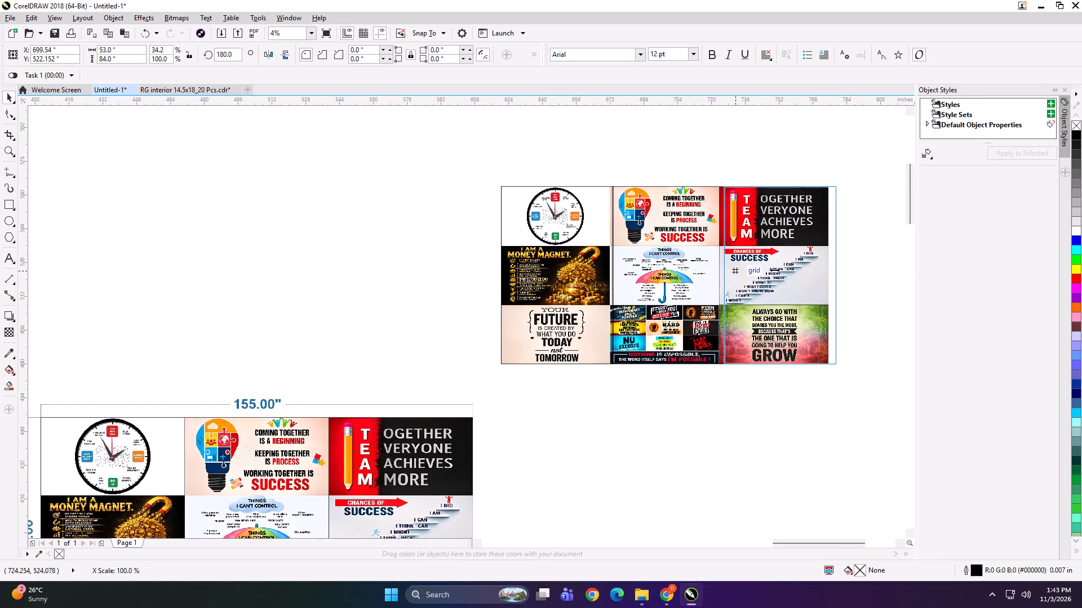
Duplicate the 53-inch rectangle over the wall-poster image's last column and reduce its width to 50 inches, ending at the image's right edge.
{"action": "left_click_drag", "start_coordinate": [774, 270], "coordinate": [783, 270]}
{"action": "right_click", "coordinate": [783, 270], "text": "ctrl"}
{"action": "key", "text": "Left"}
{"action": "left_click_drag", "start_coordinate": [841, 278], "coordinate": [836, 279]}
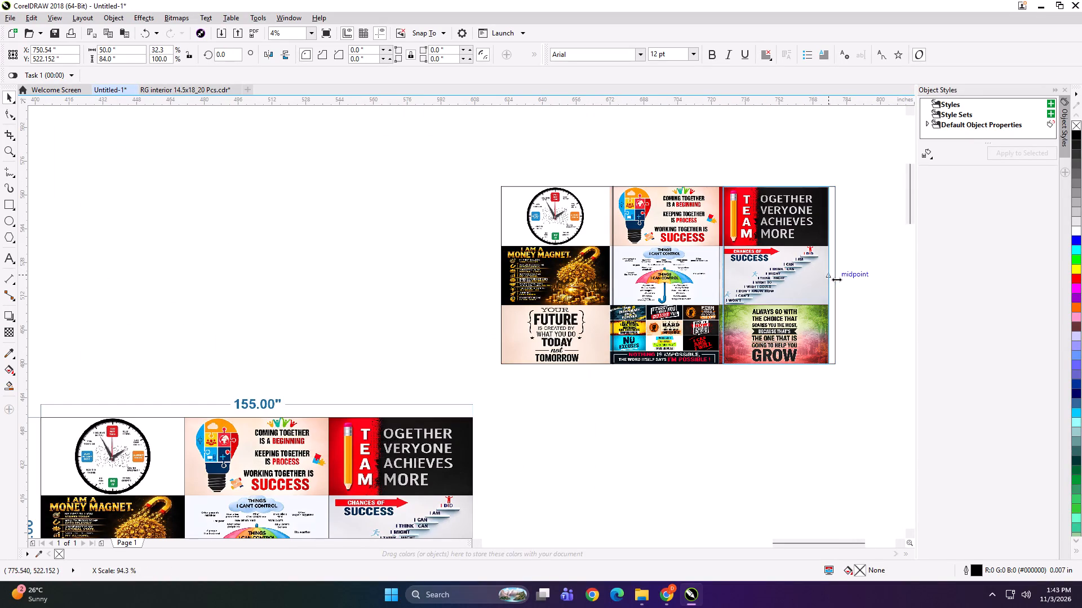
{"action": "left_click_drag", "start_coordinate": [836, 279], "coordinate": [834, 279]}
Group the three panel rectangles, PowerClip the wall-poster image inside them, and ungroup the result into separate panels.
{"action": "left_click", "coordinate": [671, 271], "text": "shift"}
{"action": "left_click", "coordinate": [565, 255], "text": "shift"}
{"action": "key", "text": "ctrl+g"}
{"action": "scroll", "coordinate": [567, 266], "scroll_direction": "down", "scroll_amount": 1}
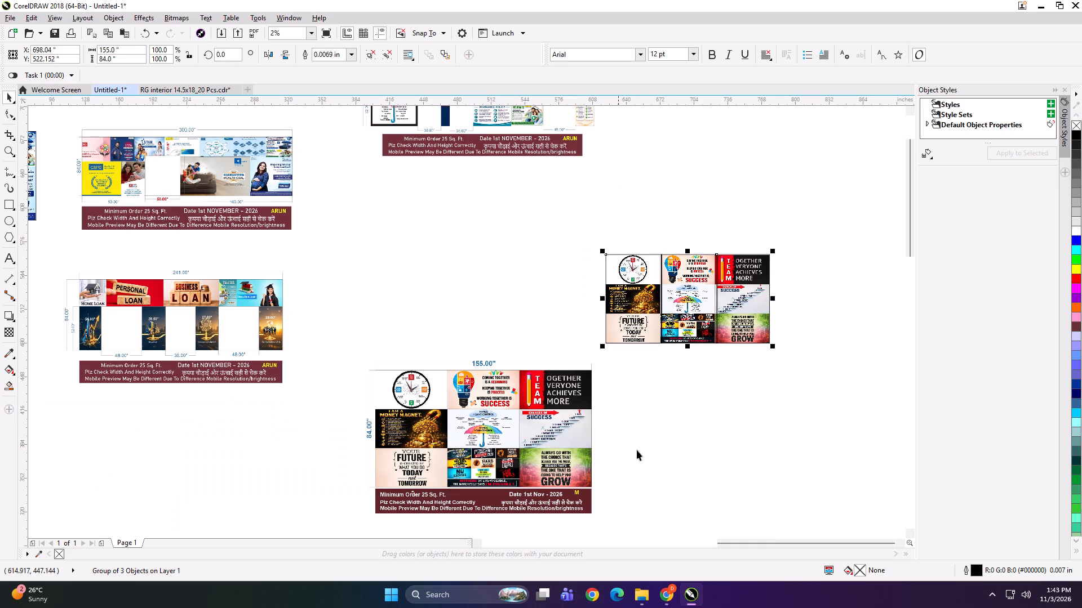
{"action": "left_click", "coordinate": [676, 415]}
{"action": "left_click", "coordinate": [677, 286], "text": "alt"}
{"action": "key", "text": "shift+Return"}
{"action": "left_click", "coordinate": [677, 286]}
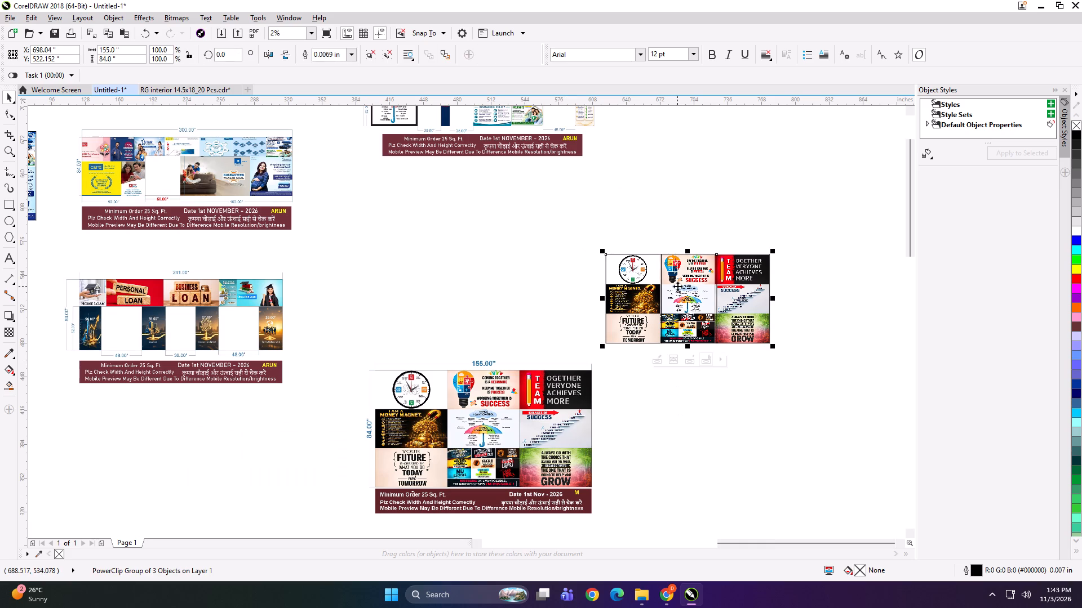
{"action": "key", "text": "ctrl+u"}
{"action": "left_click", "coordinate": [650, 201]}
Add the text label "155*84 PANEL 1" at the top edge of the first poster panel and copy its text.
{"action": "left_click", "coordinate": [9, 260]}
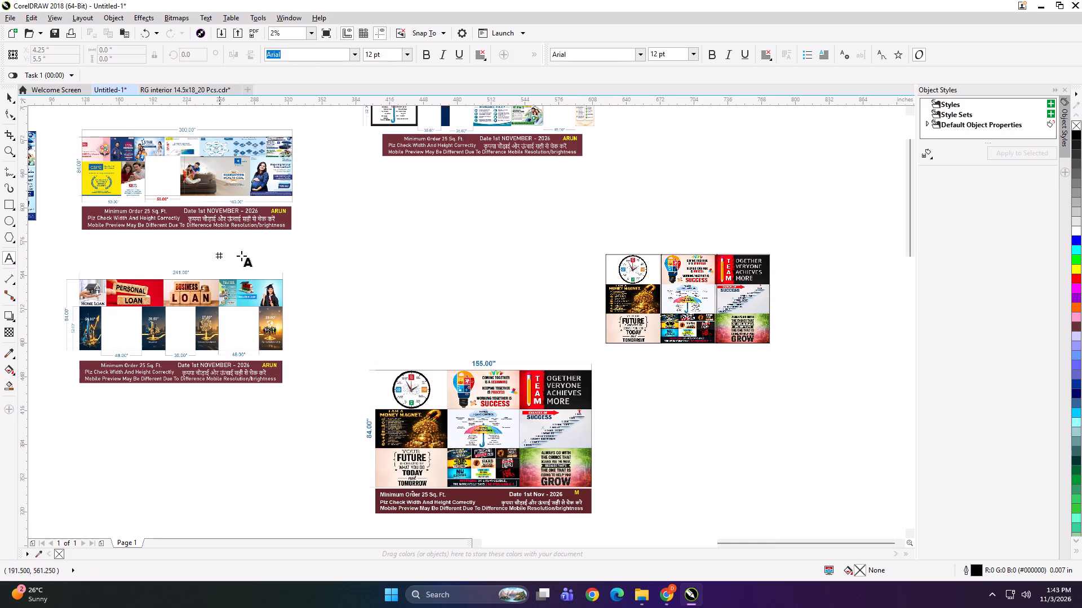
{"action": "left_click", "coordinate": [620, 252]}
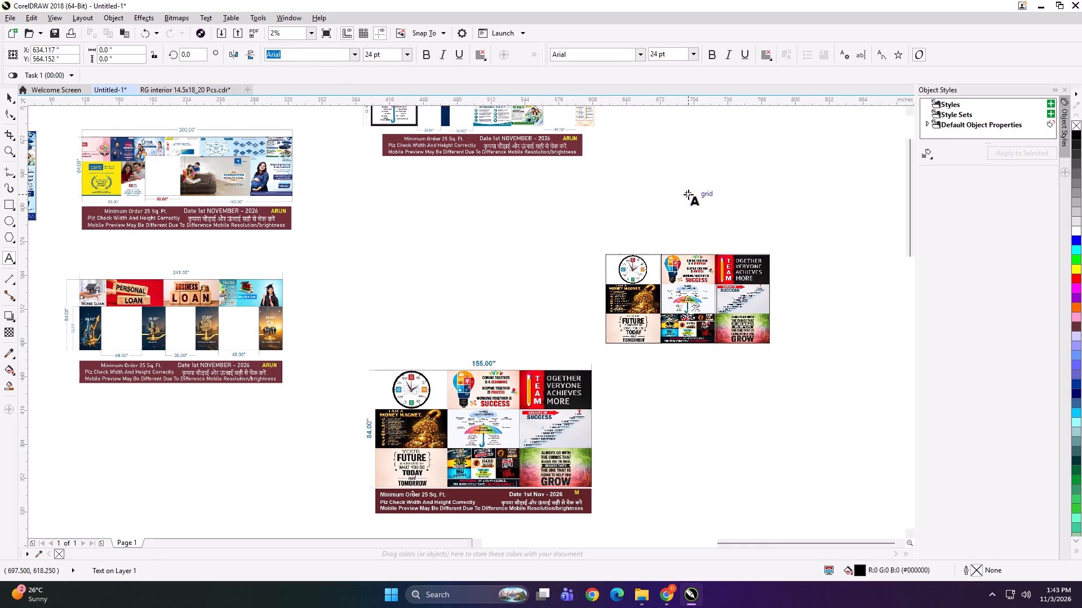
{"action": "type", "text": "155*84 PANEL 1"}
{"action": "key", "text": "ctrl+a"}
{"action": "key", "text": "ctrl+c"}
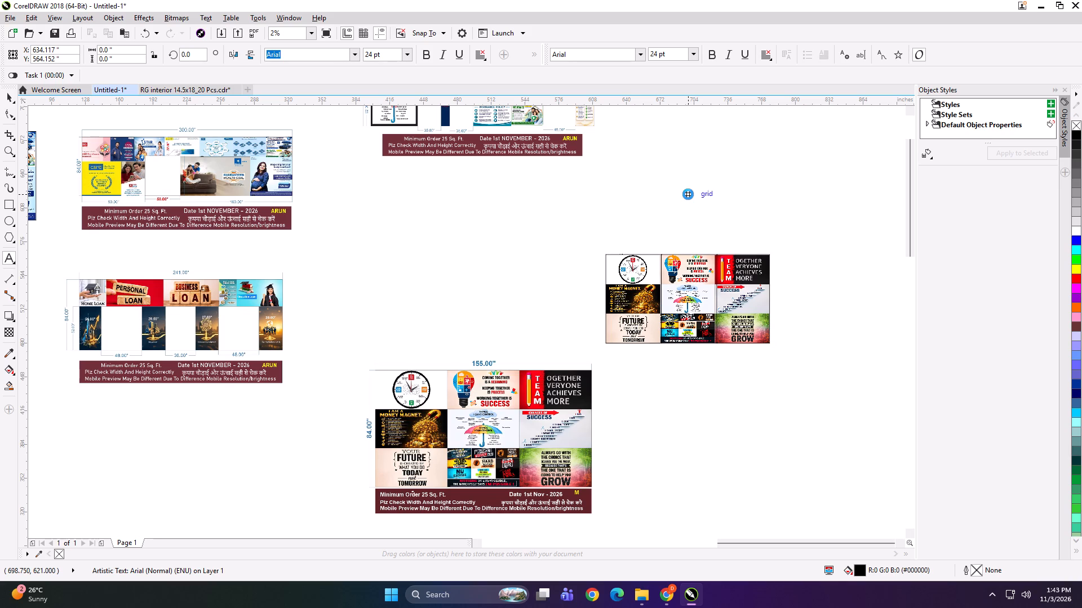
Add the label "155*84 PANEL 2" at the top edge of the second panel, reusing the copied text.
{"action": "scroll", "coordinate": [682, 264], "scroll_direction": "up", "scroll_amount": 2}
{"action": "scroll", "coordinate": [434, 241], "scroll_direction": "up", "scroll_amount": 2}
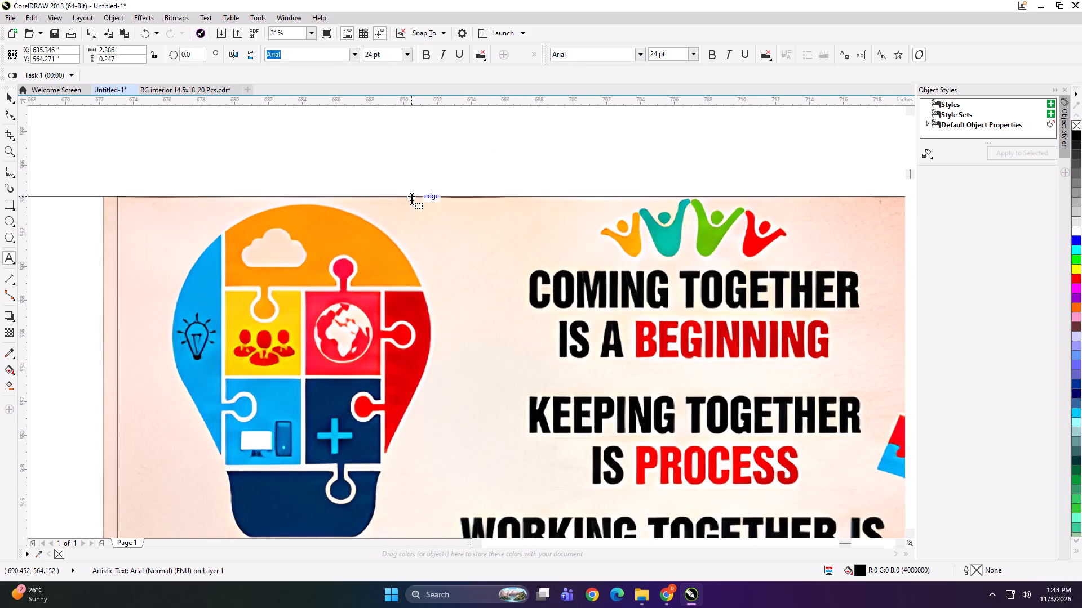
{"action": "left_click", "coordinate": [411, 194]}
{"action": "key", "text": "ctrl+v"}
{"action": "key", "text": "BackSpace"}
{"action": "key", "text": "2"}
Add the label "155*84 PANEL 3" at the top edge of the third panel, reusing the copied text.
{"action": "scroll", "coordinate": [367, 227], "scroll_direction": "down", "scroll_amount": 1}
{"action": "scroll", "coordinate": [440, 201], "scroll_direction": "down", "scroll_amount": 1}
{"action": "scroll", "coordinate": [626, 206], "scroll_direction": "up", "scroll_amount": 2}
{"action": "scroll", "coordinate": [561, 203], "scroll_direction": "up", "scroll_amount": 1}
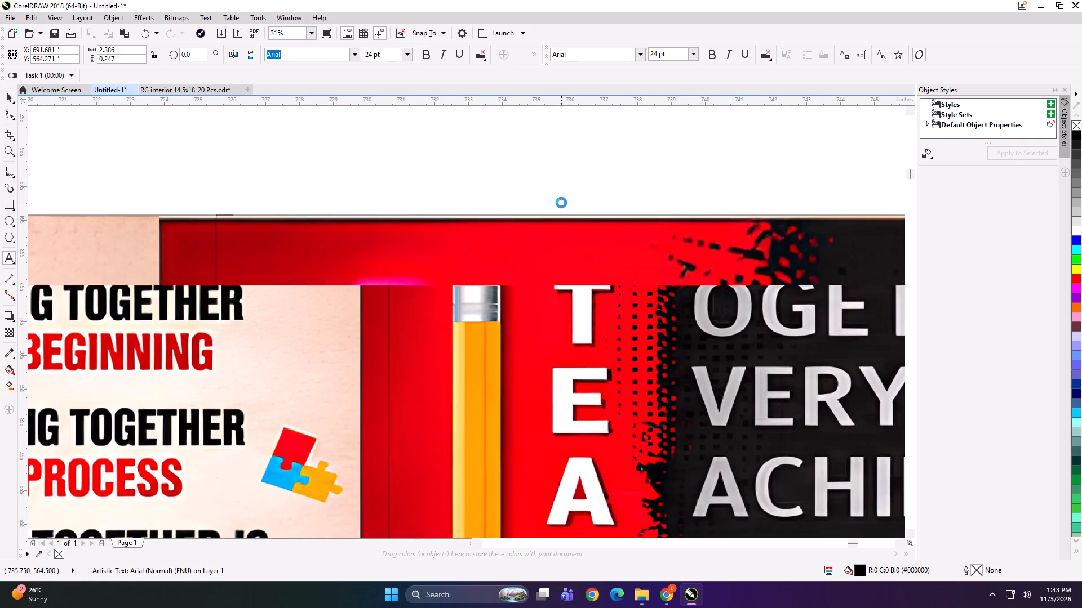
{"action": "left_click", "coordinate": [577, 212]}
{"action": "key", "text": "ctrl+v"}
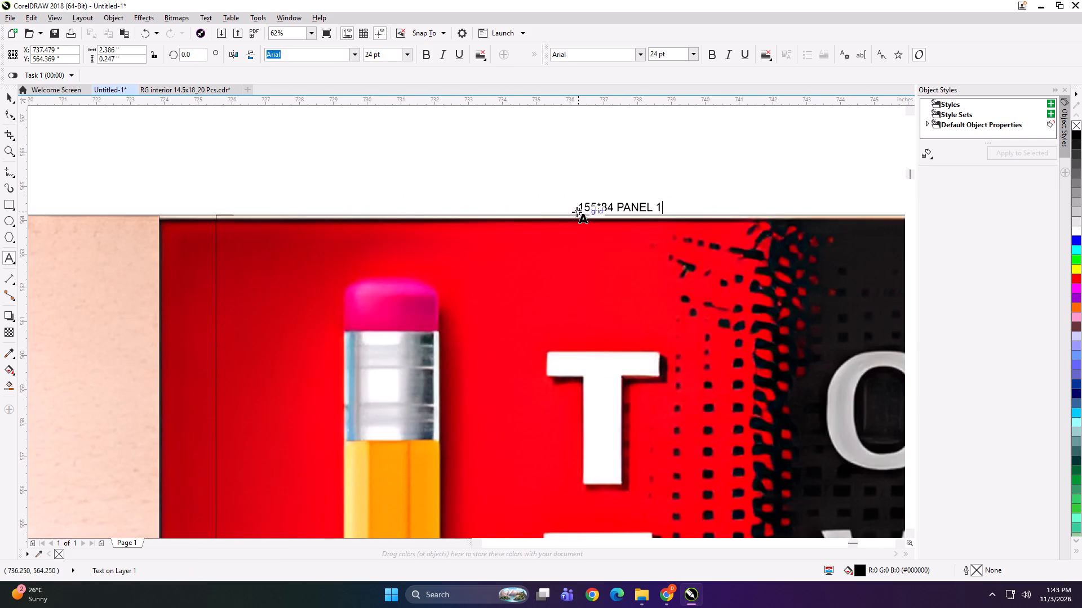
{"action": "key", "text": "BackSpace"}
{"action": "key", "text": "3"}
Group each of the three poster panels with its own text label.
{"action": "scroll", "coordinate": [579, 212], "scroll_direction": "down", "scroll_amount": 3}
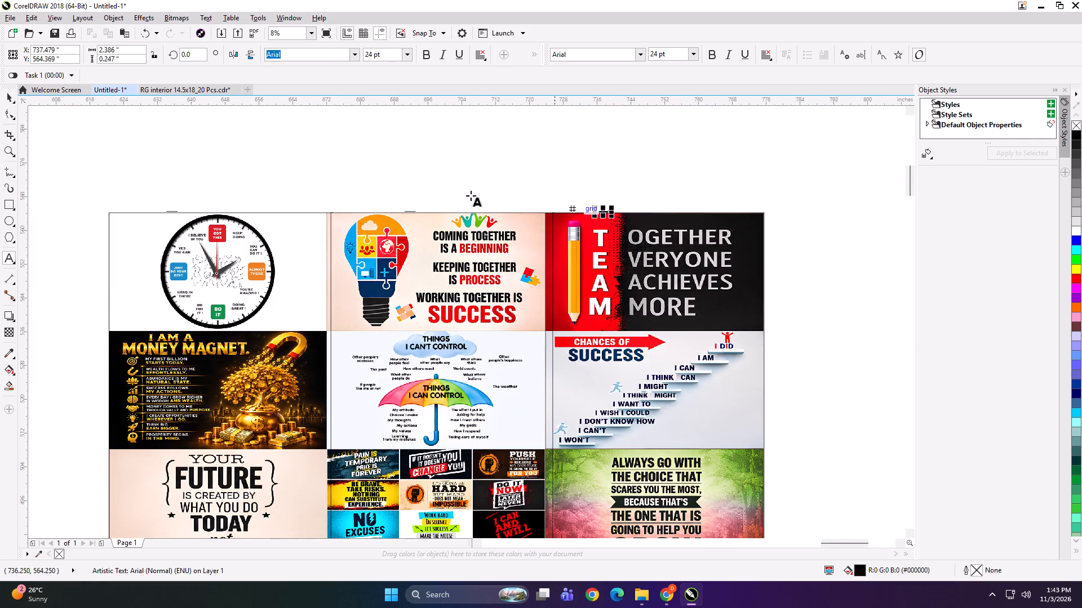
{"action": "left_click", "coordinate": [6, 100]}
{"action": "scroll", "coordinate": [394, 174], "scroll_direction": "down", "scroll_amount": 2}
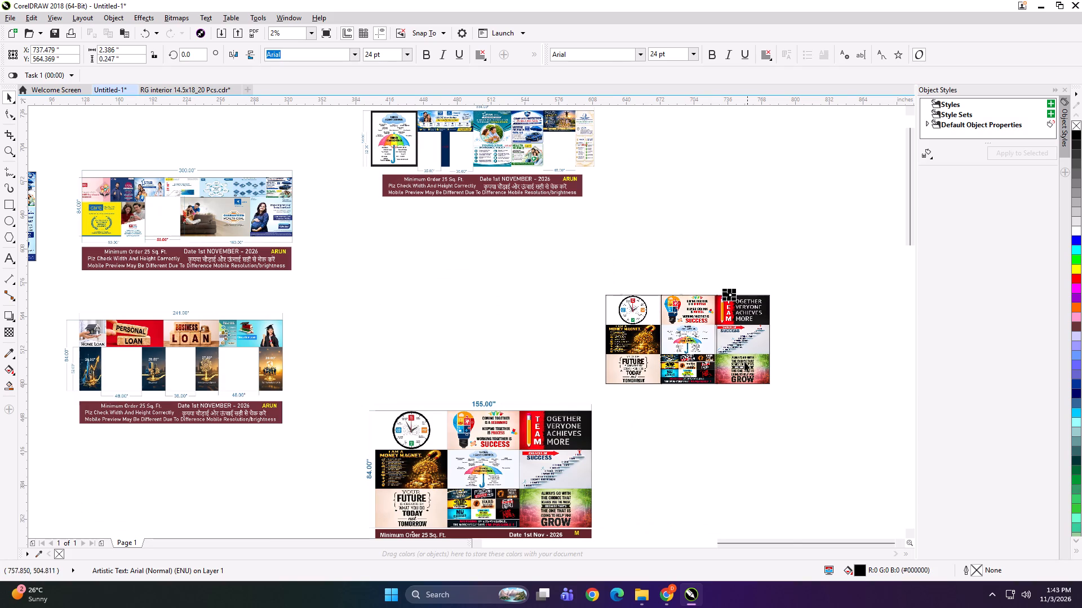
{"action": "scroll", "coordinate": [719, 363], "scroll_direction": "up", "scroll_amount": 1}
{"action": "left_click", "coordinate": [591, 305], "text": "shift"}
{"action": "key", "text": "ctrl+g"}
{"action": "left_click_drag", "start_coordinate": [403, 174], "coordinate": [485, 297]}
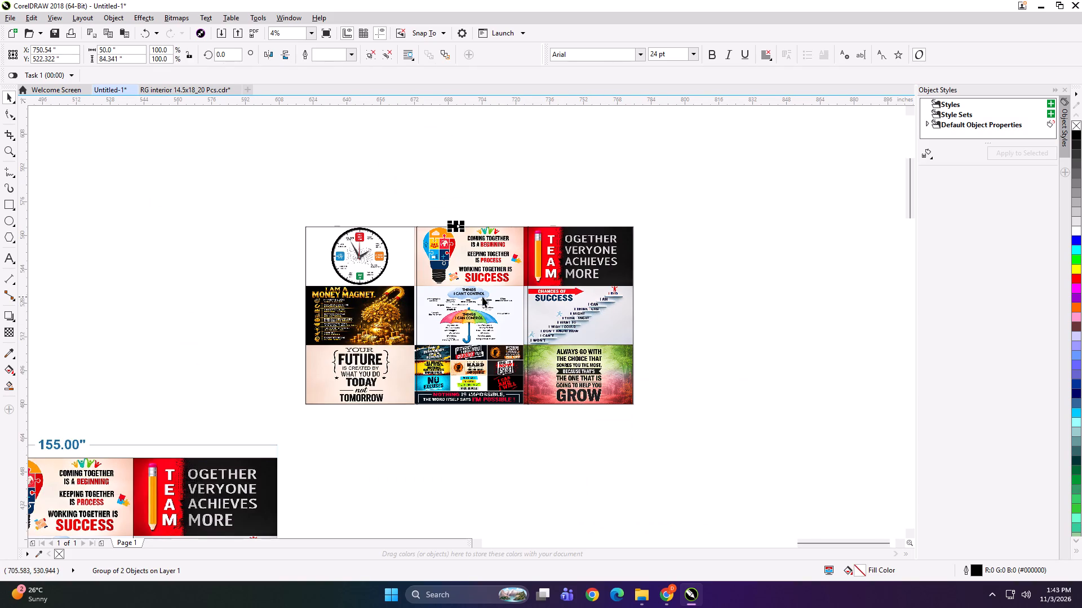
{"action": "left_click", "coordinate": [454, 271], "text": "shift"}
{"action": "key", "text": "ctrl+g"}
{"action": "left_click_drag", "start_coordinate": [431, 184], "coordinate": [255, 431]}
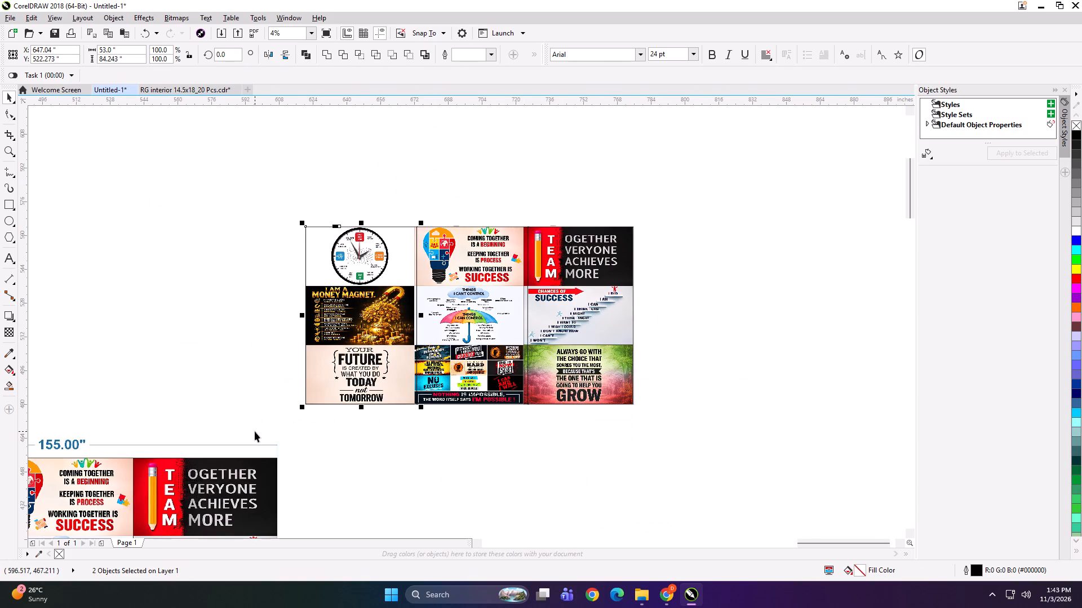
{"action": "key", "text": "ctrl+g"}
Move the dimensioned wall-poster layout up beside its panels and scale it down to about 174 x 119 inches.
{"action": "scroll", "coordinate": [486, 327], "scroll_direction": "down", "scroll_amount": 1}
{"action": "left_click_drag", "start_coordinate": [520, 438], "coordinate": [509, 305]}
{"action": "scroll", "coordinate": [661, 323], "scroll_direction": "up", "scroll_amount": 1}
{"action": "left_click", "coordinate": [396, 260]}
{"action": "scroll", "coordinate": [493, 270], "scroll_direction": "down", "scroll_amount": 1}
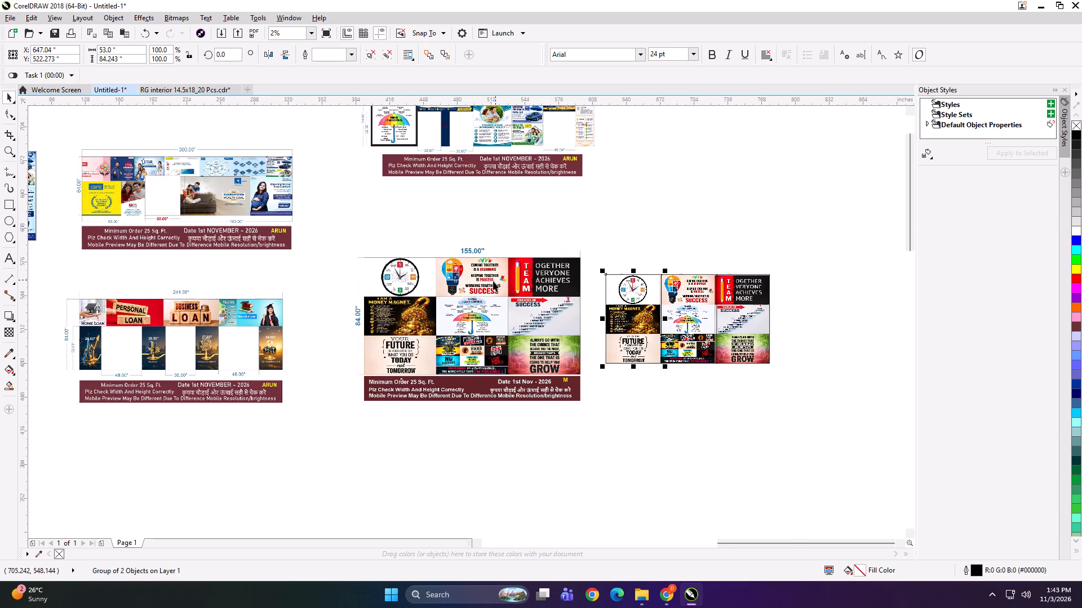
{"action": "left_click", "coordinate": [364, 283]}
{"action": "left_click_drag", "start_coordinate": [352, 242], "coordinate": [377, 256], "text": "shift"}
{"action": "left_click_drag", "start_coordinate": [552, 299], "coordinate": [554, 299]}
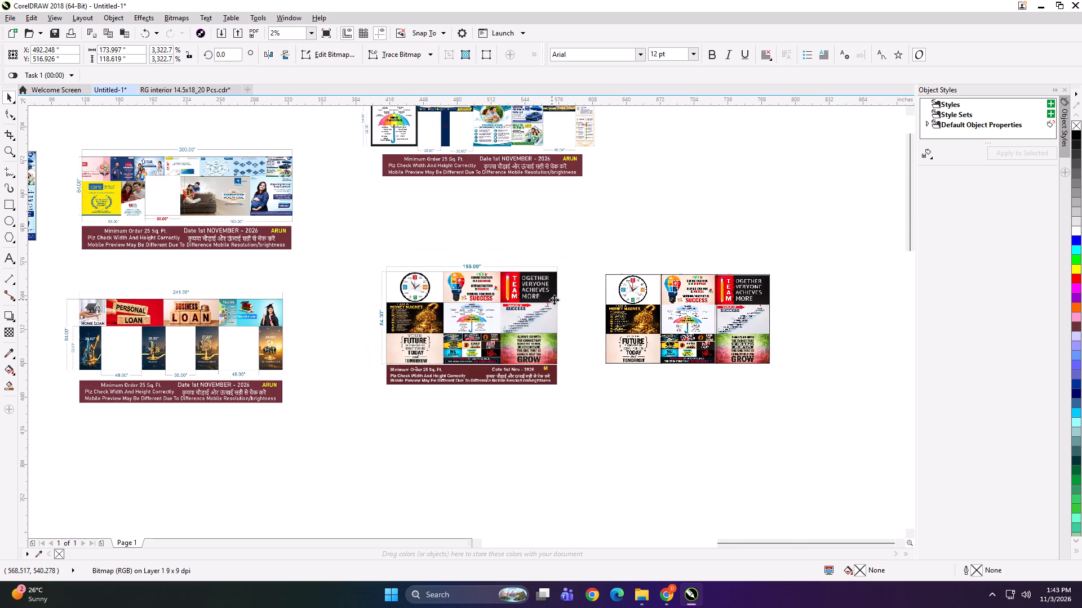
{"action": "left_click_drag", "start_coordinate": [554, 299], "coordinate": [570, 292]}
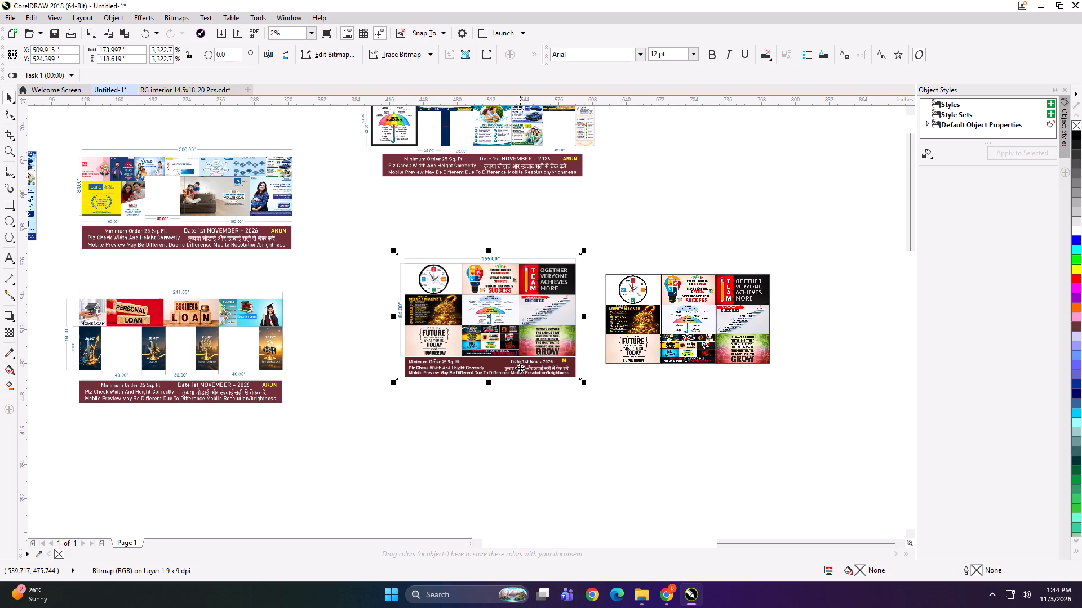
Start exporting the first poster panel and create and open a DD GOLA folder inside folder 3 of the NOV print files.
{"action": "scroll", "coordinate": [720, 312], "scroll_direction": "up", "scroll_amount": 1}
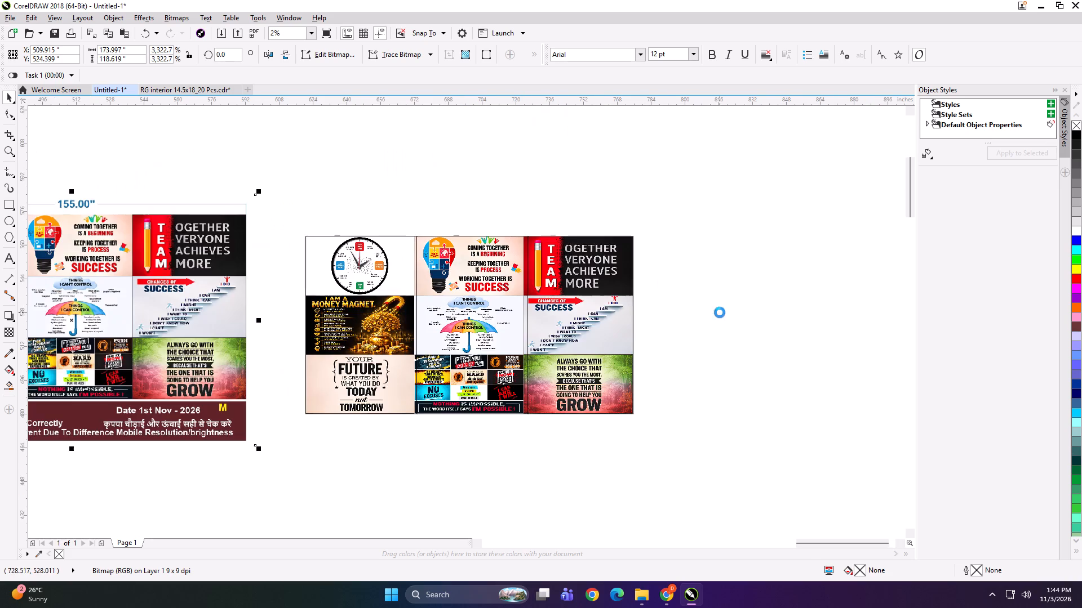
{"action": "scroll", "coordinate": [567, 289], "scroll_direction": "down", "scroll_amount": 1}
{"action": "left_click", "coordinate": [609, 315]}
{"action": "key", "text": "ctrl+e"}
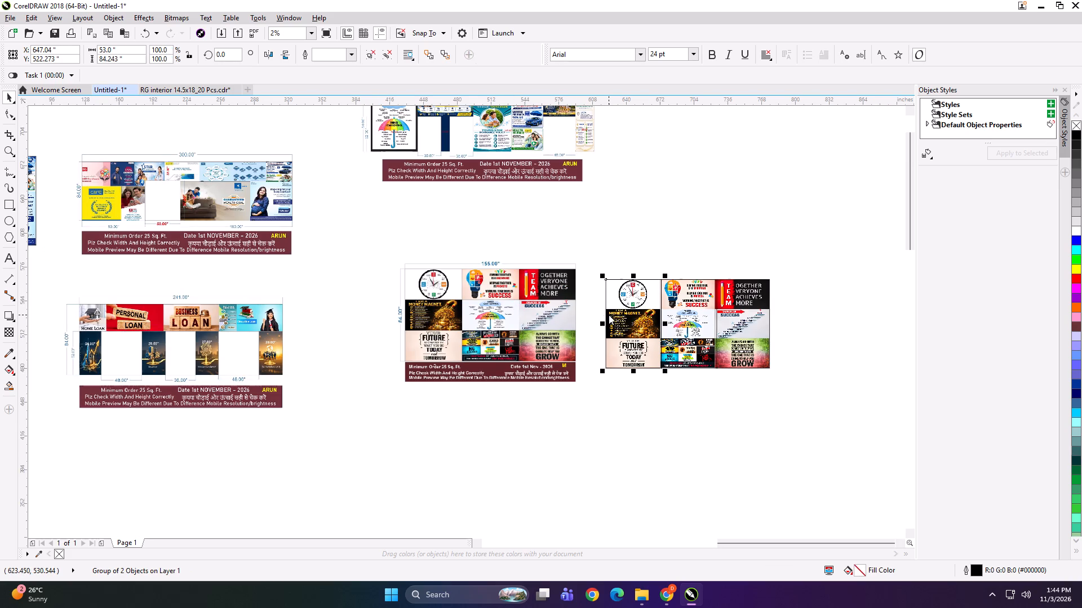
{"action": "left_click", "coordinate": [639, 189]}
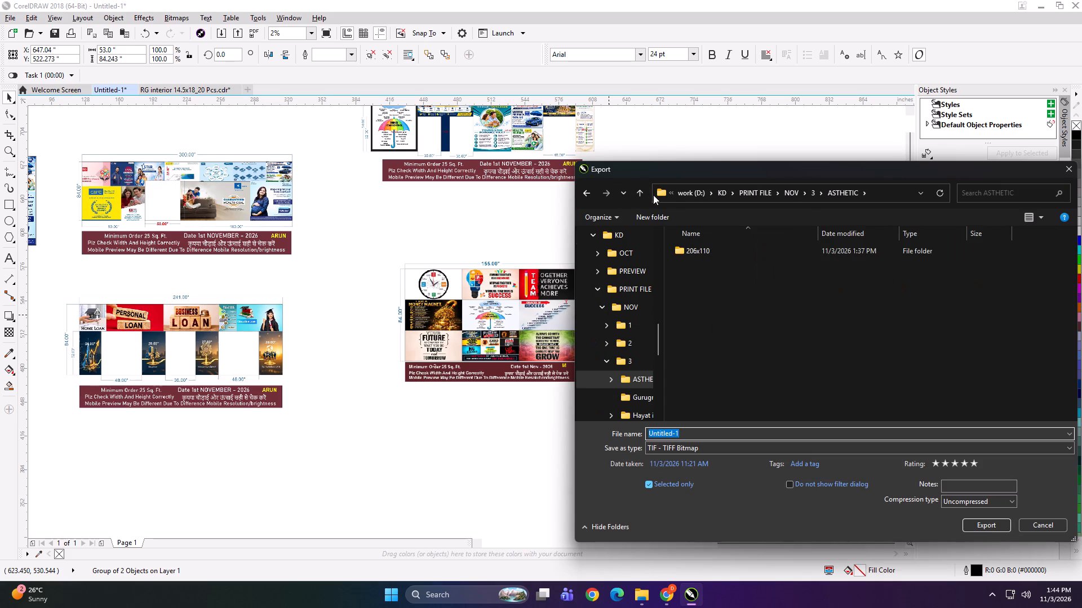
{"action": "left_click", "coordinate": [638, 193]}
{"action": "scroll", "coordinate": [731, 320], "scroll_direction": "up", "scroll_amount": 11, "text": "ctrl"}
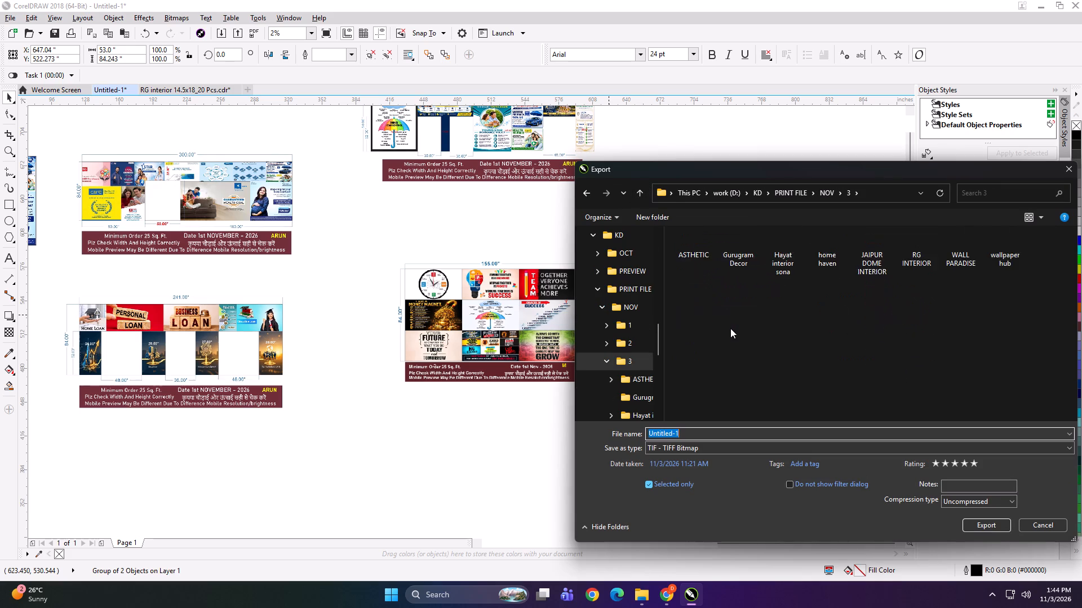
{"action": "scroll", "coordinate": [730, 328], "scroll_direction": "up", "scroll_amount": 14, "text": "ctrl"}
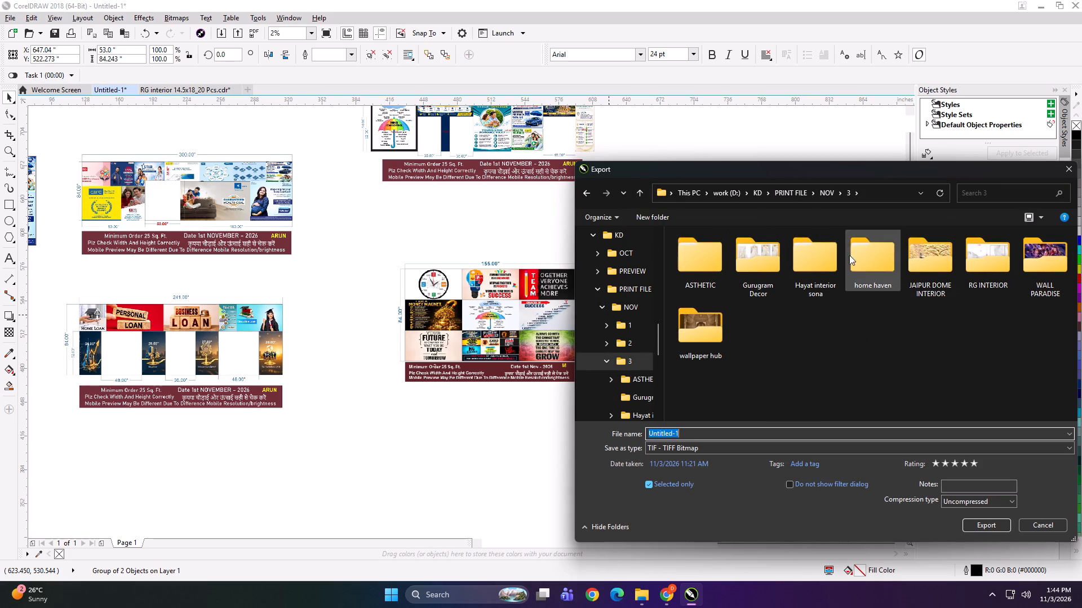
{"action": "left_click", "coordinate": [654, 217]}
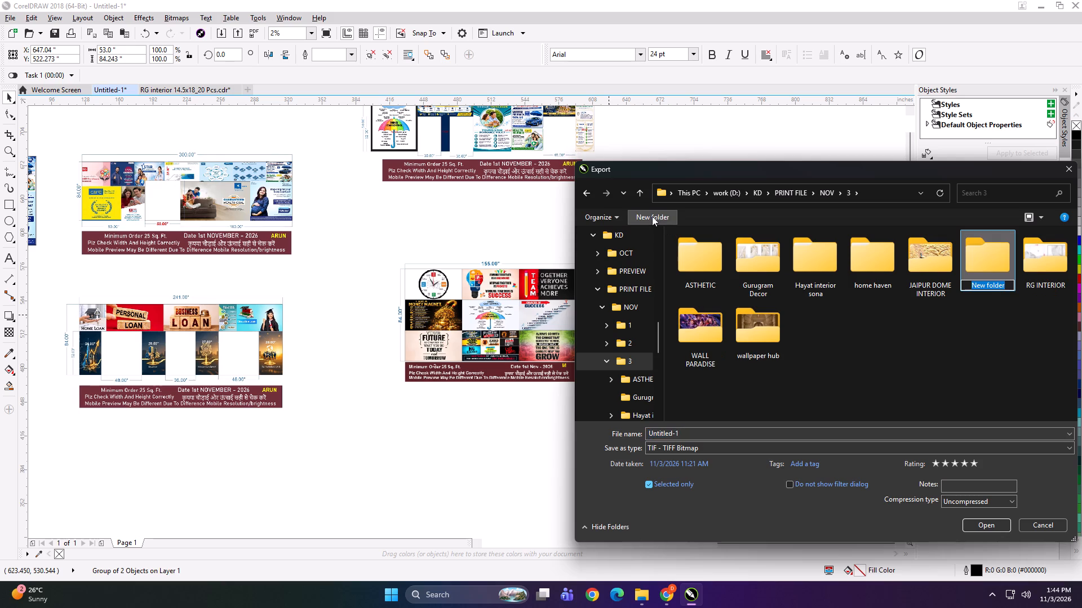
{"action": "type", "text": "DD GOLA"}
{"action": "key", "text": "Return"}
{"action": "double_click", "coordinate": [746, 256]}
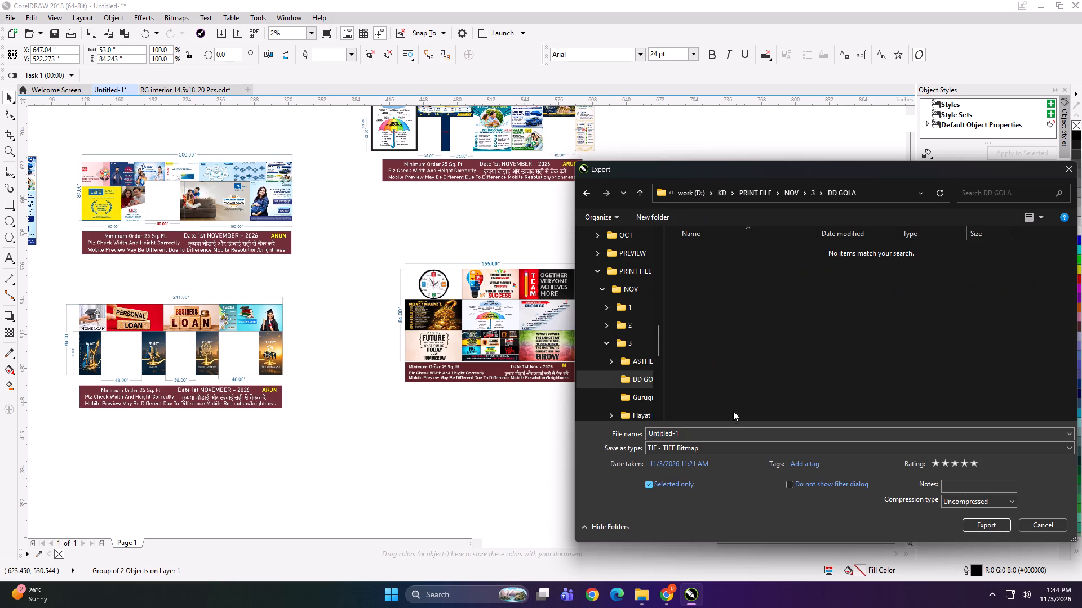
Create a 155x84 subfolder in DD GOLA and export the first panel there as a TIFF named 53x84 A.
{"action": "left_click", "coordinate": [655, 218]}
{"action": "type", "text": "155x84"}
{"action": "key", "text": "space"}
{"action": "key", "text": "Return"}
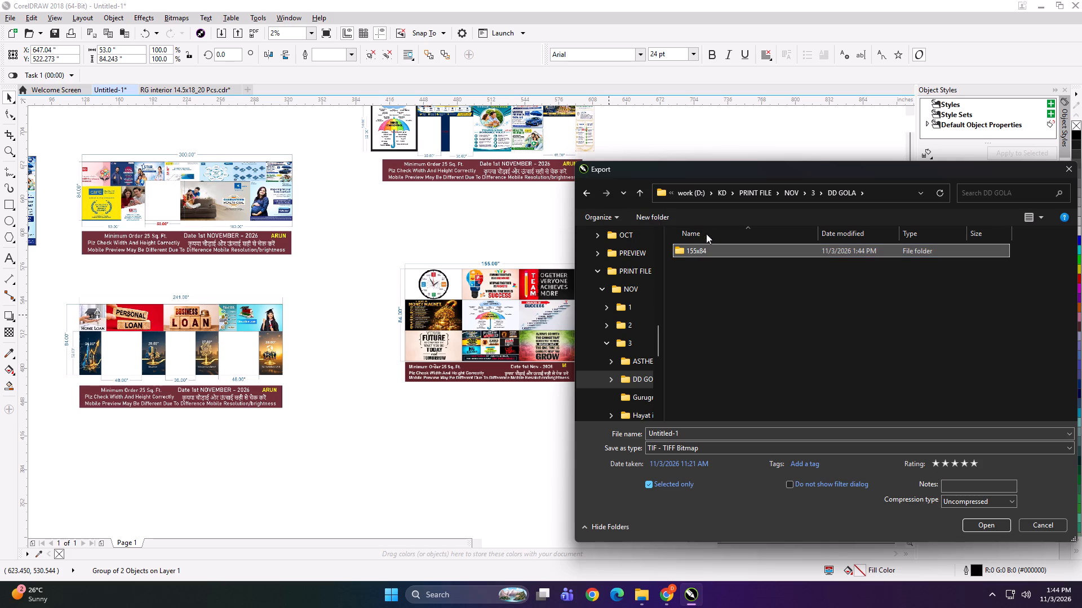
{"action": "double_click", "coordinate": [730, 251]}
{"action": "left_click", "coordinate": [691, 435]}
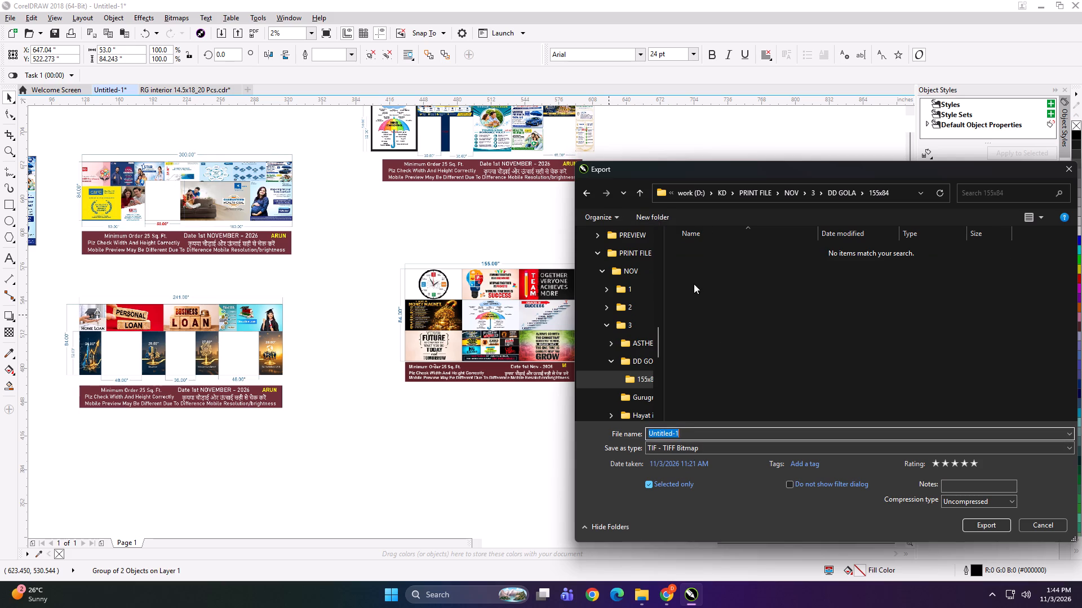
{"action": "type", "text": "53x84 A"}
{"action": "key", "text": "Return"}
{"action": "key", "text": "Return"}
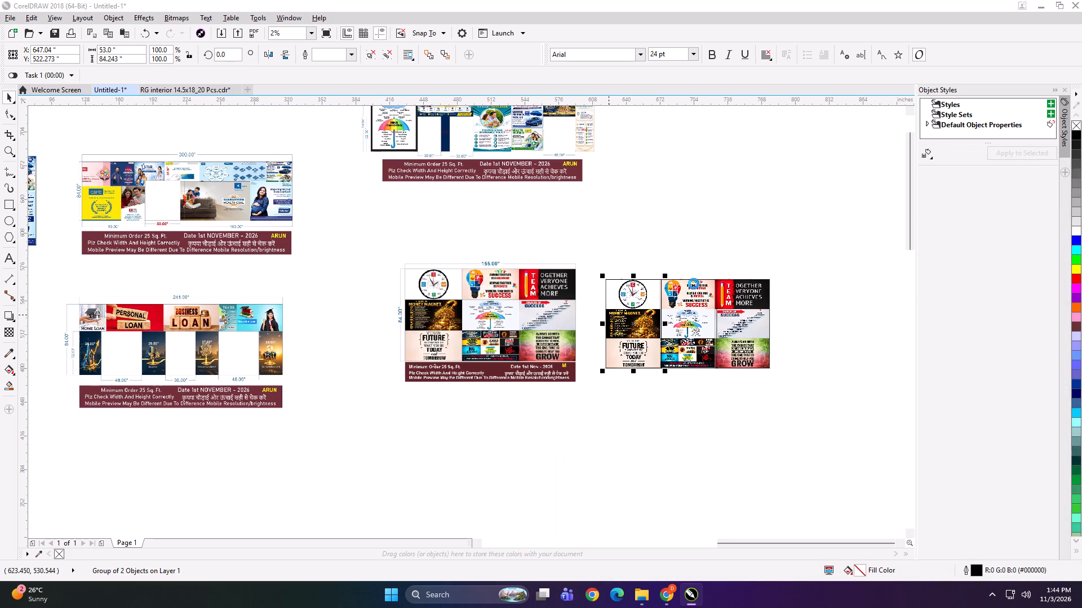
Export the second poster panel to the 155x84 folder as a TIFF named 53x84 B.
{"action": "left_click", "coordinate": [694, 284]}
{"action": "key", "text": "ctrl+e"}
{"action": "key", "text": "ctrl+e"}
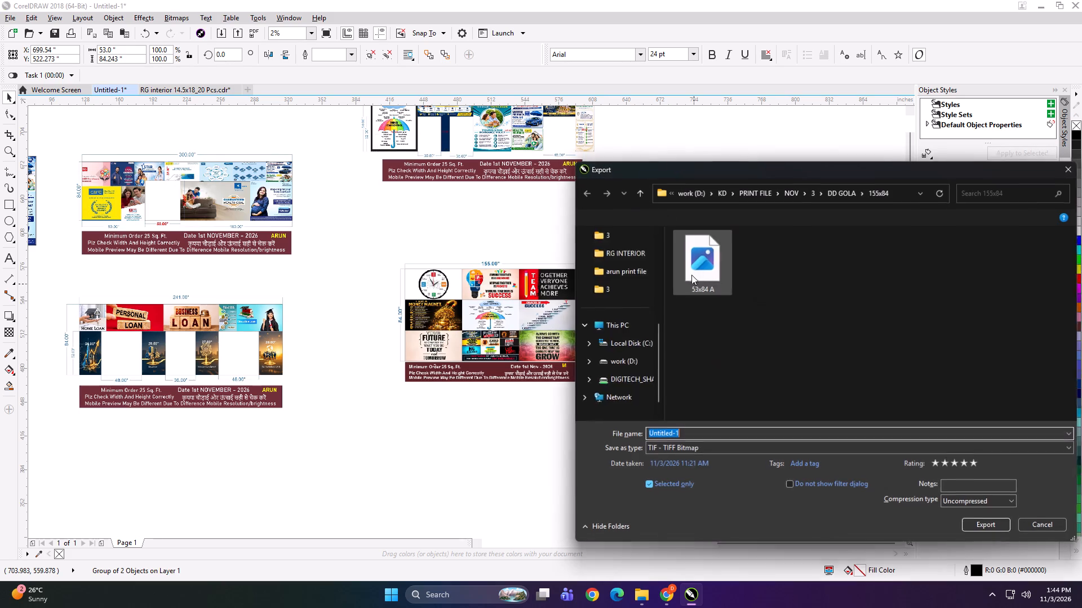
{"action": "left_click", "coordinate": [698, 270]}
{"action": "double_click", "coordinate": [684, 433]}
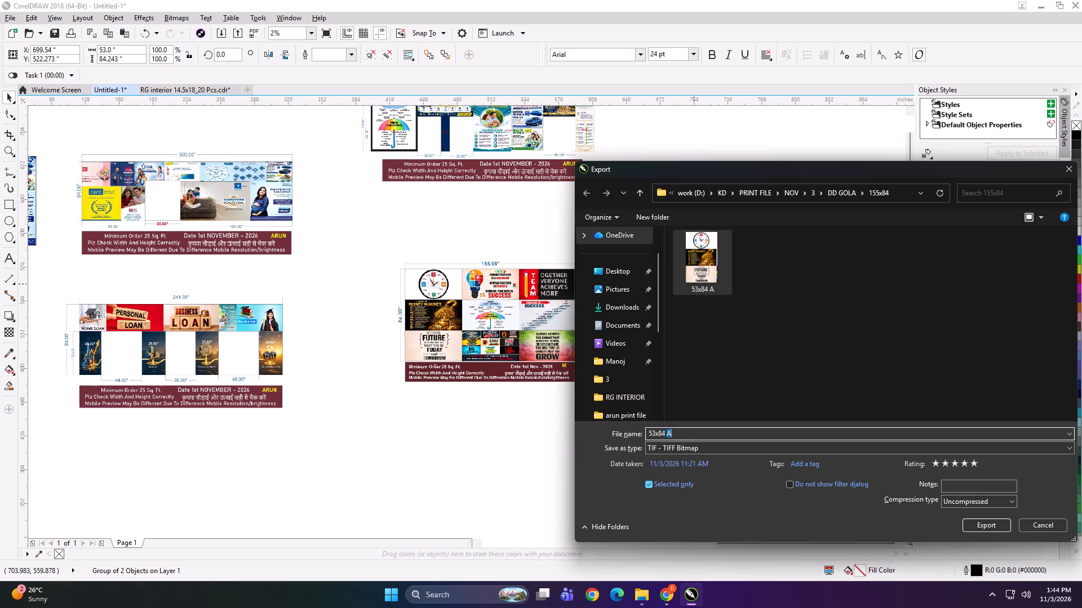
{"action": "key", "text": "b"}
{"action": "key", "text": "Return"}
{"action": "key", "text": "Return"}
Export the third, 50-inch-wide poster panel to the 155x84 folder as a 100 dpi RGB TIFF.
{"action": "left_click", "coordinate": [750, 329]}
{"action": "key", "text": "ctrl+e"}
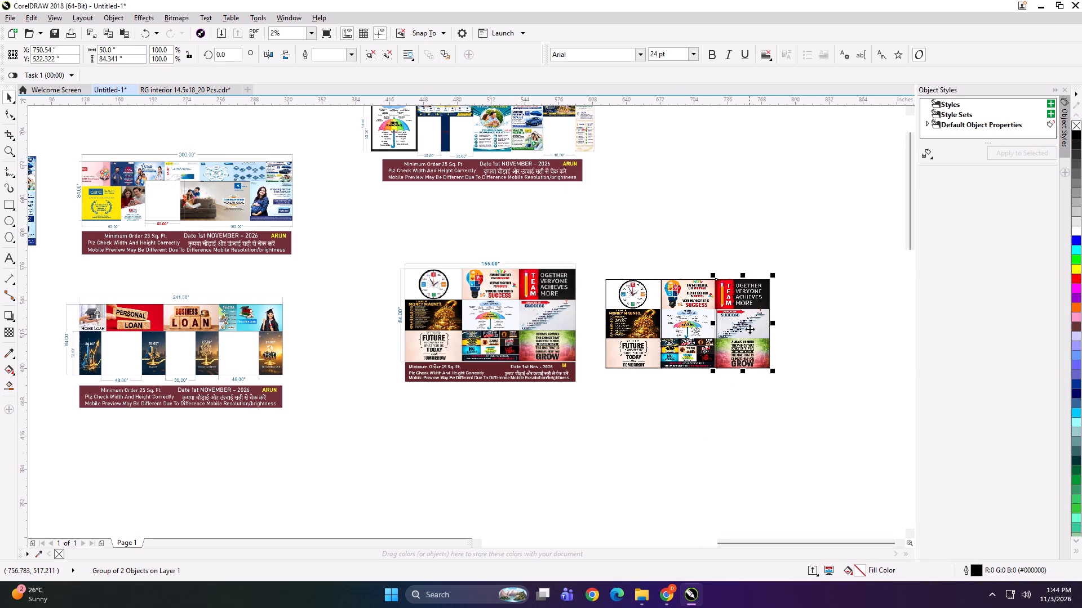
{"action": "key", "text": "ctrl+e"}
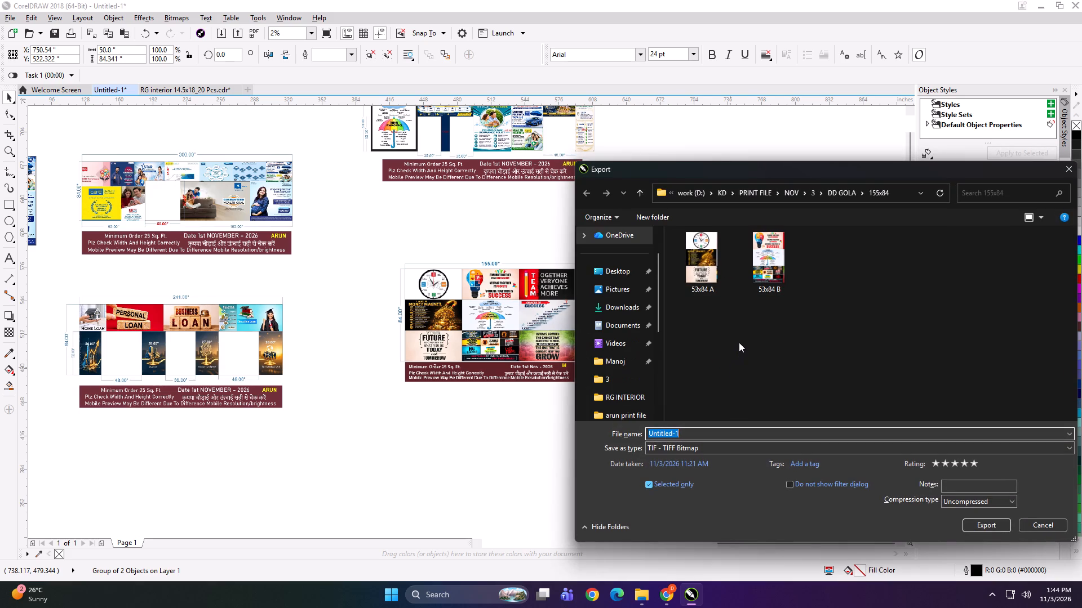
{"action": "key", "text": "Return"}
{"action": "key", "text": "Return"}
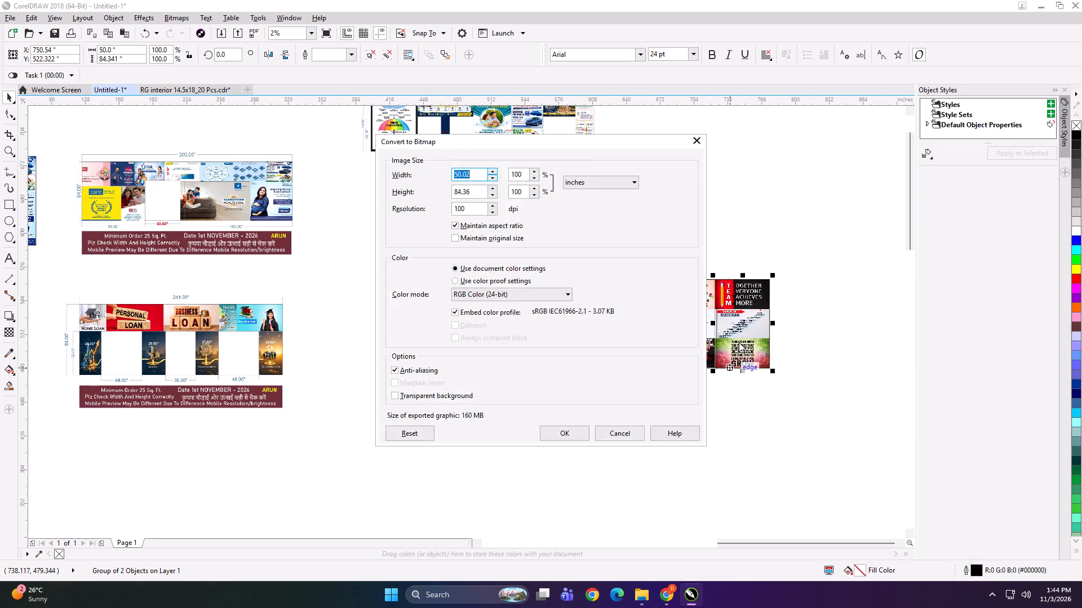
Spread the three poster panels apart horizontally by nudging the second panel rightward and the third farther, leaving gaps of about 4.5 inches.
{"action": "left_click_drag", "start_coordinate": [803, 231], "coordinate": [653, 413]}
{"action": "key", "text": "Right"}
{"action": "key", "text": "Right"}
{"action": "key", "text": "Right"}
{"action": "key", "text": "Right"}
{"action": "key", "text": "Right"}
{"action": "key", "text": "Right"}
{"action": "key", "text": "Right"}
{"action": "key", "text": "Right"}
{"action": "key", "text": "Right"}
{"action": "key", "text": "Right"}
{"action": "key", "text": "Right"}
{"action": "key", "text": "Right"}
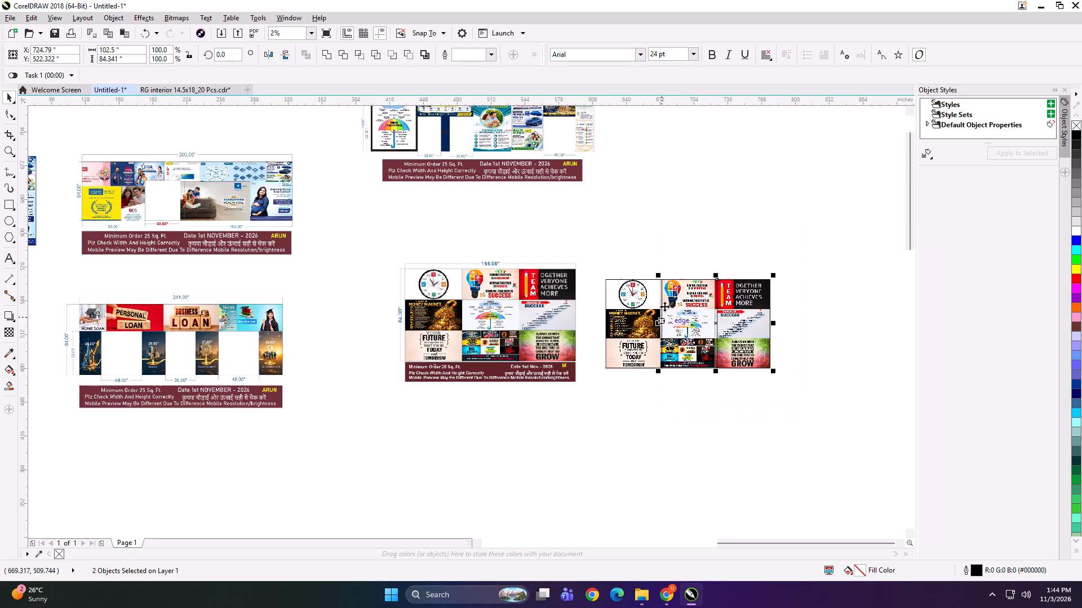
{"action": "left_click_drag", "start_coordinate": [694, 257], "coordinate": [805, 422]}
{"action": "key", "text": "Right"}
{"action": "key", "text": "Right"}
{"action": "key", "text": "Right"}
{"action": "key", "text": "Right"}
{"action": "key", "text": "Right"}
{"action": "key", "text": "Right"}
{"action": "key", "text": "Right"}
{"action": "key", "text": "Right"}
{"action": "key", "text": "Right"}
{"action": "key", "text": "Right"}
{"action": "key", "text": "Right"}
Enlarge the three separated poster panels, position them beside the 155-inch dimensioned layout, and group them with that layout.
{"action": "left_click_drag", "start_coordinate": [818, 244], "coordinate": [616, 385]}
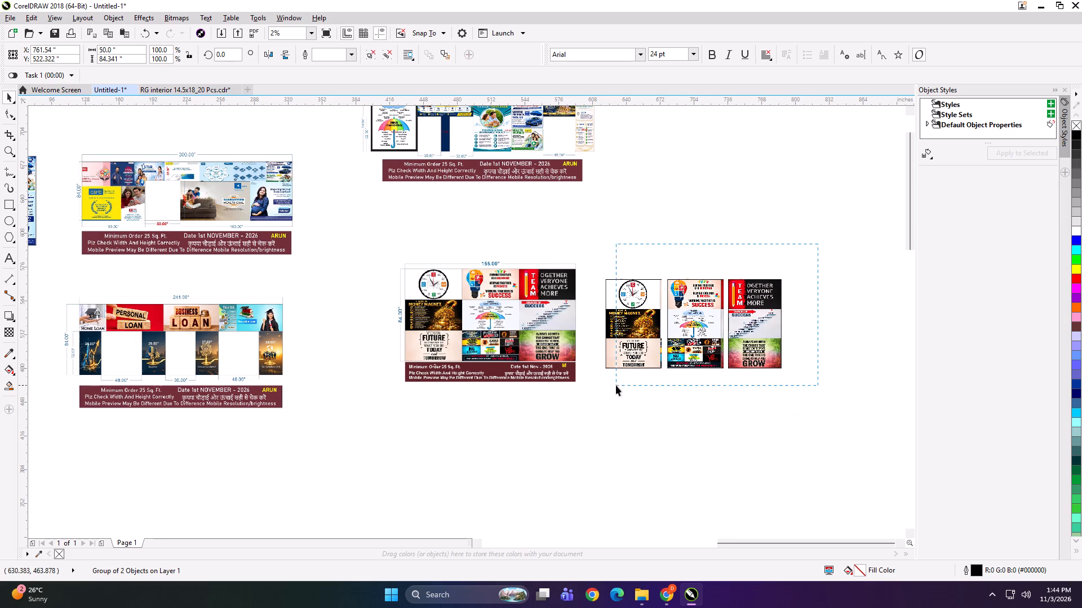
{"action": "left_click_drag", "start_coordinate": [616, 385], "coordinate": [587, 388]}
{"action": "scroll", "coordinate": [560, 325], "scroll_direction": "down", "scroll_amount": 1}
{"action": "scroll", "coordinate": [857, 323], "scroll_direction": "up", "scroll_amount": 1}
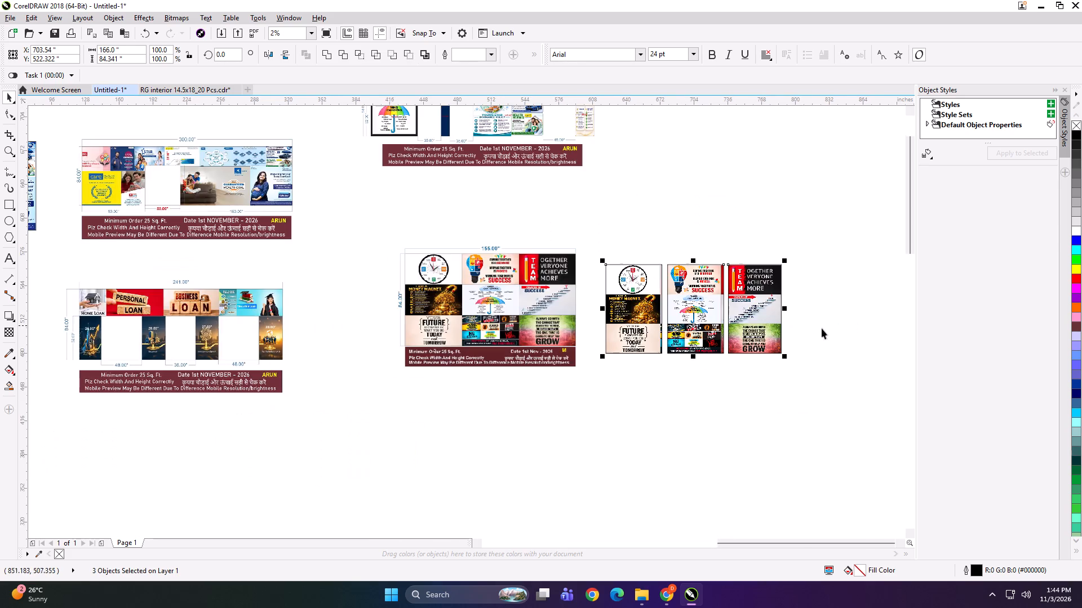
{"action": "scroll", "coordinate": [820, 328], "scroll_direction": "up", "scroll_amount": 1}
{"action": "left_click_drag", "start_coordinate": [659, 382], "coordinate": [700, 421], "text": "shift"}
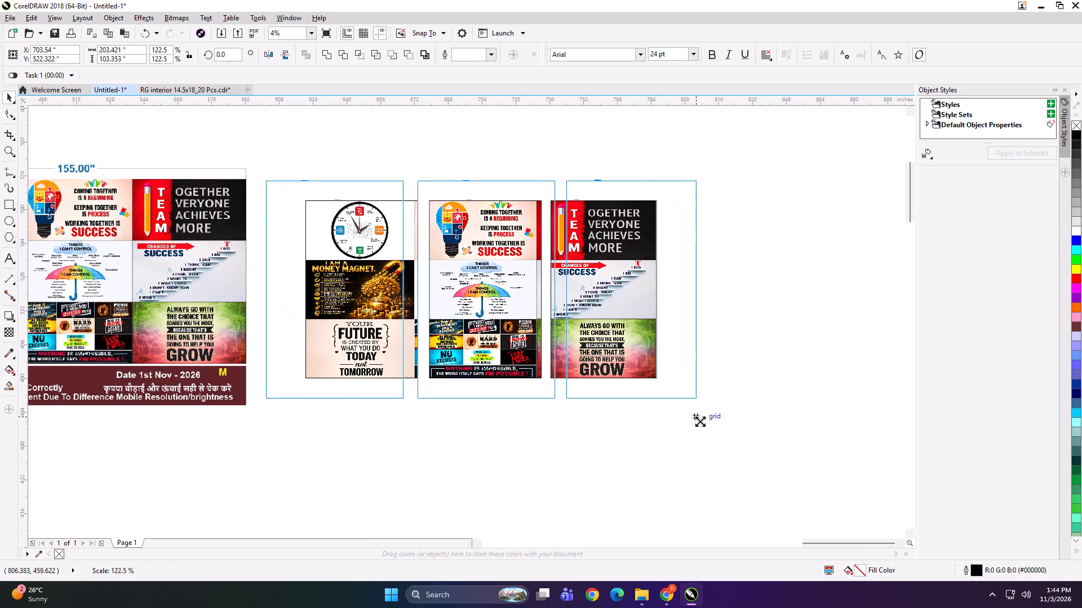
{"action": "left_click_drag", "start_coordinate": [700, 421], "coordinate": [710, 424], "text": "shift"}
{"action": "left_click_drag", "start_coordinate": [299, 279], "coordinate": [311, 276]}
{"action": "left_click", "coordinate": [228, 272], "text": "shift"}
{"action": "key", "text": "ctrl+g"}
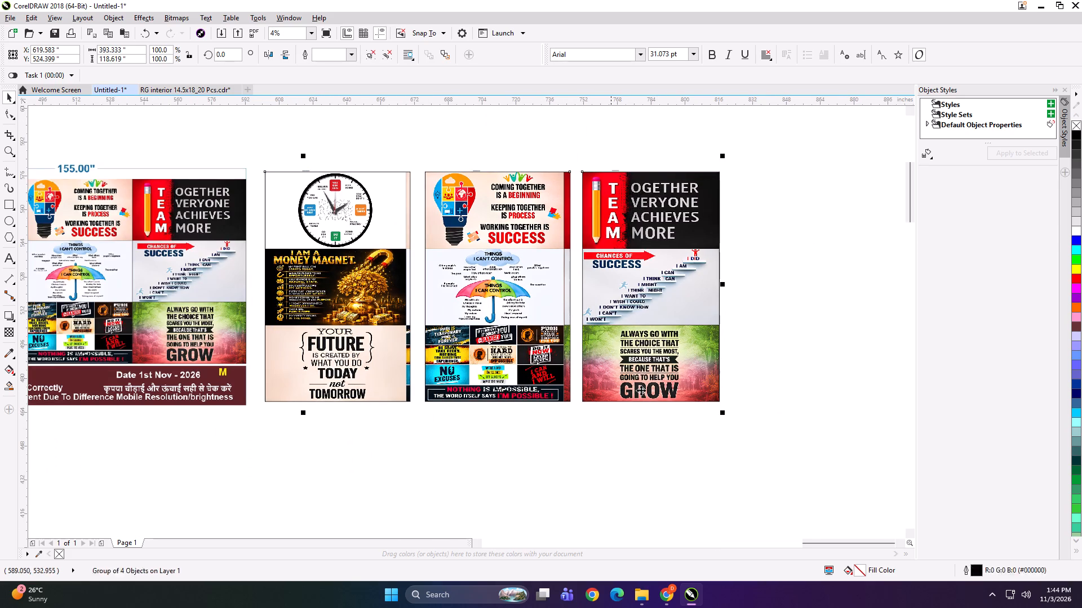
Scale the grouped layout and panels down proportionally to about 6.8 by 2.1 inches.
{"action": "left_click_drag", "start_coordinate": [724, 416], "coordinate": [327, 301], "text": "shift"}
{"action": "scroll", "coordinate": [300, 286], "scroll_direction": "up", "scroll_amount": 2}
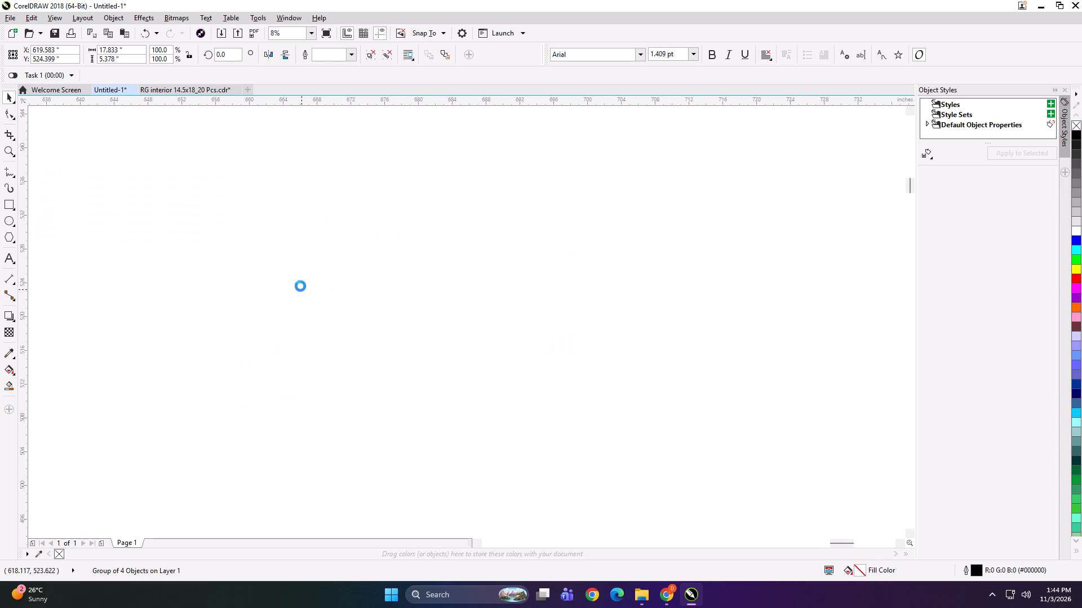
{"action": "scroll", "coordinate": [396, 292], "scroll_direction": "down", "scroll_amount": 1}
{"action": "scroll", "coordinate": [66, 279], "scroll_direction": "up", "scroll_amount": 2}
{"action": "scroll", "coordinate": [444, 308], "scroll_direction": "up", "scroll_amount": 1}
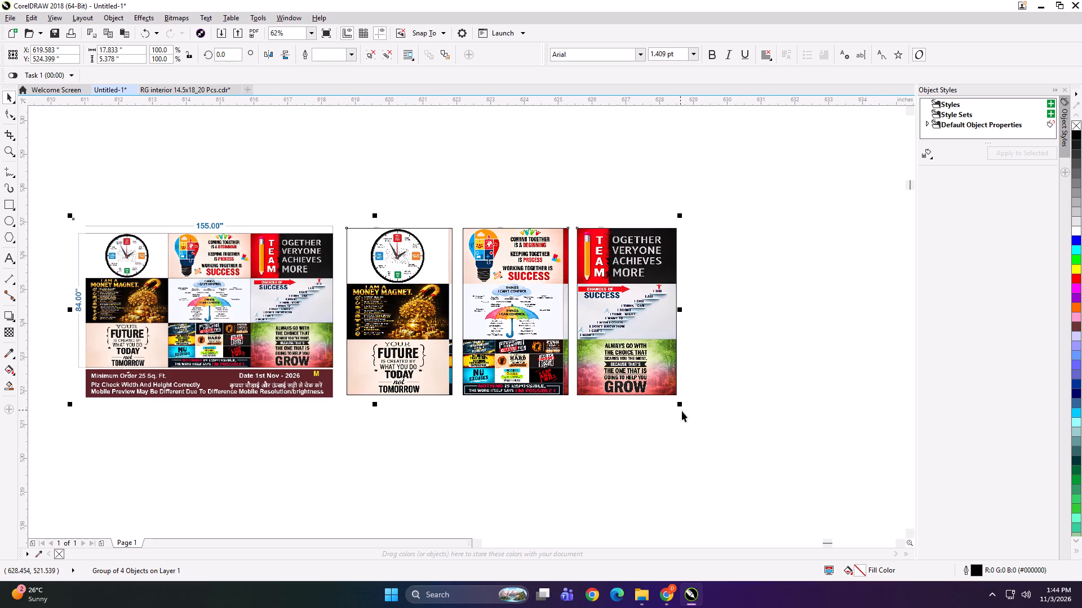
{"action": "left_click_drag", "start_coordinate": [682, 405], "coordinate": [498, 355], "text": "shift"}
Export the reduced group as a small preview image named FSDG with the default export settings.
{"action": "key", "text": "ctrl+e"}
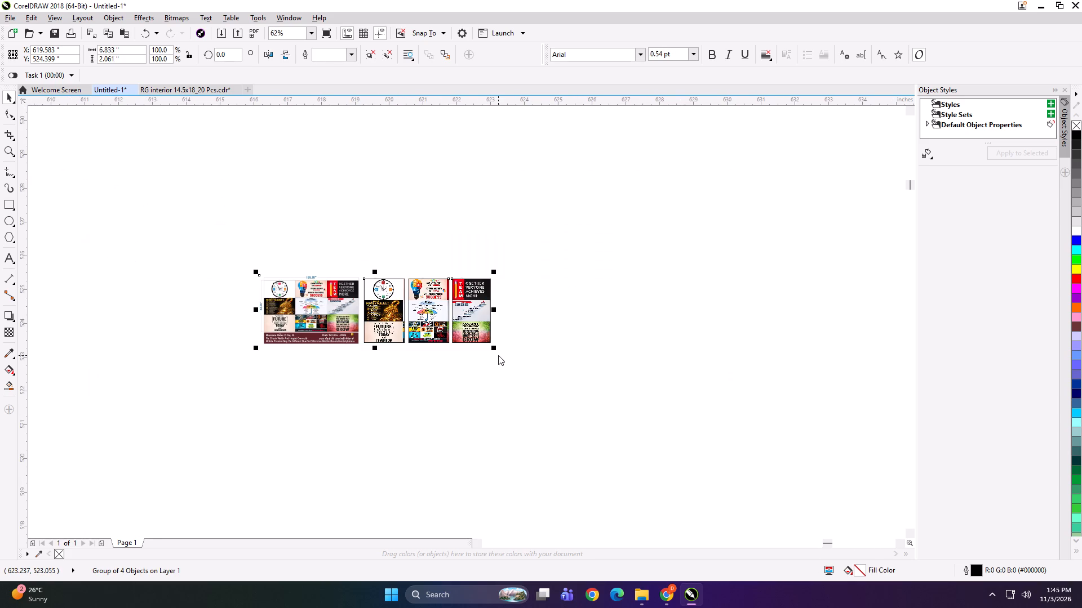
{"action": "type", "text": "FSDG"}
{"action": "key", "text": "Return"}
{"action": "key", "text": "Return"}
{"action": "key", "text": "Return"}
Delete the exported layout-and-panels group from the page.
{"action": "key", "text": "Delete"}
{"action": "key", "text": "F4"}
{"action": "left_click", "coordinate": [564, 363]}
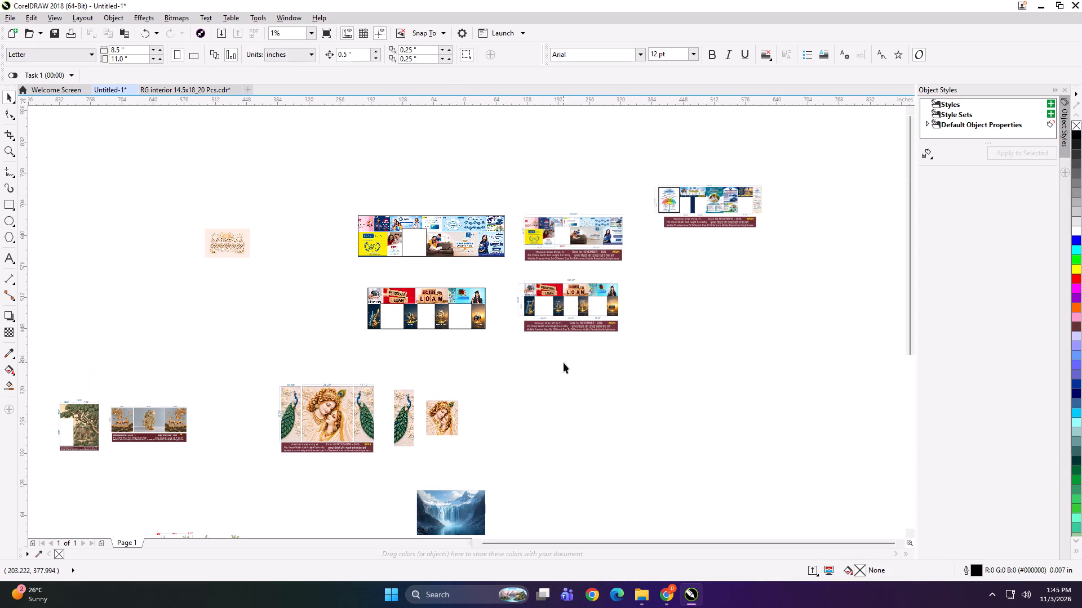
Examine the 300x84 insurance wall artwork alongside its dimensioned layout.
{"action": "scroll", "coordinate": [595, 200], "scroll_direction": "up", "scroll_amount": 1}
{"action": "scroll", "coordinate": [442, 229], "scroll_direction": "down", "scroll_amount": 1}
{"action": "scroll", "coordinate": [294, 249], "scroll_direction": "up", "scroll_amount": 1}
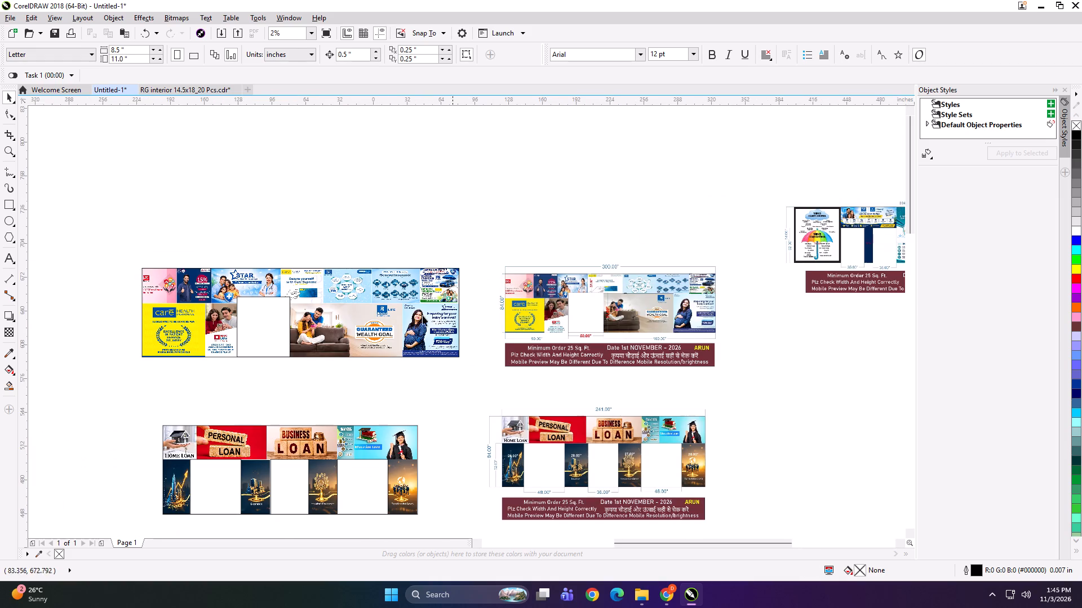
{"action": "left_click", "coordinate": [243, 324]}
{"action": "key", "text": "ctrl+u"}
{"action": "left_click", "coordinate": [228, 207]}
{"action": "left_click", "coordinate": [171, 309]}
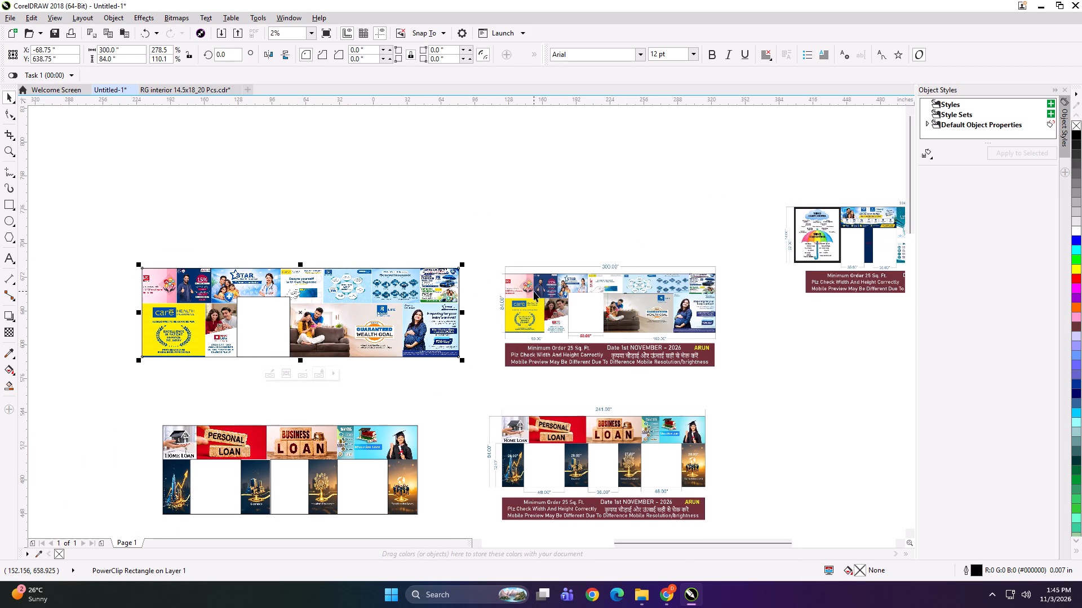
{"action": "left_click", "coordinate": [534, 291], "text": "shift"}
{"action": "key", "text": "shift+F2"}
{"action": "left_click", "coordinate": [388, 159]}
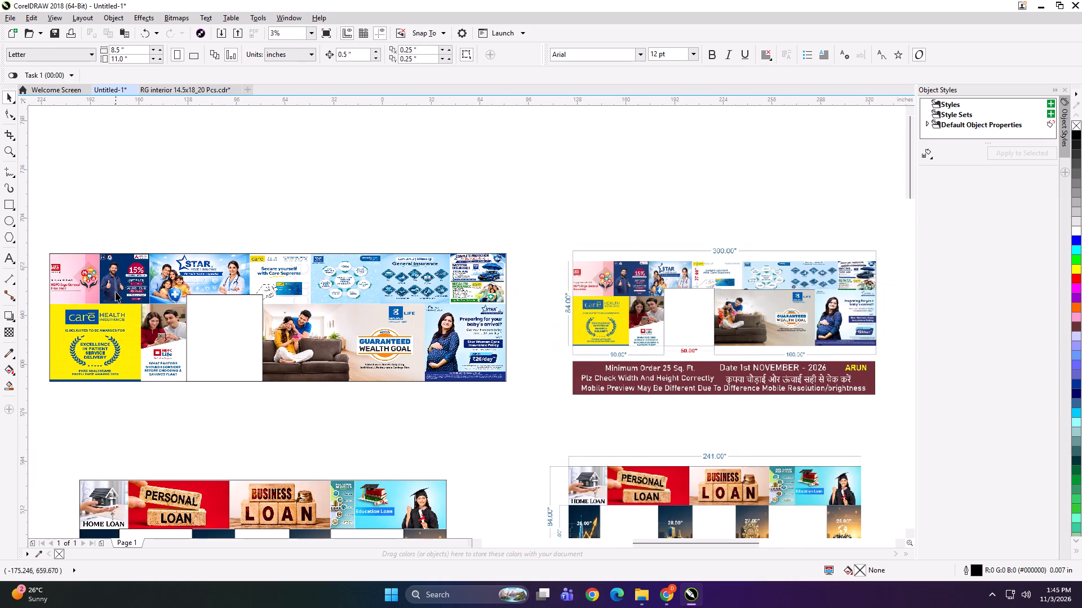
Create a 53x84 inch rectangle over the 300-inch insurance artwork and align it to the artwork's left edge.
{"action": "left_click", "coordinate": [116, 293]}
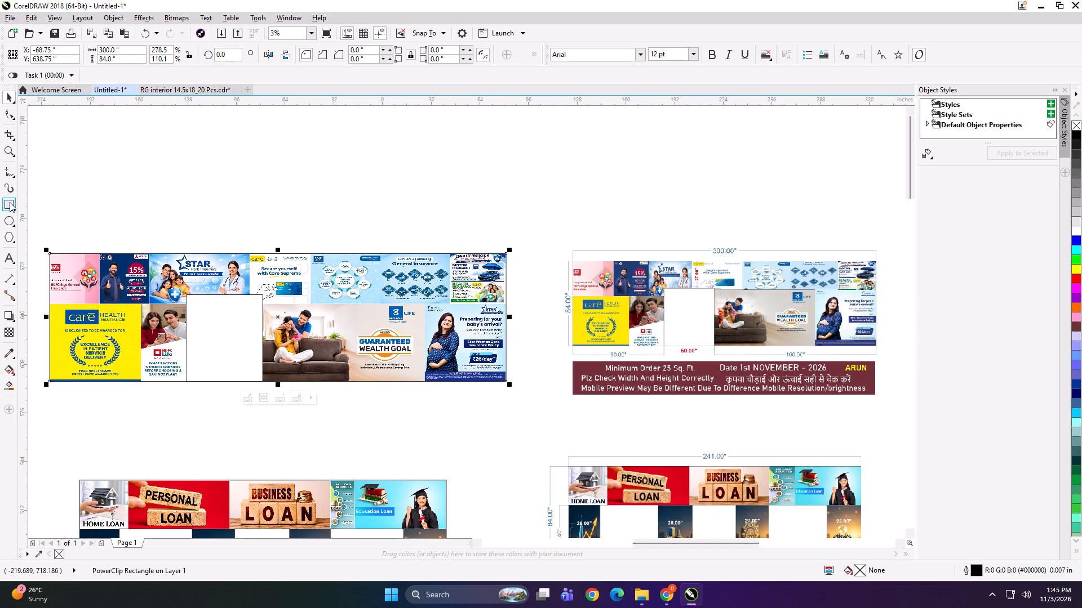
{"action": "double_click", "coordinate": [10, 202], "text": "shift"}
{"action": "key", "text": "shift+space"}
{"action": "left_click", "coordinate": [137, 52]}
{"action": "key", "text": "ctrl+a"}
{"action": "type", "text": "53"}
{"action": "key", "text": "Return"}
{"action": "left_click", "coordinate": [118, 296], "text": "shift"}
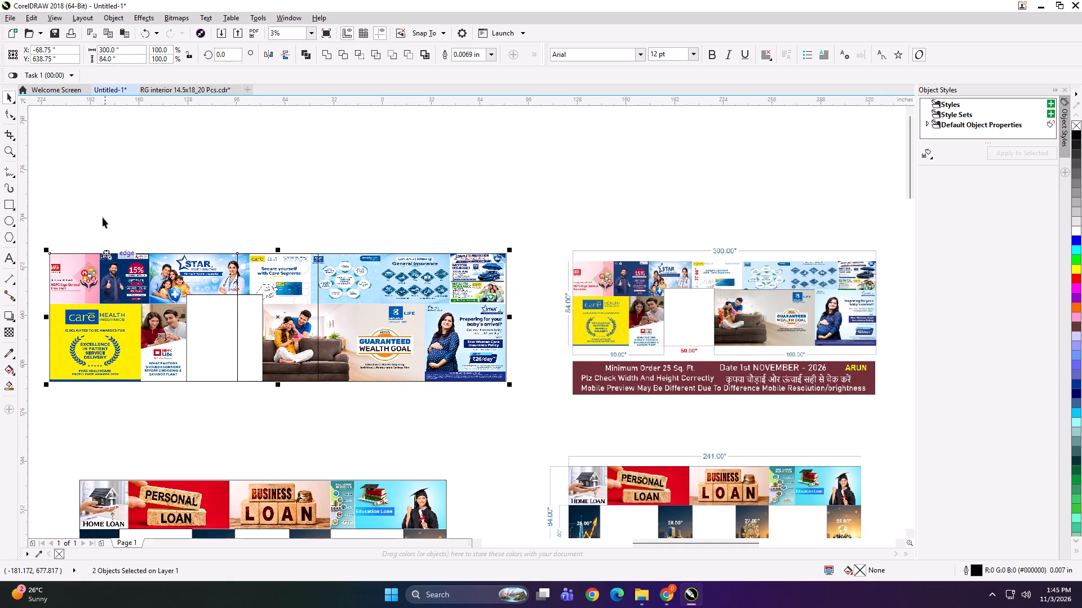
{"action": "key", "text": "l"}
Place a mirrored copy of the 53-inch panel rectangle directly beside it and shift it left 0.5 inch to overlap.
{"action": "left_click", "coordinate": [97, 196]}
{"action": "left_click", "coordinate": [95, 310]}
{"action": "left_click_drag", "start_coordinate": [45, 319], "coordinate": [171, 324]}
{"action": "right_click", "coordinate": [171, 324], "text": "ctrl"}
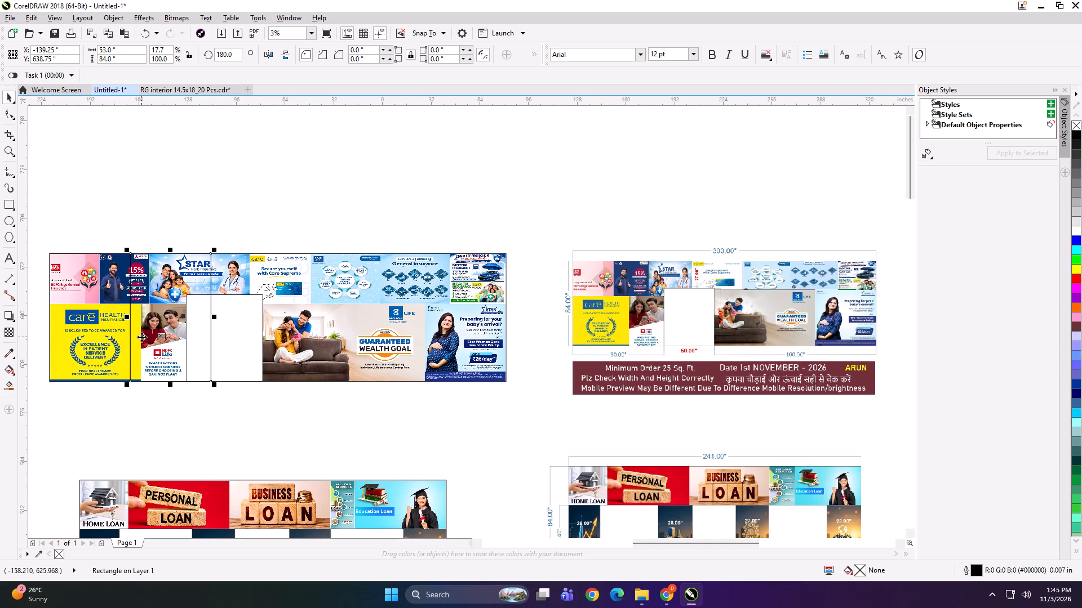
{"action": "key", "text": "Left"}
Narrow the second panel rectangle to 37.5 inches so it ends at the blank opening, and check both rectangles' combined width.
{"action": "left_click_drag", "start_coordinate": [215, 318], "coordinate": [193, 317]}
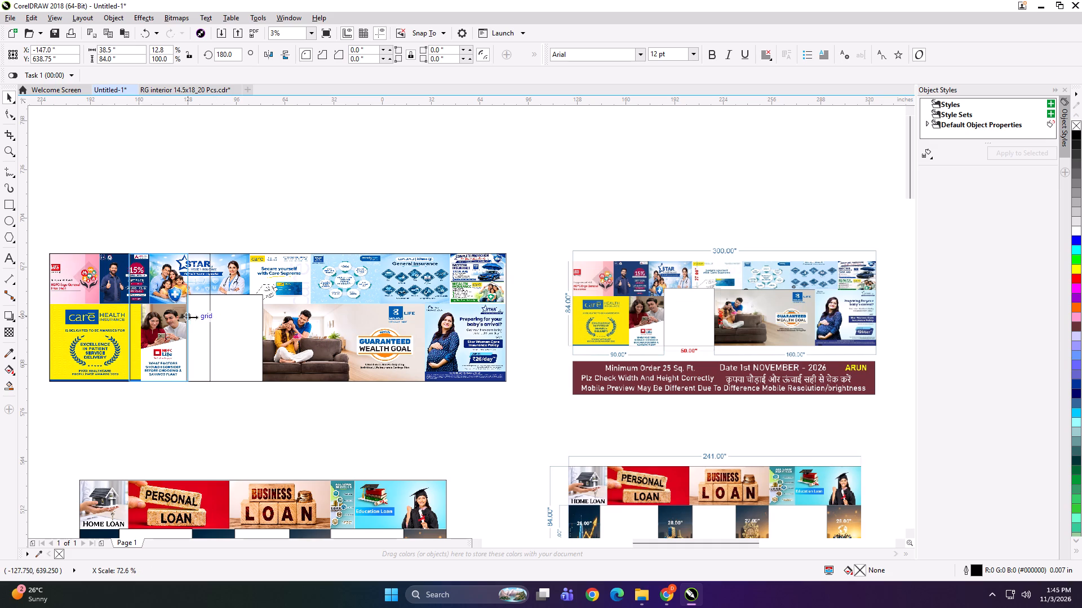
{"action": "left_click_drag", "start_coordinate": [193, 317], "coordinate": [193, 317]}
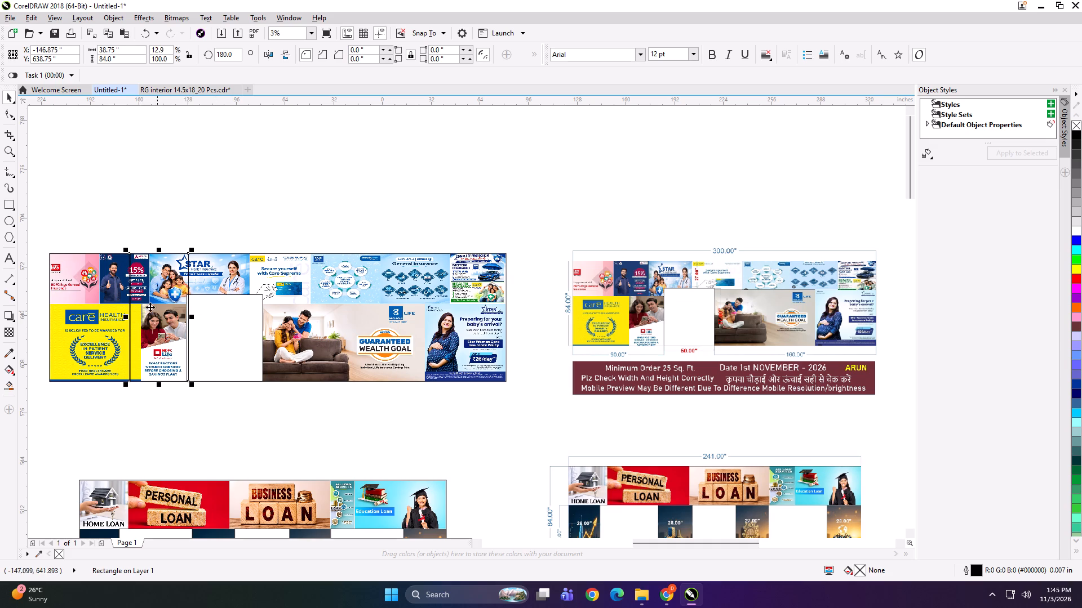
{"action": "left_click", "coordinate": [108, 316], "text": "shift"}
{"action": "left_click", "coordinate": [135, 165]}
{"action": "scroll", "coordinate": [144, 333], "scroll_direction": "up", "scroll_amount": 2}
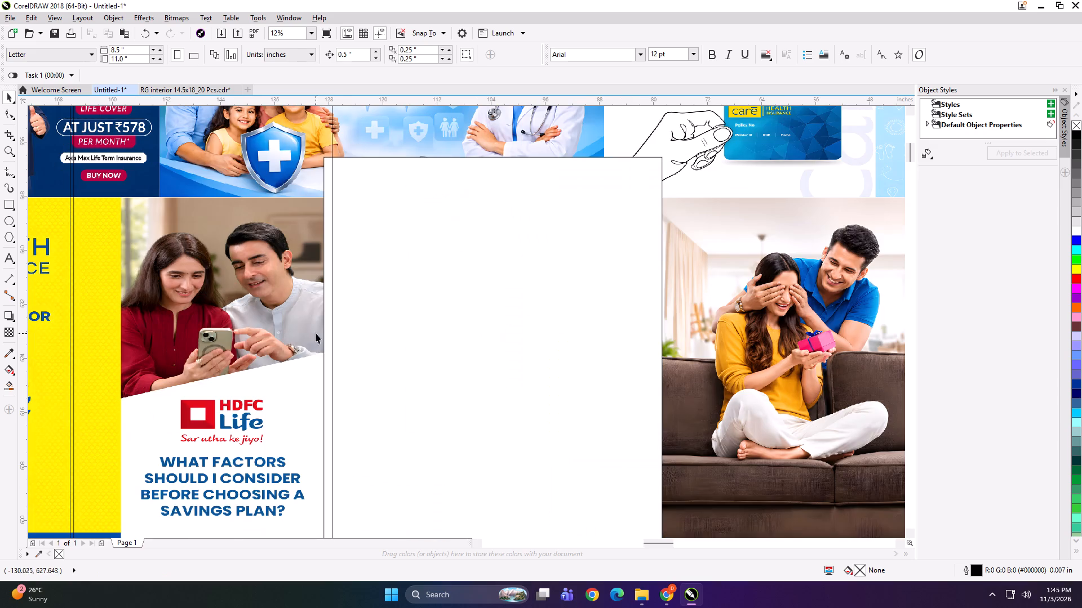
{"action": "left_click", "coordinate": [270, 327]}
{"action": "scroll", "coordinate": [343, 256], "scroll_direction": "up", "scroll_amount": 1}
{"action": "left_click_drag", "start_coordinate": [323, 263], "coordinate": [308, 262]}
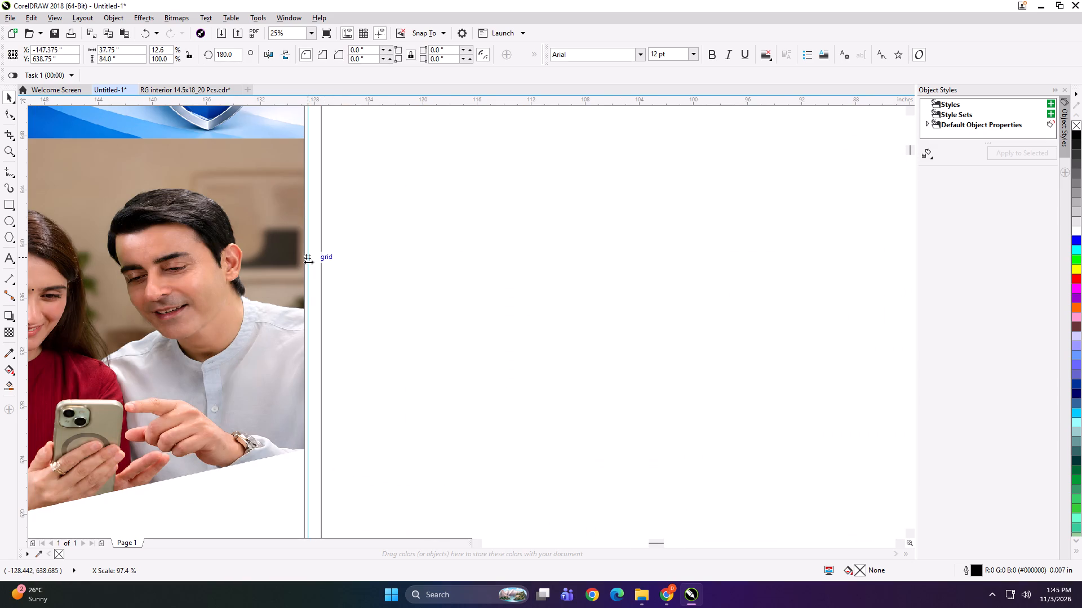
{"action": "left_click_drag", "start_coordinate": [308, 262], "coordinate": [307, 261]}
{"action": "scroll", "coordinate": [341, 235], "scroll_direction": "down", "scroll_amount": 3}
{"action": "left_click", "coordinate": [225, 244], "text": "shift"}
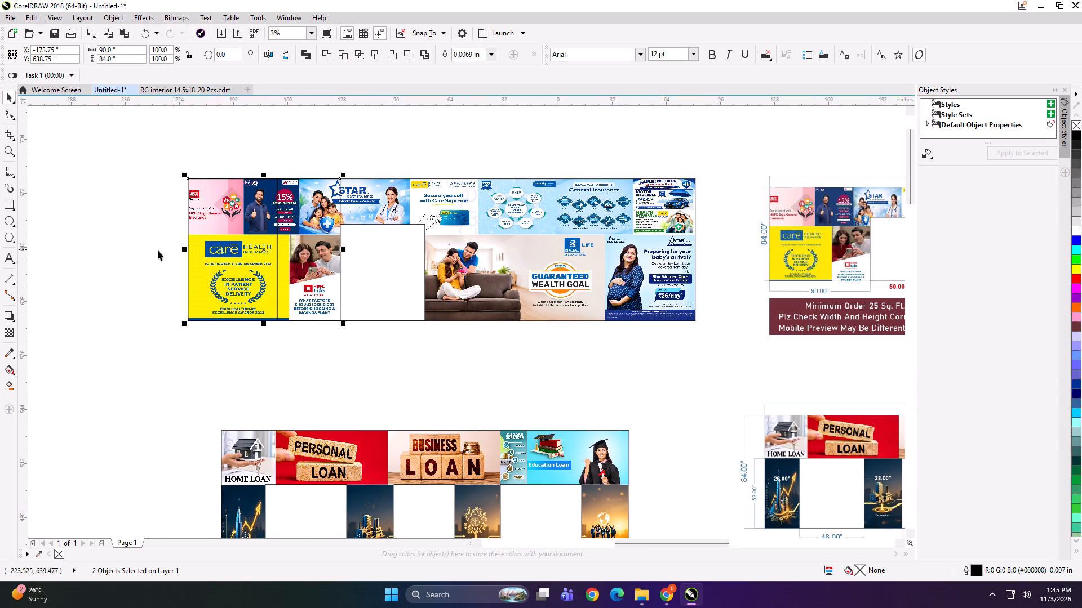
{"action": "left_click", "coordinate": [121, 252]}
Convert the second panel rectangle to curves and extend its right-hand nodes 0.5 inch outward for overlap.
{"action": "left_click", "coordinate": [314, 251]}
{"action": "scroll", "coordinate": [339, 255], "scroll_direction": "up", "scroll_amount": 1}
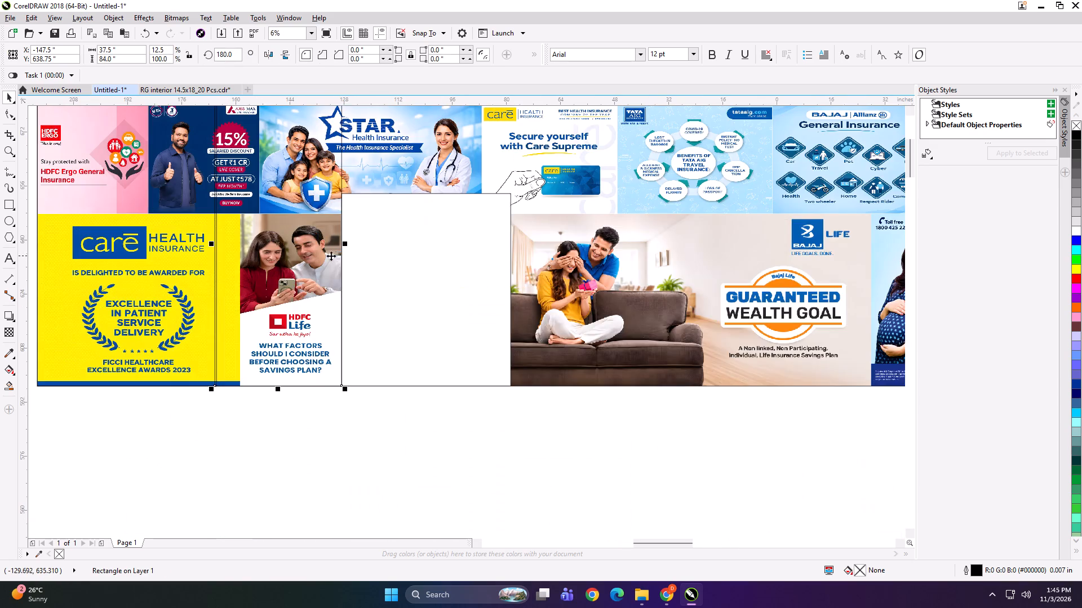
{"action": "scroll", "coordinate": [317, 258], "scroll_direction": "down", "scroll_amount": 1}
{"action": "key", "text": "F10"}
{"action": "key", "text": "ctrl+q"}
{"action": "left_click_drag", "start_coordinate": [311, 155], "coordinate": [351, 341]}
{"action": "key", "text": "Right"}
{"action": "key", "text": "space"}
Place a mirrored copy of the second panel outline over the blank opening and stretch it to 49 inches wide.
{"action": "left_click", "coordinate": [375, 294]}
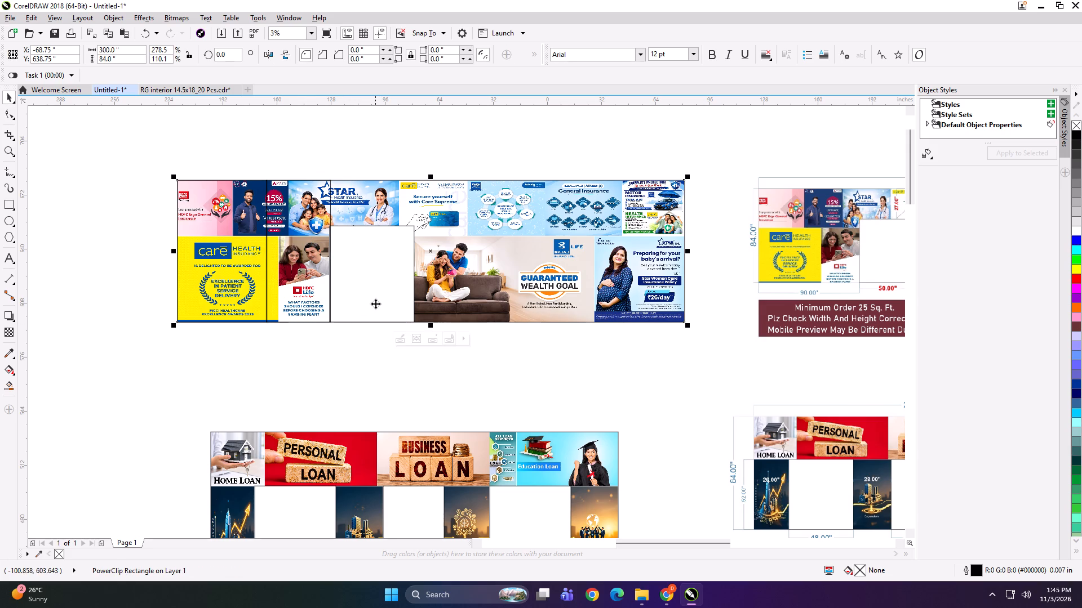
{"action": "left_click", "coordinate": [375, 301]}
{"action": "left_click", "coordinate": [372, 286], "text": "alt"}
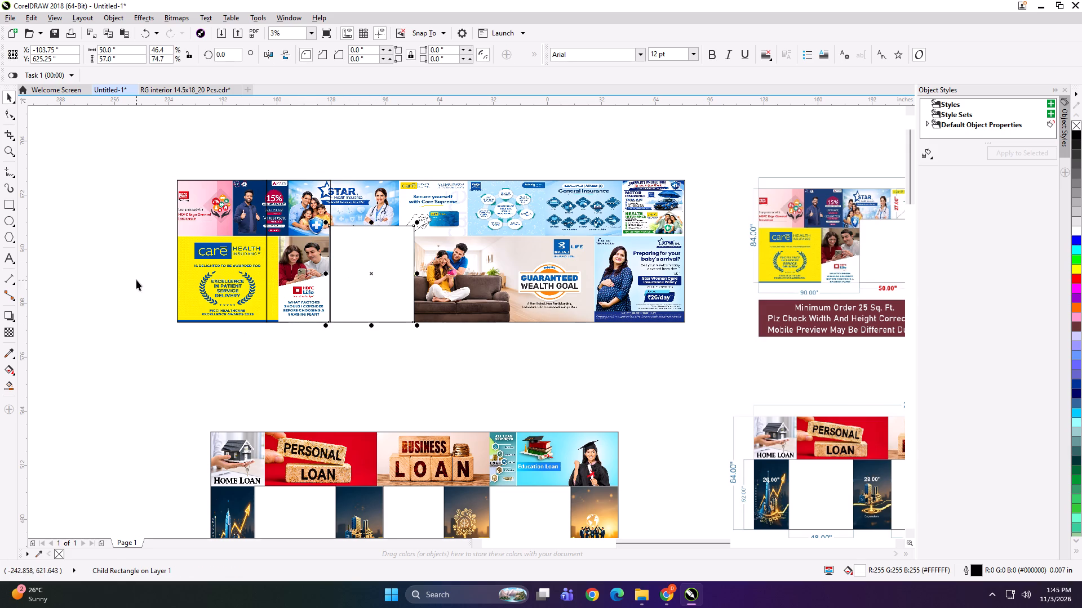
{"action": "left_click", "coordinate": [136, 280]}
{"action": "left_click", "coordinate": [307, 248]}
{"action": "left_click_drag", "start_coordinate": [258, 252], "coordinate": [398, 247]}
{"action": "right_click", "coordinate": [398, 247], "text": "ctrl"}
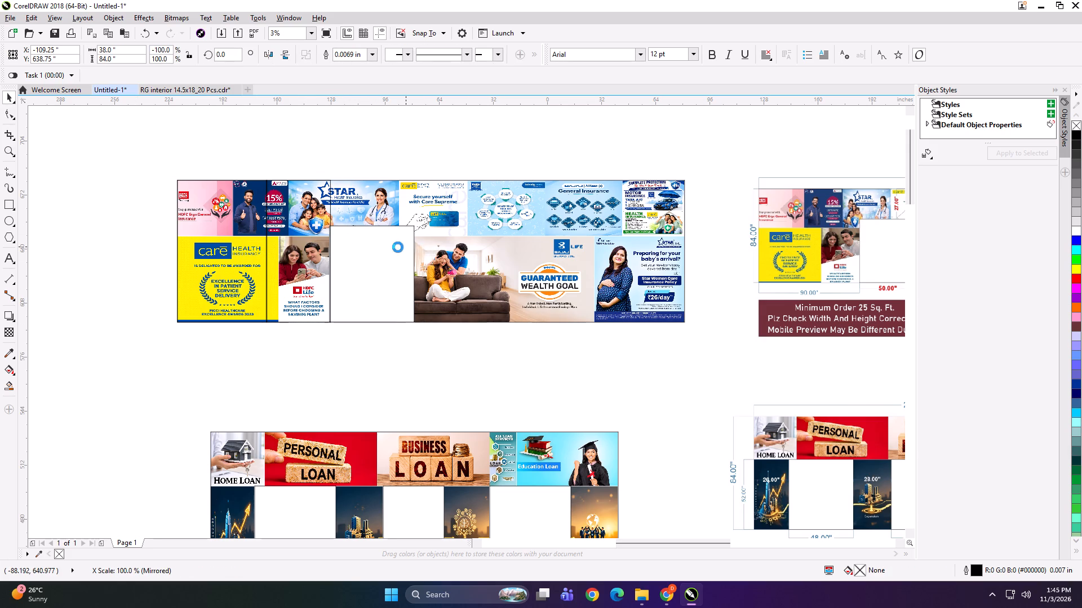
{"action": "left_click_drag", "start_coordinate": [398, 253], "coordinate": [419, 251]}
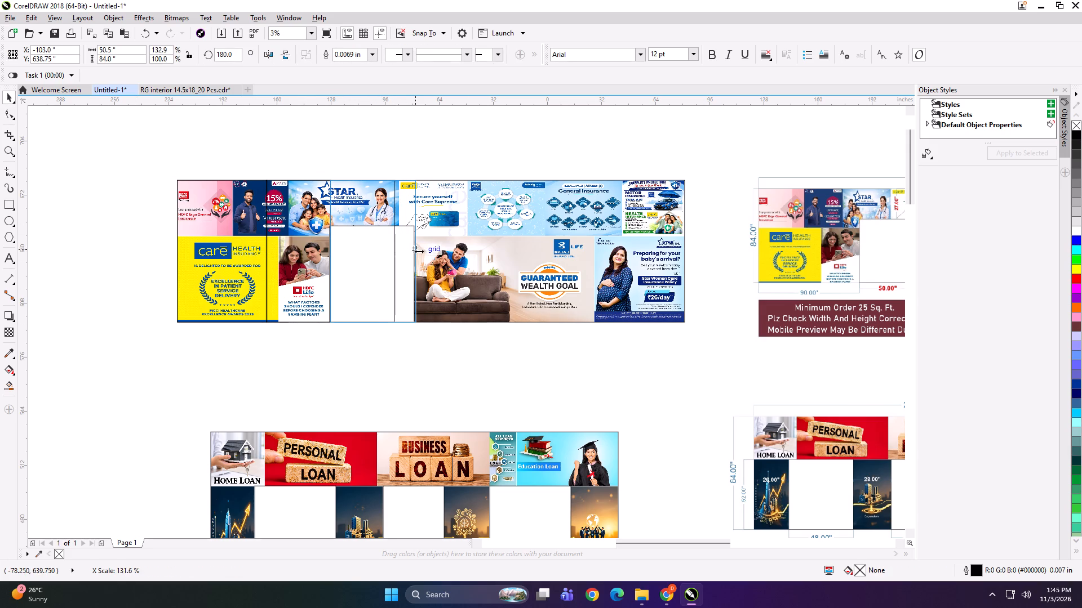
{"action": "left_click_drag", "start_coordinate": [419, 251], "coordinate": [416, 231]}
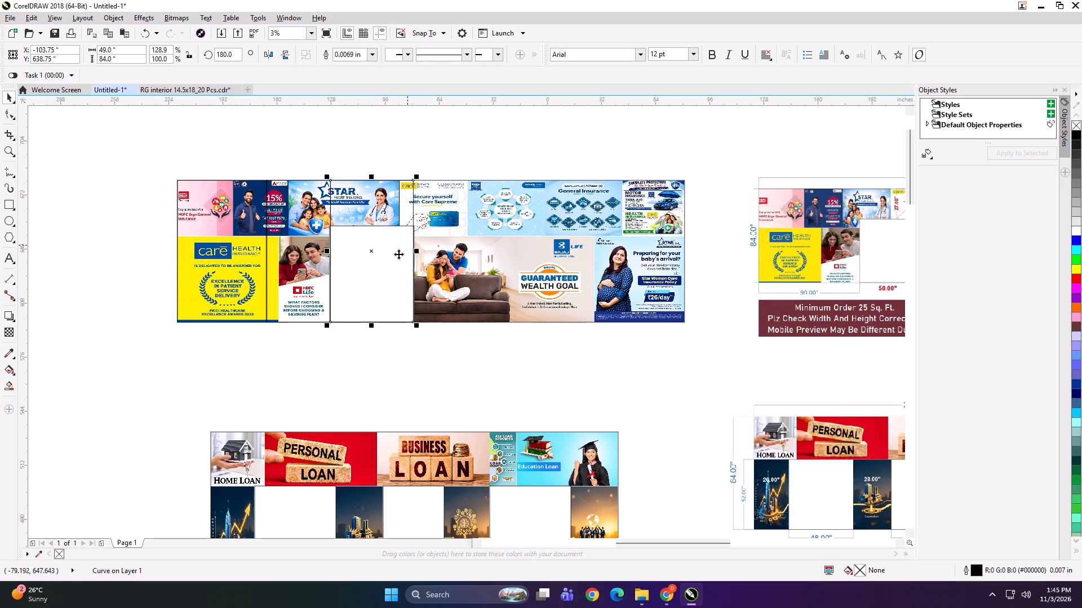
Shorten the third panel outline to 27.5 inches high, covering the strip above the opening, and shift it left 0.5 inch.
{"action": "scroll", "coordinate": [362, 321], "scroll_direction": "up", "scroll_amount": 1}
{"action": "left_click_drag", "start_coordinate": [381, 326], "coordinate": [382, 141]}
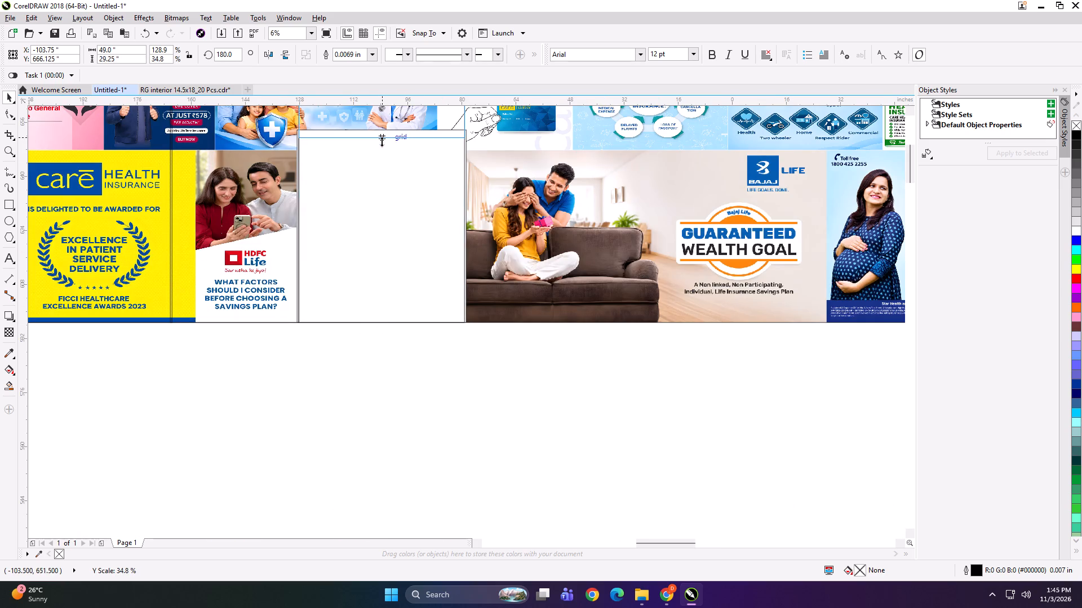
{"action": "left_click_drag", "start_coordinate": [382, 141], "coordinate": [383, 136]}
{"action": "scroll", "coordinate": [374, 261], "scroll_direction": "down", "scroll_amount": 1}
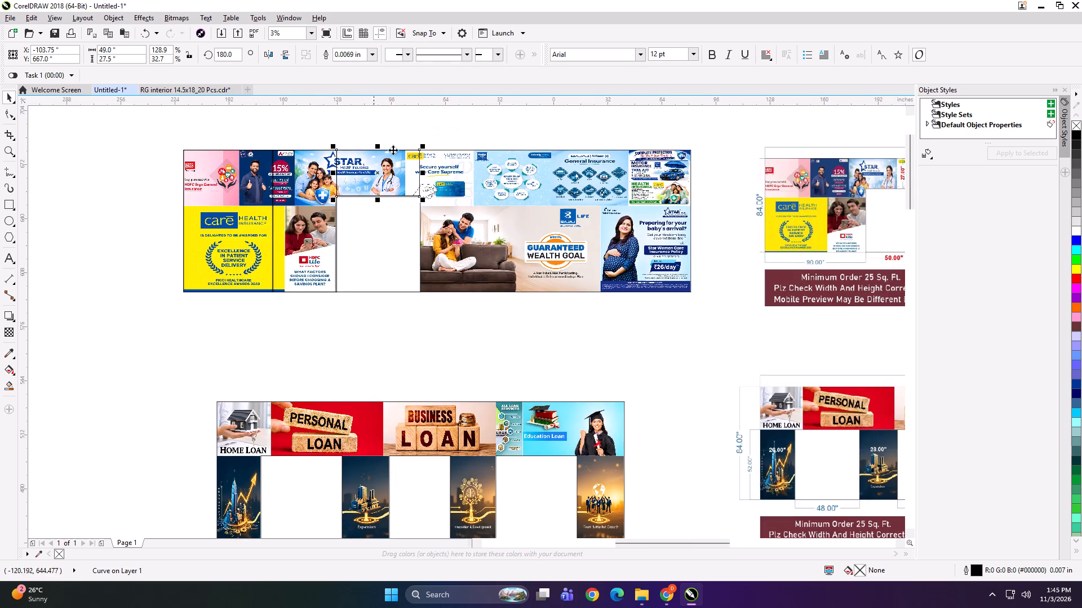
{"action": "scroll", "coordinate": [406, 143], "scroll_direction": "up", "scroll_amount": 1}
{"action": "scroll", "coordinate": [212, 212], "scroll_direction": "up", "scroll_amount": 1}
{"action": "key", "text": "Left"}
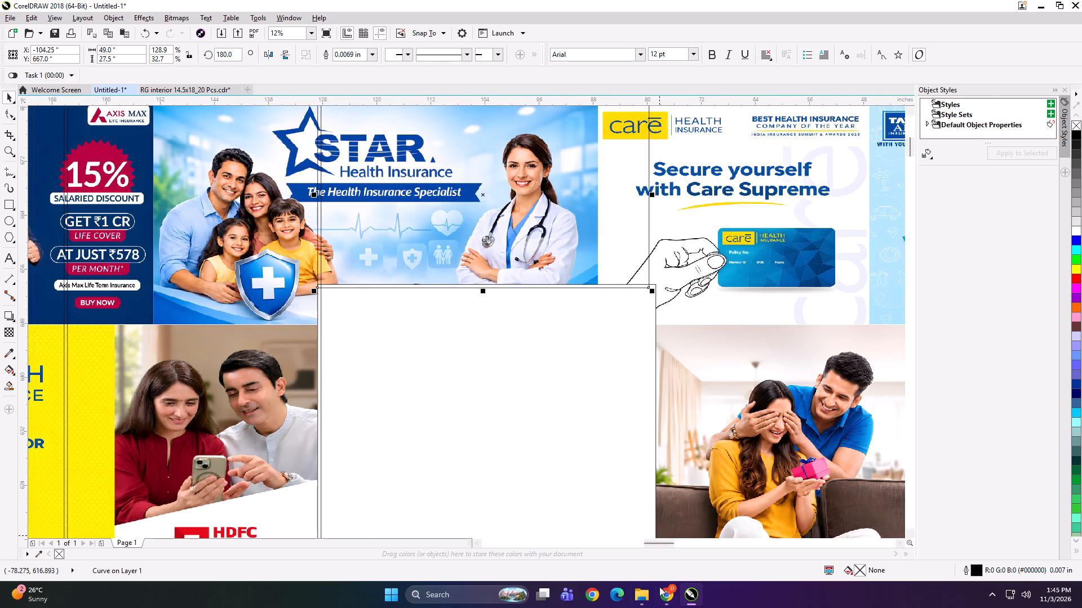
Switch to File Explorer and open the 31 folder under KD, PRINT FILE, OCTOBER on the work (D:) drive.
{"action": "left_click", "coordinate": [636, 604]}
{"action": "left_click", "coordinate": [423, 373]}
{"action": "key", "text": "BackSpace"}
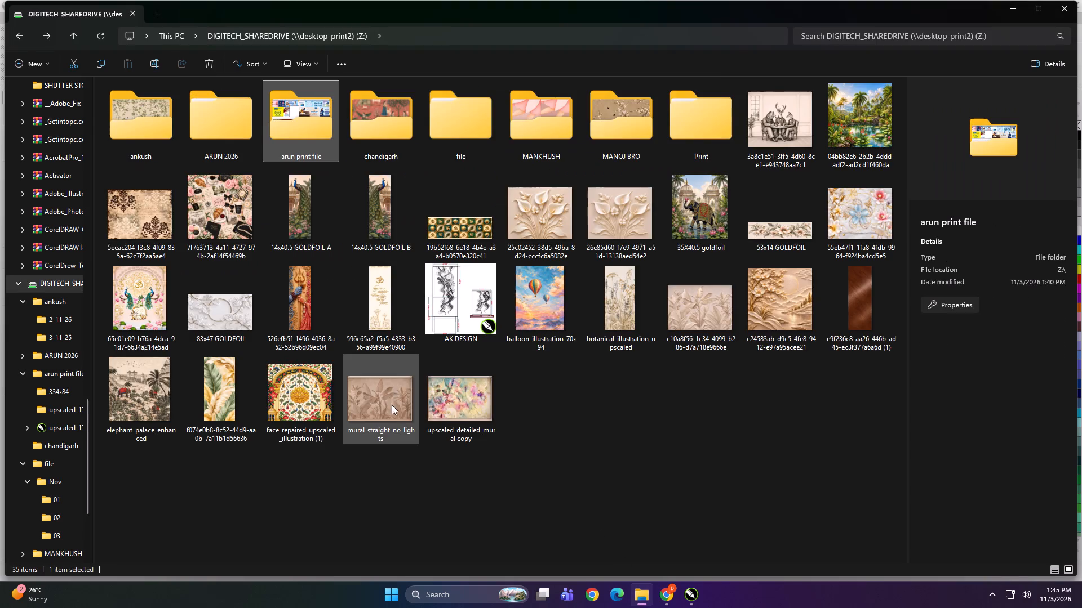
{"action": "key", "text": "BackSpace"}
{"action": "left_click", "coordinate": [203, 108]}
{"action": "double_click", "coordinate": [233, 125]}
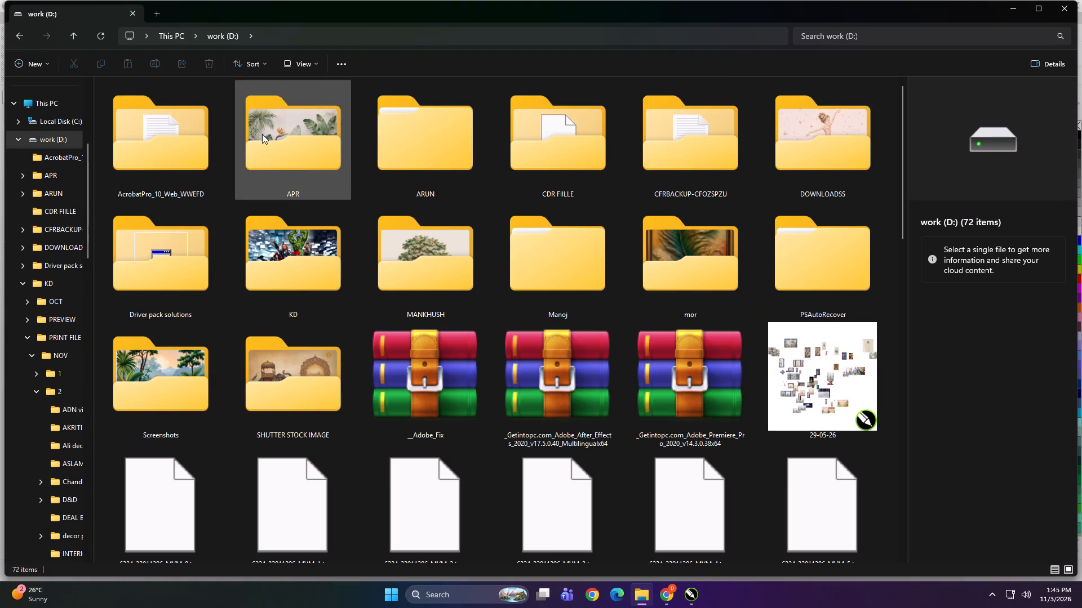
{"action": "double_click", "coordinate": [286, 281]}
{"action": "double_click", "coordinate": [490, 169]}
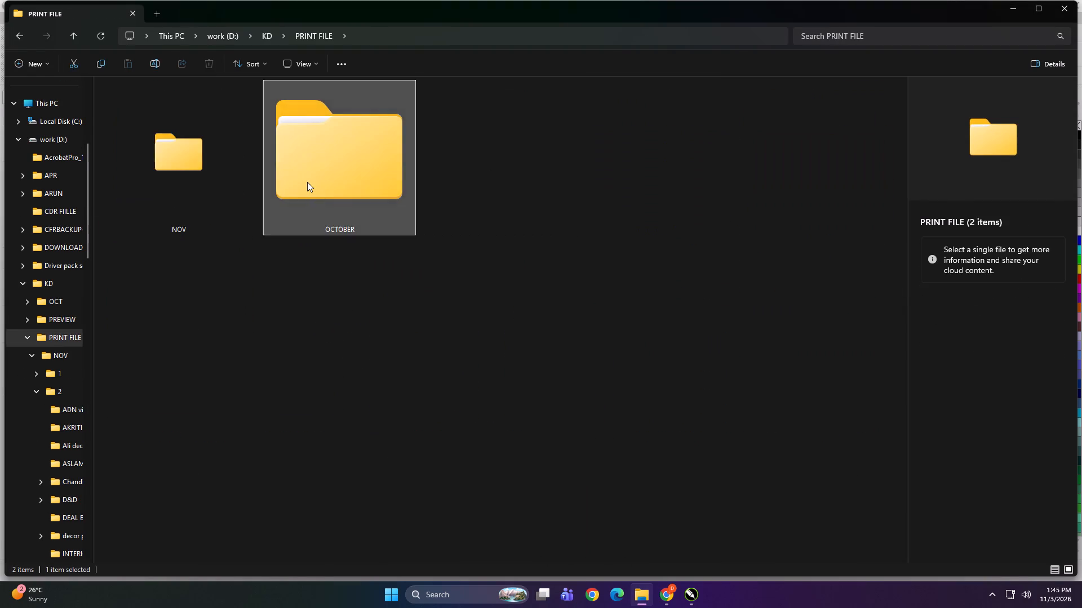
{"action": "double_click", "coordinate": [307, 182]}
{"action": "double_click", "coordinate": [328, 229]}
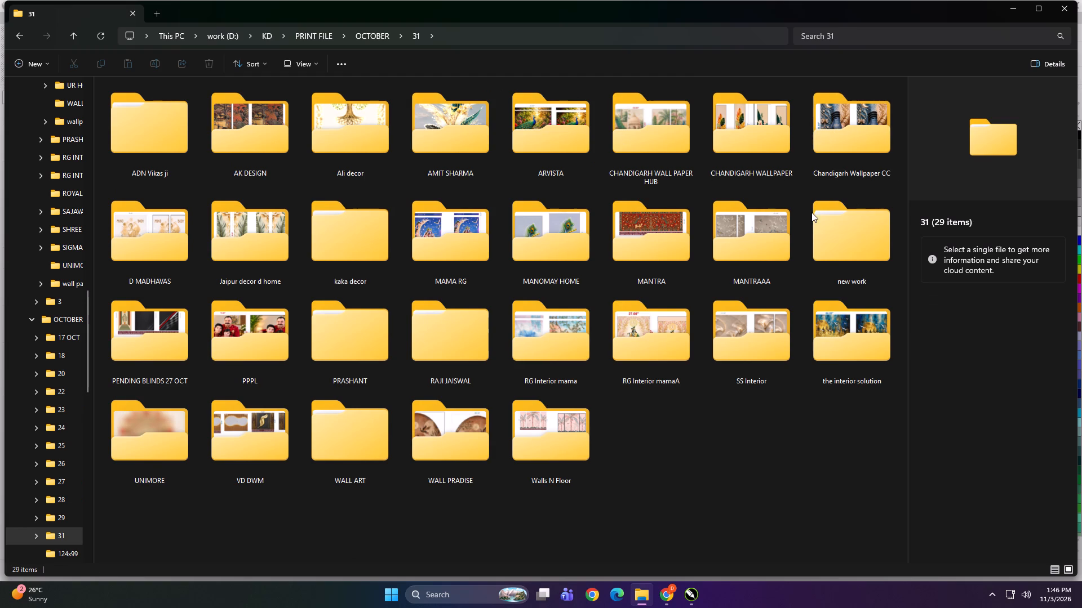
Look through the 31 October client folders, including kaka decor, and open the folder of the 168x108 job.
{"action": "double_click", "coordinate": [378, 235]}
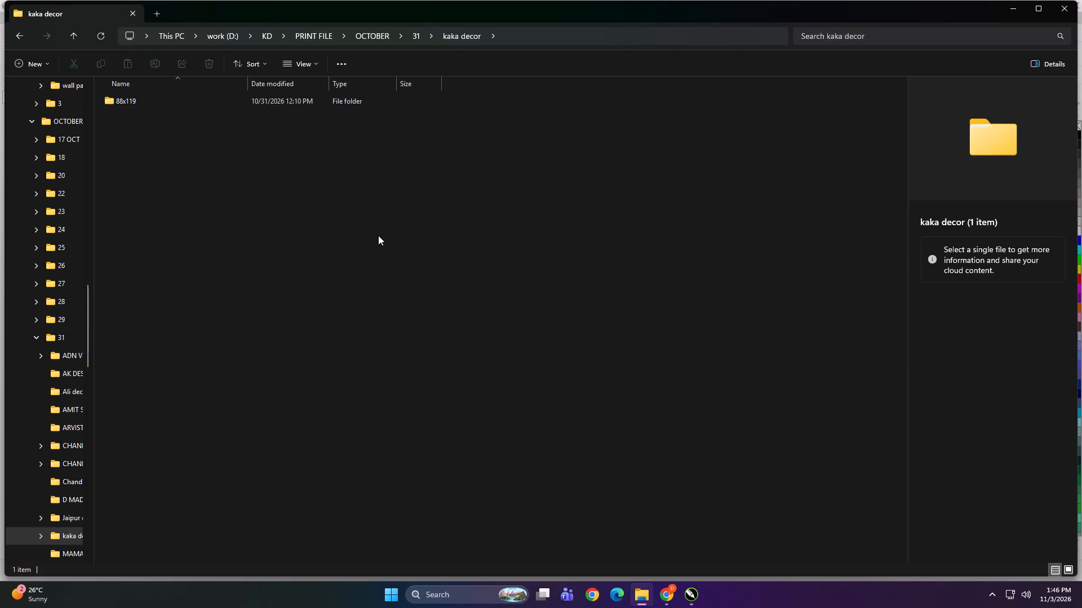
{"action": "key", "text": "BackSpace"}
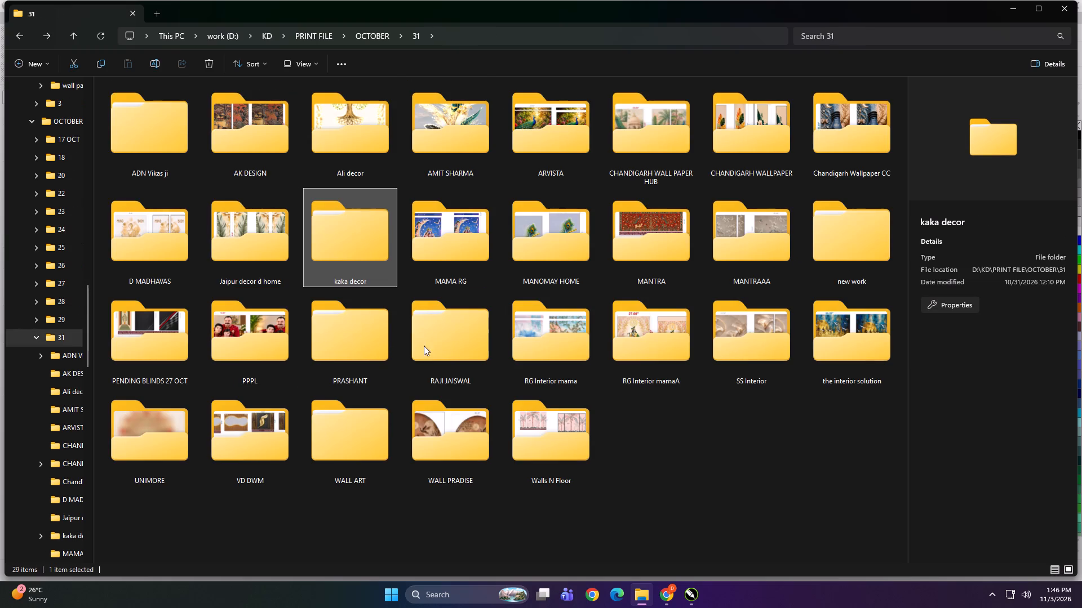
{"action": "double_click", "coordinate": [434, 355]}
{"action": "scroll", "coordinate": [309, 336], "scroll_direction": "up", "scroll_amount": 10, "text": "ctrl"}
{"action": "scroll", "coordinate": [309, 336], "scroll_direction": "down", "scroll_amount": 1, "text": "ctrl"}
{"action": "scroll", "coordinate": [309, 336], "scroll_direction": "up", "scroll_amount": 11, "text": "ctrl"}
{"action": "scroll", "coordinate": [309, 336], "scroll_direction": "down", "scroll_amount": 1, "text": "ctrl"}
{"action": "scroll", "coordinate": [309, 336], "scroll_direction": "up", "scroll_amount": 7, "text": "ctrl"}
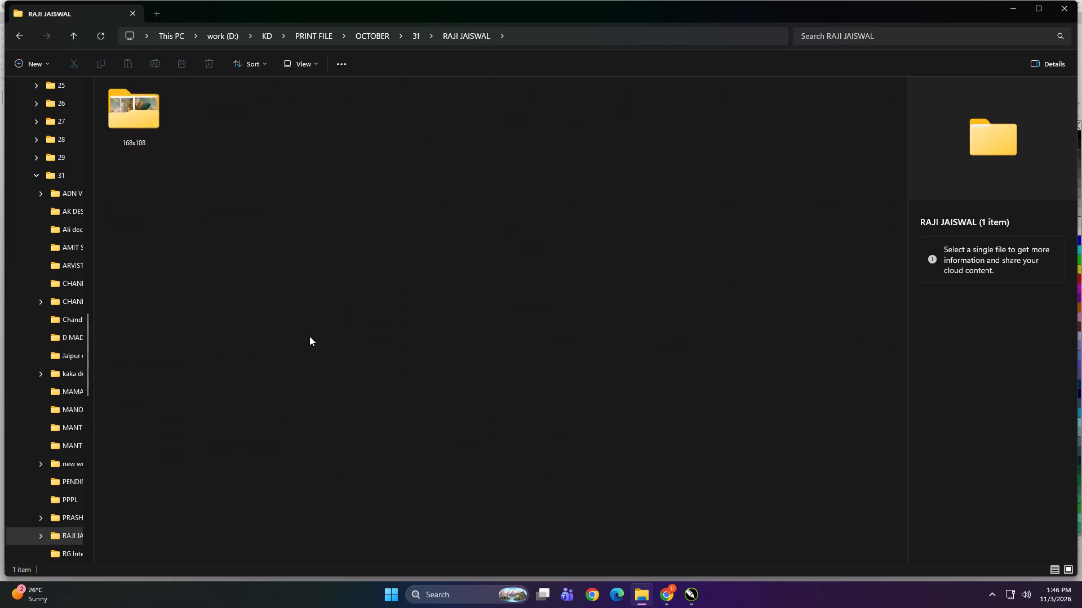
{"action": "scroll", "coordinate": [309, 336], "scroll_direction": "up", "scroll_amount": 4, "text": "ctrl"}
{"action": "scroll", "coordinate": [309, 336], "scroll_direction": "down", "scroll_amount": 1, "text": "ctrl"}
{"action": "scroll", "coordinate": [309, 336], "scroll_direction": "up", "scroll_amount": 12, "text": "ctrl"}
{"action": "double_click", "coordinate": [202, 167]}
{"action": "scroll", "coordinate": [357, 394], "scroll_direction": "up", "scroll_amount": 20, "text": "ctrl"}
{"action": "scroll", "coordinate": [357, 394], "scroll_direction": "up", "scroll_amount": 6, "text": "ctrl"}
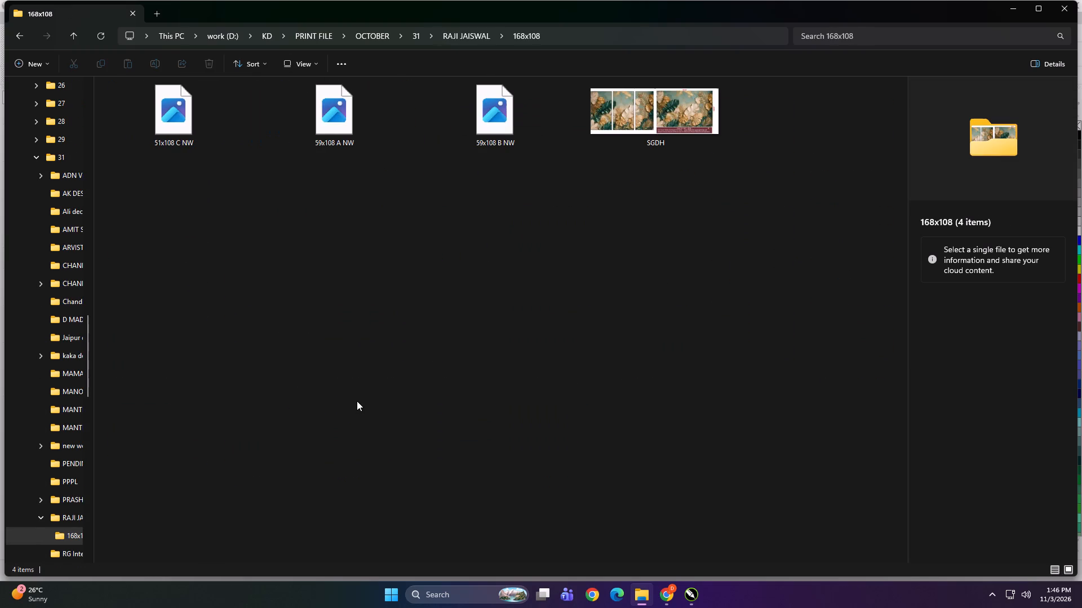
Open the SGDH preview image of the 168x108 job and examine its panels and dimensioned layout enlarged.
{"action": "right_click", "coordinate": [433, 286]}
{"action": "double_click", "coordinate": [631, 114]}
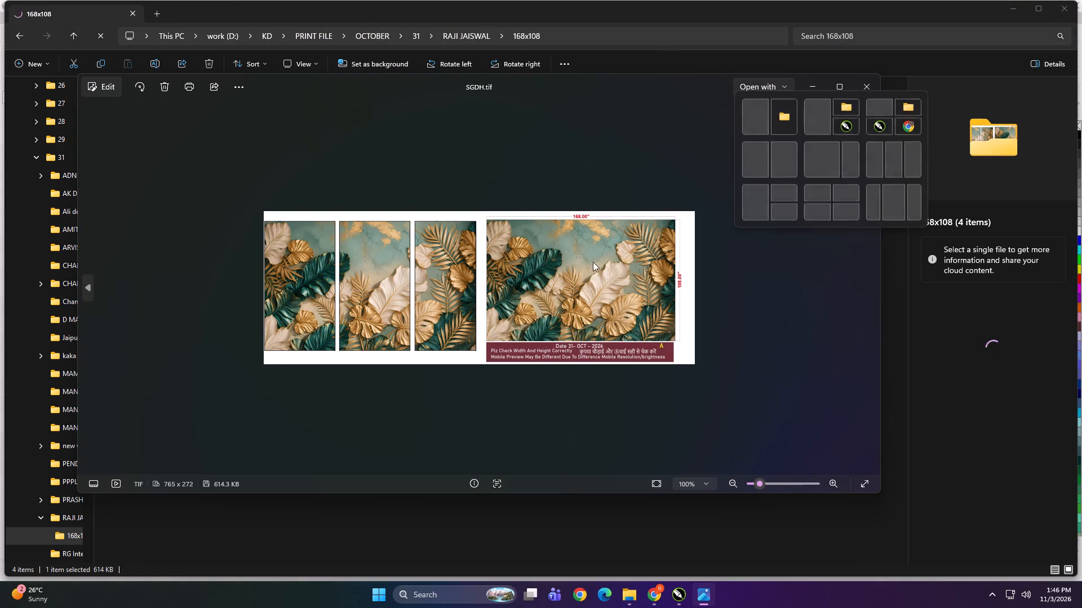
{"action": "scroll", "coordinate": [573, 299], "scroll_direction": "up", "scroll_amount": 1}
{"action": "left_click", "coordinate": [842, 75]}
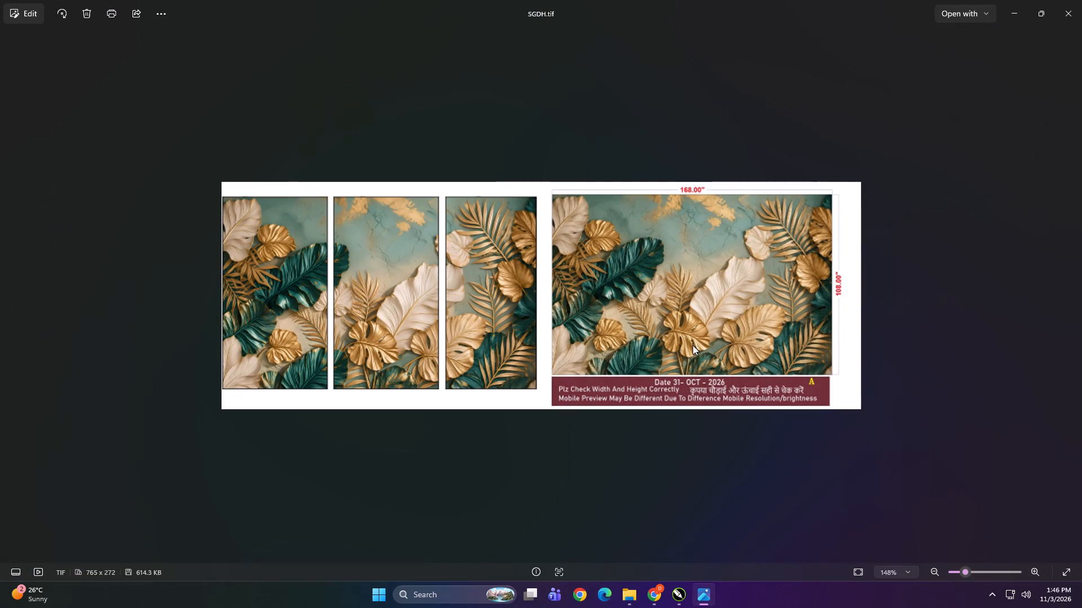
{"action": "scroll", "coordinate": [693, 345], "scroll_direction": "up", "scroll_amount": 4}
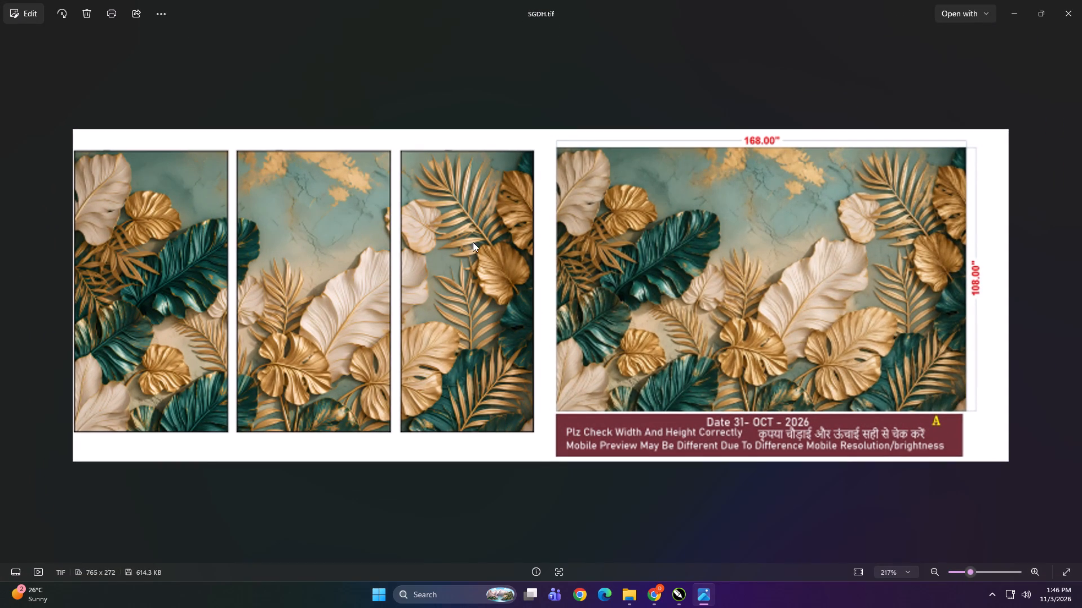
Capture a screen snip of the SGDH preview covering the three divided panels and part of the dimensioned layout.
{"action": "key", "text": "Print"}
{"action": "left_click_drag", "start_coordinate": [43, 102], "coordinate": [765, 359]}
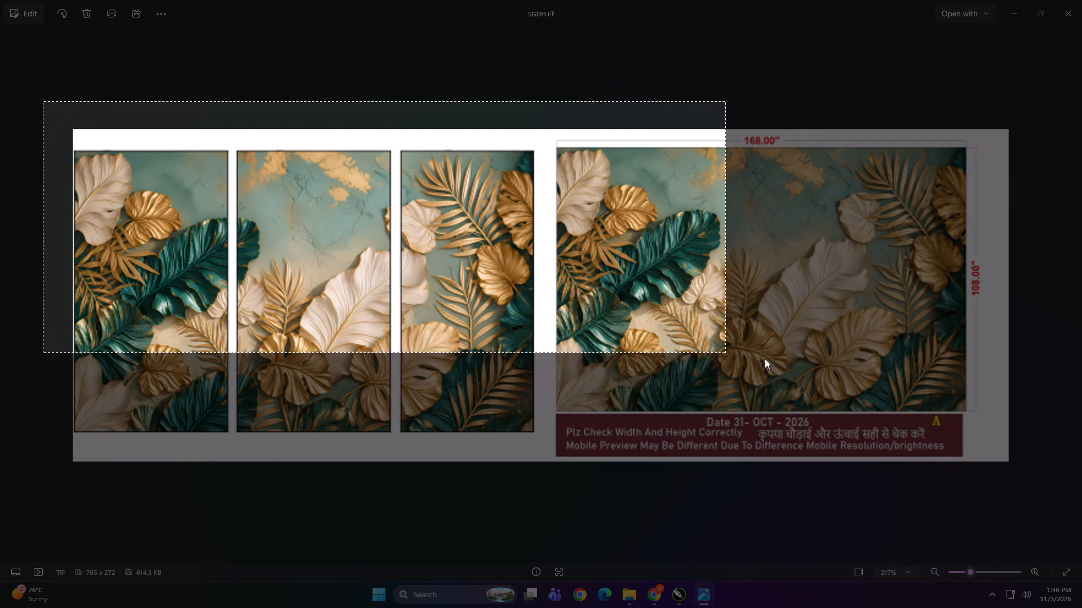
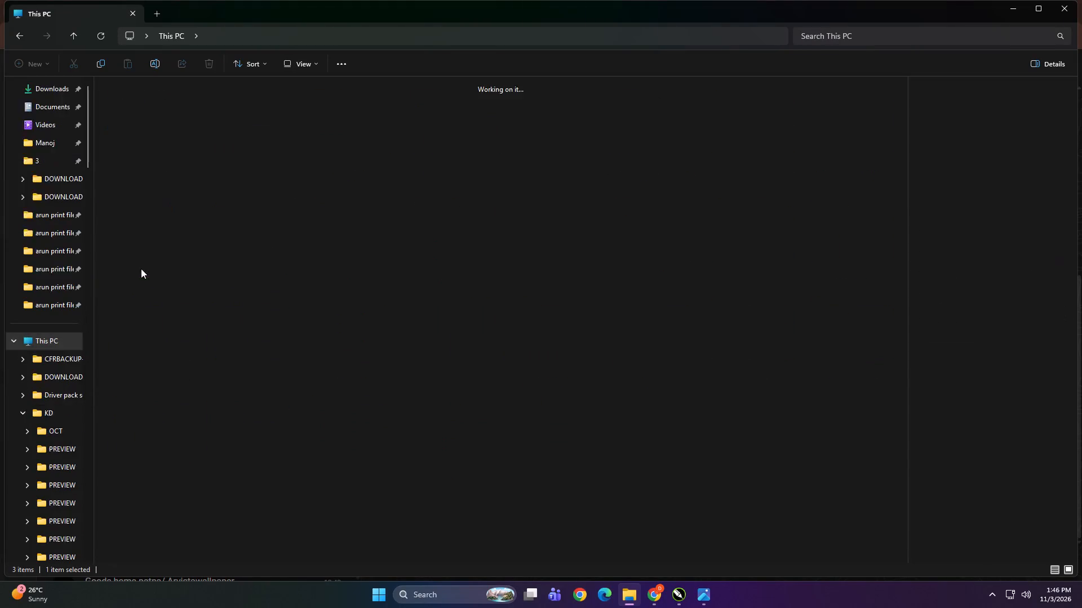
On the DIGITECH_SHAREDRIVE (Z:) drive, open the 168x108 job folder inside its client folder under Print, OCT, 31.
{"action": "double_click", "coordinate": [688, 115]}
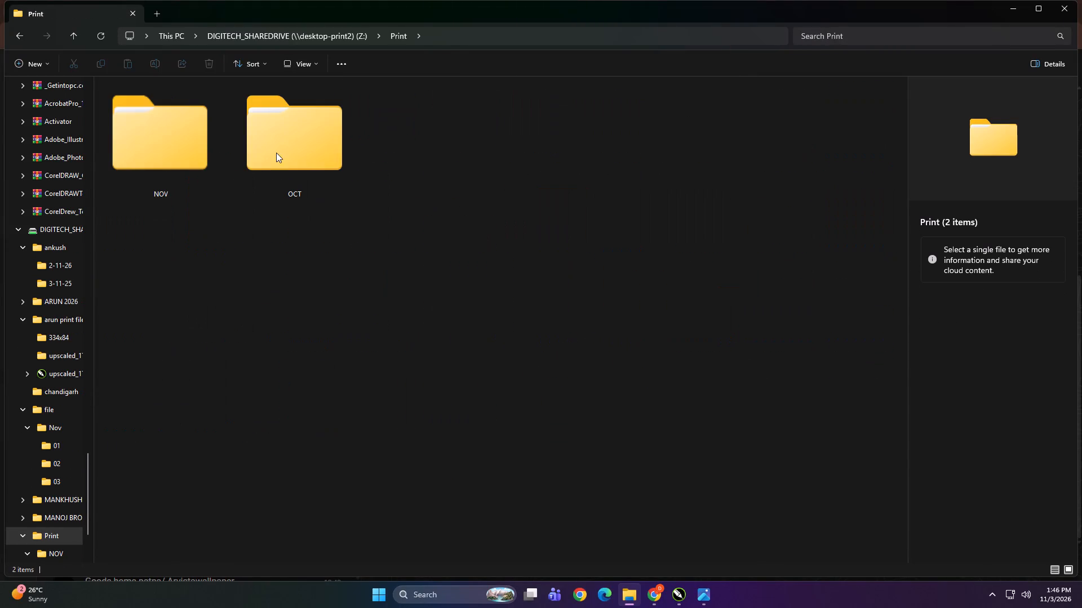
{"action": "double_click", "coordinate": [296, 146]}
{"action": "double_click", "coordinate": [633, 99]}
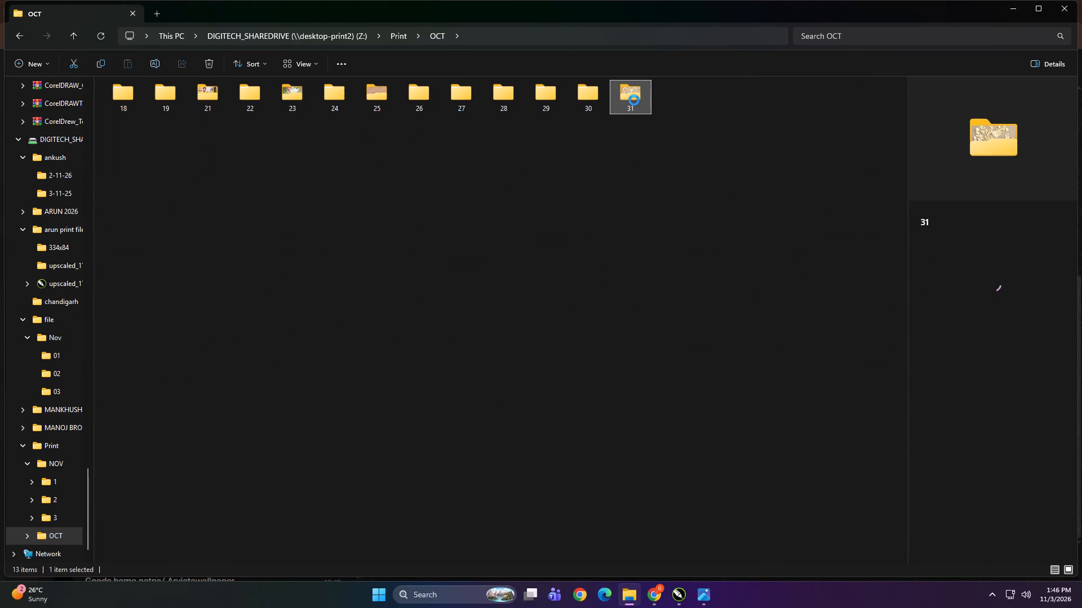
{"action": "scroll", "coordinate": [489, 357], "scroll_direction": "up", "scroll_amount": 20, "text": "ctrl"}
{"action": "scroll", "coordinate": [489, 357], "scroll_direction": "up", "scroll_amount": 12, "text": "ctrl"}
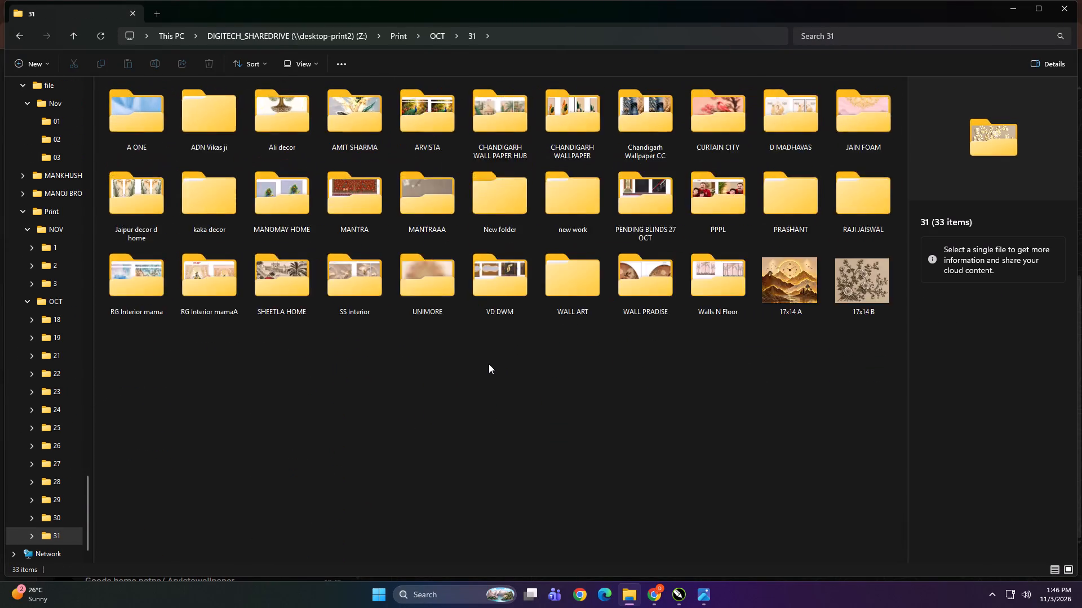
{"action": "scroll", "coordinate": [489, 364], "scroll_direction": "up", "scroll_amount": 5, "text": "ctrl"}
{"action": "double_click", "coordinate": [645, 340]}
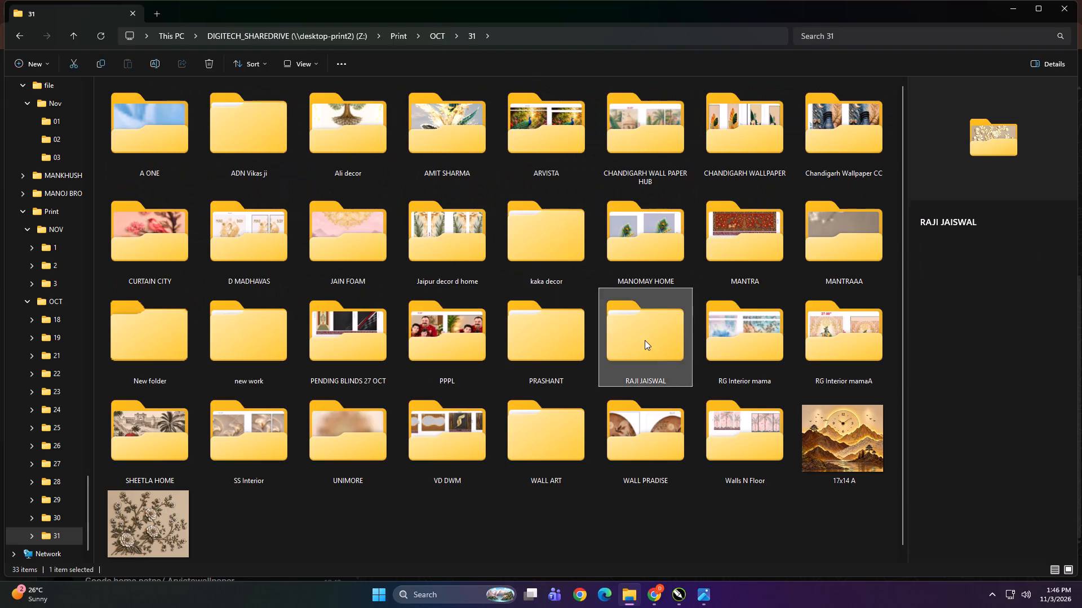
{"action": "double_click", "coordinate": [172, 102]}
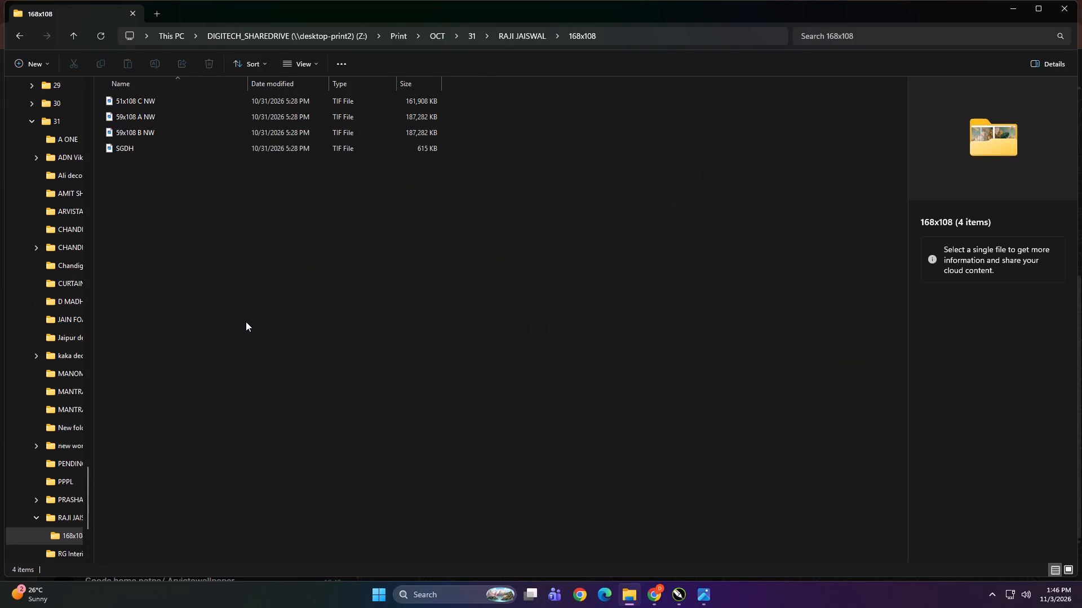
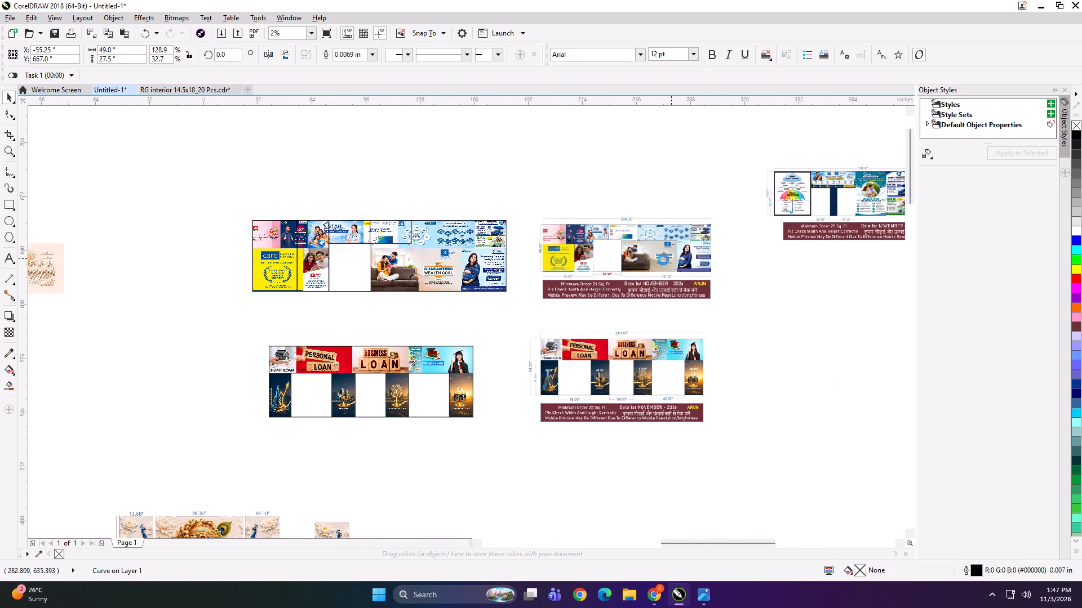
Set the upper frame over the Care Health artwork to 53 in wide and align its top-right corner with the 49 in frame.
{"action": "scroll", "coordinate": [659, 260], "scroll_direction": "down", "scroll_amount": 1}
{"action": "scroll", "coordinate": [343, 239], "scroll_direction": "up", "scroll_amount": 1}
{"action": "scroll", "coordinate": [409, 222], "scroll_direction": "up", "scroll_amount": 1}
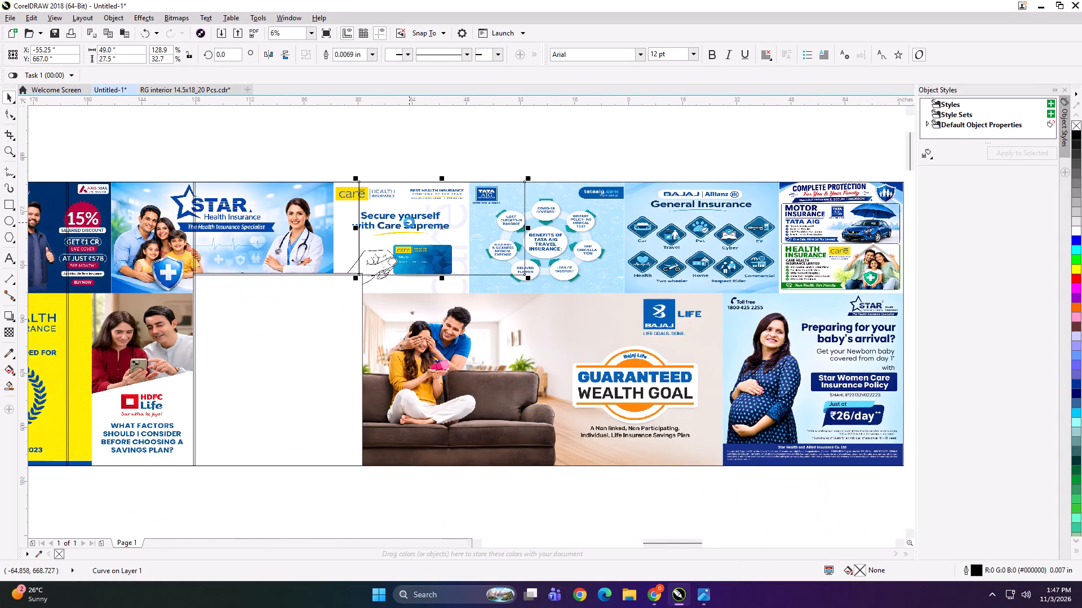
{"action": "left_click", "coordinate": [131, 53]}
{"action": "key", "text": "ctrl+a"}
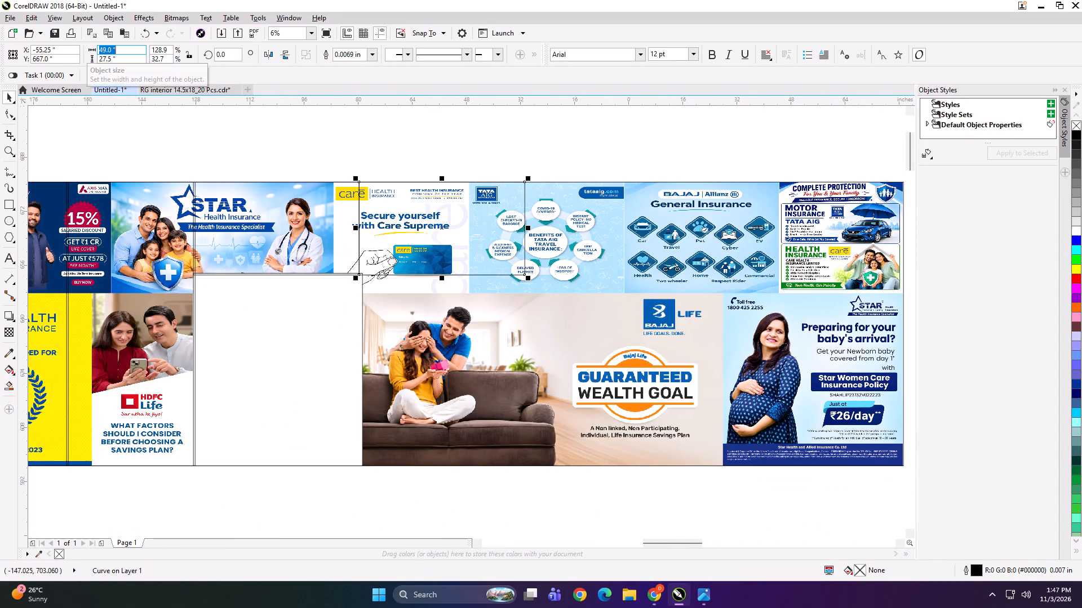
{"action": "type", "text": "53"}
{"action": "key", "text": "Return"}
{"action": "left_click", "coordinate": [251, 207], "text": "shift"}
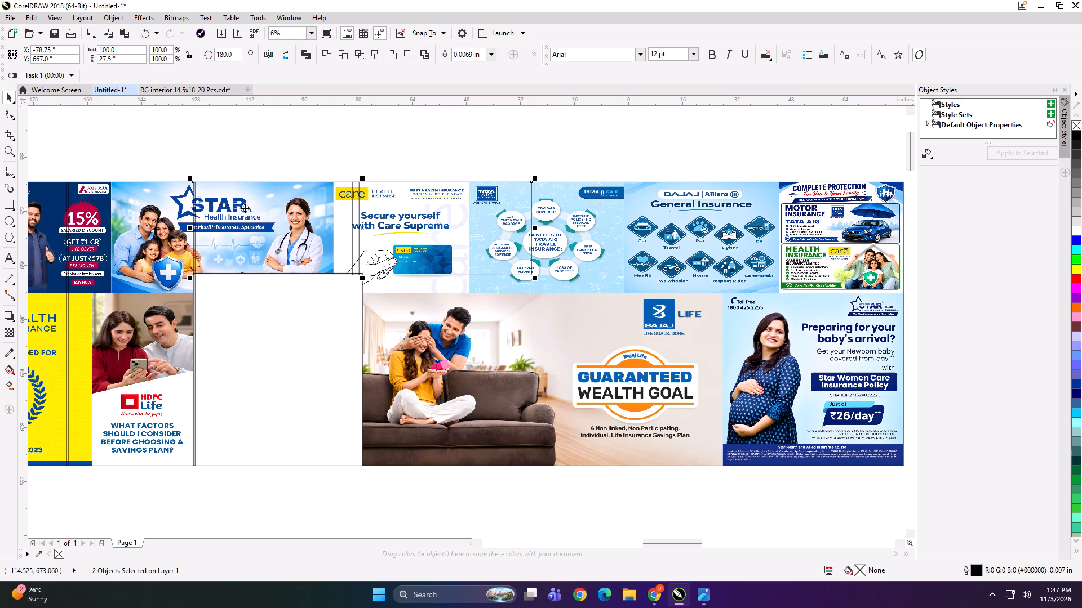
{"action": "type", "text": "TR"}
Flip the 53 in frame over its right edge and nudge it 0.5 in to the right.
{"action": "left_click", "coordinate": [231, 144]}
{"action": "left_click", "coordinate": [229, 228]}
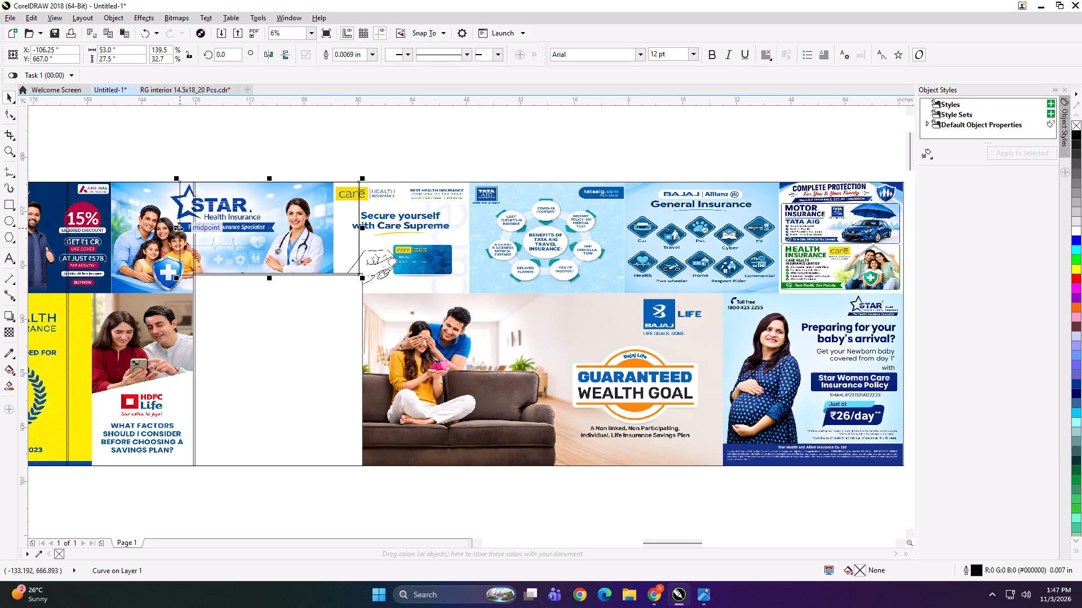
{"action": "left_click_drag", "start_coordinate": [178, 229], "coordinate": [413, 235]}
{"action": "scroll", "coordinate": [375, 268], "scroll_direction": "up", "scroll_amount": 2}
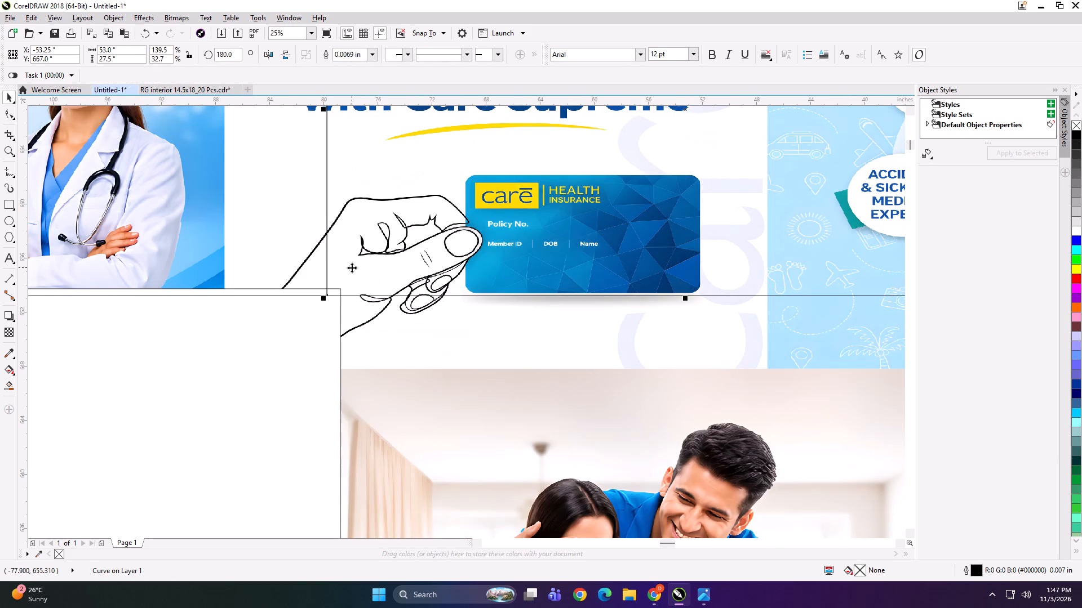
{"action": "key", "text": "Right"}
{"action": "key", "text": "Right"}
{"action": "key", "text": "Left"}
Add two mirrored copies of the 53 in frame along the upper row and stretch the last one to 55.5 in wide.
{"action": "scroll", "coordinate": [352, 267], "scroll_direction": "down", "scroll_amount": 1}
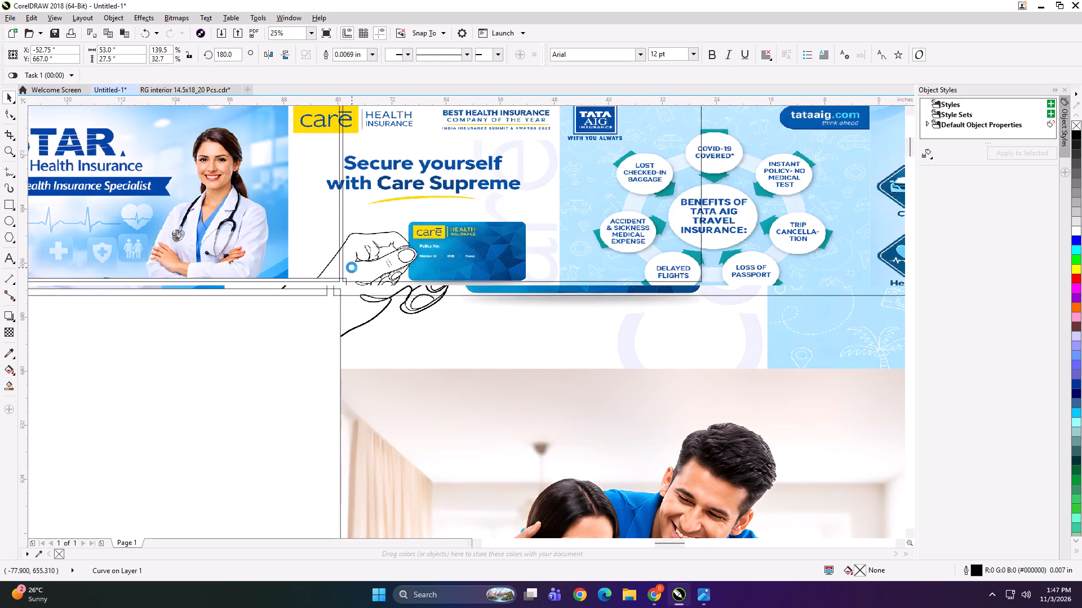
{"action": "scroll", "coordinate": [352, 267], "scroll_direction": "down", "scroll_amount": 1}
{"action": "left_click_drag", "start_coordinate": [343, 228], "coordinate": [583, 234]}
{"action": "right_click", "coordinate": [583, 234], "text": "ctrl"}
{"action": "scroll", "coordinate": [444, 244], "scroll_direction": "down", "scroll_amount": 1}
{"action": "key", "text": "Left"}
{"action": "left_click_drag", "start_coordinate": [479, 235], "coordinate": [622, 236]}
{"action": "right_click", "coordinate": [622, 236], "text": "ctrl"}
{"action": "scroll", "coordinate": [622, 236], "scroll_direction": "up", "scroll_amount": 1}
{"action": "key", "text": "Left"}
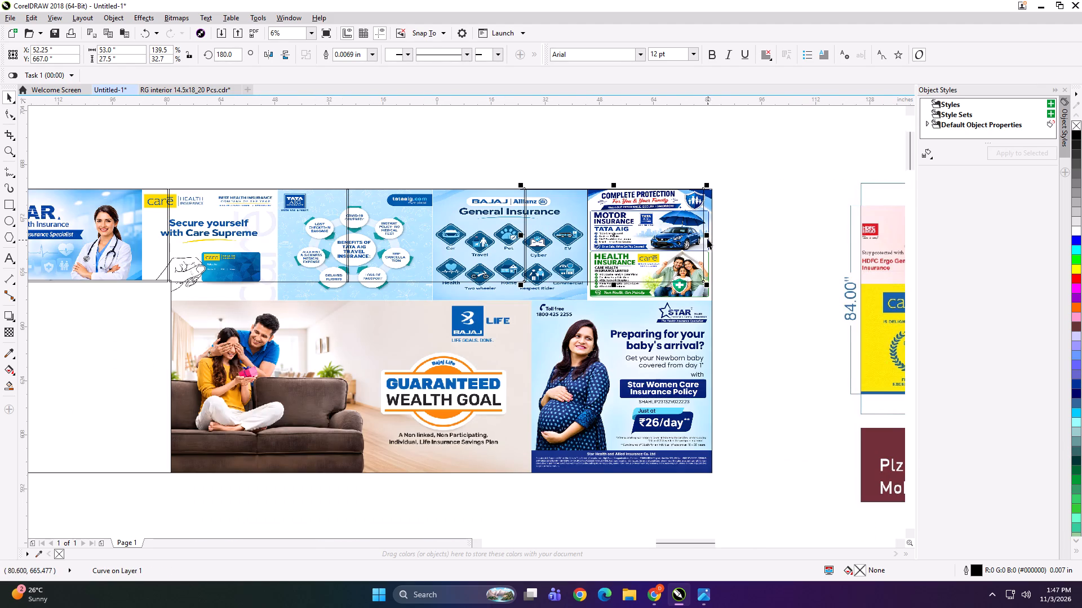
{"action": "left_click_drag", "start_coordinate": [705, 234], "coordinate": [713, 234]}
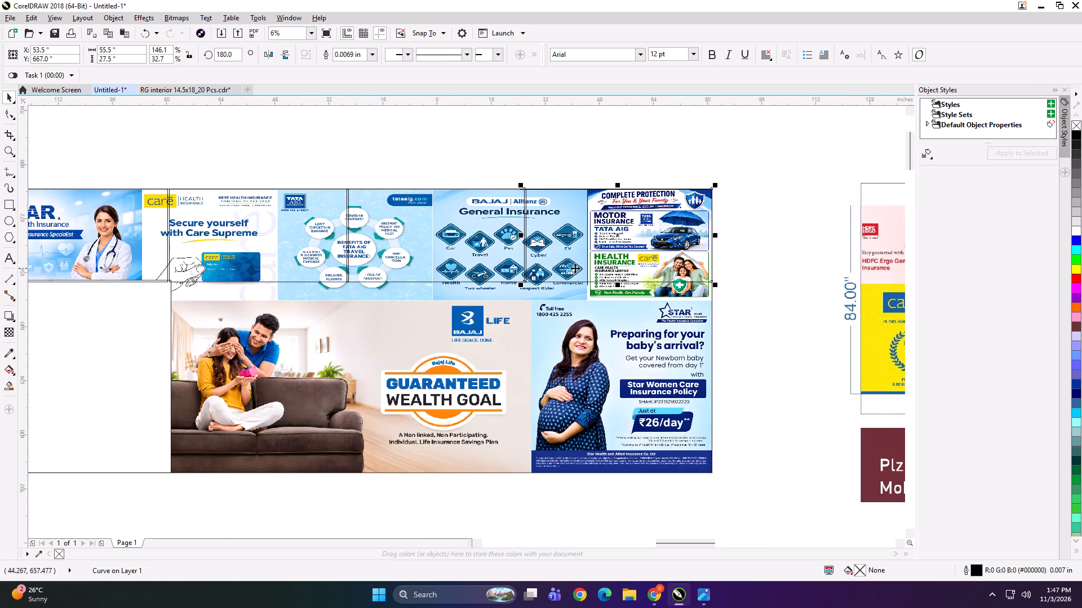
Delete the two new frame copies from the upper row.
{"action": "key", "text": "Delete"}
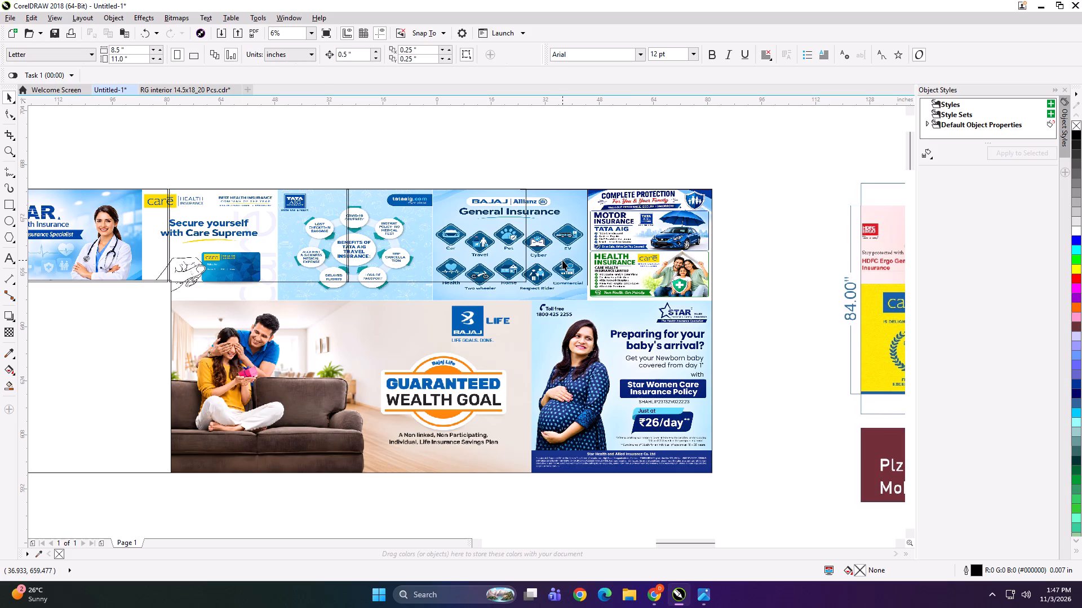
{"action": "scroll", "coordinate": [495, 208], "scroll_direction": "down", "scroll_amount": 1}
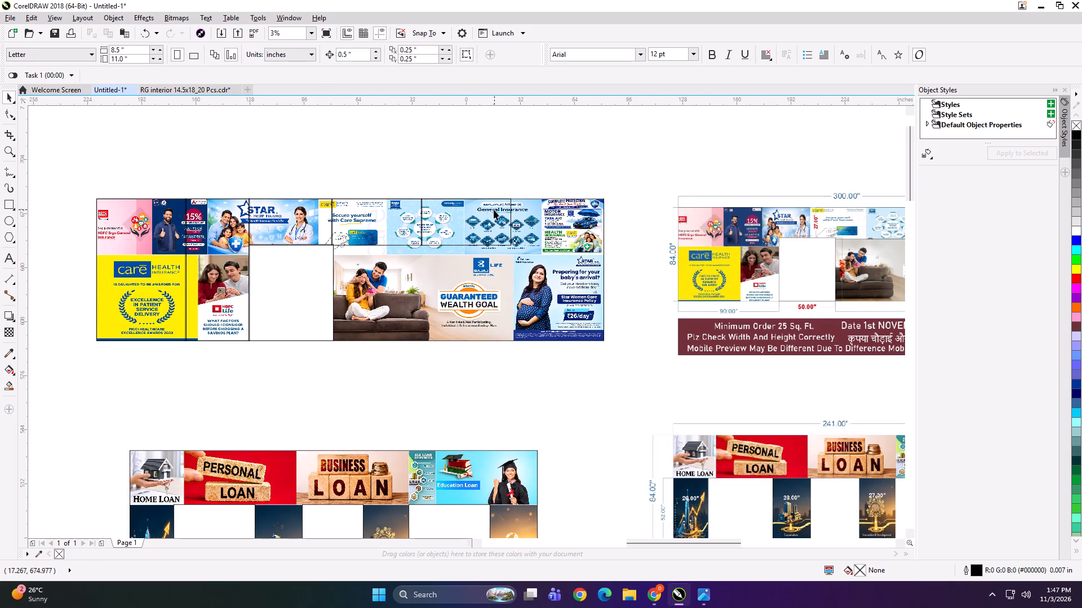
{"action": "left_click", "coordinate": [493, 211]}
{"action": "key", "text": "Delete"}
Mirror-copy the 53 in frame to its right over the General Insurance artwork, nudging the copy 0.5 in left for overlap.
{"action": "scroll", "coordinate": [431, 165], "scroll_direction": "down", "scroll_amount": 1}
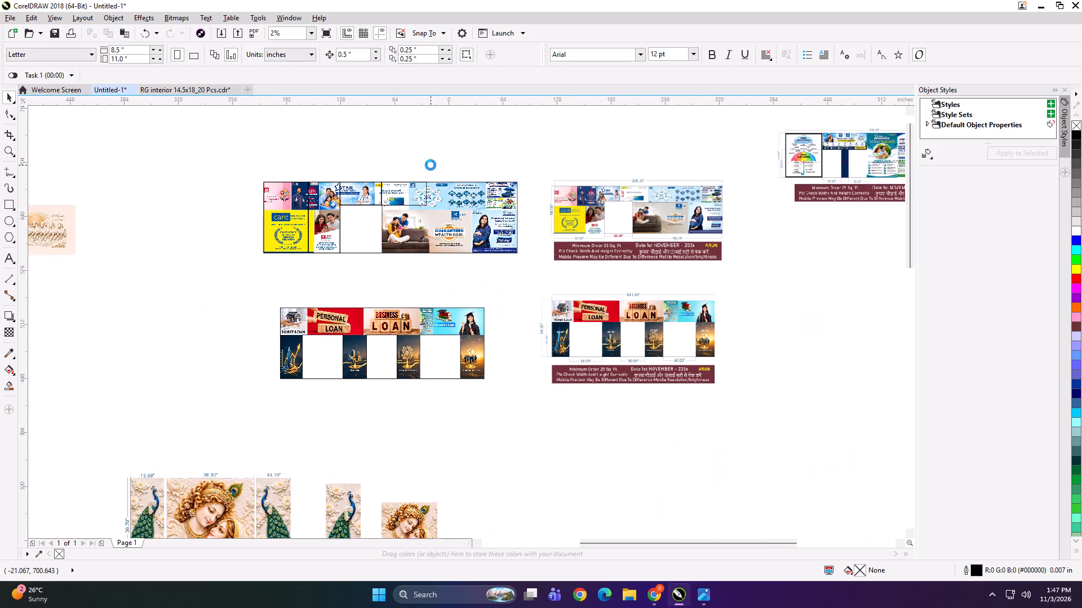
{"action": "scroll", "coordinate": [432, 352], "scroll_direction": "up", "scroll_amount": 1}
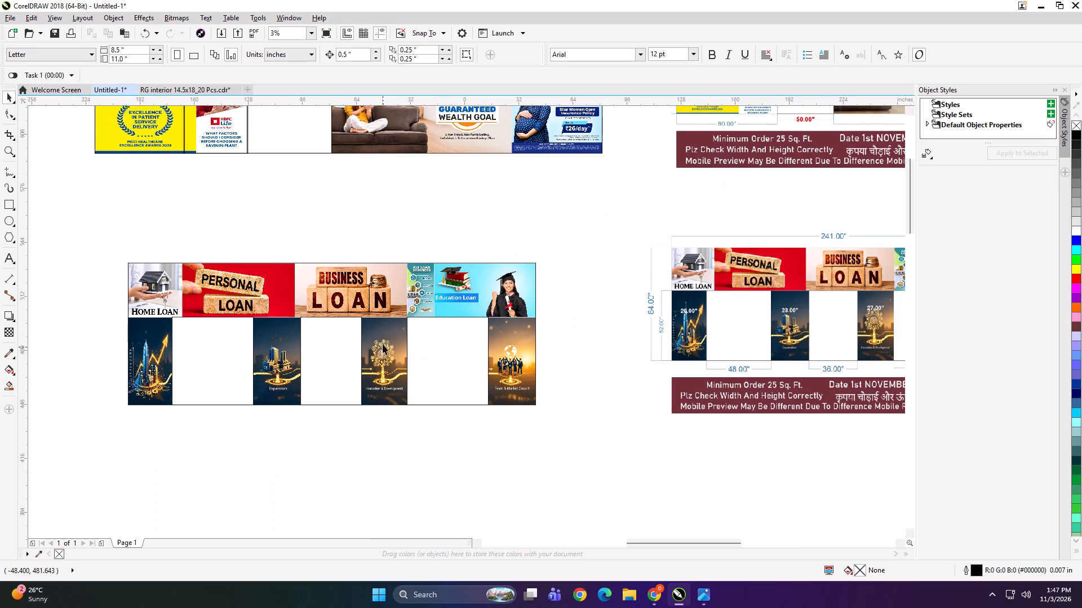
{"action": "scroll", "coordinate": [373, 346], "scroll_direction": "down", "scroll_amount": 1}
{"action": "scroll", "coordinate": [409, 284], "scroll_direction": "down", "scroll_amount": 1}
{"action": "scroll", "coordinate": [422, 226], "scroll_direction": "up", "scroll_amount": 1}
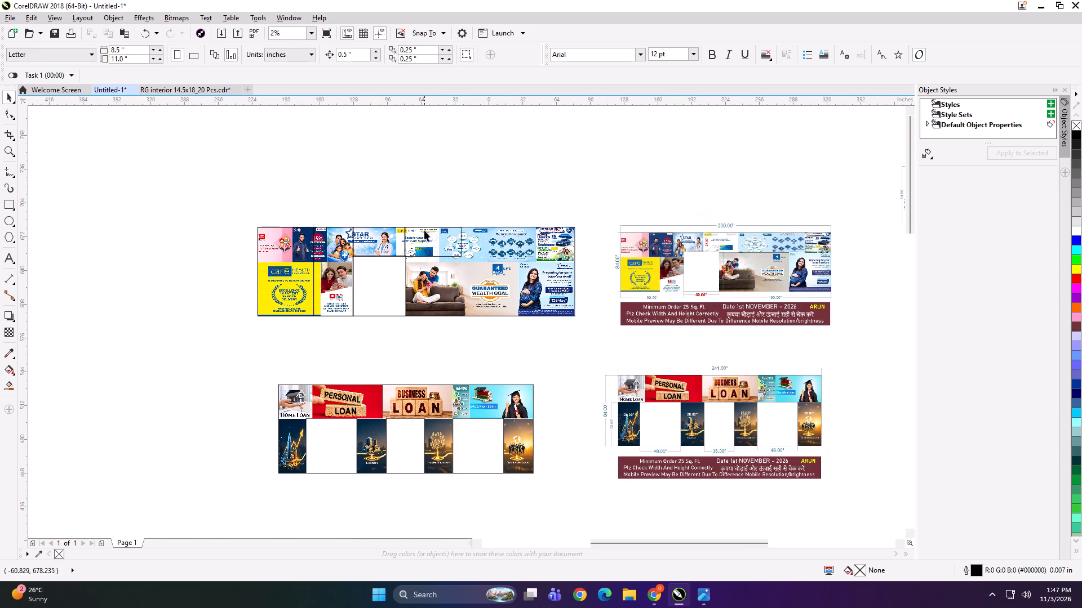
{"action": "left_click", "coordinate": [427, 237]}
{"action": "scroll", "coordinate": [424, 240], "scroll_direction": "up", "scroll_amount": 1}
{"action": "left_click_drag", "start_coordinate": [382, 240], "coordinate": [596, 234]}
{"action": "right_click", "coordinate": [596, 234], "text": "ctrl"}
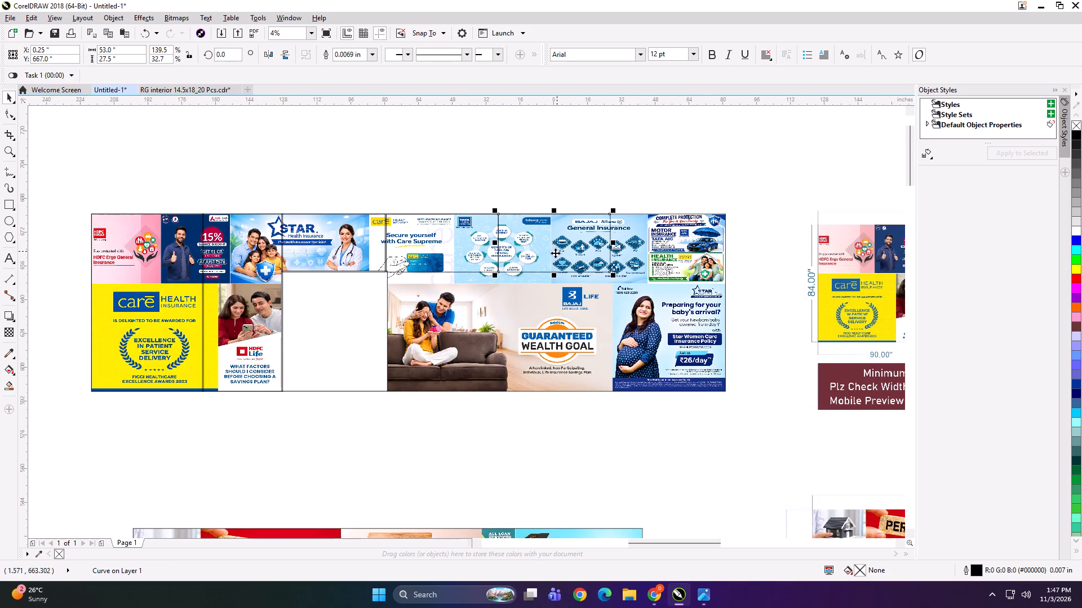
{"action": "key", "text": "Left"}
Mirror-copy that frame again, nudge it 0.5 in left, and widen it to 55.5 in to cover the artwork's right end.
{"action": "left_click_drag", "start_coordinate": [491, 246], "coordinate": [694, 231]}
{"action": "right_click", "coordinate": [694, 231], "text": "ctrl"}
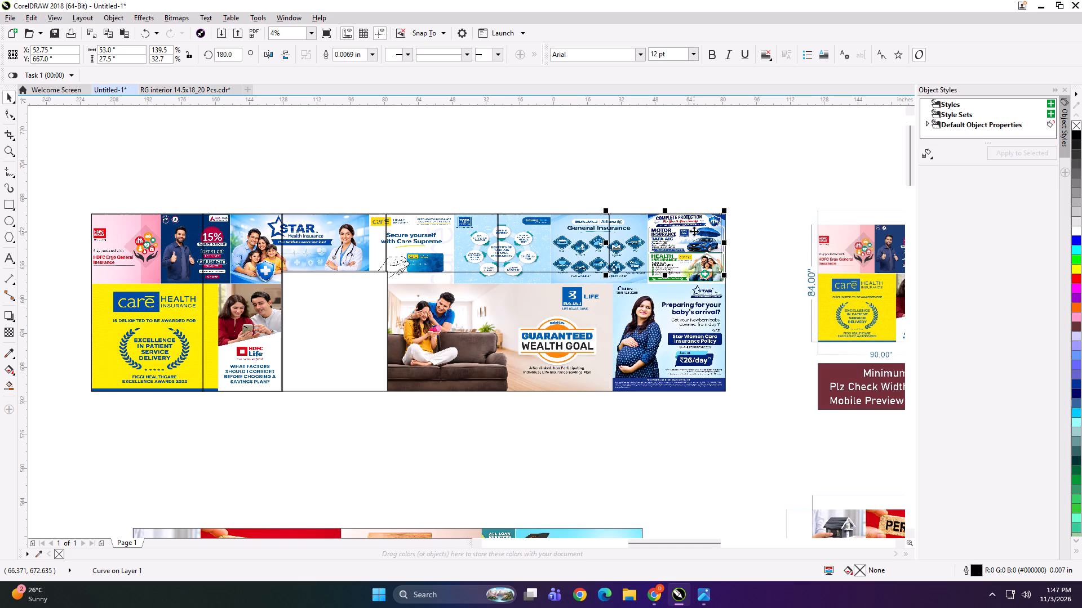
{"action": "key", "text": "Left"}
{"action": "scroll", "coordinate": [739, 245], "scroll_direction": "up", "scroll_amount": 2}
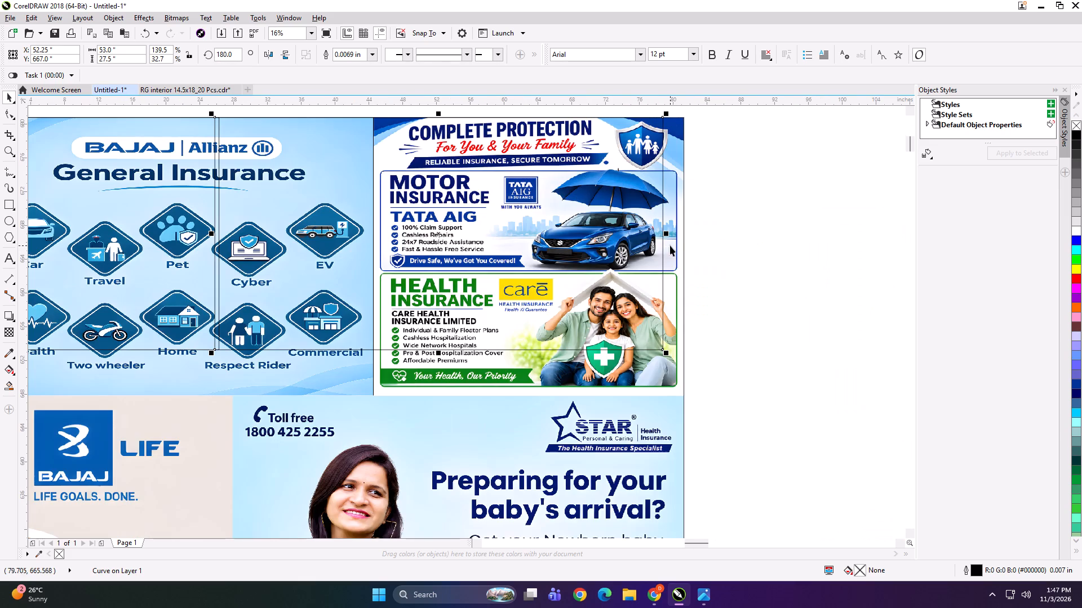
{"action": "left_click_drag", "start_coordinate": [667, 235], "coordinate": [688, 235]}
{"action": "scroll", "coordinate": [688, 209], "scroll_direction": "down", "scroll_amount": 2}
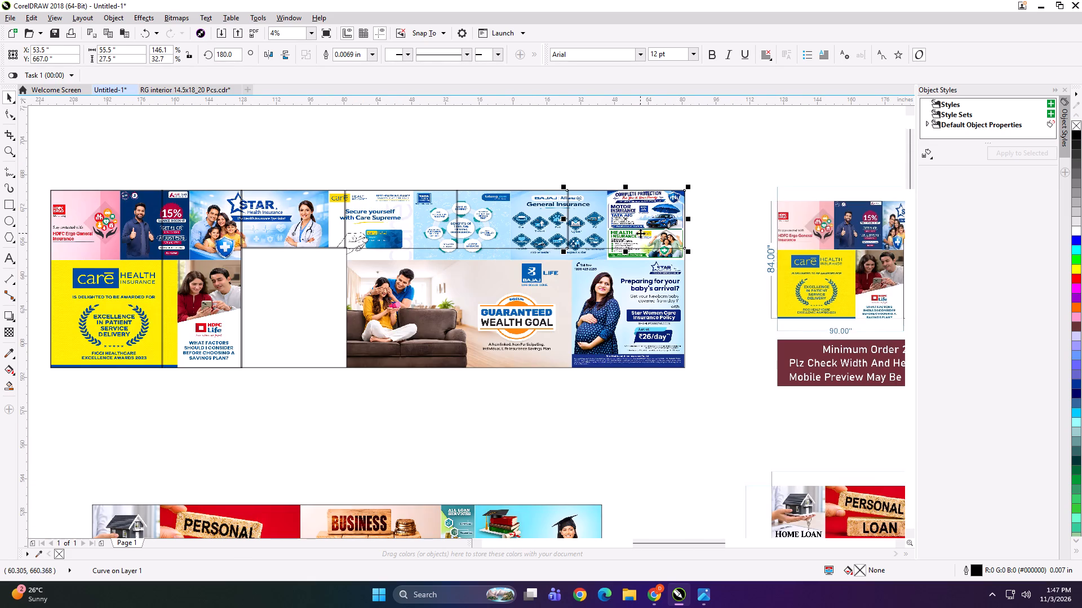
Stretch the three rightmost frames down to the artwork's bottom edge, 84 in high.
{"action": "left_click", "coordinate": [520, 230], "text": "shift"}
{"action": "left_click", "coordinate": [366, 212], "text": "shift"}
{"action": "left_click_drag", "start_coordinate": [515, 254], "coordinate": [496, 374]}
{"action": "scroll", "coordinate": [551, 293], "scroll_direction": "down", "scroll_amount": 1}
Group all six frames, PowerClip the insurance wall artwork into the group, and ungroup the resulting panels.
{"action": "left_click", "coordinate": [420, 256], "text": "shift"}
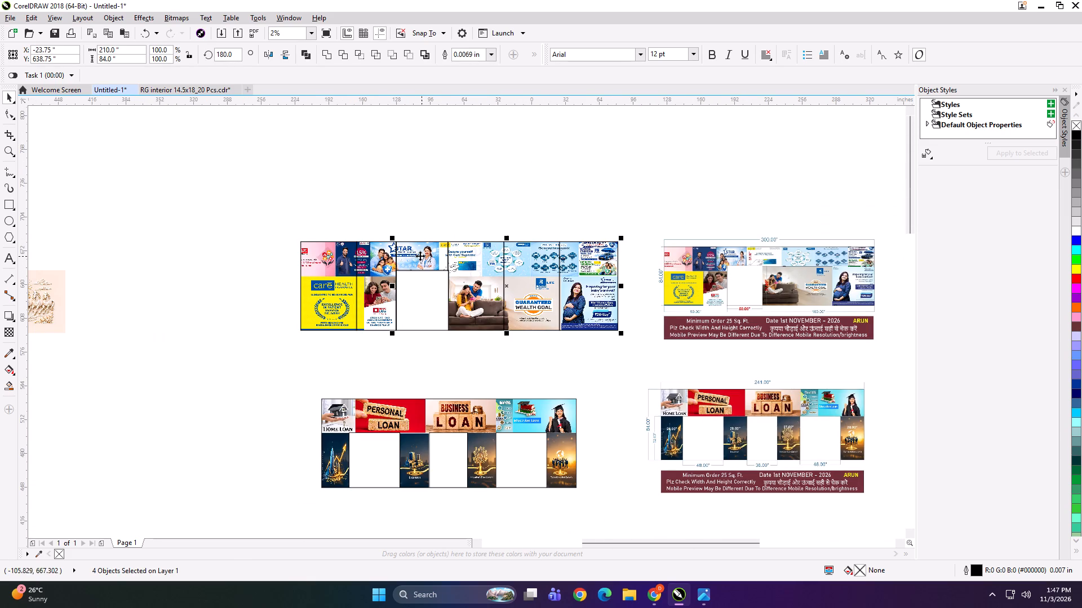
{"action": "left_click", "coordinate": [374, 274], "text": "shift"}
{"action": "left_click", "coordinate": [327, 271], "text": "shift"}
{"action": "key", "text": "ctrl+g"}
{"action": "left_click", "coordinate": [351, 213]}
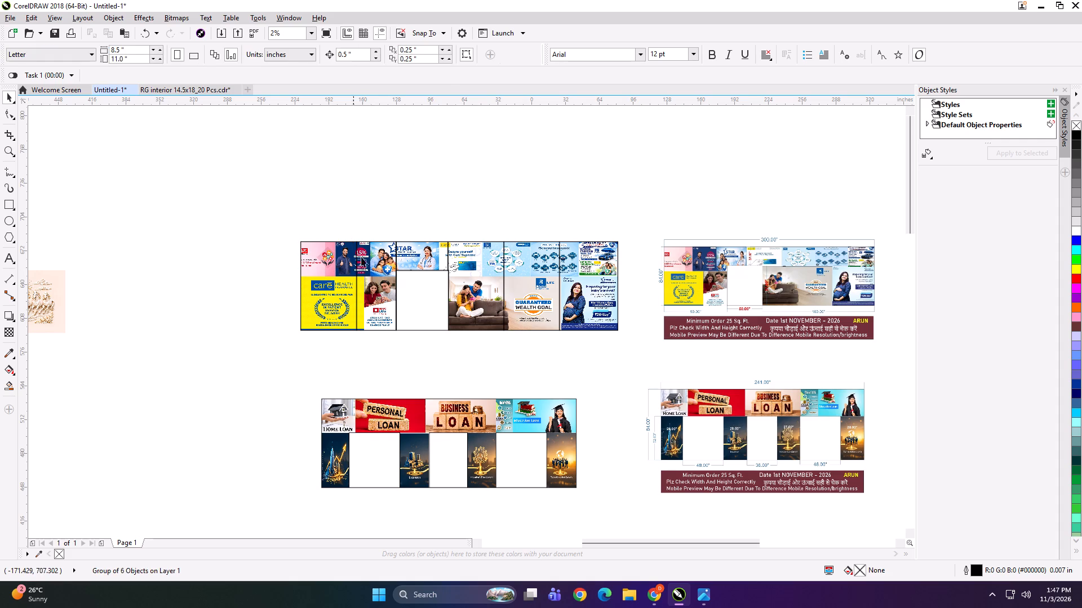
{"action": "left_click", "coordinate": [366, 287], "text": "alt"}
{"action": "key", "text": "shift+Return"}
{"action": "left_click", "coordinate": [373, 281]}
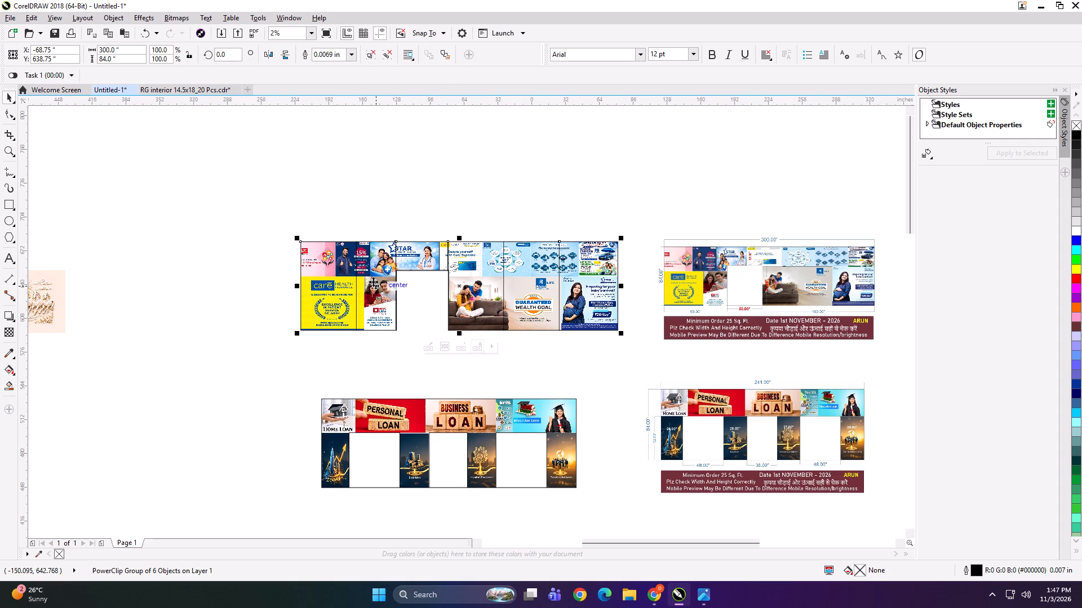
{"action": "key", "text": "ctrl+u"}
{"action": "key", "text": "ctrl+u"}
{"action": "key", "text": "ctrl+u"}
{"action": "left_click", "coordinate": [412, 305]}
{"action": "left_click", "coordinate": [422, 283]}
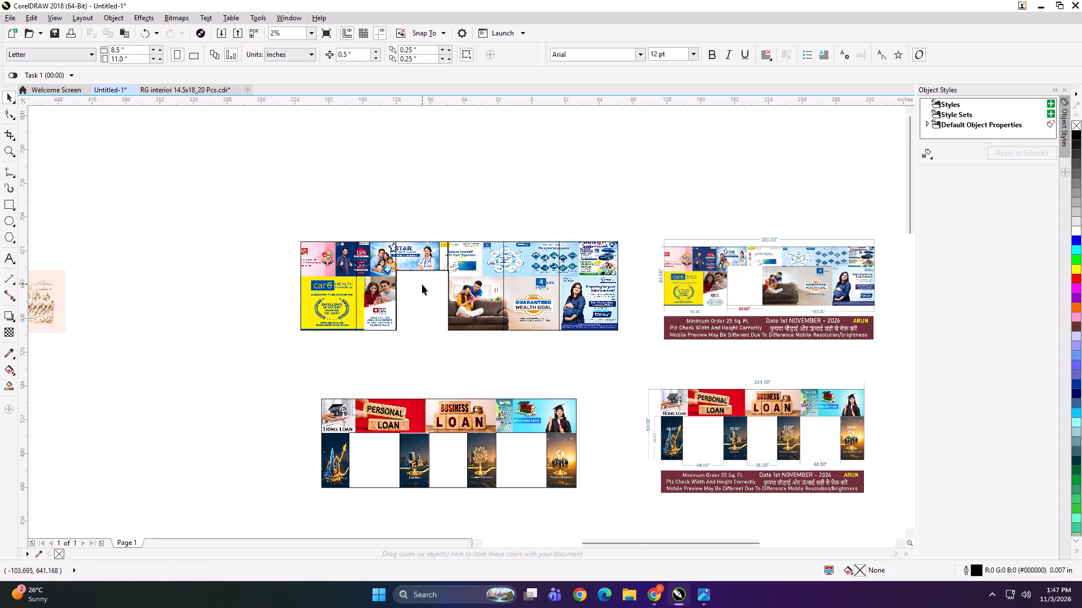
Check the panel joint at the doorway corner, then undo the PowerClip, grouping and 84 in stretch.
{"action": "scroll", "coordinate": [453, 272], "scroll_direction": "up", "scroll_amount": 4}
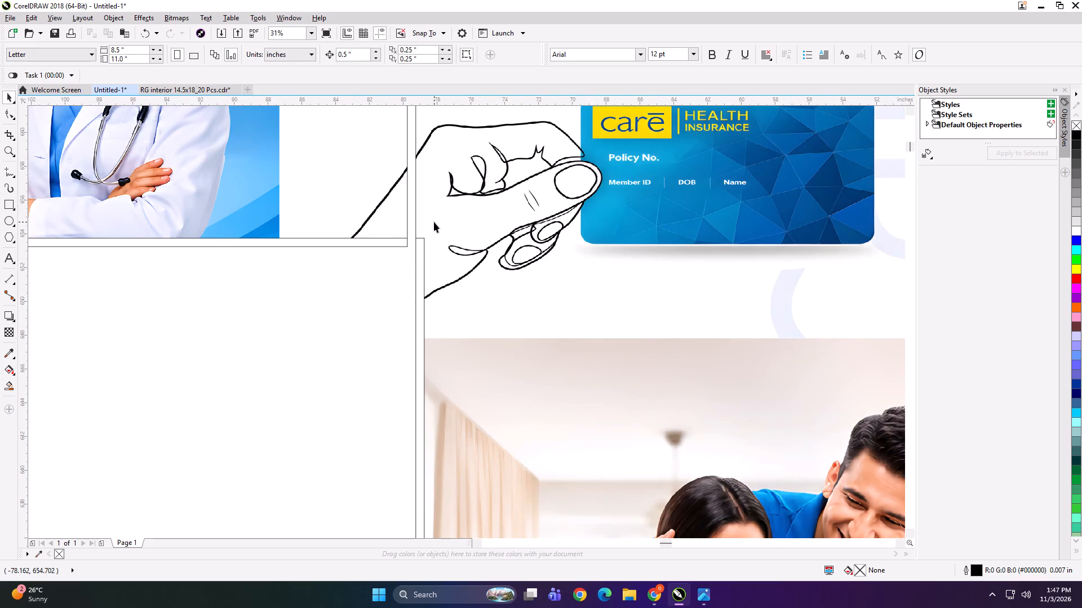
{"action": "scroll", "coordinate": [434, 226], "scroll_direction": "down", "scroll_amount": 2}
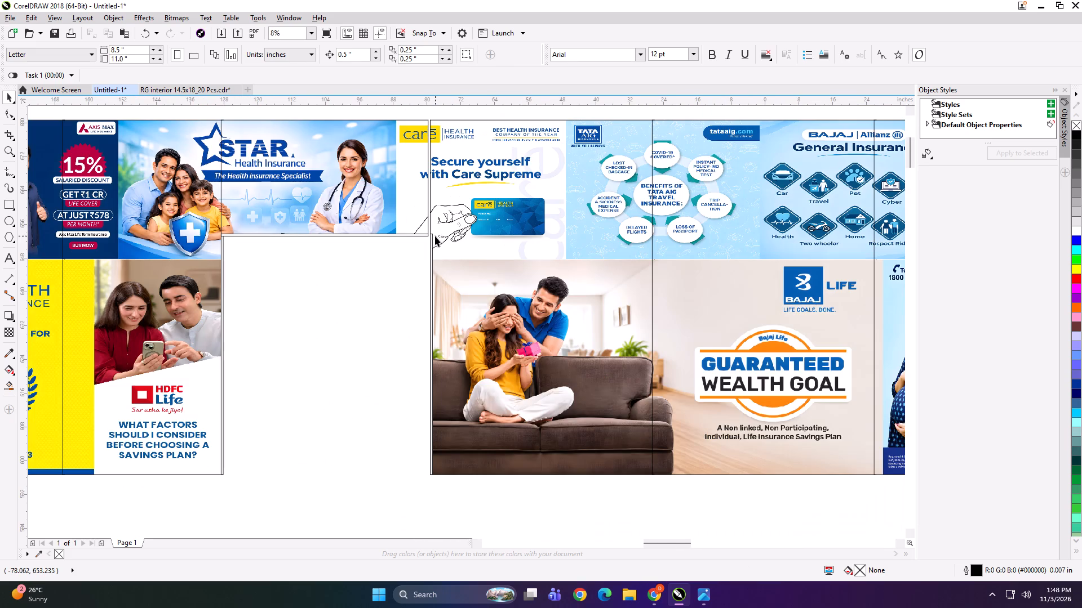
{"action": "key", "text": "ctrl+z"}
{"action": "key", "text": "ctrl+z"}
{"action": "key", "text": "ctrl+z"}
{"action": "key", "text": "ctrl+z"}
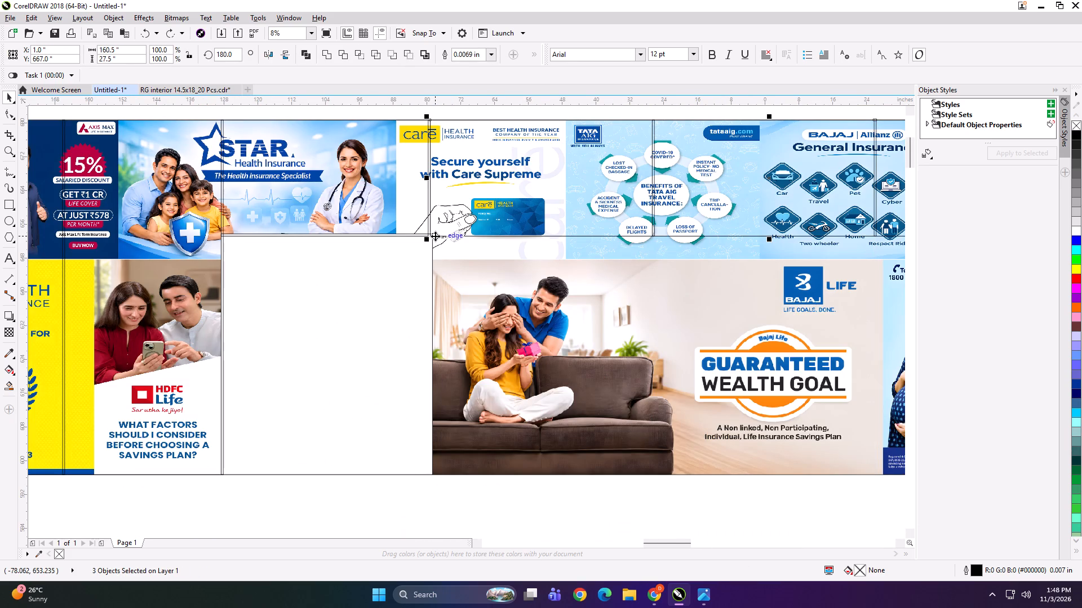
Extend the right edge of the frame above the doorway opening to make it 50 in wide, overlapping the neighbouring frame by 0.5 in.
{"action": "scroll", "coordinate": [405, 246], "scroll_direction": "down", "scroll_amount": 1}
{"action": "left_click", "coordinate": [392, 165]}
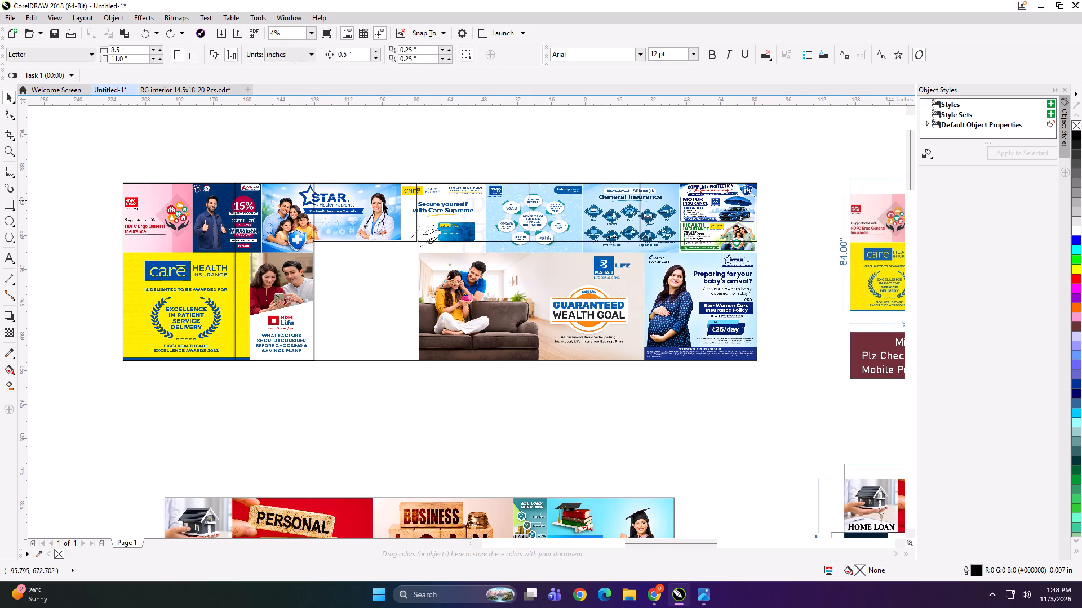
{"action": "left_click", "coordinate": [383, 203]}
{"action": "scroll", "coordinate": [423, 213], "scroll_direction": "up", "scroll_amount": 5}
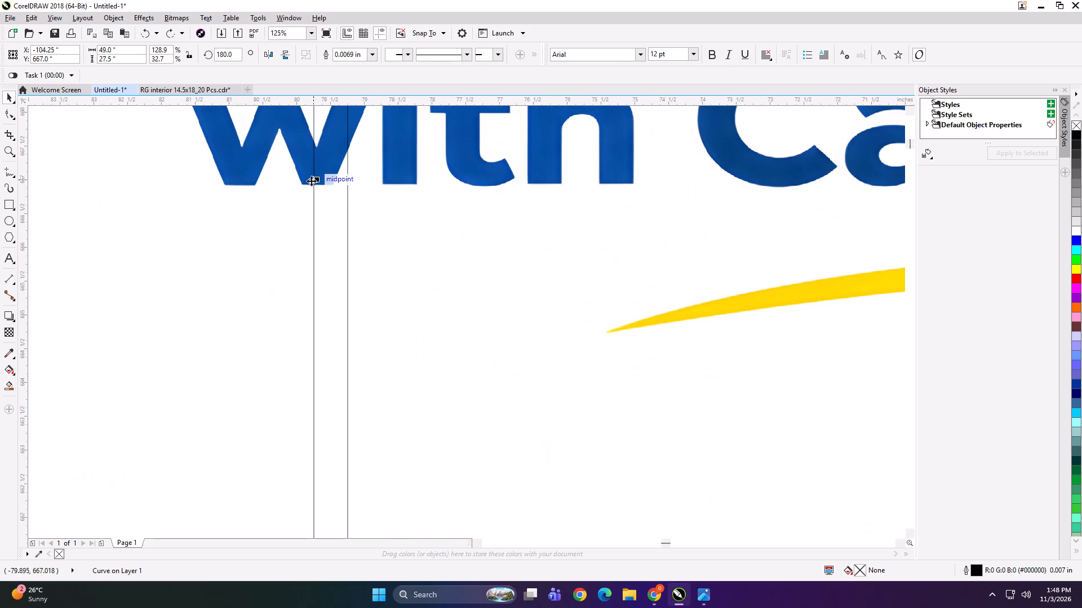
{"action": "left_click_drag", "start_coordinate": [317, 180], "coordinate": [351, 181]}
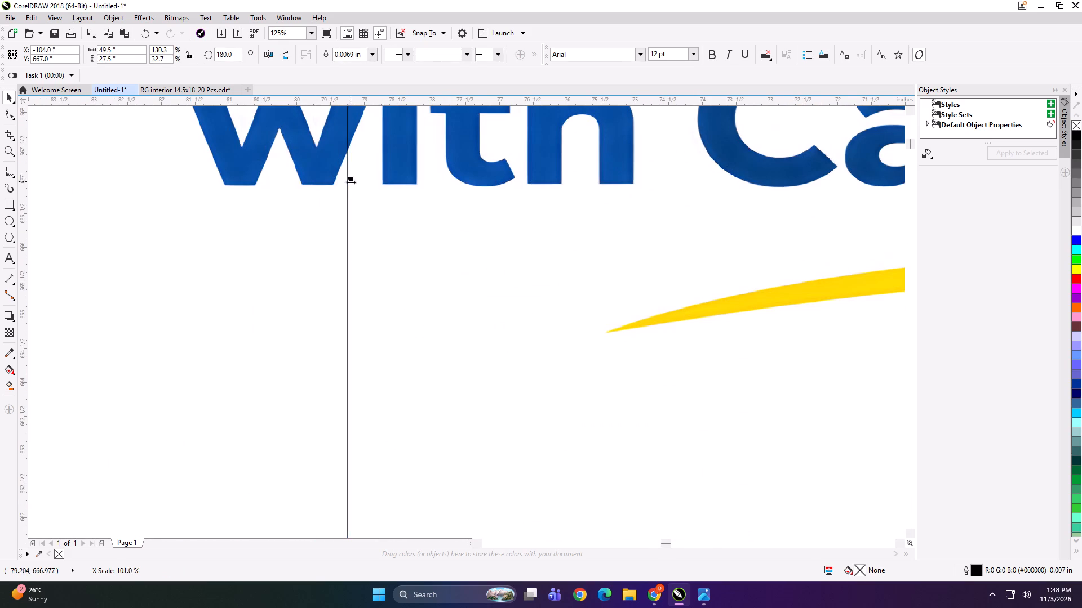
{"action": "scroll", "coordinate": [392, 185], "scroll_direction": "down", "scroll_amount": 4}
{"action": "key", "text": "F10"}
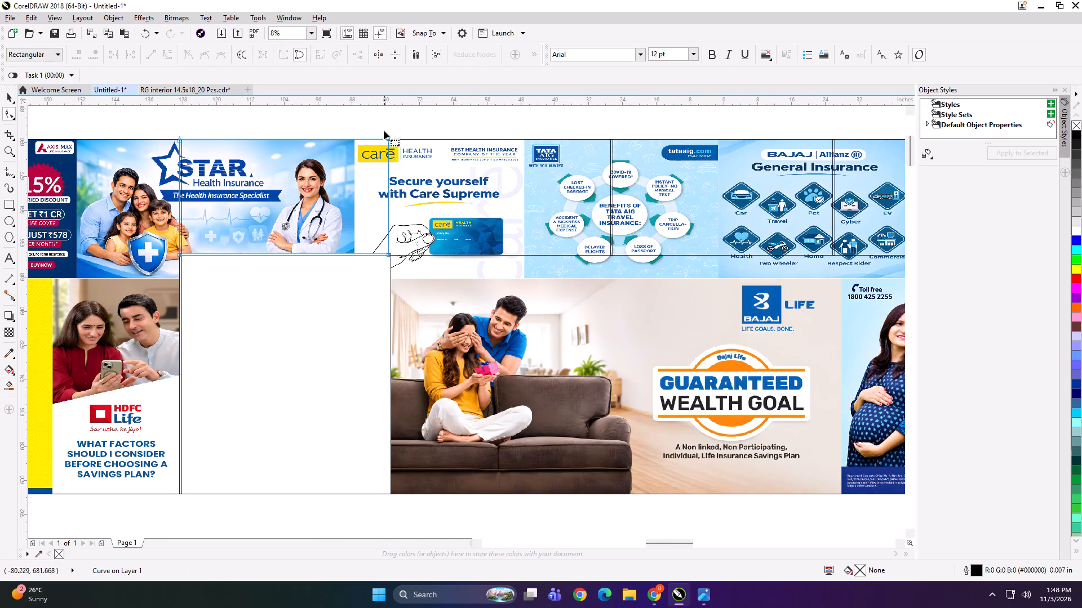
{"action": "left_click_drag", "start_coordinate": [382, 121], "coordinate": [414, 297]}
{"action": "key", "text": "Right"}
{"action": "key", "text": "space"}
{"action": "scroll", "coordinate": [394, 198], "scroll_direction": "down", "scroll_amount": 2}
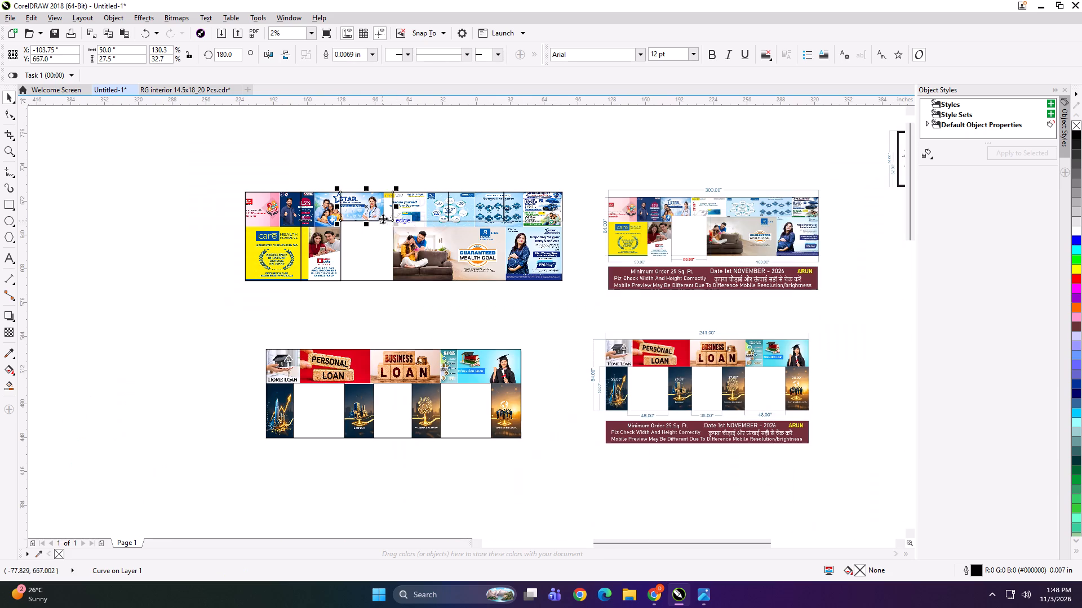
{"action": "left_click", "coordinate": [259, 160]}
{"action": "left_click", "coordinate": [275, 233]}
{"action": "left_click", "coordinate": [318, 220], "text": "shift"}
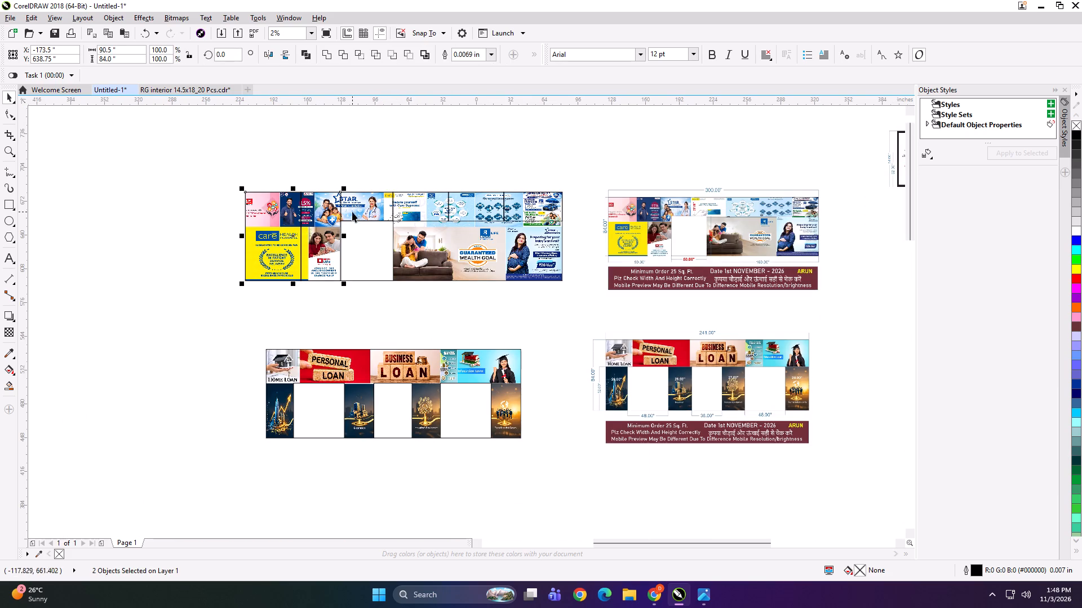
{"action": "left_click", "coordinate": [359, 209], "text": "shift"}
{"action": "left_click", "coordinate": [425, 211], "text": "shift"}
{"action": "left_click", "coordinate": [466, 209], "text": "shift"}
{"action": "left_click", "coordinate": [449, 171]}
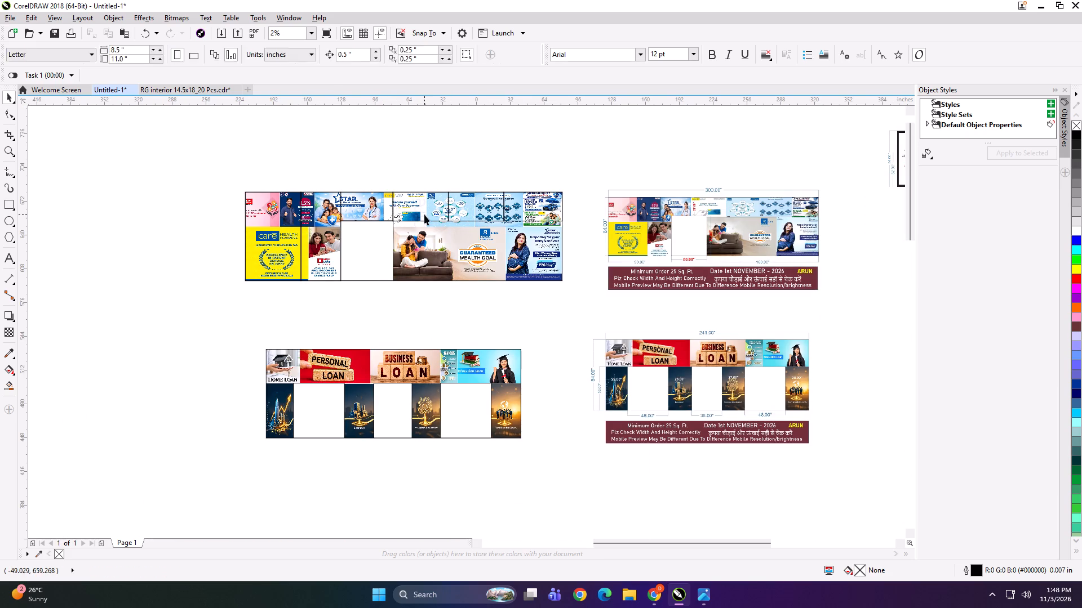
Stretch the three frames to the right of the doorway down to the artwork's bottom edge, 84 in high.
{"action": "left_click", "coordinate": [424, 214]}
{"action": "left_click", "coordinate": [480, 211], "text": "shift"}
{"action": "left_click", "coordinate": [521, 208], "text": "shift"}
{"action": "left_click_drag", "start_coordinate": [477, 226], "coordinate": [478, 285]}
Add the doorway frame and the two left frames to the selection and group all six.
{"action": "left_click", "coordinate": [364, 209], "text": "shift"}
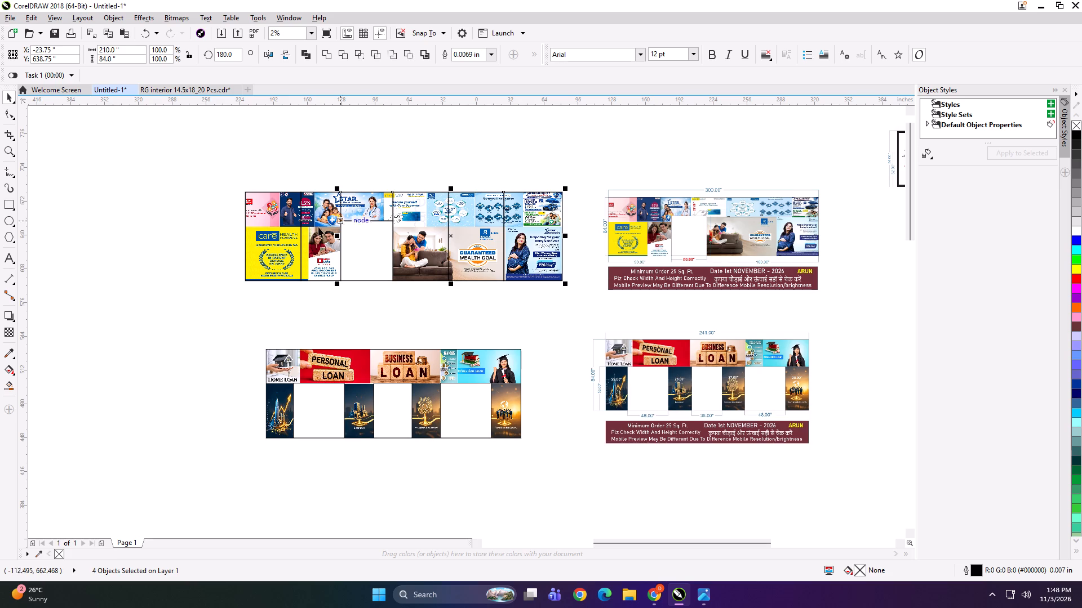
{"action": "left_click", "coordinate": [316, 228], "text": "shift"}
{"action": "left_click", "coordinate": [287, 235], "text": "shift"}
{"action": "key", "text": "ctrl+g"}
{"action": "left_click", "coordinate": [220, 252]}
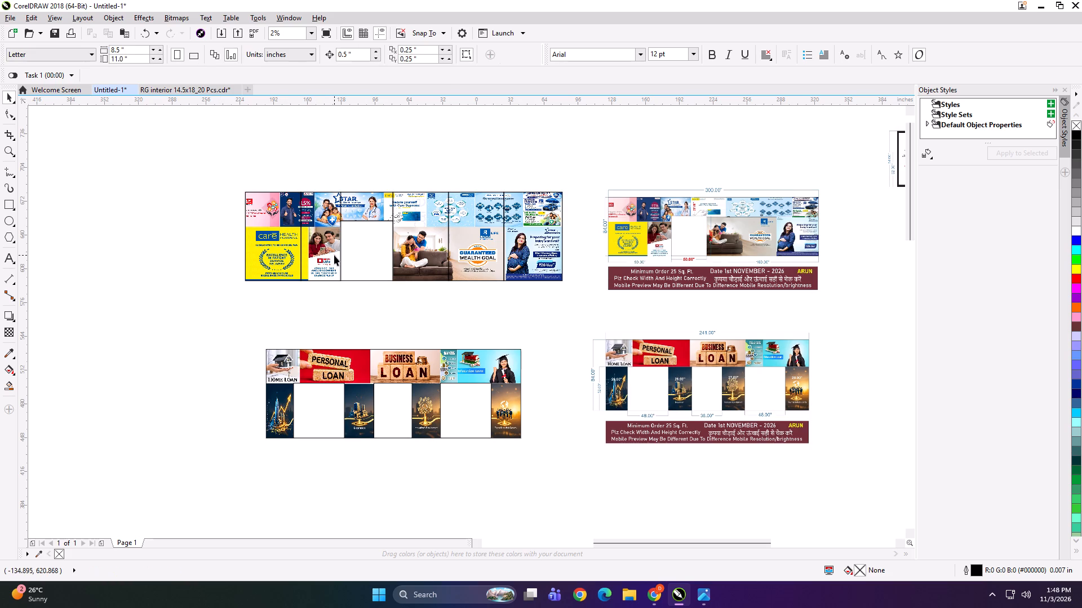
PowerClip the insurance wall artwork into the six-frame group and ungroup it into separate panels.
{"action": "left_click", "coordinate": [332, 255], "text": "alt"}
{"action": "key", "text": "shift+Return"}
{"action": "left_click", "coordinate": [414, 236]}
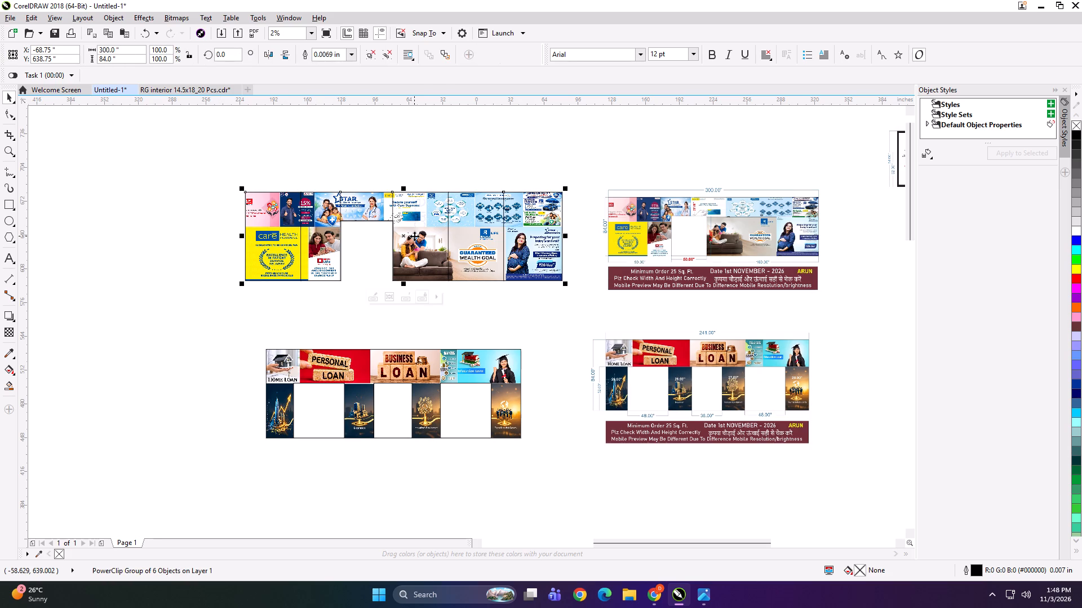
{"action": "key", "text": "ctrl+u"}
{"action": "key", "text": "ctrl+u"}
{"action": "left_click", "coordinate": [367, 169]}
{"action": "left_click", "coordinate": [367, 194]}
{"action": "left_click", "coordinate": [367, 171]}
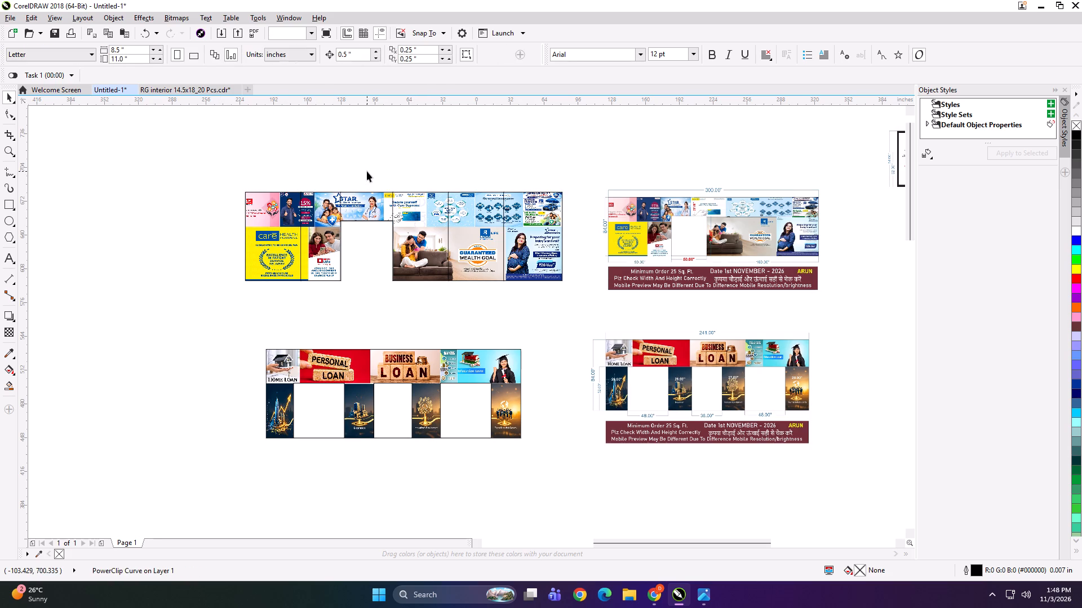
Add the text label "30*84 PANEL 1" at the top edge of the first insurance wall panel.
{"action": "left_click_drag", "start_coordinate": [206, 173], "coordinate": [613, 291]}
{"action": "left_click", "coordinate": [684, 264], "text": "shift"}
{"action": "key", "text": "shift+F2"}
{"action": "left_click", "coordinate": [421, 178]}
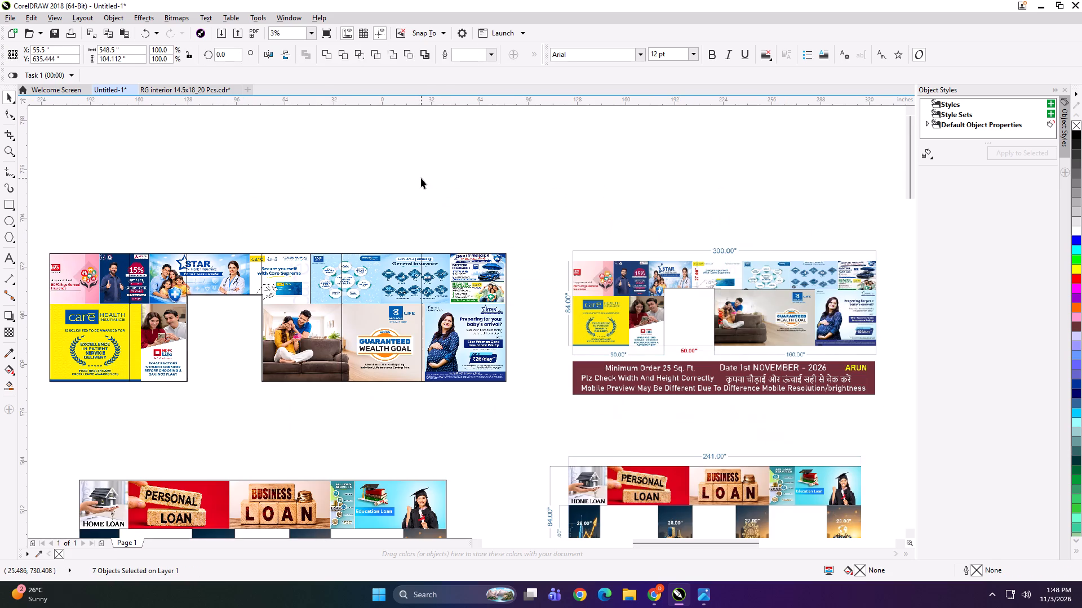
{"action": "left_click", "coordinate": [106, 281]}
{"action": "left_click", "coordinate": [119, 204]}
{"action": "left_click", "coordinate": [6, 257]}
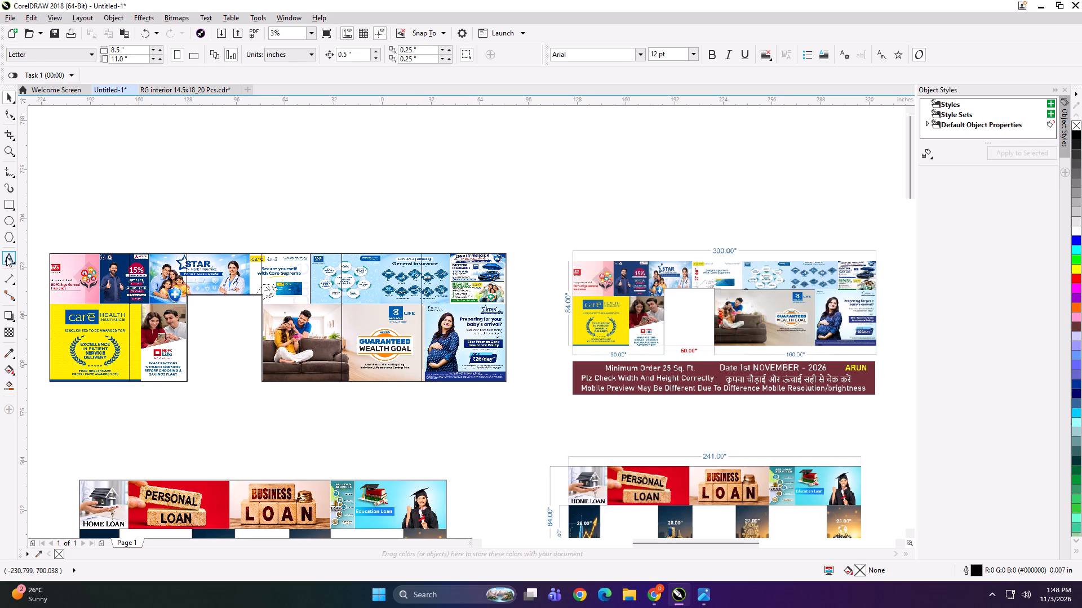
{"action": "left_click", "coordinate": [64, 252]}
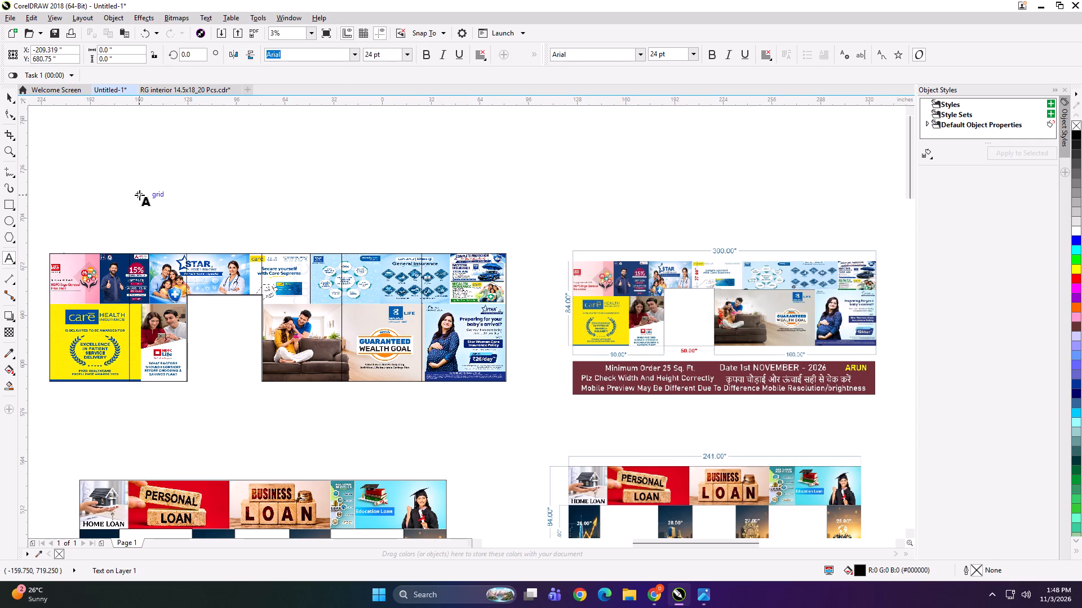
{"action": "type", "text": "30*84 PANEL 1"}
{"action": "key", "text": "ctrl+a"}
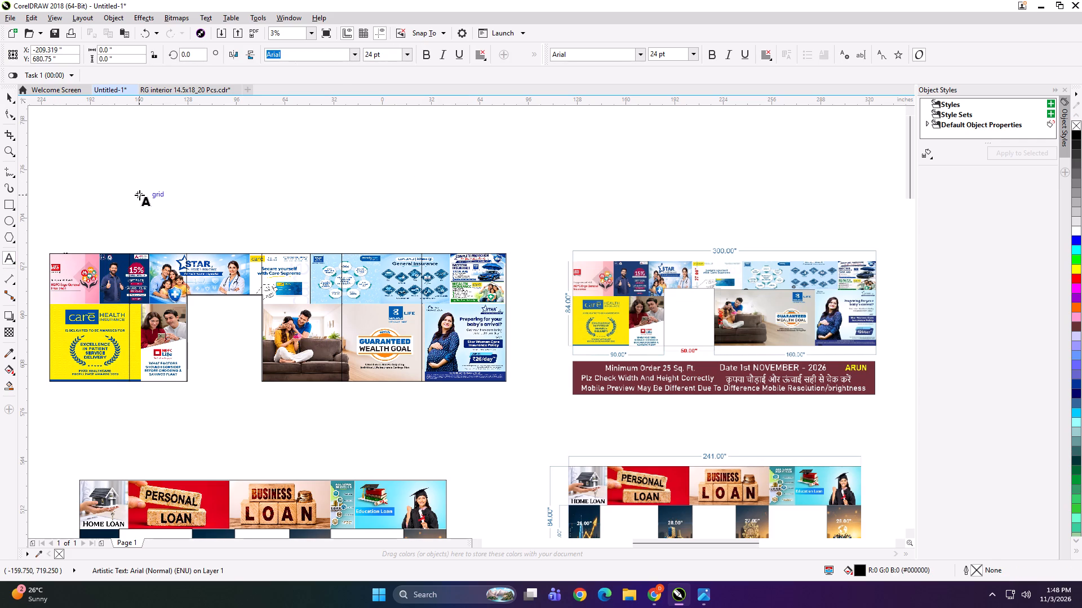
Copy the label onto the top edges of the second panel and the doorway panel, renumbering them PANEL 2 and PANEL 3.
{"action": "key", "text": "ctrl+c"}
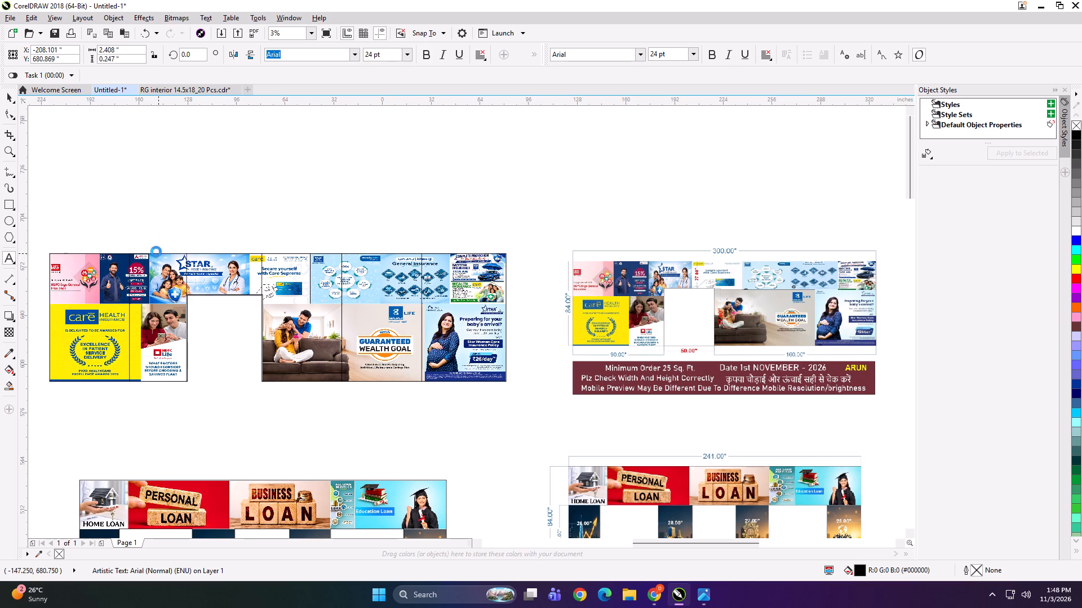
{"action": "left_click", "coordinate": [156, 252]}
{"action": "key", "text": "ctrl+v"}
{"action": "key", "text": "BackSpace"}
{"action": "key", "text": "2"}
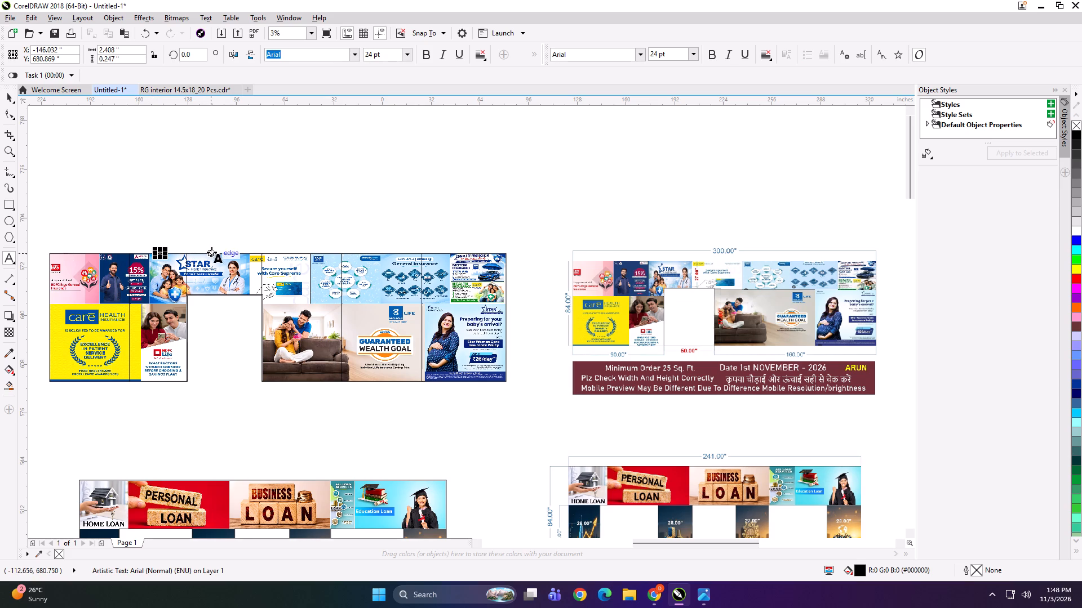
{"action": "left_click", "coordinate": [211, 252]}
{"action": "key", "text": "ctrl+v"}
{"action": "key", "text": "BackSpace"}
{"action": "key", "text": "3"}
Paste the label onto the fourth, fifth and sixth panels, renumbering them in sequence from PANEL 4.
{"action": "left_click", "coordinate": [284, 252]}
{"action": "key", "text": "ctrl+v"}
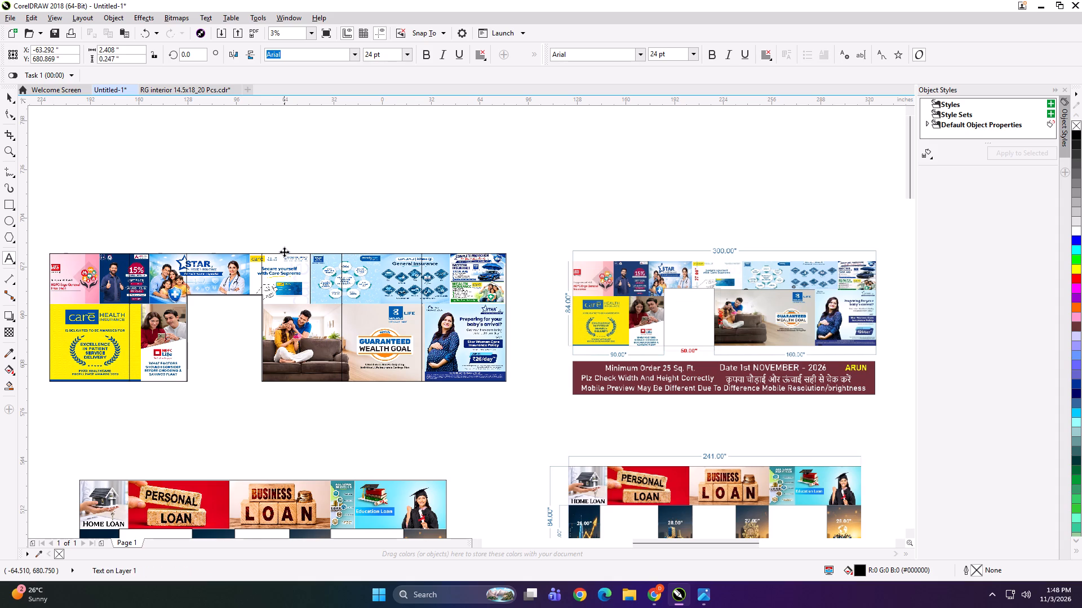
{"action": "key", "text": "BackSpace"}
{"action": "key", "text": "4"}
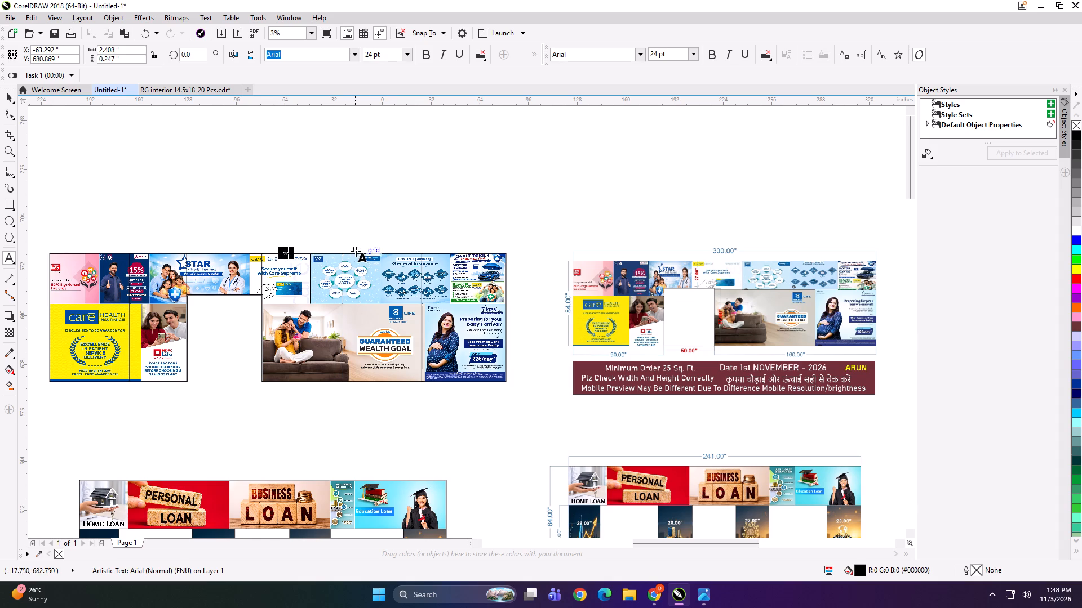
{"action": "left_click", "coordinate": [357, 252]}
{"action": "key", "text": "ctrl+v"}
{"action": "key", "text": "BackSpace"}
{"action": "key", "text": "5"}
{"action": "left_click", "coordinate": [445, 253]}
{"action": "key", "text": "ctrl+v"}
{"action": "key", "text": "BackSpace"}
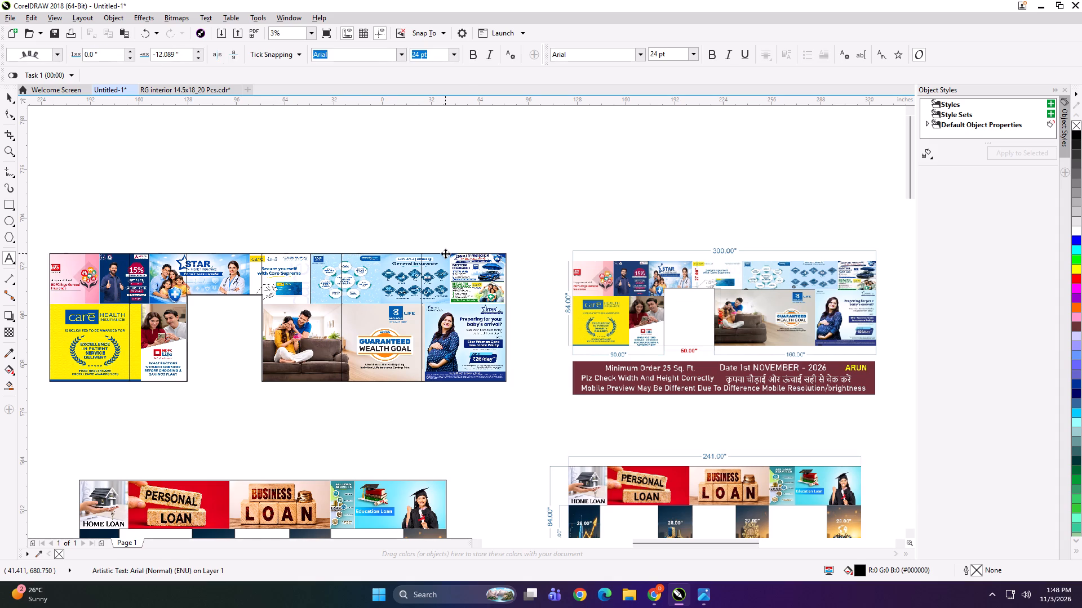
Group each of the three panels right of the doorway with its own label.
{"action": "left_click", "coordinate": [8, 99]}
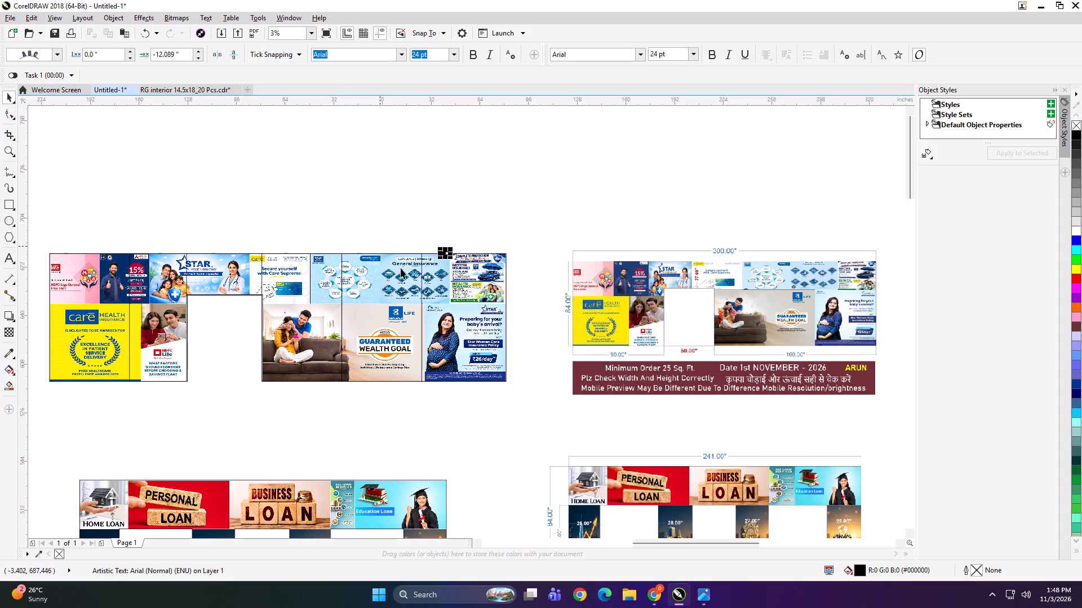
{"action": "left_click", "coordinate": [434, 296], "text": "shift"}
{"action": "key", "text": "ctrl+g"}
{"action": "left_click_drag", "start_coordinate": [338, 217], "coordinate": [370, 288]}
{"action": "left_click", "coordinate": [370, 288], "text": "shift"}
{"action": "key", "text": "ctrl+g"}
{"action": "left_click_drag", "start_coordinate": [267, 216], "coordinate": [301, 296]}
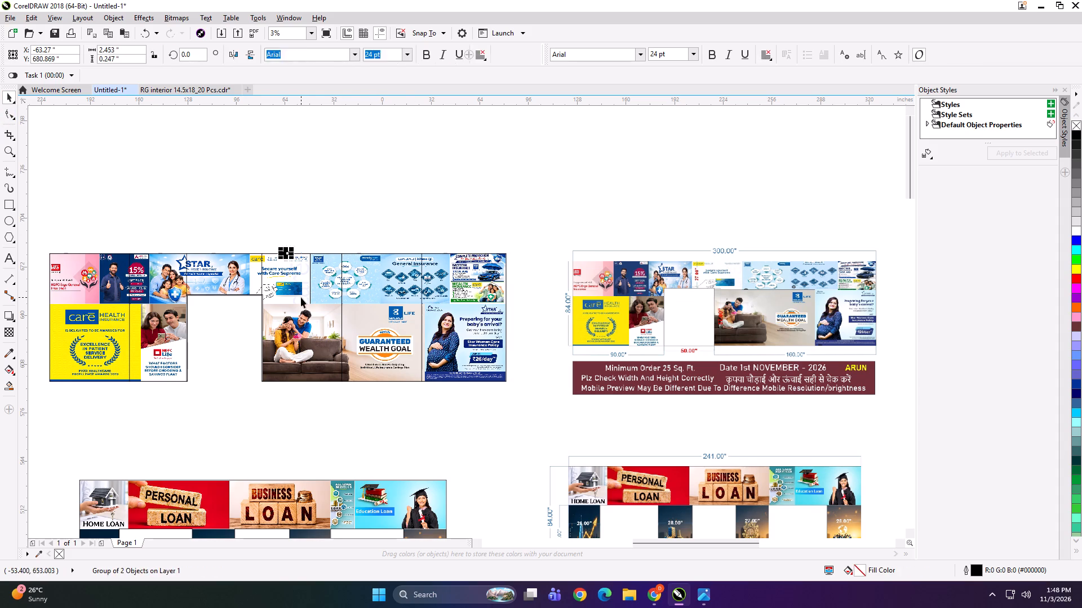
{"action": "left_click", "coordinate": [301, 297], "text": "shift"}
{"action": "key", "text": "ctrl+g"}
Group the doorway panel and the two panels left of it each with its own label.
{"action": "left_click_drag", "start_coordinate": [187, 226], "coordinate": [228, 264]}
{"action": "left_click", "coordinate": [228, 265], "text": "shift"}
{"action": "key", "text": "ctrl+g"}
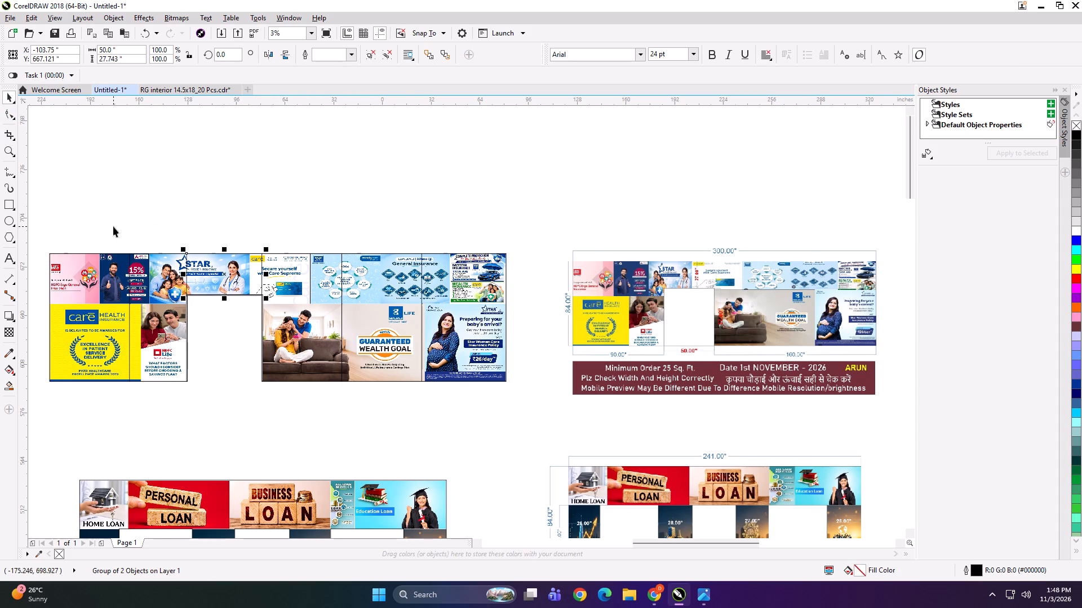
{"action": "left_click_drag", "start_coordinate": [113, 226], "coordinate": [198, 420]}
{"action": "key", "text": "ctrl+g"}
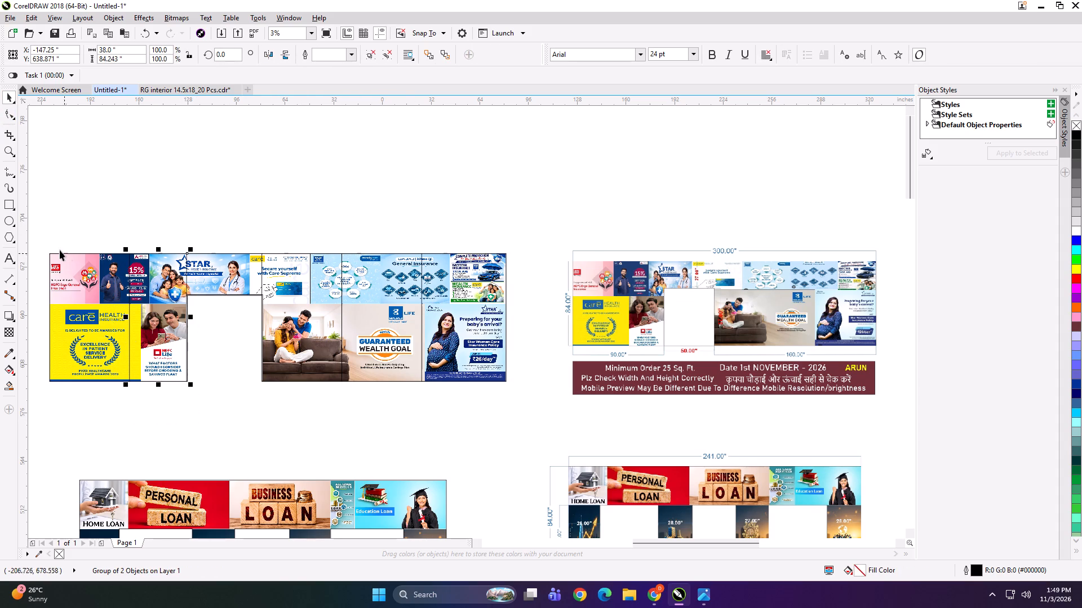
{"action": "left_click_drag", "start_coordinate": [41, 235], "coordinate": [143, 404]}
{"action": "key", "text": "ctrl+g"}
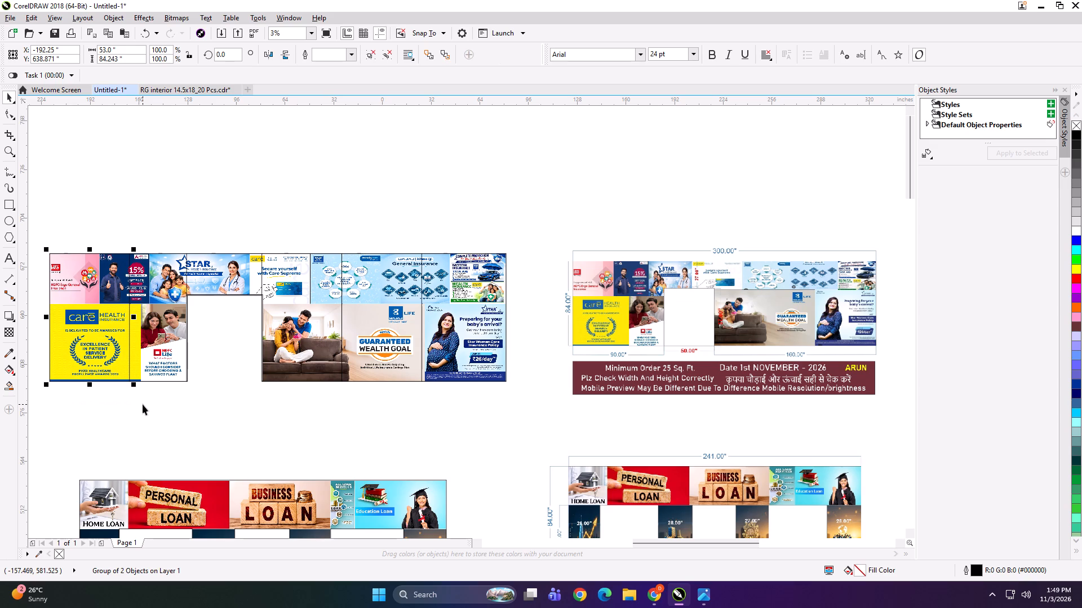
Start exporting the first panel and create and open a new folder named 300x84 inside DD GOLA.
{"action": "key", "text": "ctrl+e"}
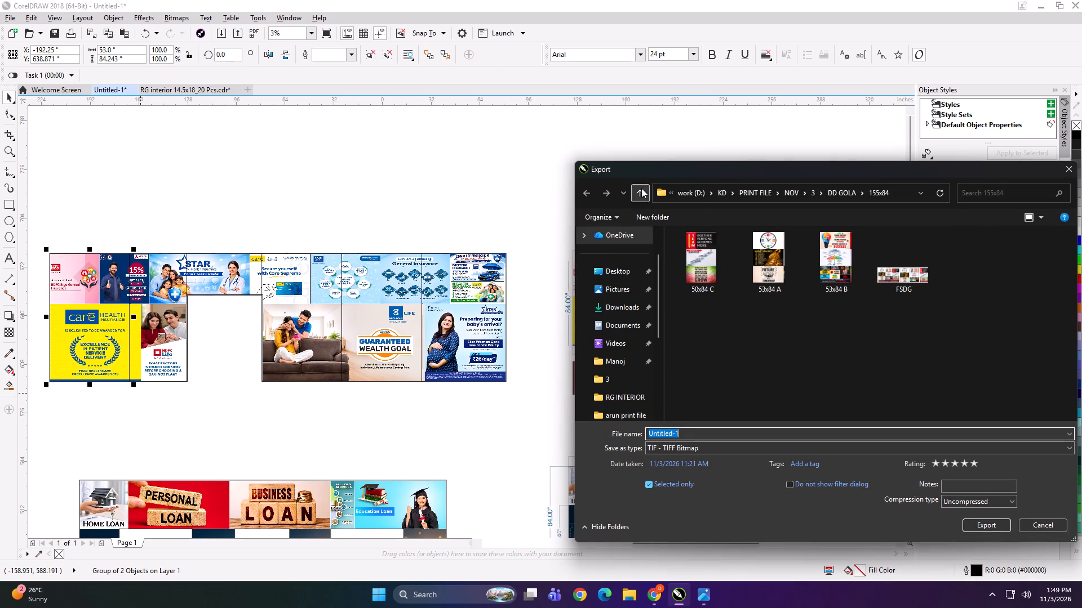
{"action": "left_click", "coordinate": [641, 188]}
{"action": "left_click", "coordinate": [644, 216]}
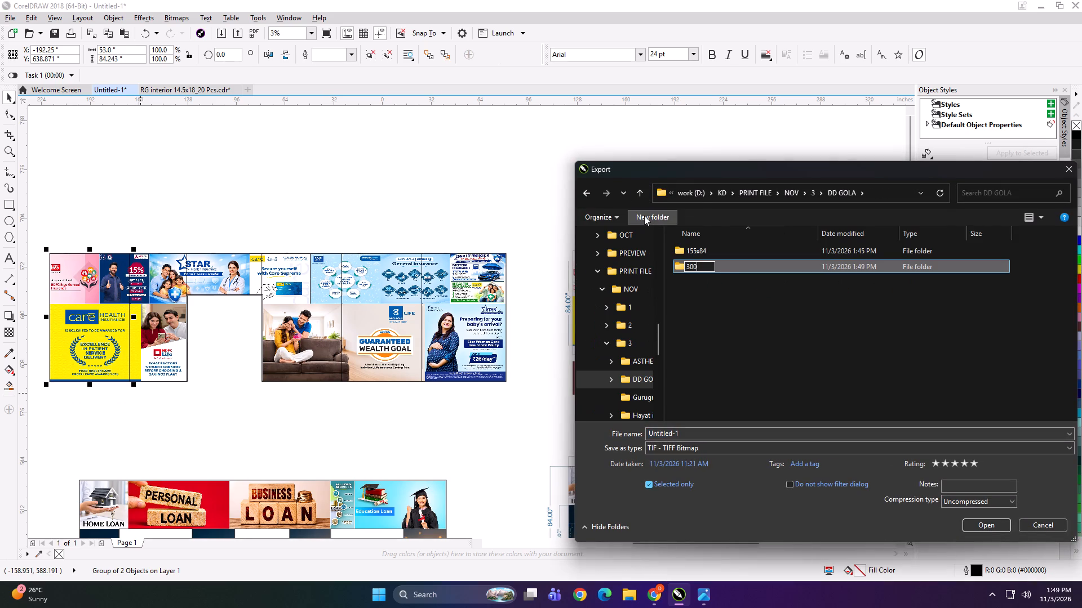
{"action": "key", "text": "Return"}
{"action": "double_click", "coordinate": [728, 261]}
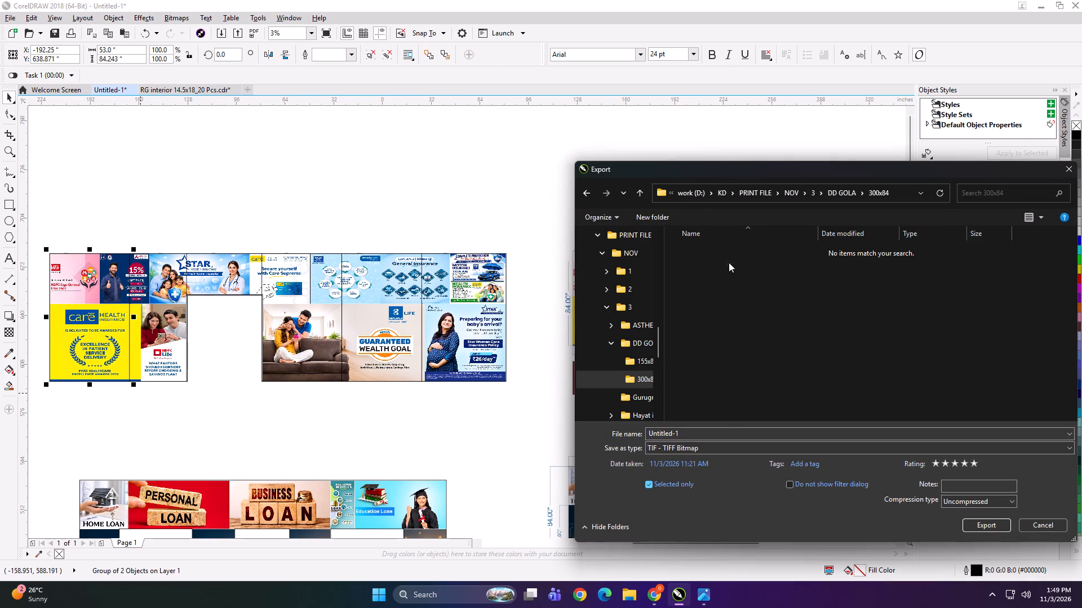
Export the first panel as an uncompressed TIFF named 53x84 A in the 300x84 folder.
{"action": "left_click", "coordinate": [720, 432]}
{"action": "type", "text": "53x84 A"}
{"action": "key", "text": "space"}
{"action": "key", "text": "Return"}
{"action": "key", "text": "Return"}
Export the second panel as a TIFF named 38x84 B in the 300x84 folder.
{"action": "left_click", "coordinate": [180, 323]}
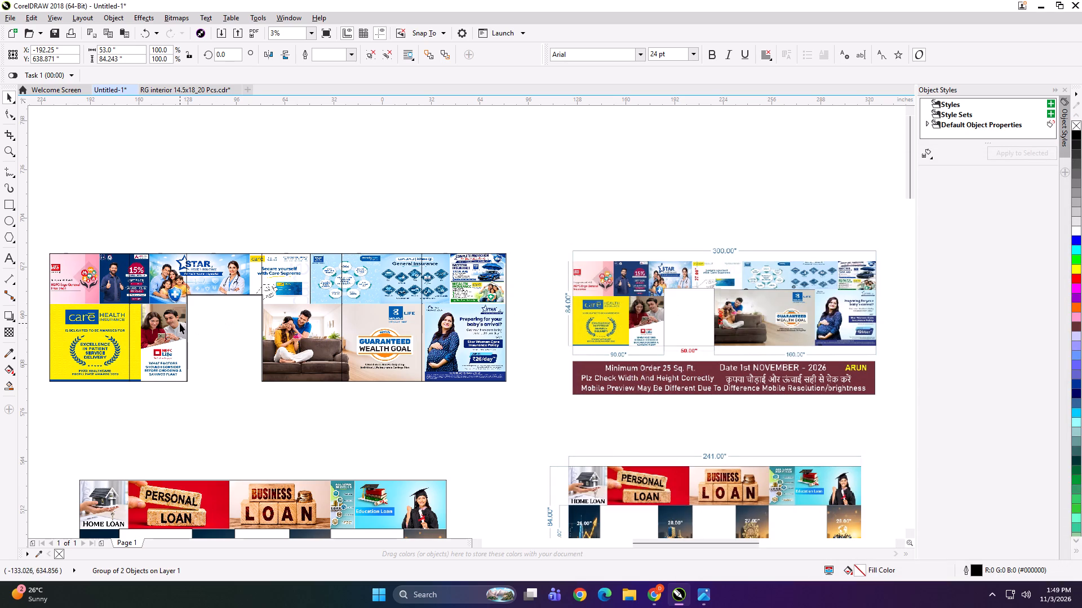
{"action": "key", "text": "ctrl+e"}
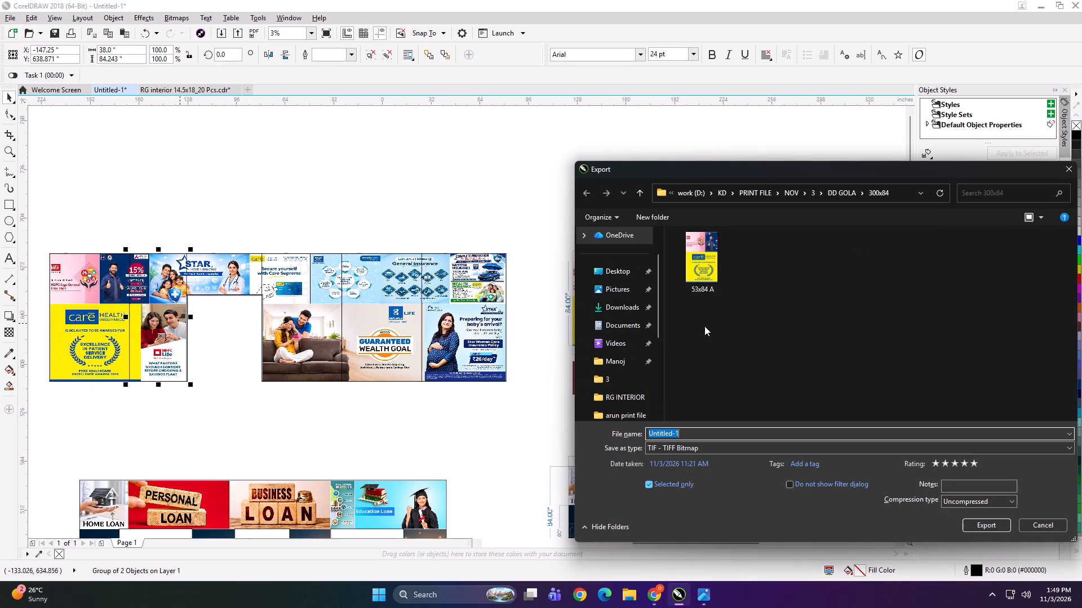
{"action": "type", "text": "8x84 B"}
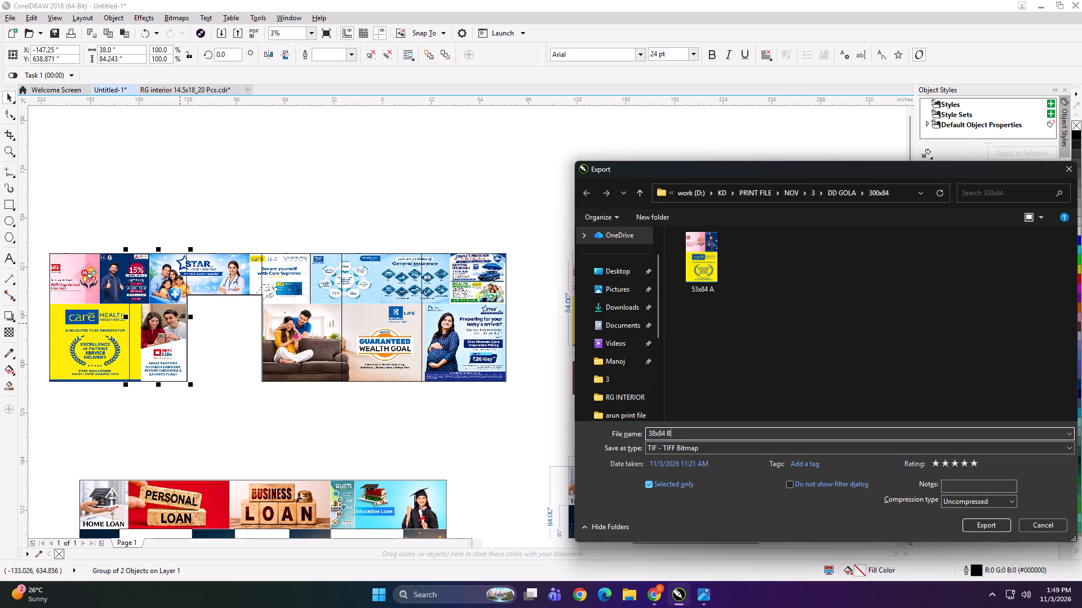
{"action": "key", "text": "Return"}
{"action": "key", "text": "Return"}
Export the panel above the doorway as a TIFF named 50x27 C in the 300x84 folder.
{"action": "left_click", "coordinate": [230, 261]}
{"action": "key", "text": "ctrl+e"}
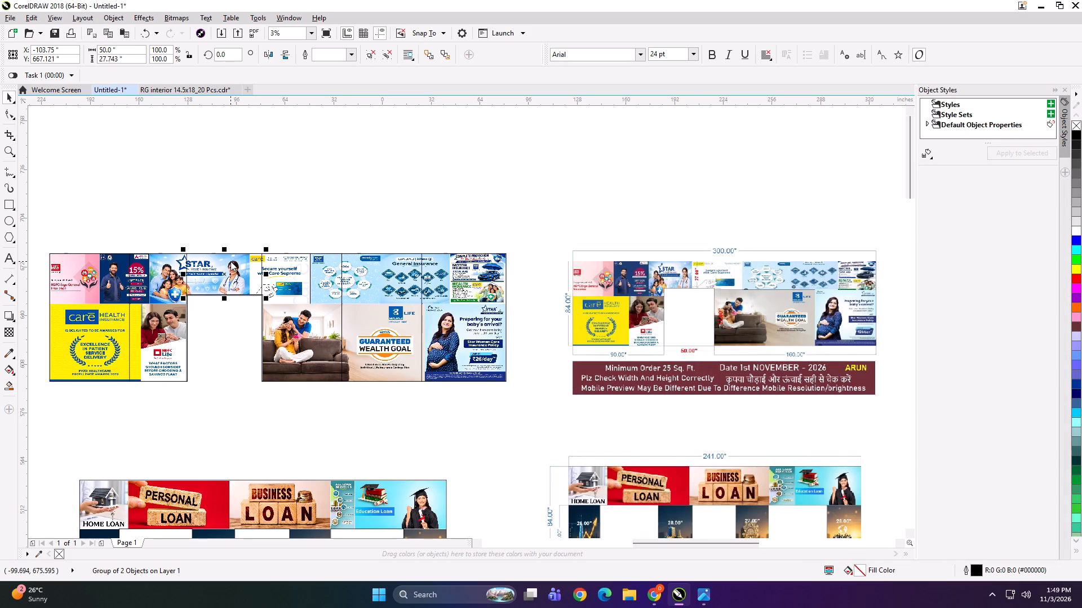
{"action": "type", "text": "5x27 C"}
{"action": "key", "text": "Return"}
{"action": "key", "text": "Return"}
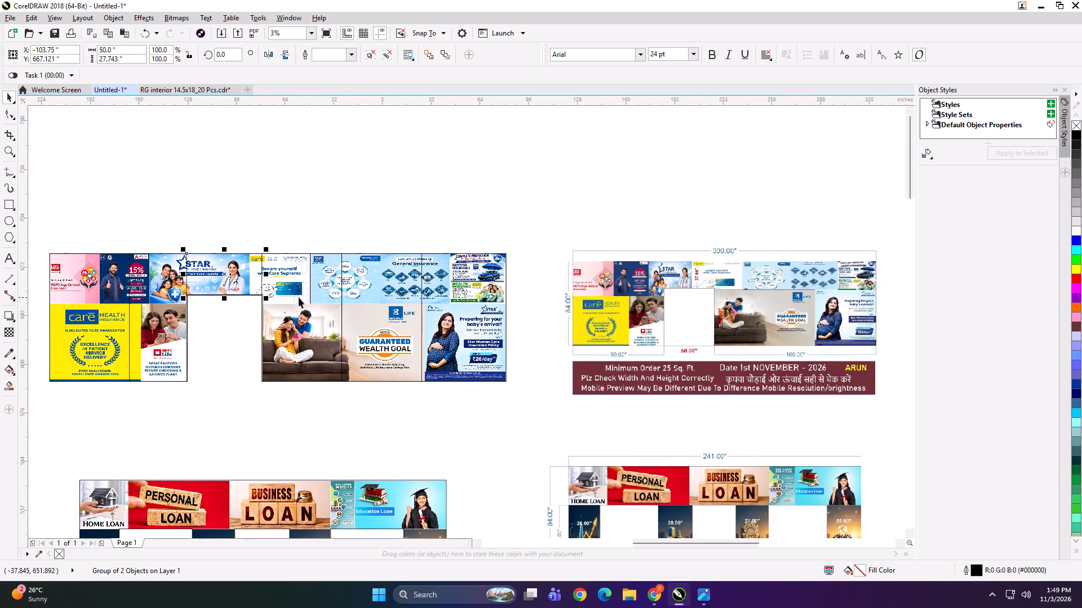
Export the fourth panel, just right of the doorway, as a TIFF named 53x84 B in the 300x84 folder.
{"action": "left_click", "coordinate": [293, 297]}
{"action": "key", "text": "ctrl+e"}
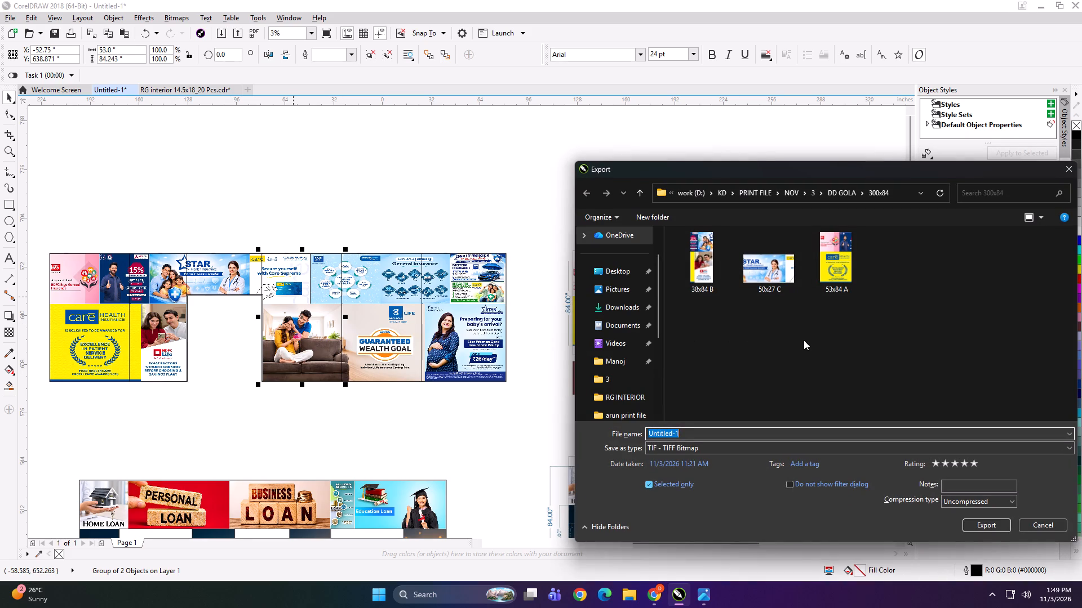
{"action": "type", "text": "53x84"}
{"action": "key", "text": "space"}
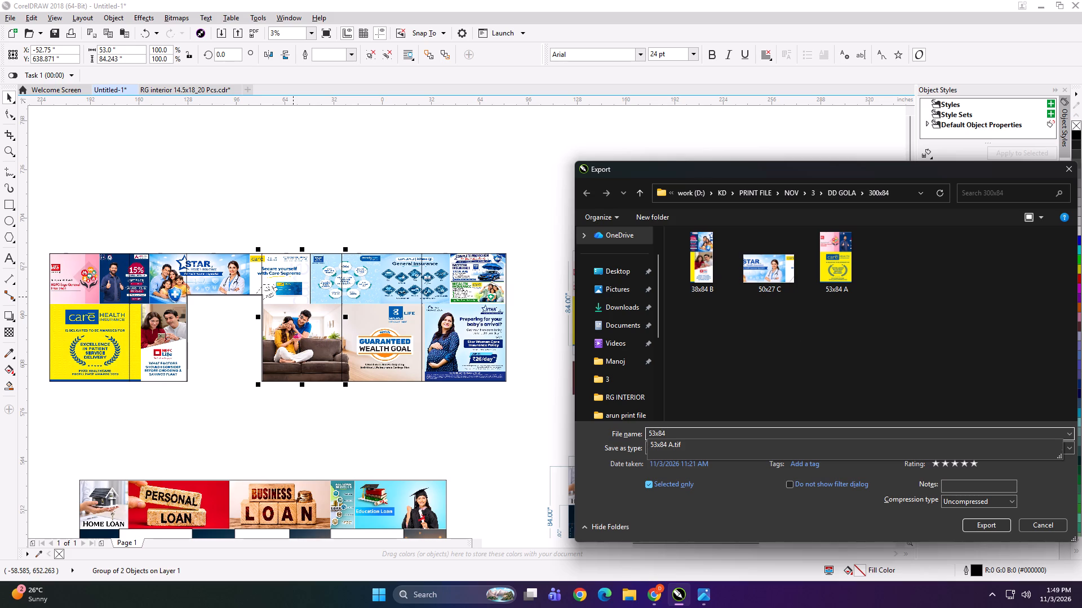
{"action": "key", "text": "b"}
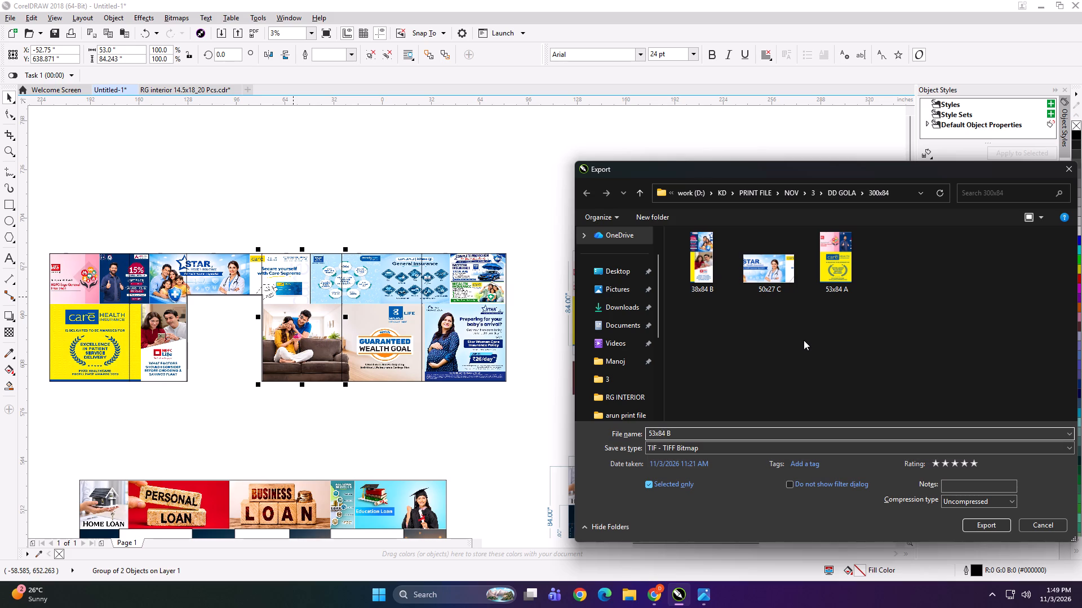
{"action": "key", "text": "Return"}
{"action": "key", "text": "Return"}
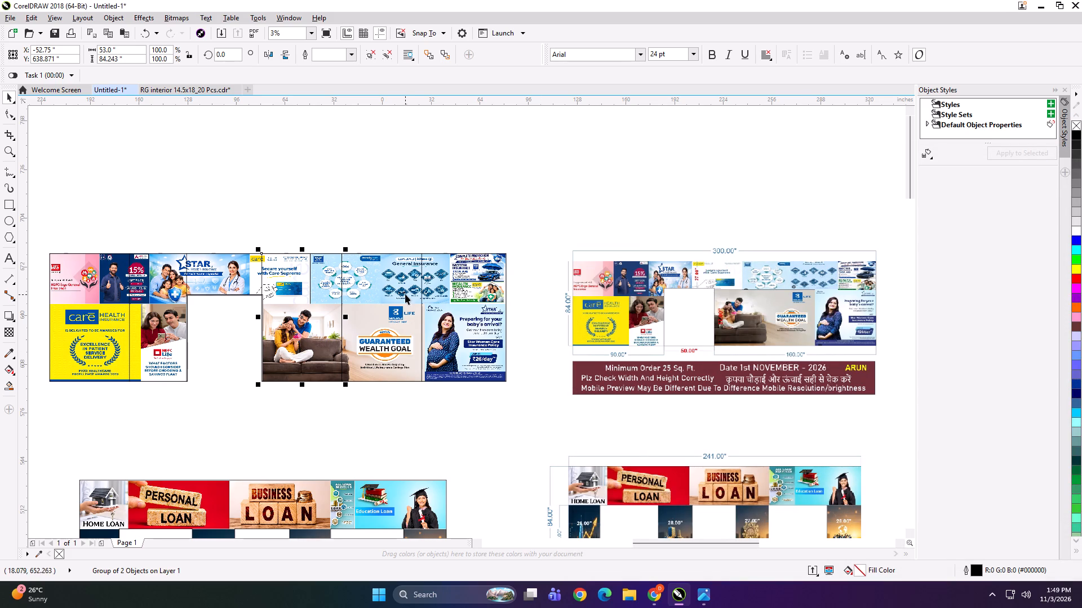
Start exporting the fifth panel and rename the fourth panel's exported file as 53x84 D.
{"action": "left_click", "coordinate": [405, 294]}
{"action": "key", "text": "ctrl+e"}
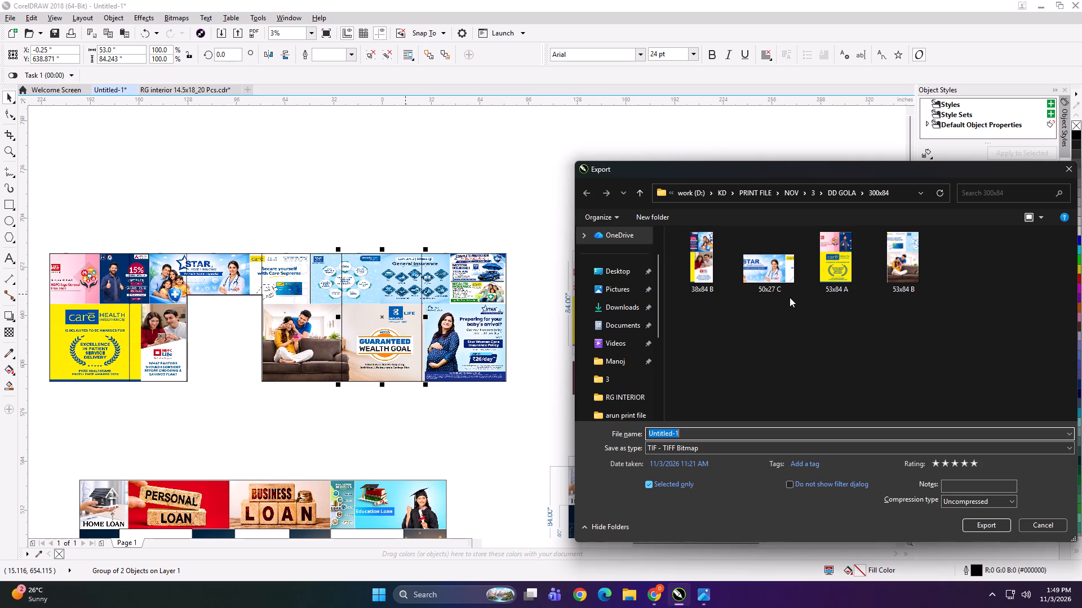
{"action": "left_click", "coordinate": [894, 264]}
{"action": "right_click", "coordinate": [894, 264]}
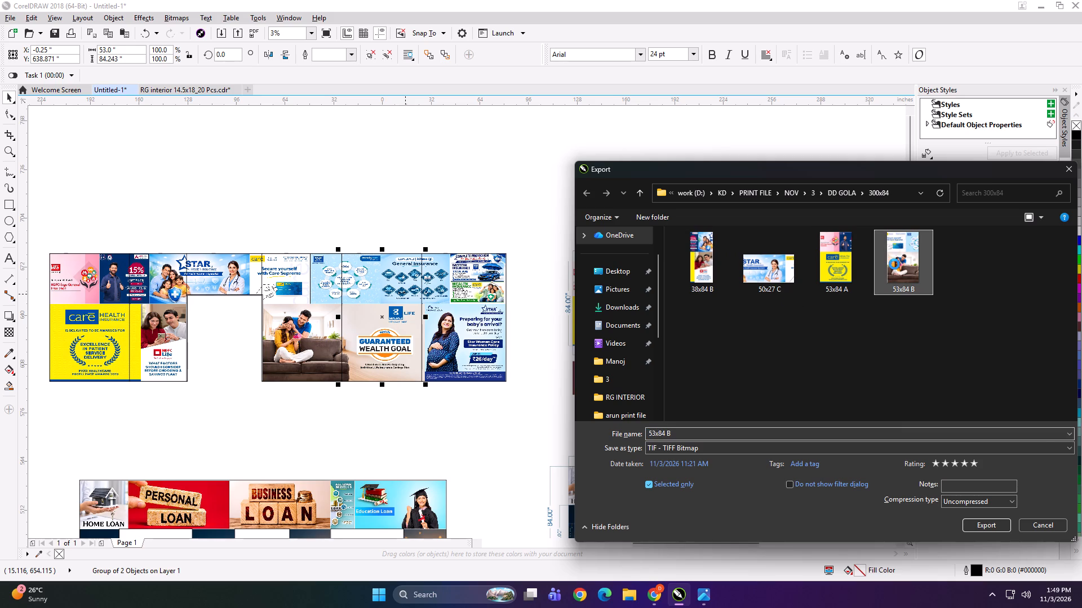
{"action": "left_click", "coordinate": [933, 551]}
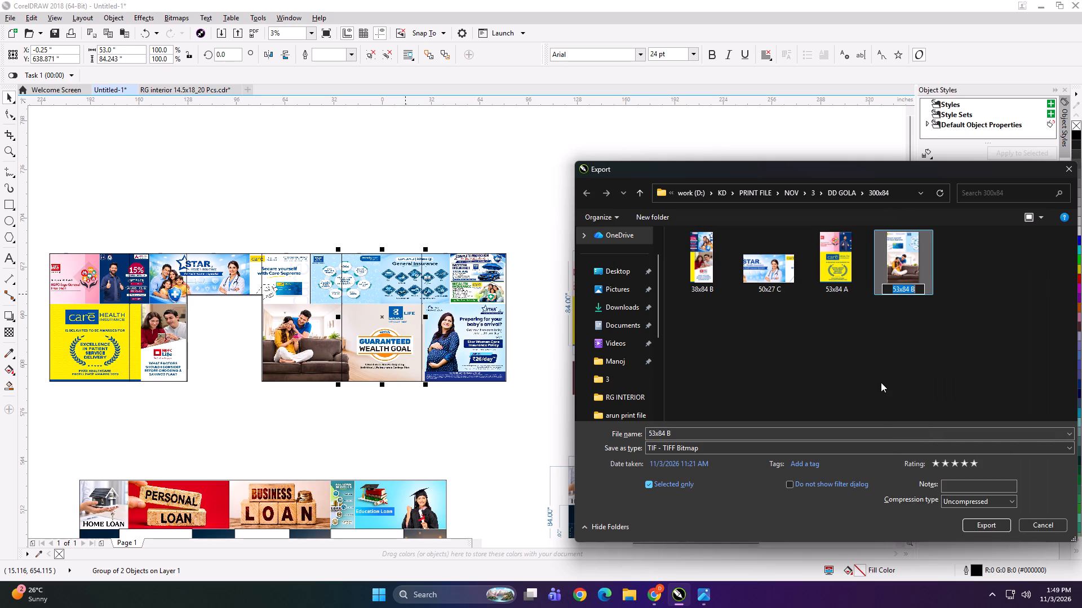
{"action": "key", "text": "Right"}
{"action": "key", "text": "BackSpace"}
{"action": "key", "text": "d"}
{"action": "key", "text": "Return"}
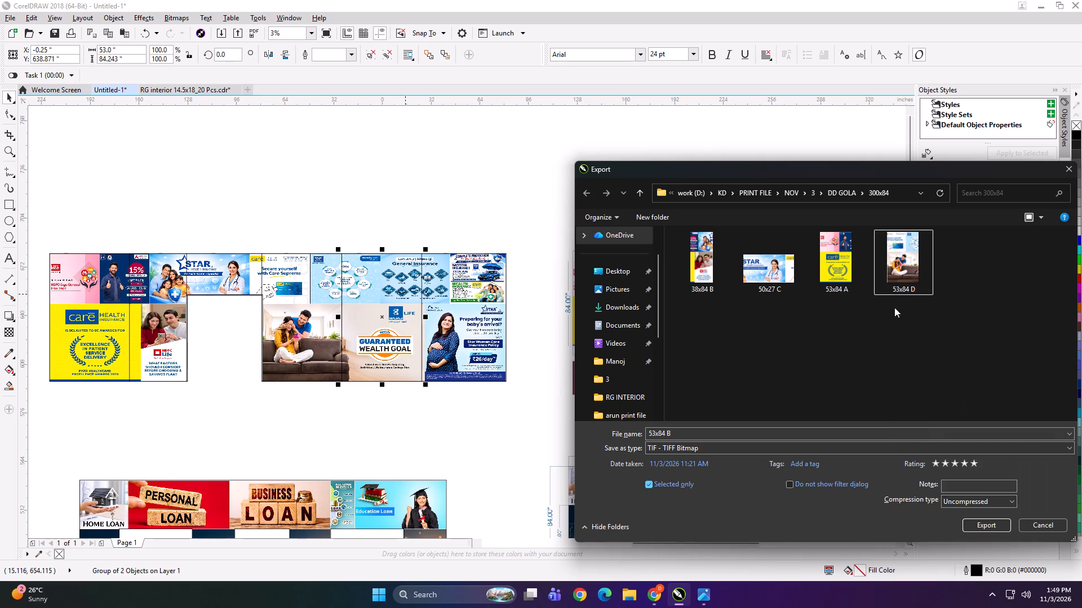
Export the fifth panel as a TIFF named 53x84 E in the 300x84 folder.
{"action": "left_click", "coordinate": [890, 262]}
{"action": "double_click", "coordinate": [684, 433]}
{"action": "key", "text": "e"}
{"action": "key", "text": "Return"}
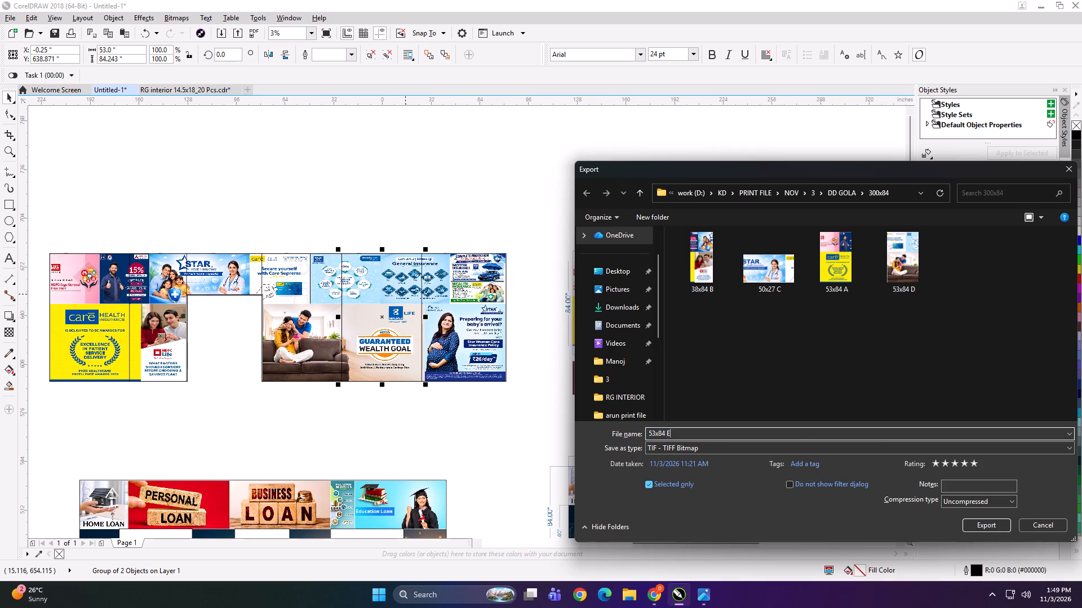
{"action": "key", "text": "Return"}
Export the sixth, rightmost panel as a TIFF named 55.5x84 F in the 300x84 folder.
{"action": "left_click", "coordinate": [467, 293]}
{"action": "key", "text": "ctrl+e"}
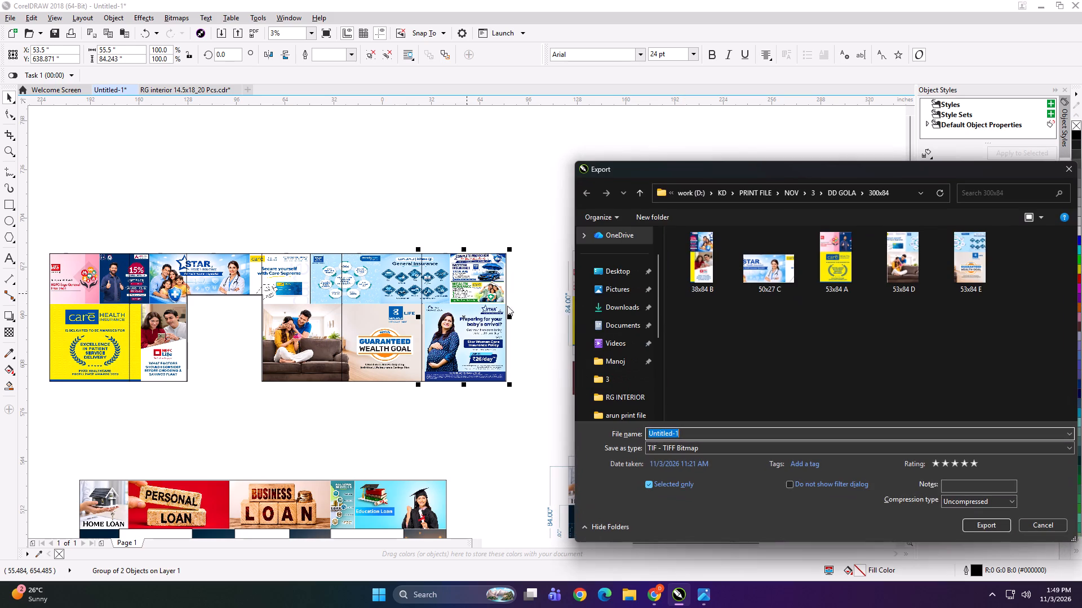
{"action": "type", "text": "55.5x84"}
{"action": "key", "text": "space"}
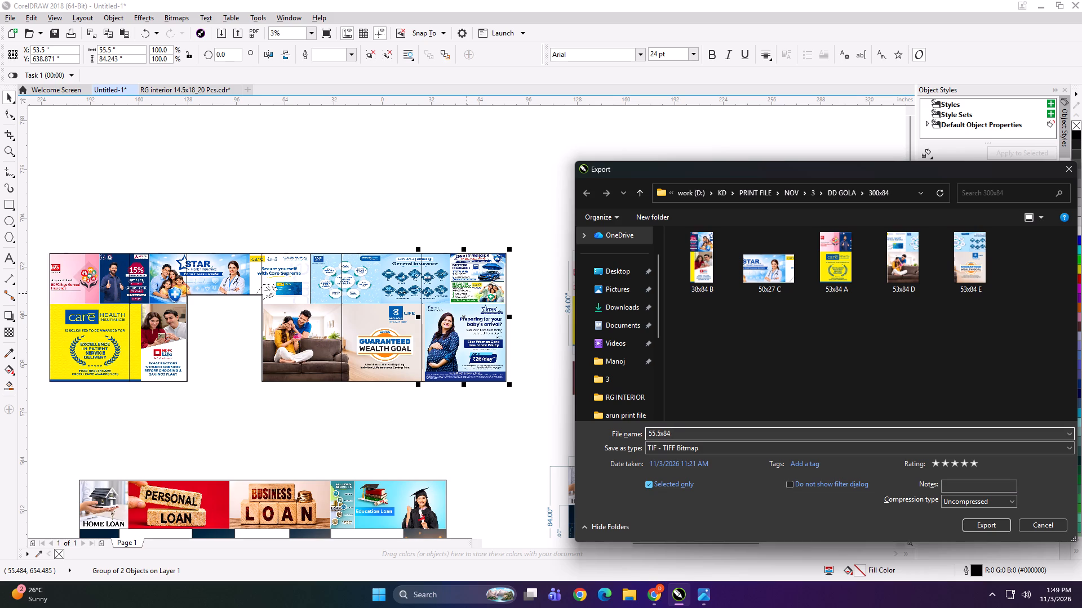
{"action": "key", "text": "f"}
{"action": "key", "text": "Return"}
{"action": "key", "text": "Return"}
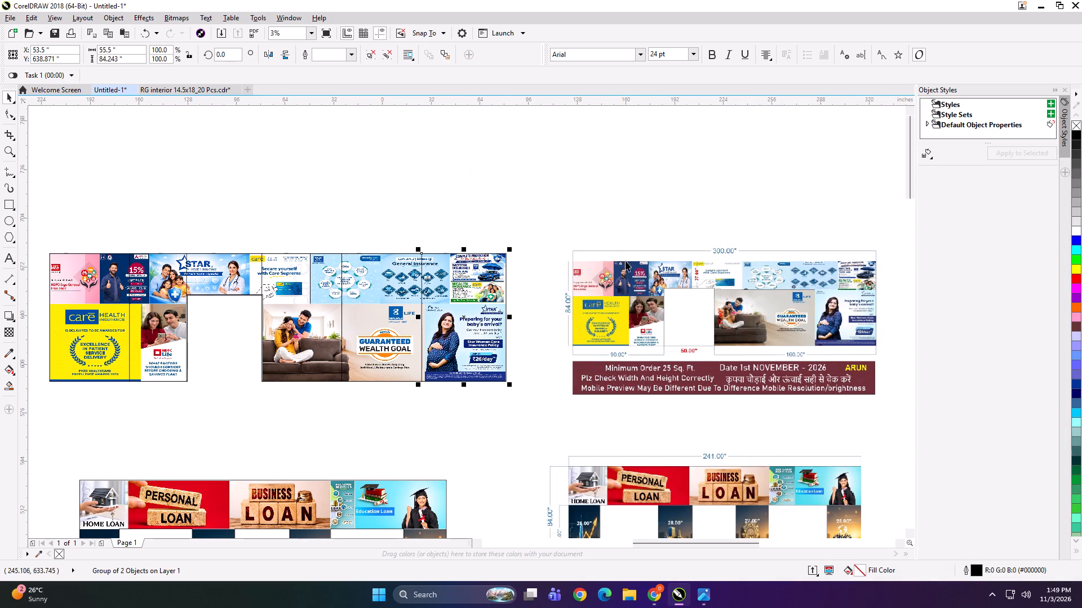
Open gaps after the first and second panels of the 300x84 artwork by nudging the panels that follow them to the right.
{"action": "scroll", "coordinate": [536, 233], "scroll_direction": "down", "scroll_amount": 1}
{"action": "left_click_drag", "start_coordinate": [299, 223], "coordinate": [566, 334]}
{"action": "key", "text": "Right"}
{"action": "key", "text": "Right"}
{"action": "key", "text": "Right"}
{"action": "key", "text": "Right"}
{"action": "key", "text": "Right"}
{"action": "key", "text": "Right"}
{"action": "key", "text": "Right"}
{"action": "key", "text": "Right"}
{"action": "key", "text": "Right"}
{"action": "key", "text": "Right"}
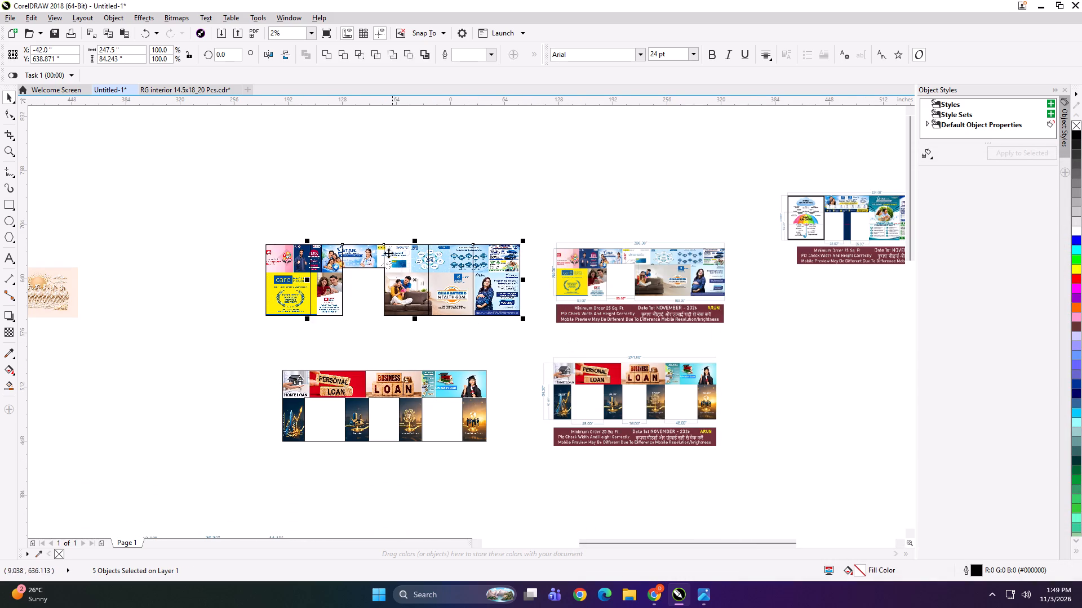
{"action": "left_click_drag", "start_coordinate": [333, 234], "coordinate": [549, 340]}
{"action": "key", "text": "Right"}
{"action": "key", "text": "Right"}
{"action": "key", "text": "Right"}
{"action": "key", "text": "Right"}
{"action": "key", "text": "Right"}
{"action": "key", "text": "Right"}
{"action": "key", "text": "Right"}
{"action": "key", "text": "Right"}
{"action": "key", "text": "Right"}
{"action": "key", "text": "Right"}
Open gaps between the remaining panels by nudging the first five, the first four and the first three panels to the left.
{"action": "left_click_drag", "start_coordinate": [212, 223], "coordinate": [261, 245]}
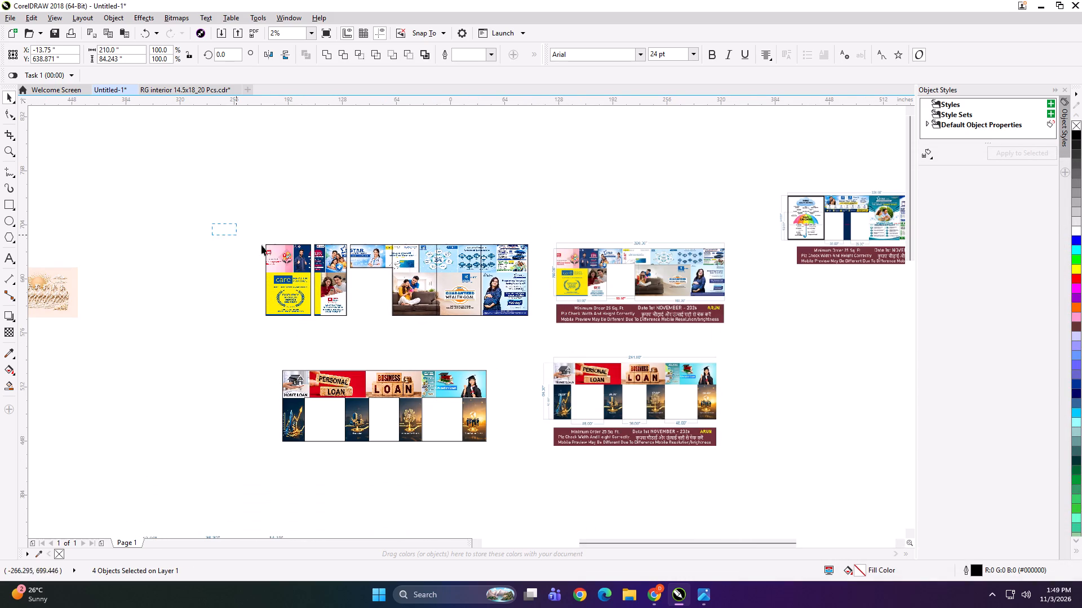
{"action": "left_click_drag", "start_coordinate": [261, 245], "coordinate": [496, 324]}
{"action": "key", "text": "Left"}
{"action": "key", "text": "Left"}
{"action": "key", "text": "Left"}
{"action": "key", "text": "Left"}
{"action": "key", "text": "Left"}
{"action": "key", "text": "Left"}
{"action": "key", "text": "Left"}
{"action": "key", "text": "Left"}
{"action": "key", "text": "Left"}
{"action": "key", "text": "Left"}
{"action": "key", "text": "Left"}
{"action": "key", "text": "Left"}
{"action": "left_click_drag", "start_coordinate": [232, 213], "coordinate": [457, 324]}
{"action": "key", "text": "Left"}
{"action": "key", "text": "Left"}
{"action": "key", "text": "Left"}
{"action": "key", "text": "Left"}
{"action": "key", "text": "Left"}
{"action": "key", "text": "Left"}
{"action": "key", "text": "Left"}
{"action": "key", "text": "Left"}
{"action": "key", "text": "Left"}
{"action": "key", "text": "Left"}
{"action": "key", "text": "Left"}
{"action": "key", "text": "Left"}
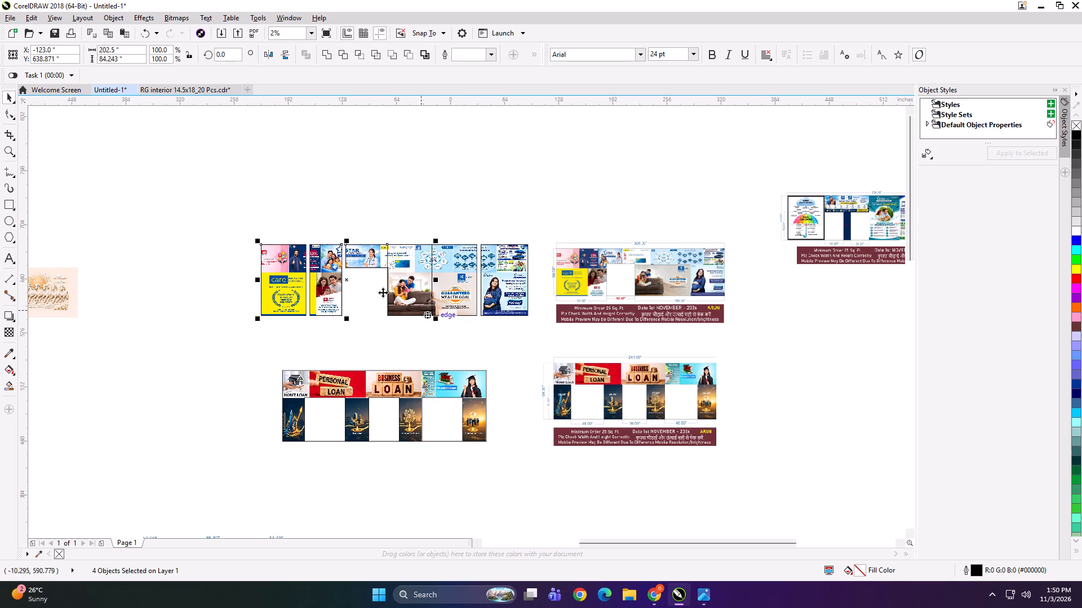
{"action": "left_click_drag", "start_coordinate": [219, 214], "coordinate": [400, 337]}
{"action": "key", "text": "Left"}
{"action": "key", "text": "Left"}
{"action": "key", "text": "Left"}
{"action": "key", "text": "Left"}
{"action": "key", "text": "Left"}
{"action": "key", "text": "Left"}
{"action": "key", "text": "Left"}
{"action": "key", "text": "Left"}
{"action": "key", "text": "Left"}
{"action": "key", "text": "Left"}
{"action": "key", "text": "Left"}
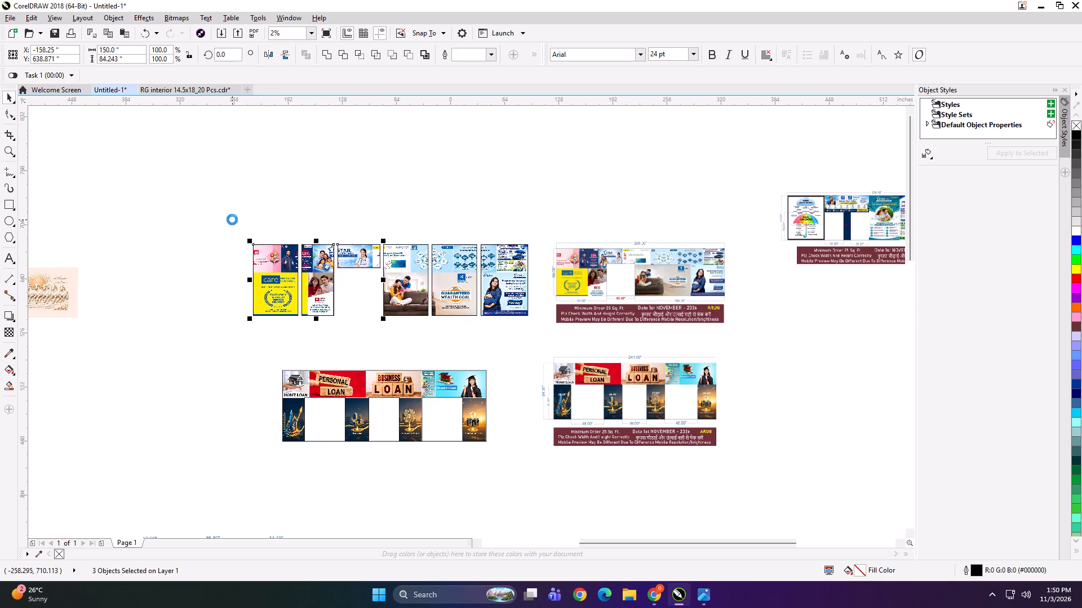
Group the six separated panels together with their dimensioned 300x84 mockup.
{"action": "left_click_drag", "start_coordinate": [216, 211], "coordinate": [543, 325]}
{"action": "left_click", "coordinate": [606, 289], "text": "shift"}
{"action": "key", "text": "ctrl+g"}
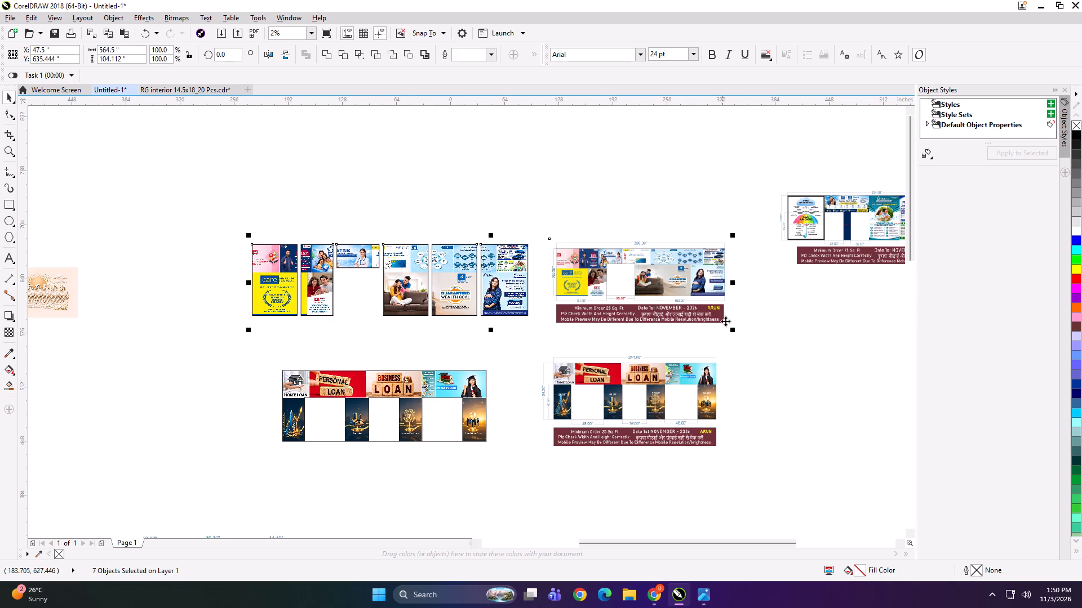
Scale the grouped panels and mockup down proportionally to about 12.5 inches wide by 2.3 inches high.
{"action": "left_click_drag", "start_coordinate": [736, 330], "coordinate": [515, 297], "text": "shift"}
{"action": "scroll", "coordinate": [504, 279], "scroll_direction": "up", "scroll_amount": 2}
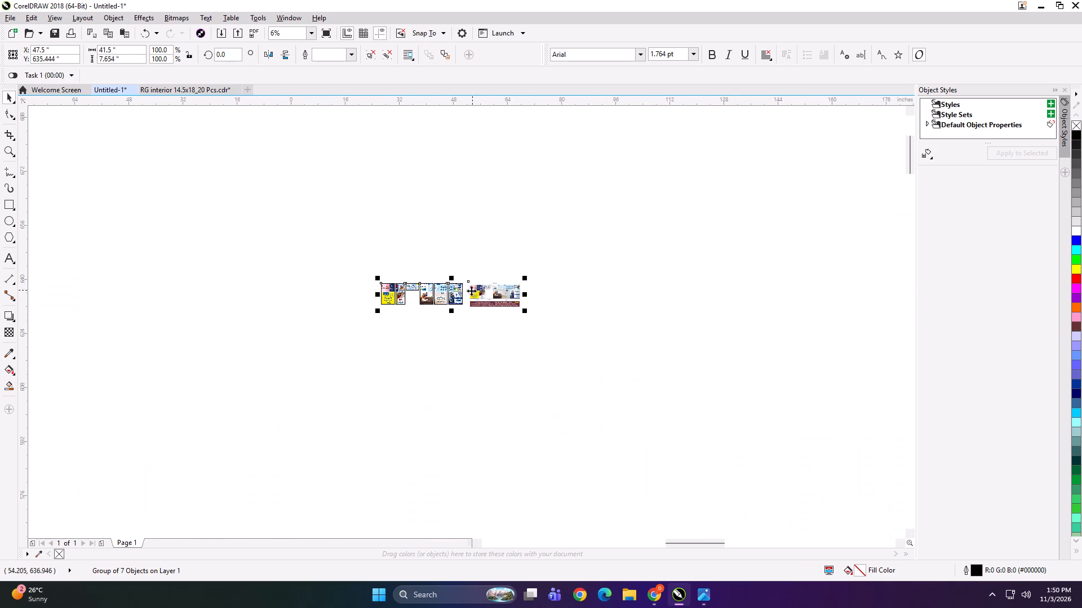
{"action": "scroll", "coordinate": [468, 292], "scroll_direction": "up", "scroll_amount": 2}
{"action": "left_click_drag", "start_coordinate": [711, 352], "coordinate": [690, 353], "text": "shift"}
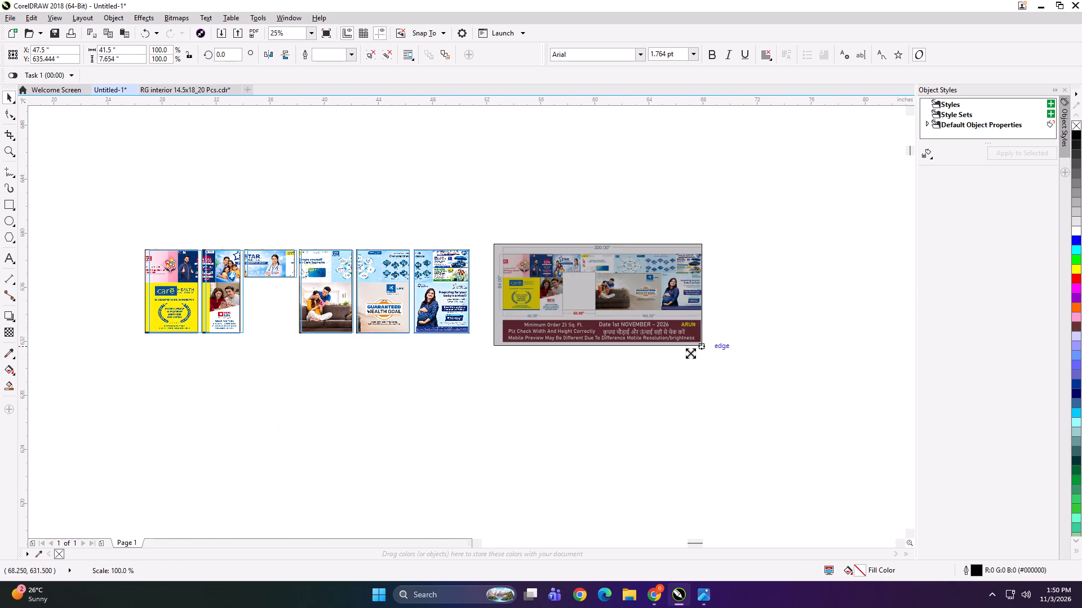
{"action": "left_click_drag", "start_coordinate": [690, 353], "coordinate": [582, 323], "text": "shift"}
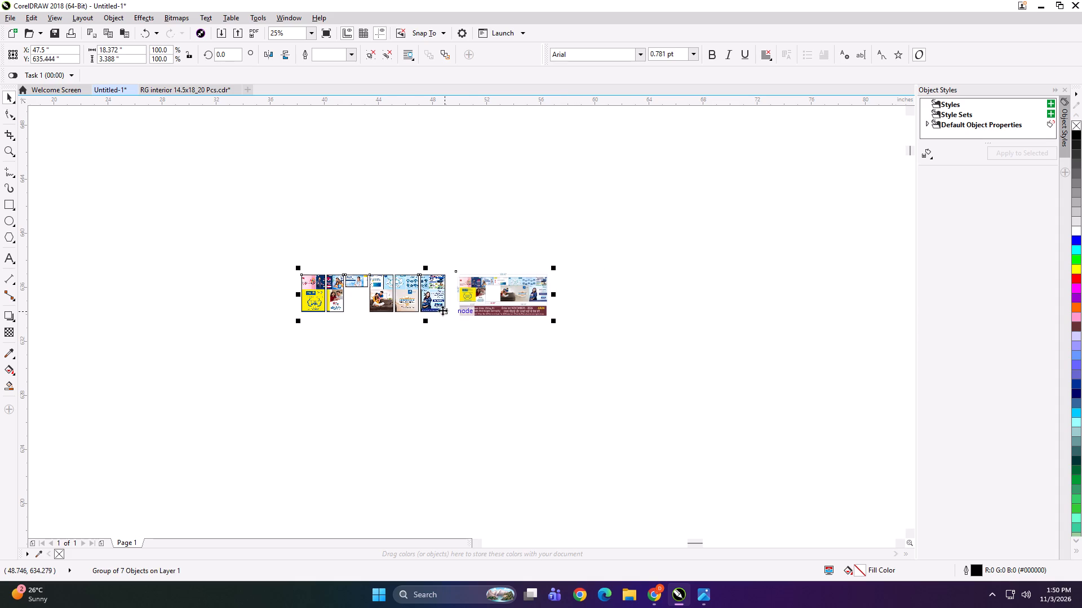
{"action": "scroll", "coordinate": [442, 310], "scroll_direction": "up", "scroll_amount": 1}
{"action": "left_click_drag", "start_coordinate": [660, 329], "coordinate": [594, 315], "text": "shift"}
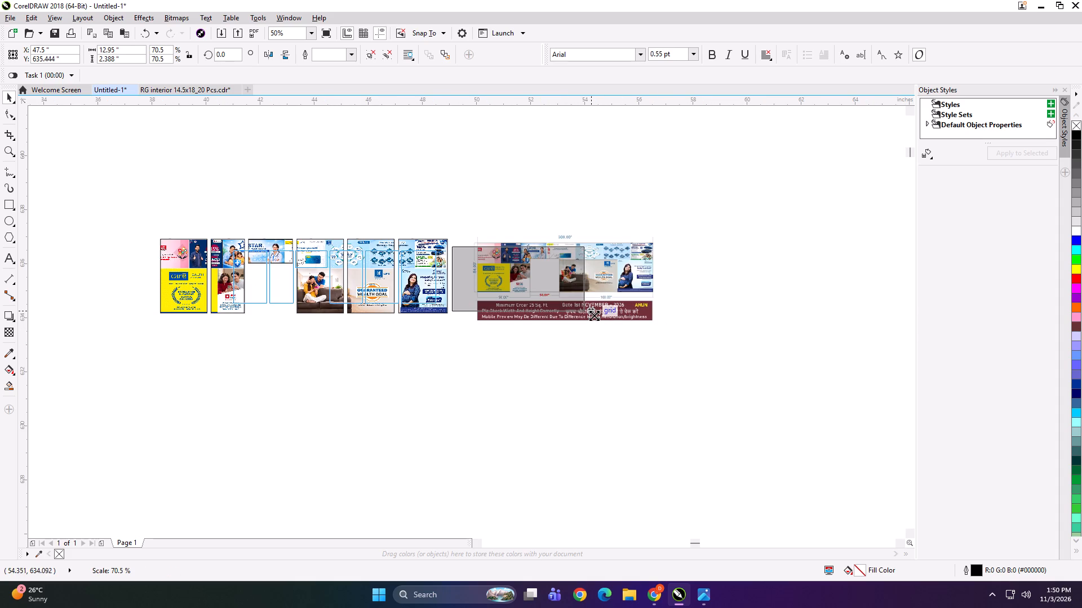
{"action": "left_click_drag", "start_coordinate": [594, 315], "coordinate": [582, 314], "text": "shift"}
Export the reduced group of panels and mockup under the name FDGH.
{"action": "key", "text": "ctrl+e"}
{"action": "type", "text": "FDGH"}
{"action": "key", "text": "Return"}
{"action": "key", "text": "Return"}
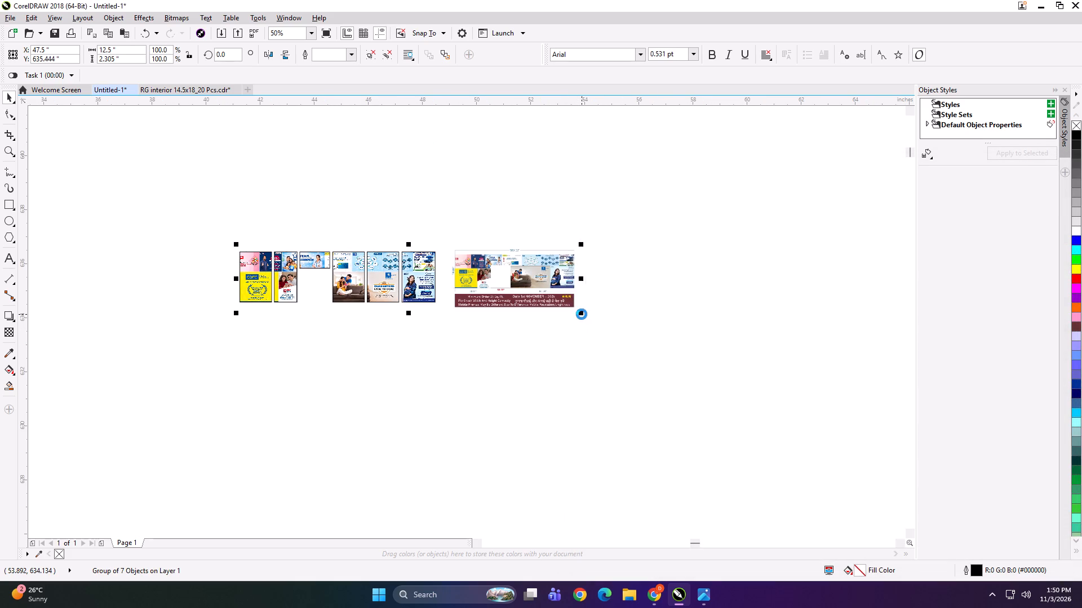
{"action": "key", "text": "Return"}
Delete the reduced group of panels and mockup from the drawing.
{"action": "key", "text": "Delete"}
Examine the 241x84 loan artwork beside its mockup, especially the joint between the upper strip and the lower panels.
{"action": "key", "text": "F4"}
{"action": "left_click", "coordinate": [502, 260]}
{"action": "scroll", "coordinate": [500, 311], "scroll_direction": "up", "scroll_amount": 1}
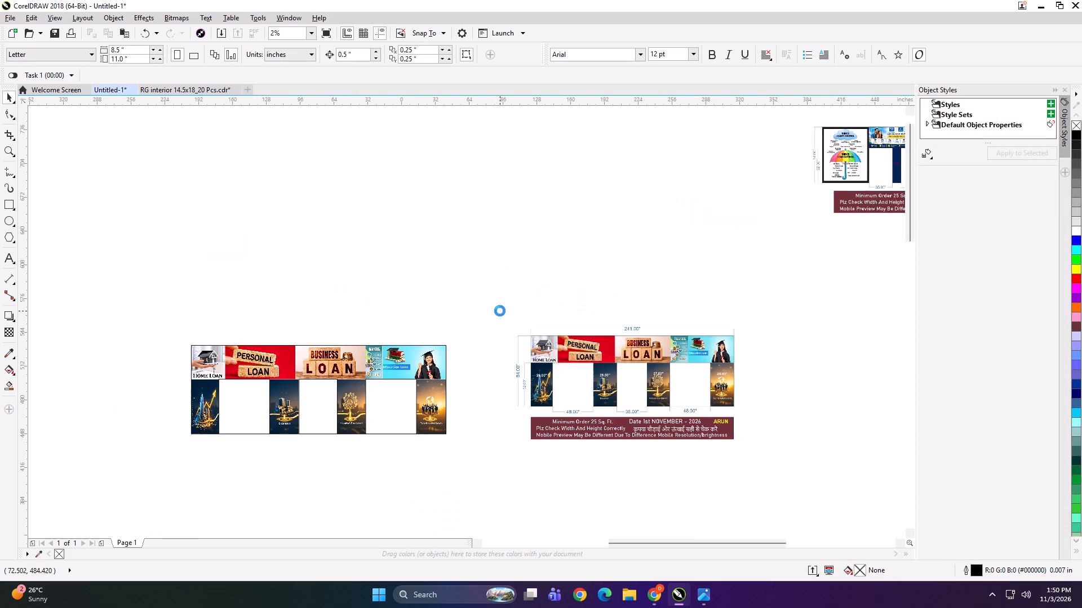
{"action": "left_click_drag", "start_coordinate": [572, 351], "coordinate": [535, 350]}
{"action": "left_click", "coordinate": [391, 359], "text": "shift"}
{"action": "key", "text": "shift+F2"}
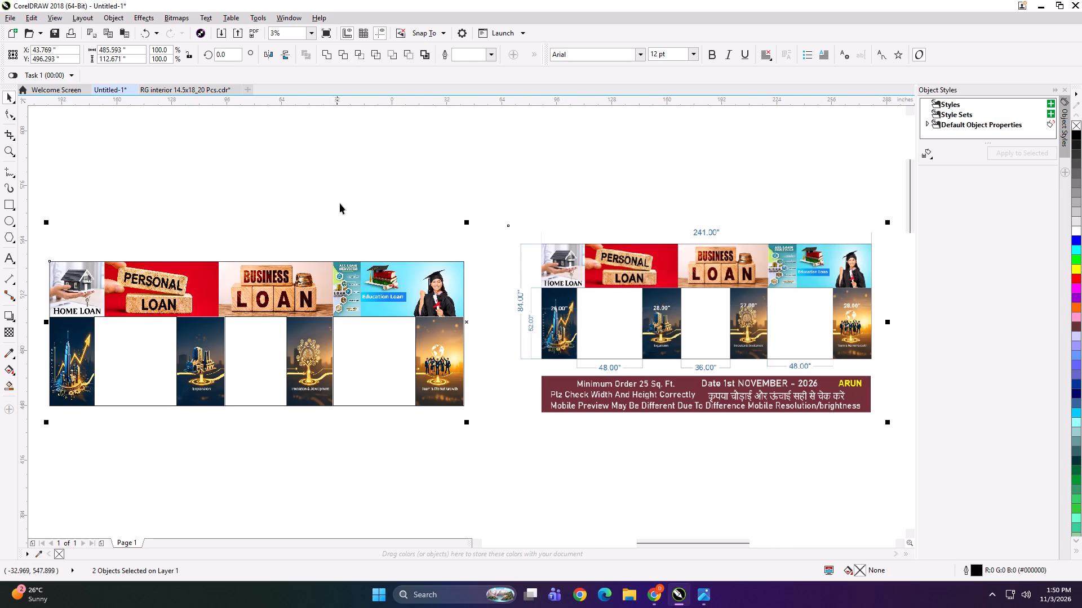
{"action": "left_click", "coordinate": [340, 201]}
{"action": "left_click", "coordinate": [323, 270]}
{"action": "scroll", "coordinate": [281, 329], "scroll_direction": "up", "scroll_amount": 2}
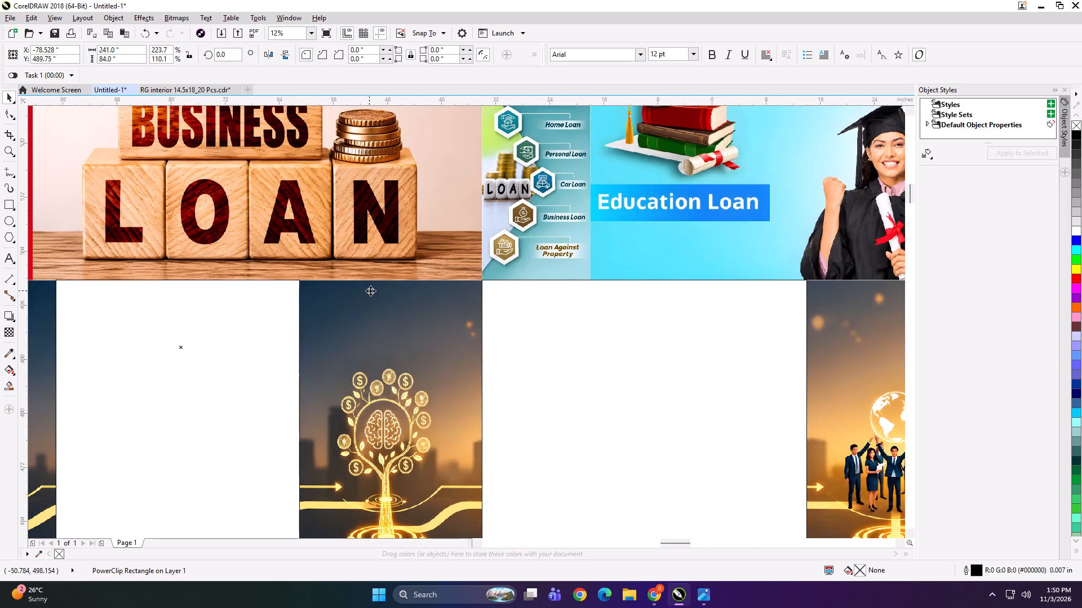
{"action": "scroll", "coordinate": [373, 291], "scroll_direction": "up", "scroll_amount": 3}
{"action": "scroll", "coordinate": [428, 244], "scroll_direction": "down", "scroll_amount": 5}
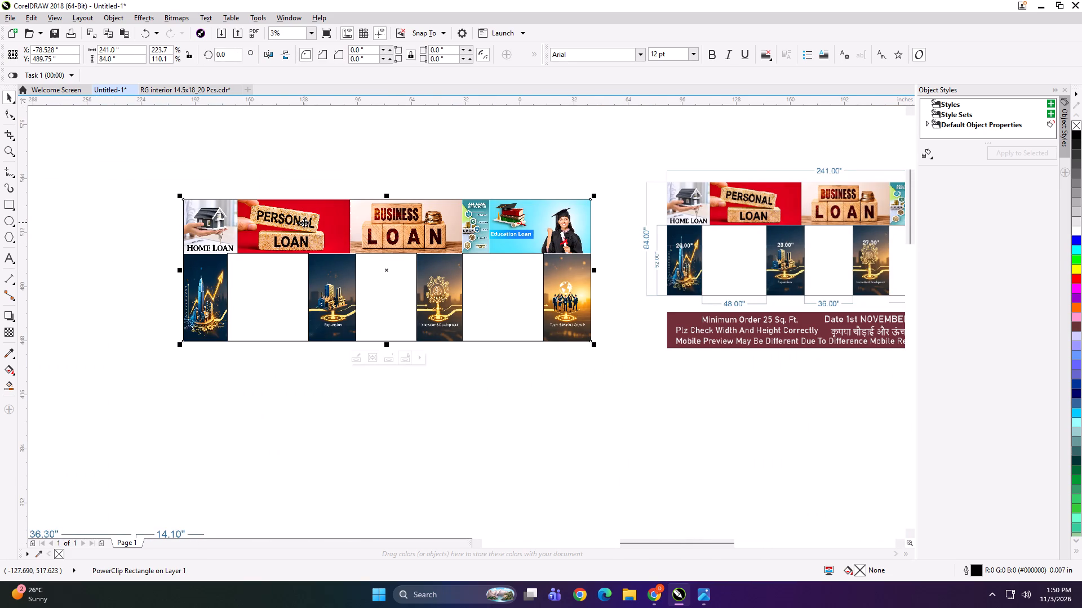
{"action": "left_click", "coordinate": [246, 163]}
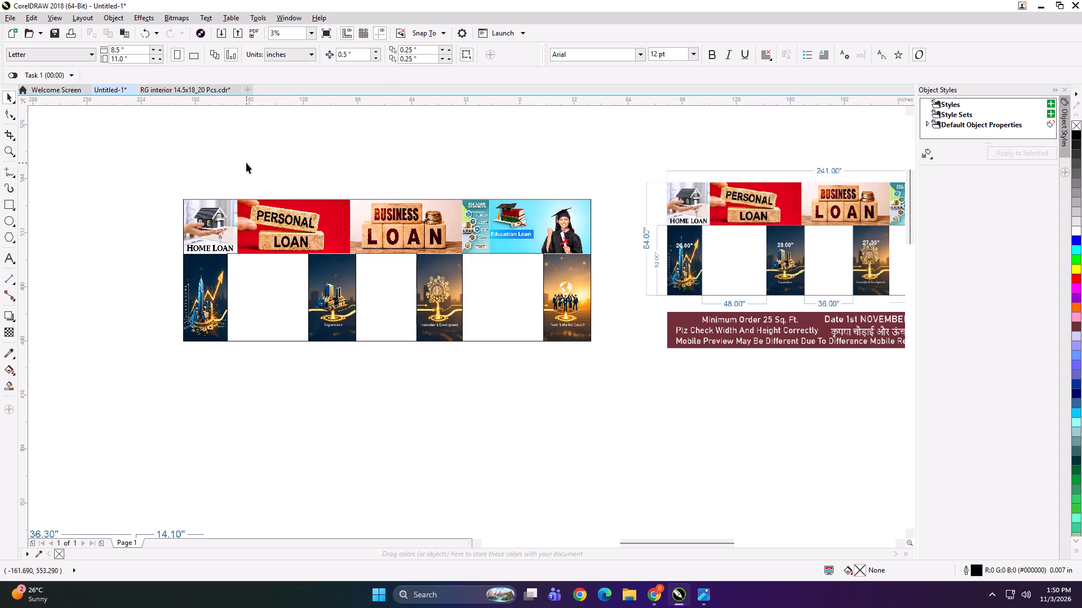
Move the 241x84 loan artwork about 17.6 inches left, away from its mockup.
{"action": "left_click", "coordinate": [252, 222]}
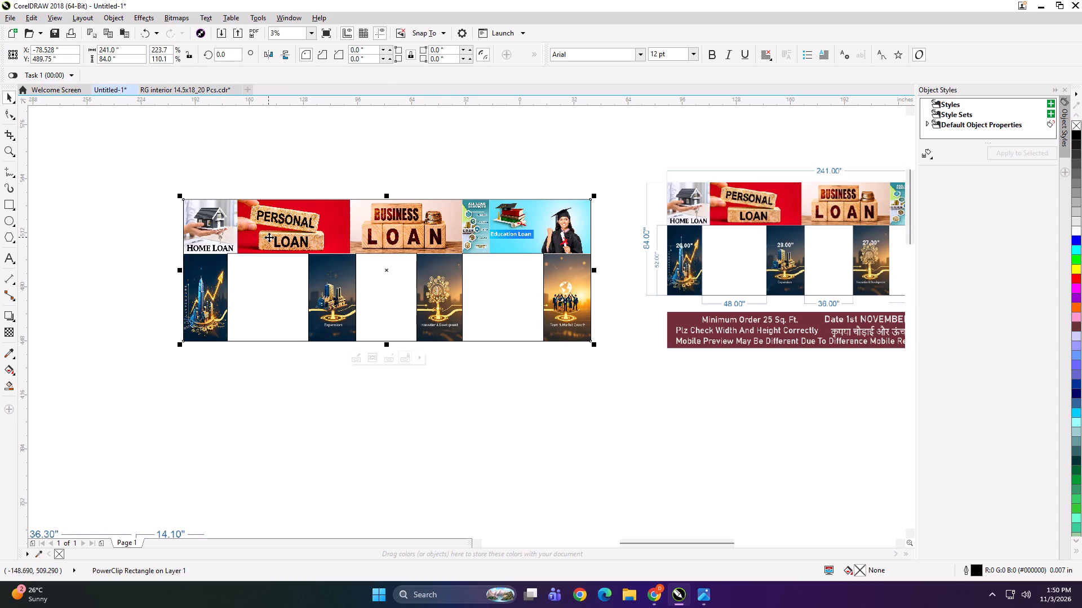
{"action": "left_click_drag", "start_coordinate": [306, 239], "coordinate": [276, 240]}
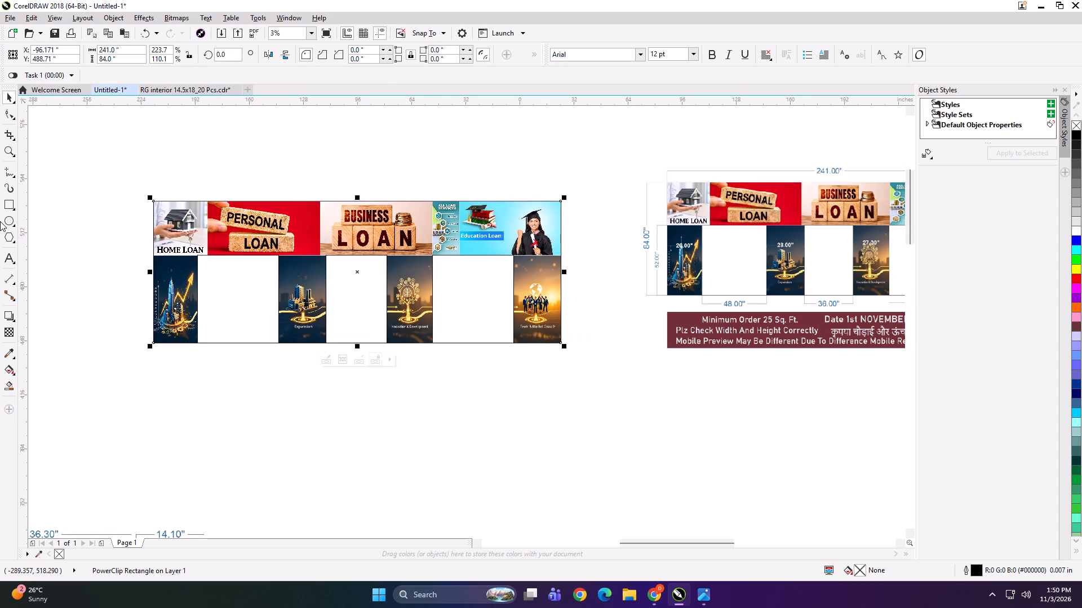
Create a rectangle around the loan artwork and shorten it from below to the upper strip, about 32 inches high.
{"action": "double_click", "coordinate": [6, 201], "text": "shift"}
{"action": "key", "text": "shift+space"}
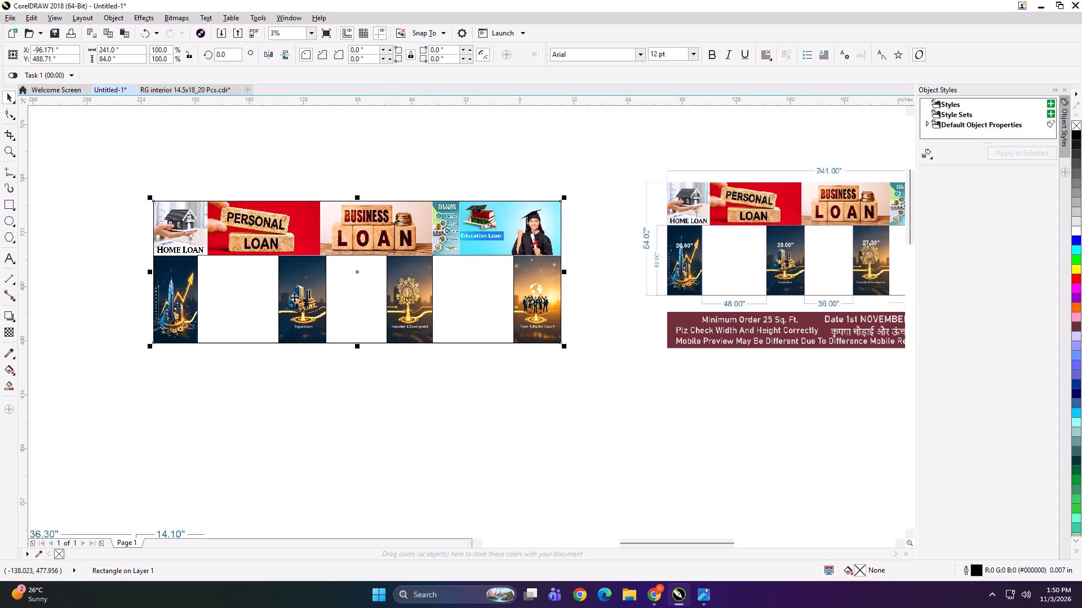
{"action": "left_click_drag", "start_coordinate": [357, 346], "coordinate": [360, 260]}
{"action": "left_click", "coordinate": [360, 258]}
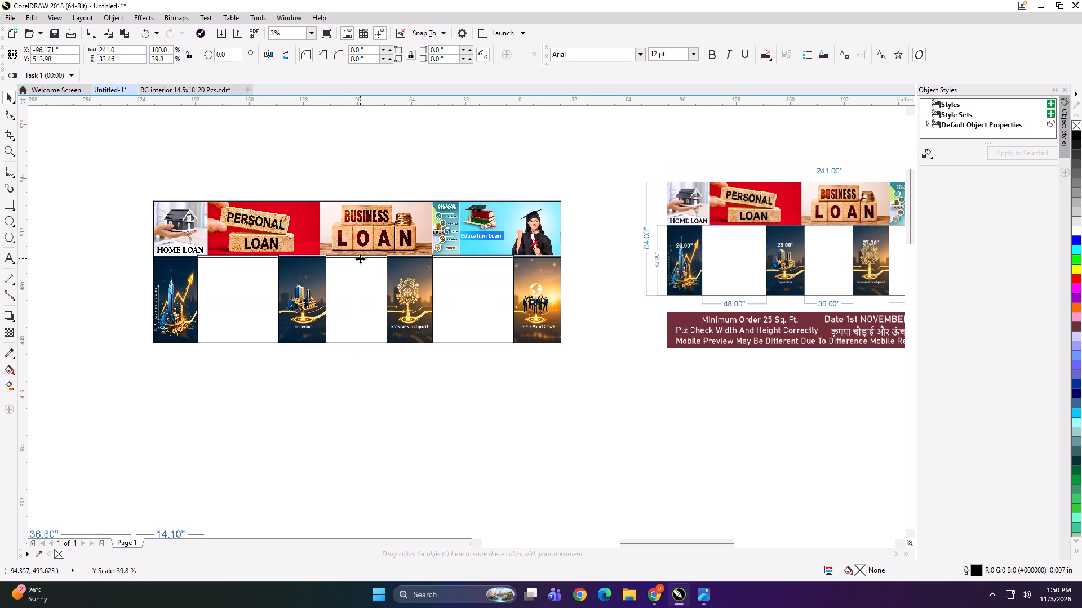
{"action": "left_click", "coordinate": [333, 170]}
{"action": "left_click", "coordinate": [338, 211]}
{"action": "scroll", "coordinate": [361, 248], "scroll_direction": "up", "scroll_amount": 1}
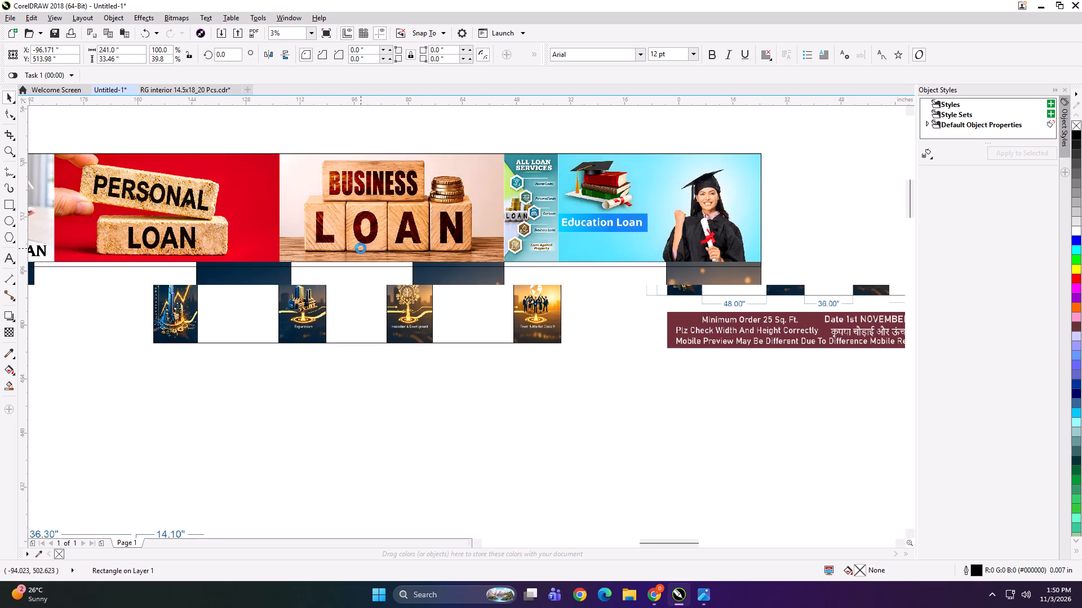
{"action": "scroll", "coordinate": [358, 271], "scroll_direction": "up", "scroll_amount": 2}
{"action": "left_click_drag", "start_coordinate": [340, 259], "coordinate": [342, 240]}
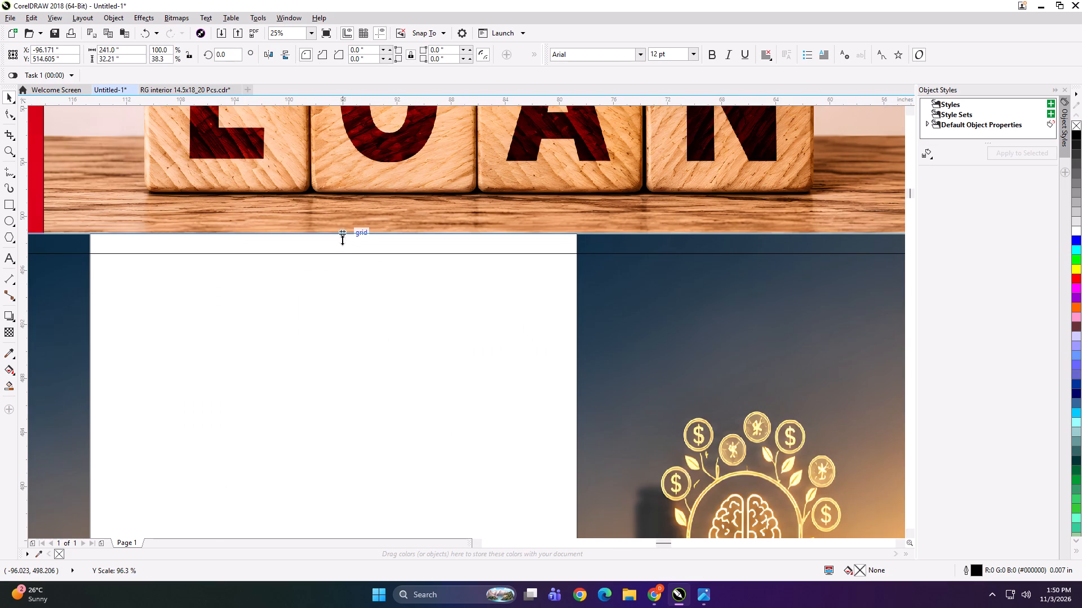
{"action": "left_click_drag", "start_coordinate": [342, 240], "coordinate": [344, 239]}
{"action": "scroll", "coordinate": [435, 204], "scroll_direction": "down", "scroll_amount": 3}
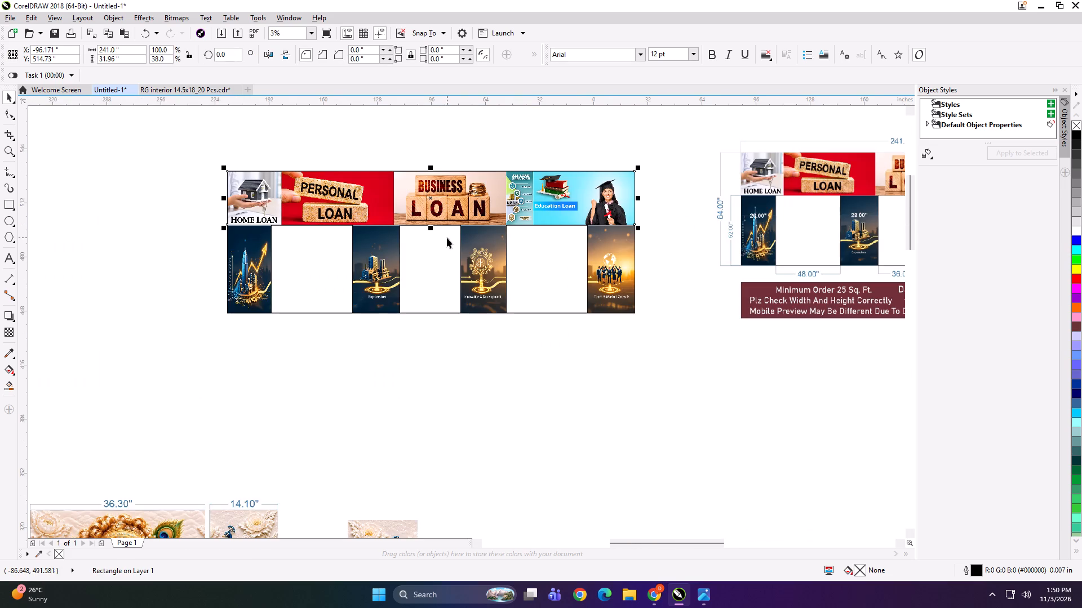
{"action": "left_click", "coordinate": [279, 137]}
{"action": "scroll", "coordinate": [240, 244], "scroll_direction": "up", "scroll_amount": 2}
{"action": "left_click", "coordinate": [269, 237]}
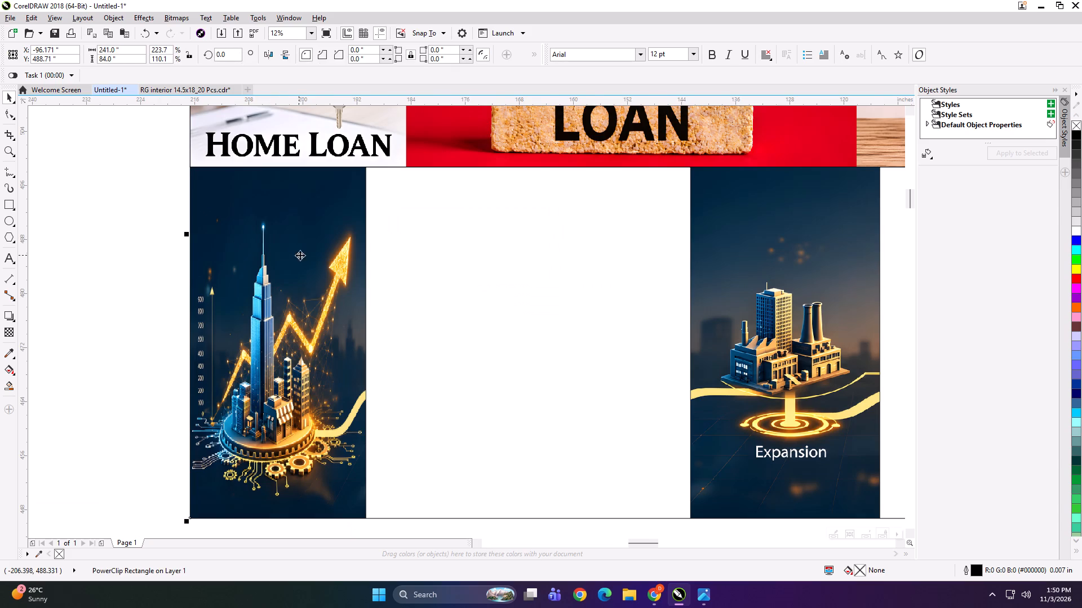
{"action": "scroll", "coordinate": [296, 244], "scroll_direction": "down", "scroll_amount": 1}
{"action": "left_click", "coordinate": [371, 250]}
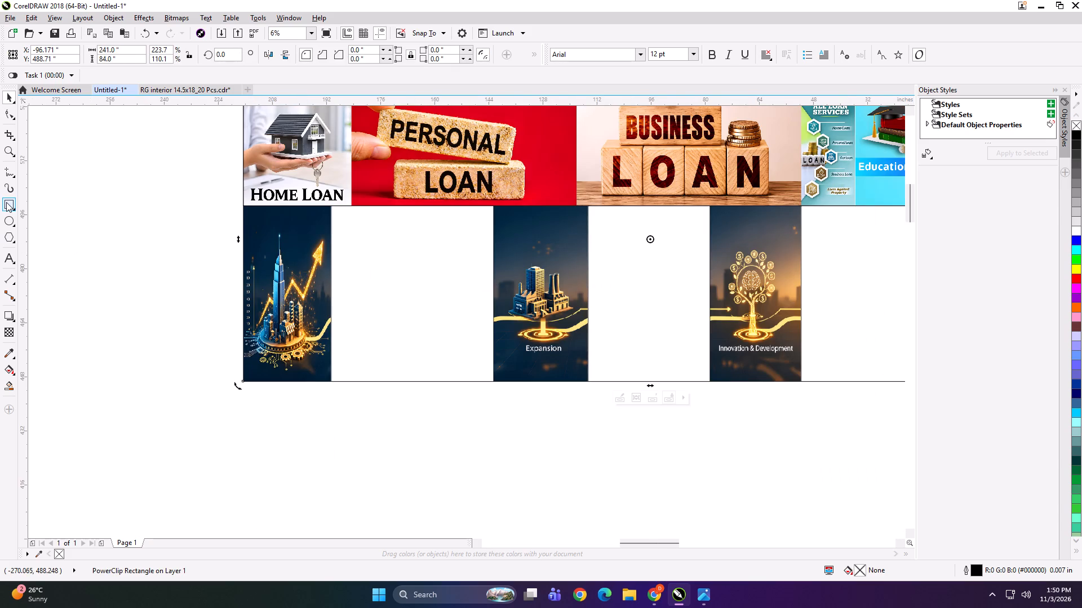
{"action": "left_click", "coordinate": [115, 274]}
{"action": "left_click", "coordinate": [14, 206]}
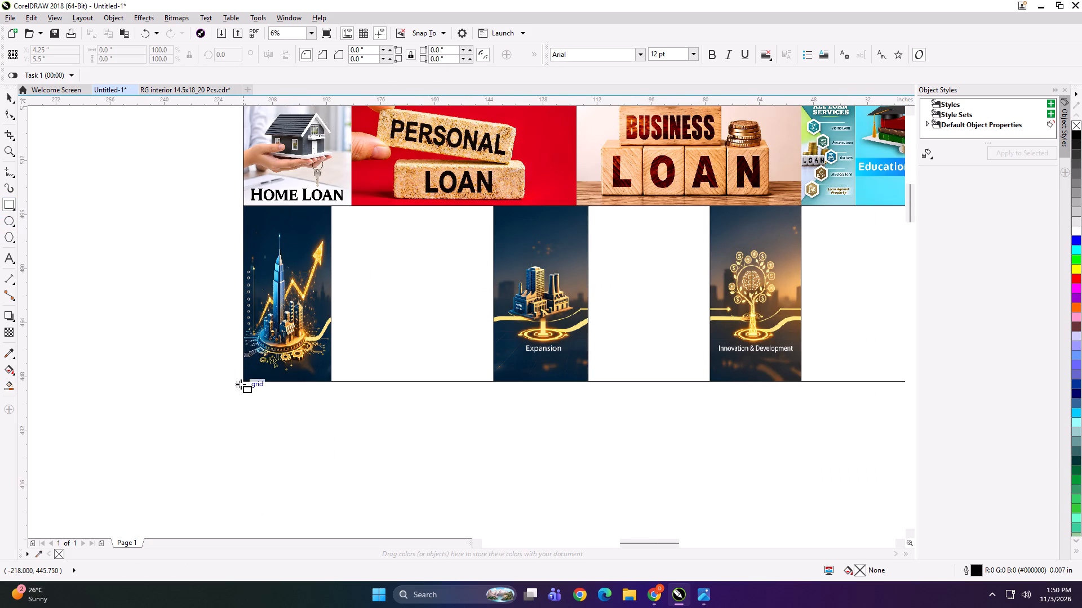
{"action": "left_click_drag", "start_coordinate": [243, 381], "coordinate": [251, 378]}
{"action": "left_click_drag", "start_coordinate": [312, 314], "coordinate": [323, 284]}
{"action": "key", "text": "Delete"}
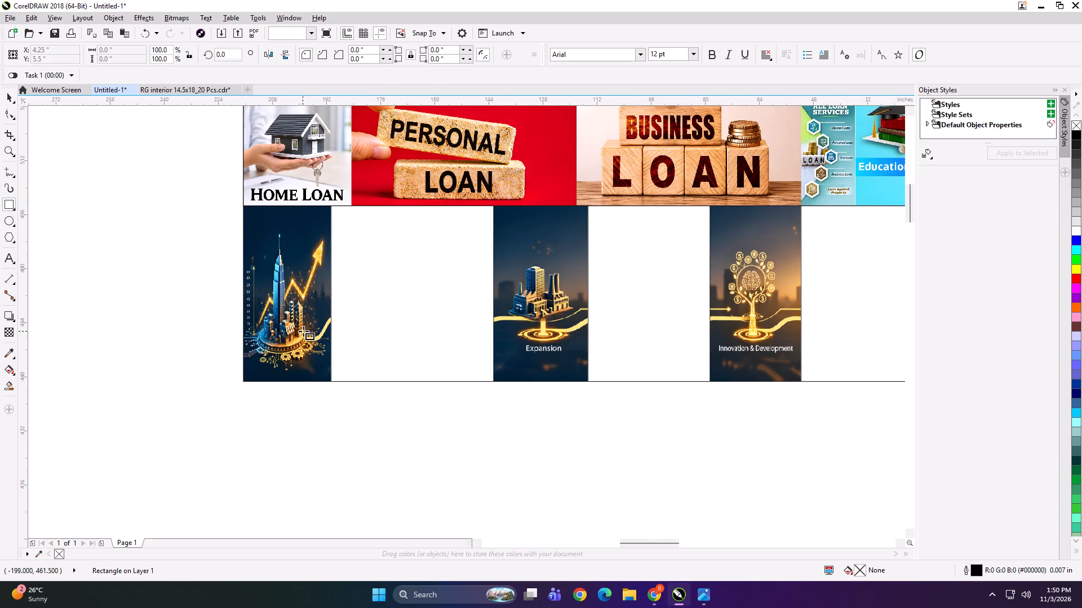
Draw a rectangle over the leftmost lower panel, about 52 inches high, and fit its right edge to the panel, about 26 inches wide.
{"action": "left_click_drag", "start_coordinate": [244, 205], "coordinate": [324, 353]}
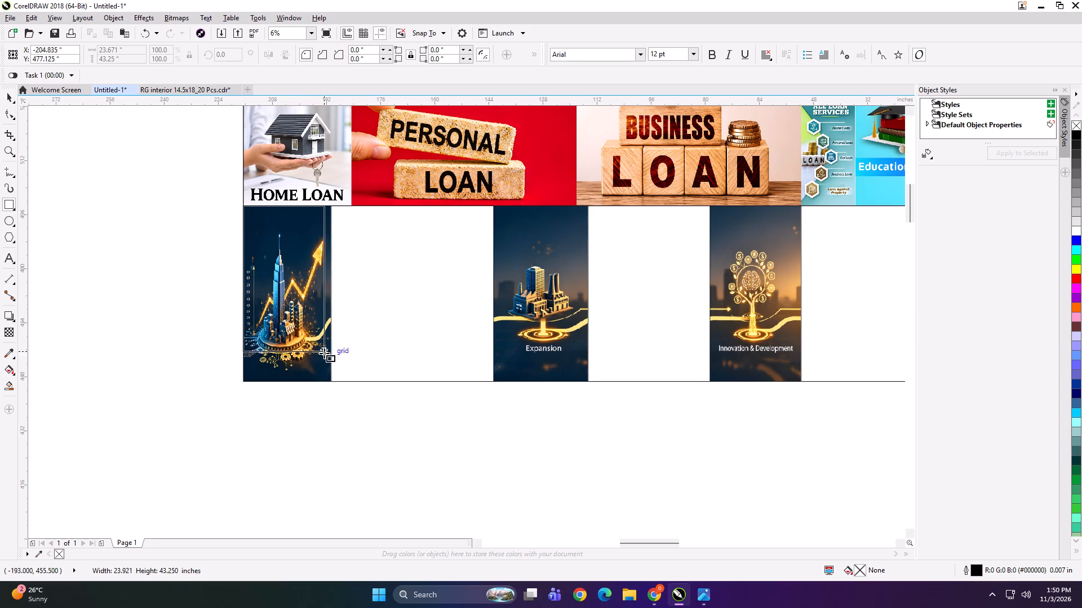
{"action": "left_click_drag", "start_coordinate": [324, 353], "coordinate": [332, 382]}
{"action": "scroll", "coordinate": [283, 378], "scroll_direction": "up", "scroll_amount": 1}
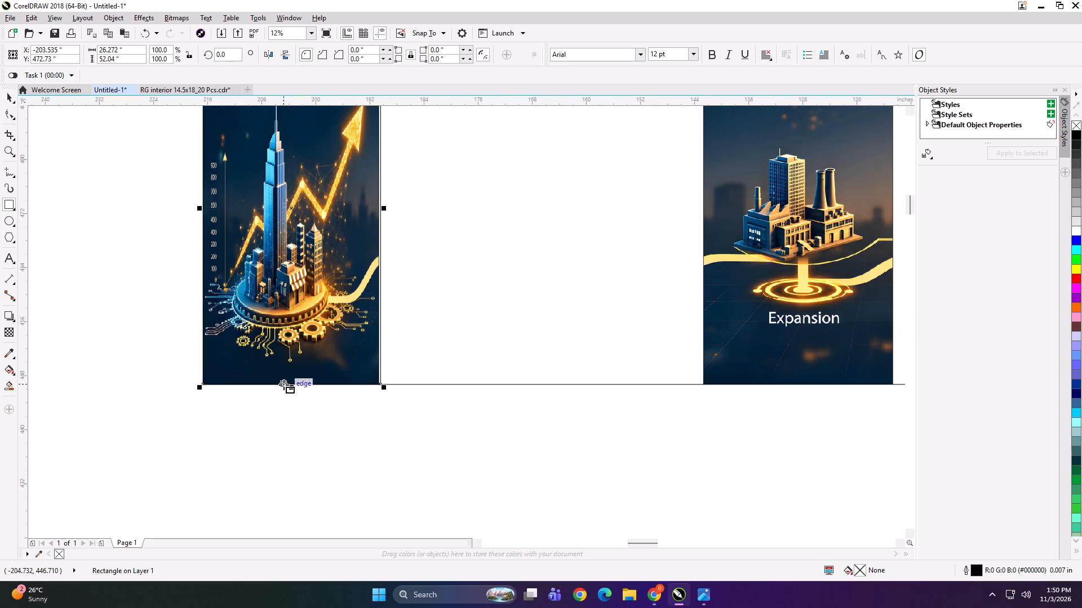
{"action": "scroll", "coordinate": [362, 191], "scroll_direction": "up", "scroll_amount": 2}
{"action": "scroll", "coordinate": [435, 264], "scroll_direction": "up", "scroll_amount": 2}
{"action": "left_click_drag", "start_coordinate": [414, 247], "coordinate": [401, 246]}
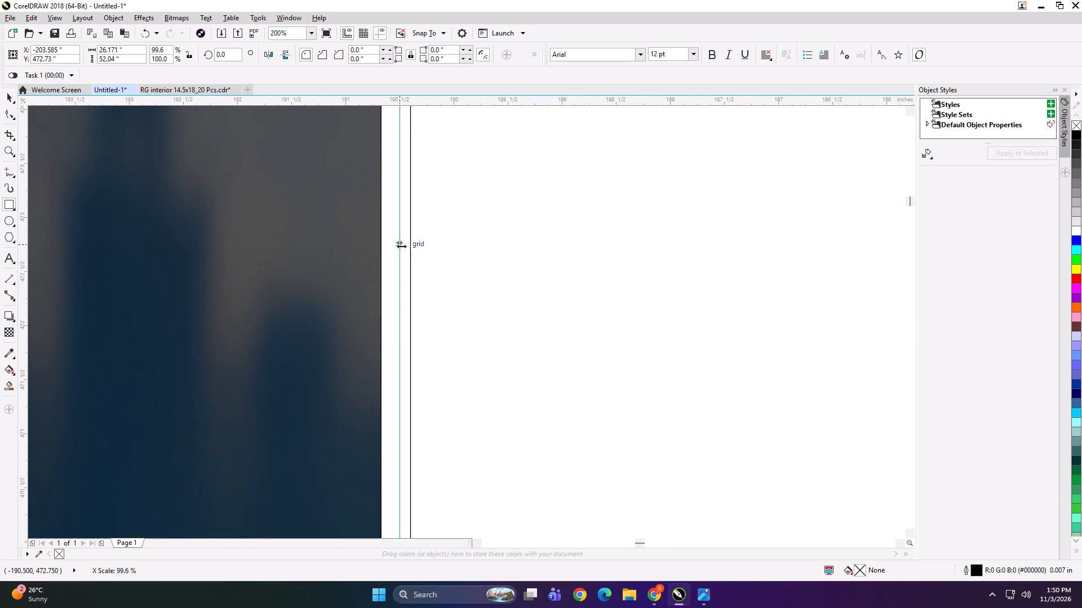
{"action": "left_click_drag", "start_coordinate": [401, 246], "coordinate": [384, 245]}
{"action": "scroll", "coordinate": [384, 247], "scroll_direction": "up", "scroll_amount": 3}
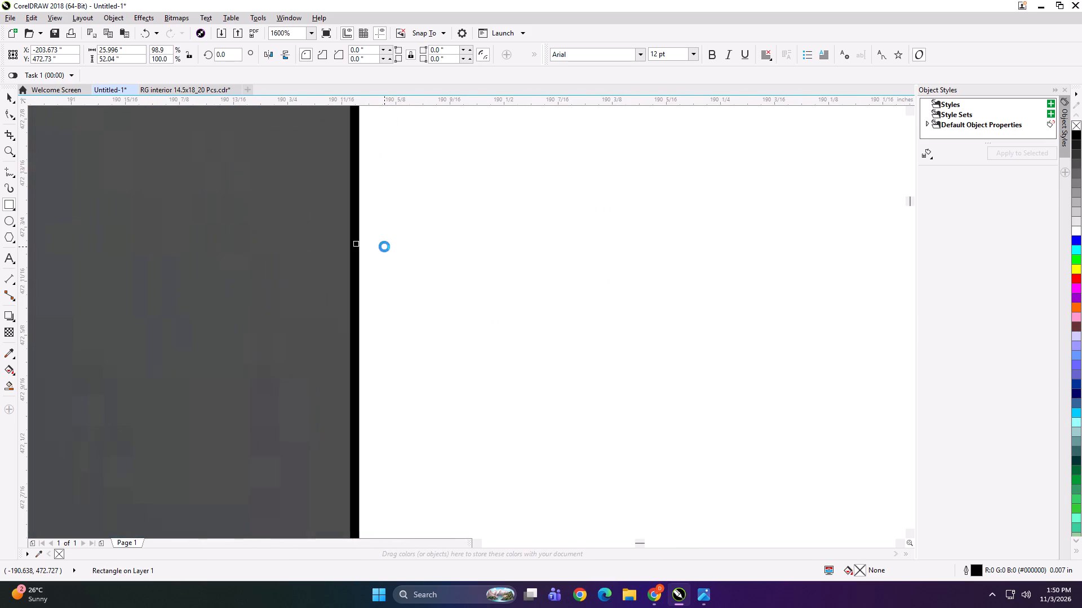
{"action": "scroll", "coordinate": [384, 248], "scroll_direction": "down", "scroll_amount": 9}
Extend the rectangle's top edge slightly into the Home Loan strip, making it about 52.25 inches high.
{"action": "scroll", "coordinate": [363, 329], "scroll_direction": "up", "scroll_amount": 3}
{"action": "scroll", "coordinate": [333, 399], "scroll_direction": "up", "scroll_amount": 2}
{"action": "scroll", "coordinate": [331, 405], "scroll_direction": "down", "scroll_amount": 3}
{"action": "scroll", "coordinate": [392, 300], "scroll_direction": "down", "scroll_amount": 1}
{"action": "scroll", "coordinate": [393, 168], "scroll_direction": "up", "scroll_amount": 2}
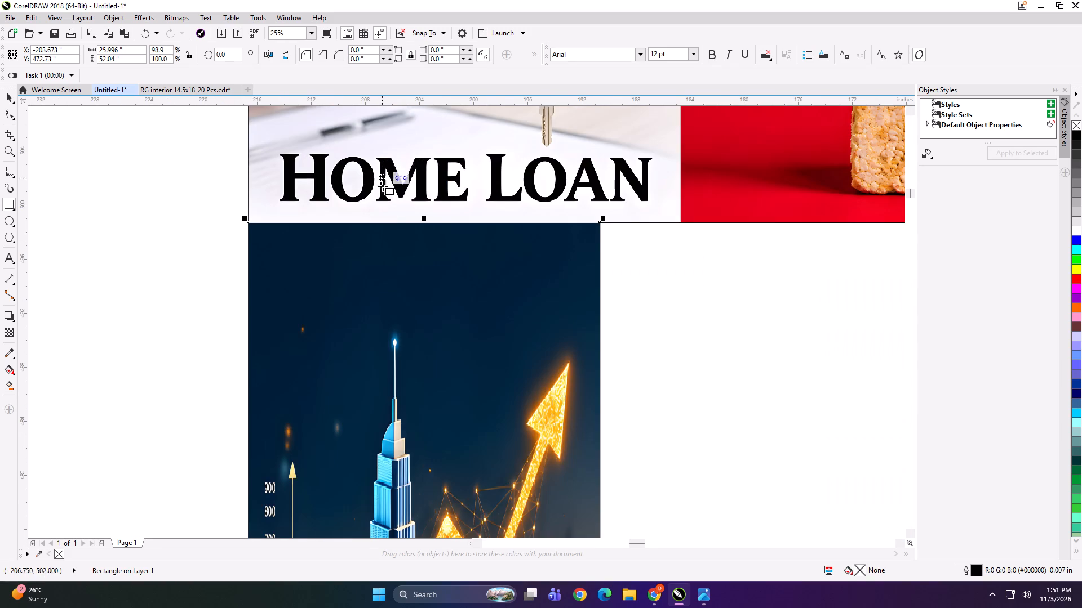
{"action": "scroll", "coordinate": [413, 227], "scroll_direction": "up", "scroll_amount": 3}
{"action": "left_click_drag", "start_coordinate": [473, 205], "coordinate": [469, 183]}
{"action": "scroll", "coordinate": [402, 194], "scroll_direction": "down", "scroll_amount": 5}
{"action": "key", "text": "space"}
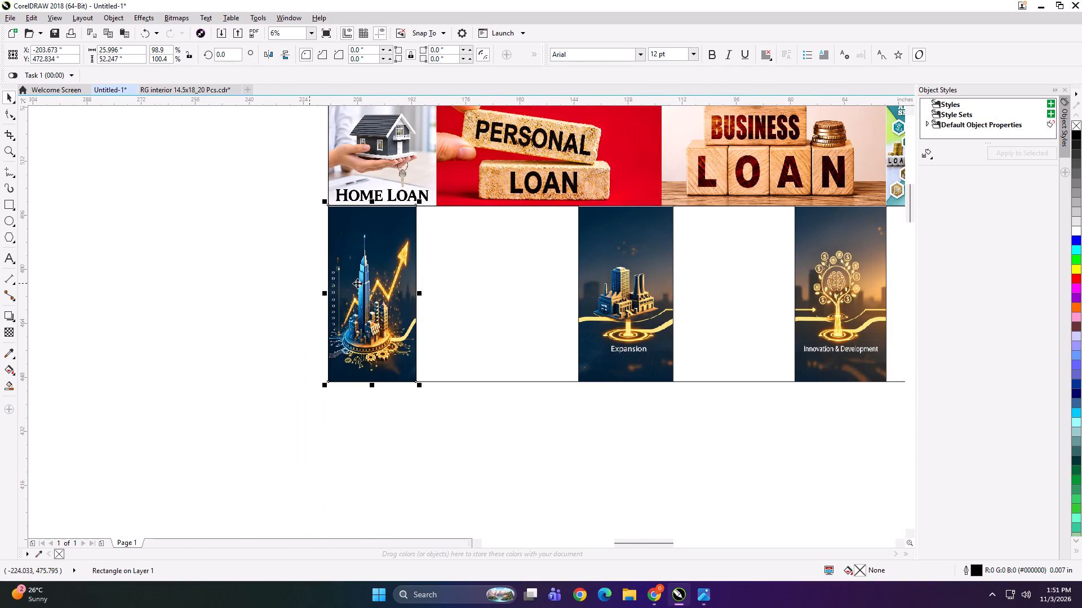
Copy the leftmost panel's rectangle onto the Expansion panel and line up its right edge with the panel's right edge.
{"action": "left_click_drag", "start_coordinate": [371, 289], "coordinate": [590, 298]}
{"action": "right_click", "coordinate": [590, 298], "text": "shift"}
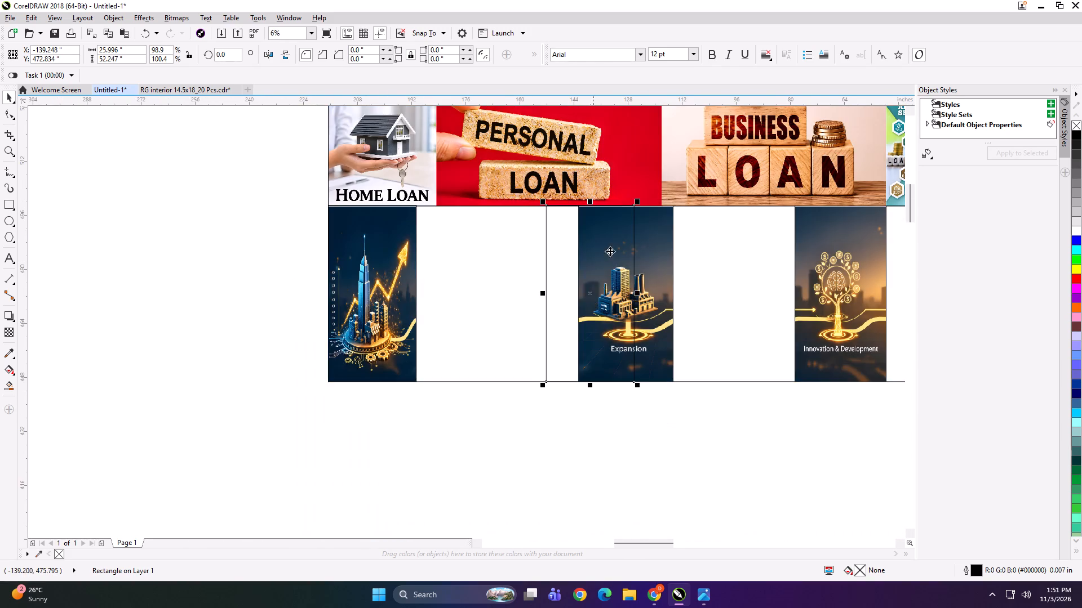
{"action": "scroll", "coordinate": [664, 208], "scroll_direction": "up", "scroll_amount": 2}
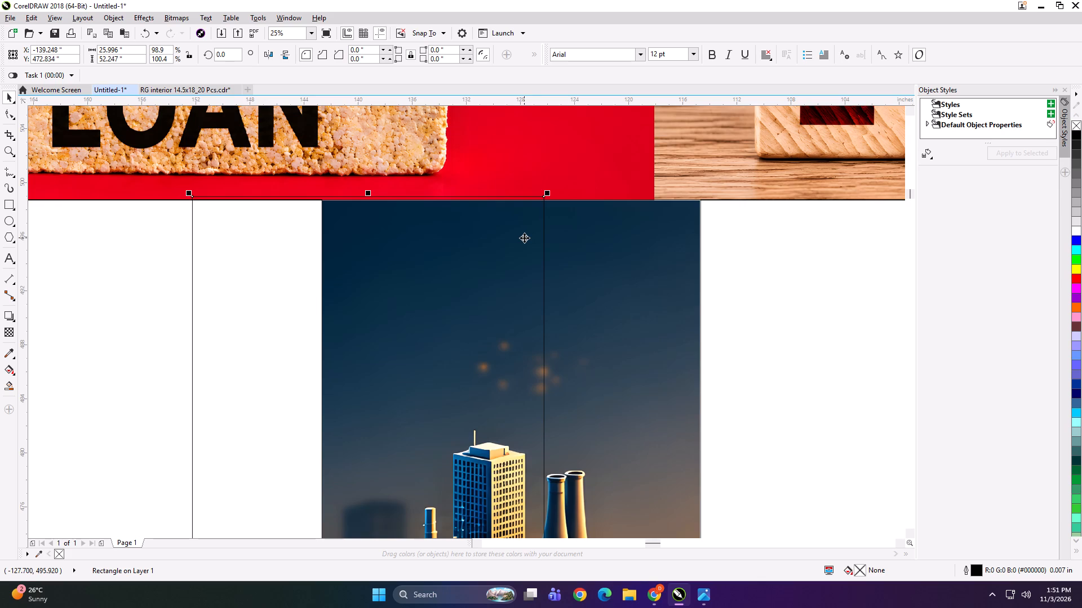
{"action": "scroll", "coordinate": [468, 209], "scroll_direction": "down", "scroll_amount": 1}
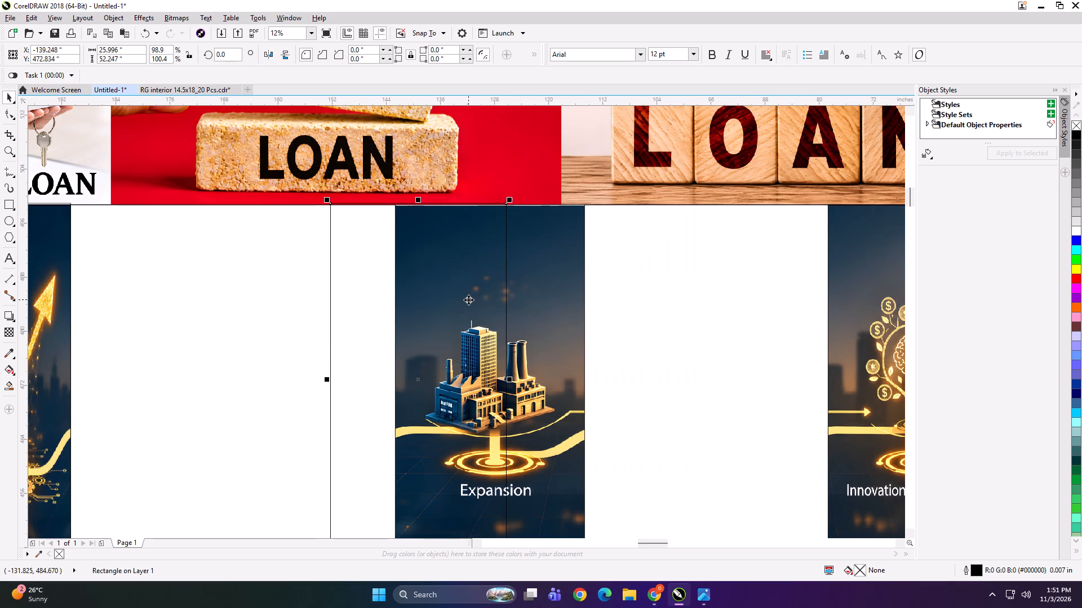
{"action": "key", "text": "Right"}
{"action": "key", "text": "Right"}
{"action": "key", "text": "Right"}
{"action": "key", "text": "Right"}
{"action": "key", "text": "Right"}
{"action": "key", "text": "Right"}
{"action": "key", "text": "Right"}
{"action": "key", "text": "Right"}
{"action": "key", "text": "Right"}
{"action": "key", "text": "Right"}
{"action": "key", "text": "Right"}
{"action": "key", "text": "Right"}
{"action": "key", "text": "Right"}
{"action": "key", "text": "Right"}
{"action": "key", "text": "Right"}
{"action": "key", "text": "Right"}
{"action": "key", "text": "Right"}
{"action": "key", "text": "Right"}
{"action": "key", "text": "Right"}
{"action": "key", "text": "Right"}
{"action": "key", "text": "Right"}
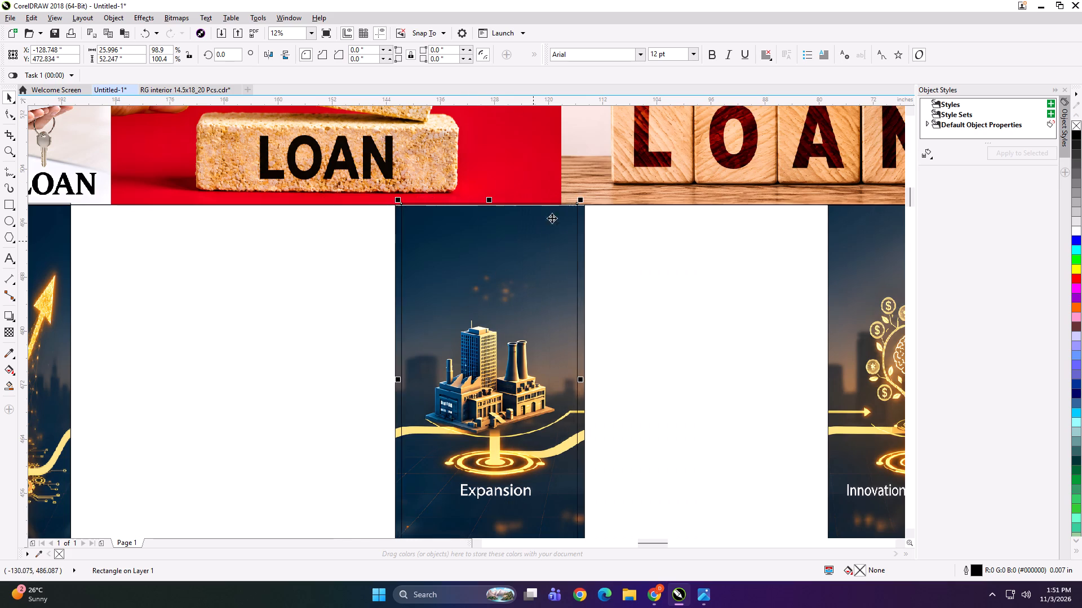
{"action": "key", "text": "Right"}
{"action": "key", "text": "Right"}
{"action": "scroll", "coordinate": [585, 211], "scroll_direction": "up", "scroll_amount": 5}
{"action": "left_click_drag", "start_coordinate": [521, 222], "coordinate": [537, 223]}
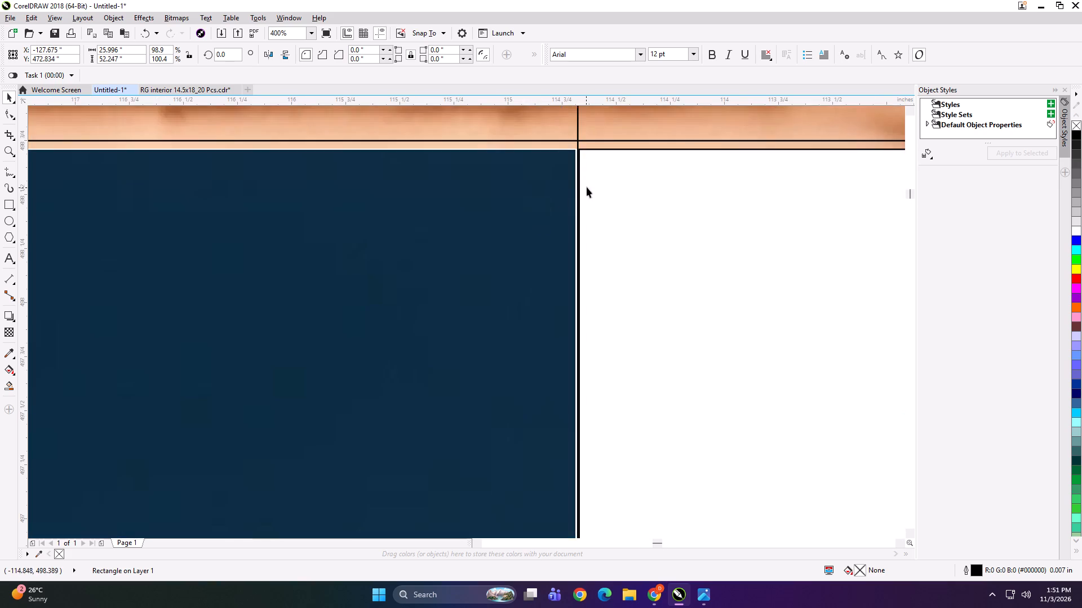
Extend the Expansion rectangle's left edge to the panel's left edge, making it about 28.1 inches wide.
{"action": "scroll", "coordinate": [588, 188], "scroll_direction": "down", "scroll_amount": 5}
{"action": "scroll", "coordinate": [403, 375], "scroll_direction": "up", "scroll_amount": 2}
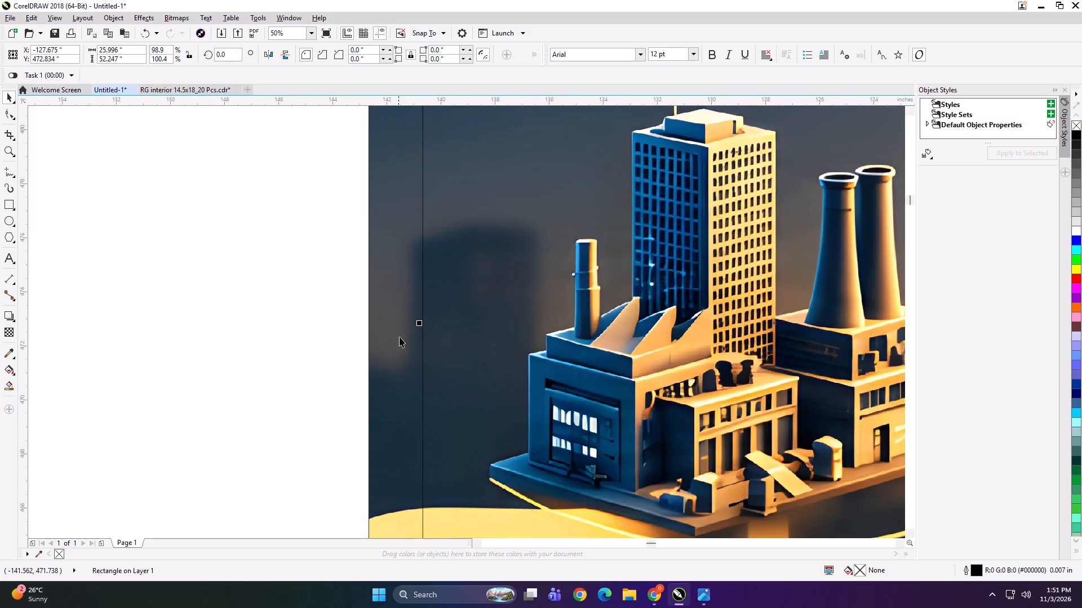
{"action": "left_click_drag", "start_coordinate": [420, 324], "coordinate": [366, 315]}
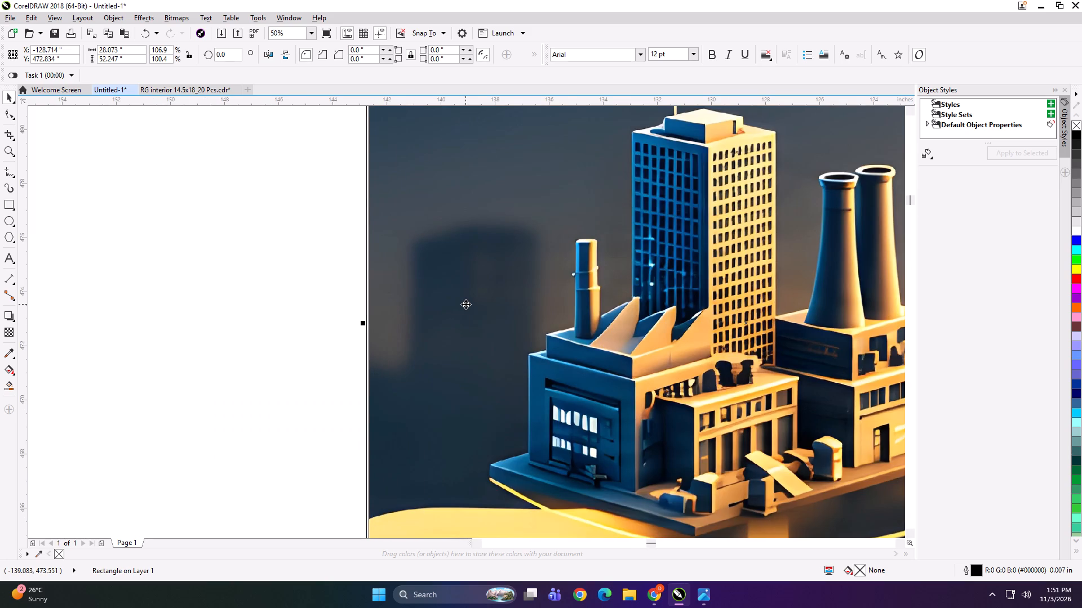
Copy the Expansion rectangle onto the Innovation & Development panel so that it roughly covers the panel.
{"action": "scroll", "coordinate": [494, 270], "scroll_direction": "down", "scroll_amount": 1}
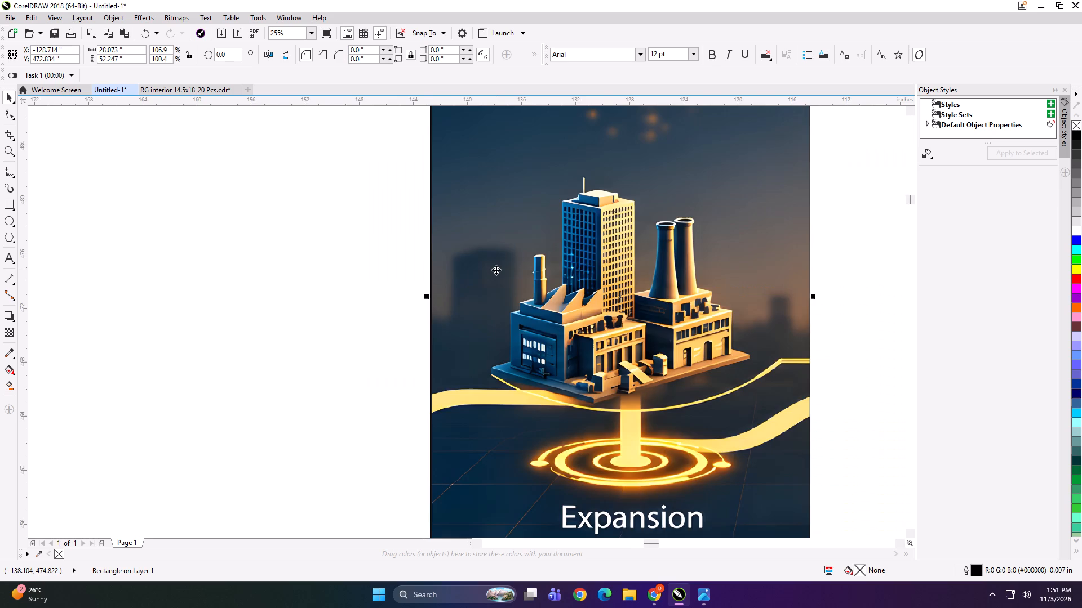
{"action": "scroll", "coordinate": [496, 270], "scroll_direction": "down", "scroll_amount": 1}
{"action": "scroll", "coordinate": [500, 347], "scroll_direction": "down", "scroll_amount": 1}
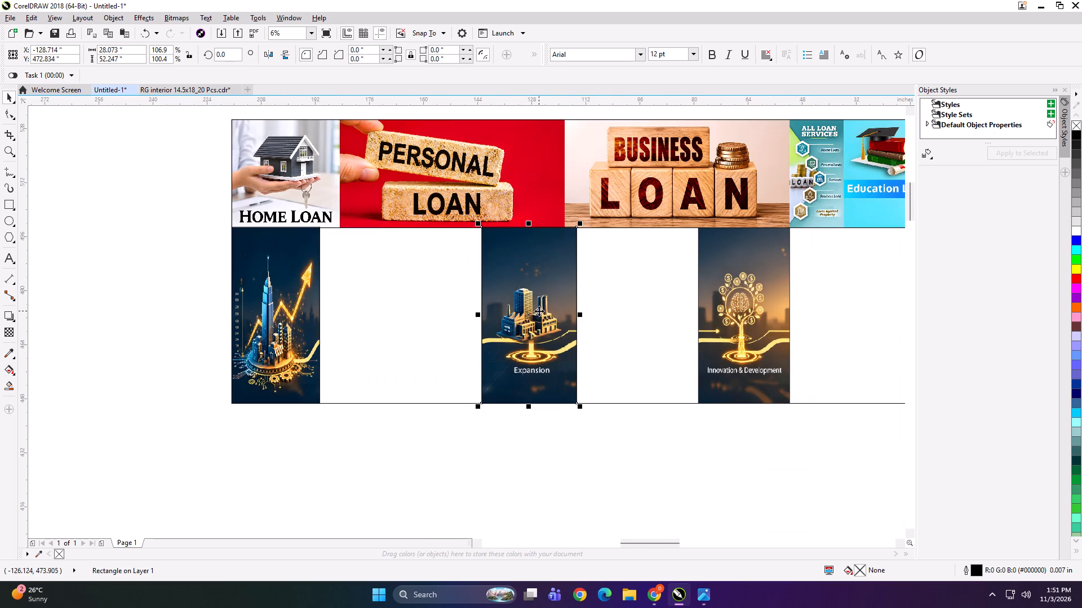
{"action": "left_click_drag", "start_coordinate": [539, 311], "coordinate": [696, 318]}
{"action": "right_click", "coordinate": [696, 318], "text": "shift"}
{"action": "scroll", "coordinate": [781, 231], "scroll_direction": "up", "scroll_amount": 1}
{"action": "left_click_drag", "start_coordinate": [662, 260], "coordinate": [712, 259]}
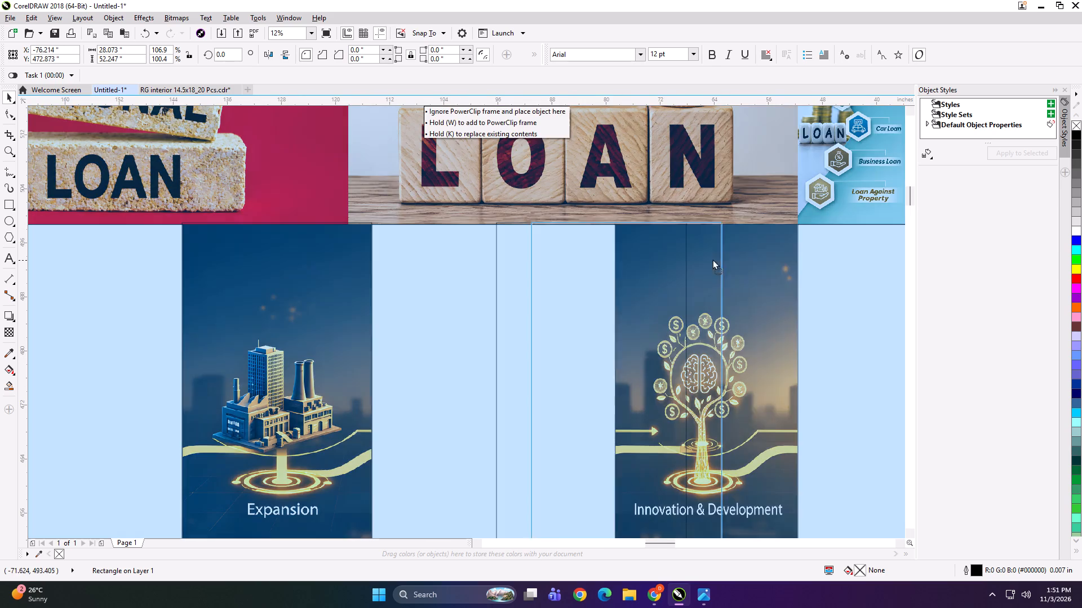
{"action": "left_click_drag", "start_coordinate": [712, 259], "coordinate": [776, 252]}
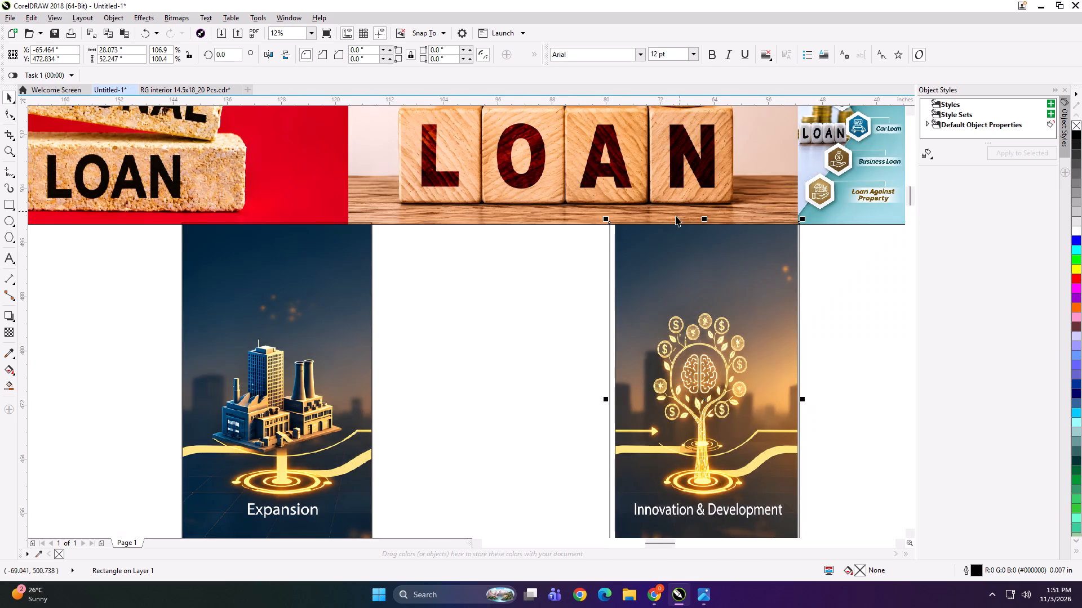
Fit both side edges of the Innovation & Development rectangle to its panel, making it about 27.1 inches wide.
{"action": "scroll", "coordinate": [688, 319], "scroll_direction": "down", "scroll_amount": 1}
{"action": "scroll", "coordinate": [700, 460], "scroll_direction": "up", "scroll_amount": 2}
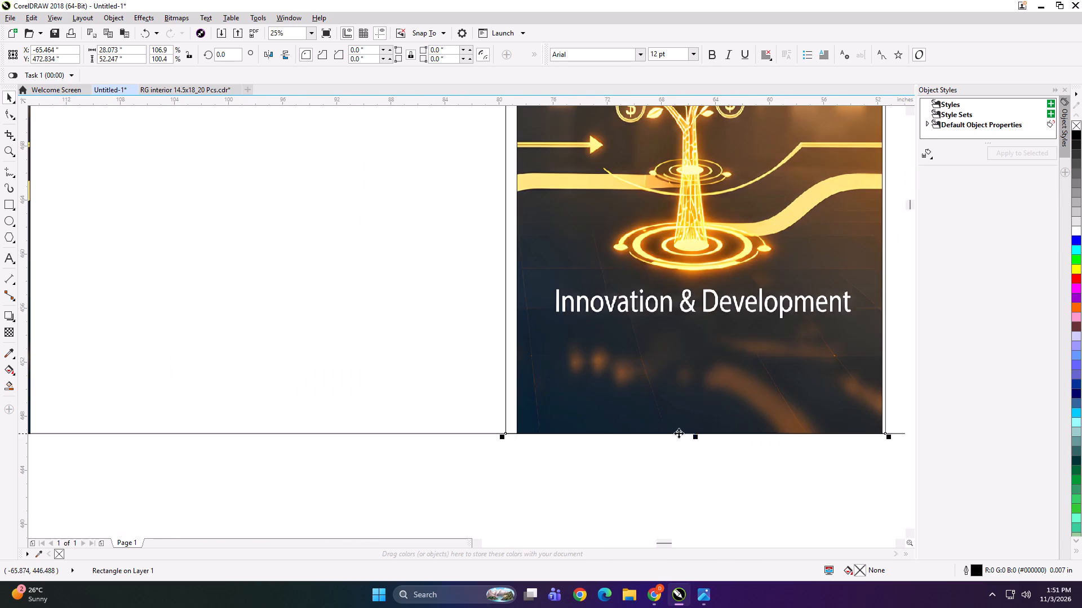
{"action": "scroll", "coordinate": [559, 331], "scroll_direction": "down", "scroll_amount": 1}
{"action": "scroll", "coordinate": [524, 196], "scroll_direction": "up", "scroll_amount": 3}
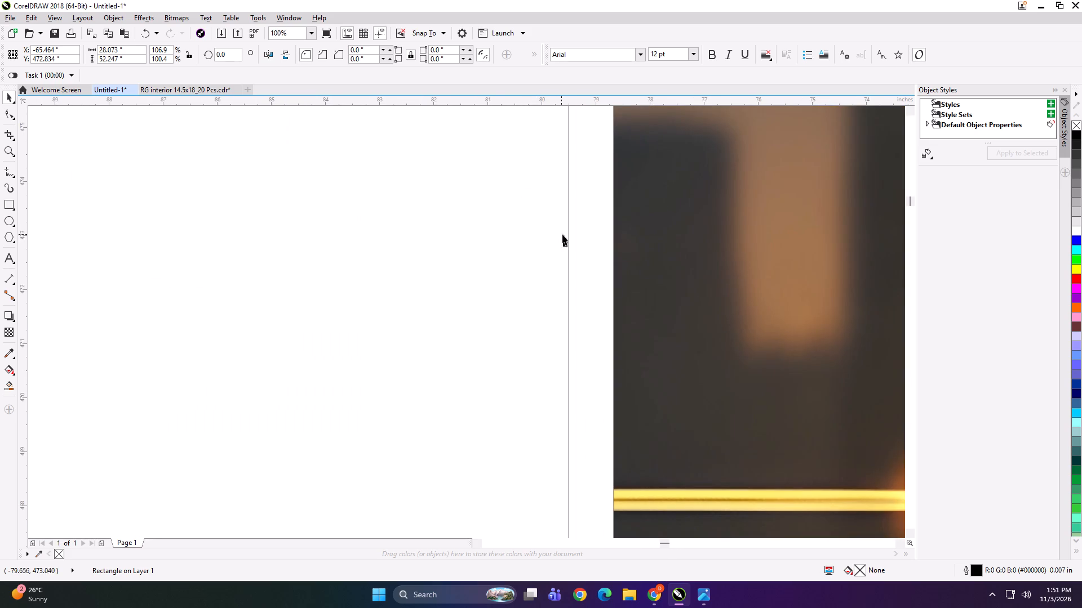
{"action": "left_click_drag", "start_coordinate": [565, 245], "coordinate": [610, 247]}
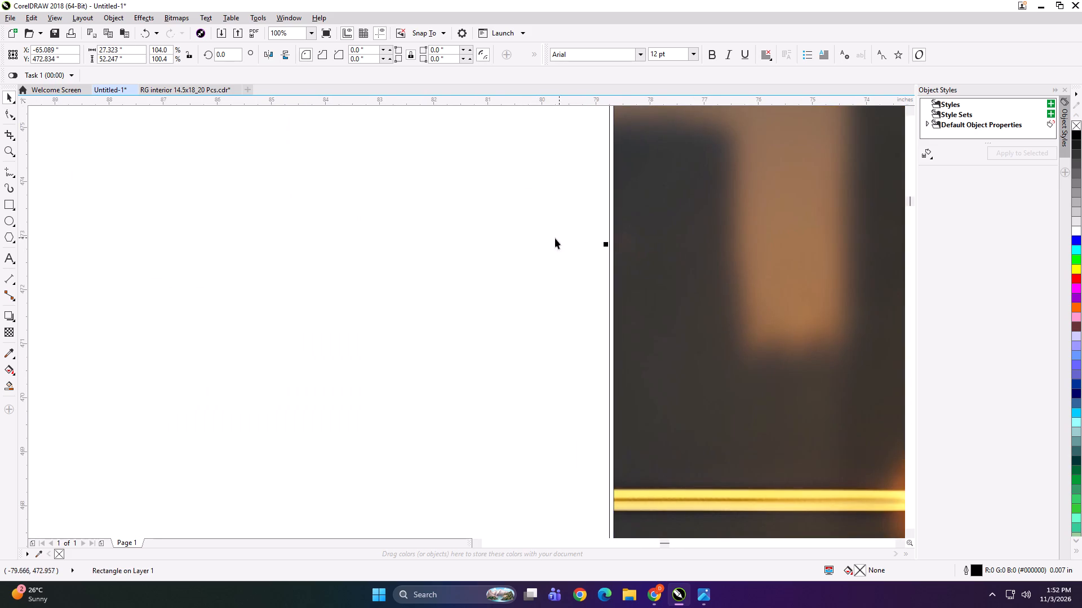
{"action": "scroll", "coordinate": [548, 248], "scroll_direction": "down", "scroll_amount": 3}
{"action": "scroll", "coordinate": [734, 269], "scroll_direction": "up", "scroll_amount": 3}
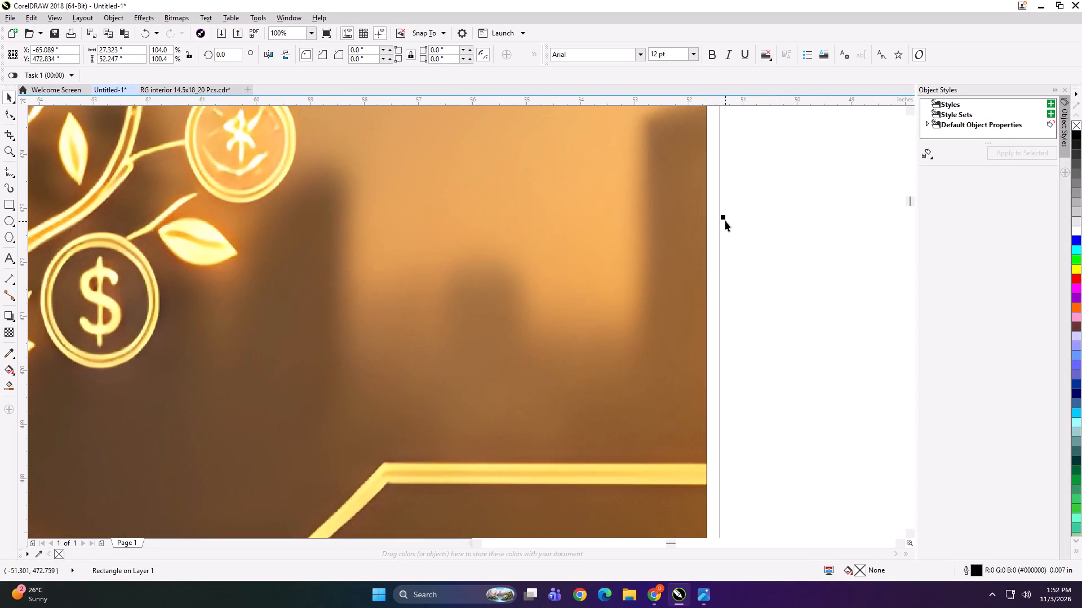
{"action": "left_click_drag", "start_coordinate": [724, 218], "coordinate": [712, 218]}
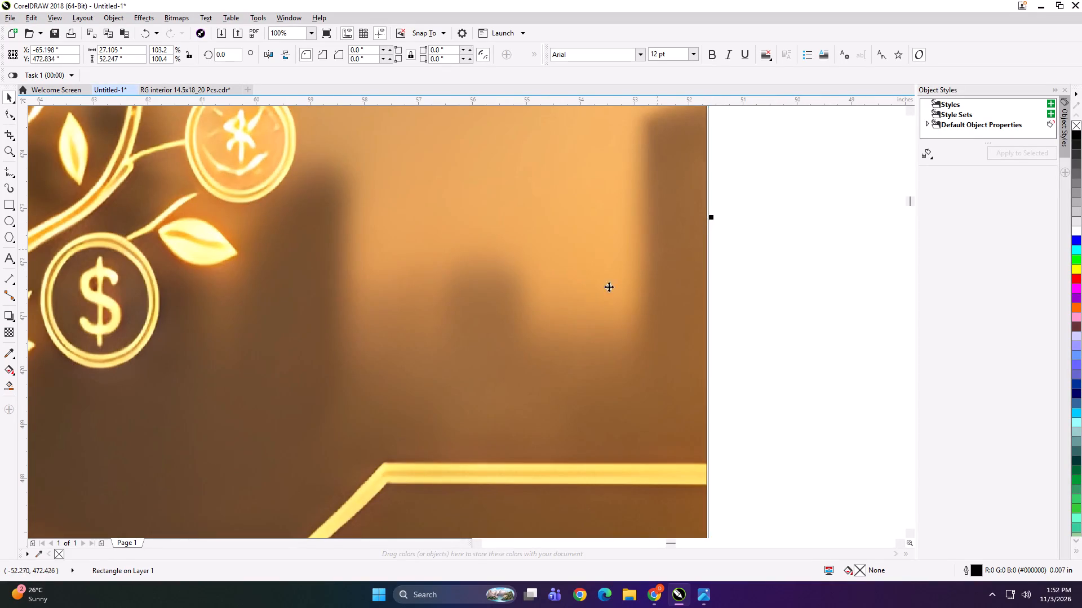
Copy the rectangle to the Team & Market Growth panel, align it to the artwork's right side, and extend its left edge to the panel.
{"action": "scroll", "coordinate": [600, 295], "scroll_direction": "down", "scroll_amount": 4}
{"action": "left_click_drag", "start_coordinate": [526, 289], "coordinate": [709, 296]}
{"action": "right_click", "coordinate": [709, 296], "text": "shift"}
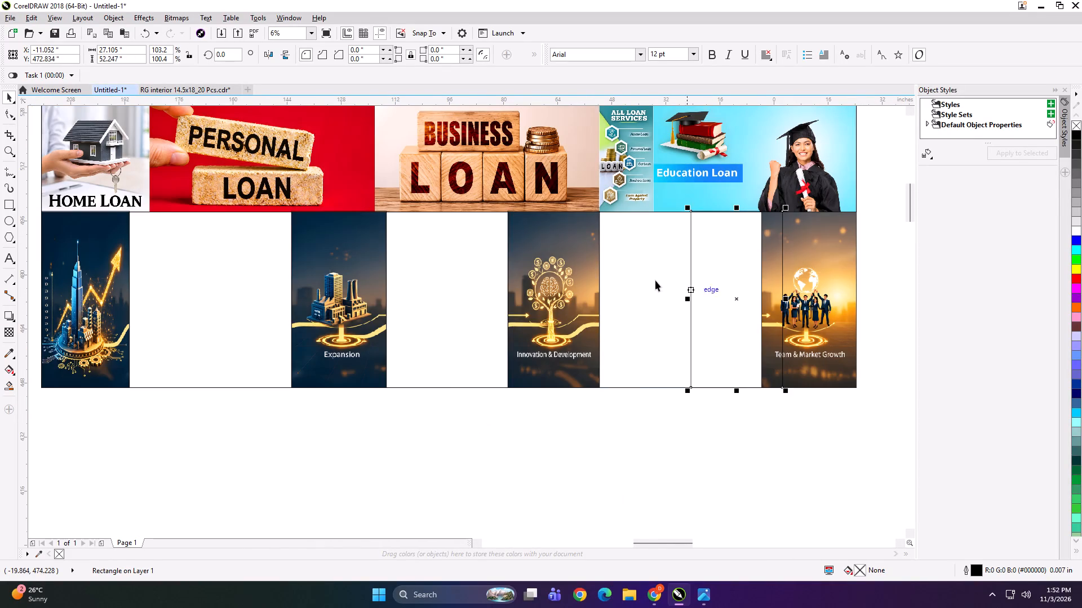
{"action": "left_click", "coordinate": [642, 278], "text": "shift"}
{"action": "key", "text": "r"}
{"action": "left_click", "coordinate": [692, 445]}
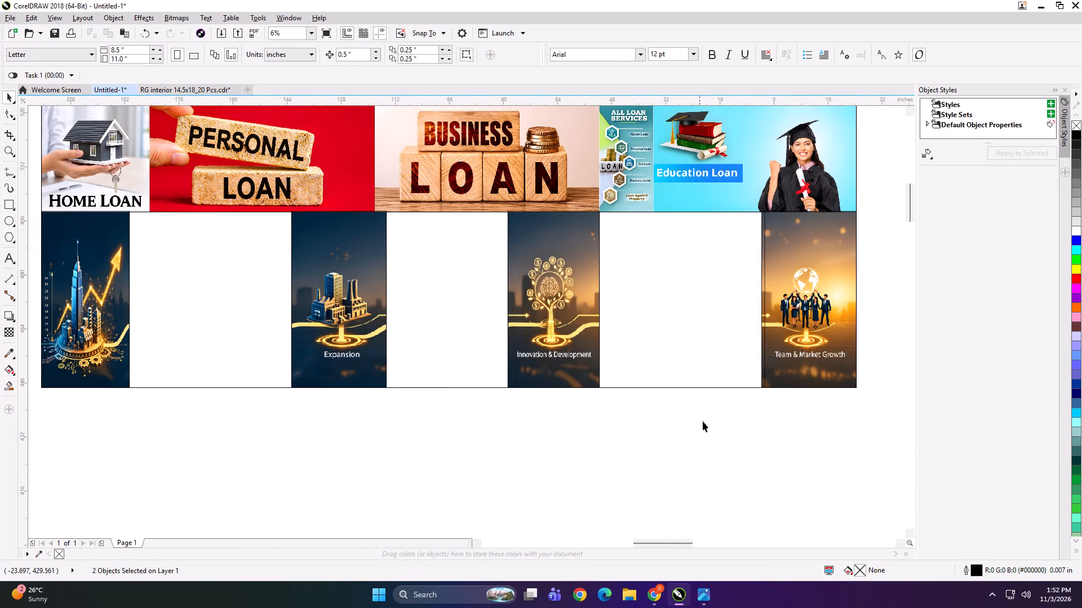
{"action": "left_click", "coordinate": [783, 293]}
{"action": "scroll", "coordinate": [774, 285], "scroll_direction": "up", "scroll_amount": 2}
{"action": "left_click_drag", "start_coordinate": [752, 317], "coordinate": [738, 315]}
Group the four lower panel rectangles together with the upper loan strip rectangle.
{"action": "scroll", "coordinate": [676, 274], "scroll_direction": "down", "scroll_amount": 4}
{"action": "left_click", "coordinate": [633, 294], "text": "shift"}
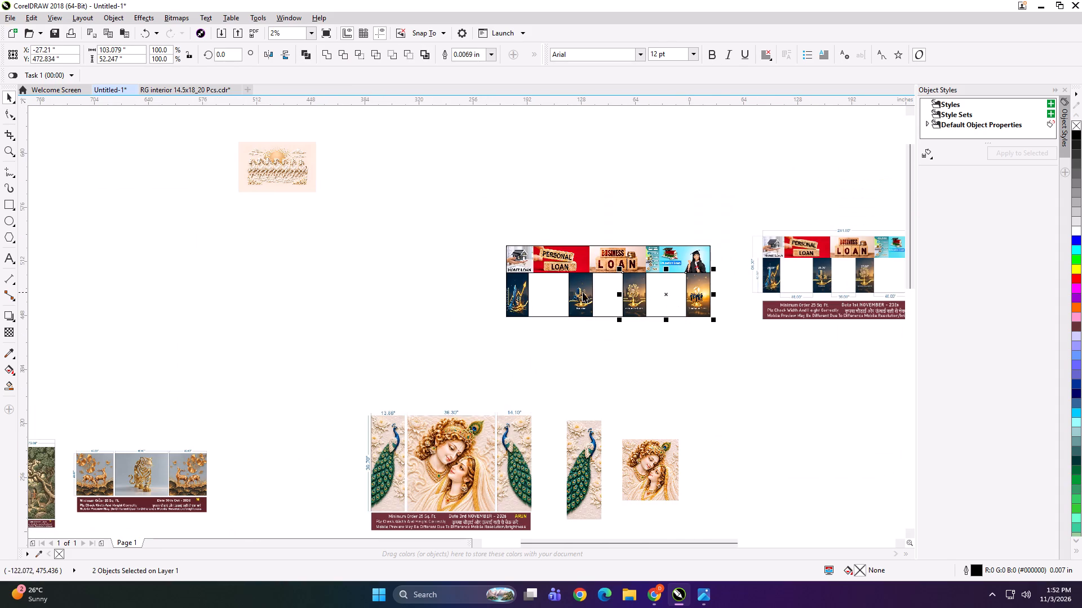
{"action": "left_click", "coordinate": [581, 292], "text": "shift"}
{"action": "left_click", "coordinate": [511, 289], "text": "shift"}
{"action": "left_click", "coordinate": [587, 253], "text": "shift"}
{"action": "key", "text": "ctrl+g"}
PowerClip the loan artwork inside the grouped rectangles and ungroup them into separate clipped pieces.
{"action": "scroll", "coordinate": [628, 272], "scroll_direction": "up", "scroll_amount": 3}
{"action": "scroll", "coordinate": [680, 276], "scroll_direction": "up", "scroll_amount": 2}
{"action": "scroll", "coordinate": [660, 279], "scroll_direction": "down", "scroll_amount": 3}
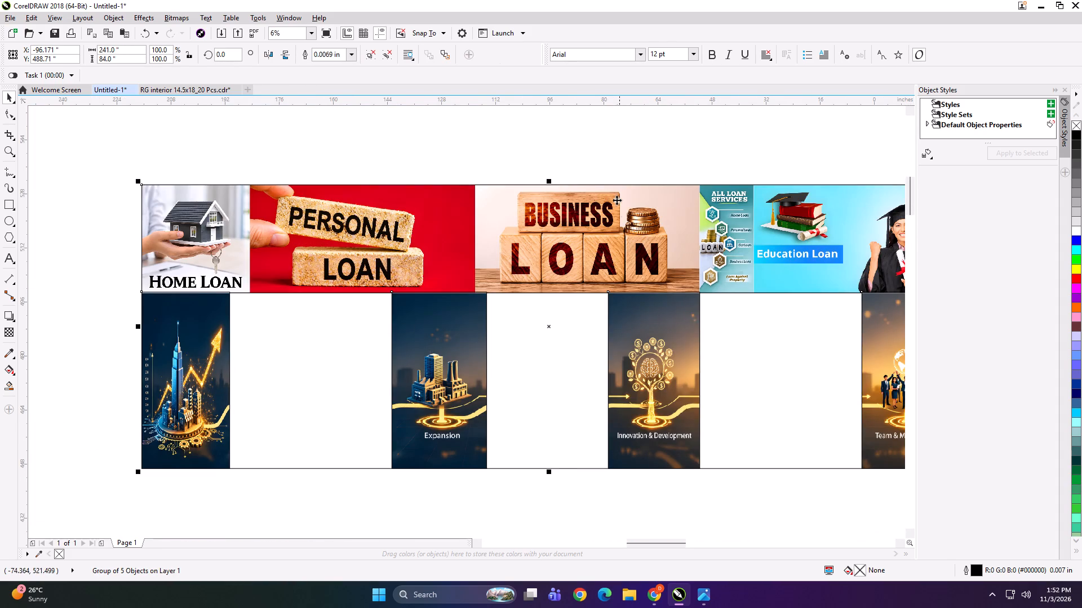
{"action": "left_click", "coordinate": [596, 158]}
{"action": "left_click", "coordinate": [604, 211], "text": "alt"}
{"action": "key", "text": "shift+Return"}
{"action": "left_click", "coordinate": [597, 230]}
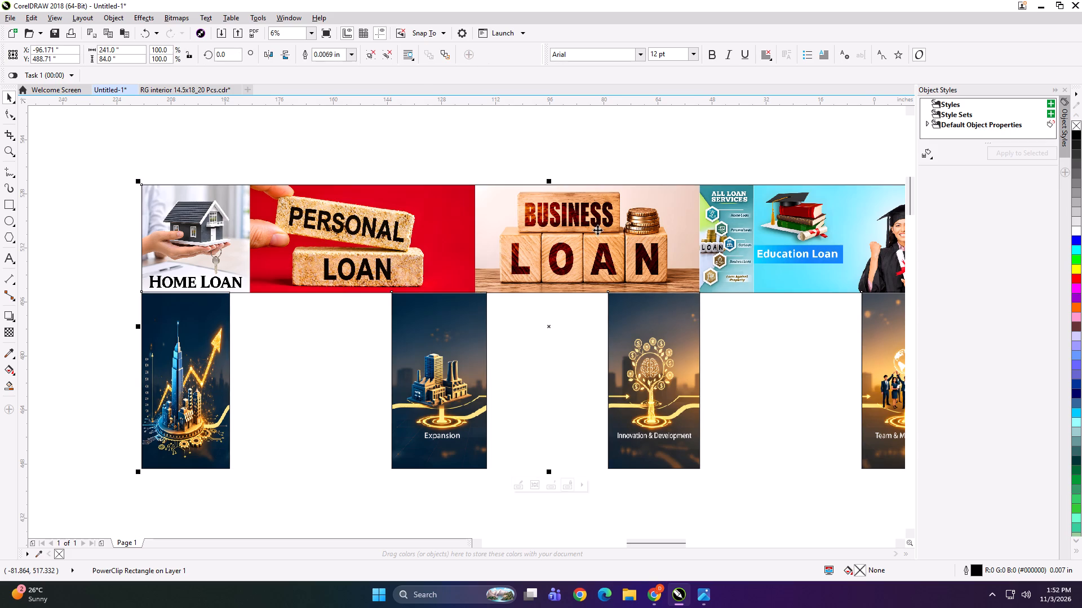
{"action": "key", "text": "ctrl+u"}
{"action": "key", "text": "ctrl+u"}
Move the upper loan strip up about 2.5 inches to separate it from the lower panels.
{"action": "left_click", "coordinate": [526, 165]}
{"action": "left_click", "coordinate": [526, 198]}
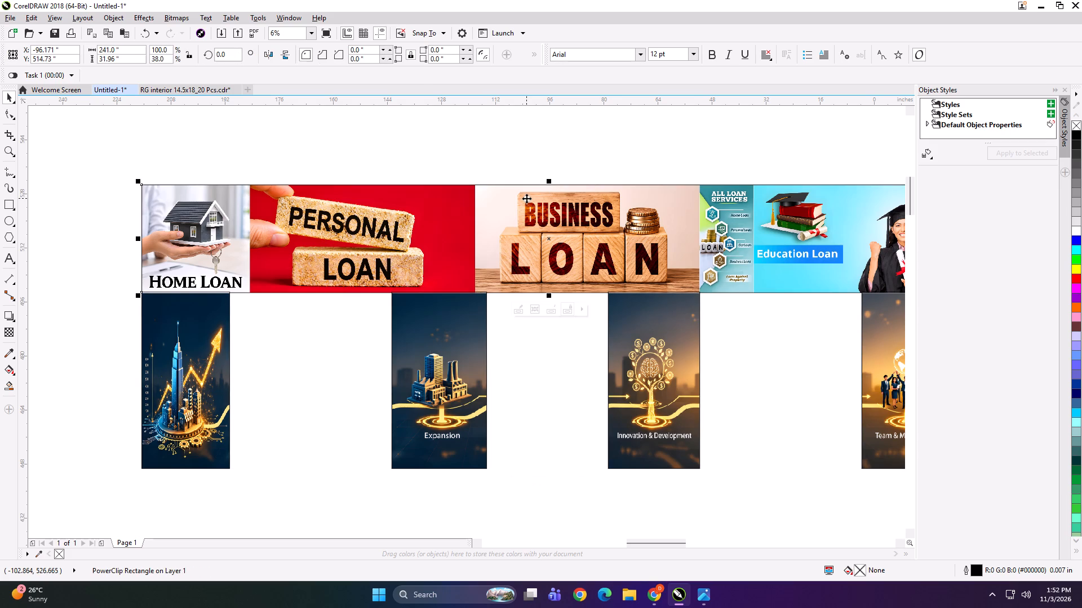
{"action": "key", "text": "Up"}
{"action": "key", "text": "Up"}
{"action": "key", "text": "Up"}
{"action": "key", "text": "Up"}
{"action": "key", "text": "Up"}
{"action": "scroll", "coordinate": [475, 261], "scroll_direction": "down", "scroll_amount": 1}
{"action": "left_click", "coordinate": [504, 156]}
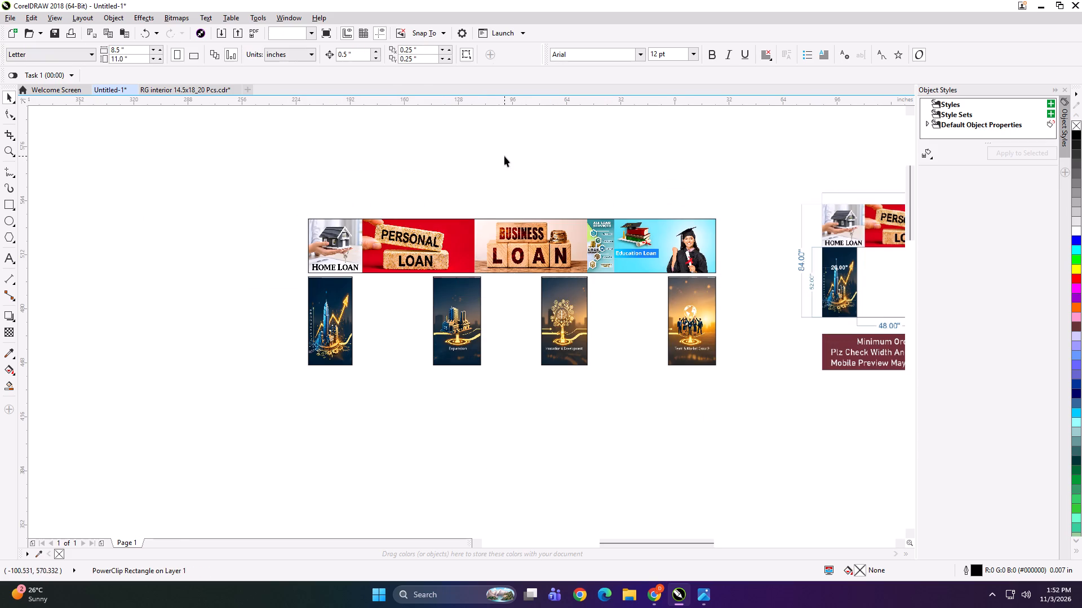
Add the text label "241*84 TOP" at the top edge of the upper loan strip, with several spaces before TOP.
{"action": "left_click", "coordinate": [6, 256]}
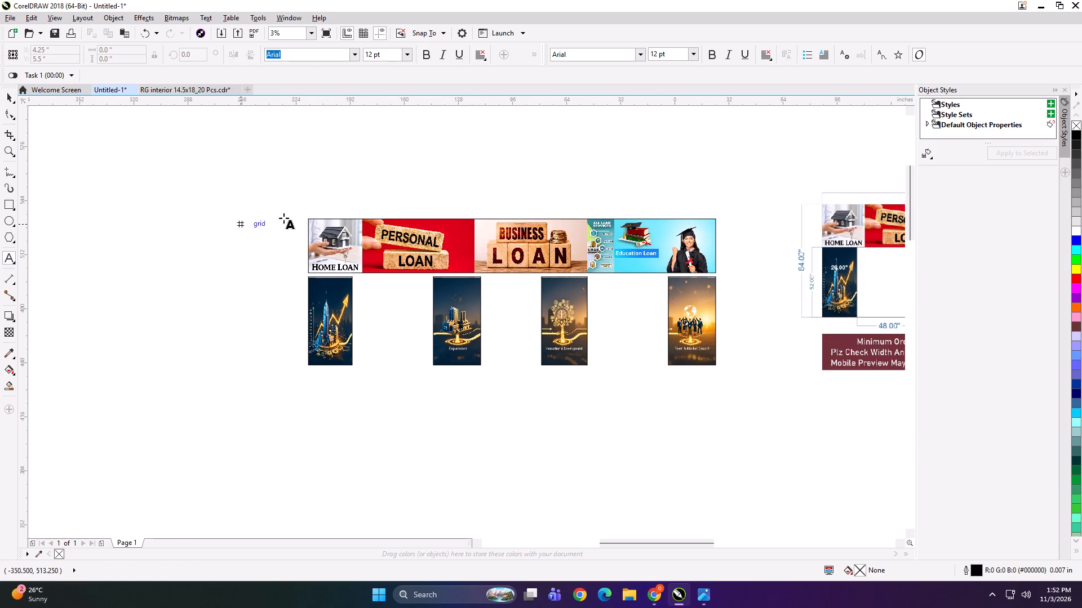
{"action": "left_click", "coordinate": [464, 216]}
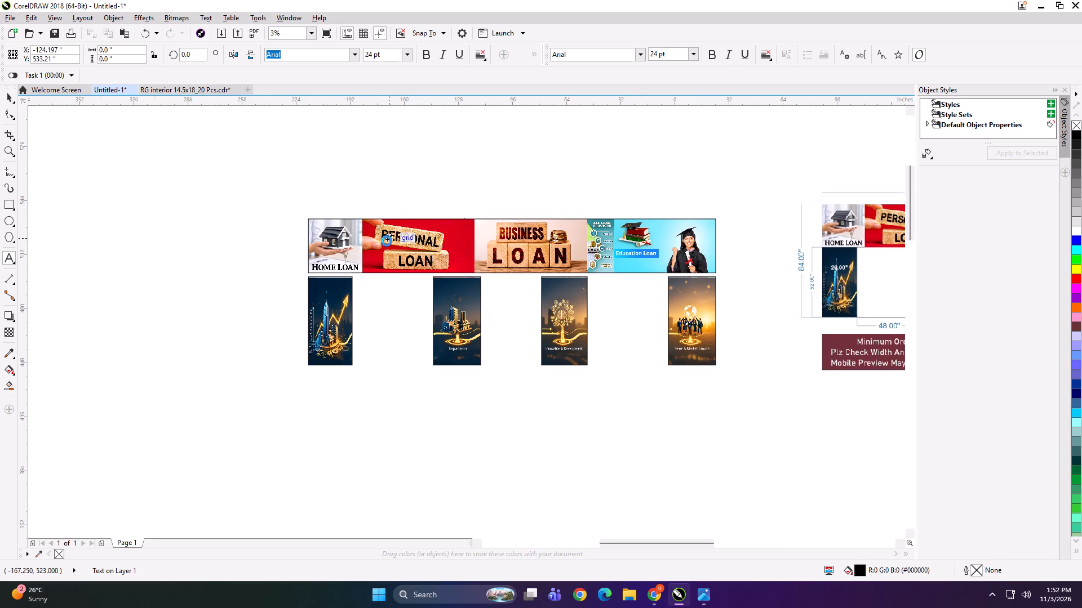
{"action": "scroll", "coordinate": [387, 241], "scroll_direction": "down", "scroll_amount": 1}
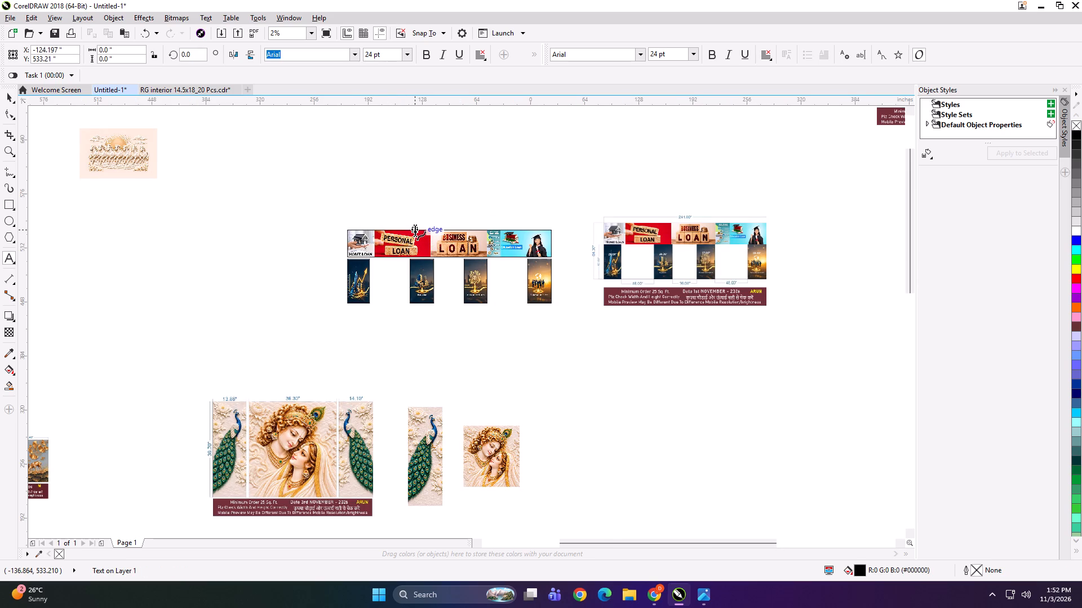
{"action": "type", "text": "241*"}
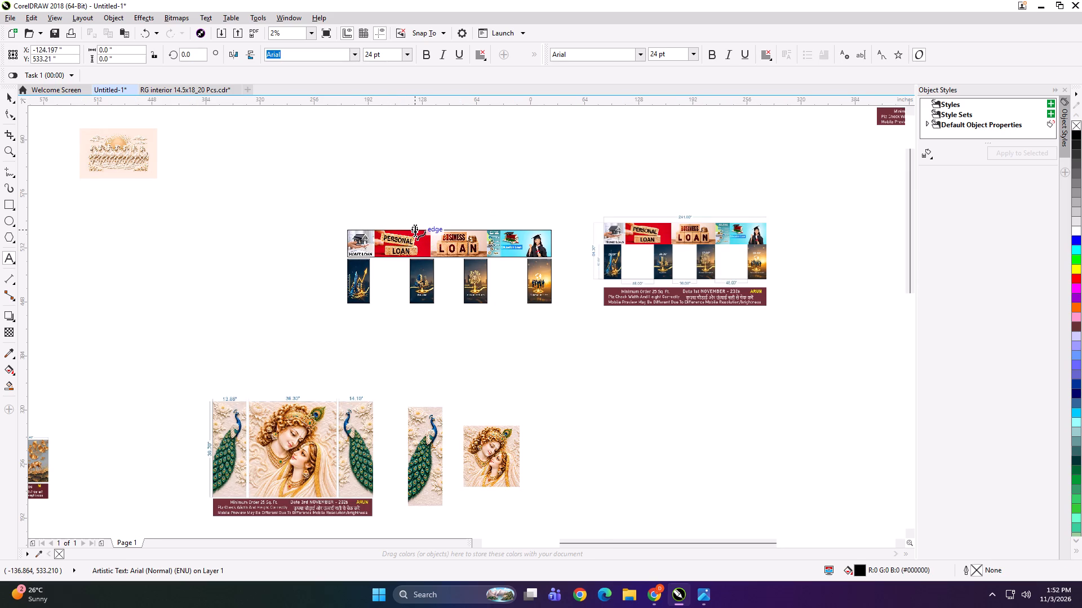
{"action": "scroll", "coordinate": [624, 245], "scroll_direction": "up", "scroll_amount": 2}
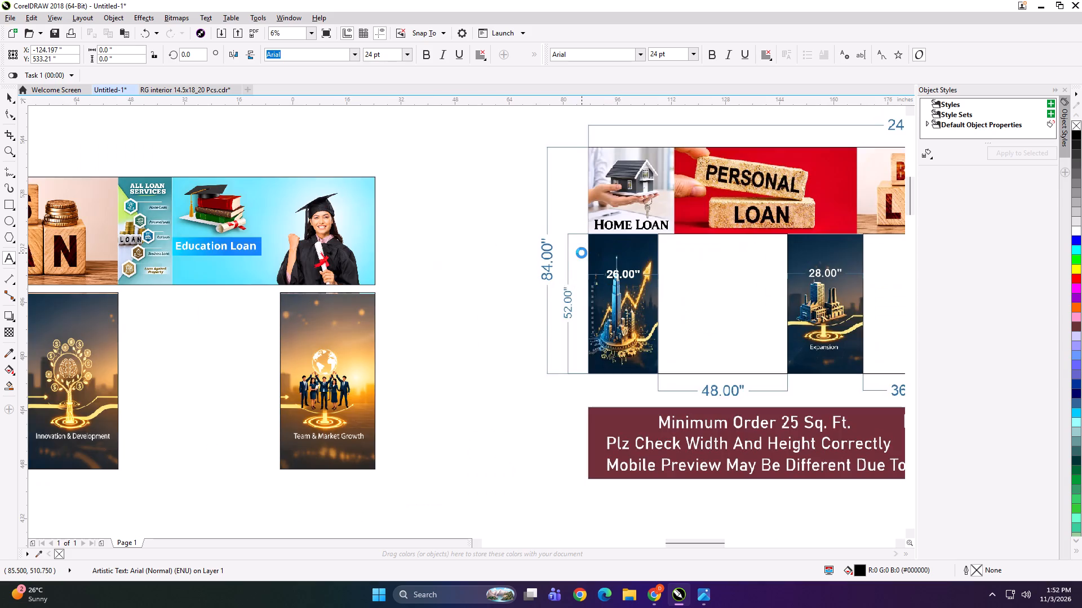
{"action": "scroll", "coordinate": [578, 253], "scroll_direction": "down", "scroll_amount": 1}
{"action": "type", "text": "84"}
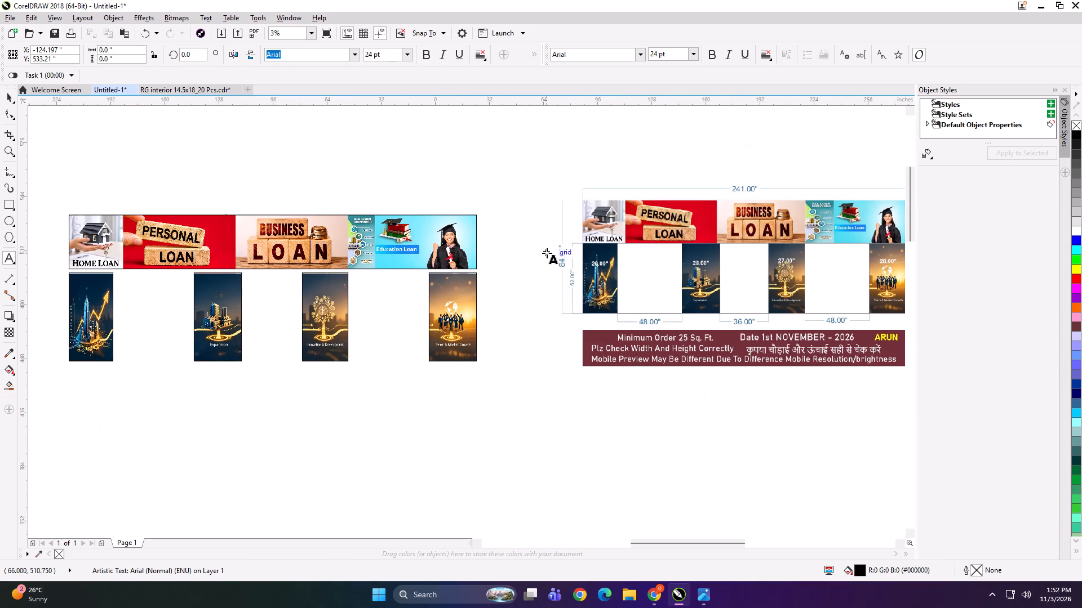
{"action": "scroll", "coordinate": [206, 208], "scroll_direction": "up", "scroll_amount": 2}
{"action": "scroll", "coordinate": [252, 225], "scroll_direction": "up", "scroll_amount": 2}
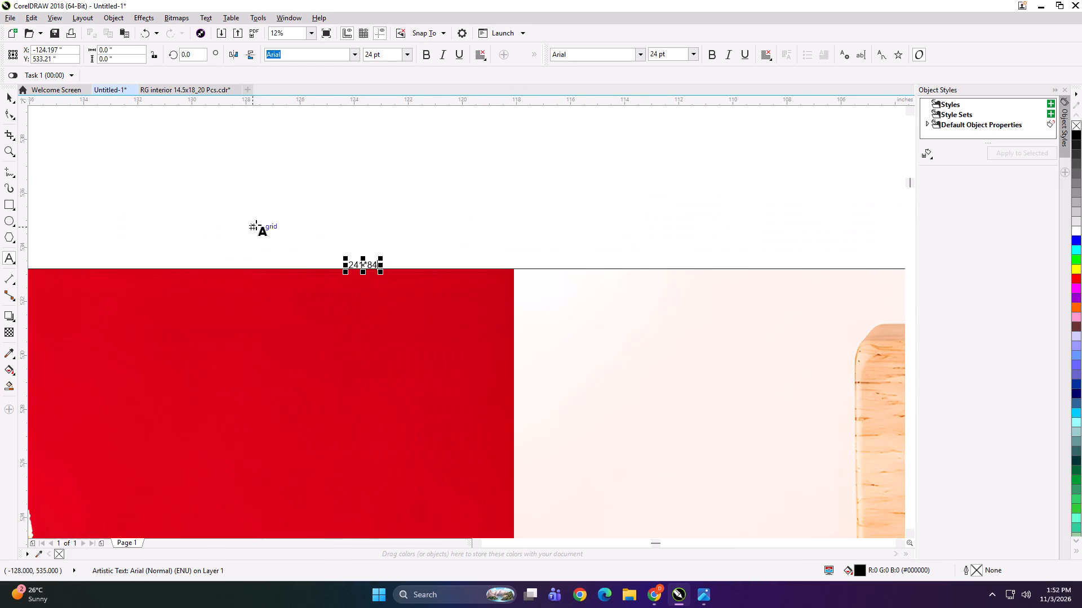
{"action": "key", "text": "space"}
{"action": "key", "text": "space"}
{"action": "key", "text": "space"}
{"action": "key", "text": "space"}
{"action": "key", "text": "space"}
{"action": "key", "text": "space"}
{"action": "key", "text": "space"}
{"action": "type", "text": "TOP"}
{"action": "key", "text": "ctrl+a"}
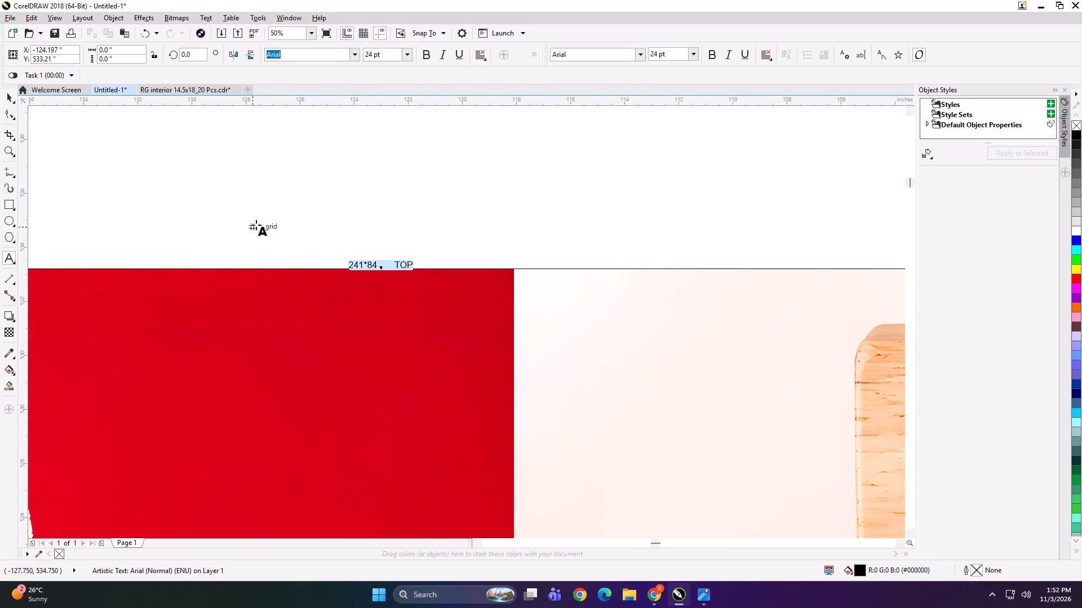
Add the text label "BOTTOM 300*84 PANEL 1" at the top edge of the first lower panel, with several spaces after BOTTOM.
{"action": "scroll", "coordinate": [405, 213], "scroll_direction": "down", "scroll_amount": 5}
{"action": "scroll", "coordinate": [362, 254], "scroll_direction": "up", "scroll_amount": 2}
{"action": "scroll", "coordinate": [274, 207], "scroll_direction": "up", "scroll_amount": 3}
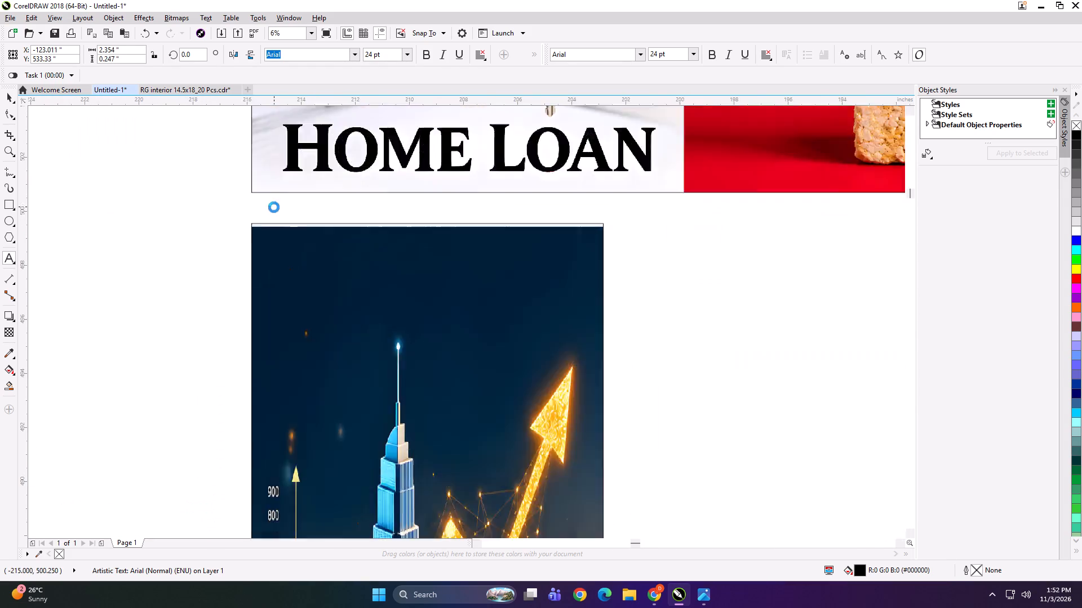
{"action": "left_click", "coordinate": [348, 236]}
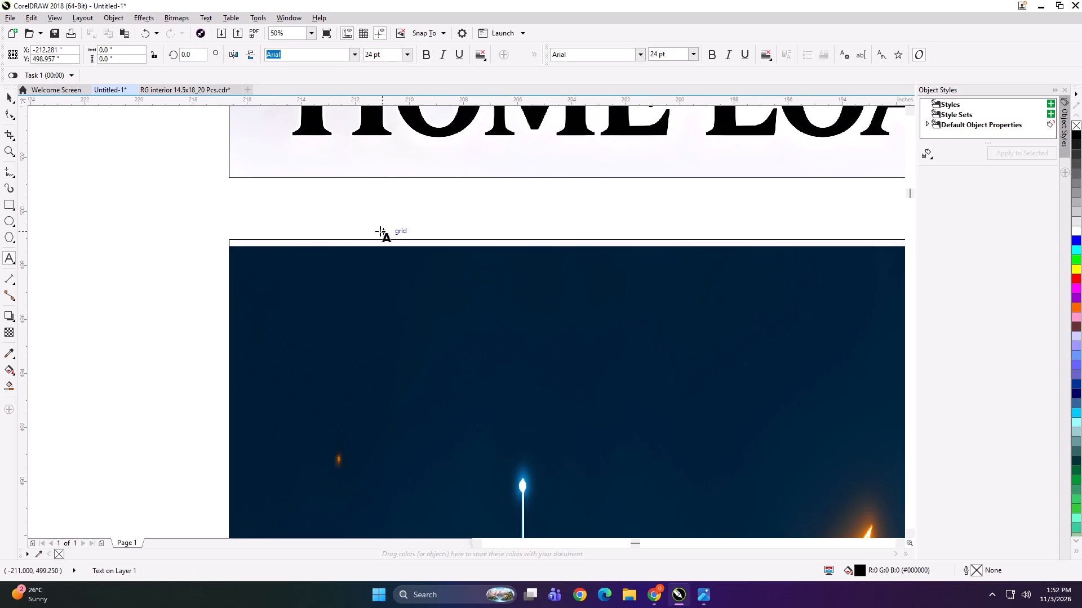
{"action": "key", "text": "ctrl+v"}
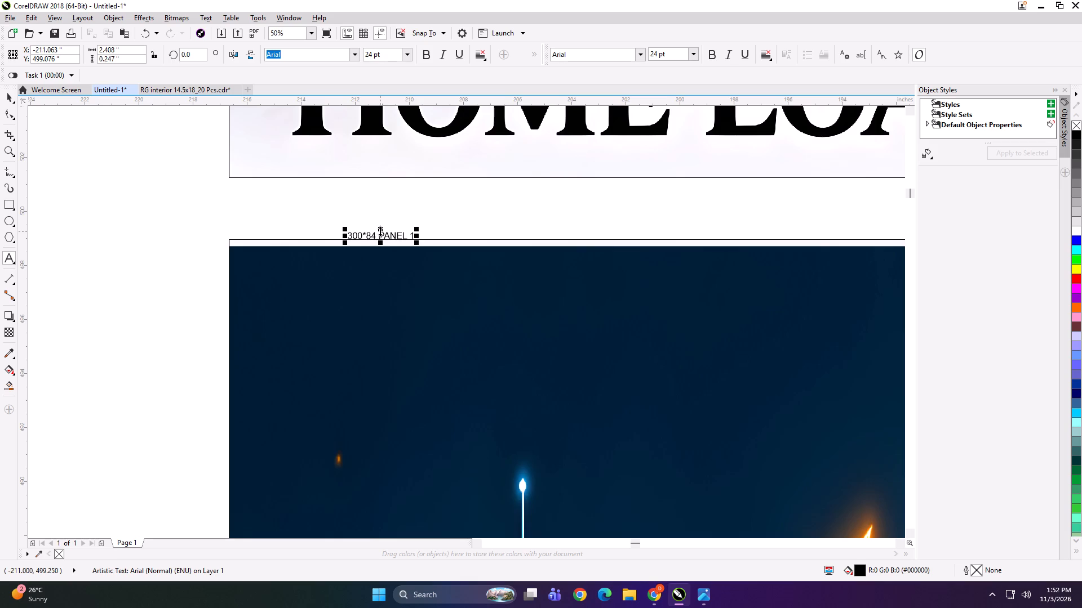
{"action": "key", "text": "BackSpace"}
{"action": "key", "text": "1"}
{"action": "key", "text": "Left"}
{"action": "key", "text": "Left"}
{"action": "key", "text": "Left"}
{"action": "key", "text": "Left"}
{"action": "key", "text": "Left"}
{"action": "key", "text": "Left"}
{"action": "key", "text": "Left"}
{"action": "key", "text": "Left"}
{"action": "key", "text": "Left"}
{"action": "key", "text": "Left"}
{"action": "key", "text": "Left"}
{"action": "key", "text": "Left"}
{"action": "key", "text": "Left"}
{"action": "key", "text": "Left"}
{"action": "key", "text": "Left"}
{"action": "key", "text": "t"}
{"action": "key", "text": "BackSpace"}
{"action": "type", "text": "BOTTOM"}
{"action": "key", "text": "space"}
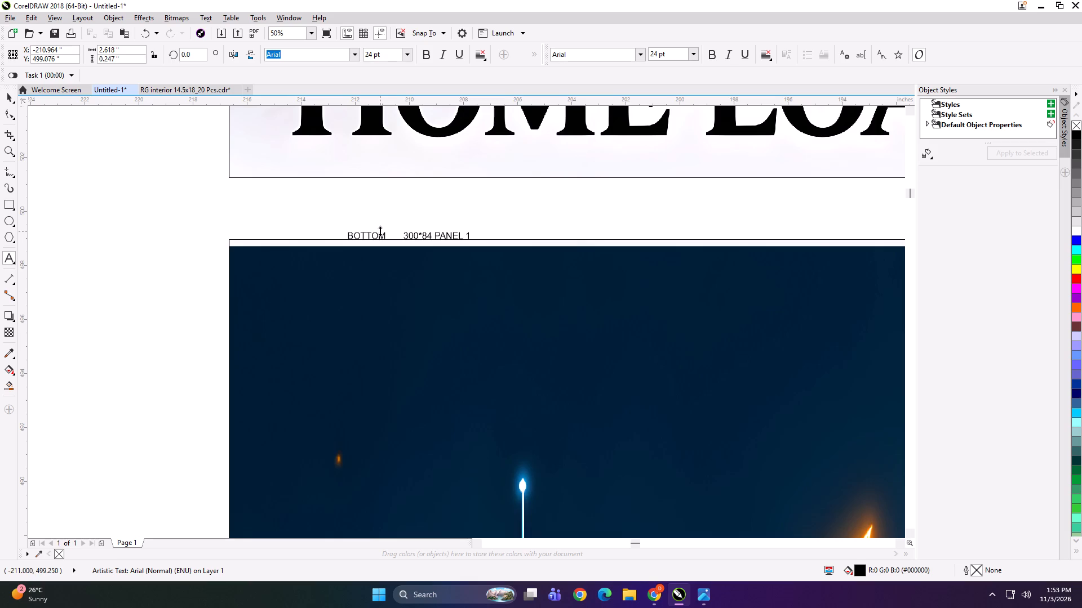
Copy the first panel's label to the top edge of the second lower panel and change its number to PANEL 2.
{"action": "key", "text": "ctrl+a"}
{"action": "key", "text": "ctrl+c"}
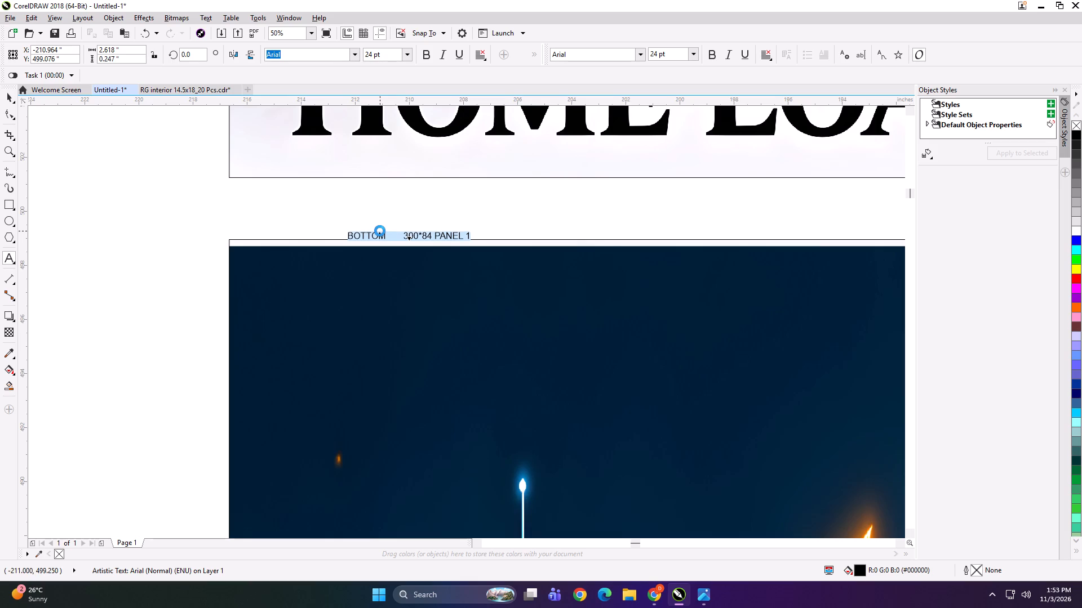
{"action": "scroll", "coordinate": [318, 244], "scroll_direction": "down", "scroll_amount": 2}
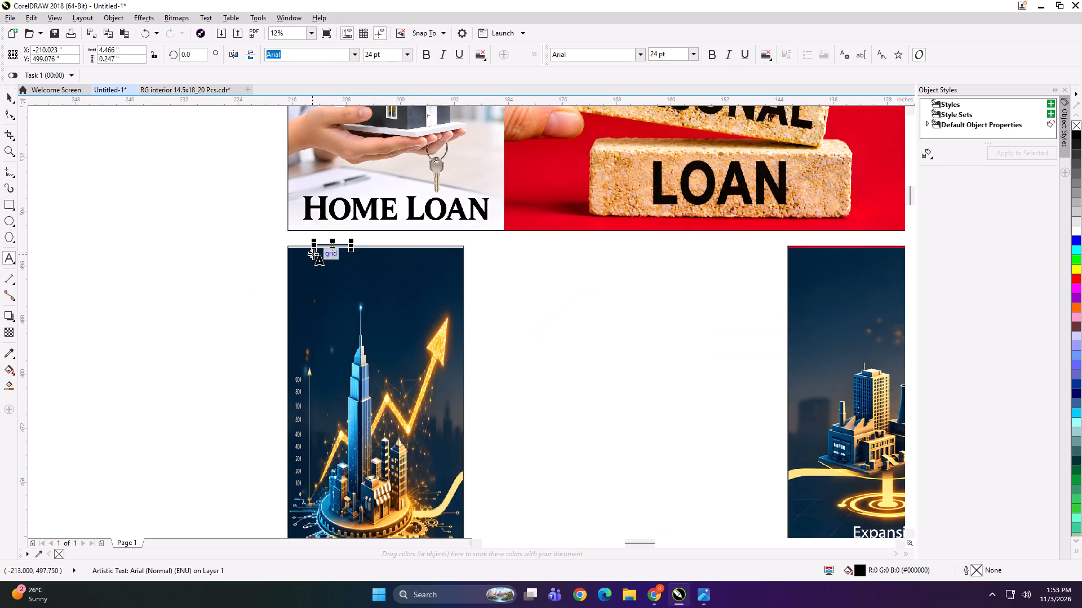
{"action": "scroll", "coordinate": [302, 242], "scroll_direction": "down", "scroll_amount": 2}
{"action": "scroll", "coordinate": [455, 233], "scroll_direction": "up", "scroll_amount": 2}
{"action": "scroll", "coordinate": [390, 265], "scroll_direction": "up", "scroll_amount": 2}
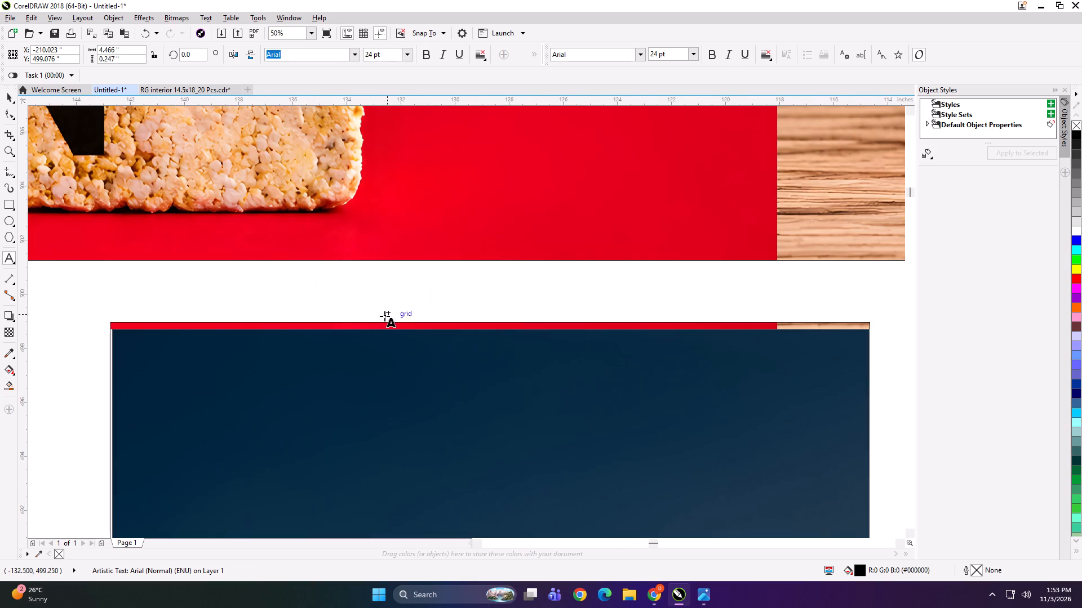
{"action": "left_click", "coordinate": [393, 319]}
{"action": "key", "text": "ctrl+v"}
{"action": "key", "text": "BackSpace"}
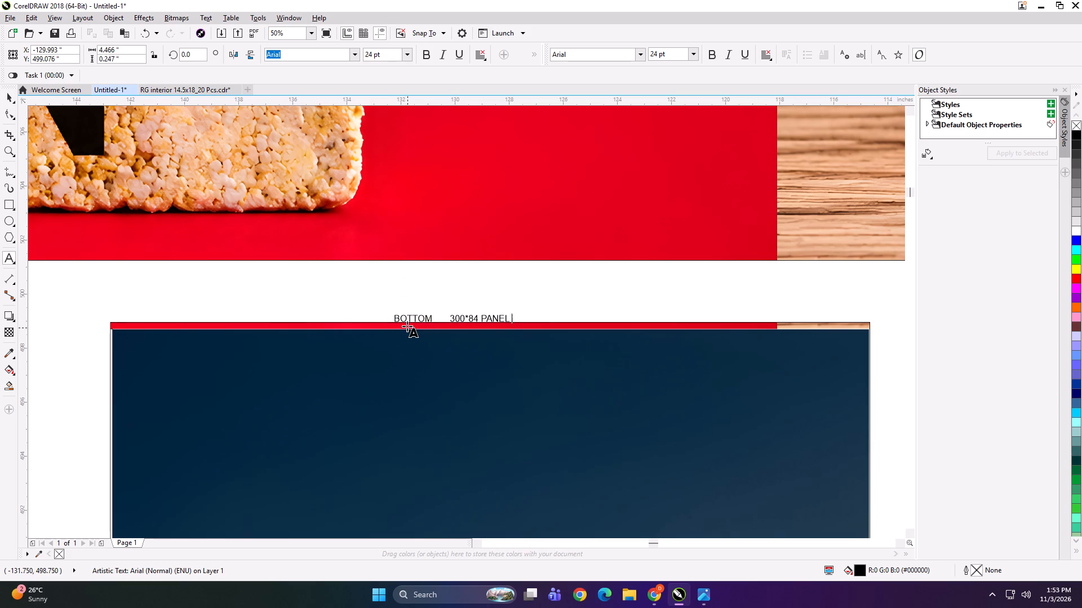
{"action": "key", "text": "2"}
Paste the copied label at the top edge of the third lower panel and change its number to PANEL 3.
{"action": "scroll", "coordinate": [277, 334], "scroll_direction": "down", "scroll_amount": 3}
{"action": "scroll", "coordinate": [463, 334], "scroll_direction": "up", "scroll_amount": 2}
{"action": "scroll", "coordinate": [529, 275], "scroll_direction": "up", "scroll_amount": 1}
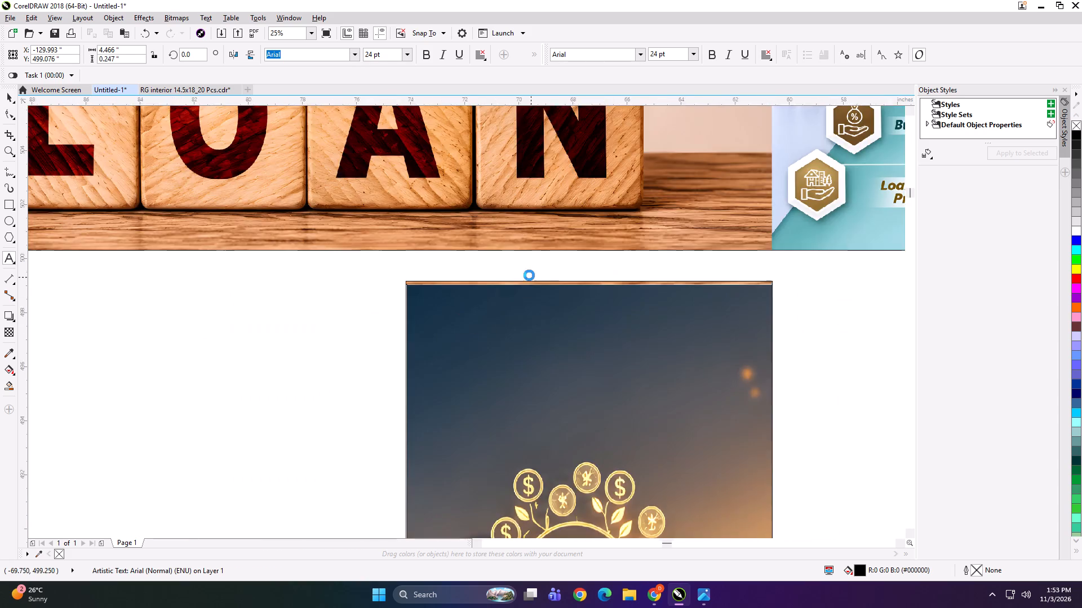
{"action": "scroll", "coordinate": [529, 275], "scroll_direction": "up", "scroll_amount": 1}
{"action": "left_click", "coordinate": [527, 298]}
{"action": "key", "text": "ctrl+v"}
{"action": "key", "text": "BackSpace"}
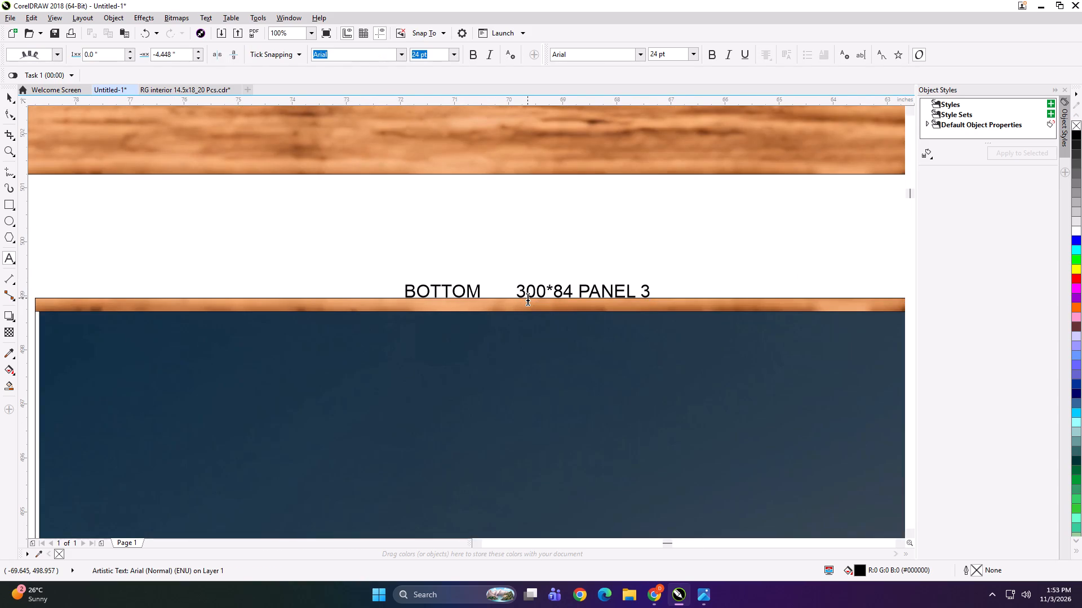
Paste the copied label at the top edge of the fourth lower panel and change its number to PANEL 4.
{"action": "scroll", "coordinate": [441, 279], "scroll_direction": "down", "scroll_amount": 4}
{"action": "scroll", "coordinate": [712, 281], "scroll_direction": "up", "scroll_amount": 3}
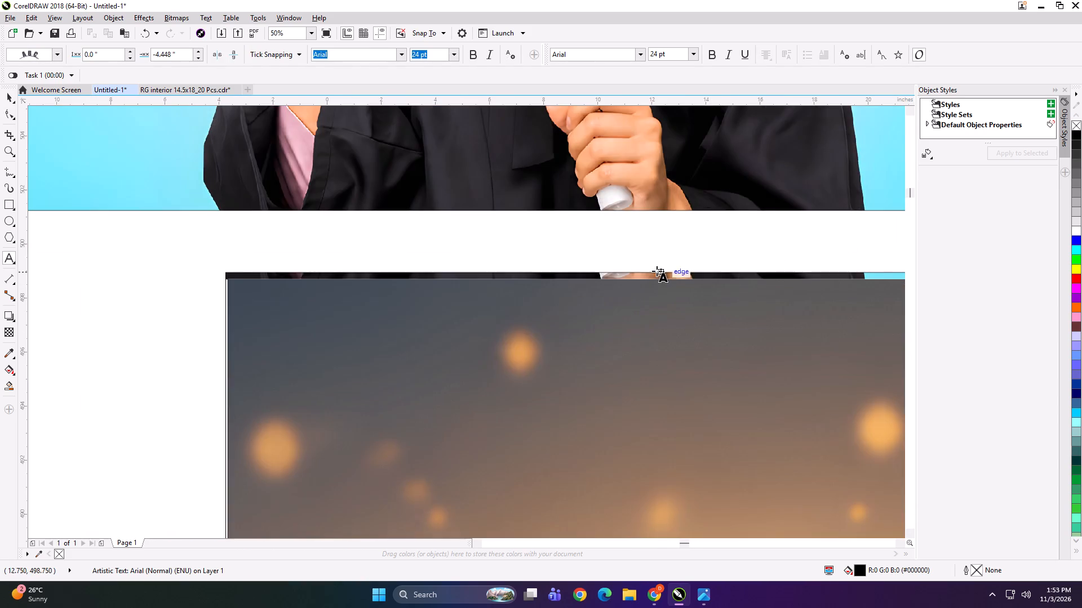
{"action": "scroll", "coordinate": [634, 262], "scroll_direction": "up", "scroll_amount": 2}
{"action": "left_click", "coordinate": [515, 295]}
{"action": "key", "text": "ctrl+v"}
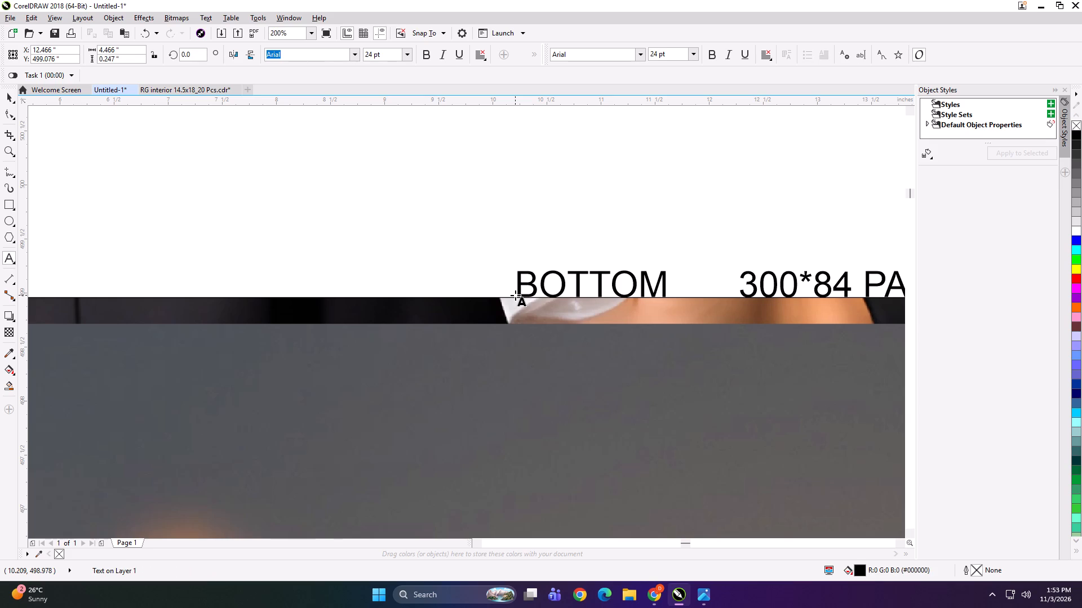
{"action": "scroll", "coordinate": [475, 296], "scroll_direction": "down", "scroll_amount": 1}
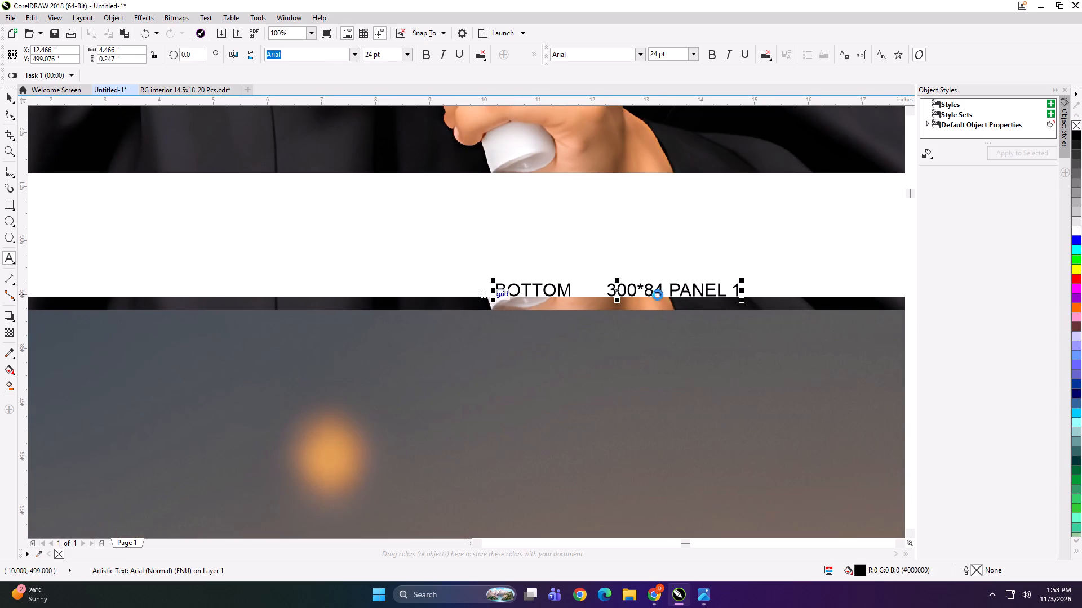
{"action": "key", "text": "BackSpace"}
{"action": "key", "text": "4"}
{"action": "scroll", "coordinate": [664, 293], "scroll_direction": "down", "scroll_amount": 2}
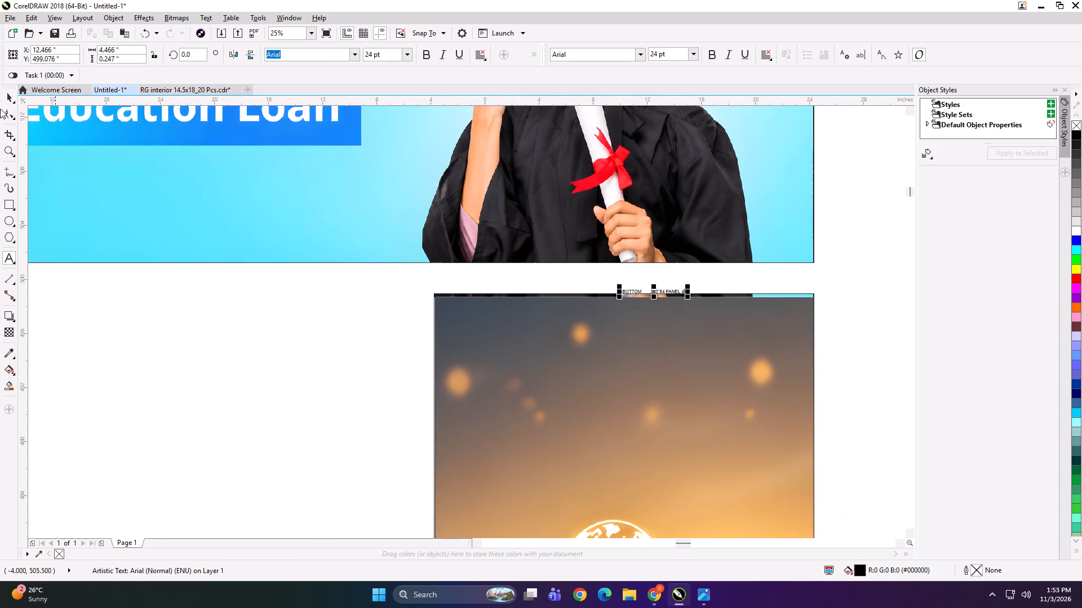
Group each of the four lower panels with its own text label.
{"action": "left_click", "coordinate": [5, 95]}
{"action": "scroll", "coordinate": [302, 157], "scroll_direction": "down", "scroll_amount": 1}
{"action": "scroll", "coordinate": [608, 202], "scroll_direction": "down", "scroll_amount": 2}
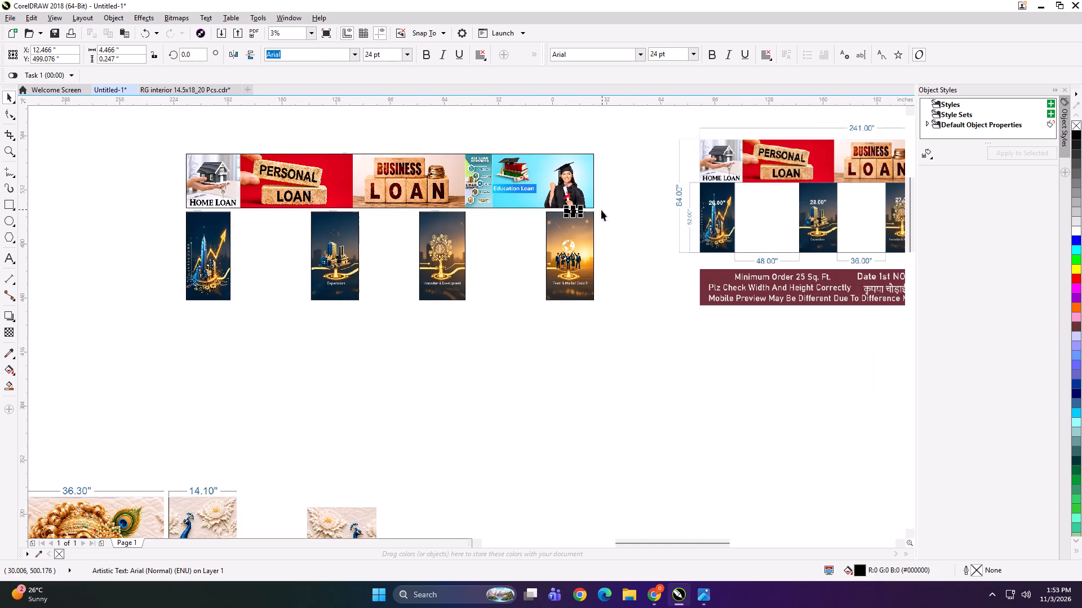
{"action": "left_click", "coordinate": [609, 201]}
{"action": "left_click_drag", "start_coordinate": [609, 200], "coordinate": [513, 379]}
{"action": "key", "text": "ctrl+g"}
{"action": "left_click_drag", "start_coordinate": [491, 348], "coordinate": [398, 200]}
{"action": "key", "text": "ctrl+g"}
{"action": "left_click_drag", "start_coordinate": [374, 327], "coordinate": [299, 228]}
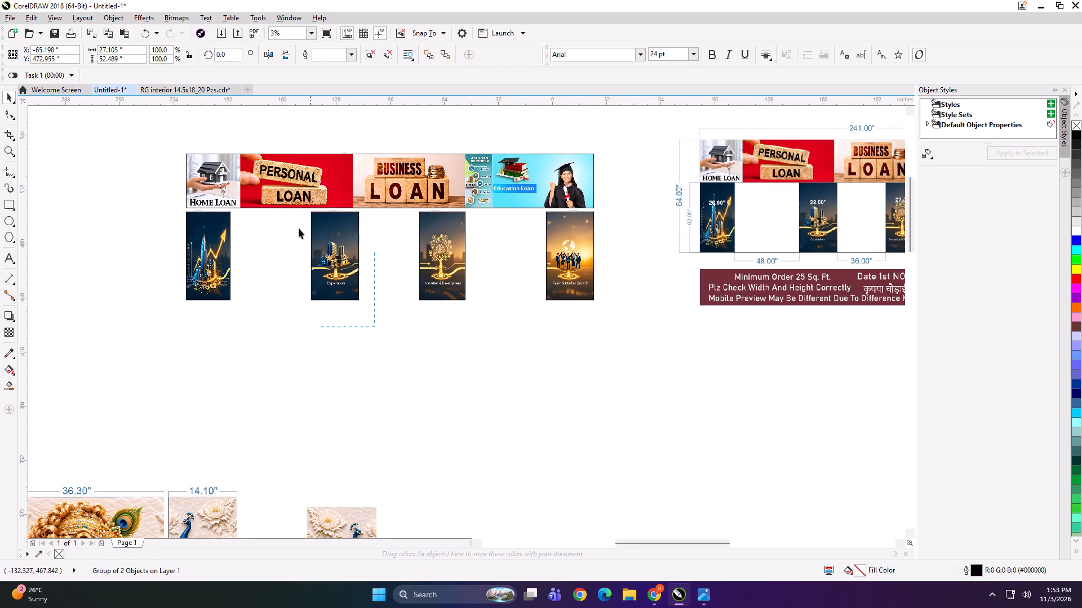
{"action": "left_click_drag", "start_coordinate": [299, 228], "coordinate": [280, 199]}
{"action": "key", "text": "ctrl+g"}
{"action": "left_click_drag", "start_coordinate": [250, 303], "coordinate": [156, 216]}
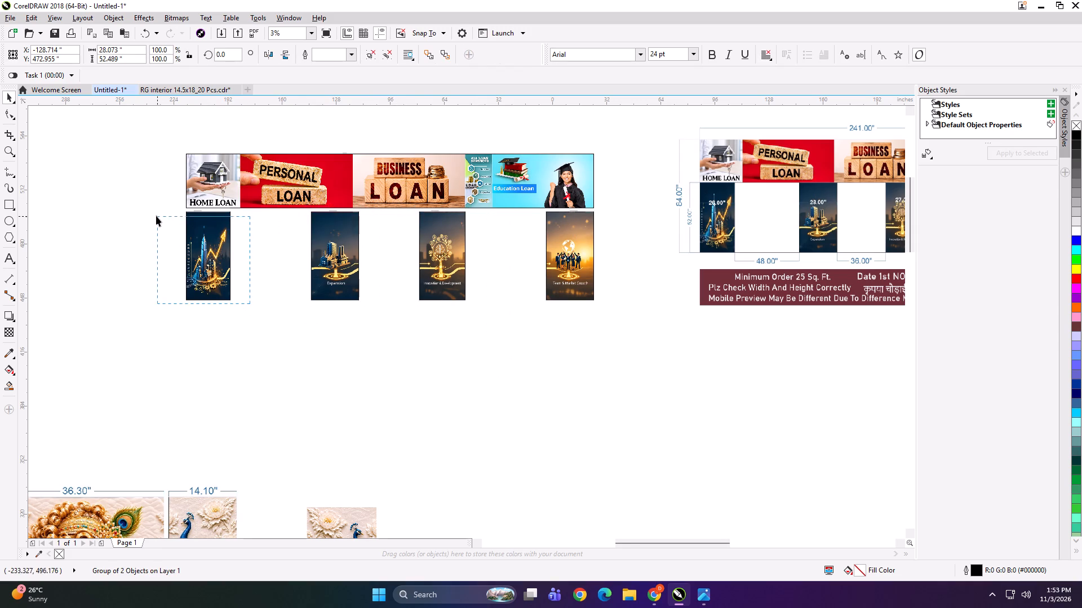
{"action": "left_click_drag", "start_coordinate": [156, 216], "coordinate": [151, 202]}
{"action": "key", "text": "ctrl+g"}
Group the upper loan strip with its TOP text label.
{"action": "left_click", "coordinate": [265, 180]}
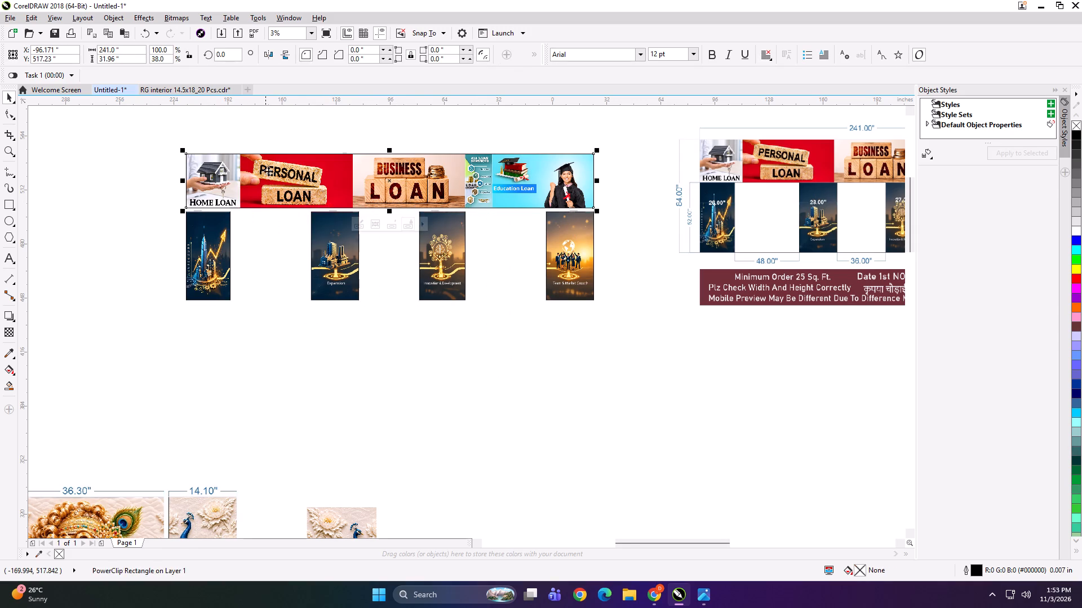
{"action": "left_click", "coordinate": [329, 122]}
{"action": "left_click_drag", "start_coordinate": [326, 122], "coordinate": [374, 171]}
{"action": "left_click", "coordinate": [366, 172], "text": "shift"}
{"action": "key", "text": "ctrl+g"}
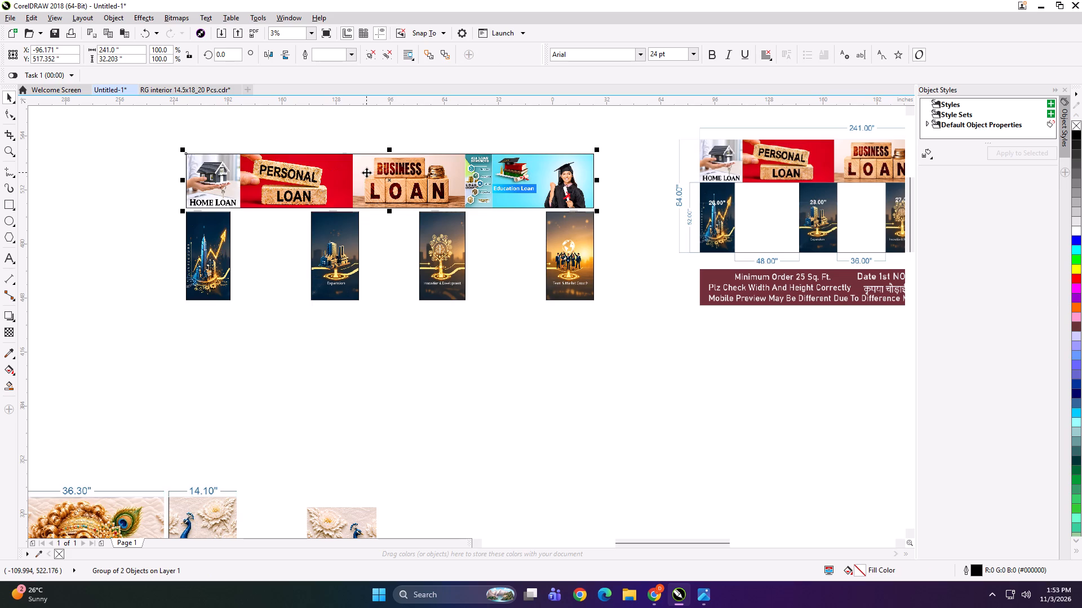
Start exporting the grouped upper loan strip and create a folder named 241x84 inside the DD GOLA folder.
{"action": "left_click", "coordinate": [264, 241]}
{"action": "left_click", "coordinate": [273, 163]}
{"action": "scroll", "coordinate": [265, 230], "scroll_direction": "down", "scroll_amount": 1}
{"action": "scroll", "coordinate": [371, 190], "scroll_direction": "up", "scroll_amount": 1}
{"action": "key", "text": "ctrl+e"}
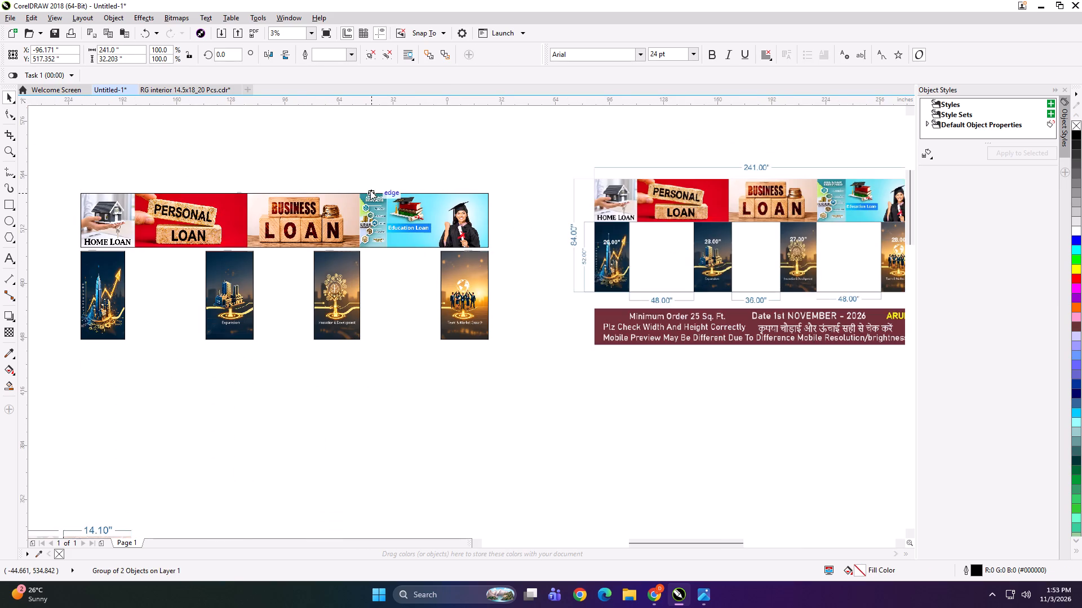
{"action": "left_click", "coordinate": [636, 191]}
{"action": "left_click", "coordinate": [642, 216]}
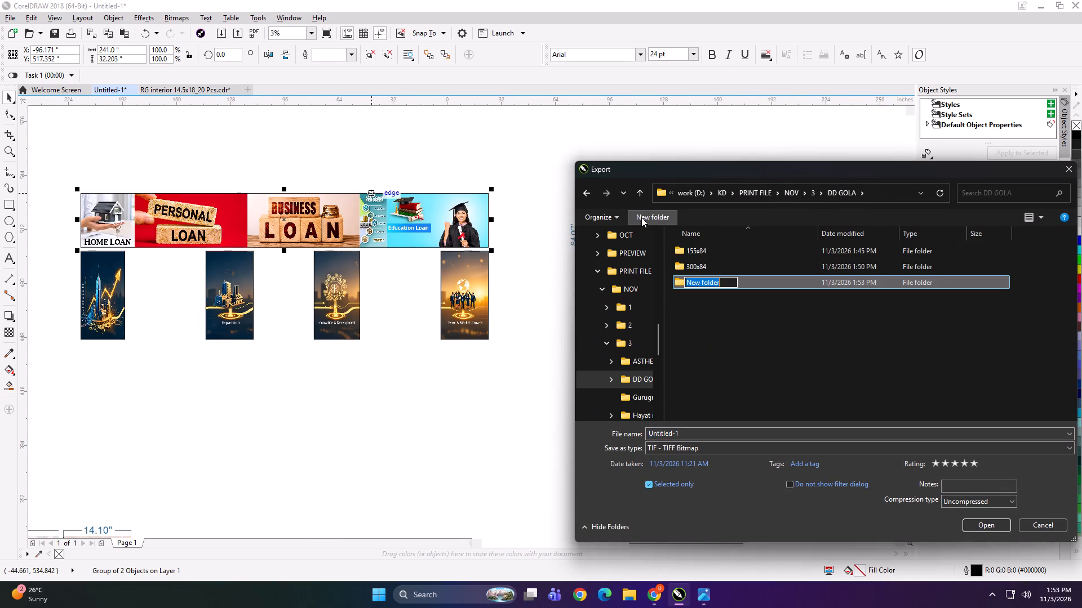
{"action": "type", "text": "241x"}
{"action": "key", "text": "Up"}
{"action": "type", "text": "4"}
{"action": "key", "text": "space"}
{"action": "key", "text": "Return"}
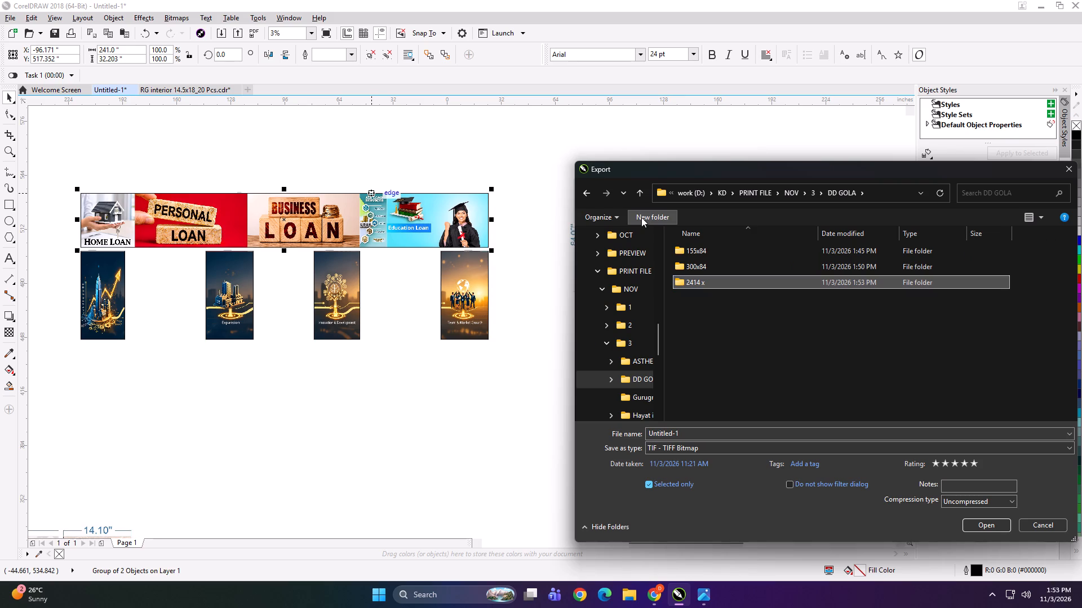
{"action": "key", "text": "ctrl+a"}
{"action": "left_click", "coordinate": [721, 280]}
{"action": "right_click", "coordinate": [721, 280]}
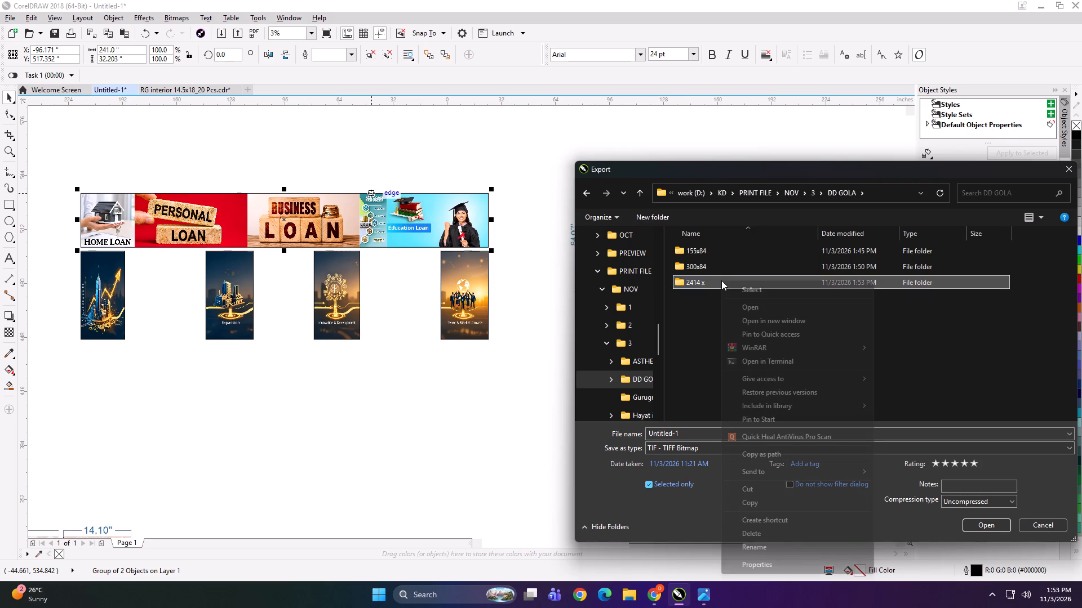
{"action": "left_click", "coordinate": [753, 542]}
{"action": "type", "text": "241"}
{"action": "type", "text": "x84"}
{"action": "key", "text": "space"}
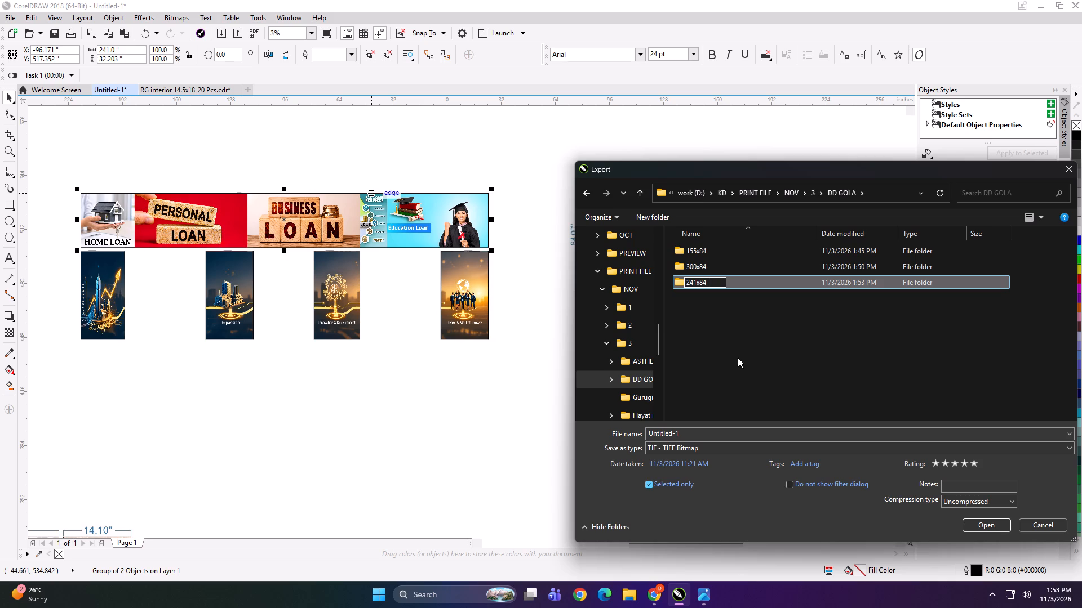
{"action": "left_click", "coordinate": [733, 318]}
Export the upper loan strip as an uncompressed TIFF named "241x32 A" into the 241x84 folder.
{"action": "double_click", "coordinate": [707, 266]}
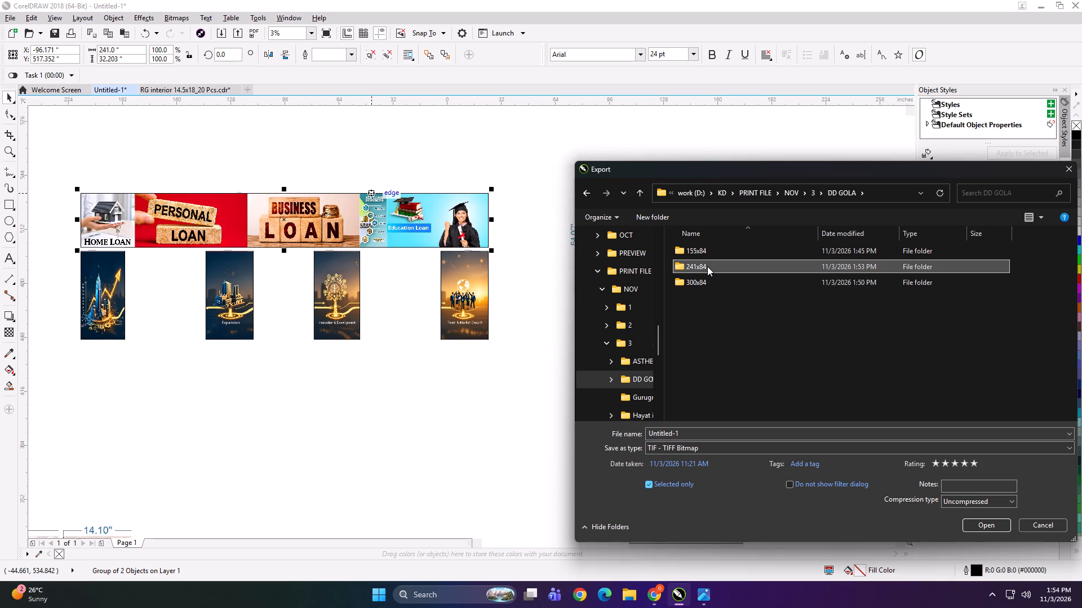
{"action": "left_click", "coordinate": [700, 437]}
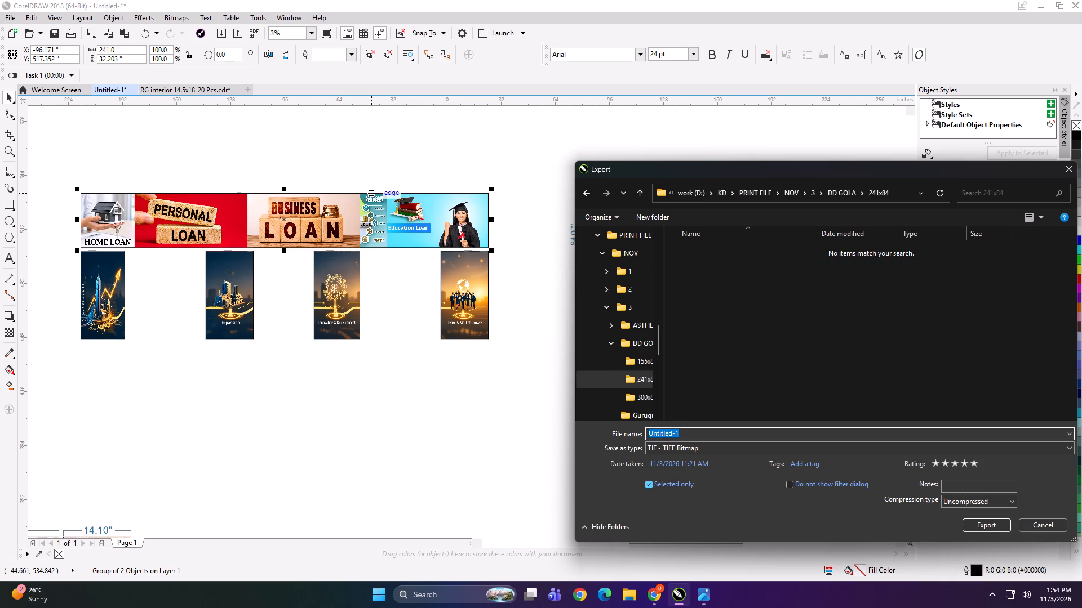
{"action": "type", "text": "241x32 A"}
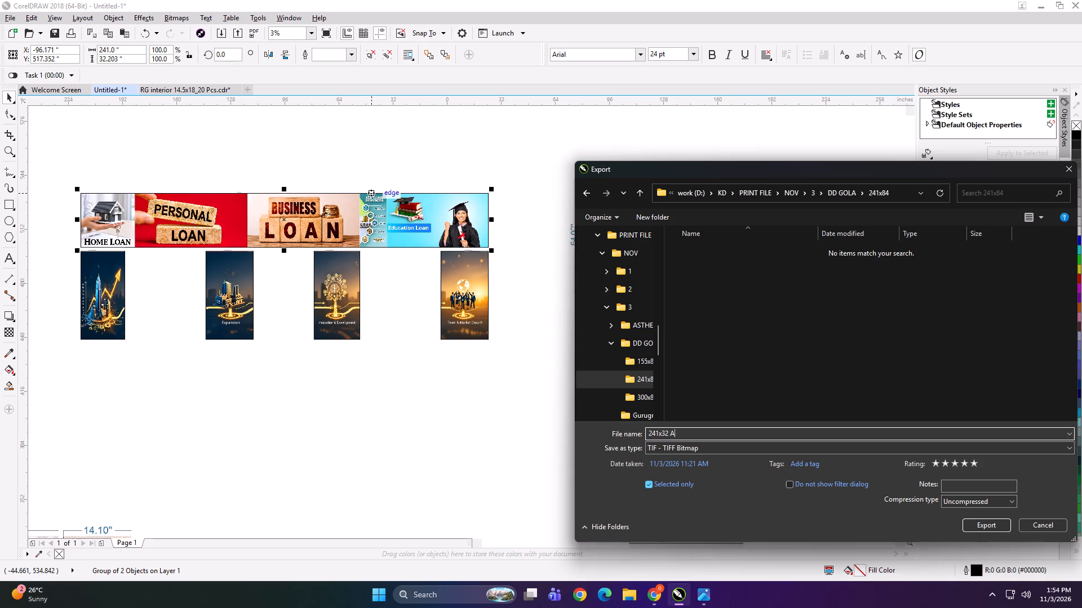
{"action": "key", "text": "Return"}
{"action": "key", "text": "Return"}
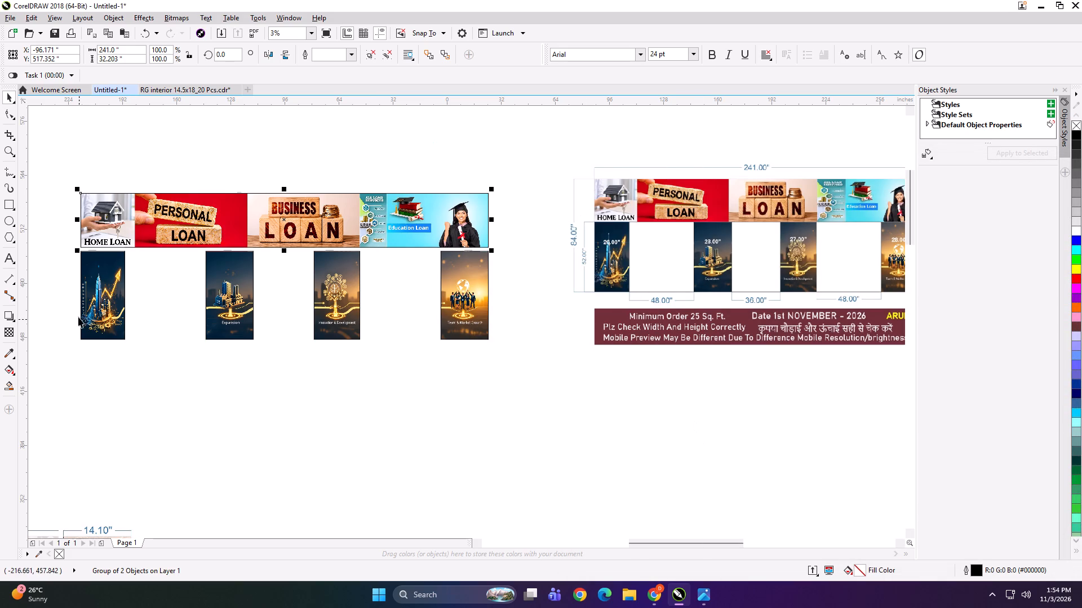
Select the lower skyscraper-and-arrow panel beneath HOME LOAN, check it closely, and set its width to 26.1 inches.
{"action": "left_click", "coordinate": [92, 298]}
{"action": "key", "text": "ctrl+e"}
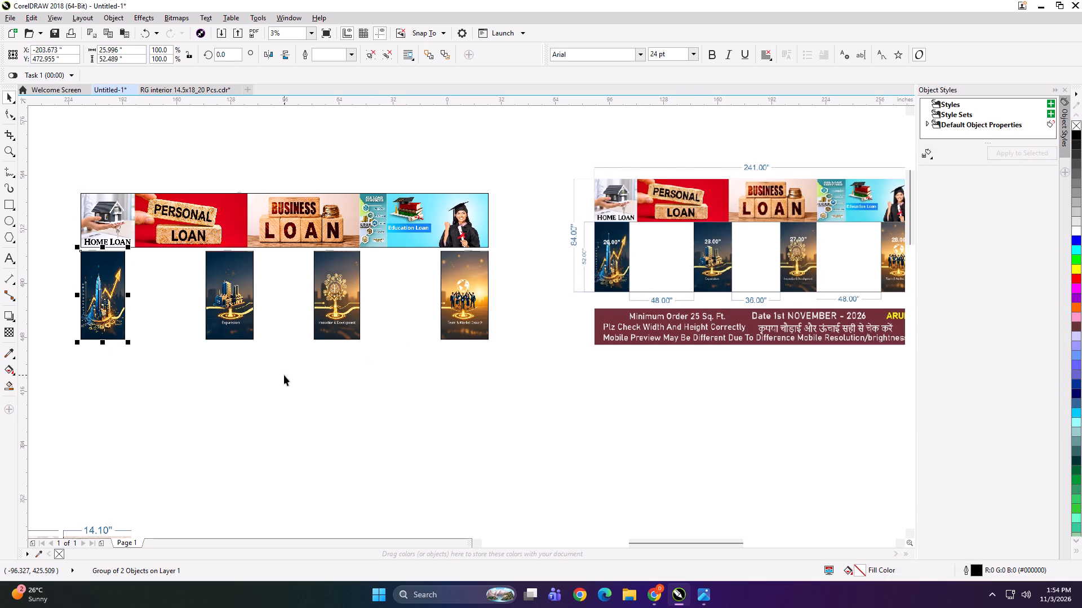
{"action": "scroll", "coordinate": [92, 276], "scroll_direction": "up", "scroll_amount": 2}
{"action": "scroll", "coordinate": [189, 342], "scroll_direction": "up", "scroll_amount": 1}
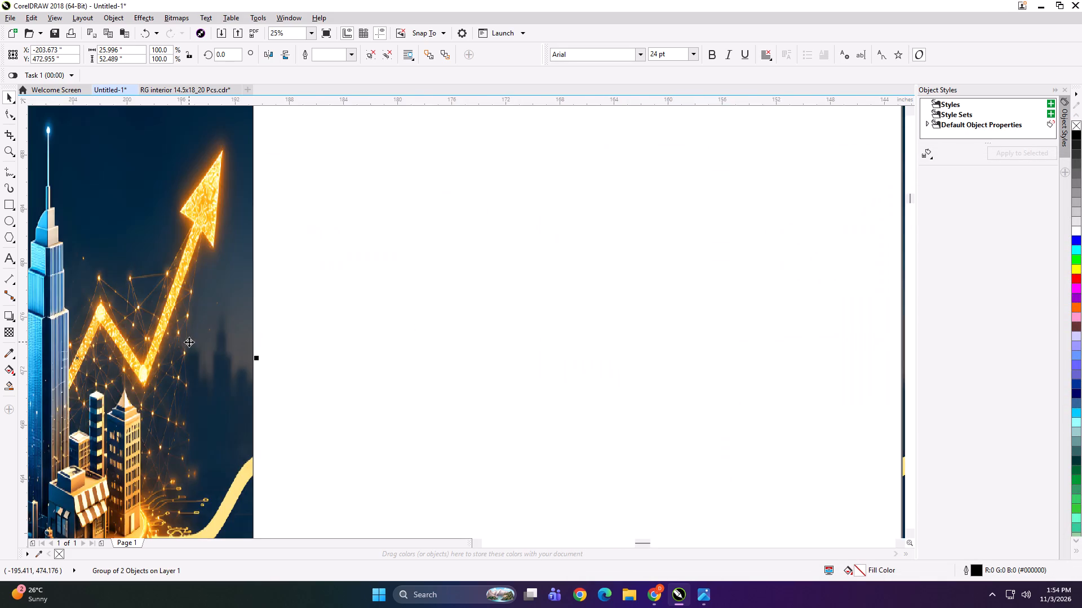
{"action": "scroll", "coordinate": [292, 334], "scroll_direction": "down", "scroll_amount": 1}
{"action": "scroll", "coordinate": [103, 325], "scroll_direction": "up", "scroll_amount": 1}
{"action": "scroll", "coordinate": [103, 325], "scroll_direction": "down", "scroll_amount": 1}
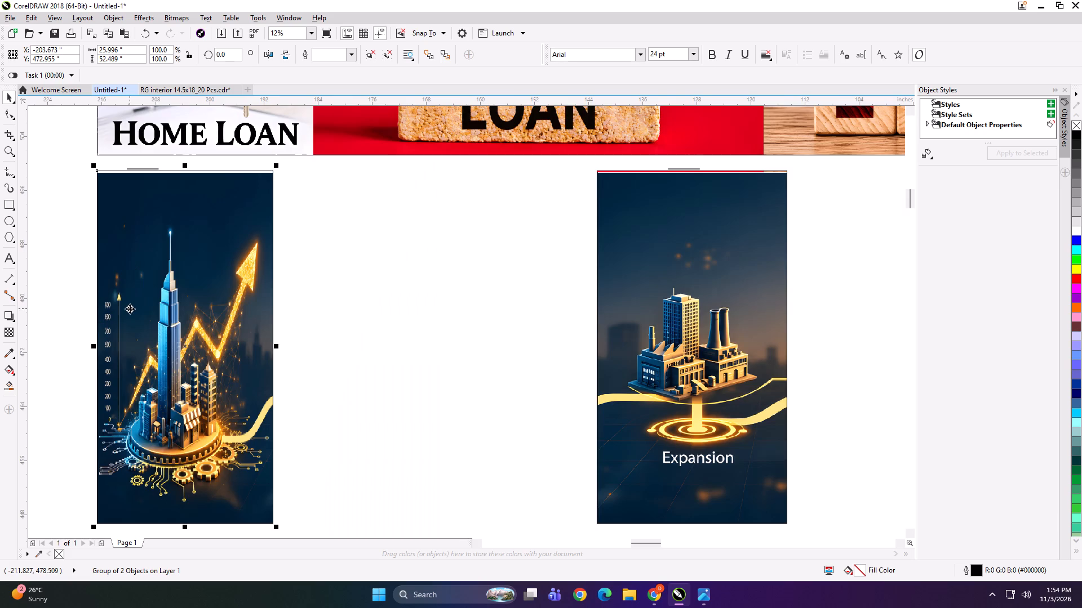
{"action": "scroll", "coordinate": [130, 309], "scroll_direction": "down", "scroll_amount": 2}
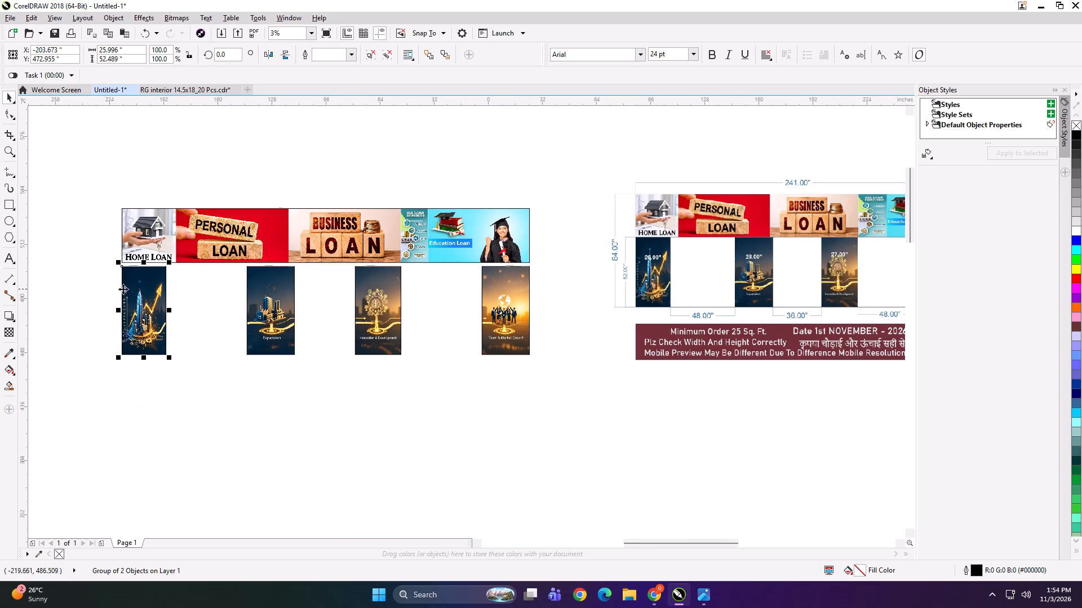
{"action": "left_click_drag", "start_coordinate": [126, 49], "coordinate": [85, 53]}
{"action": "type", "text": "26.1"}
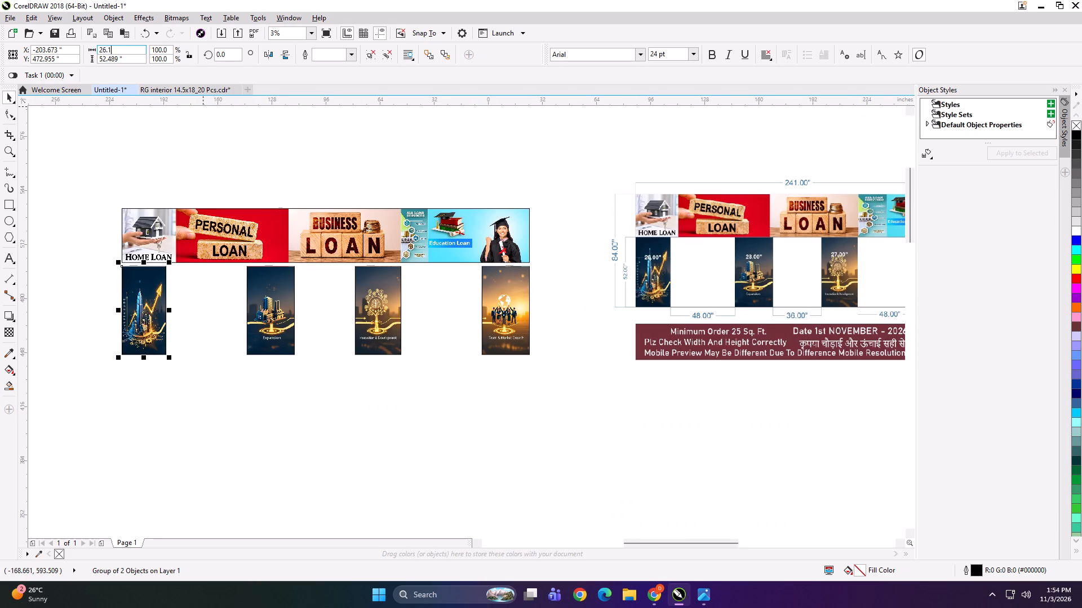
{"action": "key", "text": "Return"}
Export the skyscraper-and-arrow panel as an uncompressed TIFF named "26x52" into the 241x84 folder.
{"action": "key", "text": "ctrl+e"}
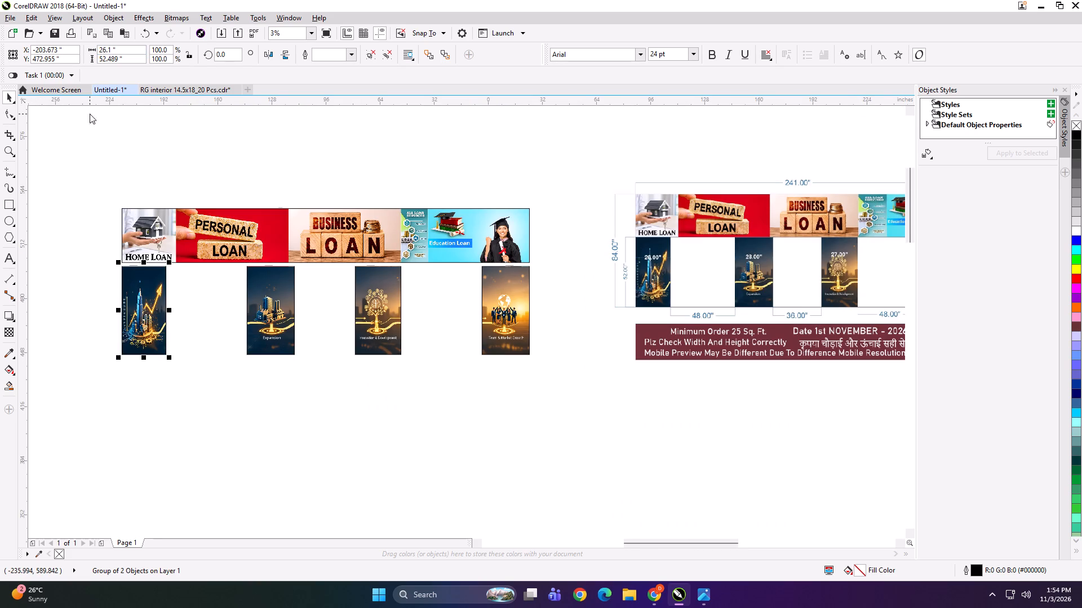
{"action": "type", "text": "26x2"}
{"action": "key", "text": "BackSpace"}
{"action": "type", "text": "52"}
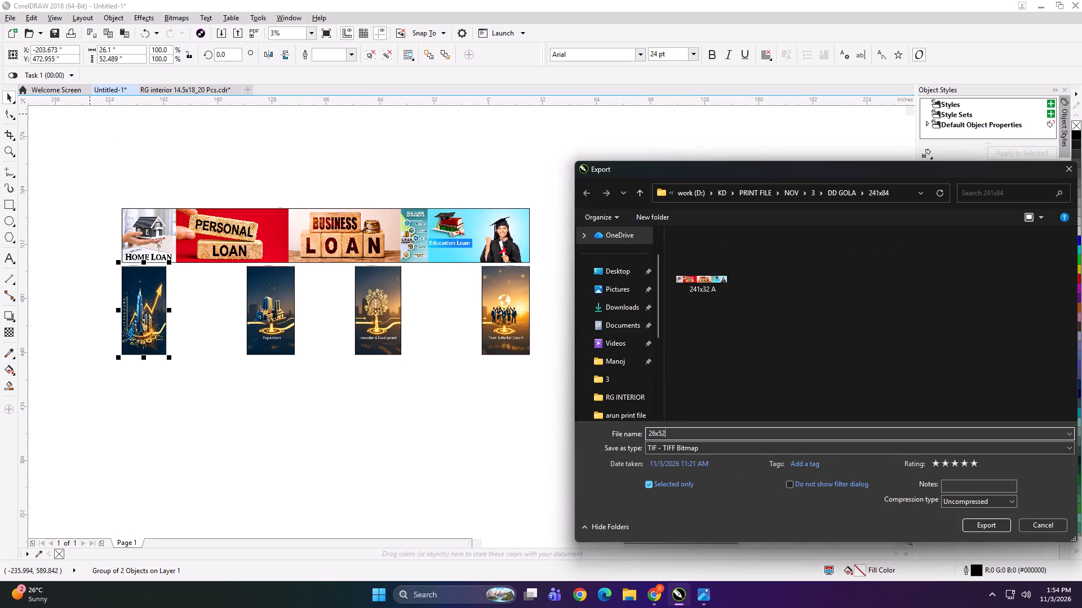
{"action": "key", "text": "Return"}
{"action": "key", "text": "Return"}
Check the Expansion panel against the dimensioned mock-up and export it as an uncompressed TIFF named "28x52" into the 241x84 folder.
{"action": "left_click", "coordinate": [278, 309]}
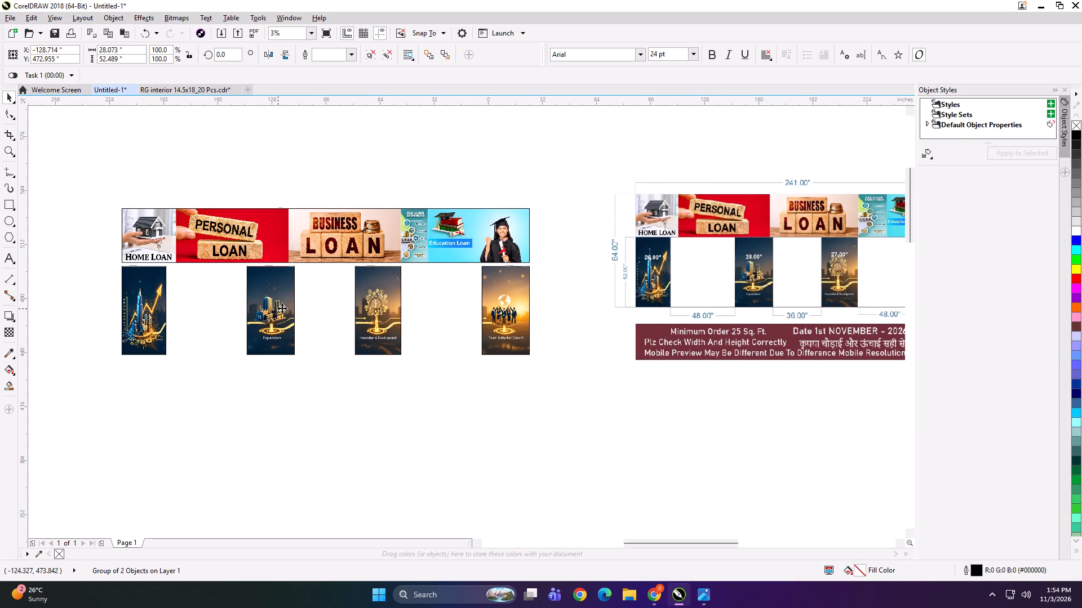
{"action": "scroll", "coordinate": [729, 258], "scroll_direction": "up", "scroll_amount": 1}
{"action": "scroll", "coordinate": [809, 272], "scroll_direction": "up", "scroll_amount": 1}
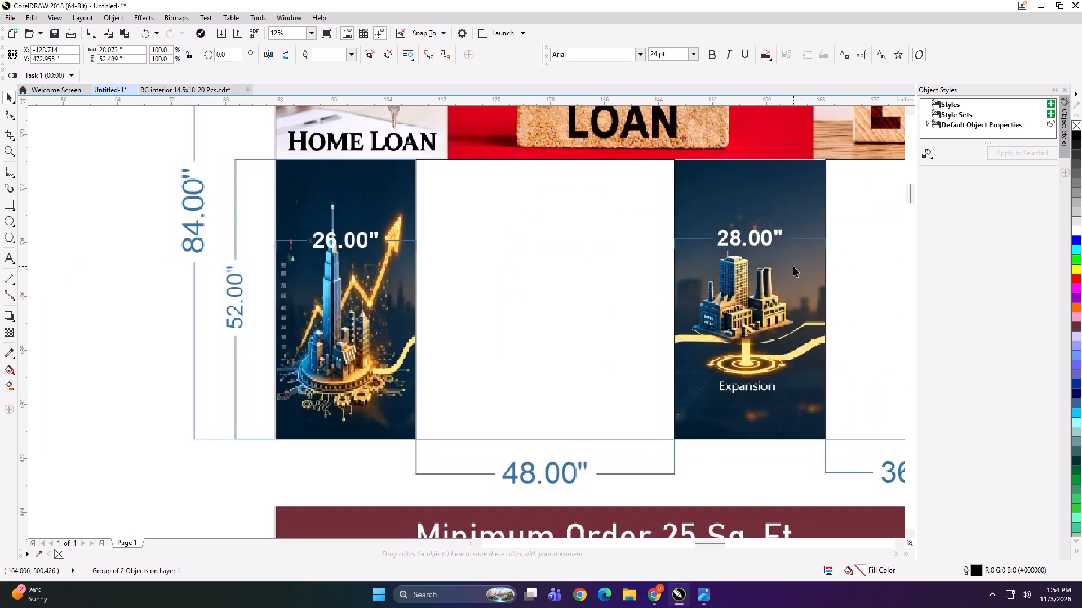
{"action": "scroll", "coordinate": [793, 266], "scroll_direction": "down", "scroll_amount": 2}
{"action": "scroll", "coordinate": [292, 283], "scroll_direction": "up", "scroll_amount": 2}
{"action": "scroll", "coordinate": [224, 404], "scroll_direction": "up", "scroll_amount": 1}
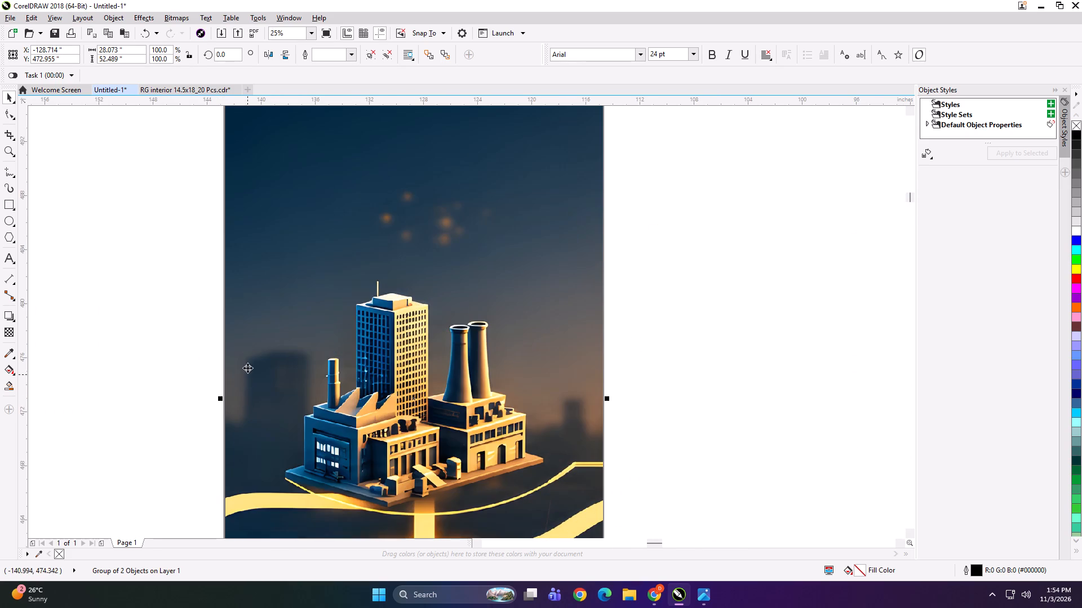
{"action": "scroll", "coordinate": [272, 338], "scroll_direction": "down", "scroll_amount": 3}
{"action": "key", "text": "ctrl+e"}
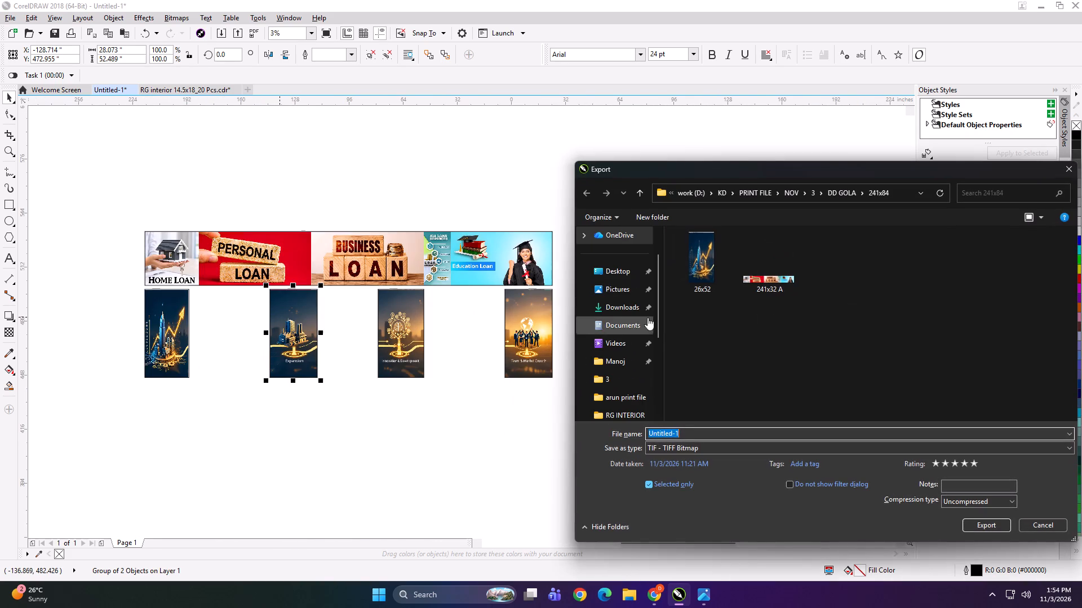
{"action": "type", "text": "28x52"}
{"action": "key", "text": "space"}
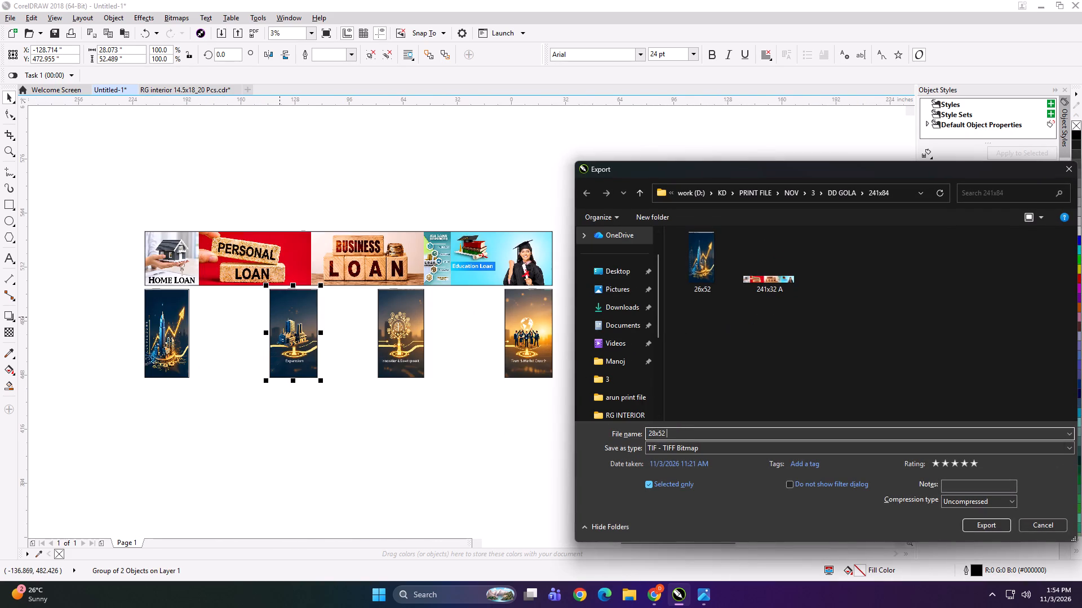
{"action": "key", "text": "Return"}
{"action": "key", "text": "Return"}
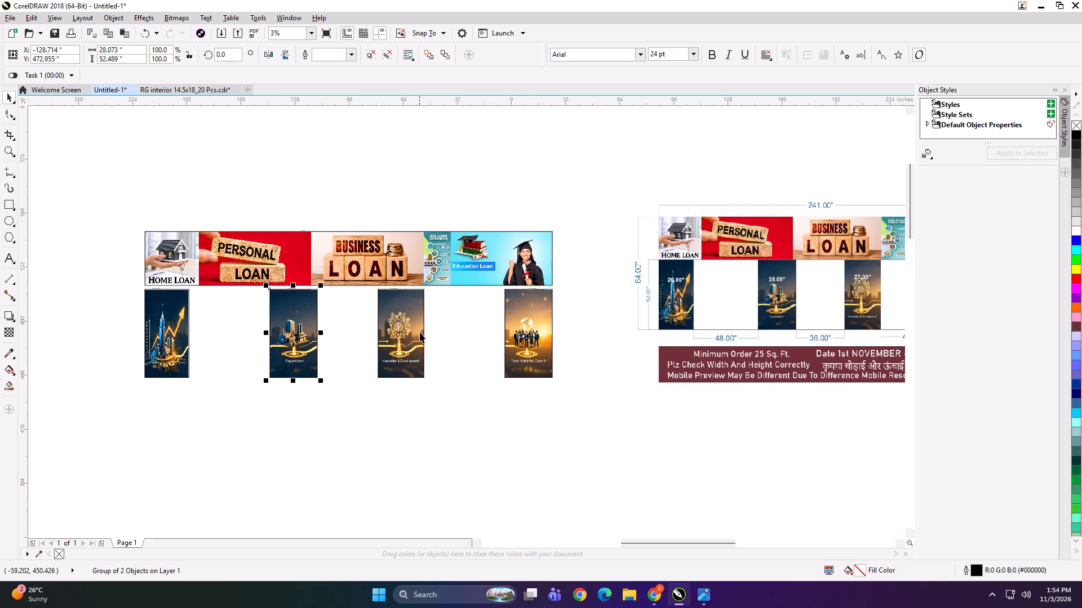
Export the Innovation & Development panel as an uncompressed TIFF named "27x52" into the 241x84 folder.
{"action": "left_click", "coordinate": [419, 328]}
{"action": "scroll", "coordinate": [860, 279], "scroll_direction": "up", "scroll_amount": 1}
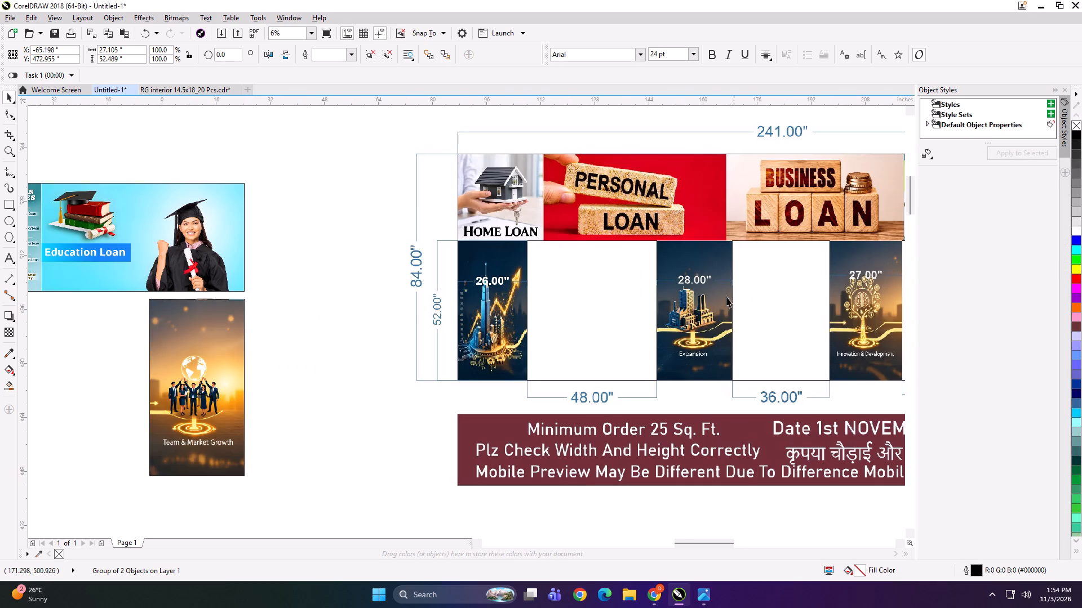
{"action": "scroll", "coordinate": [657, 306], "scroll_direction": "down", "scroll_amount": 1}
{"action": "key", "text": "ctrl+e"}
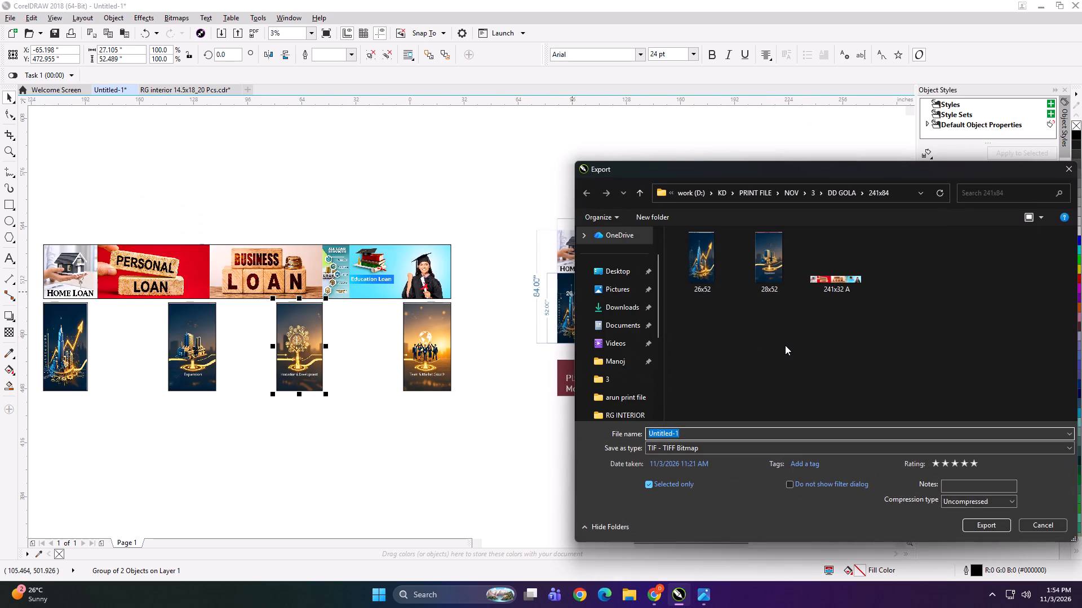
{"action": "type", "text": "27x52"}
{"action": "key", "text": "space"}
{"action": "key", "text": "Return"}
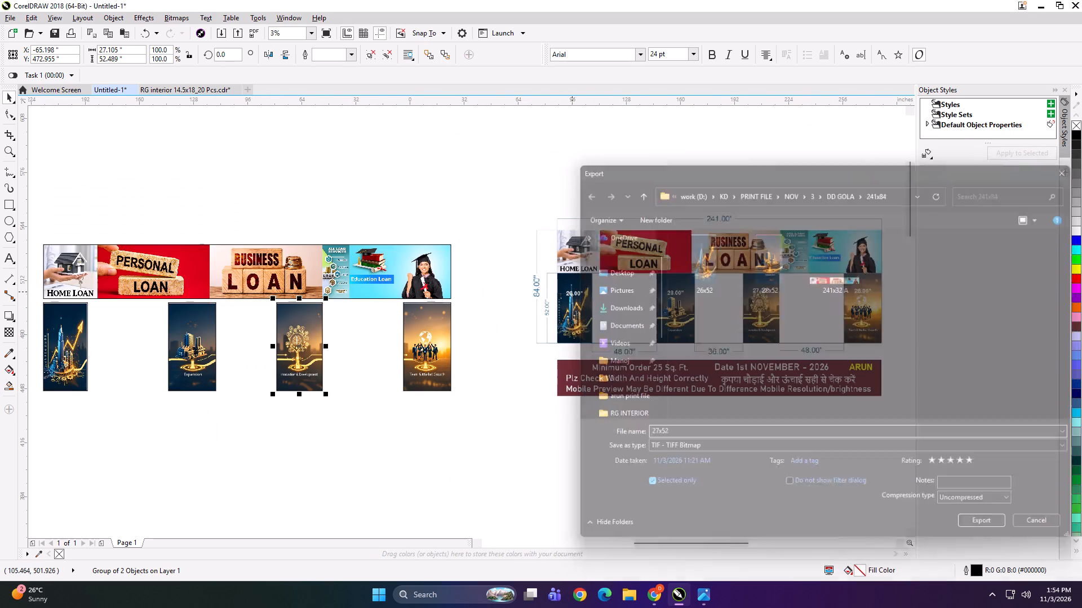
{"action": "key", "text": "Return"}
Export the Team & Market Growth panel as an uncompressed TIFF named "28x52 A" into the 241x84 folder.
{"action": "left_click", "coordinate": [422, 323]}
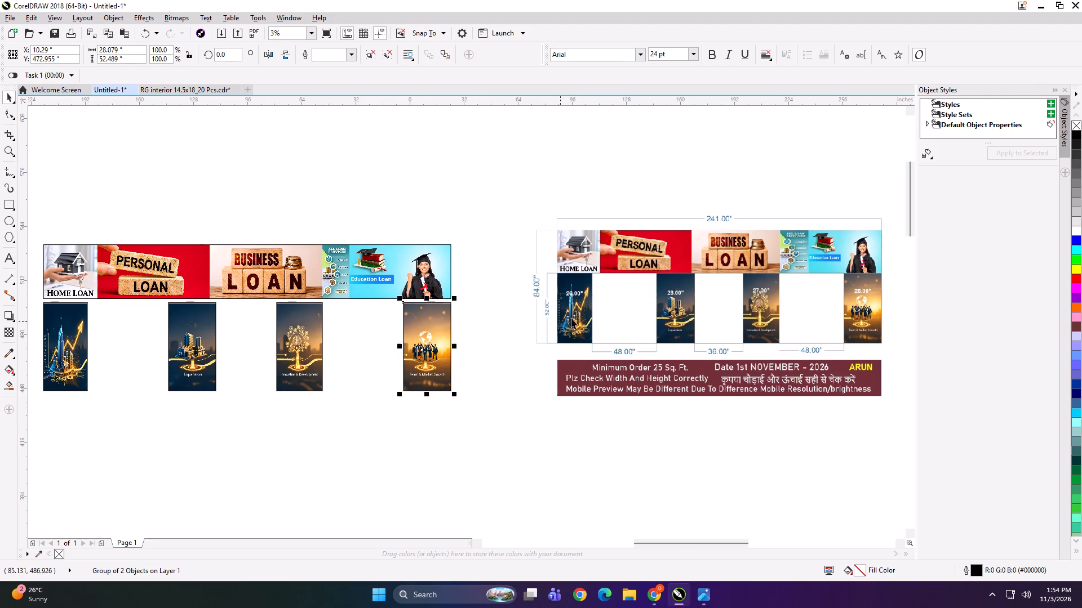
{"action": "scroll", "coordinate": [849, 277], "scroll_direction": "up", "scroll_amount": 1}
{"action": "scroll", "coordinate": [738, 288], "scroll_direction": "down", "scroll_amount": 1}
{"action": "key", "text": "ctrl+e"}
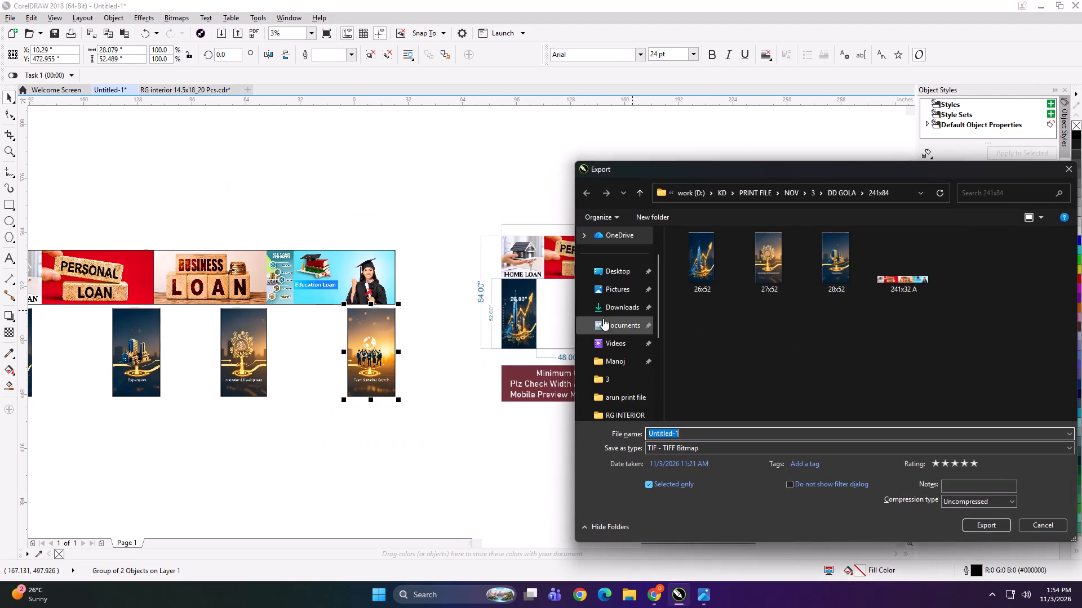
{"action": "type", "text": "2x52"}
{"action": "key", "text": "space"}
{"action": "key", "text": "c"}
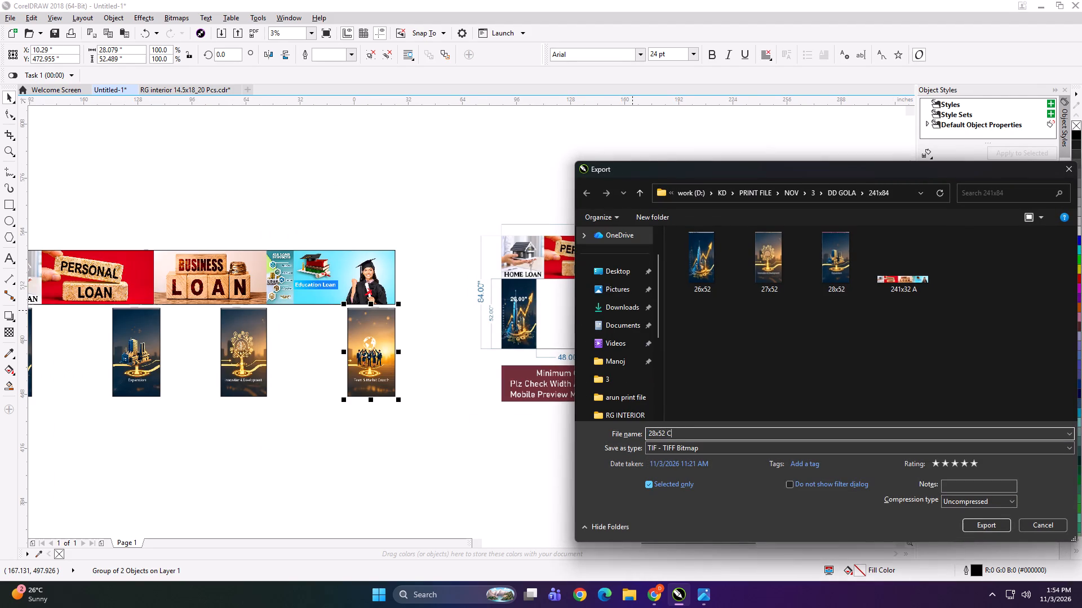
{"action": "key", "text": "BackSpace"}
{"action": "key", "text": "BackSpace"}
{"action": "key", "text": "space"}
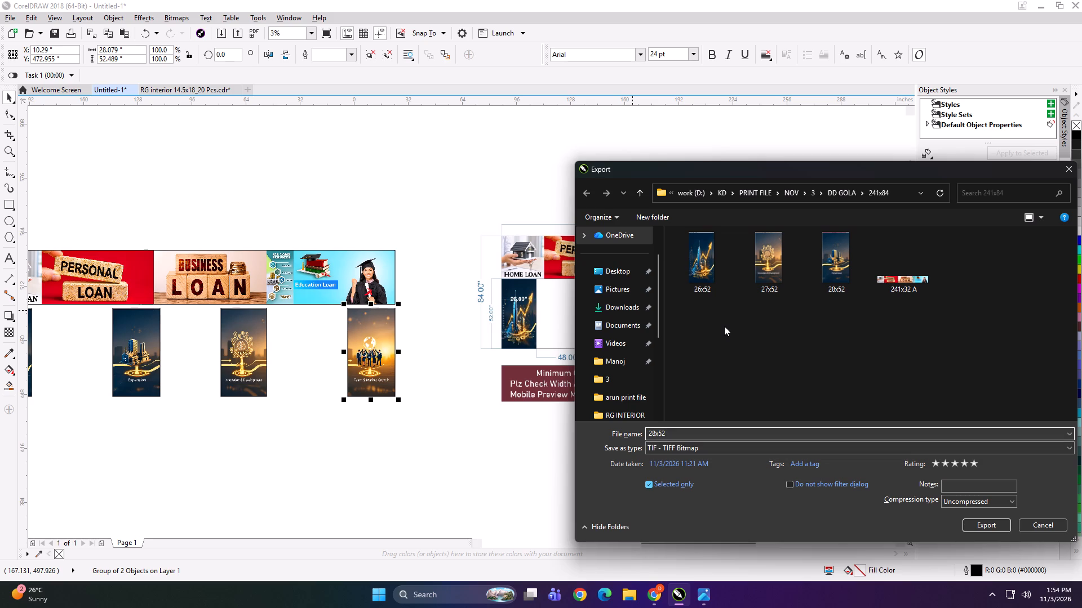
{"action": "type", "text": "A"}
{"action": "key", "text": "Return"}
{"action": "key", "text": "Return"}
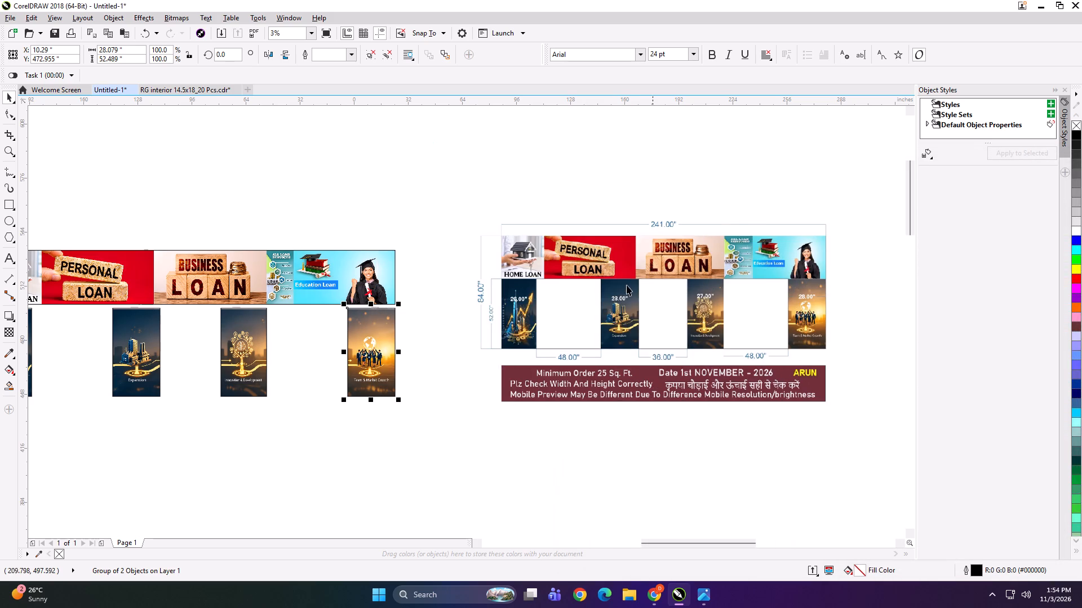
Move the loan strip and its four lower panels closer to their dimensioned mock-up and group them all together with it.
{"action": "scroll", "coordinate": [518, 272], "scroll_direction": "down", "scroll_amount": 1}
{"action": "left_click_drag", "start_coordinate": [218, 231], "coordinate": [493, 355]}
{"action": "left_click_drag", "start_coordinate": [420, 279], "coordinate": [424, 278]}
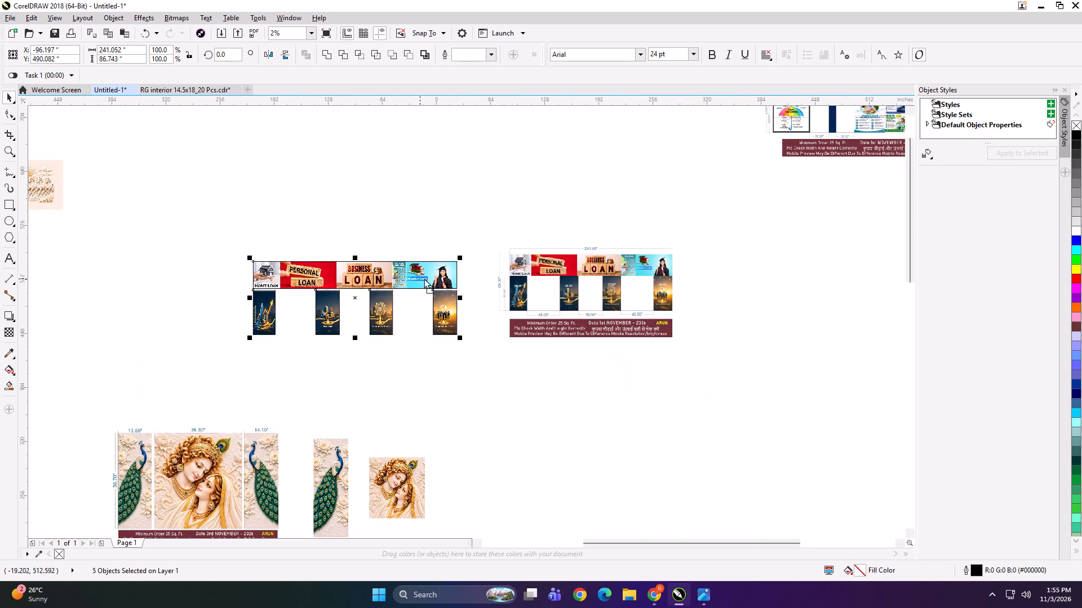
{"action": "left_click_drag", "start_coordinate": [424, 278], "coordinate": [451, 269]}
{"action": "left_click", "coordinate": [584, 267], "text": "shift"}
{"action": "key", "text": "ctrl+g"}
Shrink the combined loan group proportionally in stages, first to about 28.9 x 7 inches and then smaller still.
{"action": "left_click_drag", "start_coordinate": [682, 346], "coordinate": [651, 339], "text": "shift"}
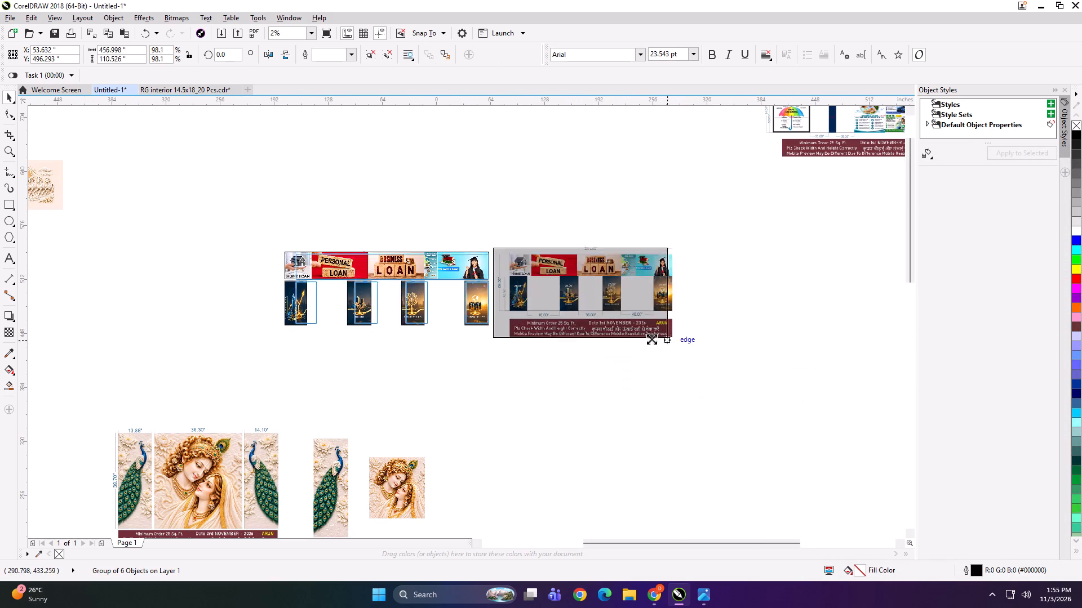
{"action": "left_click_drag", "start_coordinate": [651, 339], "coordinate": [498, 303], "text": "shift"}
{"action": "scroll", "coordinate": [490, 296], "scroll_direction": "up", "scroll_amount": 4}
{"action": "scroll", "coordinate": [425, 271], "scroll_direction": "up", "scroll_amount": 1}
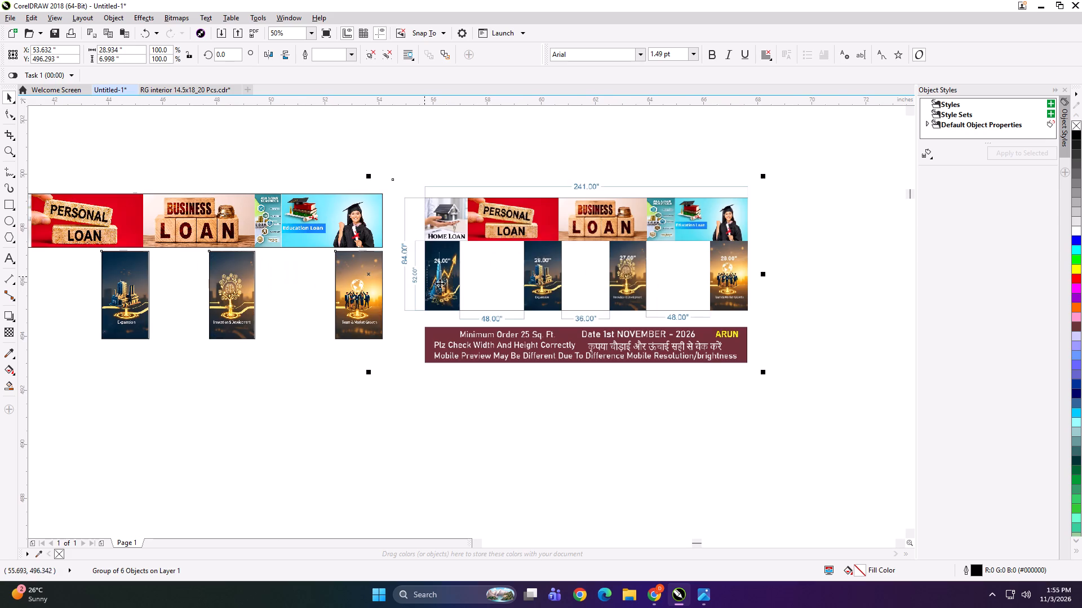
{"action": "left_click_drag", "start_coordinate": [765, 375], "coordinate": [512, 309], "text": "shift"}
Export the shrunken loan group under the name "DGFH" and delete it from the drawing.
{"action": "key", "text": "ctrl+e"}
{"action": "type", "text": "DGFH"}
{"action": "key", "text": "Return"}
{"action": "key", "text": "Return"}
{"action": "key", "text": "Return"}
{"action": "key", "text": "Delete"}
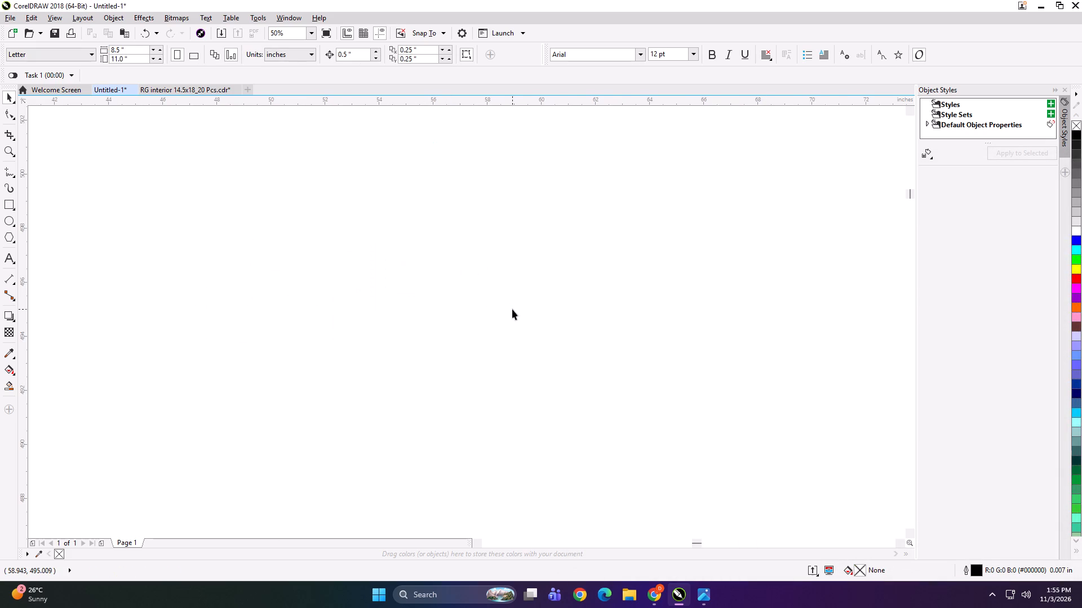
Move the dimensioned insurance wall mock-up about 195 inches left and slightly down in the drawing, and deselect it.
{"action": "key", "text": "F4"}
{"action": "left_click", "coordinate": [512, 309]}
{"action": "scroll", "coordinate": [345, 424], "scroll_direction": "up", "scroll_amount": 1}
{"action": "scroll", "coordinate": [322, 394], "scroll_direction": "down", "scroll_amount": 1}
{"action": "left_click", "coordinate": [396, 336]}
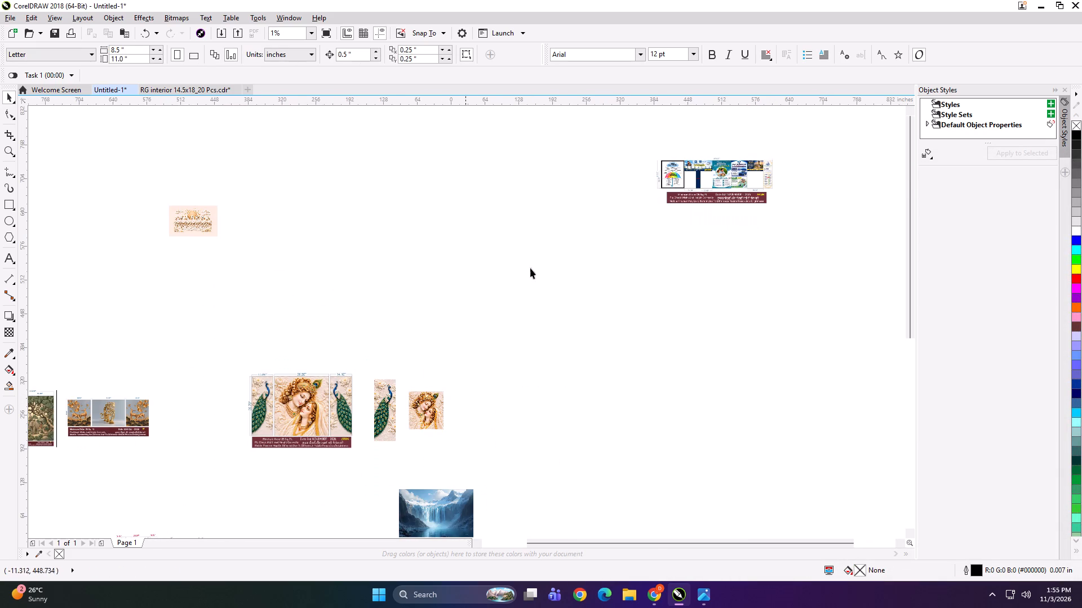
{"action": "scroll", "coordinate": [761, 160], "scroll_direction": "up", "scroll_amount": 1}
{"action": "left_click_drag", "start_coordinate": [721, 176], "coordinate": [516, 227]}
{"action": "left_click", "coordinate": [660, 242]}
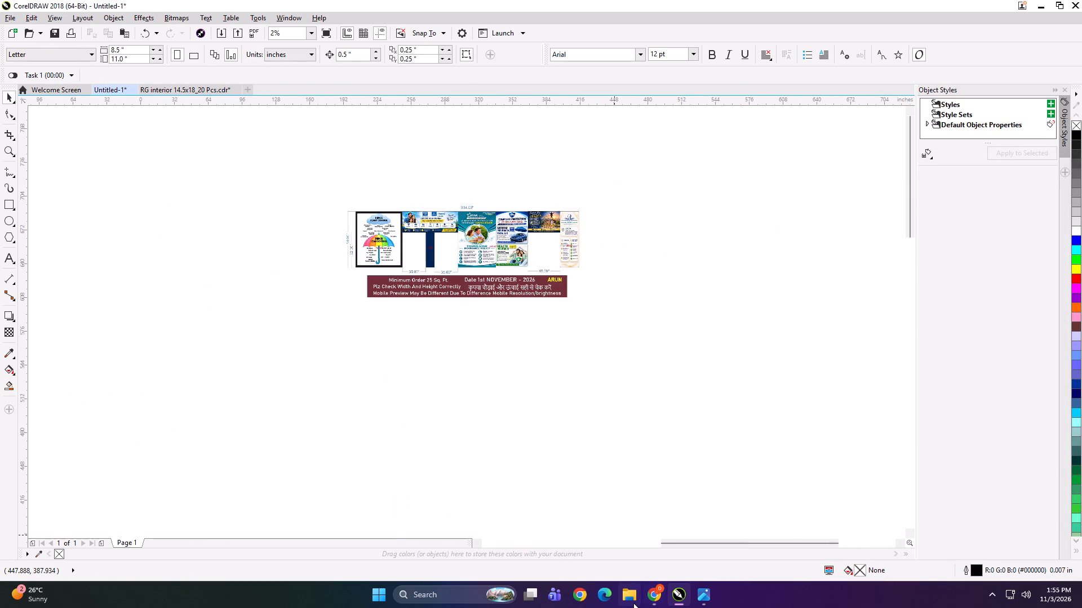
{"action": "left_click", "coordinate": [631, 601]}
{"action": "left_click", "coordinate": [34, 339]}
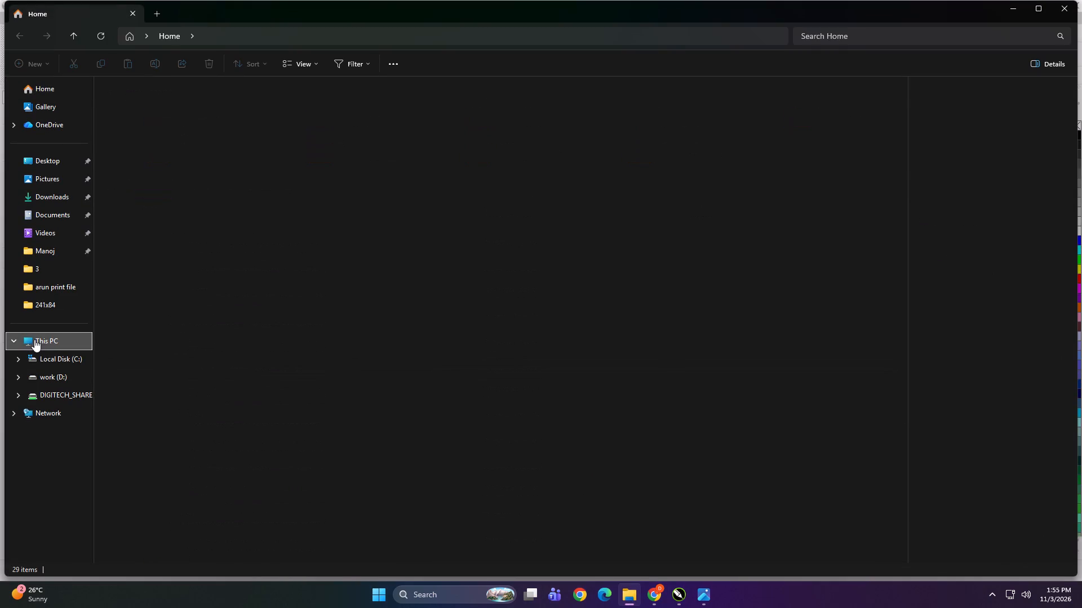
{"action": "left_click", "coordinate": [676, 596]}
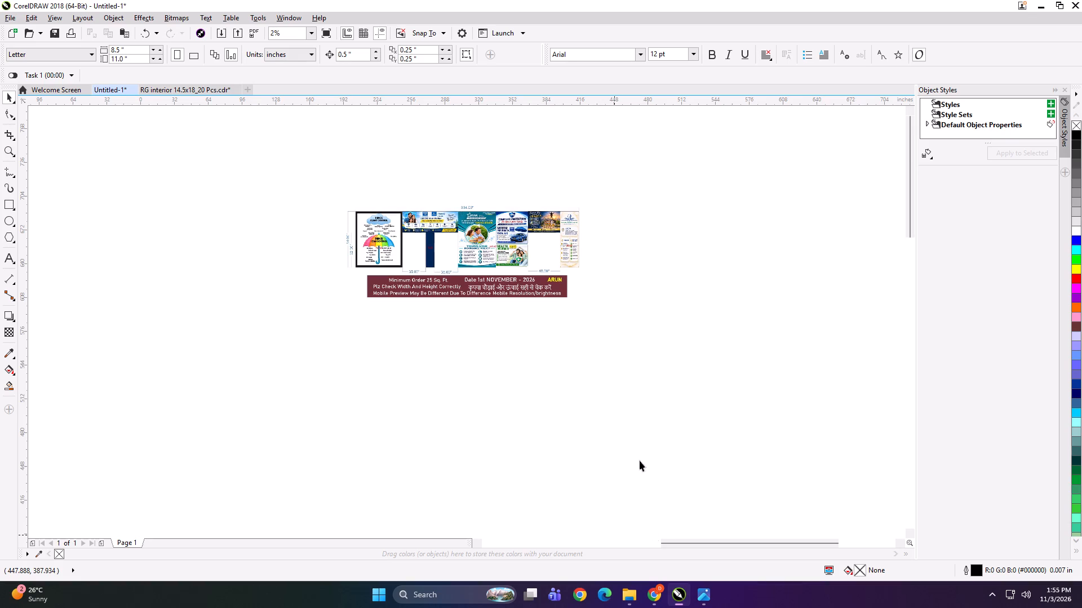
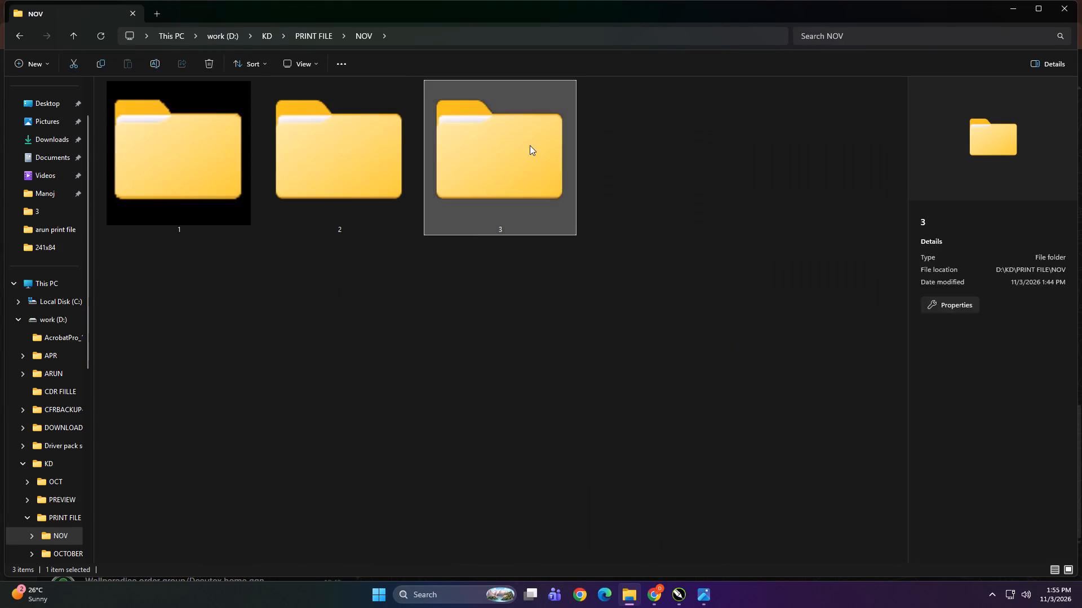
Copy the DD GOLA folder from the local NOV 3 print folder and go to the DIGITECH_SHAREDRIVE drive.
{"action": "left_click", "coordinate": [323, 166]}
{"action": "key", "text": "ctrl+c"}
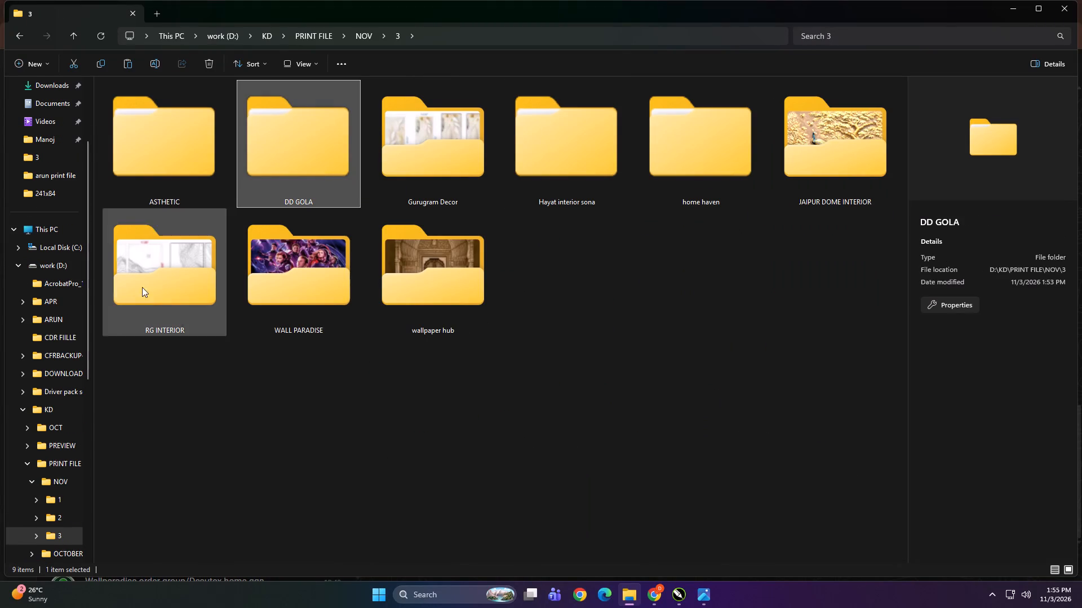
{"action": "scroll", "coordinate": [69, 379], "scroll_direction": "up", "scroll_amount": 5}
{"action": "left_click", "coordinate": [47, 333]}
{"action": "double_click", "coordinate": [143, 265]}
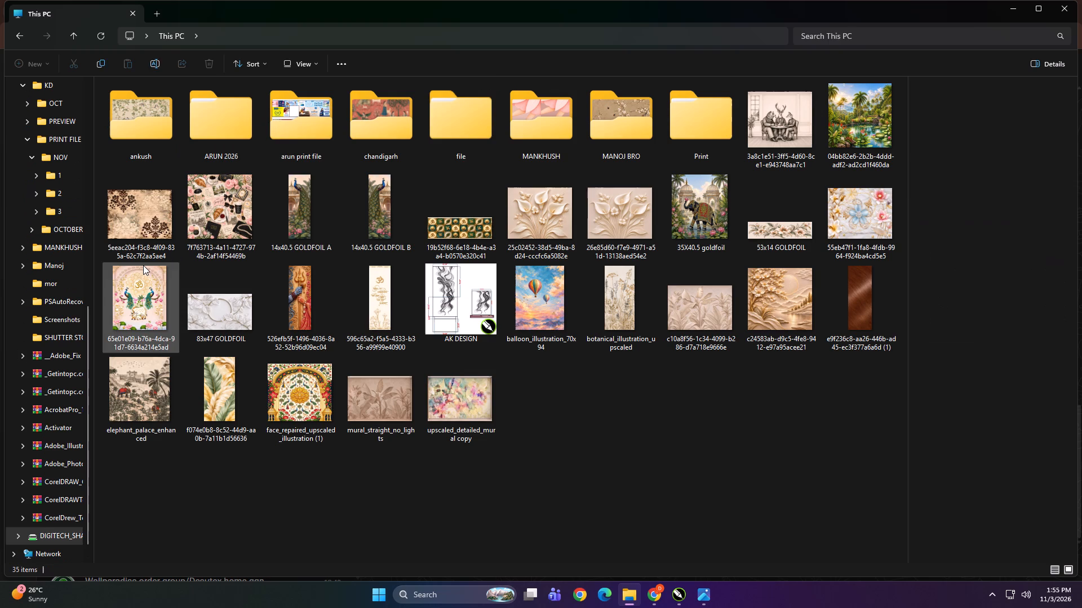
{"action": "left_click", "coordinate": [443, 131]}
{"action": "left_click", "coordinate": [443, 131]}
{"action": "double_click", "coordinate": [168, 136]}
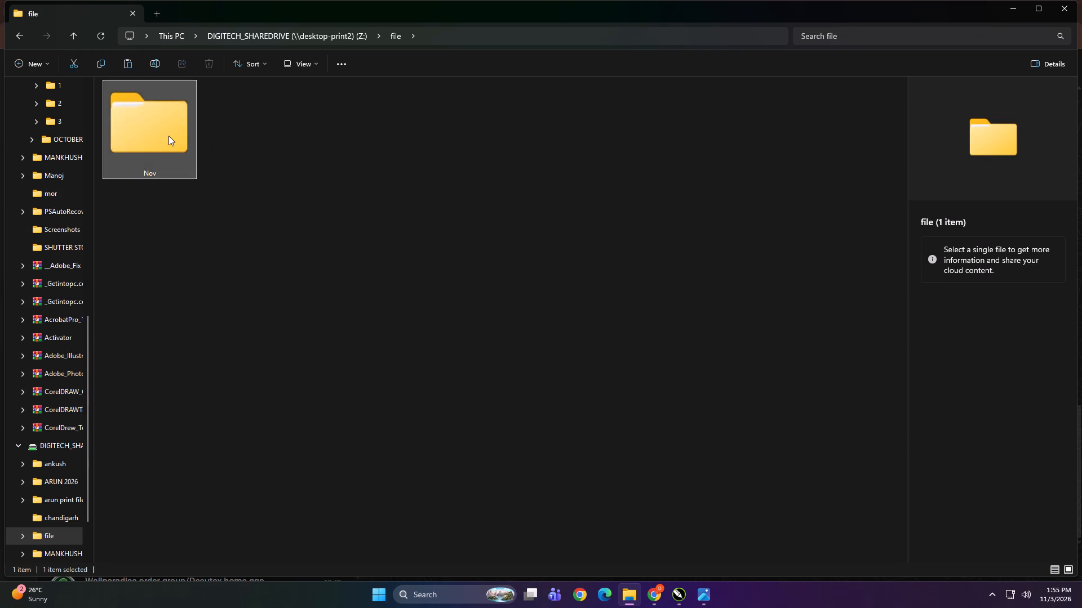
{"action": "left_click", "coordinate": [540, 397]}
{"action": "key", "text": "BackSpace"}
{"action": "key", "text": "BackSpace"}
Open folder 3 inside Print > NOV on the shared drive as the destination for the copied DD GOLA folder.
{"action": "double_click", "coordinate": [675, 136]}
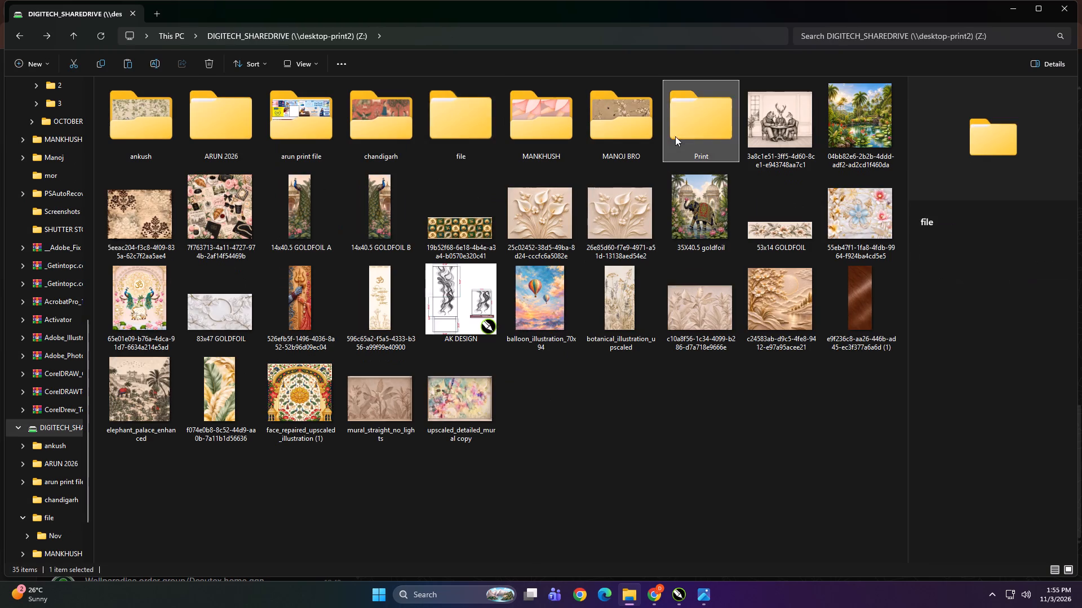
{"action": "double_click", "coordinate": [178, 147]}
{"action": "double_click", "coordinate": [467, 158]}
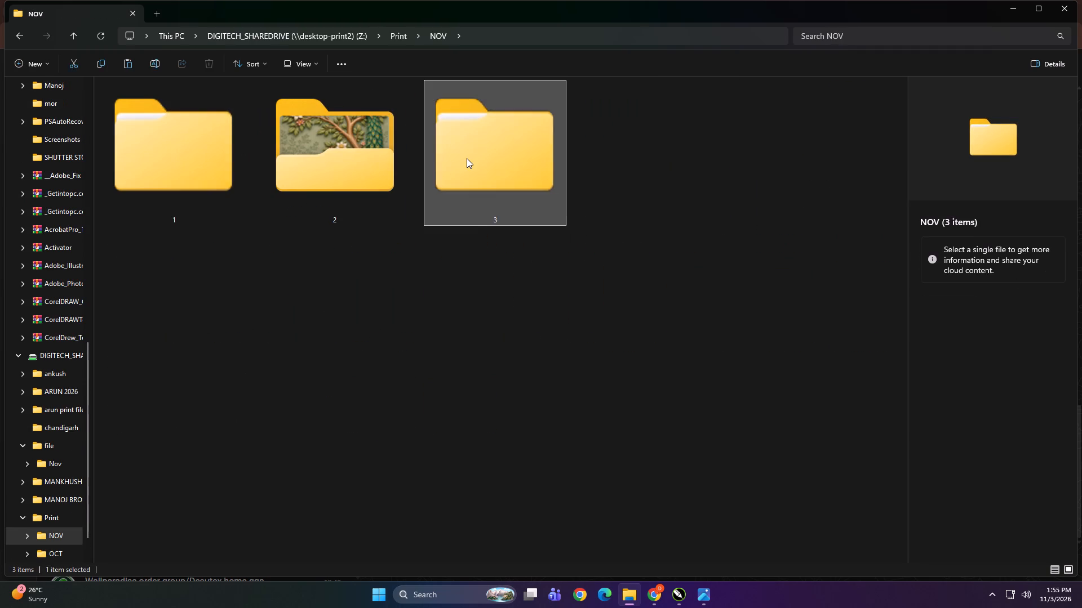
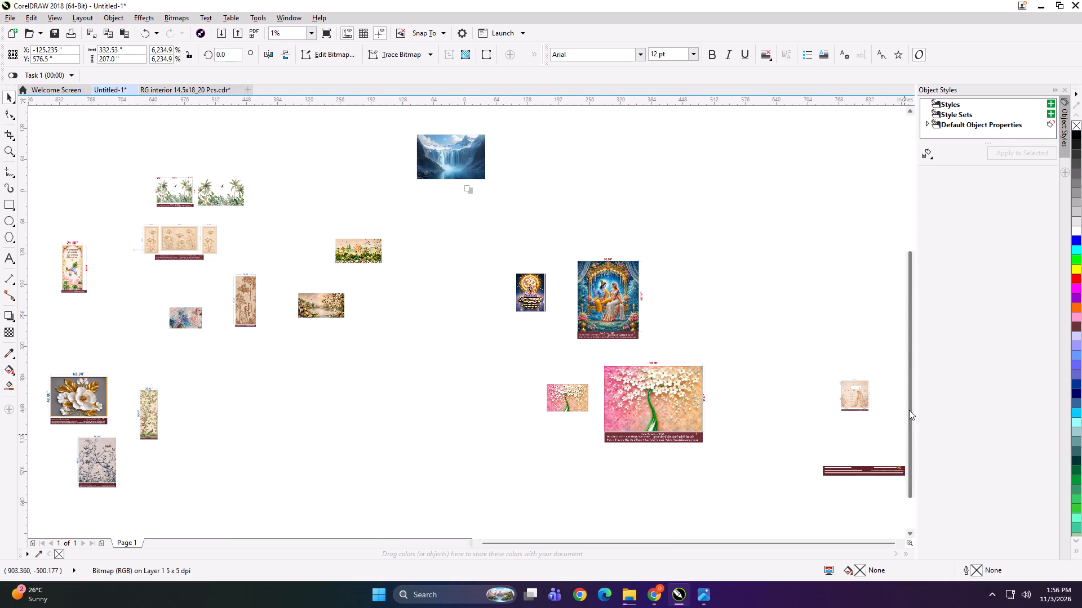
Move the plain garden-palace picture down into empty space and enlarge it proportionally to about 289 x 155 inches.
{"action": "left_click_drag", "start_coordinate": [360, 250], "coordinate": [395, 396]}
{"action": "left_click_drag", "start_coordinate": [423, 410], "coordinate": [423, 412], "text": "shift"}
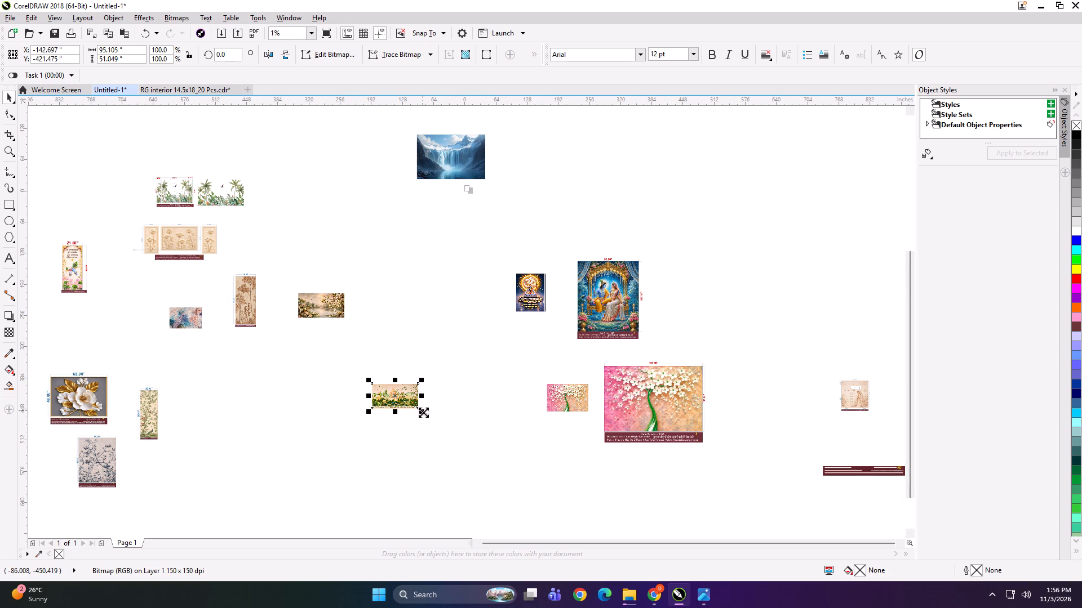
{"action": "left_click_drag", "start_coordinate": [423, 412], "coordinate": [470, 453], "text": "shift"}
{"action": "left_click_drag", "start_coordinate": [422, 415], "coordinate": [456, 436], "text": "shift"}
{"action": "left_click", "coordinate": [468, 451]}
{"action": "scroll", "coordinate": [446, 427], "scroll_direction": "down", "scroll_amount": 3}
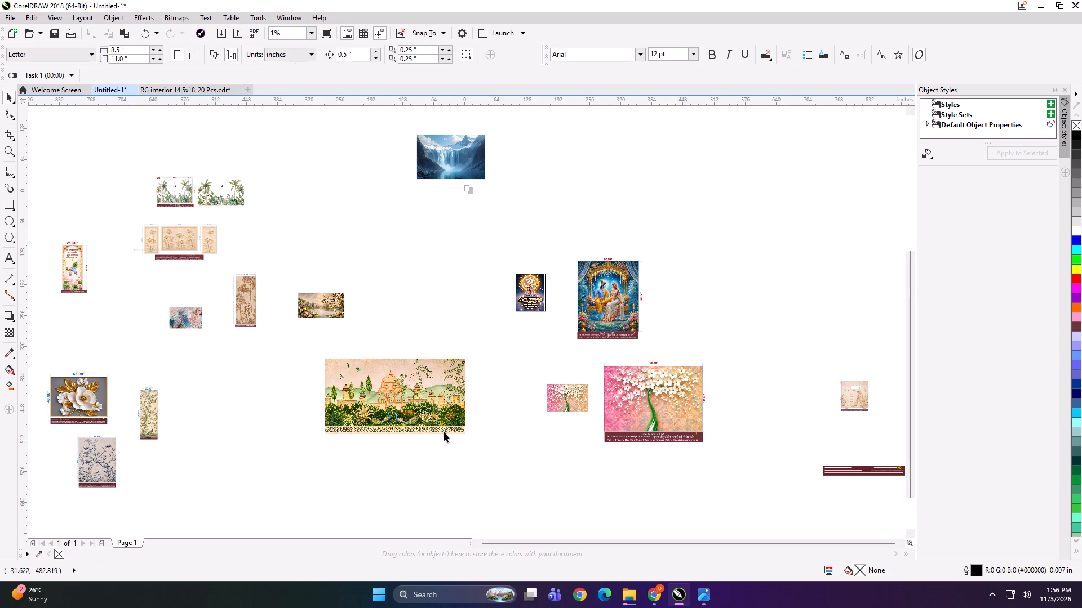
Move the plain garden-palace picture up and across to the empty area near its dimensioned mock-up, at about X 493, Y 325 inches.
{"action": "left_click_drag", "start_coordinate": [420, 436], "coordinate": [612, 144]}
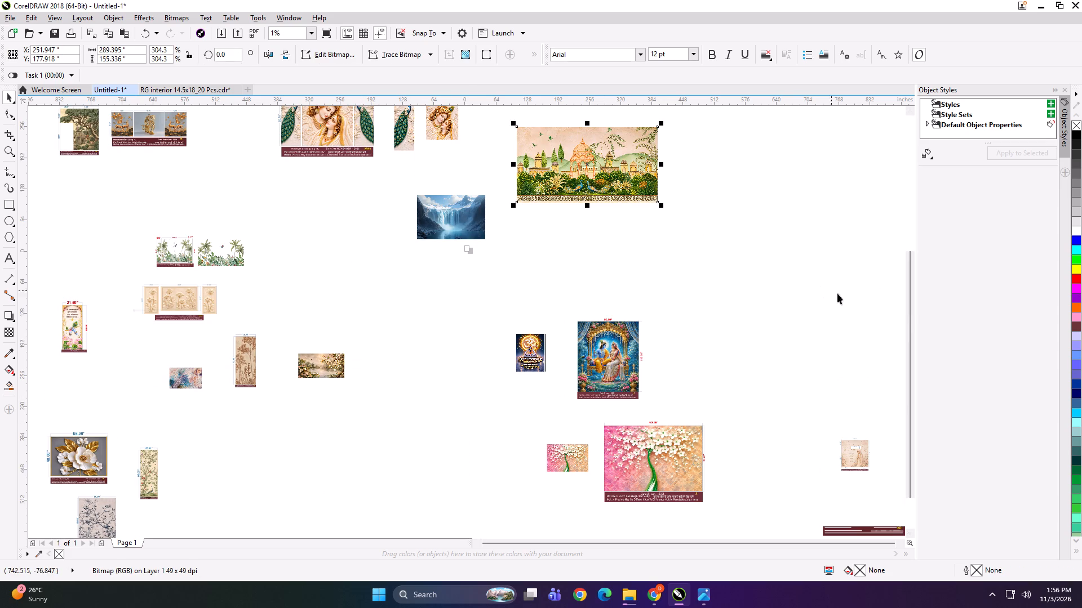
{"action": "left_click_drag", "start_coordinate": [911, 318], "coordinate": [902, 164]}
{"action": "left_click_drag", "start_coordinate": [623, 390], "coordinate": [673, 272]}
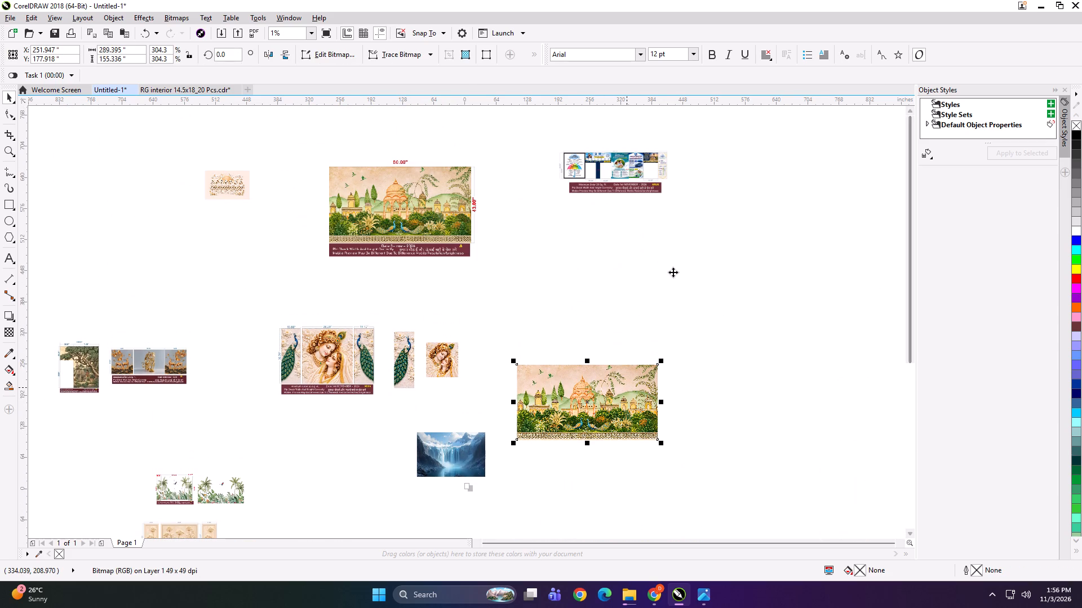
{"action": "left_click_drag", "start_coordinate": [673, 272], "coordinate": [677, 271]}
{"action": "left_click_drag", "start_coordinate": [587, 396], "coordinate": [704, 324]}
{"action": "left_click_drag", "start_coordinate": [688, 315], "coordinate": [700, 306]}
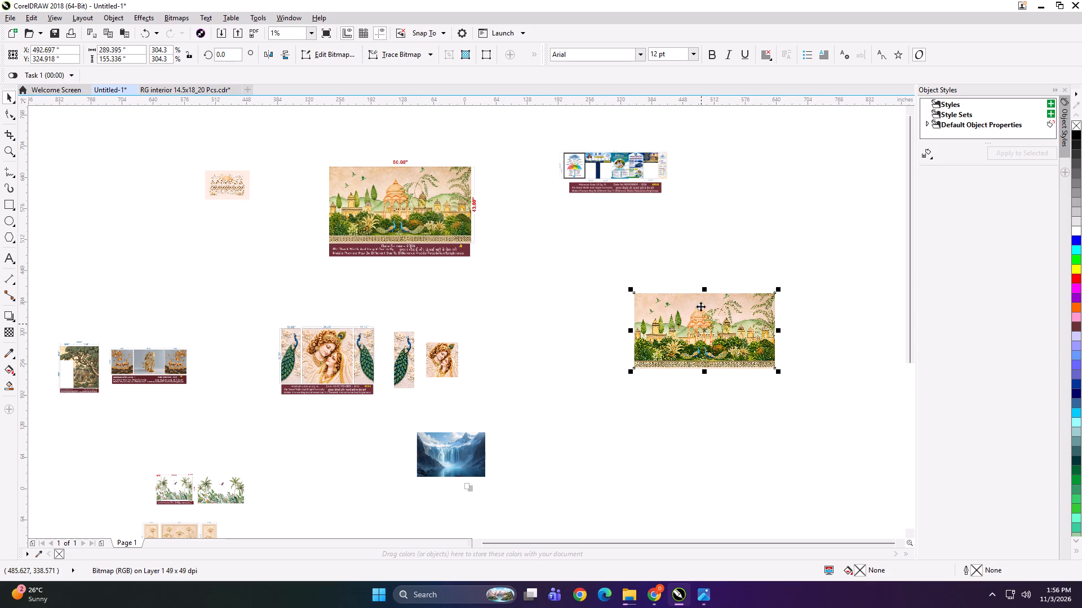
{"action": "left_click_drag", "start_coordinate": [700, 306], "coordinate": [704, 303]}
Bring the dimensioned garden mock-up beside the plain picture and shift the picture to about X 530 inches to separate them.
{"action": "left_click_drag", "start_coordinate": [422, 205], "coordinate": [578, 323]}
{"action": "scroll", "coordinate": [703, 335], "scroll_direction": "up", "scroll_amount": 1}
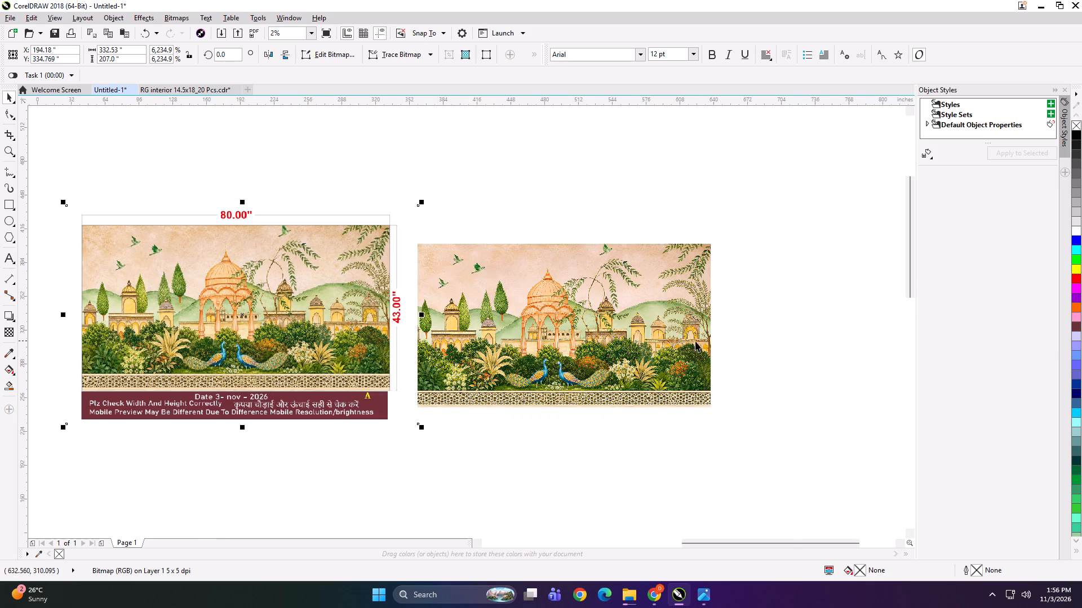
{"action": "left_click_drag", "start_coordinate": [600, 333], "coordinate": [640, 332]}
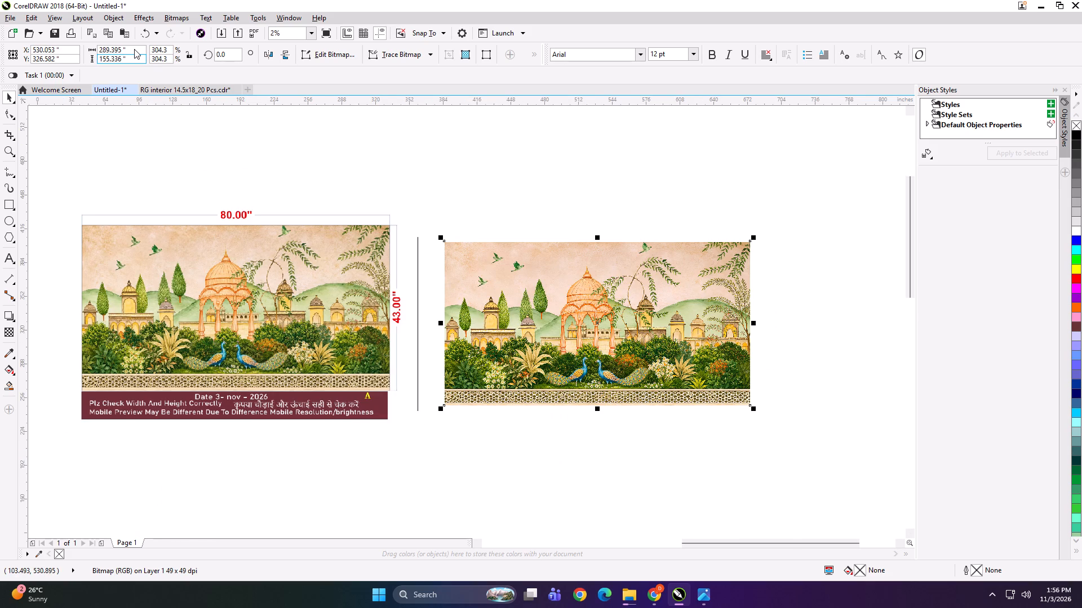
Set the plain garden picture's size to 80 inches wide by 43 inches high.
{"action": "left_click", "coordinate": [132, 47]}
{"action": "key", "text": "ctrl+a"}
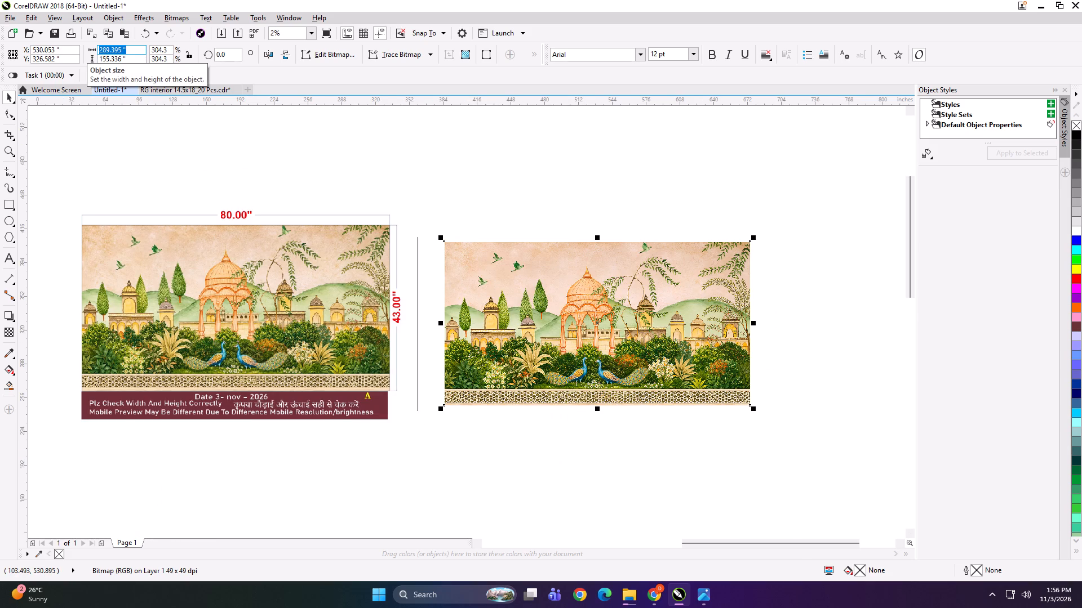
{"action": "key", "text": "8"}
{"action": "key", "text": "Tab"}
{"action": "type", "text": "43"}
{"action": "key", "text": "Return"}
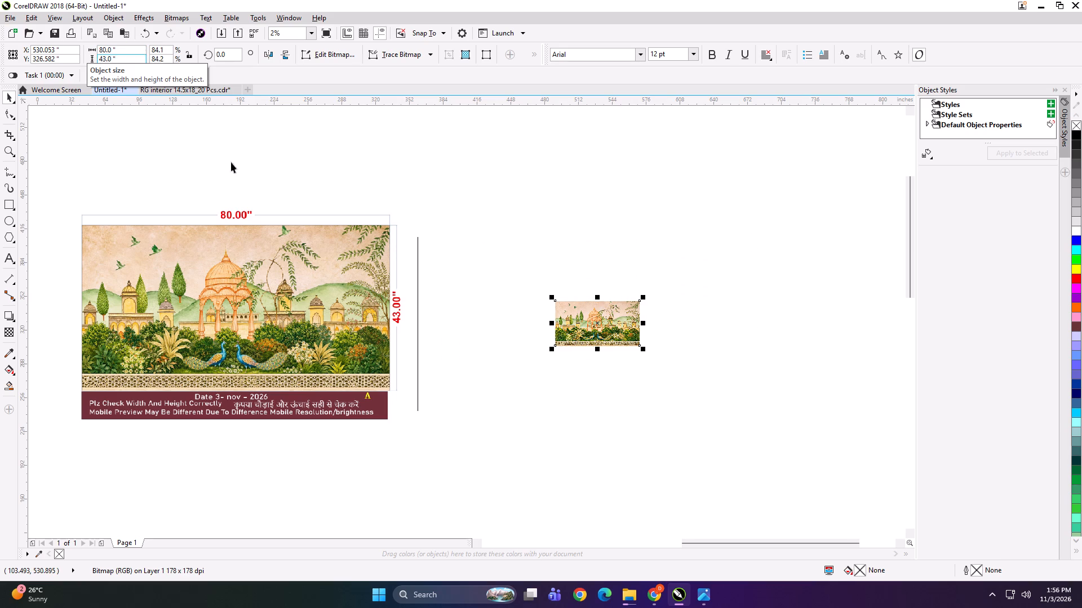
Shrink the dimensioned garden mock-up to about 88 x 55 inches and place it directly beside the resized plain picture.
{"action": "left_click_drag", "start_coordinate": [356, 305], "coordinate": [493, 315]}
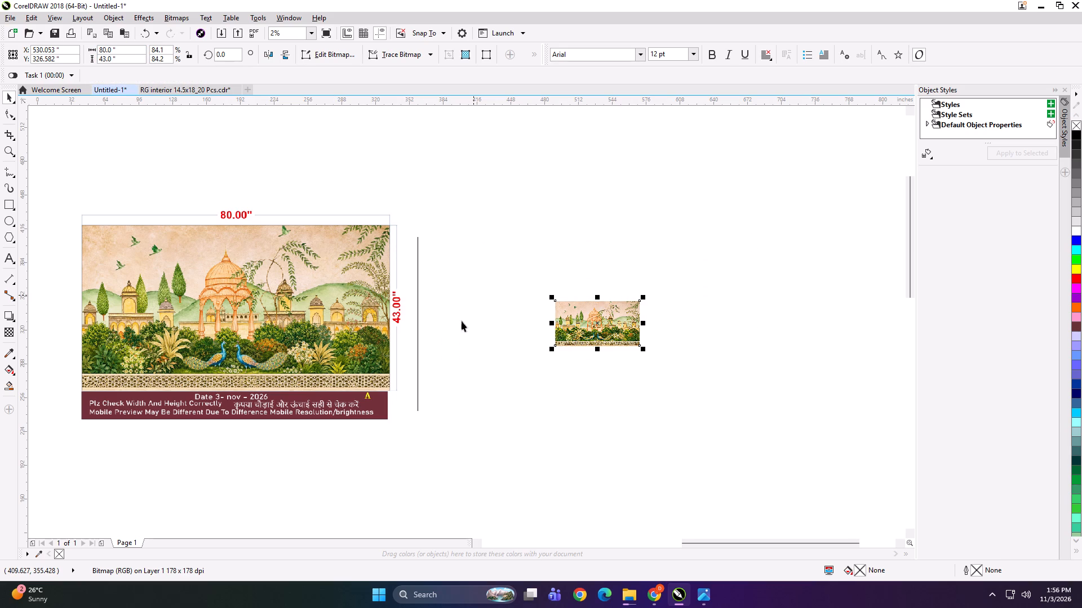
{"action": "left_click", "coordinate": [453, 299]}
{"action": "left_click_drag", "start_coordinate": [287, 284], "coordinate": [419, 291]}
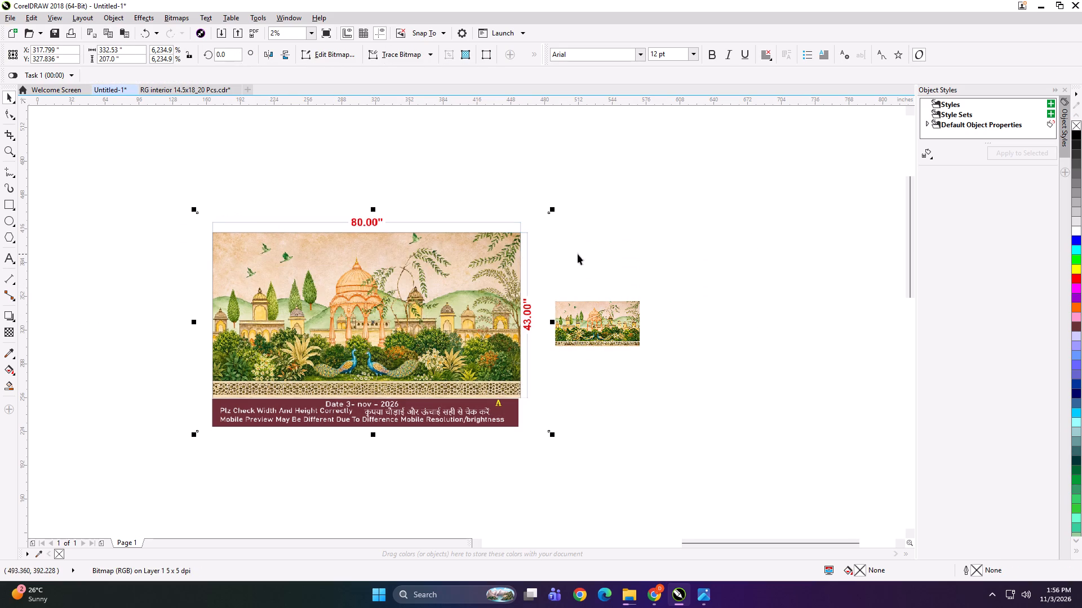
{"action": "left_click_drag", "start_coordinate": [553, 437], "coordinate": [423, 372], "text": "shift"}
{"action": "left_click_drag", "start_coordinate": [397, 329], "coordinate": [525, 329]}
Begin exporting only the plain 80 x 43 inch garden picture, navigating up out of the DD GOLA folder.
{"action": "left_click", "coordinate": [590, 319], "text": "shift"}
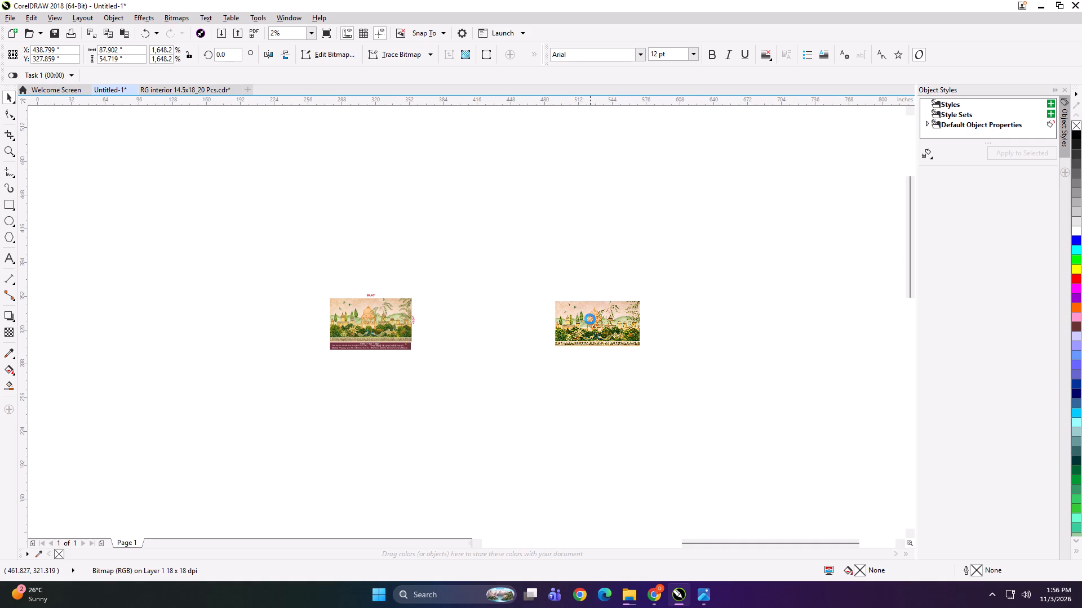
{"action": "left_click", "coordinate": [504, 322], "text": "shift"}
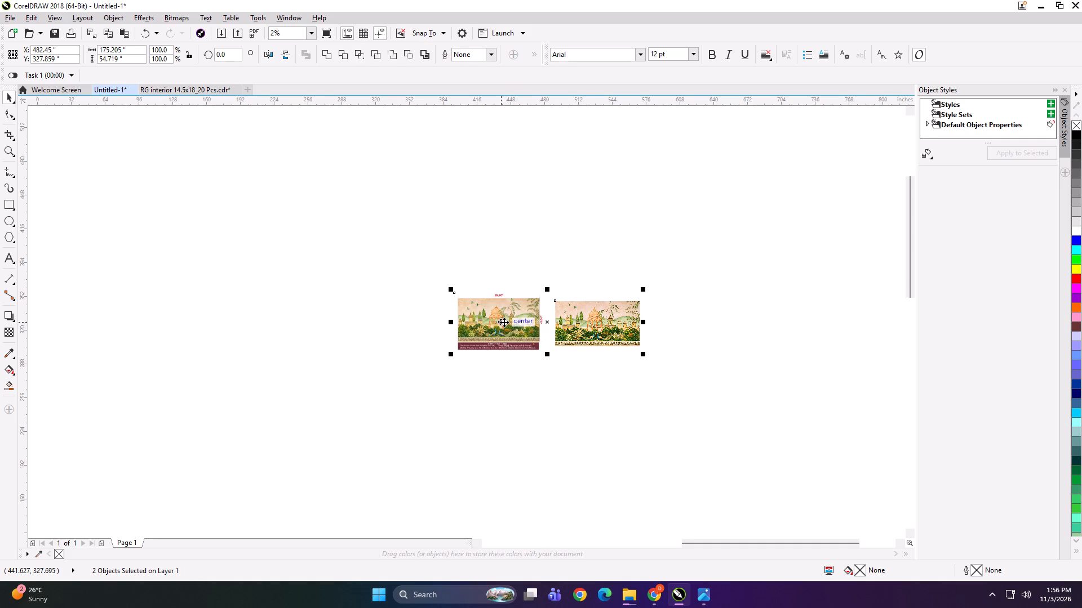
{"action": "key", "text": "shift+F2"}
{"action": "left_click", "coordinate": [525, 147]}
{"action": "left_click", "coordinate": [558, 229]}
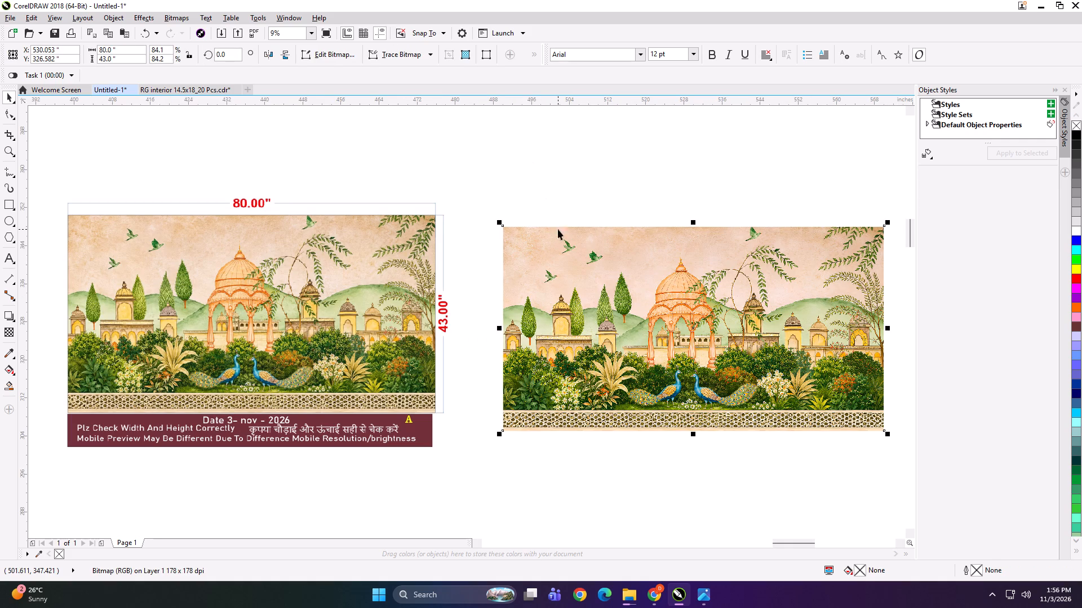
{"action": "key", "text": "ctrl+e"}
{"action": "left_click", "coordinate": [645, 192]}
{"action": "left_click", "coordinate": [642, 191]}
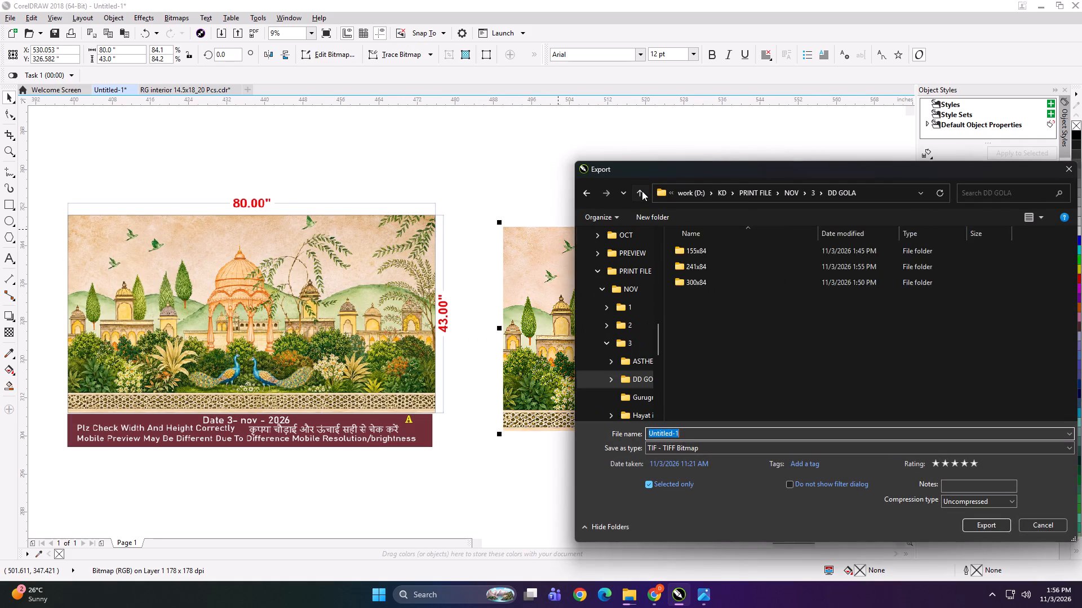
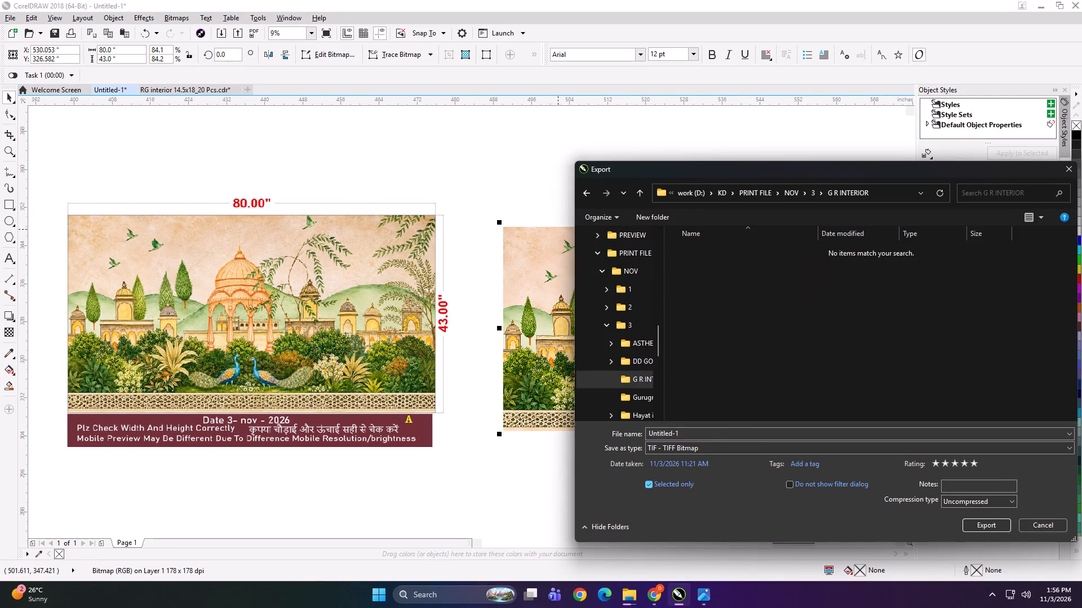
Export the selected 80 x 43 inch garden wallpaper panel as an uncompressed TIFF named by its size into the G R INTERIOR folder.
{"action": "left_click", "coordinate": [709, 439]}
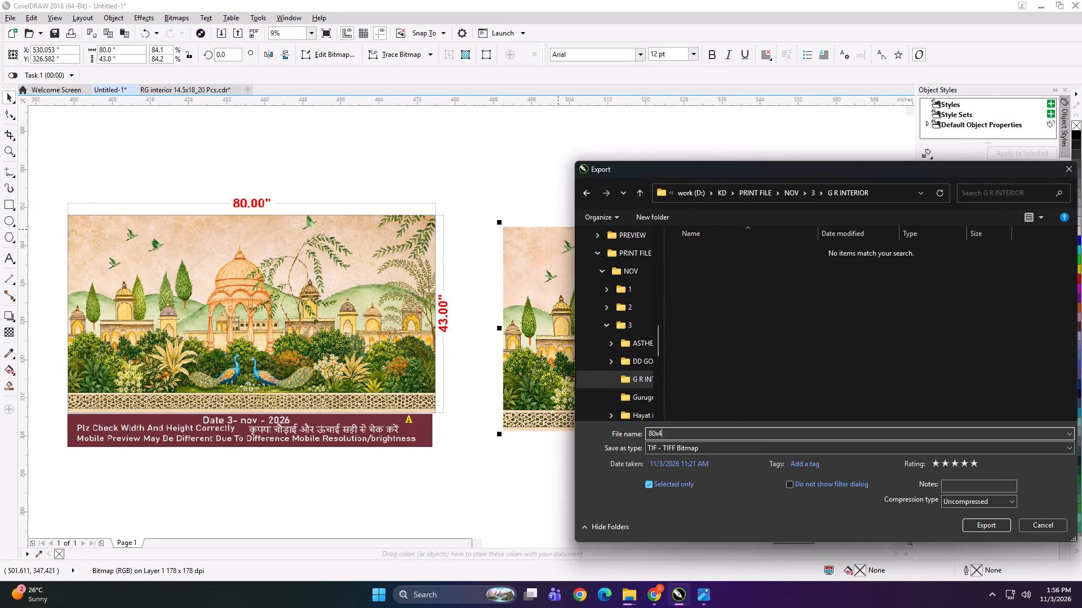
{"action": "key", "text": "Return"}
{"action": "key", "text": "Return"}
Group the dimensioned 80 x 43 inch garden mock-up together with the print panel beside it.
{"action": "left_click", "coordinate": [351, 352], "text": "shift"}
{"action": "key", "text": "ctrl+g"}
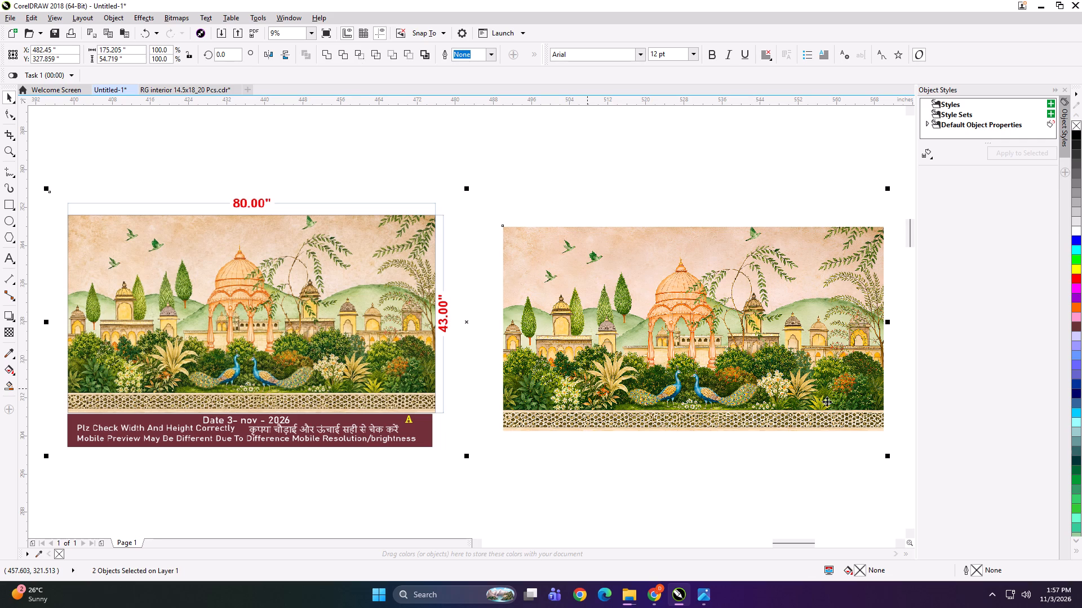
Shrink the grouped garden mock-up and artwork proportionally about its centre to about 4.1 x 1.3 inches, and enlarge it slightly.
{"action": "left_click", "coordinate": [795, 471]}
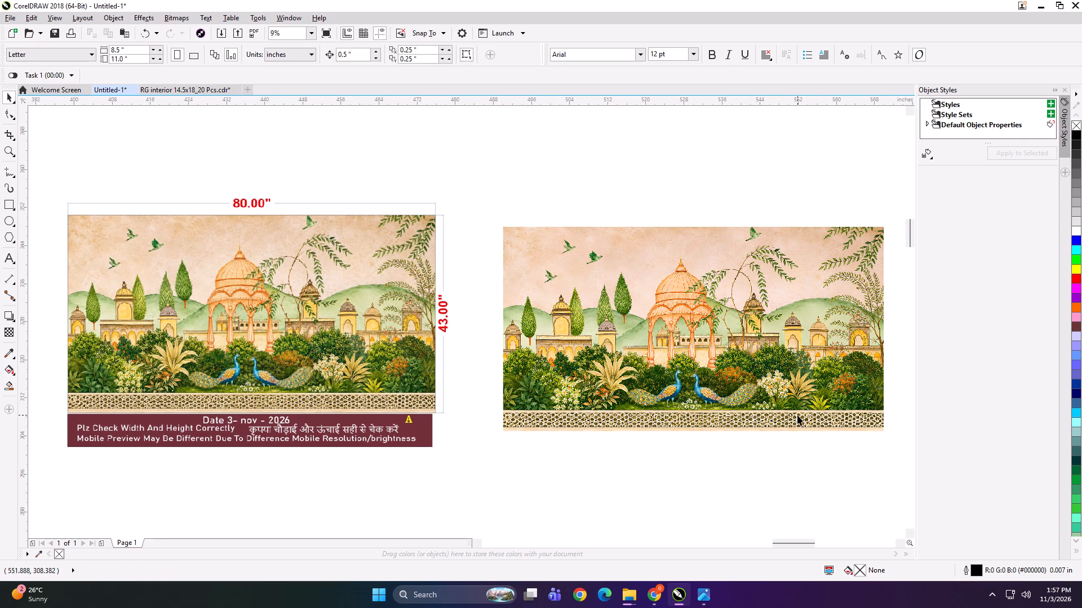
{"action": "left_click", "coordinate": [755, 377]}
{"action": "left_click_drag", "start_coordinate": [889, 454], "coordinate": [511, 375], "text": "shift"}
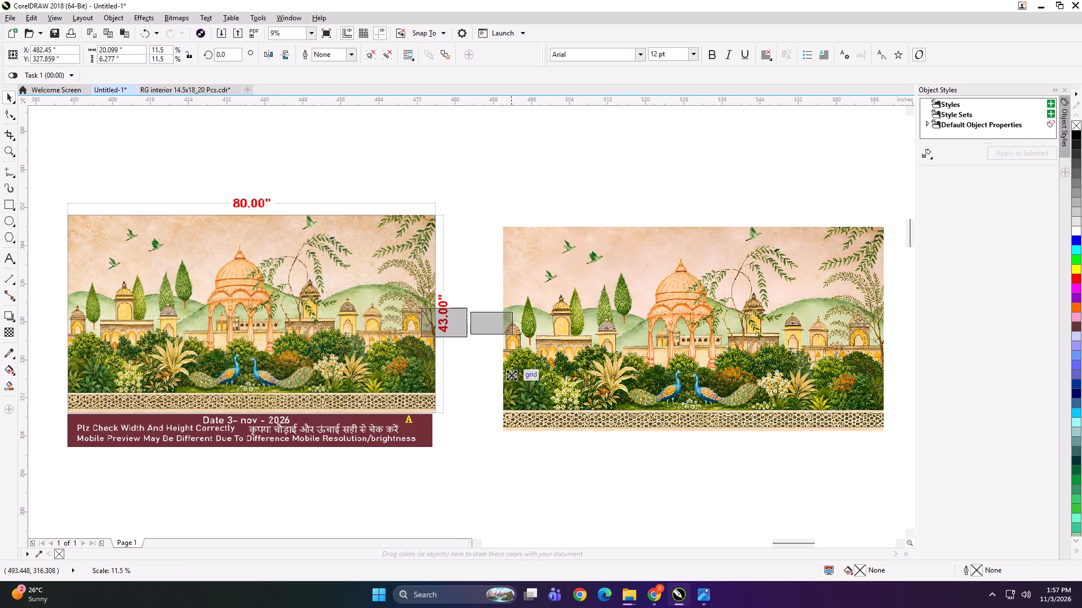
{"action": "left_click_drag", "start_coordinate": [511, 375], "coordinate": [481, 343], "text": "shift"}
{"action": "scroll", "coordinate": [465, 327], "scroll_direction": "up", "scroll_amount": 4}
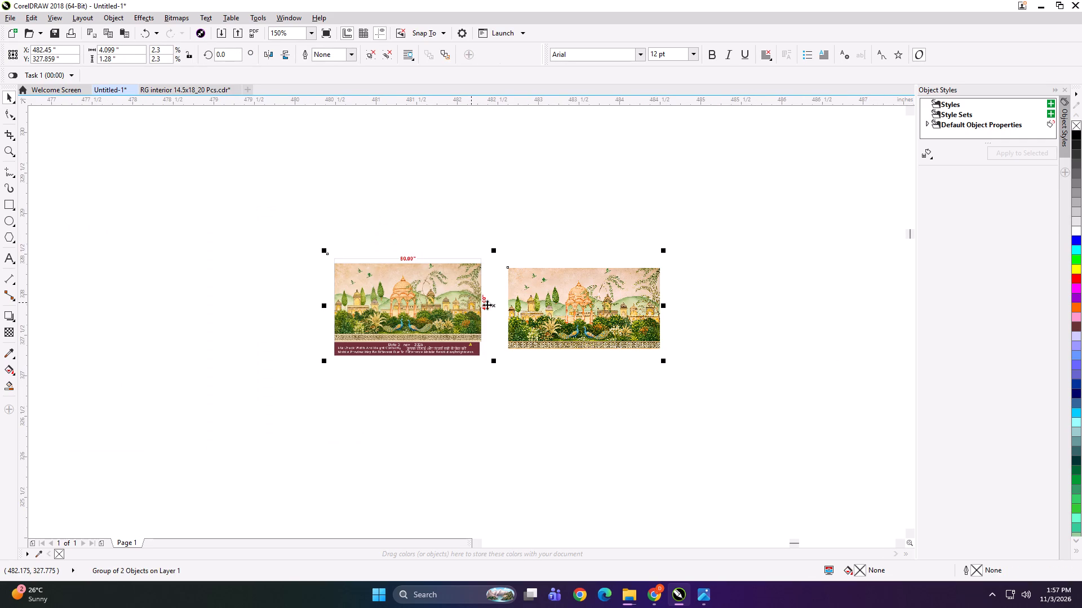
{"action": "left_click_drag", "start_coordinate": [663, 361], "coordinate": [686, 372], "text": "shift"}
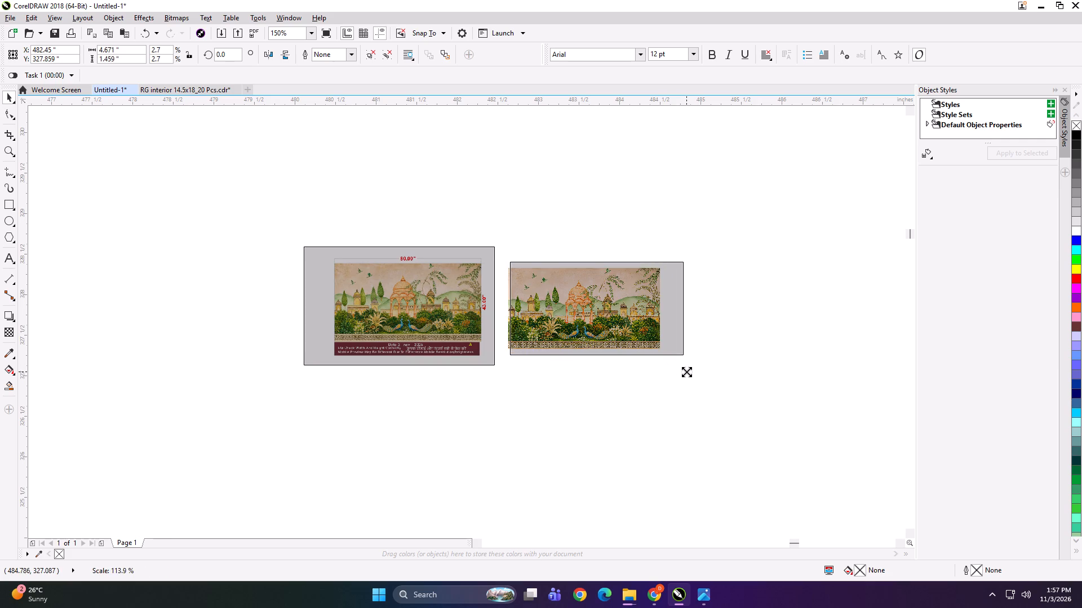
{"action": "left_click_drag", "start_coordinate": [686, 372], "coordinate": [701, 375], "text": "shift"}
Export the shrunken garden group under the name "SFSDG" and delete it from the drawing.
{"action": "key", "text": "ctrl+e"}
{"action": "type", "text": "SFSDG"}
{"action": "key", "text": "Return"}
{"action": "key", "text": "Return"}
{"action": "key", "text": "Return"}
{"action": "key", "text": "Delete"}
{"action": "key", "text": "F4"}
{"action": "left_click", "coordinate": [704, 377]}
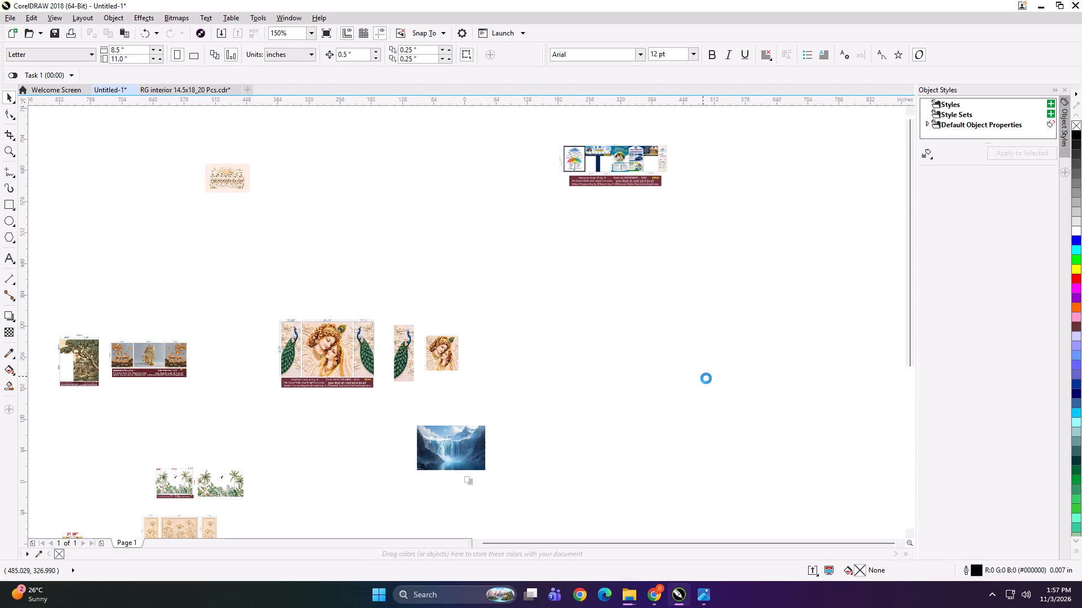
Switch to File Explorer and copy the G R INTERIOR folder from D:\KD\PRINT FILE\NOV\3.
{"action": "left_click", "coordinate": [629, 604]}
{"action": "left_click", "coordinate": [609, 522]}
{"action": "left_click", "coordinate": [588, 356]}
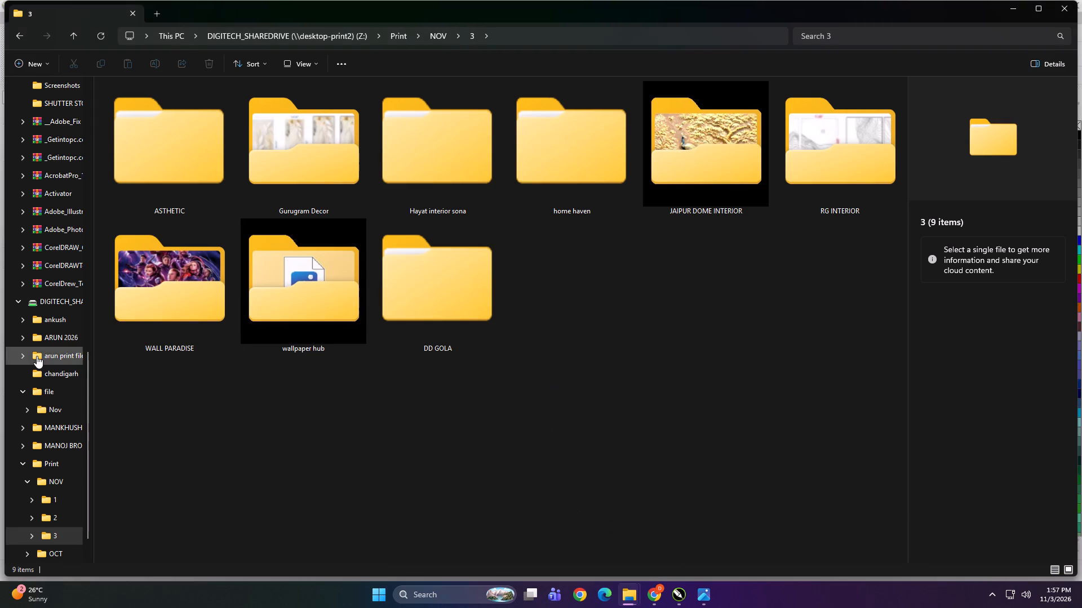
{"action": "scroll", "coordinate": [37, 356], "scroll_direction": "up", "scroll_amount": 5}
{"action": "left_click", "coordinate": [41, 348]}
{"action": "double_click", "coordinate": [232, 142]}
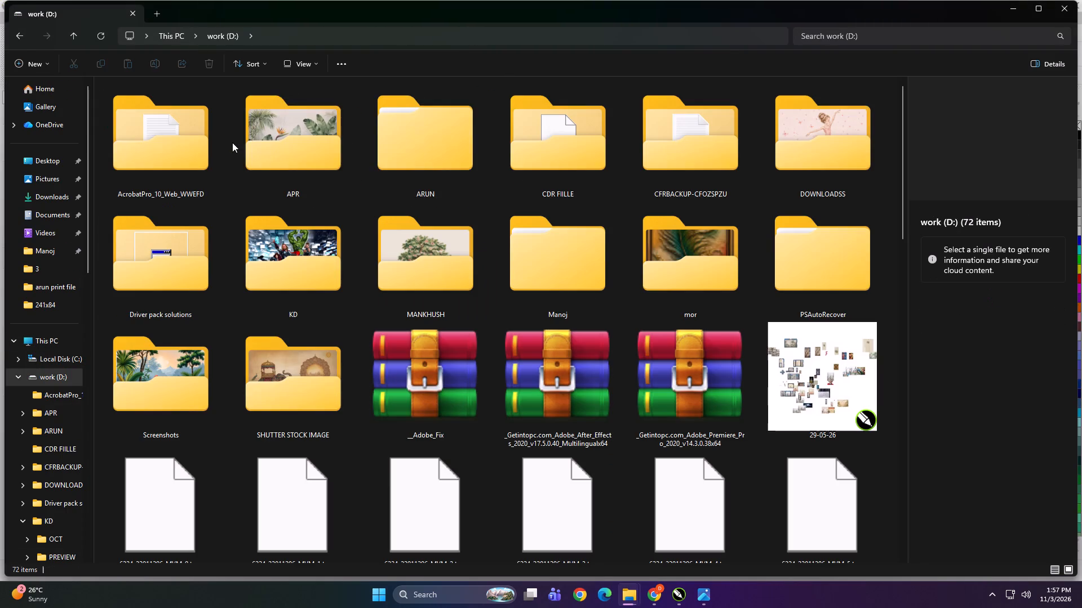
{"action": "left_click", "coordinate": [438, 128]}
{"action": "double_click", "coordinate": [296, 263]}
{"action": "double_click", "coordinate": [489, 175]}
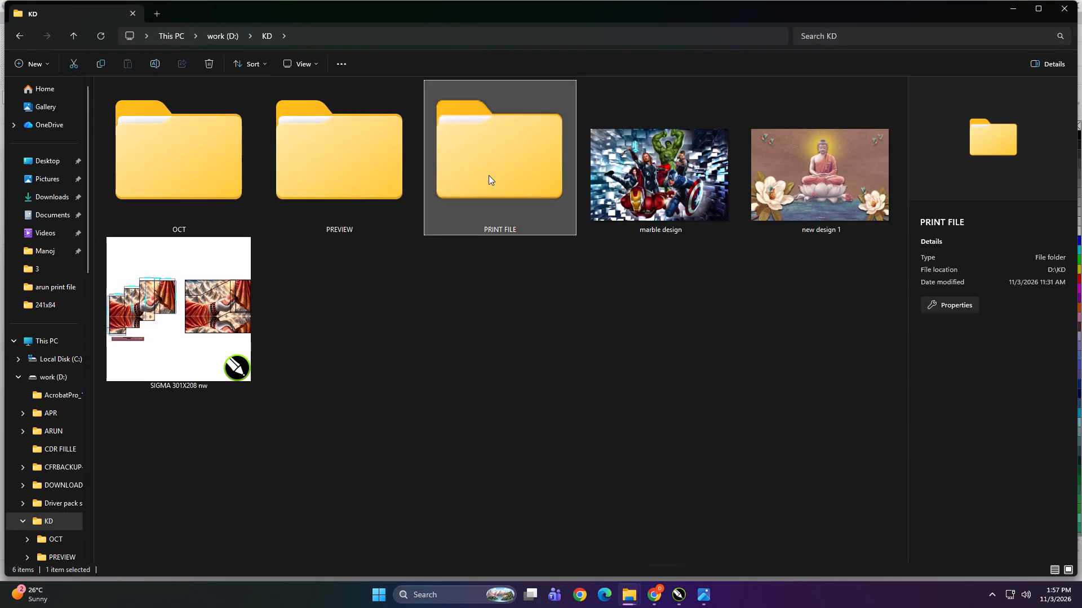
{"action": "double_click", "coordinate": [180, 164]}
{"action": "left_click", "coordinate": [375, 166]}
{"action": "double_click", "coordinate": [454, 169]}
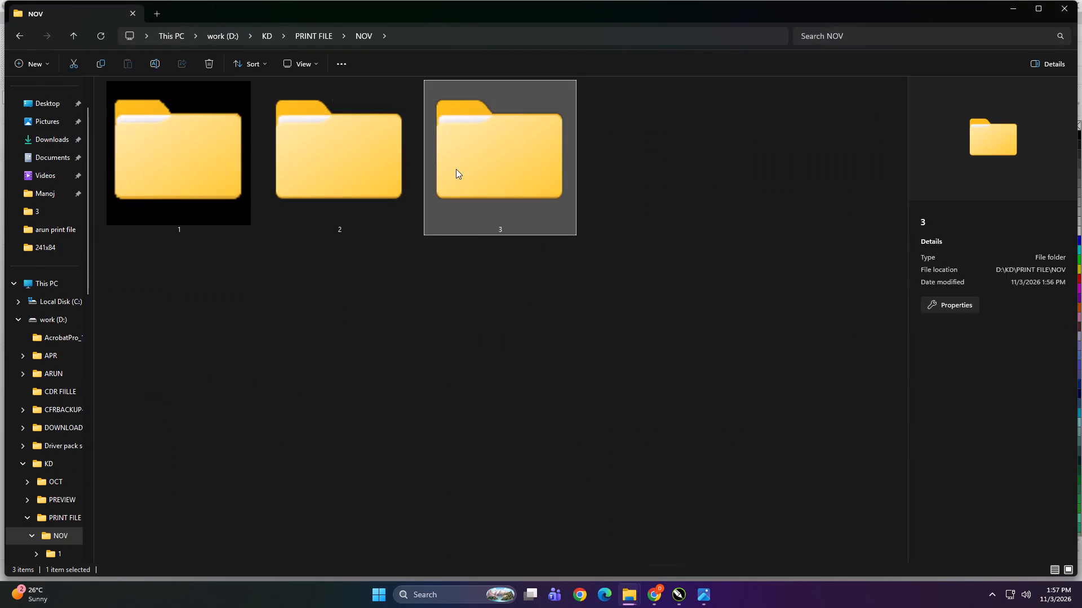
{"action": "left_click", "coordinate": [444, 160]}
{"action": "key", "text": "ctrl+c"}
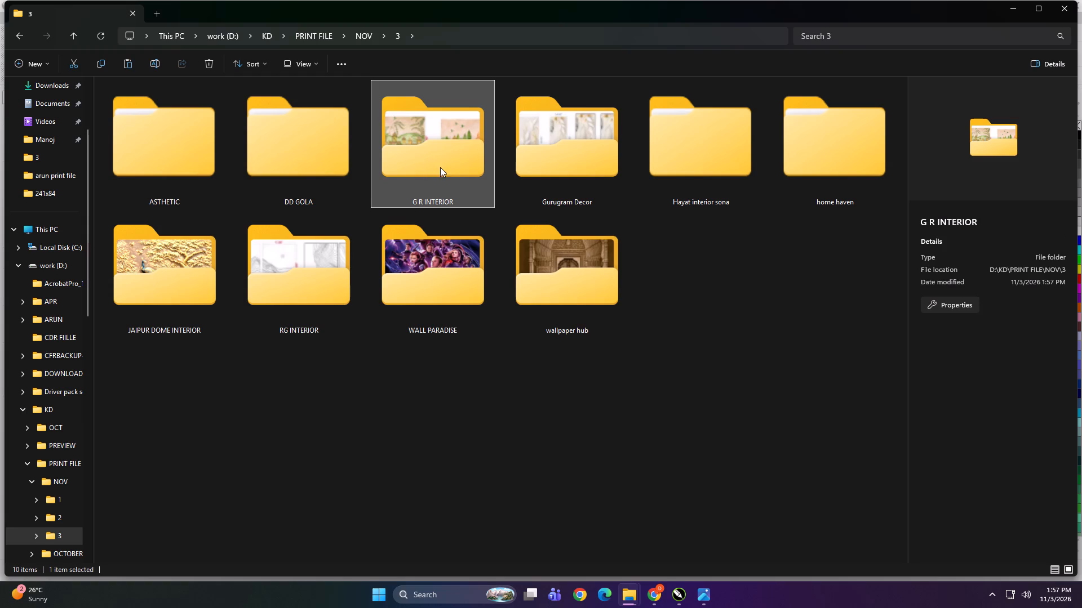
Paste the copied G R INTERIOR folder into Print\NOV\3 on the DIGITECH_SHAREDRIVE (Z:) network drive.
{"action": "scroll", "coordinate": [20, 418], "scroll_direction": "up", "scroll_amount": 5}
{"action": "left_click", "coordinate": [41, 341]}
{"action": "double_click", "coordinate": [134, 256]}
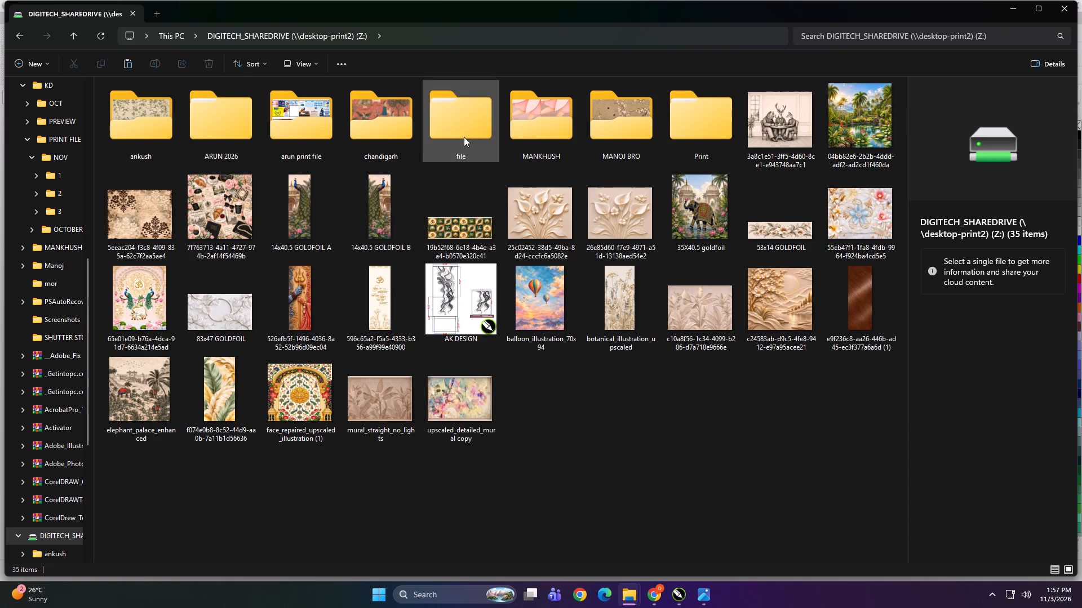
{"action": "double_click", "coordinate": [464, 137]}
{"action": "left_click", "coordinate": [167, 150]}
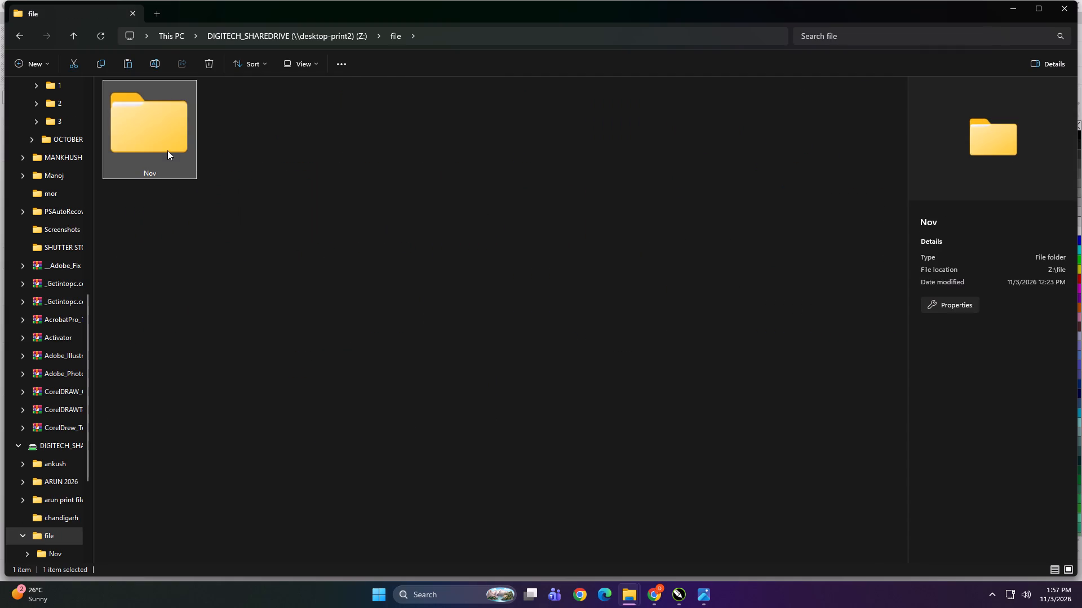
{"action": "left_click", "coordinate": [338, 275]}
{"action": "key", "text": "BackSpace"}
{"action": "double_click", "coordinate": [690, 132]}
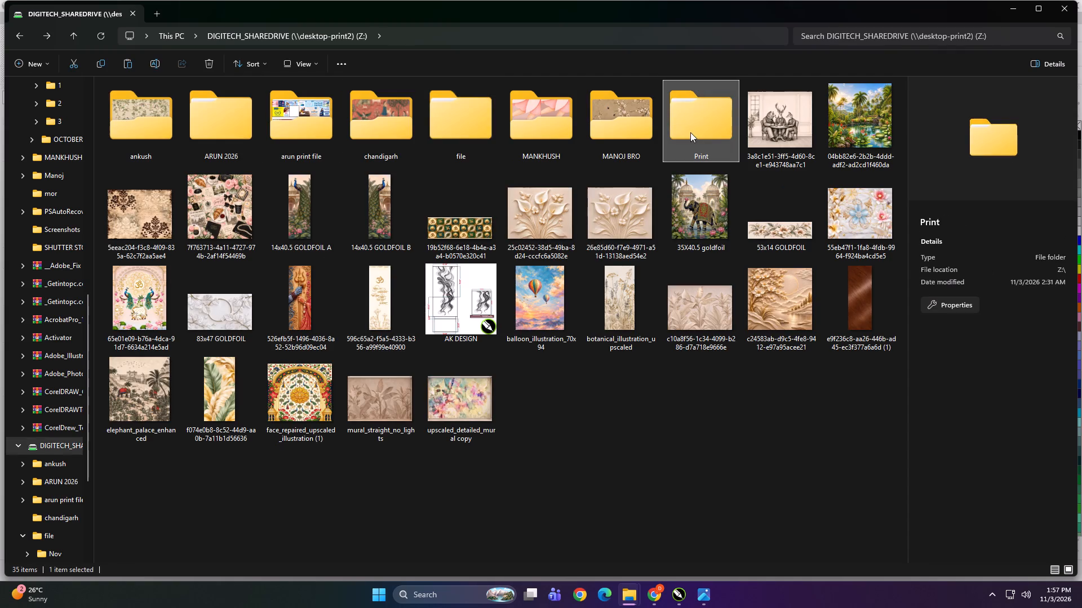
{"action": "double_click", "coordinate": [188, 146]}
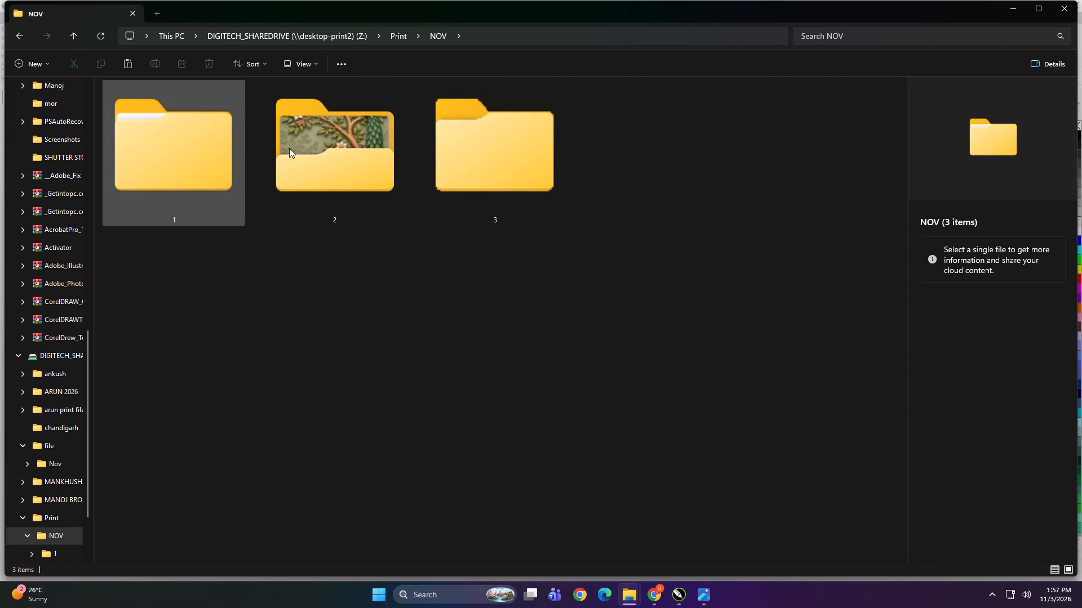
{"action": "double_click", "coordinate": [480, 162]}
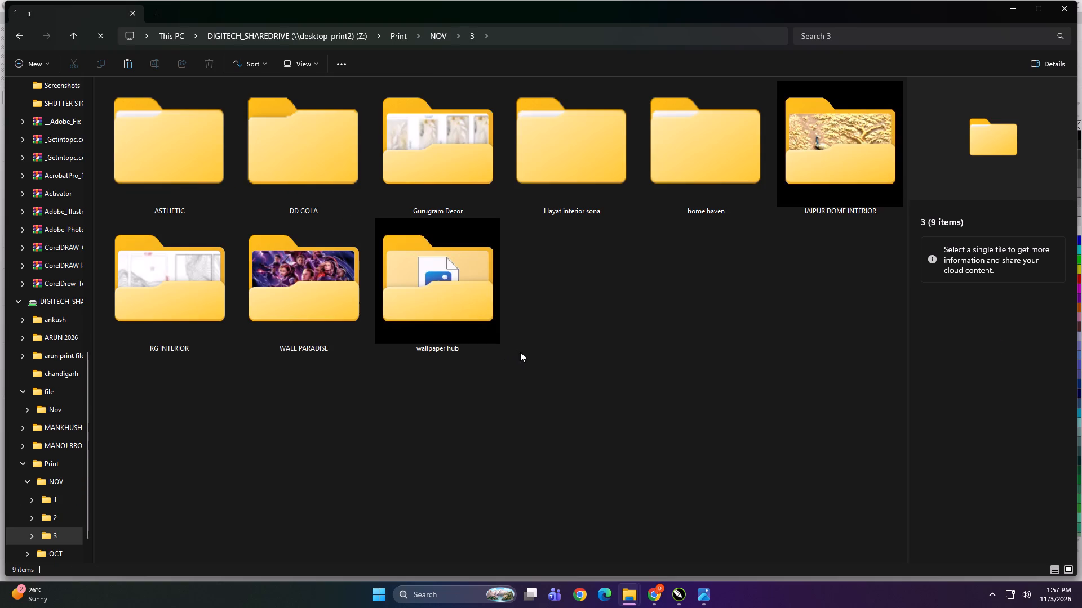
{"action": "right_click", "coordinate": [559, 326]}
{"action": "left_click", "coordinate": [573, 334]}
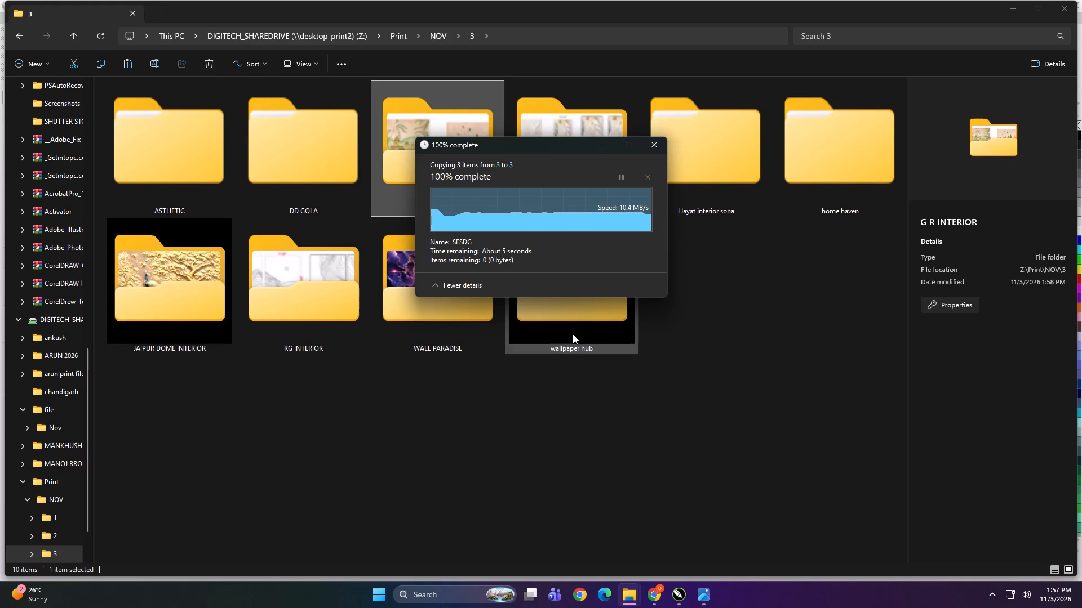
{"action": "left_click", "coordinate": [596, 439]}
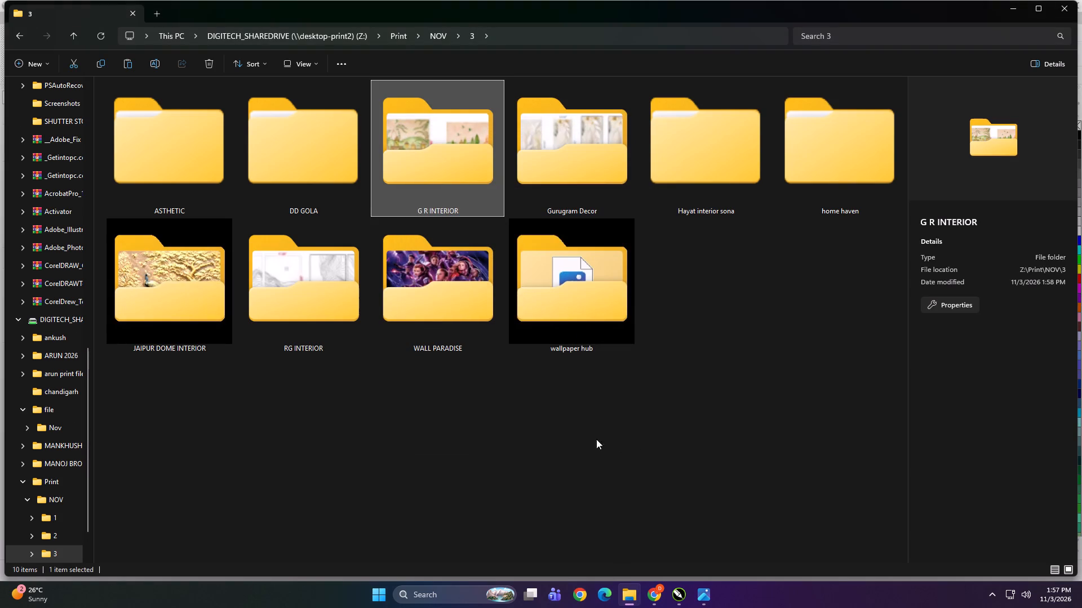
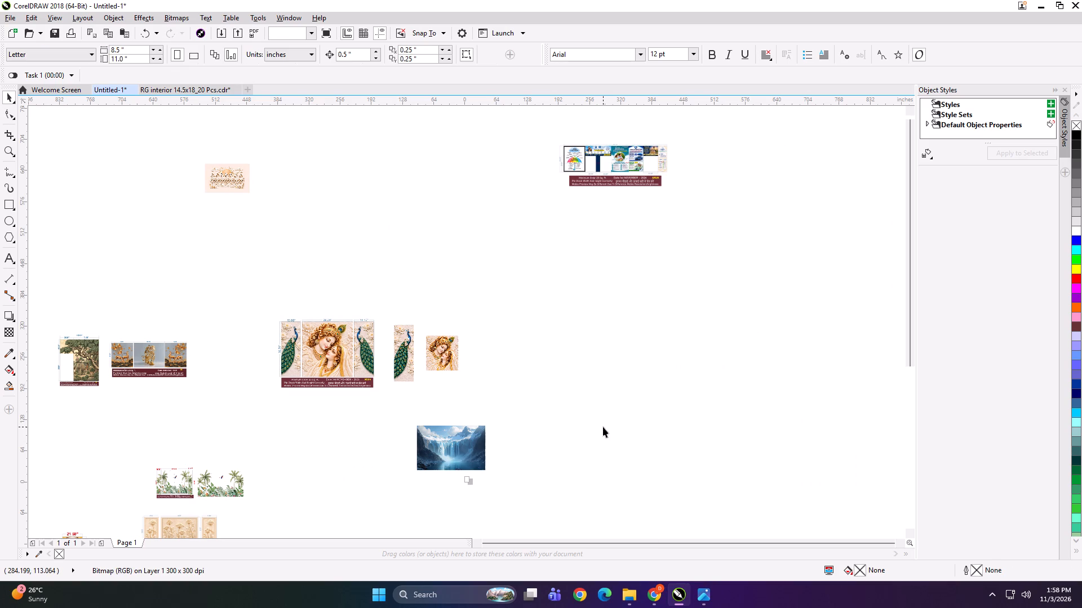
Reposition the waterfall image, trying the open area beside the peacock artworks before placing it back below them.
{"action": "key", "text": "F4"}
{"action": "left_click_drag", "start_coordinate": [461, 449], "coordinate": [601, 364]}
{"action": "left_click", "coordinate": [543, 454]}
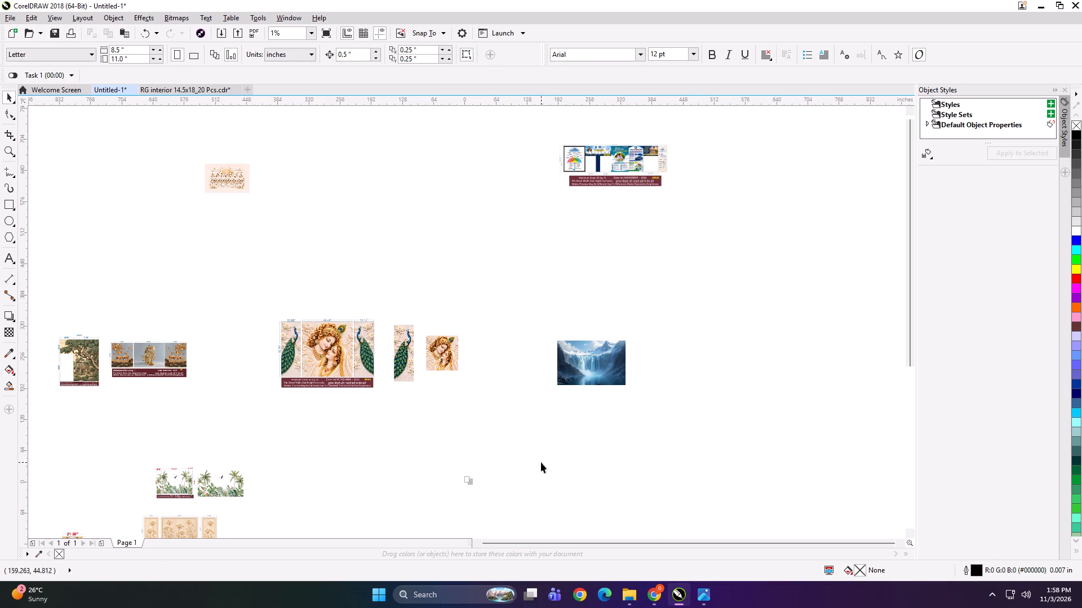
{"action": "key", "text": "F4"}
{"action": "scroll", "coordinate": [408, 355], "scroll_direction": "down", "scroll_amount": 3}
{"action": "left_click_drag", "start_coordinate": [605, 351], "coordinate": [465, 415]}
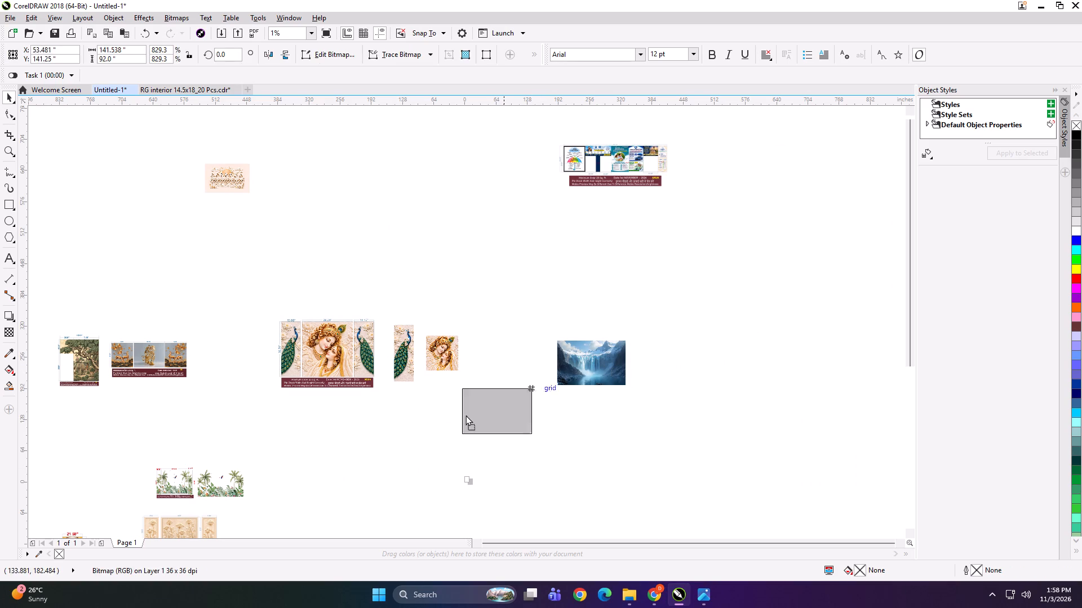
{"action": "left_click_drag", "start_coordinate": [465, 415], "coordinate": [439, 436]}
{"action": "left_click", "coordinate": [558, 427]}
{"action": "scroll", "coordinate": [425, 314], "scroll_direction": "down", "scroll_amount": 5}
Switch to File Explorer and look through today's files in the Downloads folder for the next artwork and its layout preview.
{"action": "left_click", "coordinate": [633, 601]}
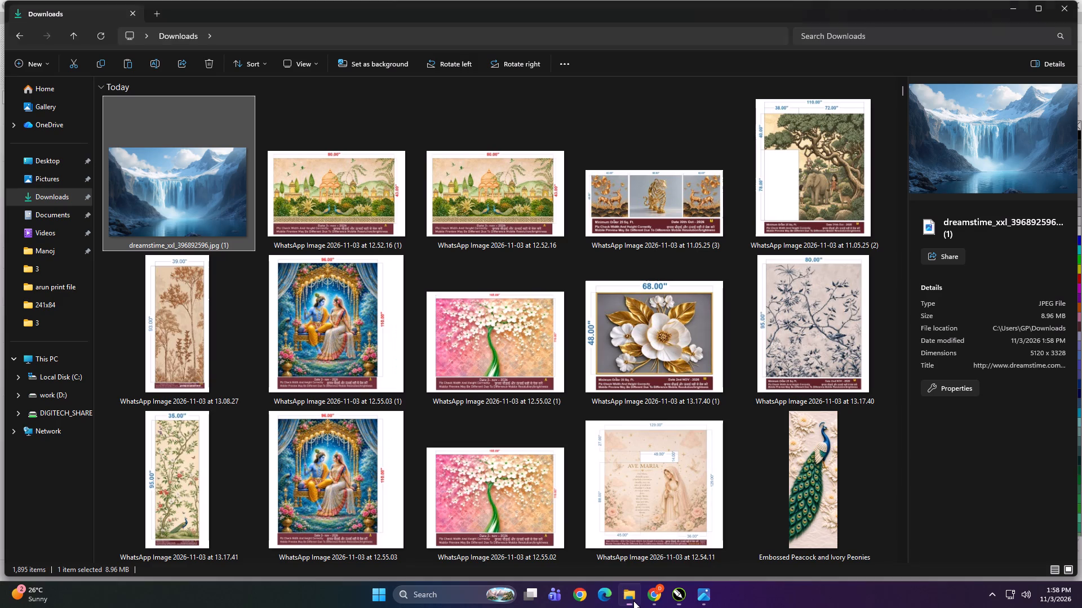
{"action": "scroll", "coordinate": [552, 379], "scroll_direction": "down", "scroll_amount": 2}
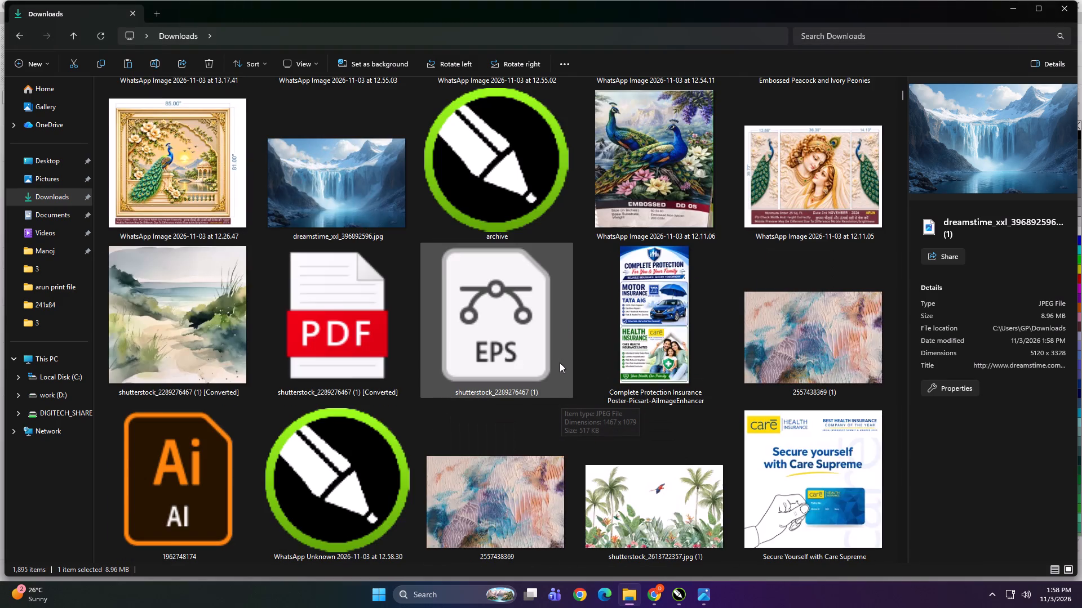
{"action": "scroll", "coordinate": [562, 346], "scroll_direction": "down", "scroll_amount": 3}
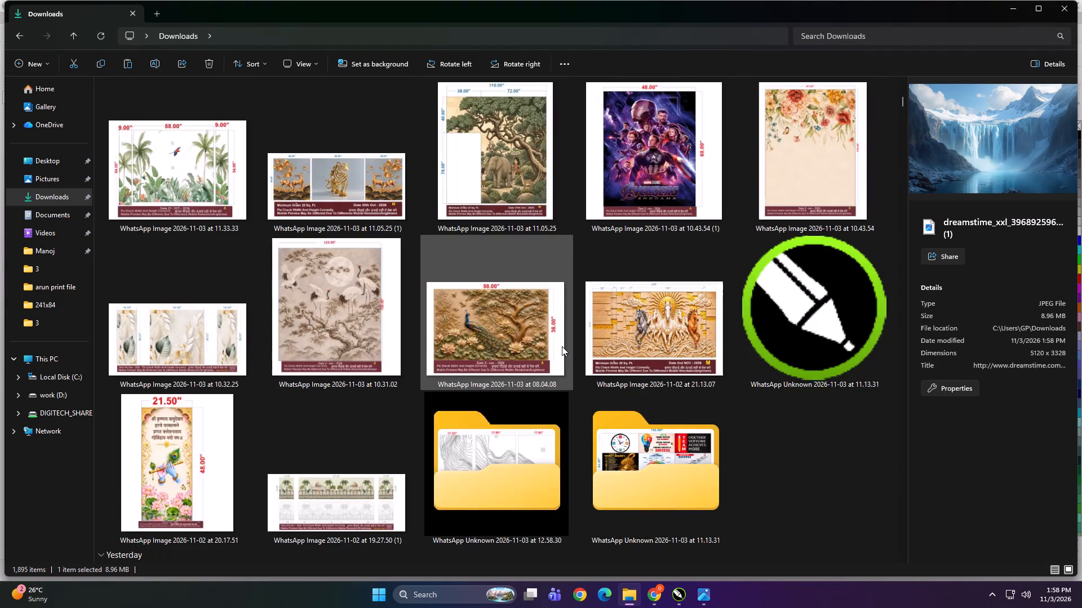
{"action": "scroll", "coordinate": [562, 346], "scroll_direction": "down", "scroll_amount": 1}
{"action": "scroll", "coordinate": [562, 346], "scroll_direction": "up", "scroll_amount": 3}
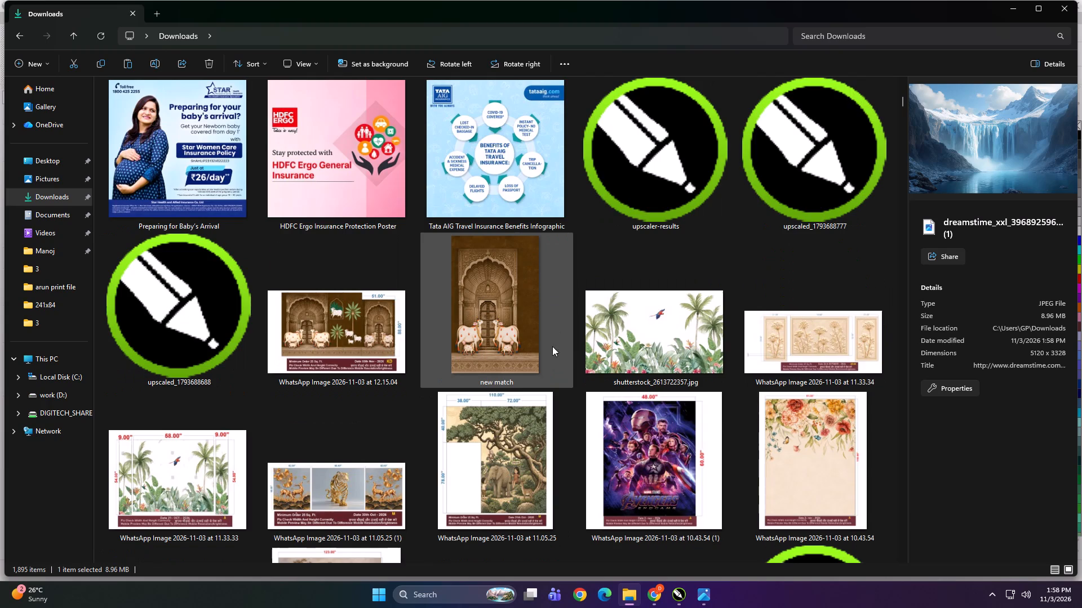
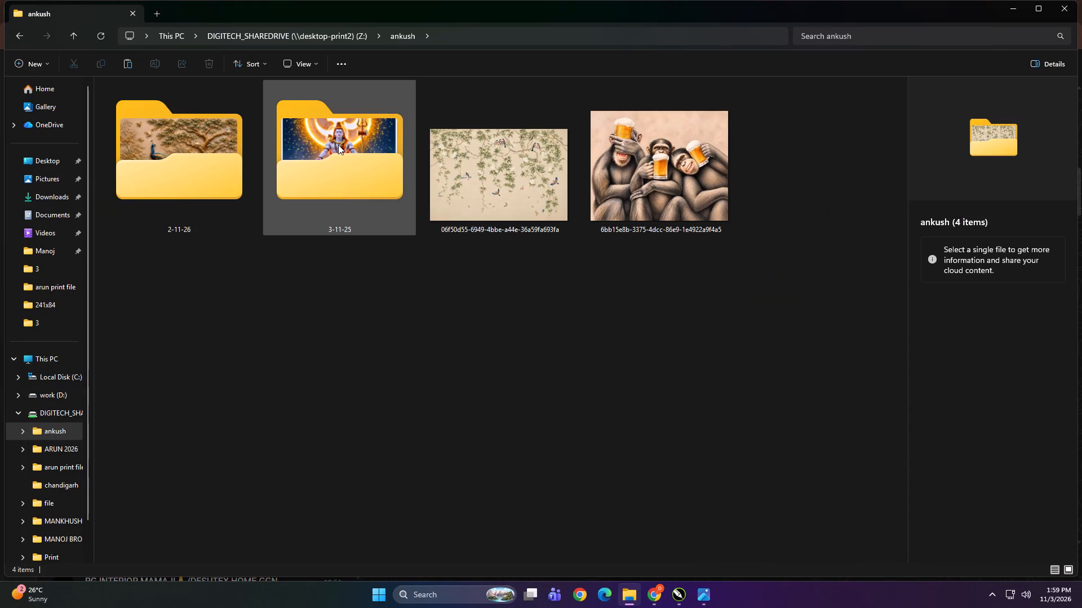
Open the 3-11-25 folder inside the ankush shared folder to view its images.
{"action": "double_click", "coordinate": [338, 145]}
{"action": "left_click", "coordinate": [513, 316]}
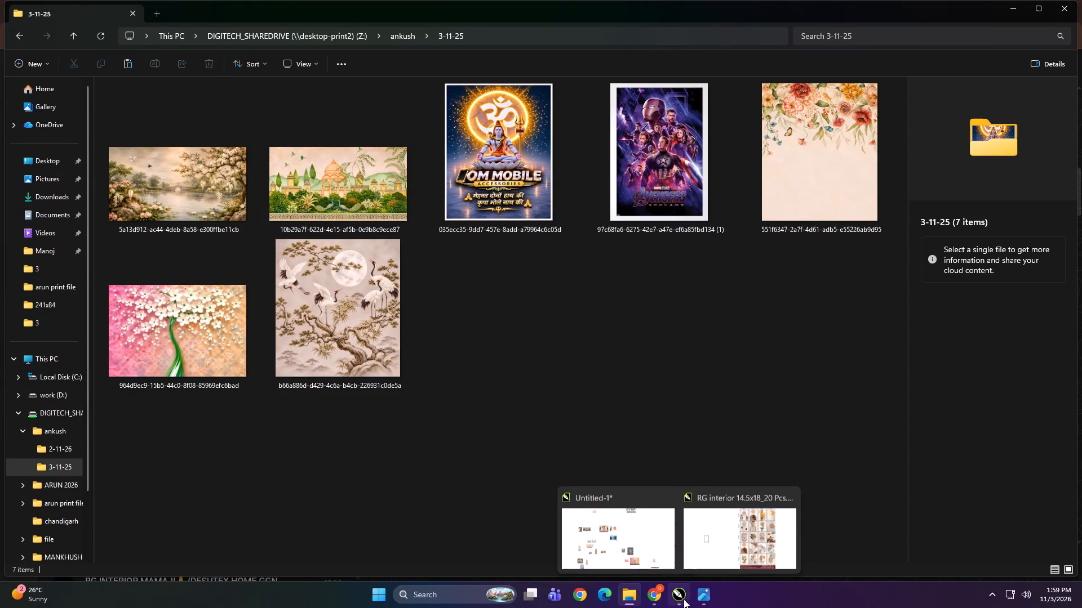
Switch to the Untitled-1 drawing in CorelDRAW and move the Radha-Krishna swing preview beside the small pink tree picture, centred about X 9.9", Y -433.3".
{"action": "left_click", "coordinate": [636, 533]}
{"action": "scroll", "coordinate": [548, 383], "scroll_direction": "down", "scroll_amount": 2}
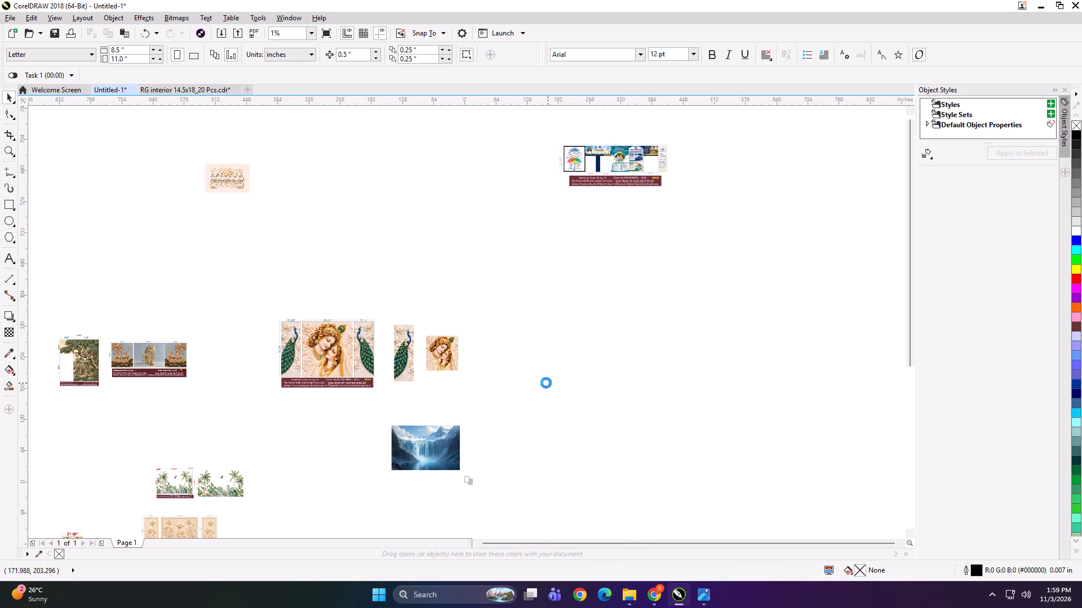
{"action": "key", "text": "F4"}
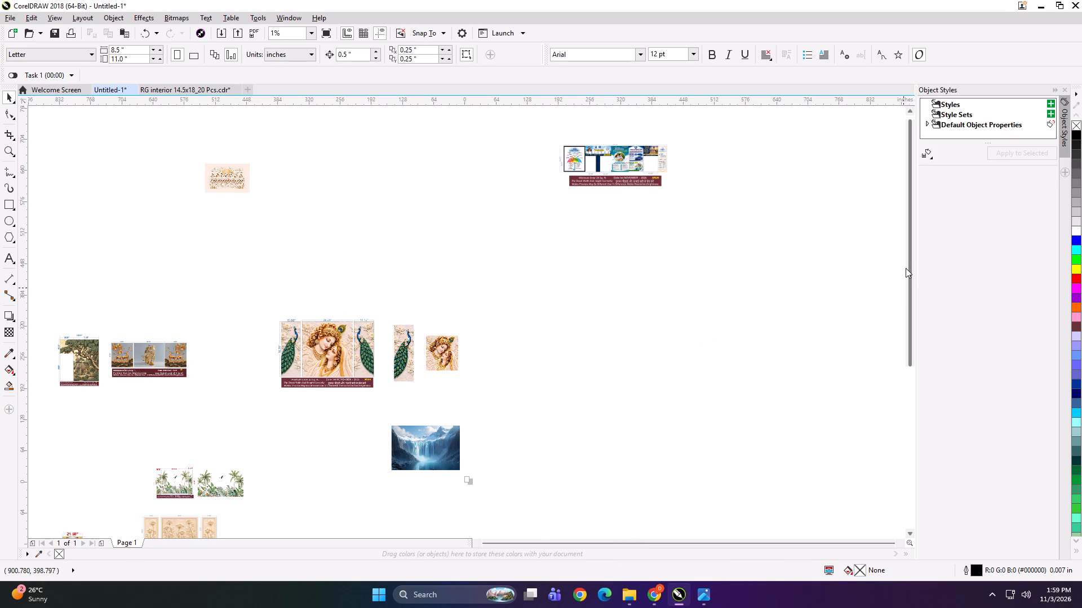
{"action": "left_click_drag", "start_coordinate": [911, 269], "coordinate": [920, 444]}
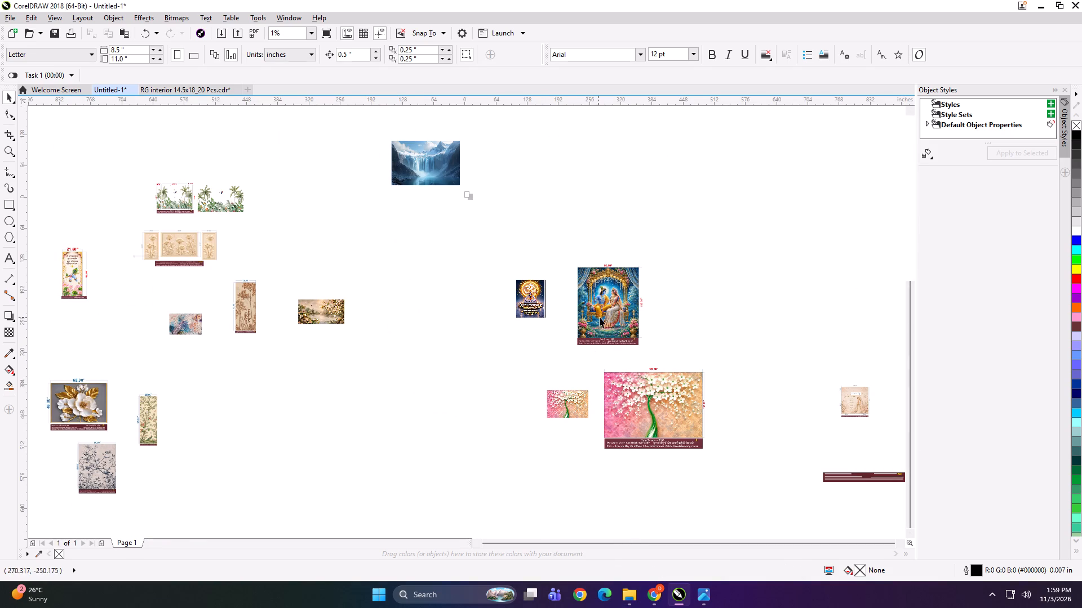
{"action": "left_click_drag", "start_coordinate": [614, 302], "coordinate": [459, 413]}
{"action": "scroll", "coordinate": [459, 415], "scroll_direction": "up", "scroll_amount": 1}
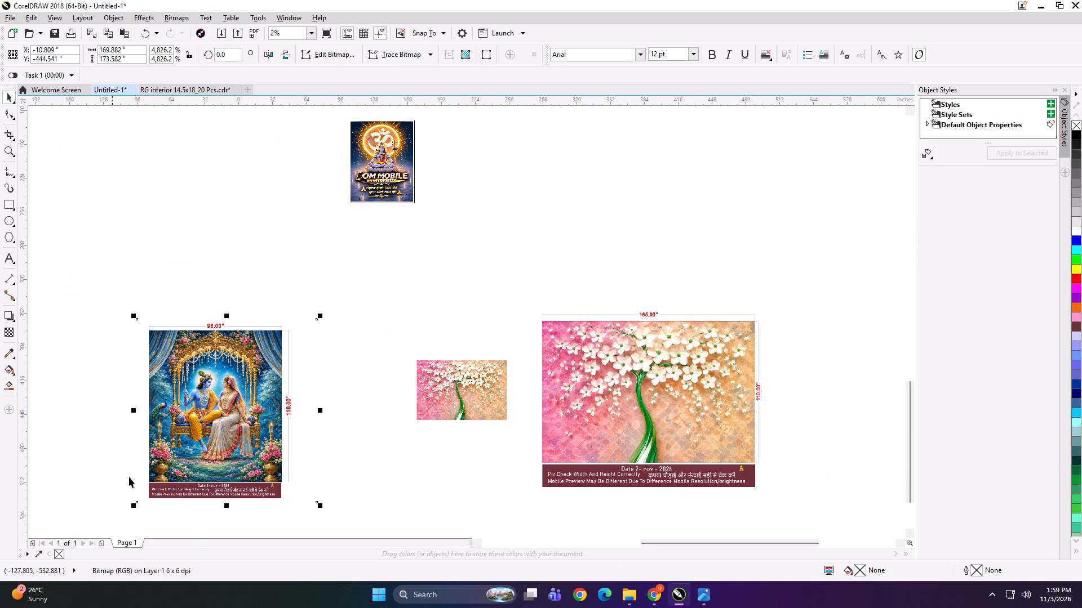
{"action": "scroll", "coordinate": [183, 438], "scroll_direction": "up", "scroll_amount": 2}
{"action": "scroll", "coordinate": [269, 309], "scroll_direction": "down", "scroll_amount": 2}
{"action": "left_click_drag", "start_coordinate": [289, 317], "coordinate": [311, 305]}
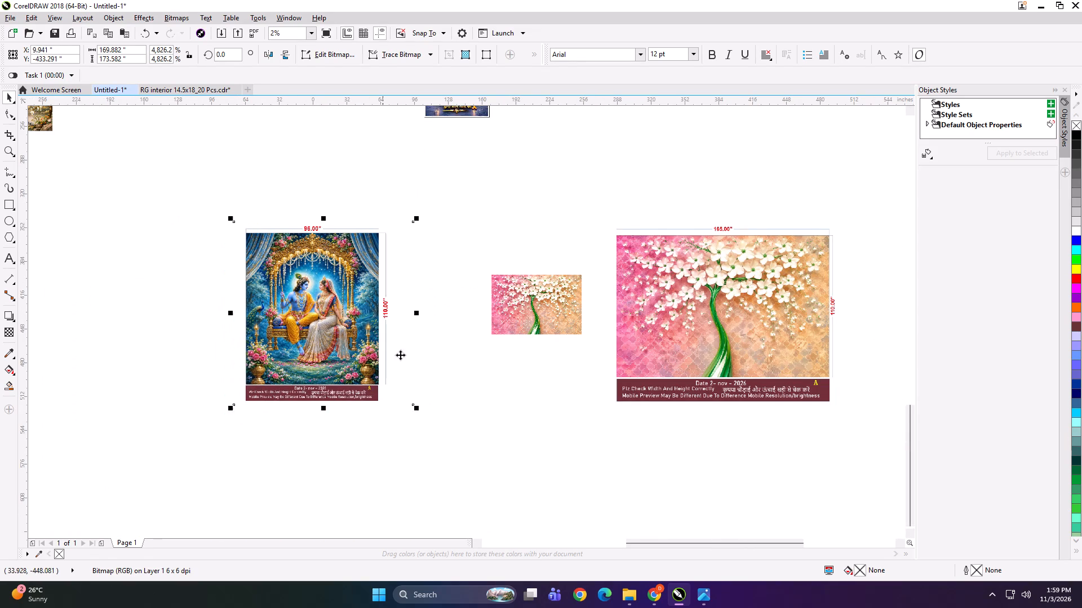
{"action": "left_click", "coordinate": [469, 383]}
Switch to File Explorer, go back to the ankush folder and reopen 3-11-25 to check its images.
{"action": "left_click", "coordinate": [624, 596]}
{"action": "left_click", "coordinate": [477, 356]}
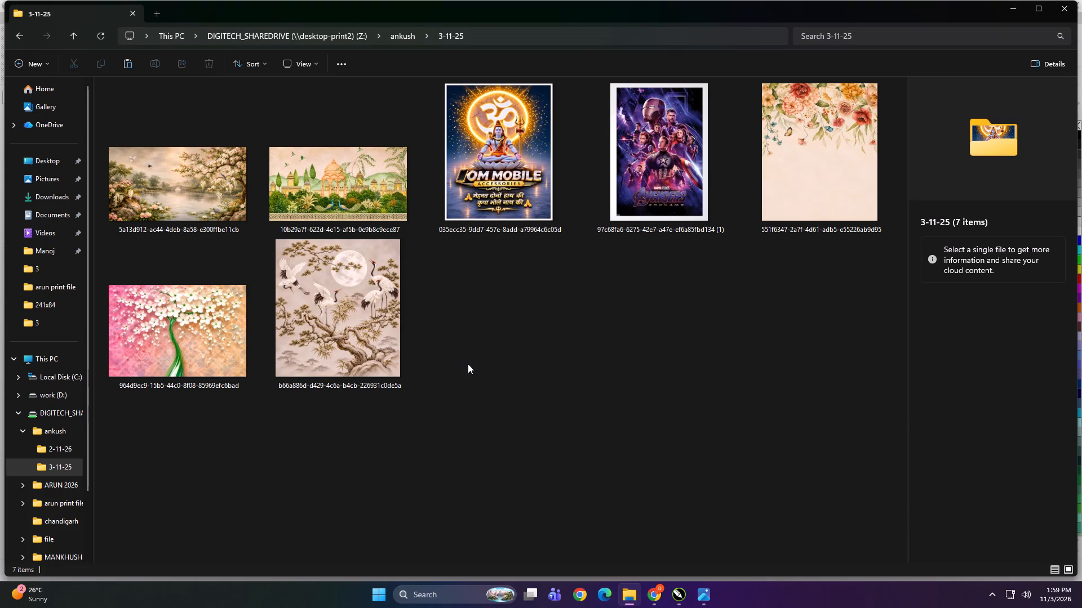
{"action": "left_click", "coordinate": [468, 364]}
{"action": "key", "text": "BackSpace"}
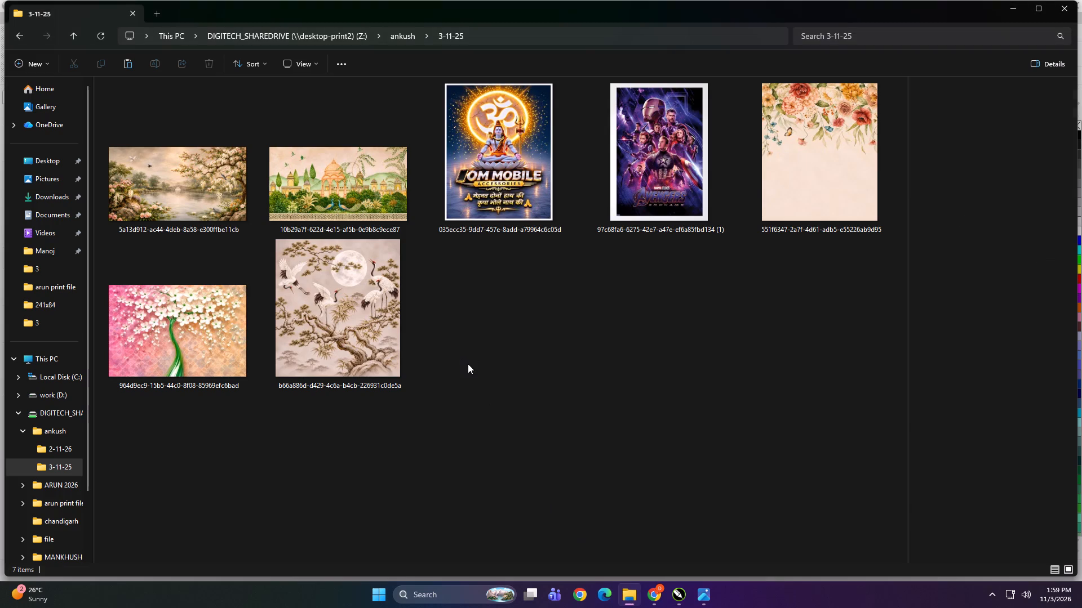
{"action": "double_click", "coordinate": [351, 166]}
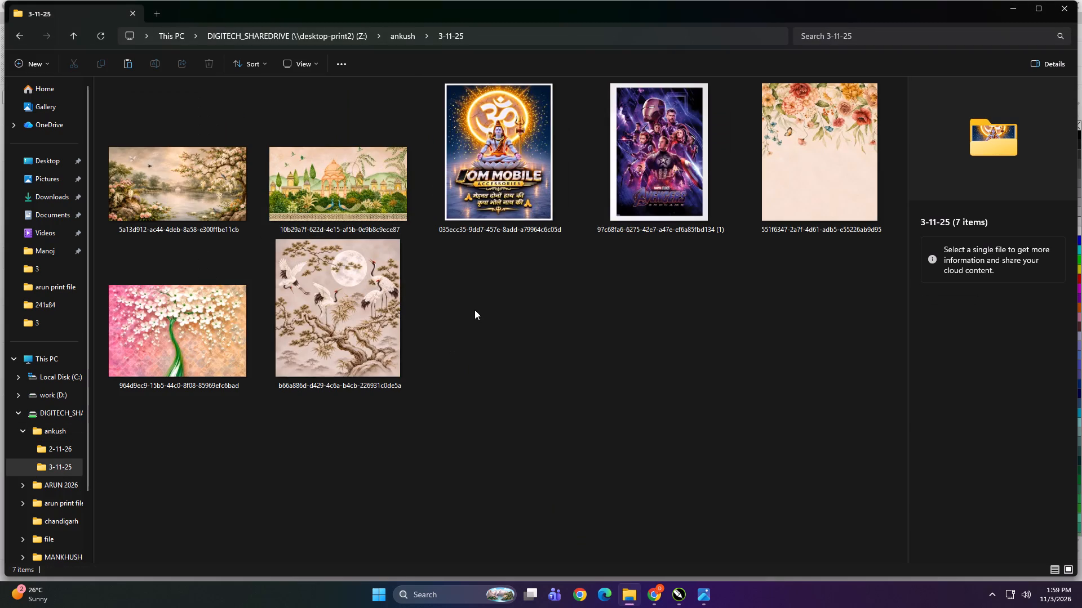
{"action": "left_click", "coordinate": [475, 310]}
{"action": "left_click", "coordinate": [475, 316]}
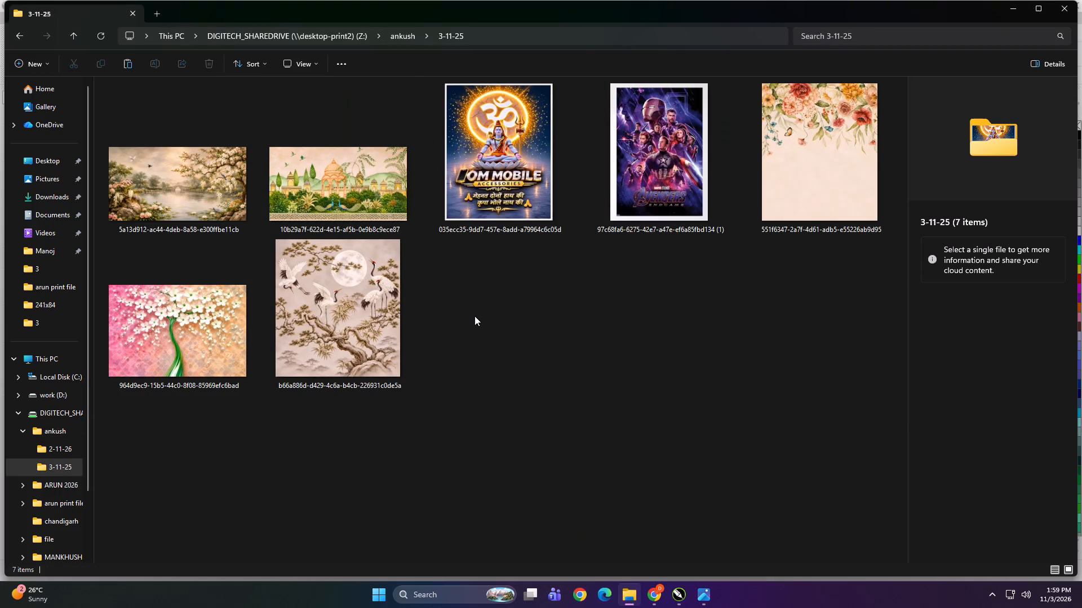
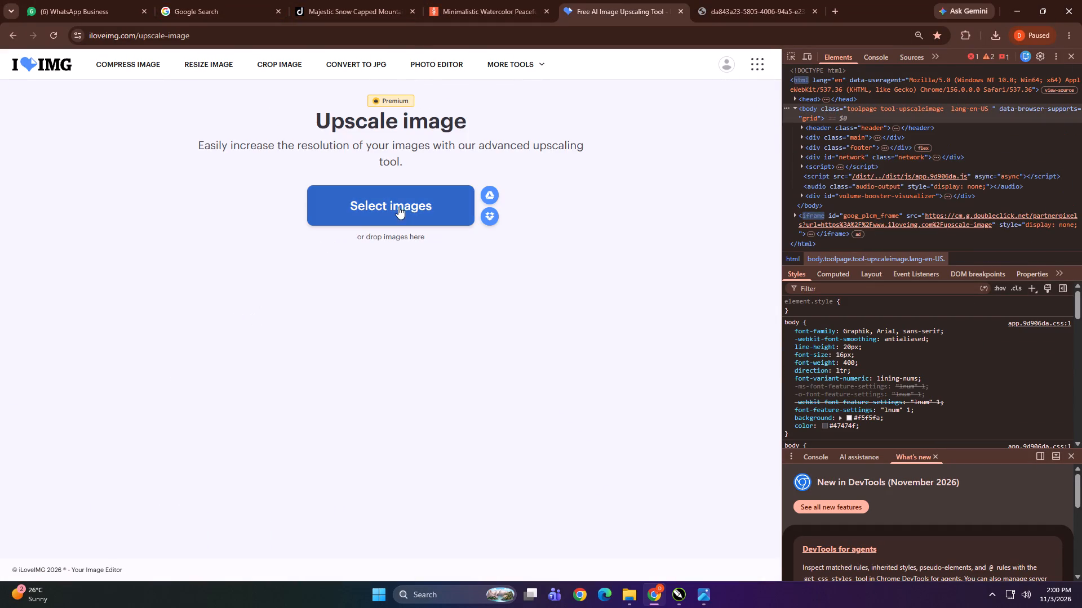
Upload the Ivory and Gold Floral Diptych image from the arun print file folder to the image upscaler.
{"action": "left_click", "coordinate": [399, 206]}
{"action": "left_click", "coordinate": [515, 159]}
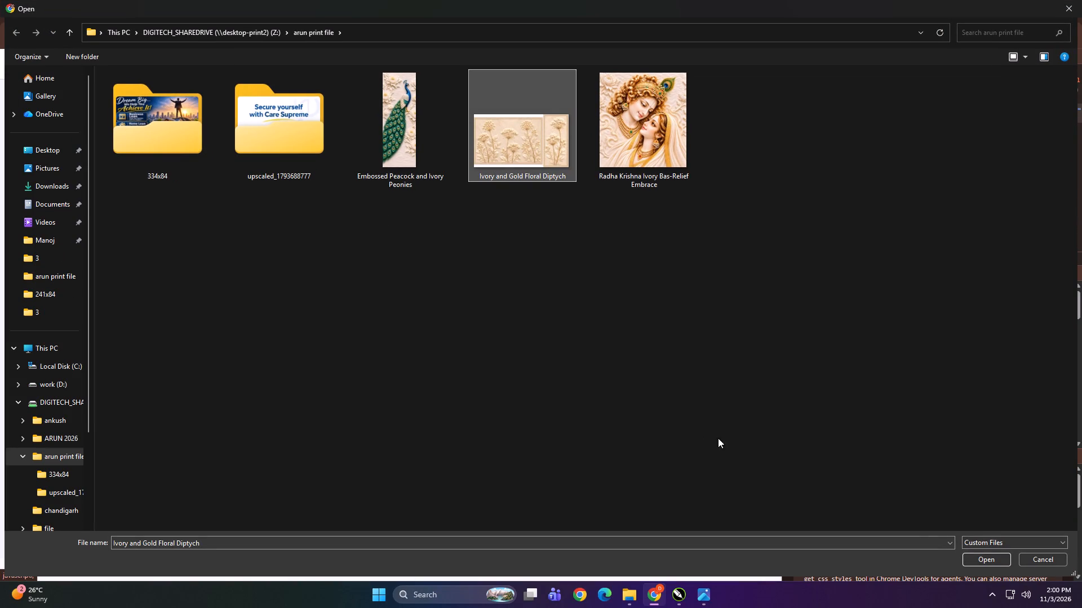
{"action": "left_click", "coordinate": [969, 557]}
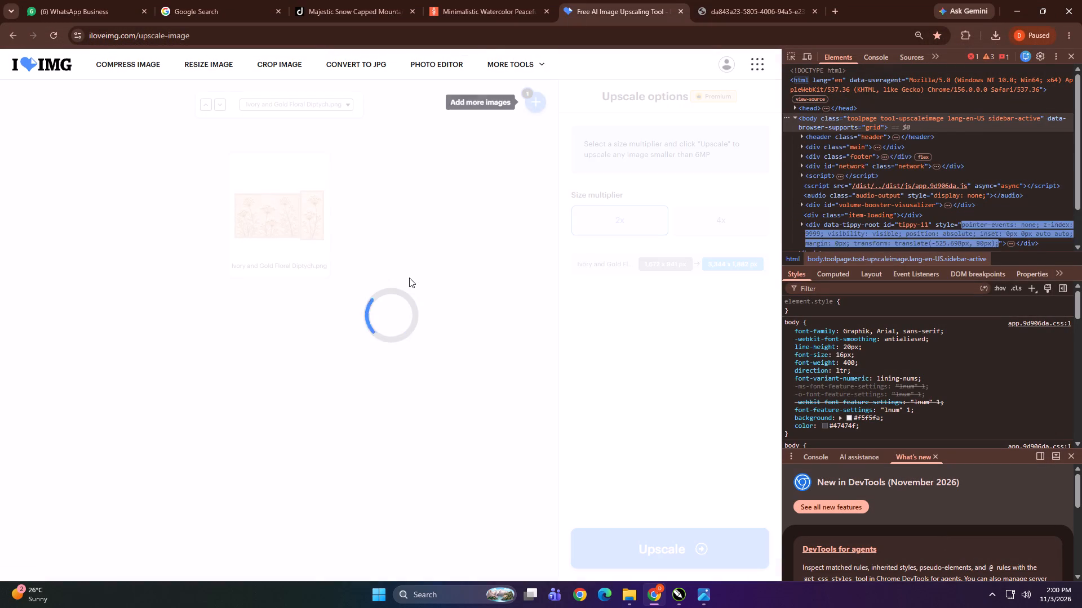
Close the browser tab whose title starts with da843a23-5805, keeping the upscaling page open.
{"action": "left_click", "coordinate": [724, 0]}
{"action": "left_click", "coordinate": [632, 0]}
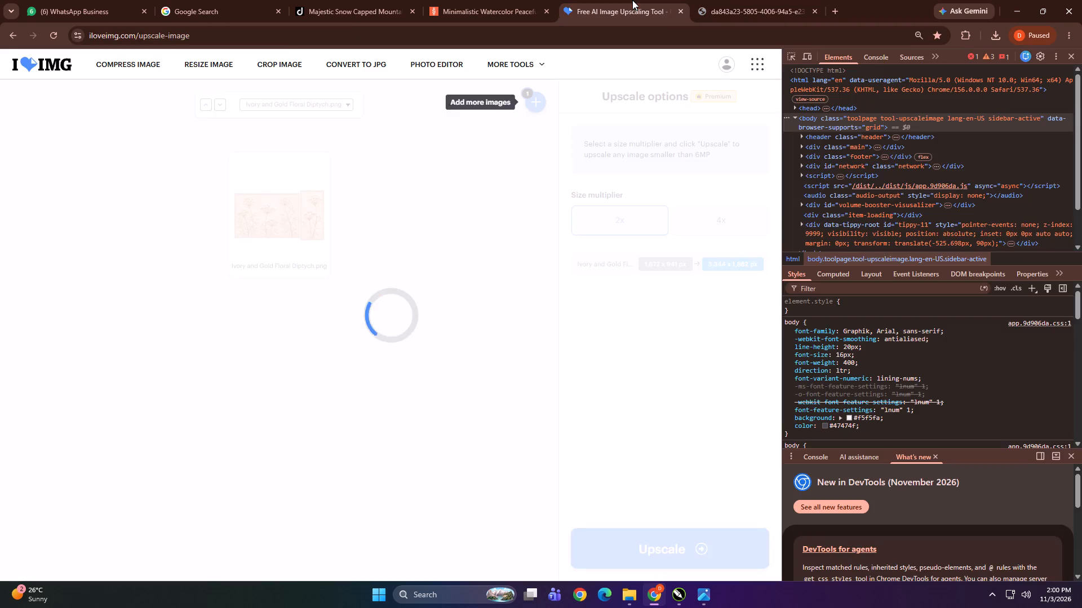
{"action": "left_click", "coordinate": [770, 0]}
{"action": "left_click", "coordinate": [812, 13]}
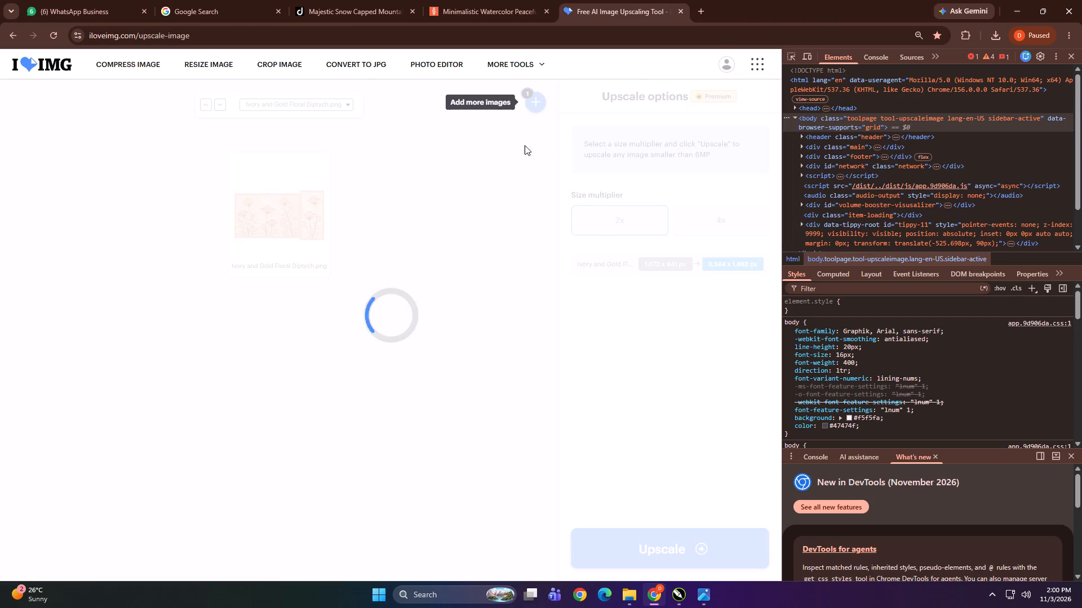
Switch to the Untitled-1 drawing in CorelDRAW and resize the loose peacock picture beside the Radha-Krishna preview to 13.86" wide by 39.7" high.
{"action": "left_click", "coordinate": [677, 597]}
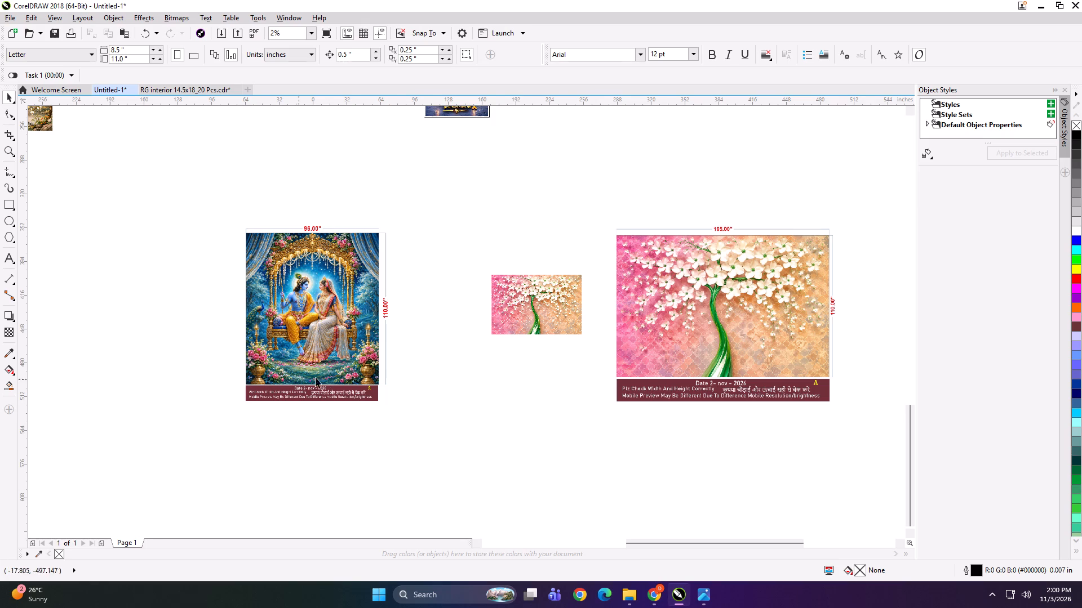
{"action": "scroll", "coordinate": [525, 377], "scroll_direction": "down", "scroll_amount": 2}
{"action": "scroll", "coordinate": [131, 129], "scroll_direction": "up", "scroll_amount": 1}
{"action": "scroll", "coordinate": [298, 315], "scroll_direction": "down", "scroll_amount": 1}
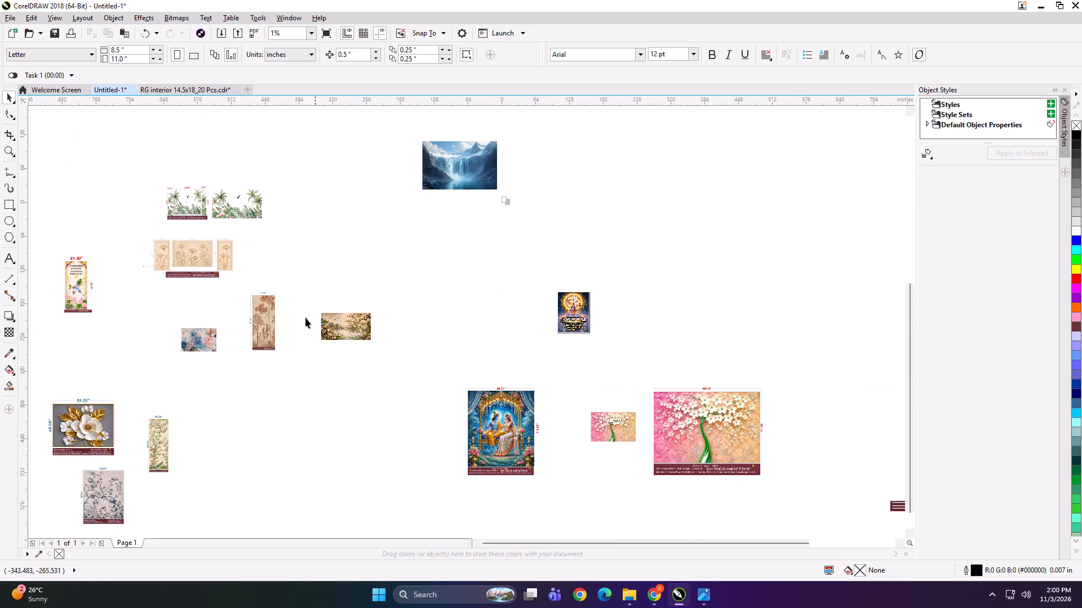
{"action": "scroll", "coordinate": [160, 207], "scroll_direction": "up", "scroll_amount": 1}
{"action": "scroll", "coordinate": [437, 196], "scroll_direction": "up", "scroll_amount": 2}
{"action": "scroll", "coordinate": [406, 245], "scroll_direction": "up", "scroll_amount": 1}
{"action": "scroll", "coordinate": [486, 217], "scroll_direction": "down", "scroll_amount": 3}
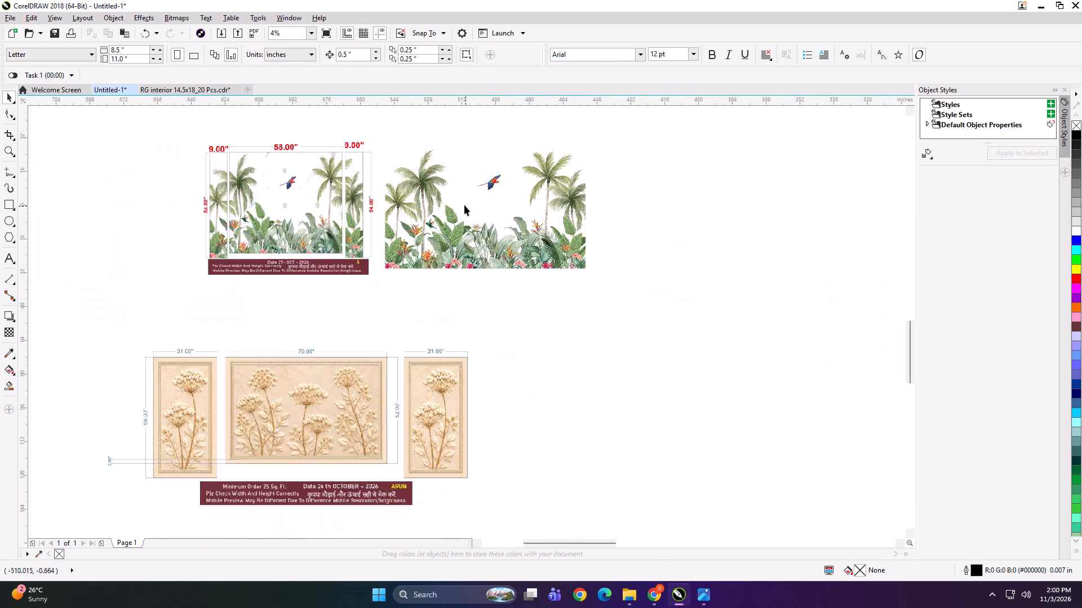
{"action": "scroll", "coordinate": [464, 205], "scroll_direction": "down", "scroll_amount": 1}
{"action": "left_click", "coordinate": [418, 293]}
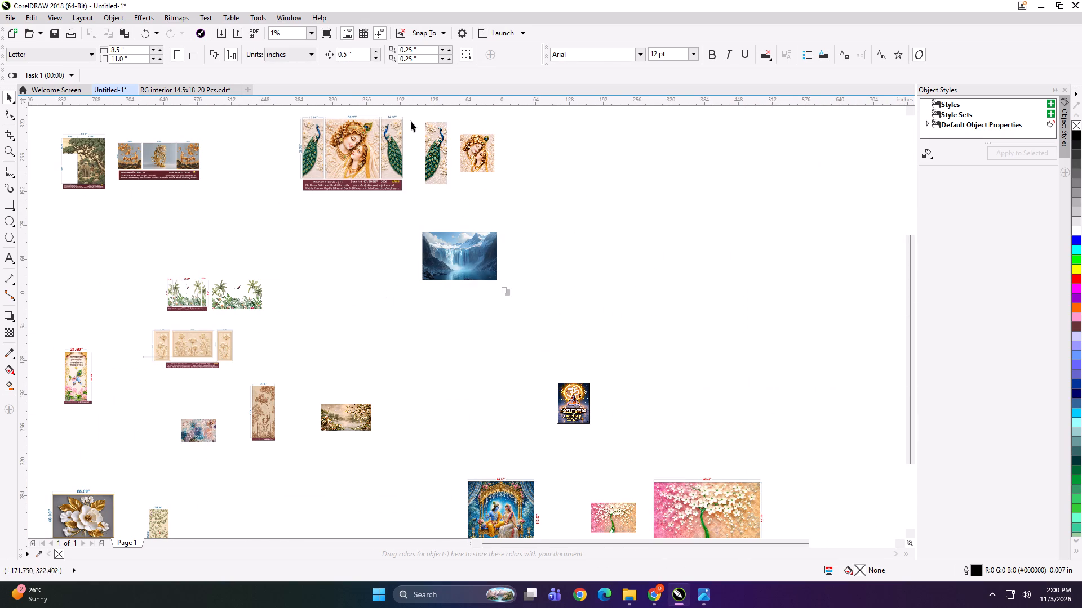
{"action": "scroll", "coordinate": [413, 113], "scroll_direction": "up", "scroll_amount": 2}
{"action": "scroll", "coordinate": [347, 204], "scroll_direction": "down", "scroll_amount": 1}
{"action": "scroll", "coordinate": [733, 220], "scroll_direction": "up", "scroll_amount": 1}
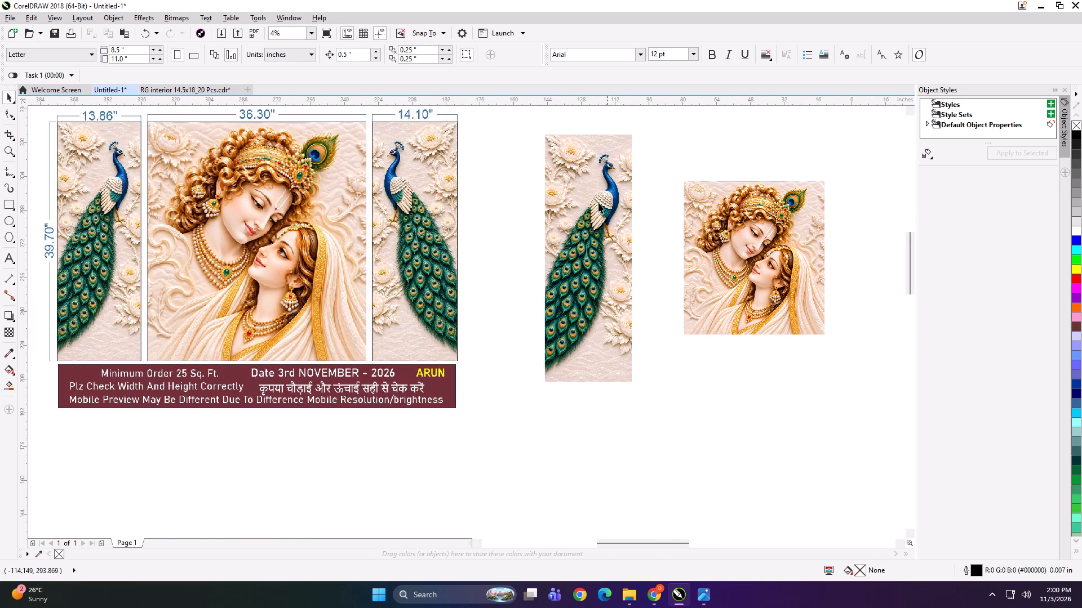
{"action": "scroll", "coordinate": [590, 204], "scroll_direction": "down", "scroll_amount": 1}
{"action": "left_click", "coordinate": [590, 208]}
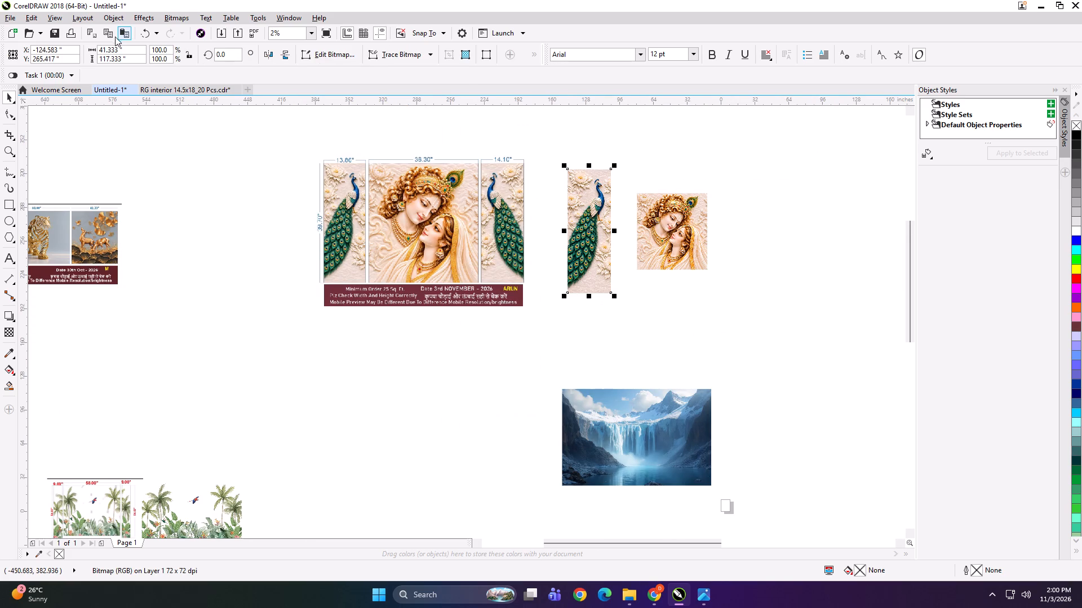
{"action": "left_click", "coordinate": [132, 52]}
{"action": "key", "text": "ctrl+a"}
{"action": "type", "text": "13.86"}
{"action": "key", "text": "Tab"}
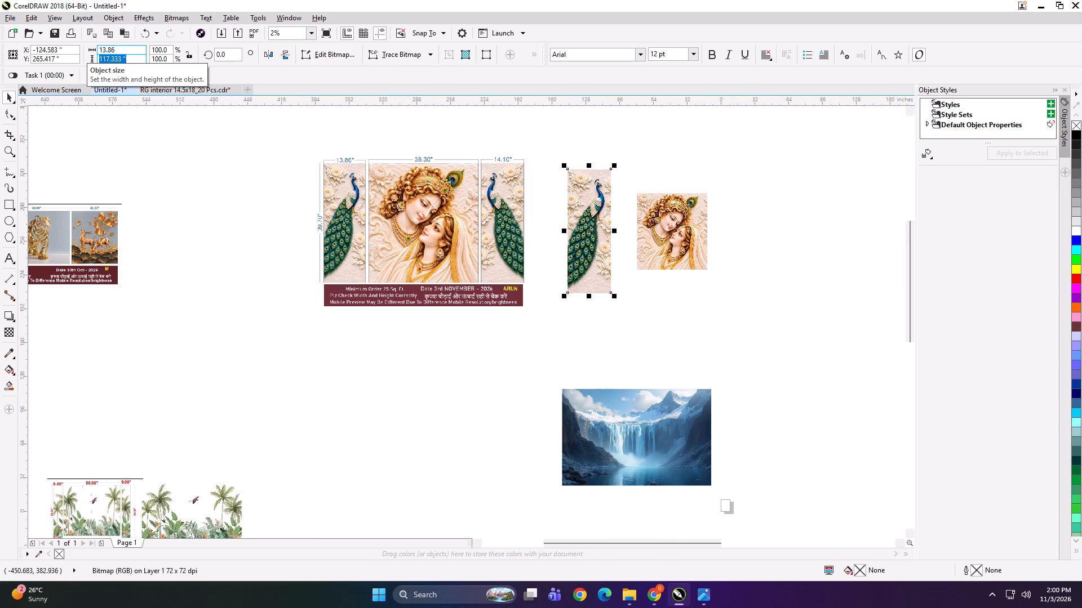
{"action": "type", "text": "3.7"}
{"action": "key", "text": "Return"}
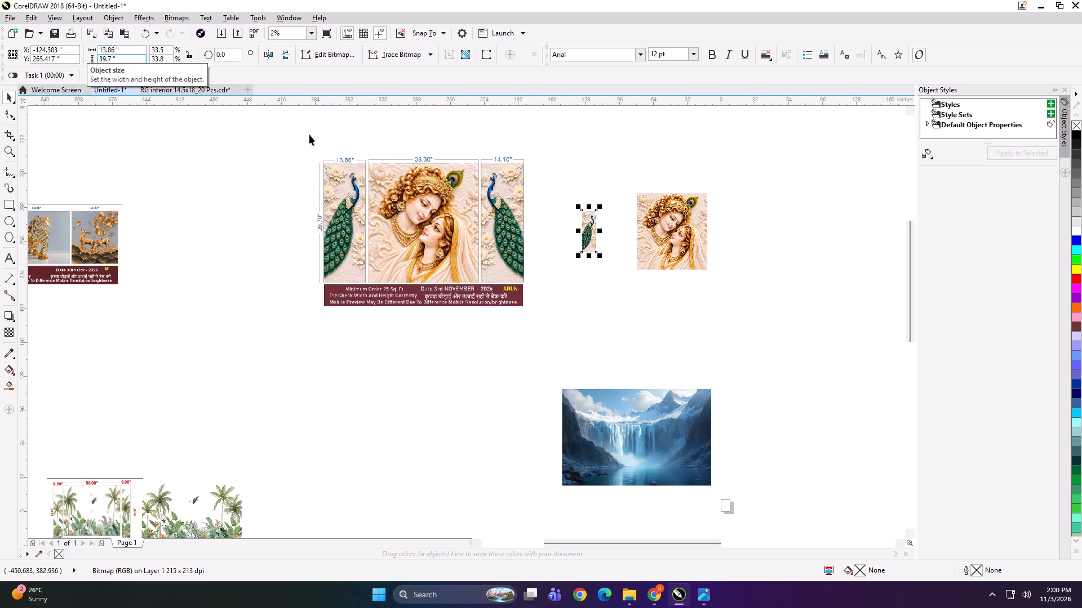
Resize the loose Radha-Krishna picture to 36.3" wide by 39.7" high.
{"action": "left_click", "coordinate": [669, 234]}
{"action": "left_click", "coordinate": [128, 53]}
{"action": "key", "text": "ctrl+a"}
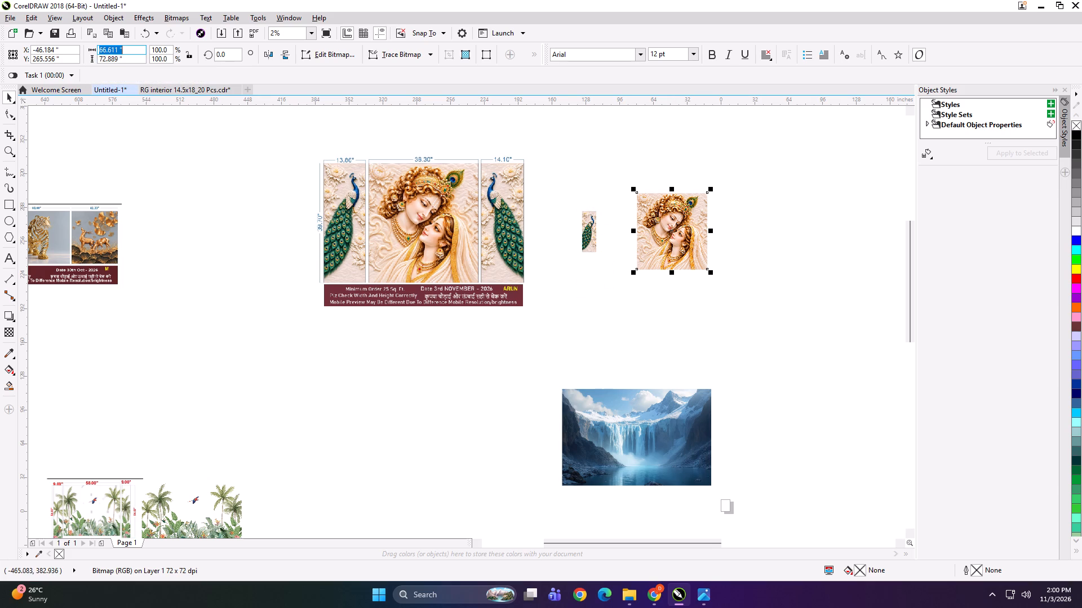
{"action": "type", "text": "36.3"}
{"action": "key", "text": "Tab"}
{"action": "type", "text": "39.7"}
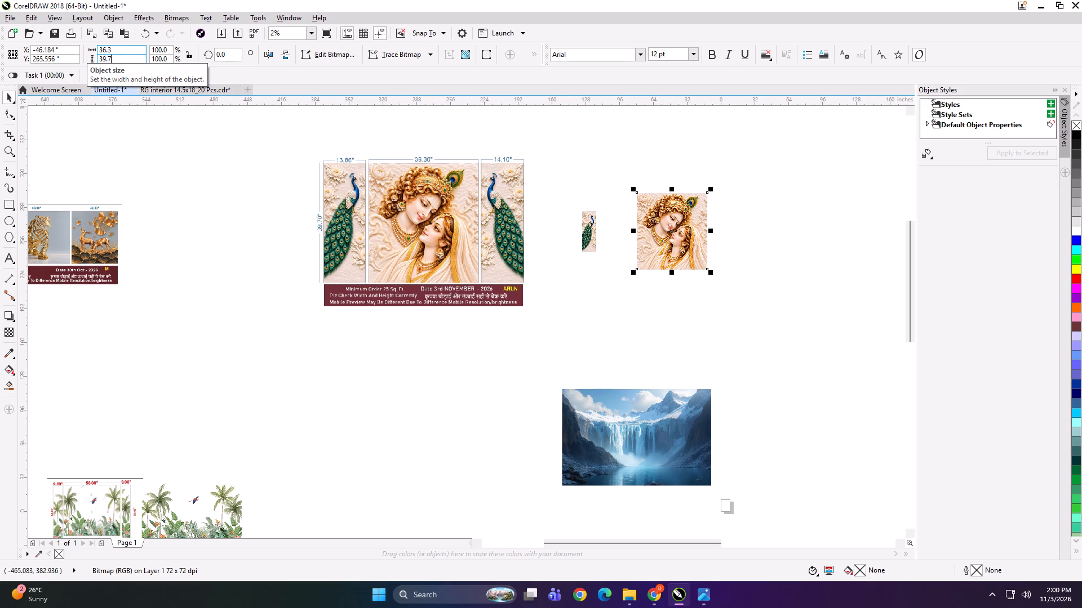
{"action": "key", "text": "Return"}
Move the Radha-Krishna picture beside the resized peacock panel and add a horizontally mirrored peacock copy on its other side.
{"action": "scroll", "coordinate": [692, 226], "scroll_direction": "up", "scroll_amount": 2}
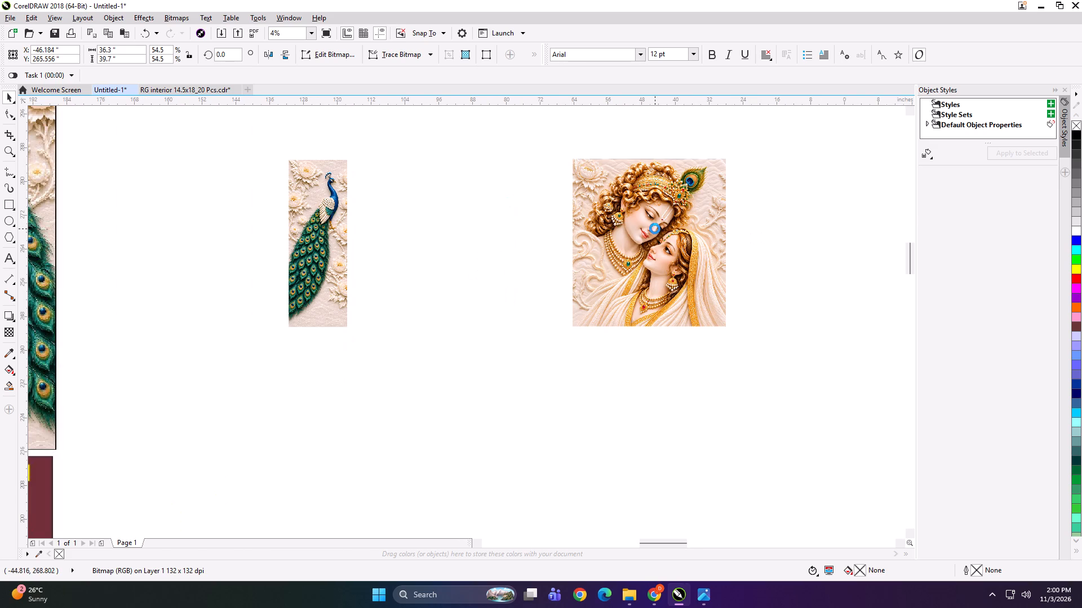
{"action": "left_click_drag", "start_coordinate": [655, 229], "coordinate": [436, 222]}
{"action": "left_click_drag", "start_coordinate": [331, 223], "coordinate": [407, 224]}
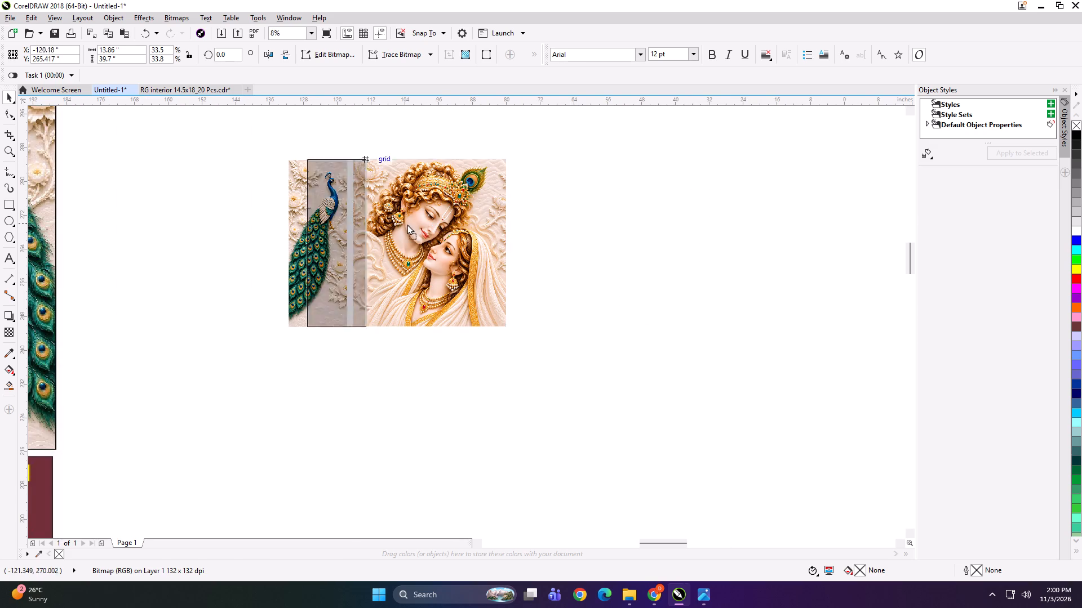
{"action": "left_click_drag", "start_coordinate": [407, 224], "coordinate": [555, 223]}
{"action": "right_click", "coordinate": [555, 223], "text": "shift"}
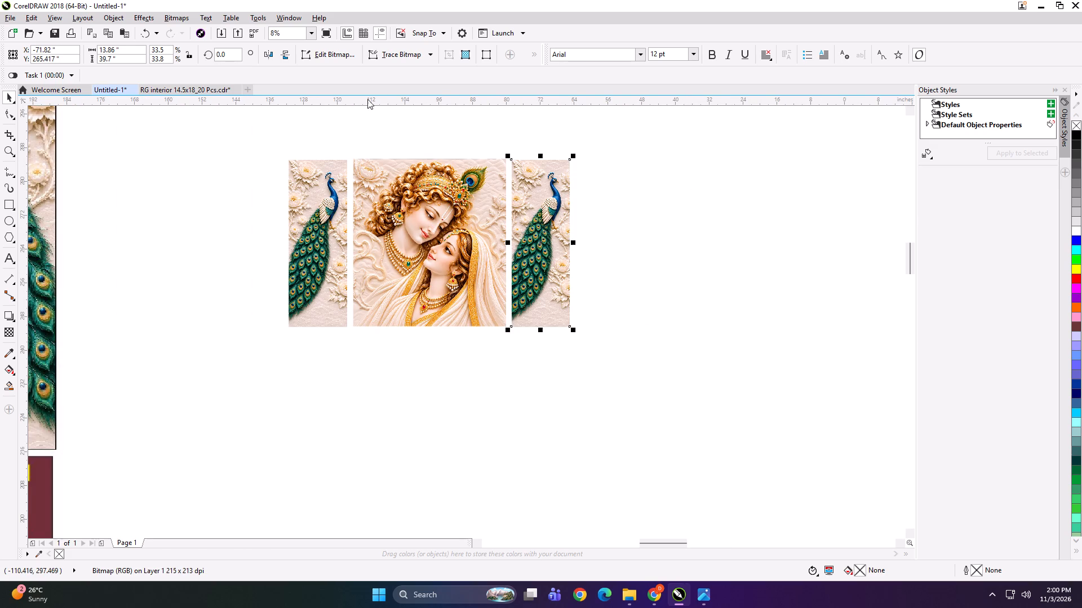
{"action": "left_click", "coordinate": [274, 61]}
Align the two peacock panels and the Radha-Krishna picture along their bottom edges.
{"action": "left_click", "coordinate": [605, 141]}
{"action": "left_click_drag", "start_coordinate": [629, 136], "coordinate": [267, 382]}
{"action": "key", "text": "b"}
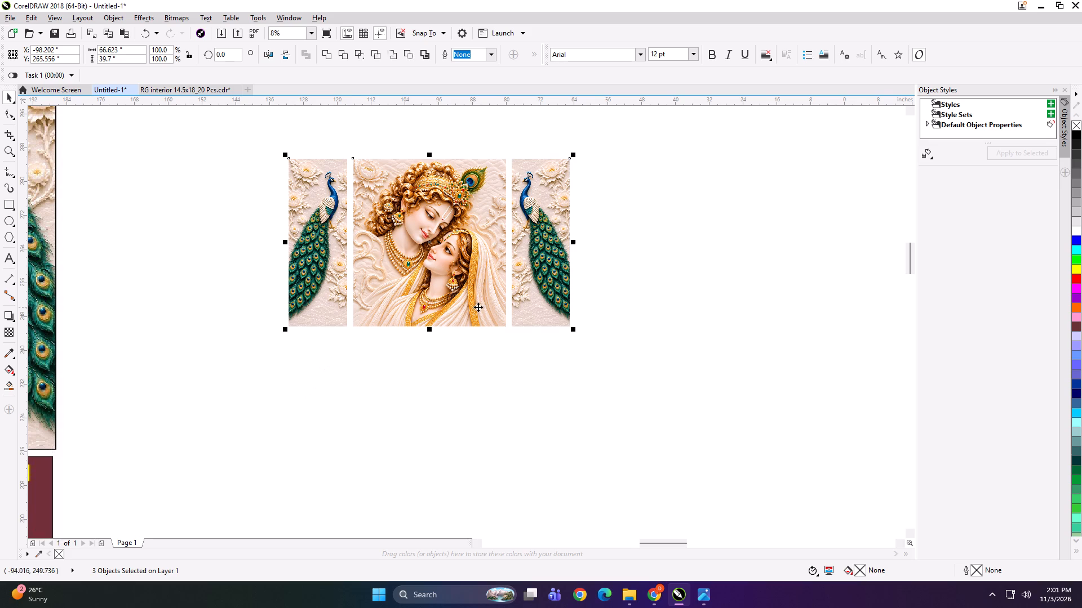
Nudge each of the two small peacock panels 0.5" inward toward the Radha-Krishna picture.
{"action": "scroll", "coordinate": [556, 301], "scroll_direction": "down", "scroll_amount": 1}
{"action": "left_click", "coordinate": [648, 254]}
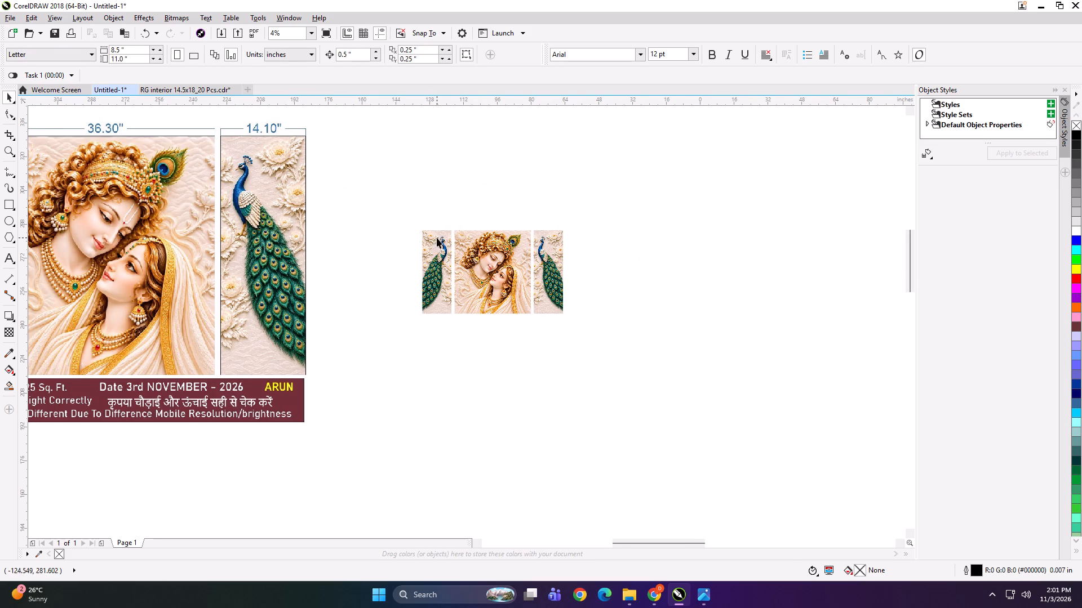
{"action": "left_click", "coordinate": [437, 238]}
{"action": "key", "text": "Right"}
{"action": "left_click", "coordinate": [539, 246]}
{"action": "key", "text": "Left"}
Group the three aligned panels and open the export dialog for the group.
{"action": "left_click_drag", "start_coordinate": [405, 205], "coordinate": [598, 366]}
{"action": "key", "text": "ctrl+g"}
{"action": "key", "text": "ctrl+e"}
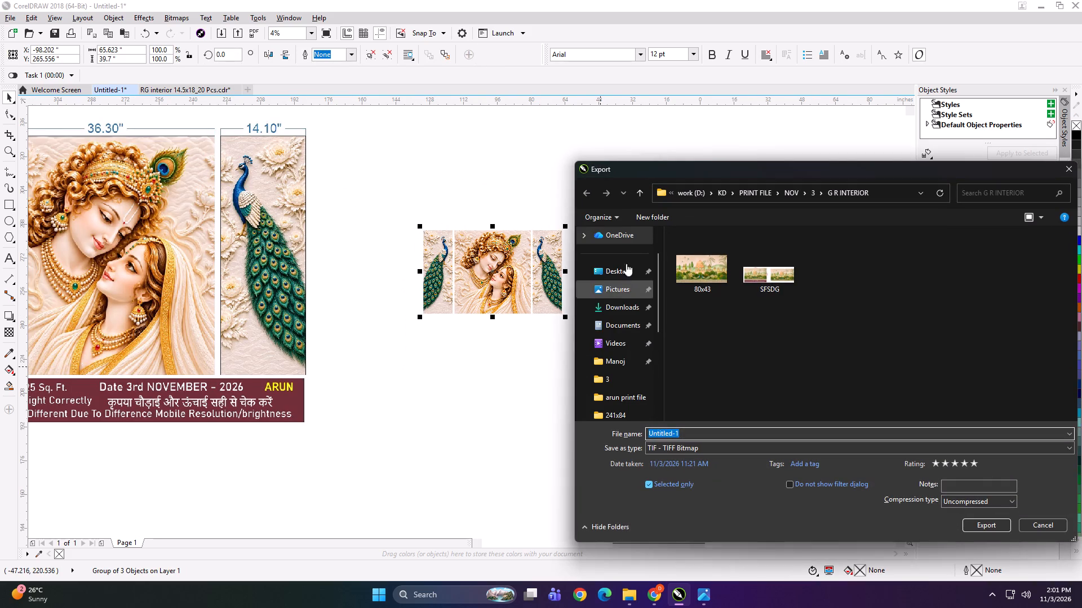
Switch to the upscaling page in Chrome to set the upscale options for the Ivory and Gold Floral Diptych.
{"action": "left_click", "coordinate": [649, 602]}
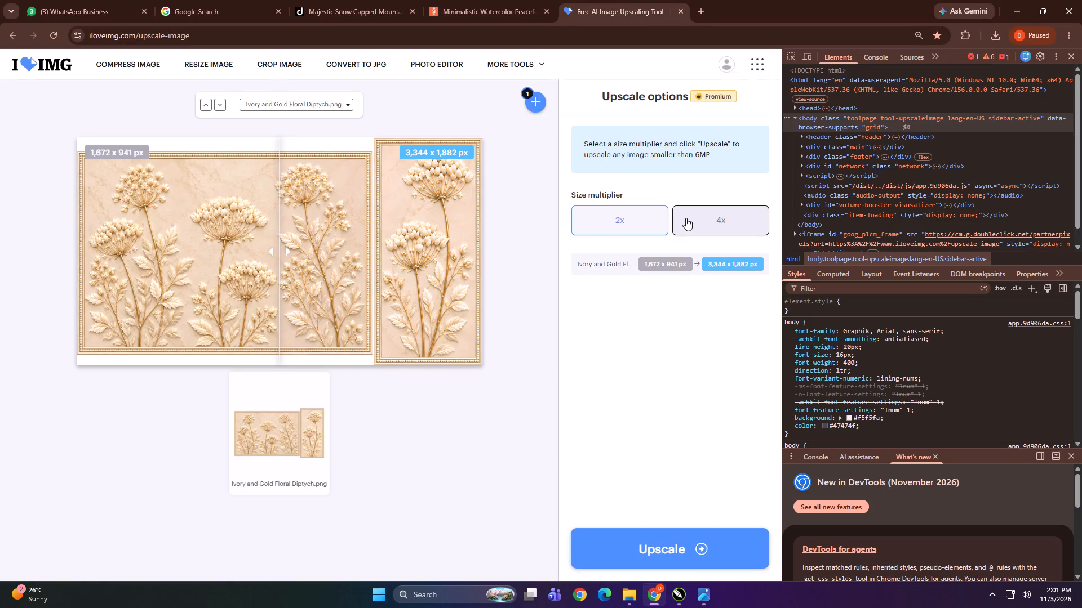
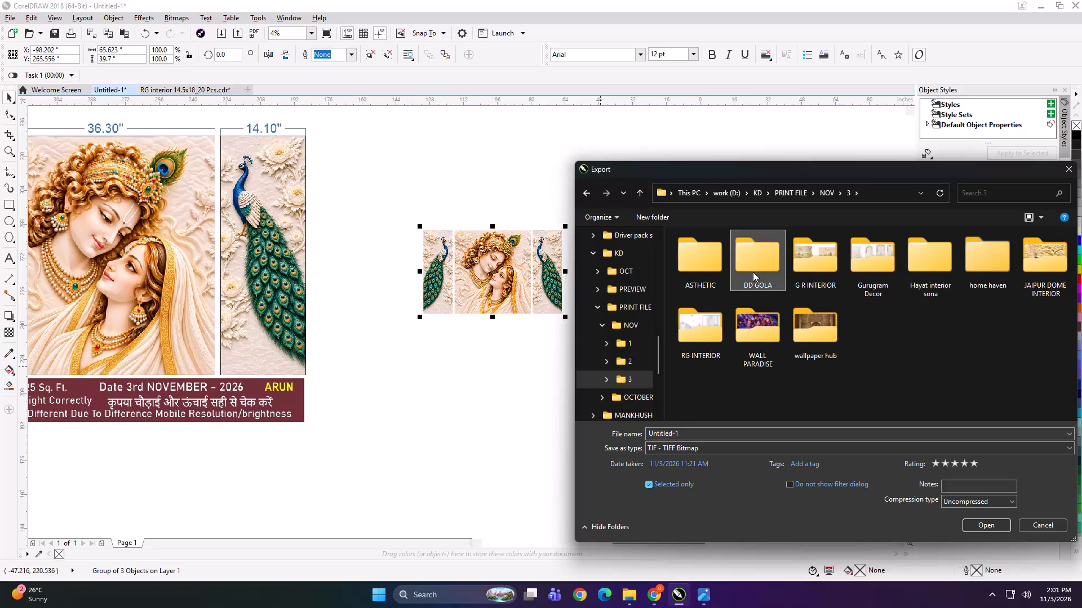
Export the three-panel group into the DD GOLA folder as a TIFF named 65x39.7 EMBOSSED.
{"action": "double_click", "coordinate": [752, 262]}
{"action": "left_click", "coordinate": [698, 434]}
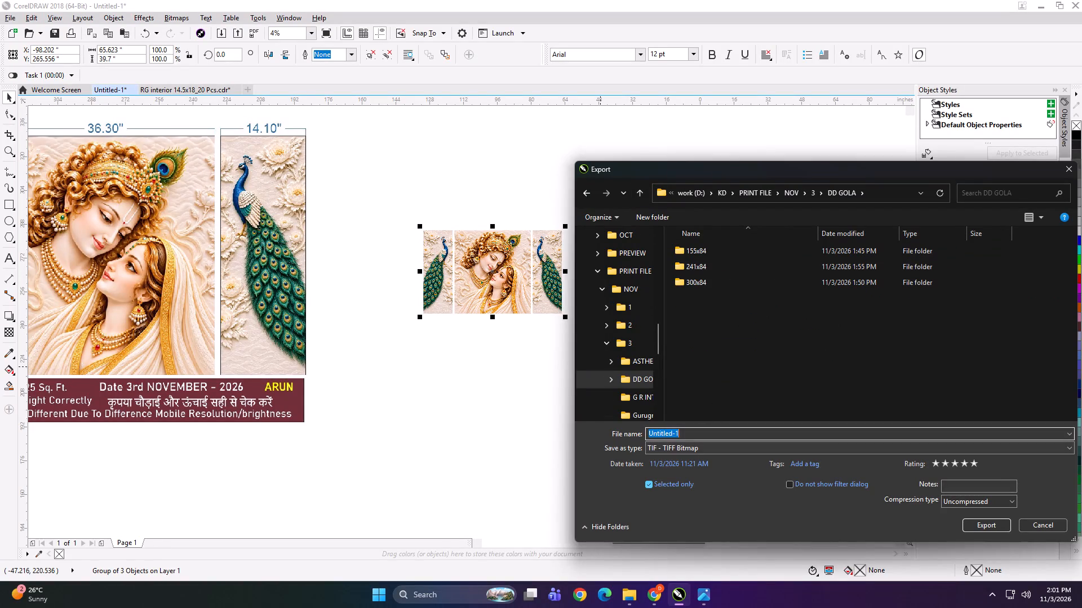
{"action": "type", "text": "65x39*"}
{"action": "key", "text": "space"}
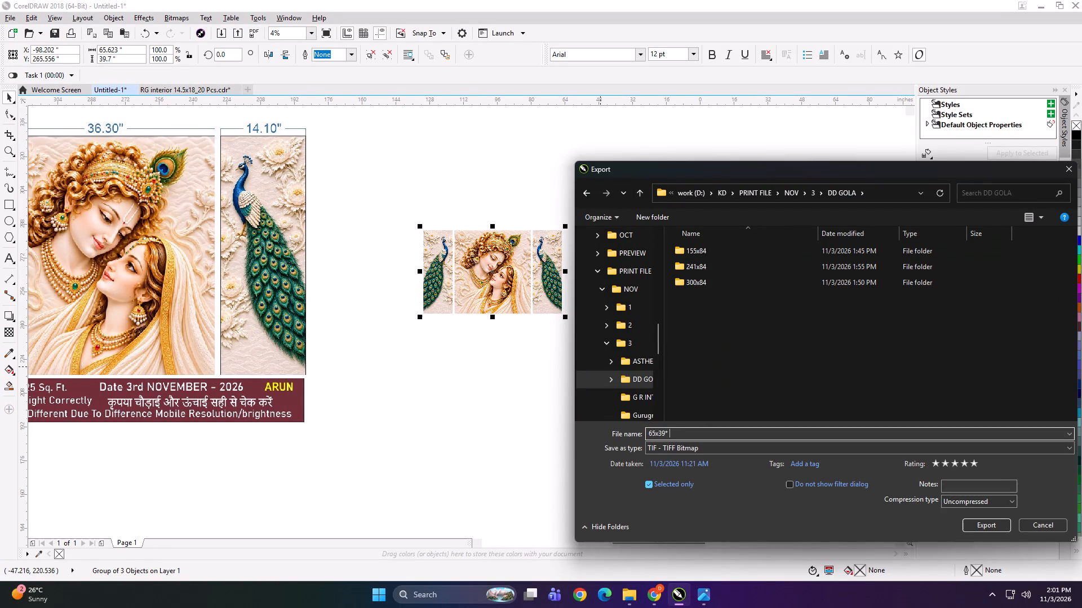
{"action": "key", "text": "ctrl+a"}
{"action": "type", "text": "6x39.7"}
{"action": "key", "text": "space"}
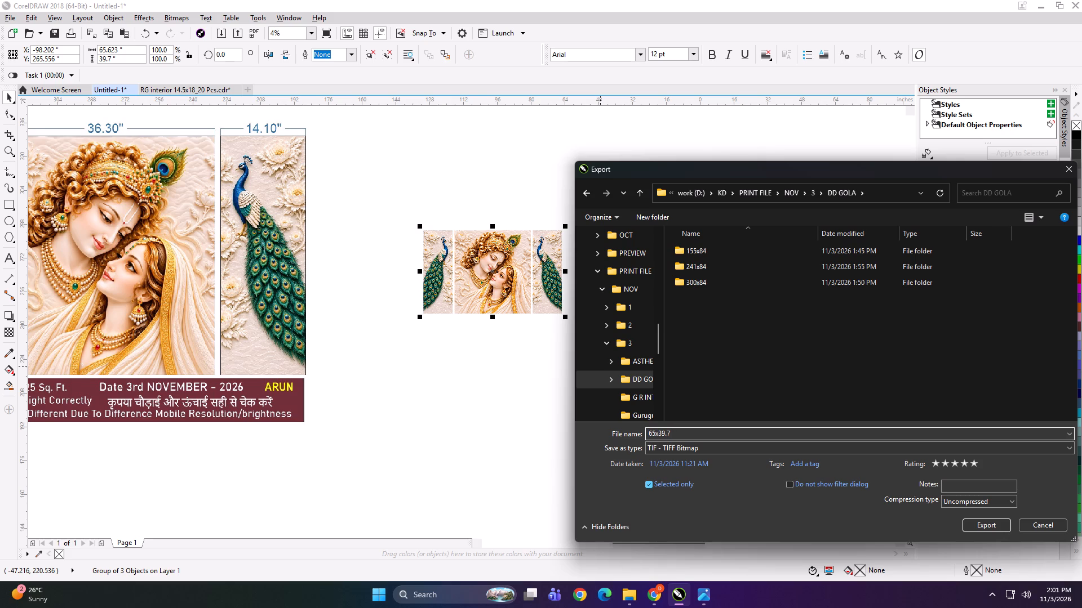
{"action": "type", "text": "EMBOSSED"}
{"action": "key", "text": "Return"}
{"action": "key", "text": "Return"}
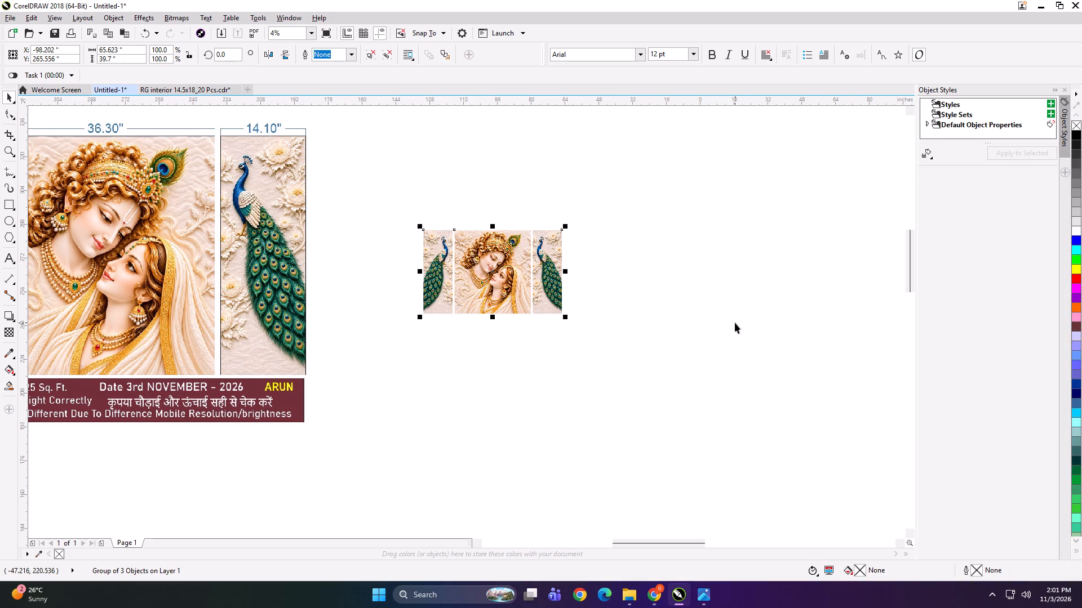
Enlarge the three-panel group to about the size of its preview and place it beside that preview.
{"action": "scroll", "coordinate": [653, 343], "scroll_direction": "down", "scroll_amount": 1}
{"action": "left_click_drag", "start_coordinate": [612, 332], "coordinate": [620, 339], "text": "shift"}
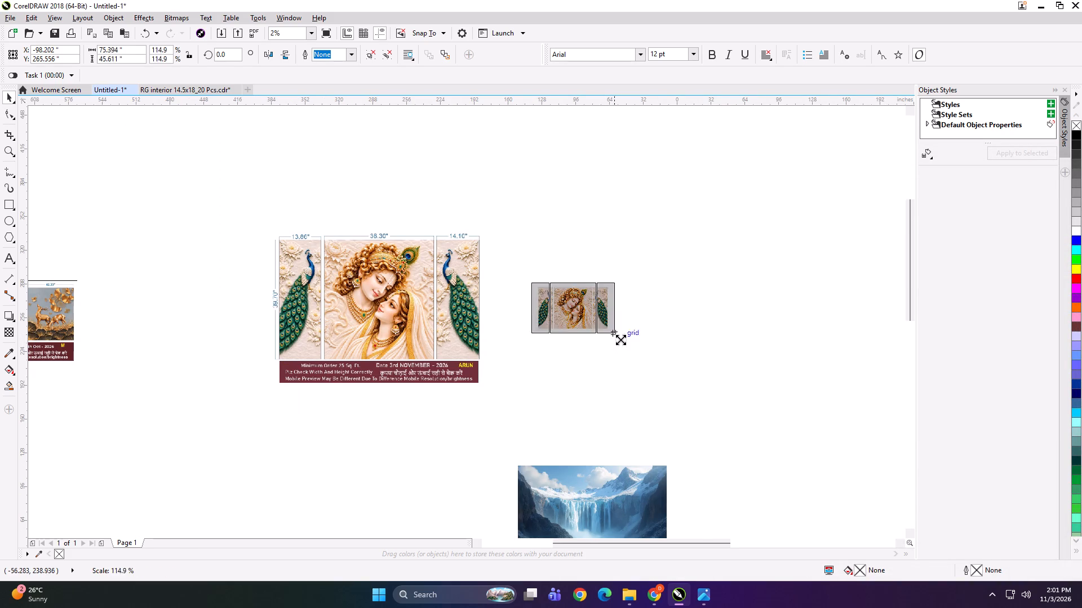
{"action": "left_click_drag", "start_coordinate": [620, 339], "coordinate": [678, 379], "text": "shift"}
{"action": "left_click_drag", "start_coordinate": [575, 330], "coordinate": [593, 330]}
Group the enlarged panels with their preview and scale the combined group down.
{"action": "left_click", "coordinate": [442, 322], "text": "shift"}
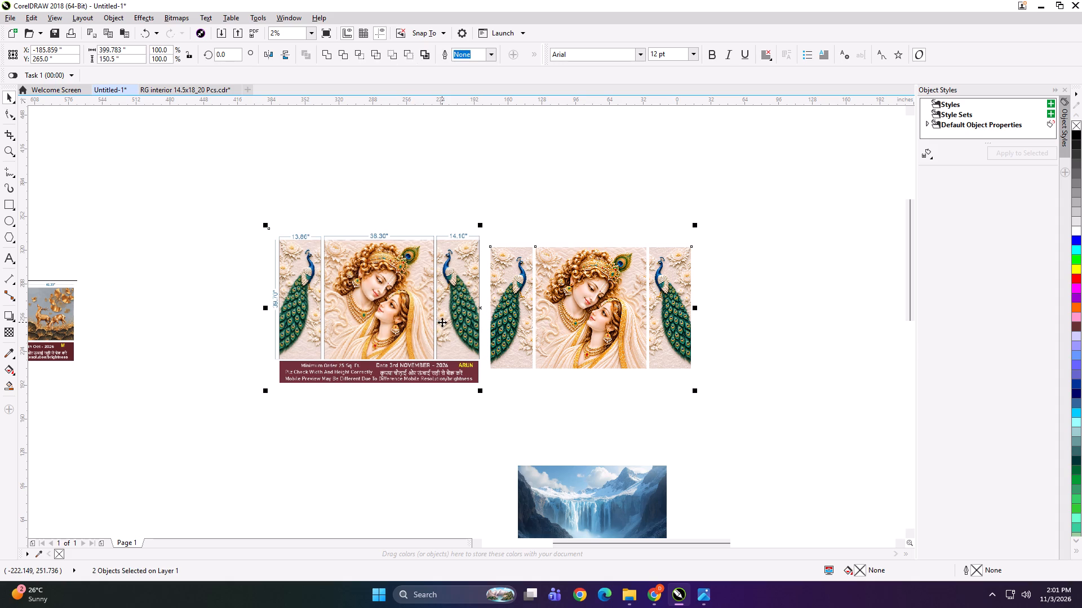
{"action": "key", "text": "ctrl+g"}
{"action": "left_click_drag", "start_coordinate": [697, 390], "coordinate": [491, 323], "text": "shift"}
Export the combined comparison group as a TIFF named SDGDG and delete the group from the page.
{"action": "scroll", "coordinate": [484, 312], "scroll_direction": "up", "scroll_amount": 5}
{"action": "key", "text": "ctrl+e"}
{"action": "type", "text": "SDGDG"}
{"action": "key", "text": "Return"}
{"action": "key", "text": "Return"}
{"action": "key", "text": "Return"}
{"action": "key", "text": "Delete"}
{"action": "key", "text": "F4"}
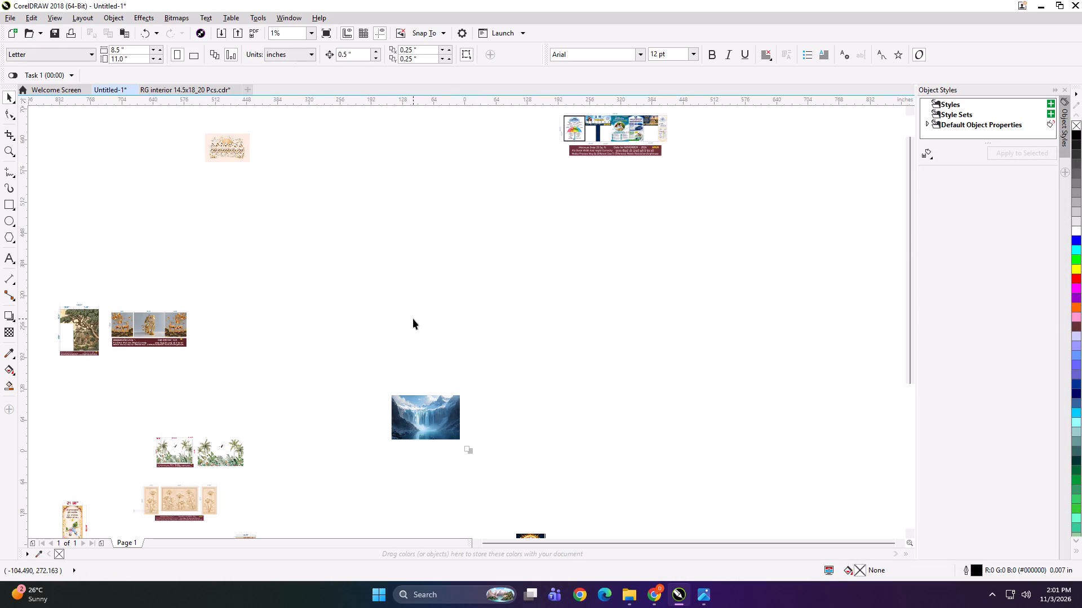
Close the leaf wallpaper image in Photos and launch Adobe Photoshop 2020.
{"action": "left_click", "coordinate": [694, 597]}
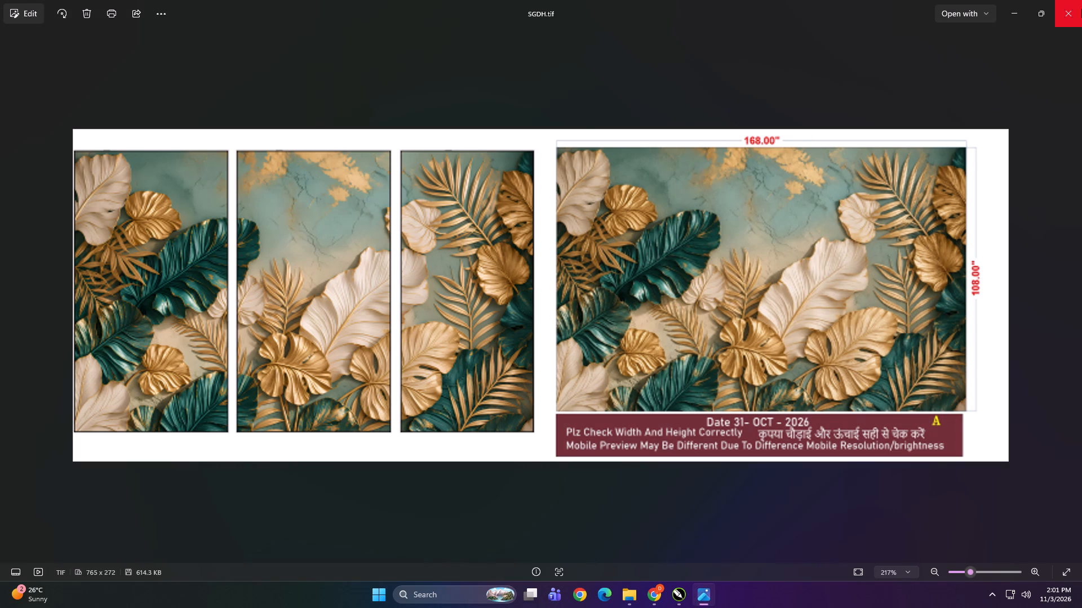
{"action": "left_click", "coordinate": [1081, 0]}
{"action": "left_click", "coordinate": [464, 596]}
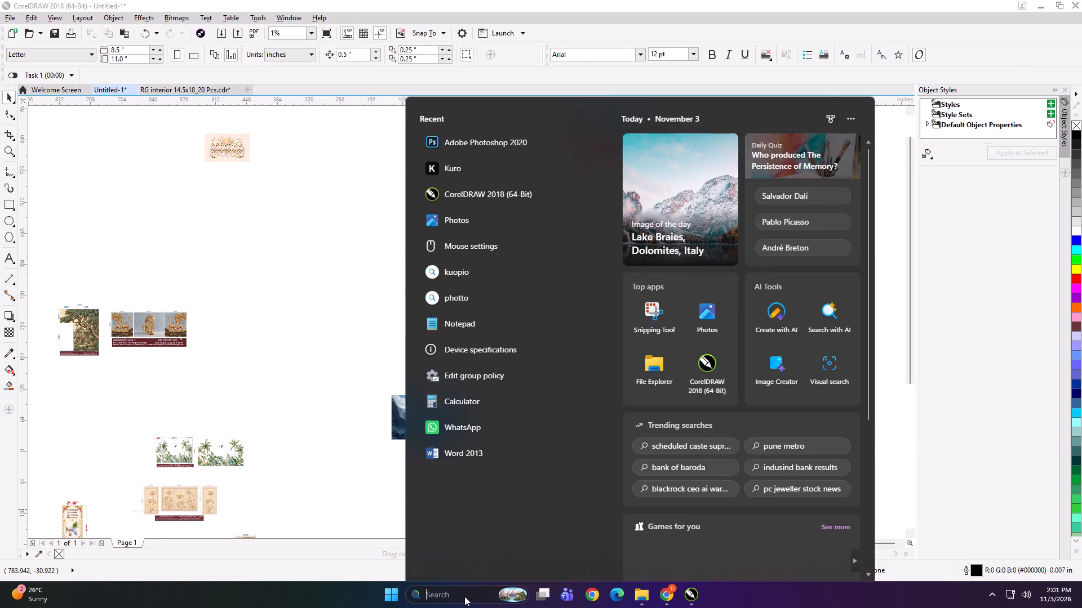
{"action": "type", "text": "PHOTO"}
{"action": "key", "text": "Return"}
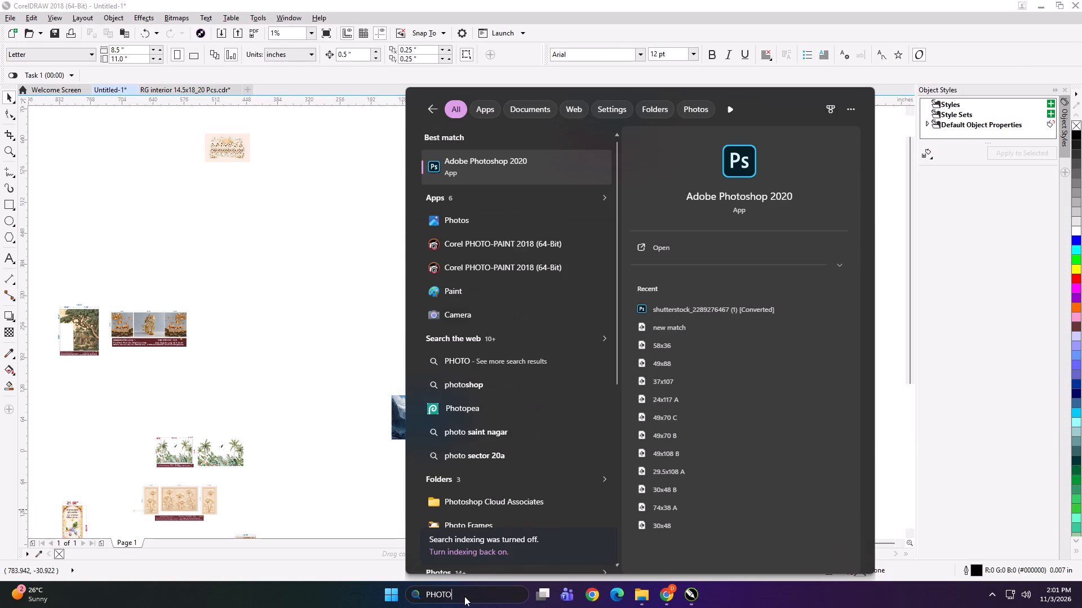
Switch to File Explorer and open the DD GOLA folder under D:\KD\PRINT FILE\NOV\3.
{"action": "left_click", "coordinate": [640, 602]}
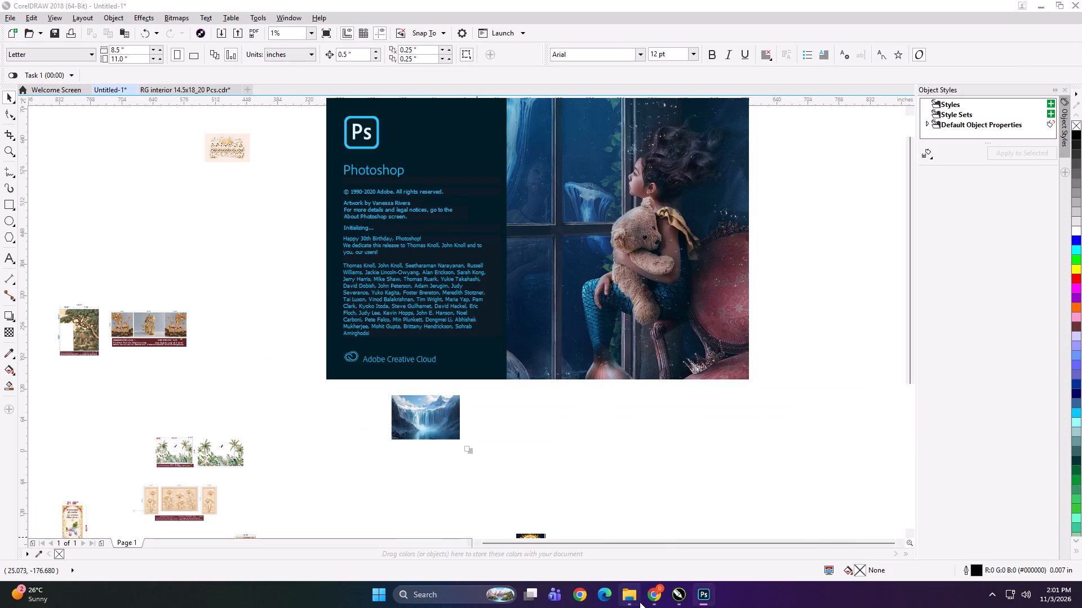
{"action": "scroll", "coordinate": [337, 245], "scroll_direction": "up", "scroll_amount": 12}
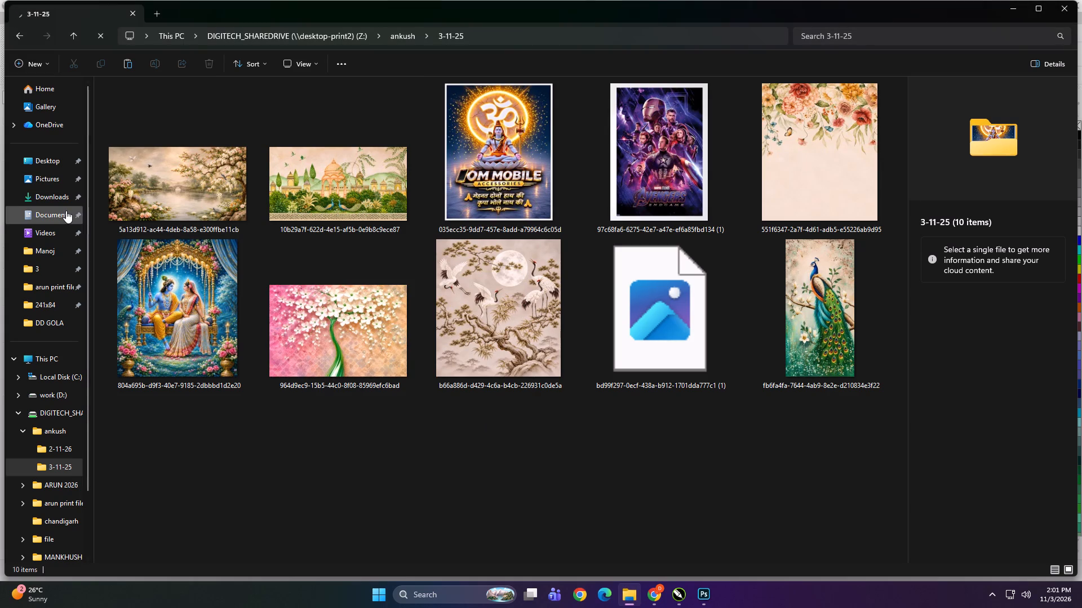
{"action": "left_click", "coordinate": [50, 200]}
{"action": "scroll", "coordinate": [26, 365], "scroll_direction": "up", "scroll_amount": 2}
{"action": "left_click", "coordinate": [26, 365]}
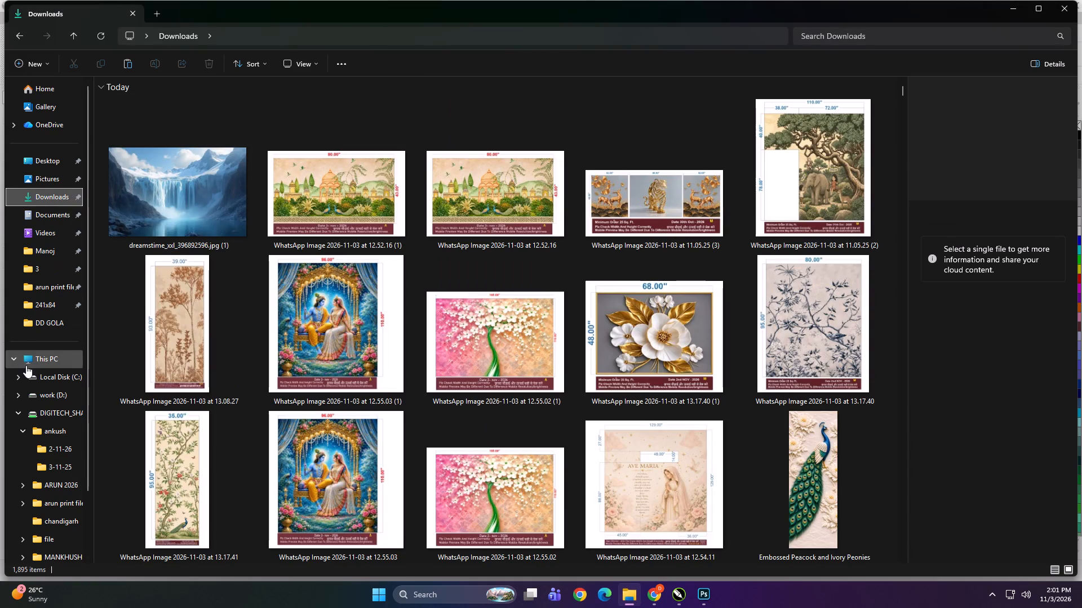
{"action": "double_click", "coordinate": [245, 125]}
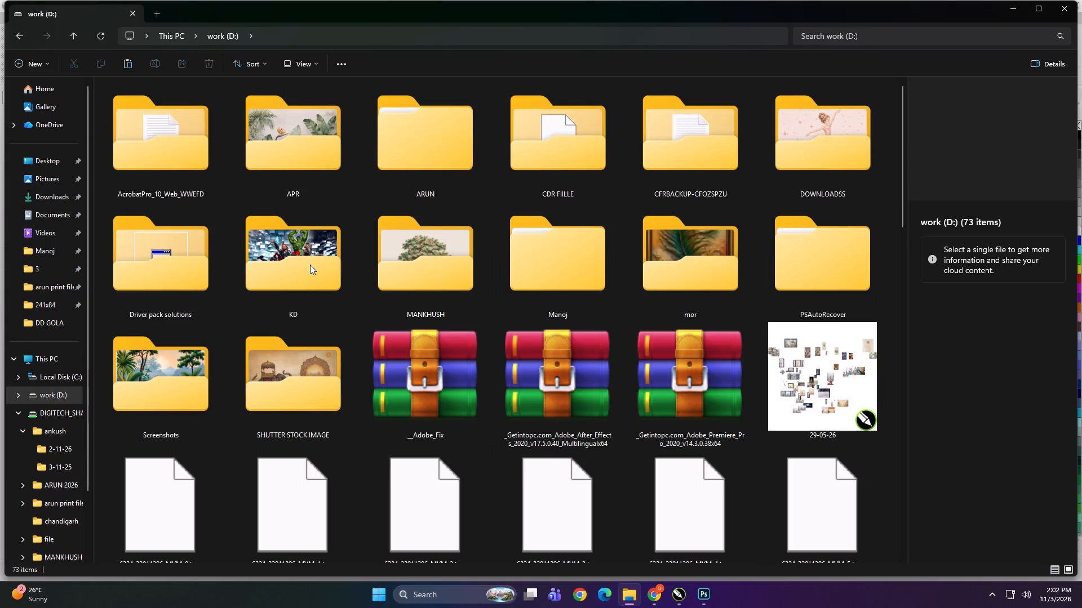
{"action": "double_click", "coordinate": [310, 265]}
{"action": "double_click", "coordinate": [478, 197]}
{"action": "left_click", "coordinate": [314, 167]}
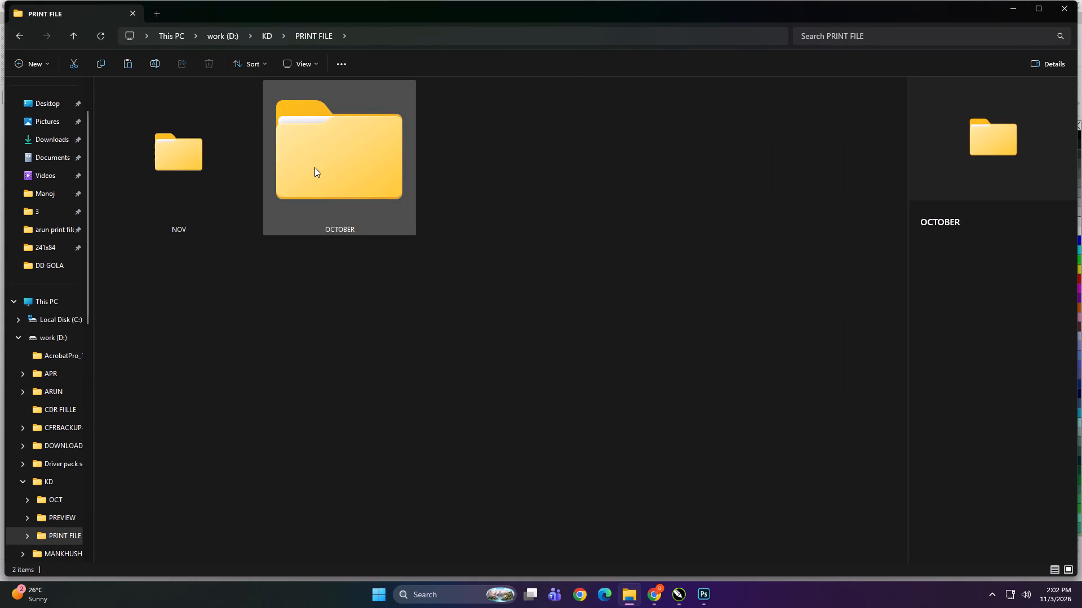
{"action": "double_click", "coordinate": [198, 166]}
{"action": "double_click", "coordinate": [414, 166]}
{"action": "double_click", "coordinate": [462, 176]}
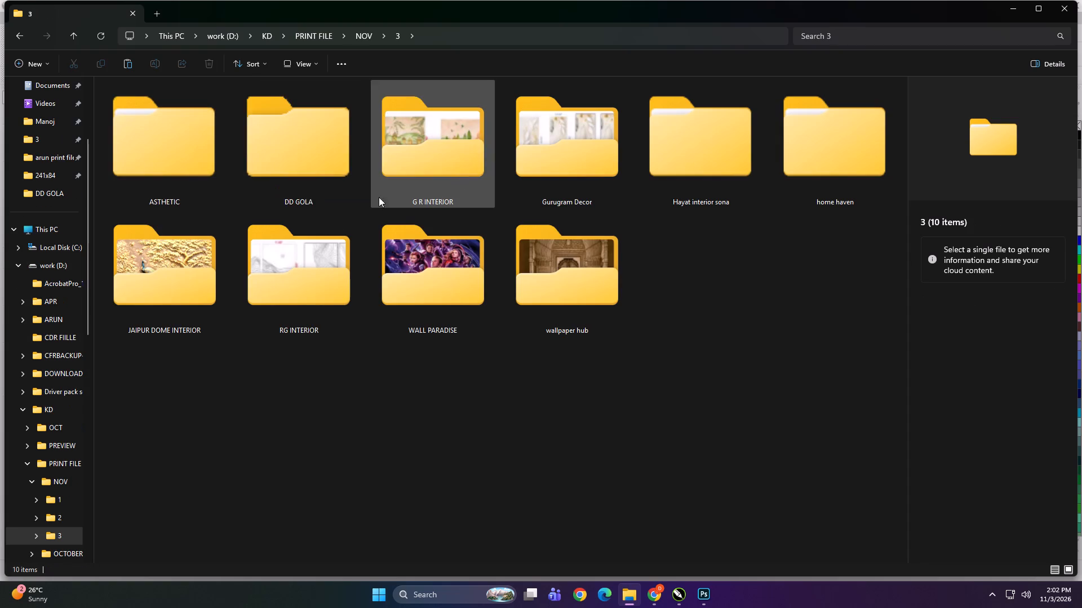
{"action": "double_click", "coordinate": [272, 161]}
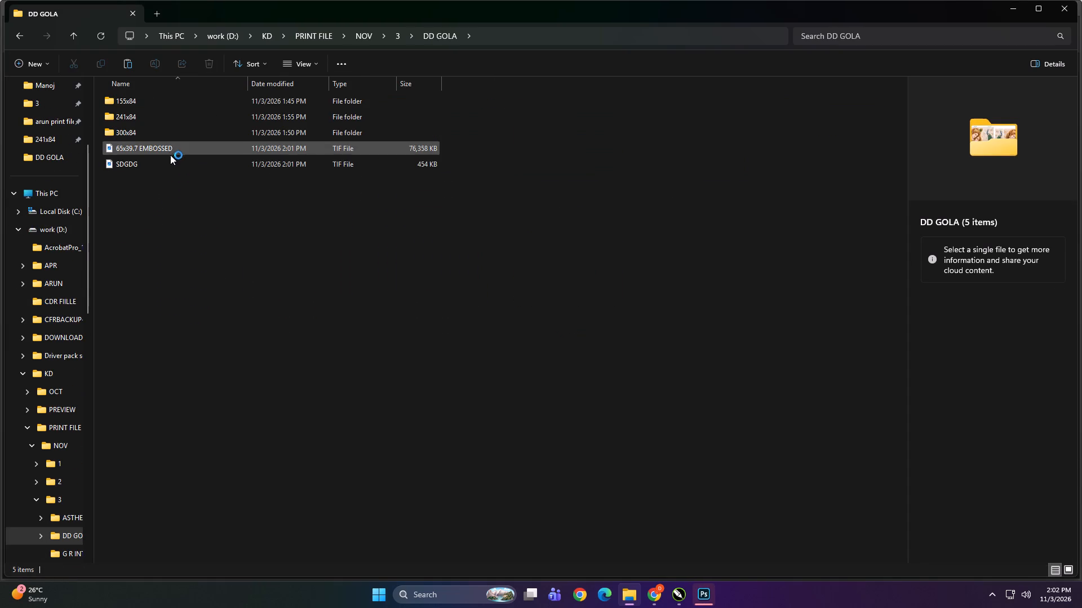
Open the 65x39.7 EMBOSSED TIFF from the DD GOLA folder in Photoshop.
{"action": "left_click", "coordinate": [169, 147]}
{"action": "left_click_drag", "start_coordinate": [149, 146], "coordinate": [703, 601]}
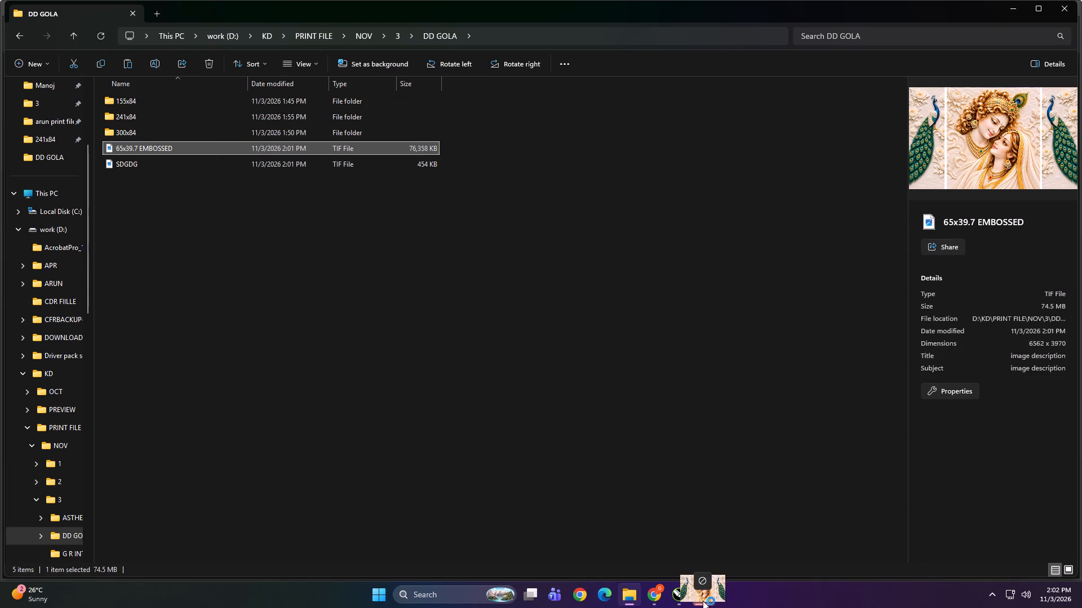
{"action": "left_click_drag", "start_coordinate": [703, 601], "coordinate": [704, 596]}
{"action": "left_click", "coordinate": [704, 596]}
{"action": "left_click", "coordinate": [626, 594]}
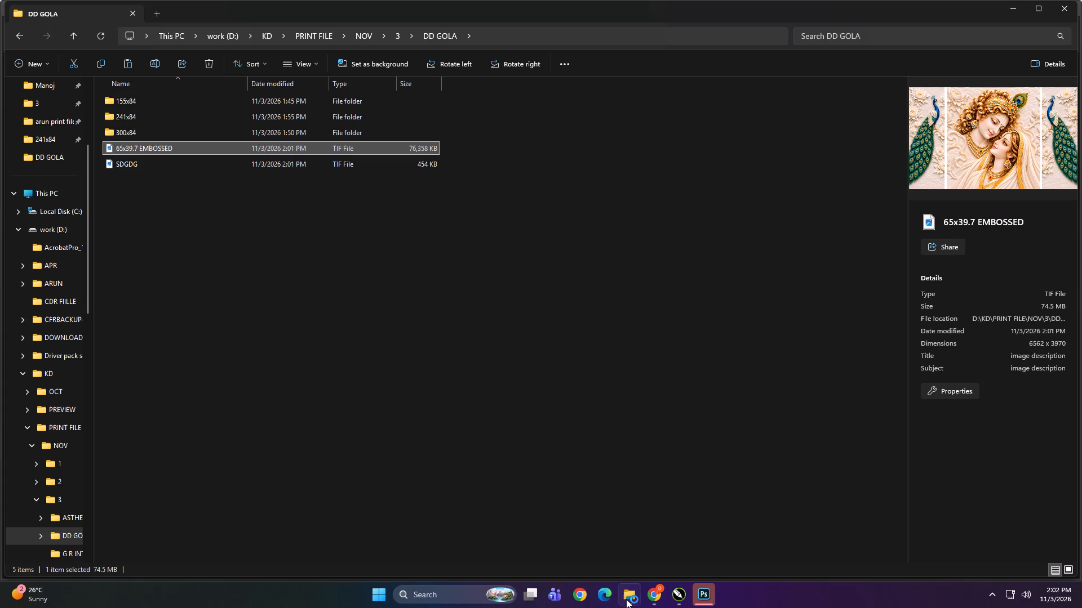
{"action": "left_click_drag", "start_coordinate": [194, 150], "coordinate": [709, 593]}
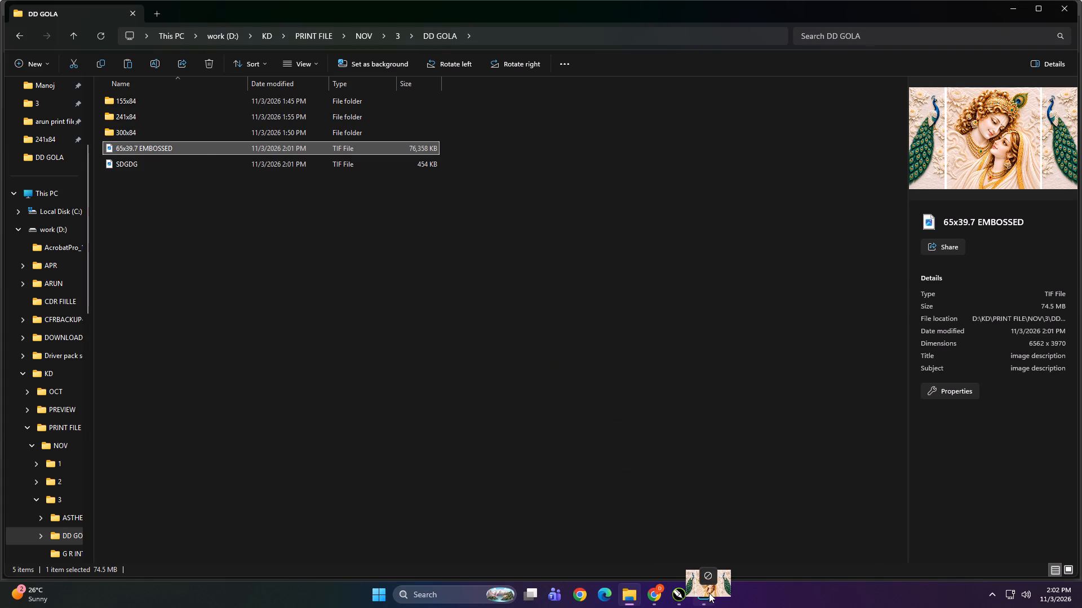
{"action": "left_click_drag", "start_coordinate": [709, 593], "coordinate": [681, 500]}
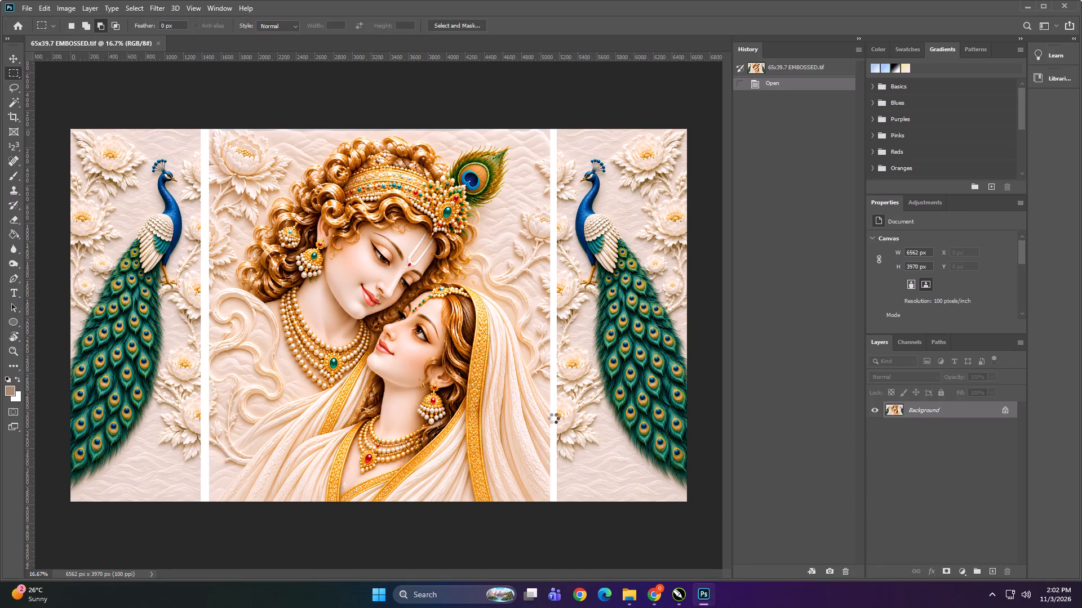
Run Image Size on the Radha-Krishna artwork and accept the dialog's settings.
{"action": "key", "text": "ctrl+alt+i"}
{"action": "key", "text": "Return"}
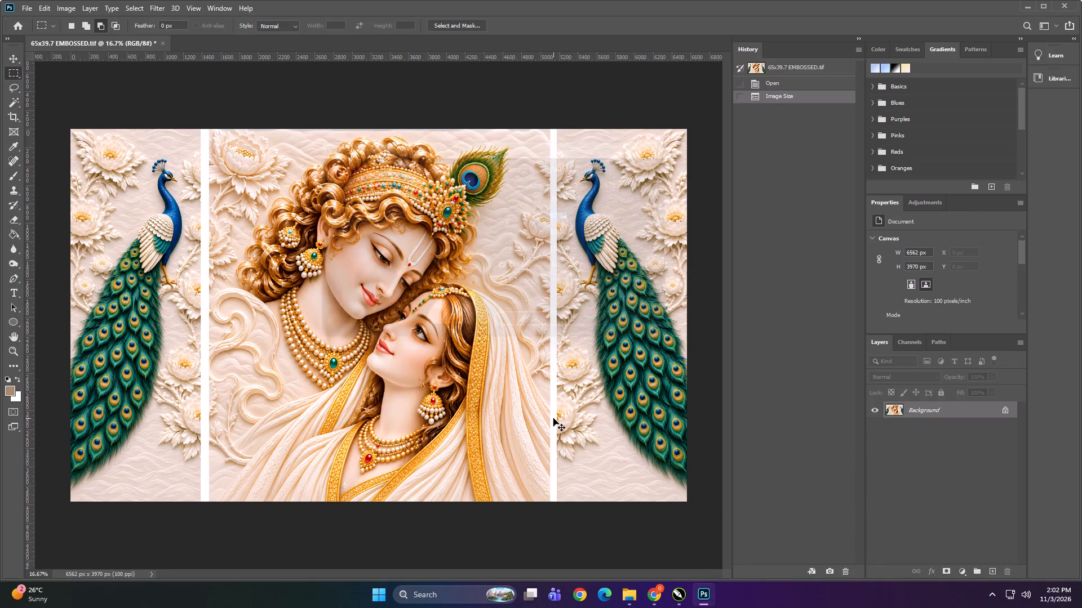
Duplicate the Background layer and apply the Filter Gallery's line-sketch effect to the copy.
{"action": "key", "text": "ctrl+j"}
{"action": "left_click", "coordinate": [152, 3]}
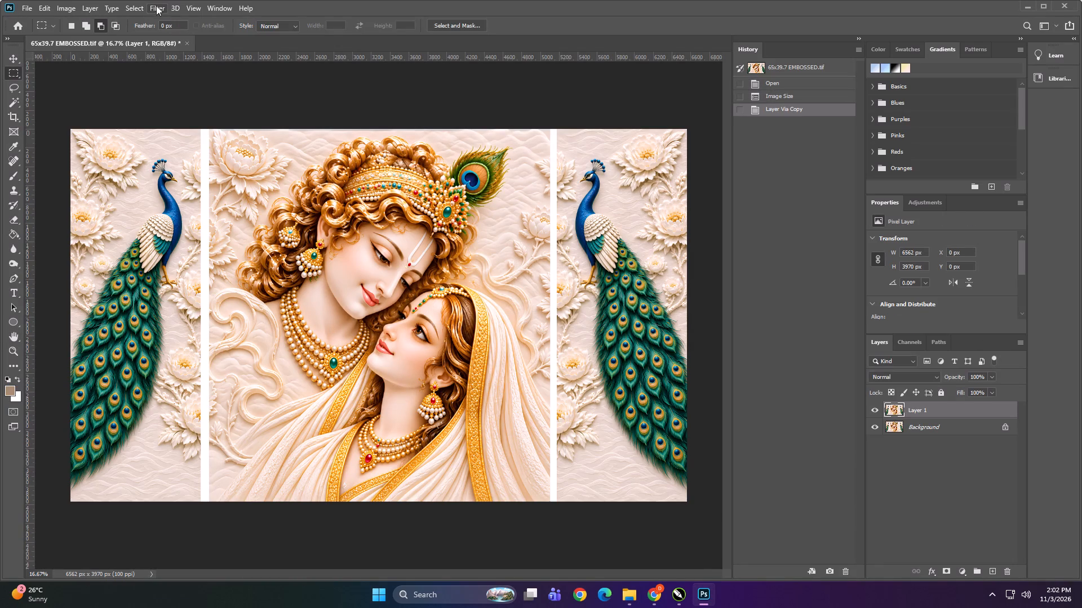
{"action": "left_click", "coordinate": [156, 6]}
{"action": "left_click", "coordinate": [196, 54]}
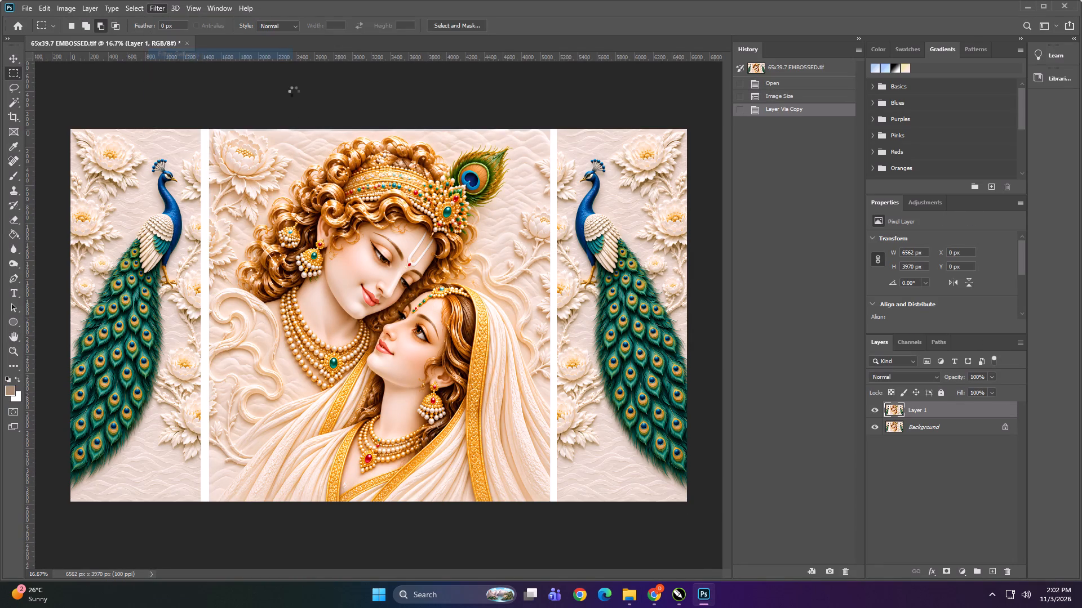
{"action": "key", "text": "Return"}
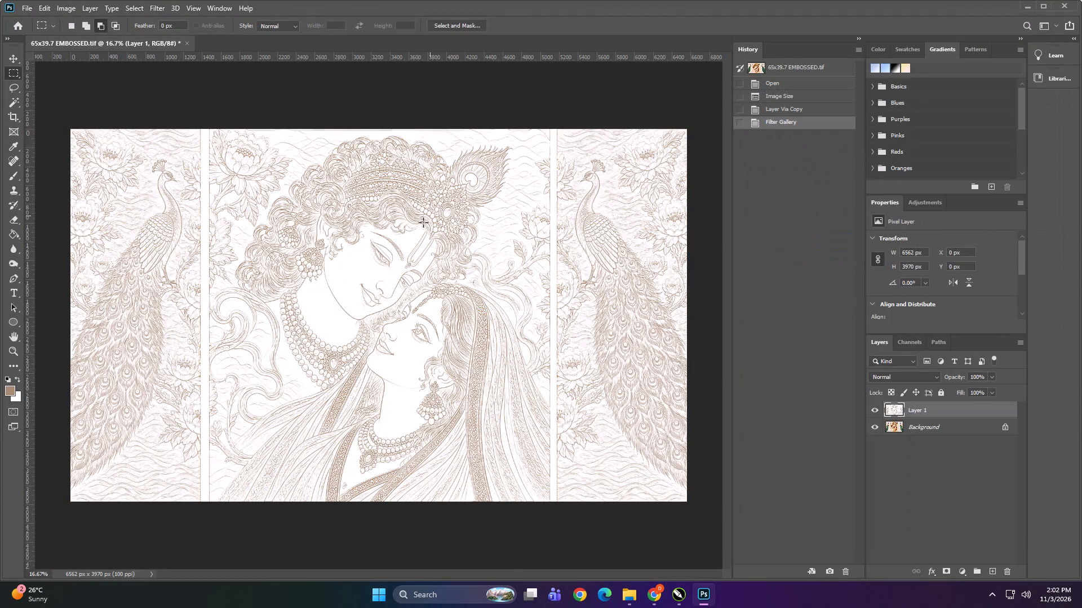
Select a brown outline on Layer 1 with the Magic Wand and extend the selection to all similar lines.
{"action": "scroll", "coordinate": [385, 366], "scroll_direction": "up", "scroll_amount": 20, "text": "alt"}
{"action": "scroll", "coordinate": [385, 366], "scroll_direction": "up", "scroll_amount": 12, "text": "alt"}
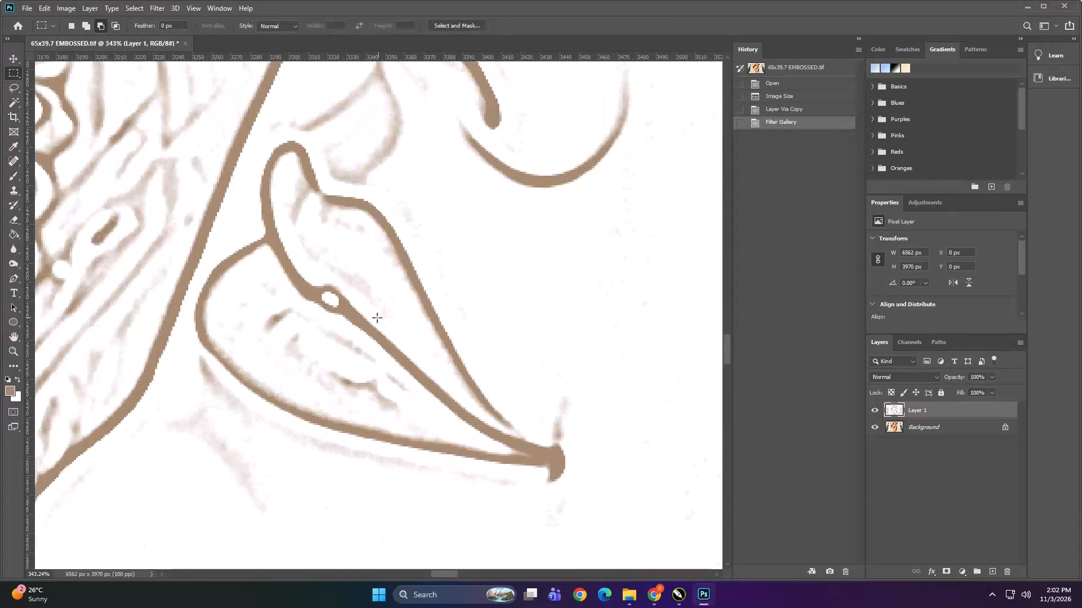
{"action": "left_click", "coordinate": [357, 319], "text": "shift"}
{"action": "right_click", "coordinate": [357, 319]}
{"action": "left_click", "coordinate": [345, 315]}
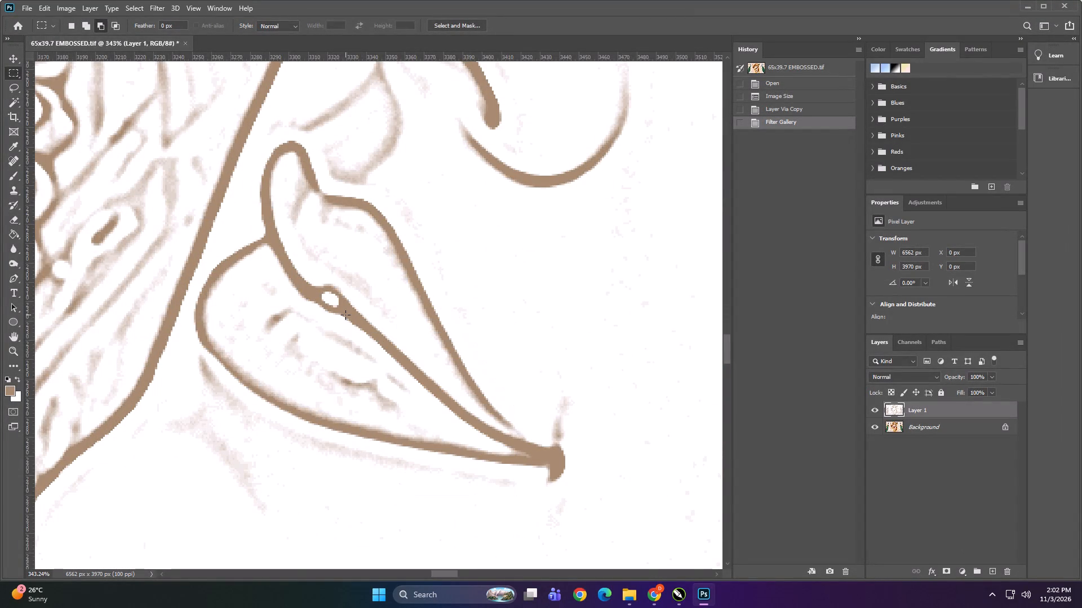
{"action": "key", "text": "w"}
{"action": "left_click", "coordinate": [345, 315], "text": "shift"}
{"action": "right_click", "coordinate": [345, 315]}
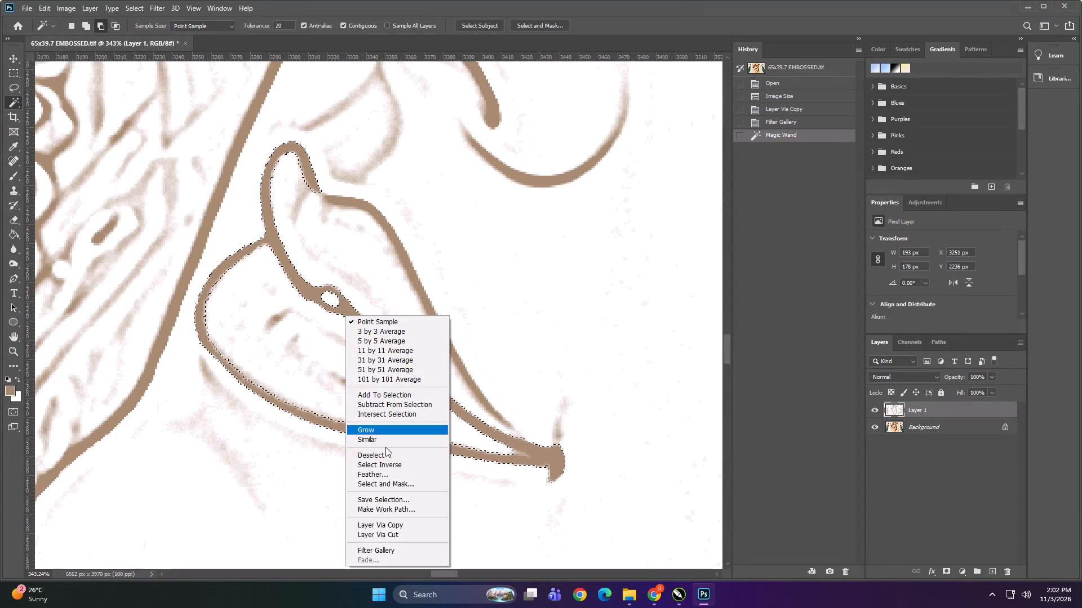
{"action": "left_click", "coordinate": [381, 442]}
{"action": "scroll", "coordinate": [390, 229], "scroll_direction": "down", "scroll_amount": 20, "text": "alt"}
{"action": "scroll", "coordinate": [390, 229], "scroll_direction": "down", "scroll_amount": 4, "text": "alt"}
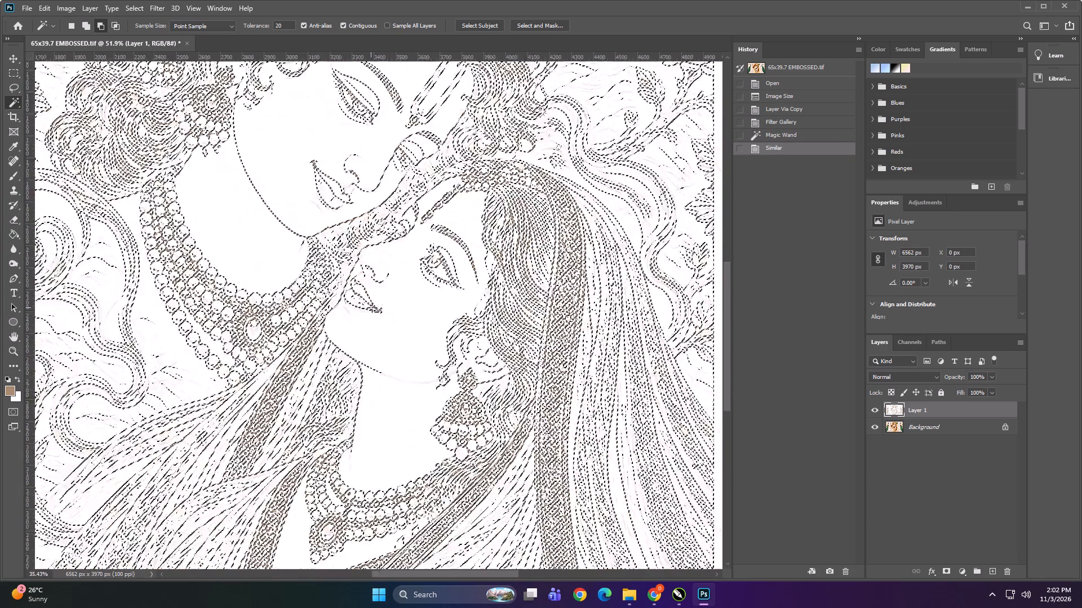
{"action": "scroll", "coordinate": [372, 307], "scroll_direction": "down", "scroll_amount": 10, "text": "alt"}
Make the Background layer active and create a new spot channel from the line-art selection.
{"action": "left_click", "coordinate": [934, 425]}
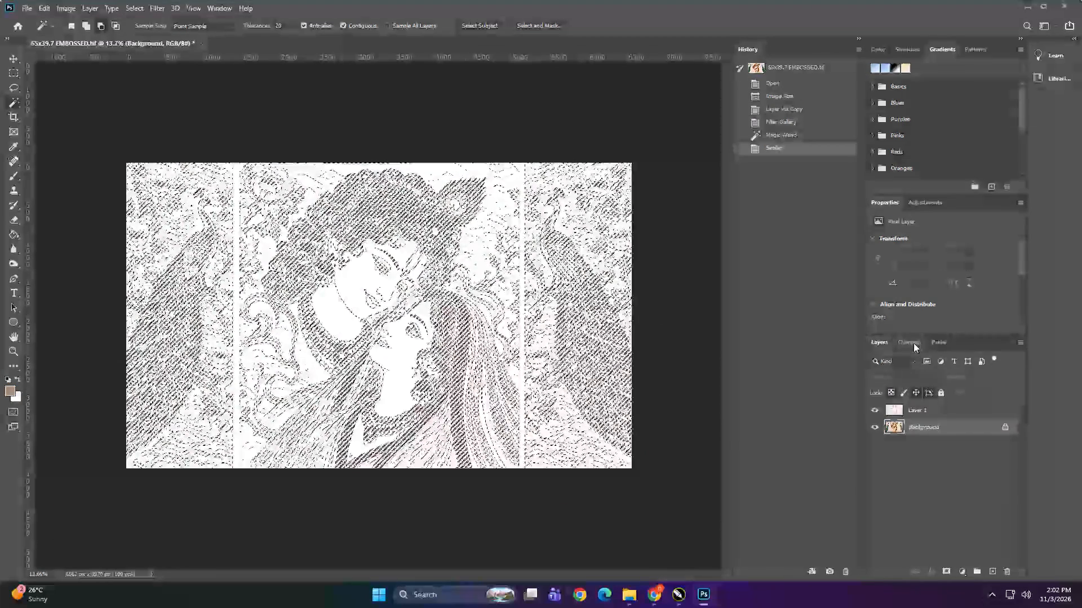
{"action": "left_click", "coordinate": [914, 341]}
{"action": "left_click", "coordinate": [1019, 341]}
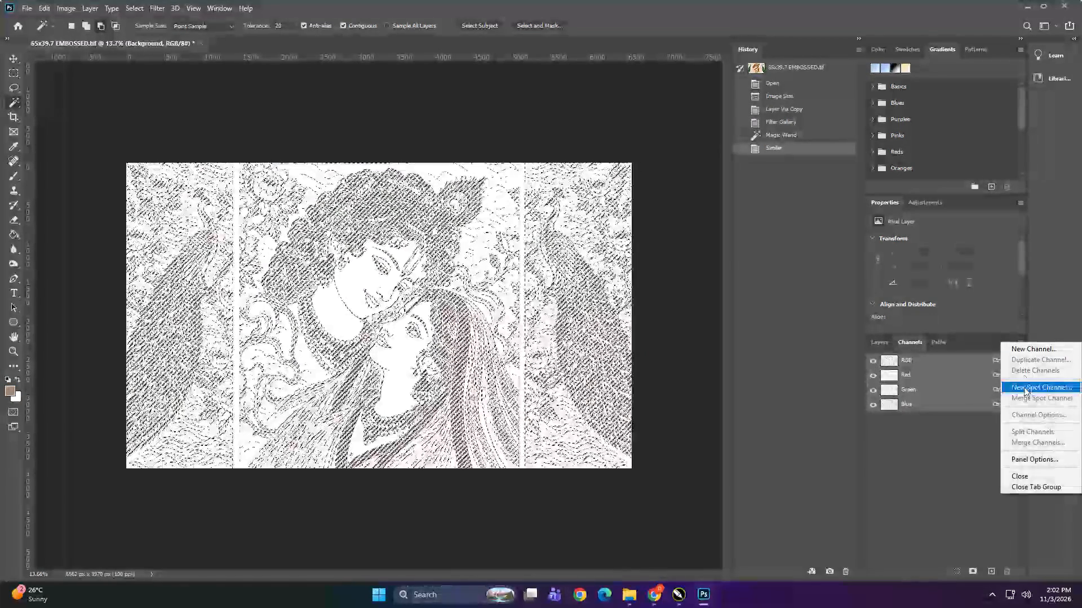
{"action": "left_click", "coordinate": [1024, 387]}
{"action": "left_click", "coordinate": [638, 177]}
Duplicate the new spot channel within the same document and name the copy Spot 2.
{"action": "right_click", "coordinate": [944, 418]}
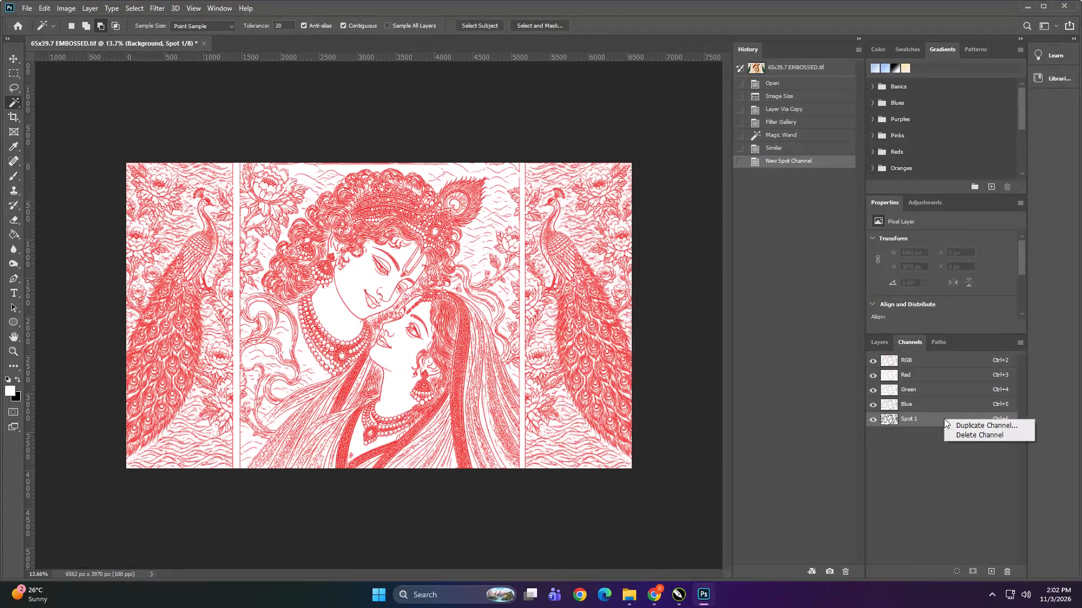
{"action": "left_click", "coordinate": [950, 423]}
{"action": "key", "text": "Right"}
{"action": "key", "text": "BackSpace"}
{"action": "key", "text": "BackSpace"}
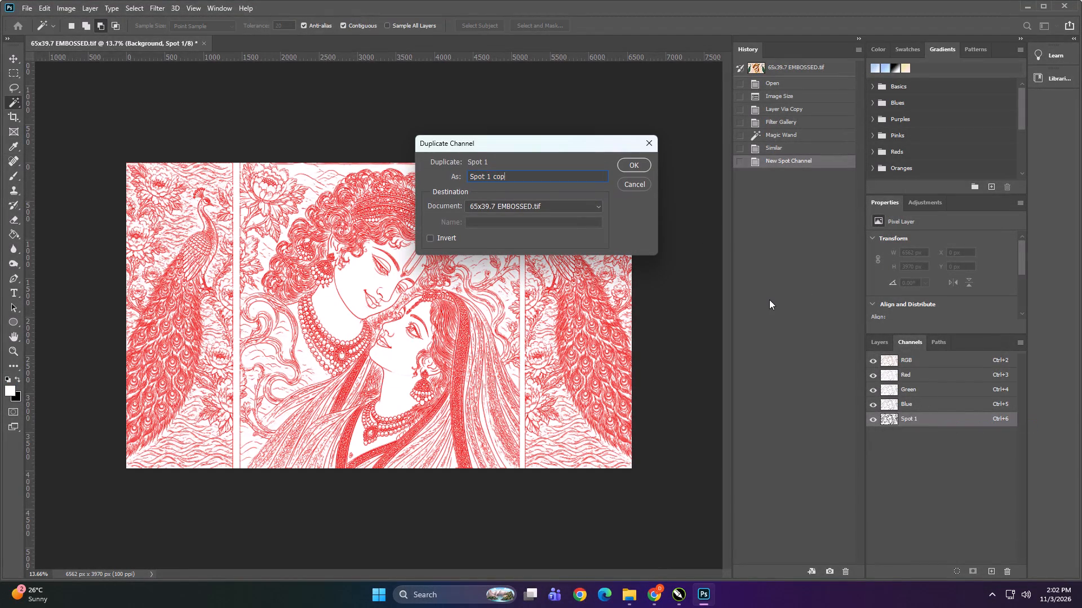
{"action": "key", "text": "BackSpace"}
{"action": "key", "text": "BackSpace"}
{"action": "key", "text": "BackSpace"}
{"action": "key", "text": "BackSpace"}
{"action": "key", "text": "2"}
{"action": "left_click", "coordinate": [634, 162]}
Make the Red, Green and Blue channels visible together with the Spot 1 and Spot 2 channels.
{"action": "left_click", "coordinate": [874, 415]}
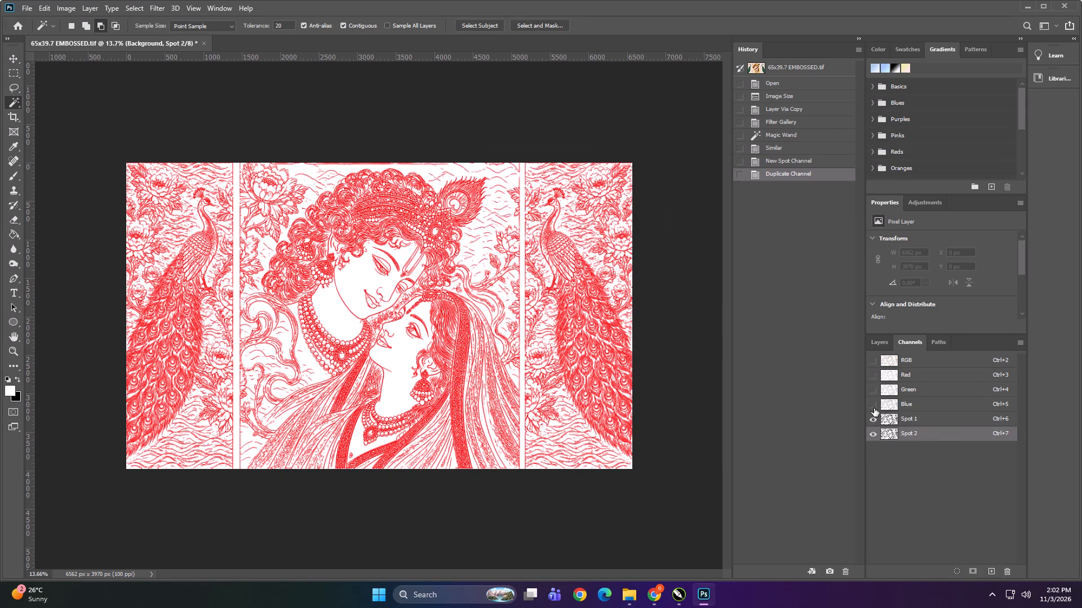
{"action": "left_click", "coordinate": [874, 408]}
{"action": "left_click", "coordinate": [873, 394]}
{"action": "left_click", "coordinate": [873, 376]}
Delete the line-art Layer 1 so only the Background layer is left.
{"action": "left_click", "coordinate": [876, 341]}
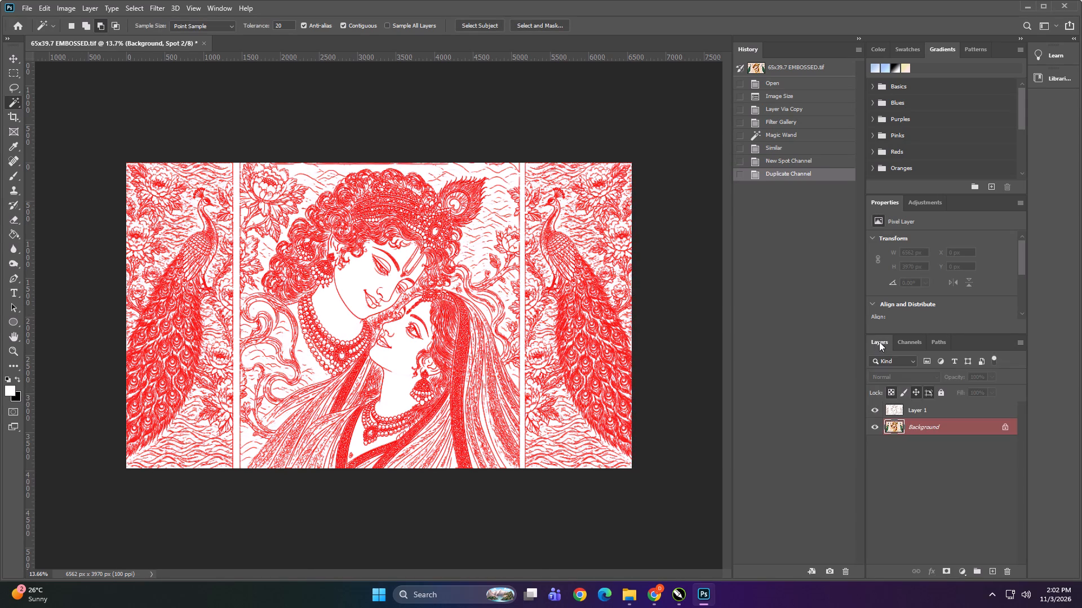
{"action": "double_click", "coordinate": [904, 404]}
{"action": "key", "text": "Delete"}
{"action": "left_click", "coordinate": [910, 514]}
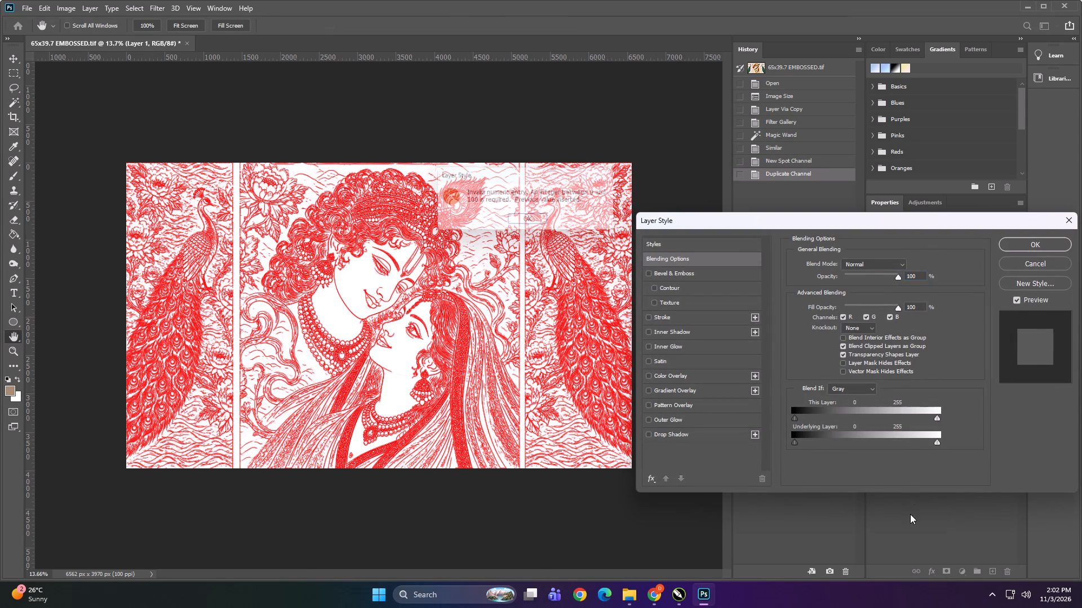
{"action": "left_click", "coordinate": [541, 220]}
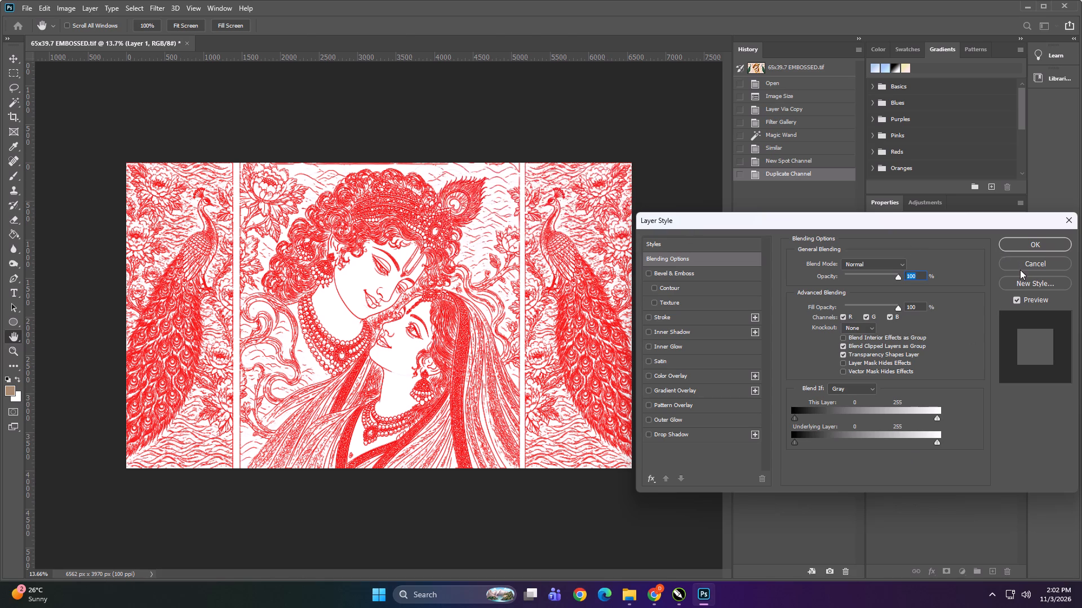
{"action": "left_click", "coordinate": [1020, 270]}
{"action": "key", "text": "Delete"}
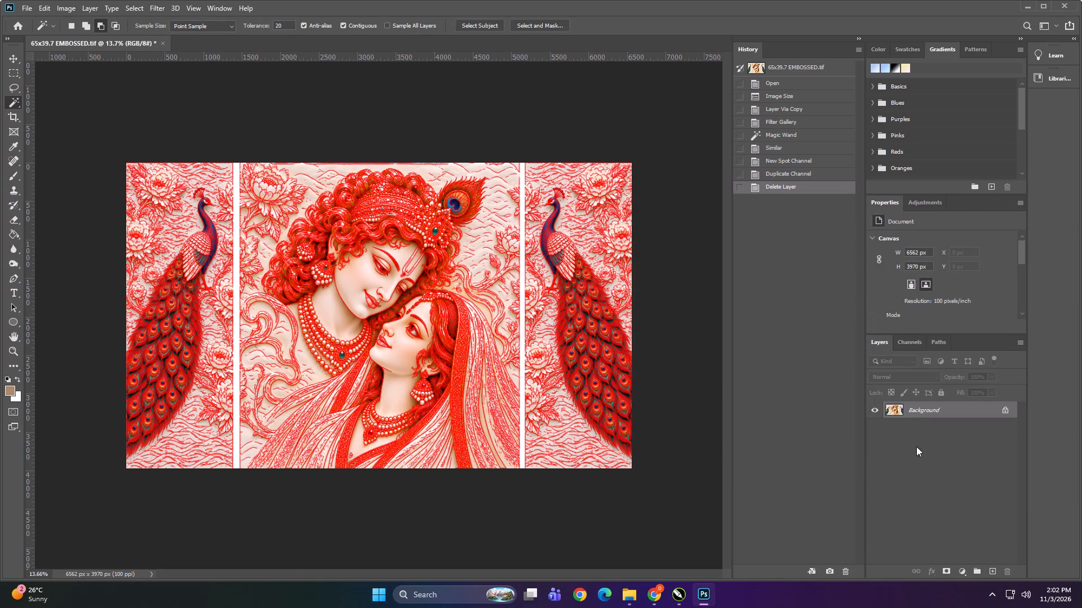
Save the document over the existing 65x39.7 EMBOSSED TIFF in the DD GOLA folder, with spot colors and LZW compression.
{"action": "scroll", "coordinate": [371, 343], "scroll_direction": "up", "scroll_amount": 13, "text": "alt"}
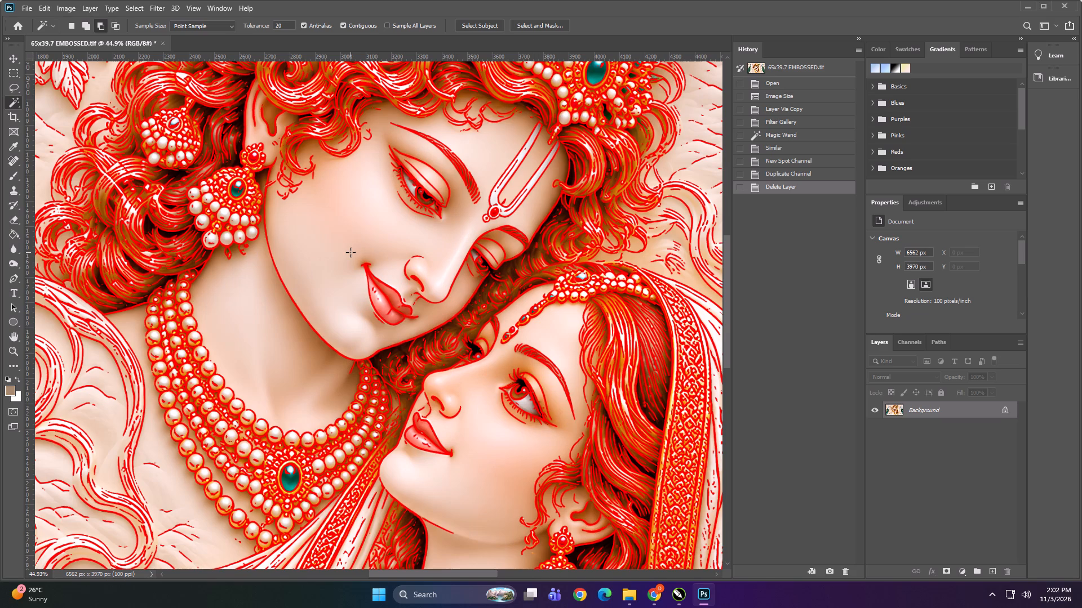
{"action": "scroll", "coordinate": [413, 213], "scroll_direction": "down", "scroll_amount": 6, "text": "alt"}
{"action": "scroll", "coordinate": [420, 261], "scroll_direction": "down", "scroll_amount": 6, "text": "alt"}
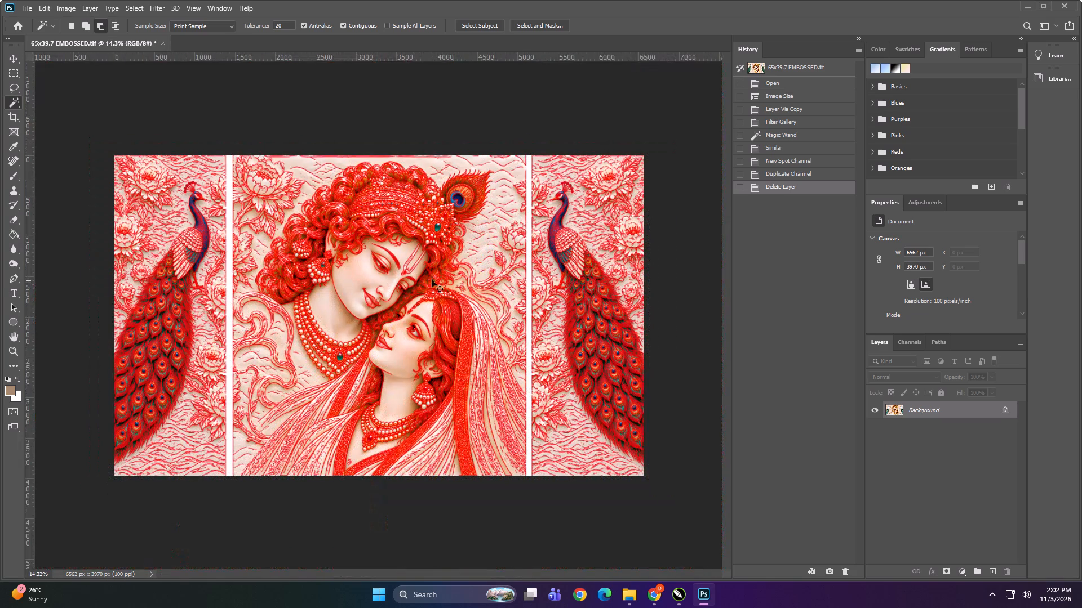
{"action": "key", "text": "ctrl+shift+s"}
{"action": "scroll", "coordinate": [260, 153], "scroll_direction": "up", "scroll_amount": 9, "text": "ctrl"}
{"action": "scroll", "coordinate": [260, 153], "scroll_direction": "down", "scroll_amount": 1, "text": "ctrl"}
{"action": "scroll", "coordinate": [260, 153], "scroll_direction": "up", "scroll_amount": 7, "text": "ctrl"}
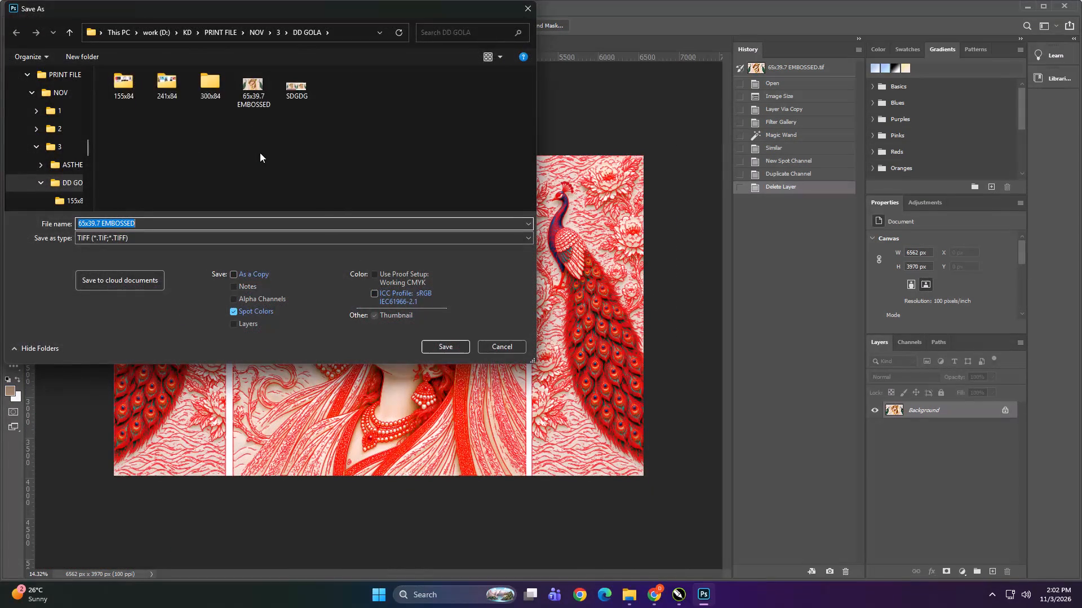
{"action": "scroll", "coordinate": [260, 153], "scroll_direction": "up", "scroll_amount": 13, "text": "ctrl"}
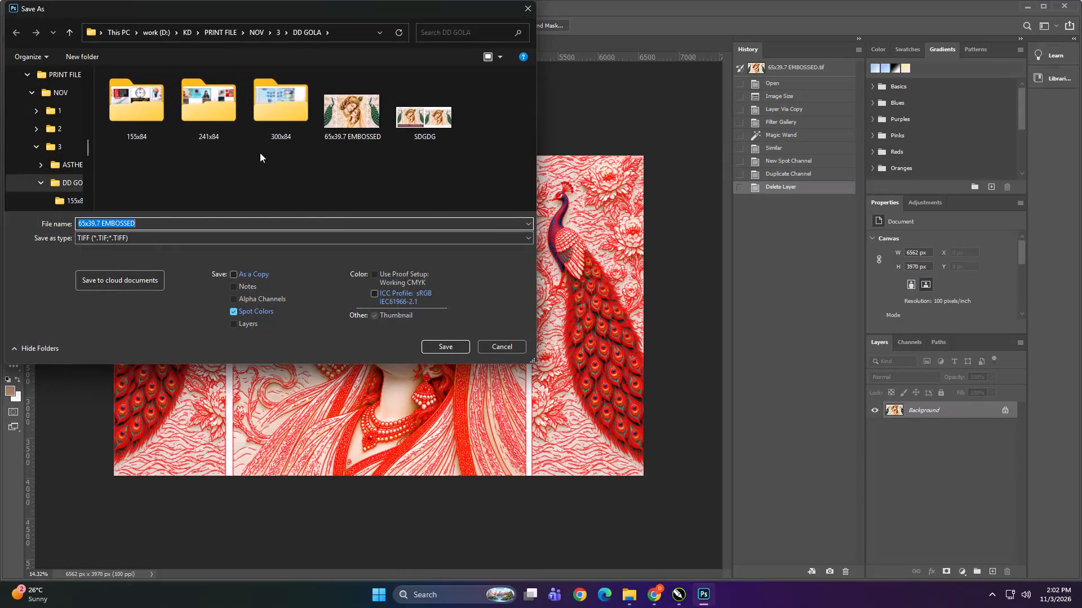
{"action": "left_click", "coordinate": [360, 111]}
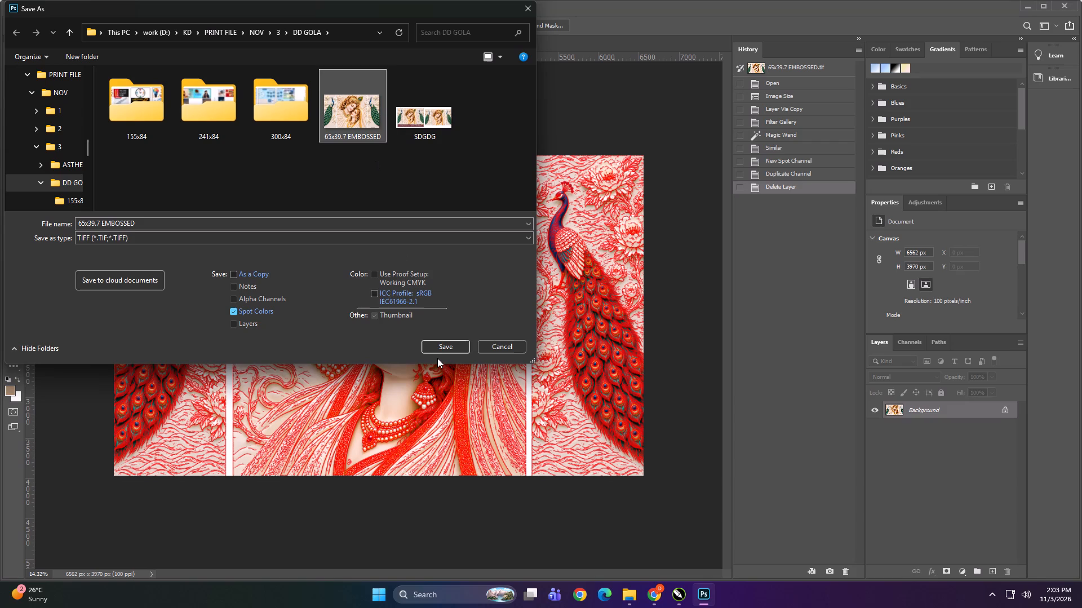
{"action": "left_click", "coordinate": [432, 344]}
{"action": "double_click", "coordinate": [570, 295]}
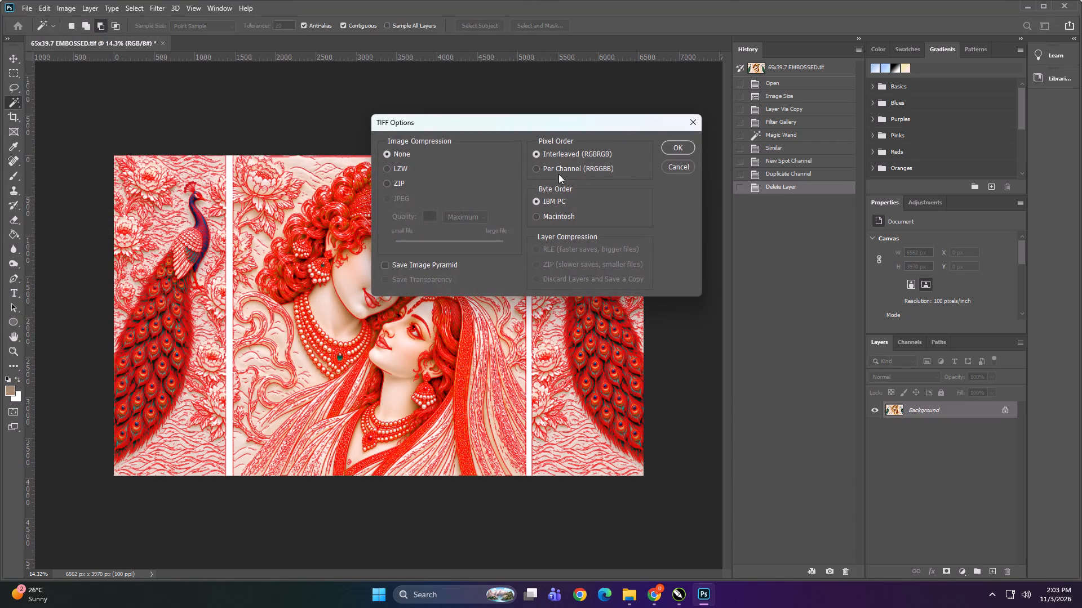
{"action": "left_click", "coordinate": [401, 165]}
{"action": "left_click", "coordinate": [681, 146]}
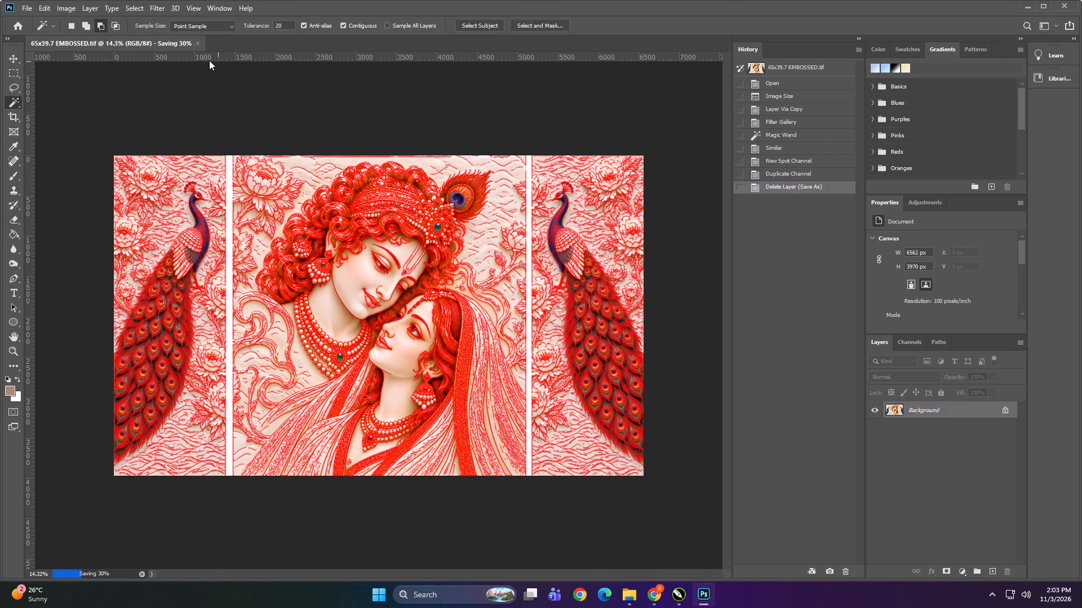
Close the 65x39.7 EMBOSSED document.
{"action": "left_click", "coordinate": [199, 41]}
{"action": "left_click", "coordinate": [525, 220]}
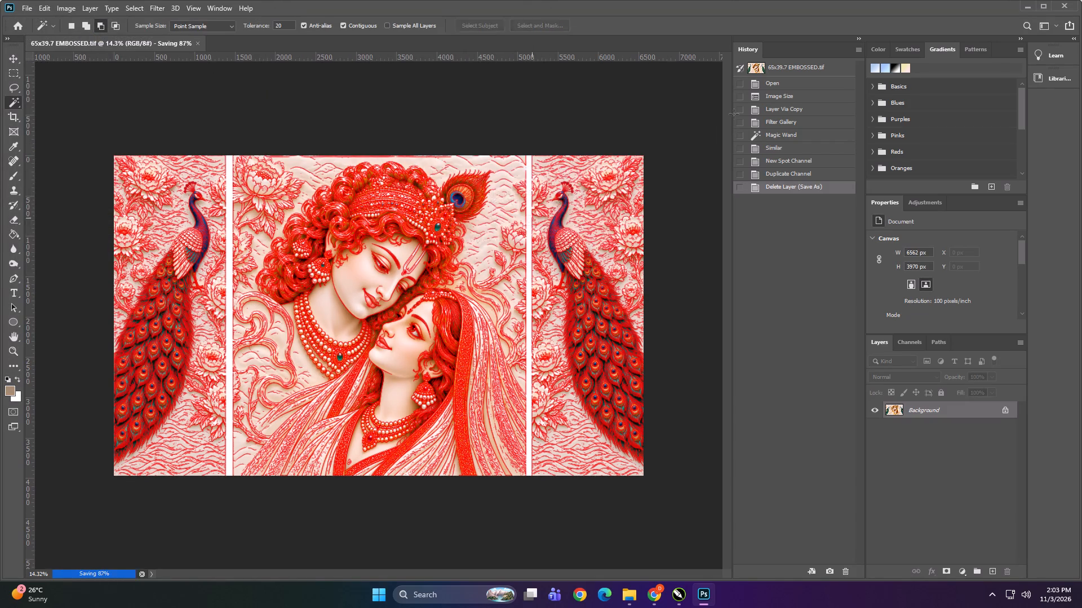
Switch to File Explorer and copy the 65x39.7 EMBOSSED and SDGDG files from the DD GOLA folder.
{"action": "left_click", "coordinate": [1023, 5]}
{"action": "left_click", "coordinate": [419, 281]}
{"action": "scroll", "coordinate": [419, 281], "scroll_direction": "up", "scroll_amount": 2, "text": "ctrl"}
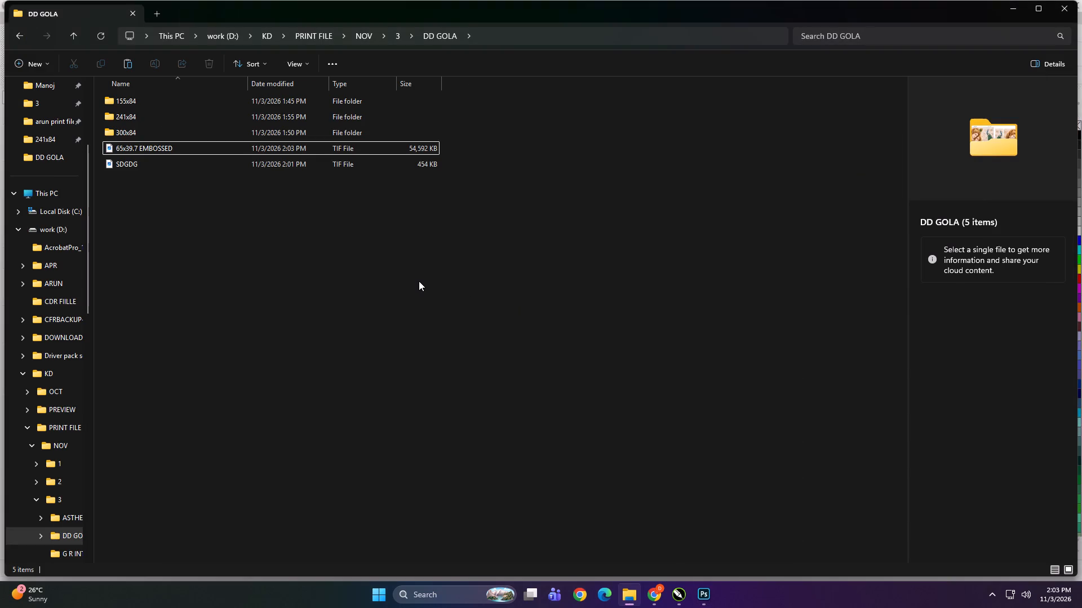
{"action": "scroll", "coordinate": [419, 281], "scroll_direction": "up", "scroll_amount": 20, "text": "ctrl"}
{"action": "scroll", "coordinate": [419, 281], "scroll_direction": "up", "scroll_amount": 12, "text": "ctrl"}
{"action": "left_click_drag", "start_coordinate": [508, 203], "coordinate": [637, 163]}
{"action": "key", "text": "ctrl+c"}
Go to the Print > NOV > 3 folder on the DIGITECH_SHAREDRIVE (Z:) network drive.
{"action": "scroll", "coordinate": [74, 406], "scroll_direction": "up", "scroll_amount": 4}
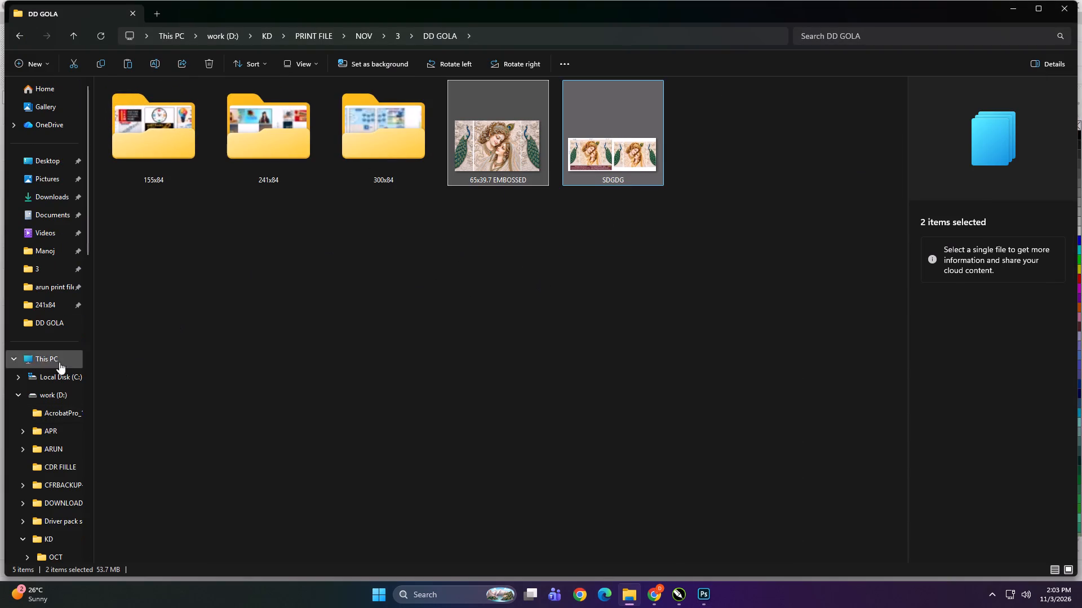
{"action": "double_click", "coordinate": [56, 350]}
{"action": "double_click", "coordinate": [140, 279]}
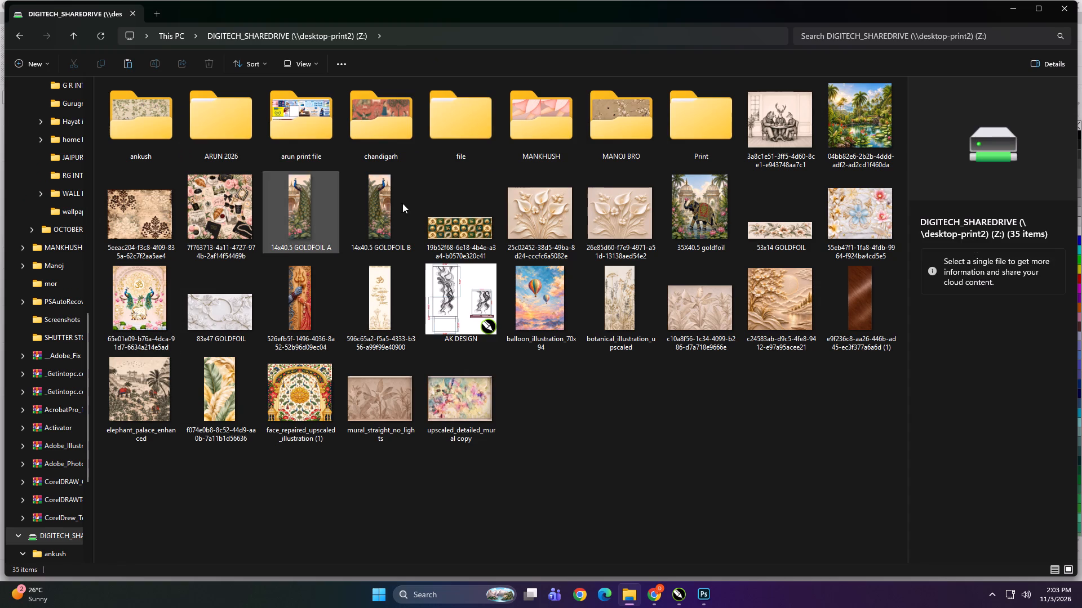
{"action": "double_click", "coordinate": [693, 119]}
{"action": "double_click", "coordinate": [329, 178]}
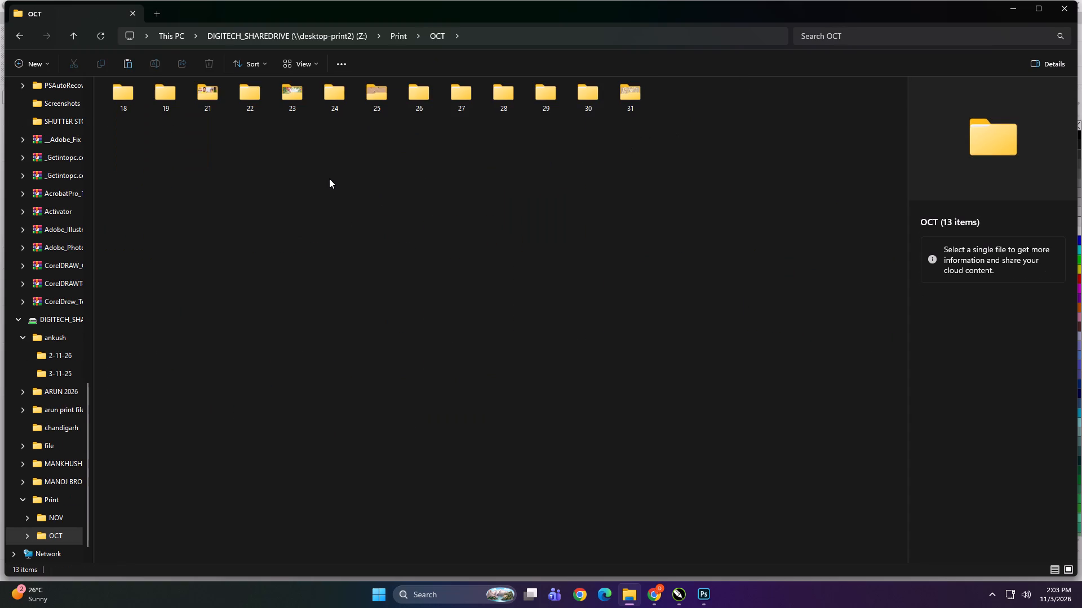
{"action": "left_click", "coordinate": [513, 240]}
{"action": "key", "text": "BackSpace"}
{"action": "scroll", "coordinate": [513, 240], "scroll_direction": "up", "scroll_amount": 1}
{"action": "double_click", "coordinate": [173, 155]}
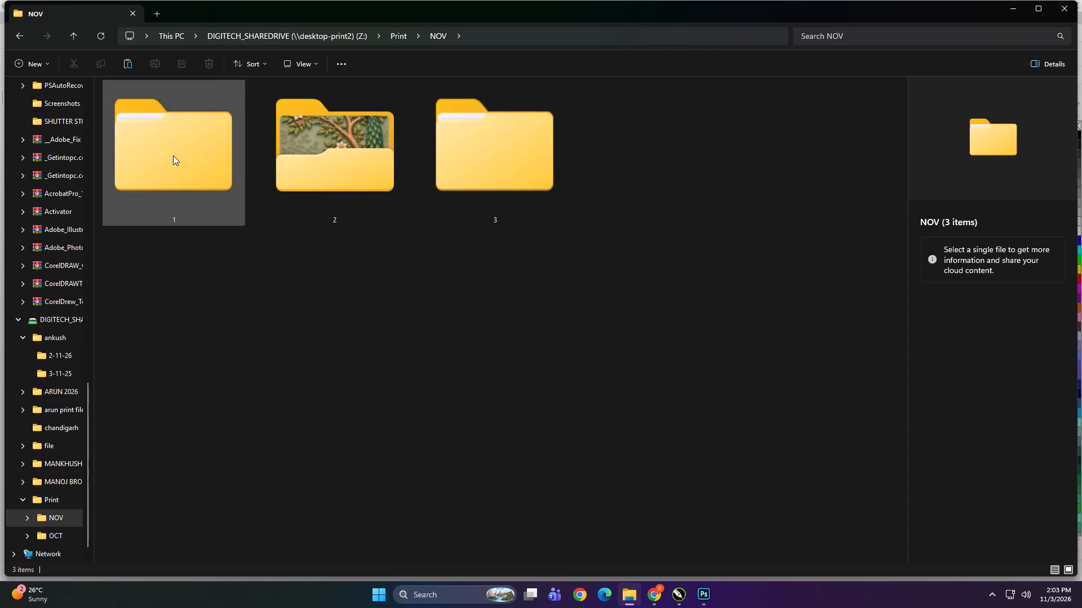
{"action": "double_click", "coordinate": [508, 160]}
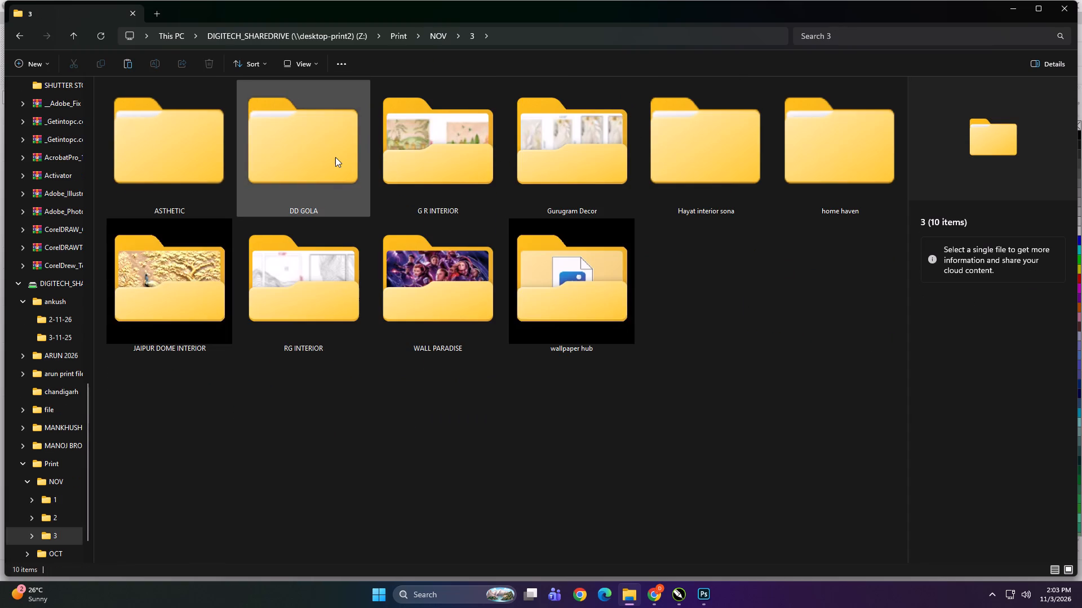
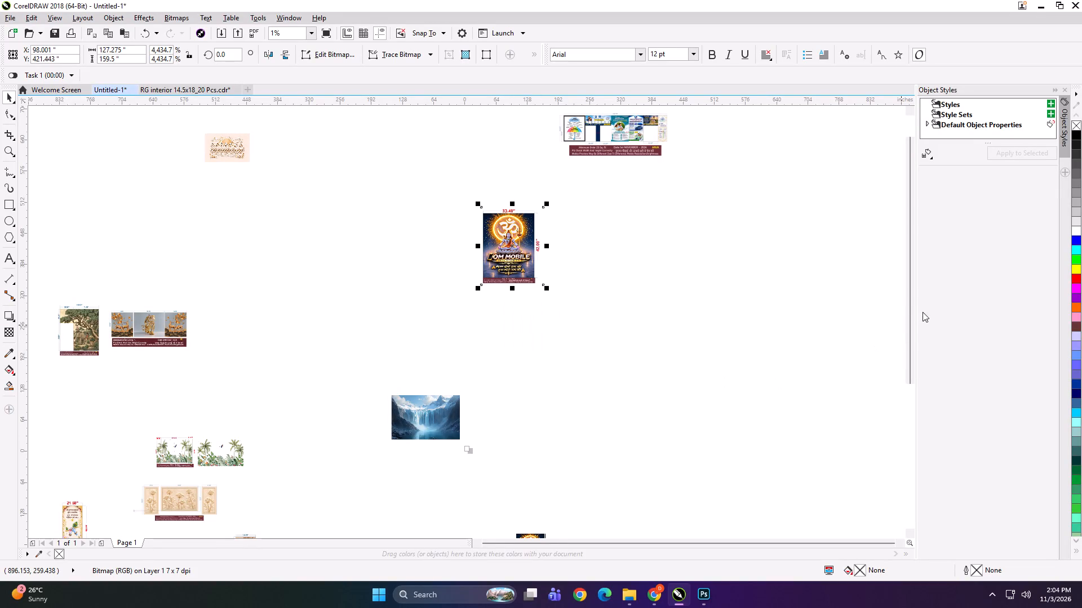
Place the OM MOBILE poster marked 33.40" x 42.00" beside the smaller OM MOBILE bitmap, leaving a gap between them.
{"action": "left_click_drag", "start_coordinate": [911, 309], "coordinate": [918, 345]}
{"action": "left_click_drag", "start_coordinate": [503, 172], "coordinate": [571, 475]}
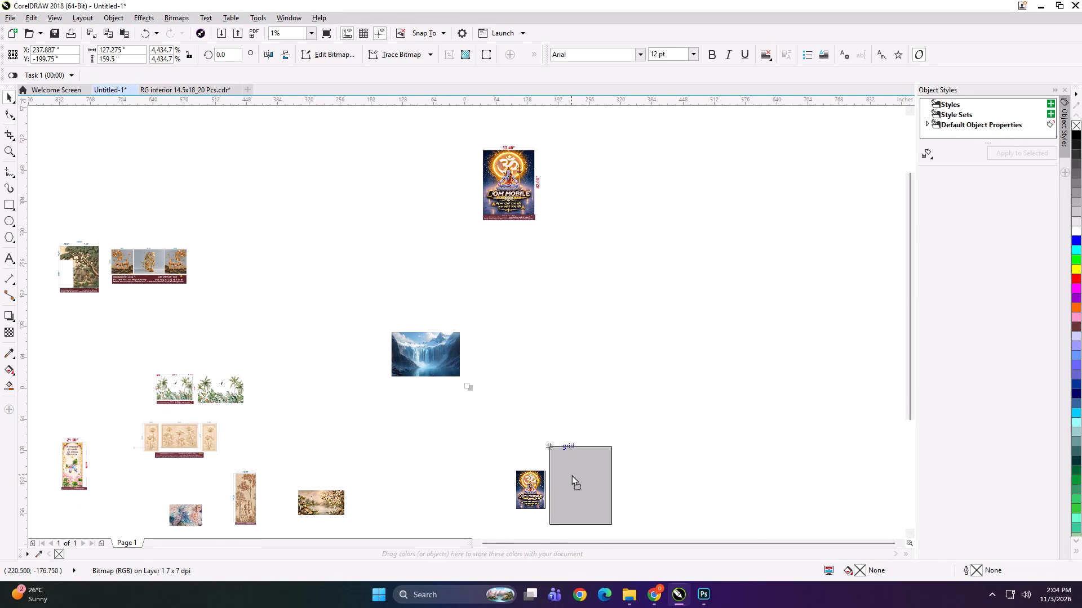
{"action": "left_click_drag", "start_coordinate": [571, 475], "coordinate": [570, 475]}
{"action": "scroll", "coordinate": [569, 517], "scroll_direction": "up", "scroll_amount": 1}
{"action": "scroll", "coordinate": [726, 471], "scroll_direction": "up", "scroll_amount": 1}
{"action": "scroll", "coordinate": [540, 351], "scroll_direction": "down", "scroll_amount": 1}
{"action": "left_click_drag", "start_coordinate": [476, 384], "coordinate": [451, 383]}
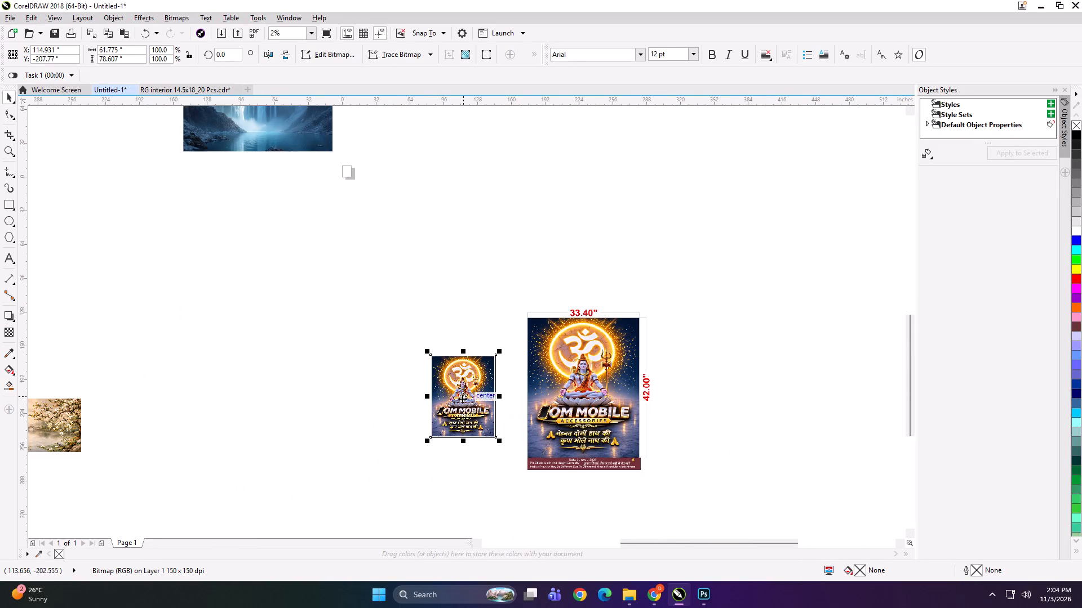
Examine the smaller OM MOBILE bitmap's artwork and the white margin and frame around its edges.
{"action": "scroll", "coordinate": [471, 410], "scroll_direction": "up", "scroll_amount": 1}
{"action": "scroll", "coordinate": [513, 459], "scroll_direction": "up", "scroll_amount": 1}
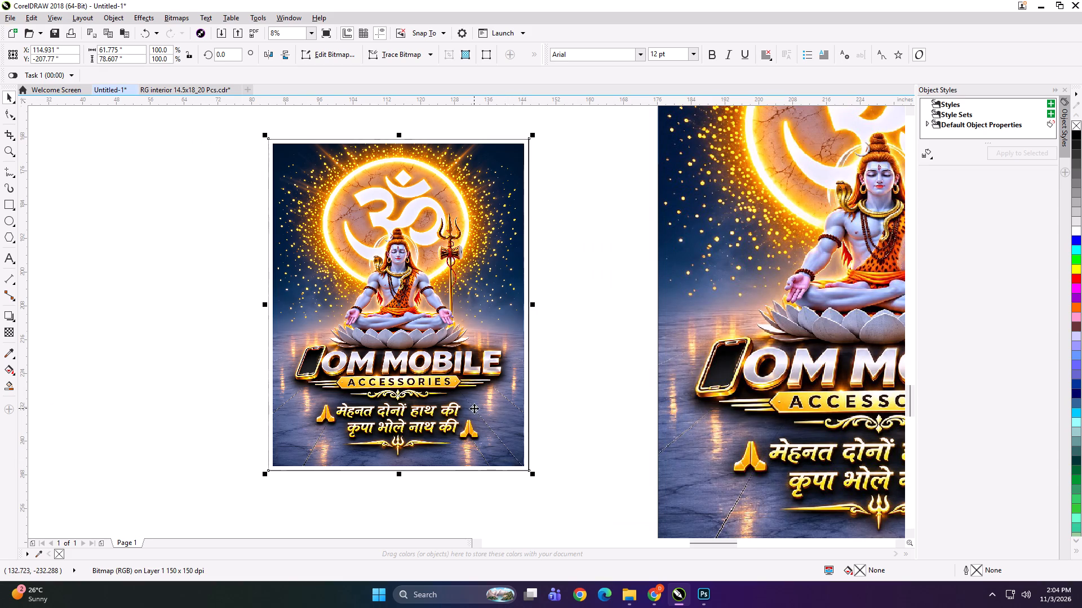
{"action": "scroll", "coordinate": [474, 408], "scroll_direction": "down", "scroll_amount": 1}
{"action": "scroll", "coordinate": [468, 284], "scroll_direction": "up", "scroll_amount": 2}
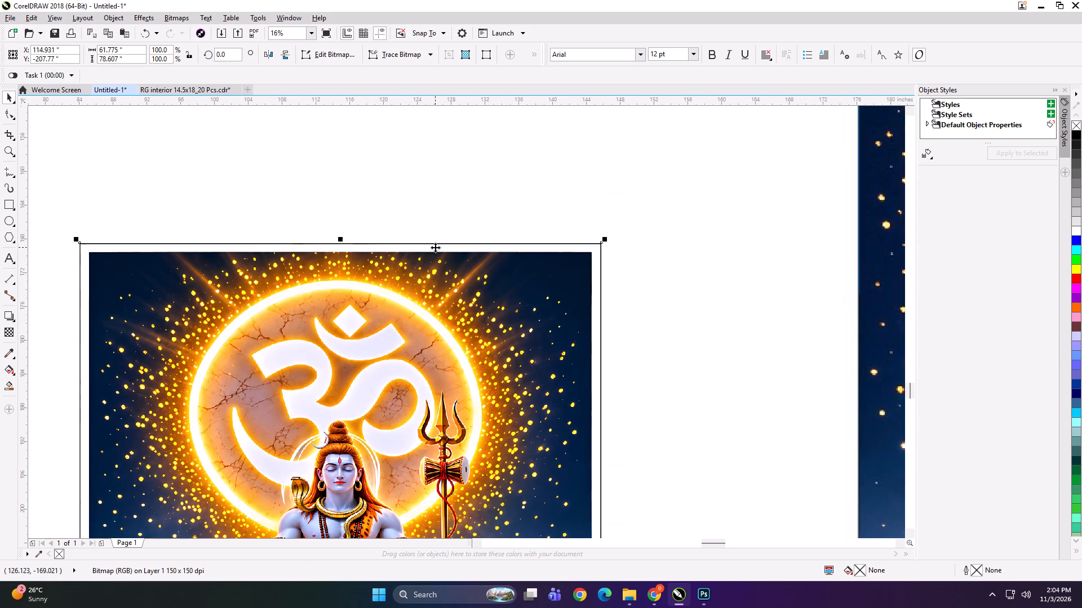
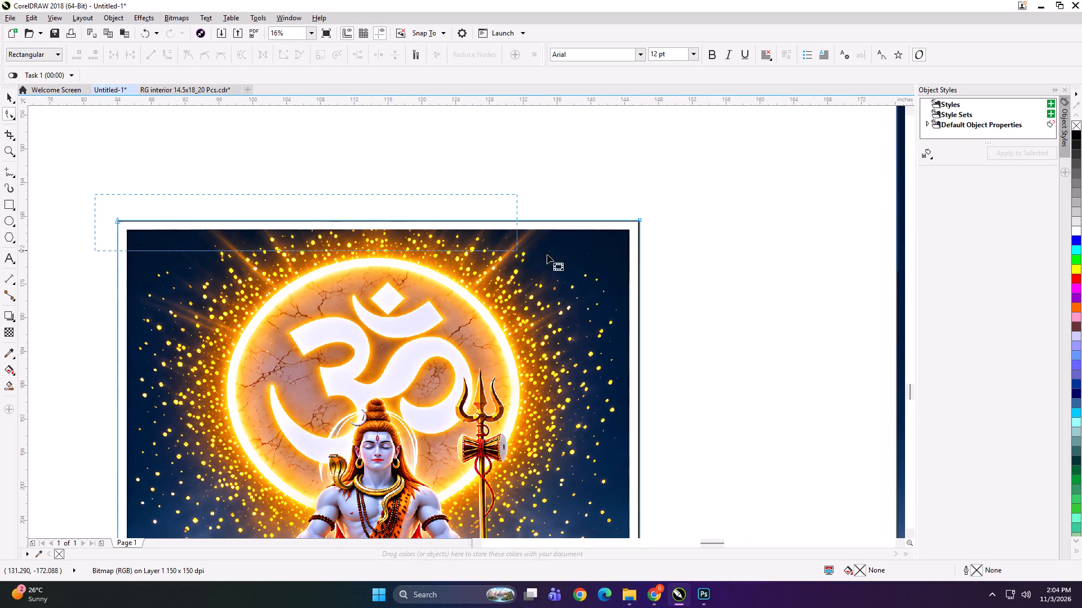
Select the two top corner nodes of the smaller OM MOBILE bitmap's outline with the Shape tool.
{"action": "left_click_drag", "start_coordinate": [547, 254], "coordinate": [686, 247]}
{"action": "scroll", "coordinate": [382, 197], "scroll_direction": "down", "scroll_amount": 1}
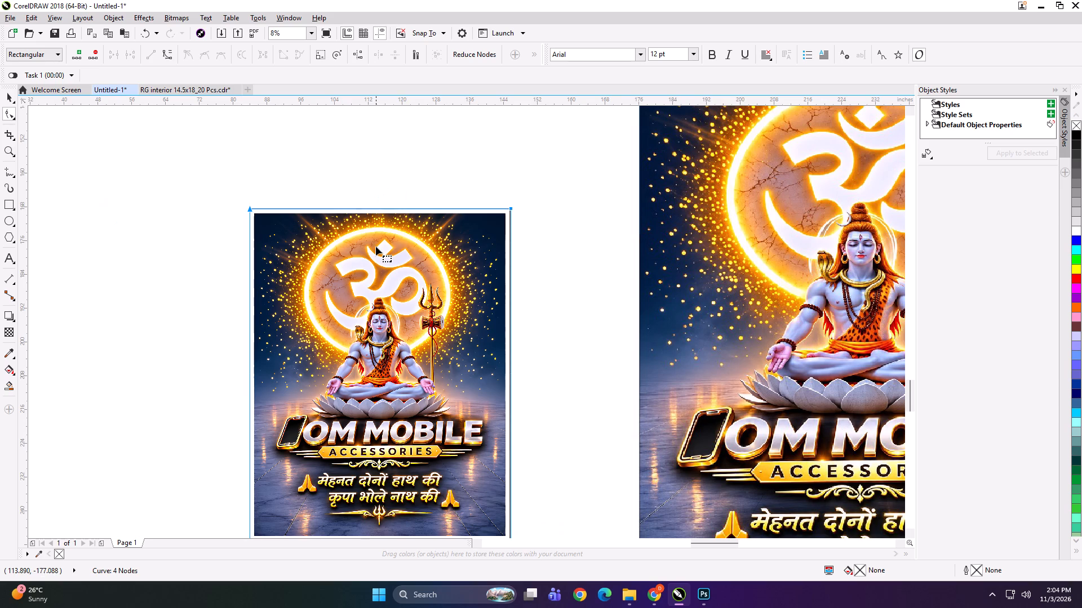
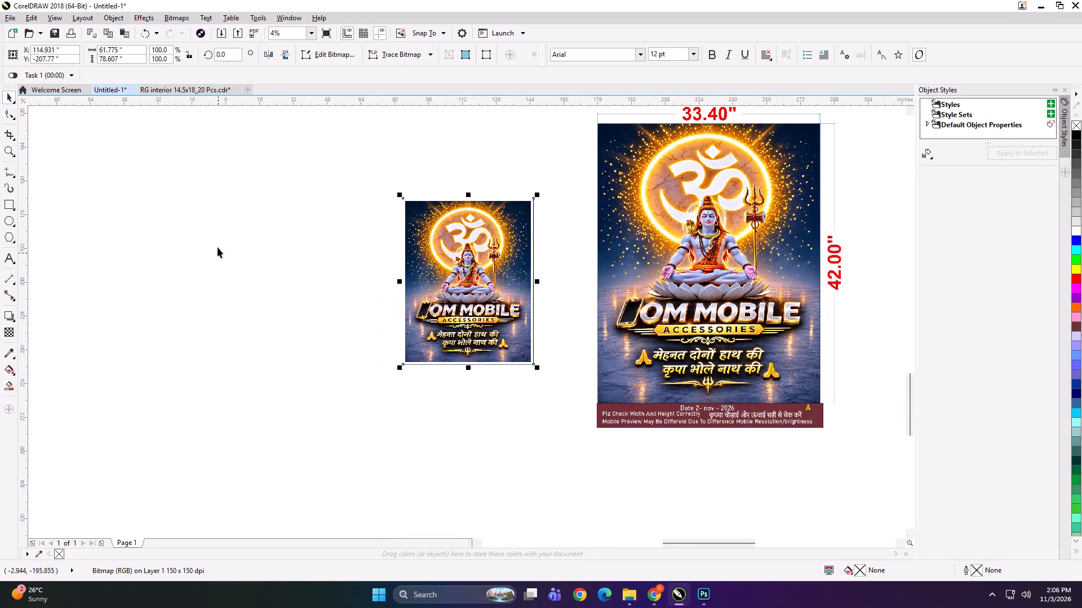
Crop the white margin off the top of the smaller OM MOBILE bitmap by moving its two top nodes down to the artwork edge.
{"action": "scroll", "coordinate": [437, 221], "scroll_direction": "up", "scroll_amount": 1}
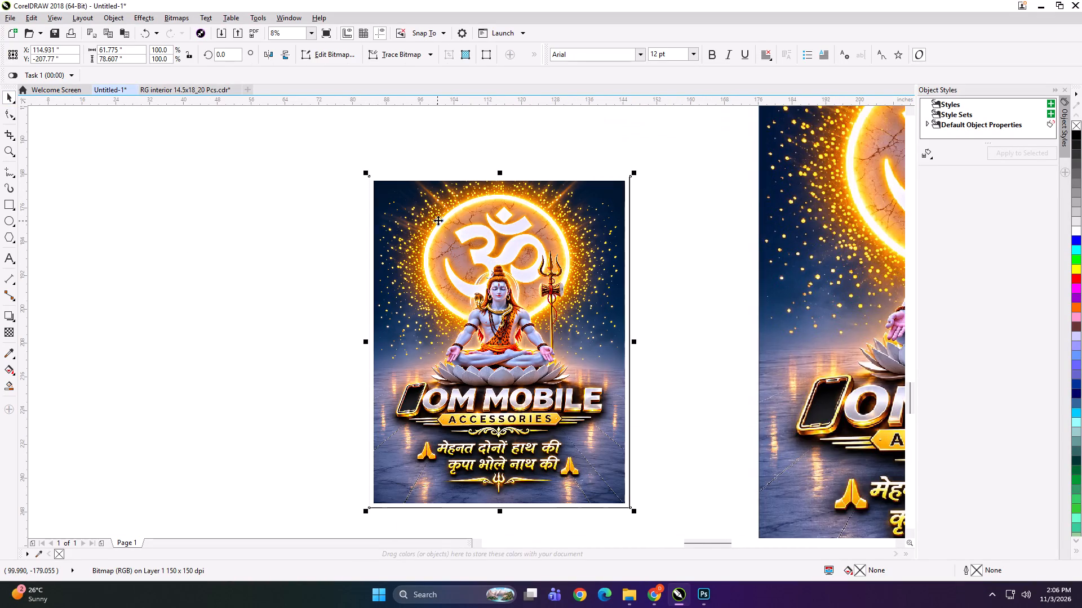
{"action": "scroll", "coordinate": [532, 165], "scroll_direction": "up", "scroll_amount": 2}
{"action": "scroll", "coordinate": [420, 168], "scroll_direction": "down", "scroll_amount": 1}
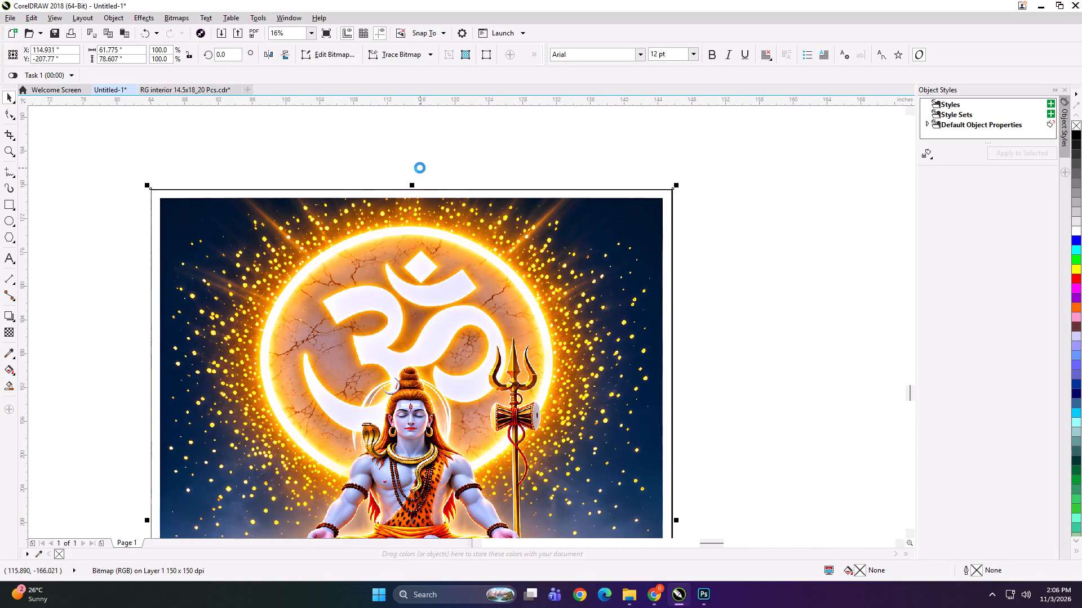
{"action": "key", "text": "F10"}
{"action": "left_click_drag", "start_coordinate": [116, 159], "coordinate": [272, 205]}
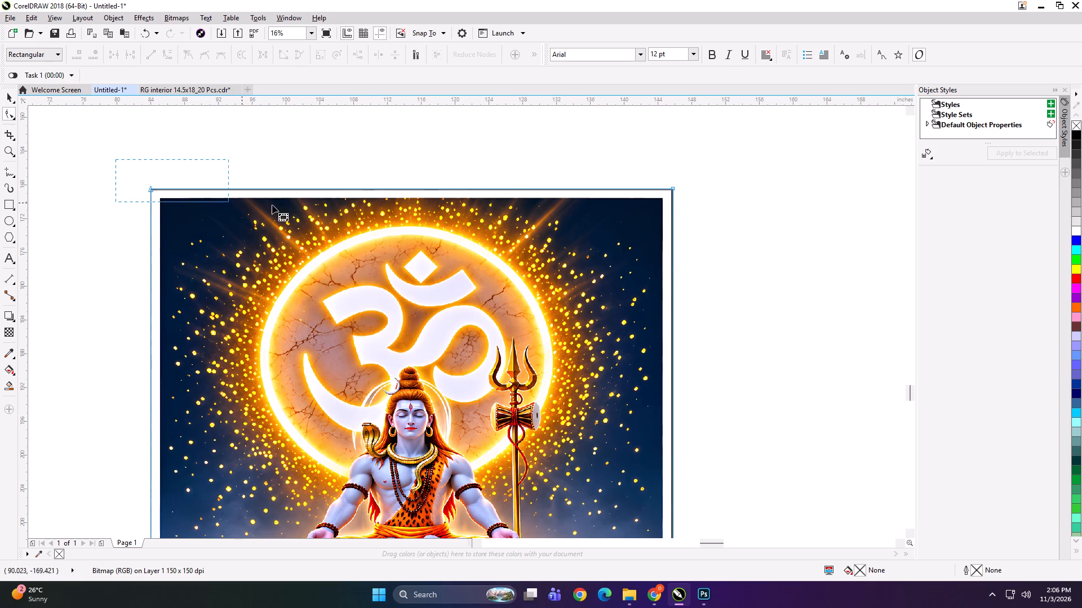
{"action": "left_click_drag", "start_coordinate": [272, 205], "coordinate": [770, 210]}
{"action": "key", "text": "Down"}
{"action": "key", "text": "Down"}
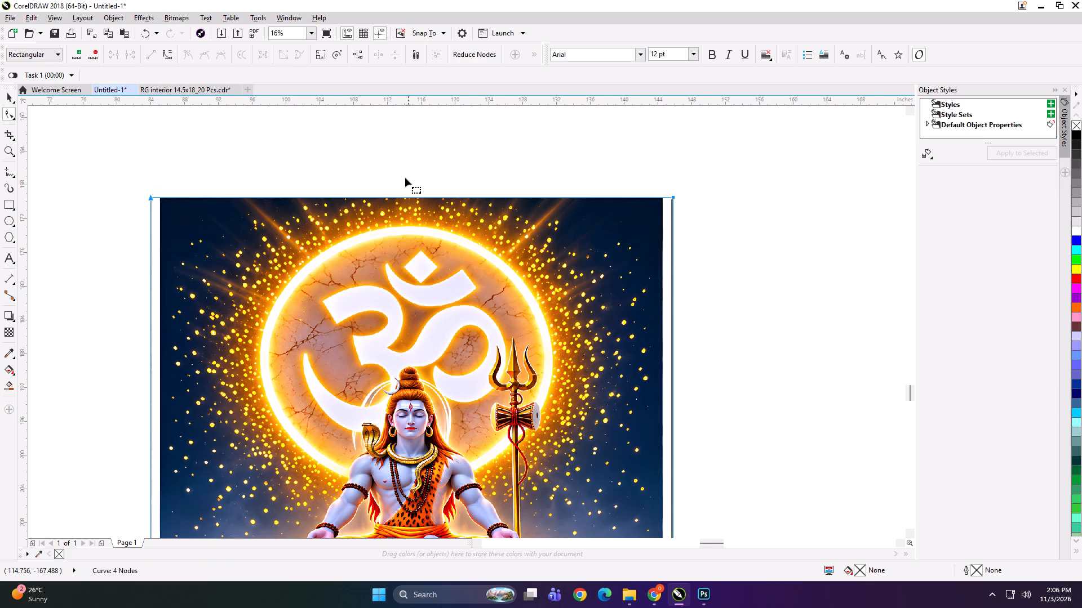
{"action": "scroll", "coordinate": [405, 178], "scroll_direction": "up", "scroll_amount": 2}
{"action": "scroll", "coordinate": [428, 254], "scroll_direction": "up", "scroll_amount": 2}
{"action": "scroll", "coordinate": [473, 270], "scroll_direction": "up", "scroll_amount": 1}
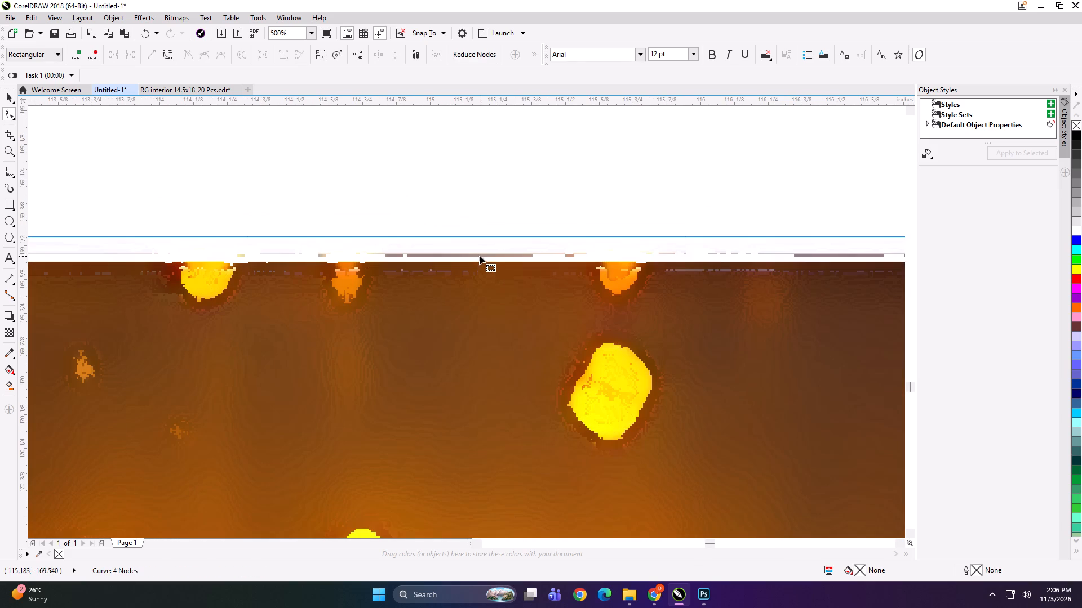
{"action": "left_click_drag", "start_coordinate": [485, 237], "coordinate": [490, 264], "text": "shift"}
{"action": "scroll", "coordinate": [428, 246], "scroll_direction": "down", "scroll_amount": 3}
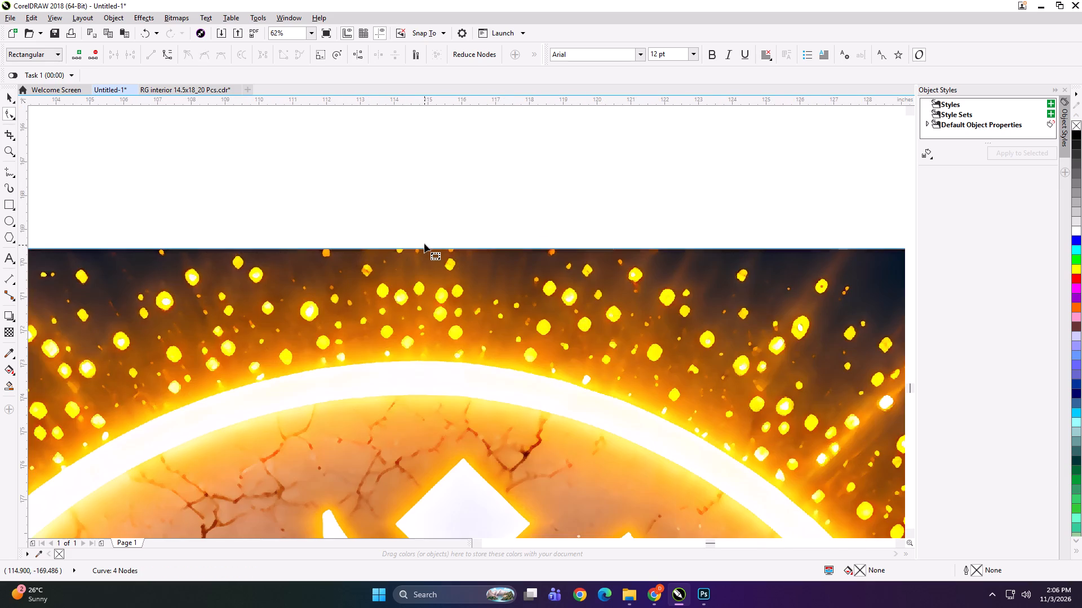
{"action": "key", "text": "space"}
{"action": "scroll", "coordinate": [428, 222], "scroll_direction": "down", "scroll_amount": 2}
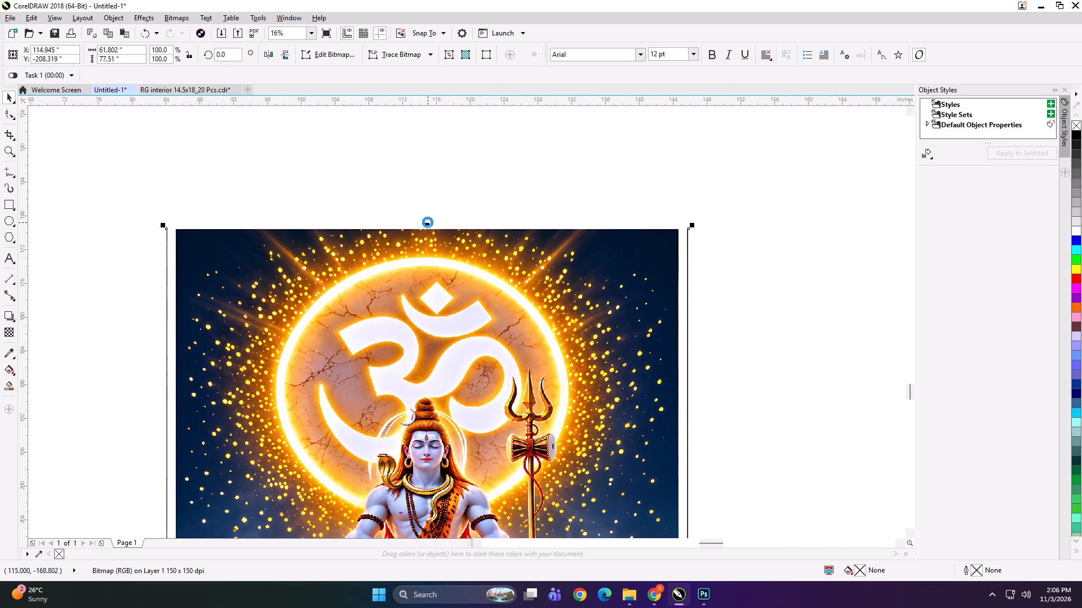
{"action": "scroll", "coordinate": [438, 218], "scroll_direction": "down", "scroll_amount": 2}
Crop the smaller bitmap's bottom margin by moving its two bottom nodes up to the artwork edge.
{"action": "left_click_drag", "start_coordinate": [301, 337], "coordinate": [473, 376]}
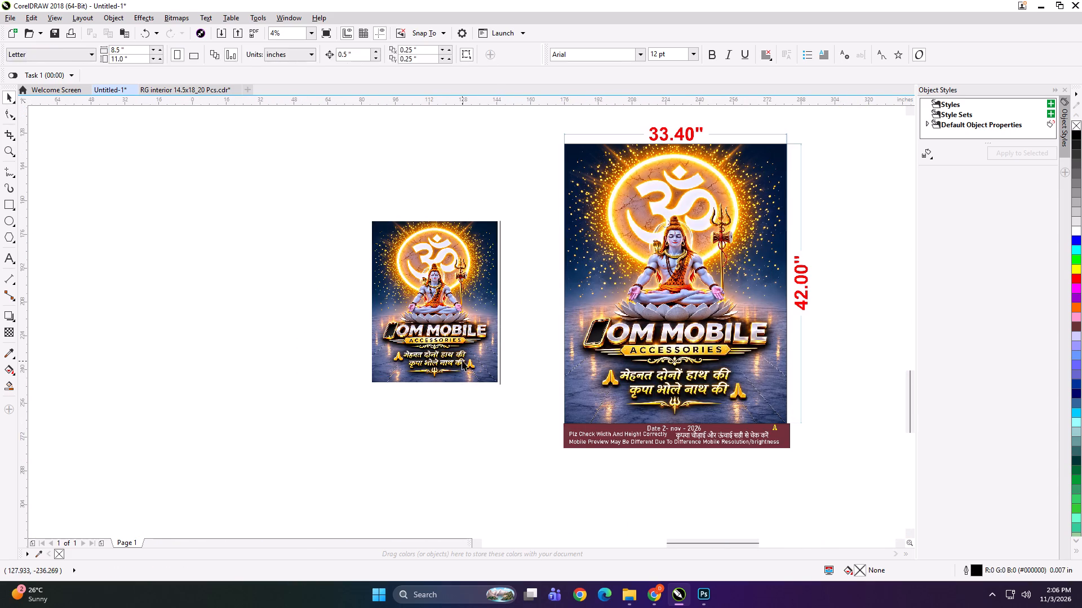
{"action": "left_click", "coordinate": [462, 360]}
{"action": "key", "text": "F10"}
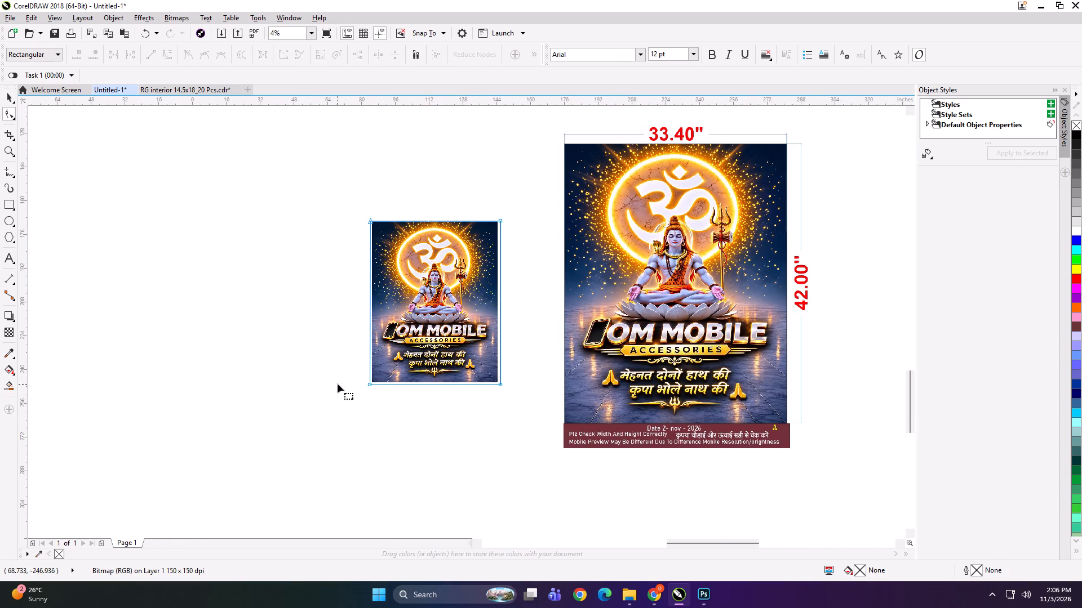
{"action": "left_click_drag", "start_coordinate": [338, 370], "coordinate": [539, 418]}
{"action": "scroll", "coordinate": [451, 372], "scroll_direction": "up", "scroll_amount": 3}
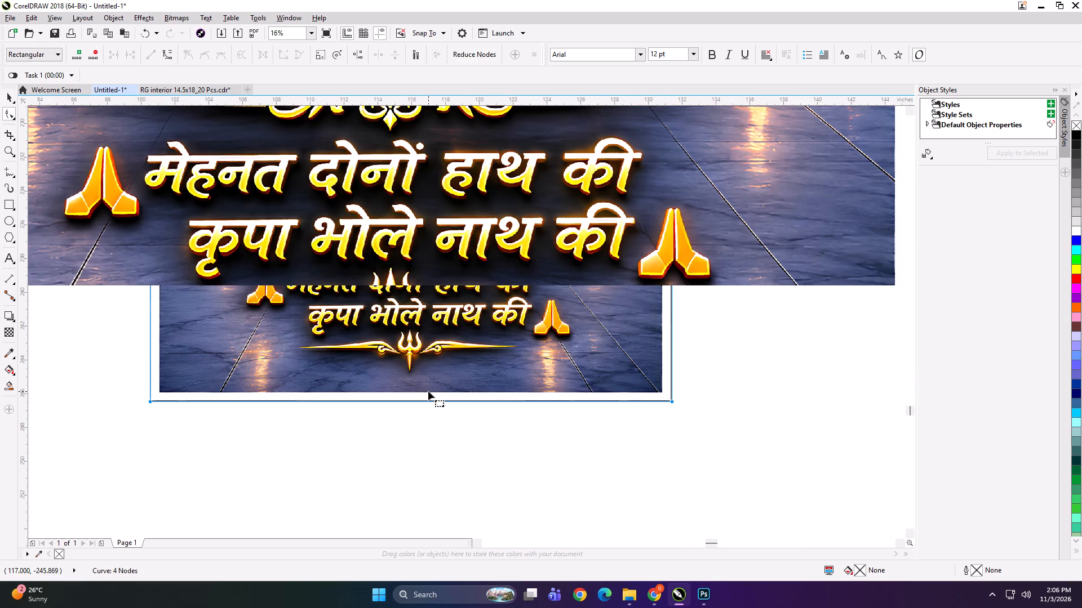
{"action": "key", "text": "Up"}
{"action": "key", "text": "Up"}
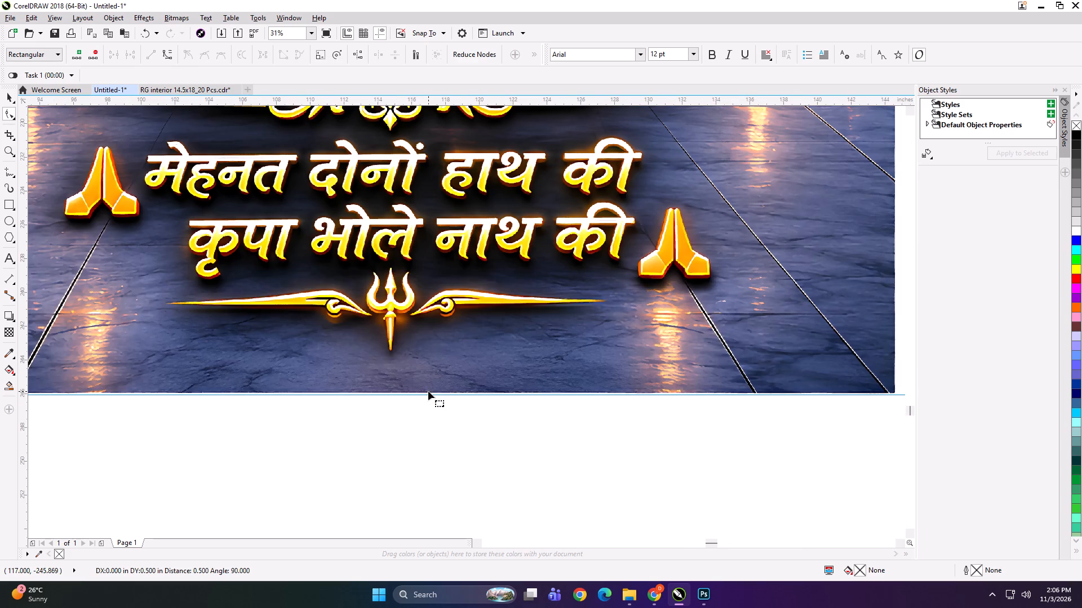
{"action": "scroll", "coordinate": [428, 391], "scroll_direction": "up", "scroll_amount": 3}
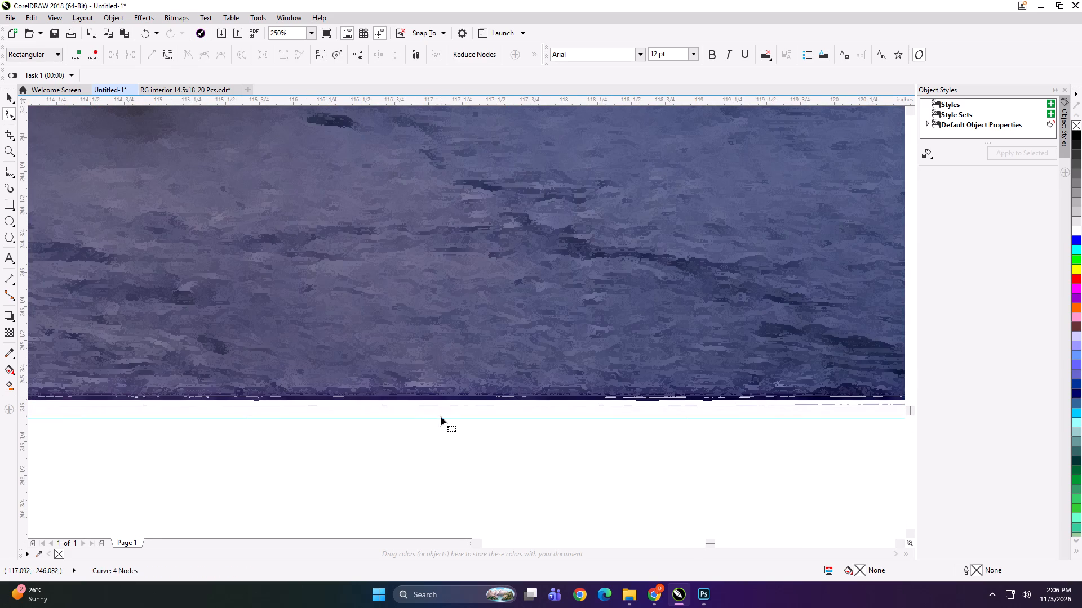
{"action": "left_click_drag", "start_coordinate": [445, 419], "coordinate": [446, 397], "text": "shift"}
{"action": "key", "text": "space"}
{"action": "scroll", "coordinate": [414, 388], "scroll_direction": "down", "scroll_amount": 4}
Crop the smaller bitmap's left margin and black border by moving its two left nodes in to the artwork edge.
{"action": "key", "text": "space"}
{"action": "scroll", "coordinate": [404, 388], "scroll_direction": "down", "scroll_amount": 1}
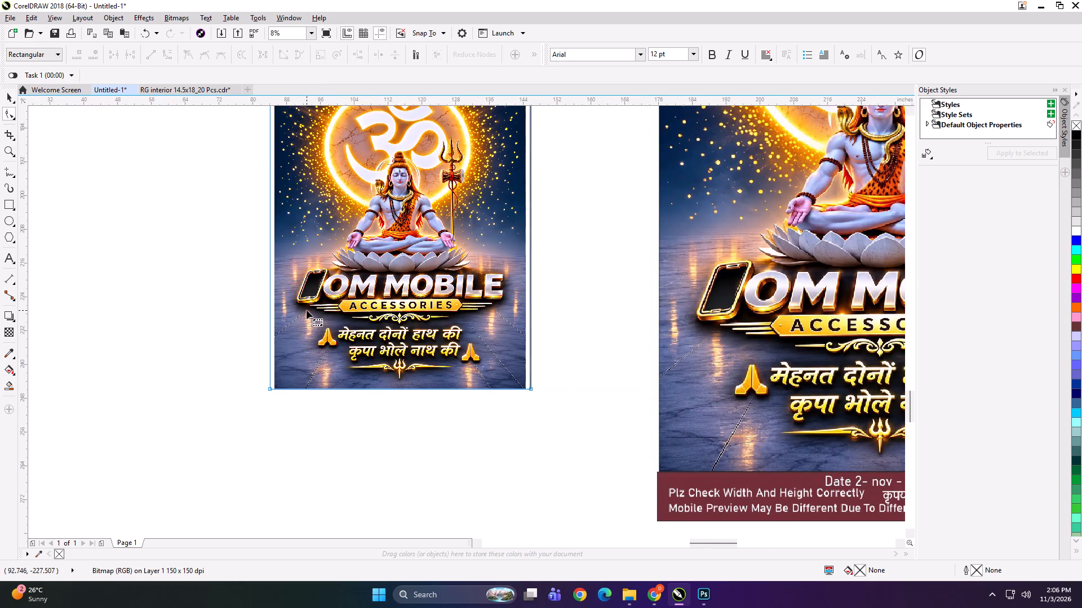
{"action": "scroll", "coordinate": [325, 366], "scroll_direction": "down", "scroll_amount": 1}
{"action": "left_click_drag", "start_coordinate": [282, 202], "coordinate": [331, 433]}
{"action": "scroll", "coordinate": [297, 330], "scroll_direction": "up", "scroll_amount": 2}
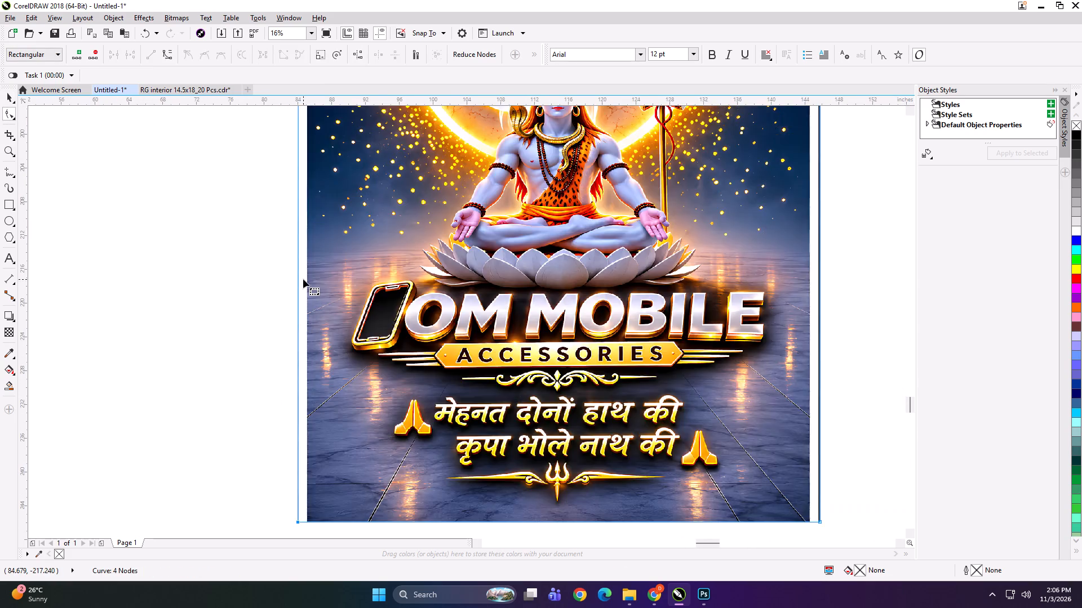
{"action": "scroll", "coordinate": [303, 279], "scroll_direction": "up", "scroll_amount": 4}
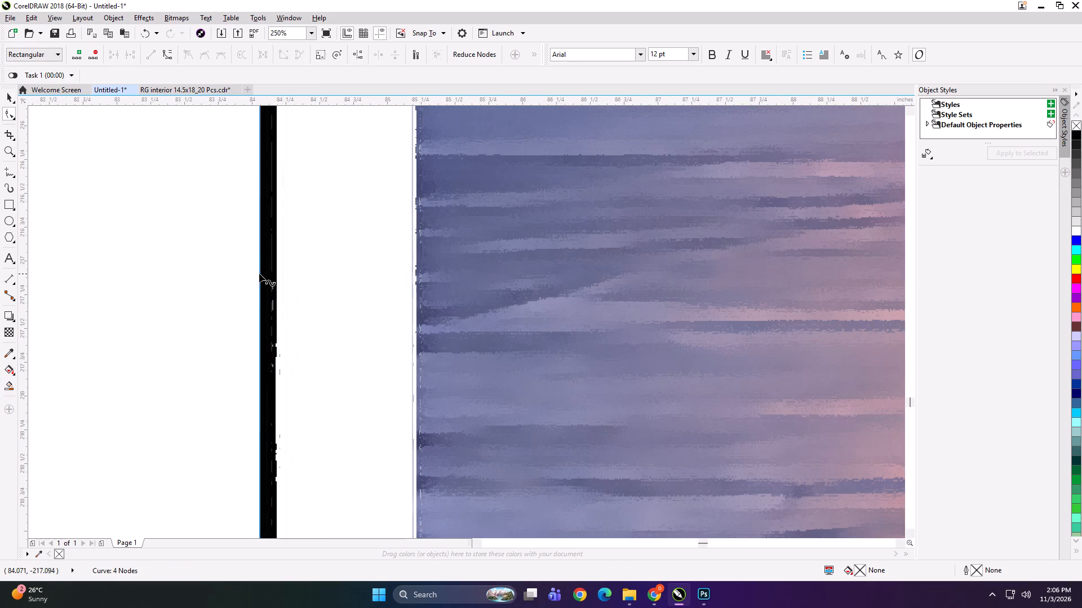
{"action": "left_click_drag", "start_coordinate": [259, 274], "coordinate": [420, 293]}
{"action": "scroll", "coordinate": [300, 290], "scroll_direction": "down", "scroll_amount": 3}
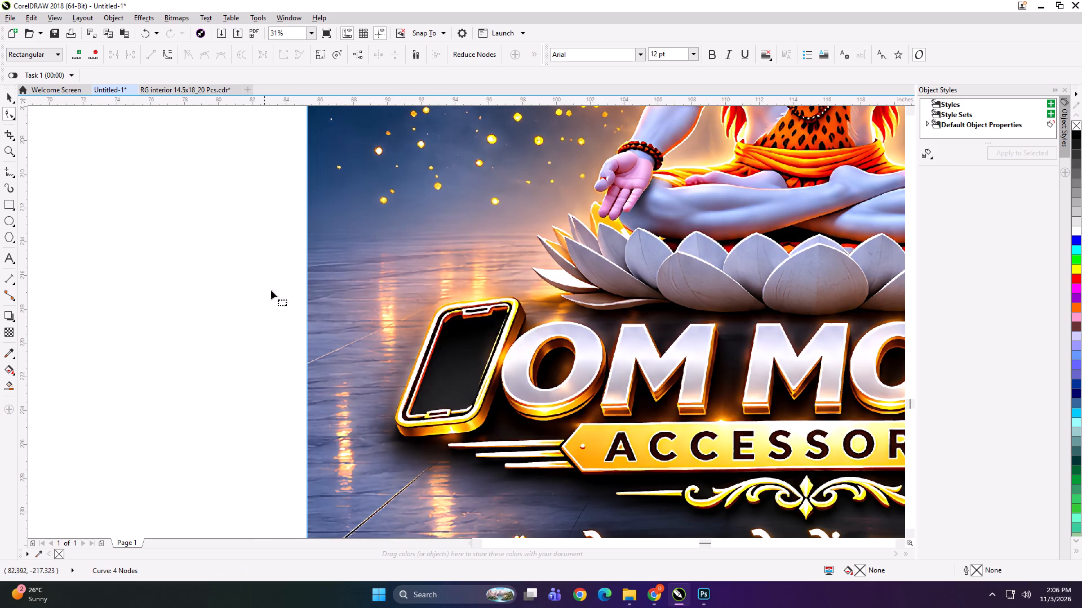
Crop the smaller bitmap's right margin and black border by moving its two right nodes in to the artwork edge.
{"action": "scroll", "coordinate": [303, 289], "scroll_direction": "down", "scroll_amount": 2}
{"action": "scroll", "coordinate": [363, 360], "scroll_direction": "down", "scroll_amount": 1}
{"action": "left_click_drag", "start_coordinate": [445, 181], "coordinate": [477, 462]}
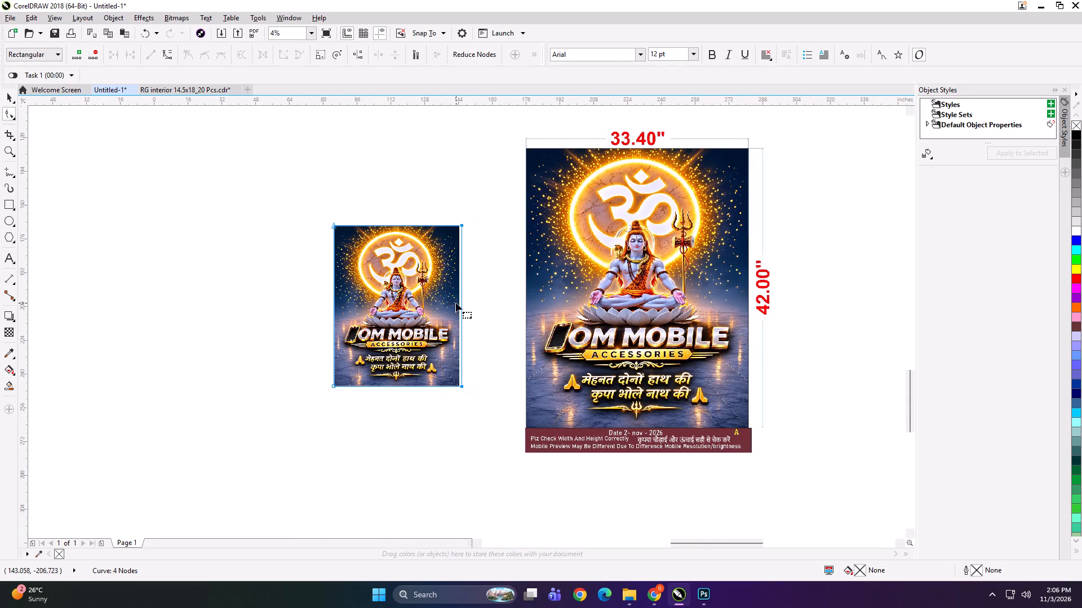
{"action": "scroll", "coordinate": [456, 303], "scroll_direction": "up", "scroll_amount": 2}
{"action": "scroll", "coordinate": [463, 406], "scroll_direction": "up", "scroll_amount": 2}
{"action": "scroll", "coordinate": [509, 403], "scroll_direction": "up", "scroll_amount": 1}
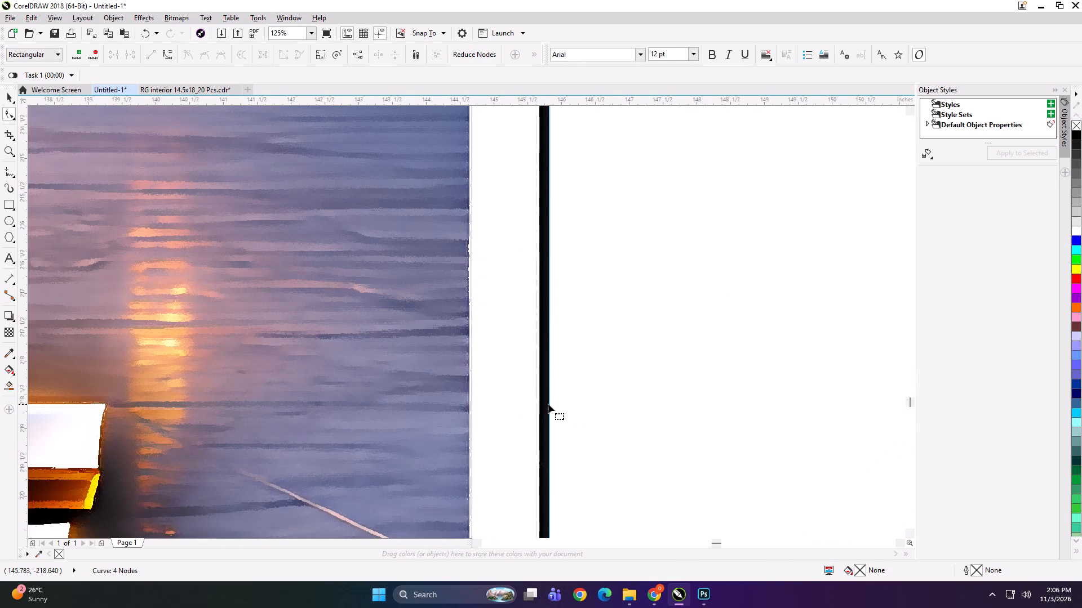
{"action": "left_click_drag", "start_coordinate": [549, 404], "coordinate": [467, 401]}
{"action": "scroll", "coordinate": [467, 401], "scroll_direction": "down", "scroll_amount": 3}
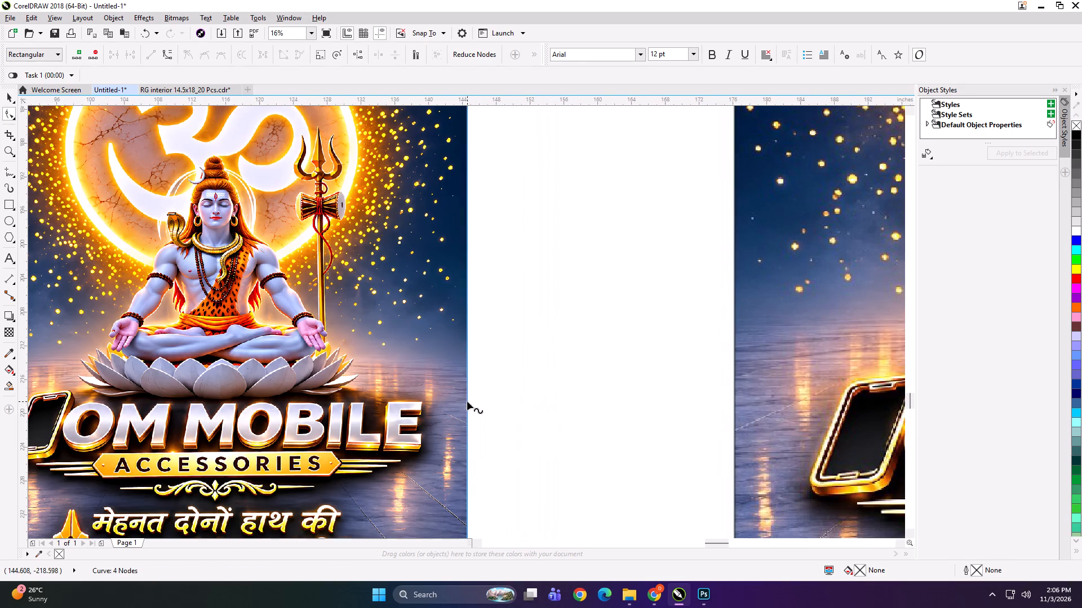
{"action": "key", "text": "space"}
{"action": "scroll", "coordinate": [465, 382], "scroll_direction": "down", "scroll_amount": 1}
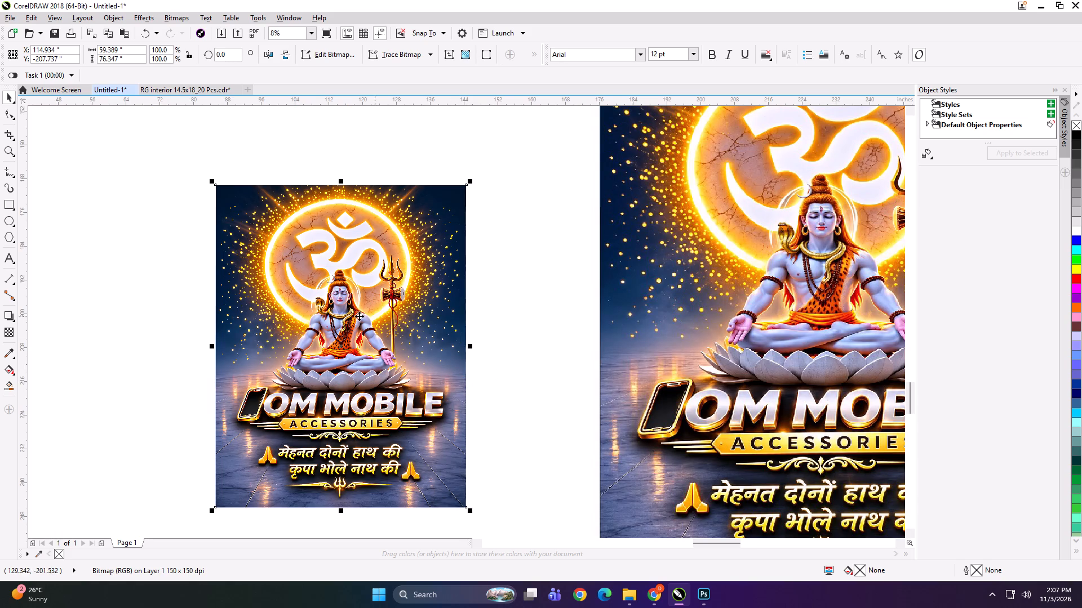
{"action": "scroll", "coordinate": [329, 324], "scroll_direction": "down", "scroll_amount": 1}
{"action": "left_click", "coordinate": [181, 252]}
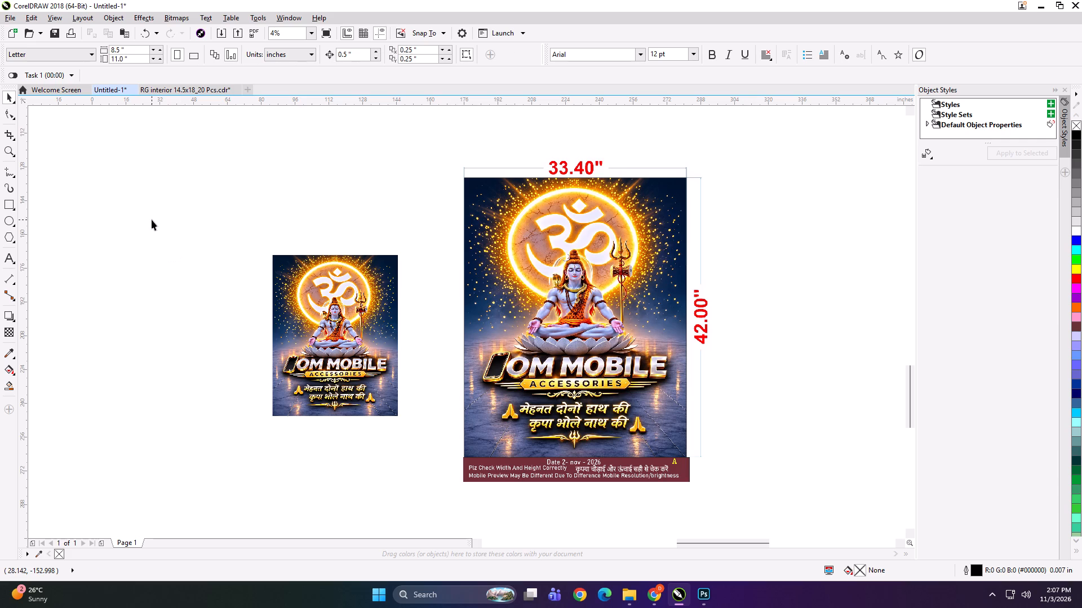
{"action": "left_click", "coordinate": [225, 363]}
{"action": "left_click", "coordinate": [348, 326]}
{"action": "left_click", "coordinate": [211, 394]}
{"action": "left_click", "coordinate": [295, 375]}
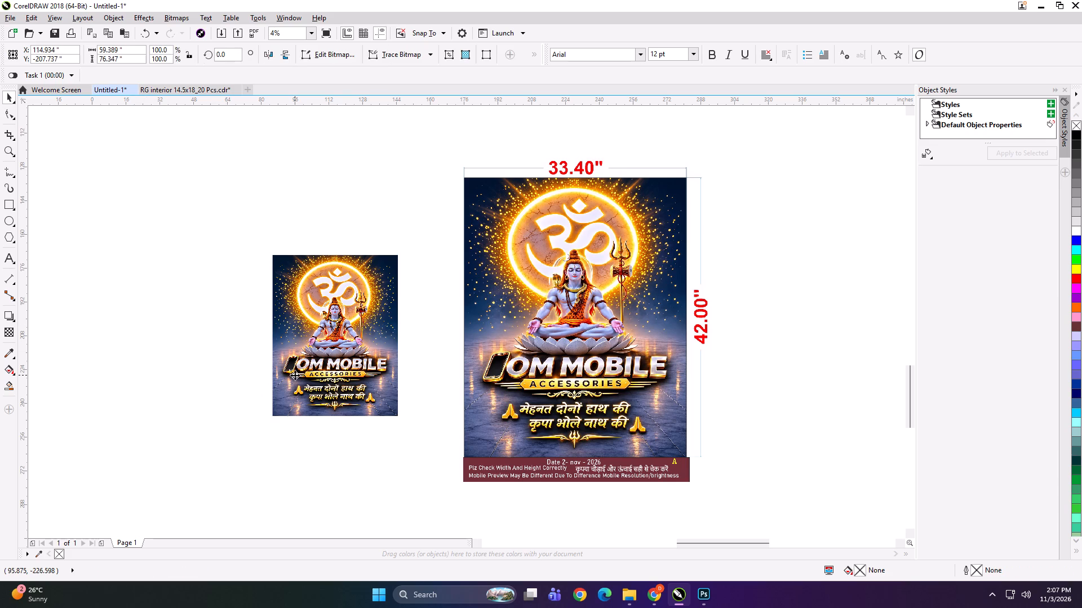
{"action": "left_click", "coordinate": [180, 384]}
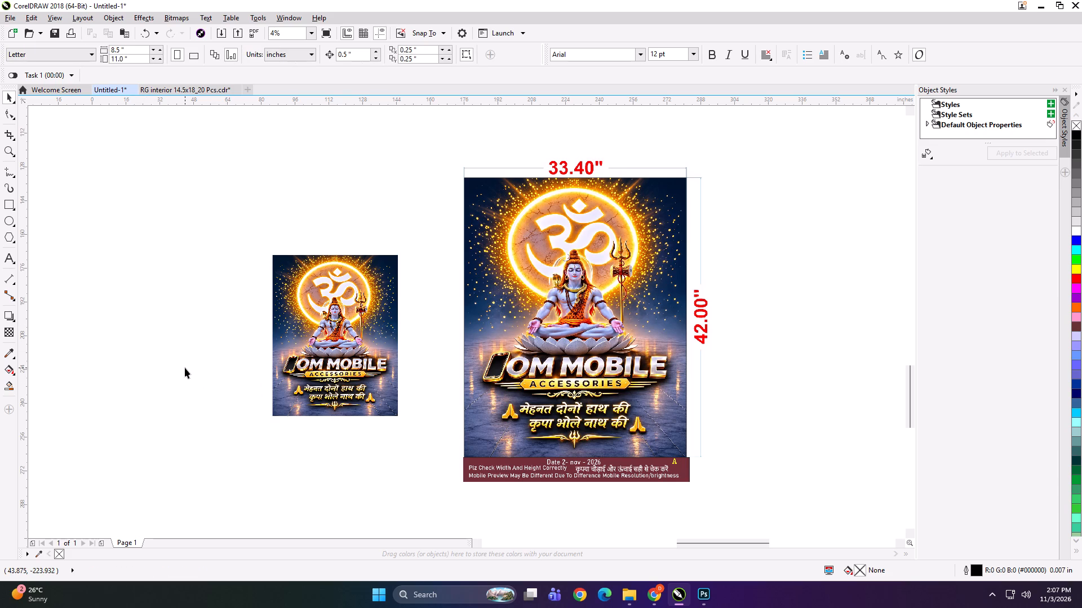
Resize the cropped OM MOBILE bitmap to 34 inches wide by 42.5 inches high.
{"action": "left_click", "coordinate": [366, 318]}
{"action": "left_click", "coordinate": [135, 50]}
{"action": "key", "text": "ctrl+a"}
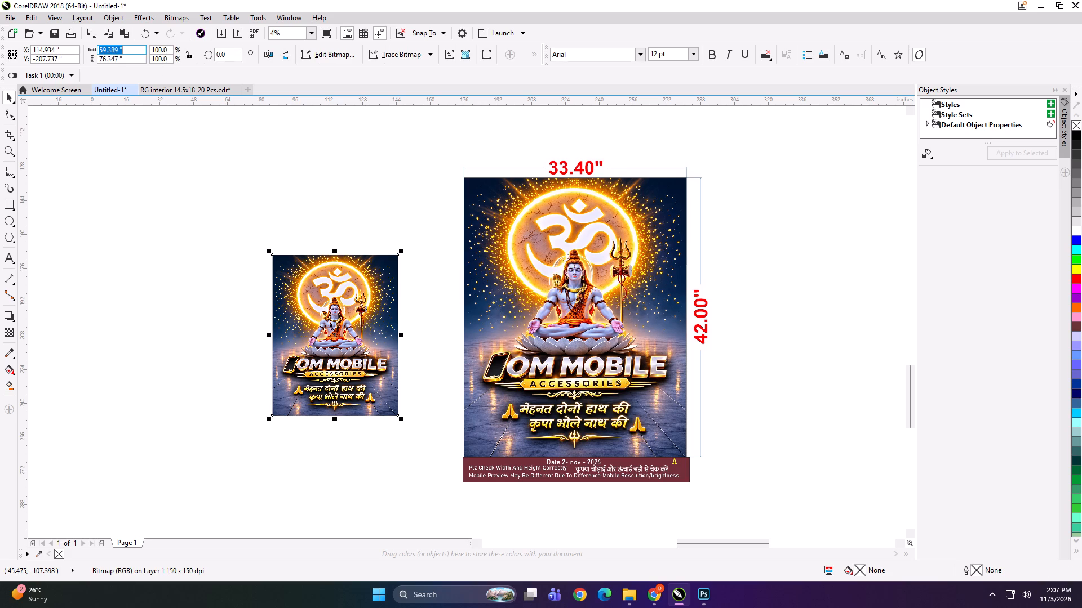
{"action": "type", "text": "33"}
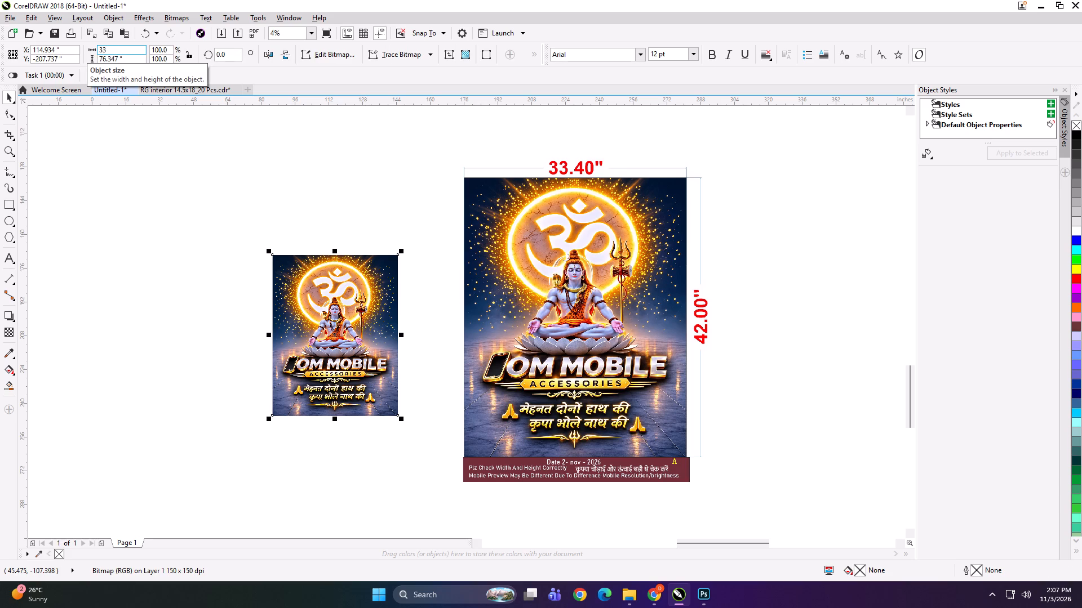
{"action": "key", "text": "BackSpace"}
{"action": "key", "text": "4"}
{"action": "key", "text": "Tab"}
{"action": "type", "text": "42.5"}
{"action": "key", "text": "Return"}
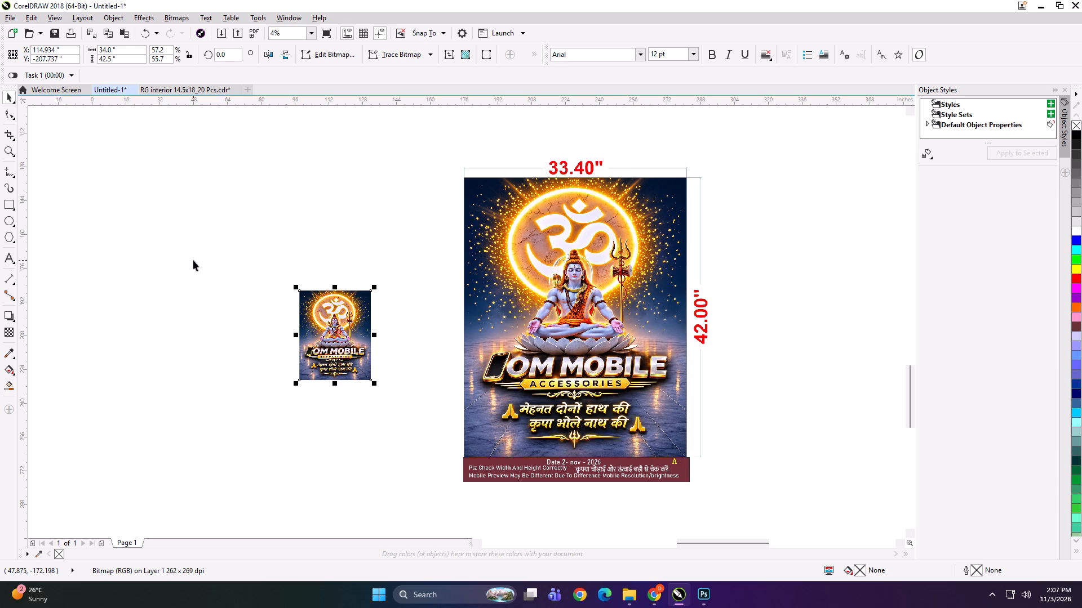
Export only the resized bitmap as an uncompressed TIFF named 34x42 CANVAS FEBRIC in the RG INTERIOR folder.
{"action": "key", "text": "ctrl+e"}
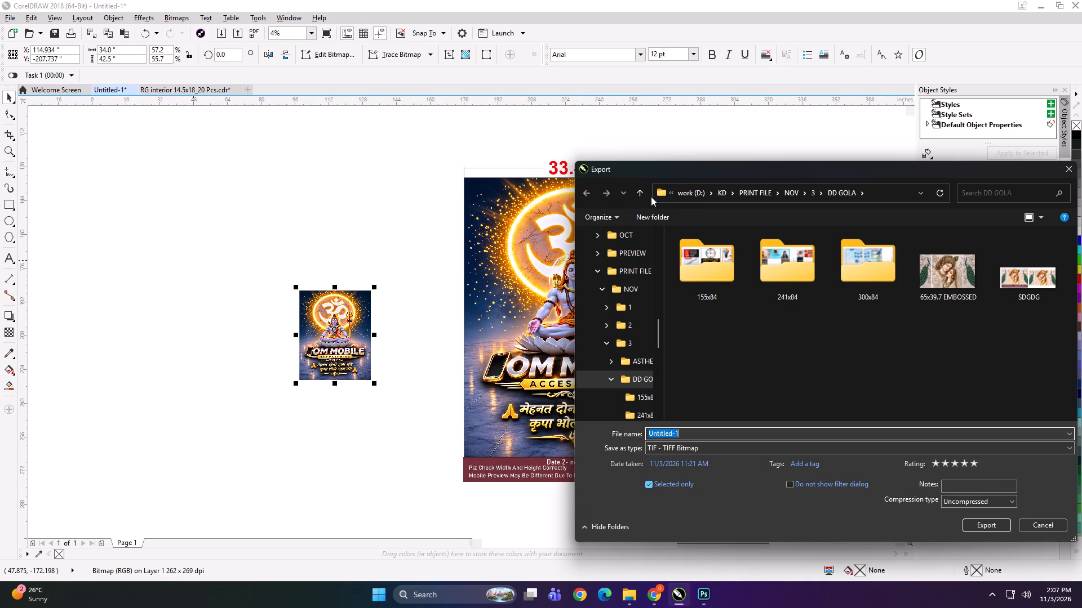
{"action": "left_click", "coordinate": [640, 191]}
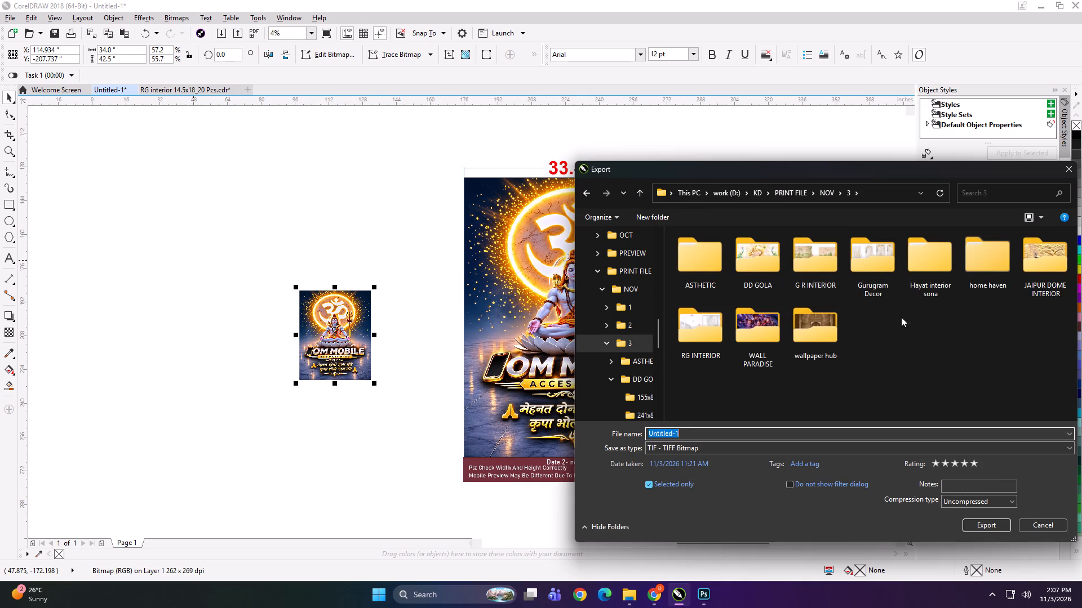
{"action": "scroll", "coordinate": [790, 307], "scroll_direction": "up", "scroll_amount": 2}
{"action": "left_click", "coordinate": [730, 318]}
{"action": "double_click", "coordinate": [693, 329]}
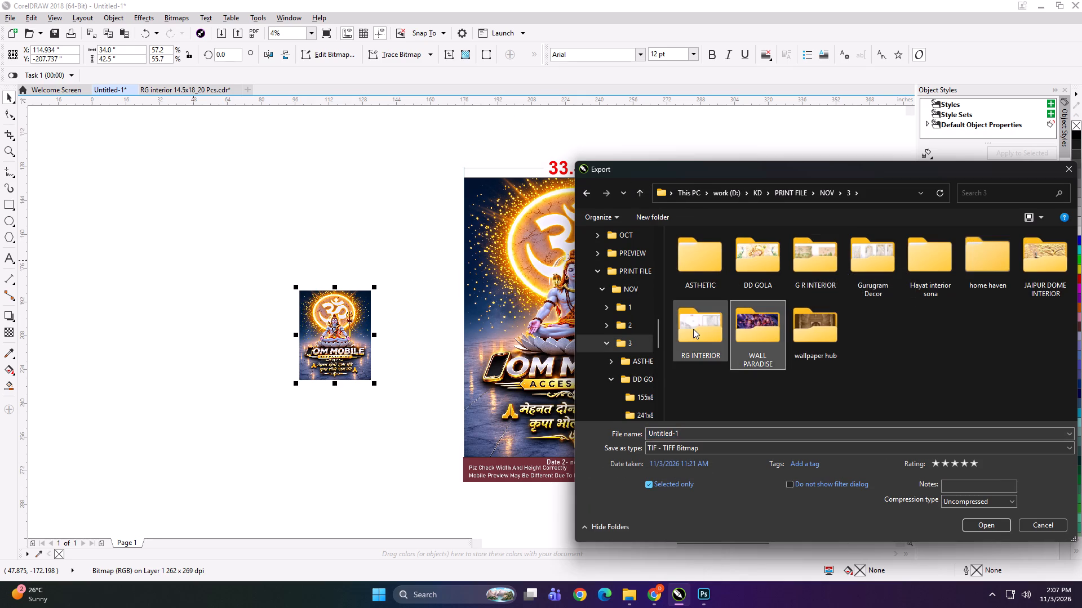
{"action": "left_click", "coordinate": [718, 432]}
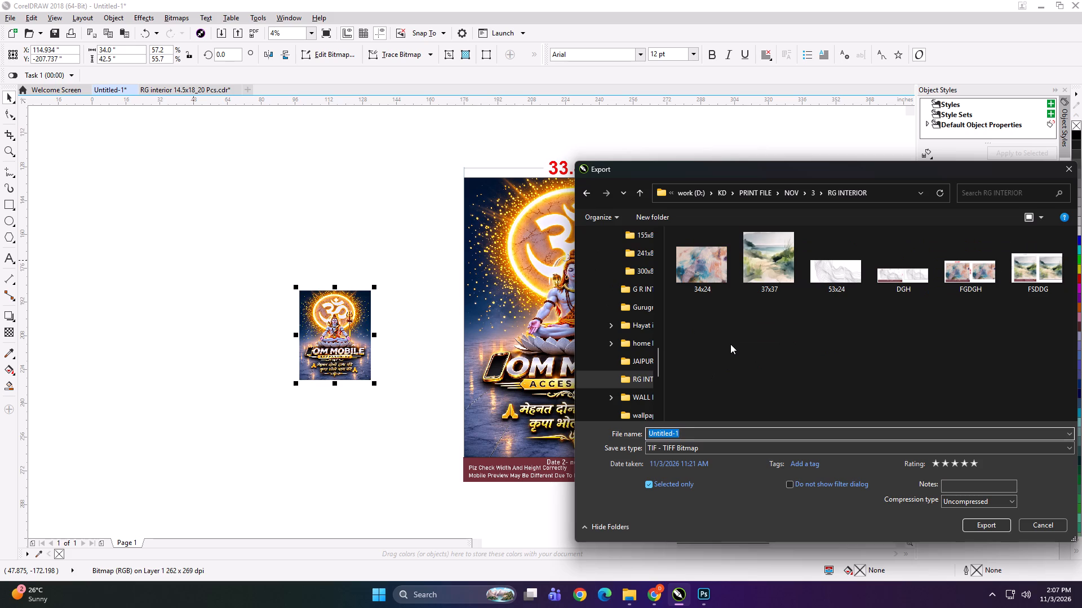
{"action": "type", "text": "34x42 CANAVS"}
{"action": "key", "text": "space"}
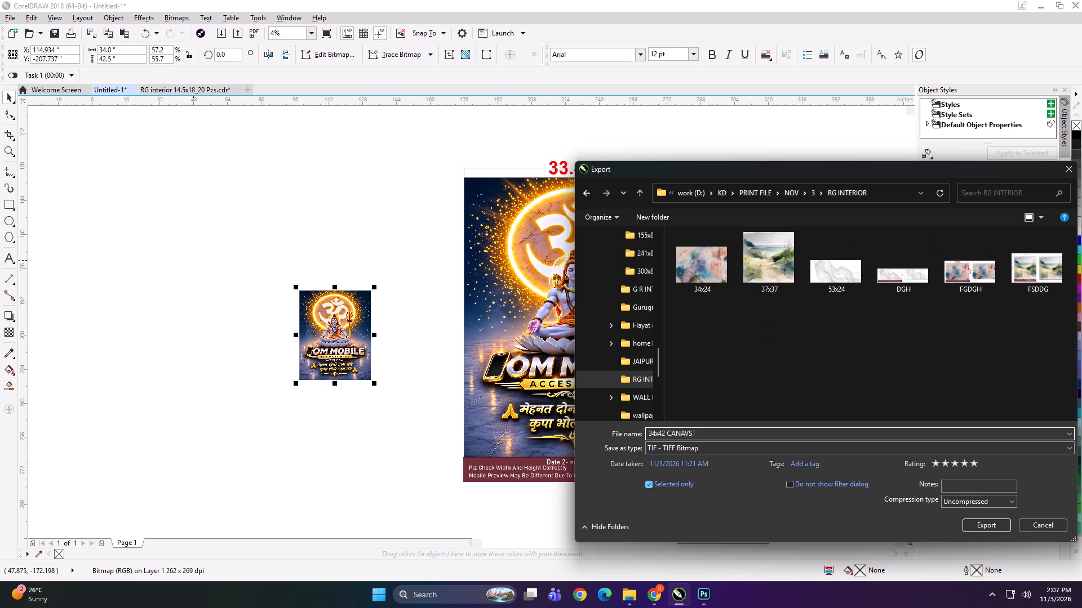
{"action": "key", "text": "BackSpace"}
{"action": "key", "text": "BackSpace"}
{"action": "key", "text": "BackSpace"}
{"action": "key", "text": "BackSpace"}
{"action": "type", "text": "VAS FEBRIC"}
{"action": "key", "text": "Return"}
{"action": "key", "text": "Return"}
{"action": "key", "text": "Return"}
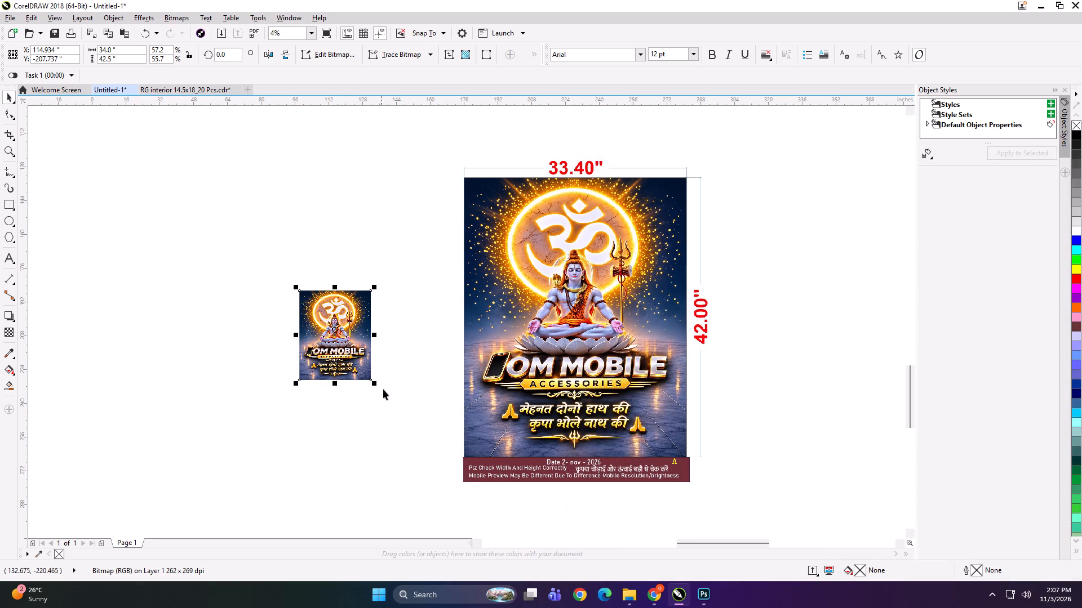
Enlarge the cropped bitmap to about 100.8 by 126 inches beside the dimensioned OM MOBILE poster and group the two.
{"action": "left_click_drag", "start_coordinate": [377, 386], "coordinate": [483, 474], "text": "shift"}
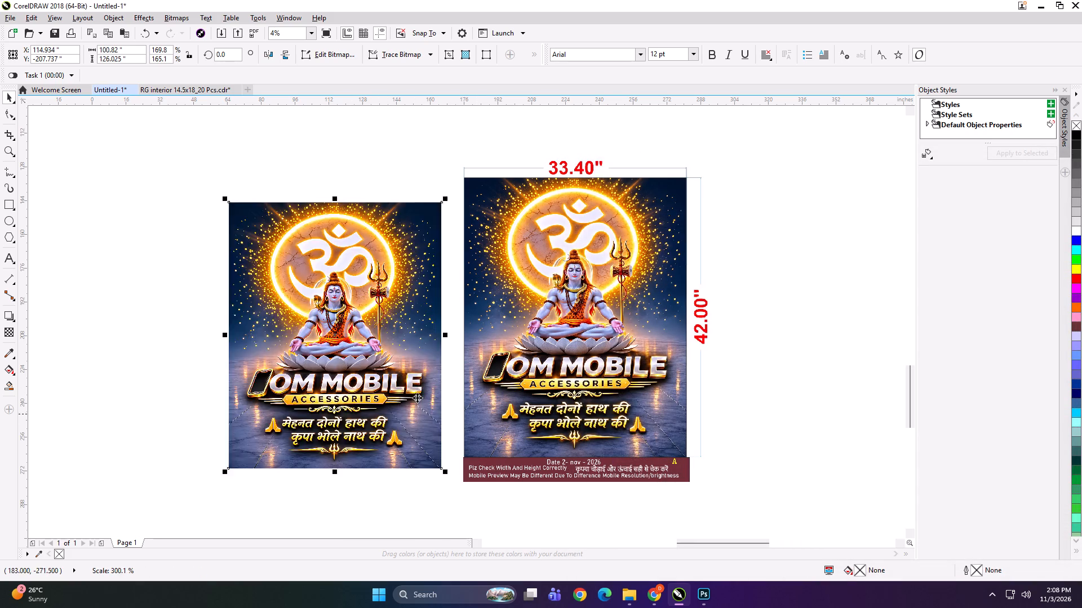
{"action": "left_click_drag", "start_coordinate": [413, 385], "coordinate": [406, 370]}
{"action": "left_click", "coordinate": [561, 360], "text": "shift"}
{"action": "key", "text": "ctrl+g"}
Scale the grouped bitmap and dimensioned poster down to about 2.81 by 1.88 inches.
{"action": "left_click_drag", "start_coordinate": [729, 494], "coordinate": [484, 337], "text": "shift"}
{"action": "scroll", "coordinate": [477, 318], "scroll_direction": "up", "scroll_amount": 5}
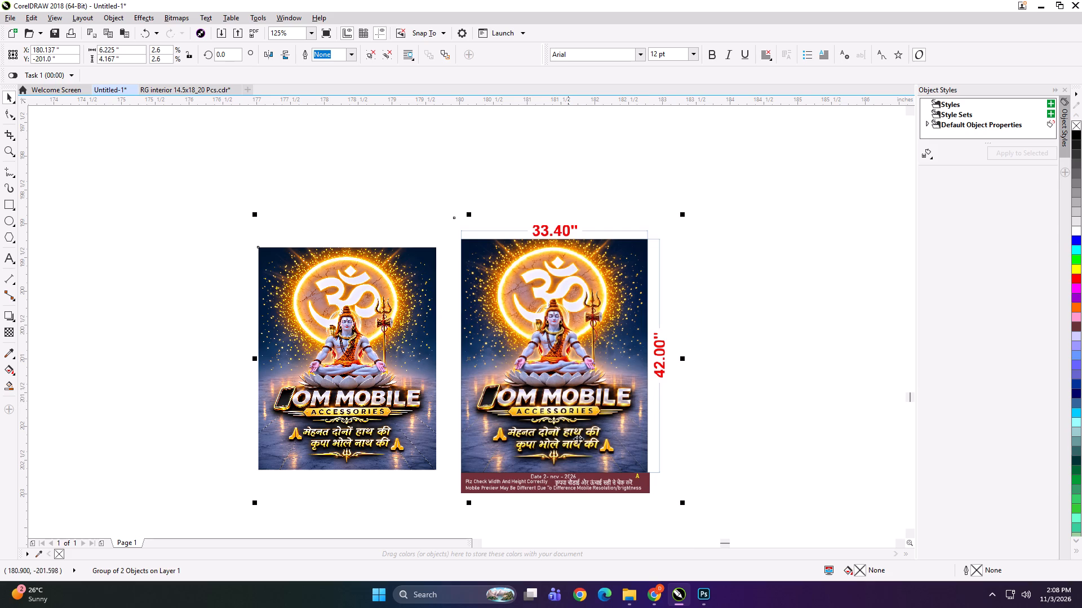
{"action": "left_click_drag", "start_coordinate": [681, 504], "coordinate": [563, 426], "text": "shift"}
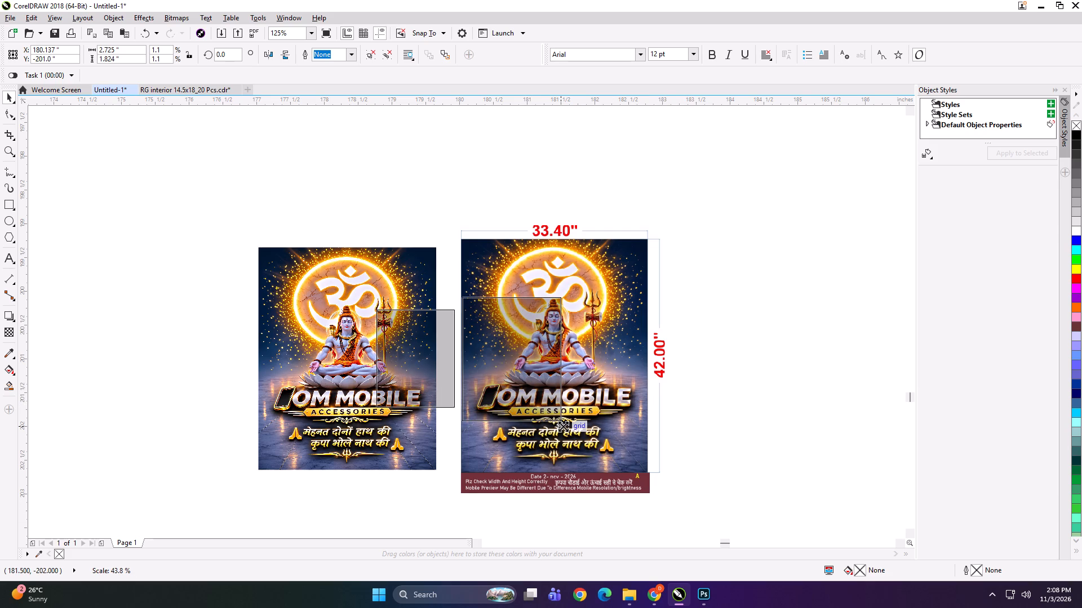
{"action": "left_click_drag", "start_coordinate": [563, 426], "coordinate": [571, 427], "text": "shift"}
Export the scaled-down group under the file name GD.
{"action": "key", "text": "ctrl+e"}
{"action": "type", "text": "GD"}
{"action": "key", "text": "Return"}
{"action": "key", "text": "Return"}
{"action": "key", "text": "Return"}
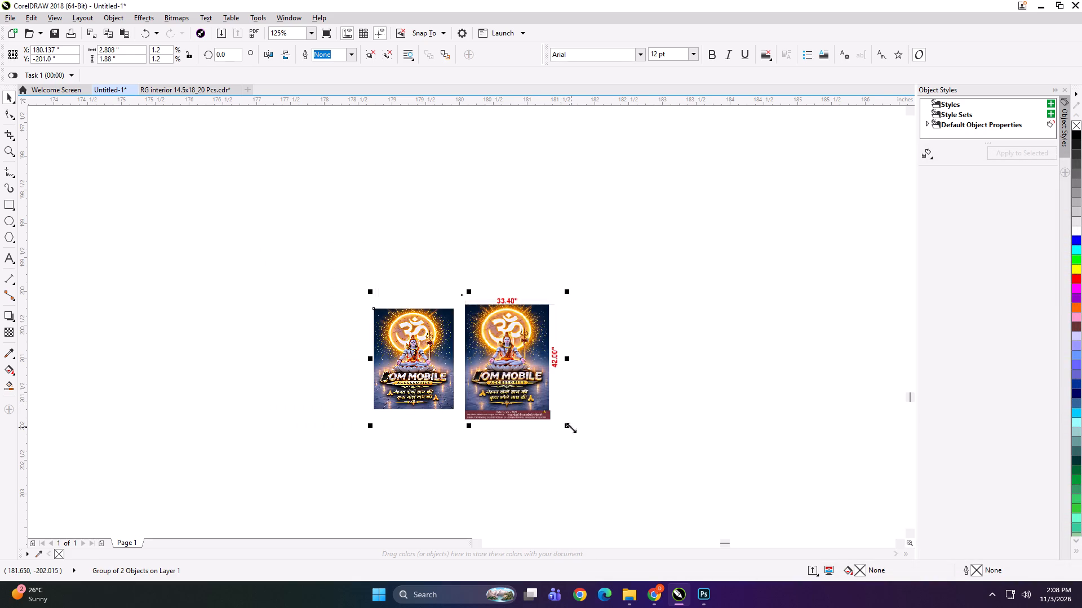
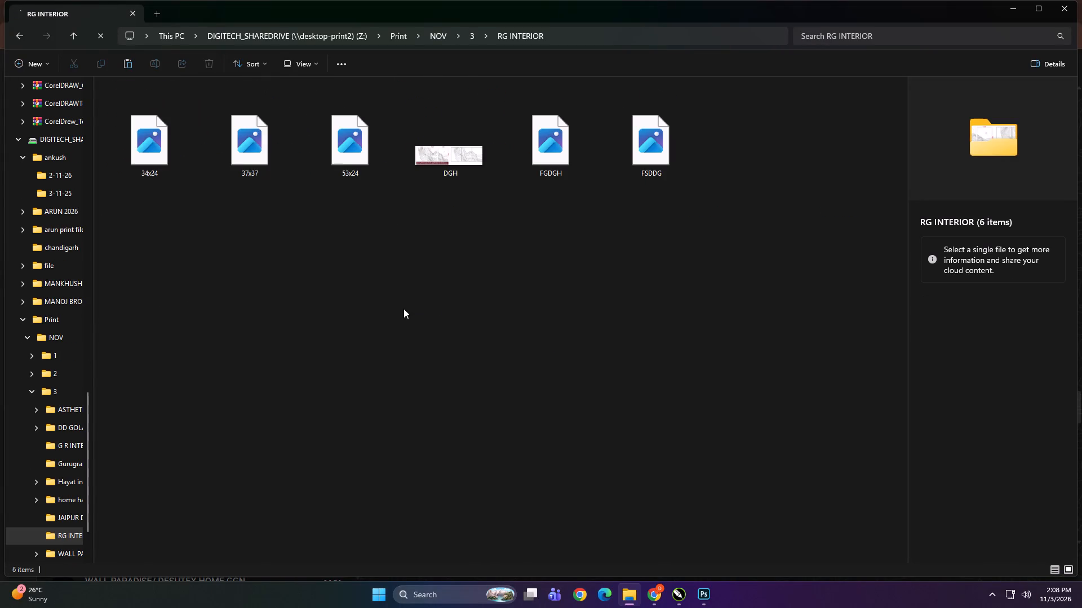
Copy the 34x42 CANVAS FEBRIC and GD files from the work drive's folder KD > PRINT FILE > NOV > 3 > RG INTERIOR.
{"action": "left_click", "coordinate": [397, 276]}
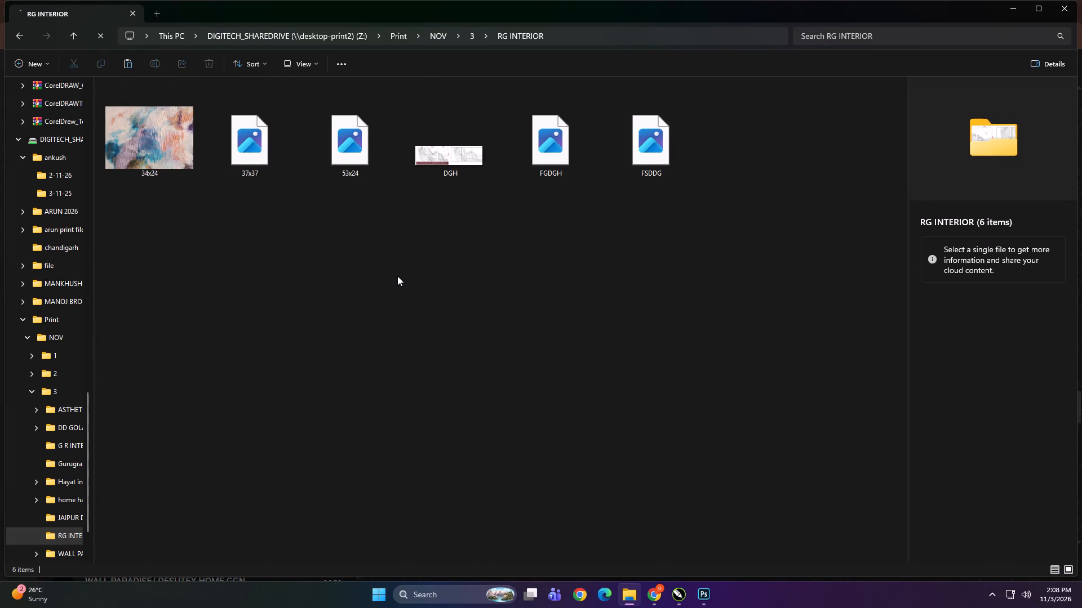
{"action": "scroll", "coordinate": [51, 381], "scroll_direction": "up", "scroll_amount": 5}
{"action": "left_click", "coordinate": [48, 359]}
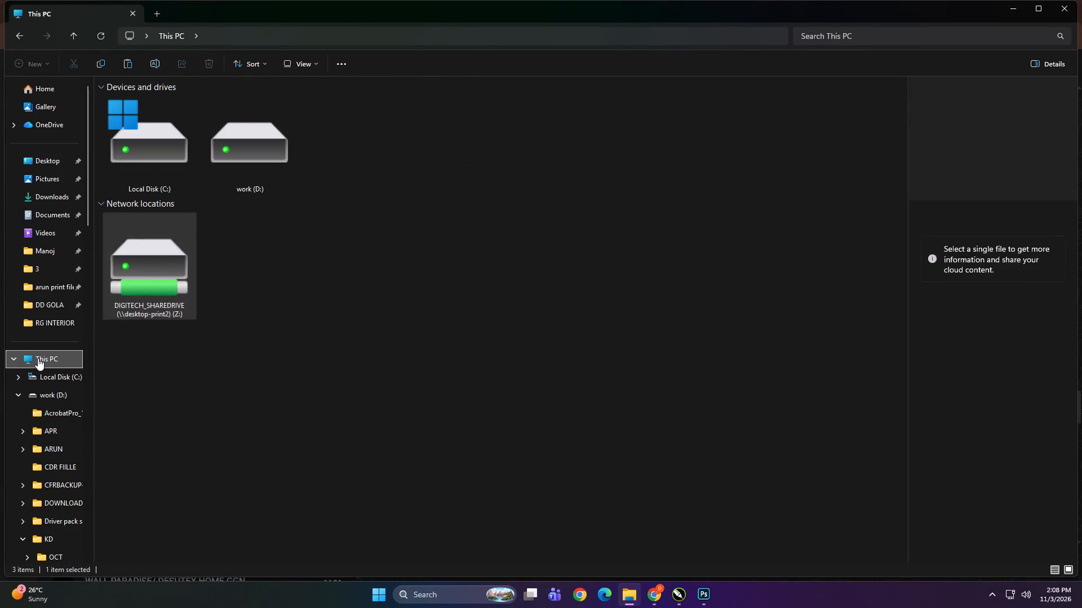
{"action": "left_click", "coordinate": [152, 241]}
{"action": "double_click", "coordinate": [215, 153]}
{"action": "double_click", "coordinate": [287, 274]}
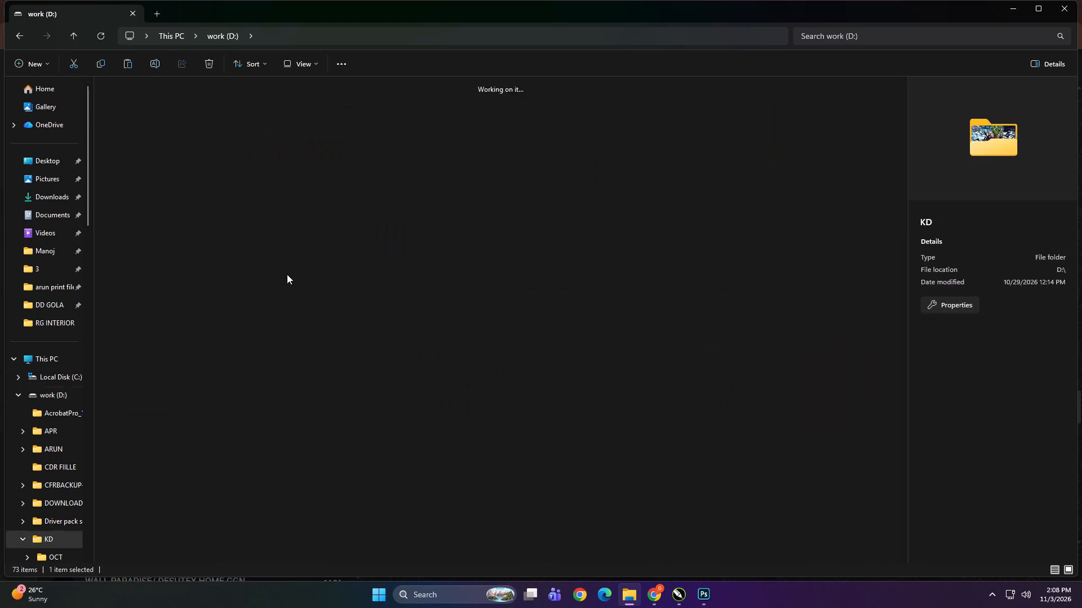
{"action": "left_click", "coordinate": [357, 167]}
{"action": "double_click", "coordinate": [503, 160]}
{"action": "double_click", "coordinate": [180, 190]}
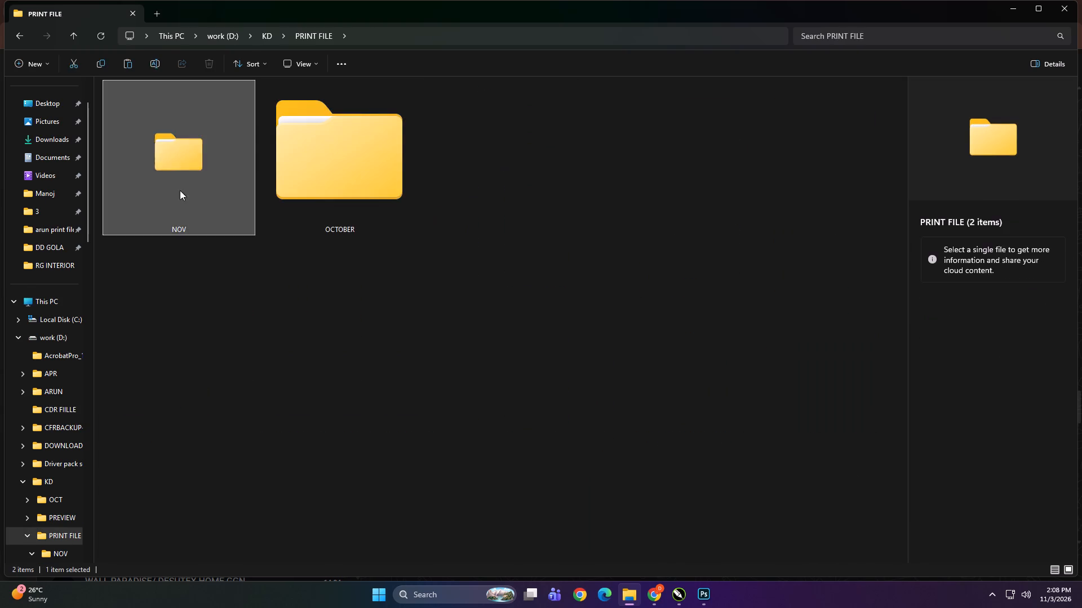
{"action": "double_click", "coordinate": [514, 175]}
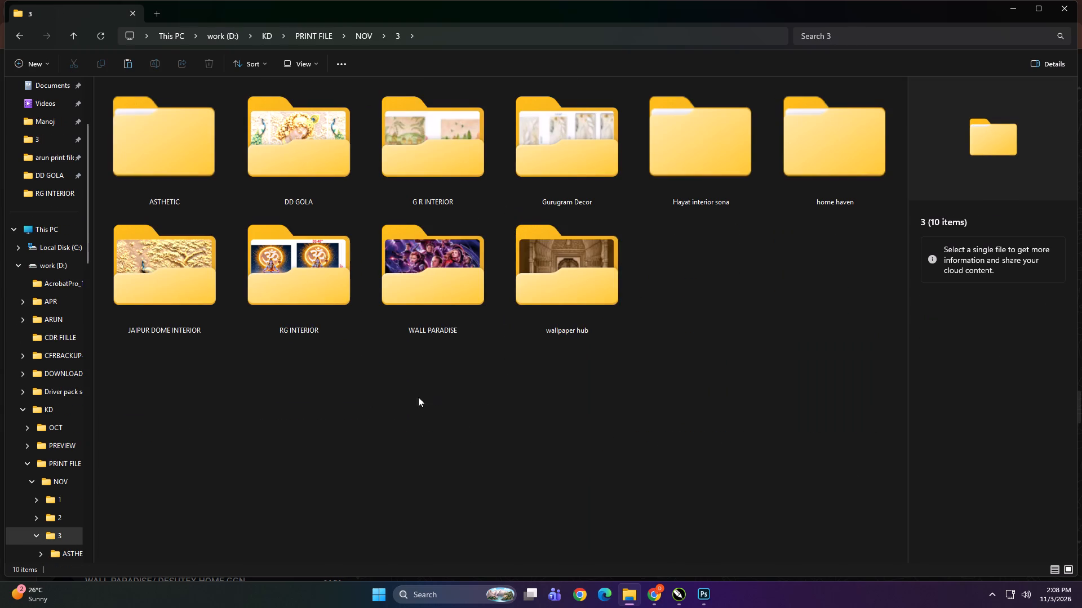
{"action": "double_click", "coordinate": [294, 292]}
{"action": "scroll", "coordinate": [294, 292], "scroll_direction": "up", "scroll_amount": 11, "text": "ctrl"}
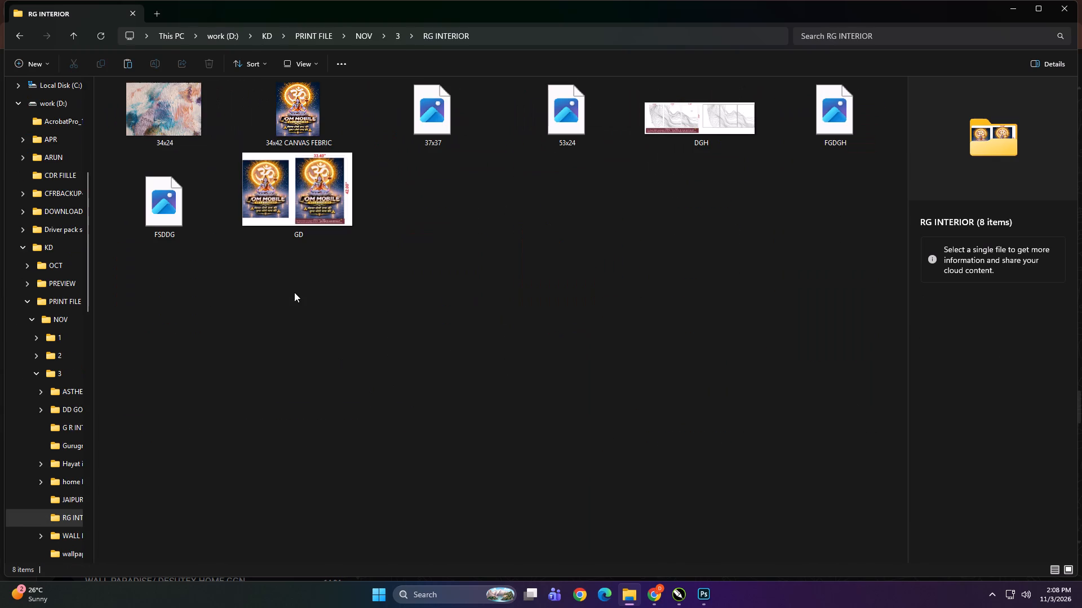
{"action": "left_click", "coordinate": [292, 113]}
{"action": "left_click", "coordinate": [298, 173], "text": "ctrl"}
{"action": "key", "text": "ctrl+c"}
Paste the copied OM MOBILE files into Print > NOV > 3 > RG INTERIOR on DIGITECH_SHAREDRIVE.
{"action": "scroll", "coordinate": [52, 381], "scroll_direction": "up", "scroll_amount": 5}
{"action": "left_click", "coordinate": [53, 359]}
{"action": "double_click", "coordinate": [193, 256]}
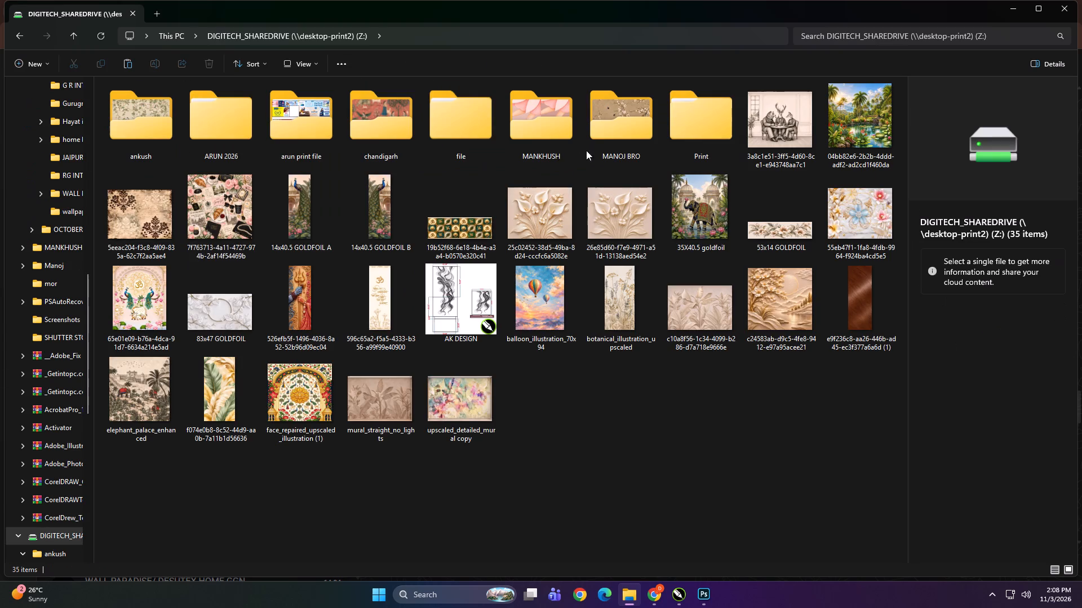
{"action": "double_click", "coordinate": [695, 132]}
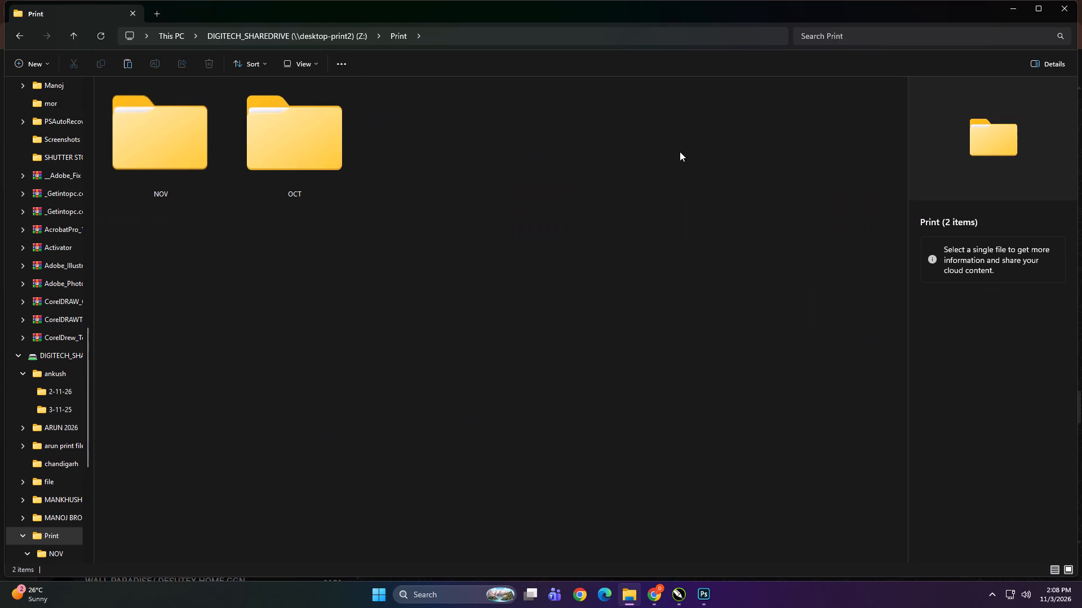
{"action": "double_click", "coordinate": [169, 149]}
{"action": "left_click", "coordinate": [440, 334]}
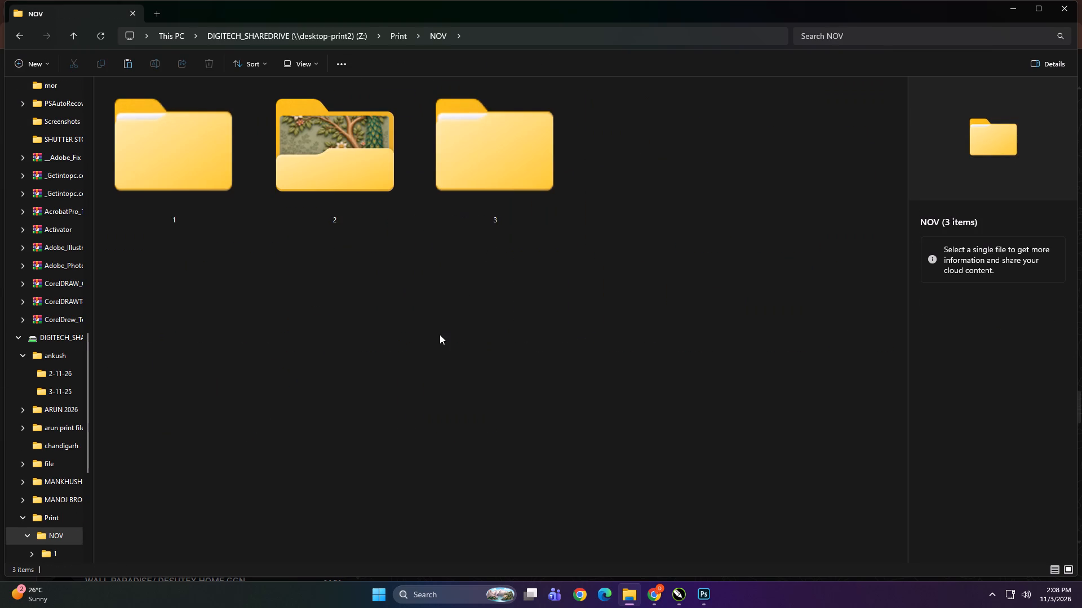
{"action": "double_click", "coordinate": [489, 167]}
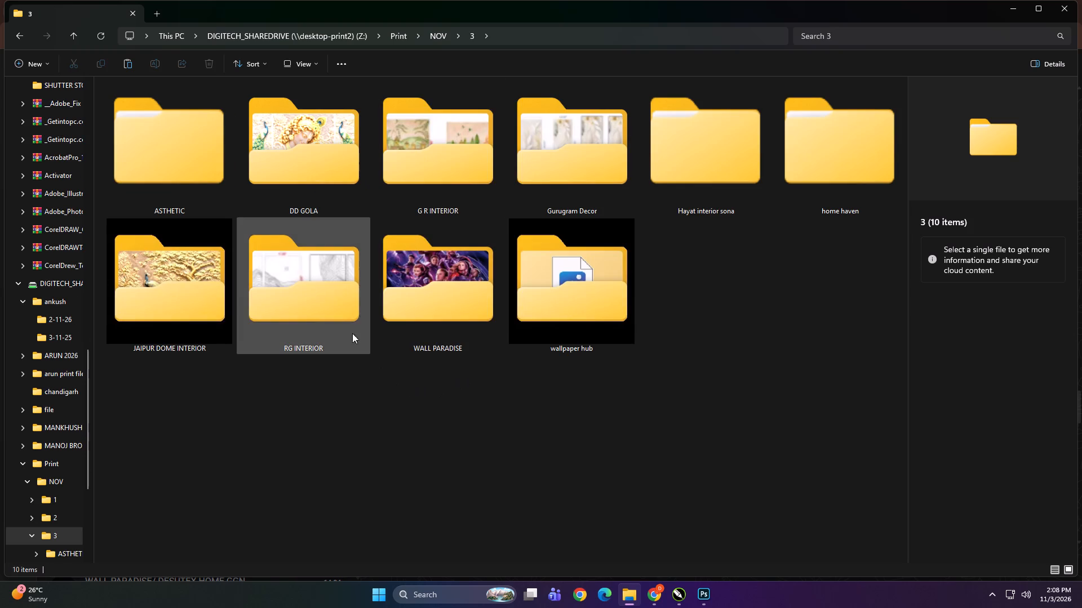
{"action": "double_click", "coordinate": [303, 289]}
{"action": "right_click", "coordinate": [365, 293]}
{"action": "left_click", "coordinate": [384, 310]}
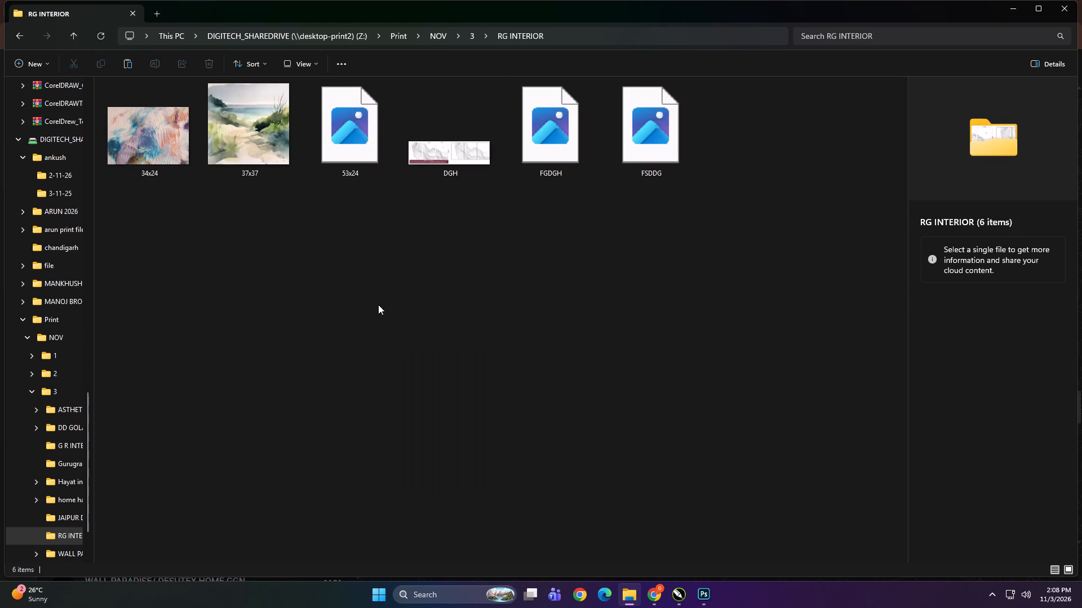
Check the Radha Krishna and flower tree layouts in CorelDRAW, and return to the top level of DIGITECH_SHAREDRIVE for source artwork.
{"action": "left_click", "coordinate": [675, 592]}
{"action": "left_click", "coordinate": [587, 334]}
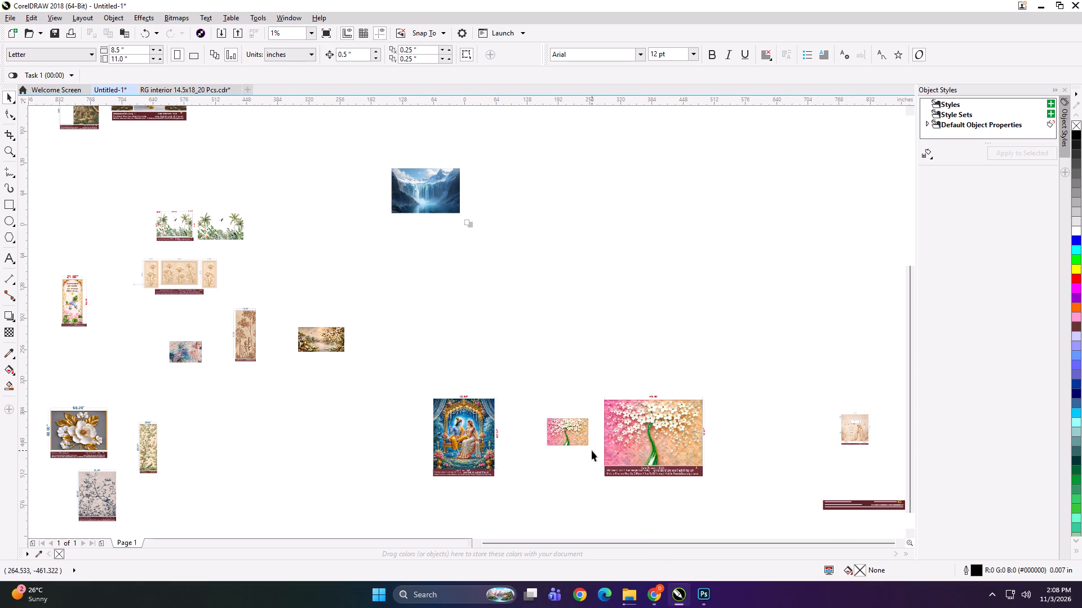
{"action": "scroll", "coordinate": [591, 451], "scroll_direction": "up", "scroll_amount": 1}
{"action": "left_click", "coordinate": [626, 596]}
{"action": "left_click", "coordinate": [571, 540]}
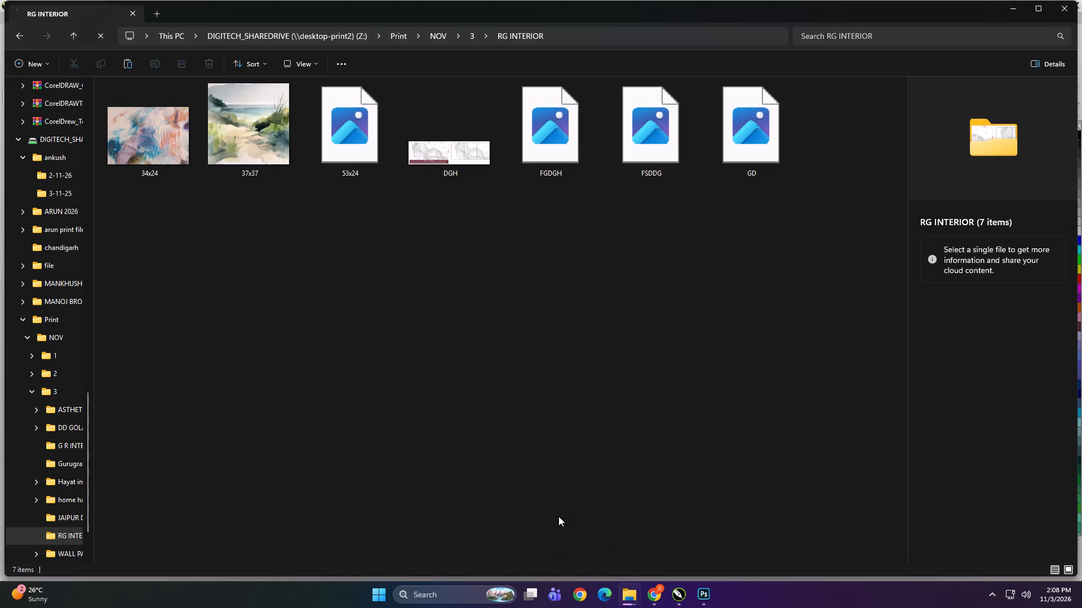
{"action": "scroll", "coordinate": [12, 344], "scroll_direction": "up", "scroll_amount": 5}
{"action": "left_click", "coordinate": [47, 357]}
{"action": "double_click", "coordinate": [155, 246]}
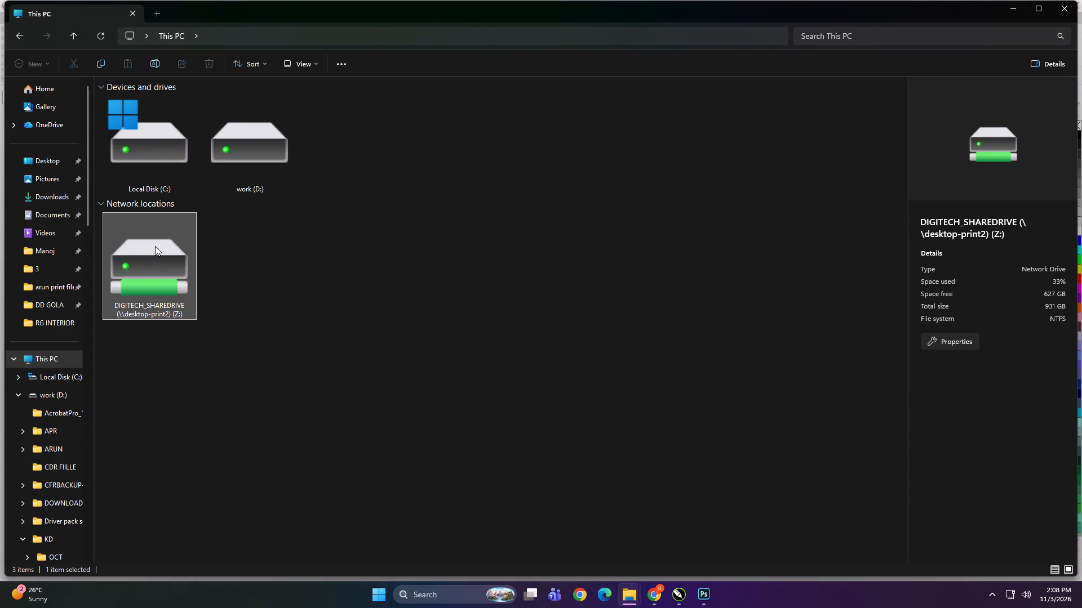
{"action": "double_click", "coordinate": [157, 251]}
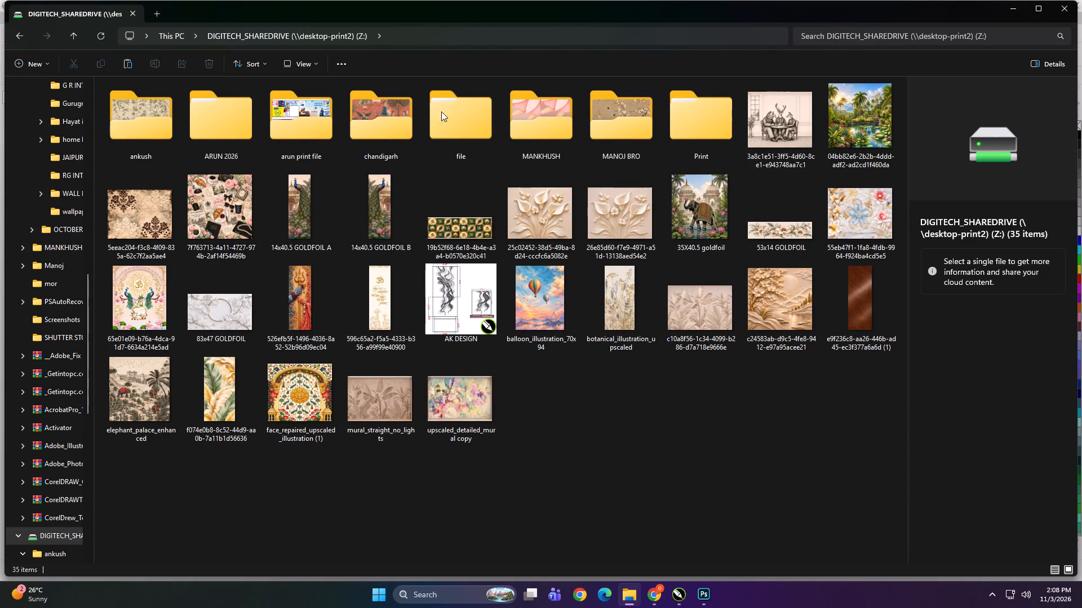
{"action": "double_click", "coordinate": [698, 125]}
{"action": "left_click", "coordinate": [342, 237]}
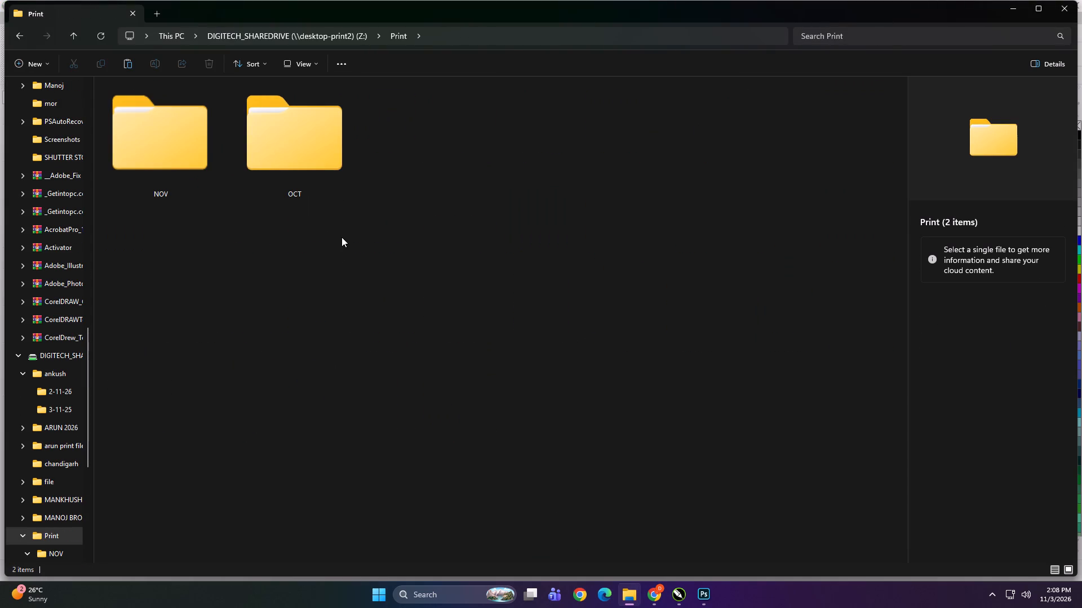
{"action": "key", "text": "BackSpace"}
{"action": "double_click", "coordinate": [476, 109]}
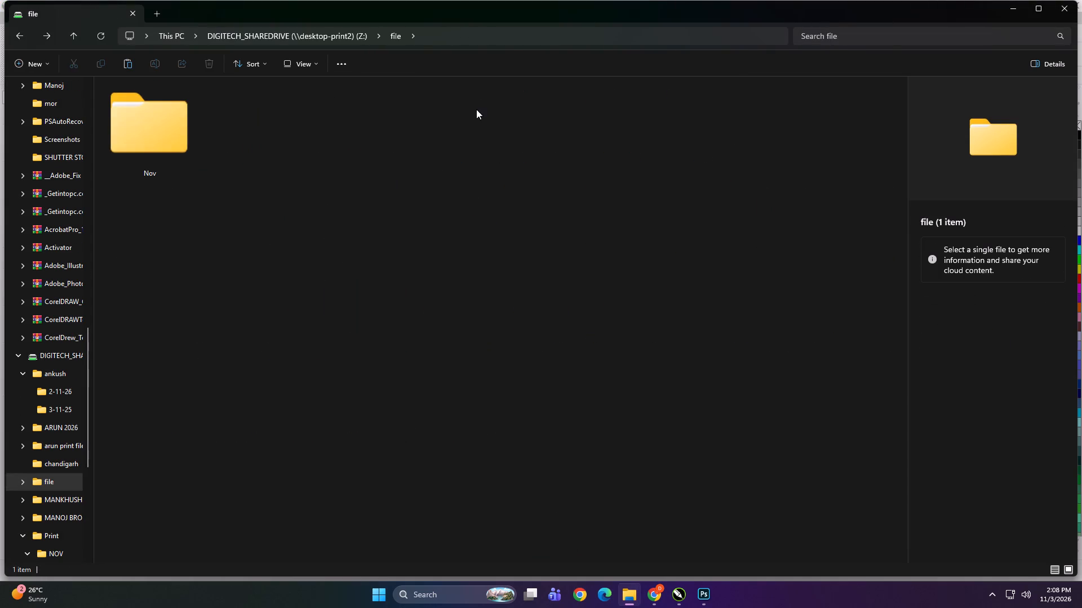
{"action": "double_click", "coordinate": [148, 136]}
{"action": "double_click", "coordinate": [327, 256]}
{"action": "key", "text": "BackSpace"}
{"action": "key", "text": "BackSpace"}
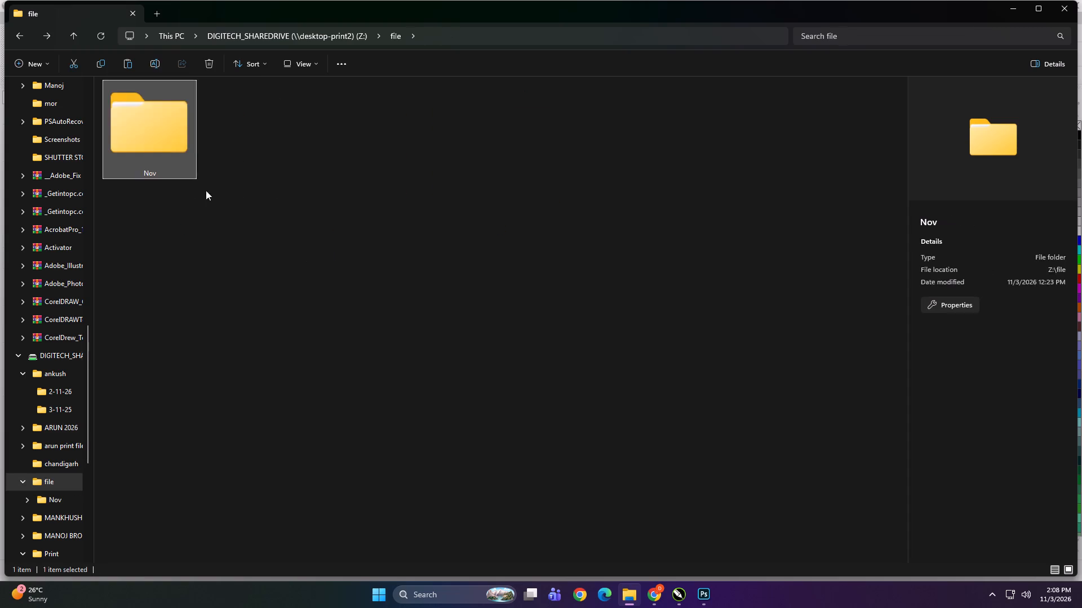
Bring the Radha Krishna swing image from the share's ankush > 3-11-25 folder into the Untitled-1 CorelDRAW drawing.
{"action": "double_click", "coordinate": [135, 118]}
{"action": "double_click", "coordinate": [330, 159]}
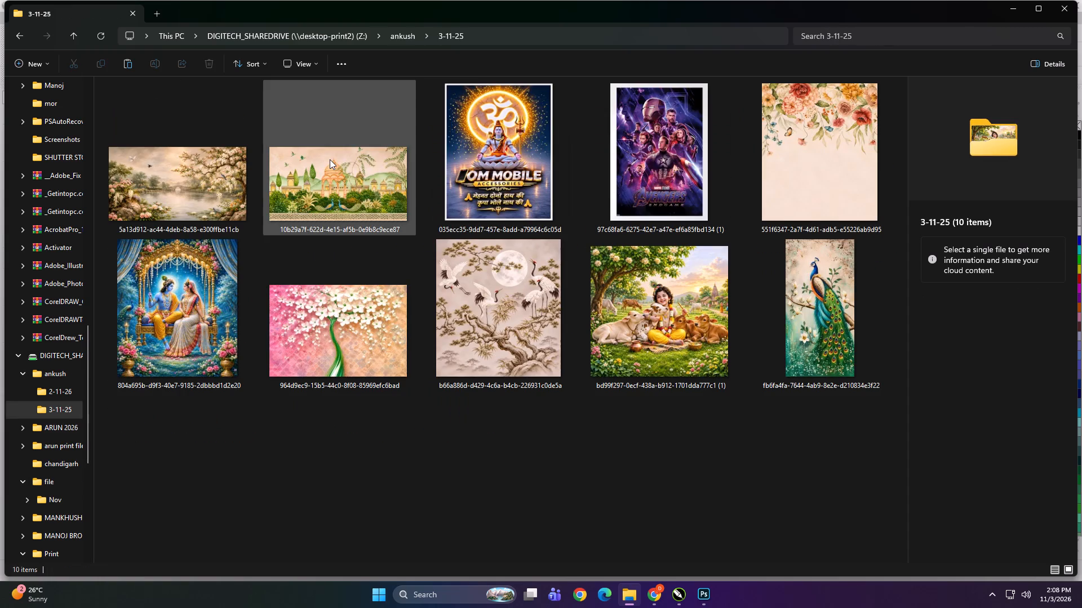
{"action": "left_click", "coordinate": [199, 297]}
{"action": "left_click_drag", "start_coordinate": [178, 271], "coordinate": [684, 593]}
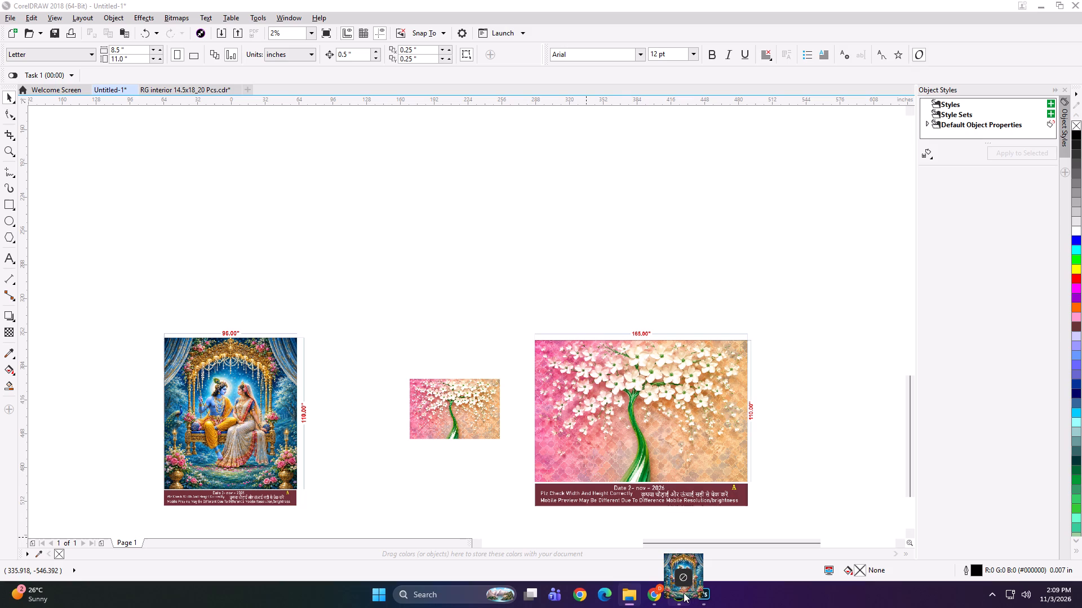
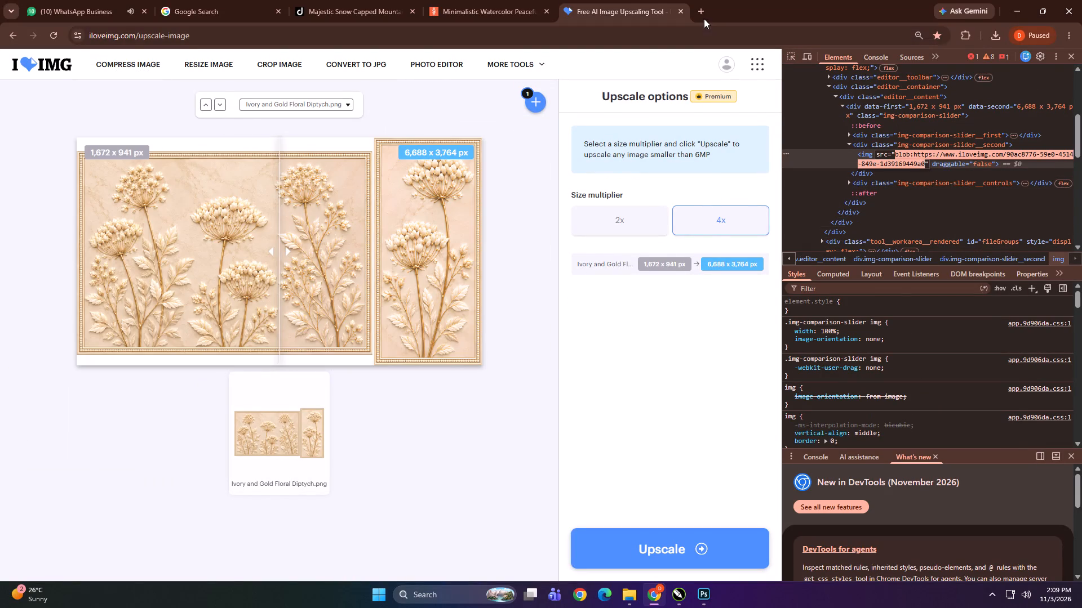
Open the upscaled Ivory and Gold Floral Diptych image from its copied address in a new browser tab, fitted to the window.
{"action": "left_click", "coordinate": [703, 16]}
{"action": "key", "text": "ctrl+v"}
{"action": "key", "text": "Return"}
{"action": "left_click", "coordinate": [552, 369]}
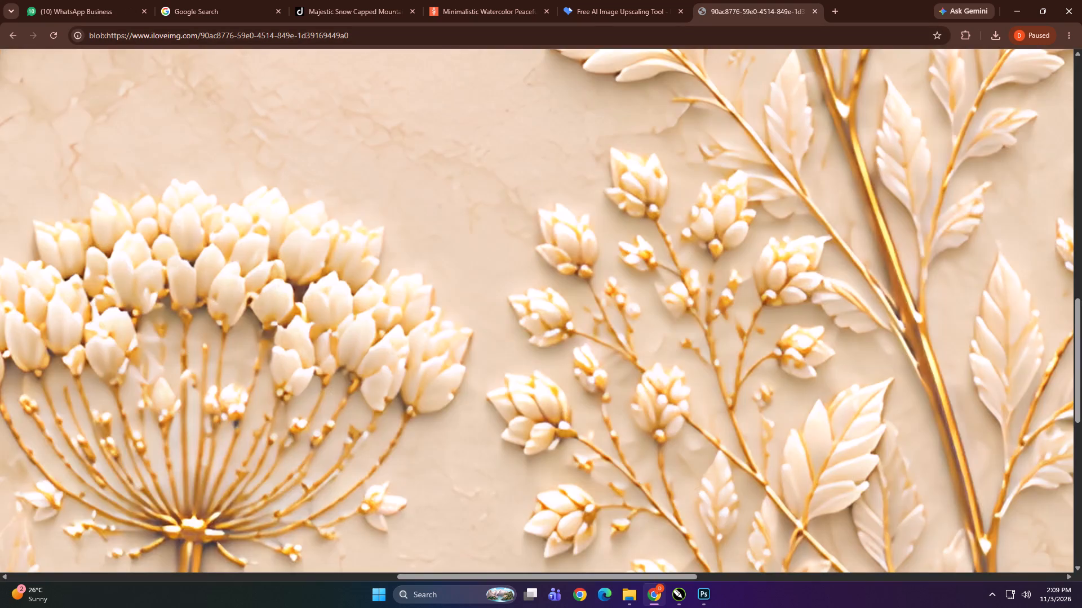
{"action": "left_click", "coordinate": [479, 368]}
{"action": "right_click", "coordinate": [490, 309]}
{"action": "left_click", "coordinate": [371, 299]}
{"action": "left_click", "coordinate": [371, 299]}
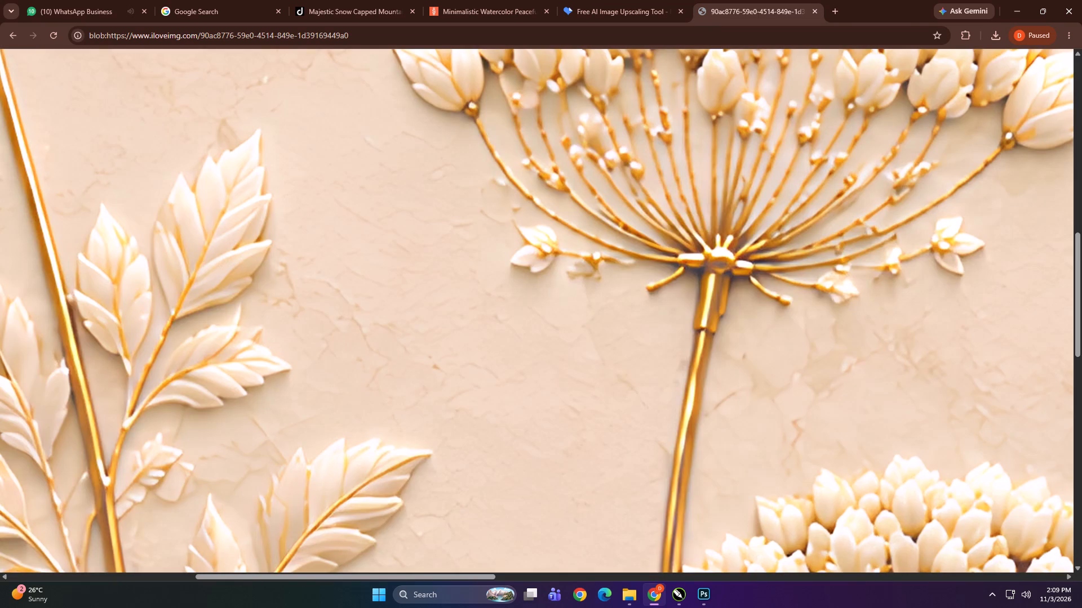
{"action": "left_click", "coordinate": [677, 411]}
{"action": "left_click", "coordinate": [677, 411]}
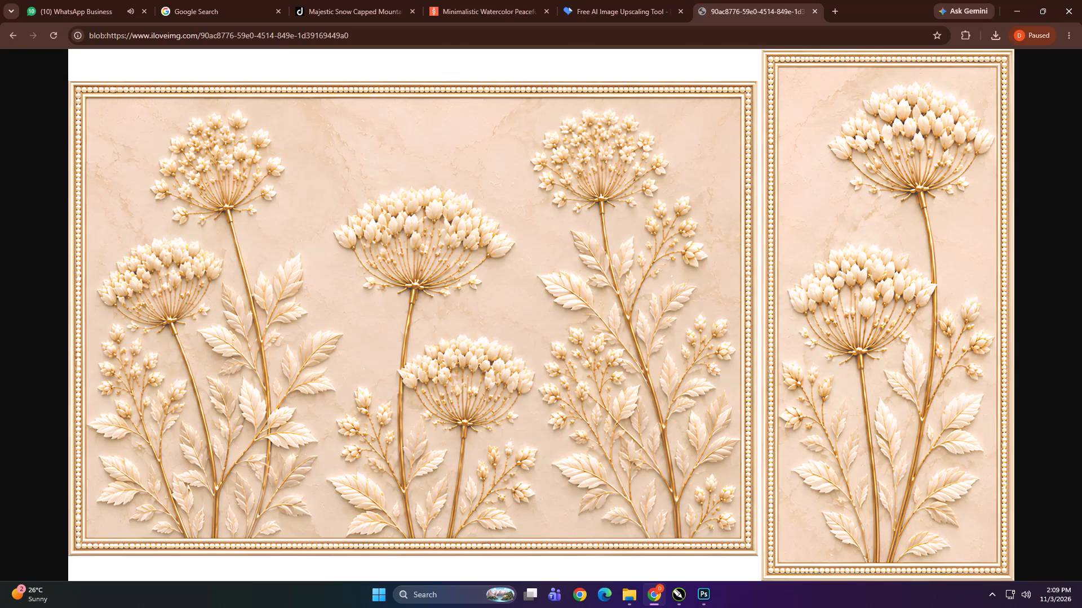
{"action": "left_click", "coordinate": [555, 437]}
{"action": "left_click", "coordinate": [609, 427]}
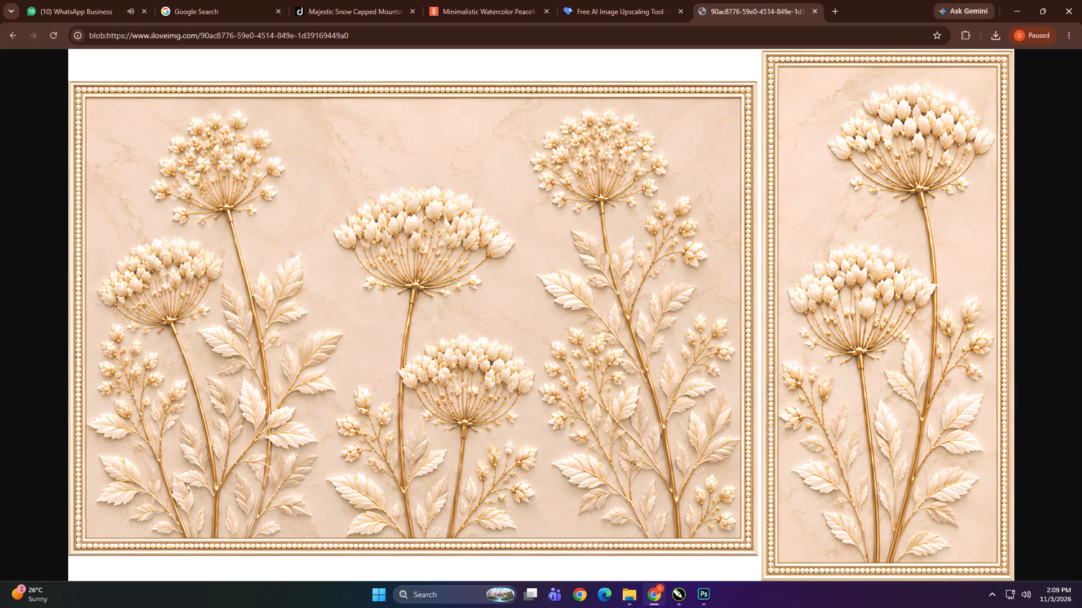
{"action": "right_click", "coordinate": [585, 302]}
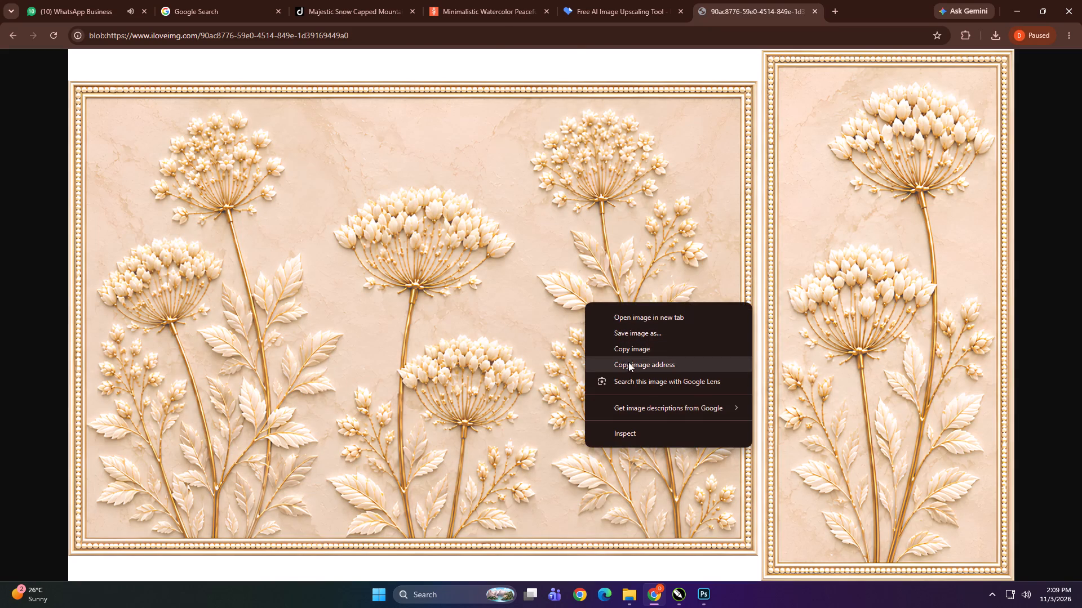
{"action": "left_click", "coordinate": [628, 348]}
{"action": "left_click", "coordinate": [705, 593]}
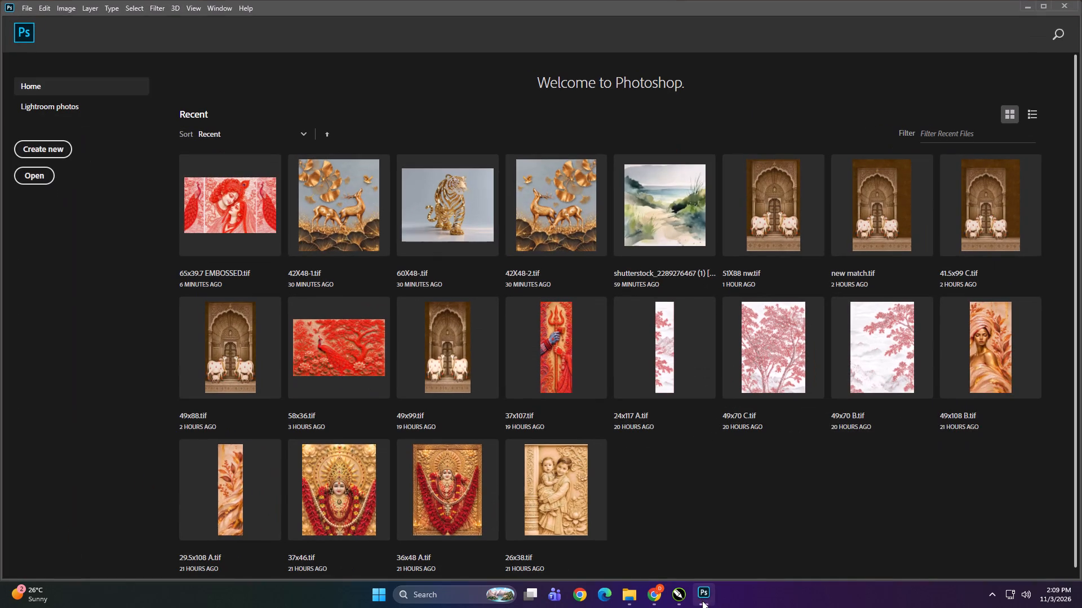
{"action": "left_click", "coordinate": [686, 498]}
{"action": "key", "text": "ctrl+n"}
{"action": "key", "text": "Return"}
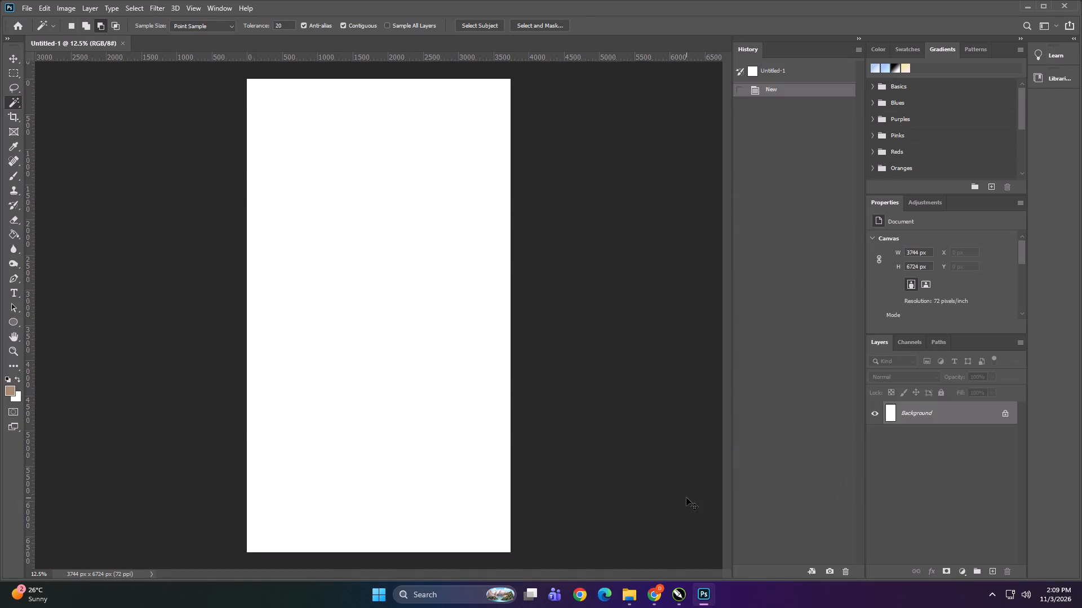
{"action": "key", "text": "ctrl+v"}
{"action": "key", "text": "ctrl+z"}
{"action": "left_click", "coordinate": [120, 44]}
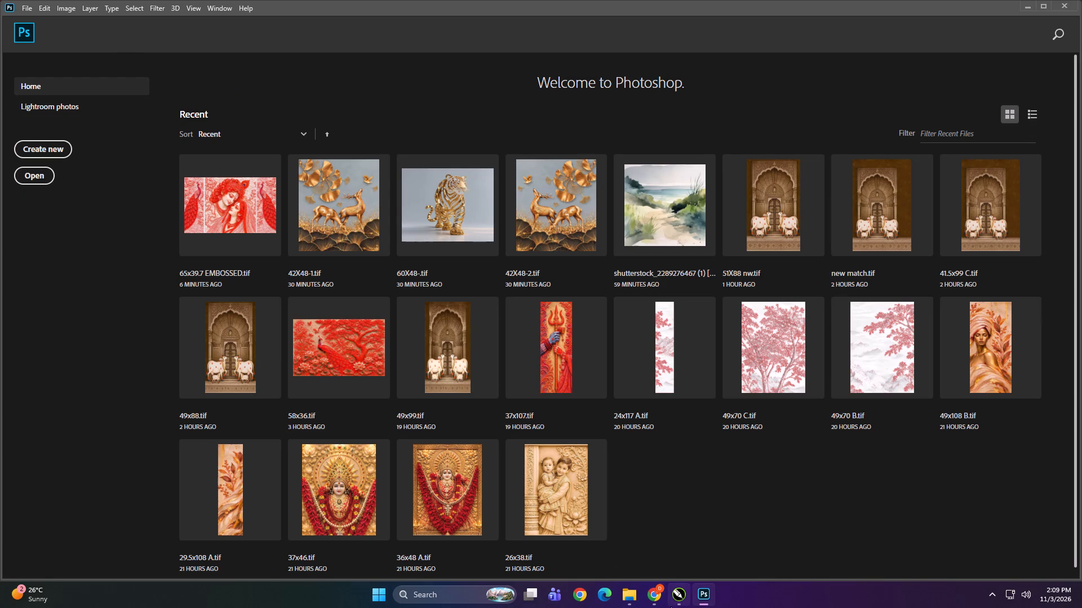
Copy the upscaled floral image from the browser and paste it into a new Photoshop document of matching size.
{"action": "left_click", "coordinate": [675, 603]}
{"action": "left_click", "coordinate": [651, 595]}
{"action": "right_click", "coordinate": [636, 294]}
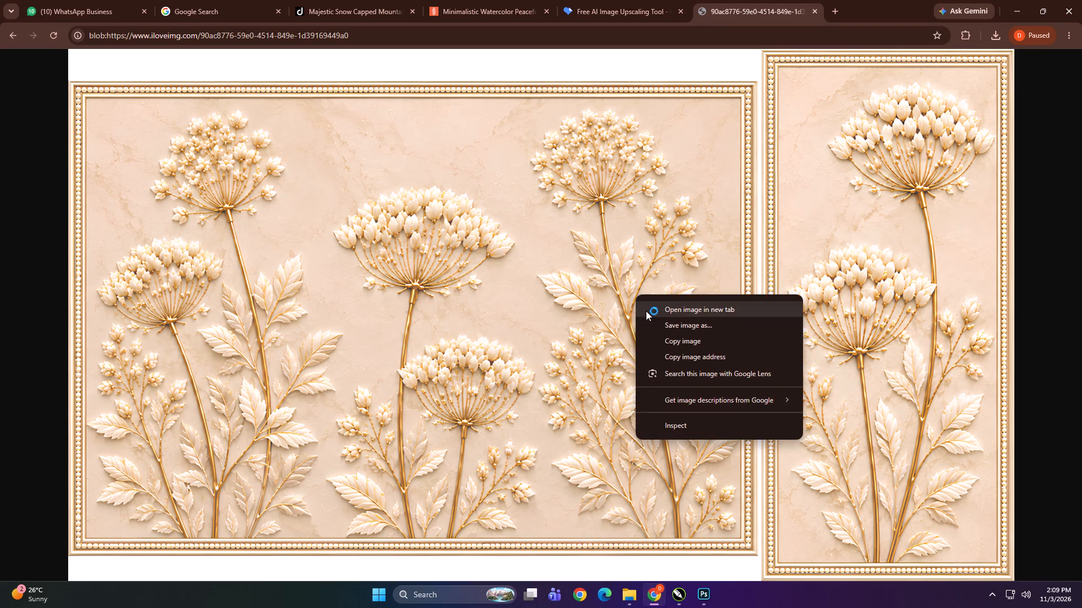
{"action": "left_click", "coordinate": [662, 345]}
{"action": "left_click", "coordinate": [704, 600]}
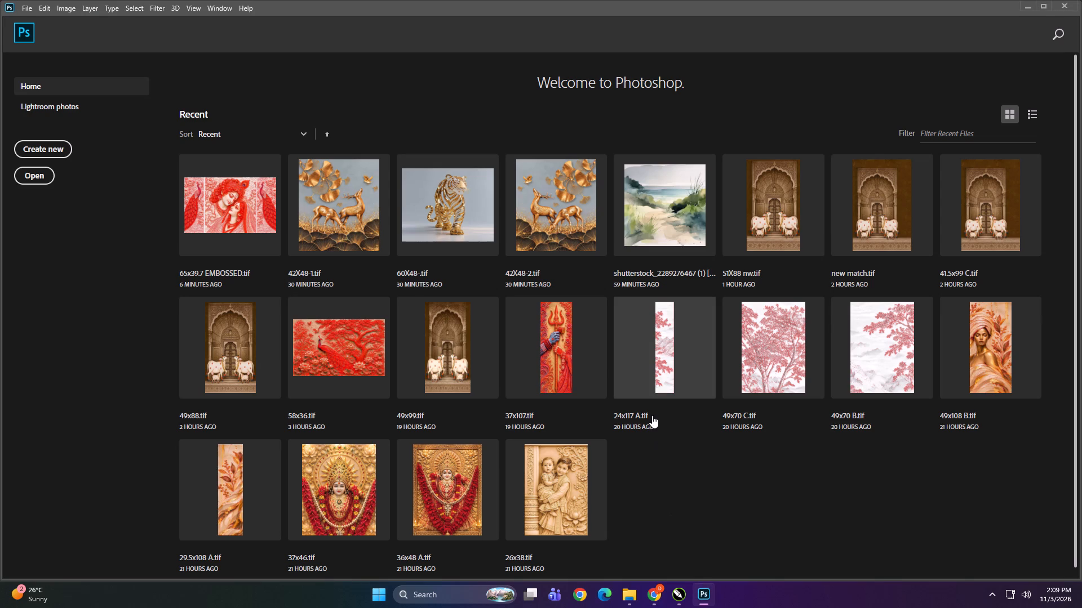
{"action": "key", "text": "ctrl+n"}
{"action": "key", "text": "Return"}
{"action": "key", "text": "ctrl+v"}
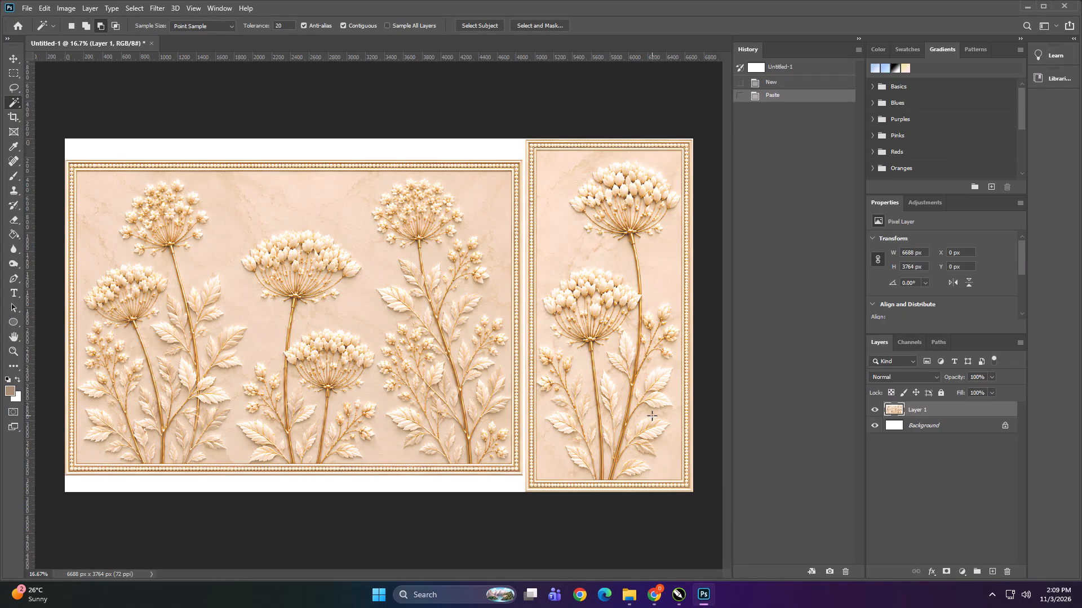
Resize the image to 120 inches wide with linked proportions and a resolution of 100 pixels/inch.
{"action": "key", "text": "ctrl+alt+i"}
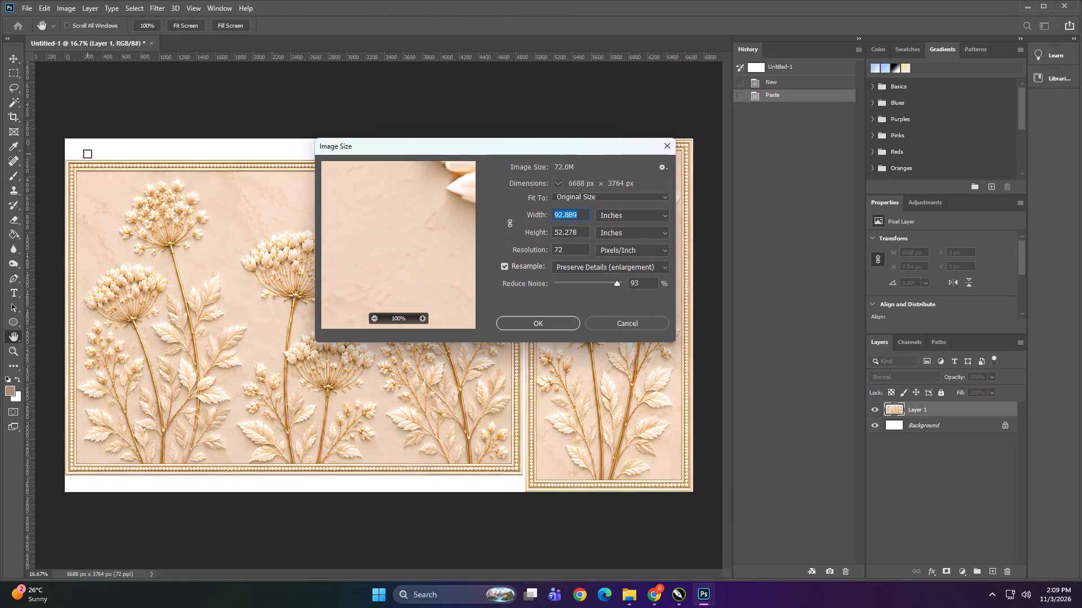
{"action": "type", "text": "12"}
{"action": "key", "text": "Tab"}
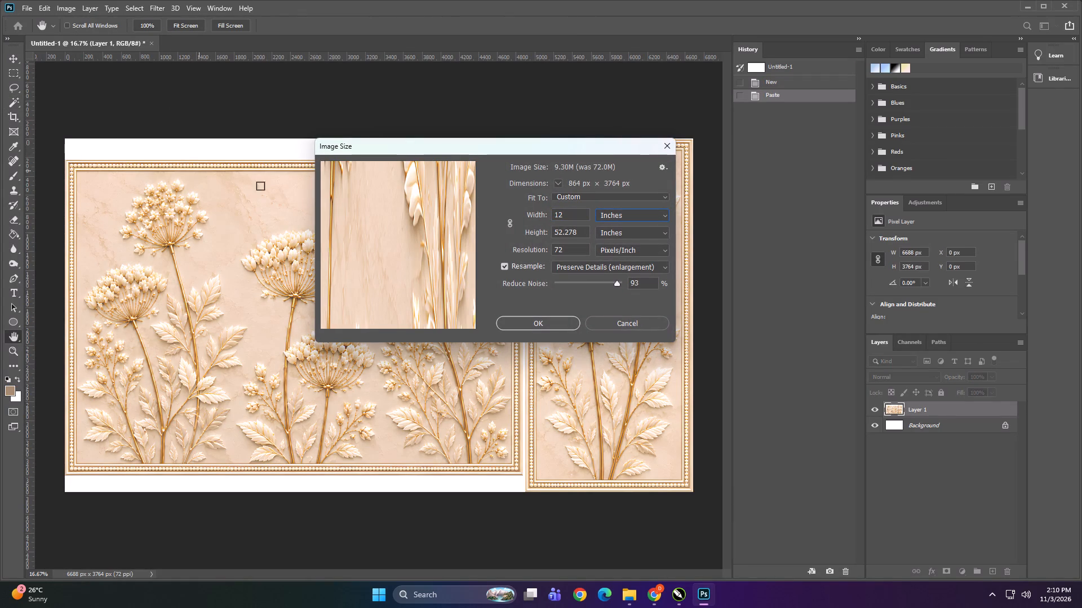
{"action": "key", "text": "ctrl+z"}
{"action": "left_click", "coordinate": [533, 234]}
{"action": "left_click", "coordinate": [514, 218]}
{"action": "double_click", "coordinate": [511, 217]}
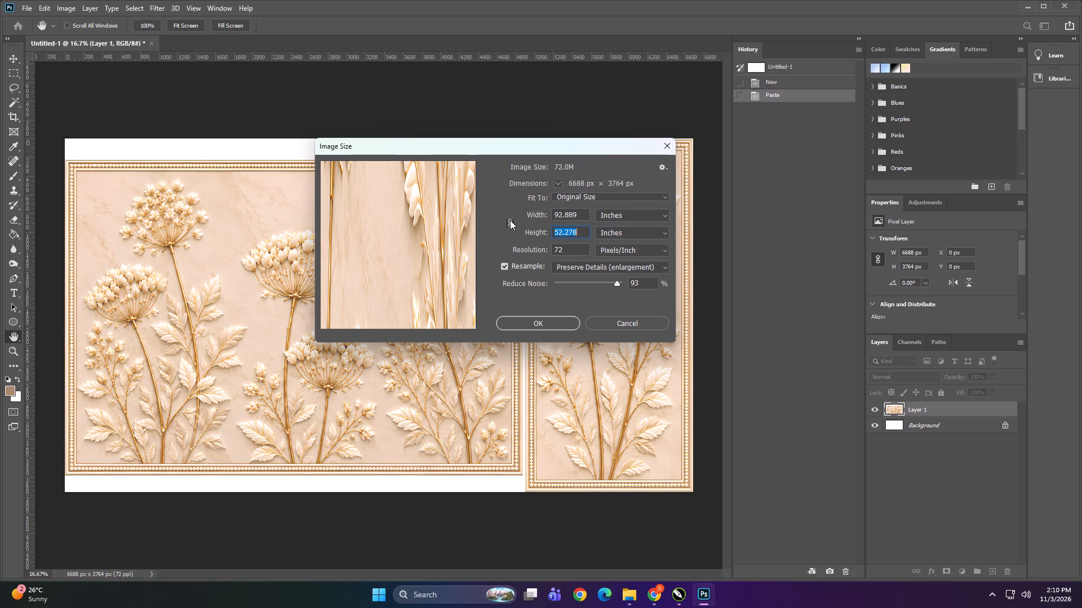
{"action": "left_click", "coordinate": [587, 215]}
{"action": "key", "text": "ctrl+a"}
{"action": "type", "text": "12"}
{"action": "key", "text": "Tab"}
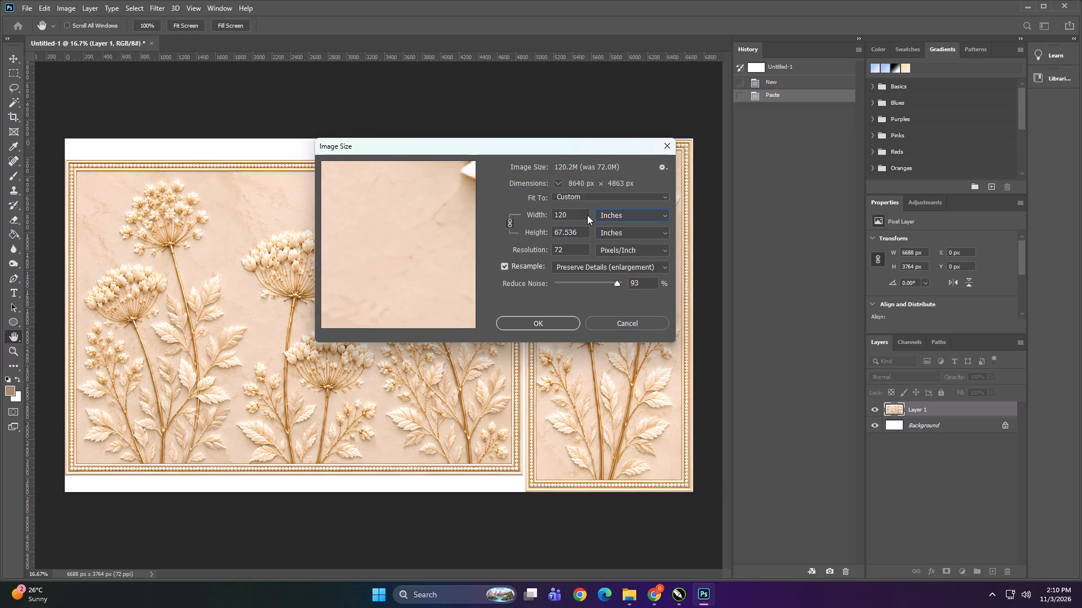
{"action": "key", "text": "Tab"}
{"action": "key", "text": "Tab"}
{"action": "key", "text": "Tab"}
{"action": "type", "text": "100"}
{"action": "key", "text": "Return"}
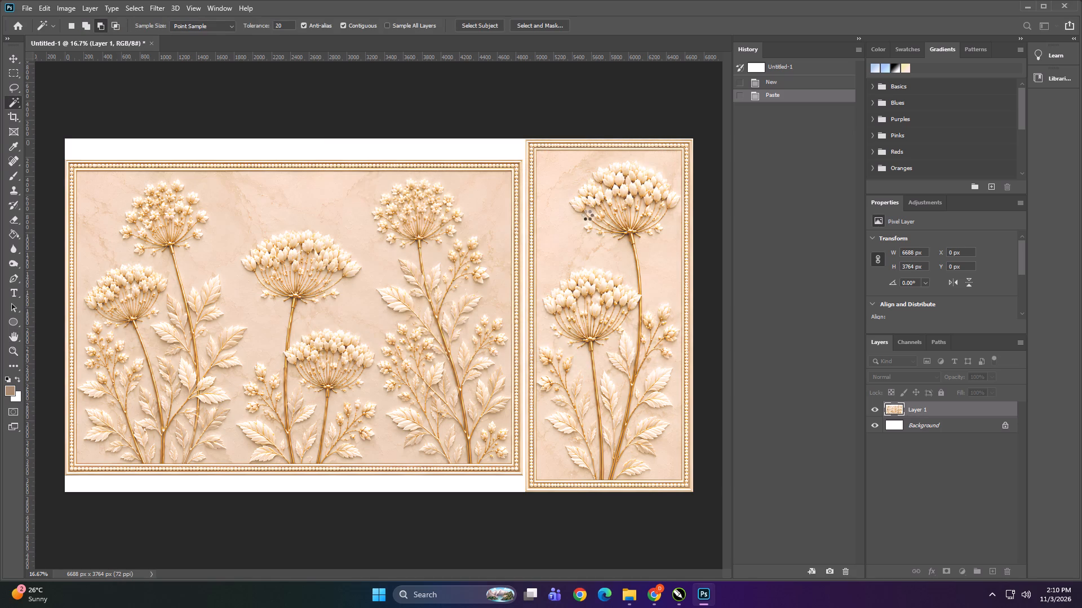
Merge the pasted floral layer into the Background layer.
{"action": "scroll", "coordinate": [467, 239], "scroll_direction": "down", "scroll_amount": 7, "text": "alt"}
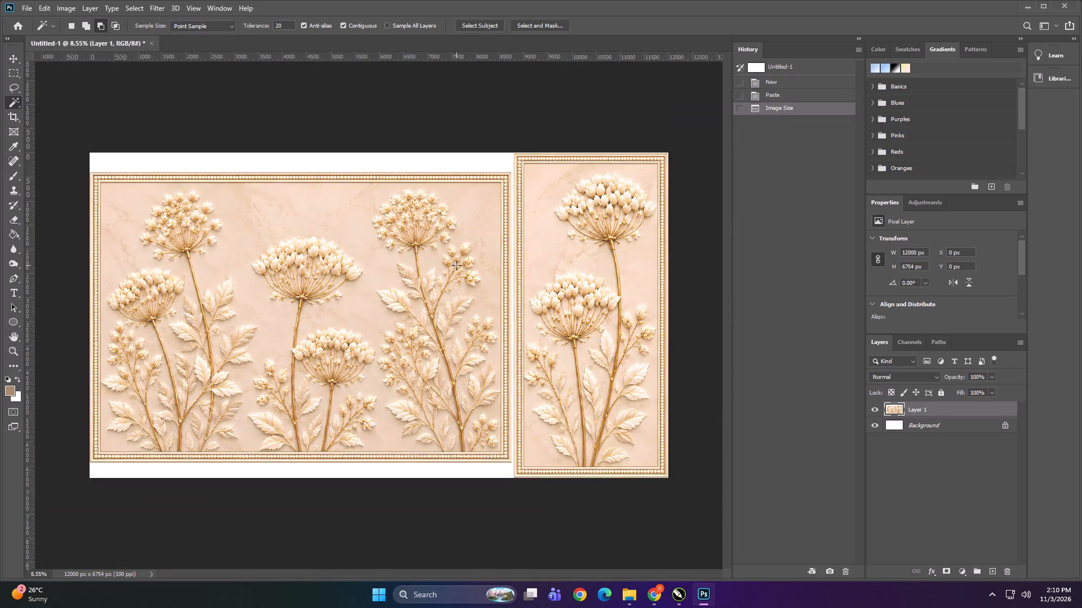
{"action": "scroll", "coordinate": [456, 265], "scroll_direction": "down", "scroll_amount": 3, "text": "alt"}
{"action": "left_click", "coordinate": [941, 429], "text": "shift"}
{"action": "key", "text": "ctrl+e"}
{"action": "key", "text": "ctrl+space"}
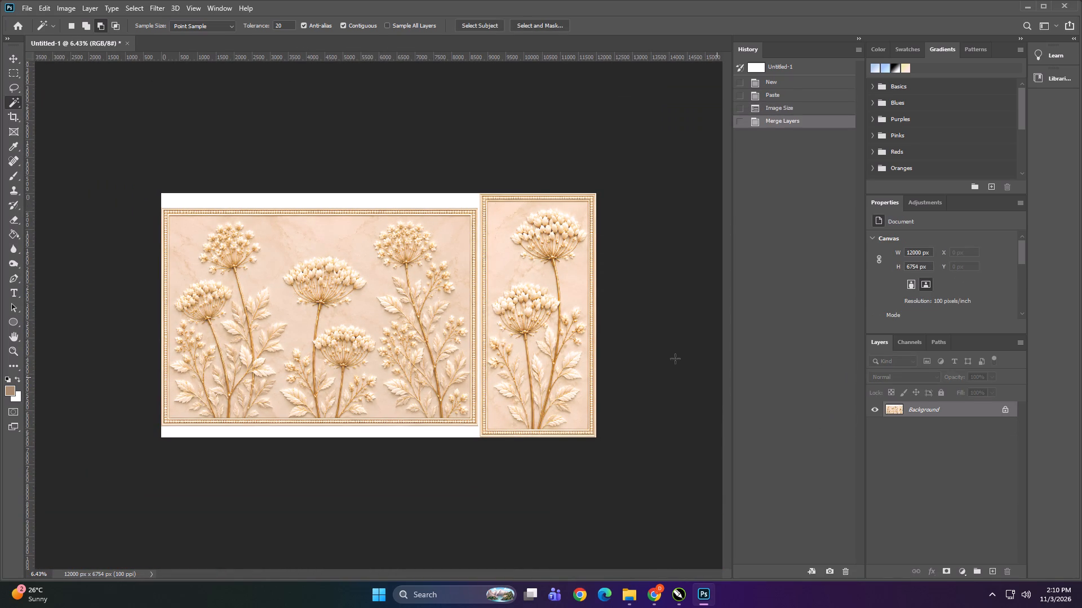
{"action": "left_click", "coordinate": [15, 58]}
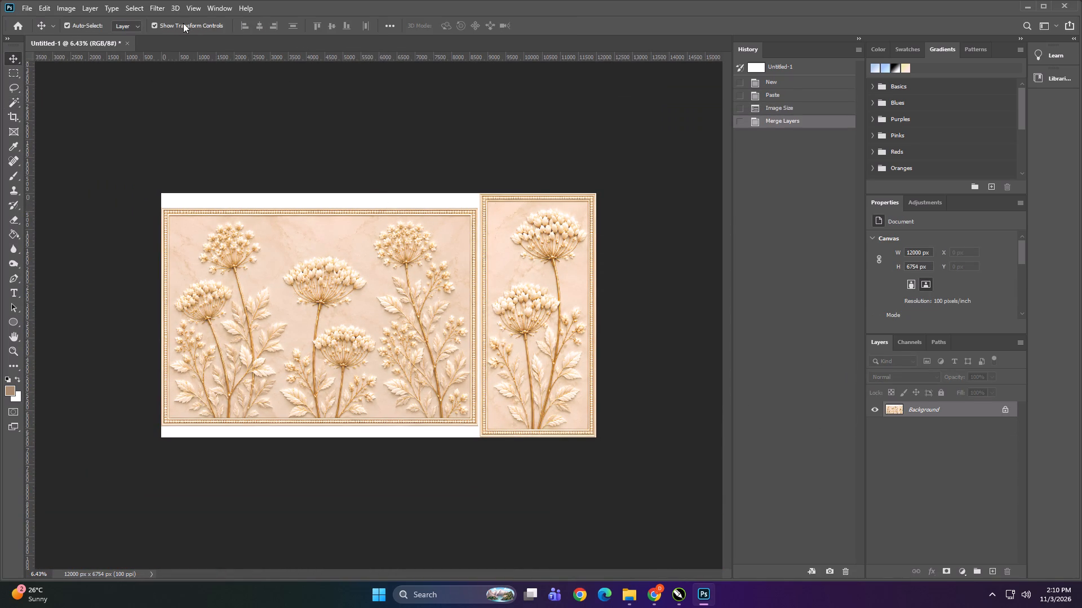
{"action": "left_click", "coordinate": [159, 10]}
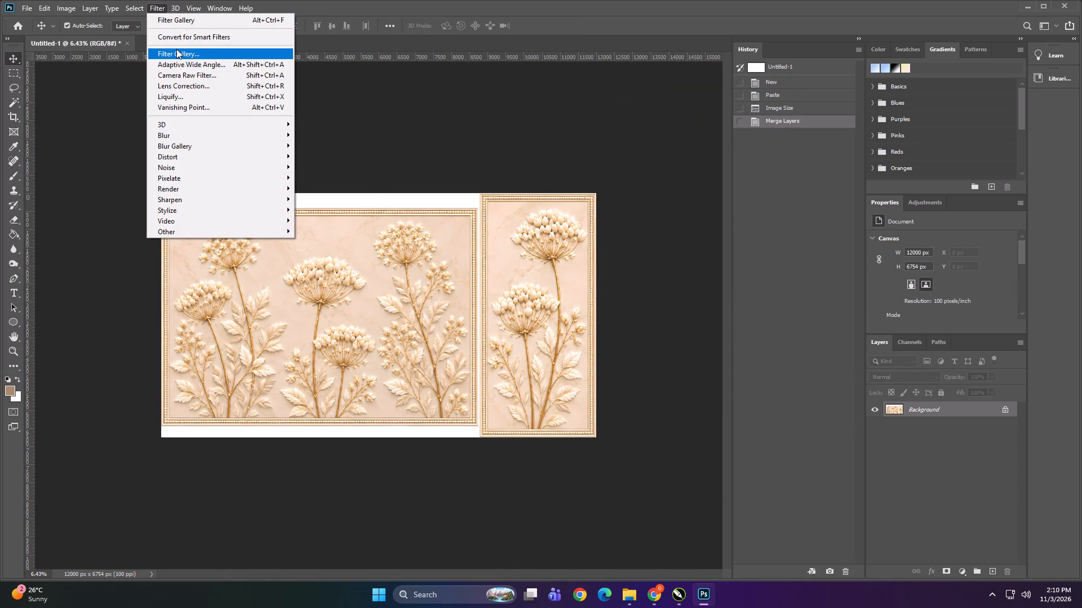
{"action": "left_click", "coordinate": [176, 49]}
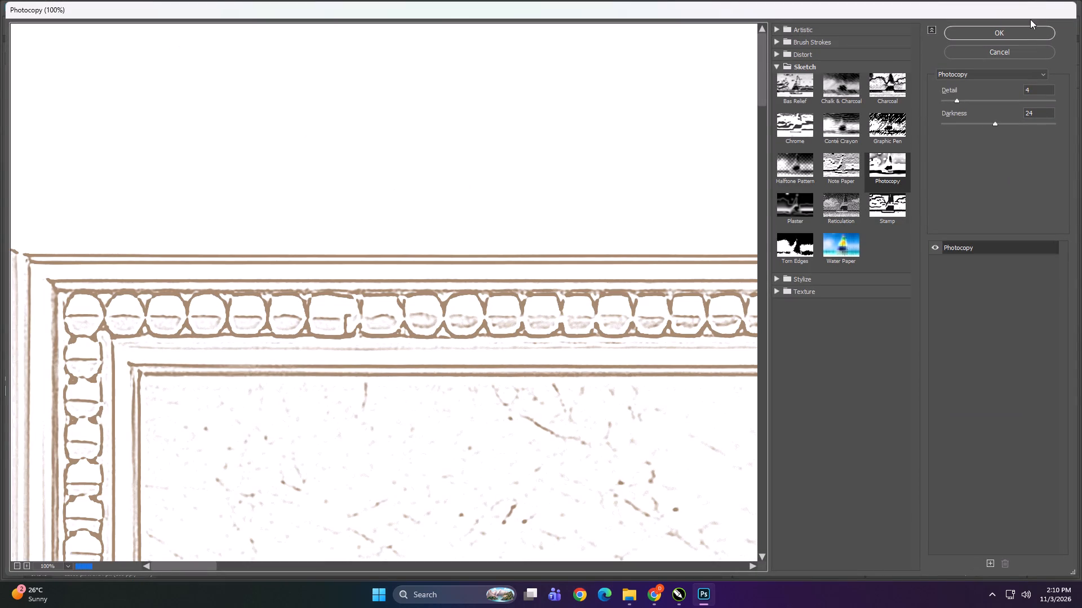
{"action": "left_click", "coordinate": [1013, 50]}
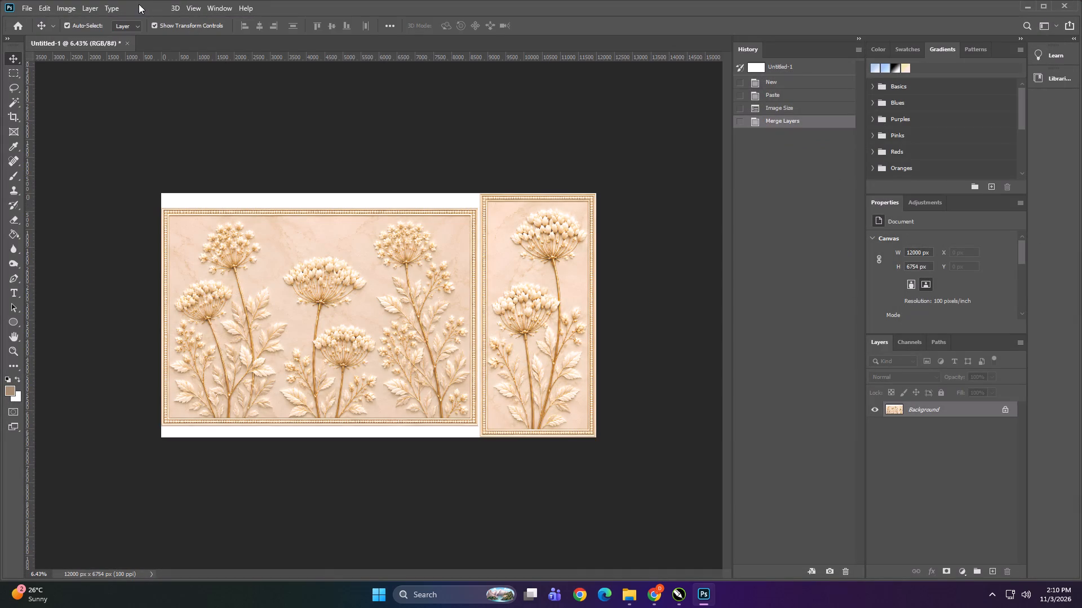
Apply the Artistic Dry Brush filter to the floral image with brush size 0, brush detail 10 and texture 1.
{"action": "scroll", "coordinate": [318, 261], "scroll_direction": "up", "scroll_amount": 20, "text": "alt"}
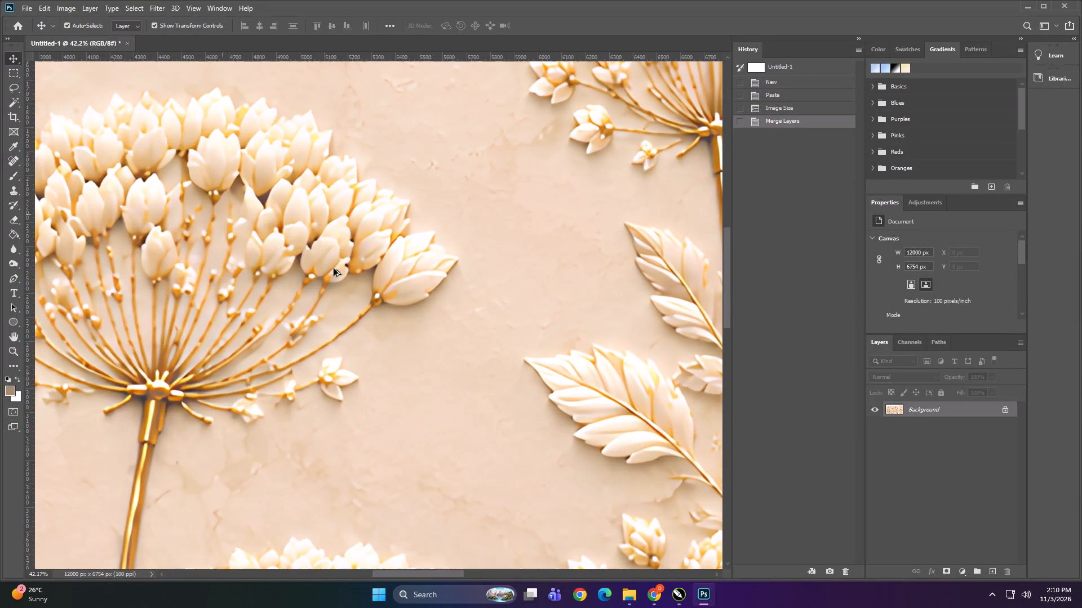
{"action": "left_click", "coordinate": [154, 8]}
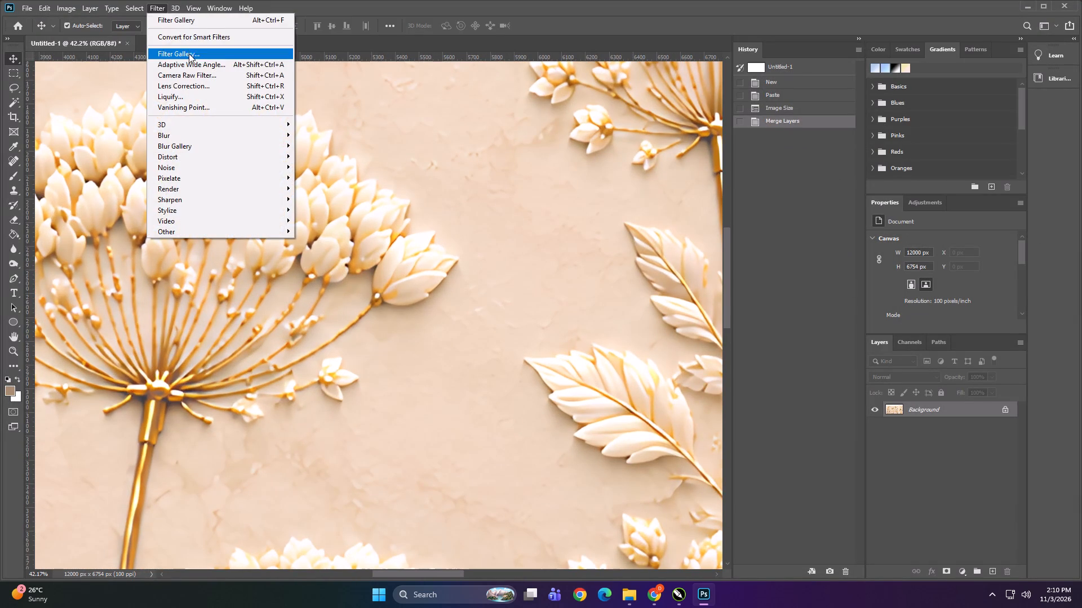
{"action": "left_click", "coordinate": [189, 53]}
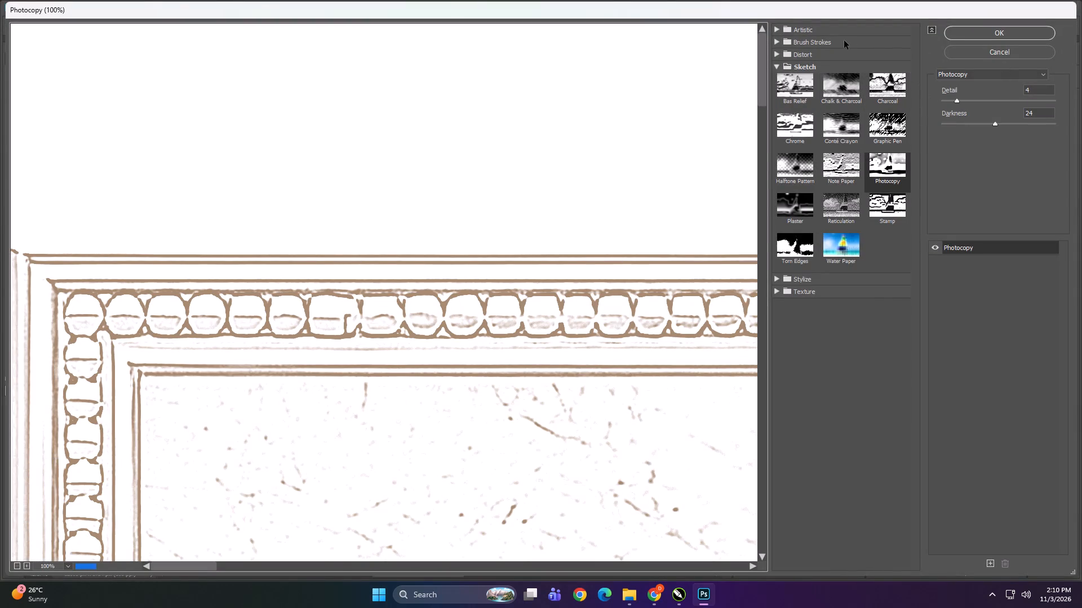
{"action": "left_click", "coordinate": [844, 38]}
{"action": "left_click", "coordinate": [841, 32]}
{"action": "left_click", "coordinate": [884, 51]}
{"action": "key", "text": "space"}
{"action": "key", "text": "space"}
{"action": "key", "text": "space"}
{"action": "key", "text": "space"}
{"action": "key", "text": "space"}
{"action": "key", "text": "space"}
{"action": "key", "text": "space"}
{"action": "key", "text": "space"}
{"action": "key", "text": "space"}
{"action": "key", "text": "space"}
{"action": "key", "text": "space"}
{"action": "key", "text": "space"}
{"action": "key", "text": "space"}
{"action": "key", "text": "space"}
{"action": "key", "text": "space"}
{"action": "key", "text": "space"}
{"action": "key", "text": "space"}
{"action": "key", "text": "space"}
{"action": "key", "text": "space"}
{"action": "key", "text": "space"}
{"action": "left_click_drag", "start_coordinate": [554, 391], "coordinate": [416, 194]}
{"action": "left_click_drag", "start_coordinate": [629, 376], "coordinate": [337, 104]}
{"action": "left_click_drag", "start_coordinate": [570, 329], "coordinate": [324, 119]}
{"action": "left_click_drag", "start_coordinate": [573, 334], "coordinate": [487, 191]}
{"action": "scroll", "coordinate": [478, 209], "scroll_direction": "down", "scroll_amount": 19, "text": "alt"}
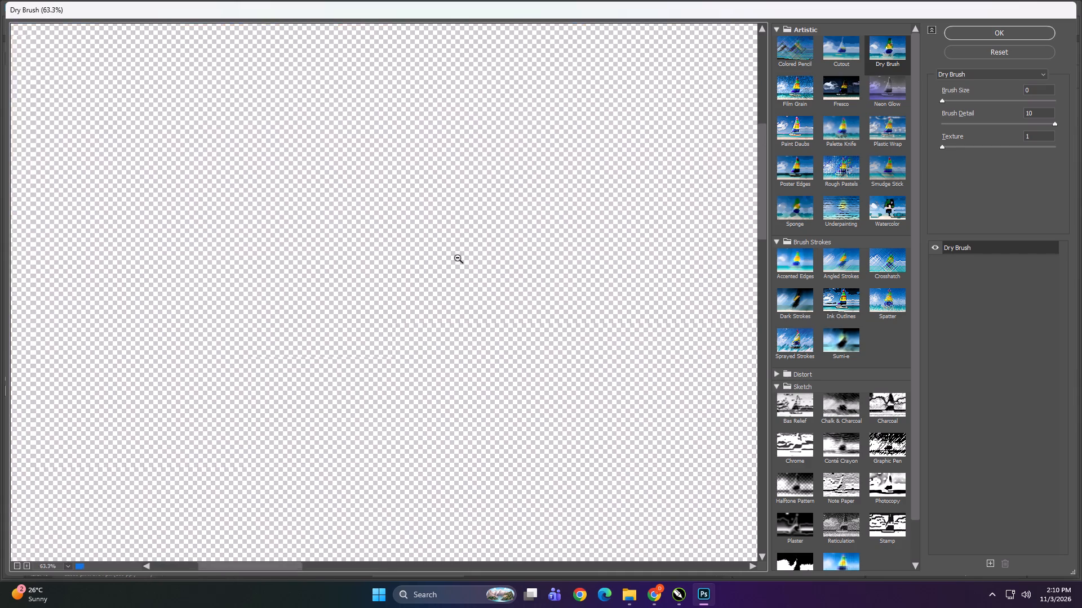
{"action": "scroll", "coordinate": [458, 258], "scroll_direction": "down", "scroll_amount": 18, "text": "alt"}
{"action": "key", "text": "space"}
{"action": "key", "text": "space"}
{"action": "key", "text": "space"}
{"action": "key", "text": "space"}
{"action": "key", "text": "space"}
{"action": "key", "text": "space"}
{"action": "key", "text": "space"}
{"action": "key", "text": "space"}
{"action": "key", "text": "space"}
{"action": "key", "text": "space"}
{"action": "key", "text": "space"}
{"action": "key", "text": "space"}
{"action": "key", "text": "space"}
{"action": "key", "text": "space"}
{"action": "key", "text": "space"}
{"action": "key", "text": "space"}
{"action": "key", "text": "space"}
{"action": "key", "text": "space"}
{"action": "key", "text": "space"}
{"action": "key", "text": "space"}
{"action": "left_click_drag", "start_coordinate": [570, 379], "coordinate": [534, 197]}
{"action": "left_click_drag", "start_coordinate": [604, 354], "coordinate": [455, 205]}
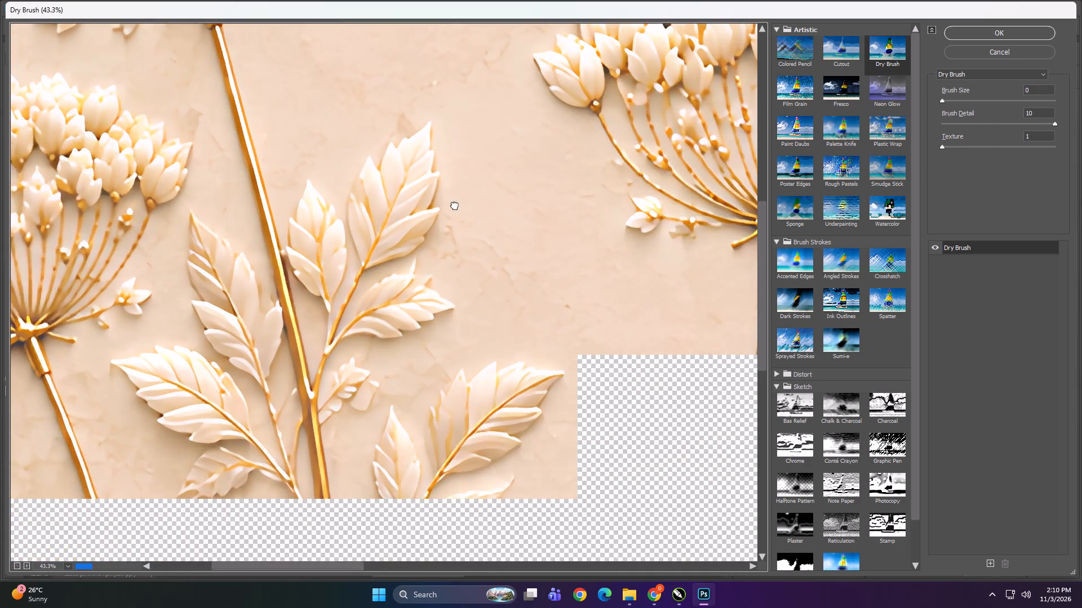
{"action": "left_click_drag", "start_coordinate": [455, 205], "coordinate": [370, 177]}
{"action": "left_click", "coordinate": [960, 25]}
{"action": "left_click", "coordinate": [961, 26]}
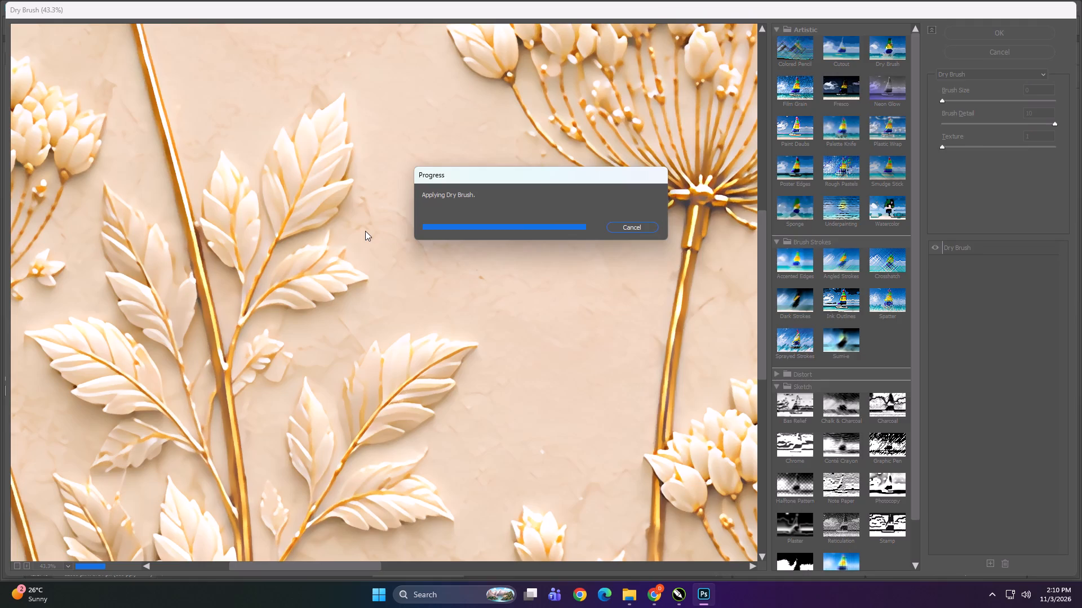
Save the filtered floral image as a JPEG named WAFSHBJJ in the Downloads folder.
{"action": "scroll", "coordinate": [360, 231], "scroll_direction": "down", "scroll_amount": 20, "text": "alt"}
{"action": "scroll", "coordinate": [360, 231], "scroll_direction": "down", "scroll_amount": 1, "text": "alt"}
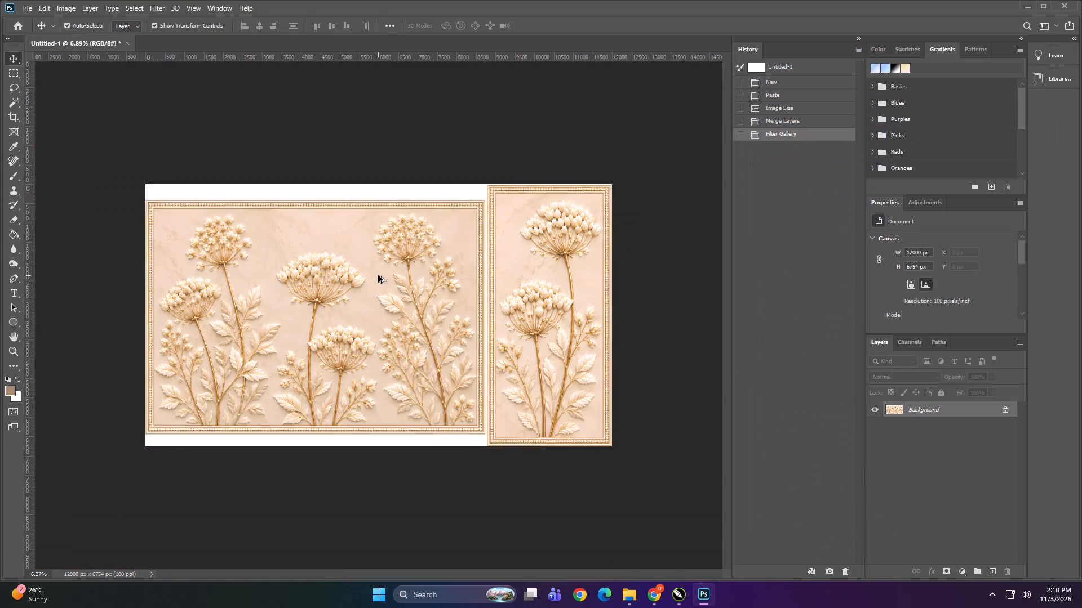
{"action": "key", "text": "ctrl+shift+s"}
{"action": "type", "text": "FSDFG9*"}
{"action": "scroll", "coordinate": [0, 111], "scroll_direction": "up", "scroll_amount": 9}
{"action": "scroll", "coordinate": [37, 154], "scroll_direction": "up", "scroll_amount": 3}
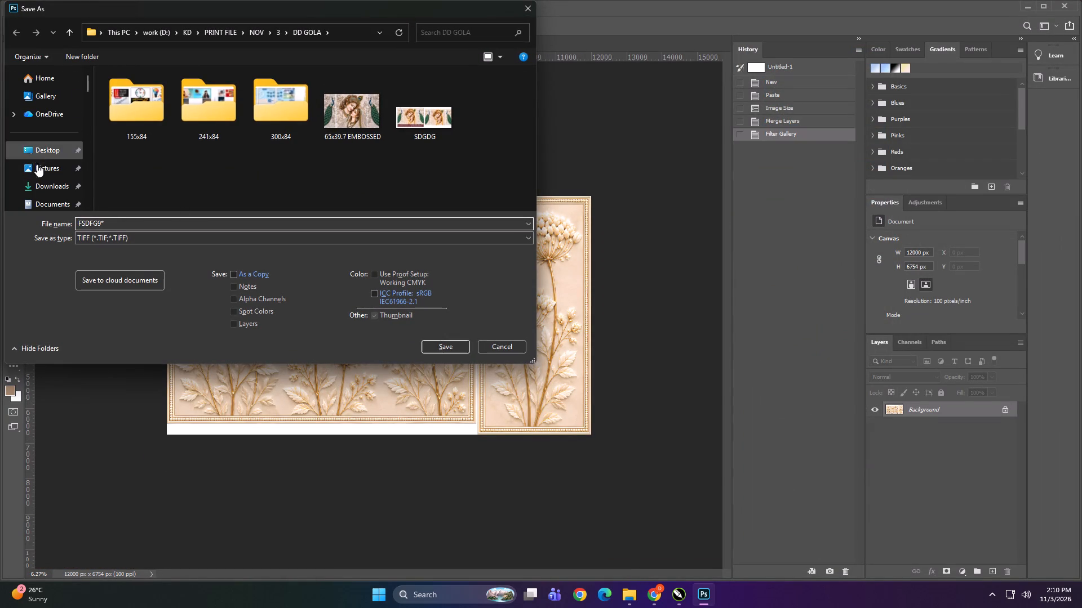
{"action": "left_click", "coordinate": [47, 182]}
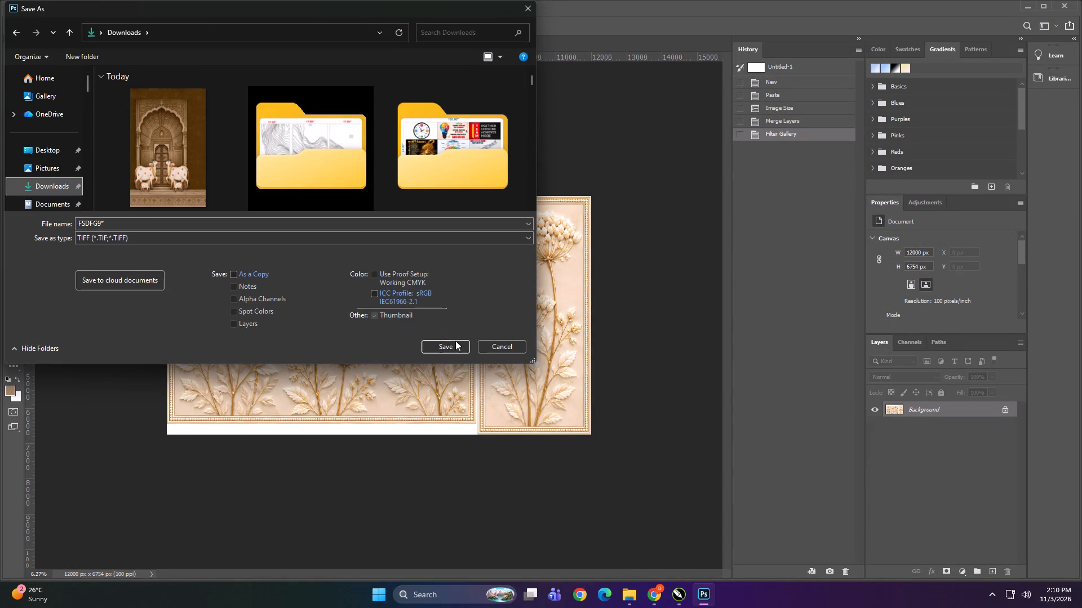
{"action": "left_click", "coordinate": [300, 233]}
{"action": "left_click", "coordinate": [143, 321]}
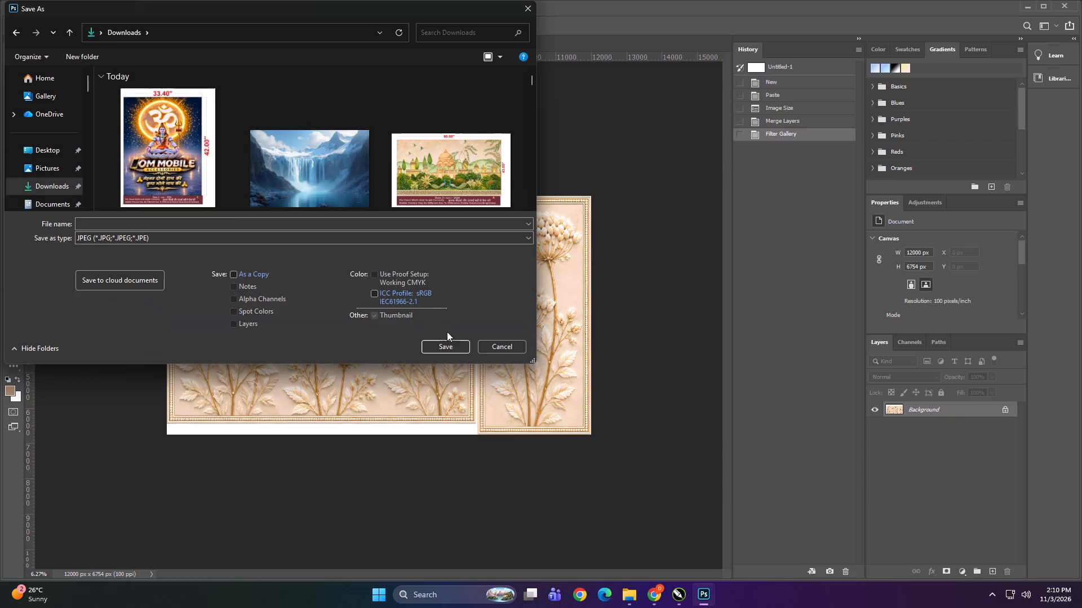
{"action": "left_click", "coordinate": [445, 341]}
{"action": "left_click", "coordinate": [439, 345]}
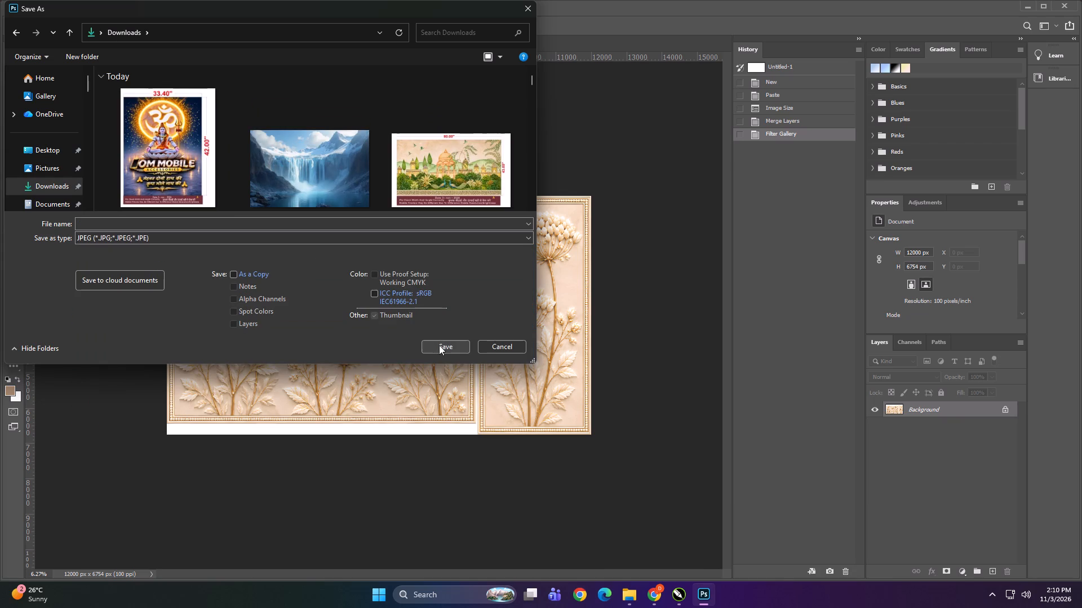
{"action": "left_click", "coordinate": [439, 345]}
{"action": "left_click", "coordinate": [439, 345]}
{"action": "left_click", "coordinate": [380, 345]}
{"action": "triple_click", "coordinate": [434, 353]}
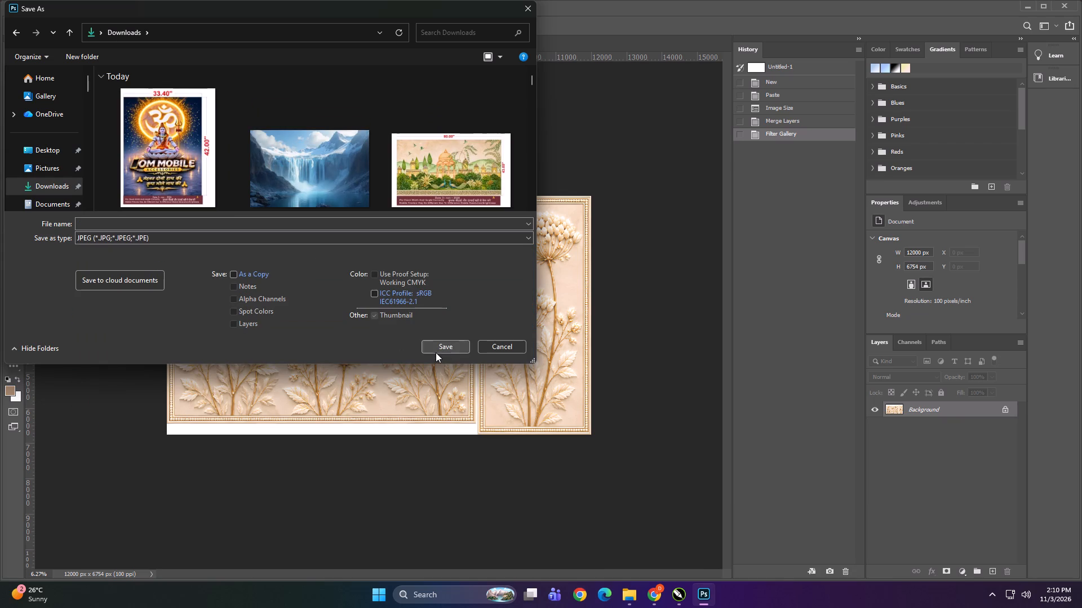
{"action": "triple_click", "coordinate": [436, 351]}
{"action": "left_click", "coordinate": [187, 222]}
{"action": "type", "text": "WAFSHBJJ"}
{"action": "left_click", "coordinate": [433, 343]}
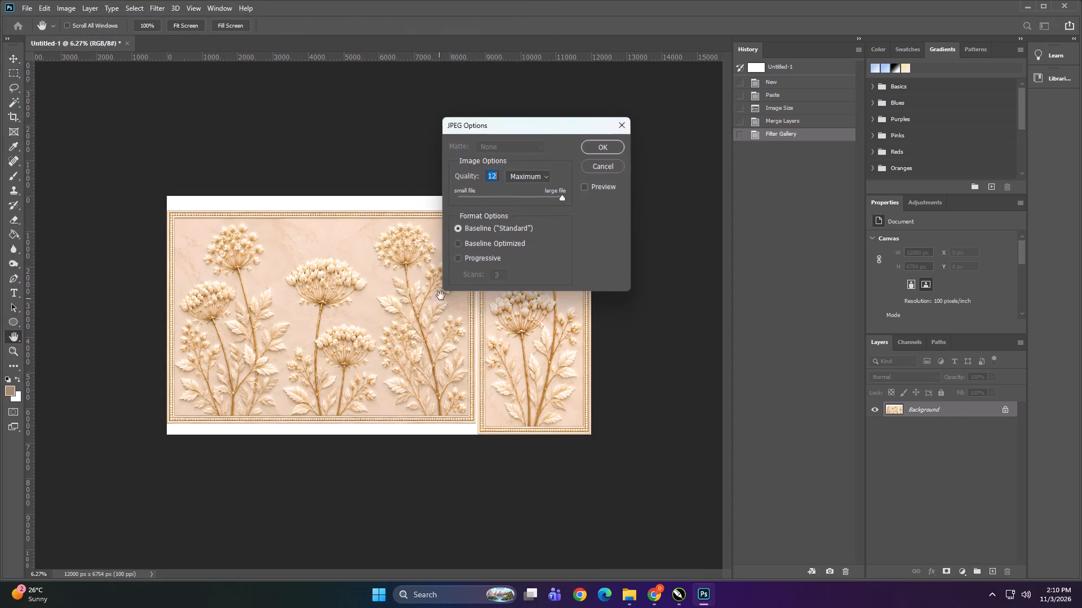
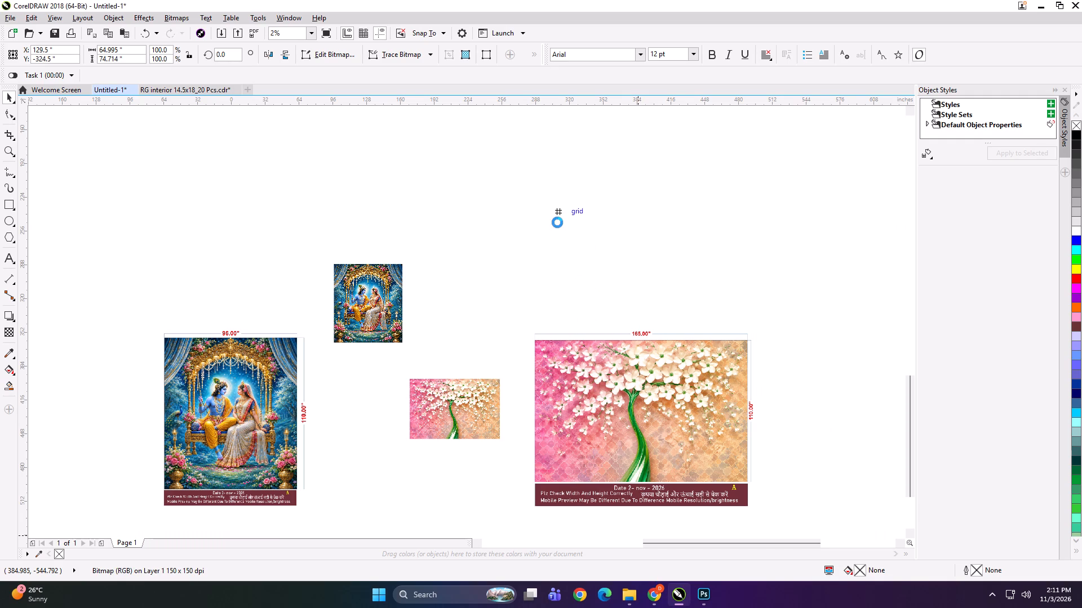
Resize the large tropical palm image beside the 9, 58 and 9 inch preview to 9+58+9 inches wide and 54 inches high.
{"action": "key", "text": "F4"}
{"action": "left_click_drag", "start_coordinate": [618, 276], "coordinate": [263, 195]}
{"action": "scroll", "coordinate": [149, 132], "scroll_direction": "up", "scroll_amount": 1}
{"action": "scroll", "coordinate": [96, 202], "scroll_direction": "up", "scroll_amount": 1}
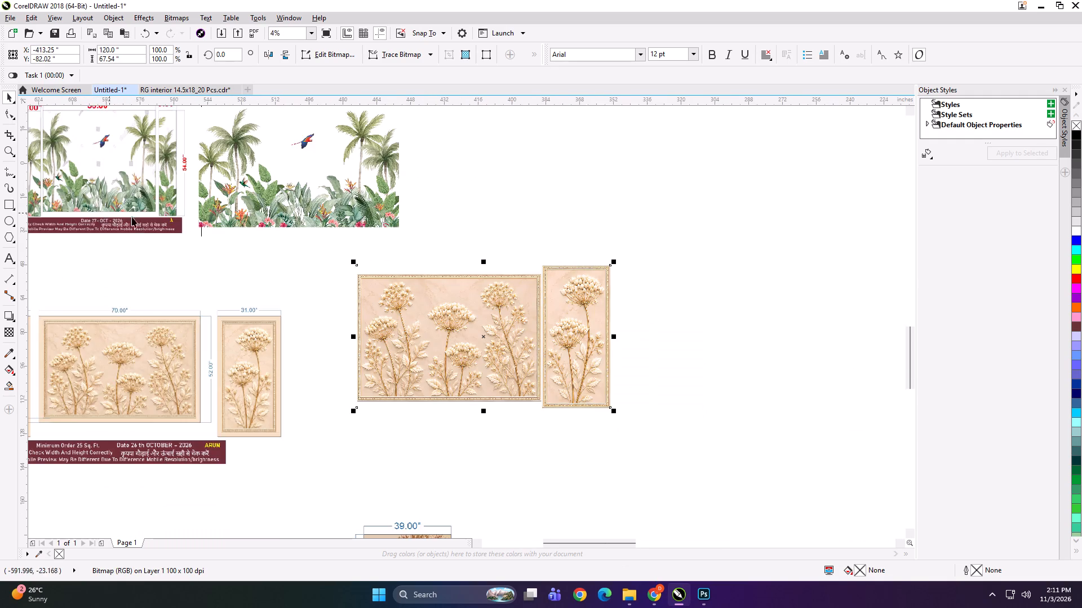
{"action": "scroll", "coordinate": [529, 363], "scroll_direction": "down", "scroll_amount": 1}
{"action": "scroll", "coordinate": [311, 269], "scroll_direction": "up", "scroll_amount": 2}
{"action": "left_click", "coordinate": [607, 256]}
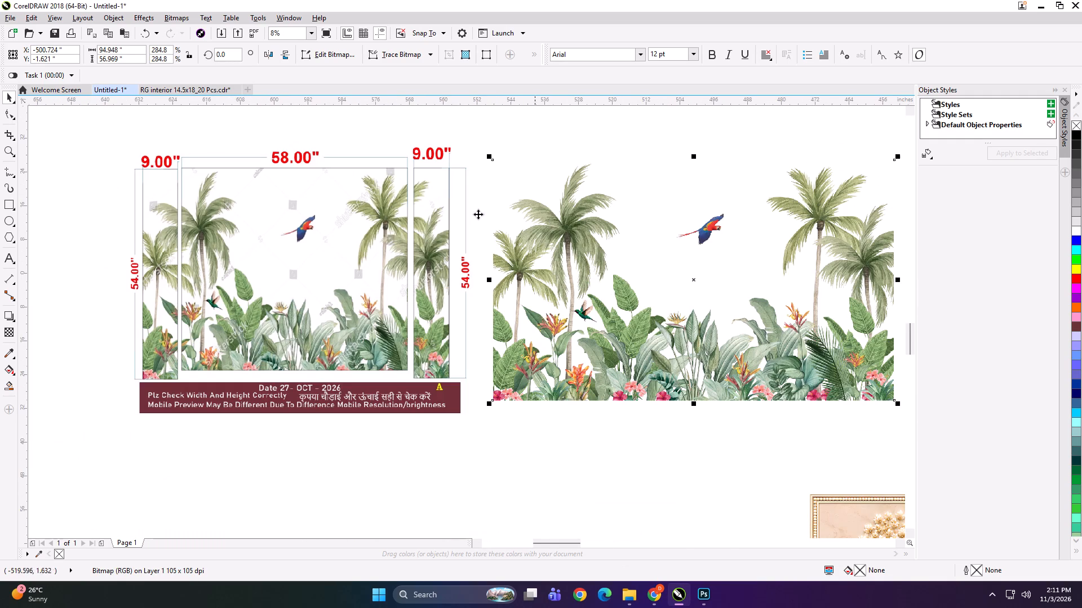
{"action": "left_click", "coordinate": [133, 51]}
{"action": "key", "text": "ctrl+a"}
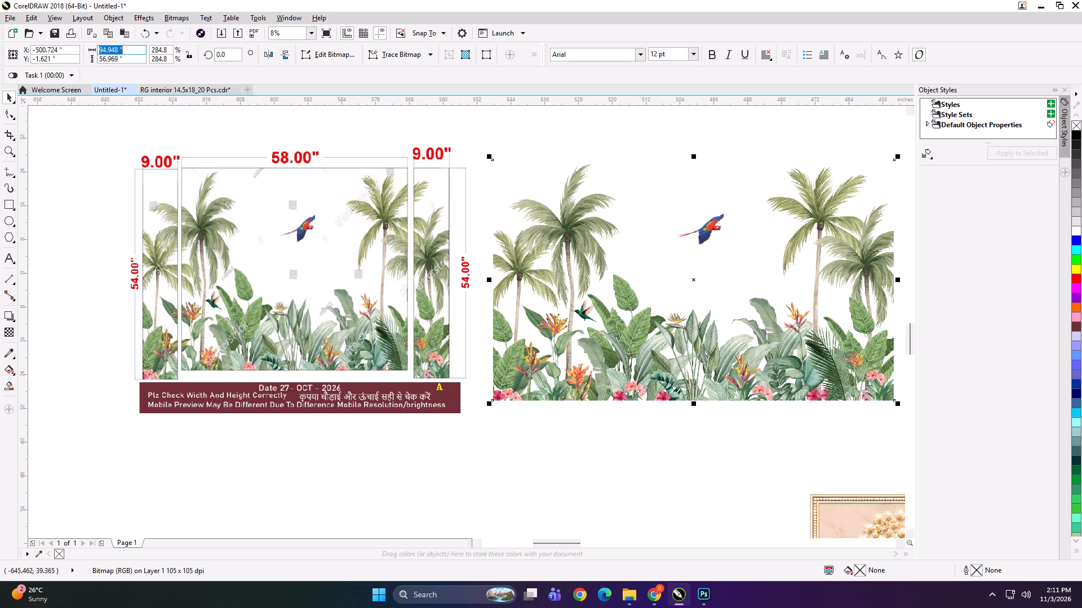
{"action": "type", "text": "9+58+"}
{"action": "key", "text": "9"}
{"action": "key", "text": "Tab"}
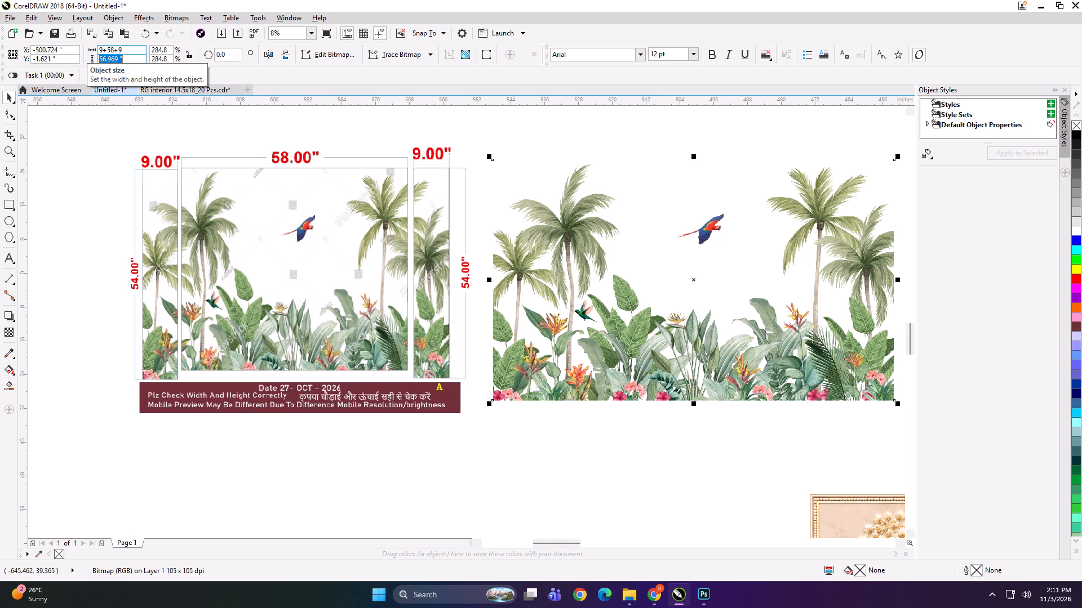
{"action": "type", "text": "54"}
{"action": "key", "text": "Return"}
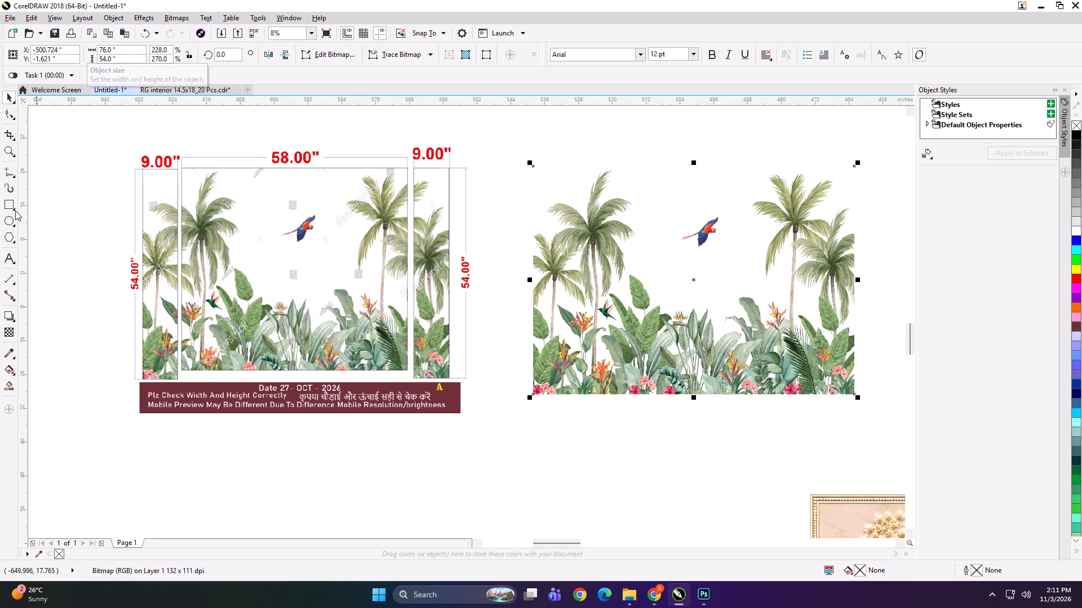
Create a rectangle 9 inches wide and 54 inches high over the palm image, aligned with the image's left edge.
{"action": "double_click", "coordinate": [10, 202], "text": "shift"}
{"action": "key", "text": "shift+space"}
{"action": "left_click", "coordinate": [116, 52]}
{"action": "key", "text": "ctrl+a"}
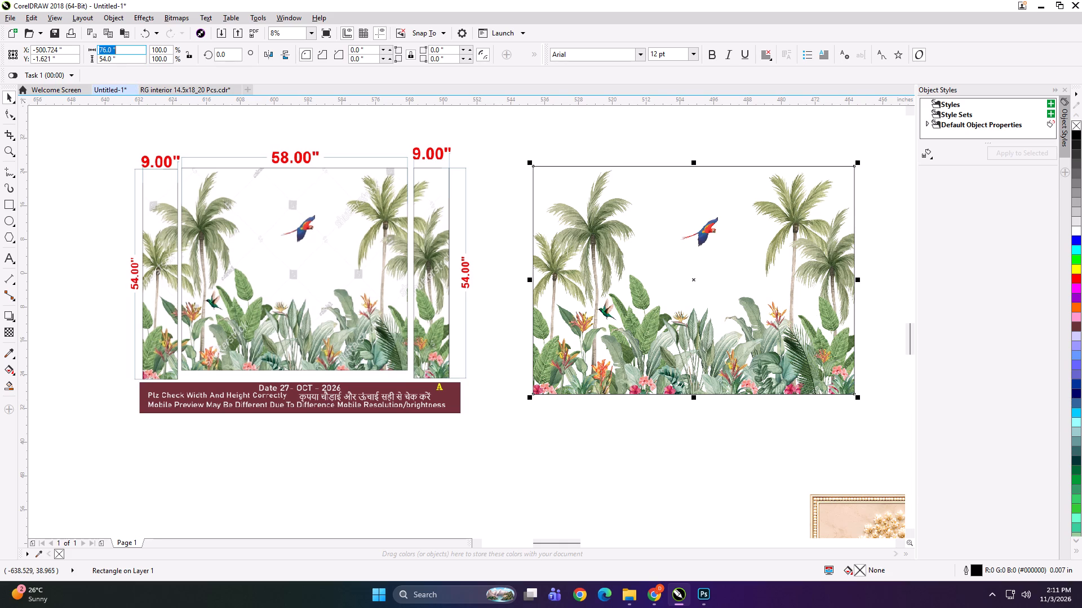
{"action": "key", "text": "9"}
{"action": "key", "text": "Return"}
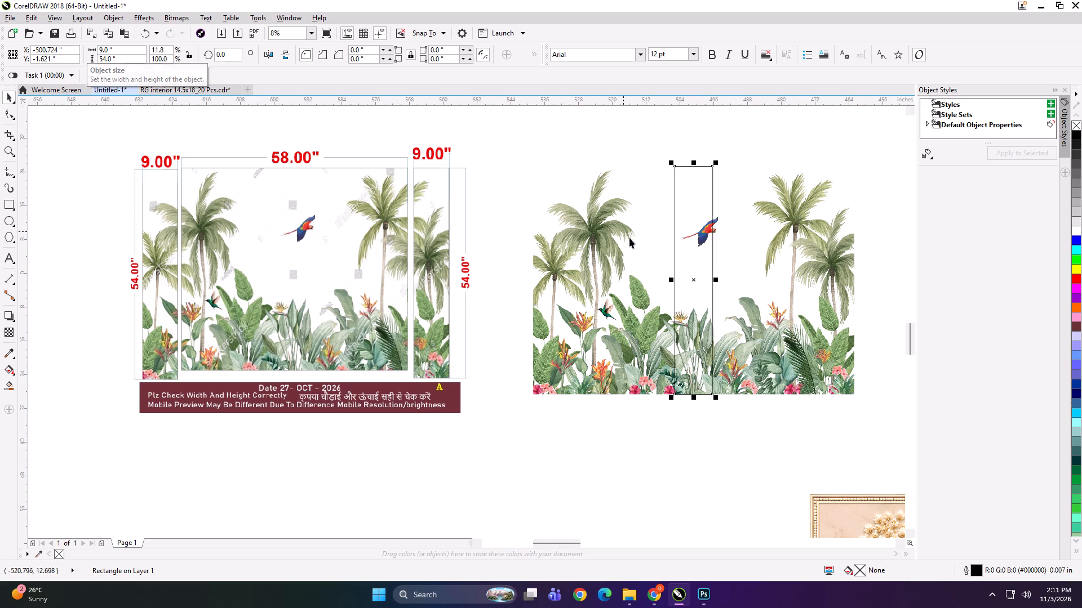
{"action": "left_click", "coordinate": [644, 249], "text": "shift"}
{"action": "key", "text": "l"}
{"action": "left_click", "coordinate": [582, 150]}
{"action": "left_click", "coordinate": [564, 209]}
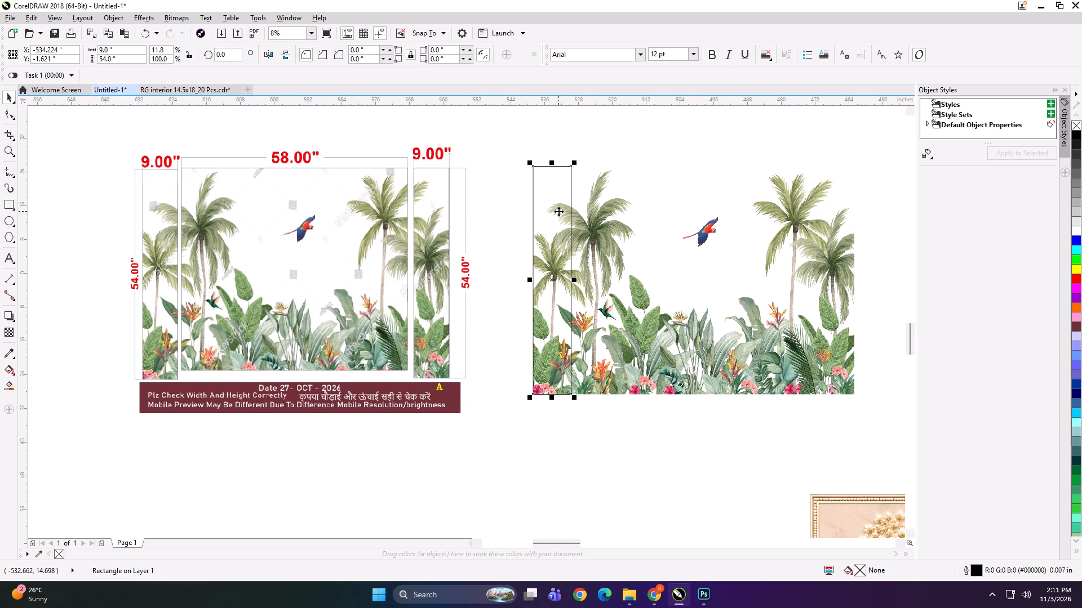
Duplicate the 9 inch rectangle and align the copy with the palm image's top and right edges.
{"action": "key", "text": "plus"}
{"action": "left_click", "coordinate": [670, 219], "text": "shift"}
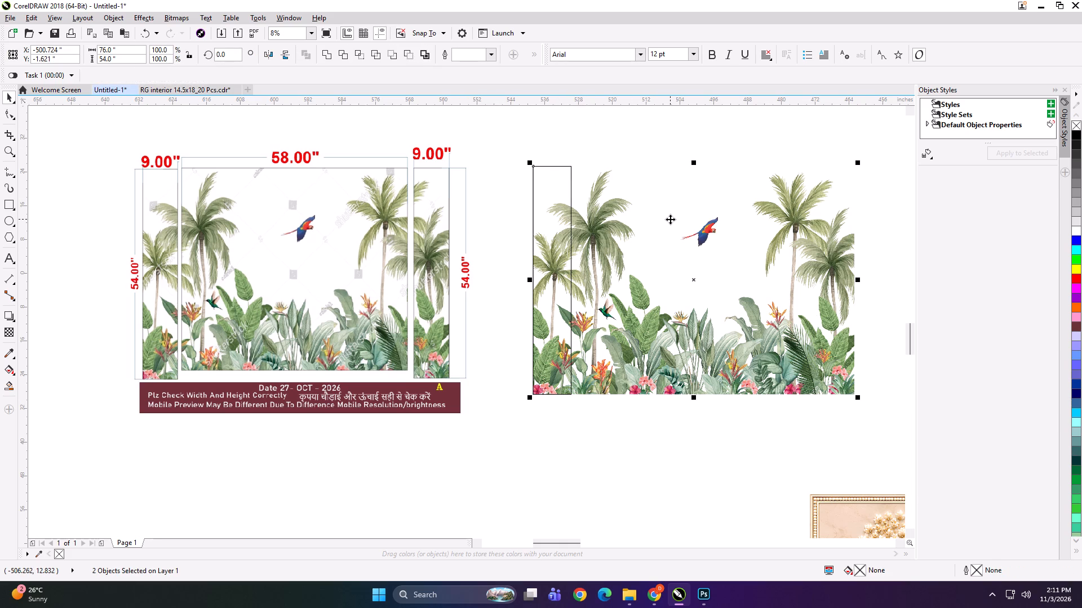
{"action": "type", "text": "TR"}
{"action": "left_click", "coordinate": [654, 140]}
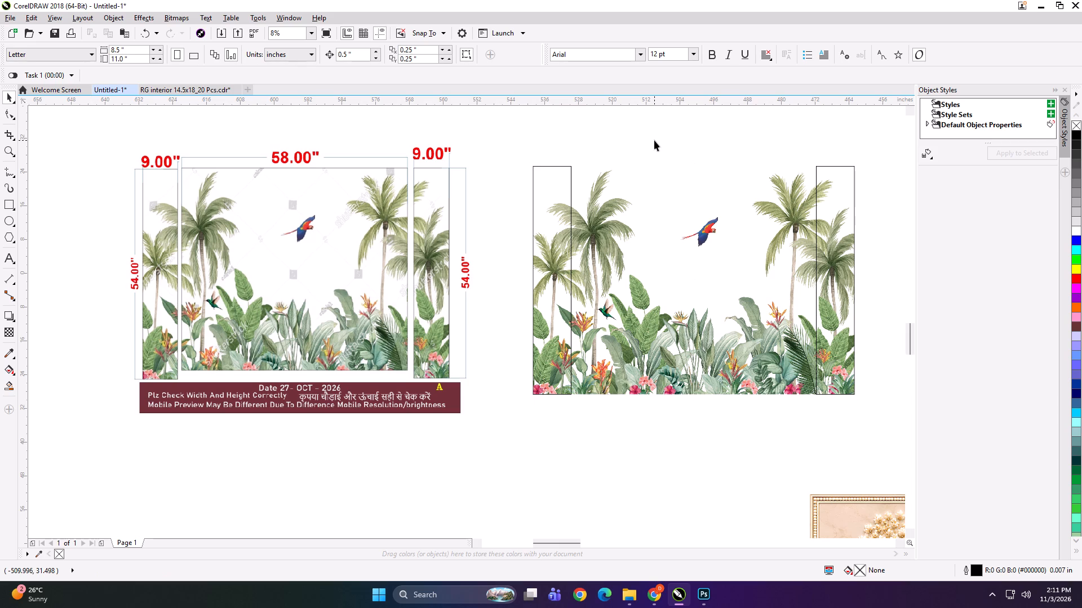
Make a copy of the left rectangle and stretch it to 58 inches wide to fill the gap between the two side rectangles.
{"action": "left_click", "coordinate": [559, 240]}
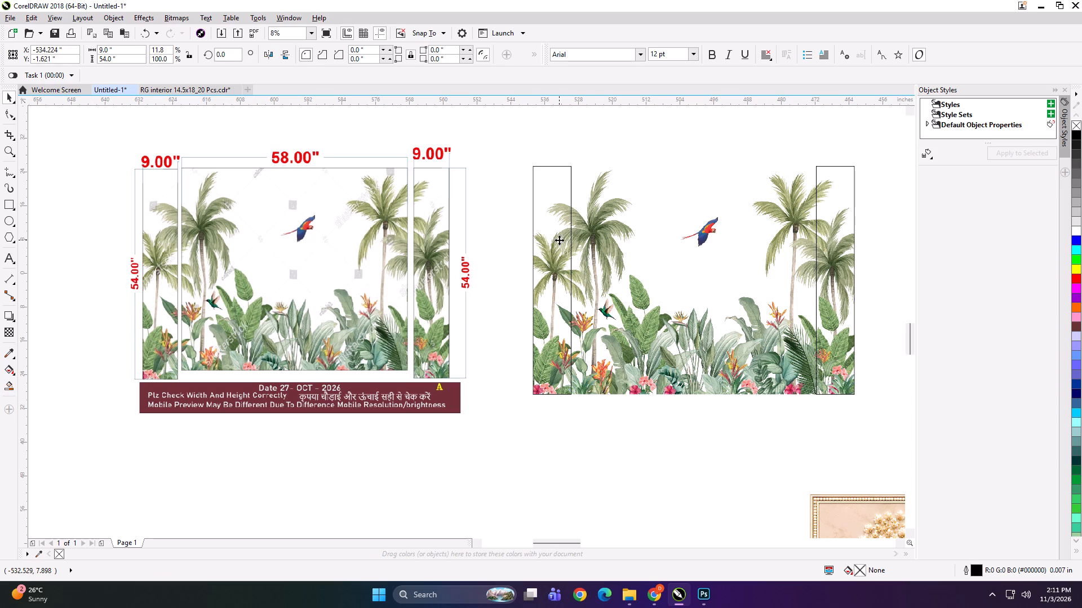
{"action": "left_click_drag", "start_coordinate": [526, 278], "coordinate": [657, 280]}
{"action": "right_click", "coordinate": [657, 280], "text": "ctrl"}
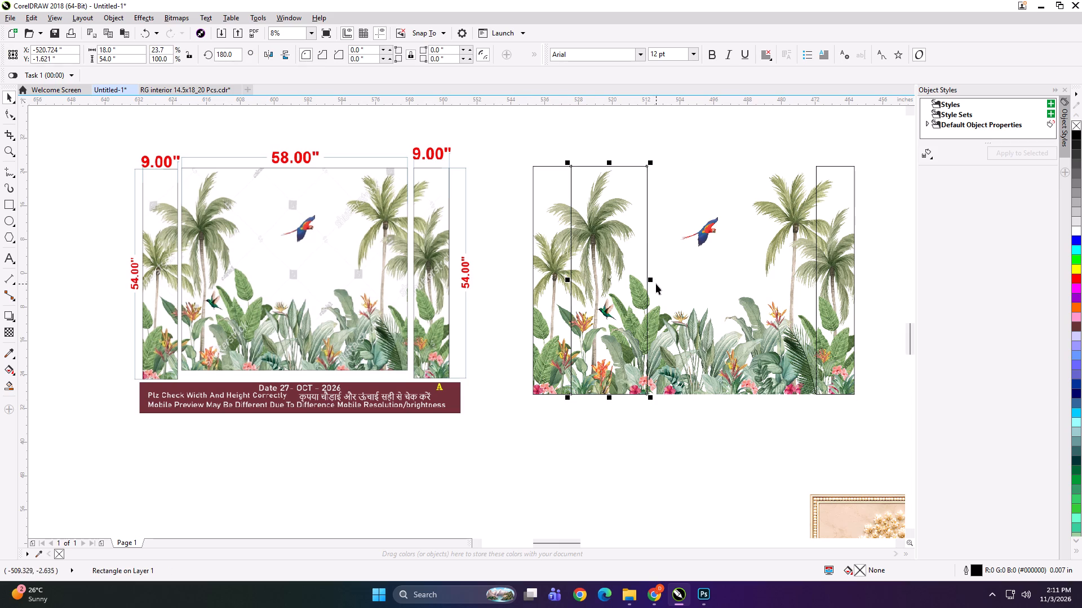
{"action": "left_click_drag", "start_coordinate": [651, 280], "coordinate": [821, 274]}
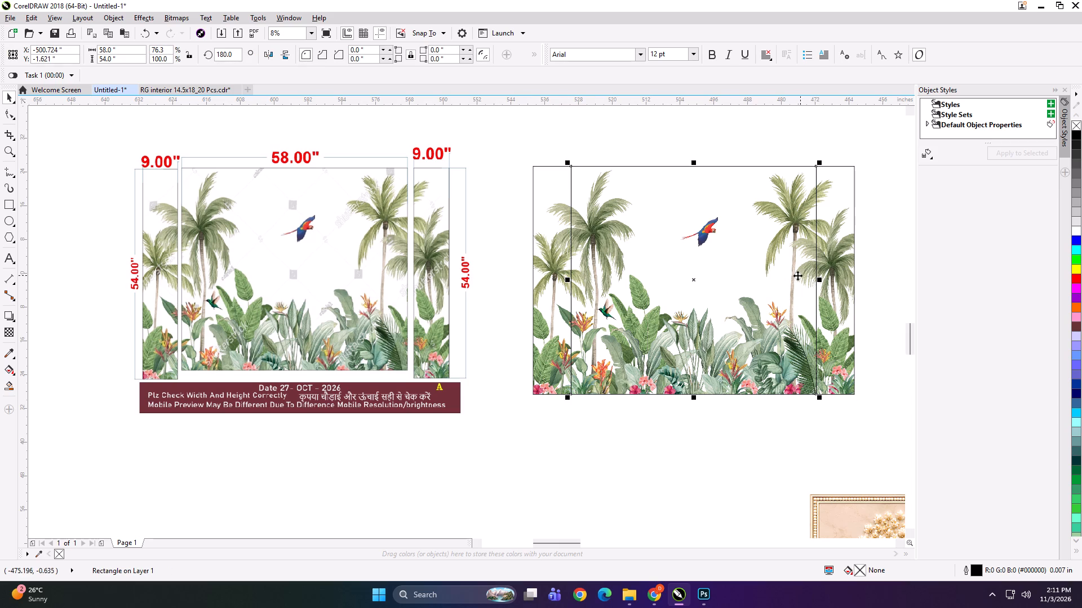
Group the left, middle and right rectangles over the palm image.
{"action": "left_click", "coordinate": [556, 214]}
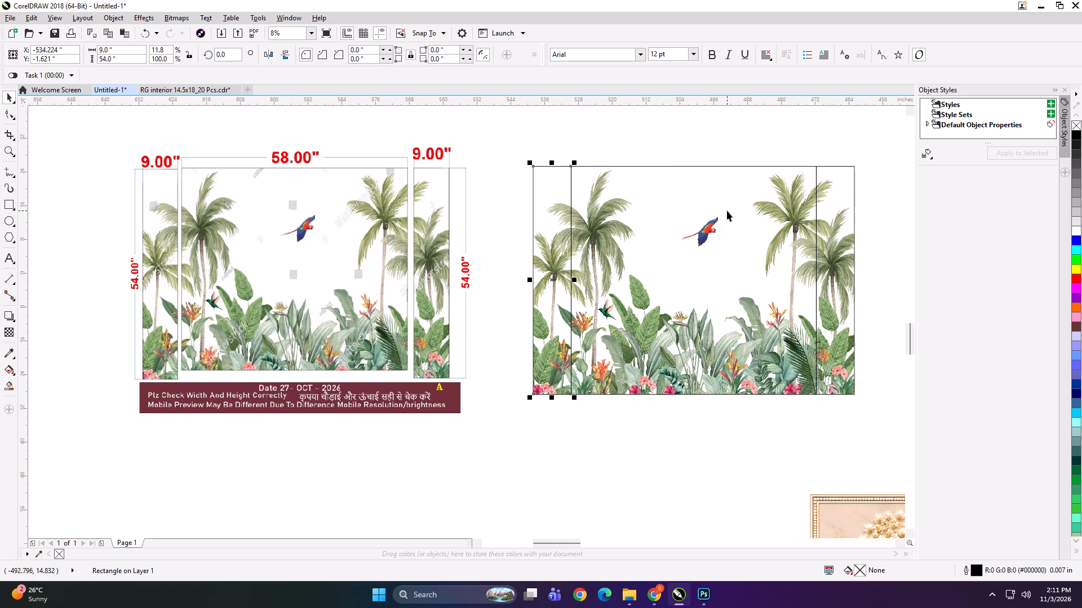
{"action": "left_click", "coordinate": [727, 211], "text": "shift"}
{"action": "left_click", "coordinate": [835, 187], "text": "shift"}
{"action": "key", "text": "ctrl+g"}
{"action": "left_click", "coordinate": [661, 136]}
PowerClip the palm image into the grouped rectangles and ungroup them into separate panels.
{"action": "left_click", "coordinate": [698, 225], "text": "alt"}
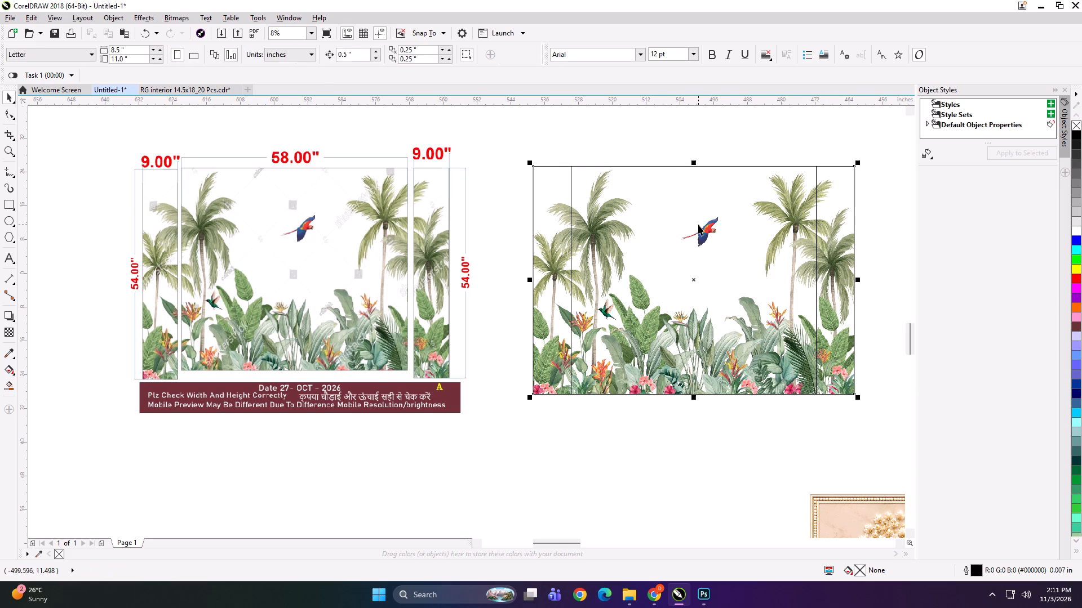
{"action": "key", "text": "shift+Return"}
{"action": "left_click", "coordinate": [688, 216]}
{"action": "key", "text": "ctrl+u"}
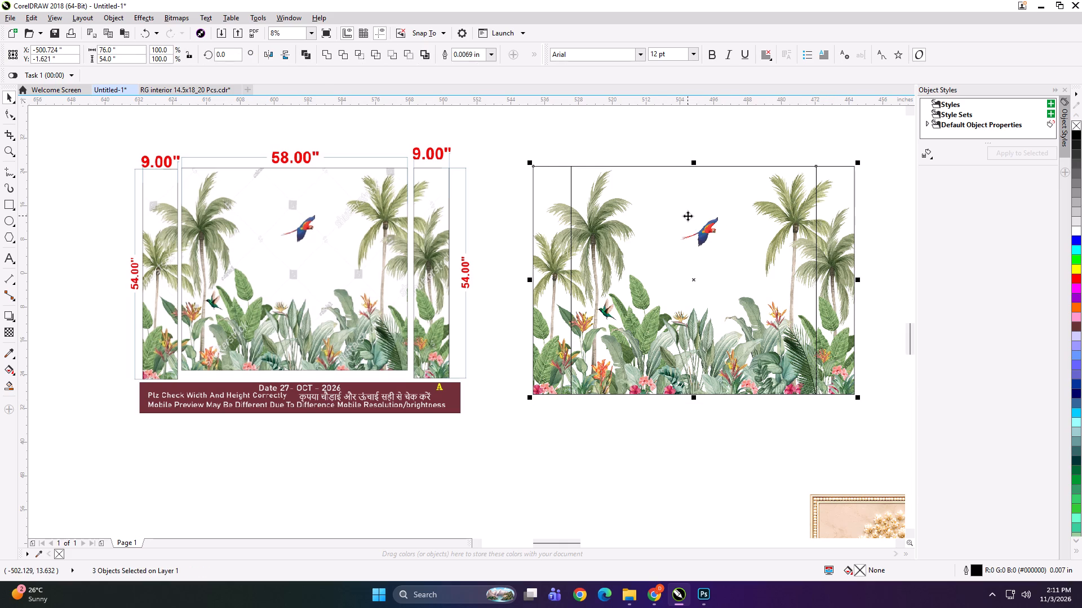
{"action": "key", "text": "ctrl+u"}
Separate the panels by nudging the left one 1 inch left and the right one 1 inch right.
{"action": "left_click", "coordinate": [567, 139]}
{"action": "left_click", "coordinate": [552, 199]}
{"action": "key", "text": "Left"}
{"action": "key", "text": "Left"}
{"action": "left_click", "coordinate": [837, 217]}
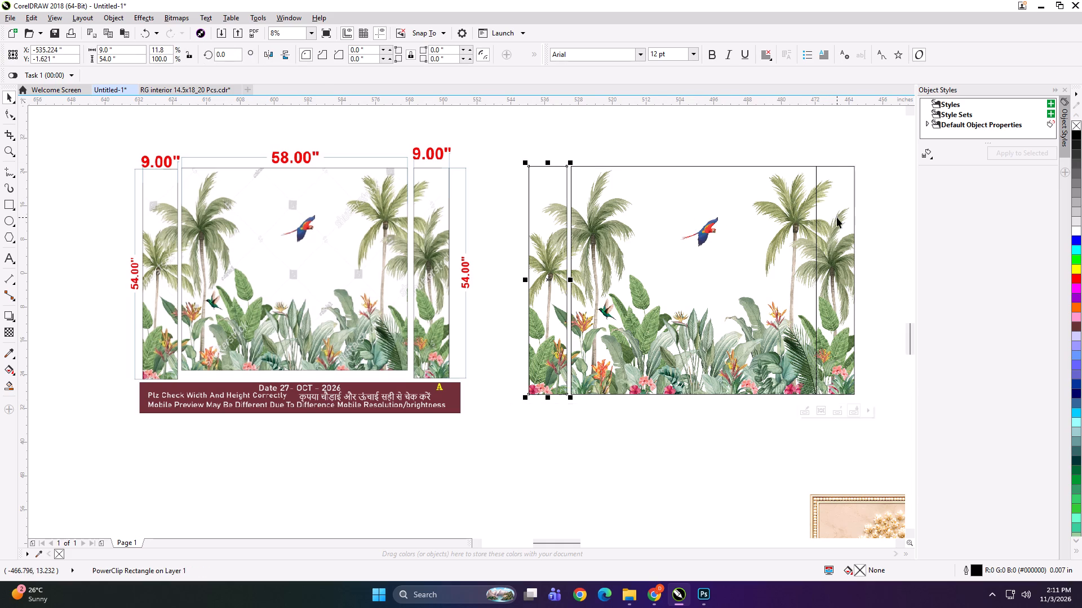
{"action": "key", "text": "Right"}
{"action": "key", "text": "Right"}
{"action": "left_click", "coordinate": [722, 142]}
{"action": "left_click", "coordinate": [861, 199]}
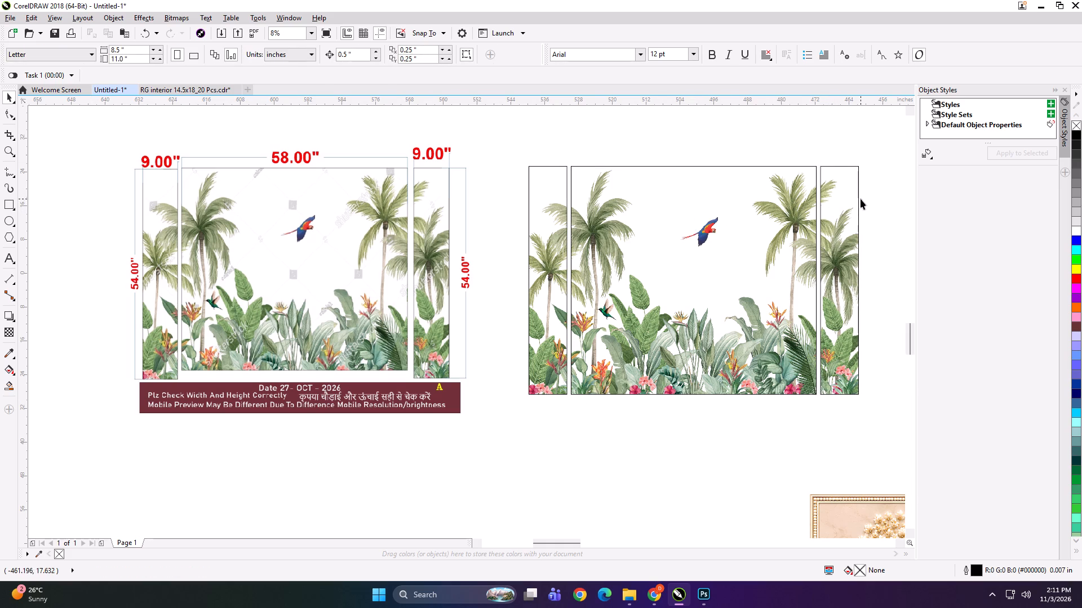
Group the three separated palm panels together.
{"action": "left_click", "coordinate": [840, 200]}
{"action": "left_click", "coordinate": [733, 217], "text": "shift"}
{"action": "left_click", "coordinate": [553, 220], "text": "shift"}
{"action": "key", "text": "ctrl+g"}
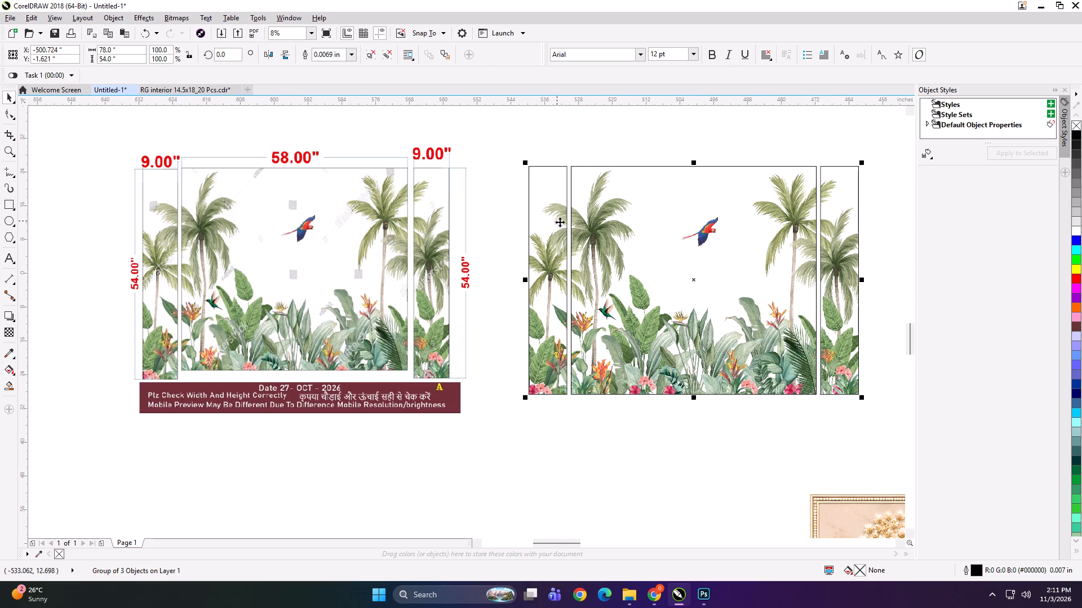
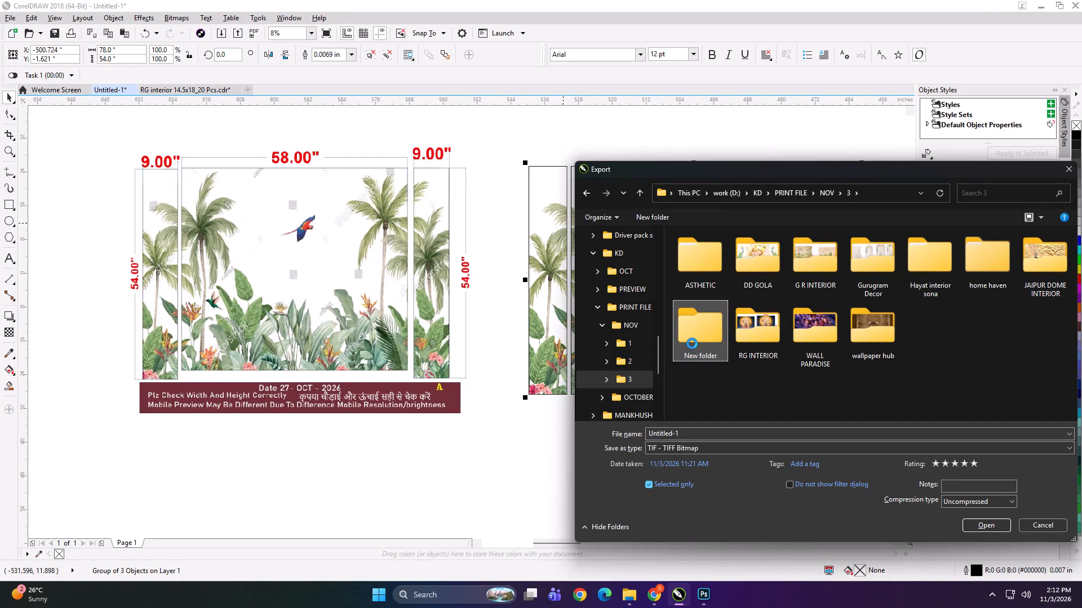
Name the new folder inside NOV folder 3 "chandigarh wallpaper".
{"action": "left_click", "coordinate": [711, 315]}
{"action": "key", "text": "ctrl+v"}
{"action": "key", "text": "Return"}
Export the selected palm panels as an uncompressed TIFF named 78x54 into the chandigarh wallpaper folder.
{"action": "double_click", "coordinate": [759, 252]}
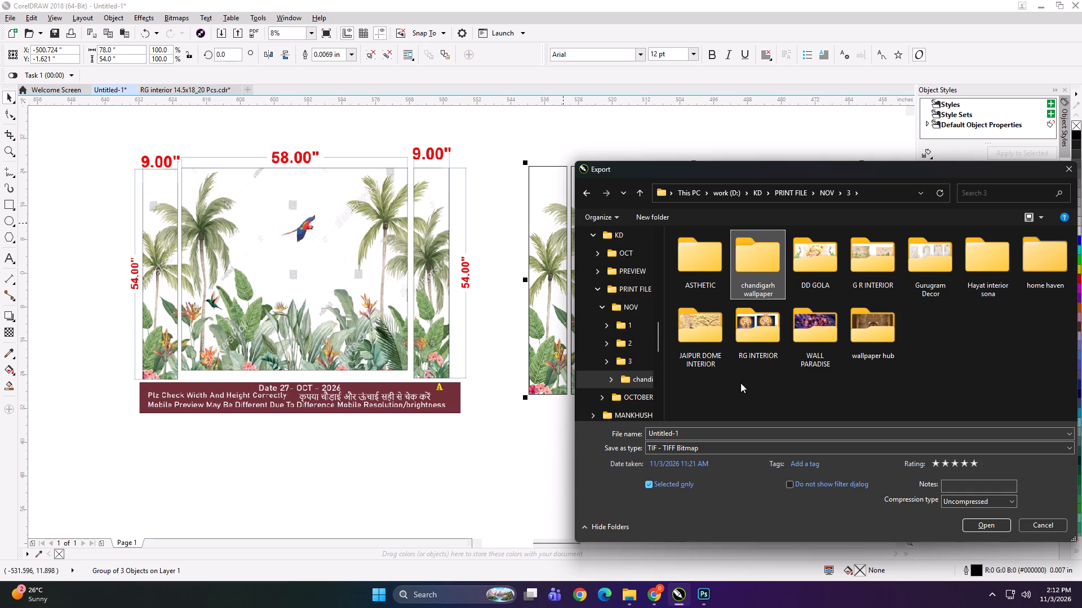
{"action": "left_click", "coordinate": [711, 435]}
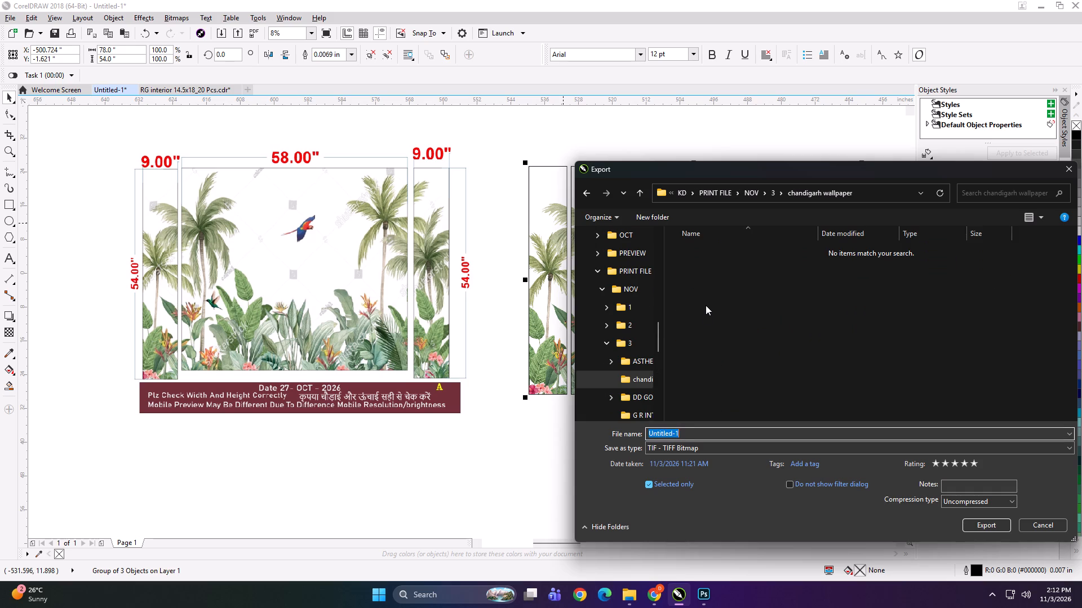
{"action": "key", "text": "Return"}
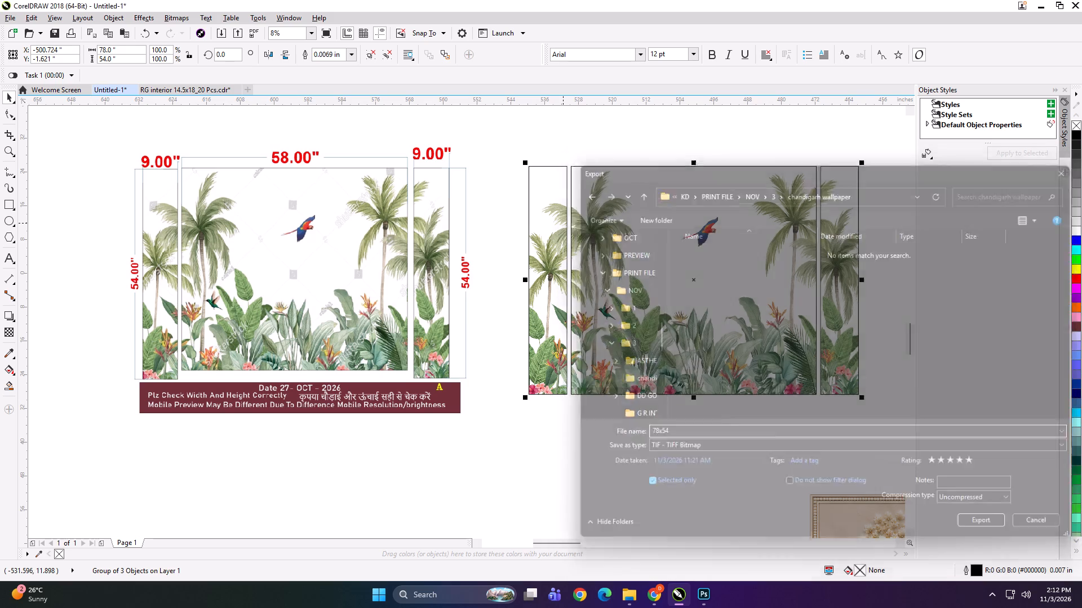
{"action": "key", "text": "Return"}
Move the three-panel palm artwork closer to its dimensioned reference preview and group the two together.
{"action": "scroll", "coordinate": [509, 293], "scroll_direction": "down", "scroll_amount": 1}
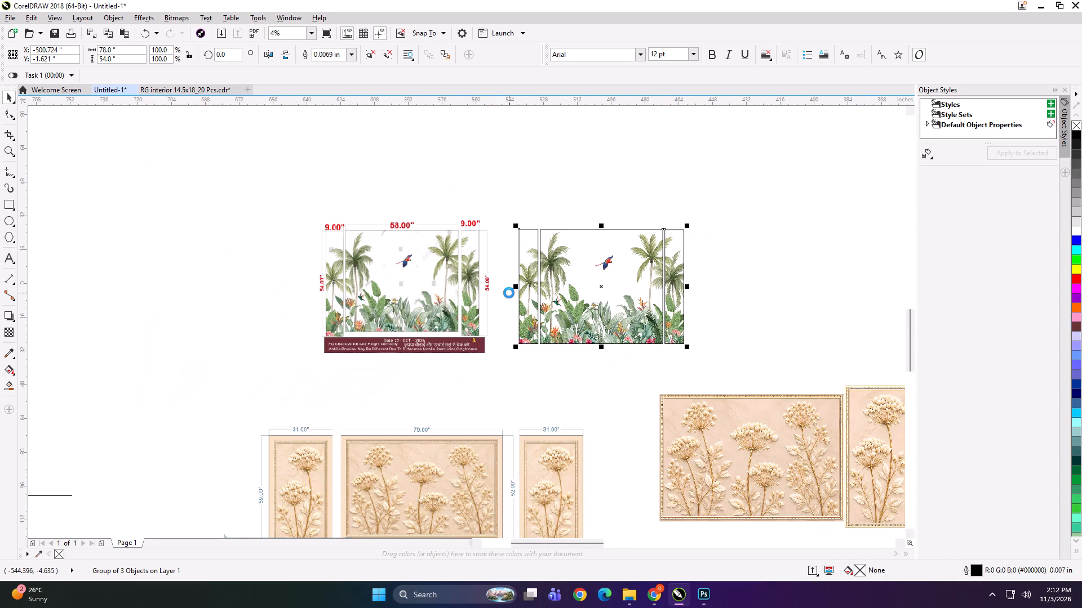
{"action": "scroll", "coordinate": [532, 287], "scroll_direction": "up", "scroll_amount": 1}
{"action": "left_click", "coordinate": [619, 285]}
{"action": "left_click_drag", "start_coordinate": [619, 285], "coordinate": [592, 286]}
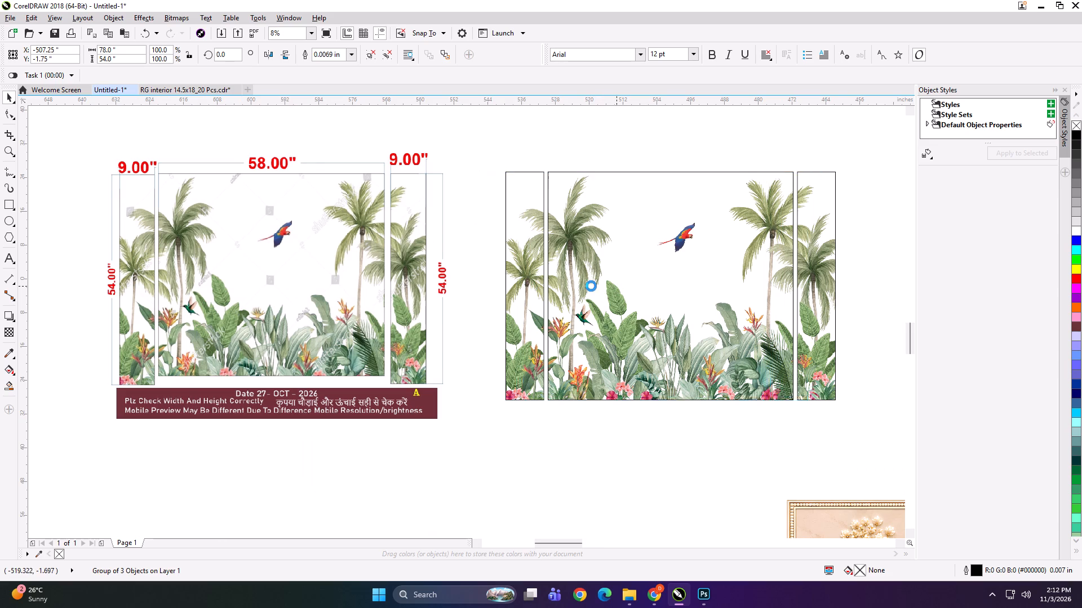
{"action": "left_click", "coordinate": [412, 277], "text": "shift"}
{"action": "key", "text": "ctrl+g"}
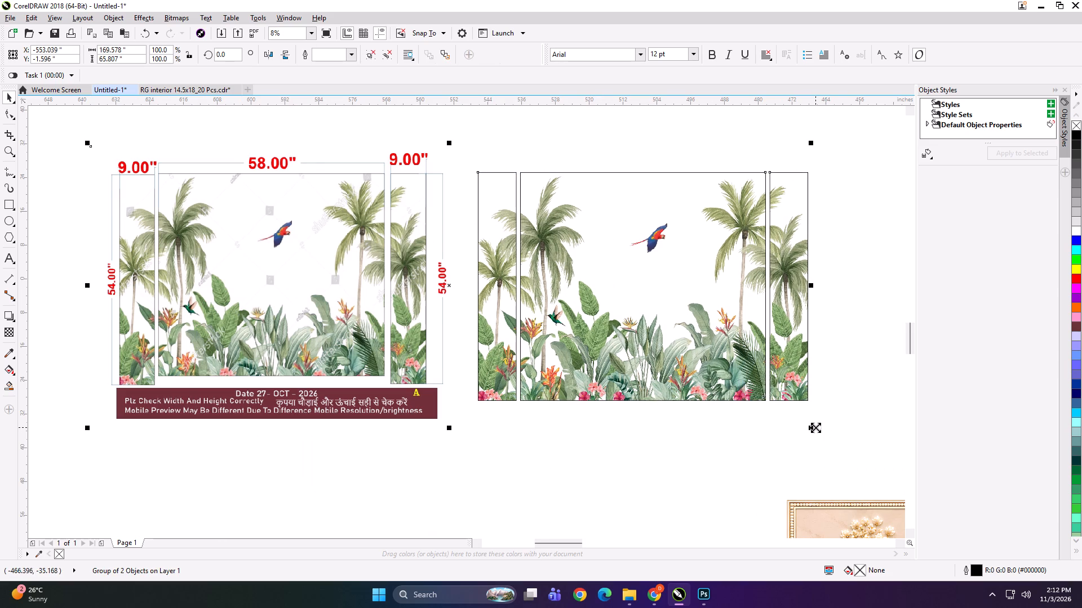
Scale the grouped preview and palm artwork down to about 5.4 by 2.1 inches.
{"action": "left_click_drag", "start_coordinate": [815, 427], "coordinate": [459, 302], "text": "shift"}
{"action": "scroll", "coordinate": [453, 285], "scroll_direction": "up", "scroll_amount": 5}
{"action": "scroll", "coordinate": [422, 320], "scroll_direction": "up", "scroll_amount": 1}
{"action": "scroll", "coordinate": [446, 212], "scroll_direction": "down", "scroll_amount": 1}
{"action": "left_click_drag", "start_coordinate": [563, 327], "coordinate": [577, 334], "text": "shift"}
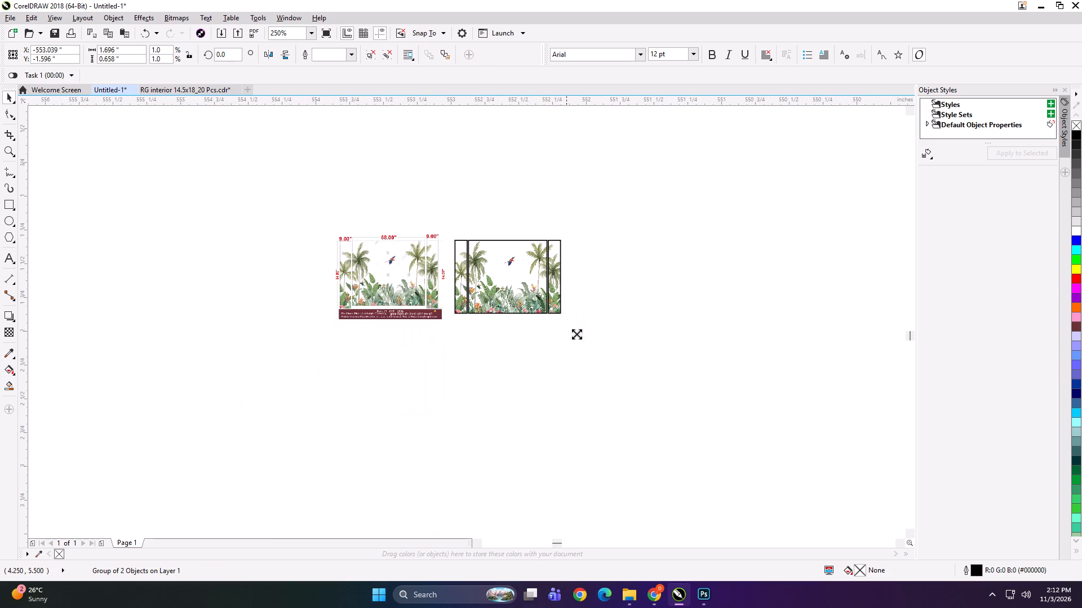
{"action": "left_click_drag", "start_coordinate": [577, 334], "coordinate": [812, 442], "text": "shift"}
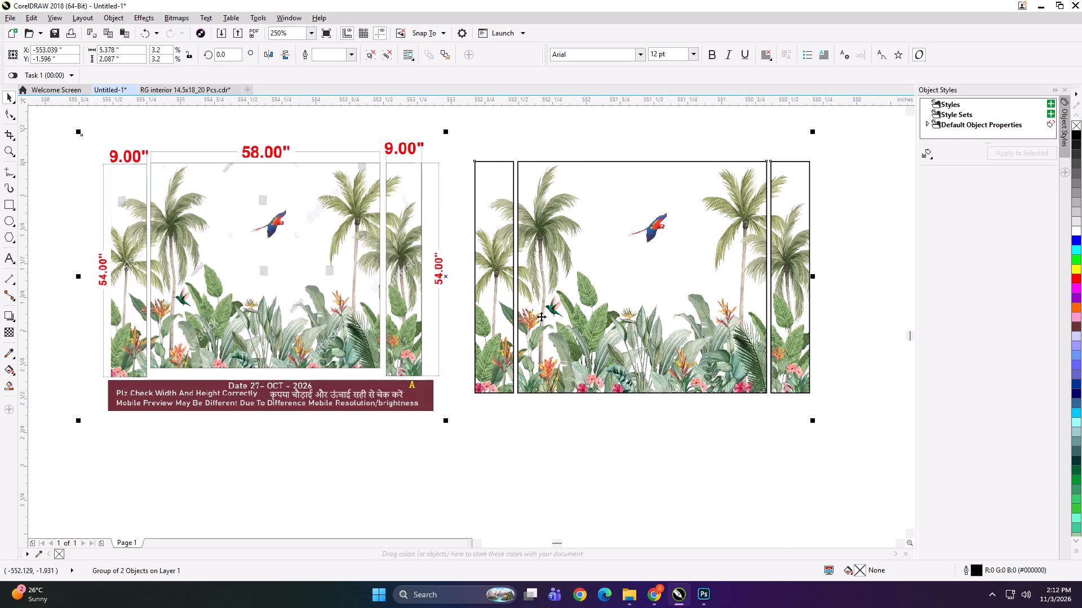
Export the scaled-down comparison group under the file name SGDG.
{"action": "scroll", "coordinate": [531, 316], "scroll_direction": "down", "scroll_amount": 1}
{"action": "key", "text": "ctrl+e"}
{"action": "type", "text": "SGDG"}
{"action": "key", "text": "Return"}
{"action": "key", "text": "Return"}
{"action": "key", "text": "Return"}
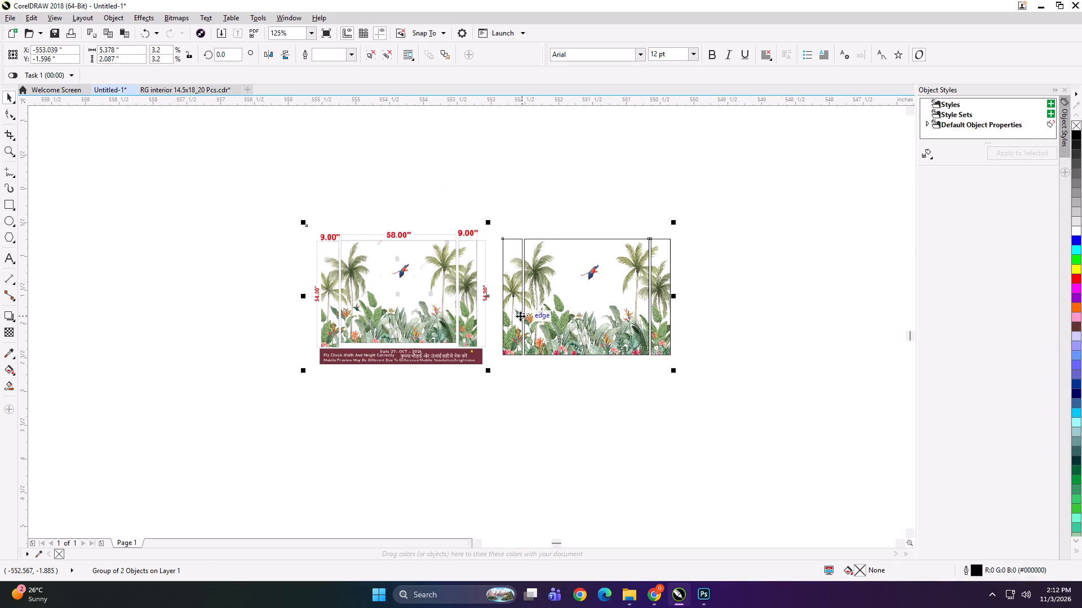
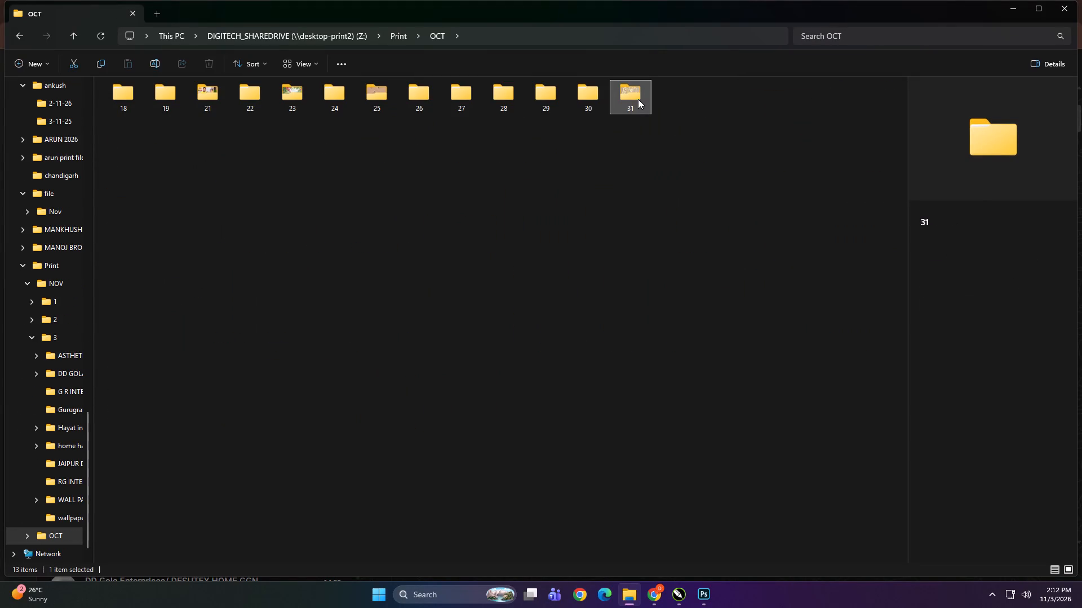
View the properties of the 168x108 folder inside the customer's folder under Print, OCT, 31.
{"action": "left_click", "coordinate": [638, 99]}
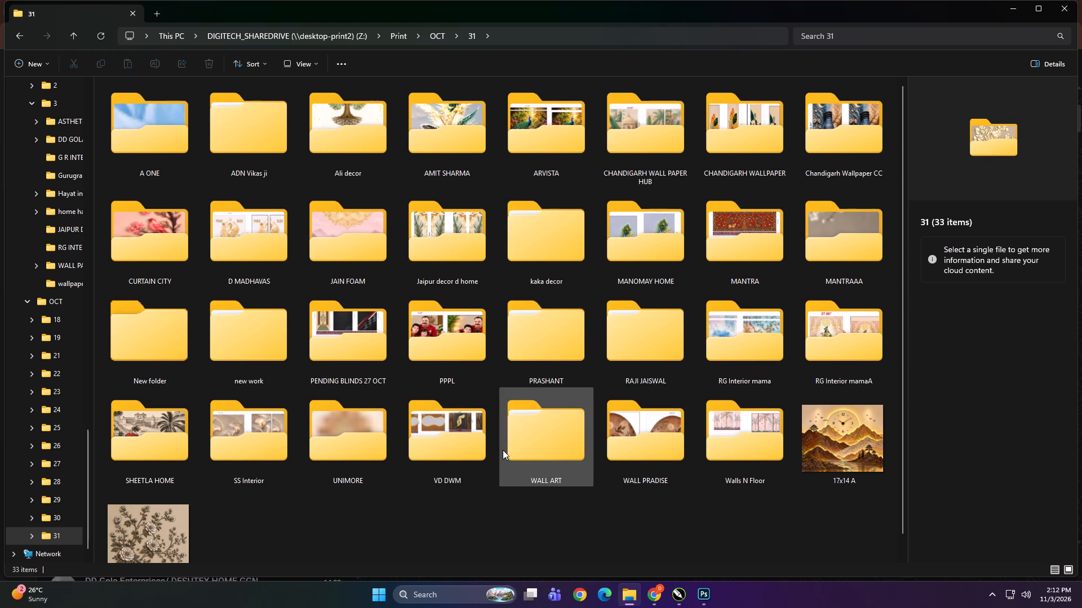
{"action": "double_click", "coordinate": [651, 328]}
{"action": "left_click", "coordinate": [185, 100]}
{"action": "right_click", "coordinate": [185, 100]}
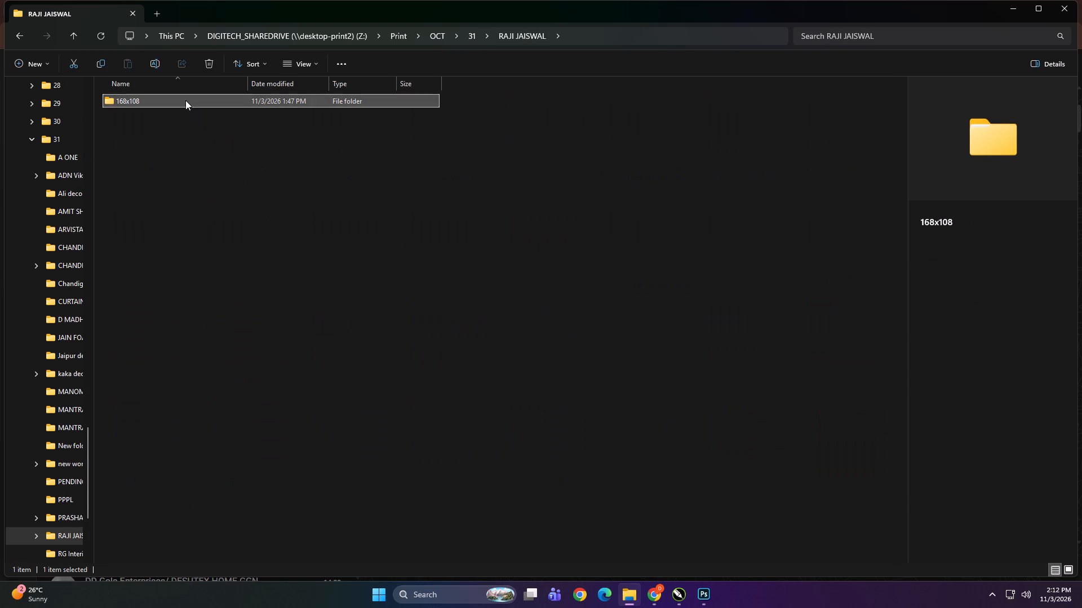
{"action": "left_click", "coordinate": [246, 337]}
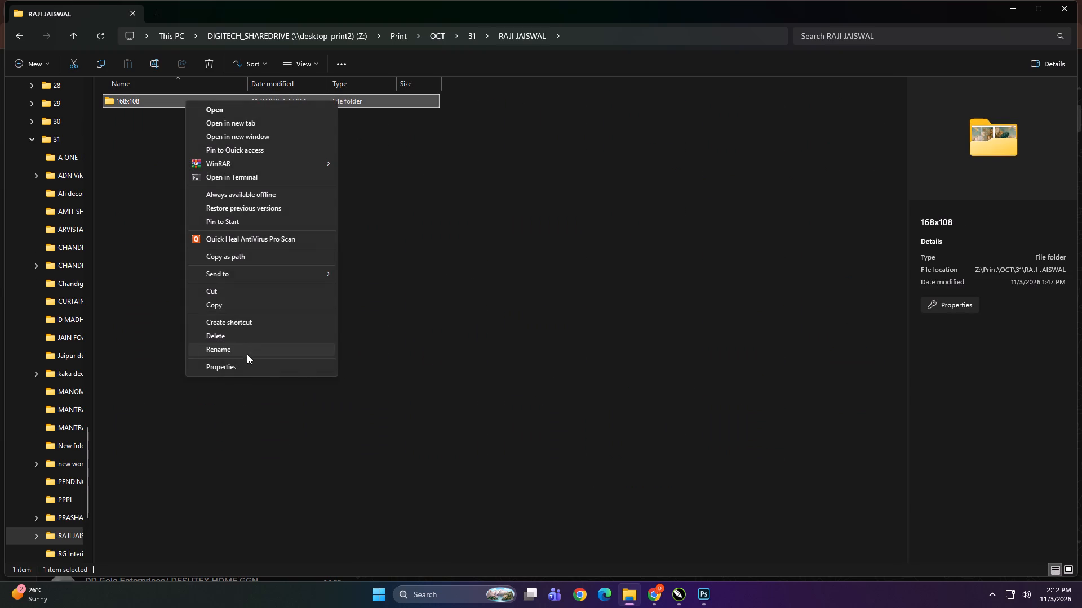
{"action": "left_click", "coordinate": [246, 370]}
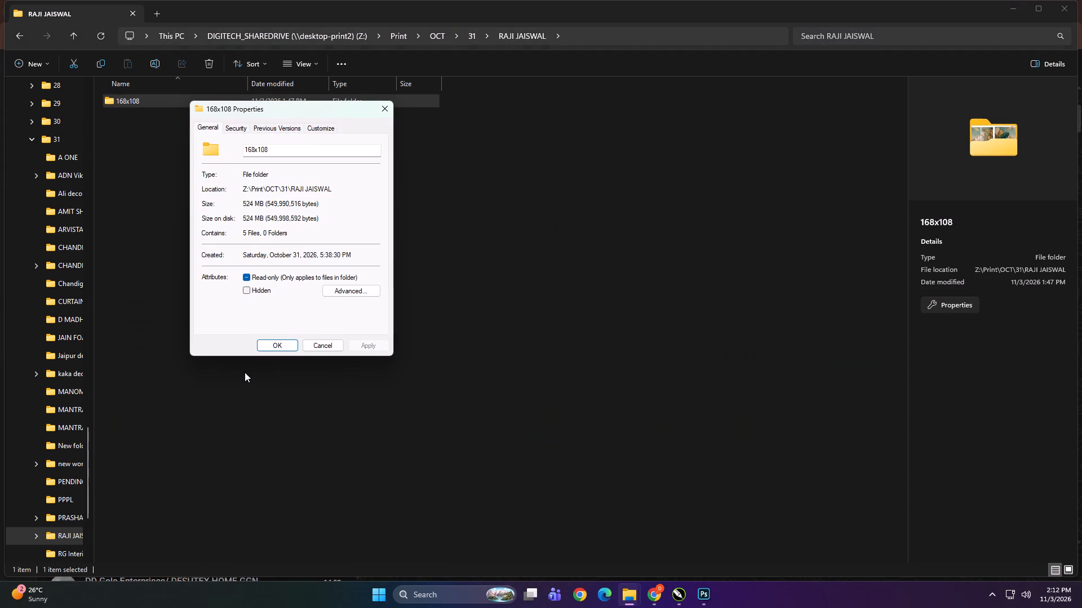
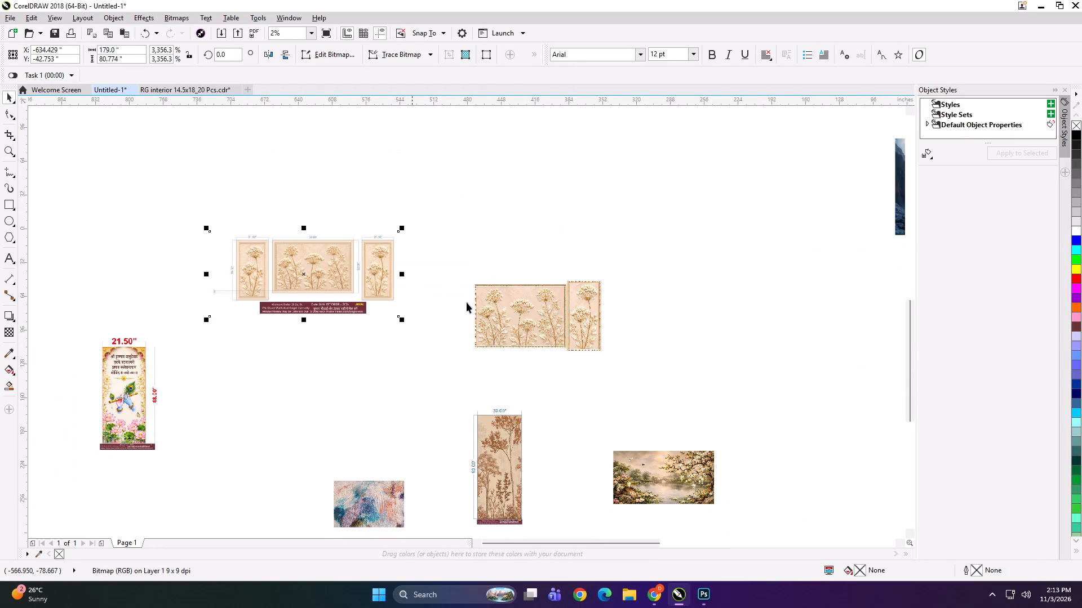
Move the floral panel artwork closer to the dimensioned three-panel preview and adjust the positions of both.
{"action": "left_click_drag", "start_coordinate": [542, 310], "coordinate": [484, 265]}
{"action": "scroll", "coordinate": [463, 261], "scroll_direction": "up", "scroll_amount": 1}
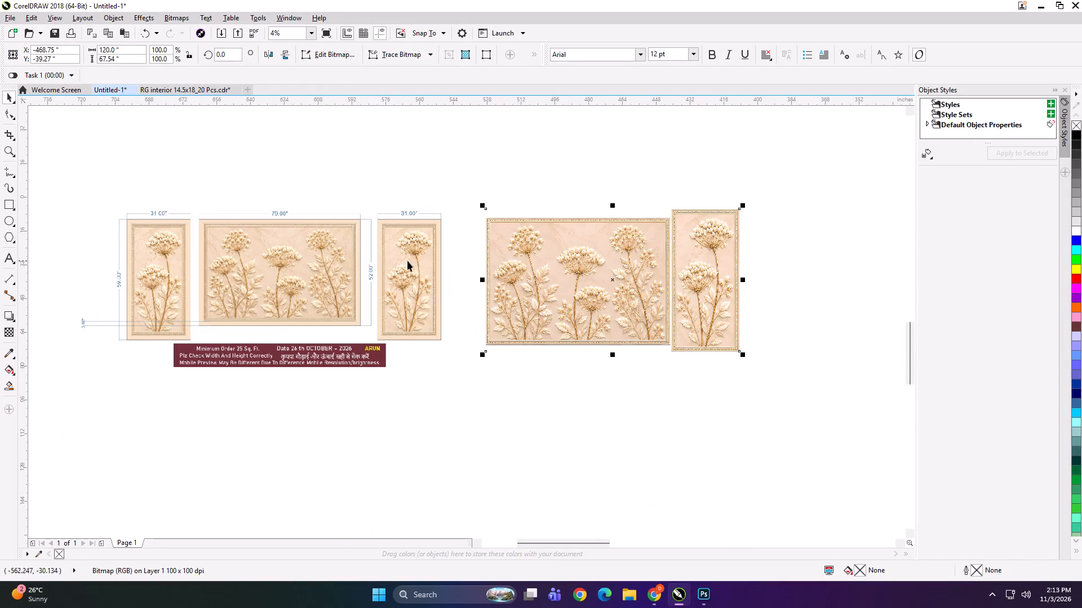
{"action": "left_click_drag", "start_coordinate": [406, 260], "coordinate": [419, 270]}
{"action": "left_click", "coordinate": [526, 258]}
{"action": "left_click_drag", "start_coordinate": [526, 256], "coordinate": [536, 265]}
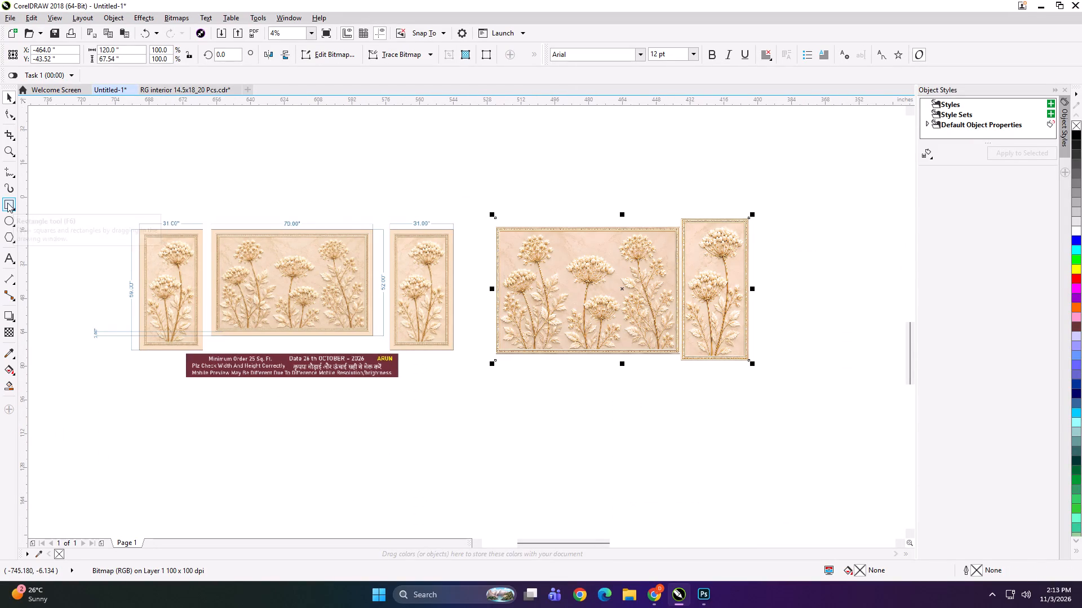
Frame the narrow floral panel with a rectangle about 32.1 by 67.5 inches, fitted to its outer border.
{"action": "double_click", "coordinate": [7, 203], "text": "shift"}
{"action": "key", "text": "space"}
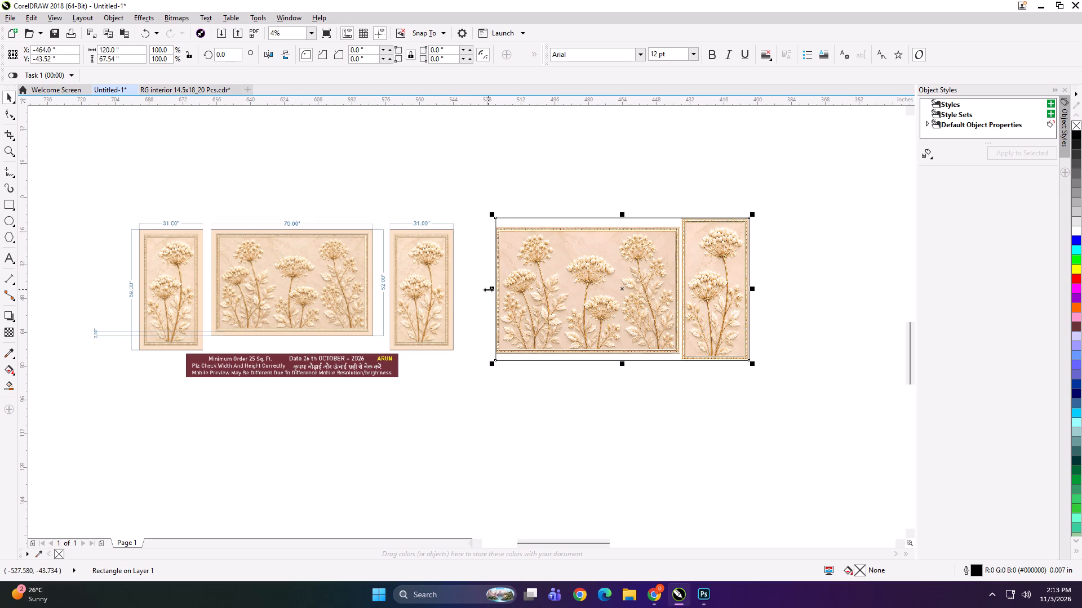
{"action": "left_click_drag", "start_coordinate": [488, 289], "coordinate": [674, 276]}
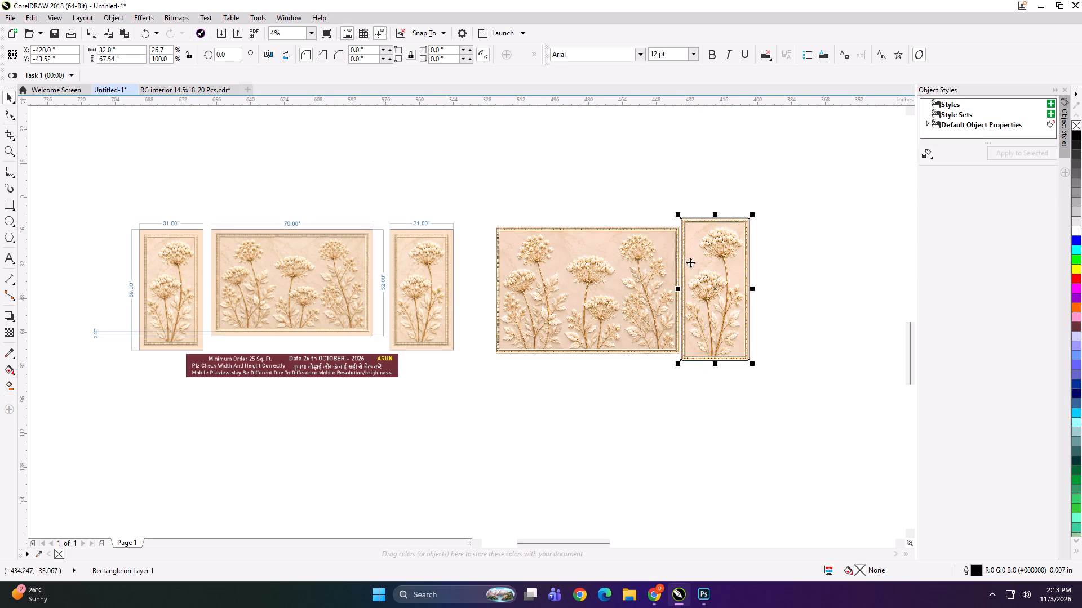
{"action": "scroll", "coordinate": [691, 262], "scroll_direction": "up", "scroll_amount": 2}
{"action": "scroll", "coordinate": [660, 367], "scroll_direction": "up", "scroll_amount": 5}
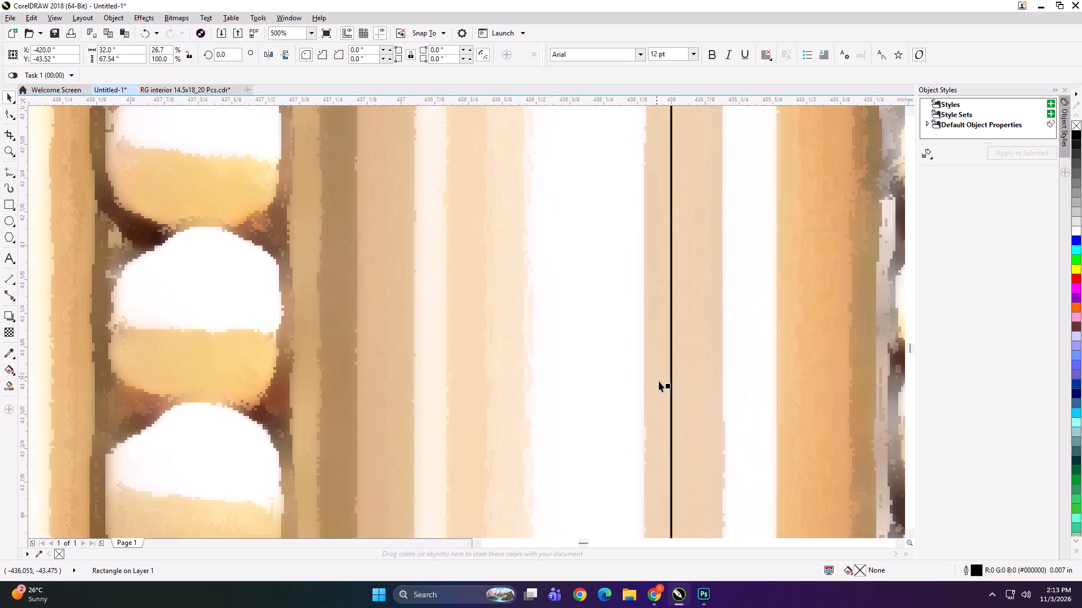
{"action": "left_click_drag", "start_coordinate": [667, 387], "coordinate": [641, 382]}
{"action": "scroll", "coordinate": [432, 340], "scroll_direction": "down", "scroll_amount": 4}
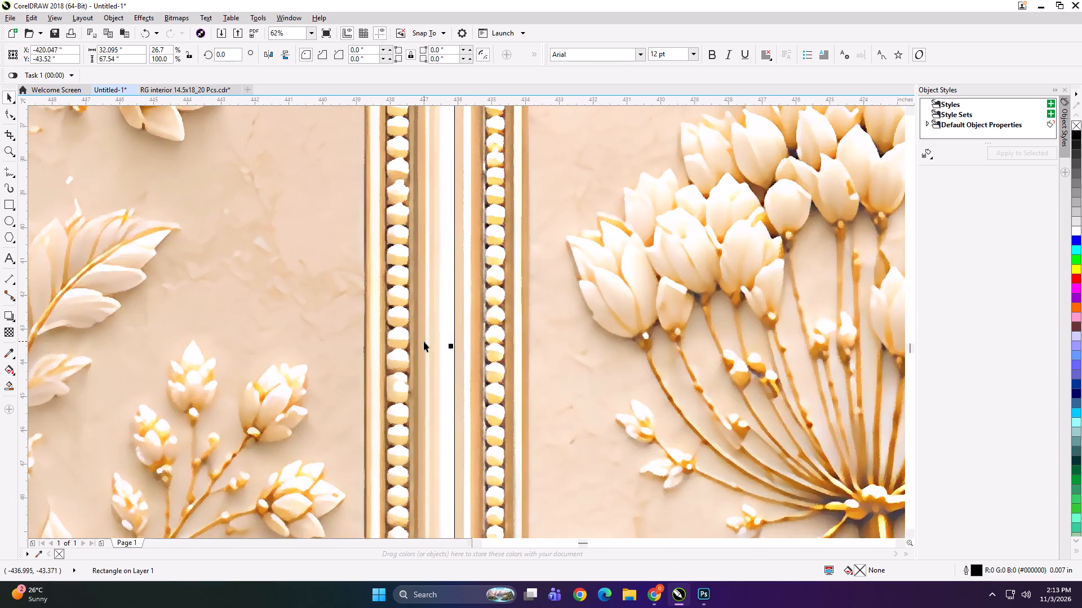
{"action": "scroll", "coordinate": [423, 338], "scroll_direction": "down", "scroll_amount": 2}
{"action": "scroll", "coordinate": [467, 311], "scroll_direction": "down", "scroll_amount": 1}
{"action": "scroll", "coordinate": [596, 323], "scroll_direction": "up", "scroll_amount": 2}
{"action": "scroll", "coordinate": [534, 330], "scroll_direction": "up", "scroll_amount": 2}
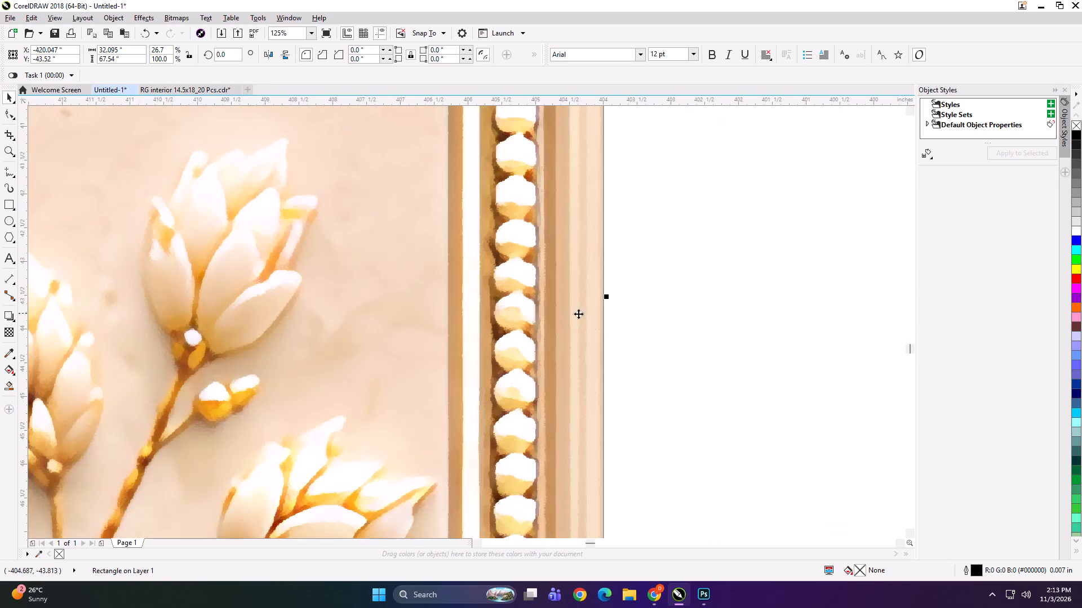
{"action": "scroll", "coordinate": [583, 319], "scroll_direction": "down", "scroll_amount": 4}
{"action": "scroll", "coordinate": [506, 477], "scroll_direction": "up", "scroll_amount": 2}
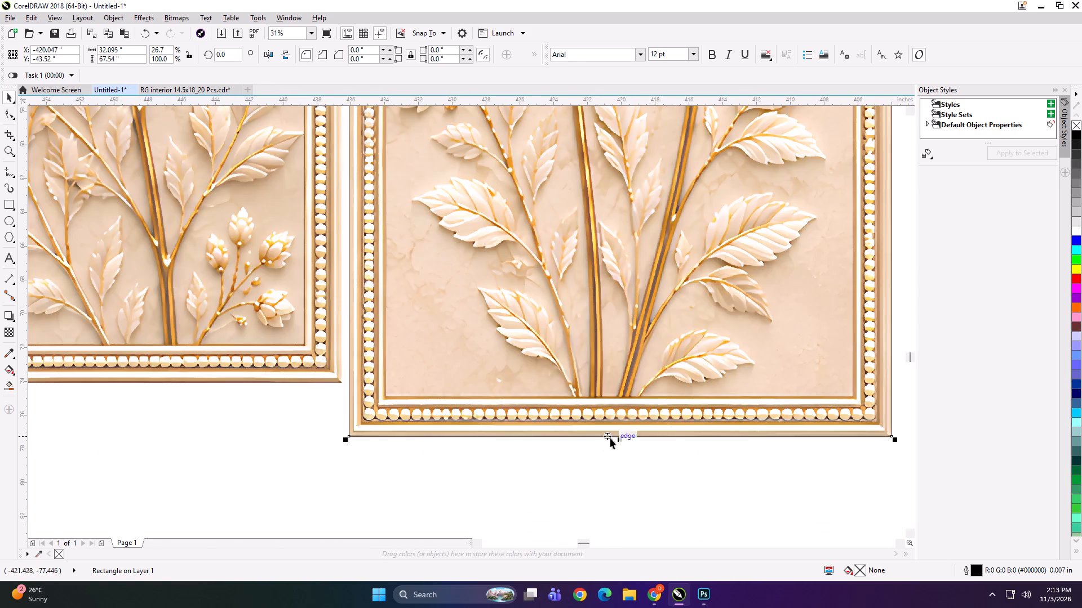
{"action": "scroll", "coordinate": [625, 447], "scroll_direction": "down", "scroll_amount": 2}
Draw a rectangle 86.5 inches wide over the wide floral panel and extend its bottom edge to the image border, about 60.8 inches high.
{"action": "left_click", "coordinate": [431, 306]}
{"action": "left_click", "coordinate": [12, 204]}
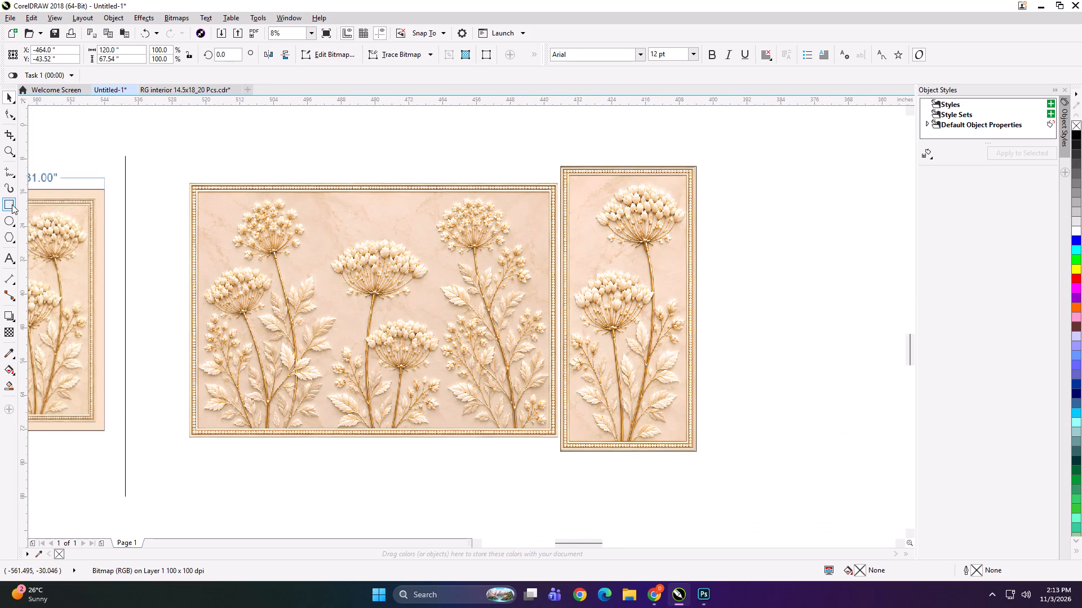
{"action": "left_click_drag", "start_coordinate": [188, 181], "coordinate": [526, 424]}
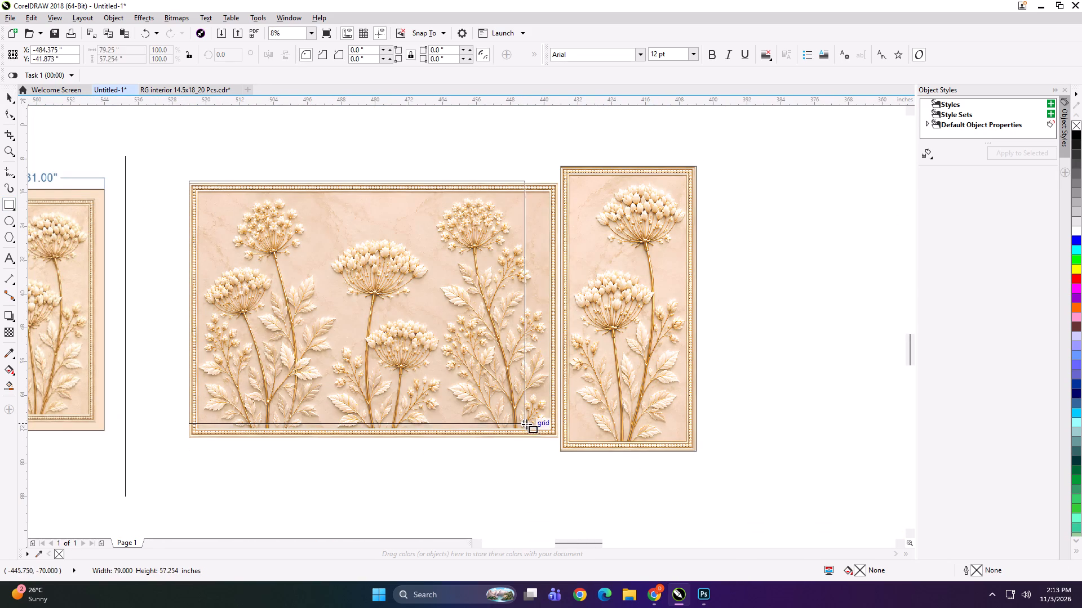
{"action": "left_click_drag", "start_coordinate": [526, 424], "coordinate": [555, 435]}
{"action": "scroll", "coordinate": [207, 315], "scroll_direction": "up", "scroll_amount": 1}
{"action": "scroll", "coordinate": [145, 287], "scroll_direction": "up", "scroll_amount": 2}
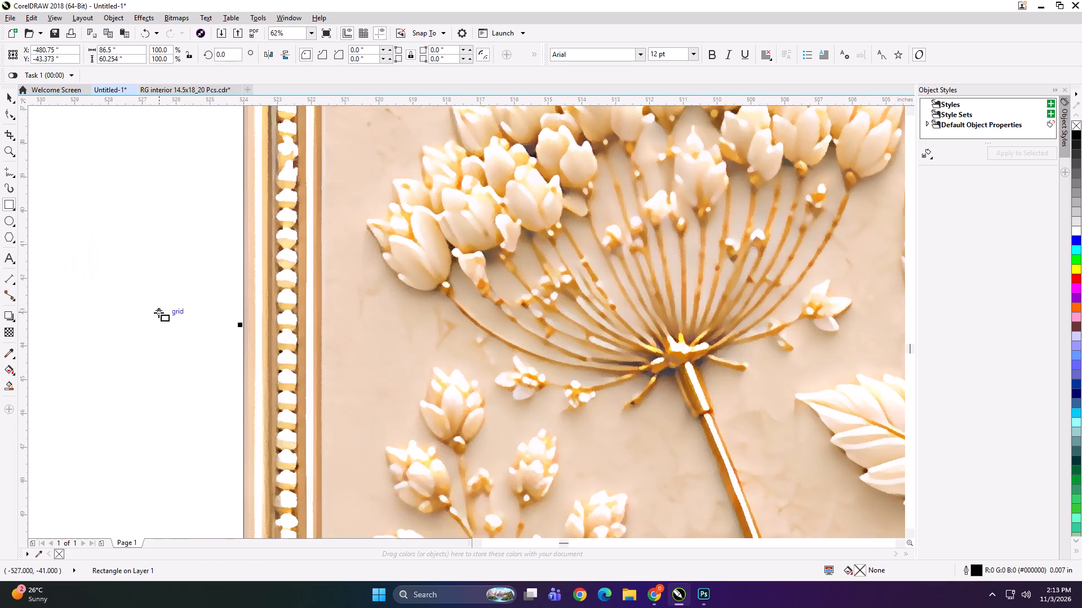
{"action": "scroll", "coordinate": [315, 309], "scroll_direction": "down", "scroll_amount": 3}
{"action": "scroll", "coordinate": [480, 427], "scroll_direction": "up", "scroll_amount": 2}
{"action": "scroll", "coordinate": [515, 468], "scroll_direction": "up", "scroll_amount": 3}
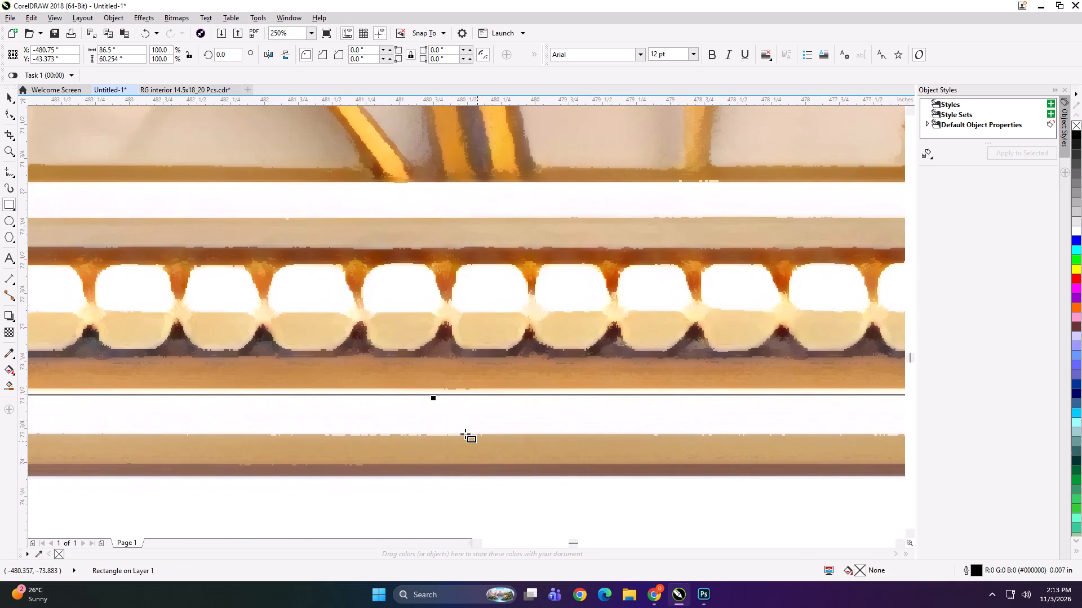
{"action": "left_click_drag", "start_coordinate": [432, 398], "coordinate": [433, 481]}
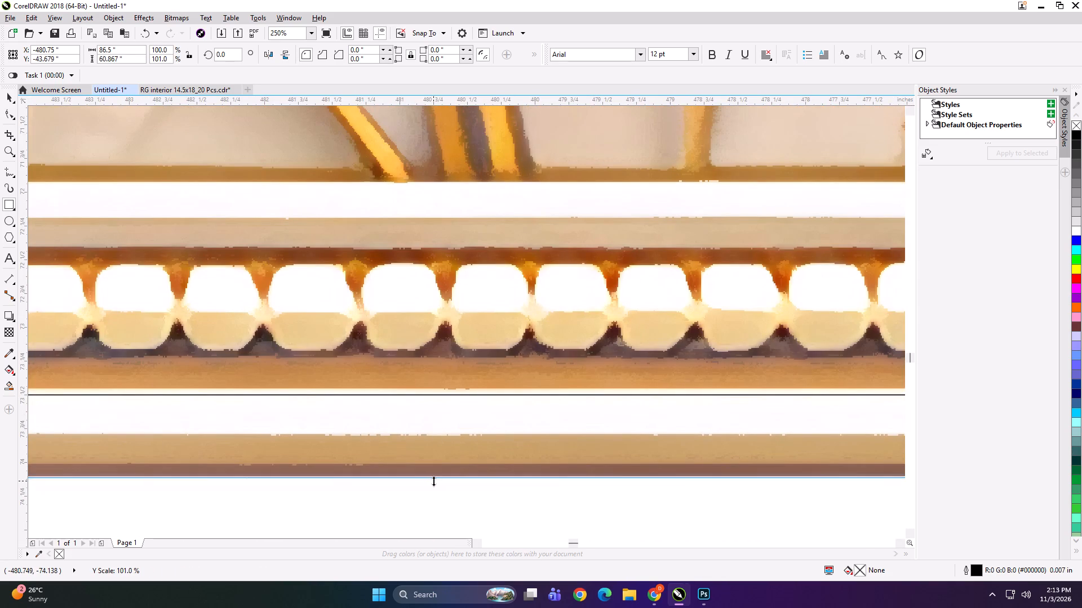
{"action": "left_click_drag", "start_coordinate": [433, 481], "coordinate": [434, 478]}
Fit the wide panel rectangle's right and top edges to the panel's border, making it about 87.5 by 60.2 inches.
{"action": "scroll", "coordinate": [424, 487], "scroll_direction": "down", "scroll_amount": 3}
{"action": "scroll", "coordinate": [508, 399], "scroll_direction": "down", "scroll_amount": 3}
{"action": "scroll", "coordinate": [583, 349], "scroll_direction": "up", "scroll_amount": 2}
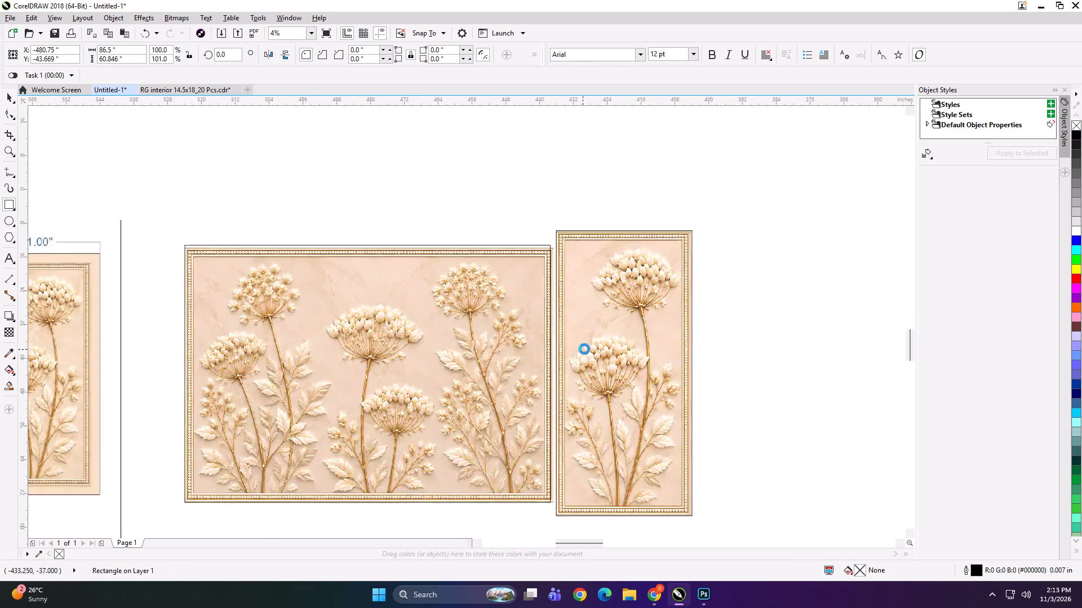
{"action": "scroll", "coordinate": [584, 349], "scroll_direction": "up", "scroll_amount": 1}
{"action": "scroll", "coordinate": [434, 439], "scroll_direction": "up", "scroll_amount": 2}
{"action": "scroll", "coordinate": [484, 448], "scroll_direction": "up", "scroll_amount": 1}
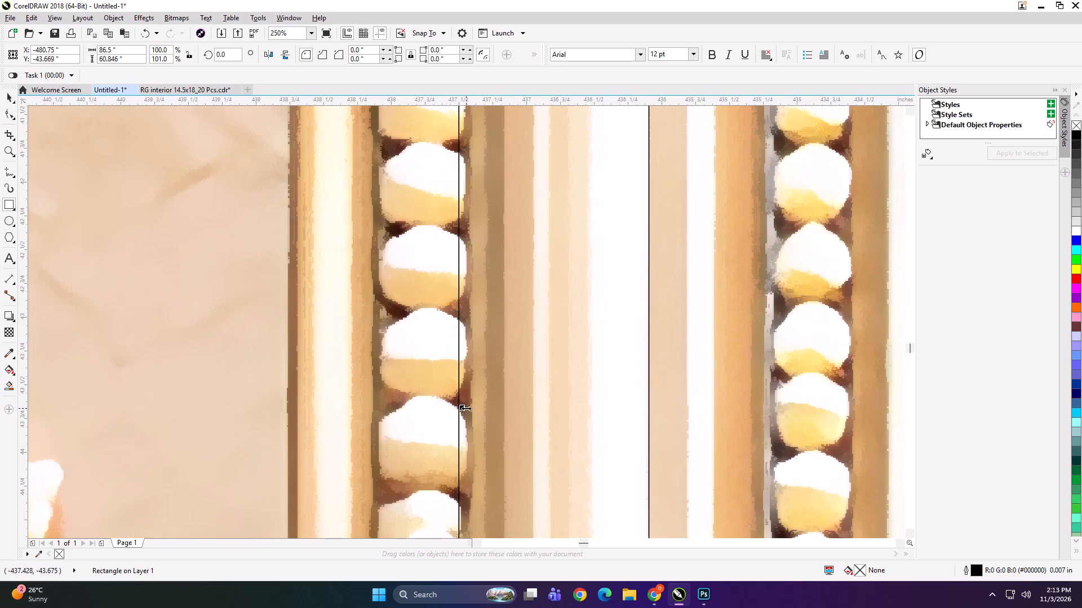
{"action": "left_click_drag", "start_coordinate": [464, 408], "coordinate": [595, 408]}
{"action": "scroll", "coordinate": [589, 407], "scroll_direction": "down", "scroll_amount": 2}
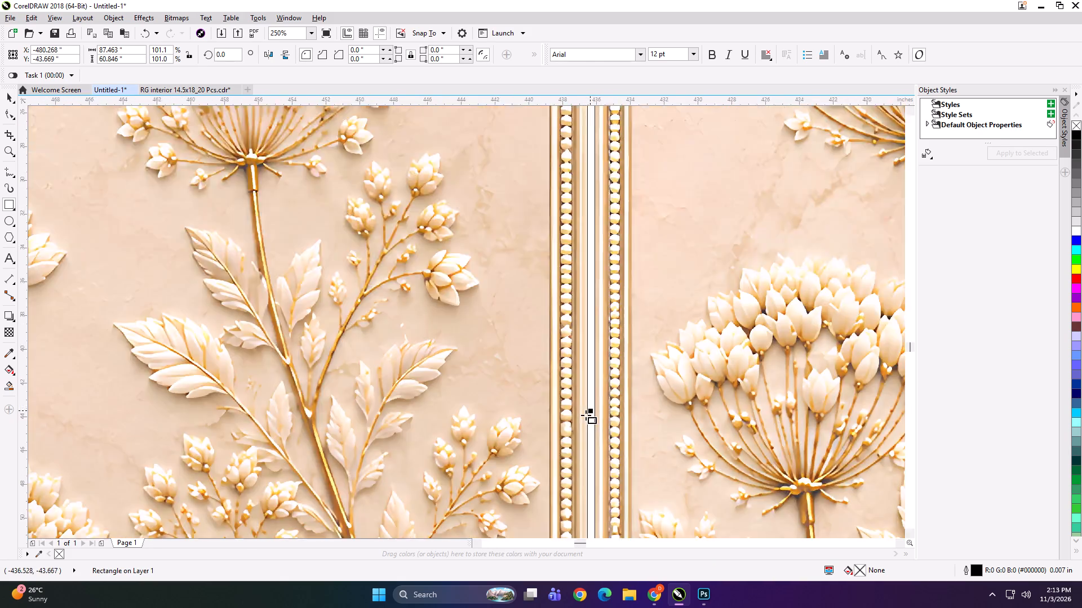
{"action": "scroll", "coordinate": [586, 415], "scroll_direction": "down", "scroll_amount": 3}
{"action": "scroll", "coordinate": [388, 285], "scroll_direction": "up", "scroll_amount": 3}
{"action": "scroll", "coordinate": [493, 306], "scroll_direction": "up", "scroll_amount": 2}
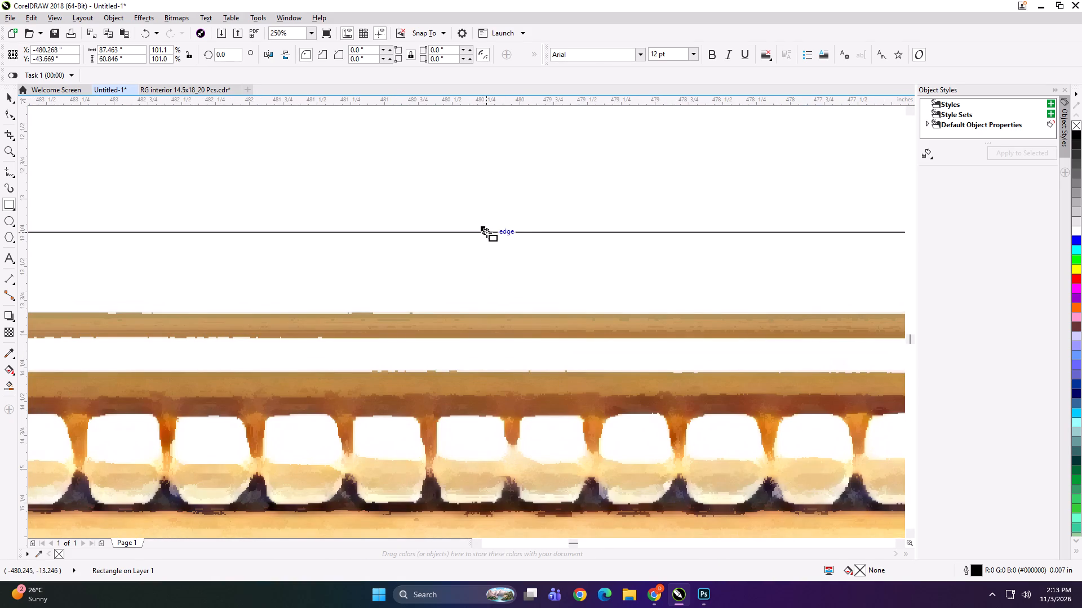
{"action": "left_click_drag", "start_coordinate": [482, 231], "coordinate": [493, 313]}
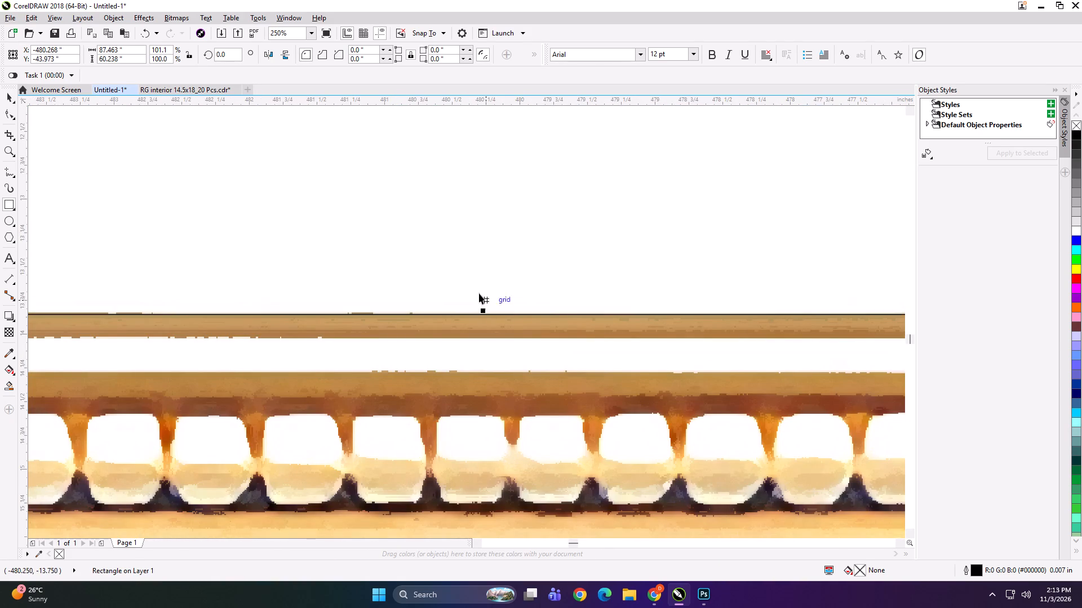
Group the two panel rectangles, PowerClip the floral bitmap inside them, and ungroup them into separate panels.
{"action": "key", "text": "space"}
{"action": "scroll", "coordinate": [413, 262], "scroll_direction": "down", "scroll_amount": 6}
{"action": "left_click", "coordinate": [529, 319], "text": "shift"}
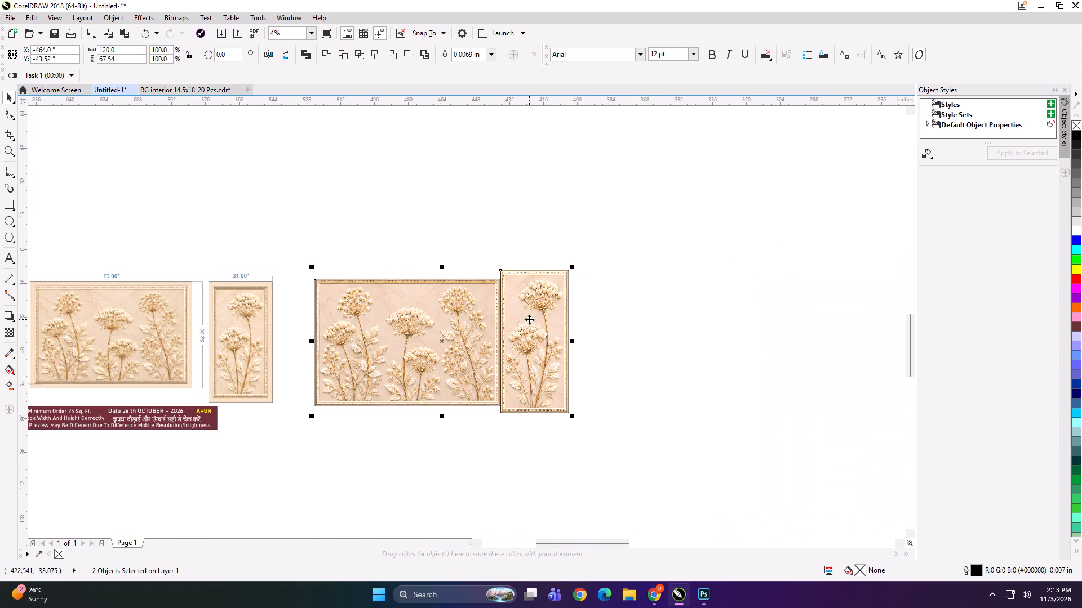
{"action": "key", "text": "ctrl+g"}
{"action": "left_click", "coordinate": [449, 249]}
{"action": "left_click", "coordinate": [449, 275]}
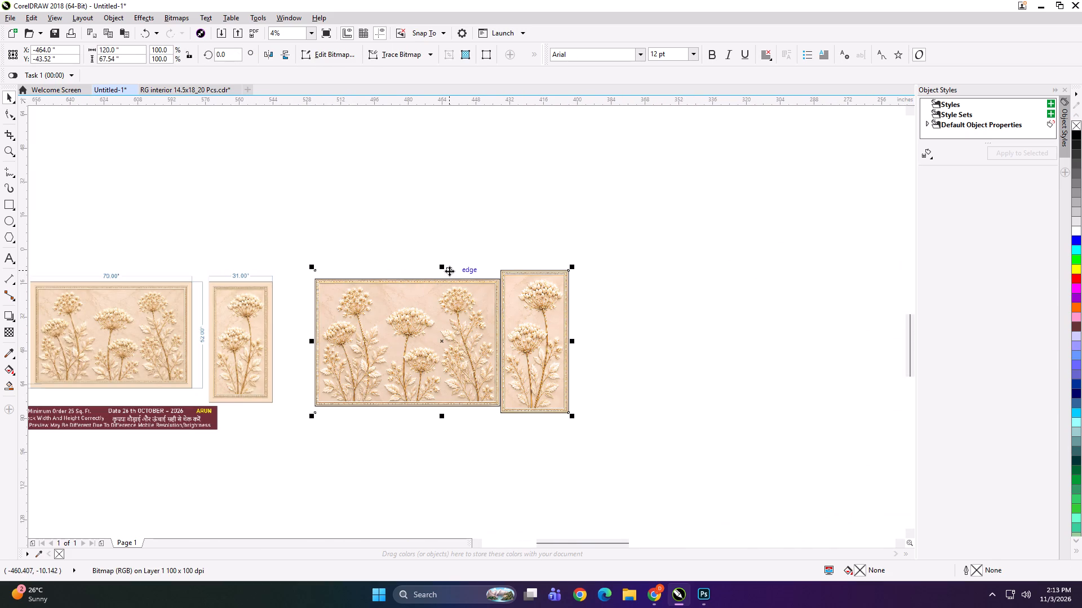
{"action": "key", "text": "shift+Return"}
{"action": "left_click", "coordinate": [446, 304]}
{"action": "key", "text": "ctrl+u"}
{"action": "key", "text": "ctrl+u"}
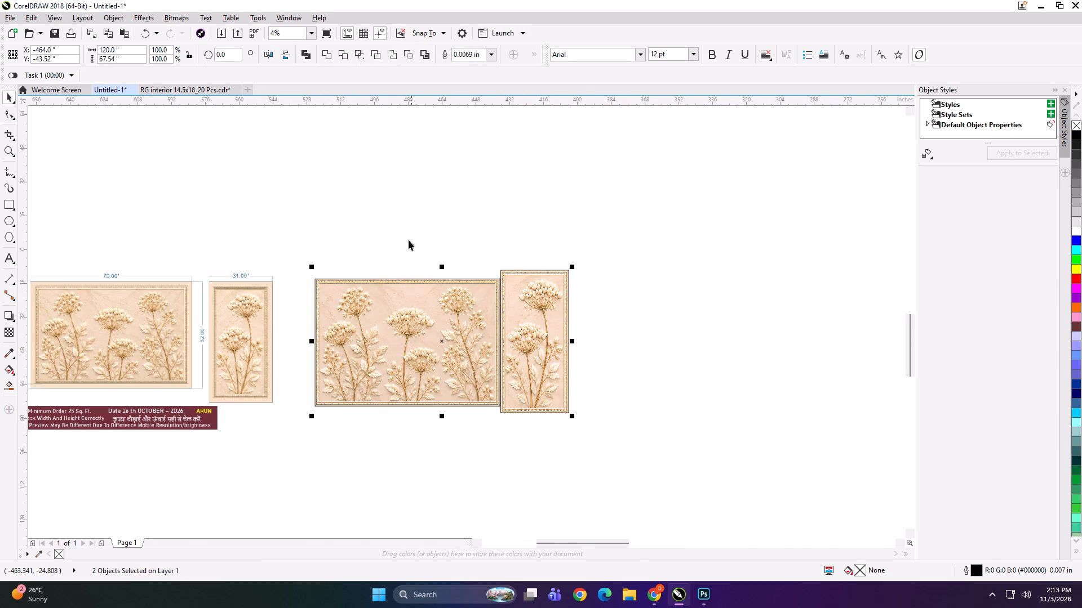
{"action": "key", "text": "ctrl+u"}
Nudge the narrow floral panel 2 inches away from the wide panel.
{"action": "left_click", "coordinate": [413, 217]}
{"action": "left_click", "coordinate": [560, 307]}
{"action": "key", "text": "Right"}
{"action": "key", "text": "Right"}
{"action": "key", "text": "Right"}
{"action": "key", "text": "Right"}
{"action": "left_click", "coordinate": [483, 215]}
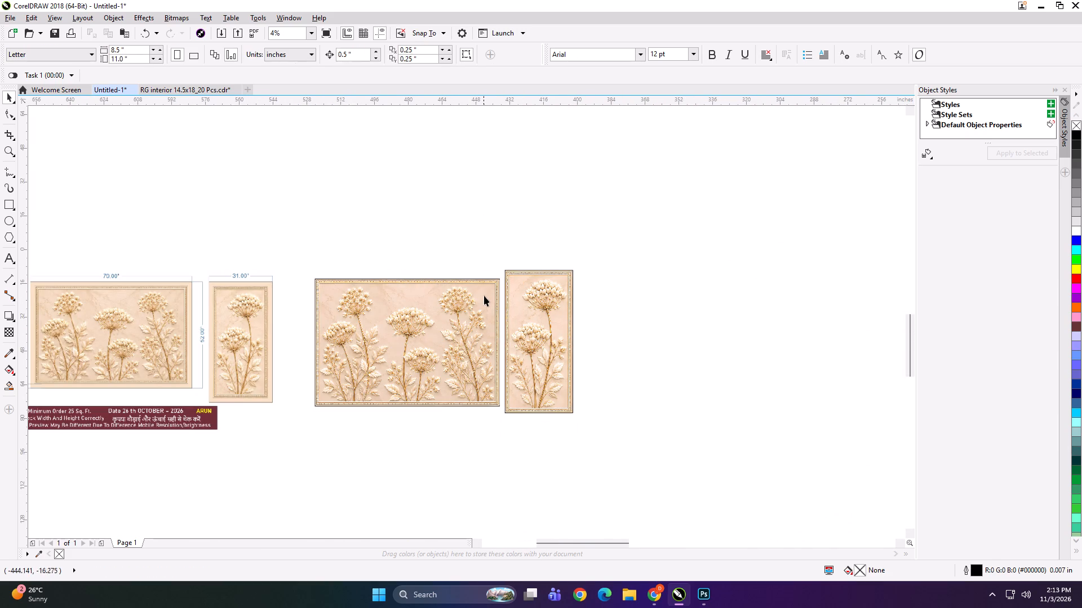
Resize the wide PowerClip floral panel to 70 inches wide by 52 inches high.
{"action": "scroll", "coordinate": [484, 296], "scroll_direction": "up", "scroll_amount": 1}
{"action": "left_click", "coordinate": [484, 296]}
{"action": "left_click", "coordinate": [555, 183]}
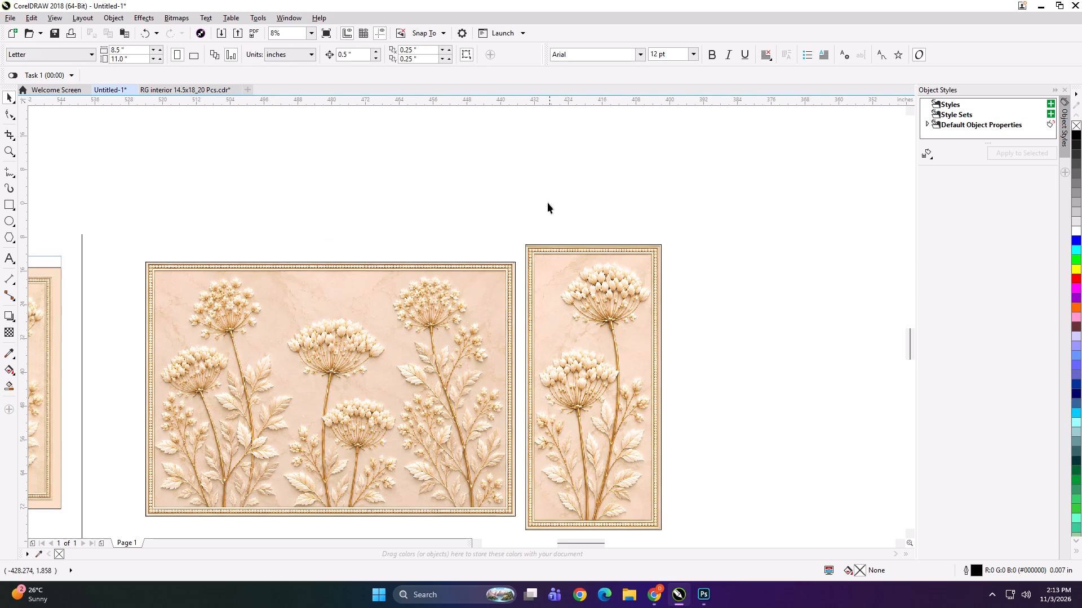
{"action": "scroll", "coordinate": [520, 282], "scroll_direction": "down", "scroll_amount": 2}
{"action": "scroll", "coordinate": [354, 289], "scroll_direction": "up", "scroll_amount": 1}
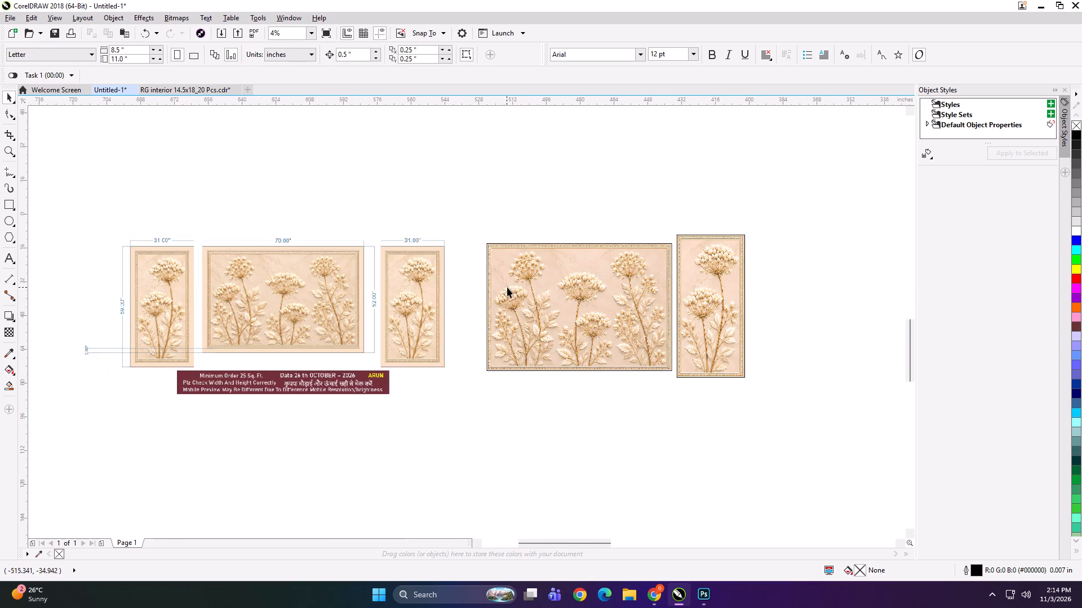
{"action": "left_click", "coordinate": [507, 287]}
{"action": "left_click", "coordinate": [127, 51]}
{"action": "key", "text": "ctrl+a"}
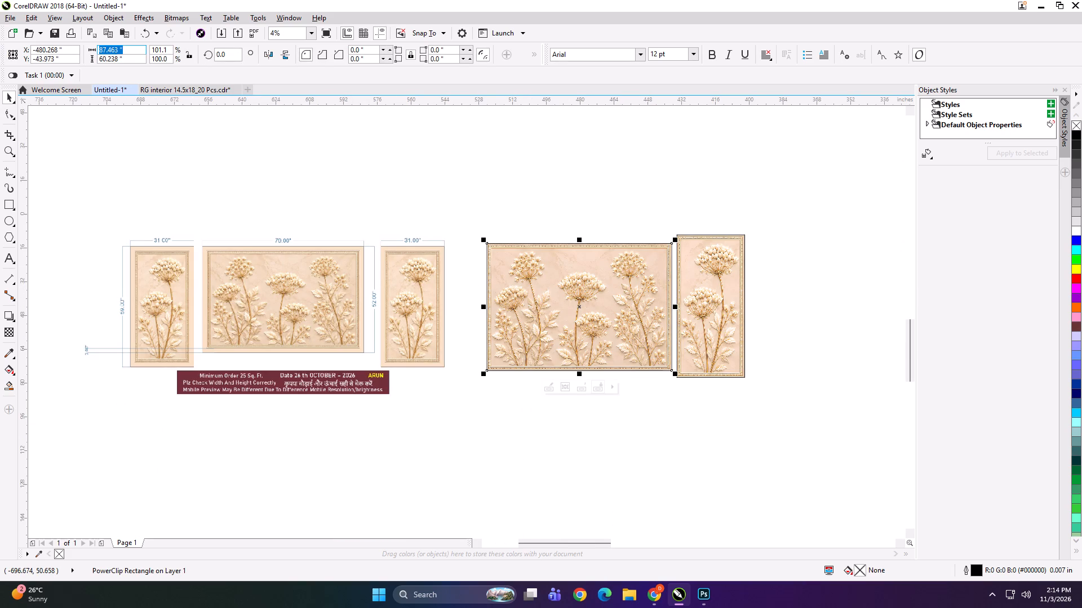
{"action": "key", "text": "ctrl+a"}
{"action": "type", "text": "70"}
{"action": "key", "text": "Tab"}
{"action": "type", "text": "52"}
{"action": "key", "text": "Return"}
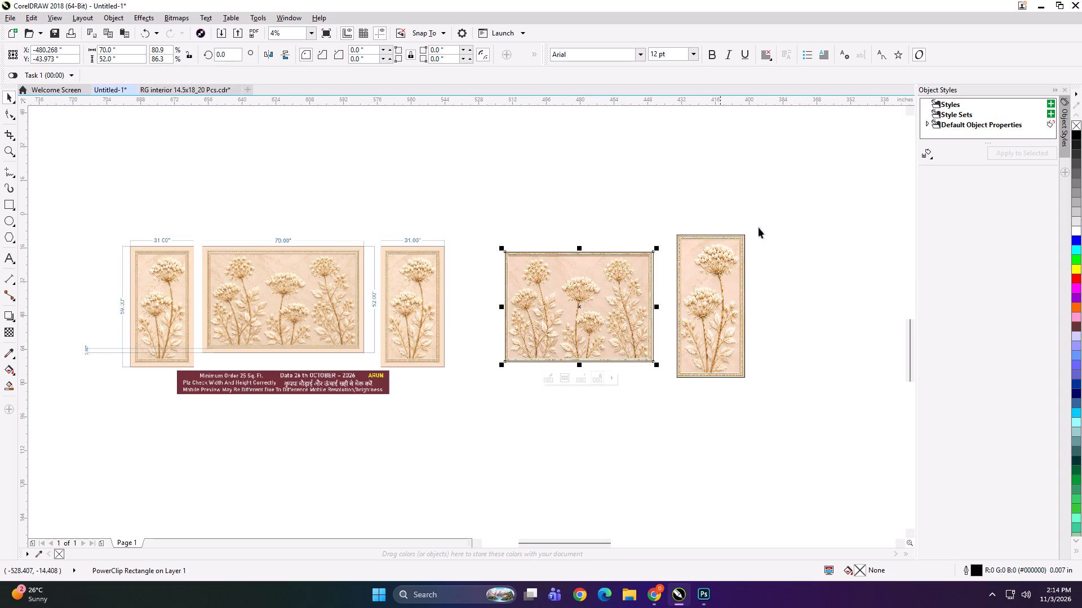
Resize the narrow PowerClip floral panel to 31 inches wide by 59 inches high.
{"action": "left_click", "coordinate": [706, 288]}
{"action": "left_click", "coordinate": [127, 50]}
{"action": "key", "text": "ctrl+a"}
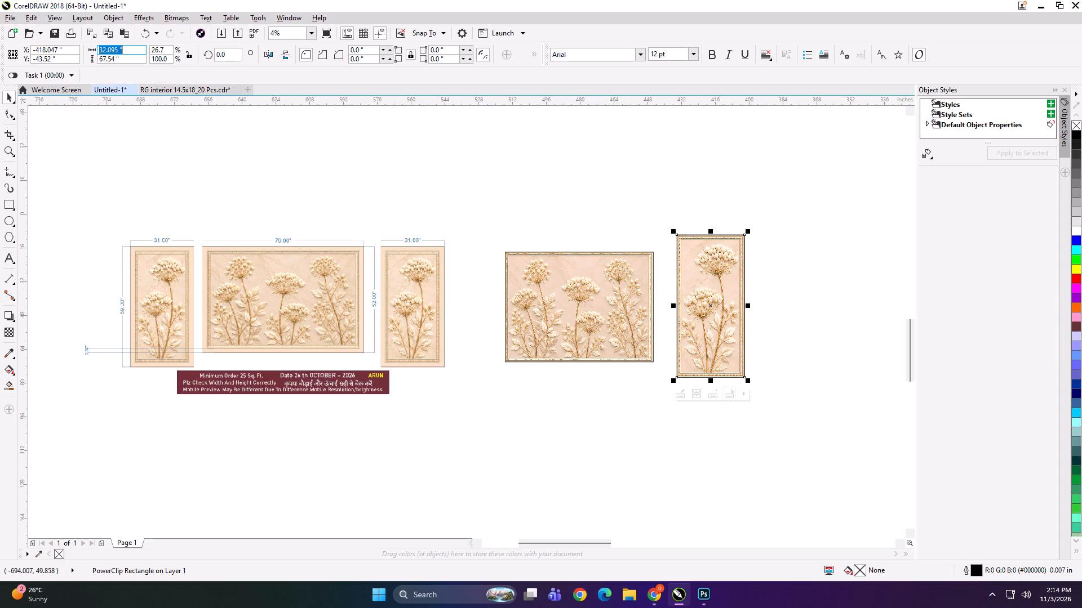
{"action": "type", "text": "31"}
{"action": "key", "text": "Tab"}
{"action": "type", "text": "52"}
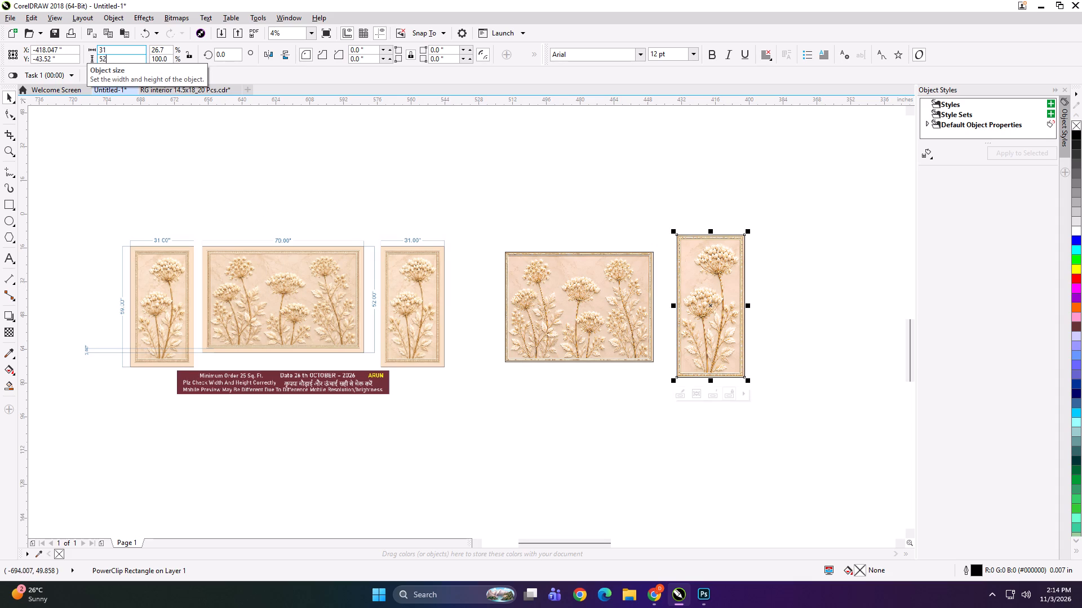
{"action": "key", "text": "BackSpace"}
{"action": "key", "text": "9"}
{"action": "key", "text": "Return"}
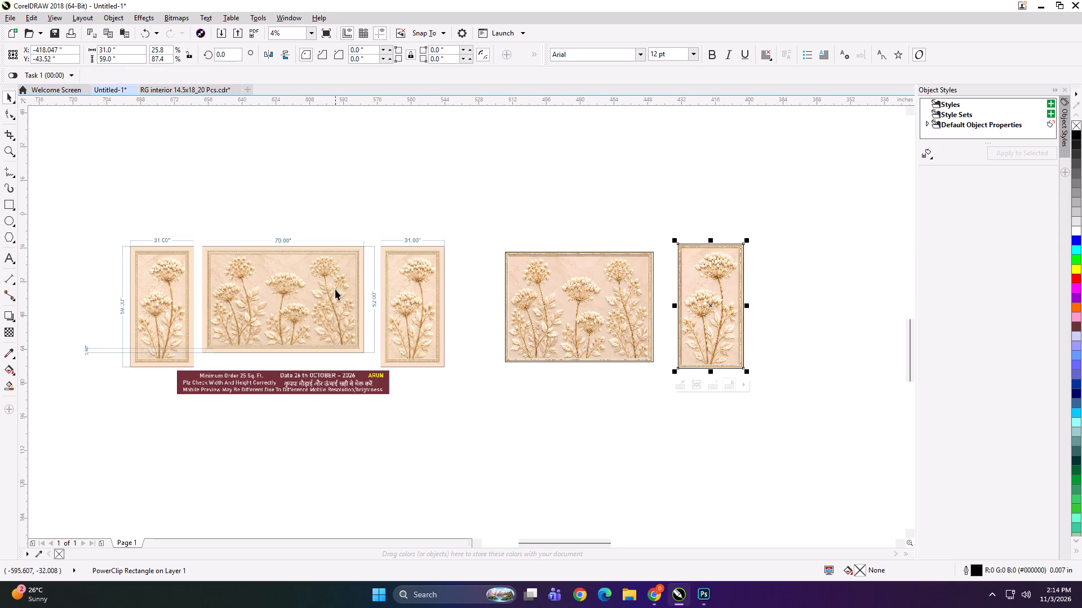
Make room beside the wide panel and place a horizontally mirrored copy of the narrow panel on its left side.
{"action": "left_click_drag", "start_coordinate": [335, 293], "coordinate": [307, 272]}
{"action": "left_click_drag", "start_coordinate": [582, 302], "coordinate": [602, 297]}
{"action": "left_click", "coordinate": [721, 301]}
{"action": "left_click_drag", "start_coordinate": [717, 300], "coordinate": [492, 298]}
{"action": "right_click", "coordinate": [492, 298], "text": "shift"}
{"action": "left_click", "coordinate": [267, 53]}
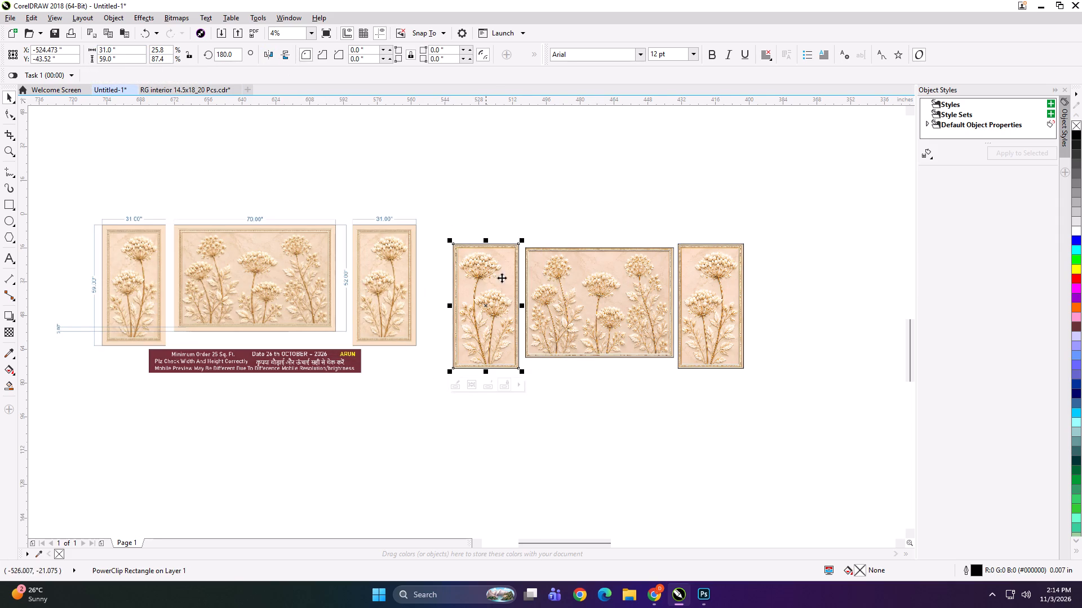
Align the bottom edges of the wide panel and the two narrow panels.
{"action": "scroll", "coordinate": [582, 333], "scroll_direction": "up", "scroll_amount": 1}
{"action": "left_click", "coordinate": [546, 312], "text": "shift"}
{"action": "left_click", "coordinate": [798, 307], "text": "shift"}
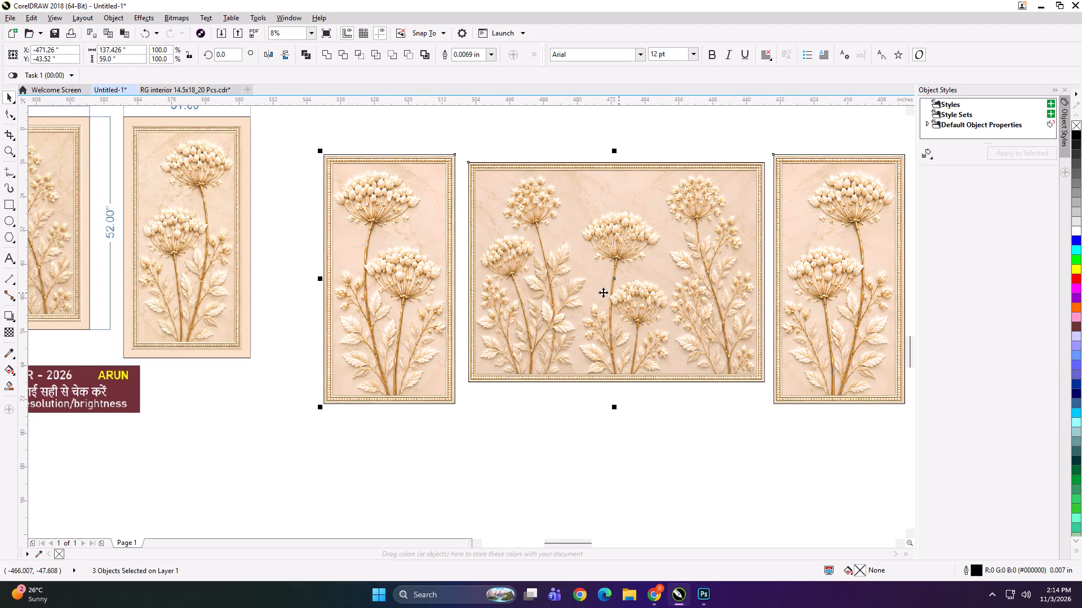
{"action": "key", "text": "b"}
{"action": "scroll", "coordinate": [562, 328], "scroll_direction": "down", "scroll_amount": 1}
{"action": "left_click", "coordinate": [583, 180]}
Nudge the wide center panel 0.5 inch left toward the mirrored narrow panel.
{"action": "left_click", "coordinate": [585, 285]}
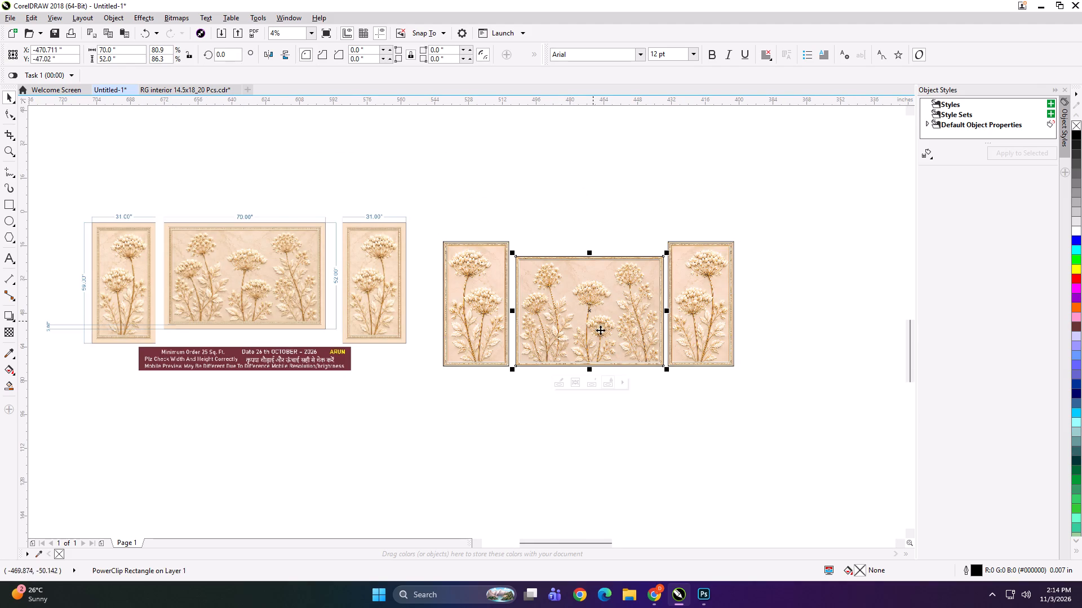
{"action": "key", "text": "Left"}
{"action": "left_click", "coordinate": [568, 220]}
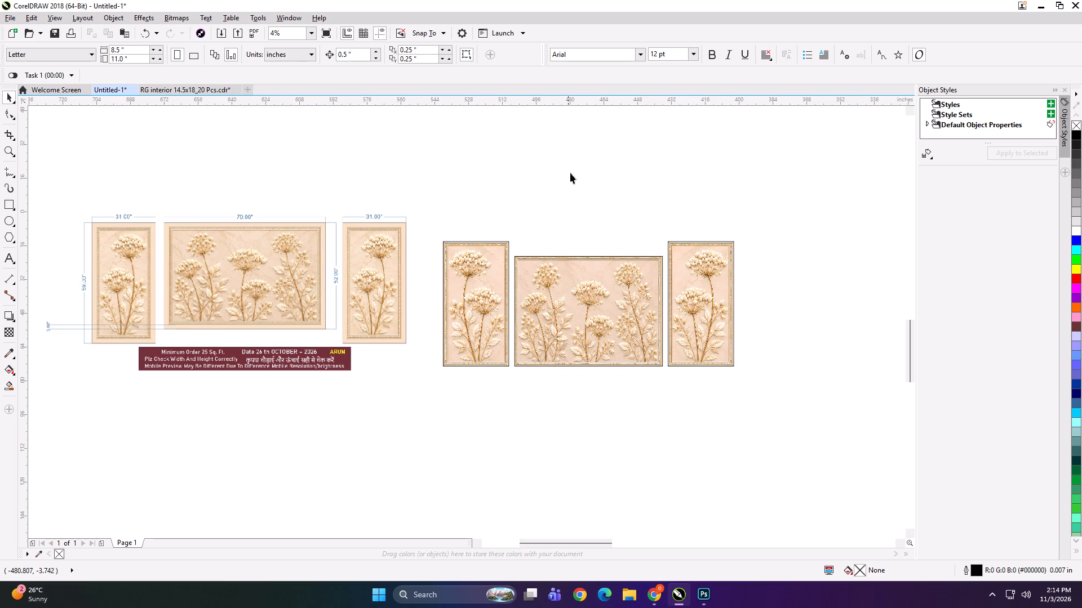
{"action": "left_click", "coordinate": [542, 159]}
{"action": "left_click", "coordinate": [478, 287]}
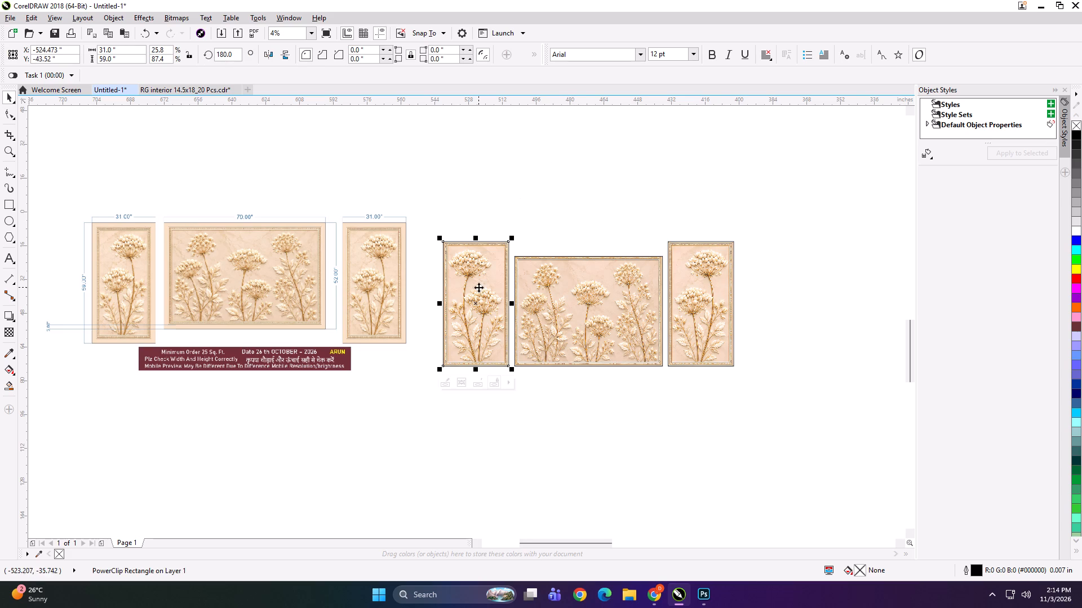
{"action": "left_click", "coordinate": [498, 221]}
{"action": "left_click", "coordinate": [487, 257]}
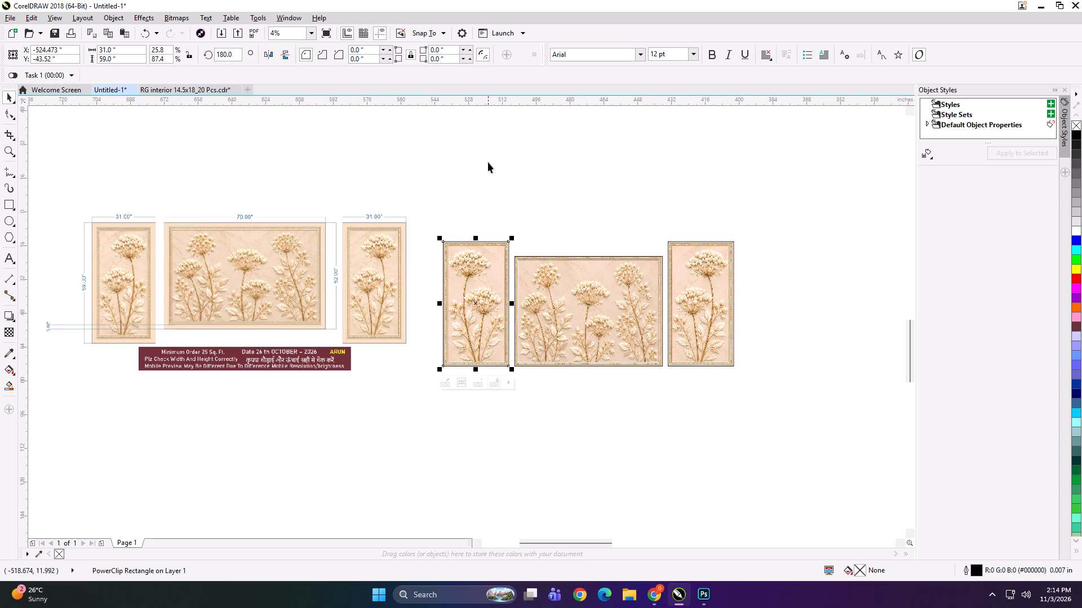
Compare the sizes of the three assembled panels with the dimensioned preview.
{"action": "left_click", "coordinate": [488, 162]}
{"action": "left_click", "coordinate": [487, 216]}
{"action": "left_click", "coordinate": [486, 274]}
{"action": "left_click", "coordinate": [562, 283]}
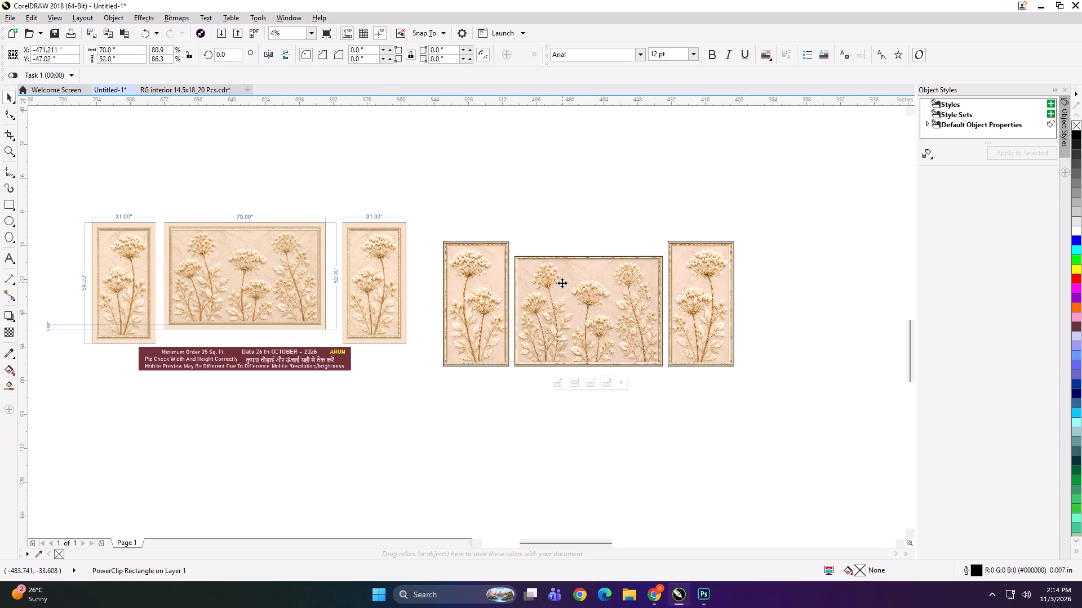
{"action": "scroll", "coordinate": [136, 238], "scroll_direction": "up", "scroll_amount": 1}
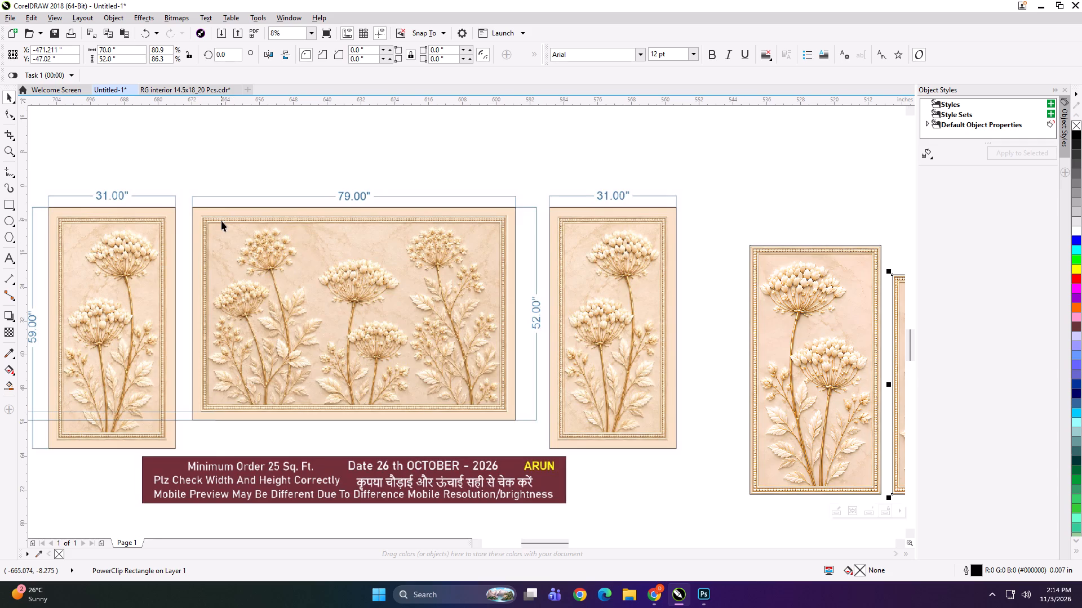
{"action": "scroll", "coordinate": [211, 223], "scroll_direction": "down", "scroll_amount": 1}
{"action": "left_click", "coordinate": [504, 289]}
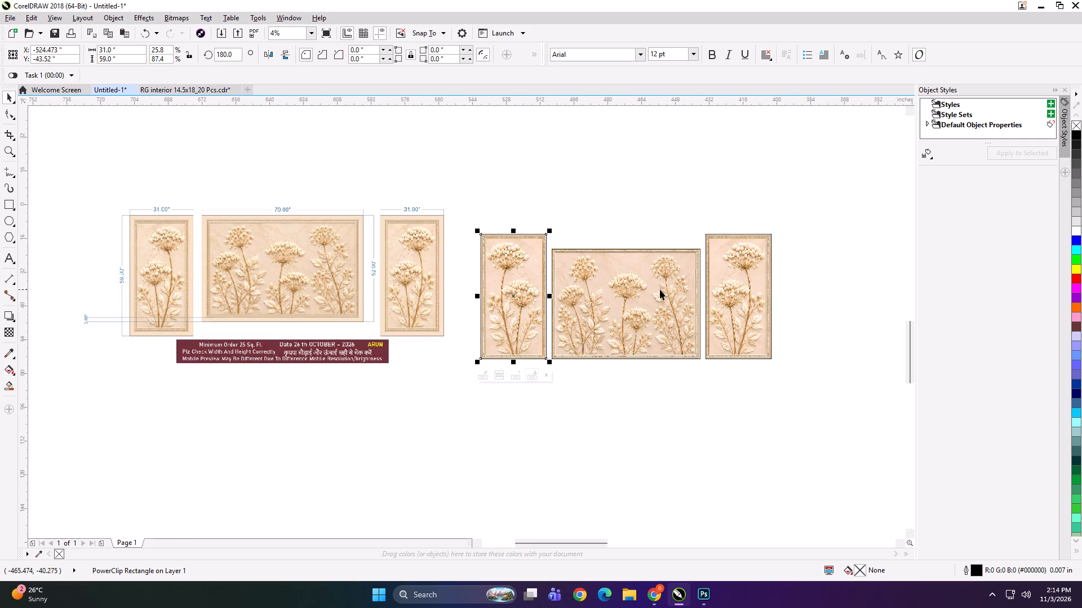
{"action": "left_click", "coordinate": [738, 288]}
{"action": "left_click", "coordinate": [574, 215]}
Add the size label "31*59" with the letter A, spaced apart, on the top edge of the mirrored left narrow panel.
{"action": "left_click", "coordinate": [9, 247]}
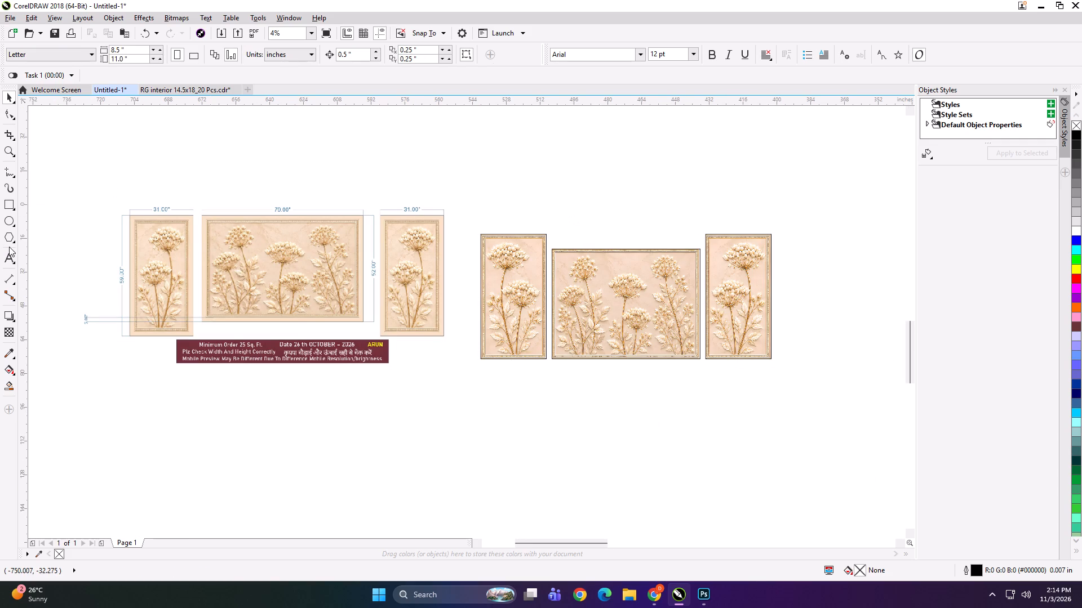
{"action": "left_click", "coordinate": [11, 257]}
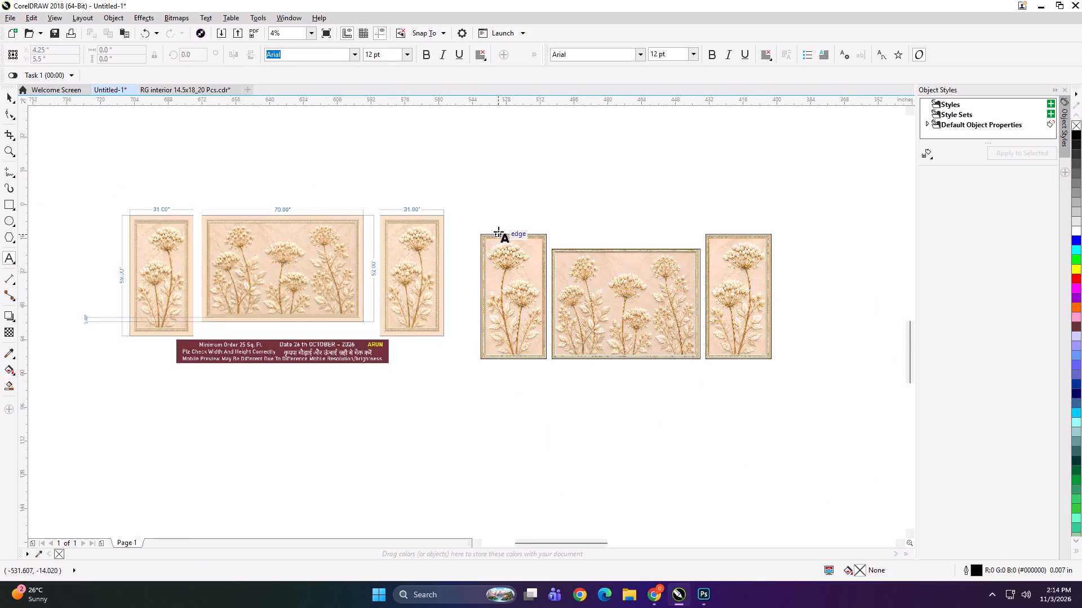
{"action": "left_click", "coordinate": [498, 231]}
{"action": "scroll", "coordinate": [515, 234], "scroll_direction": "up", "scroll_amount": 1}
{"action": "key", "text": "1"}
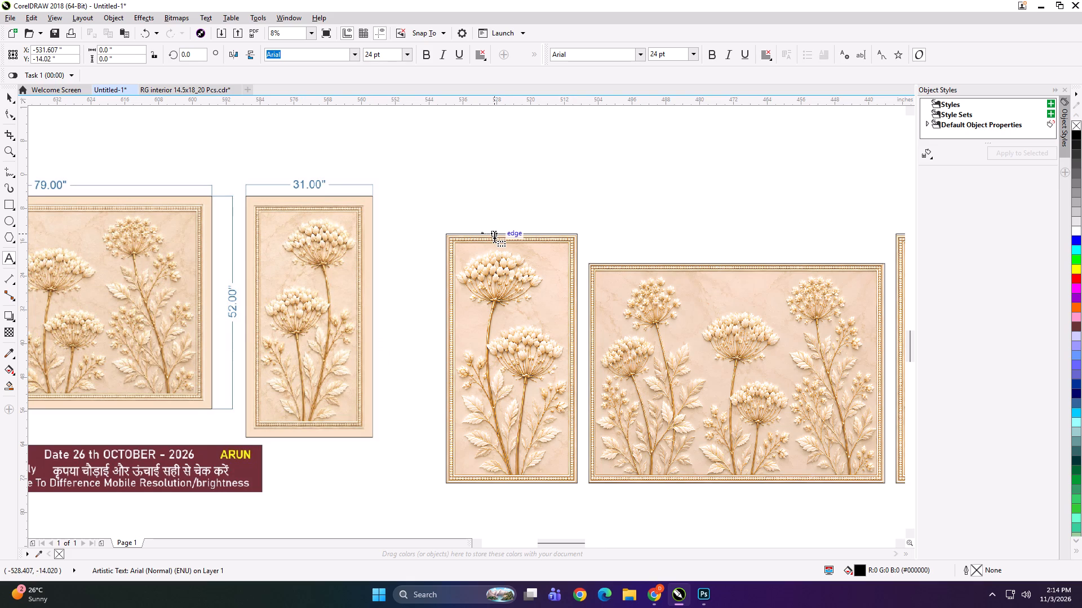
{"action": "scroll", "coordinate": [437, 231], "scroll_direction": "down", "scroll_amount": 1}
{"action": "key", "text": "BackSpace"}
{"action": "type", "text": "31"}
{"action": "type", "text": "*59"}
{"action": "scroll", "coordinate": [437, 233], "scroll_direction": "up", "scroll_amount": 2}
{"action": "scroll", "coordinate": [543, 232], "scroll_direction": "up", "scroll_amount": 3}
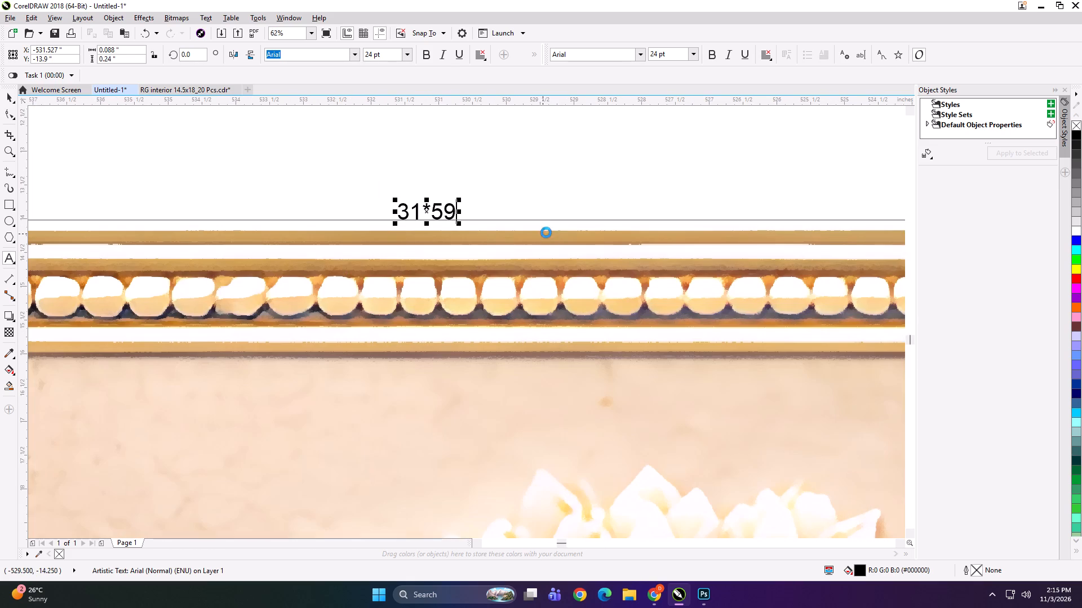
{"action": "key", "text": "space"}
{"action": "key", "text": "space"}
{"action": "key", "text": "space"}
{"action": "key", "text": "space"}
{"action": "key", "text": "space"}
{"action": "key", "text": "space"}
{"action": "key", "text": "space"}
{"action": "key", "text": "space"}
{"action": "key", "text": "space"}
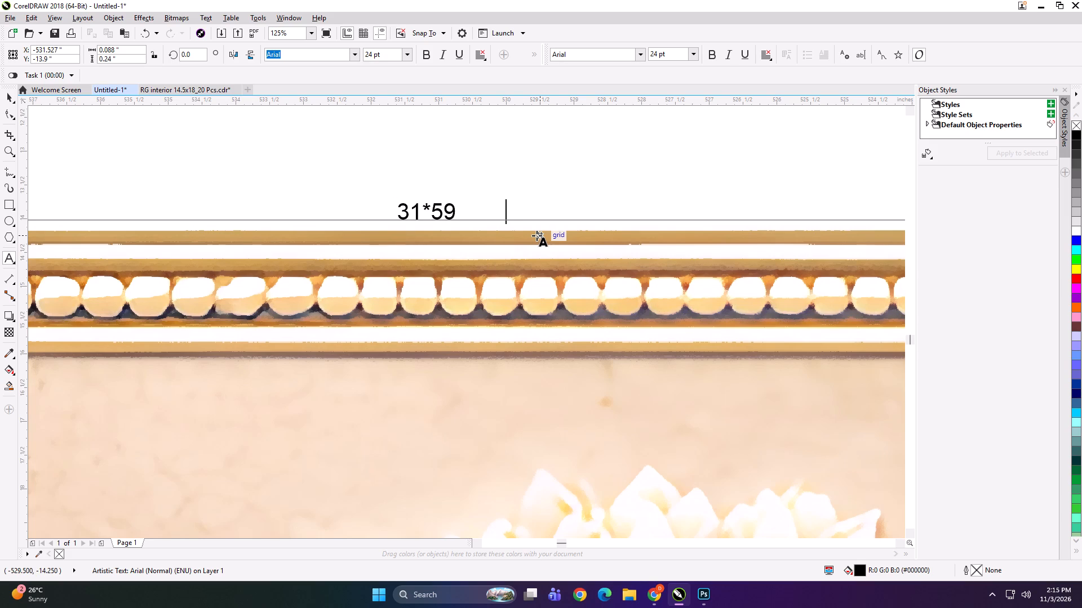
{"action": "key", "text": "a"}
Copy the size label onto the top edge of the right narrow panel and change its letter to B.
{"action": "key", "text": "ctrl+a"}
{"action": "key", "text": "ctrl+c"}
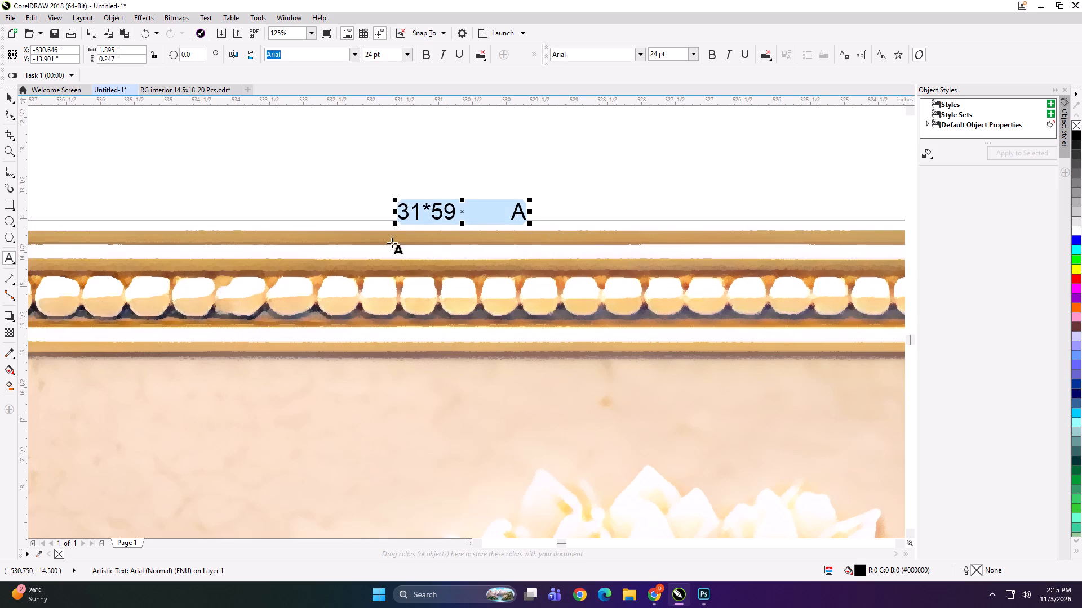
{"action": "scroll", "coordinate": [347, 240], "scroll_direction": "down", "scroll_amount": 5}
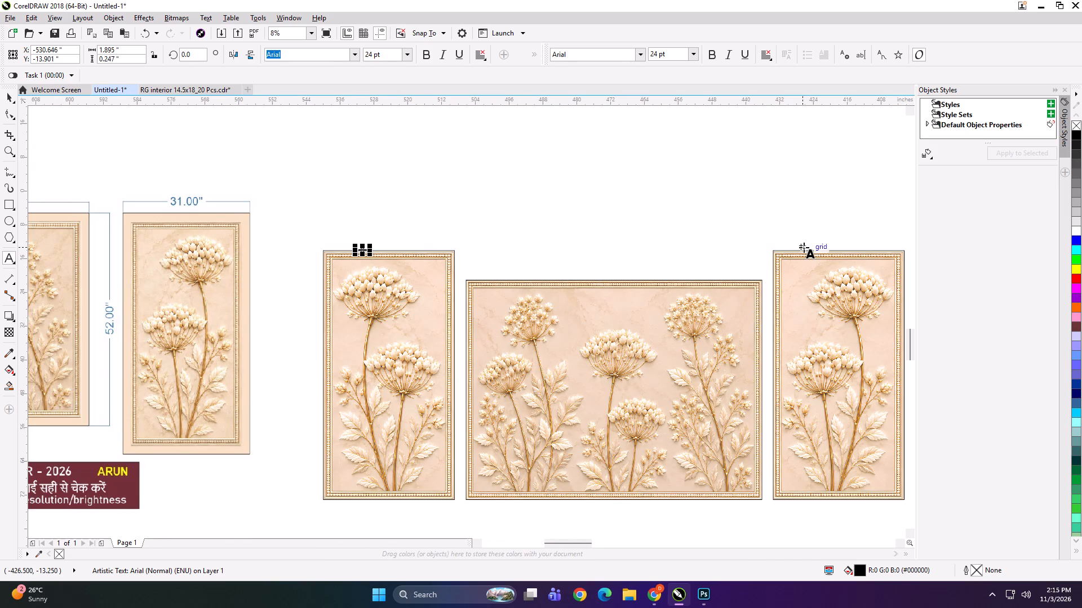
{"action": "left_click", "coordinate": [806, 248]}
{"action": "scroll", "coordinate": [811, 248], "scroll_direction": "up", "scroll_amount": 2}
{"action": "key", "text": "ctrl+v"}
{"action": "key", "text": "BackSpace"}
{"action": "key", "text": "2"}
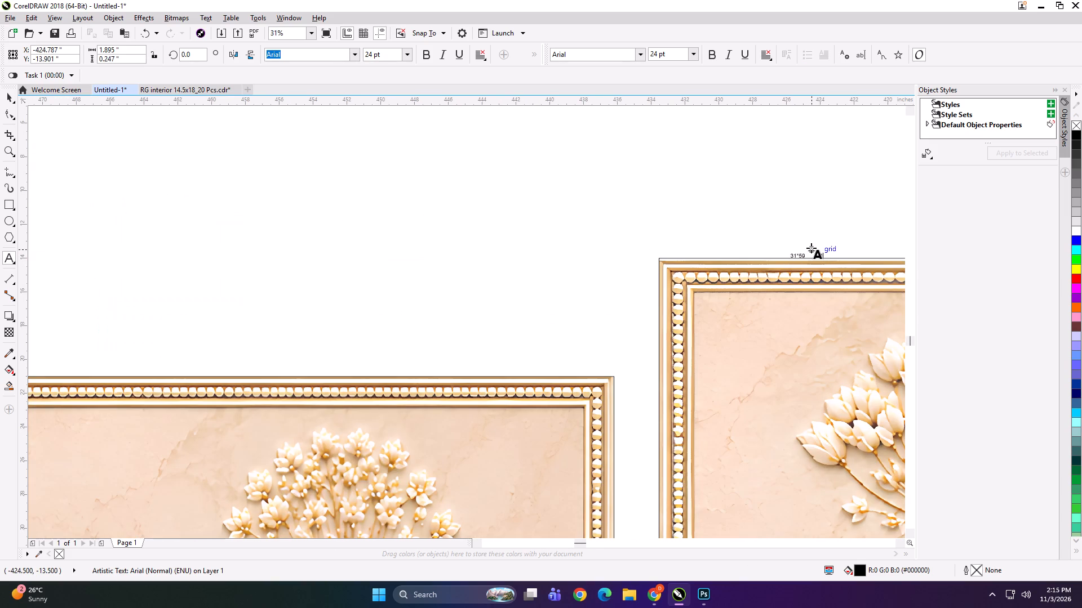
{"action": "key", "text": "BackSpace"}
{"action": "key", "text": "b"}
Add the size label "70*52" on the top edge of the wide center panel.
{"action": "scroll", "coordinate": [740, 184], "scroll_direction": "down", "scroll_amount": 1}
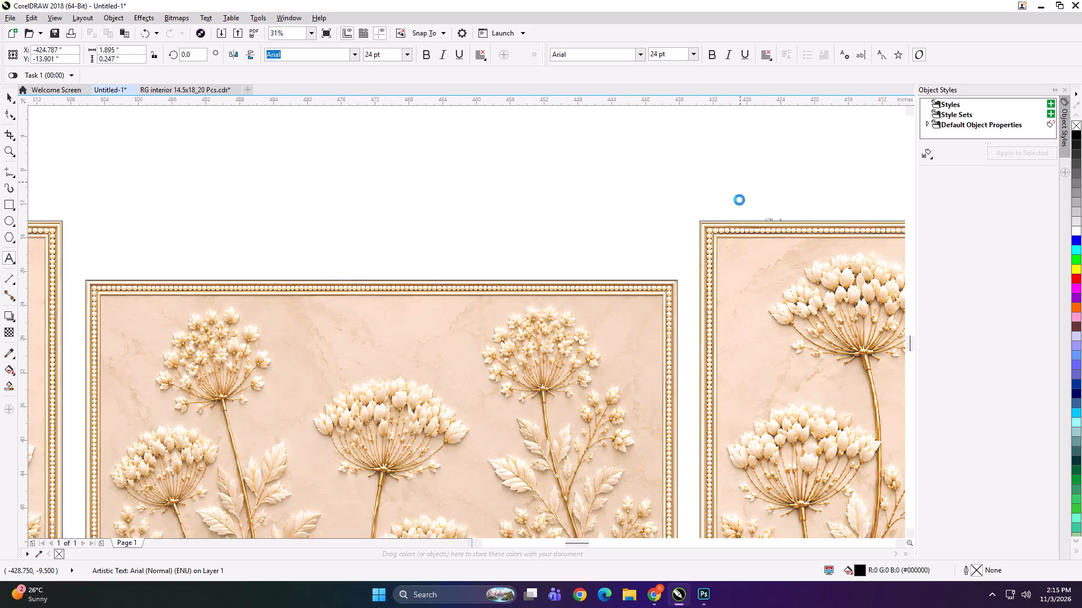
{"action": "scroll", "coordinate": [739, 200], "scroll_direction": "down", "scroll_amount": 1}
{"action": "scroll", "coordinate": [553, 243], "scroll_direction": "down", "scroll_amount": 1}
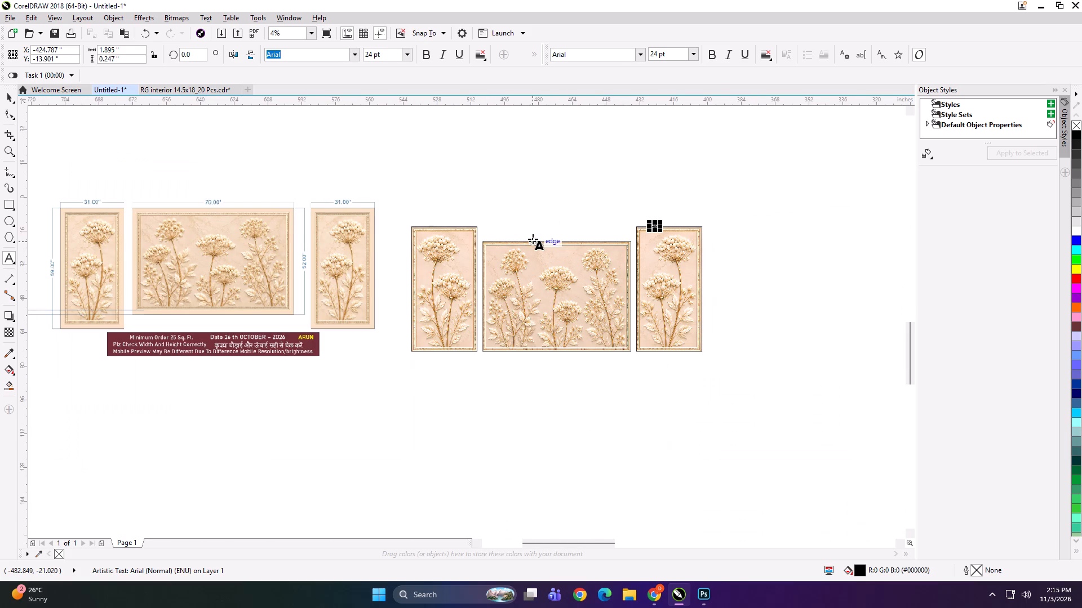
{"action": "left_click", "coordinate": [533, 239]}
{"action": "type", "text": "70"}
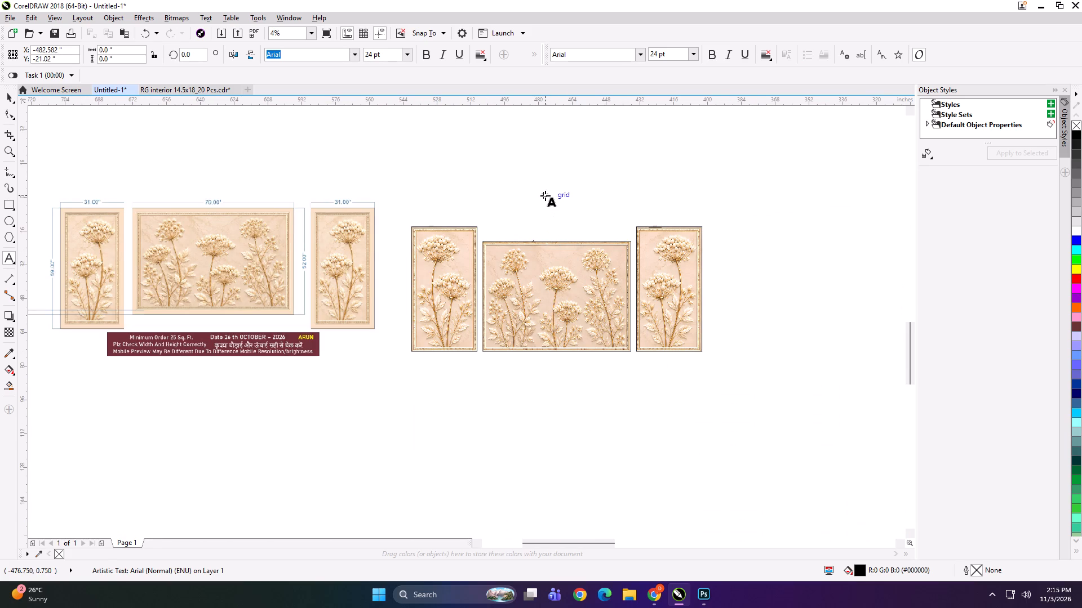
{"action": "type", "text": "*52"}
{"action": "left_click", "coordinate": [10, 96]}
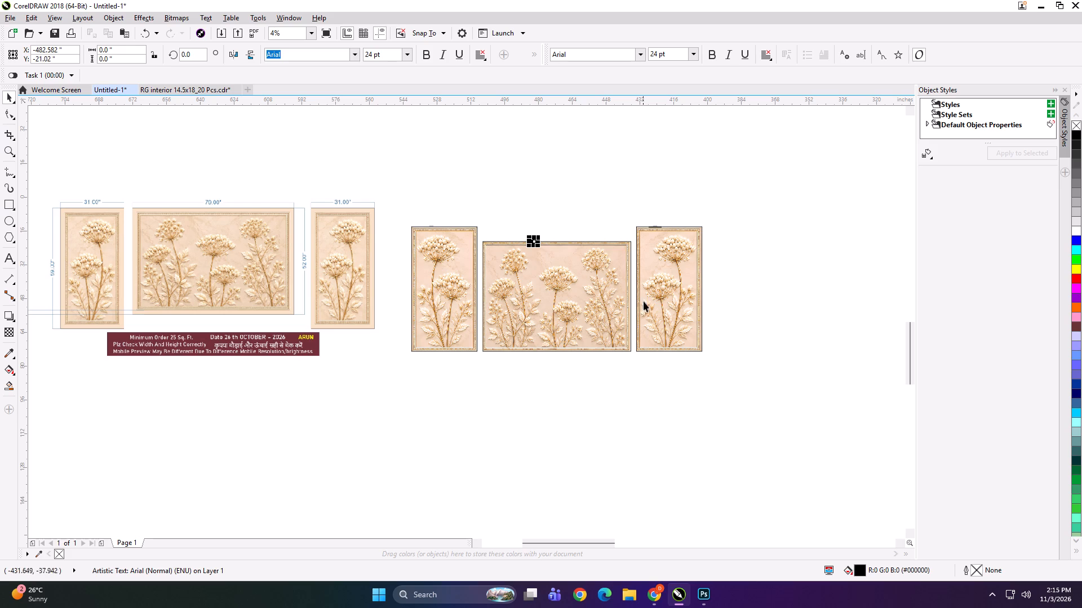
Group each of the three panels with its own size label.
{"action": "left_click", "coordinate": [588, 292], "text": "shift"}
{"action": "key", "text": "ctrl+g"}
{"action": "left_click_drag", "start_coordinate": [490, 185], "coordinate": [370, 471]}
{"action": "key", "text": "ctrl+g"}
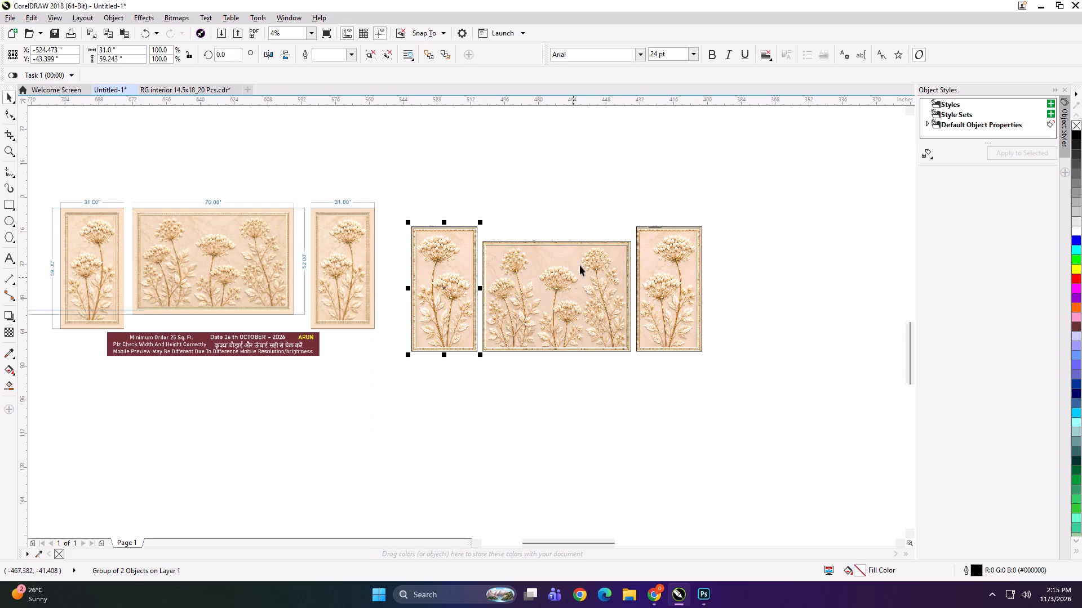
{"action": "left_click_drag", "start_coordinate": [617, 160], "coordinate": [751, 410]}
{"action": "key", "text": "ctrl+g"}
Export the left narrow panel group as an RGB TIFF at 100 dpi named 31x59 A in the chandigarh wallpaper folder.
{"action": "left_click", "coordinate": [454, 278]}
{"action": "key", "text": "ctrl+e"}
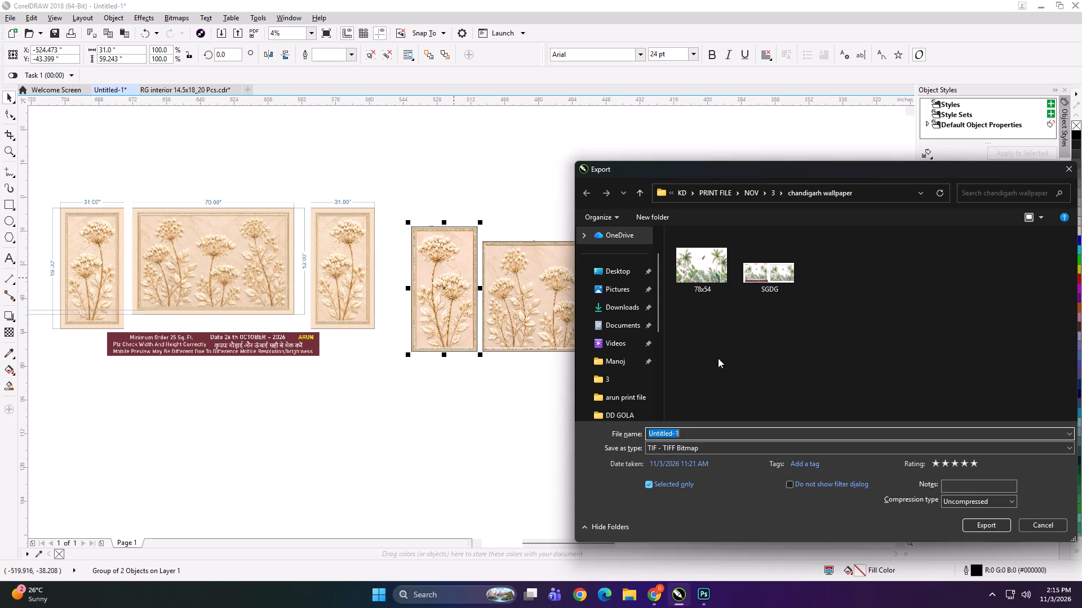
{"action": "type", "text": "31x59 A"}
{"action": "key", "text": "Return"}
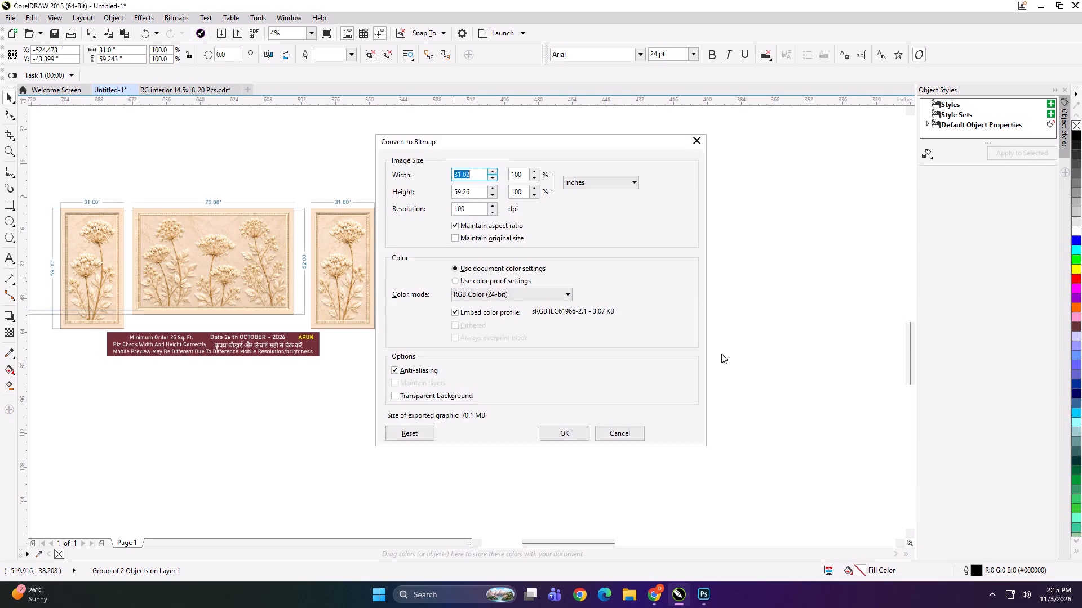
{"action": "key", "text": "Return"}
Examine the preview's panel dimensions, offsets and plain outer borders against the assembled panels.
{"action": "left_click", "coordinate": [567, 288]}
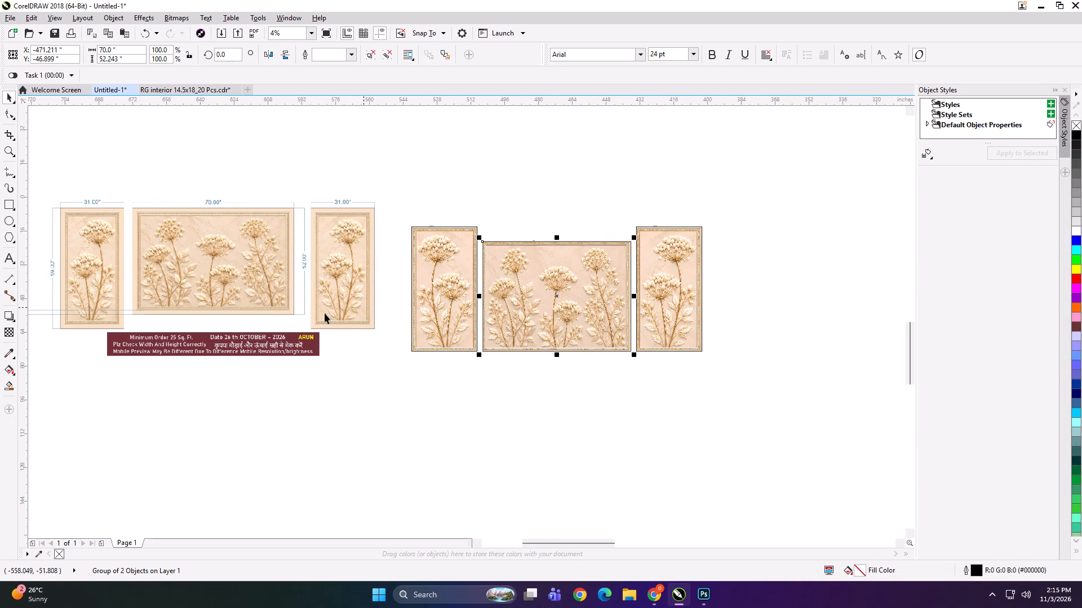
{"action": "scroll", "coordinate": [228, 312], "scroll_direction": "up", "scroll_amount": 2}
{"action": "scroll", "coordinate": [322, 305], "scroll_direction": "down", "scroll_amount": 2}
{"action": "scroll", "coordinate": [136, 292], "scroll_direction": "up", "scroll_amount": 1}
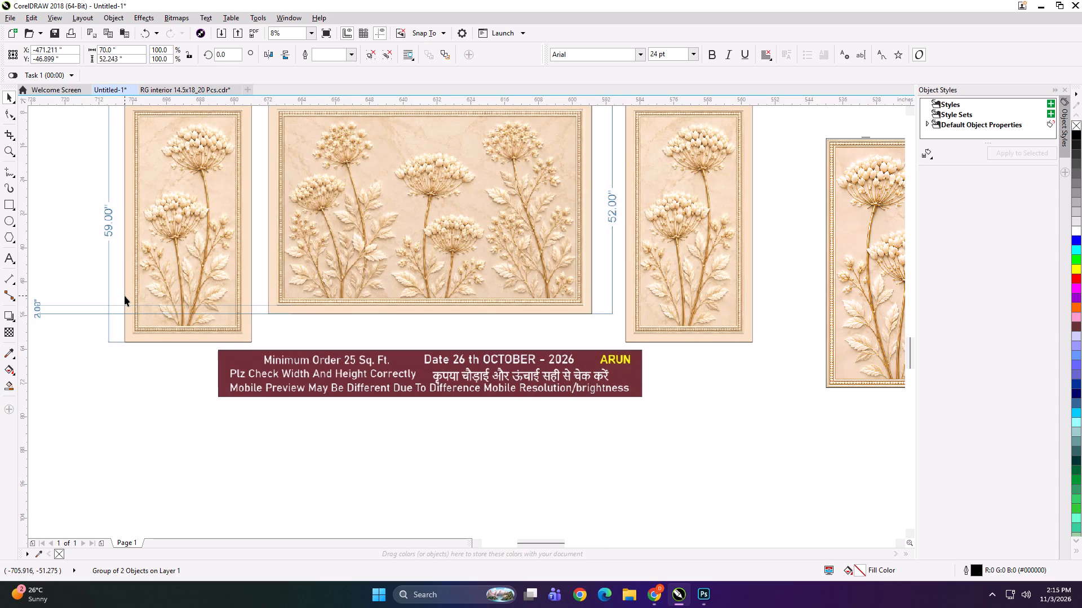
{"action": "scroll", "coordinate": [211, 323], "scroll_direction": "down", "scroll_amount": 1}
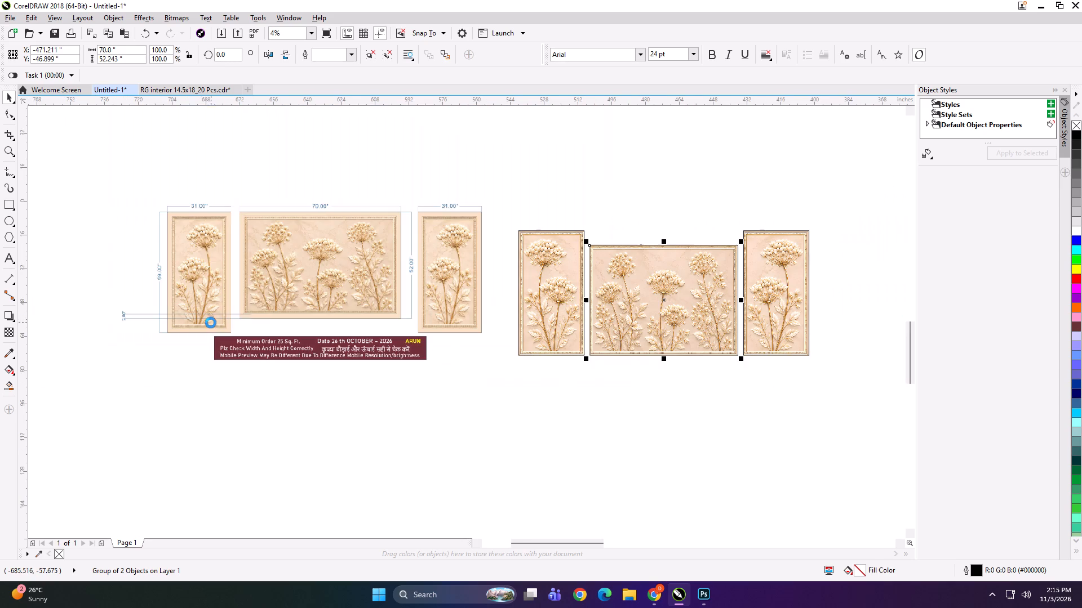
{"action": "scroll", "coordinate": [776, 241], "scroll_direction": "up", "scroll_amount": 2}
{"action": "scroll", "coordinate": [699, 220], "scroll_direction": "up", "scroll_amount": 1}
{"action": "scroll", "coordinate": [497, 294], "scroll_direction": "up", "scroll_amount": 2}
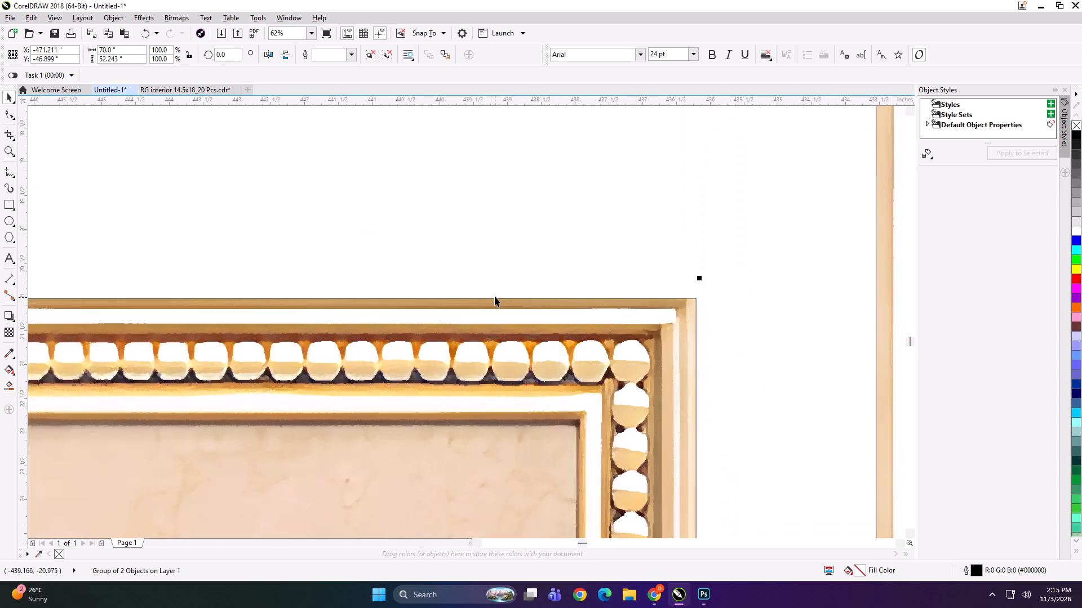
{"action": "scroll", "coordinate": [568, 234], "scroll_direction": "down", "scroll_amount": 4}
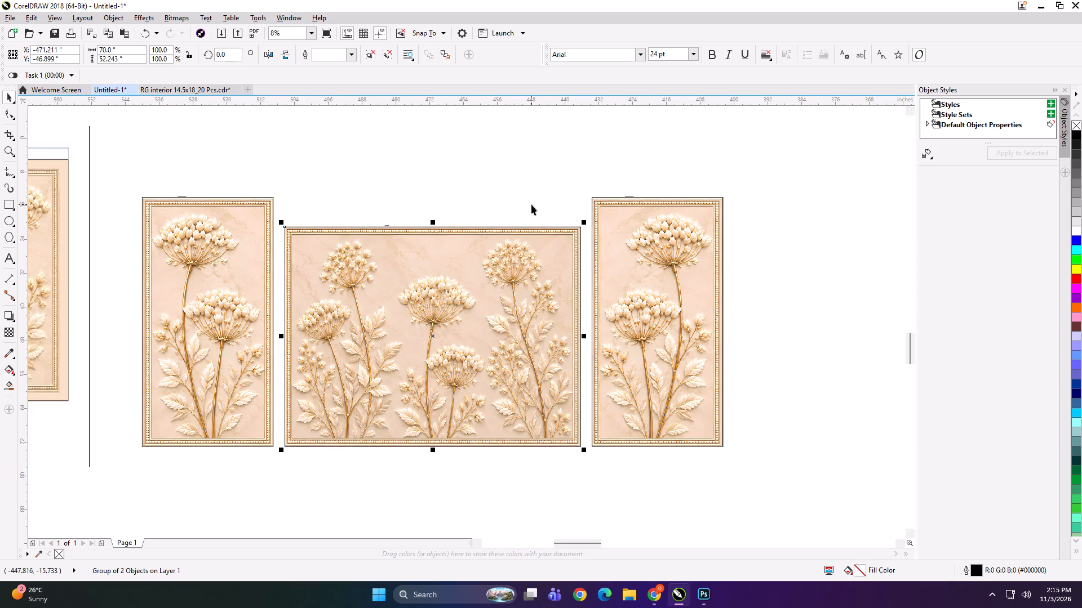
{"action": "scroll", "coordinate": [531, 211], "scroll_direction": "down", "scroll_amount": 1}
{"action": "scroll", "coordinate": [172, 235], "scroll_direction": "up", "scroll_amount": 1}
{"action": "scroll", "coordinate": [391, 254], "scroll_direction": "down", "scroll_amount": 1}
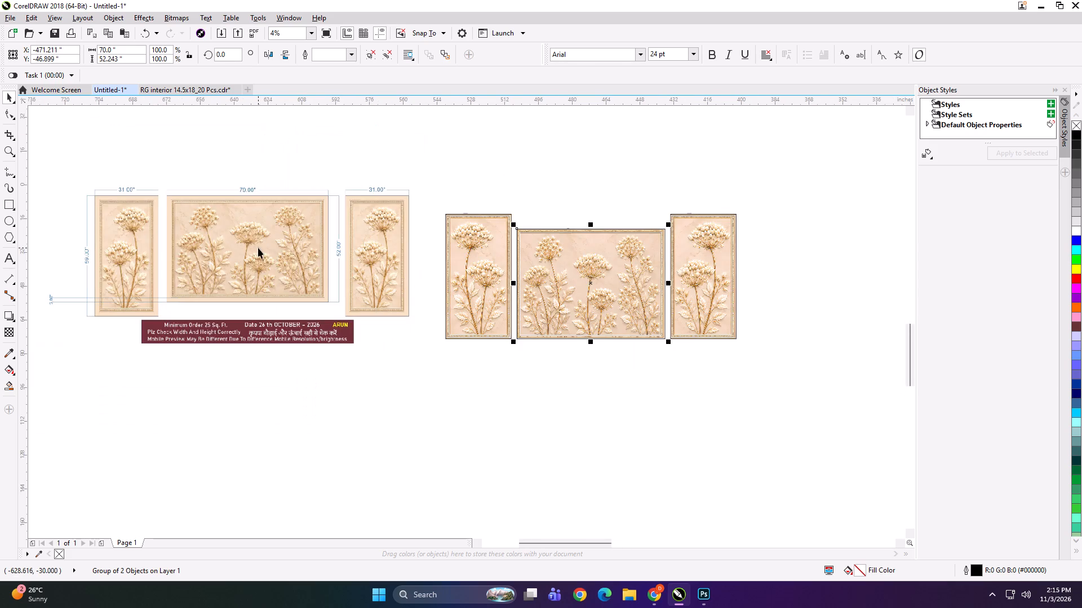
{"action": "scroll", "coordinate": [258, 248], "scroll_direction": "up", "scroll_amount": 1}
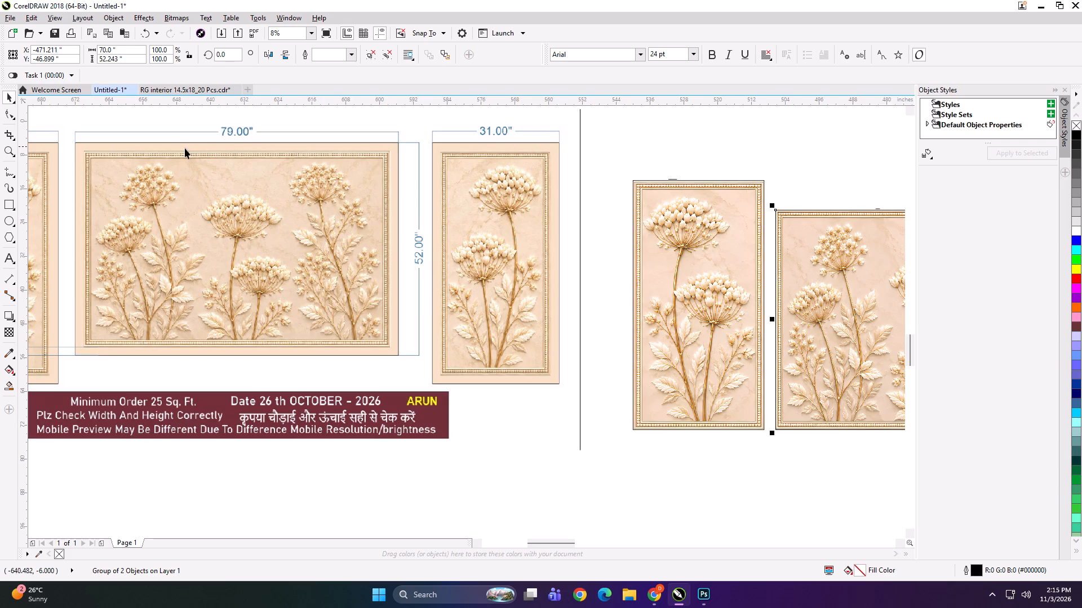
{"action": "scroll", "coordinate": [127, 153], "scroll_direction": "up", "scroll_amount": 1}
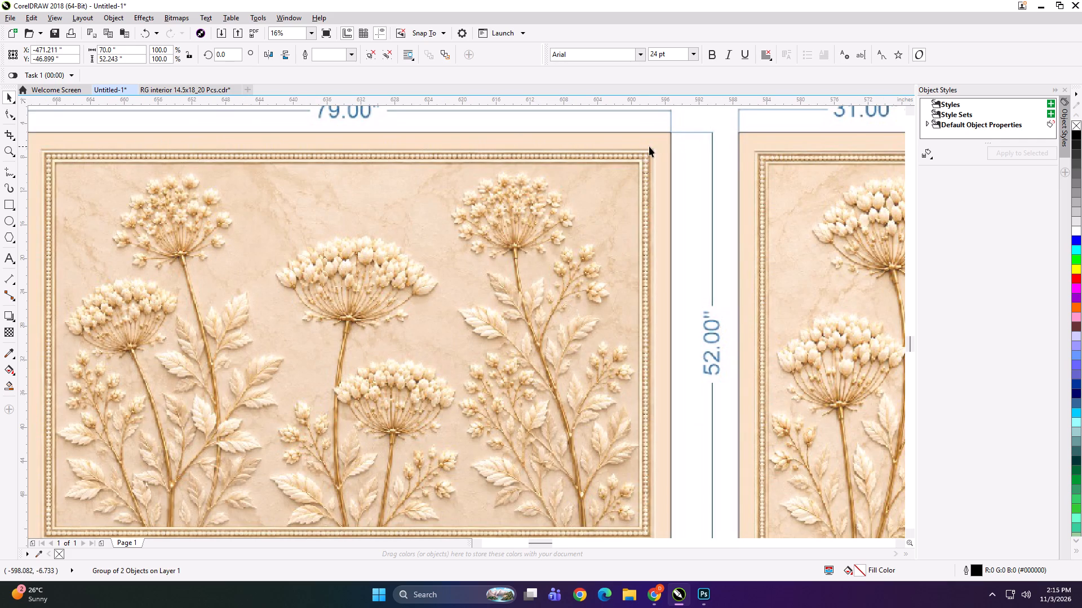
{"action": "scroll", "coordinate": [649, 146], "scroll_direction": "down", "scroll_amount": 1}
{"action": "scroll", "coordinate": [292, 257], "scroll_direction": "down", "scroll_amount": 1}
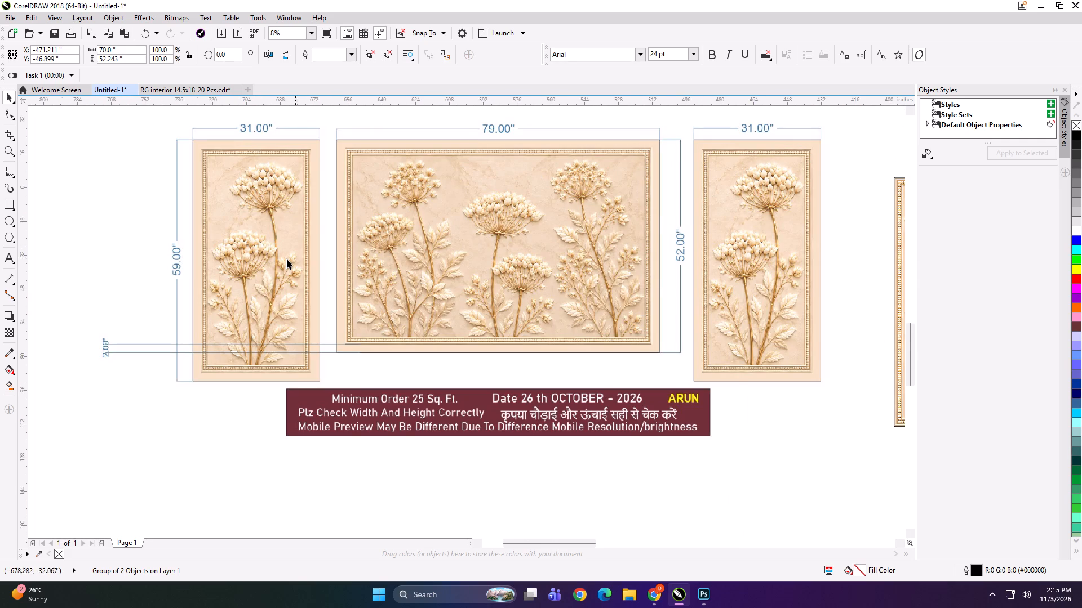
{"action": "scroll", "coordinate": [727, 271], "scroll_direction": "up", "scroll_amount": 1}
{"action": "scroll", "coordinate": [542, 253], "scroll_direction": "down", "scroll_amount": 1}
{"action": "scroll", "coordinate": [702, 254], "scroll_direction": "up", "scroll_amount": 1}
{"action": "scroll", "coordinate": [619, 244], "scroll_direction": "down", "scroll_amount": 1}
{"action": "left_click", "coordinate": [607, 173]}
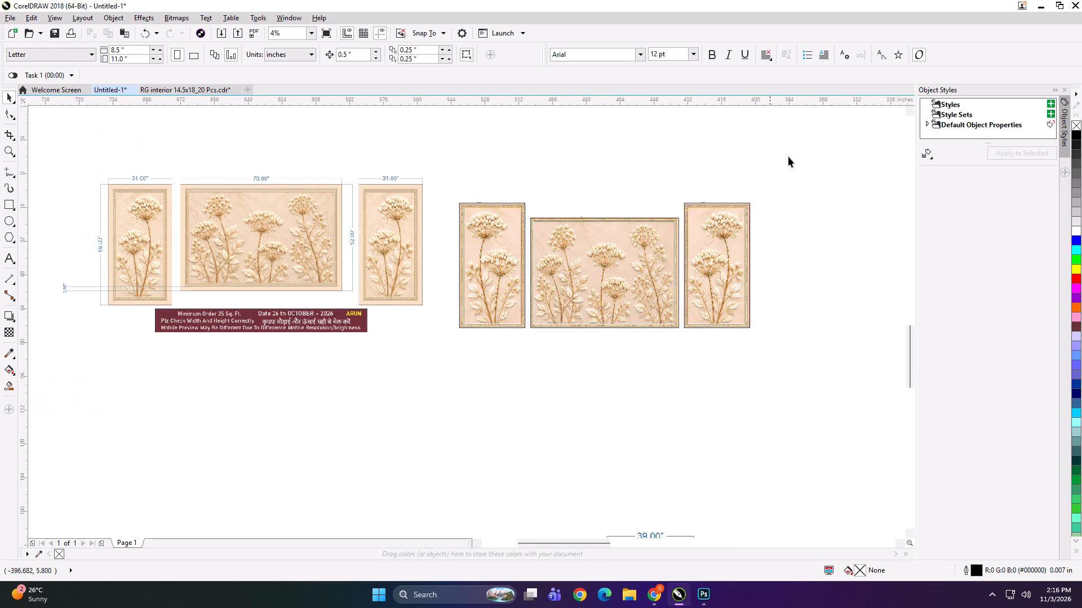
Ungroup the three labelled panels.
{"action": "left_click_drag", "start_coordinate": [797, 155], "coordinate": [370, 418]}
{"action": "key", "text": "ctrl+u"}
{"action": "key", "text": "ctrl+u"}
{"action": "key", "text": "ctrl+u"}
{"action": "key", "text": "ctrl+u"}
{"action": "left_click", "coordinate": [493, 392], "text": "ctrl"}
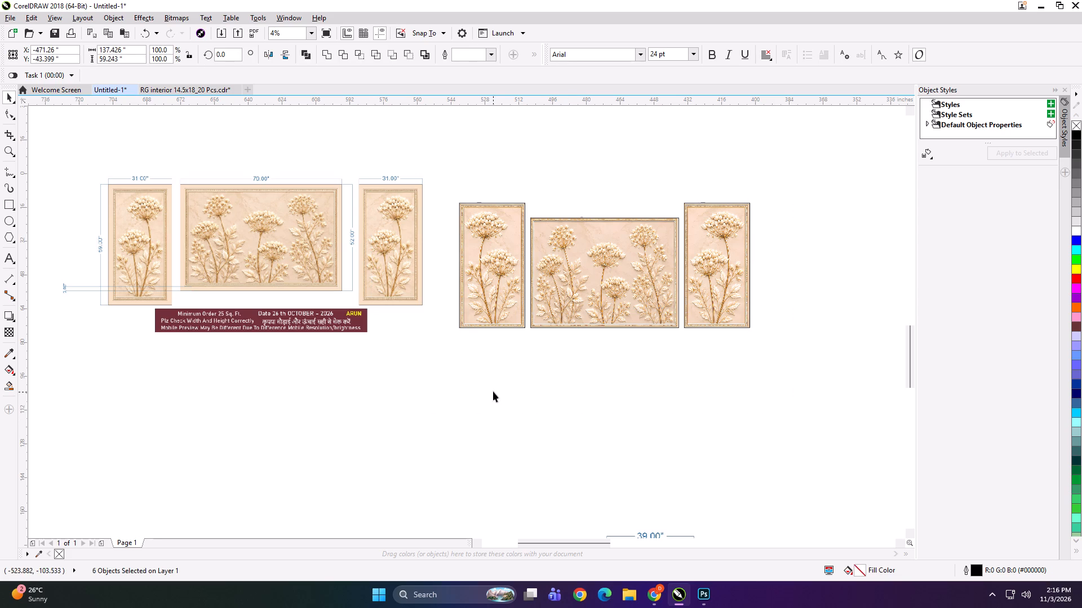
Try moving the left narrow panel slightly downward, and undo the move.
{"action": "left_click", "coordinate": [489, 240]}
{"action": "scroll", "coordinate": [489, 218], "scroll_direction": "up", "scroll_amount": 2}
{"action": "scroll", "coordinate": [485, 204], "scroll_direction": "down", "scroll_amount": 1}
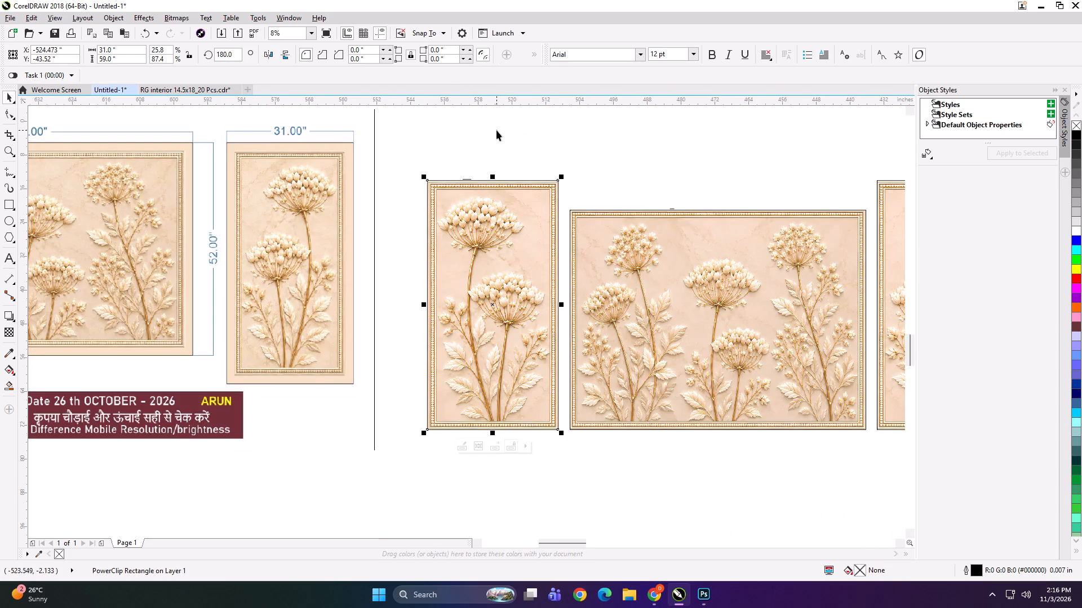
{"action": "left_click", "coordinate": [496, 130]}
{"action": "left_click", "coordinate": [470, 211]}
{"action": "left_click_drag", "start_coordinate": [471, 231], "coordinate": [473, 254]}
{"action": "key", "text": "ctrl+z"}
Create a page-frame rectangle and deselect it.
{"action": "double_click", "coordinate": [3, 204], "text": "shift"}
{"action": "key", "text": "shift+space"}
{"action": "left_click", "coordinate": [489, 121]}
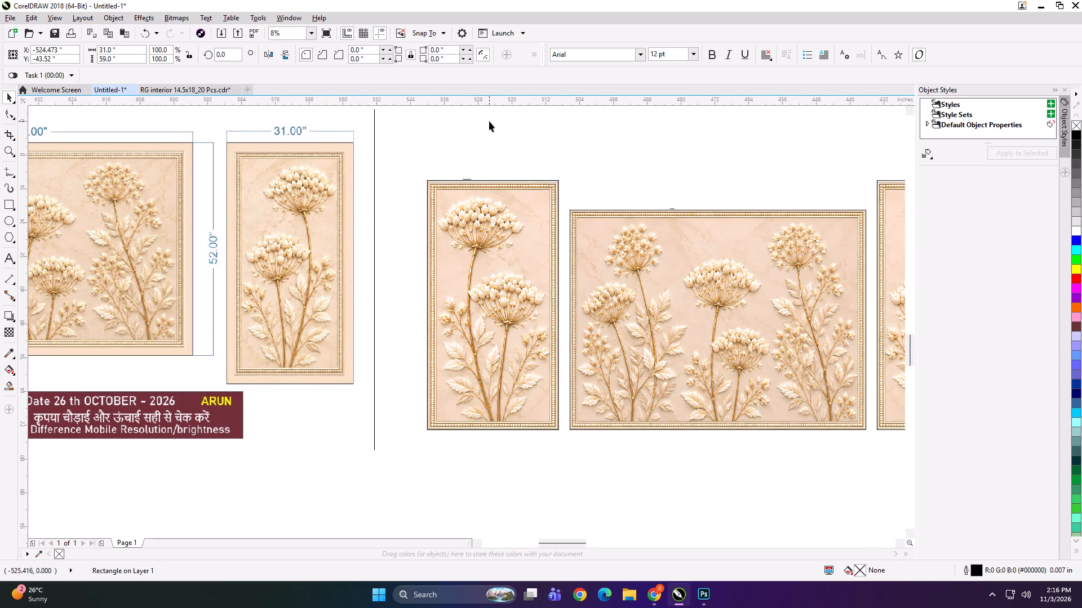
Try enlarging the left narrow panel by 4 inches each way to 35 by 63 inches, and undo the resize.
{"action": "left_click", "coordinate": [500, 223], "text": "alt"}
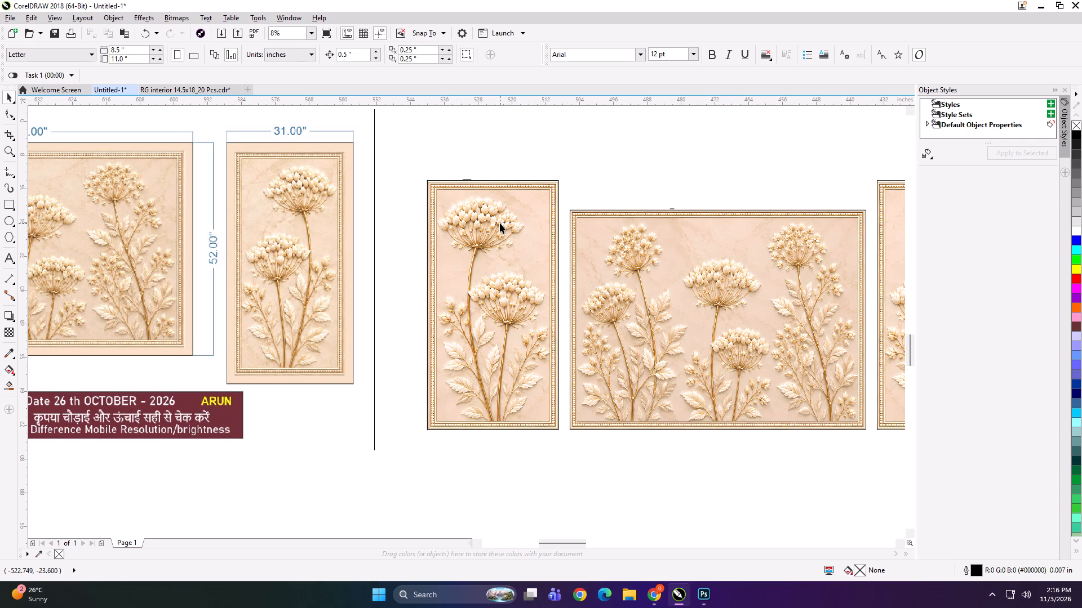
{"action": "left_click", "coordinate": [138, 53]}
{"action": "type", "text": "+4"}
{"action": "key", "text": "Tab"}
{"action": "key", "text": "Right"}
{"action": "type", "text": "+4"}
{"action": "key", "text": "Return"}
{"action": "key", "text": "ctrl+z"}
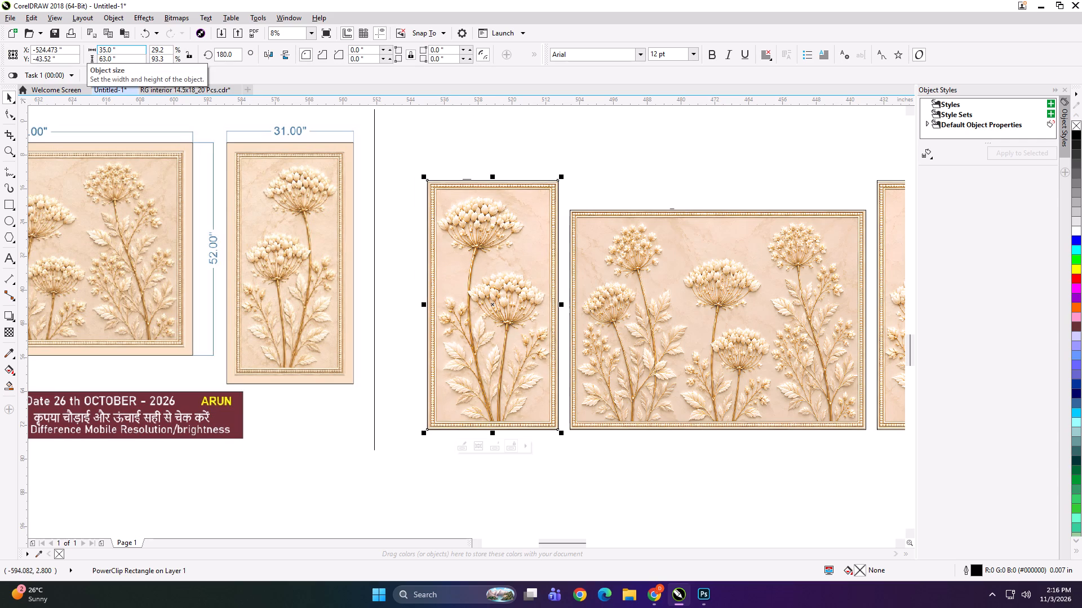
Reduce the left narrow panel's artwork by 4 inches each way to 27 by 55 inches and remove its outline.
{"action": "left_click", "coordinate": [128, 48]}
{"action": "type", "text": "-4"}
{"action": "key", "text": "Tab"}
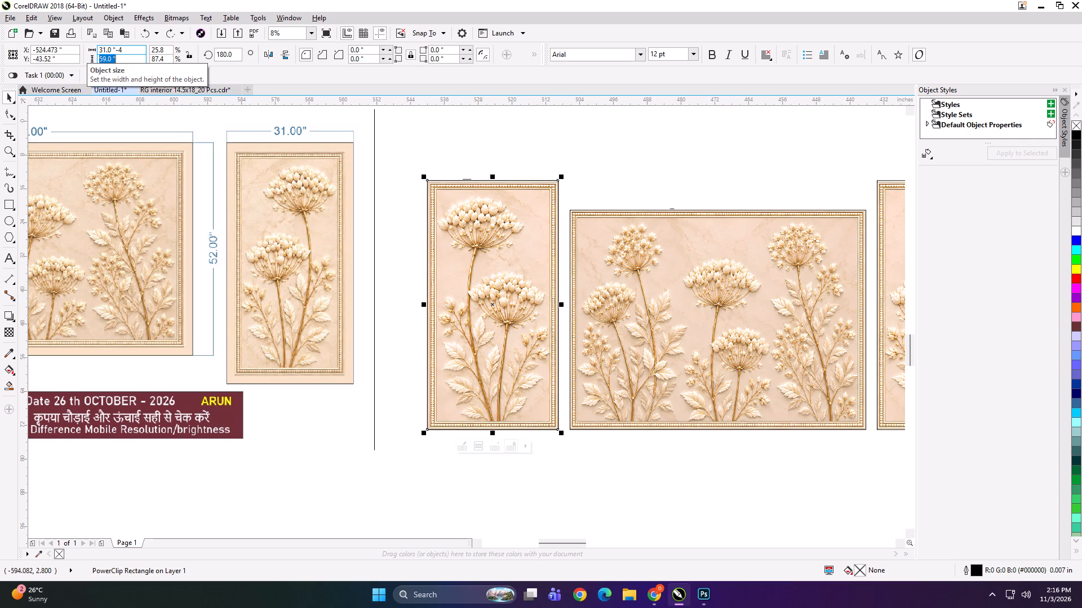
{"action": "key", "text": "Right"}
{"action": "type", "text": "-4"}
{"action": "key", "text": "Return"}
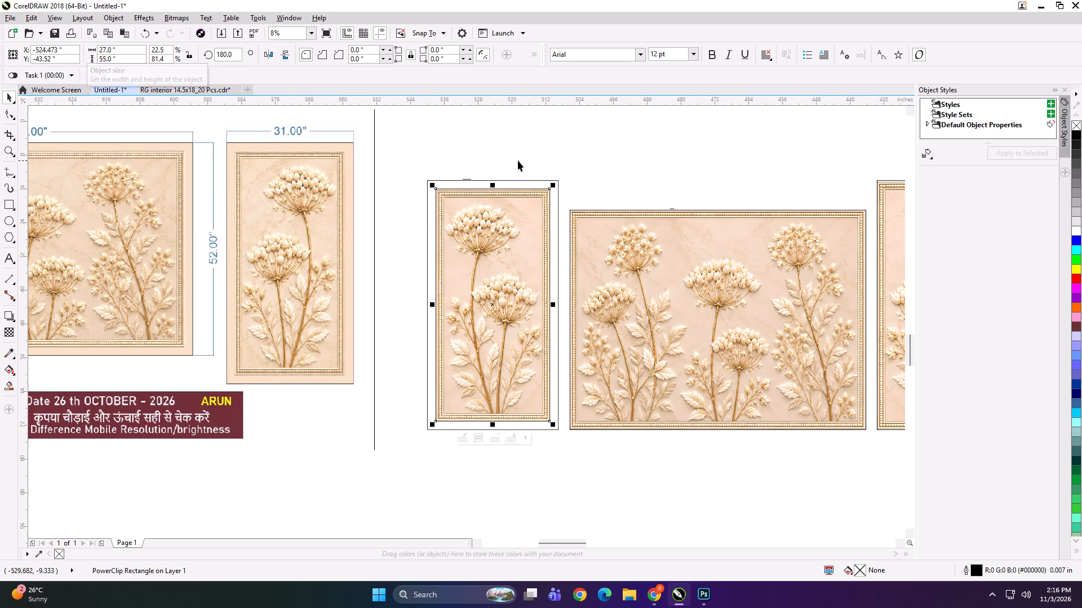
{"action": "right_click", "coordinate": [1075, 125]}
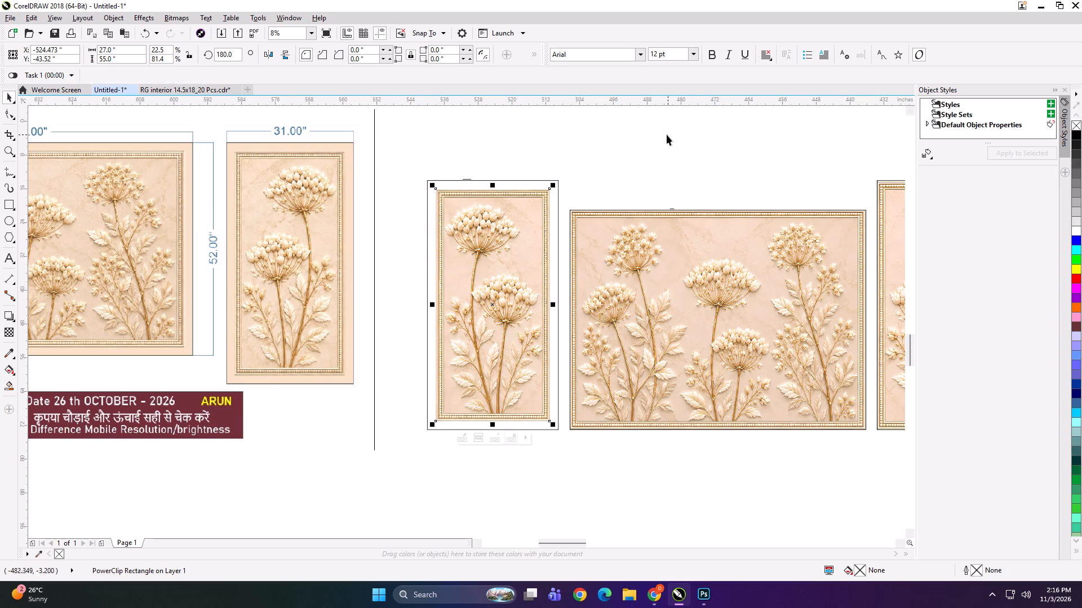
{"action": "left_click", "coordinate": [667, 135]}
Sample the preview panel's cream border colour and fill the frame rectangle around the left narrow panel with it.
{"action": "left_click", "coordinate": [8, 357]}
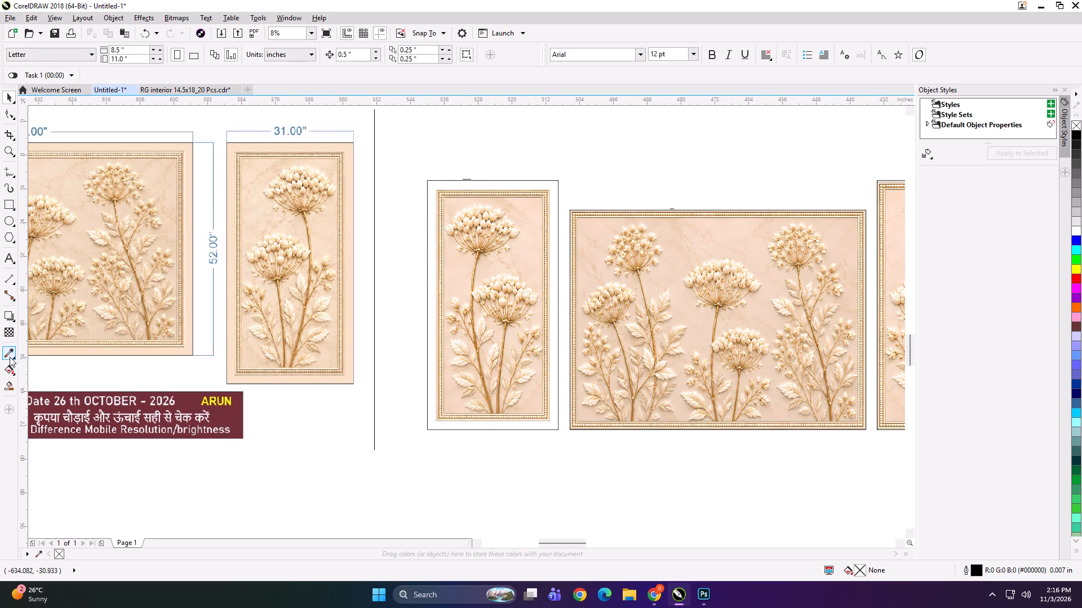
{"action": "left_click", "coordinate": [349, 151]}
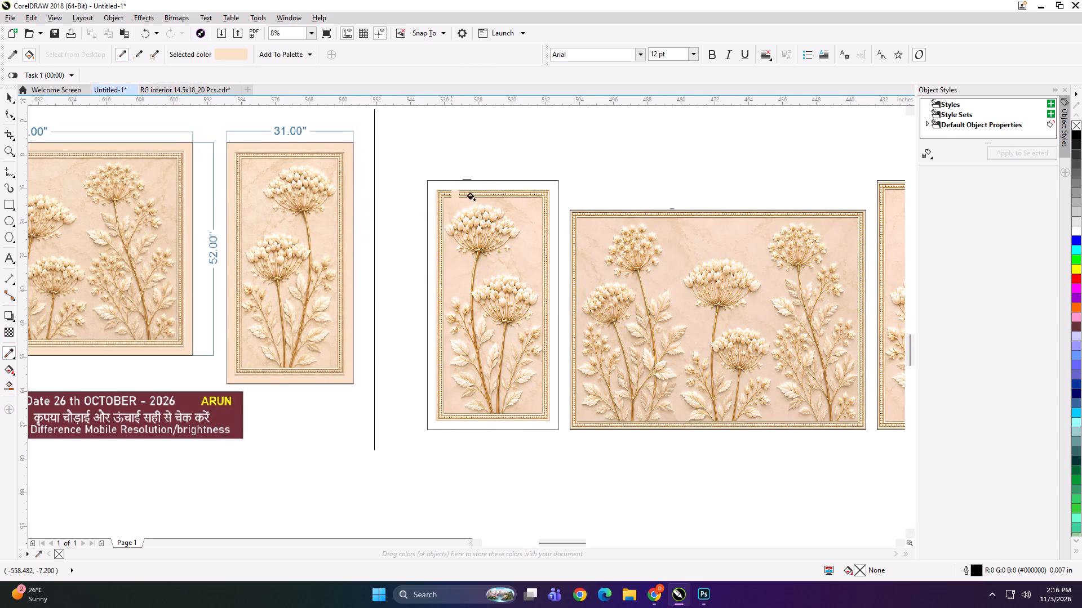
{"action": "scroll", "coordinate": [485, 196], "scroll_direction": "up", "scroll_amount": 2}
{"action": "left_click", "coordinate": [480, 149]}
{"action": "key", "text": "space"}
{"action": "scroll", "coordinate": [469, 190], "scroll_direction": "down", "scroll_amount": 1}
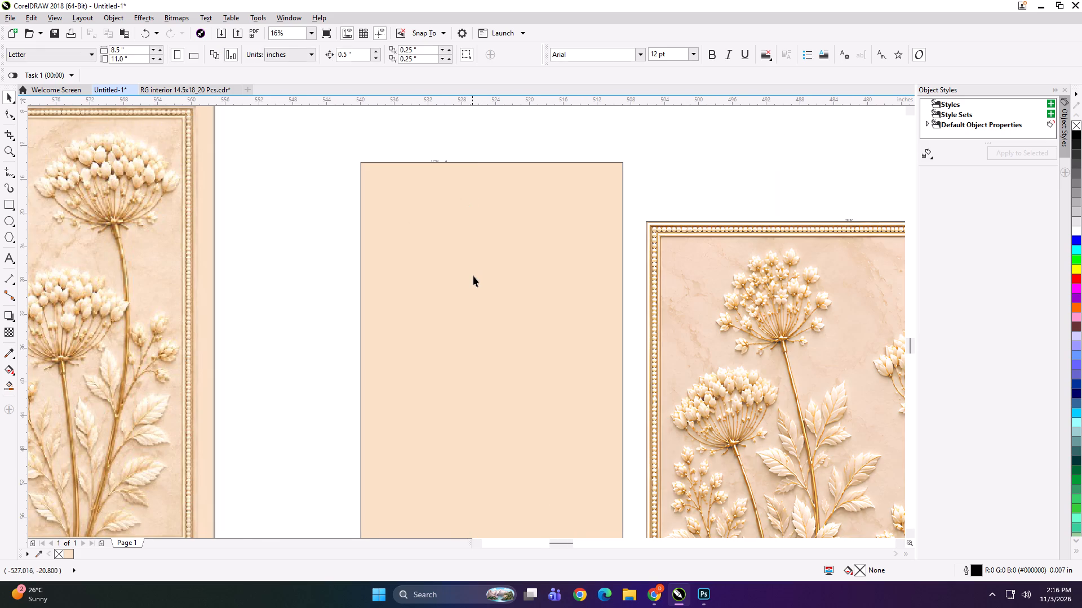
Bring the left narrow panel's artwork in front of its cream frame and group the two.
{"action": "left_click", "coordinate": [473, 276], "text": "alt"}
{"action": "key", "text": "shift+Page_Up"}
{"action": "scroll", "coordinate": [499, 222], "scroll_direction": "down", "scroll_amount": 1}
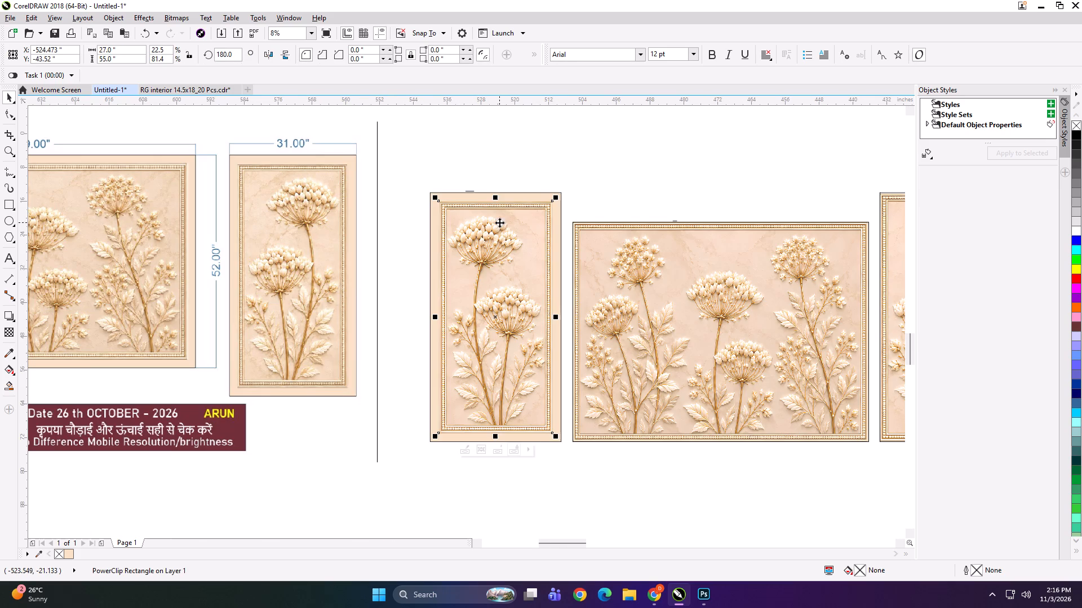
{"action": "left_click", "coordinate": [582, 182]}
{"action": "left_click", "coordinate": [514, 235]}
{"action": "left_click", "coordinate": [558, 217], "text": "shift"}
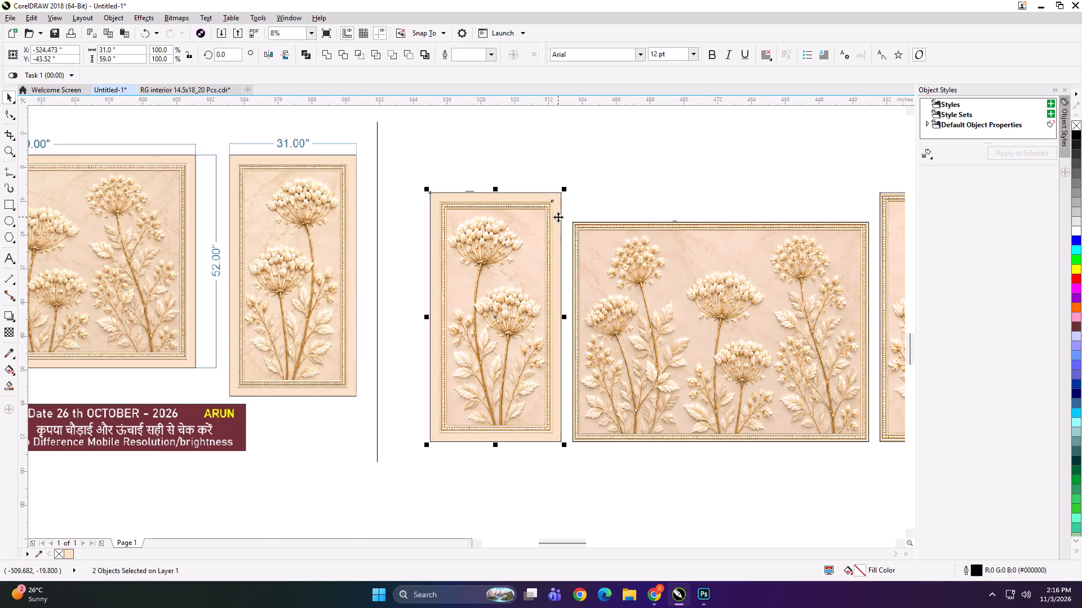
{"action": "key", "text": "ctrl+g"}
Duplicate the framed left panel and align the copy over the right narrow panel by its bottom and right edges.
{"action": "scroll", "coordinate": [451, 212], "scroll_direction": "down", "scroll_amount": 1}
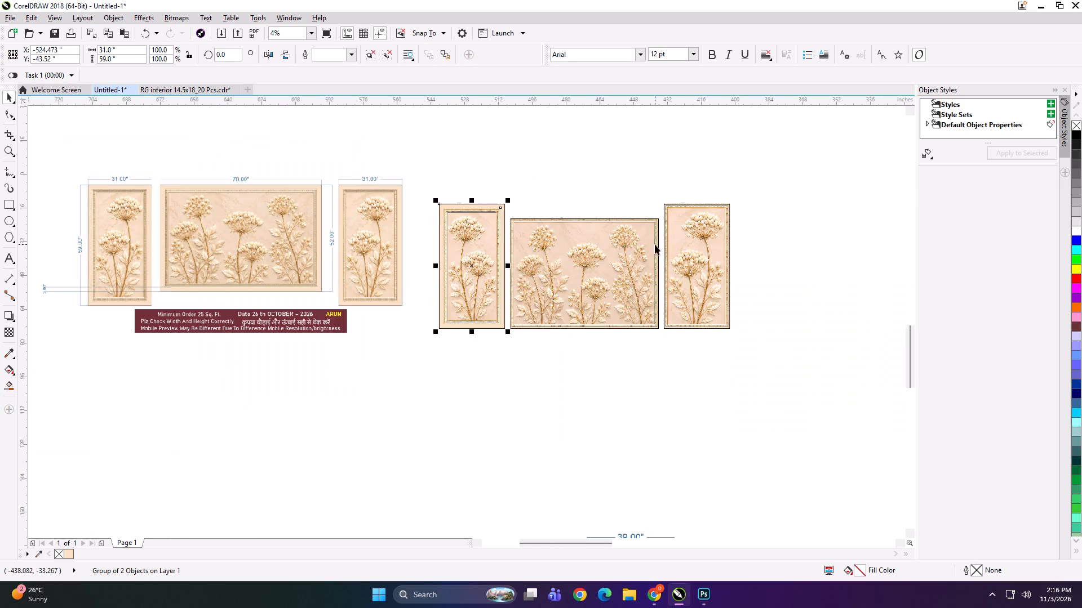
{"action": "left_click_drag", "start_coordinate": [480, 245], "coordinate": [620, 349]}
{"action": "right_click", "coordinate": [620, 349]}
{"action": "left_click", "coordinate": [684, 295], "text": "shift"}
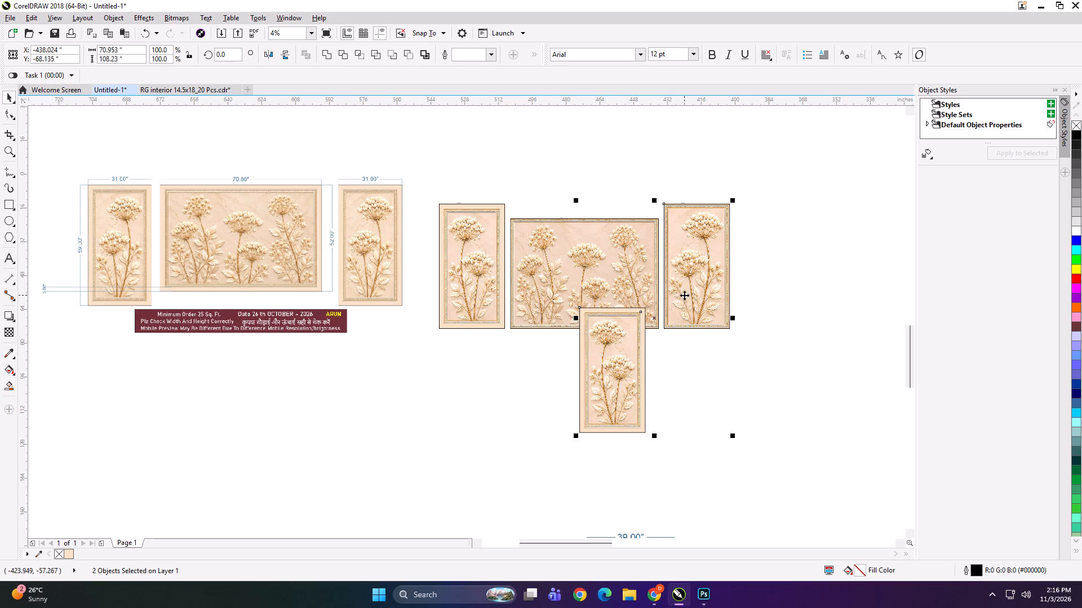
{"action": "key", "text": "b"}
{"action": "key", "text": "r"}
{"action": "left_click", "coordinate": [685, 400]}
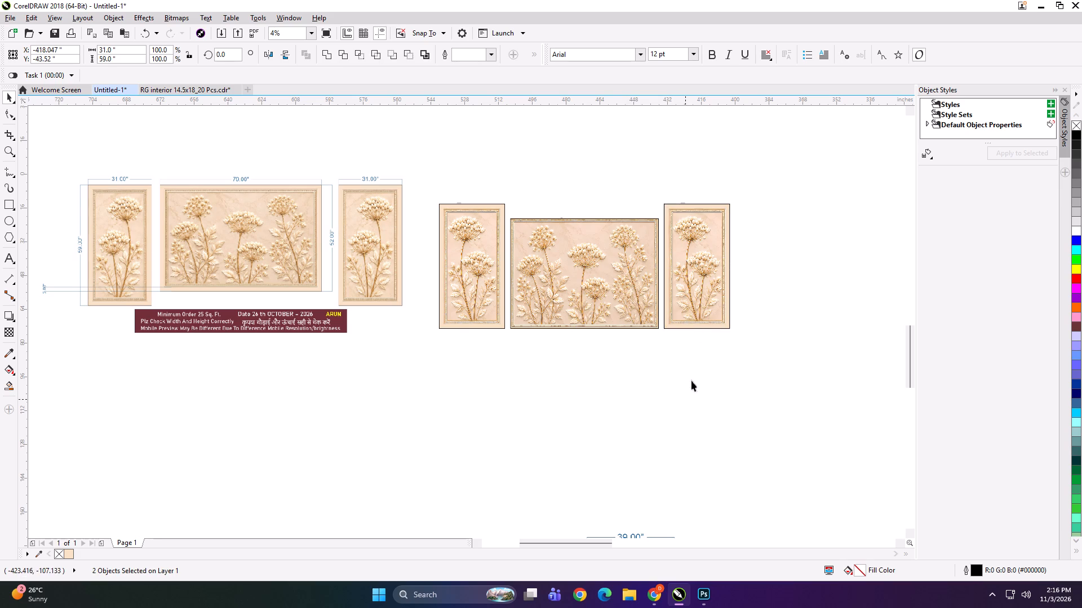
Mirror the framed copy over the right narrow panel horizontally.
{"action": "left_click", "coordinate": [708, 303]}
{"action": "left_click", "coordinate": [271, 56]}
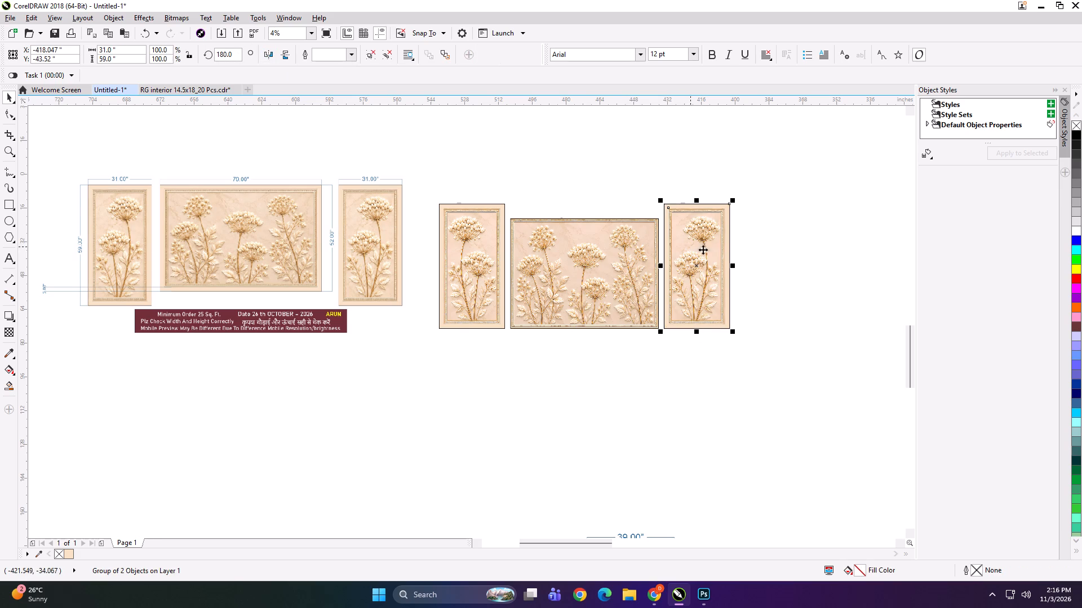
{"action": "left_click", "coordinate": [775, 254]}
Ungroup the wide central panel and deselect it.
{"action": "left_click", "coordinate": [586, 256]}
{"action": "key", "text": "ctrl+u"}
{"action": "key", "text": "ctrl+u"}
{"action": "left_click", "coordinate": [567, 174]}
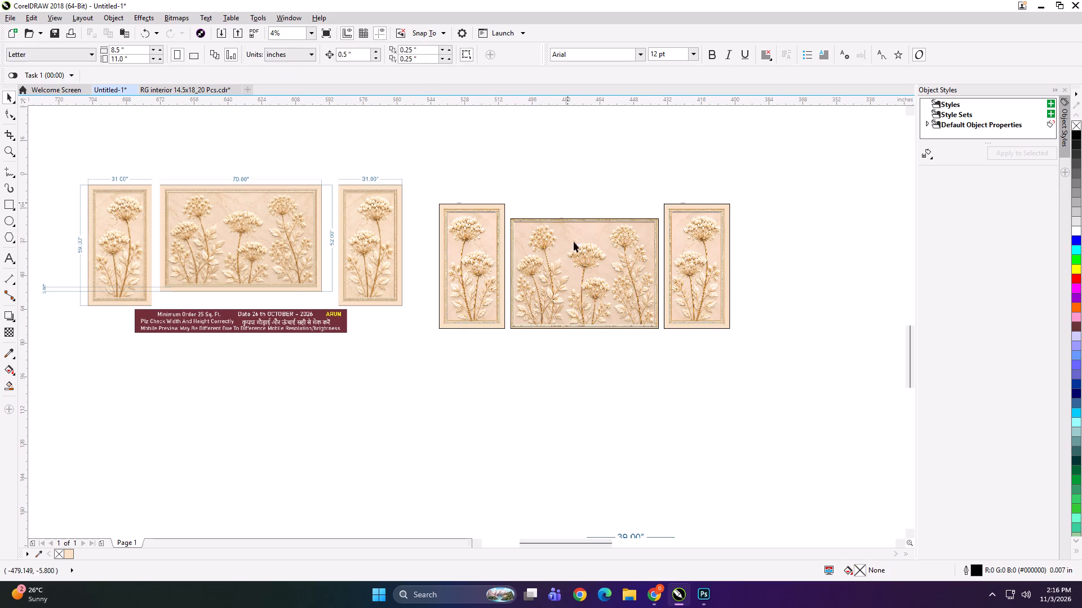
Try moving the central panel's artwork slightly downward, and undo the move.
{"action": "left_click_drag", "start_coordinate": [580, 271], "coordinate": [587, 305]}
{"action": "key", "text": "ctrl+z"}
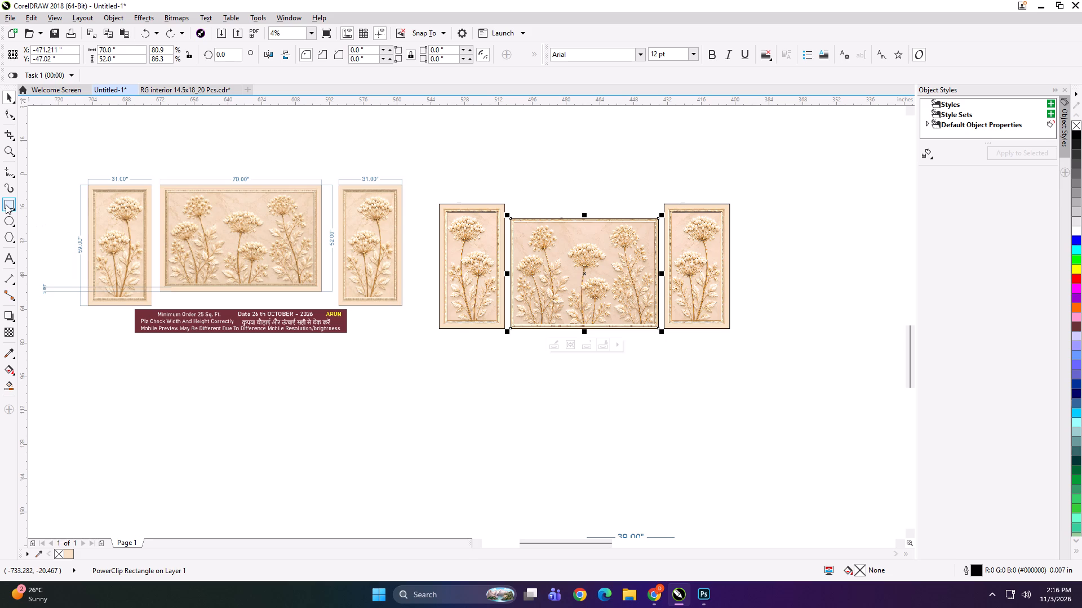
Create a 70 by 52 inch frame rectangle around the central panel and deselect it.
{"action": "double_click", "coordinate": [6, 204], "text": "shift"}
{"action": "key", "text": "shift+space"}
{"action": "left_click", "coordinate": [520, 160]}
Reduce the central panel's artwork by 4 inches each way to 66 by 48 inches.
{"action": "left_click", "coordinate": [556, 269], "text": "alt"}
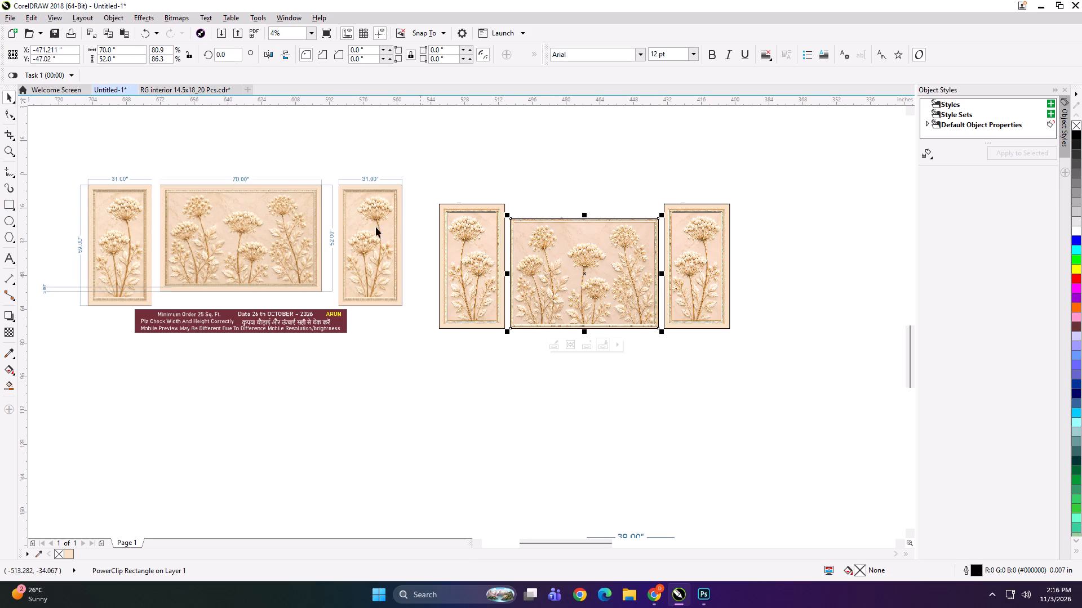
{"action": "left_click", "coordinate": [125, 52]}
{"action": "type", "text": "-4"}
{"action": "key", "text": "Tab"}
{"action": "key", "text": "Right"}
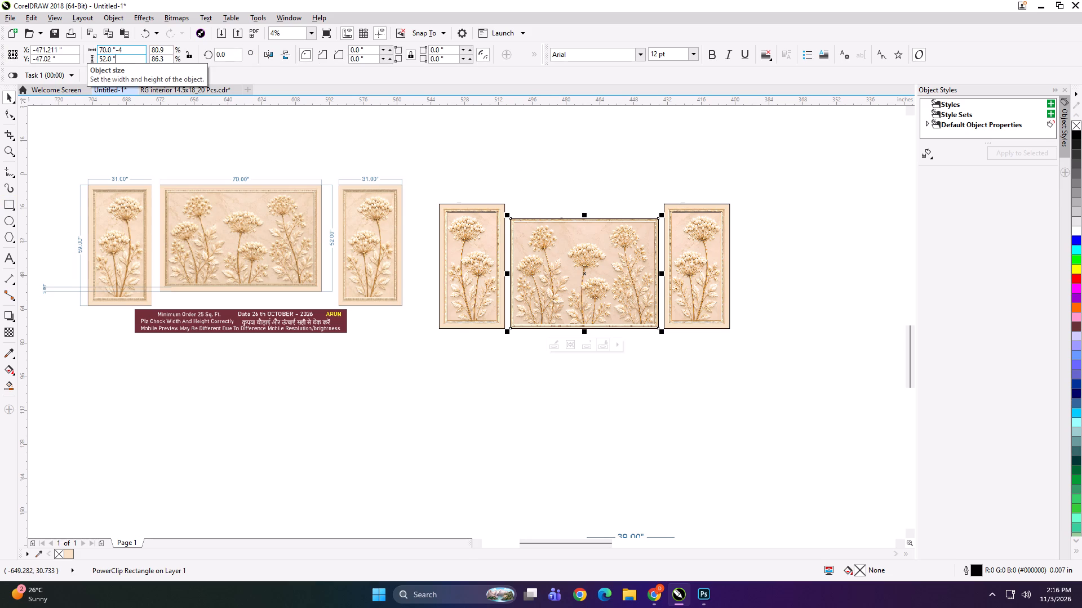
{"action": "type", "text": "-4"}
{"action": "key", "text": "Return"}
{"action": "left_click", "coordinate": [574, 191]}
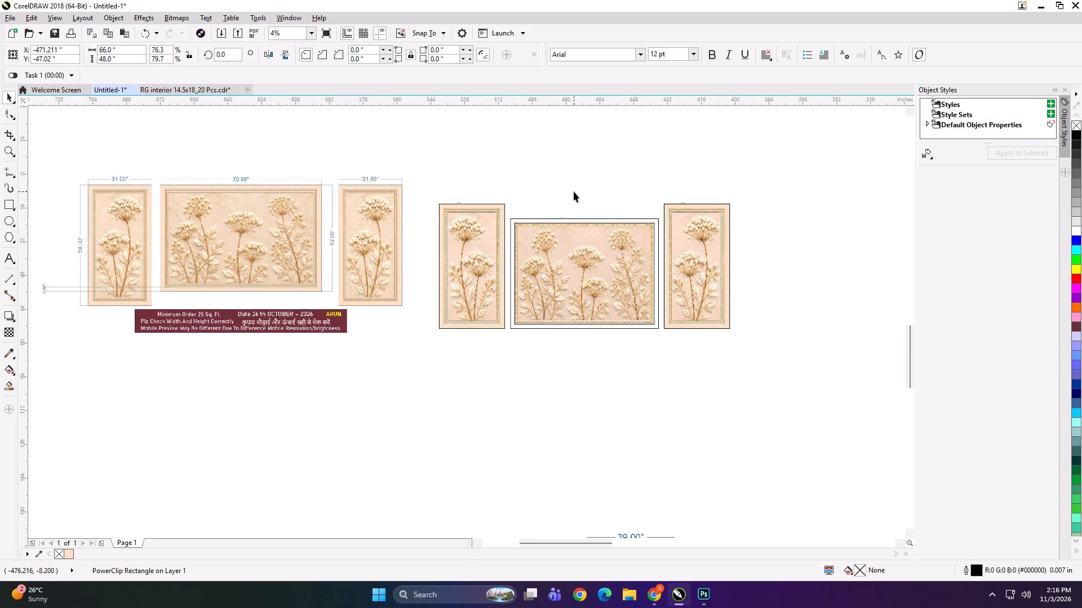
Fill the central panel's frame rectangle with the sampled cream colour.
{"action": "scroll", "coordinate": [505, 236], "scroll_direction": "up", "scroll_amount": 1}
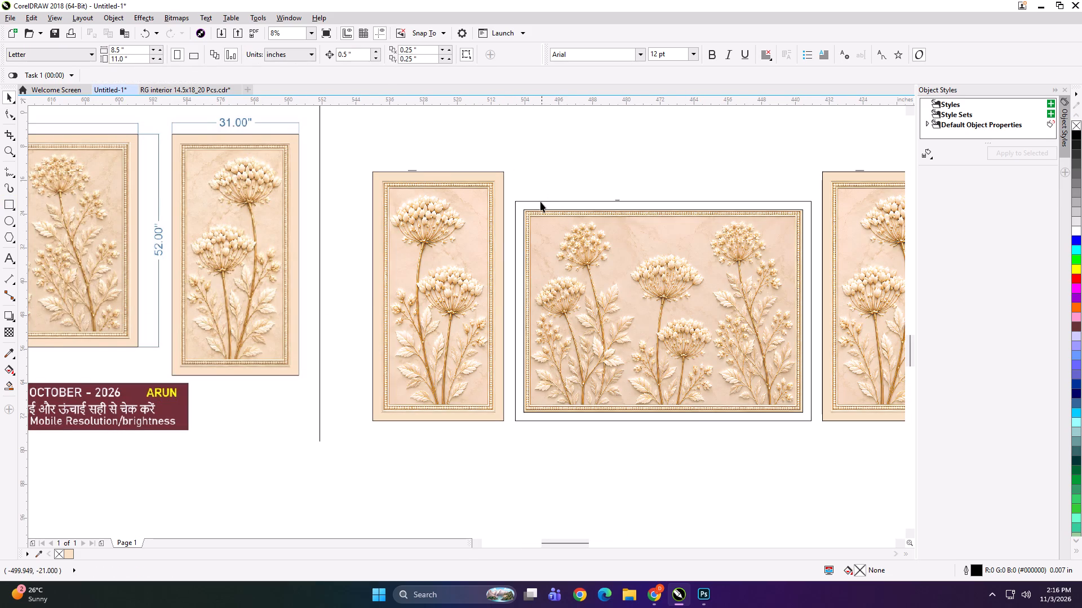
{"action": "left_click", "coordinate": [541, 202]}
{"action": "left_click", "coordinate": [67, 557]}
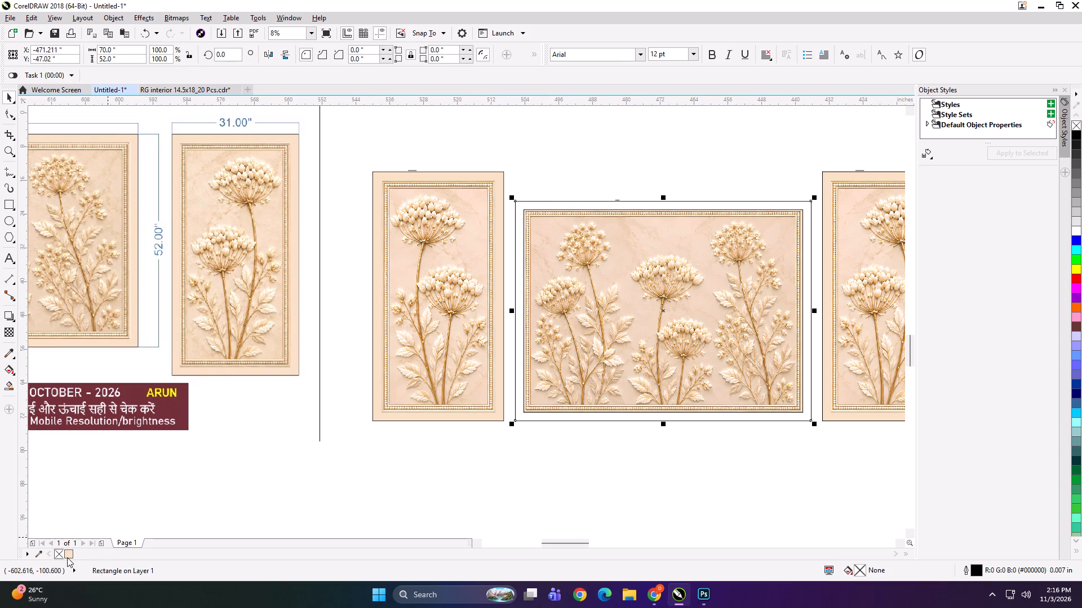
{"action": "left_click", "coordinate": [467, 477]}
Bring the central panel's artwork in front of its cream frame and group the panel.
{"action": "left_click", "coordinate": [599, 346], "text": "alt"}
{"action": "key", "text": "shift+Return"}
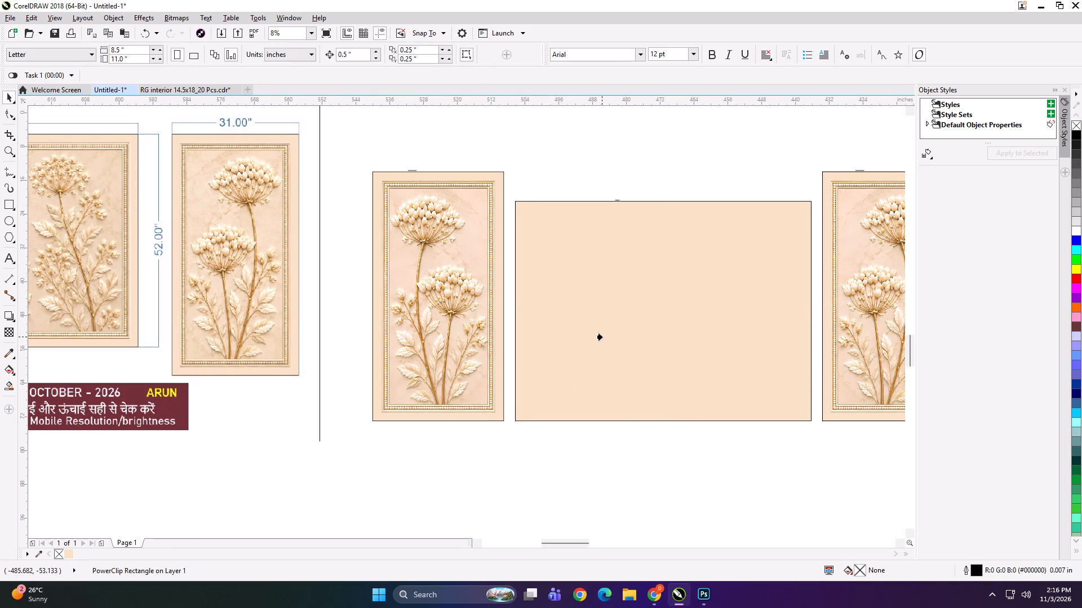
{"action": "left_click", "coordinate": [607, 328]}
{"action": "scroll", "coordinate": [610, 285], "scroll_direction": "down", "scroll_amount": 1}
{"action": "left_click_drag", "start_coordinate": [588, 205], "coordinate": [669, 298]}
{"action": "left_click", "coordinate": [629, 270], "text": "shift"}
{"action": "key", "text": "ctrl+g"}
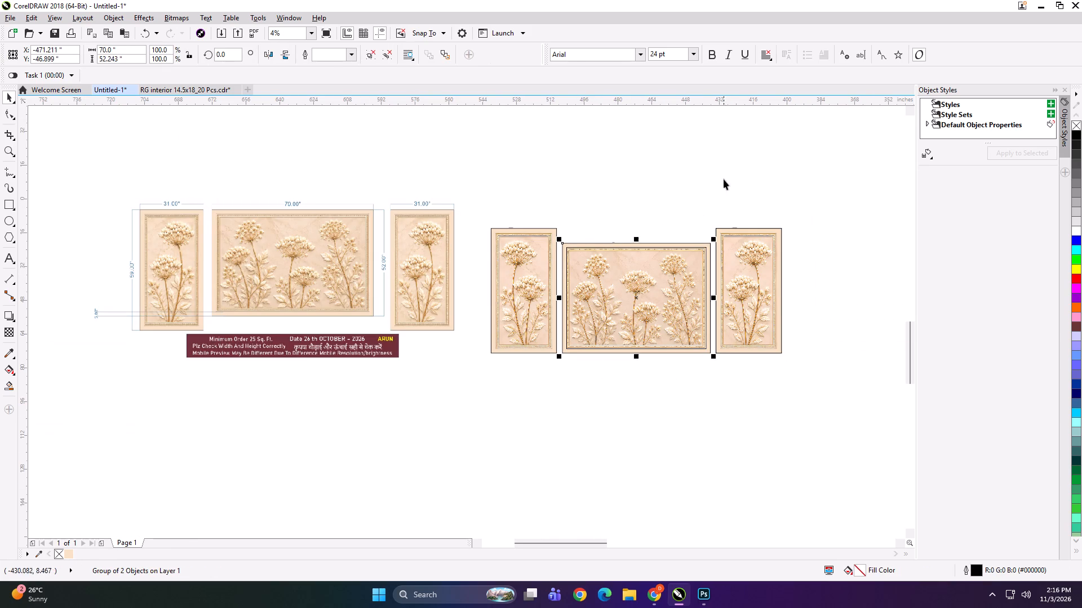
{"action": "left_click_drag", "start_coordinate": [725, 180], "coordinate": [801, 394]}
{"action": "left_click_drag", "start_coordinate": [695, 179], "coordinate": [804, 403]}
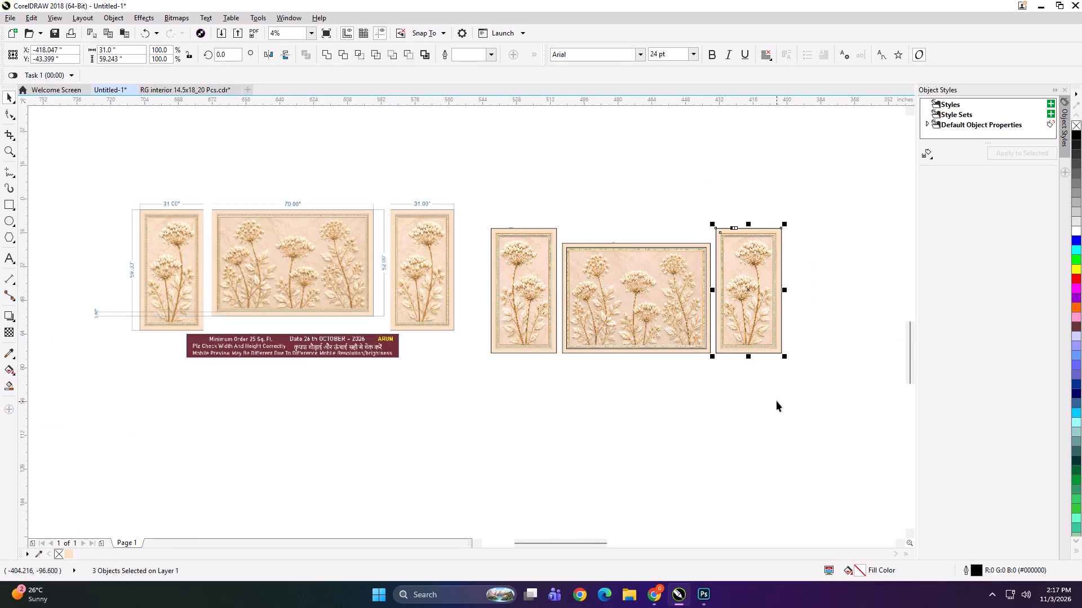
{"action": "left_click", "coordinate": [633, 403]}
Ungroup the central panel and remove the outline from its artwork.
{"action": "scroll", "coordinate": [628, 348], "scroll_direction": "up", "scroll_amount": 2}
{"action": "left_click", "coordinate": [615, 329], "text": "alt"}
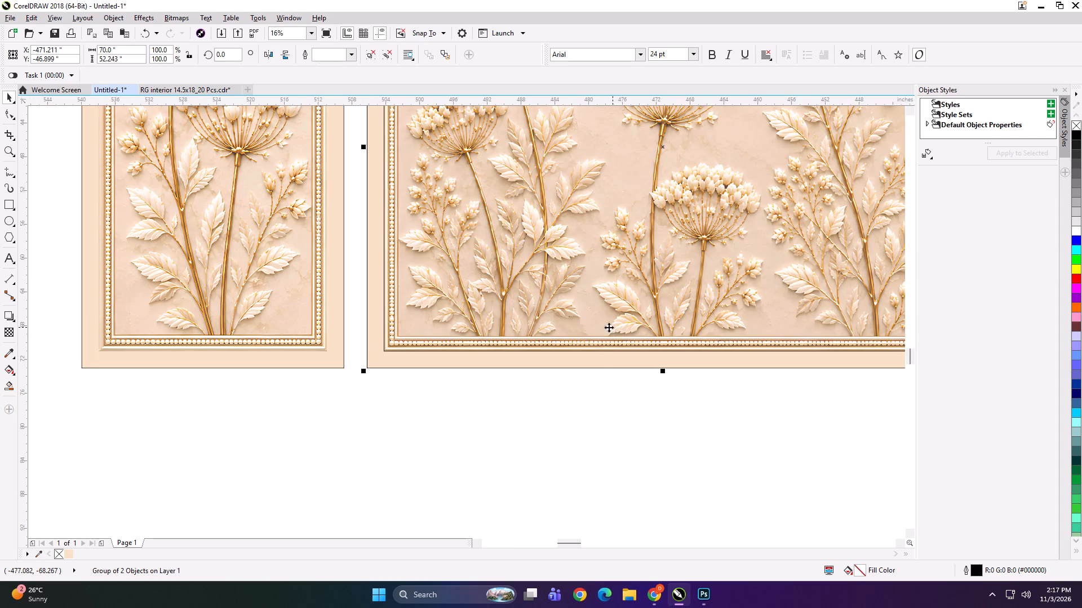
{"action": "key", "text": "ctrl+u"}
{"action": "left_click", "coordinate": [587, 388]}
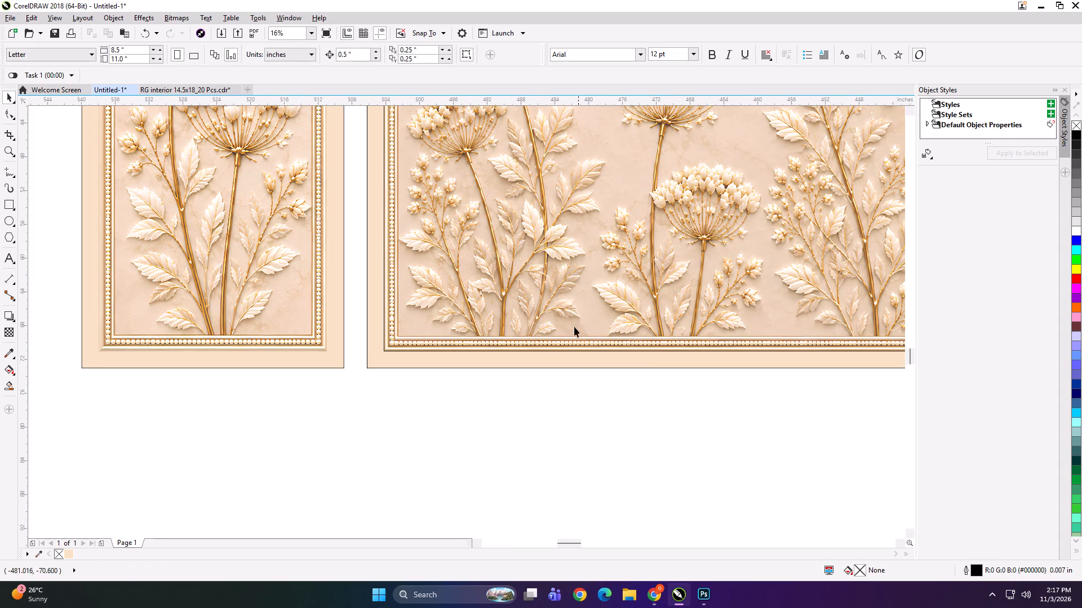
{"action": "double_click", "coordinate": [572, 317], "text": "alt"}
{"action": "left_click", "coordinate": [558, 395]}
{"action": "left_click", "coordinate": [558, 318], "text": "alt"}
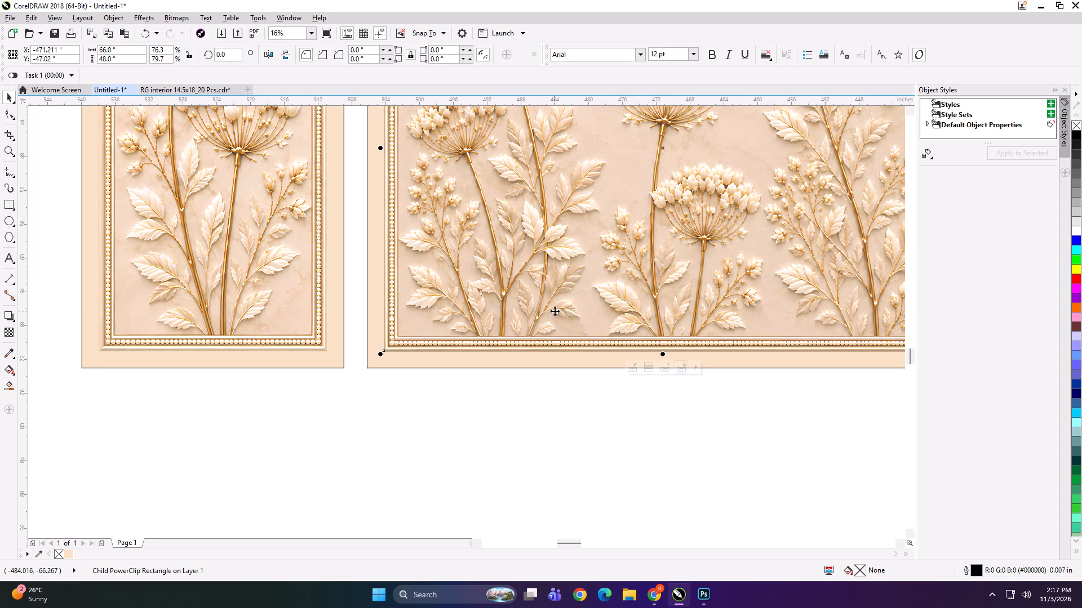
{"action": "right_click", "coordinate": [1080, 125]}
{"action": "left_click", "coordinate": [638, 404]}
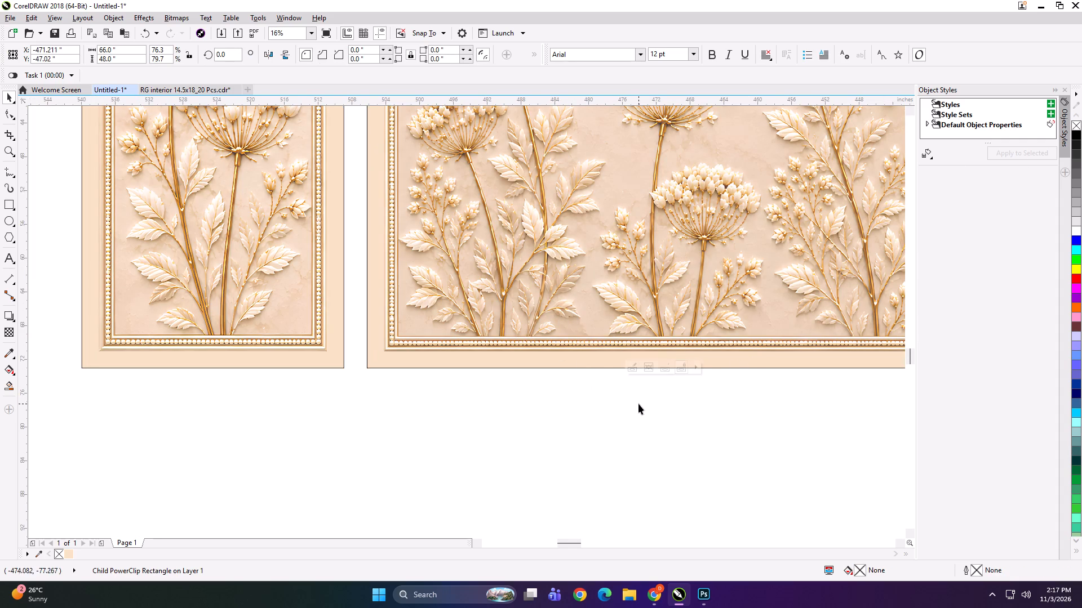
Group the parts of each floral panel separately: the central, right narrow and left narrow panels.
{"action": "scroll", "coordinate": [600, 361], "scroll_direction": "down", "scroll_amount": 2}
{"action": "left_click", "coordinate": [535, 215]}
{"action": "left_click_drag", "start_coordinate": [532, 216], "coordinate": [690, 397]}
{"action": "key", "text": "ctrl+g"}
{"action": "left_click_drag", "start_coordinate": [676, 203], "coordinate": [789, 392]}
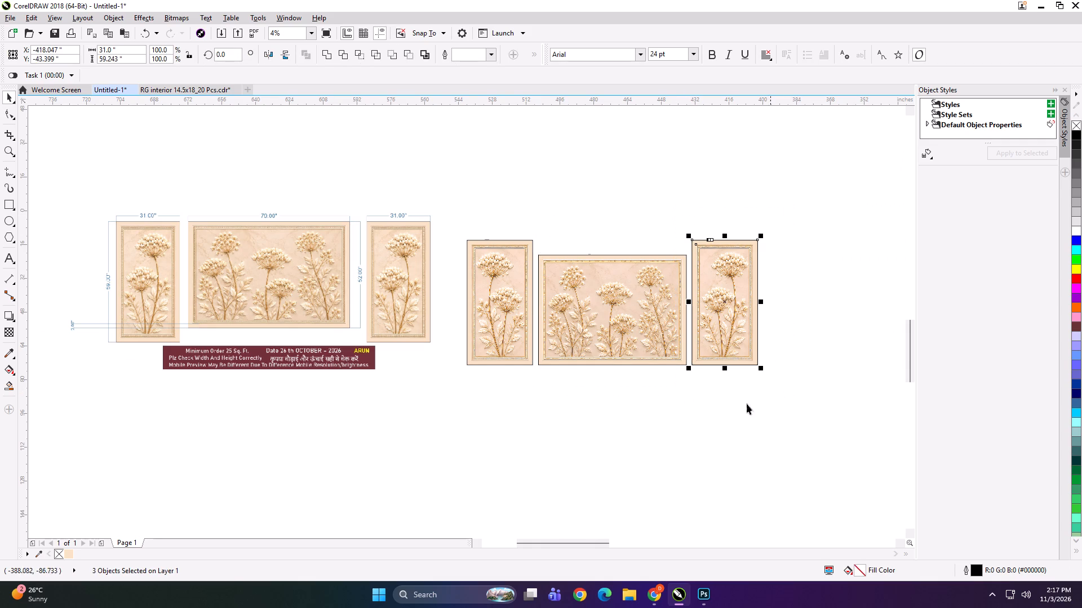
{"action": "key", "text": "ctrl+g"}
{"action": "left_click_drag", "start_coordinate": [571, 202], "coordinate": [442, 410]}
{"action": "key", "text": "ctrl+g"}
Export the left narrow panel as a TIFF over the existing 31x59 A file in the chandigarh wallpaper folder.
{"action": "key", "text": "ctrl+e"}
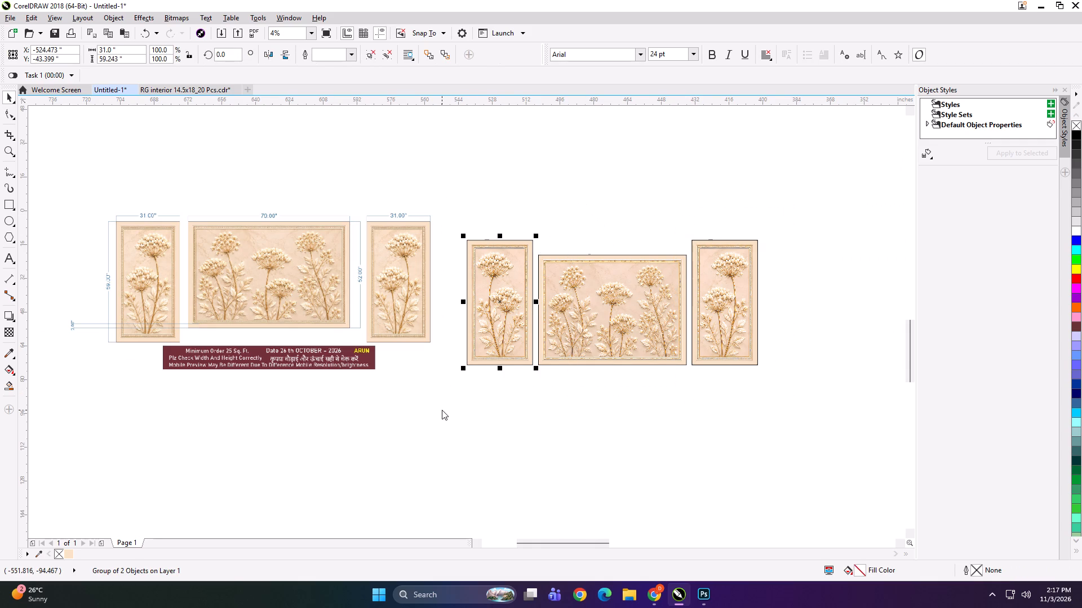
{"action": "left_click", "coordinate": [703, 271]}
{"action": "left_click", "coordinate": [968, 527]}
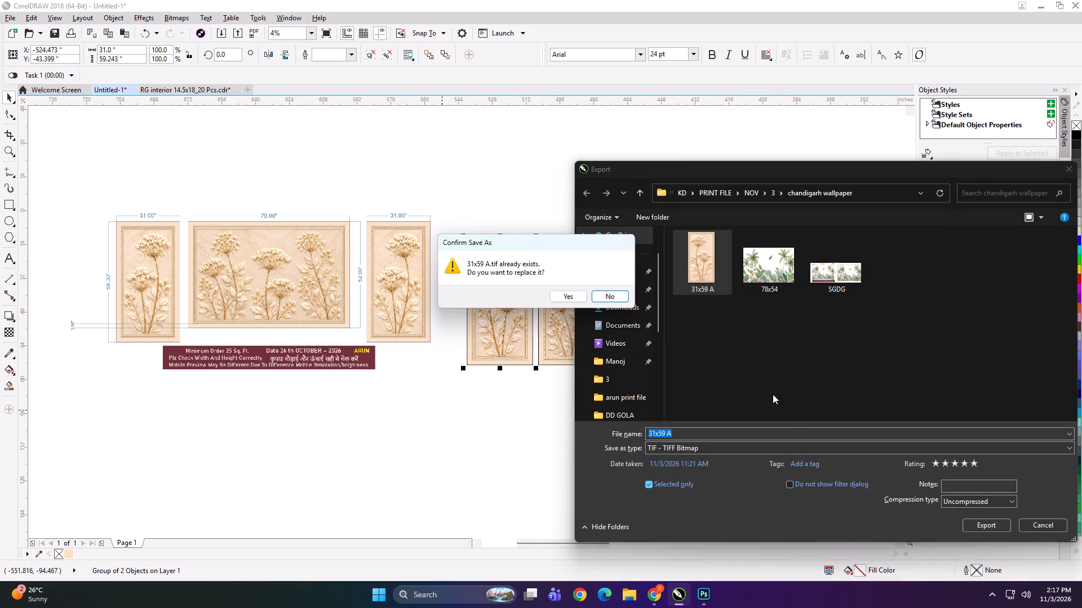
{"action": "left_click", "coordinate": [566, 290]}
{"action": "key", "text": "Return"}
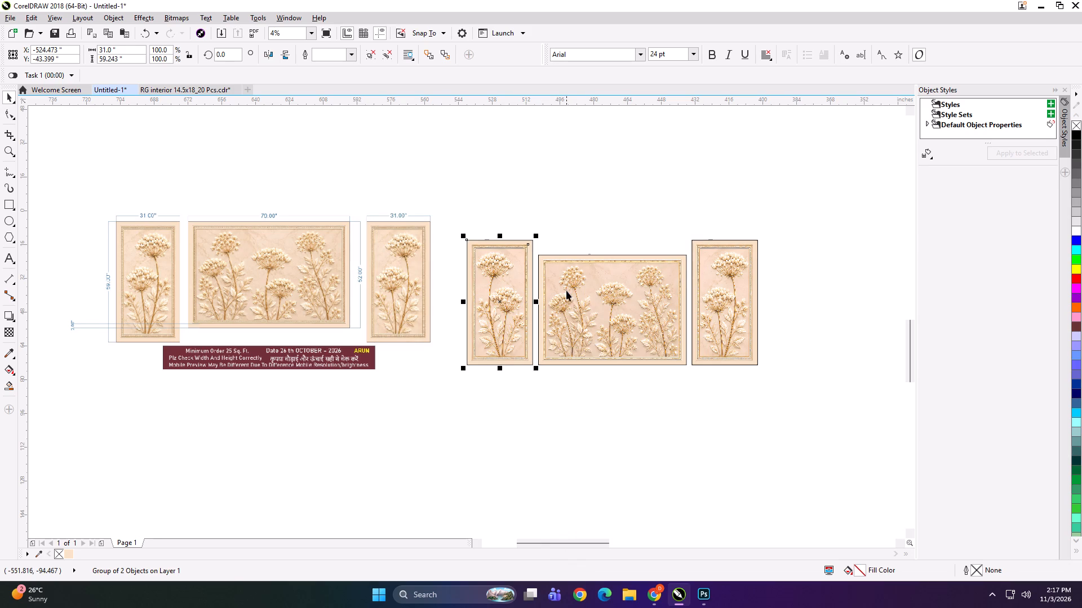
Export the central panel as a TIFF named 70x52 B in the chandigarh wallpaper folder.
{"action": "left_click", "coordinate": [566, 290]}
{"action": "key", "text": "ctrl+e"}
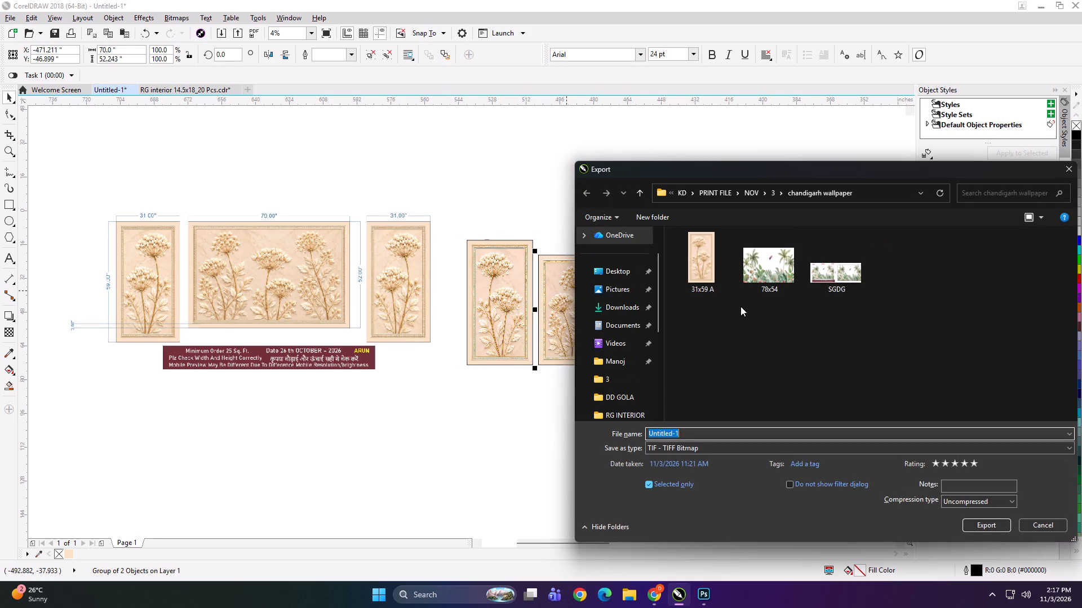
{"action": "type", "text": "70x525"}
{"action": "key", "text": "space"}
{"action": "key", "text": "BackSpace"}
{"action": "key", "text": "BackSpace"}
{"action": "key", "text": "space"}
{"action": "type", "text": "B"}
{"action": "key", "text": "Return"}
{"action": "key", "text": "Return"}
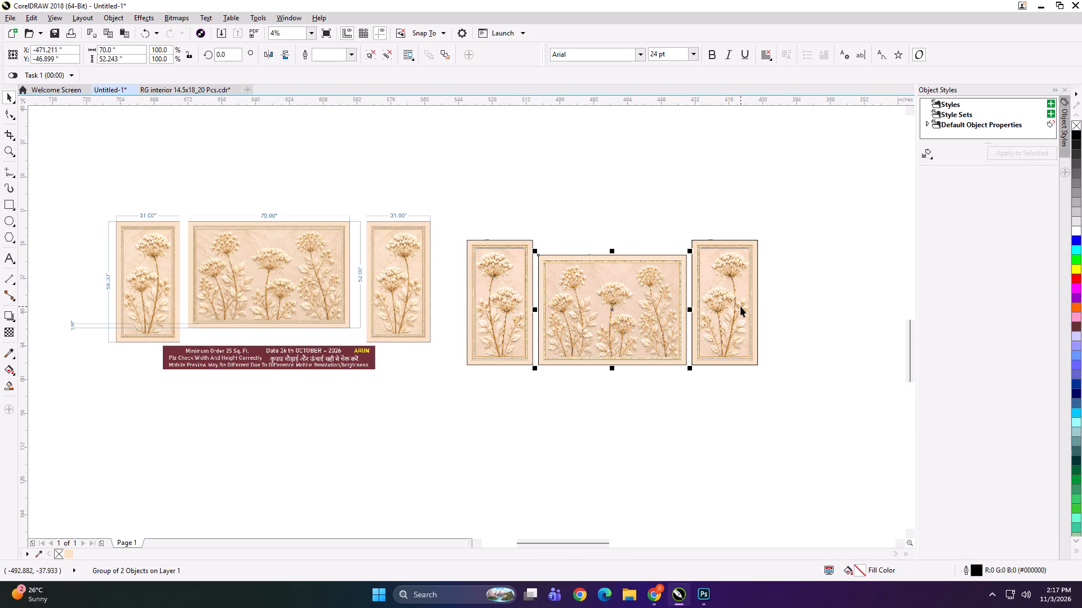
Export the right narrow panel as a TIFF named 31x59 C in the same folder.
{"action": "left_click", "coordinate": [740, 306]}
{"action": "key", "text": "ctrl+e"}
{"action": "key", "text": "ctrl+e"}
{"action": "left_click", "coordinate": [699, 271]}
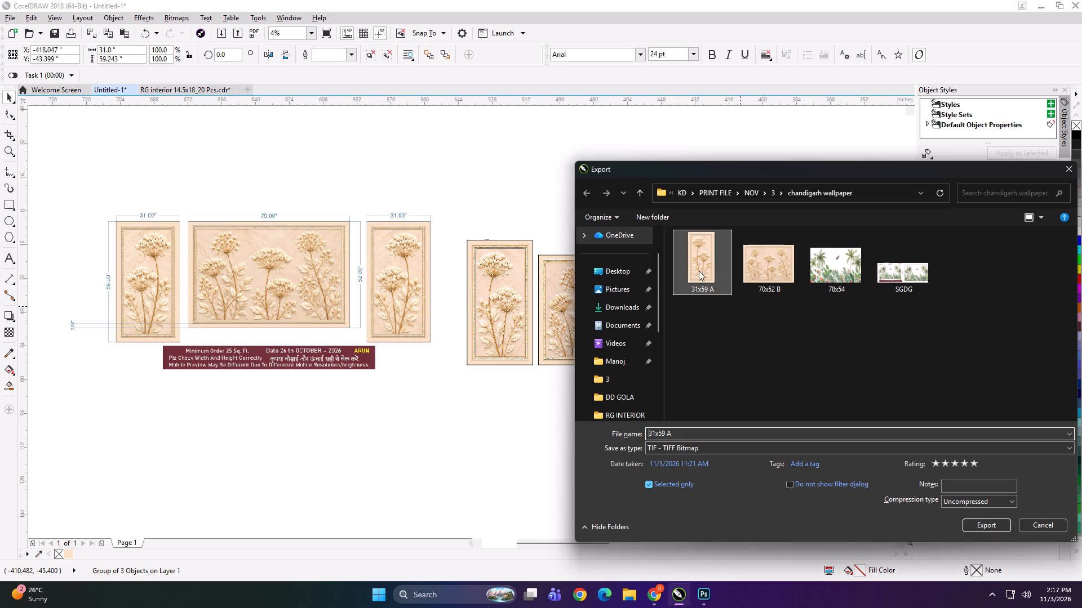
{"action": "double_click", "coordinate": [671, 432]}
{"action": "key", "text": "c"}
{"action": "key", "text": "Return"}
{"action": "key", "text": "Return"}
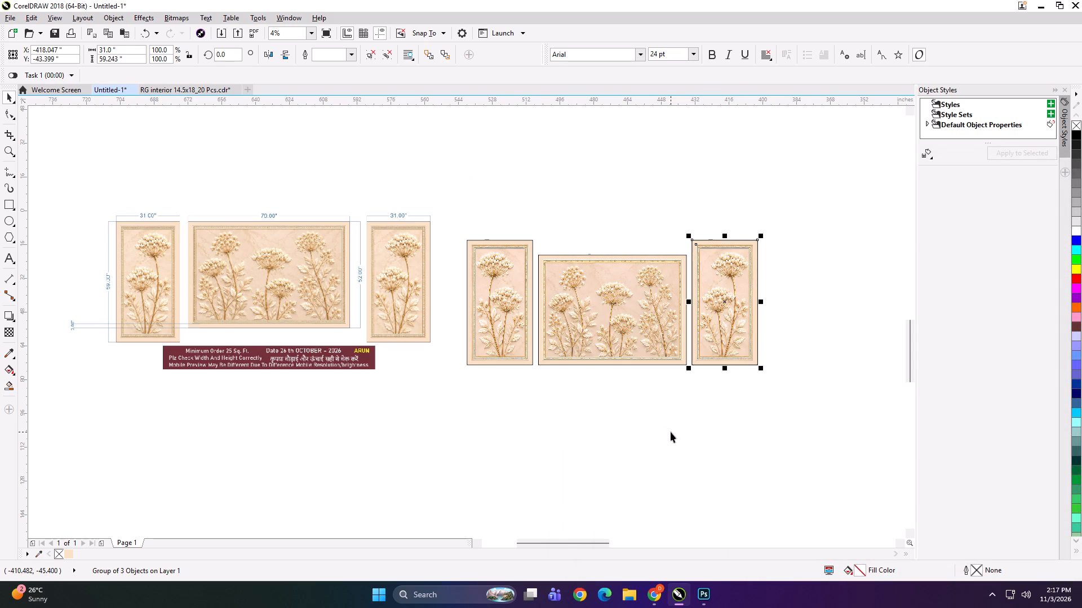
Group the preview image with the three finished panels and scale the group down to about 7.3 by 1.8 inches.
{"action": "left_click_drag", "start_coordinate": [400, 274], "coordinate": [405, 284]}
{"action": "left_click_drag", "start_coordinate": [430, 195], "coordinate": [734, 385], "text": "shift"}
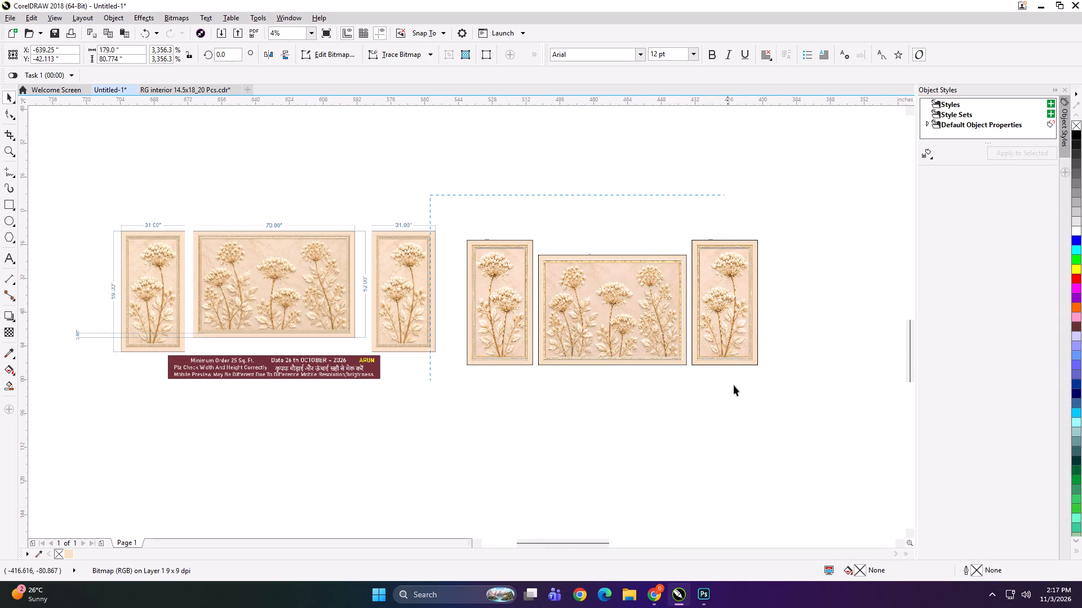
{"action": "left_click_drag", "start_coordinate": [734, 385], "coordinate": [800, 403], "text": "shift"}
{"action": "key", "text": "ctrl+g"}
{"action": "left_click_drag", "start_coordinate": [764, 389], "coordinate": [536, 364], "text": "shift"}
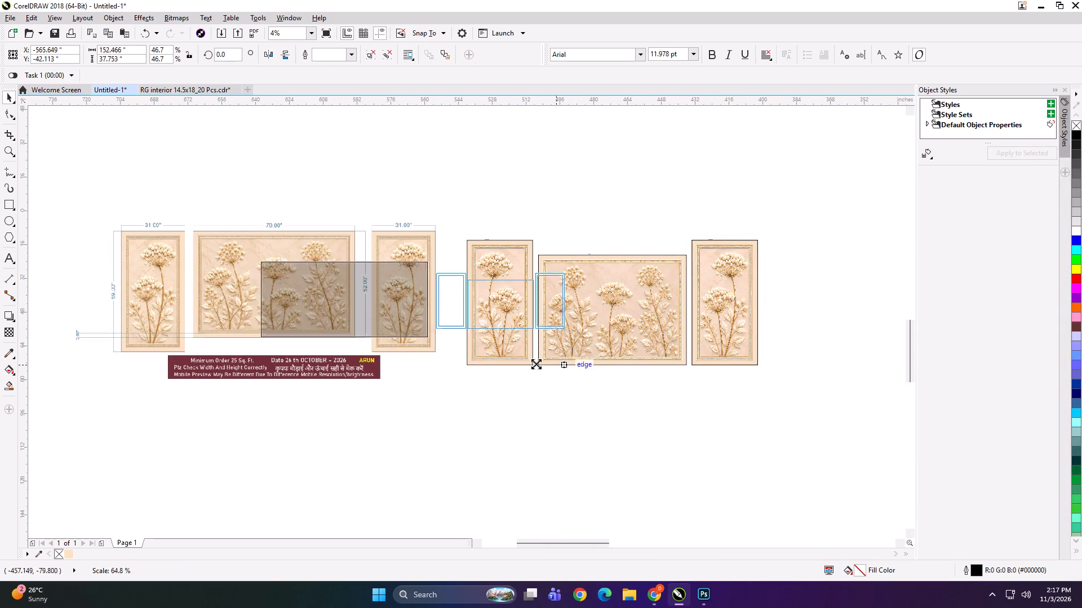
{"action": "left_click_drag", "start_coordinate": [536, 364], "coordinate": [432, 320], "text": "shift"}
{"action": "scroll", "coordinate": [410, 302], "scroll_direction": "up", "scroll_amount": 4}
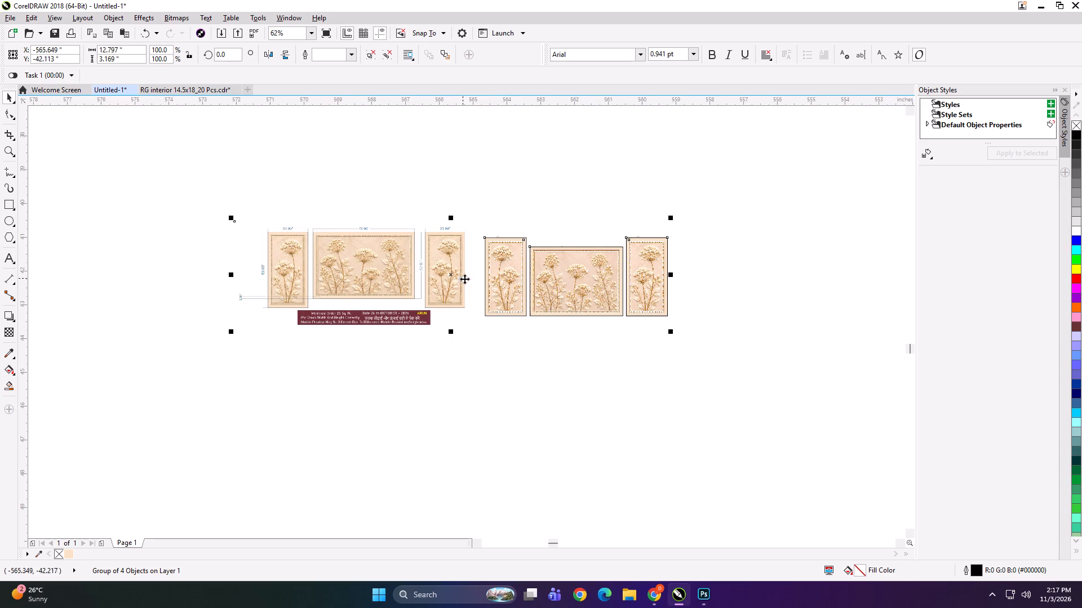
{"action": "scroll", "coordinate": [464, 279], "scroll_direction": "up", "scroll_amount": 1}
{"action": "left_click_drag", "start_coordinate": [873, 383], "coordinate": [684, 352], "text": "shift"}
Export the scaled-down preview and panel group under the file name SFD.
{"action": "key", "text": "ctrl+e"}
{"action": "type", "text": "SFD"}
{"action": "key", "text": "Return"}
{"action": "key", "text": "Return"}
{"action": "key", "text": "Return"}
{"action": "key", "text": "Return"}
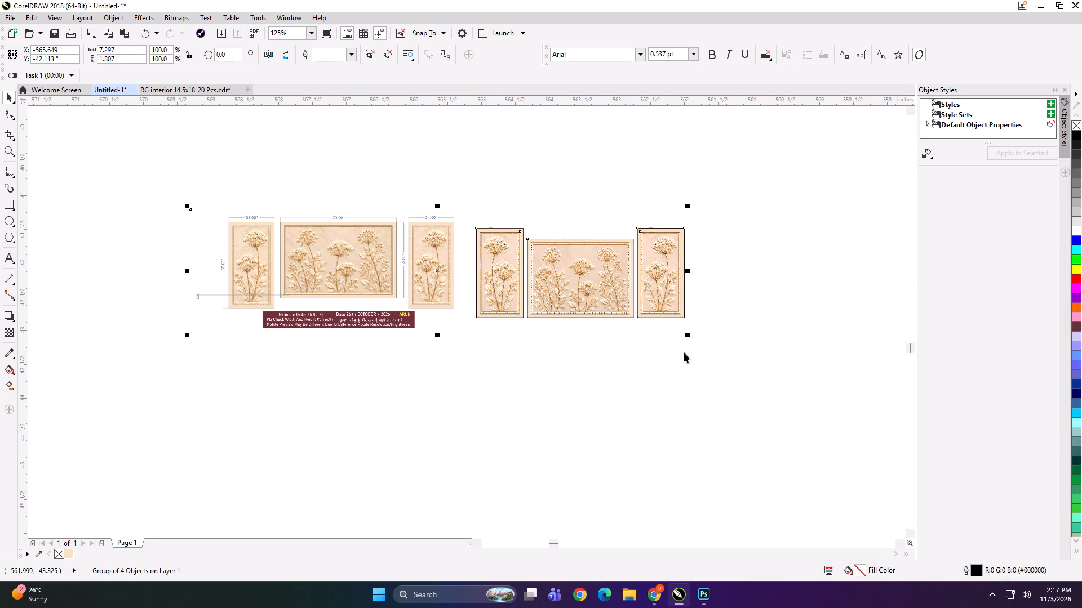
Delete the exported preview and panel group from the drawing.
{"action": "key", "text": "Delete"}
Move the blue waterfall picture up and to the left into open space on the canvas.
{"action": "key", "text": "F4"}
{"action": "left_click_drag", "start_coordinate": [446, 276], "coordinate": [363, 252]}
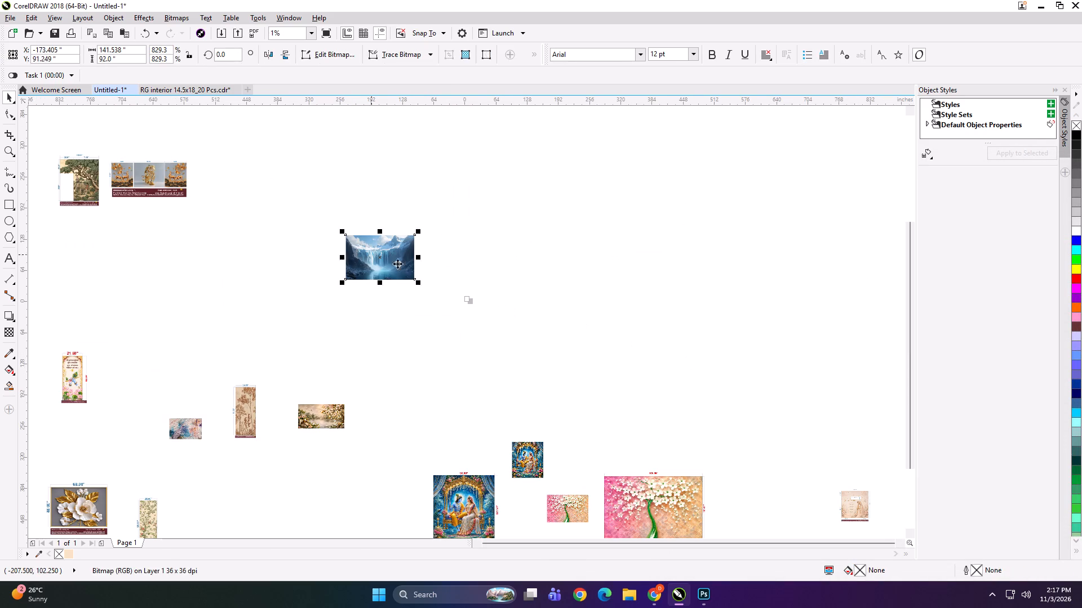
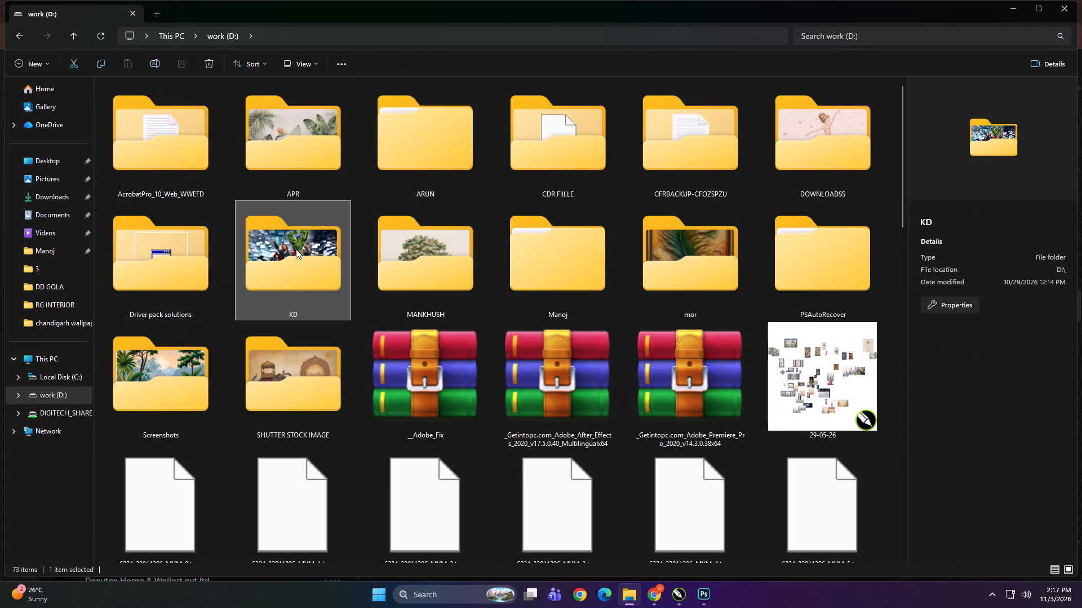
Copy the chandigarh wallpaper folder from KD > PRINT FILE > NOV > 3 on the work (D:) drive.
{"action": "double_click", "coordinate": [296, 249]}
{"action": "double_click", "coordinate": [500, 163]}
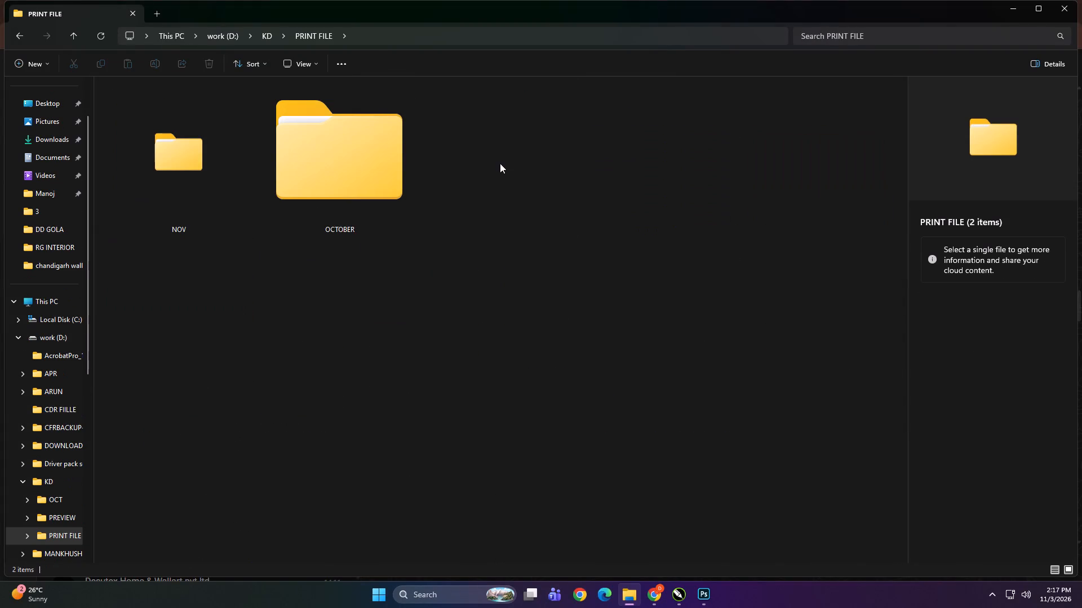
{"action": "double_click", "coordinate": [209, 157]}
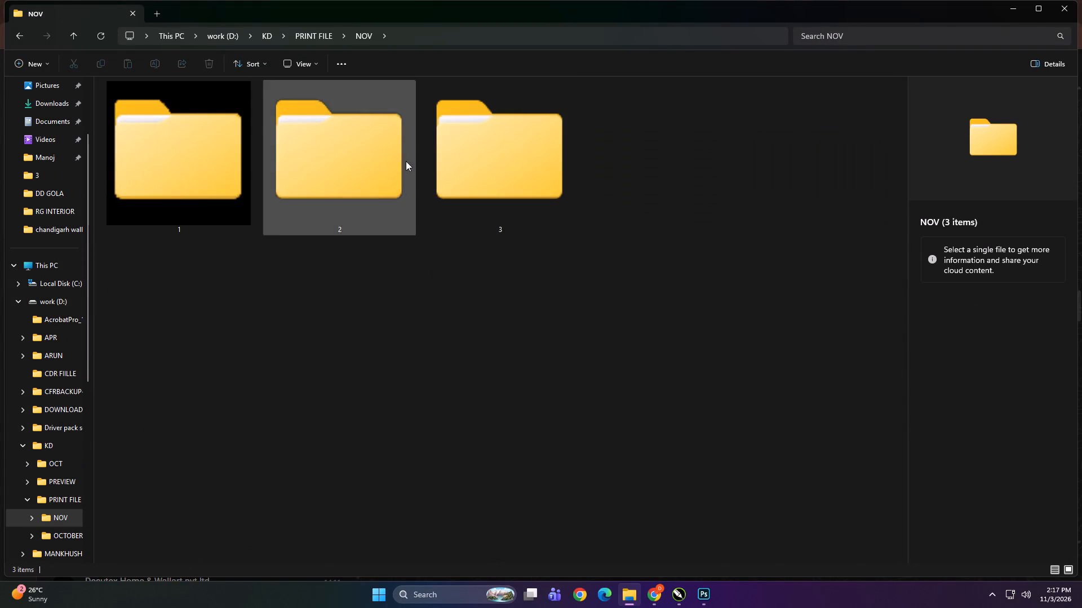
{"action": "double_click", "coordinate": [449, 167]}
{"action": "scroll", "coordinate": [400, 193], "scroll_direction": "down", "scroll_amount": 1, "text": "ctrl"}
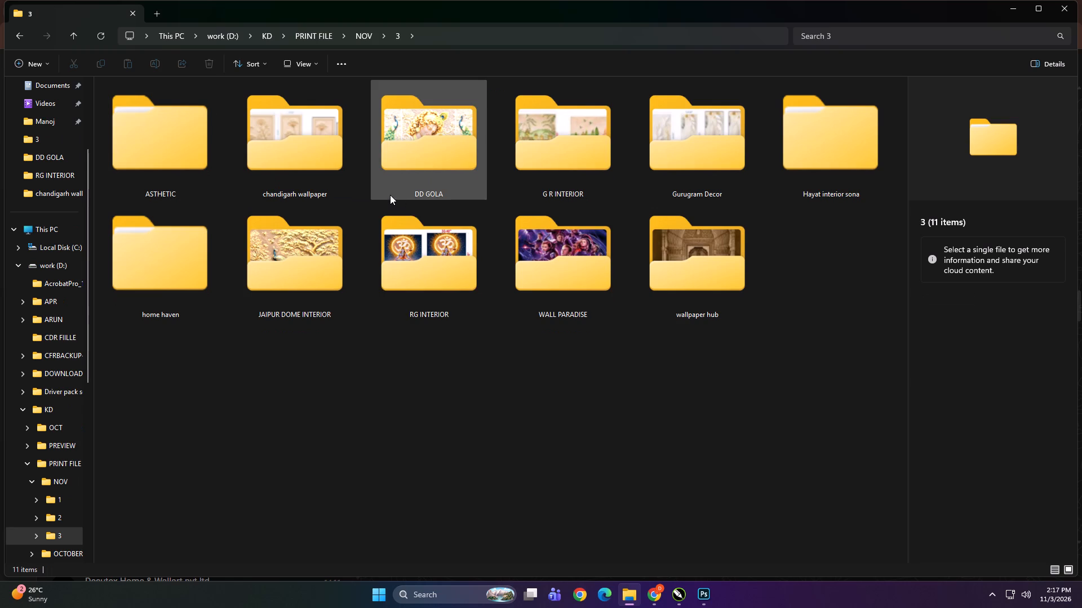
{"action": "scroll", "coordinate": [439, 396], "scroll_direction": "up", "scroll_amount": 1, "text": "ctrl"}
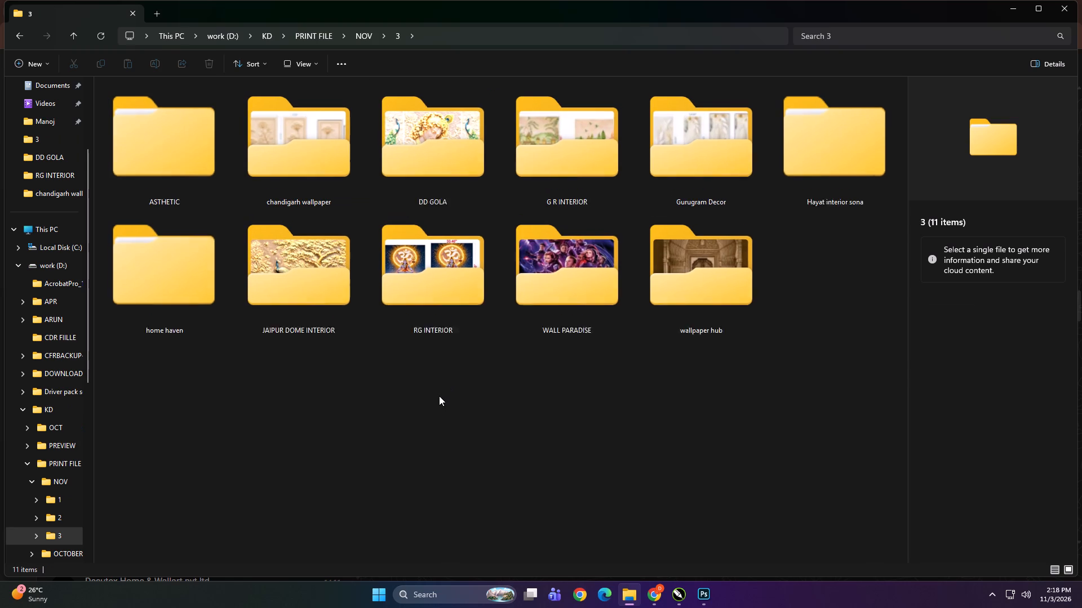
{"action": "scroll", "coordinate": [439, 396], "scroll_direction": "up", "scroll_amount": 1, "text": "ctrl"}
{"action": "scroll", "coordinate": [439, 396], "scroll_direction": "down", "scroll_amount": 1, "text": "ctrl"}
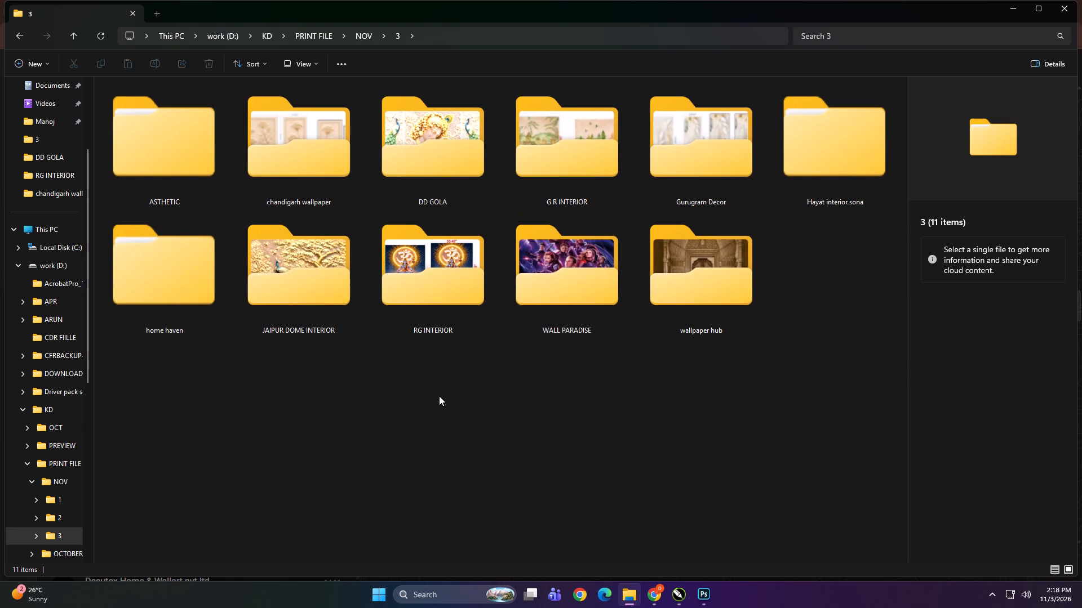
{"action": "left_click", "coordinate": [329, 147]}
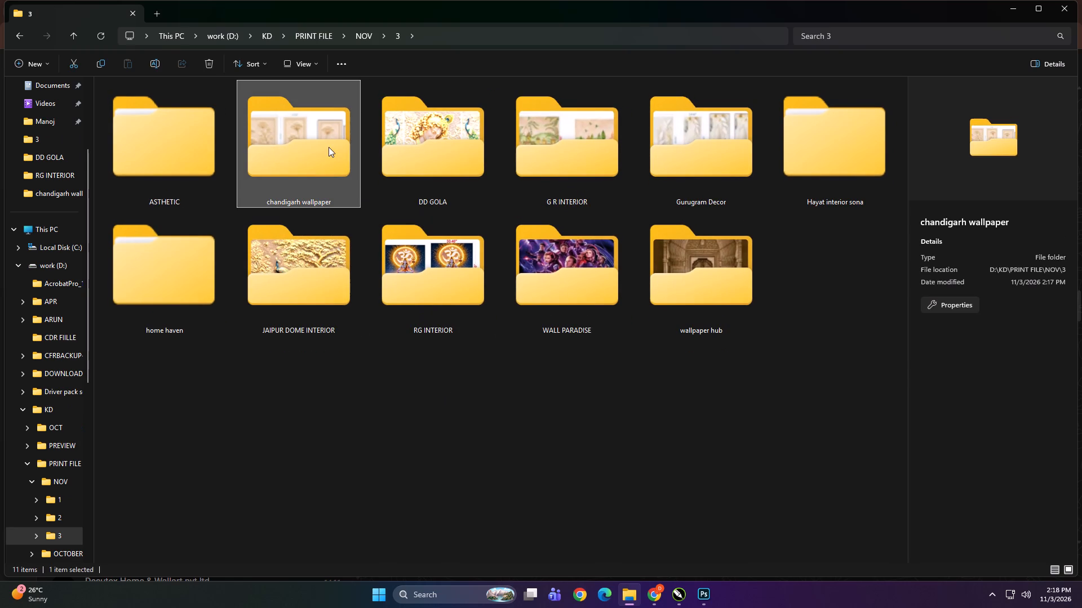
{"action": "key", "text": "ctrl+c"}
Open the Print > NOV > 3 folder on DIGITECH_SHAREDRIVE as the destination for the copied folder.
{"action": "scroll", "coordinate": [135, 345], "scroll_direction": "up", "scroll_amount": 8}
{"action": "left_click", "coordinate": [48, 350]}
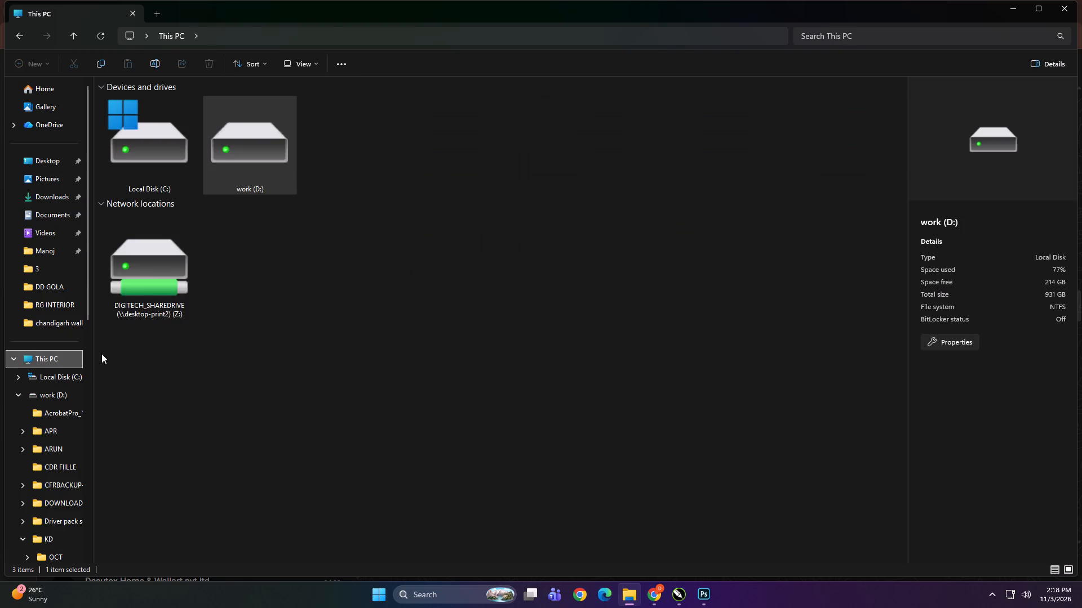
{"action": "double_click", "coordinate": [153, 265]}
{"action": "double_click", "coordinate": [685, 131]}
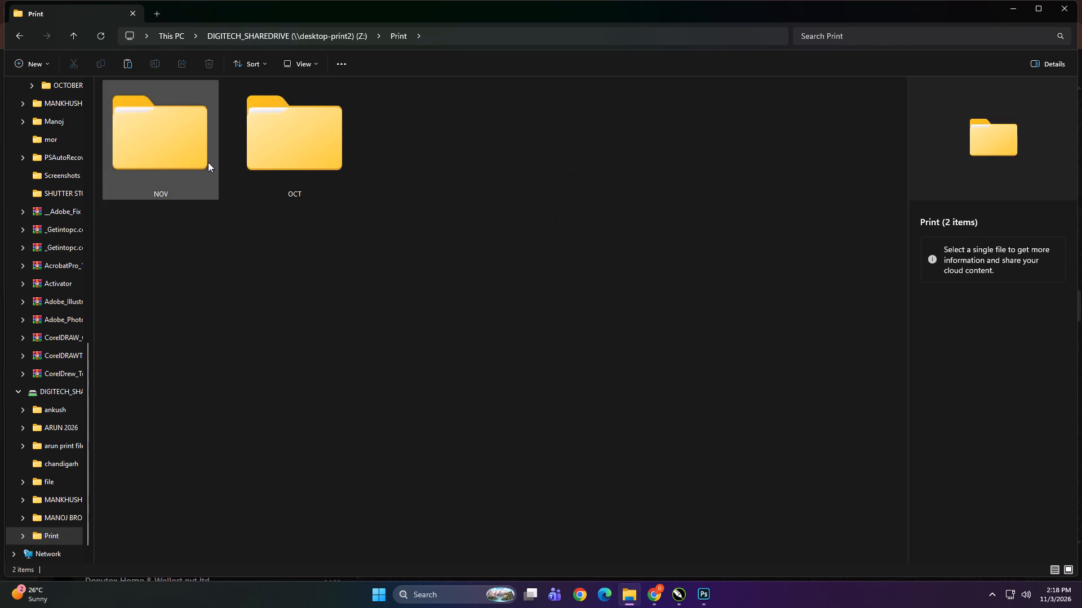
{"action": "double_click", "coordinate": [187, 152]}
{"action": "double_click", "coordinate": [478, 137]}
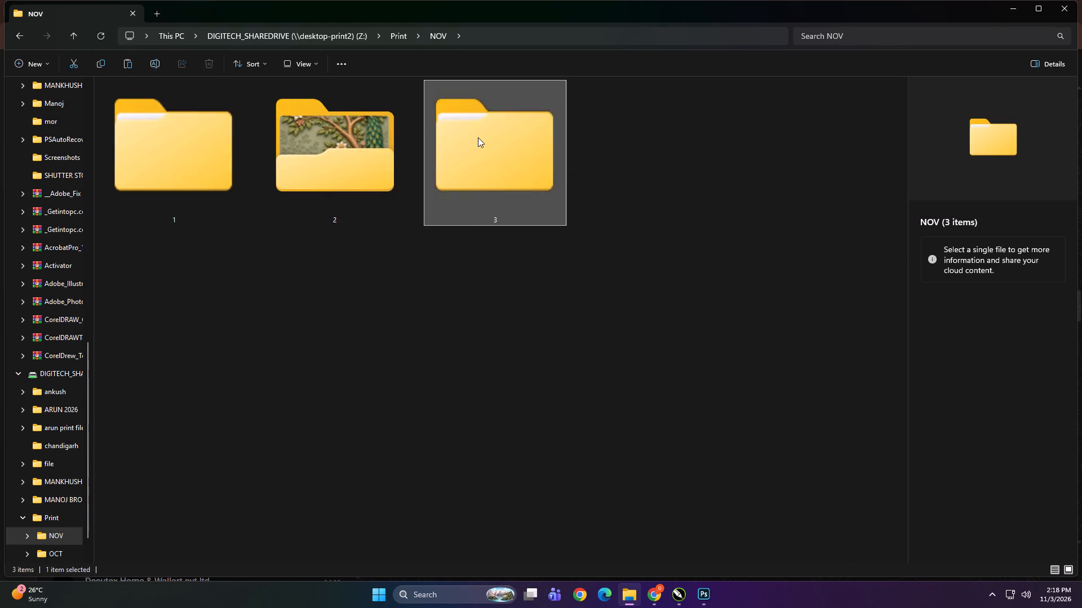
{"action": "scroll", "coordinate": [493, 391], "scroll_direction": "down", "scroll_amount": 3, "text": "ctrl"}
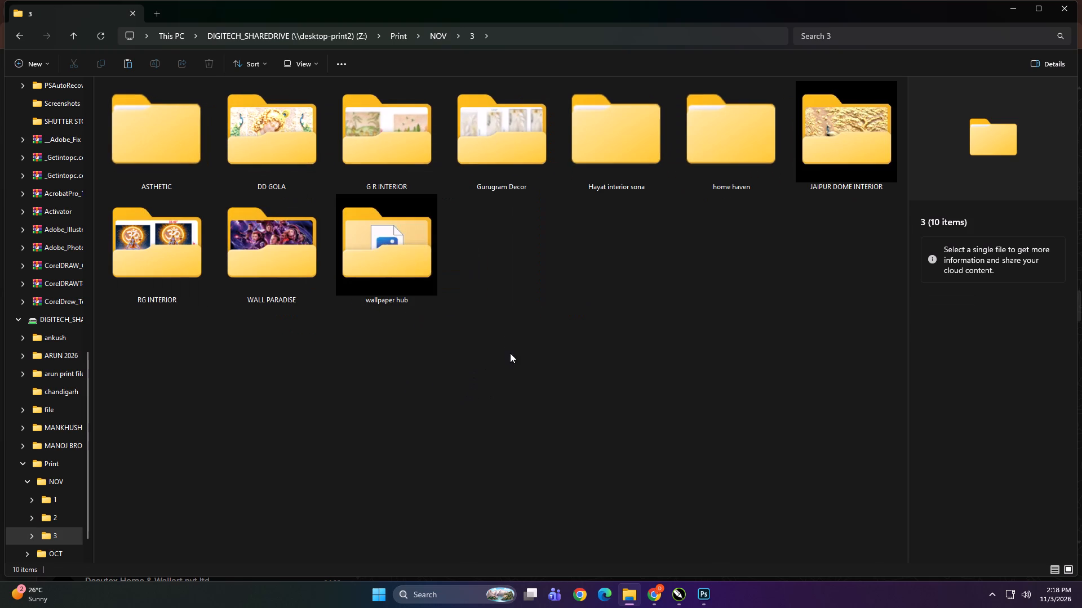
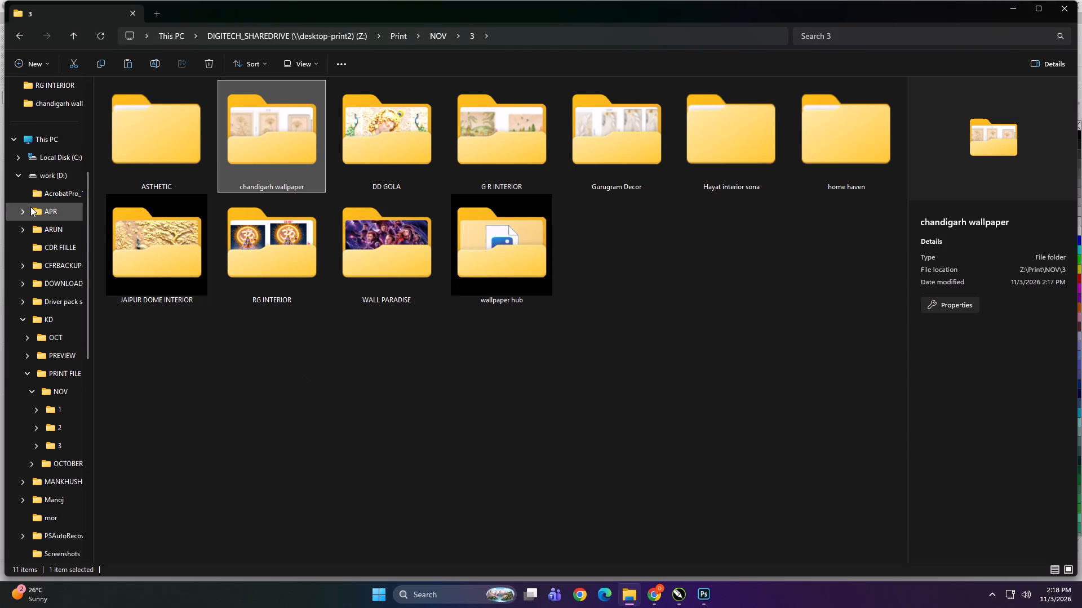
Import the waterfall preview WhatsApp Image 2026-11-03 at 12.43.01 from Downloads into CorelDRAW's Untitled-1, beside the waterfall artwork, and enlarge it to about 68 by 78 inches.
{"action": "scroll", "coordinate": [30, 207], "scroll_direction": "up", "scroll_amount": 6}
{"action": "left_click", "coordinate": [38, 202]}
{"action": "left_click_drag", "start_coordinate": [179, 127], "coordinate": [636, 374]}
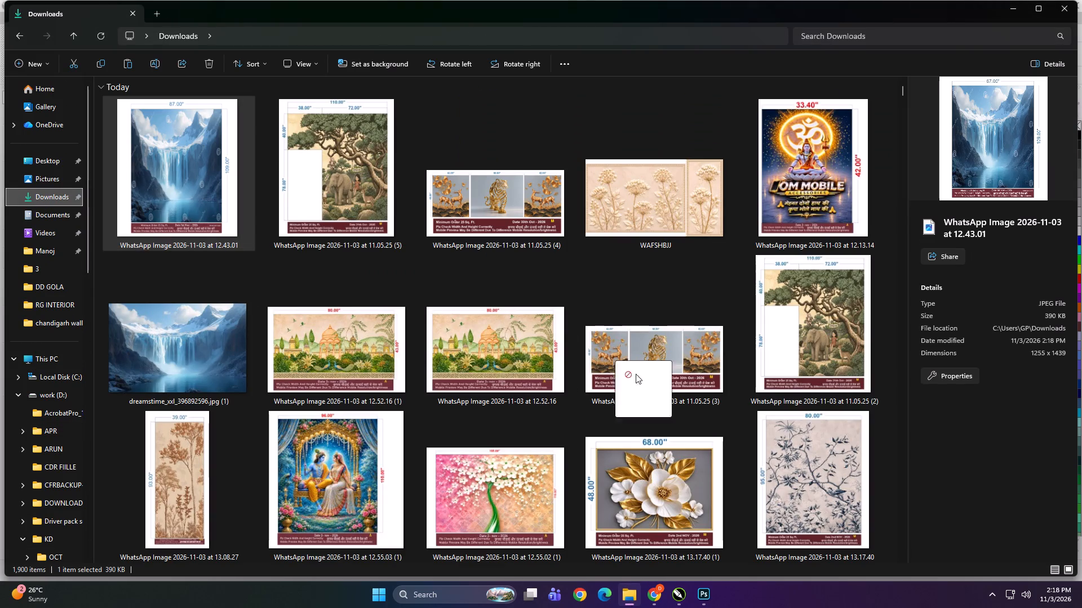
{"action": "left_click_drag", "start_coordinate": [636, 374], "coordinate": [508, 262]}
{"action": "left_click_drag", "start_coordinate": [512, 269], "coordinate": [548, 302], "text": "shift"}
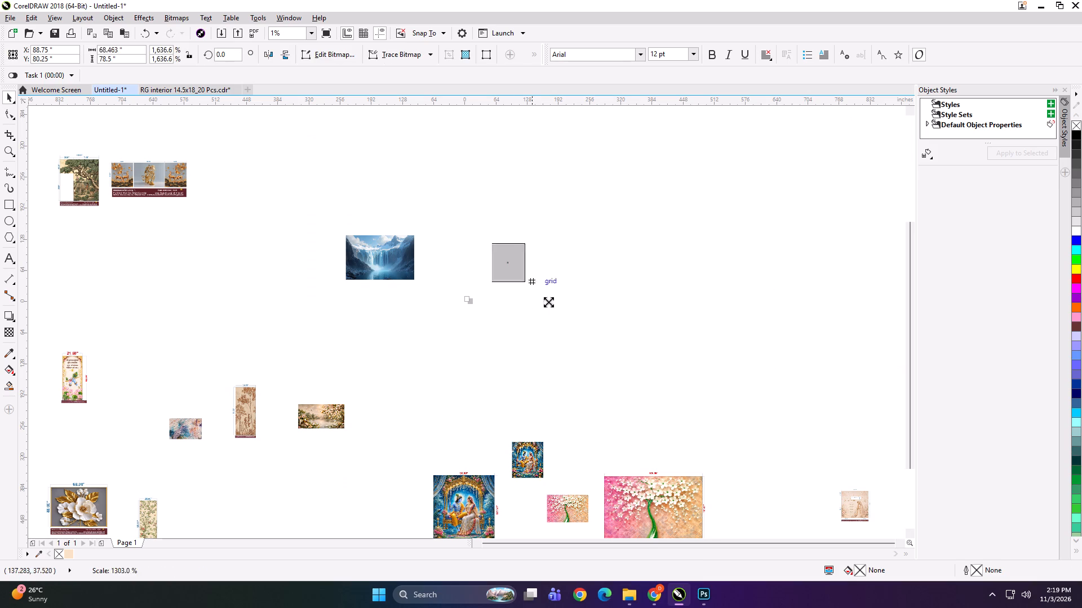
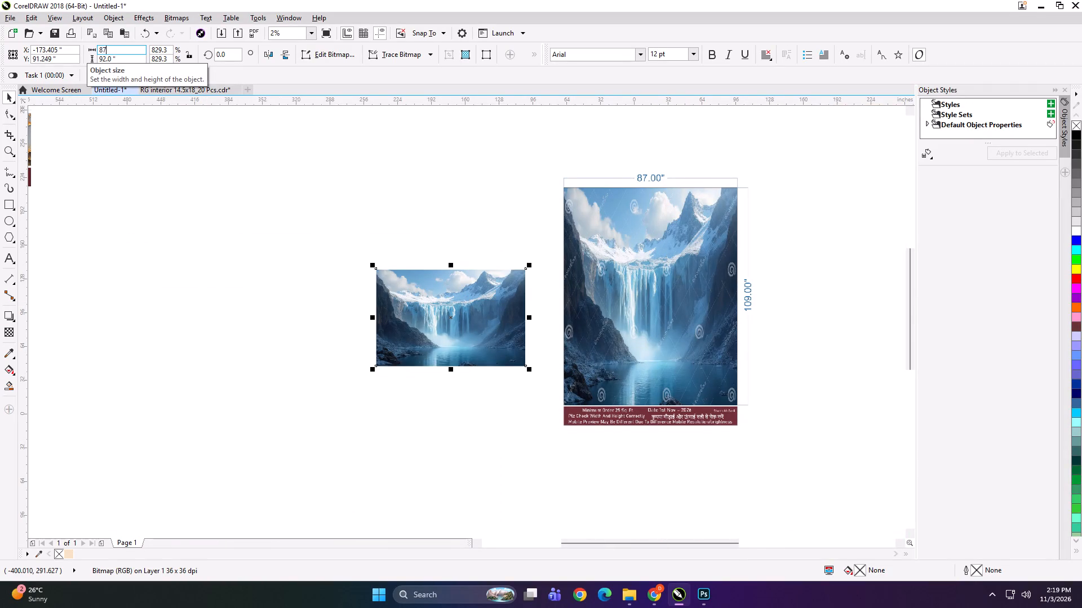
Set the imported waterfall image's height to 109 inches, making it 87 by 109 inches.
{"action": "key", "text": "Tab"}
{"action": "type", "text": "109"}
{"action": "key", "text": "Return"}
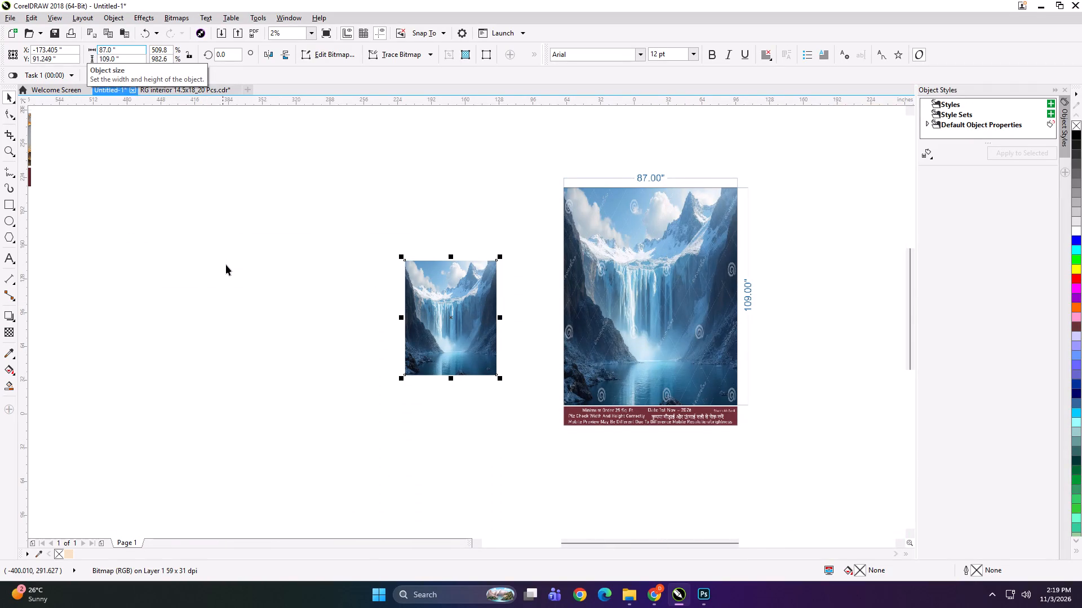
Scale the dimensioned waterfall preview down to match the 87 by 109 inch image and position the two side by side.
{"action": "left_click_drag", "start_coordinate": [653, 221], "coordinate": [617, 222]}
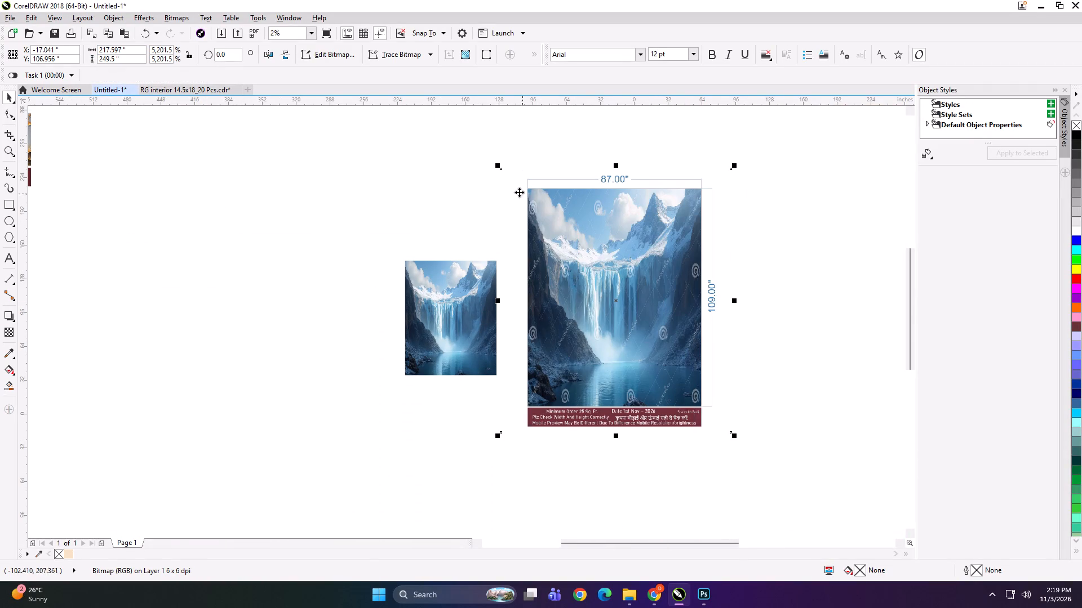
{"action": "left_click_drag", "start_coordinate": [496, 167], "coordinate": [522, 230], "text": "shift"}
{"action": "left_click_drag", "start_coordinate": [635, 307], "coordinate": [595, 316]}
{"action": "left_click", "coordinate": [507, 329], "text": "shift"}
{"action": "left_click", "coordinate": [475, 329], "text": "shift"}
{"action": "key", "text": "shift+F2"}
{"action": "left_click", "coordinate": [256, 127]}
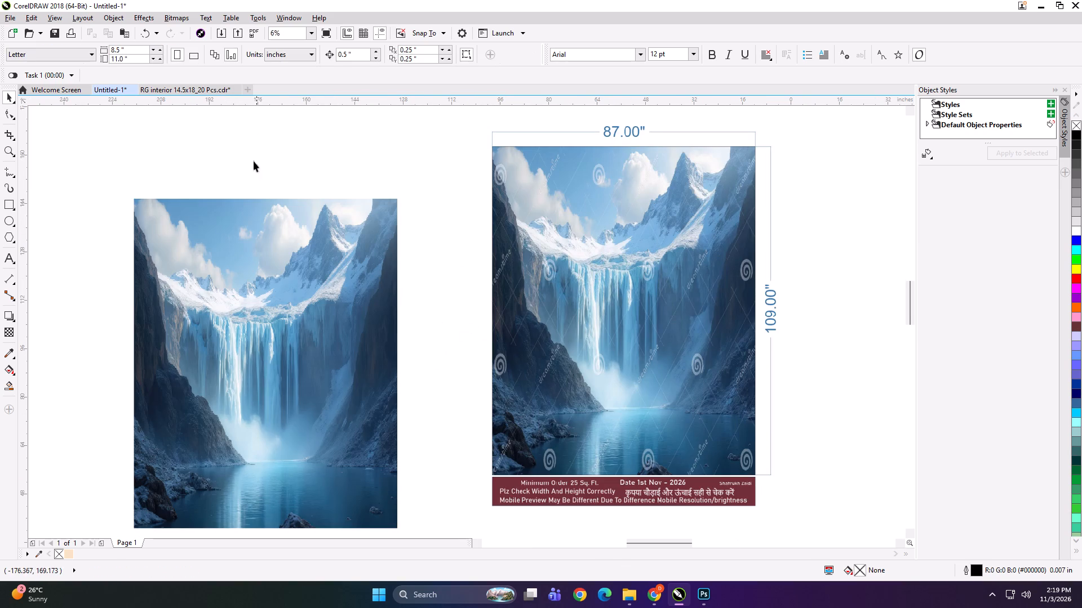
{"action": "left_click_drag", "start_coordinate": [258, 288], "coordinate": [248, 273]}
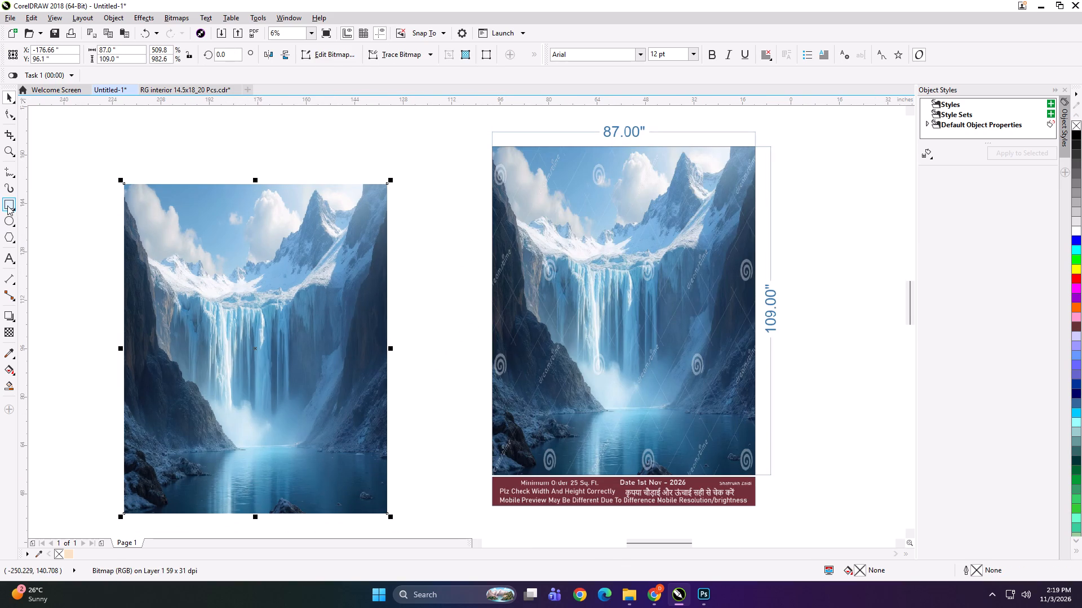
Add a 49 by 109 inch rectangle over the waterfall image, aligned to the image's left edge.
{"action": "double_click", "coordinate": [8, 205], "text": "shift"}
{"action": "key", "text": "shift+space"}
{"action": "left_click", "coordinate": [120, 50]}
{"action": "key", "text": "ctrl+a"}
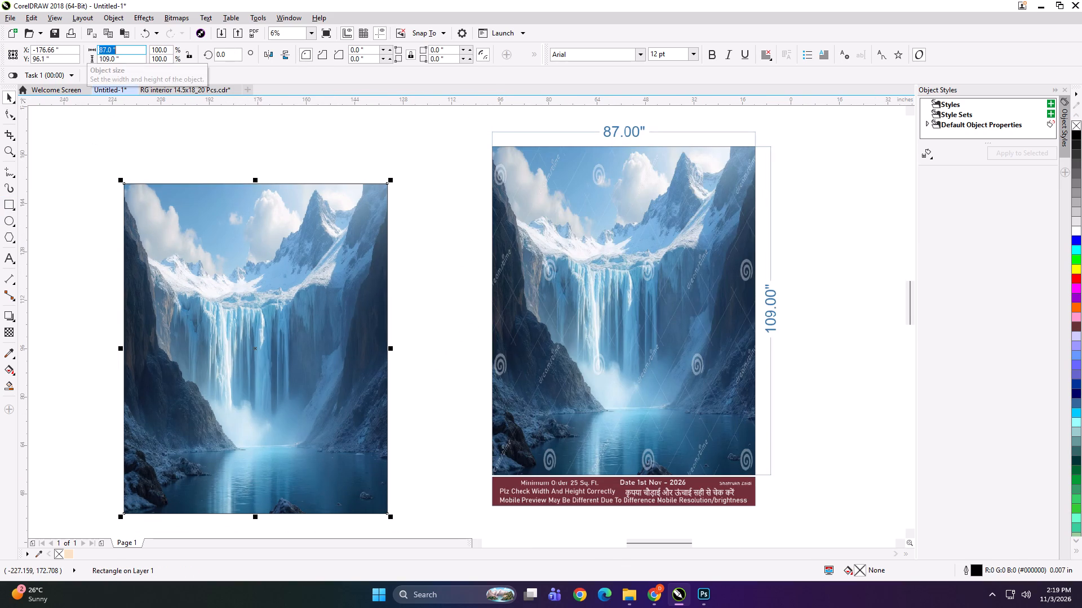
{"action": "type", "text": "49"}
{"action": "key", "text": "Return"}
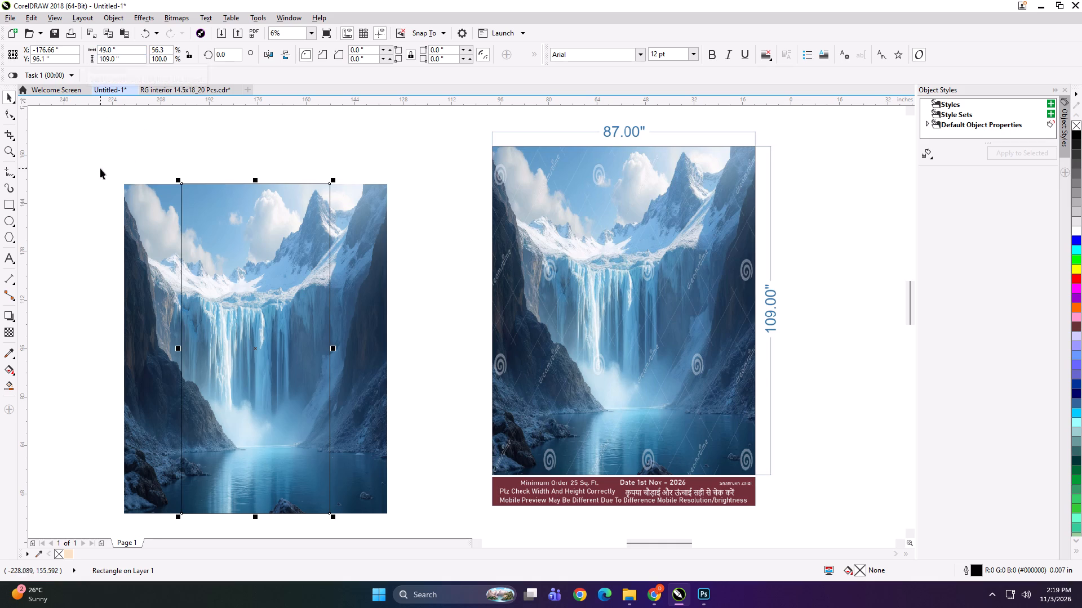
{"action": "left_click", "coordinate": [144, 234], "text": "shift"}
{"action": "key", "text": "l"}
{"action": "left_click", "coordinate": [94, 227]}
{"action": "left_click", "coordinate": [210, 301]}
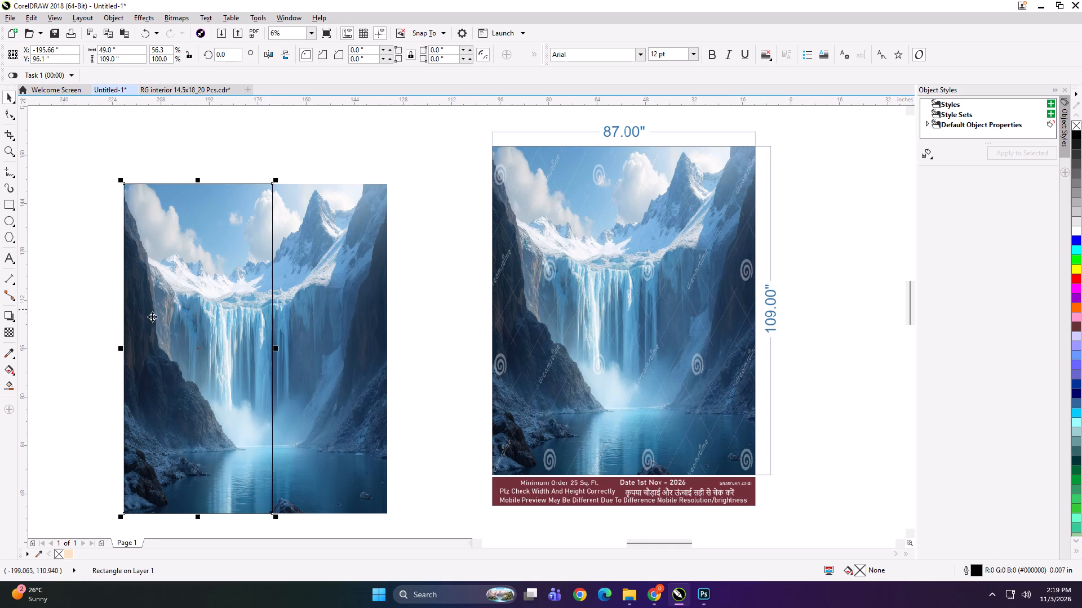
Duplicate the rectangle to its right with a 0.5 inch overlap, and narrow the copy to 38.5 inches at the image's edge.
{"action": "left_click_drag", "start_coordinate": [117, 350], "coordinate": [307, 332]}
{"action": "right_click", "coordinate": [307, 332], "text": "ctrl"}
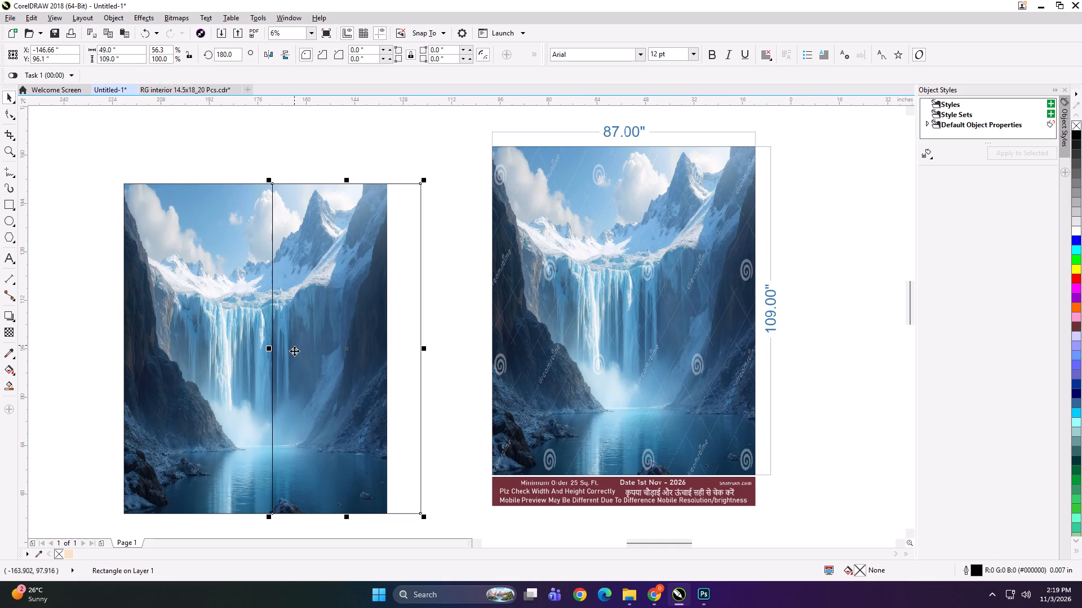
{"action": "key", "text": "Left"}
{"action": "left_click", "coordinate": [425, 348]}
{"action": "left_click_drag", "start_coordinate": [425, 348], "coordinate": [399, 347]}
{"action": "left_click", "coordinate": [399, 347]}
{"action": "left_click_drag", "start_coordinate": [423, 350], "coordinate": [423, 350]}
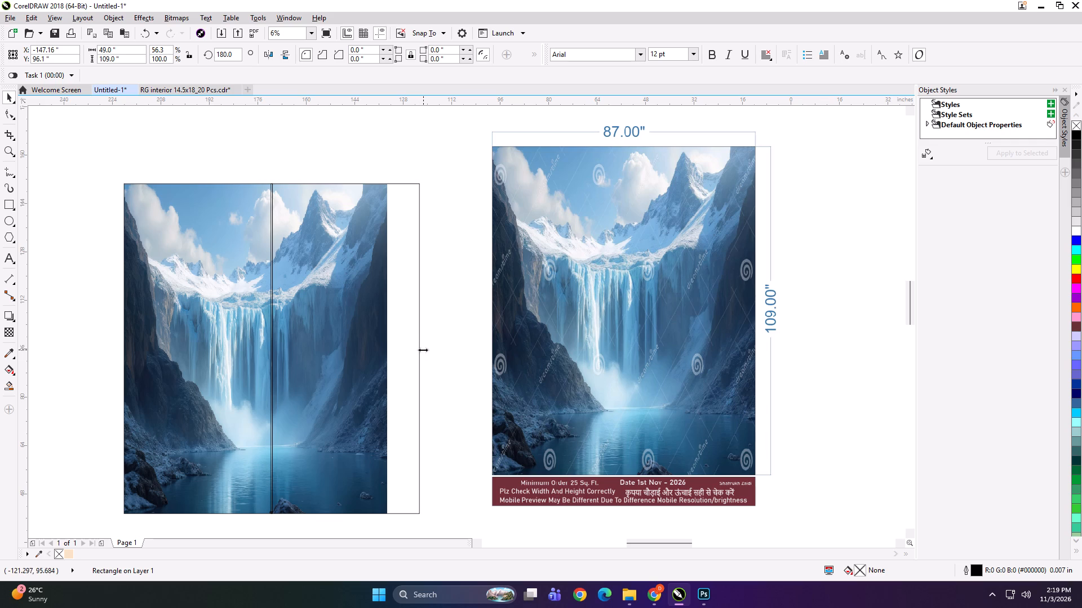
{"action": "left_click_drag", "start_coordinate": [423, 350], "coordinate": [393, 346]}
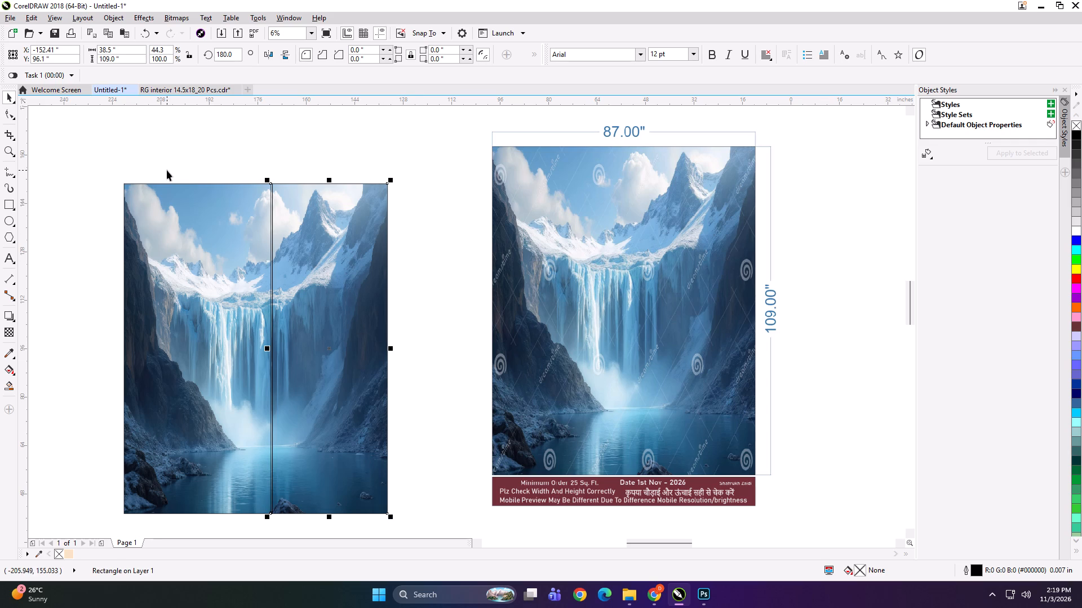
Group the 49 inch and 38.5 inch panel rectangles over the waterfall image.
{"action": "left_click", "coordinate": [170, 163]}
{"action": "left_click", "coordinate": [187, 260]}
{"action": "left_click", "coordinate": [316, 235]}
{"action": "left_click", "coordinate": [219, 231]}
{"action": "left_click", "coordinate": [325, 231], "text": "shift"}
{"action": "key", "text": "ctrl+g"}
{"action": "left_click", "coordinate": [217, 156]}
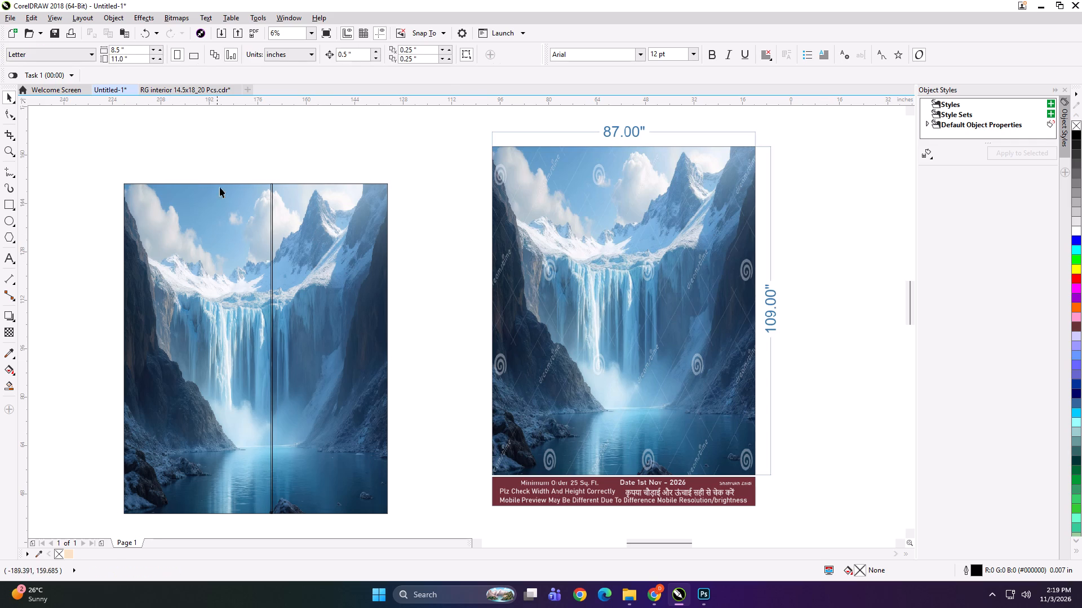
PowerClip the waterfall image into the grouped rectangles and ungroup them into two separate panels.
{"action": "left_click", "coordinate": [225, 227], "text": "alt"}
{"action": "key", "text": "shift+Return"}
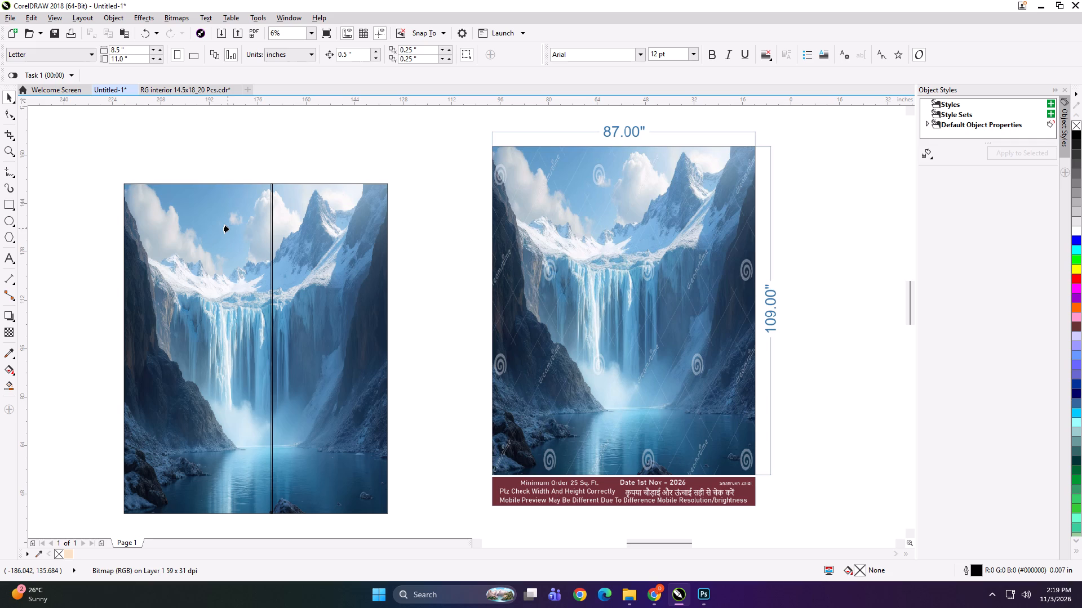
{"action": "left_click", "coordinate": [255, 234]}
{"action": "key", "text": "ctrl+u"}
{"action": "key", "text": "ctrl+u"}
{"action": "left_click", "coordinate": [226, 150]}
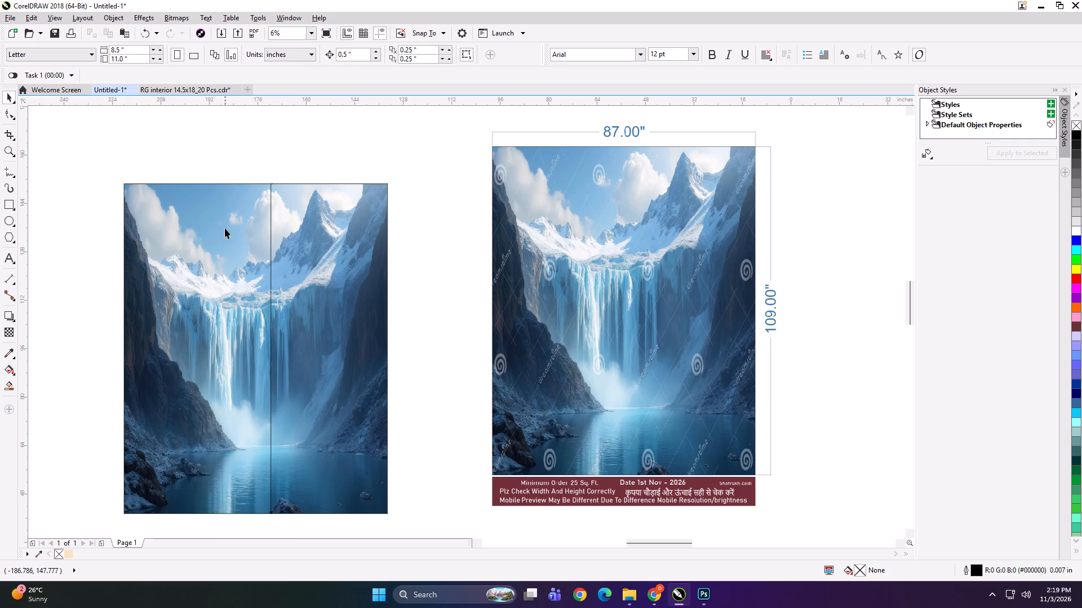
{"action": "left_click", "coordinate": [225, 262]}
{"action": "left_click", "coordinate": [312, 247]}
{"action": "left_click", "coordinate": [216, 265]}
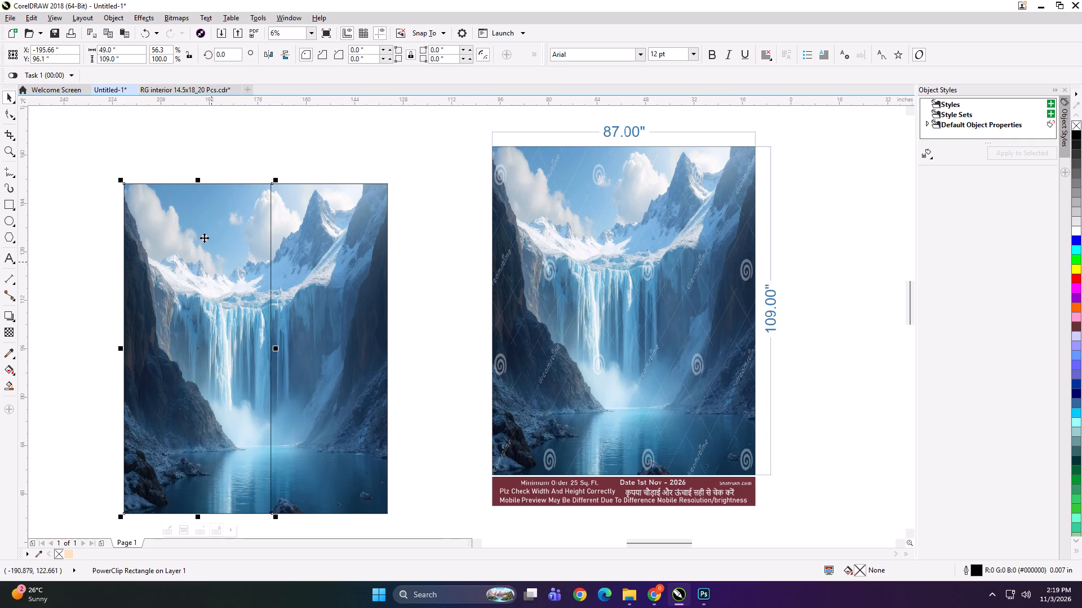
{"action": "left_click", "coordinate": [185, 132]}
{"action": "left_click", "coordinate": [161, 227]}
{"action": "left_click", "coordinate": [347, 227], "text": "shift"}
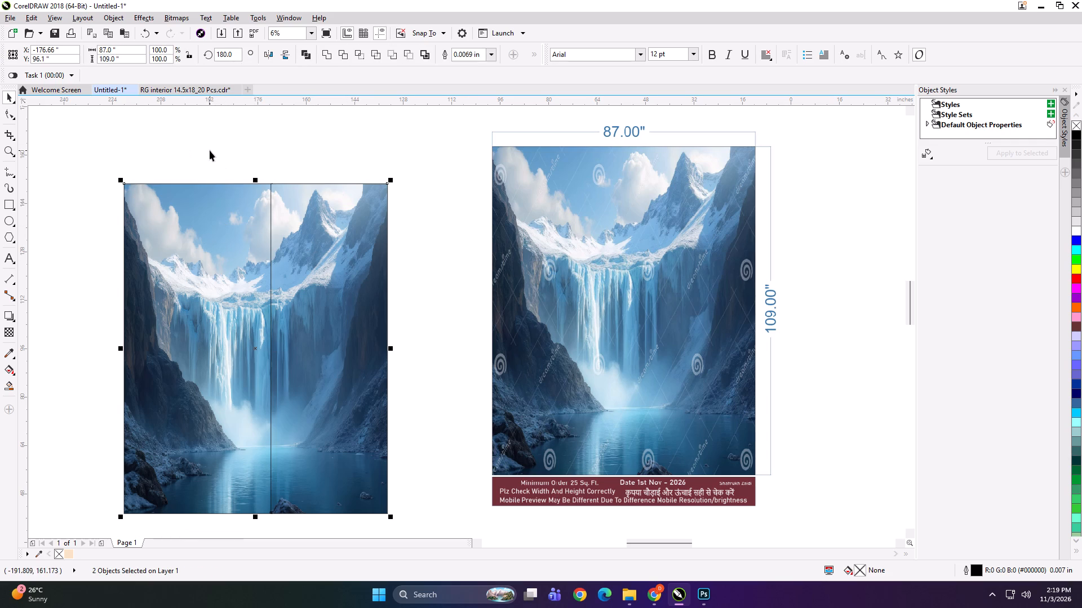
{"action": "left_click", "coordinate": [210, 150]}
Add the text label "87*109 PANEL 1" at the top edge of the 49 inch panel and copy its text.
{"action": "left_click", "coordinate": [5, 253]}
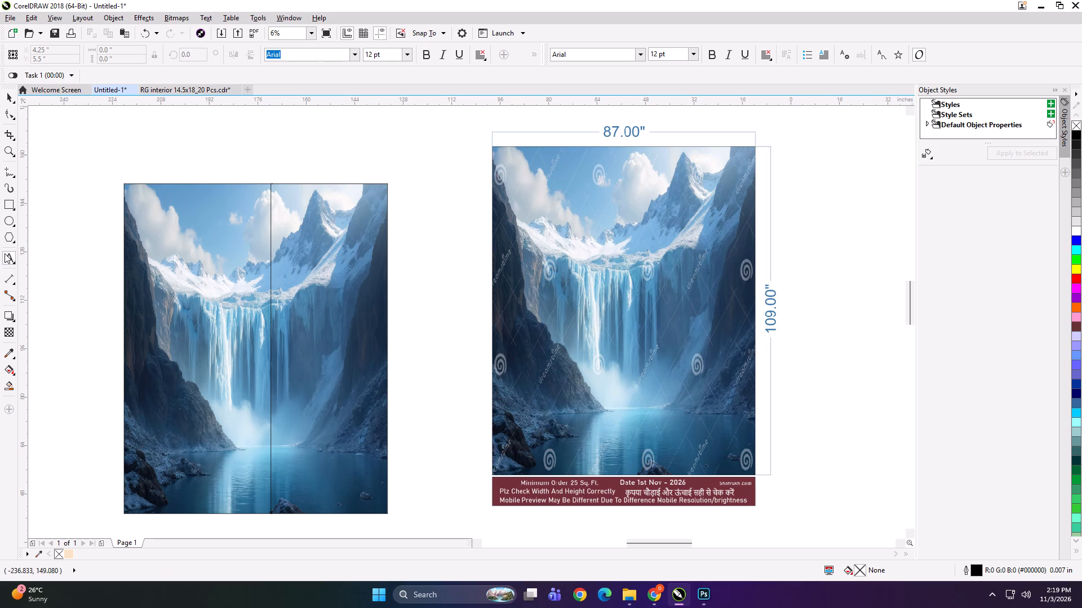
{"action": "left_click", "coordinate": [163, 182]}
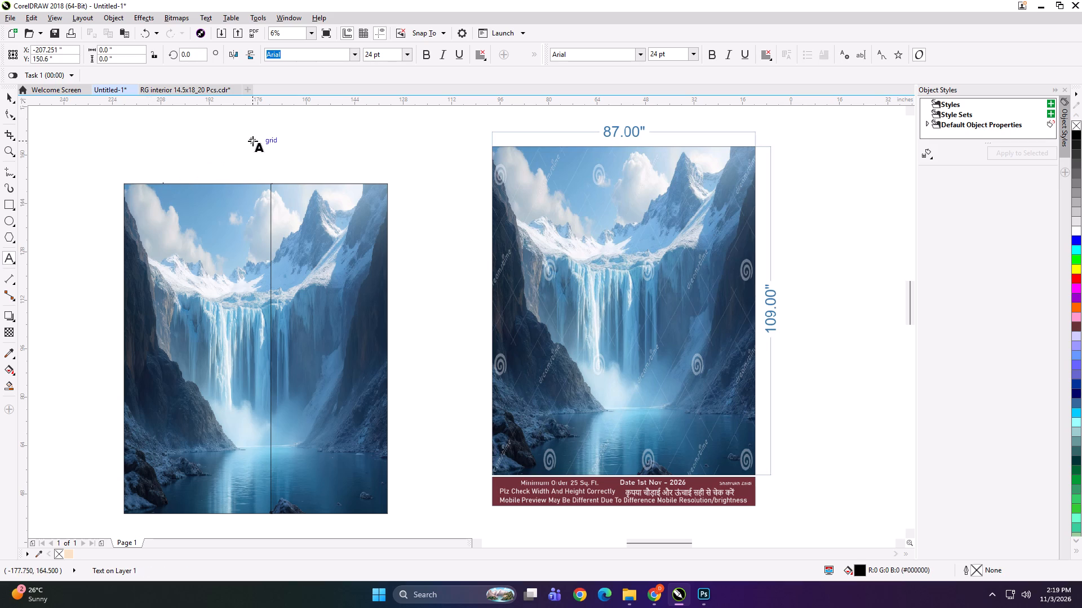
{"action": "type", "text": "87*109 PANEL 1"}
{"action": "key", "text": "ctrl+a"}
{"action": "key", "text": "ctrl+c"}
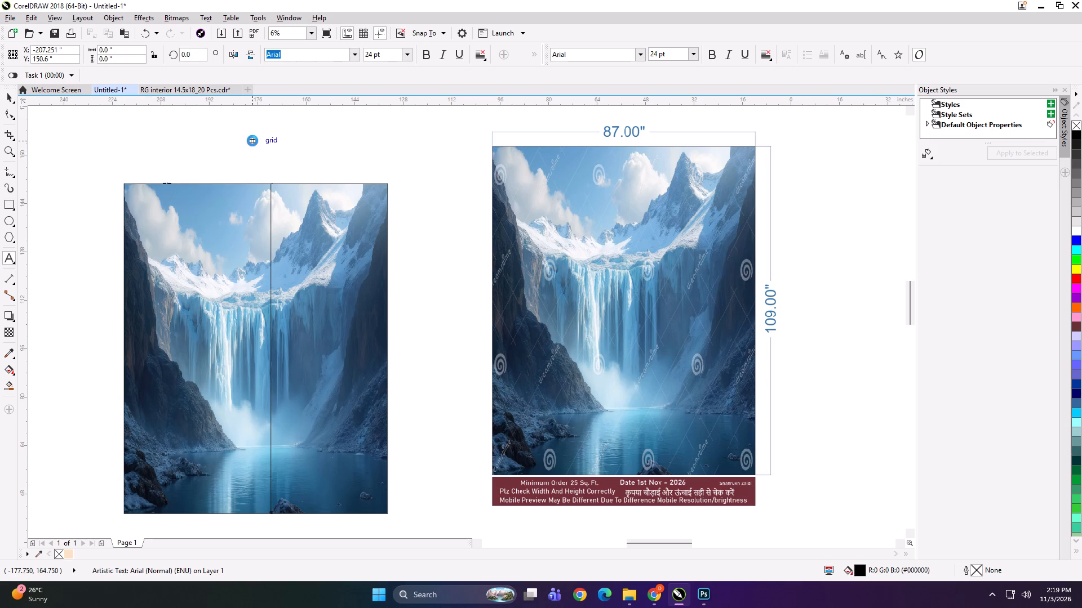
Paste the label at the top edge of the 38.5 inch panel and change it to "87*109 PANEL 2".
{"action": "left_click", "coordinate": [292, 182]}
{"action": "key", "text": "ctrl+v"}
{"action": "key", "text": "BackSpace"}
{"action": "key", "text": "2"}
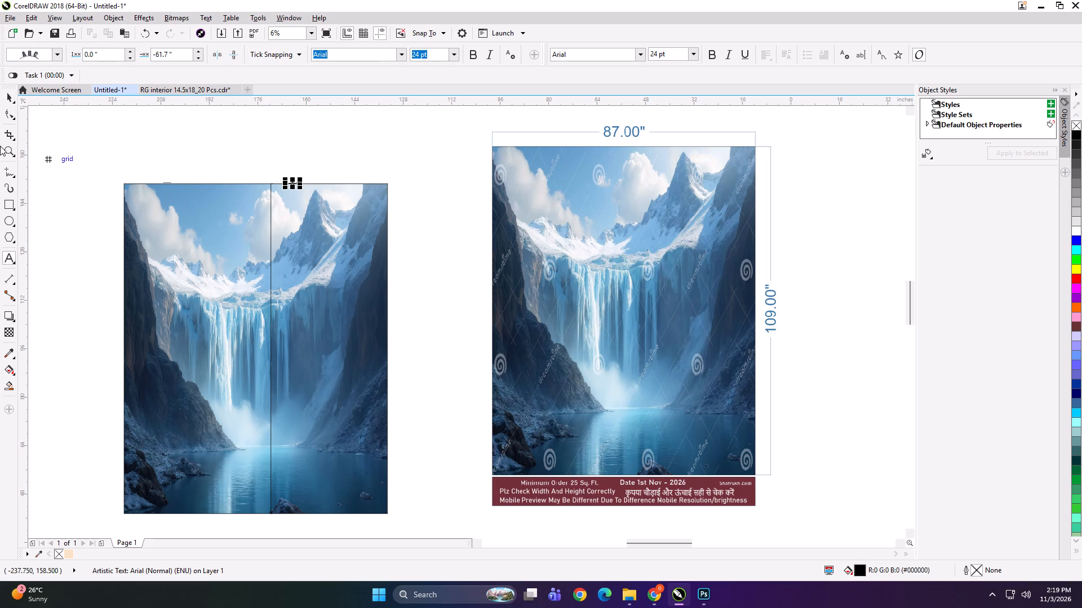
Group each waterfall panel with its own text label.
{"action": "left_click", "coordinate": [12, 102]}
{"action": "left_click", "coordinate": [354, 256], "text": "shift"}
{"action": "key", "text": "ctrl+g"}
{"action": "left_click_drag", "start_coordinate": [145, 157], "coordinate": [198, 227]}
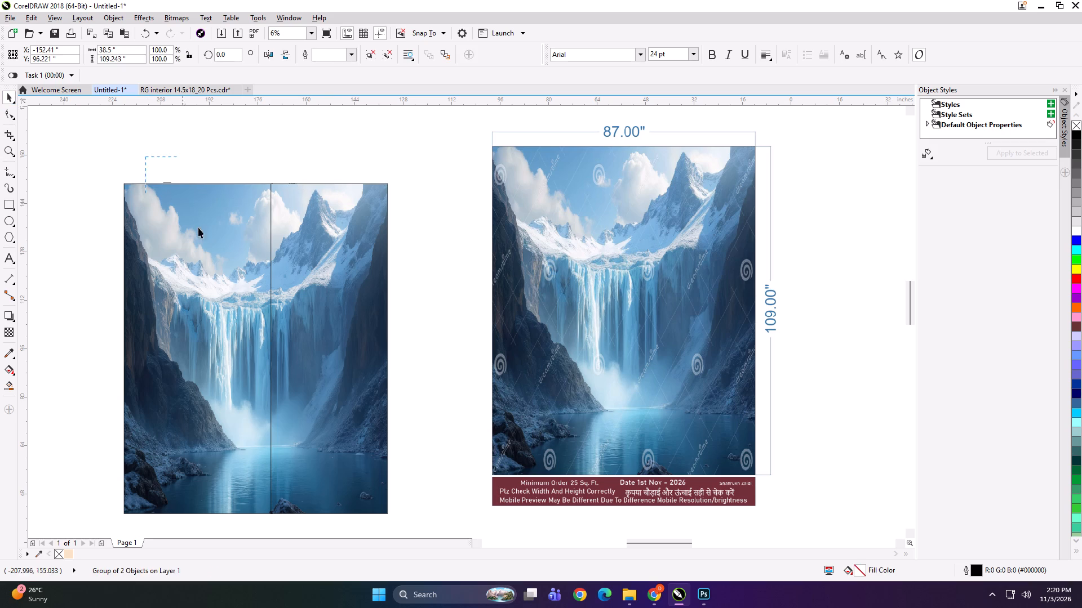
{"action": "left_click_drag", "start_coordinate": [198, 227], "coordinate": [203, 242]}
{"action": "left_click", "coordinate": [203, 242], "text": "shift"}
{"action": "key", "text": "ctrl+g"}
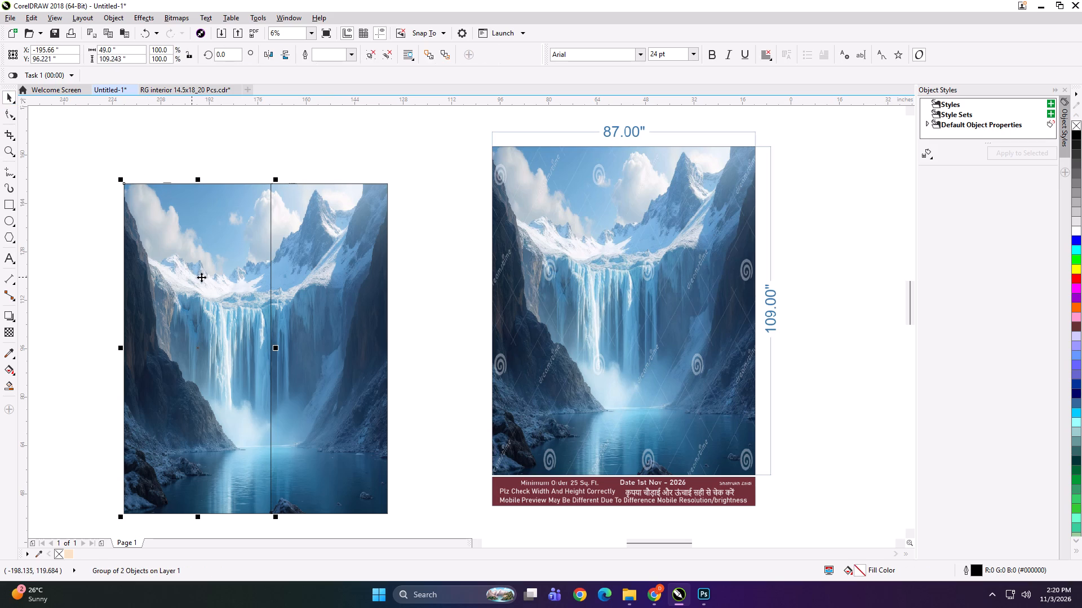
{"action": "left_click", "coordinate": [291, 319], "text": "shift"}
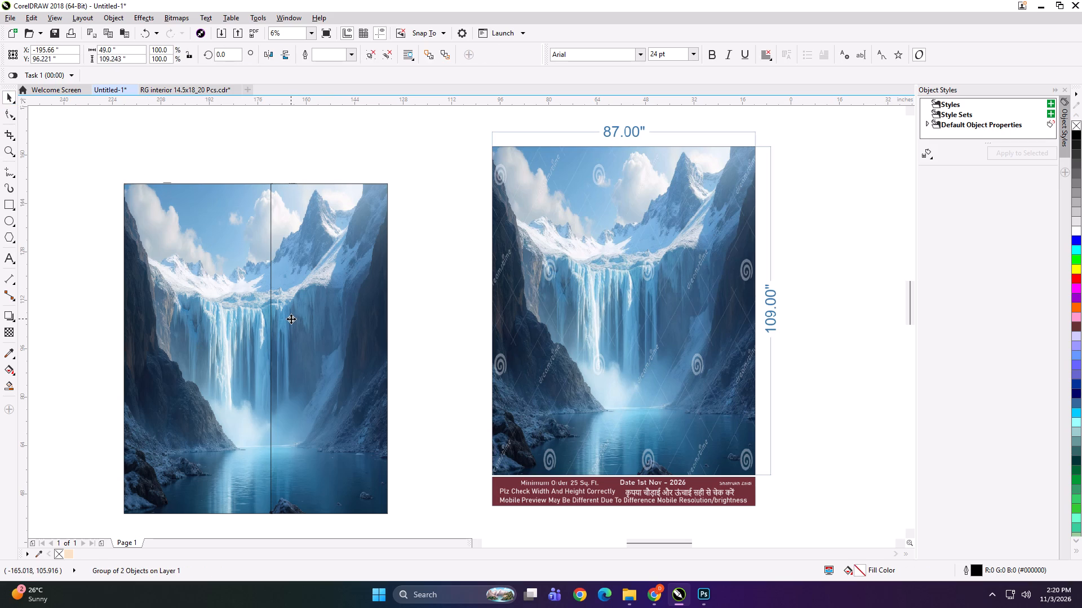
{"action": "left_click", "coordinate": [76, 254]}
Start exporting the 49 inch panel and create and open a WALL ART folder inside PRINT FILE > NOV > 3.
{"action": "left_click", "coordinate": [208, 274]}
{"action": "key", "text": "ctrl+e"}
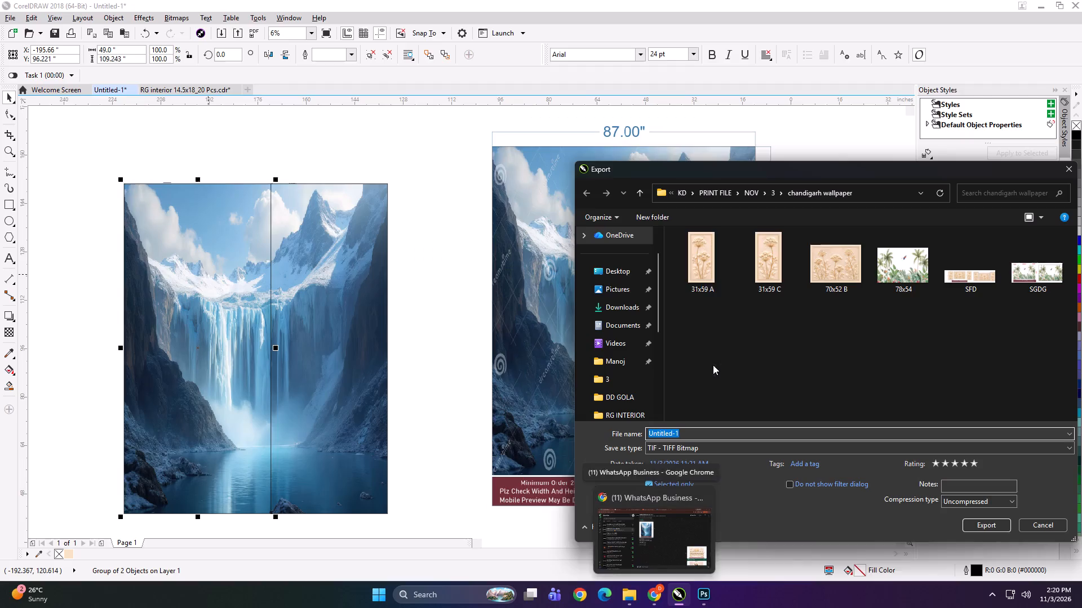
{"action": "left_click", "coordinate": [640, 193]}
{"action": "left_click", "coordinate": [645, 215]}
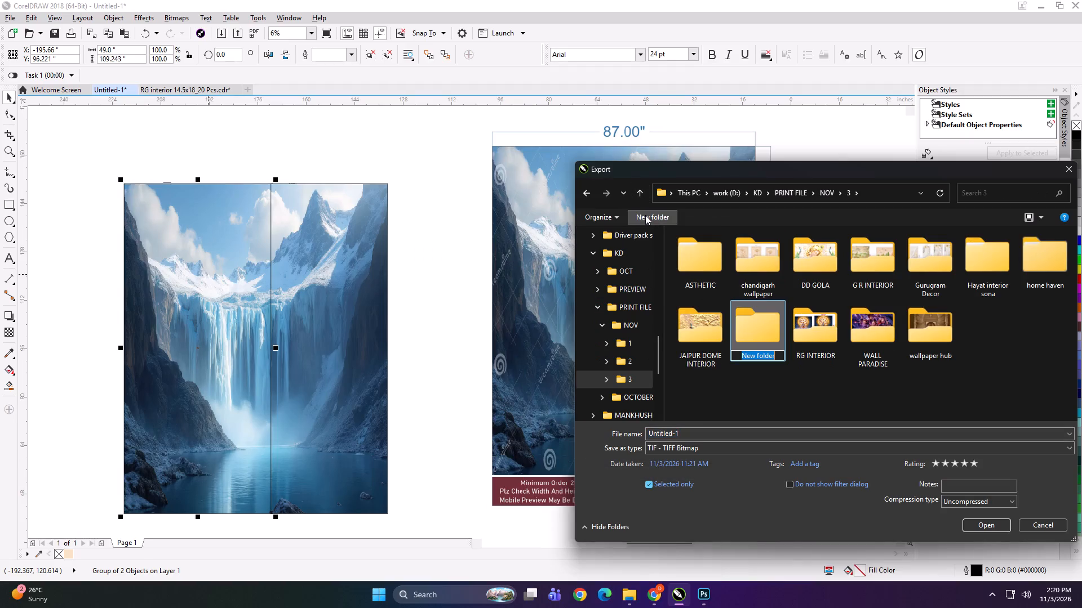
{"action": "type", "text": "WALL ART"}
{"action": "key", "text": "Return"}
{"action": "double_click", "coordinate": [822, 338]}
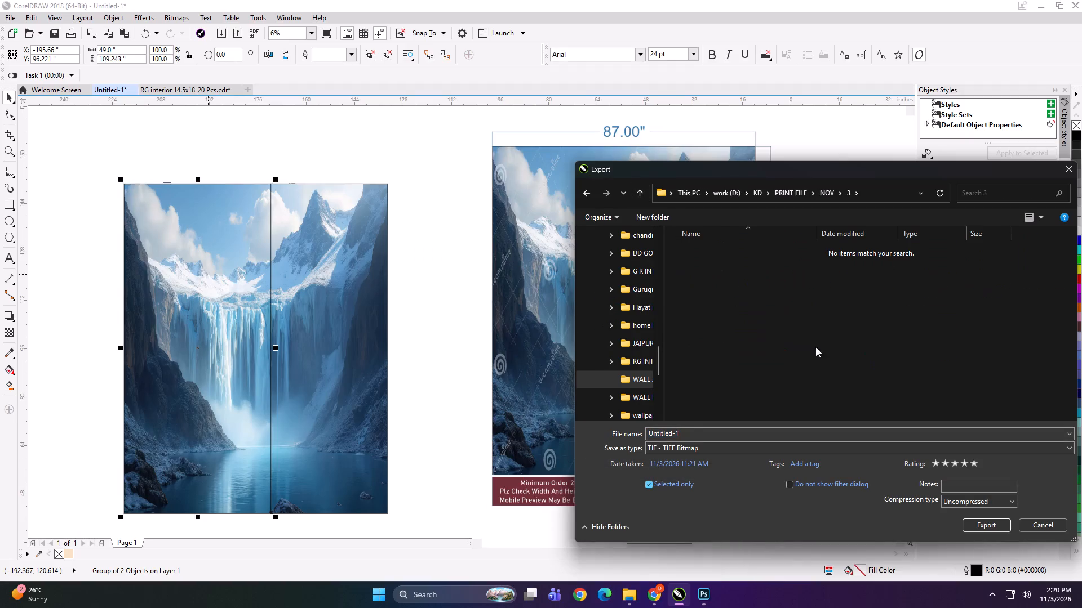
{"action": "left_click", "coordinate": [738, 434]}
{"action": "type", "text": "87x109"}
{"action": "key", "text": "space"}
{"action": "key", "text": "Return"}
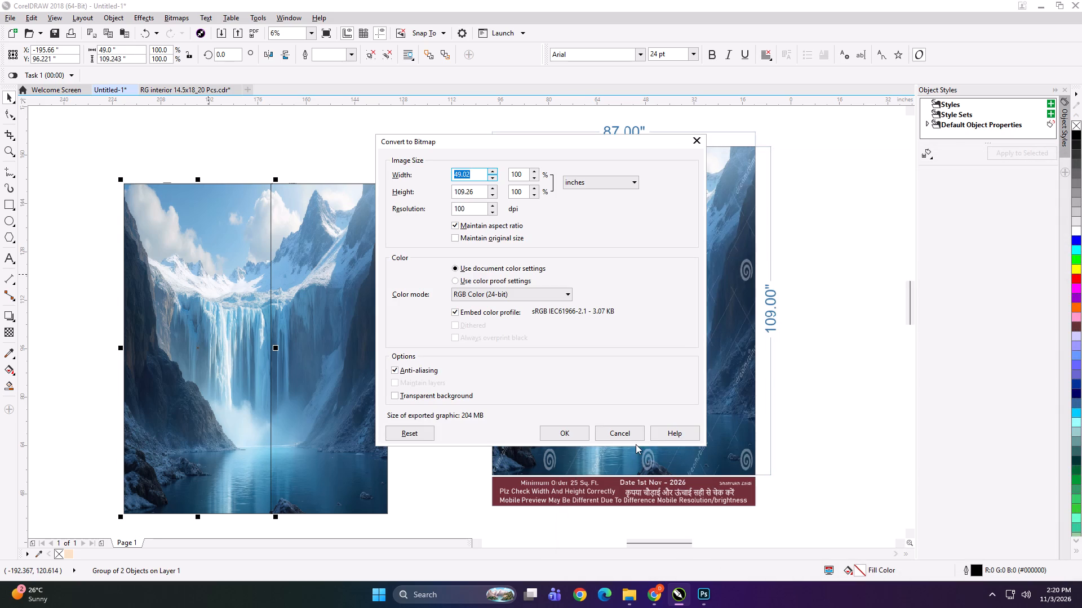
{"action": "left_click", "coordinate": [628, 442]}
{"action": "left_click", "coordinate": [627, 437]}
Restart the 49 inch panel's export and create an 87x109 folder inside WALL ART.
{"action": "key", "text": "ctrl+e"}
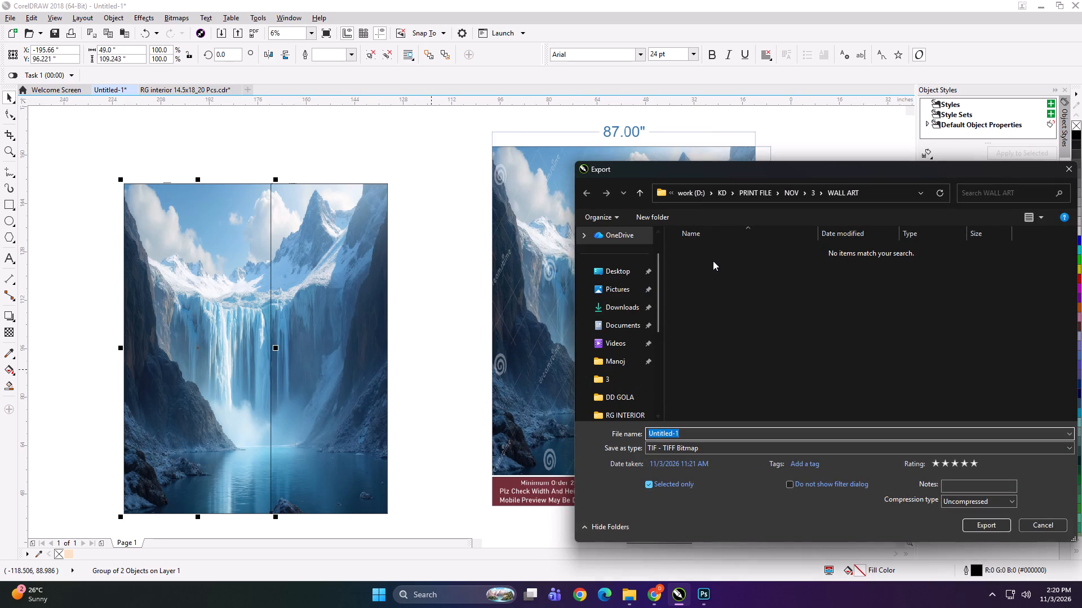
{"action": "left_click", "coordinate": [646, 215]}
{"action": "type", "text": "87x109"}
{"action": "key", "text": "space"}
{"action": "key", "text": "Return"}
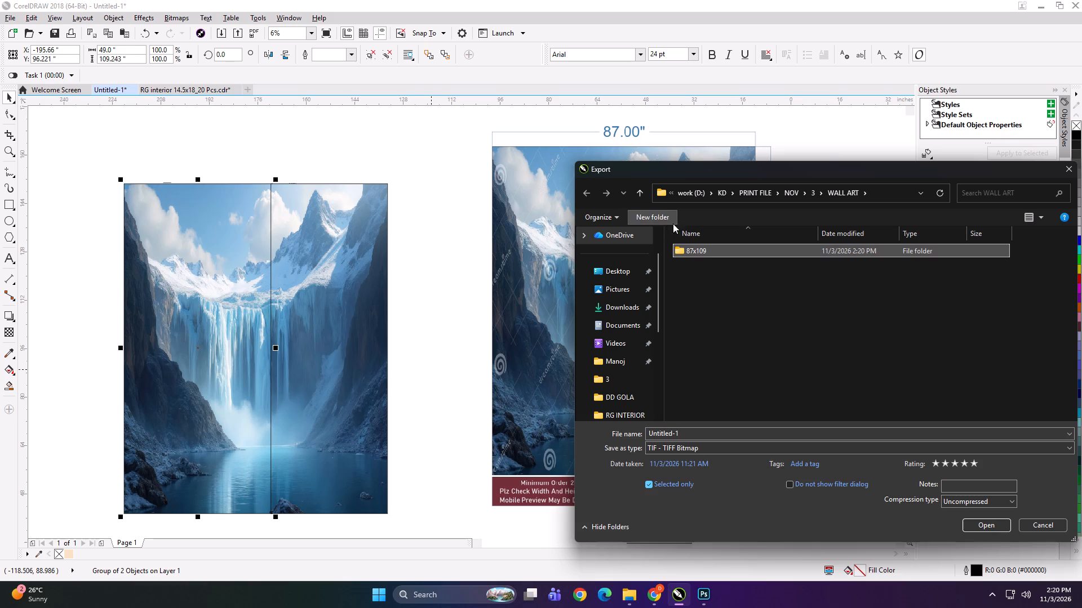
{"action": "left_click", "coordinate": [724, 249]}
{"action": "left_click", "coordinate": [742, 287]}
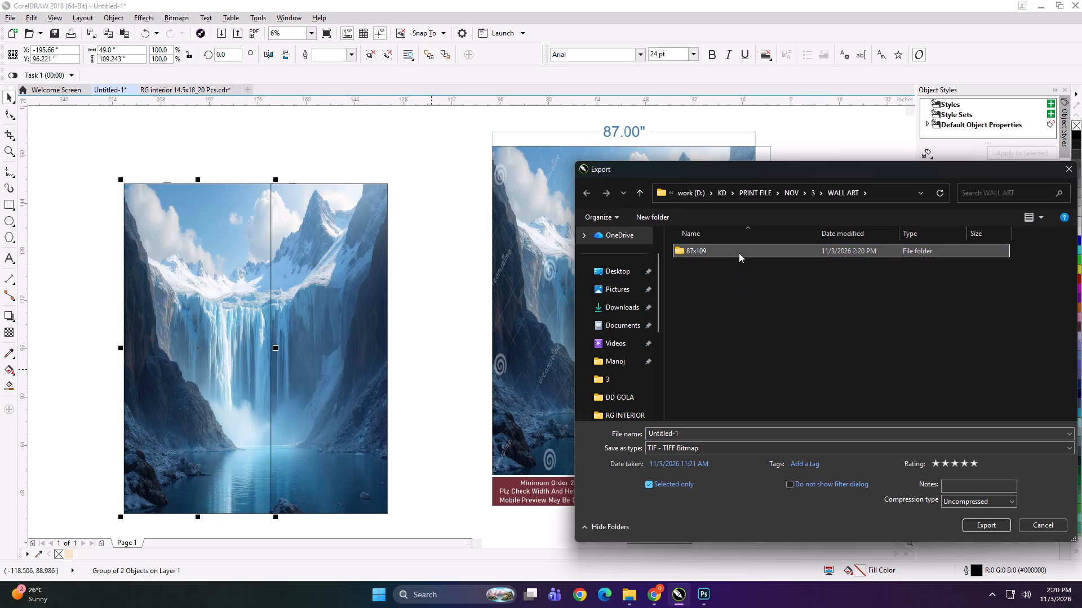
Export the 49 inch panel as a TIFF named 49x109 A into the 87x109 folder.
{"action": "double_click", "coordinate": [739, 253]}
{"action": "left_click", "coordinate": [697, 439]}
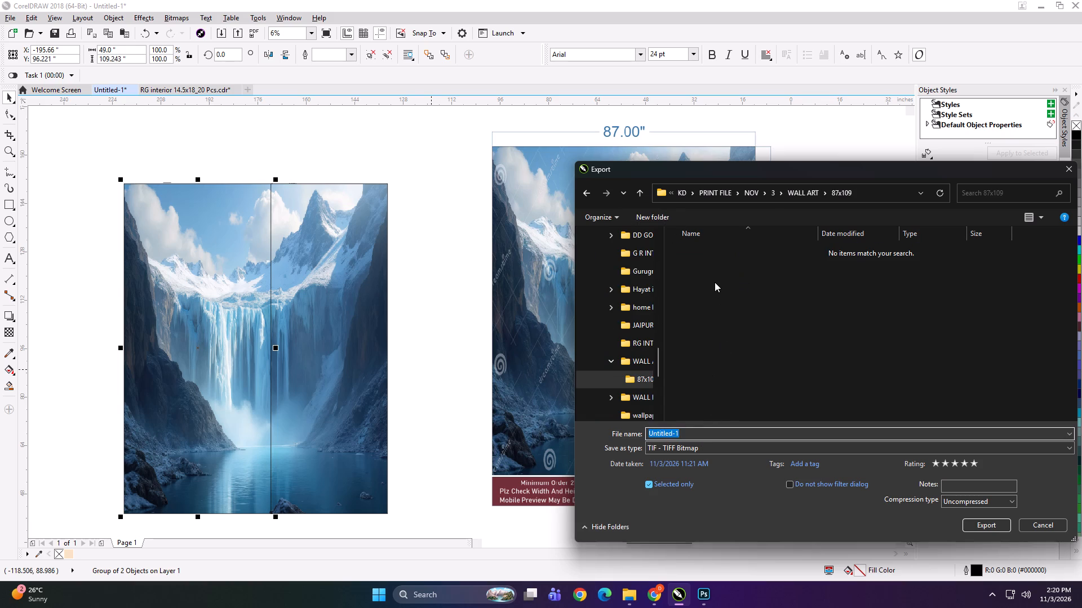
{"action": "key", "text": "Return"}
{"action": "key", "text": "Return"}
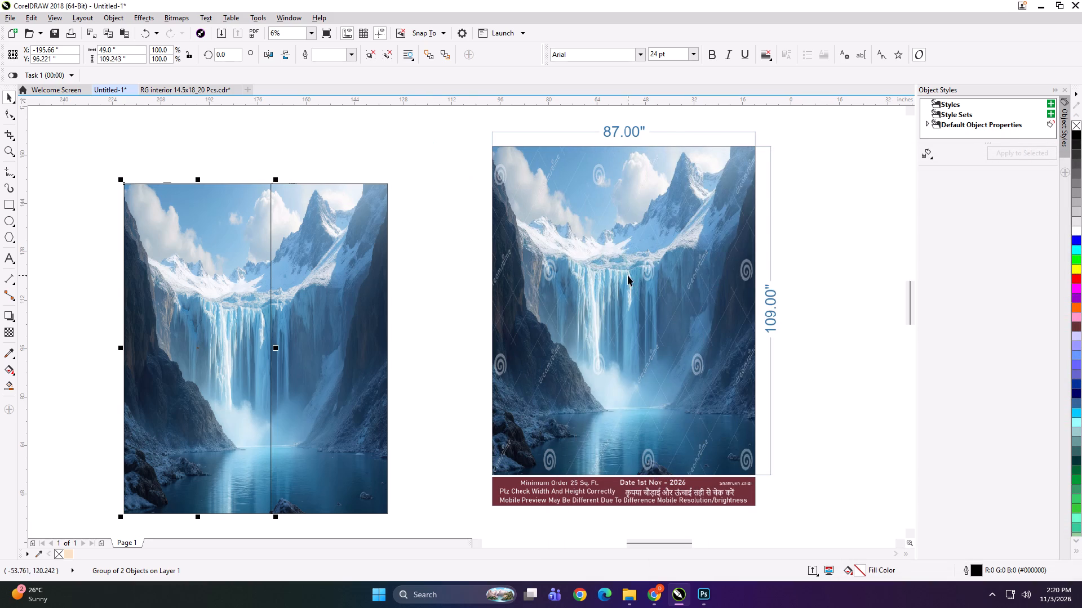
Export the 38.5 inch panel as a TIFF named 38.5x109 B into the 87x109 folder.
{"action": "left_click", "coordinate": [342, 240]}
{"action": "key", "text": "ctrl+e"}
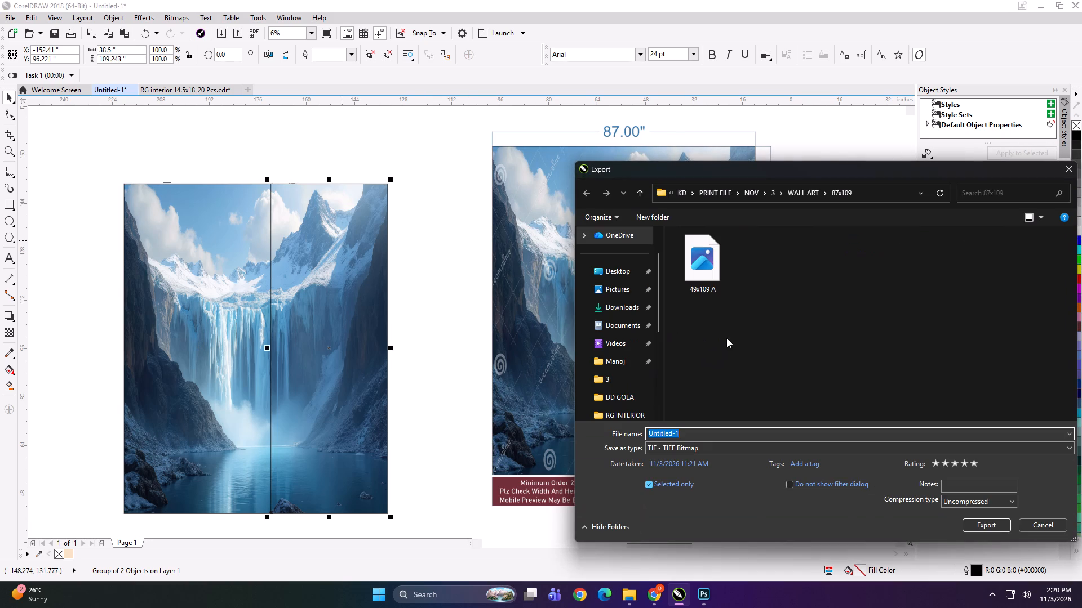
{"action": "type", "text": "38.5x109 B"}
{"action": "key", "text": "Return"}
{"action": "key", "text": "Return"}
Move the 38.5 inch panel 4 inches away from the 49 inch panel and select both panels.
{"action": "key", "text": "Right"}
{"action": "key", "text": "Right"}
{"action": "key", "text": "Right"}
{"action": "key", "text": "Right"}
{"action": "key", "text": "Right"}
{"action": "key", "text": "Right"}
{"action": "key", "text": "Right"}
{"action": "key", "text": "Right"}
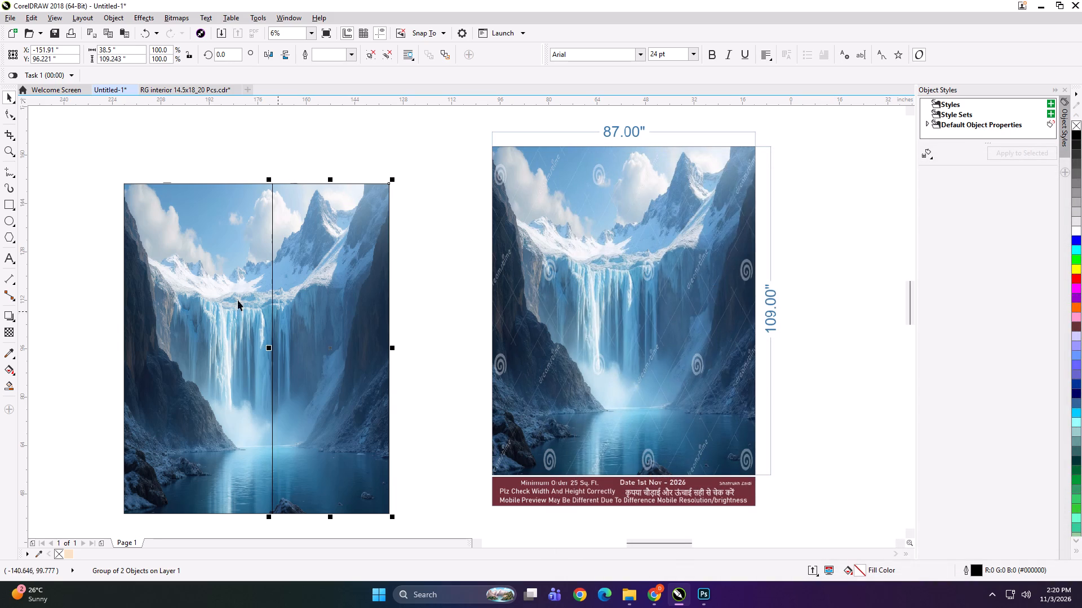
{"action": "scroll", "coordinate": [254, 256], "scroll_direction": "down", "scroll_amount": 1}
{"action": "left_click", "coordinate": [254, 256], "text": "shift"}
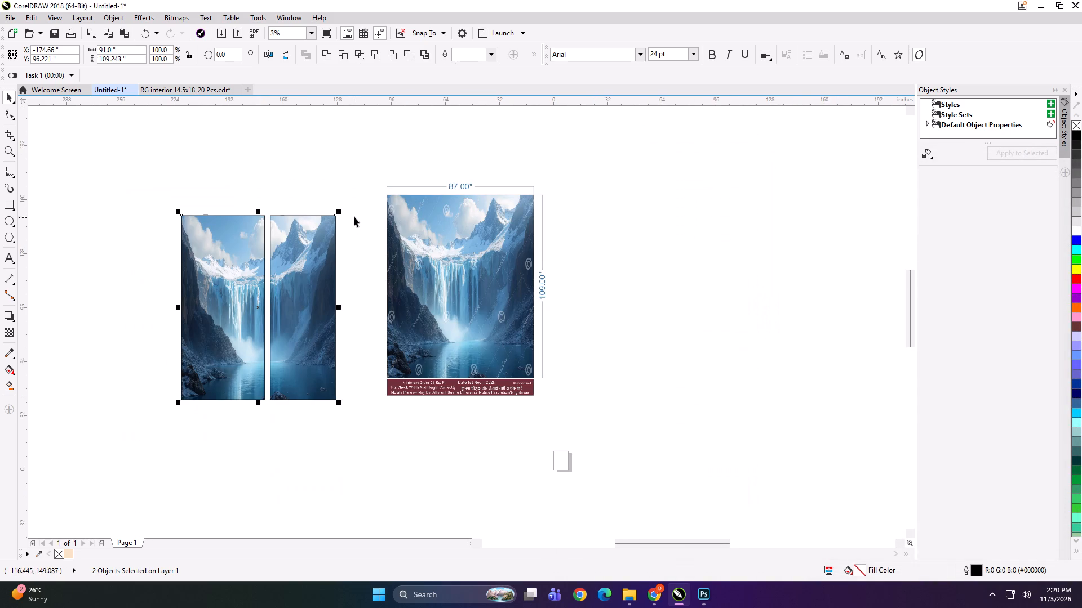
Enlarge the two selected panels slightly and move the dimensioned 87x109 preview closer beside them.
{"action": "left_click_drag", "start_coordinate": [340, 211], "coordinate": [365, 204]}
{"action": "left_click_drag", "start_coordinate": [371, 198], "coordinate": [378, 195]}
{"action": "left_click_drag", "start_coordinate": [418, 232], "coordinate": [393, 248]}
Group the two panels together with the dimensioned 87x109 preview.
{"action": "left_click_drag", "start_coordinate": [83, 171], "coordinate": [633, 444]}
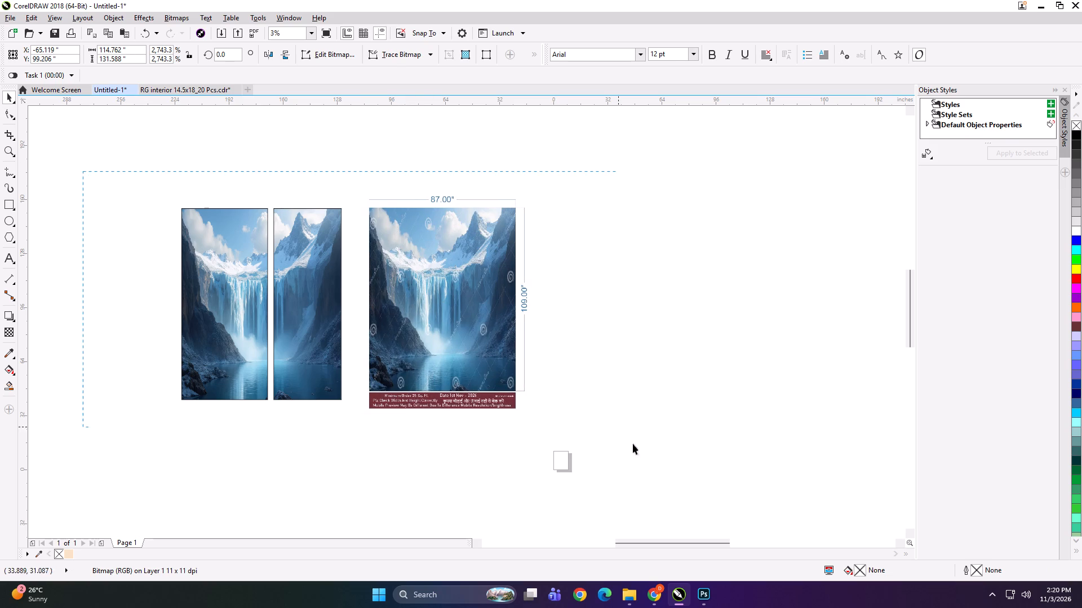
{"action": "left_click_drag", "start_coordinate": [633, 444], "coordinate": [668, 494]}
{"action": "key", "text": "ctrl+g"}
Shrink the group proportionally around its centre to about 3.4 by 2.1 inches.
{"action": "left_click_drag", "start_coordinate": [548, 419], "coordinate": [491, 417], "text": "shift"}
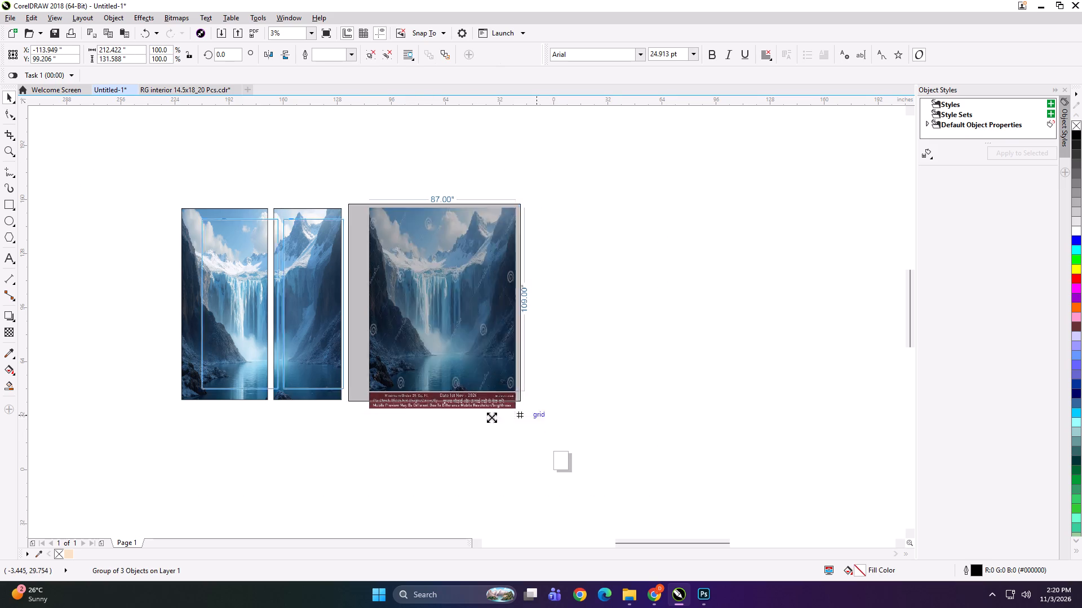
{"action": "left_click_drag", "start_coordinate": [491, 417], "coordinate": [375, 320], "text": "shift"}
{"action": "scroll", "coordinate": [371, 302], "scroll_direction": "up", "scroll_amount": 4}
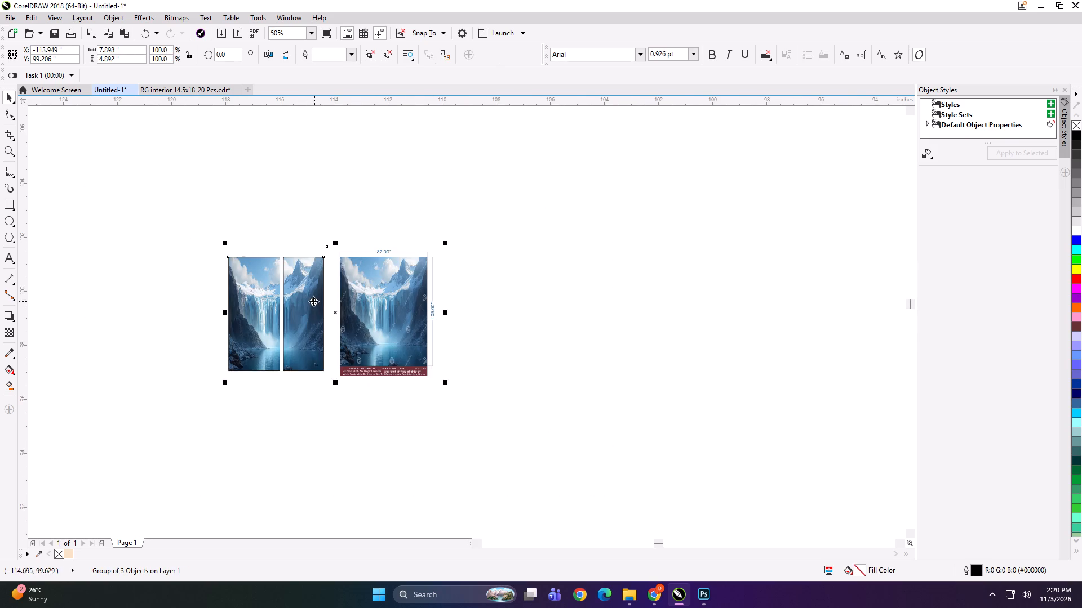
{"action": "scroll", "coordinate": [312, 316], "scroll_direction": "up", "scroll_amount": 1}
{"action": "left_click_drag", "start_coordinate": [315, 328], "coordinate": [426, 323]}
{"action": "left_click_drag", "start_coordinate": [686, 440], "coordinate": [572, 402], "text": "shift"}
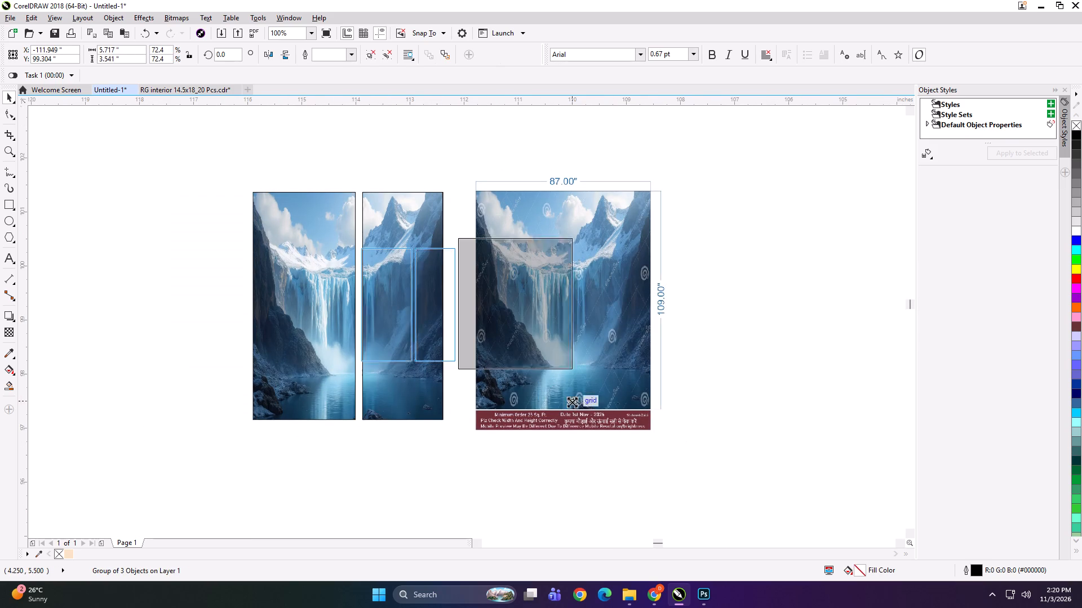
{"action": "left_click_drag", "start_coordinate": [572, 402], "coordinate": [562, 388], "text": "shift"}
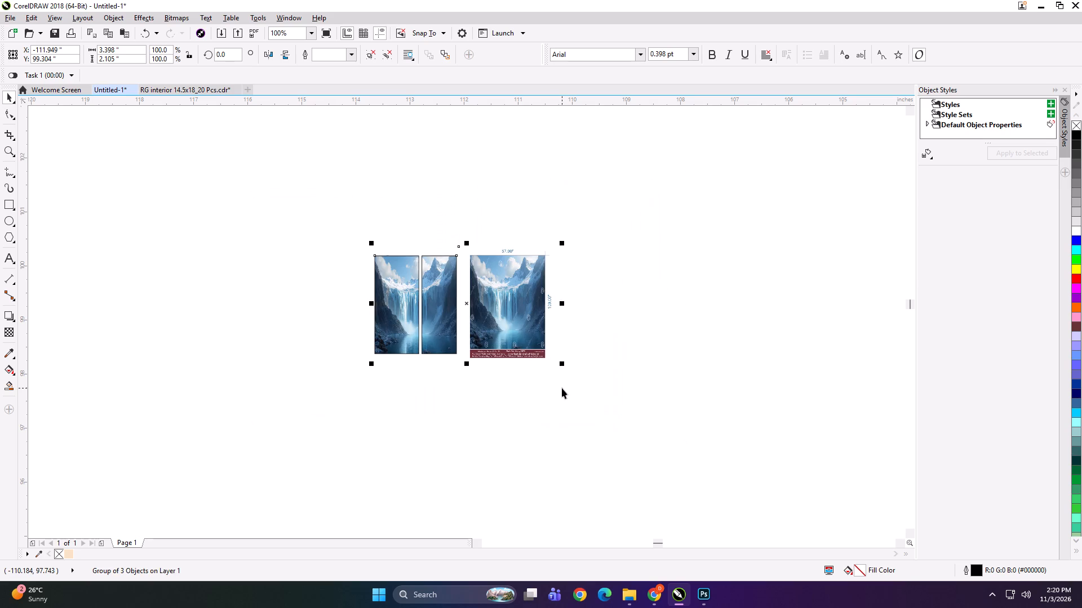
Export the reduced group as an image named SFDG and delete the group from the page.
{"action": "key", "text": "ctrl+e"}
{"action": "type", "text": "SFDG"}
{"action": "key", "text": "Return"}
{"action": "key", "text": "Return"}
{"action": "key", "text": "Return"}
{"action": "key", "text": "Delete"}
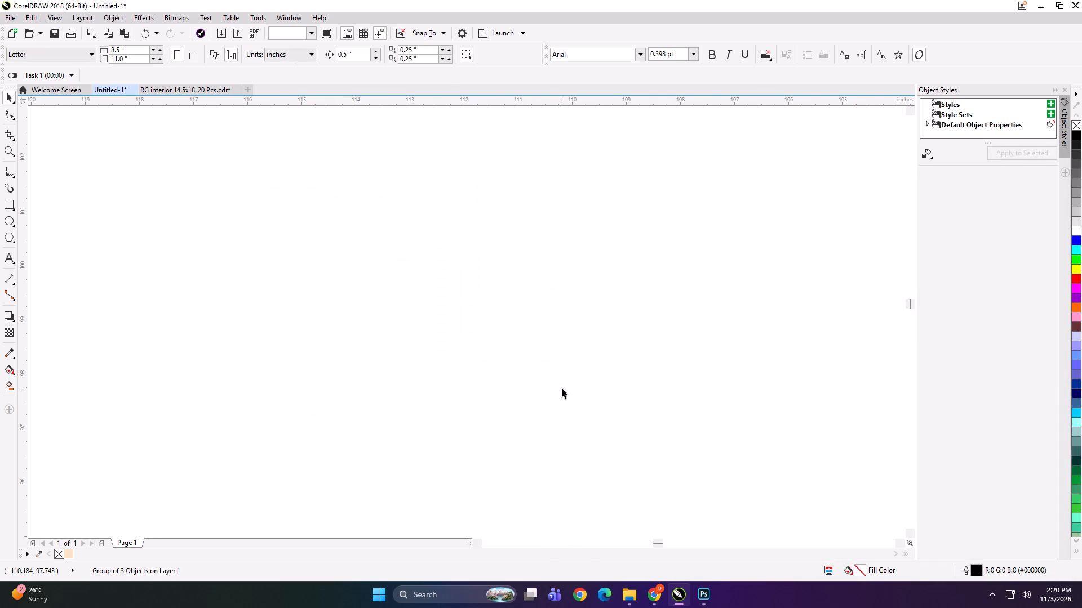
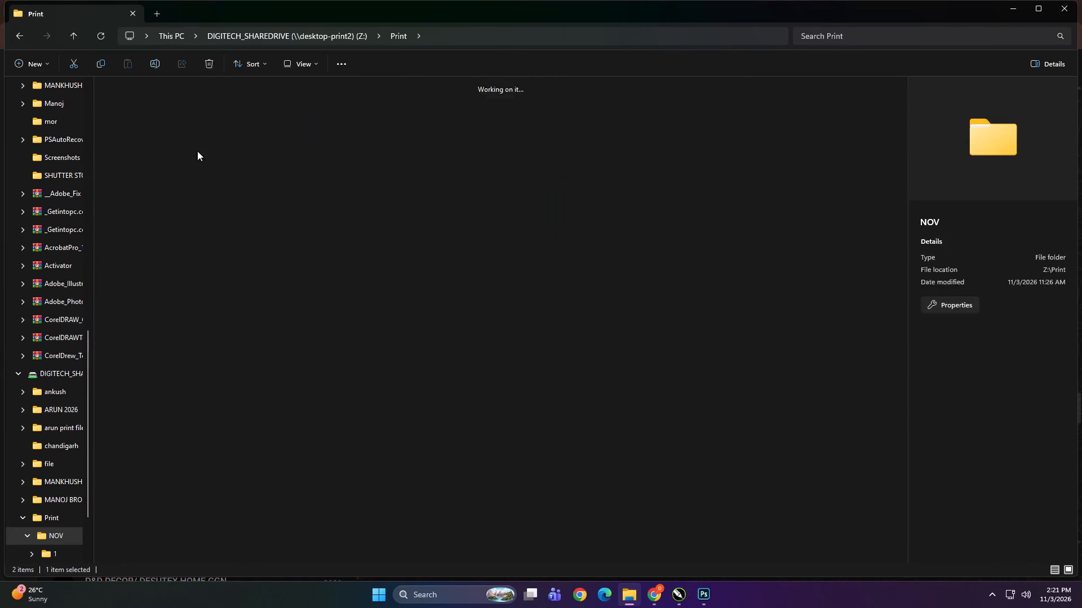
Check which customer folders are already in the shared drive's Print > NOV > 3 folder.
{"action": "double_click", "coordinate": [525, 162]}
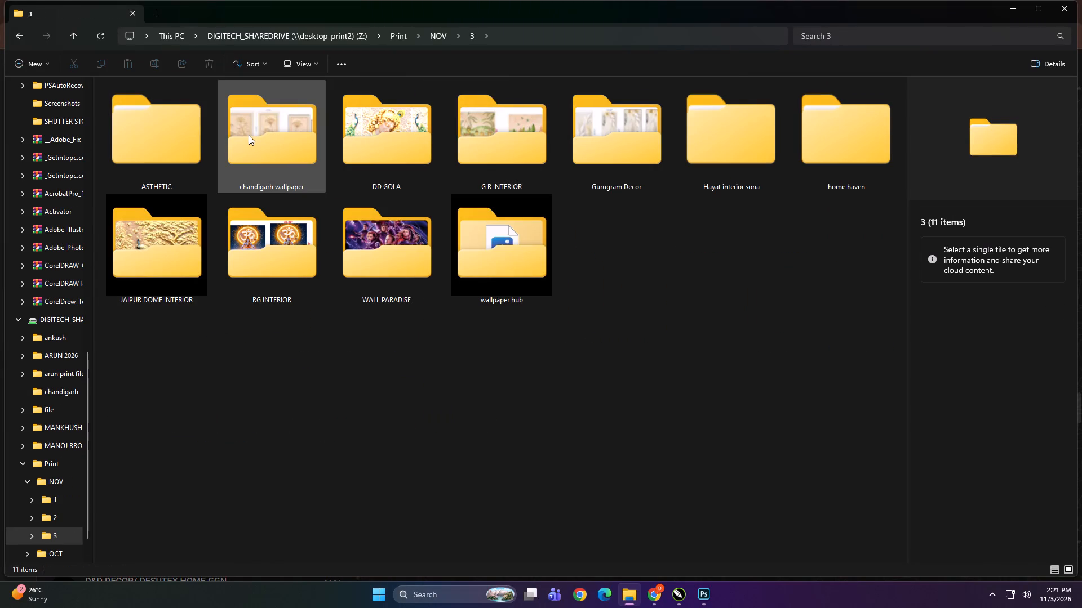
{"action": "left_click", "coordinate": [249, 135]}
{"action": "scroll", "coordinate": [71, 314], "scroll_direction": "up", "scroll_amount": 4}
{"action": "left_click", "coordinate": [57, 350]}
{"action": "left_click", "coordinate": [52, 366]}
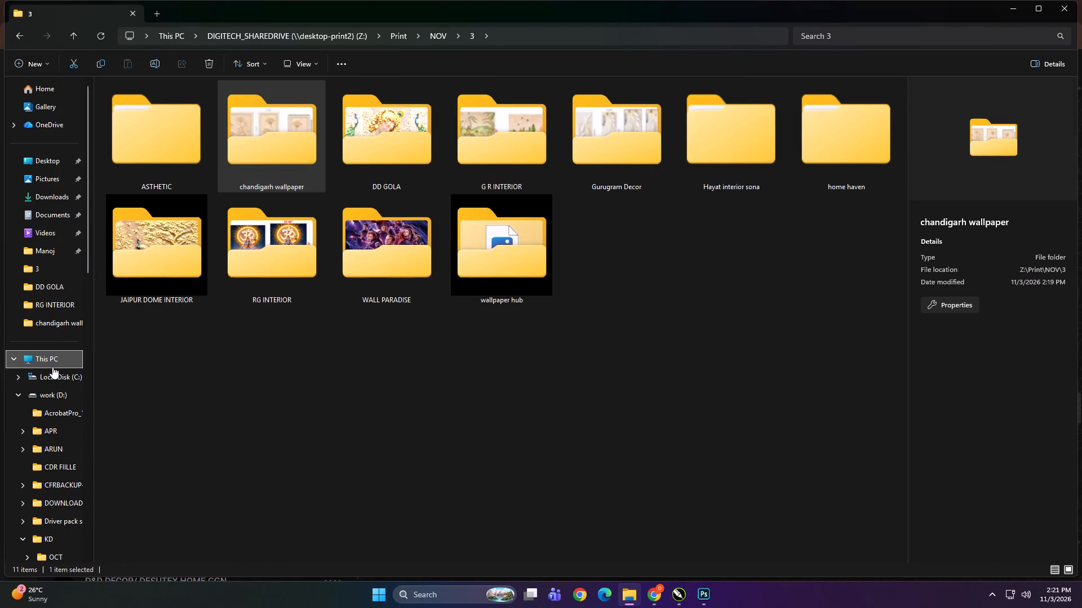
{"action": "double_click", "coordinate": [168, 257]}
{"action": "double_click", "coordinate": [707, 133]}
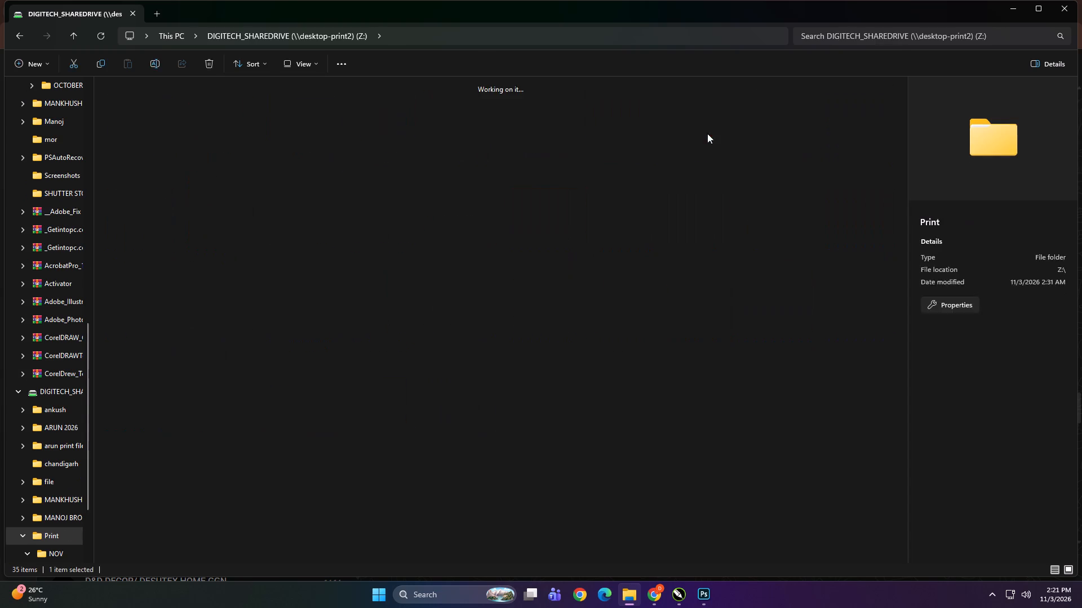
{"action": "double_click", "coordinate": [188, 147]}
{"action": "double_click", "coordinate": [482, 159]}
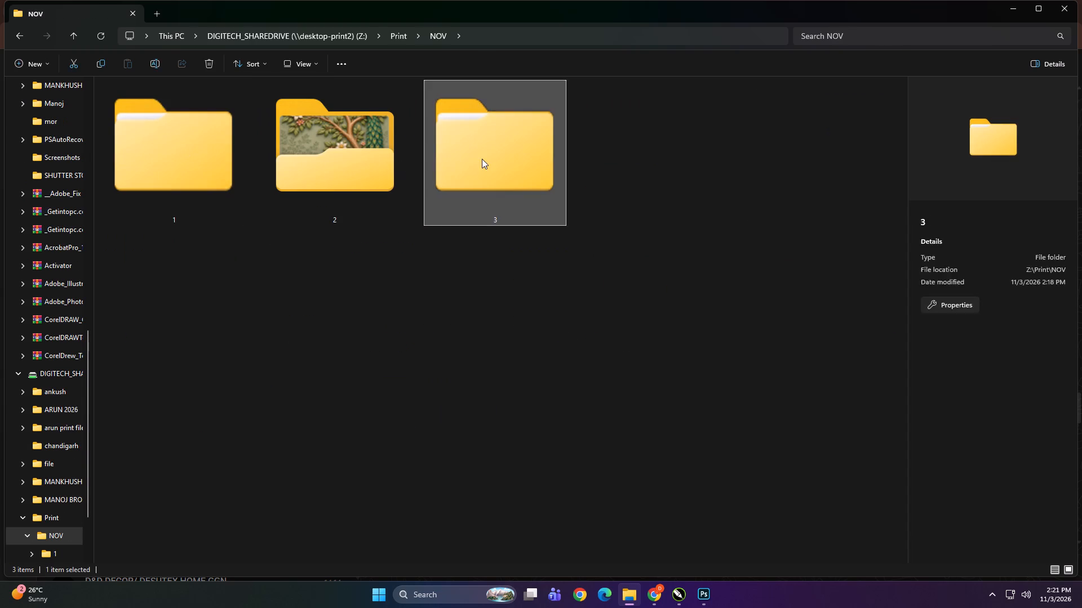
{"action": "left_click", "coordinate": [339, 355]}
{"action": "left_click", "coordinate": [427, 128]}
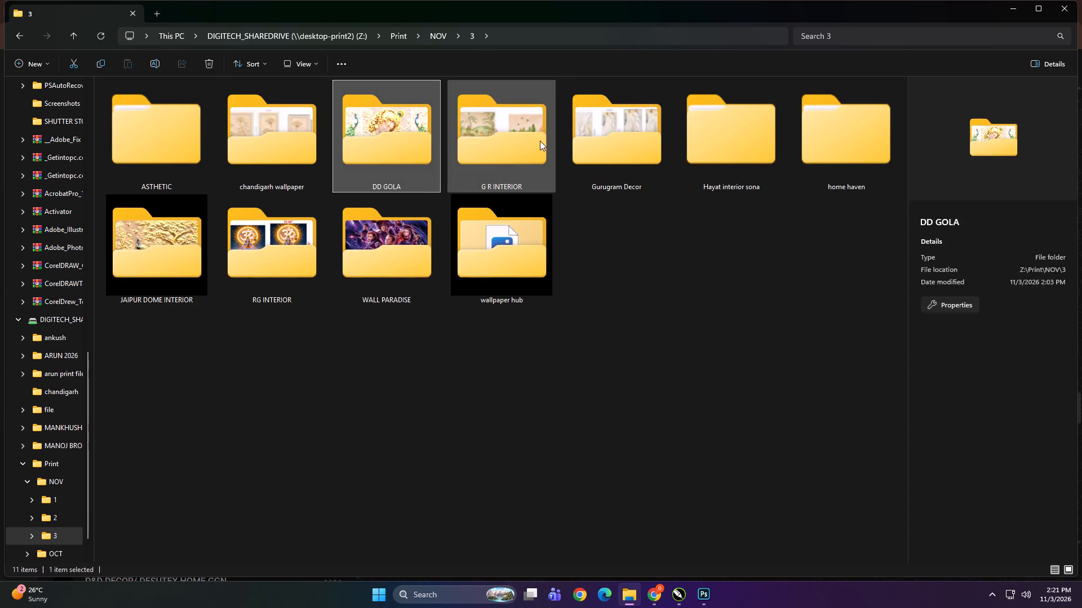
{"action": "left_click", "coordinate": [545, 141]}
{"action": "left_click", "coordinate": [652, 142]}
{"action": "left_click", "coordinate": [731, 146]}
{"action": "left_click", "coordinate": [848, 145]}
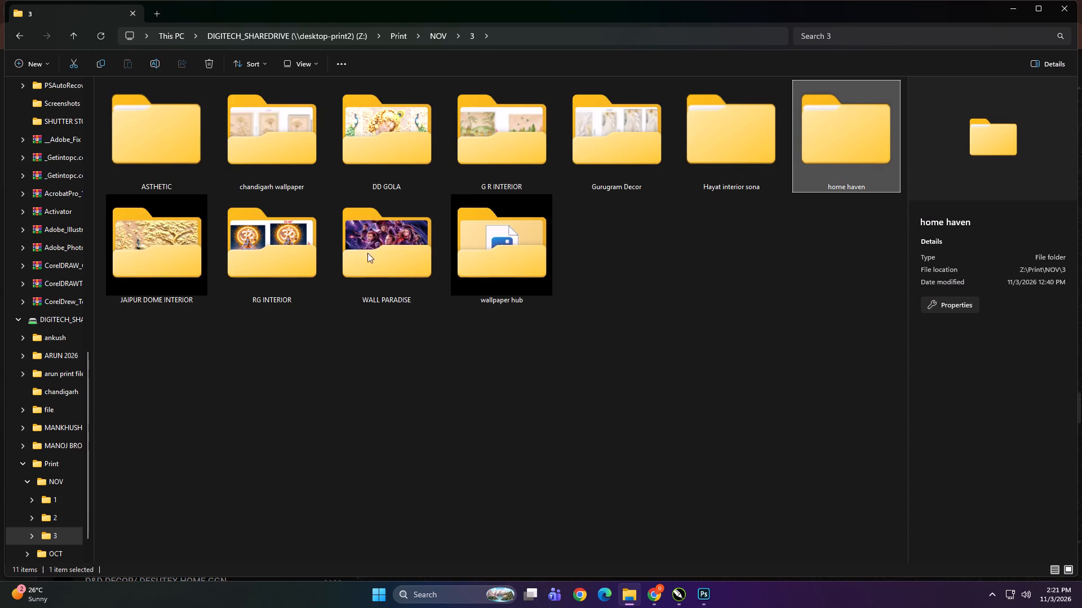
{"action": "left_click", "coordinate": [387, 366]}
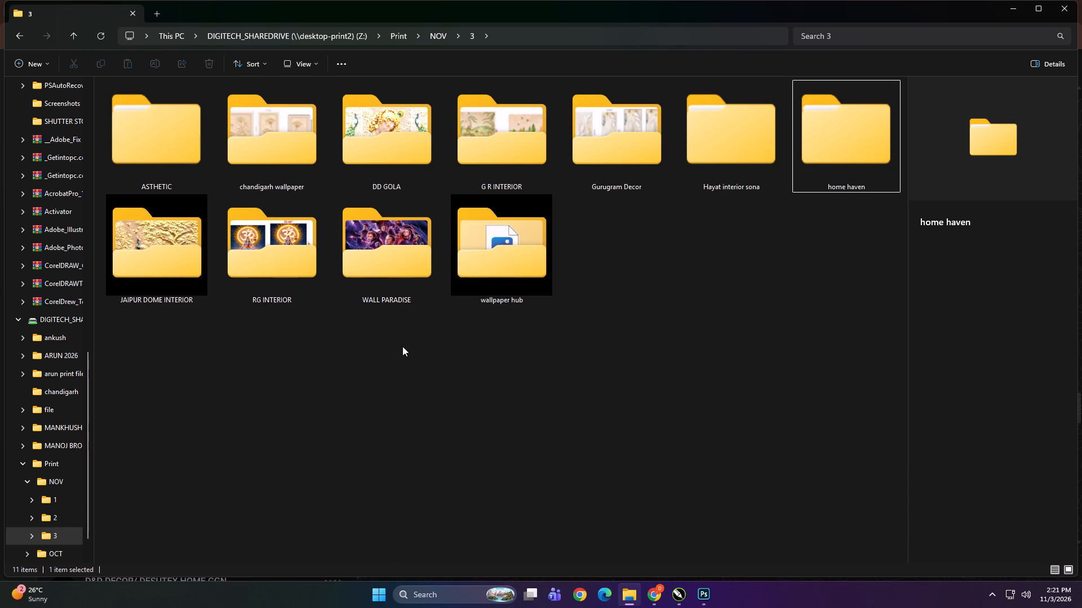
Copy the WALL ART folder from KD > PRINT FILE > NOV > 3 on the work (D:) drive.
{"action": "scroll", "coordinate": [64, 406], "scroll_direction": "up", "scroll_amount": 5}
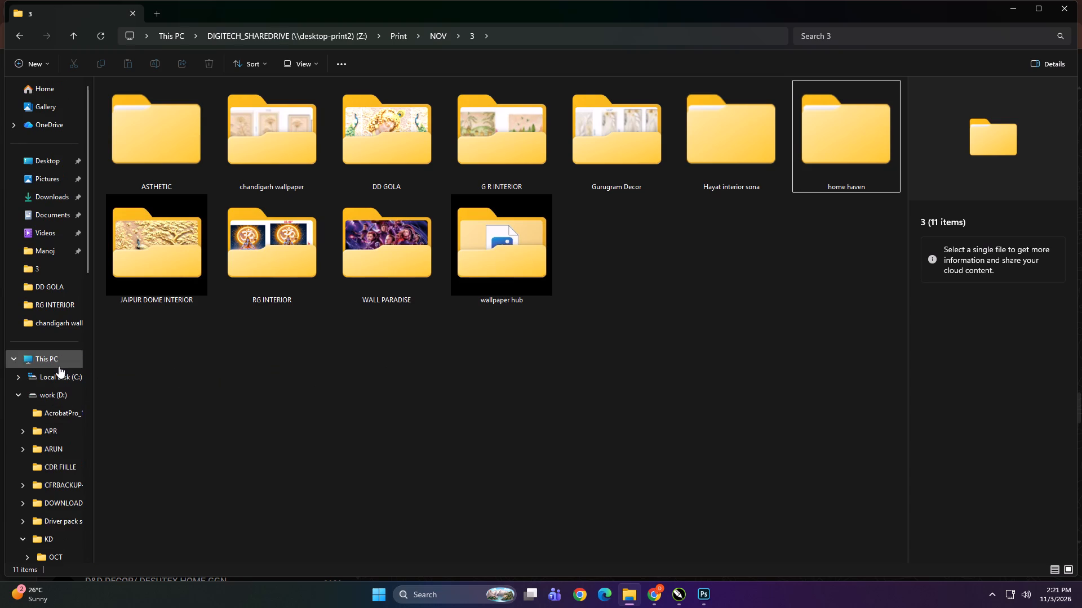
{"action": "left_click", "coordinate": [59, 366]}
{"action": "double_click", "coordinate": [243, 162]}
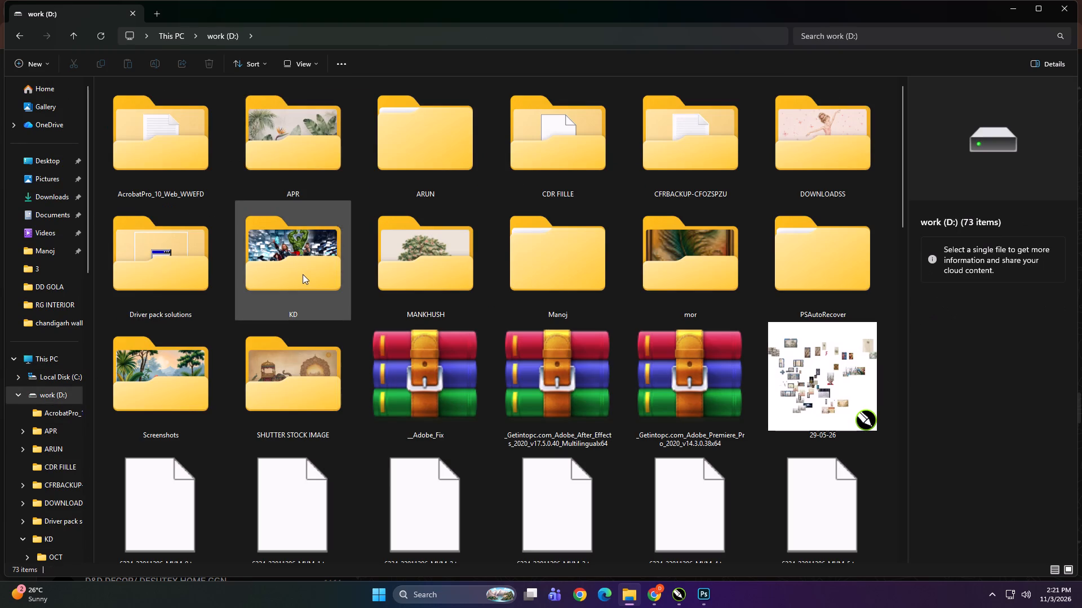
{"action": "double_click", "coordinate": [303, 276]}
{"action": "double_click", "coordinate": [532, 177]}
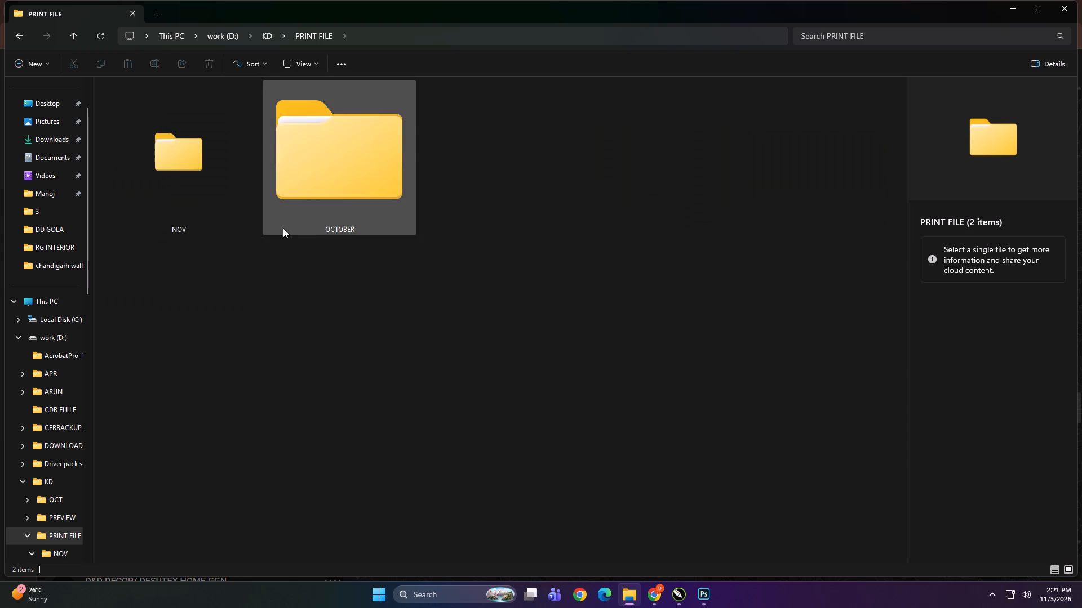
{"action": "double_click", "coordinate": [188, 169]}
{"action": "double_click", "coordinate": [491, 180]}
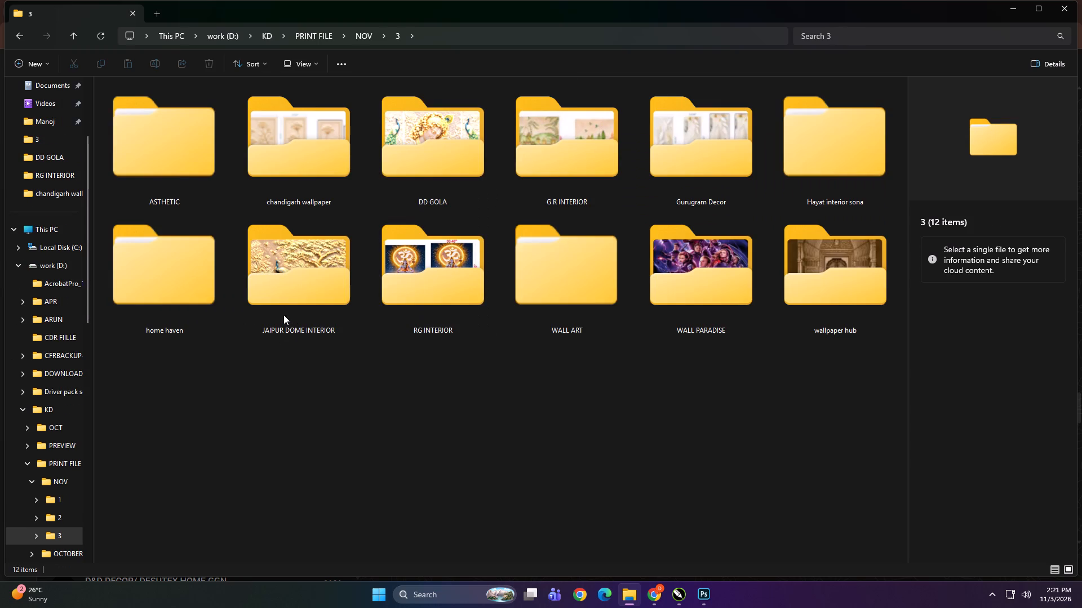
{"action": "left_click", "coordinate": [437, 419]}
{"action": "left_click", "coordinate": [527, 293]}
{"action": "key", "text": "ctrl+c"}
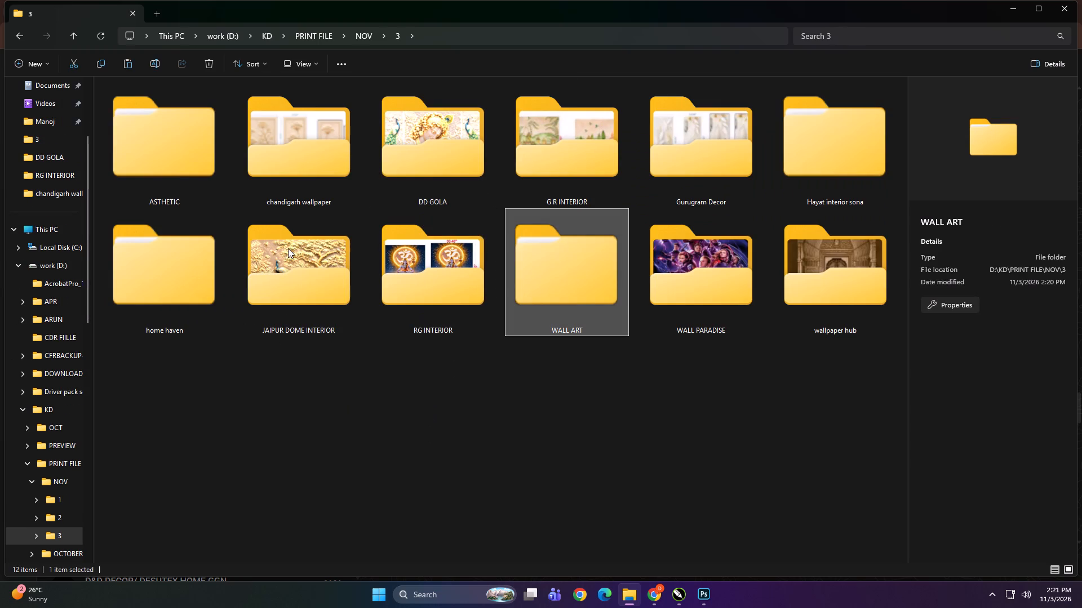
Paste the copied WALL ART folder into Print > NOV > 3 on the DIGITECH_SHAREDRIVE (Z:) drive.
{"action": "scroll", "coordinate": [54, 337], "scroll_direction": "up", "scroll_amount": 5}
{"action": "left_click", "coordinate": [53, 364]}
{"action": "double_click", "coordinate": [156, 271]}
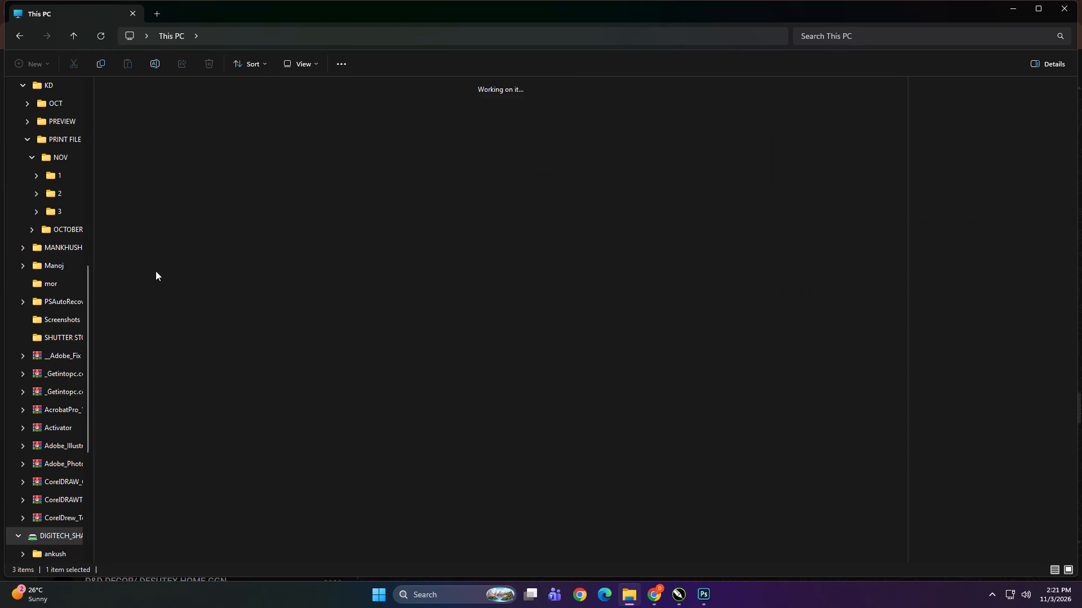
{"action": "double_click", "coordinate": [706, 132]}
{"action": "double_click", "coordinate": [180, 162]}
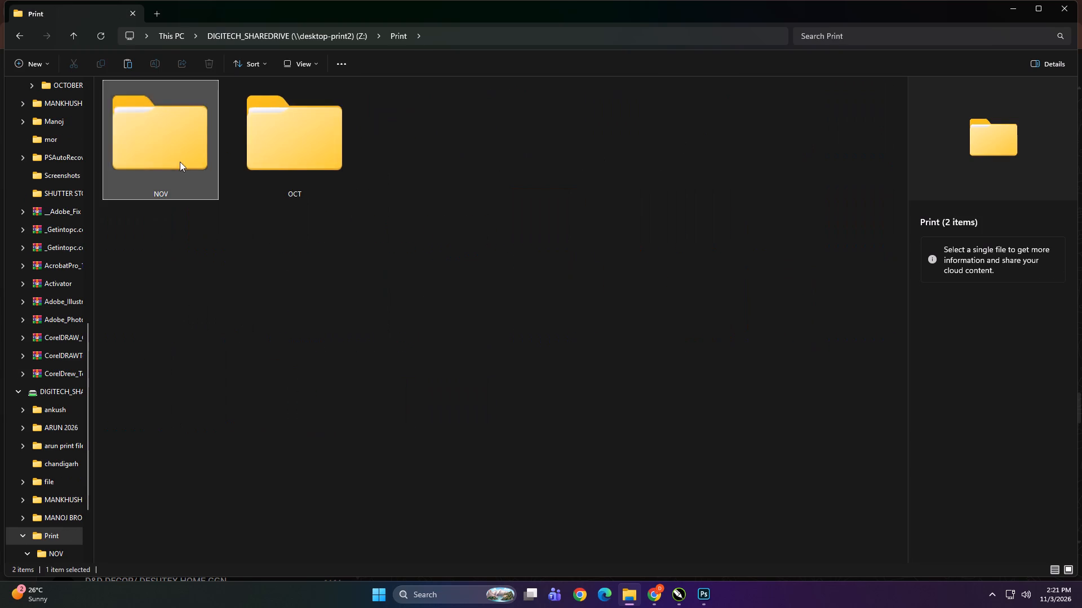
{"action": "double_click", "coordinate": [514, 170]}
{"action": "right_click", "coordinate": [611, 299]}
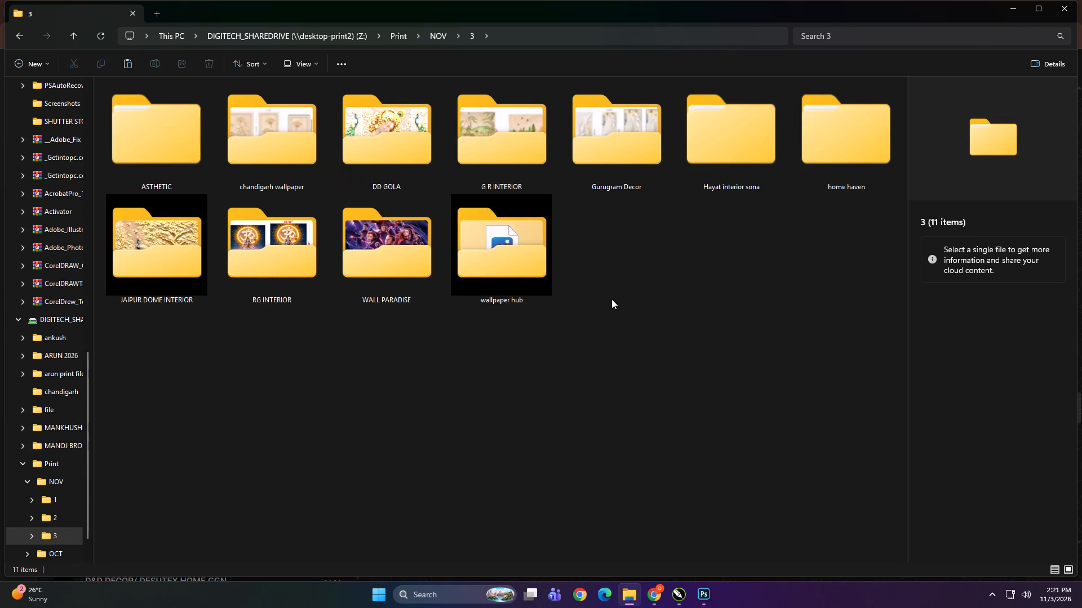
{"action": "left_click", "coordinate": [625, 314]}
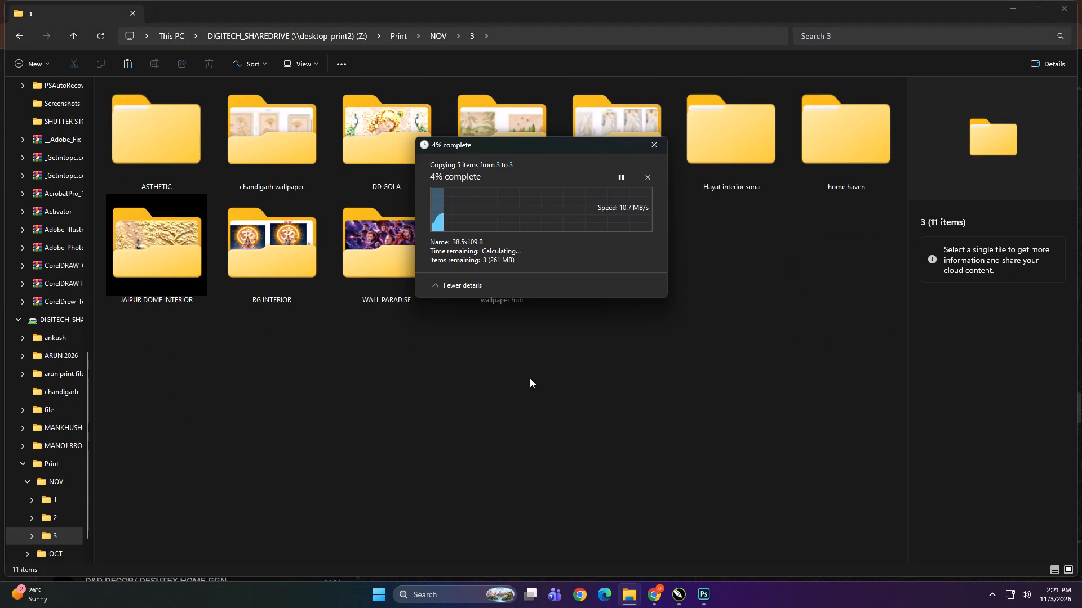
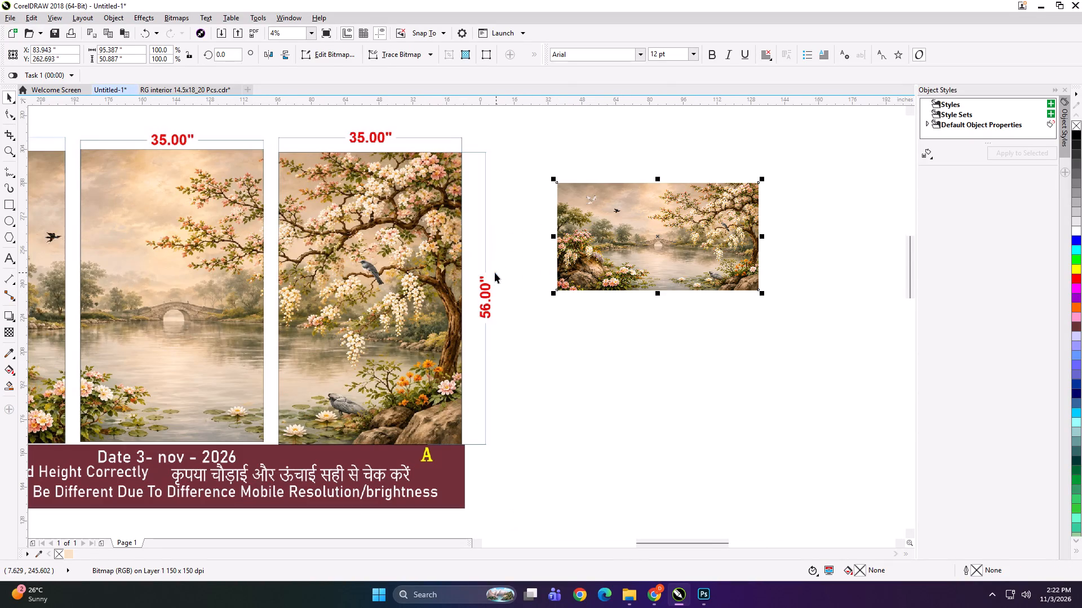
Scale the dimensioned three-panel preview down to about 190 x 111 in and move it beside the separate landscape image.
{"action": "left_click_drag", "start_coordinate": [531, 118], "coordinate": [523, 198], "text": "shift"}
{"action": "left_click_drag", "start_coordinate": [327, 291], "coordinate": [460, 245]}
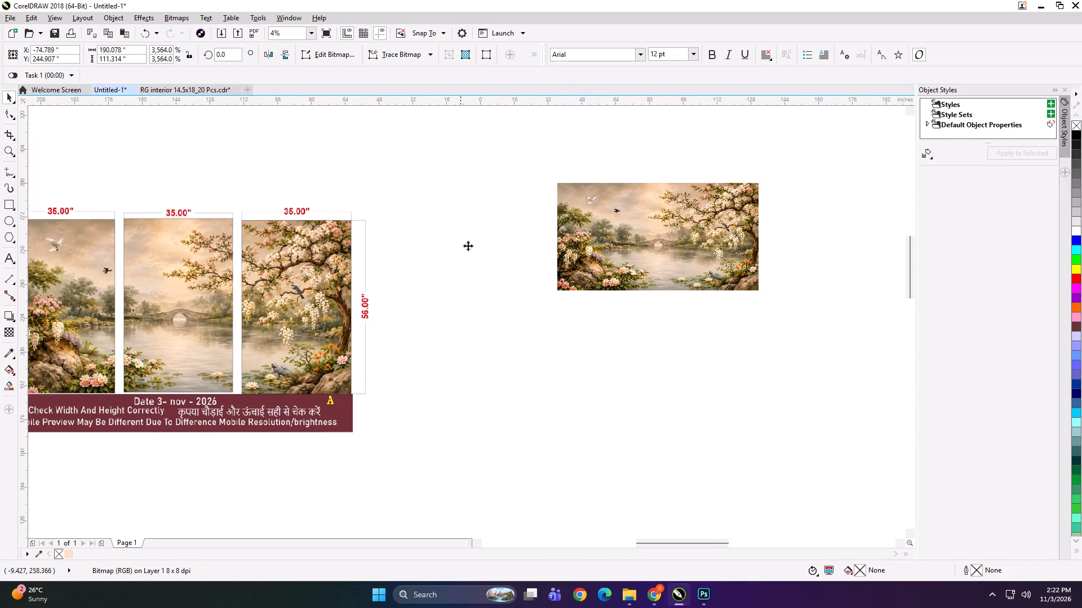
Resize the separate landscape image to 35+35+35 in wide by 56 in high.
{"action": "left_click", "coordinate": [620, 231]}
{"action": "left_click", "coordinate": [135, 50]}
{"action": "key", "text": "ctrl+a"}
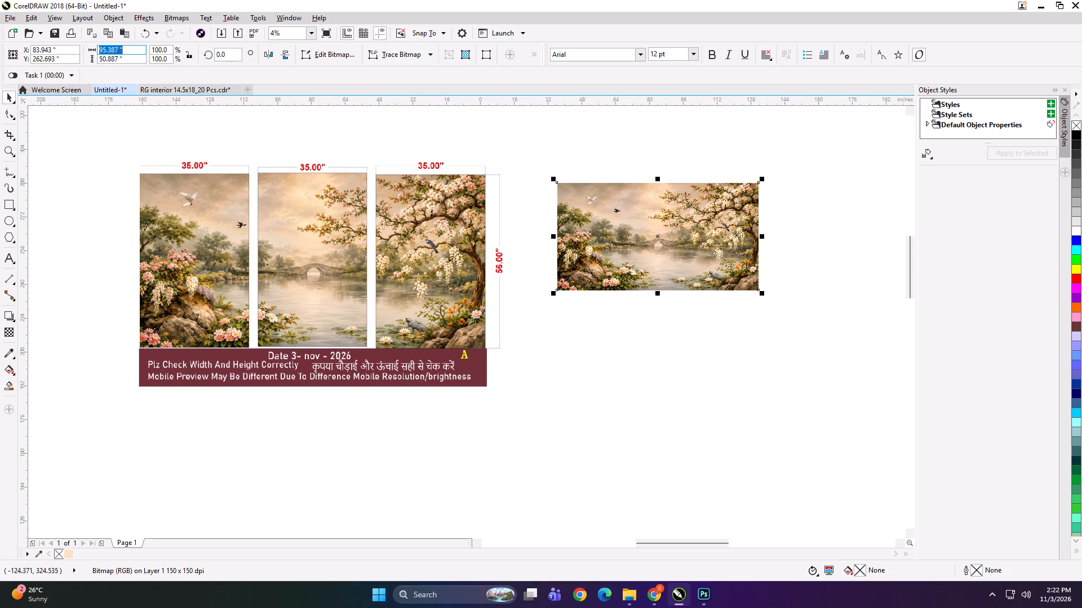
{"action": "type", "text": "35"}
{"action": "key", "text": "Tab"}
{"action": "type", "text": "56"}
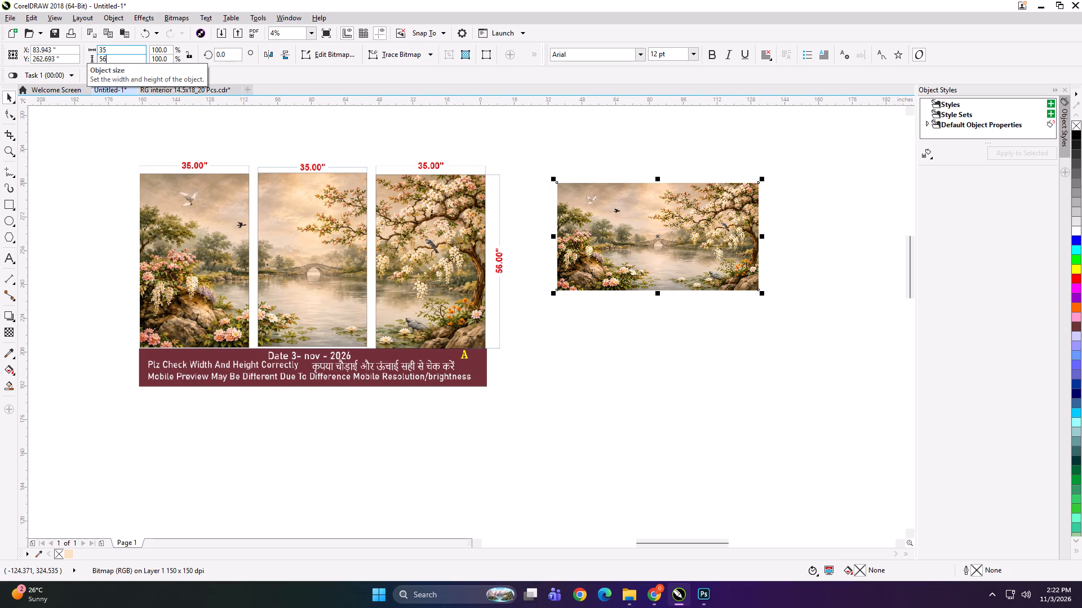
{"action": "left_click", "coordinate": [131, 50]}
{"action": "type", "text": "+35+35"}
{"action": "key", "text": "Return"}
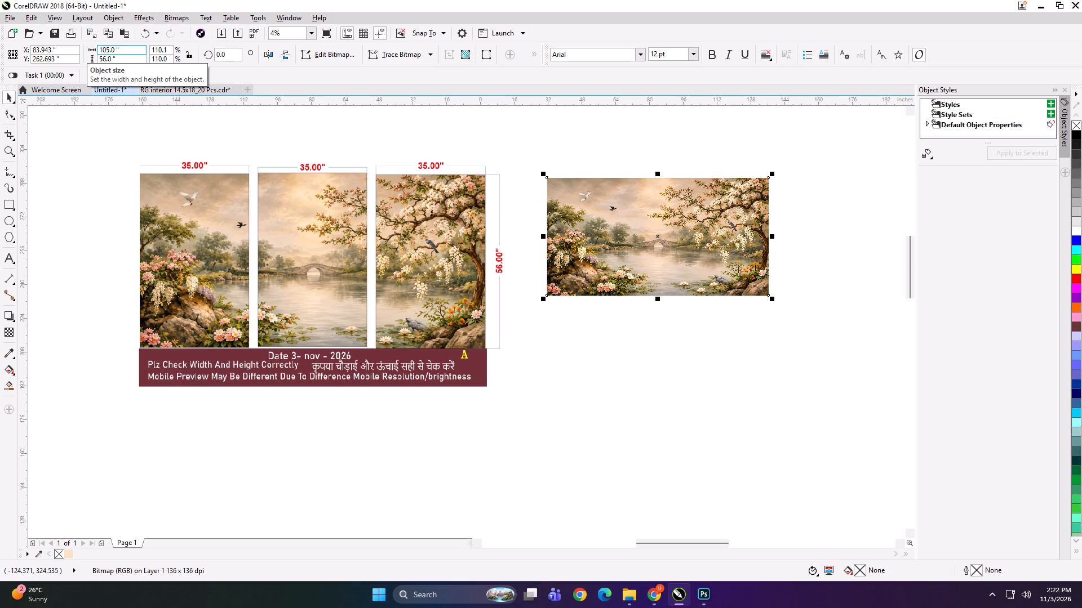
Create a 35 x 56 in rectangle over the resized landscape image and align it to the image's left edge.
{"action": "double_click", "coordinate": [7, 200], "text": "shift"}
{"action": "key", "text": "shift+space"}
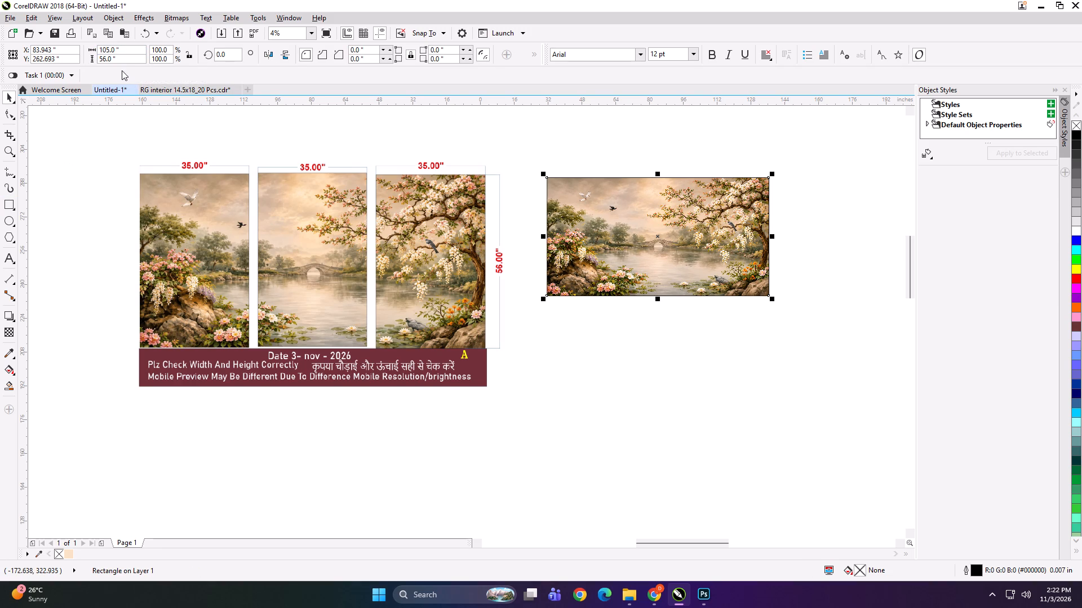
{"action": "left_click", "coordinate": [125, 50]}
{"action": "key", "text": "ctrl+a"}
{"action": "type", "text": "35"}
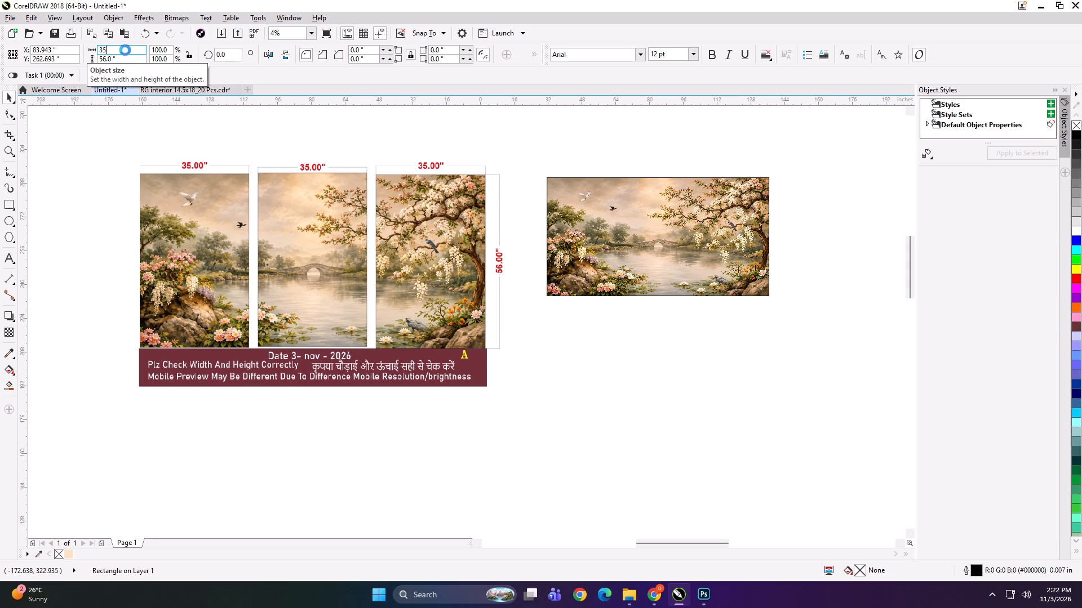
{"action": "key", "text": "Return"}
{"action": "double_click", "coordinate": [600, 234], "text": "shift"}
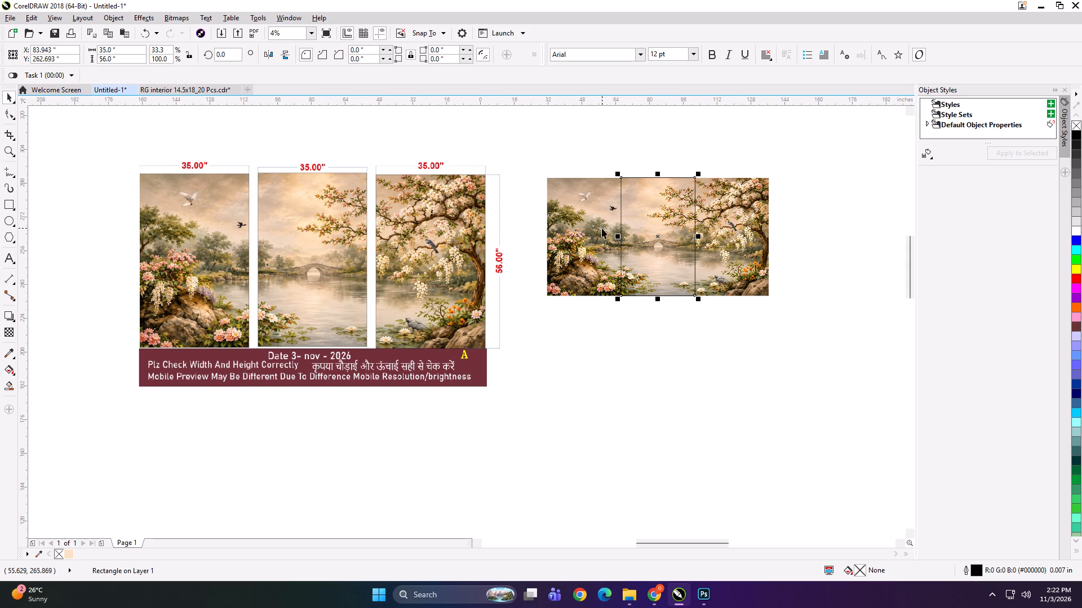
{"action": "left_click", "coordinate": [602, 221], "text": "shift"}
{"action": "key", "text": "l"}
{"action": "left_click", "coordinate": [590, 138]}
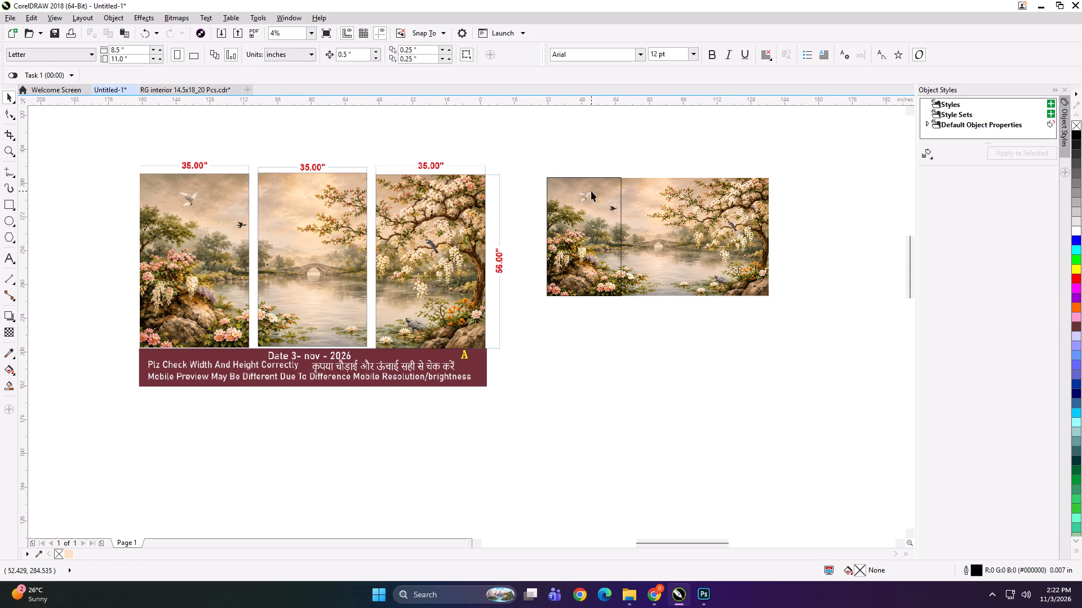
Duplicate the 35 in rectangle twice by mirroring it sideways, so three adjoining panel frames cover the landscape image.
{"action": "left_click", "coordinate": [591, 191]}
{"action": "left_click_drag", "start_coordinate": [542, 236], "coordinate": [666, 233]}
{"action": "right_click", "coordinate": [666, 233], "text": "ctrl"}
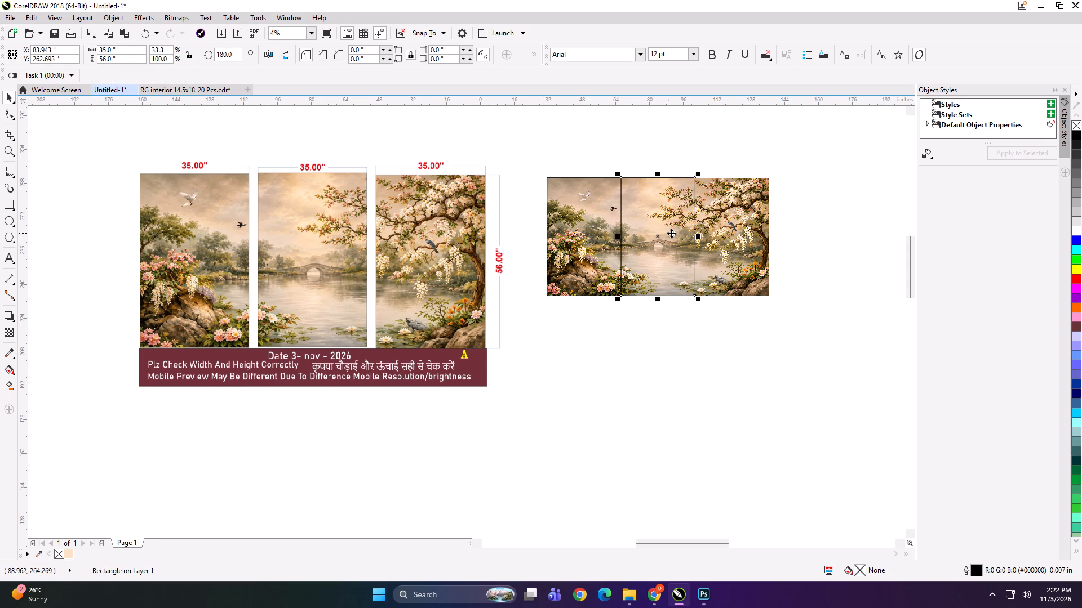
{"action": "key", "text": "Left"}
{"action": "key", "text": "Right"}
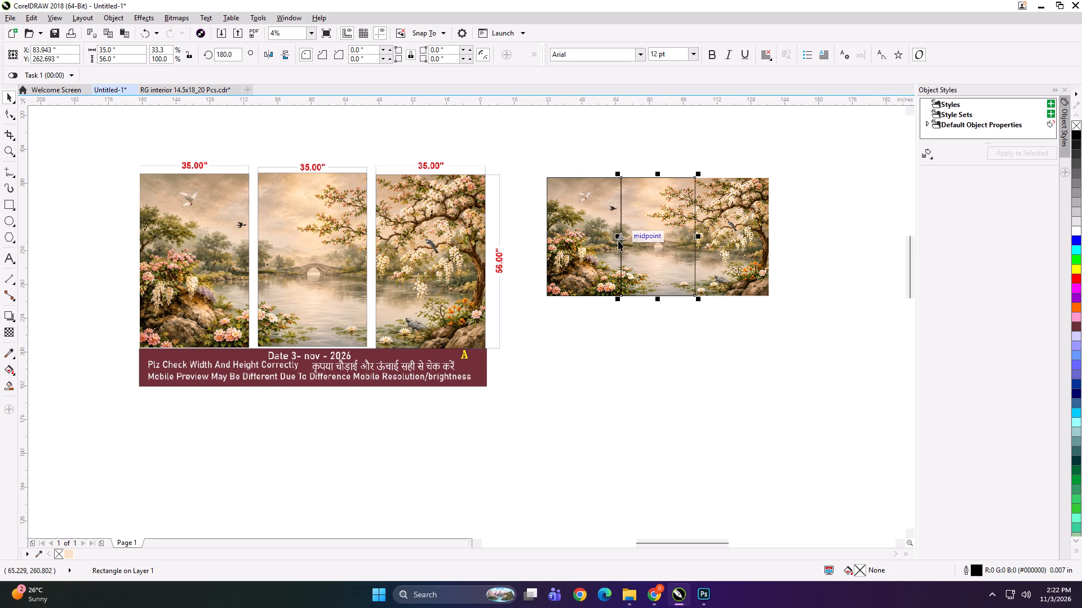
{"action": "left_click_drag", "start_coordinate": [617, 236], "coordinate": [737, 230]}
{"action": "right_click", "coordinate": [737, 230], "text": "ctrl"}
Group the three panel rectangles and PowerClip the landscape image inside them.
{"action": "scroll", "coordinate": [750, 230], "scroll_direction": "up", "scroll_amount": 1}
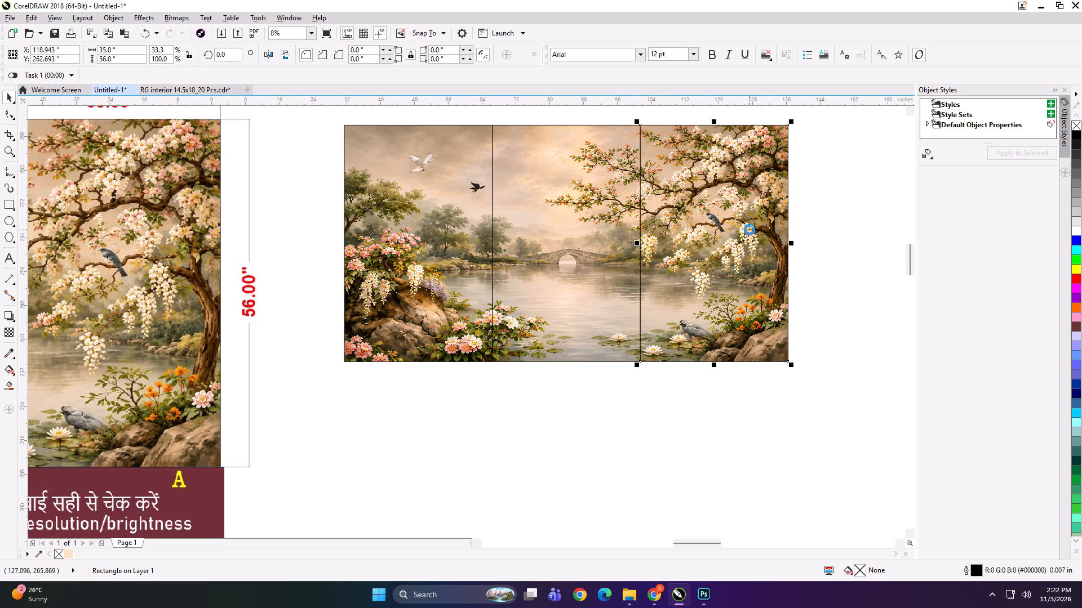
{"action": "scroll", "coordinate": [721, 248], "scroll_direction": "down", "scroll_amount": 1}
{"action": "left_click", "coordinate": [643, 256], "text": "shift"}
{"action": "left_click", "coordinate": [586, 255], "text": "shift"}
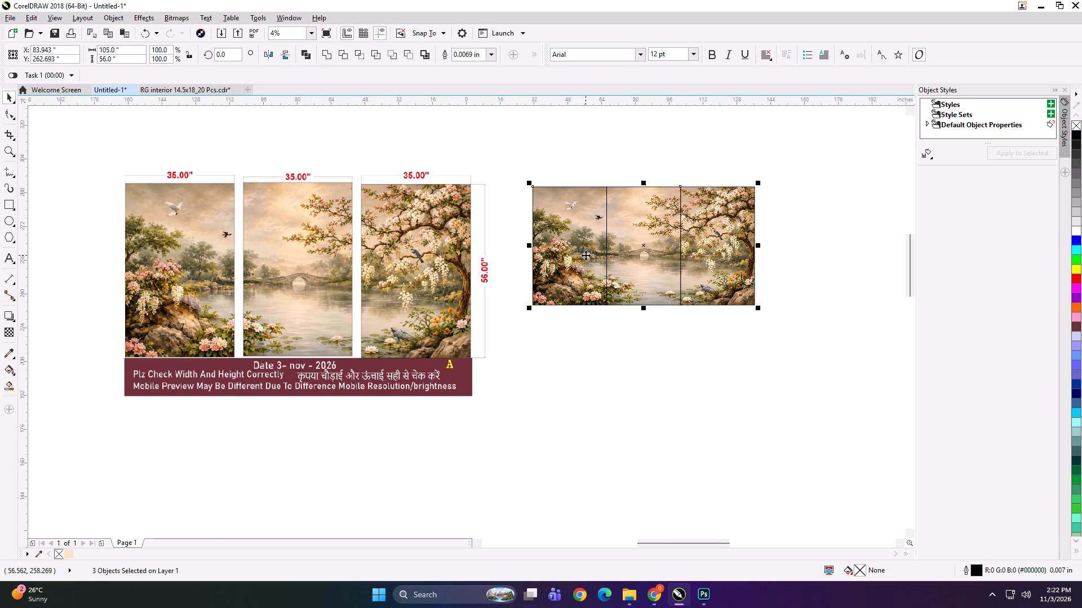
{"action": "key", "text": "ctrl+g"}
{"action": "left_click", "coordinate": [618, 368]}
{"action": "left_click", "coordinate": [642, 254], "text": "alt"}
{"action": "key", "text": "shift+Return"}
{"action": "left_click", "coordinate": [644, 245]}
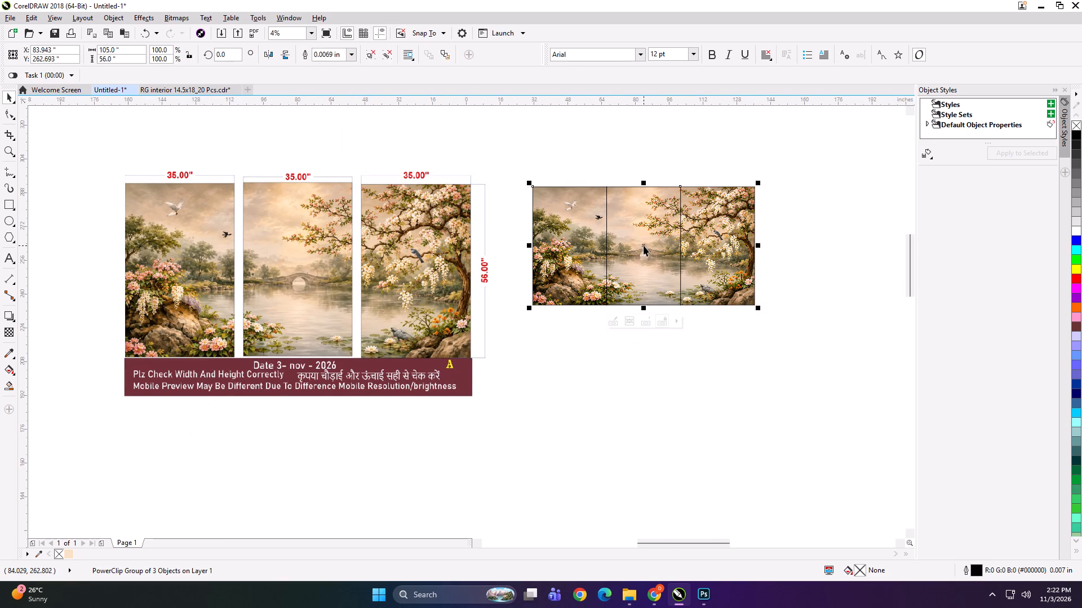
Ungroup the clipped landscape and nudge the middle and last panels outward for 1 in gaps between the three panels.
{"action": "key", "text": "ctrl+u"}
{"action": "key", "text": "ctrl+u"}
{"action": "left_click", "coordinate": [589, 174]}
{"action": "left_click_drag", "start_coordinate": [588, 171], "coordinate": [759, 336]}
{"action": "key", "text": "Right"}
{"action": "key", "text": "Right"}
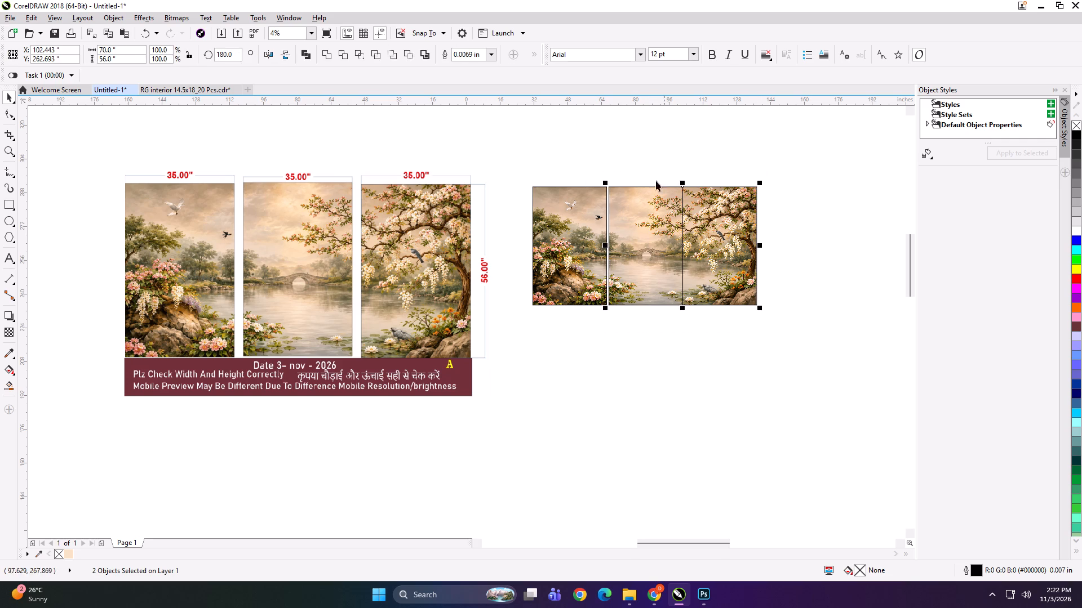
{"action": "left_click", "coordinate": [653, 152]}
{"action": "left_click_drag", "start_coordinate": [653, 152], "coordinate": [853, 404]}
{"action": "key", "text": "Right"}
{"action": "key", "text": "Right"}
{"action": "left_click", "coordinate": [753, 385]}
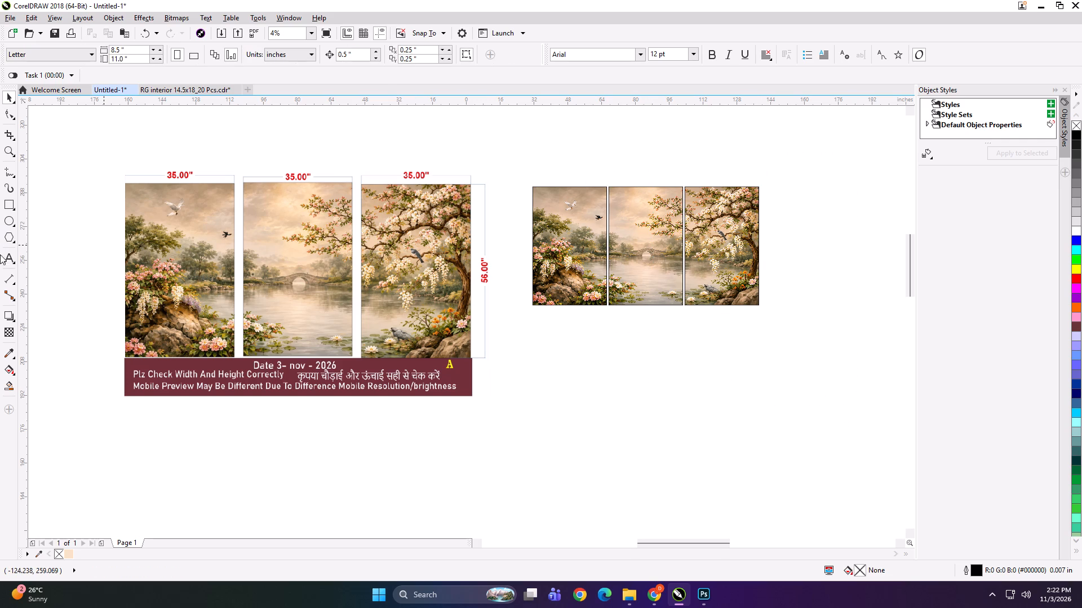
Add the text label "35*56 a" at the top edge of the first panel.
{"action": "left_click", "coordinate": [6, 258]}
{"action": "left_click", "coordinate": [551, 185]}
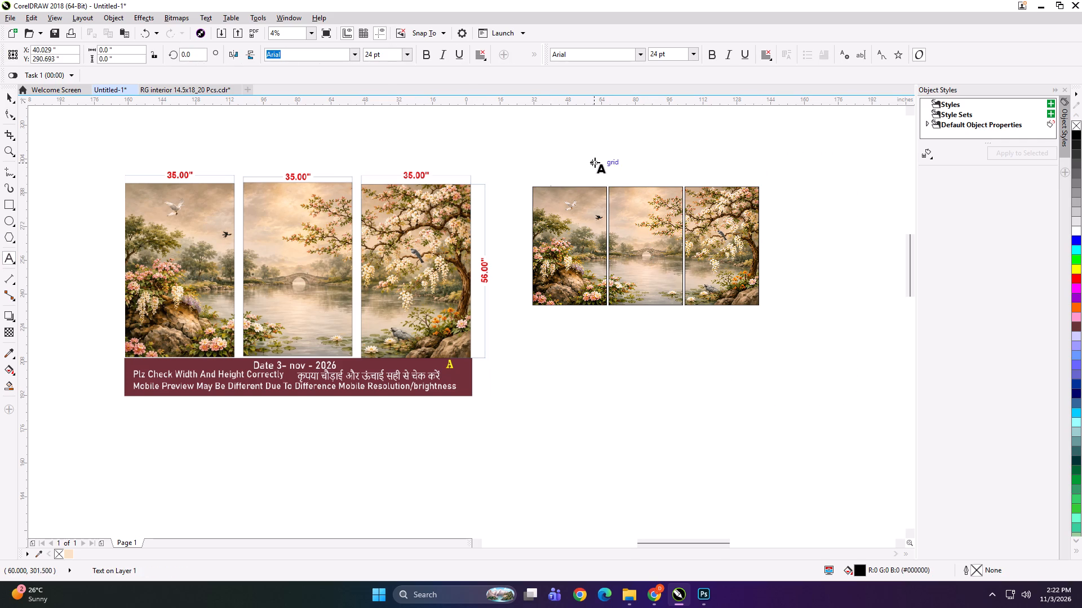
{"action": "type", "text": "35*"}
{"action": "type", "text": "56"}
{"action": "key", "text": "space"}
{"action": "key", "text": "a"}
Copy the size label to the top edge of the middle panel and change its letter to b.
{"action": "key", "text": "ctrl+a"}
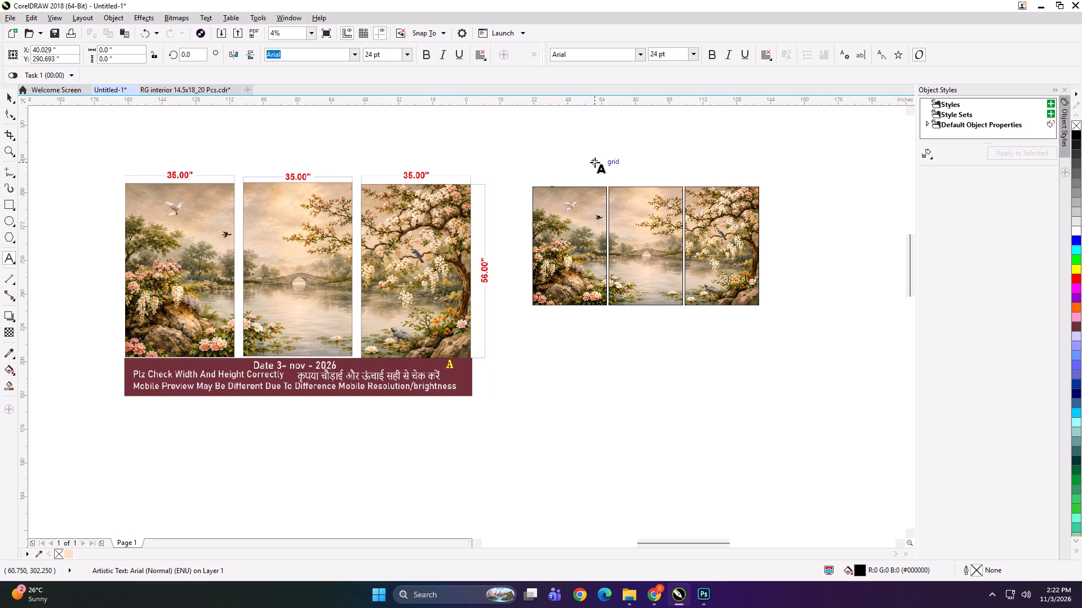
{"action": "key", "text": "ctrl+c"}
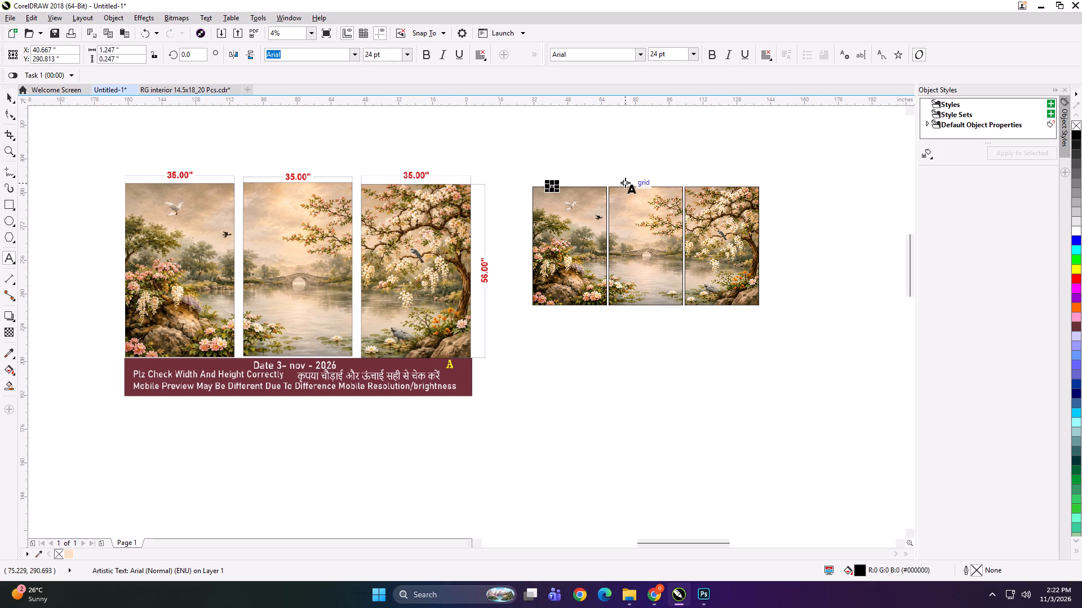
{"action": "left_click", "coordinate": [633, 185]}
{"action": "scroll", "coordinate": [633, 185], "scroll_direction": "up", "scroll_amount": 4}
{"action": "key", "text": "ctrl+v"}
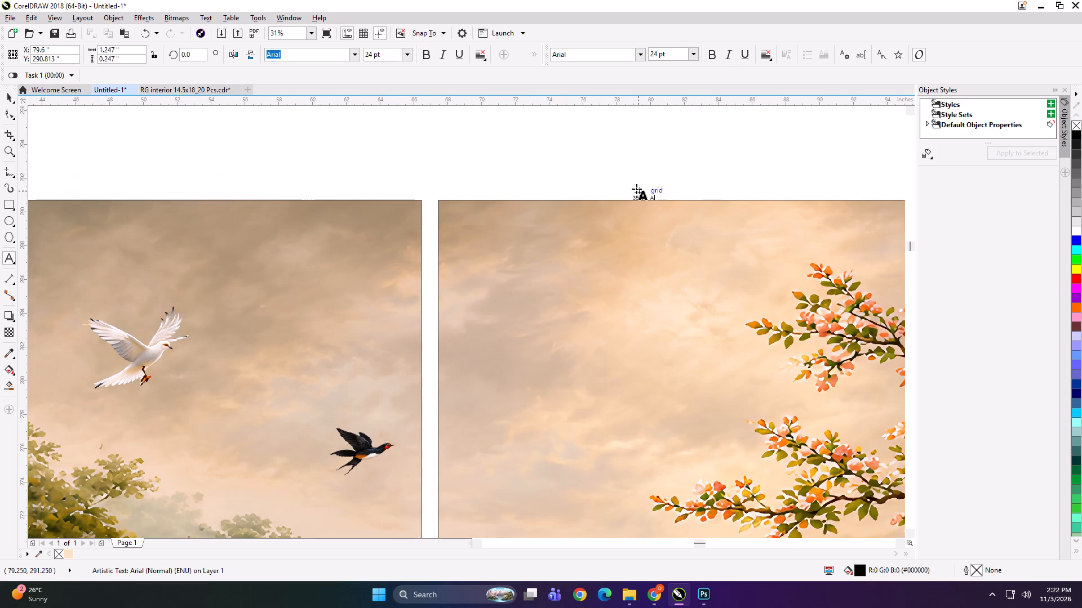
{"action": "key", "text": "BackSpace"}
{"action": "key", "text": "b"}
Paste the size label at the top edge of the third panel and change its letter to c.
{"action": "scroll", "coordinate": [418, 217], "scroll_direction": "down", "scroll_amount": 1}
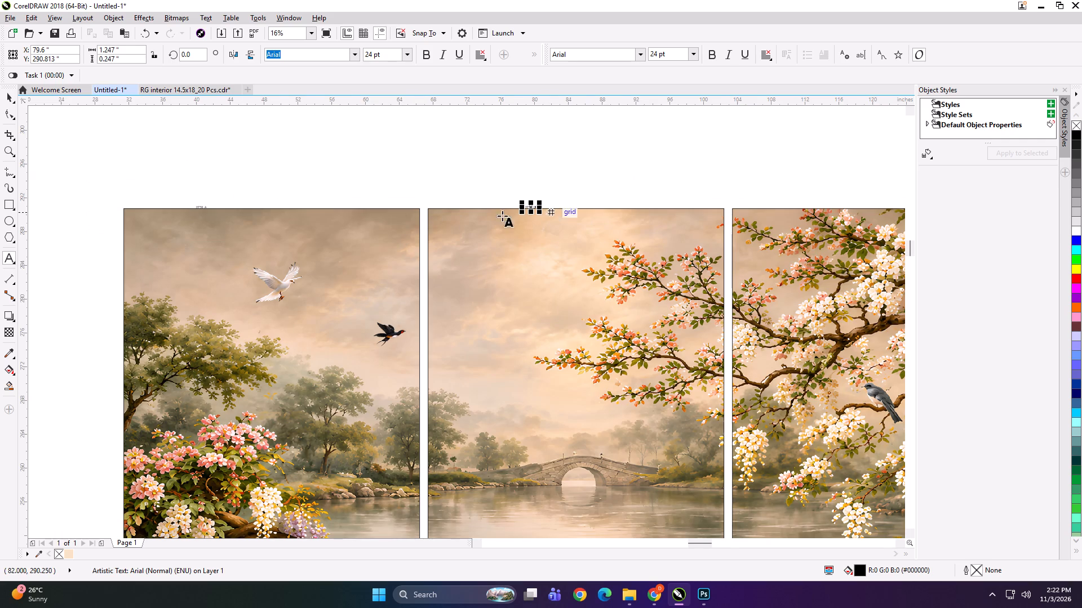
{"action": "scroll", "coordinate": [450, 223], "scroll_direction": "down", "scroll_amount": 1}
{"action": "scroll", "coordinate": [662, 220], "scroll_direction": "up", "scroll_amount": 2}
{"action": "scroll", "coordinate": [602, 199], "scroll_direction": "up", "scroll_amount": 1}
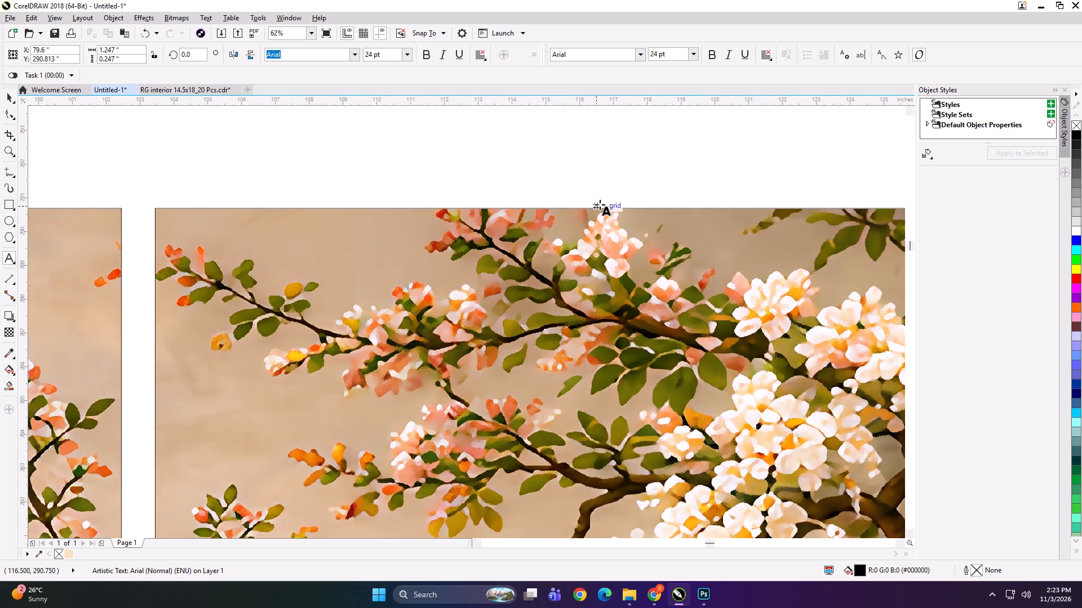
{"action": "left_click", "coordinate": [601, 205]}
{"action": "key", "text": "ctrl+v"}
{"action": "key", "text": "BackSpace"}
{"action": "key", "text": "c"}
{"action": "scroll", "coordinate": [601, 205], "scroll_direction": "down", "scroll_amount": 4}
{"action": "left_click", "coordinate": [9, 99]}
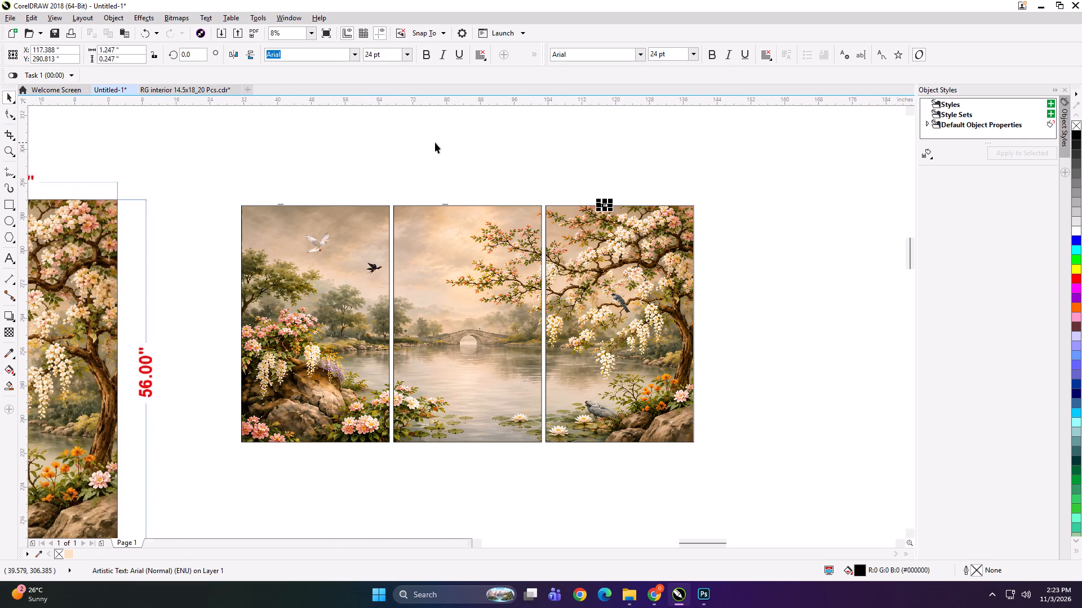
Group each of the three landscape panels with its own size label.
{"action": "scroll", "coordinate": [496, 175], "scroll_direction": "down", "scroll_amount": 1}
{"action": "left_click", "coordinate": [566, 240], "text": "shift"}
{"action": "key", "text": "ctrl+g"}
{"action": "left_click_drag", "start_coordinate": [451, 150], "coordinate": [491, 232]}
{"action": "left_click", "coordinate": [491, 232], "text": "shift"}
{"action": "key", "text": "ctrl+g"}
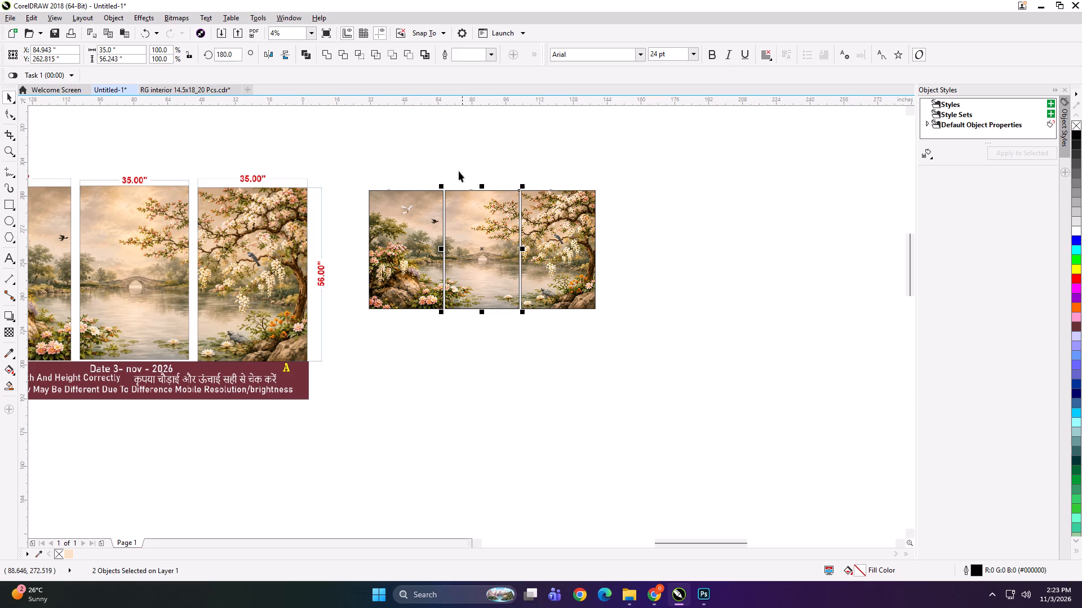
{"action": "left_click_drag", "start_coordinate": [455, 159], "coordinate": [338, 355]}
{"action": "key", "text": "ctrl+g"}
Group the three labelled panels together into one object.
{"action": "scroll", "coordinate": [574, 285], "scroll_direction": "down", "scroll_amount": 1}
{"action": "scroll", "coordinate": [298, 281], "scroll_direction": "up", "scroll_amount": 1}
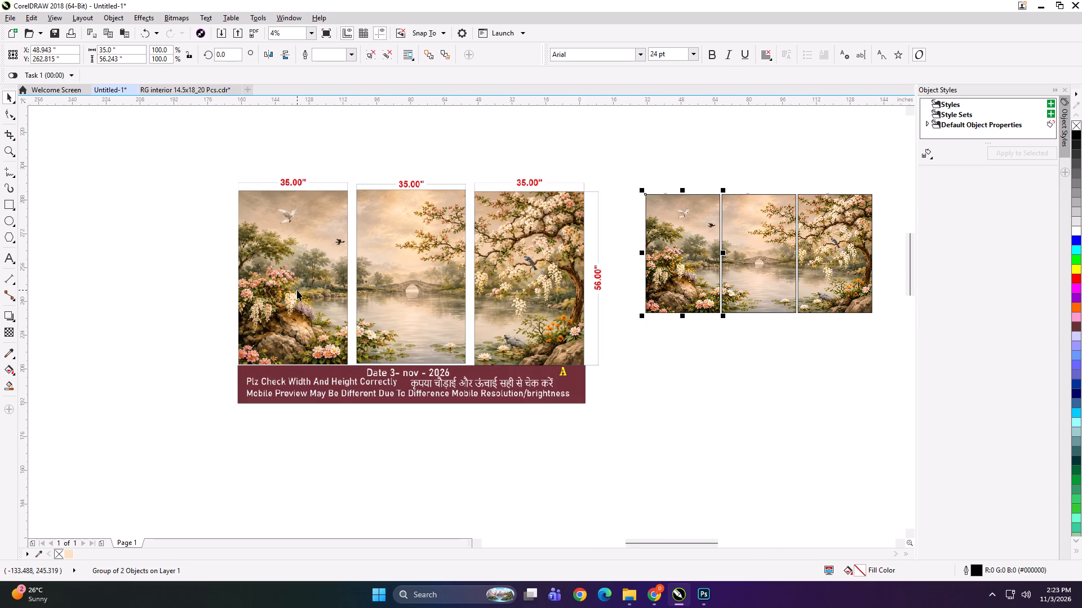
{"action": "left_click", "coordinate": [773, 168]}
{"action": "left_click_drag", "start_coordinate": [888, 173], "coordinate": [635, 362]}
{"action": "key", "text": "ctrl+g"}
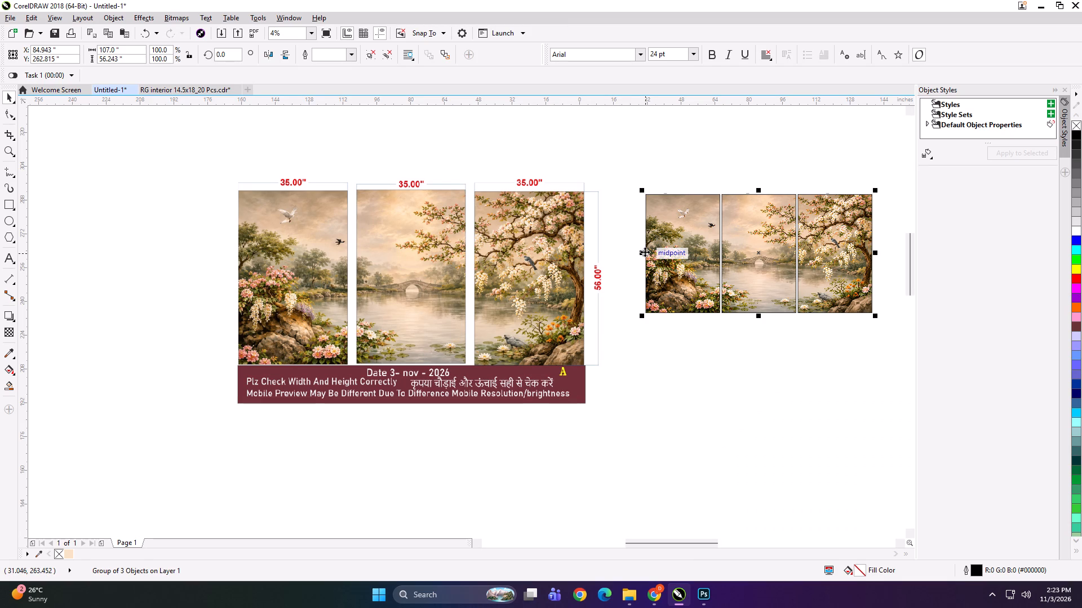
Start exporting the grouped panels and browse to KD > PRINT FILE > NOV > 3 > WALL PARADISE.
{"action": "key", "text": "ctrl+e"}
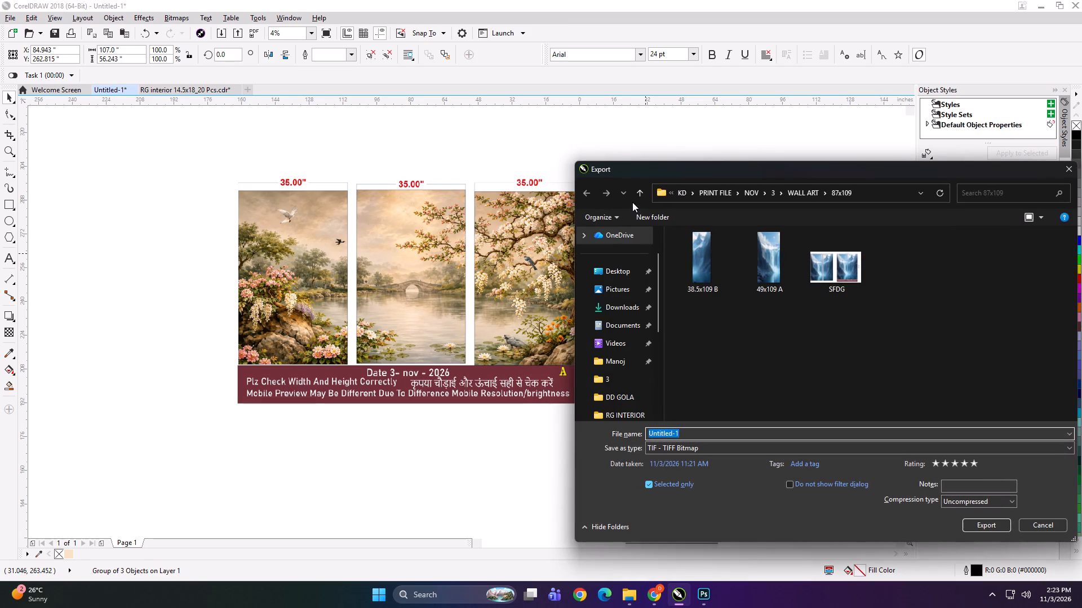
{"action": "left_click", "coordinate": [633, 195]}
{"action": "left_click", "coordinate": [633, 195]}
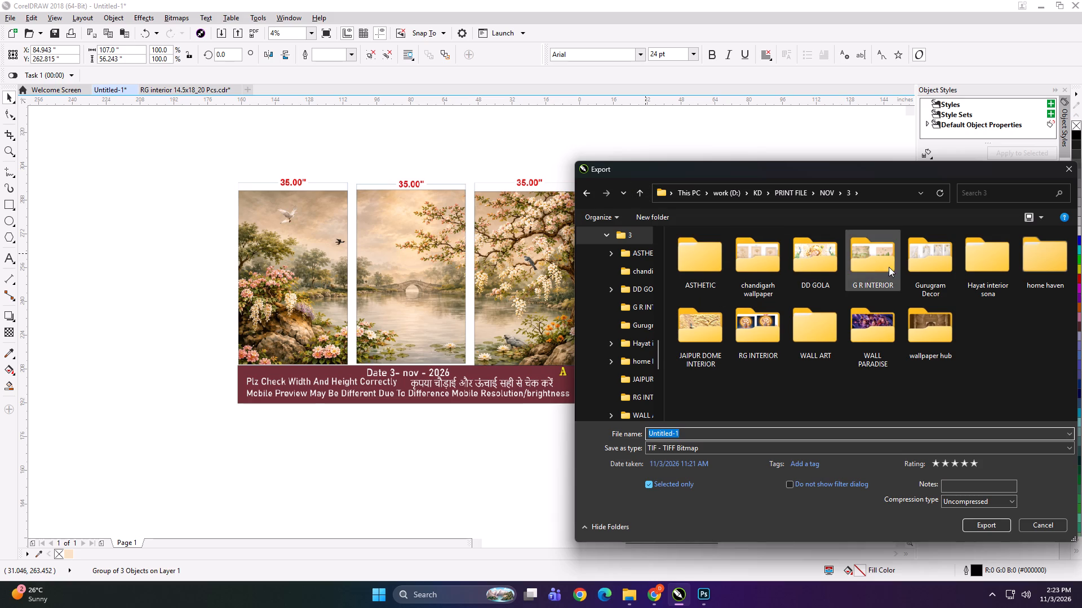
{"action": "double_click", "coordinate": [883, 334]}
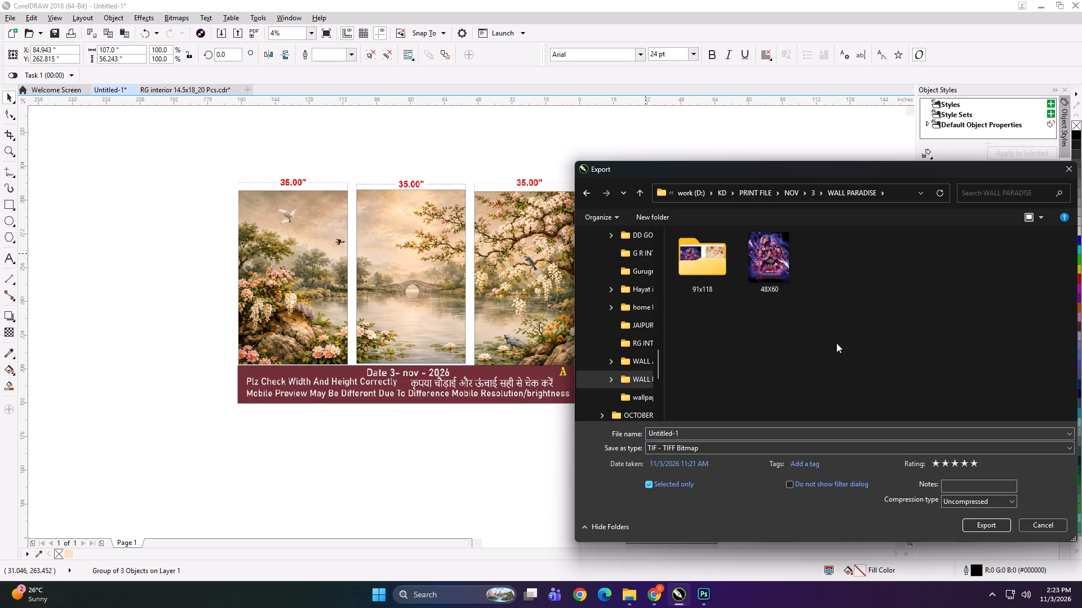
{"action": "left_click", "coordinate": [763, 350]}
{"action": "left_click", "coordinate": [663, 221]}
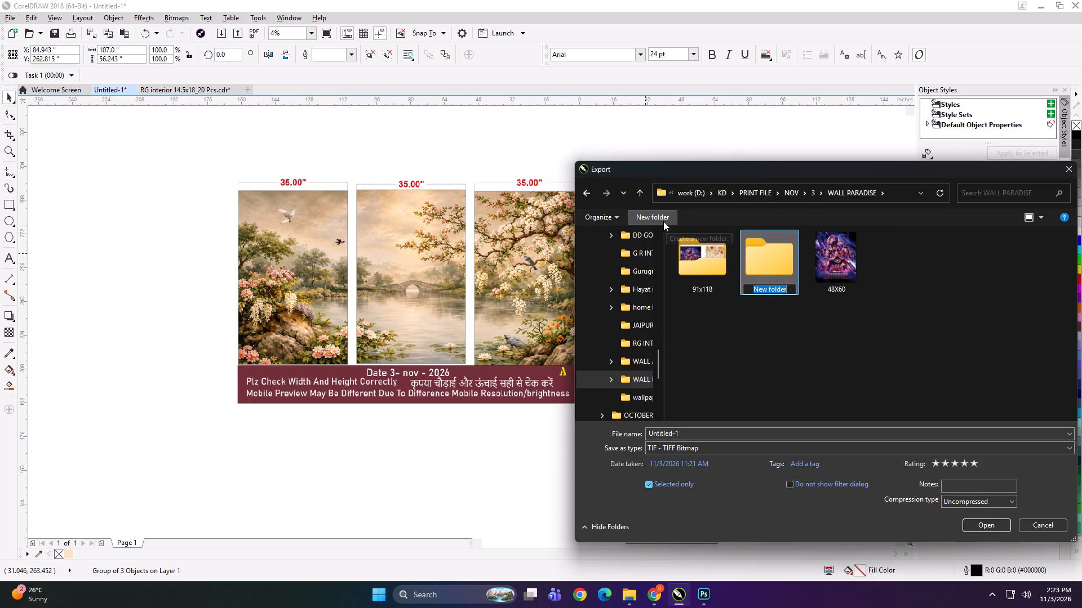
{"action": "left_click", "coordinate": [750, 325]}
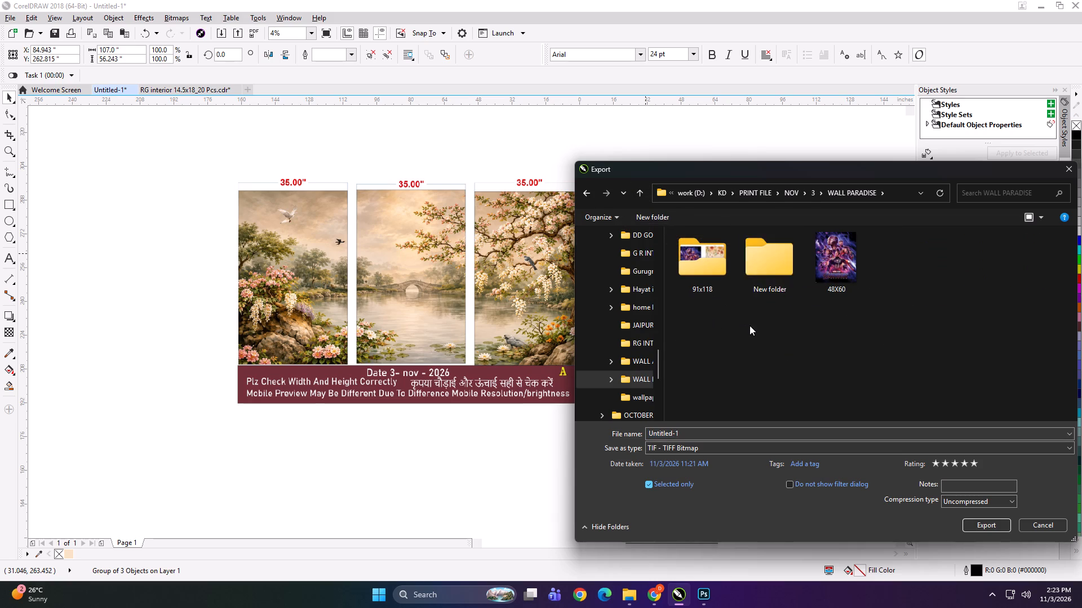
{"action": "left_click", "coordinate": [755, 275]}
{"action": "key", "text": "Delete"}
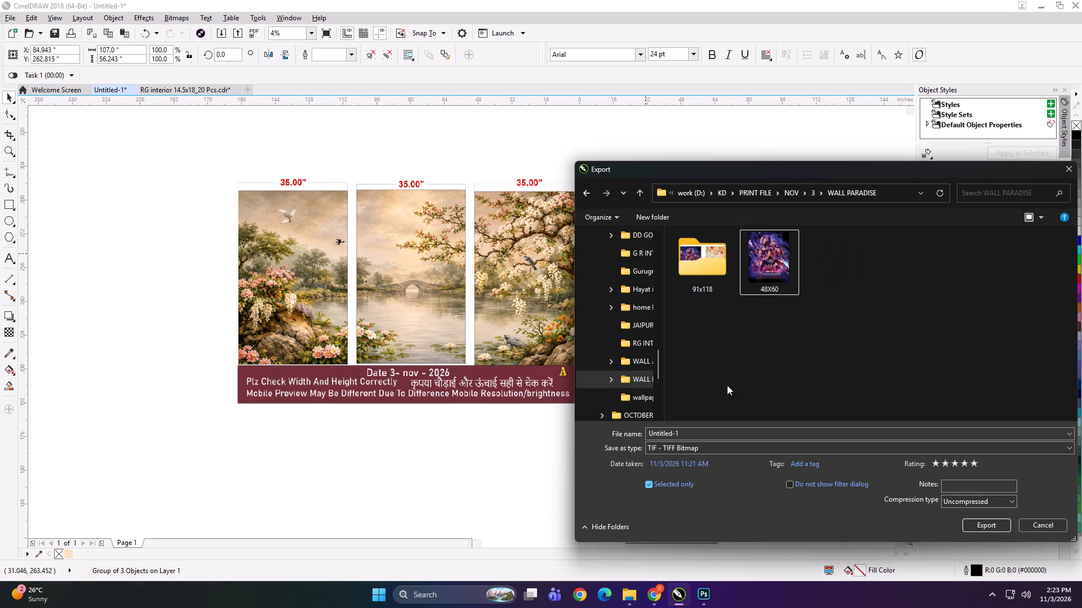
Export the grouped panels to WALL PARADISE as a TIFF bitmap, with a file name starting with 107x.
{"action": "left_click", "coordinate": [712, 432]}
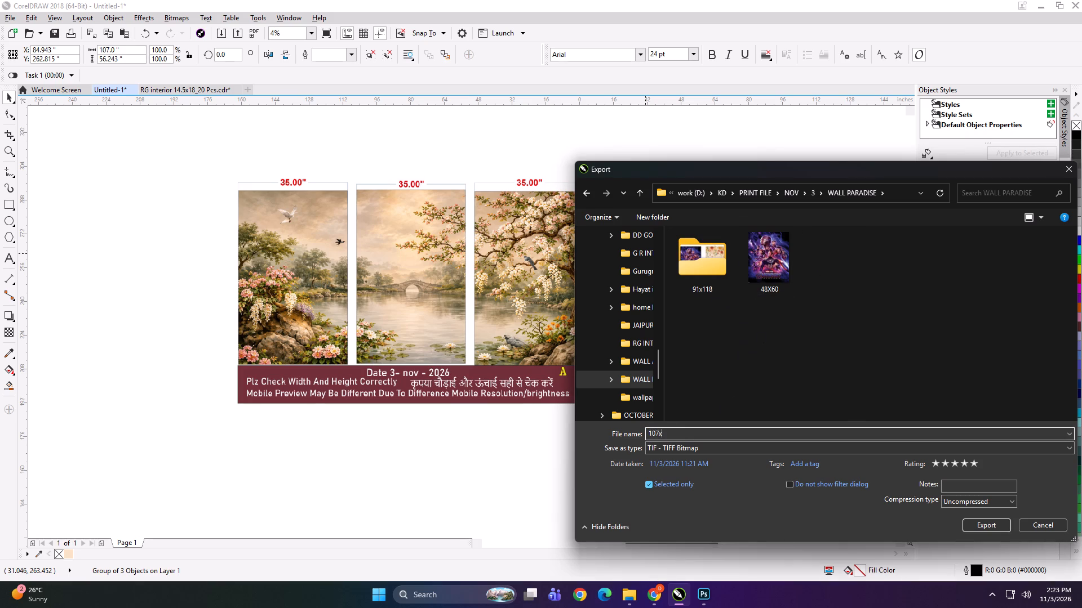
{"action": "key", "text": "Return"}
{"action": "key", "text": "Return"}
Enlarge the panel group to about 176 x 93 in, place it right beside the dimensioned preview, and group the two.
{"action": "scroll", "coordinate": [489, 282], "scroll_direction": "down", "scroll_amount": 1}
{"action": "left_click_drag", "start_coordinate": [688, 304], "coordinate": [761, 350]}
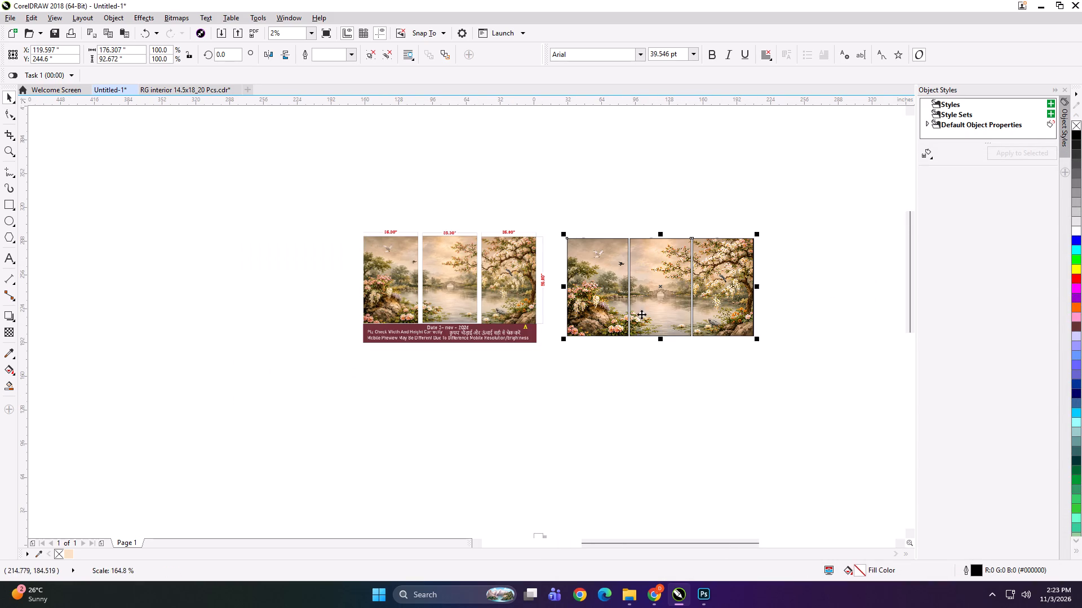
{"action": "left_click_drag", "start_coordinate": [604, 289], "coordinate": [589, 282]}
{"action": "left_click", "coordinate": [537, 282], "text": "shift"}
{"action": "key", "text": "ctrl+g"}
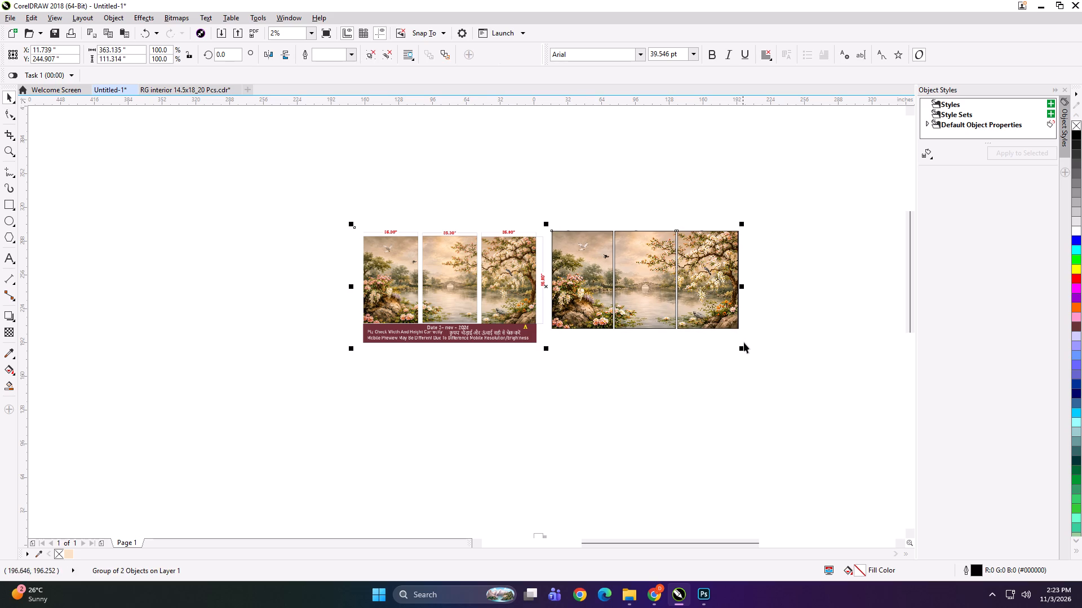
Shrink the combined preview and panel group to about 9 in wide.
{"action": "left_click_drag", "start_coordinate": [744, 350], "coordinate": [560, 297], "text": "shift"}
{"action": "scroll", "coordinate": [547, 284], "scroll_direction": "up", "scroll_amount": 4}
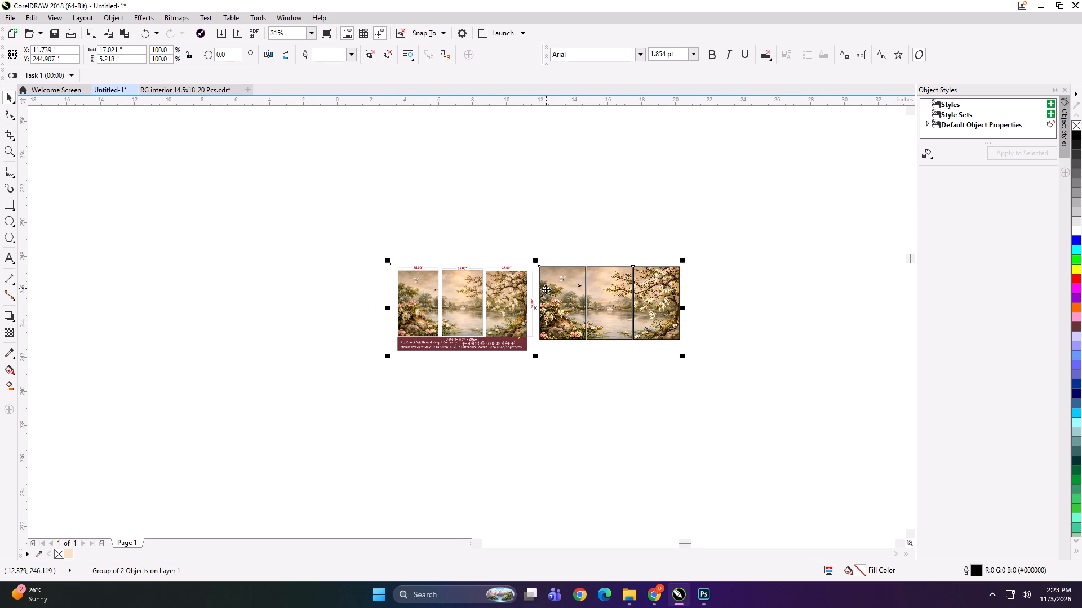
{"action": "left_click_drag", "start_coordinate": [685, 356], "coordinate": [595, 334], "text": "shift"}
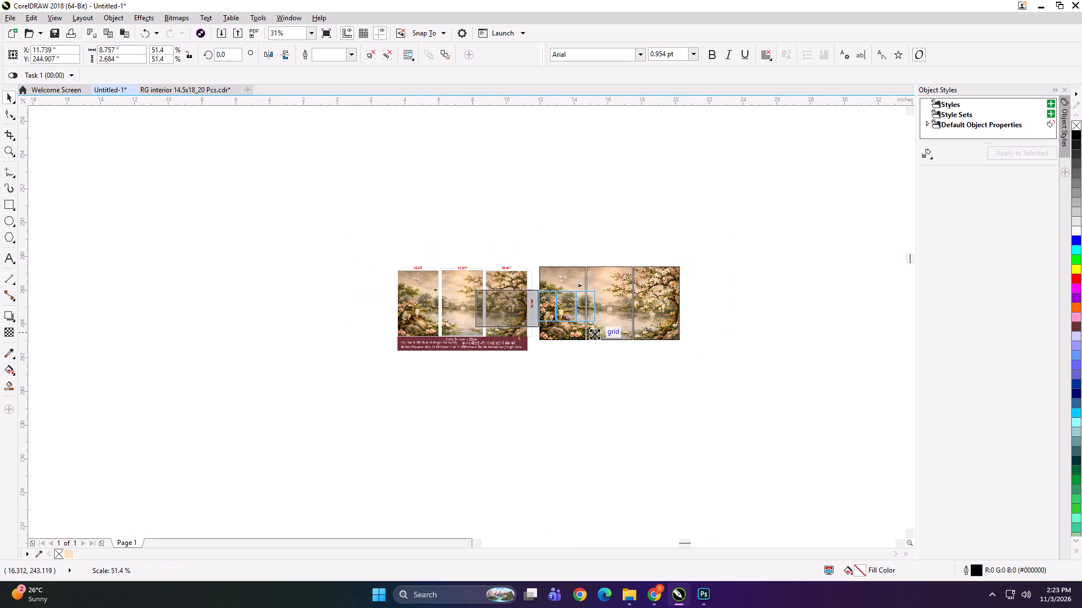
{"action": "left_click_drag", "start_coordinate": [595, 334], "coordinate": [600, 333], "text": "shift"}
Export the shrunken combined preview with the file name SFDG.
{"action": "key", "text": "ctrl+e"}
{"action": "type", "text": "SFDG"}
{"action": "key", "text": "Return"}
{"action": "key", "text": "Return"}
Delete the exported combined preview group from the drawing.
{"action": "key", "text": "Delete"}
{"action": "key", "text": "F4"}
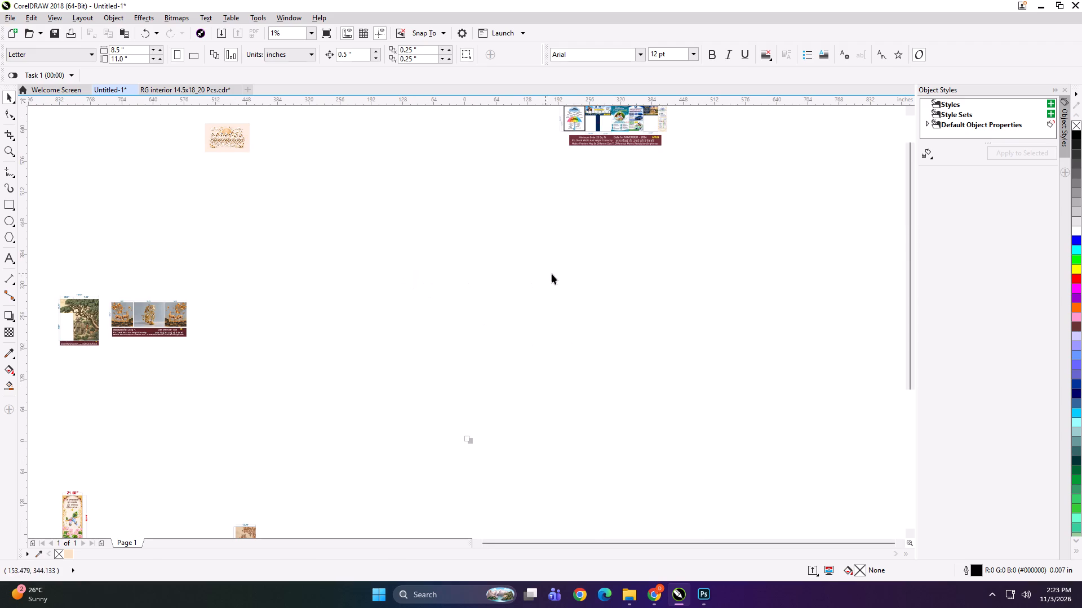
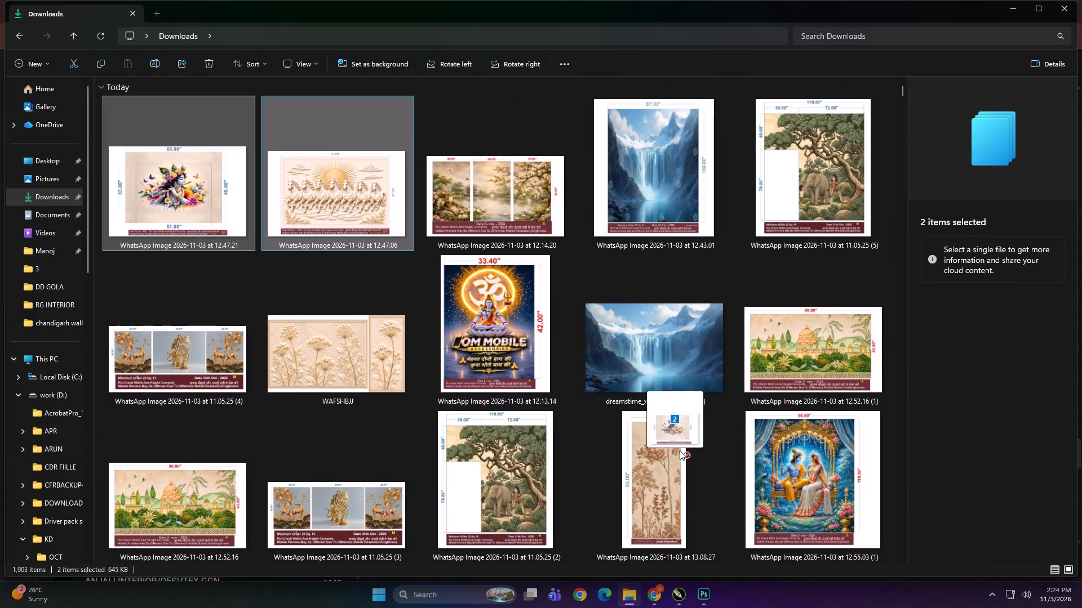
Import the WhatsApp previews 12.47.21 and 12.47.06 from Downloads into the CorelDRAW drawing and enlarge them together to about 305 x 201 in.
{"action": "left_click_drag", "start_coordinate": [680, 450], "coordinate": [473, 338]}
{"action": "left_click_drag", "start_coordinate": [437, 286], "coordinate": [514, 379]}
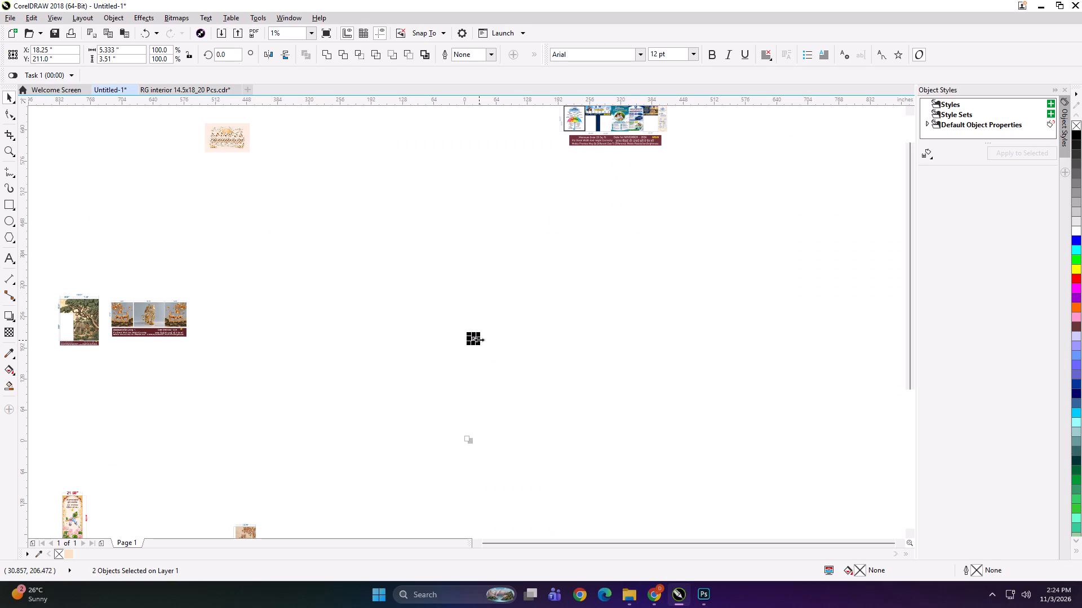
{"action": "left_click_drag", "start_coordinate": [482, 345], "coordinate": [584, 392], "text": "shift"}
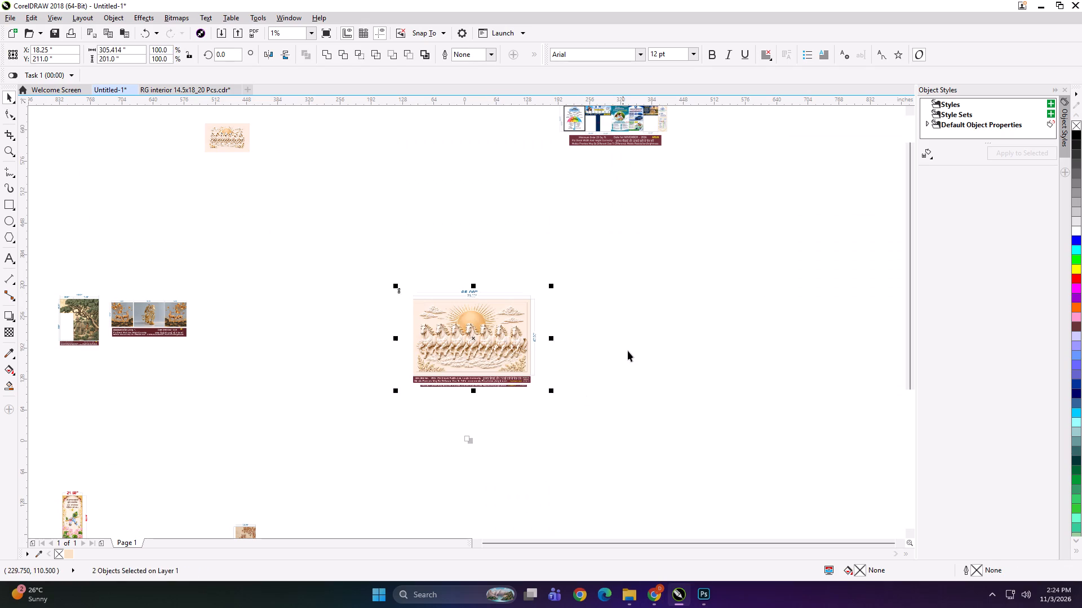
Separate the stacked previews by moving the running-horses preview beside the Krishna preview.
{"action": "left_click_drag", "start_coordinate": [628, 351], "coordinate": [621, 351]}
{"action": "left_click_drag", "start_coordinate": [506, 340], "coordinate": [663, 330]}
Enlarge the plain running-horses artwork to about 179 x 116 in and place it just below the running-horses preview.
{"action": "left_click", "coordinate": [235, 133]}
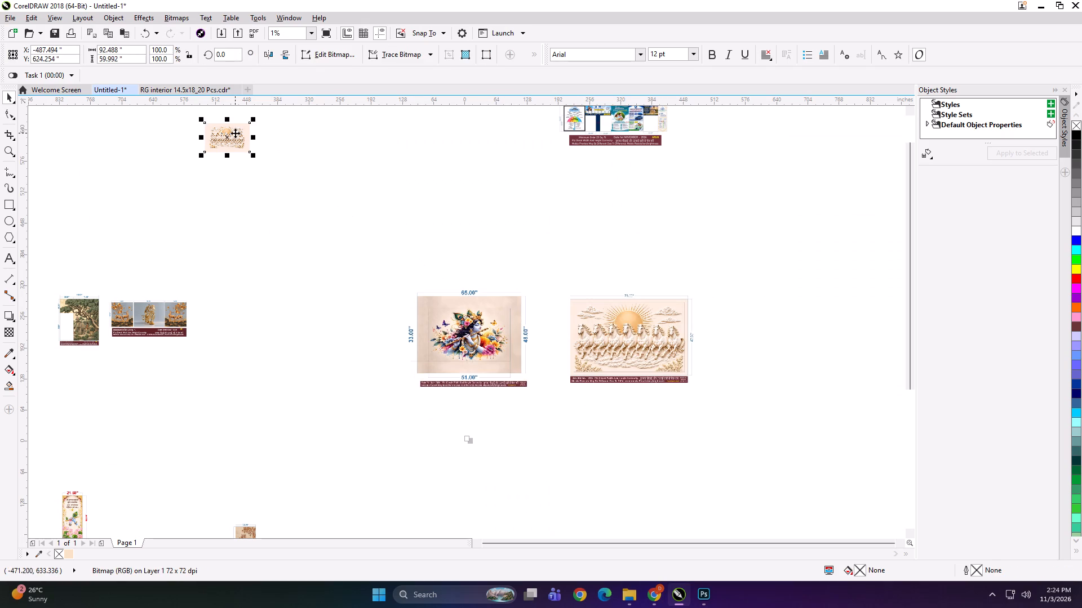
{"action": "left_click_drag", "start_coordinate": [252, 155], "coordinate": [281, 169], "text": "shift"}
{"action": "left_click_drag", "start_coordinate": [241, 126], "coordinate": [653, 417]}
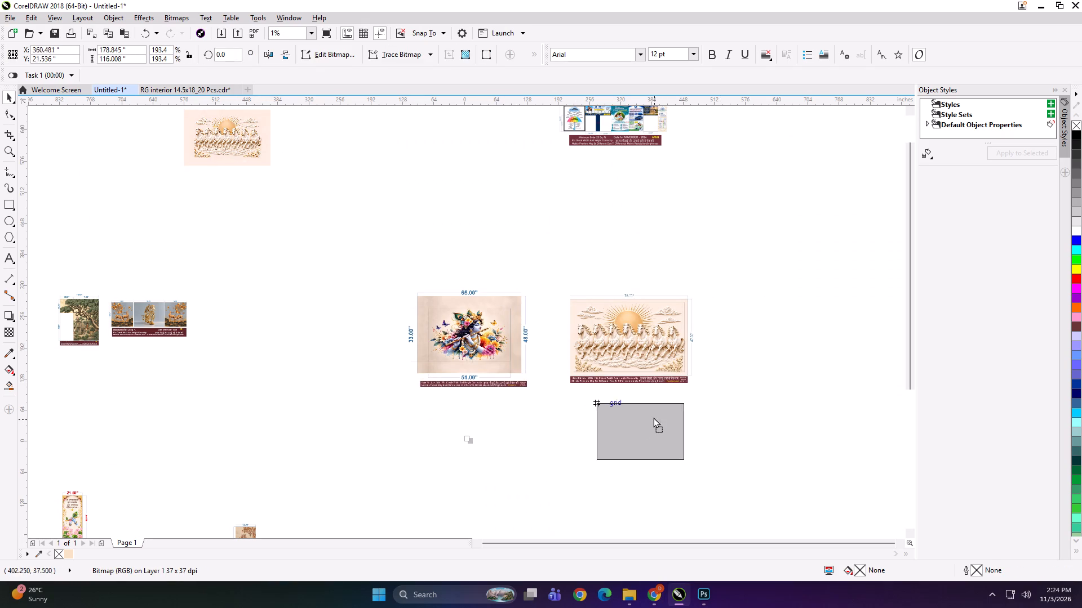
{"action": "left_click_drag", "start_coordinate": [653, 417], "coordinate": [649, 411]}
{"action": "left_click", "coordinate": [563, 463]}
Switch to the Downloads folder and look through today's files for the artwork image matching the Krishna preview.
{"action": "left_click", "coordinate": [625, 596]}
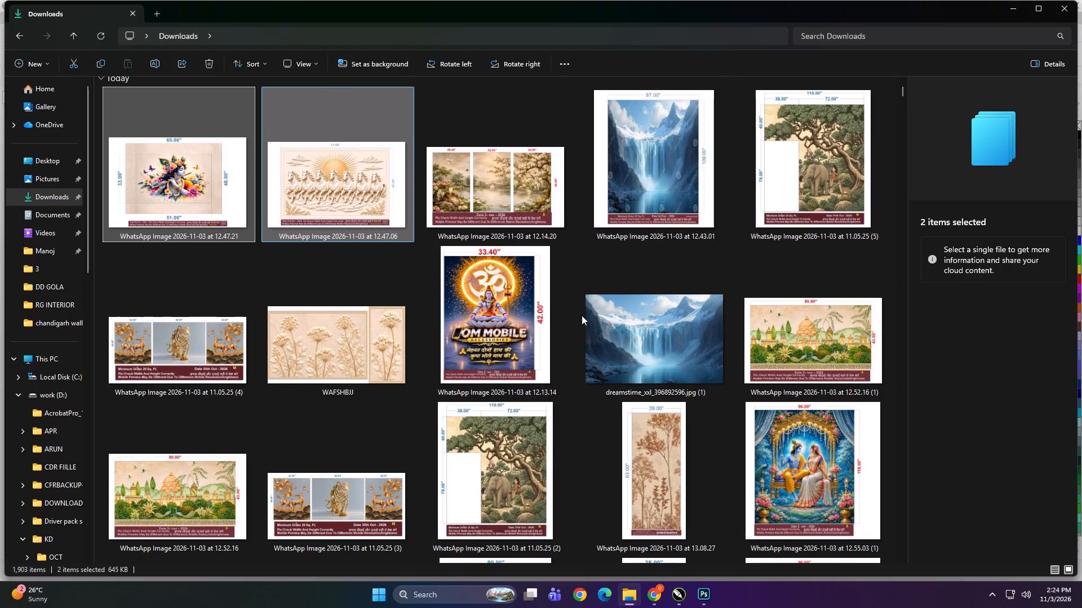
{"action": "scroll", "coordinate": [567, 323], "scroll_direction": "down", "scroll_amount": 2}
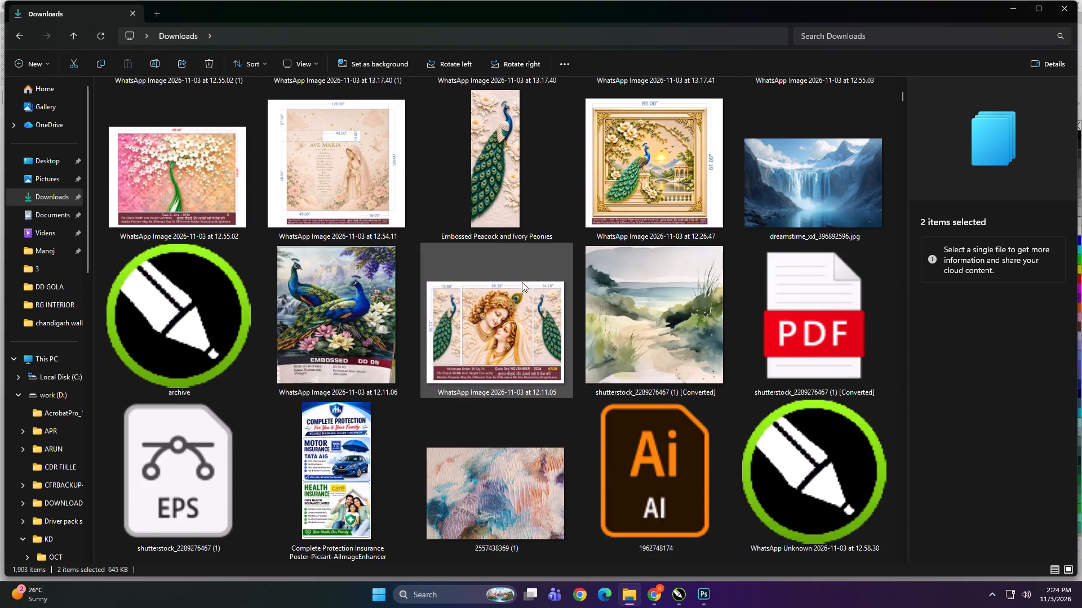
{"action": "scroll", "coordinate": [522, 278], "scroll_direction": "down", "scroll_amount": 3}
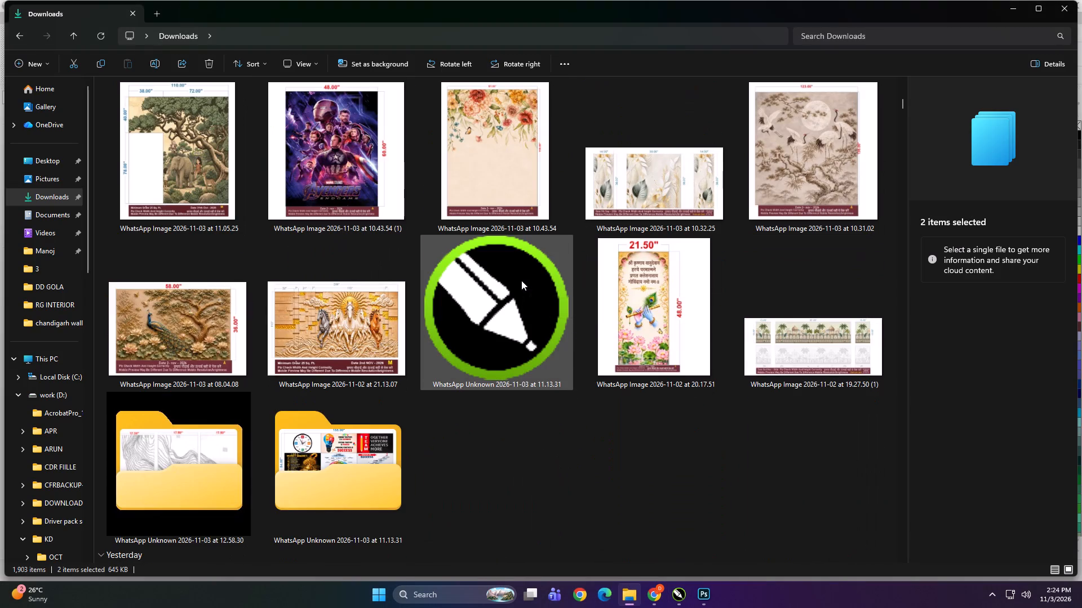
Switch back to the CorelDRAW drawing and examine the Krishna preview's dimensions and caption up close.
{"action": "left_click", "coordinate": [682, 597]}
{"action": "scroll", "coordinate": [483, 364], "scroll_direction": "up", "scroll_amount": 2}
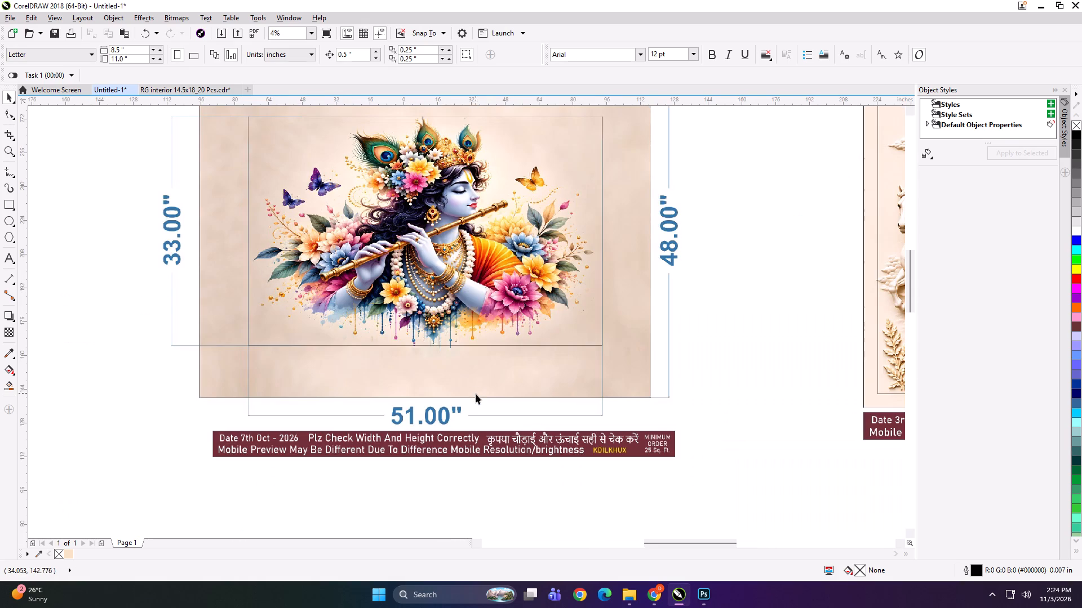
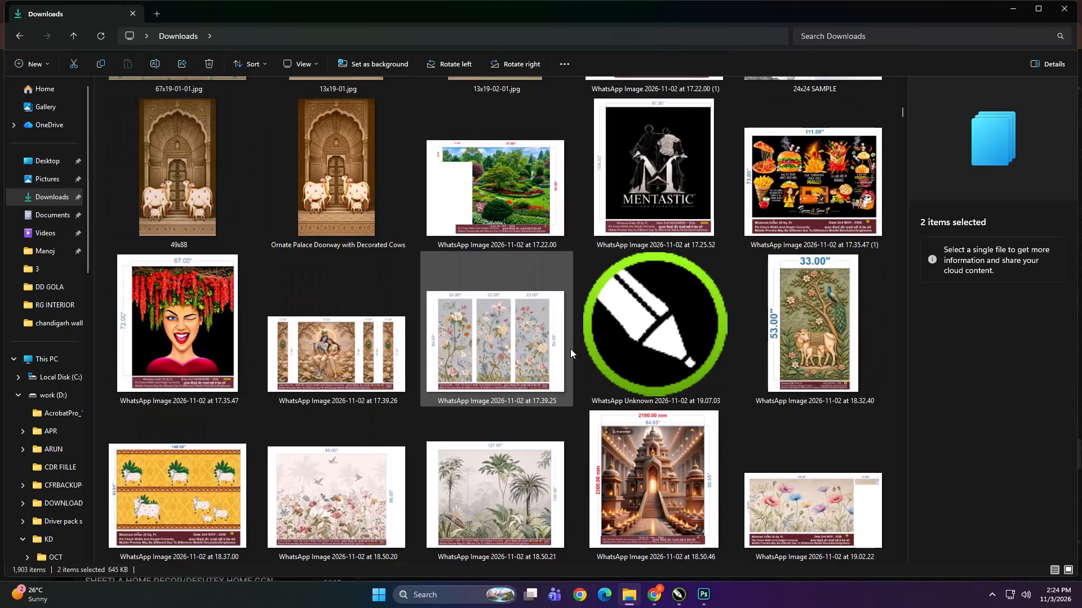
Look further through the older images in the Downloads folder for the artwork matching the Krishna preview.
{"action": "scroll", "coordinate": [570, 348], "scroll_direction": "down", "scroll_amount": 2}
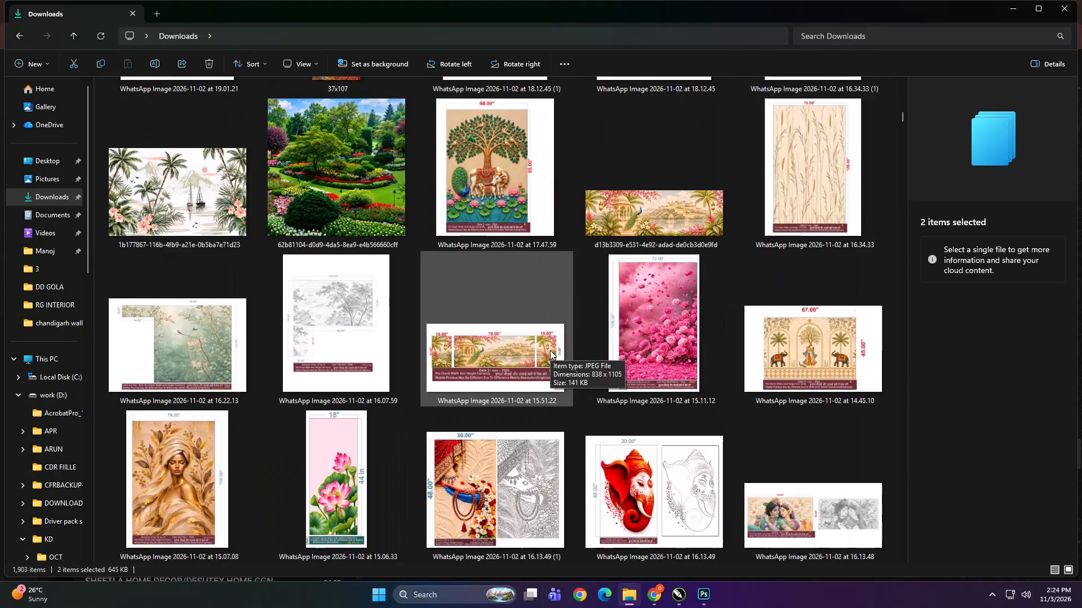
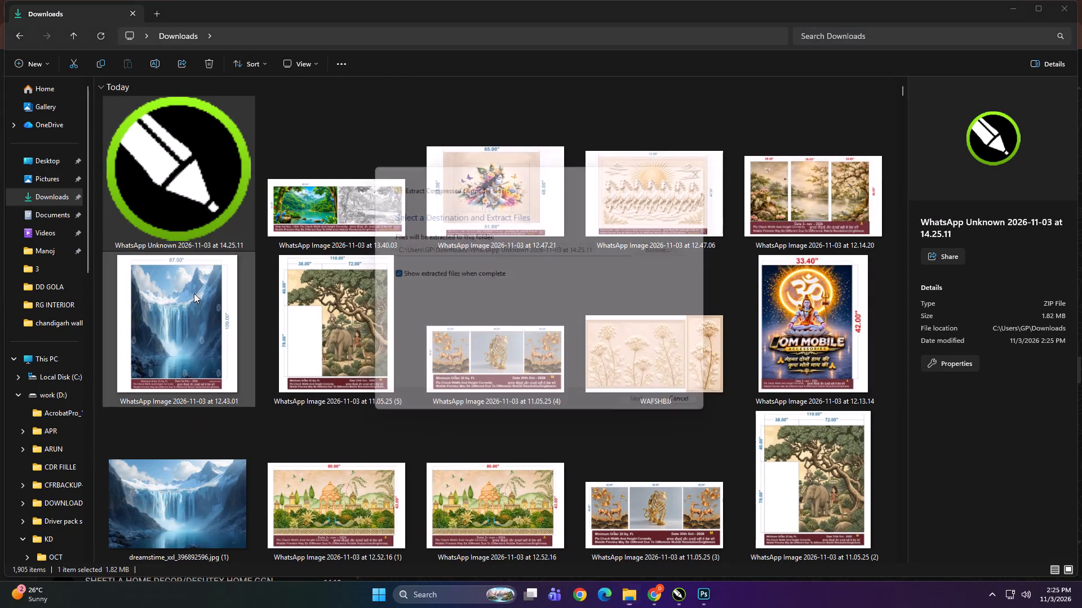
Import all five extracted images from the WhatsApp Unknown 2026-11-03 at 14.25.11 folder into the Untitled-1 CorelDRAW drawing.
{"action": "key", "text": "ctrl+a"}
{"action": "left_click_drag", "start_coordinate": [237, 119], "coordinate": [685, 582]}
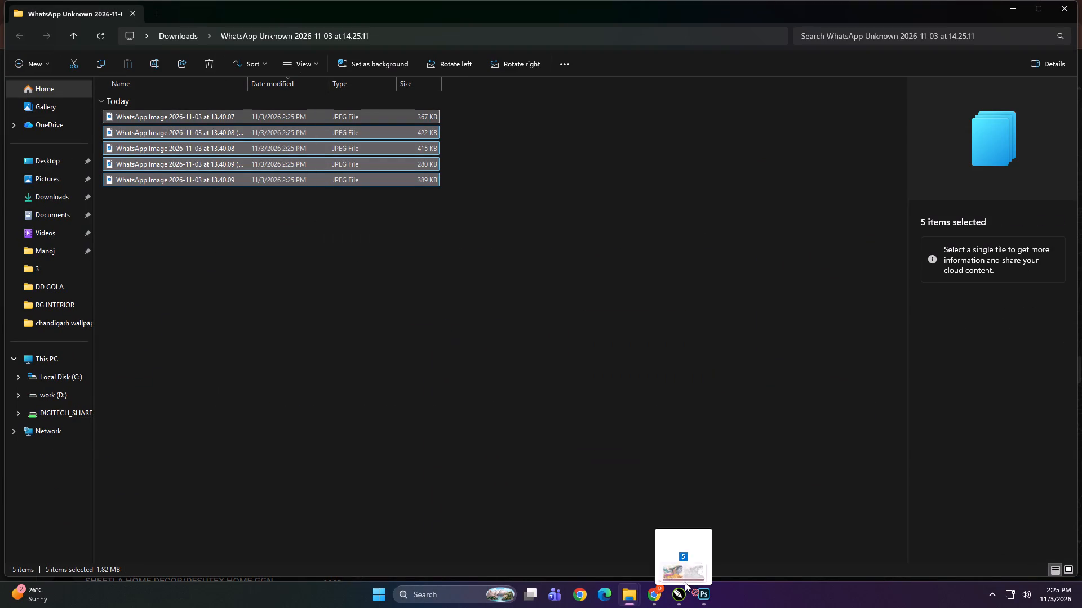
{"action": "left_click_drag", "start_coordinate": [685, 582], "coordinate": [170, 372]}
Move the five stacked Radha-Krishna previews together into the empty space below and left of the single Krishna preview, and deselect them.
{"action": "scroll", "coordinate": [732, 252], "scroll_direction": "down", "scroll_amount": 1}
{"action": "left_click_drag", "start_coordinate": [291, 309], "coordinate": [340, 370]}
{"action": "left_click_drag", "start_coordinate": [323, 352], "coordinate": [351, 379], "text": "shift"}
{"action": "left_click_drag", "start_coordinate": [318, 345], "coordinate": [319, 402]}
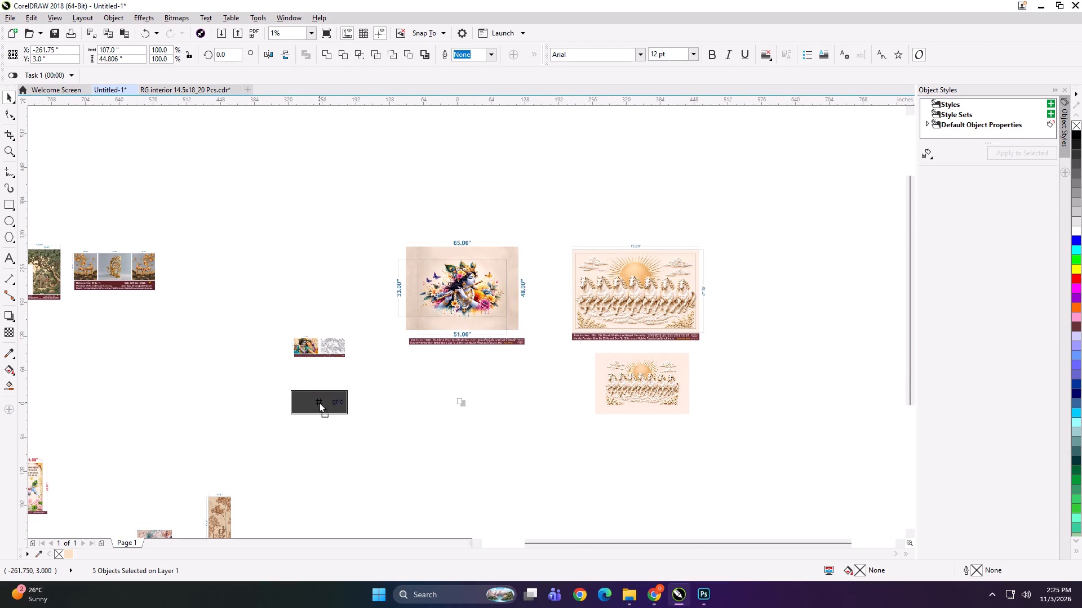
{"action": "left_click_drag", "start_coordinate": [319, 402], "coordinate": [319, 403]}
{"action": "left_click_drag", "start_coordinate": [319, 402], "coordinate": [366, 445]}
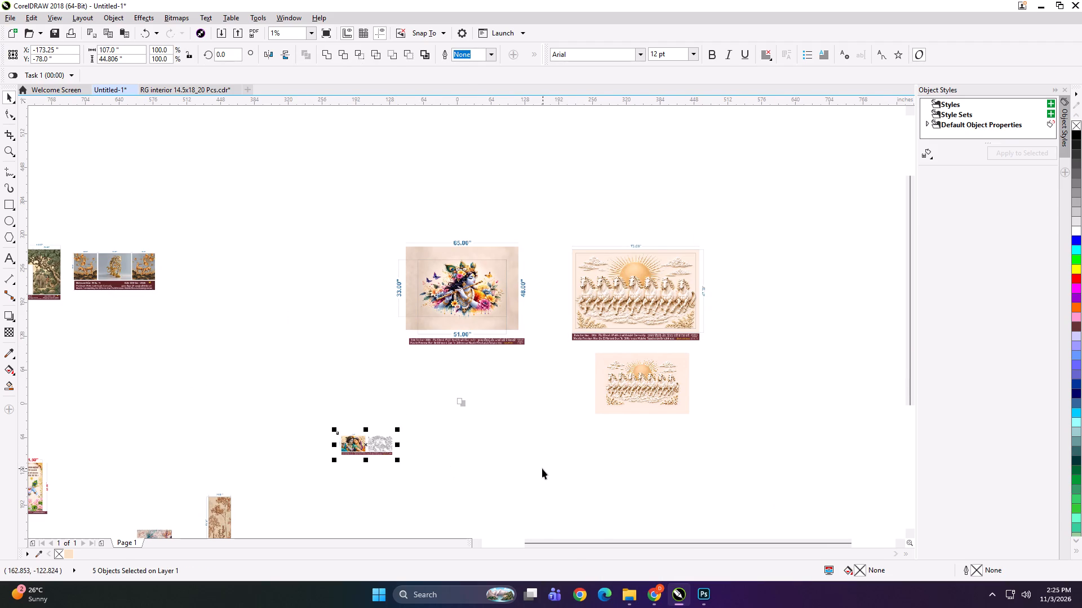
{"action": "scroll", "coordinate": [367, 339], "scroll_direction": "down", "scroll_amount": 1}
{"action": "scroll", "coordinate": [406, 440], "scroll_direction": "up", "scroll_amount": 2}
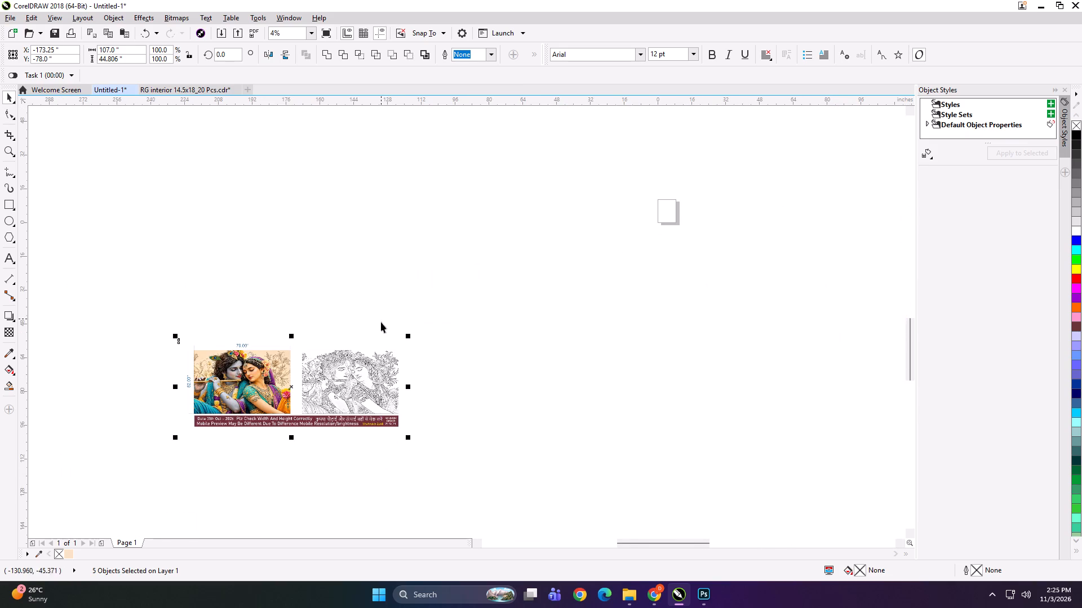
{"action": "left_click_drag", "start_coordinate": [342, 378], "coordinate": [273, 288]}
{"action": "left_click", "coordinate": [416, 277]}
Bring up the open File Explorer windows for Downloads and the extracted WhatsApp Unknown folder.
{"action": "left_click", "coordinate": [631, 585]}
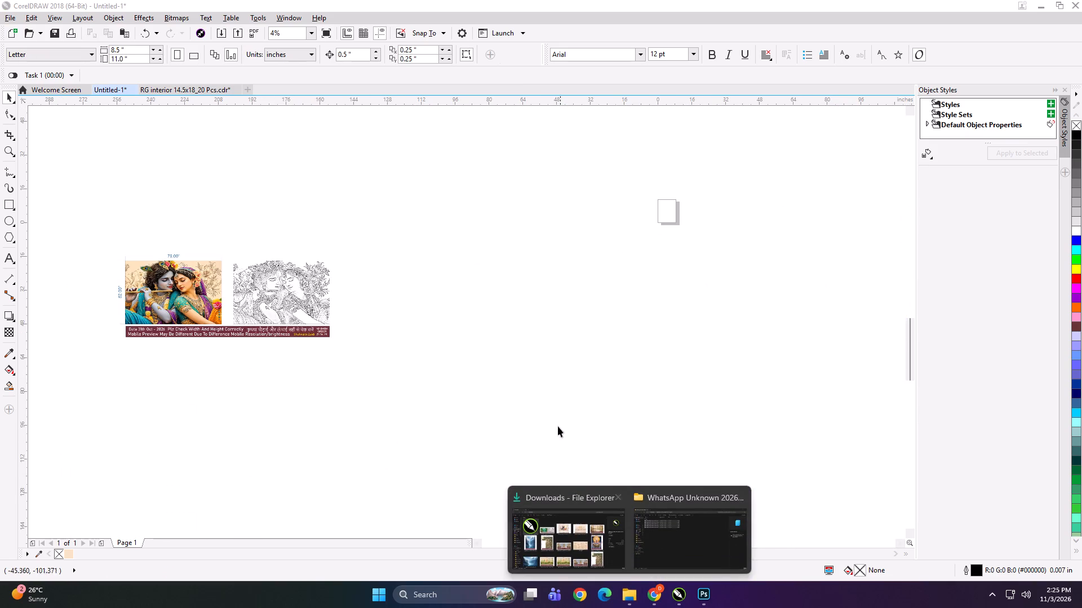
Switch to File Explorer, open the Downloads folder and select today's WhatsApp preview image 13.40.03.
{"action": "left_click", "coordinate": [655, 529]}
{"action": "scroll", "coordinate": [57, 243], "scroll_direction": "up", "scroll_amount": 2}
{"action": "left_click", "coordinate": [55, 205]}
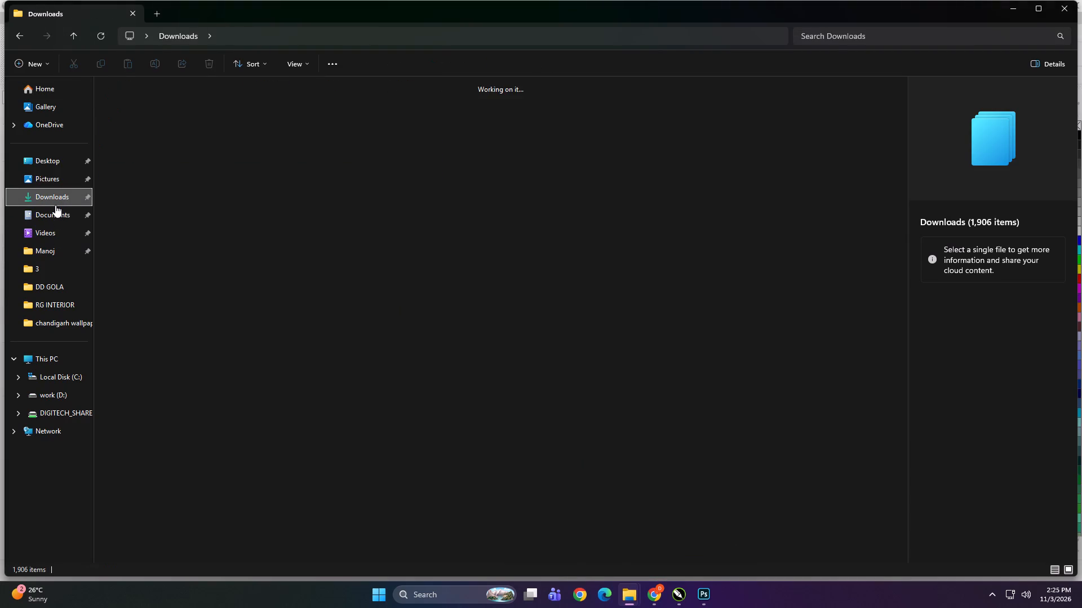
{"action": "left_click", "coordinate": [163, 184]}
{"action": "scroll", "coordinate": [185, 194], "scroll_direction": "up", "scroll_amount": 11}
{"action": "left_click", "coordinate": [339, 209]}
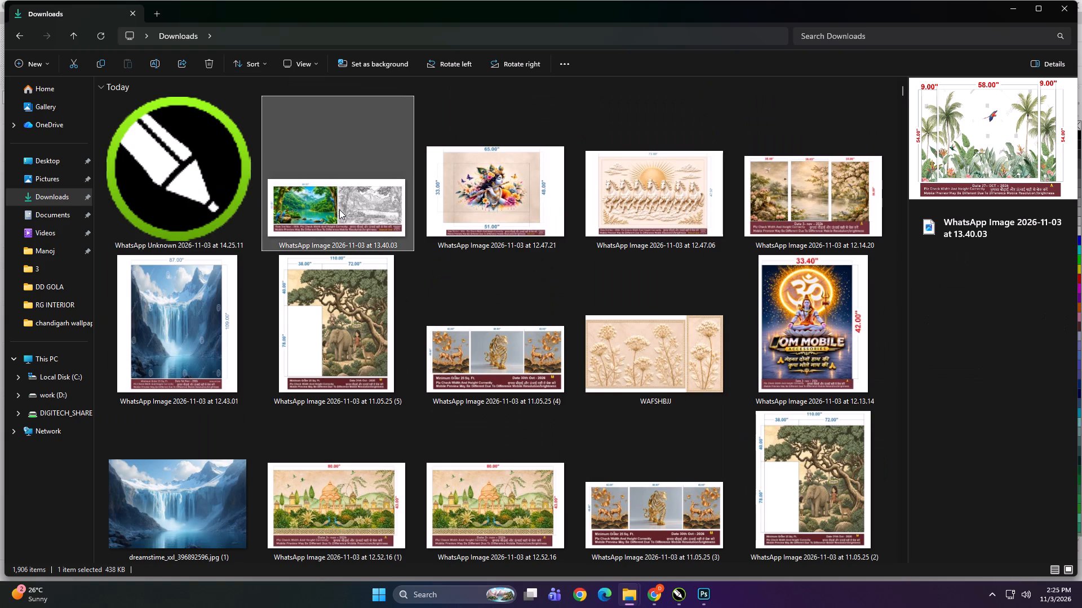
Bring the selected WhatsApp preview into the CorelDRAW layout, enlarge it to about 68 x 28 in and place it below the stacked previews.
{"action": "left_click_drag", "start_coordinate": [303, 191], "coordinate": [436, 289]}
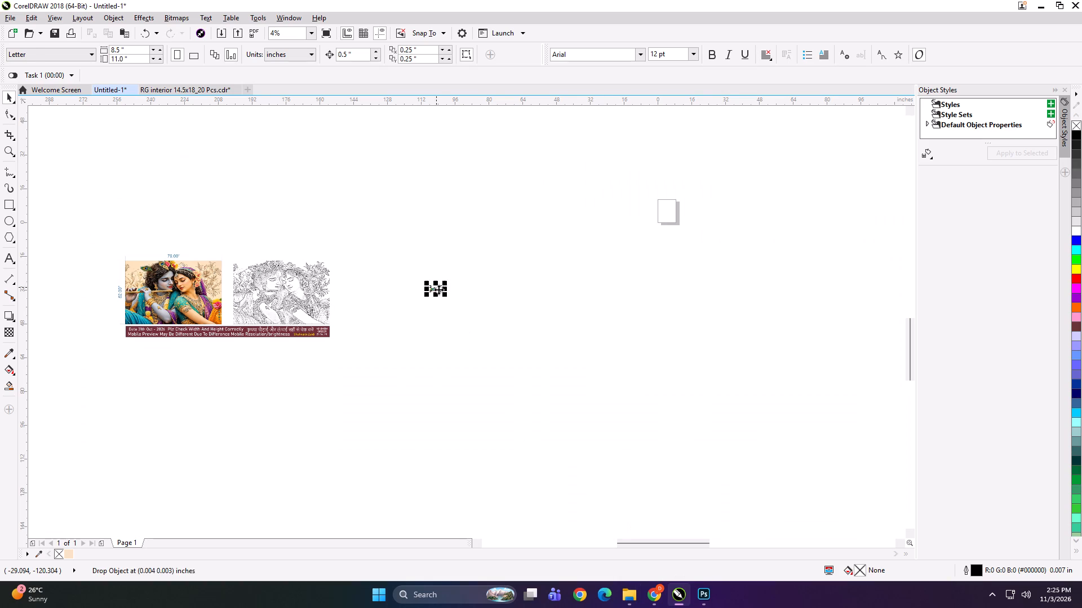
{"action": "left_click_drag", "start_coordinate": [446, 294], "coordinate": [513, 338], "text": "shift"}
{"action": "left_click_drag", "start_coordinate": [442, 294], "coordinate": [247, 410]}
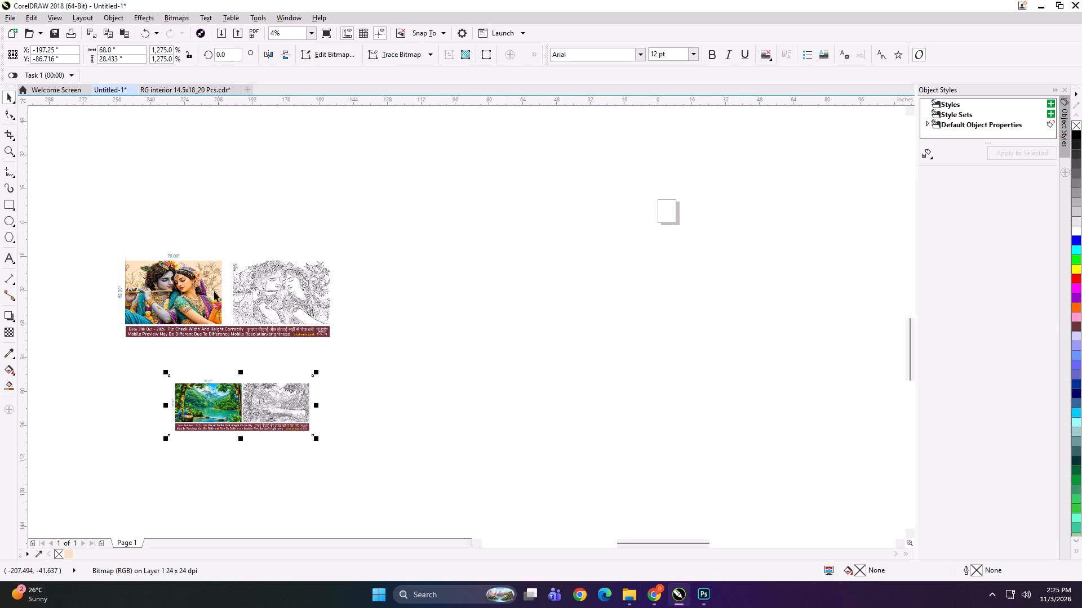
Unstack the previews: move the flute-Krishna one up, and the running-horses, red-and-blue couple and orange-sari couple ones into open space on the right.
{"action": "left_click_drag", "start_coordinate": [214, 289], "coordinate": [211, 177]}
{"action": "left_click_drag", "start_coordinate": [203, 298], "coordinate": [518, 182]}
{"action": "left_click_drag", "start_coordinate": [287, 280], "coordinate": [713, 331]}
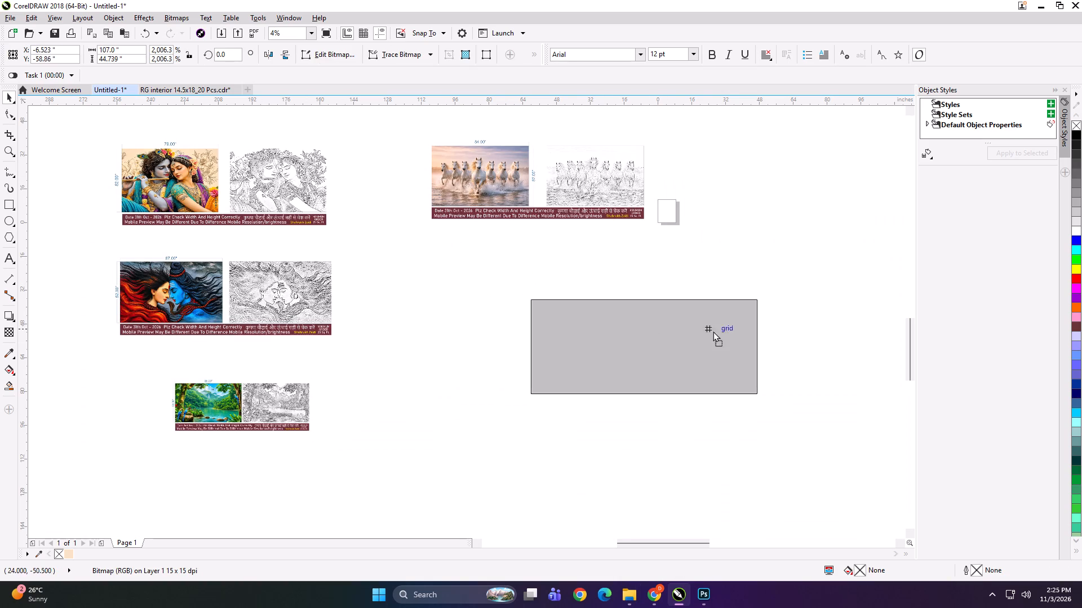
{"action": "left_click_drag", "start_coordinate": [713, 331], "coordinate": [757, 355]}
{"action": "left_click_drag", "start_coordinate": [262, 295], "coordinate": [646, 493]}
{"action": "left_click_drag", "start_coordinate": [673, 381], "coordinate": [661, 294]}
{"action": "left_click_drag", "start_coordinate": [604, 478], "coordinate": [612, 475]}
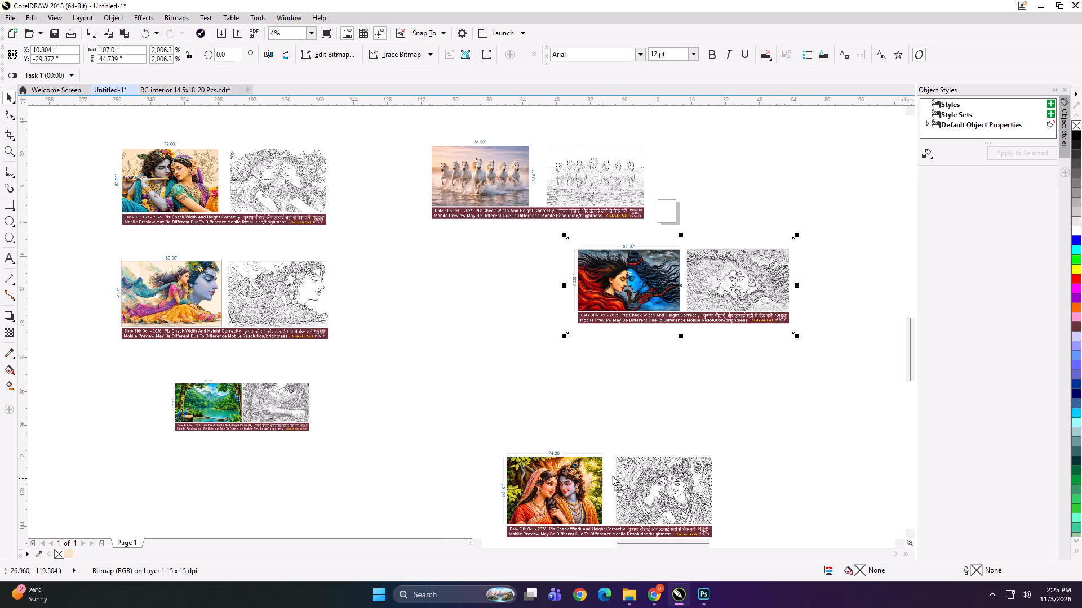
{"action": "left_click_drag", "start_coordinate": [612, 475], "coordinate": [673, 385]}
Move the Krishna-profile preview to the bottom of the layout and place the green river-landscape preview below the flute-Krishna preview.
{"action": "left_click_drag", "start_coordinate": [277, 280], "coordinate": [274, 480]}
{"action": "left_click_drag", "start_coordinate": [255, 383], "coordinate": [185, 278]}
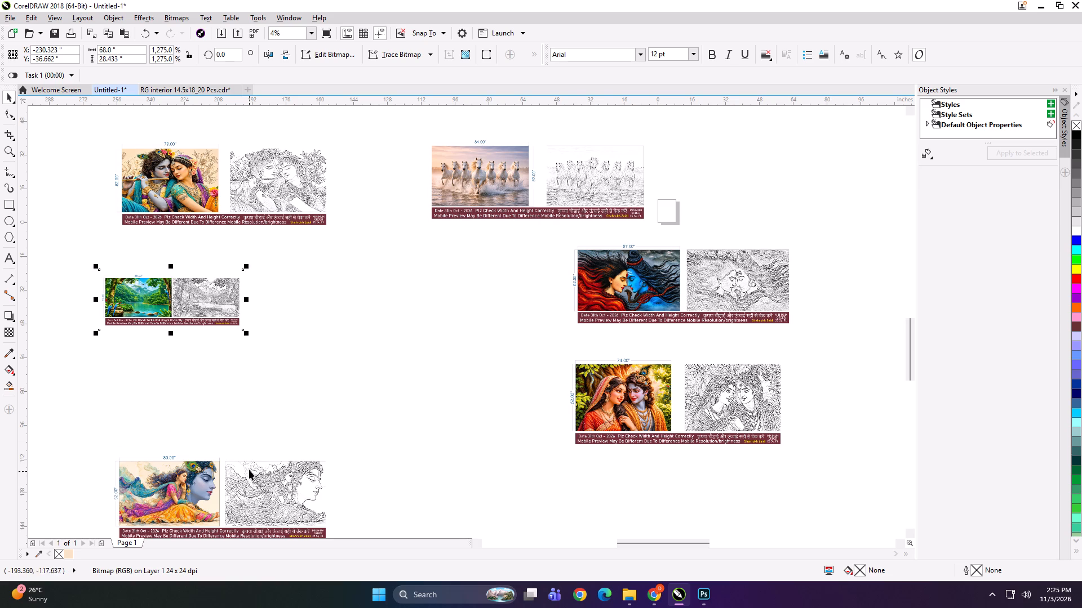
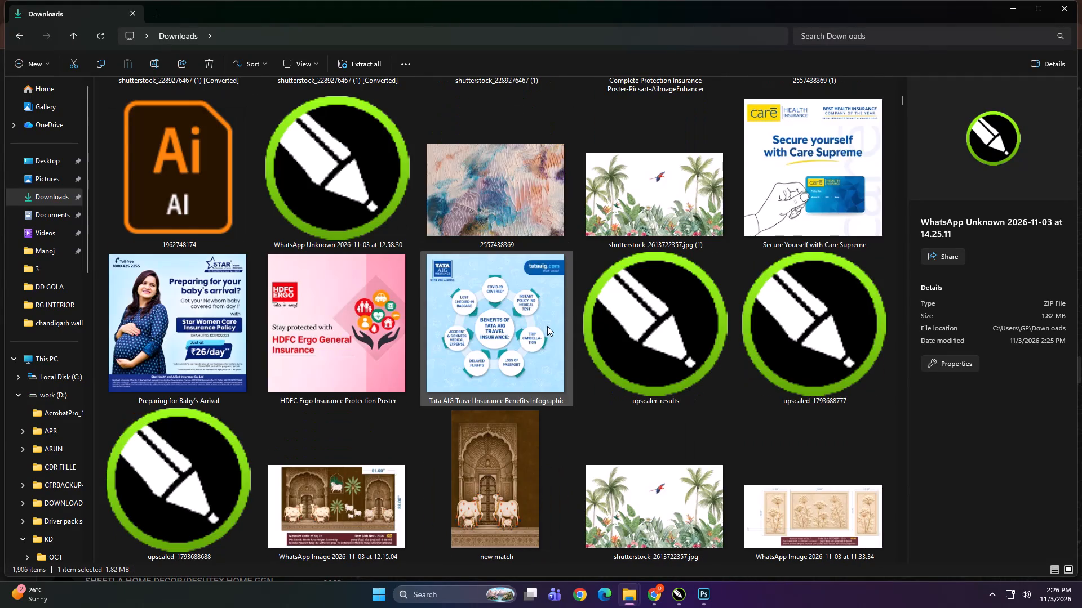
Look through Downloads for the extracted folder WhatsApp Unknown 2026-11-03 at 14.25.11 and open it to check its preview images.
{"action": "scroll", "coordinate": [547, 326], "scroll_direction": "down", "scroll_amount": 1}
{"action": "scroll", "coordinate": [547, 326], "scroll_direction": "up", "scroll_amount": 11}
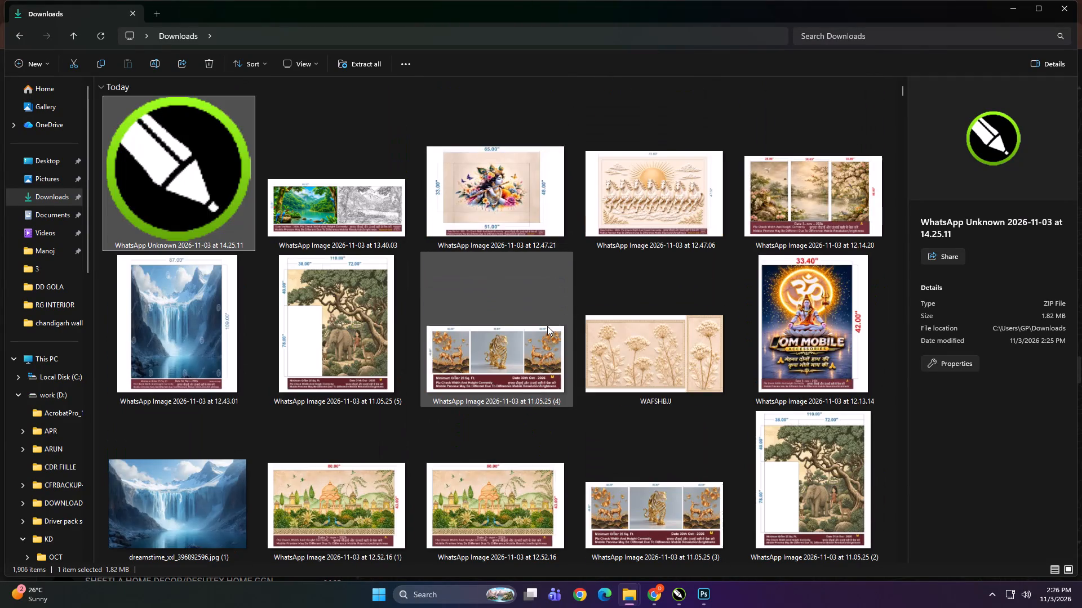
{"action": "scroll", "coordinate": [547, 326], "scroll_direction": "down", "scroll_amount": 5}
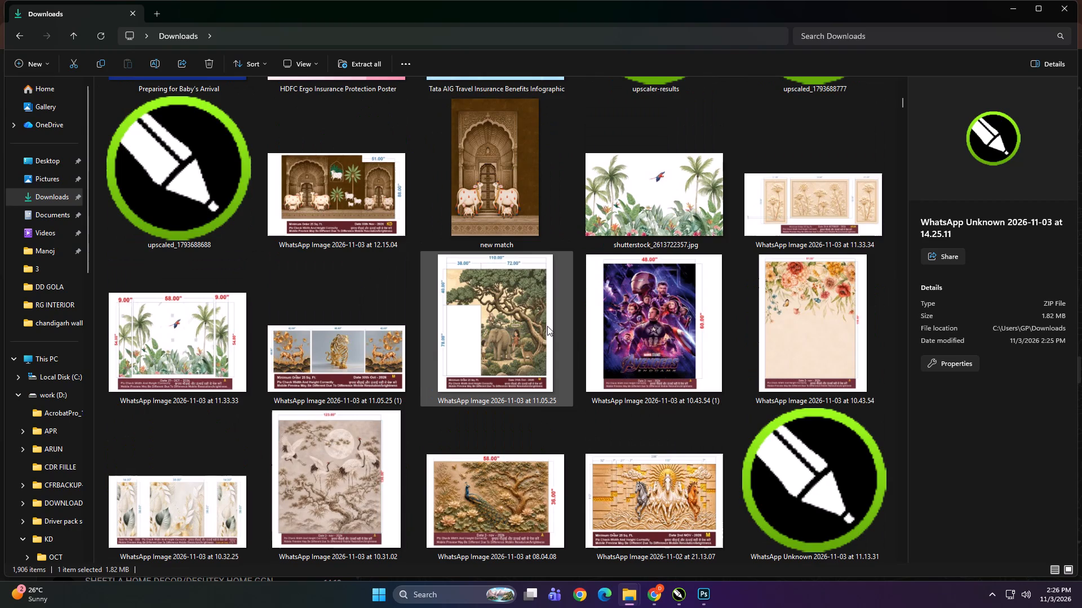
{"action": "scroll", "coordinate": [547, 326], "scroll_direction": "down", "scroll_amount": 1}
{"action": "double_click", "coordinate": [797, 444]}
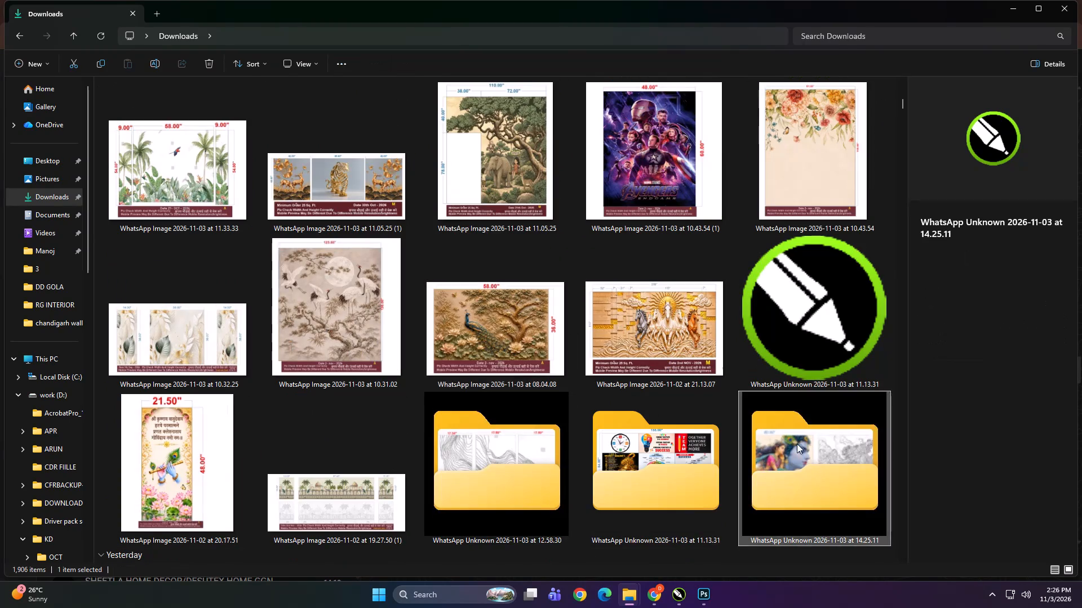
{"action": "scroll", "coordinate": [518, 310], "scroll_direction": "up", "scroll_amount": 20, "text": "ctrl"}
{"action": "scroll", "coordinate": [518, 310], "scroll_direction": "up", "scroll_amount": 20, "text": "ctrl"}
{"action": "scroll", "coordinate": [518, 310], "scroll_direction": "up", "scroll_amount": 6, "text": "ctrl"}
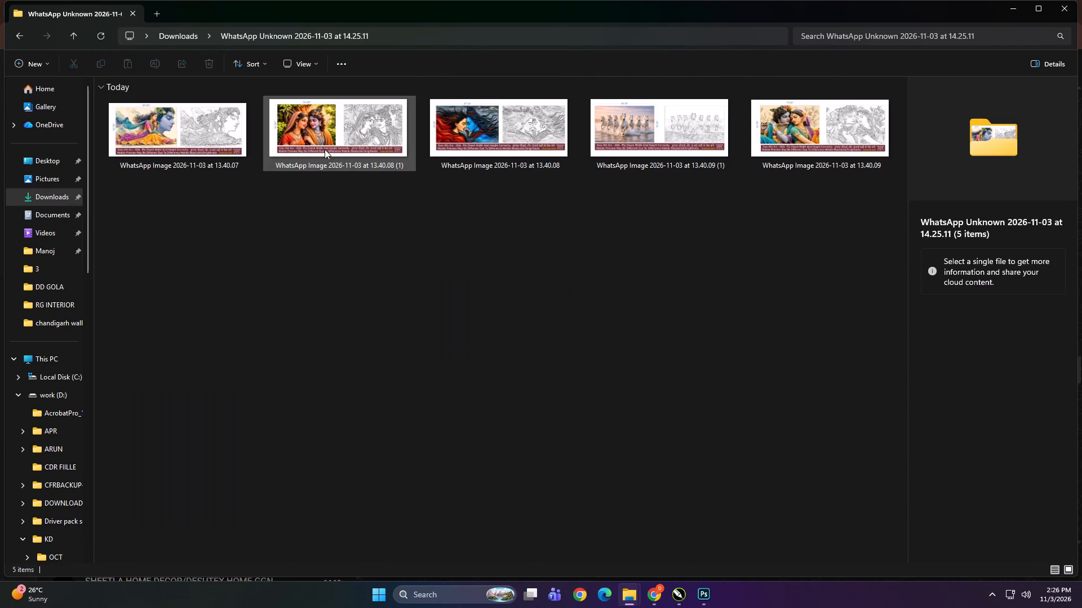
Switch to CorelDRAW and compare the previews placed in the Untitled-1 document with the folder's images.
{"action": "left_click", "coordinate": [680, 596]}
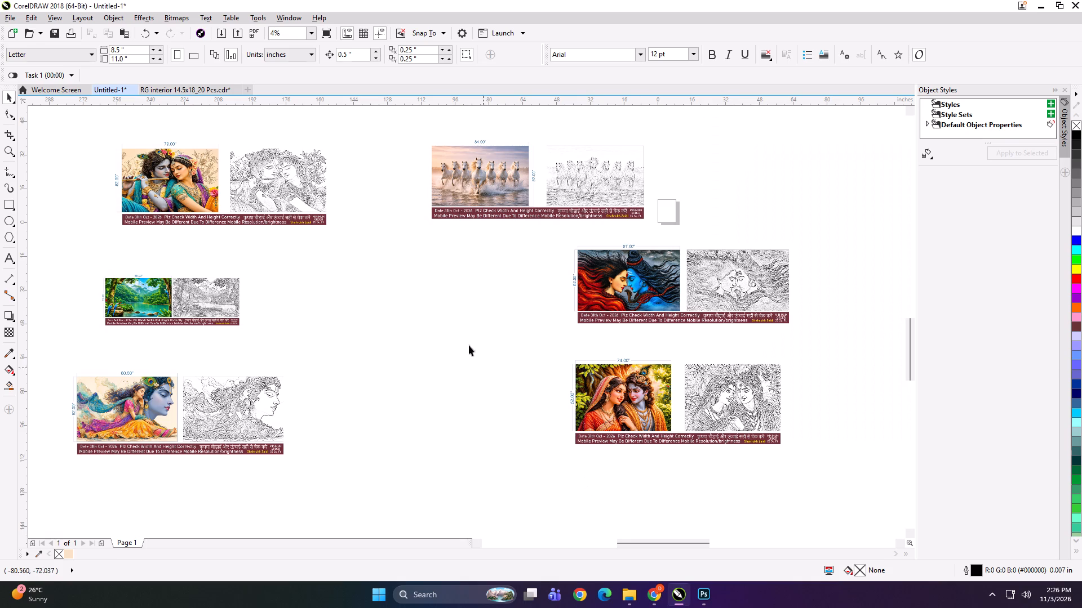
{"action": "scroll", "coordinate": [532, 226], "scroll_direction": "down", "scroll_amount": 1}
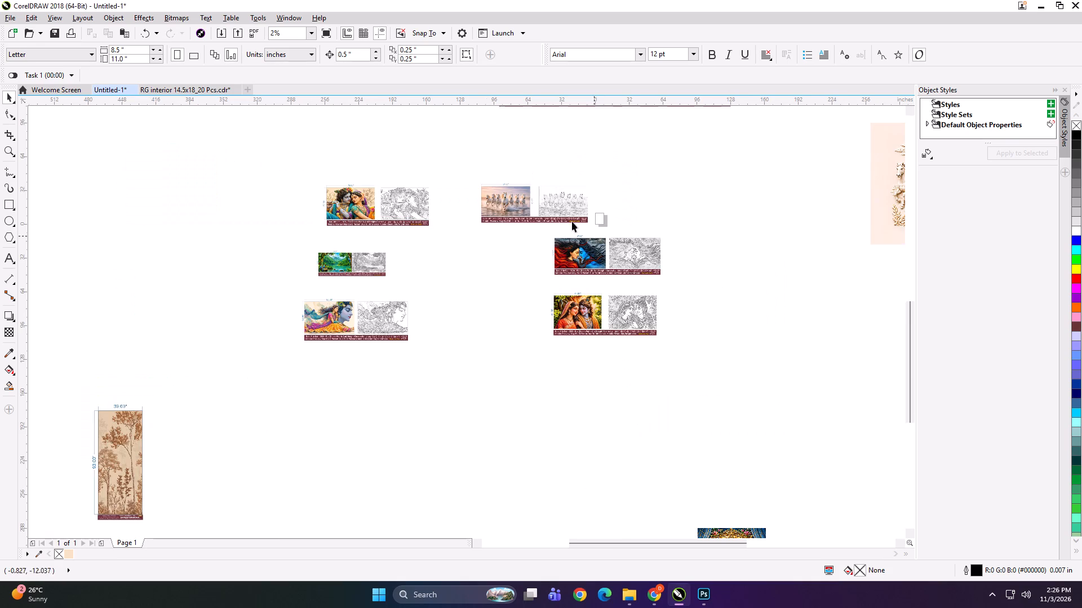
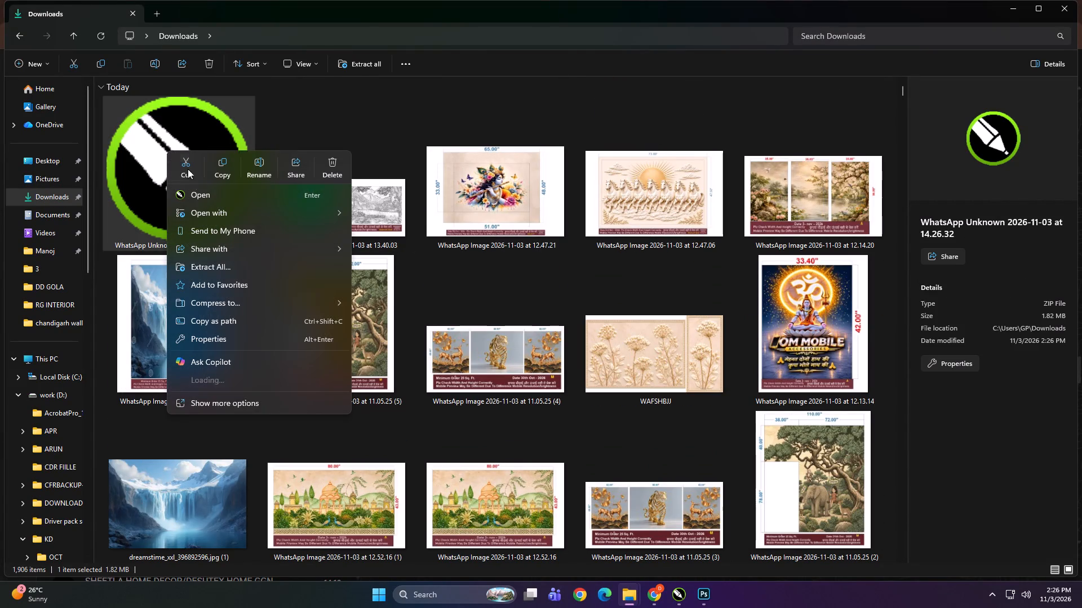
Extract the ZIP archive WhatsApp Unknown 2026-11-03 at 14.26.32 into its own folder within Downloads.
{"action": "left_click", "coordinate": [210, 269]}
{"action": "key", "text": "Return"}
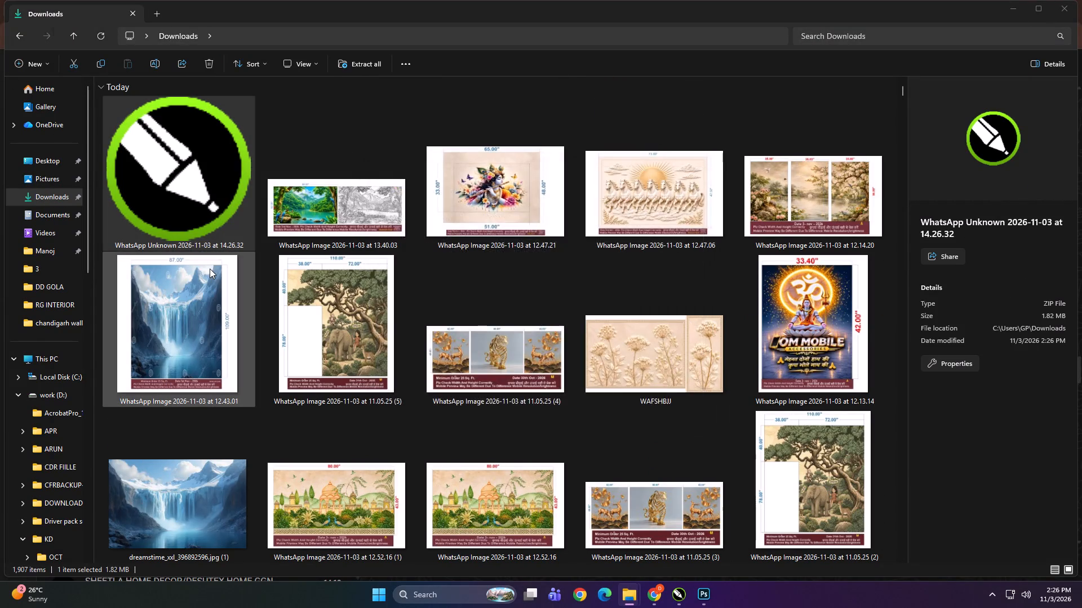
Select all the WhatsApp preview images in the newly extracted WhatsApp Unknown 2026-11-03 at 14.26.32 folder.
{"action": "key", "text": "ctrl+a"}
{"action": "key", "text": "ctrl+a"}
{"action": "key", "text": "ctrl+a"}
{"action": "key", "text": "ctrl+a"}
{"action": "key", "text": "ctrl+a"}
{"action": "key", "text": "ctrl+a"}
{"action": "key", "text": "ctrl+a"}
{"action": "key", "text": "ctrl+a"}
{"action": "key", "text": "ctrl+a"}
{"action": "key", "text": "ctrl+a"}
{"action": "key", "text": "ctrl+a"}
{"action": "key", "text": "ctrl+a"}
{"action": "key", "text": "ctrl+a"}
{"action": "key", "text": "ctrl+a"}
{"action": "key", "text": "ctrl+a"}
{"action": "key", "text": "ctrl+a"}
{"action": "key", "text": "ctrl+a"}
{"action": "key", "text": "ctrl+a"}
{"action": "key", "text": "ctrl+a"}
{"action": "key", "text": "ctrl+a"}
{"action": "scroll", "coordinate": [303, 282], "scroll_direction": "up", "scroll_amount": 20, "text": "ctrl"}
{"action": "scroll", "coordinate": [303, 282], "scroll_direction": "up", "scroll_amount": 15, "text": "ctrl"}
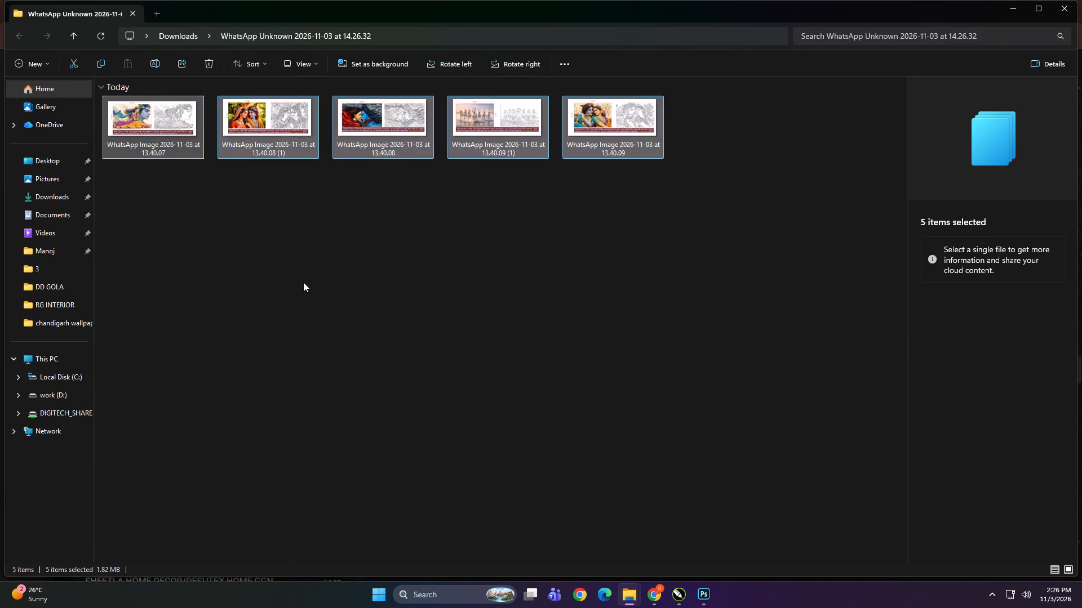
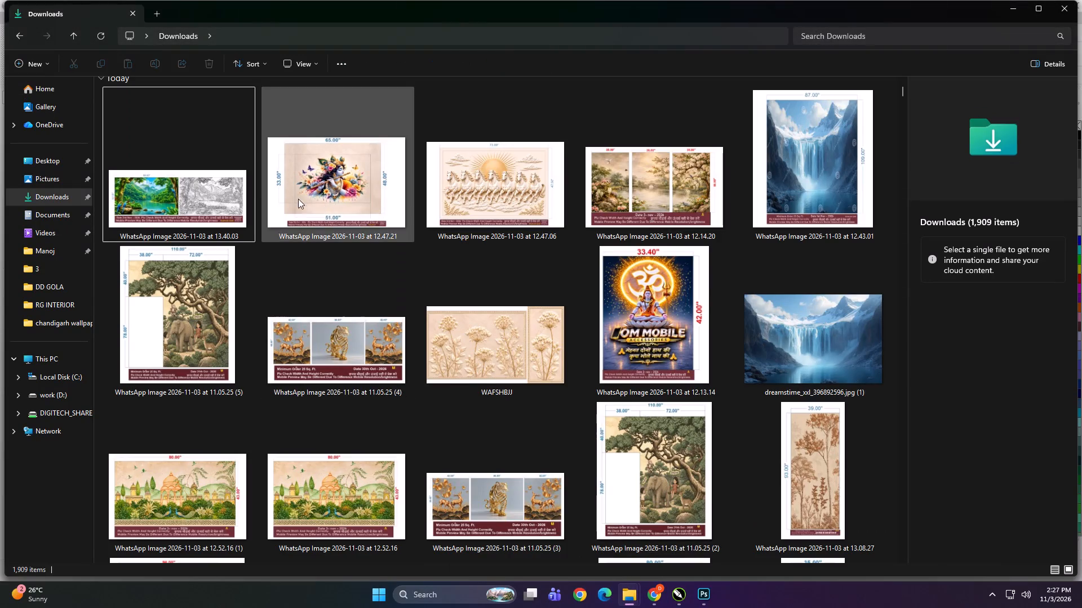
Bring the two 13.38.29 WhatsApp previews, the peacock panels and the Krishna artwork, from Downloads into the untitled CorelDRAW document below the other previews.
{"action": "scroll", "coordinate": [176, 208], "scroll_direction": "up", "scroll_amount": 6}
{"action": "left_click", "coordinate": [40, 193]}
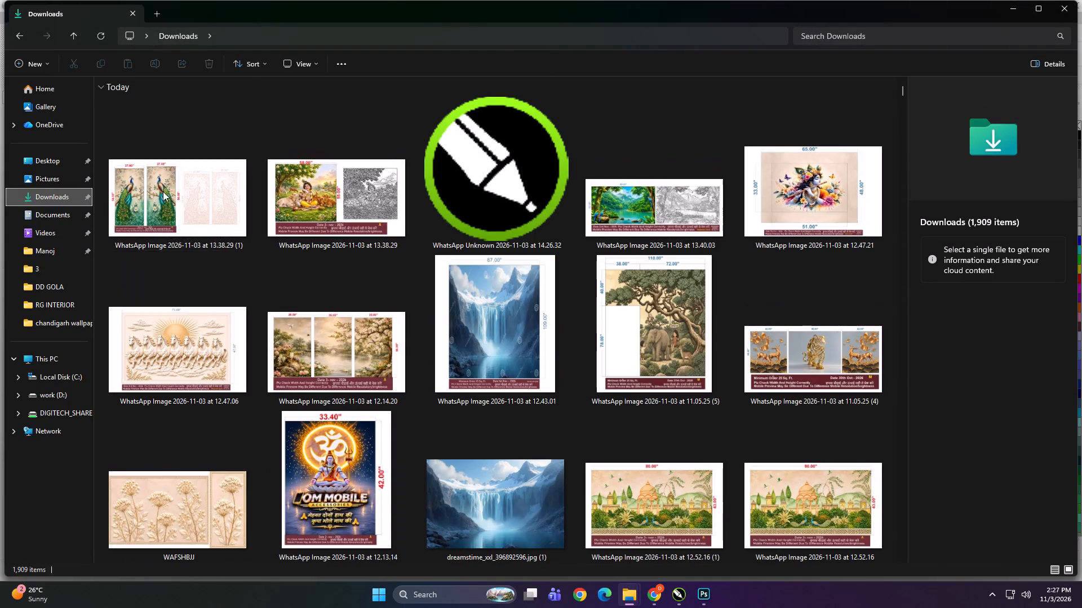
{"action": "left_click", "coordinate": [184, 191]}
{"action": "left_click", "coordinate": [300, 201], "text": "ctrl"}
{"action": "left_click_drag", "start_coordinate": [214, 194], "coordinate": [680, 599]}
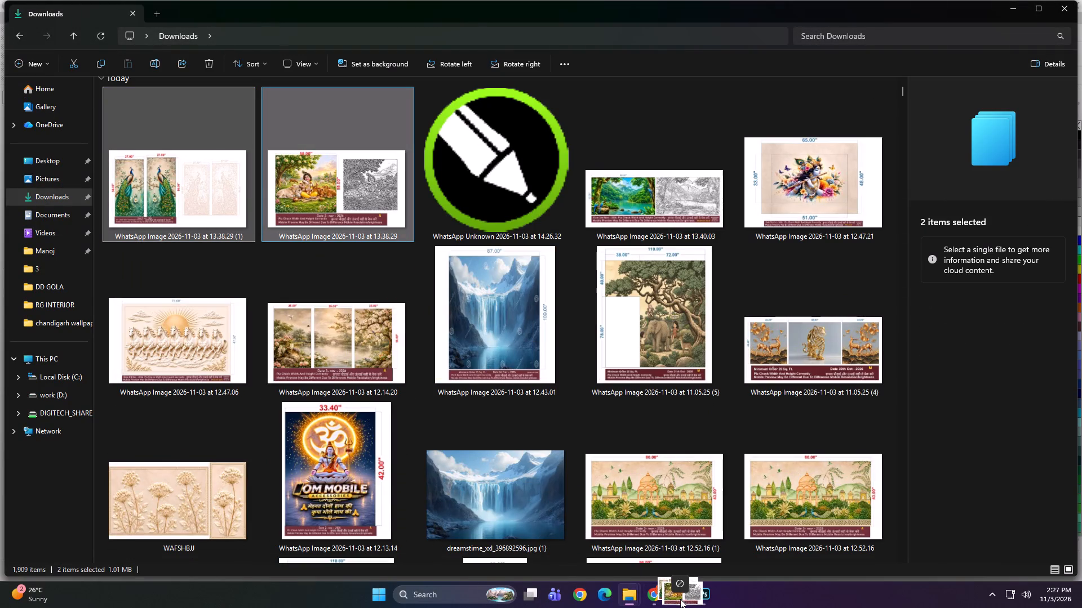
{"action": "left_click_drag", "start_coordinate": [680, 599], "coordinate": [487, 443]}
Enlarge the two newly imported previews together to about 71.5 x 40 in.
{"action": "left_click_drag", "start_coordinate": [467, 429], "coordinate": [513, 473]}
{"action": "left_click_drag", "start_coordinate": [497, 448], "coordinate": [536, 485], "text": "shift"}
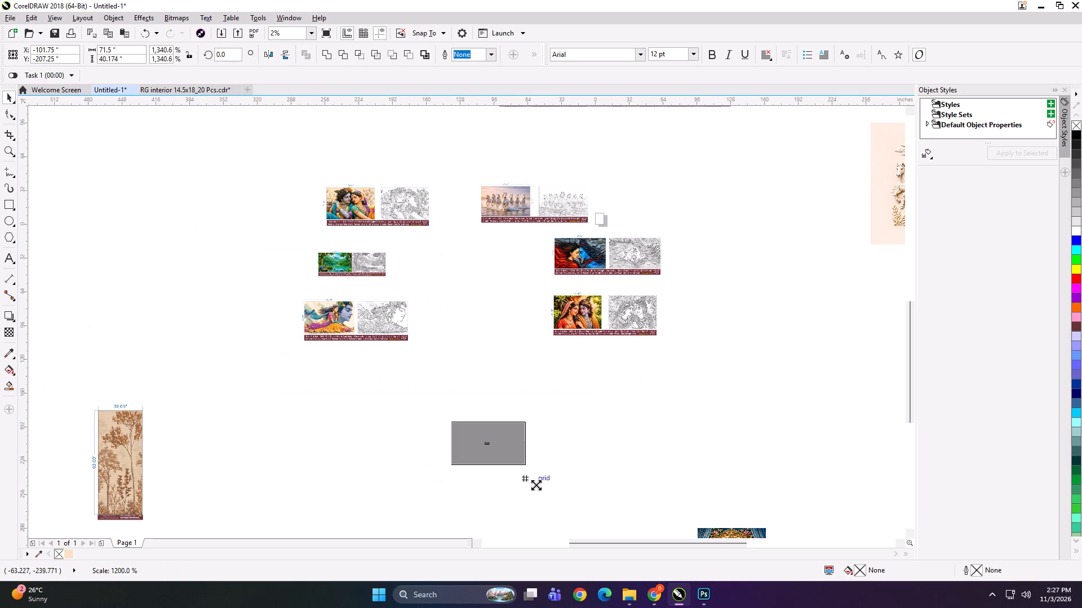
Enlarge the imported preview images to 2400% and stack the Krishna-with-cow preview above the peacock preview, below the left column of previews.
{"action": "left_click_drag", "start_coordinate": [536, 485], "coordinate": [562, 503], "text": "shift"}
{"action": "left_click", "coordinate": [588, 431]}
{"action": "left_click_drag", "start_coordinate": [492, 435], "coordinate": [374, 414]}
{"action": "left_click_drag", "start_coordinate": [470, 436], "coordinate": [339, 491]}
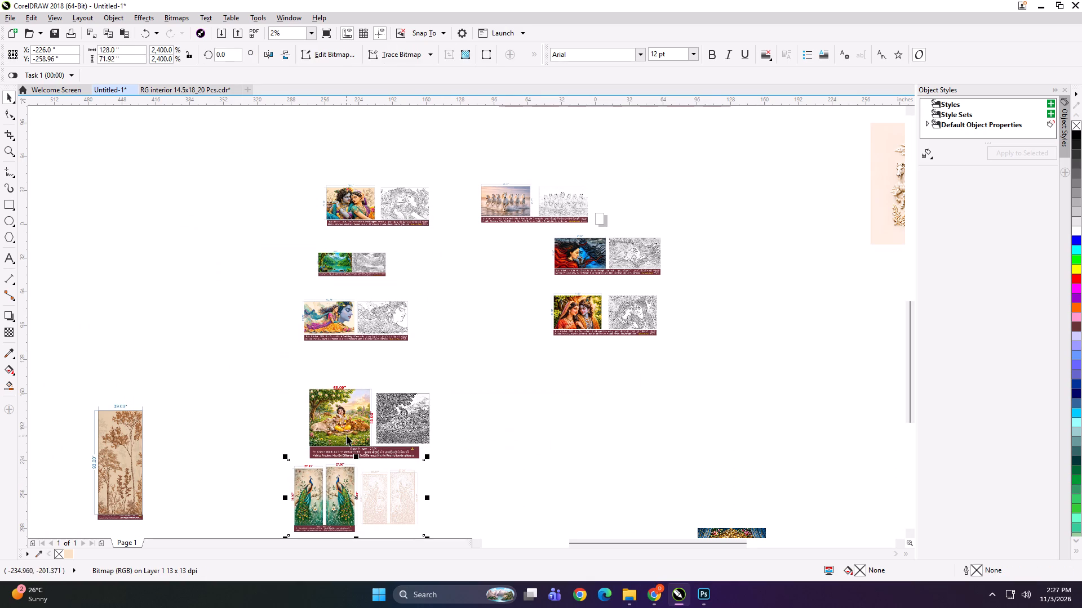
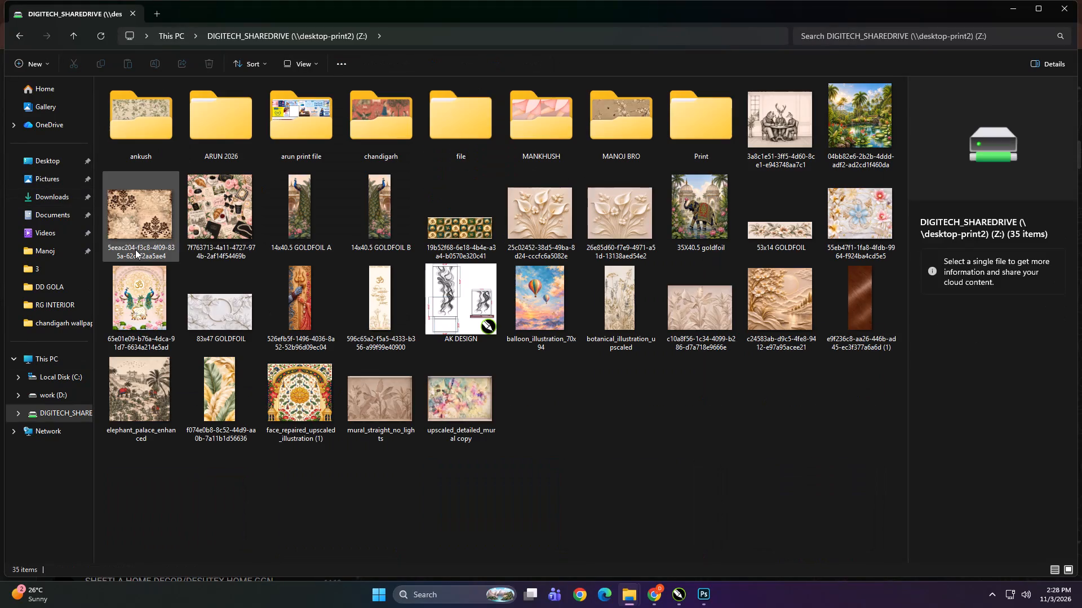
Open the day folder 31 inside Print > OCT on the shared drive to look through its customer folders.
{"action": "double_click", "coordinate": [707, 130]}
{"action": "double_click", "coordinate": [280, 146]}
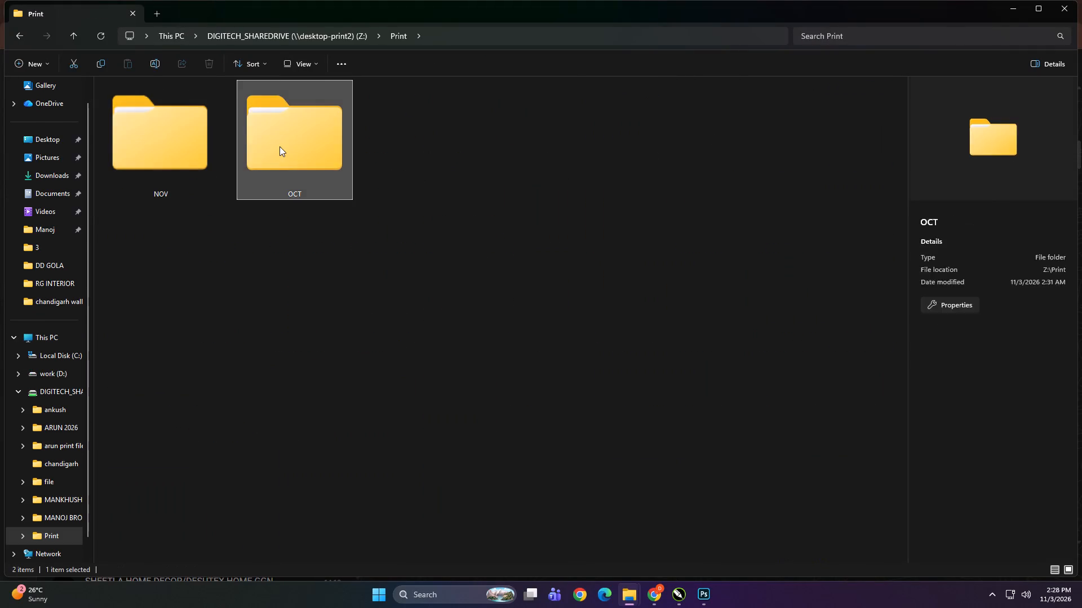
{"action": "double_click", "coordinate": [635, 98]}
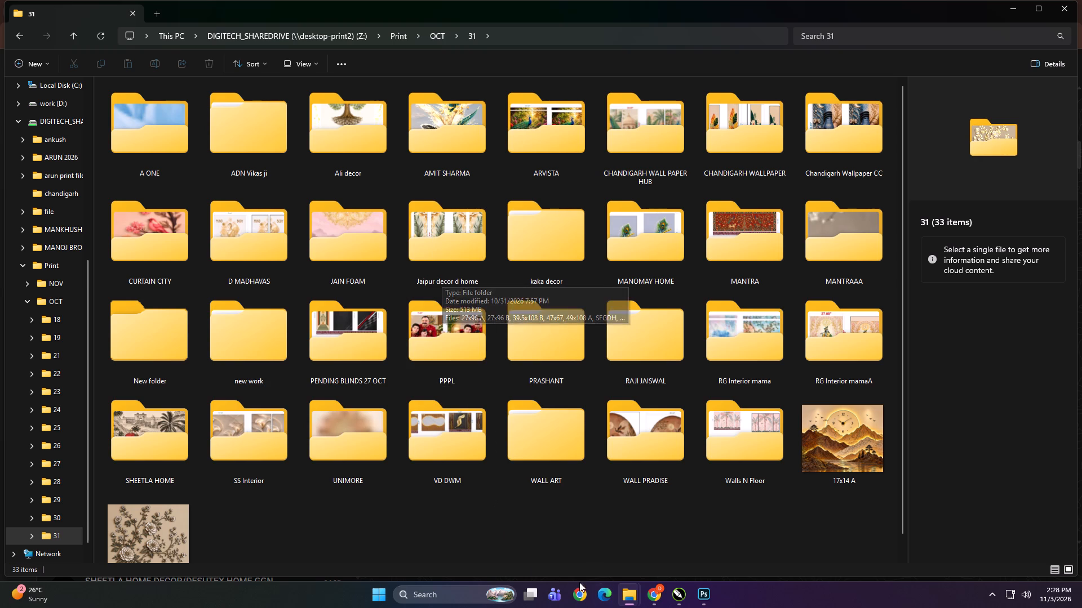
In CorelDRAW, rearrange the bottom two previews side by side, with the Krishna-with-cows preview to the right of the peacock preview.
{"action": "left_click", "coordinate": [679, 596]}
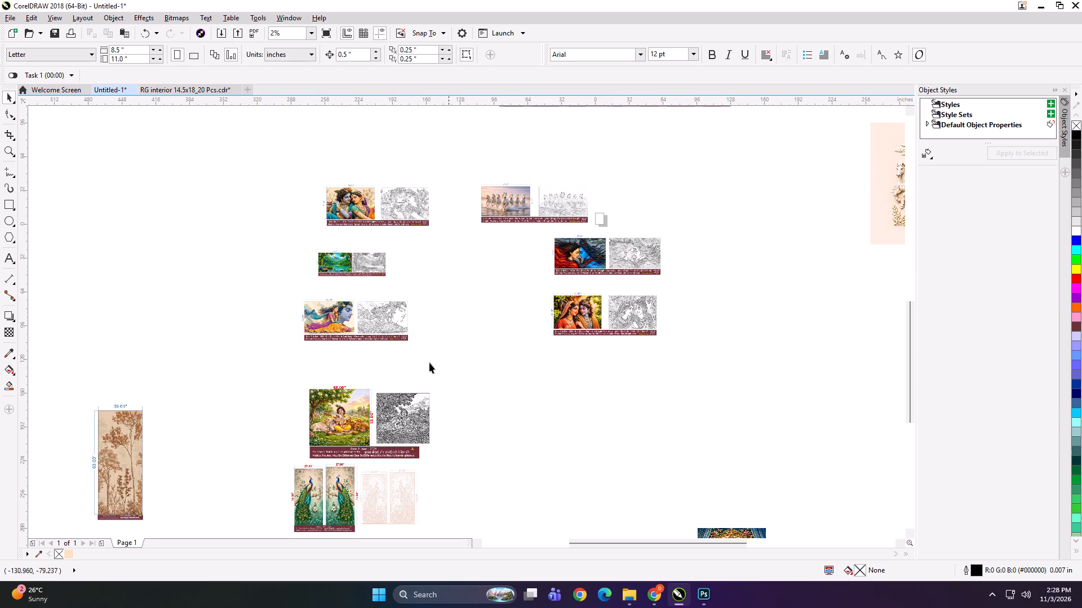
{"action": "left_click_drag", "start_coordinate": [389, 426], "coordinate": [544, 423]}
{"action": "left_click_drag", "start_coordinate": [390, 488], "coordinate": [398, 415]}
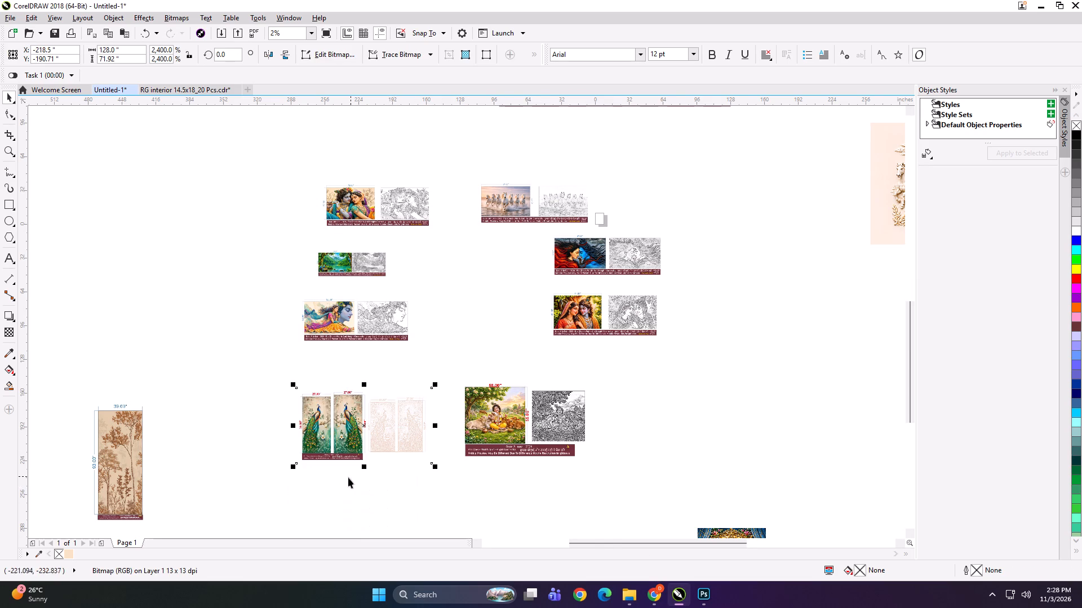
{"action": "scroll", "coordinate": [348, 477], "scroll_direction": "up", "scroll_amount": 2}
{"action": "scroll", "coordinate": [354, 442], "scroll_direction": "down", "scroll_amount": 1}
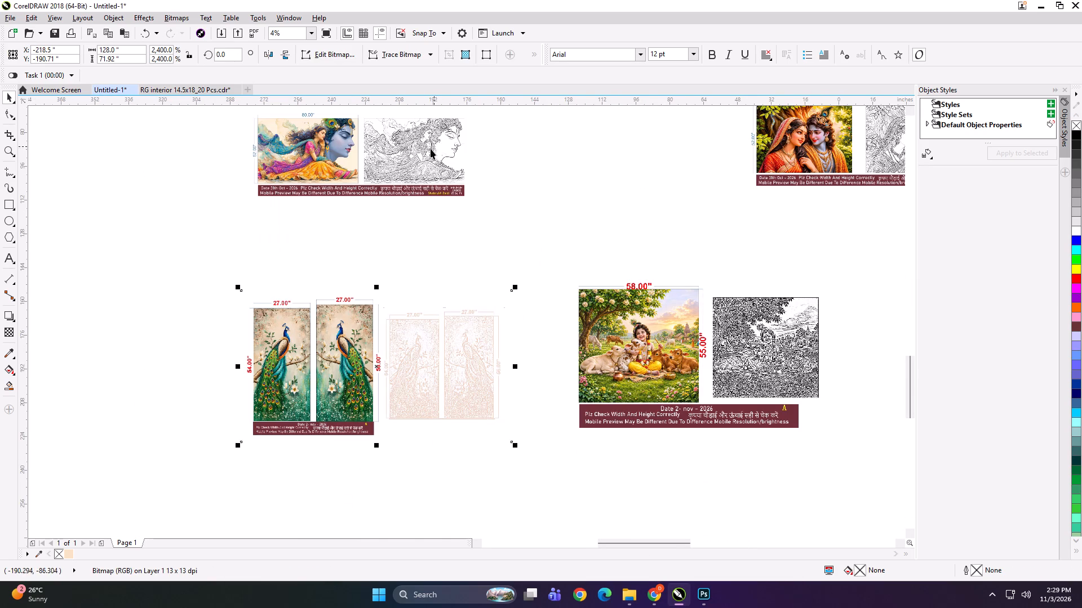
Look over the two columns of imported preview images and the artwork placed around them.
{"action": "scroll", "coordinate": [429, 149], "scroll_direction": "up", "scroll_amount": 1}
{"action": "scroll", "coordinate": [393, 185], "scroll_direction": "down", "scroll_amount": 1}
{"action": "scroll", "coordinate": [303, 185], "scroll_direction": "down", "scroll_amount": 1}
{"action": "left_click", "coordinate": [647, 245]}
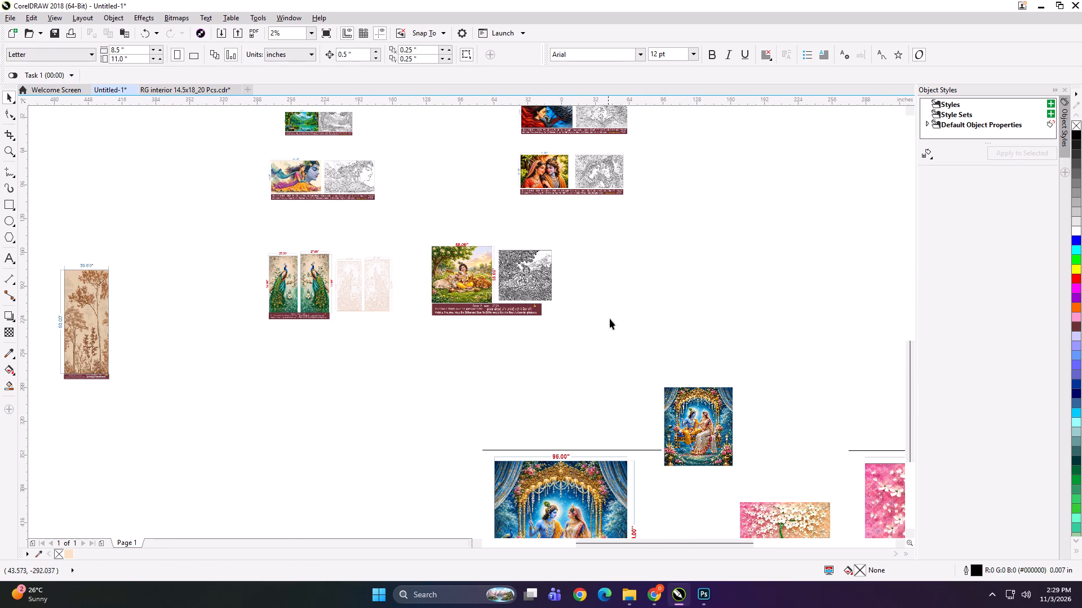
{"action": "scroll", "coordinate": [619, 186], "scroll_direction": "up", "scroll_amount": 2}
{"action": "scroll", "coordinate": [585, 243], "scroll_direction": "down", "scroll_amount": 2}
{"action": "scroll", "coordinate": [562, 162], "scroll_direction": "up", "scroll_amount": 1}
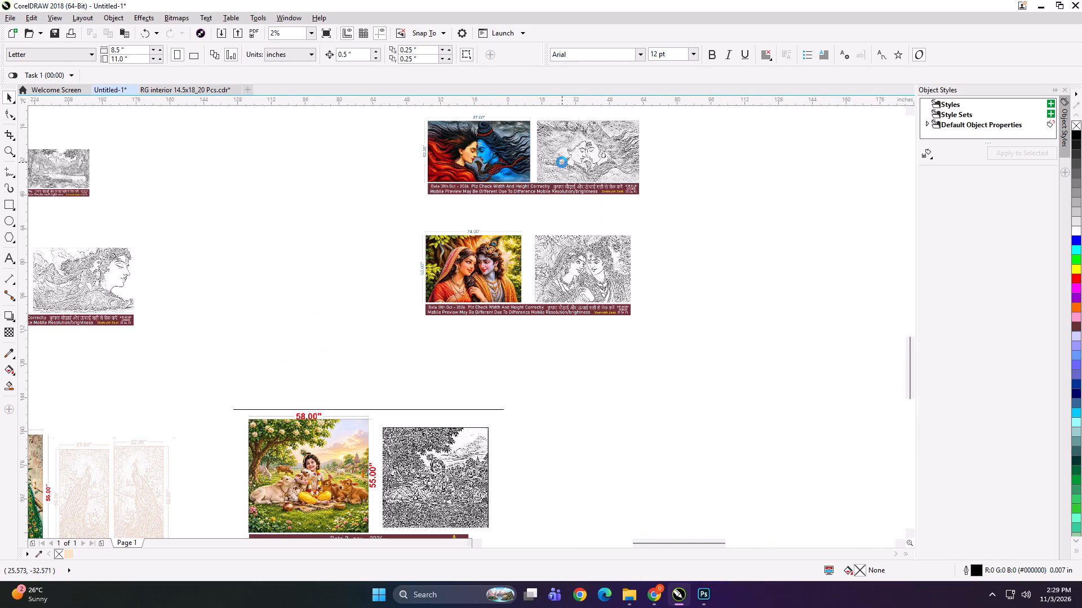
{"action": "scroll", "coordinate": [608, 217], "scroll_direction": "down", "scroll_amount": 1}
{"action": "scroll", "coordinate": [338, 191], "scroll_direction": "up", "scroll_amount": 2}
{"action": "scroll", "coordinate": [338, 237], "scroll_direction": "down", "scroll_amount": 1}
{"action": "scroll", "coordinate": [387, 137], "scroll_direction": "up", "scroll_amount": 1}
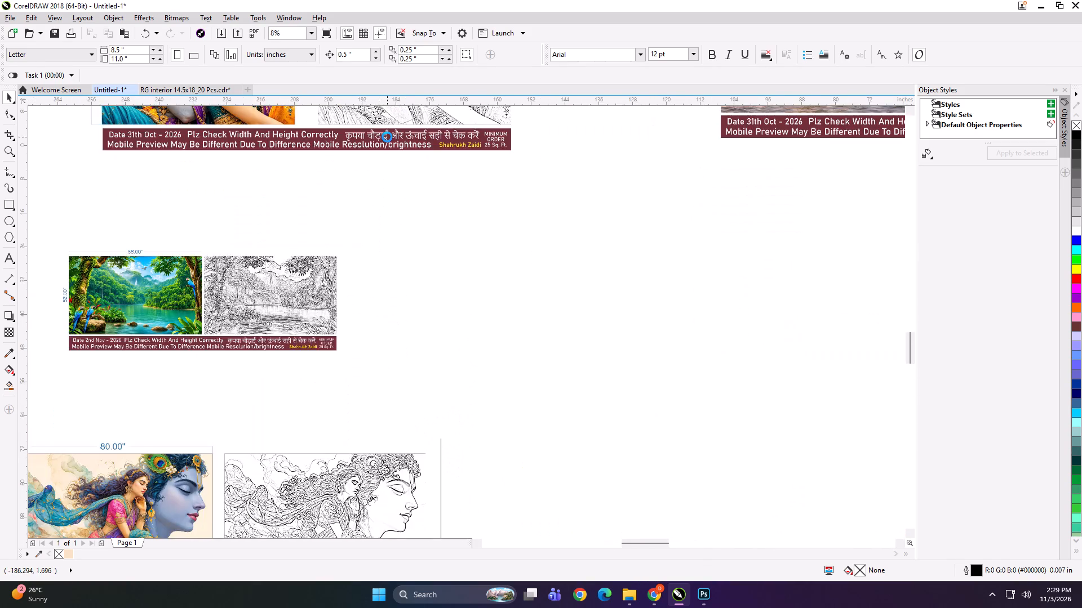
{"action": "scroll", "coordinate": [308, 218], "scroll_direction": "down", "scroll_amount": 1}
{"action": "scroll", "coordinate": [680, 161], "scroll_direction": "up", "scroll_amount": 1}
{"action": "scroll", "coordinate": [619, 149], "scroll_direction": "down", "scroll_amount": 2}
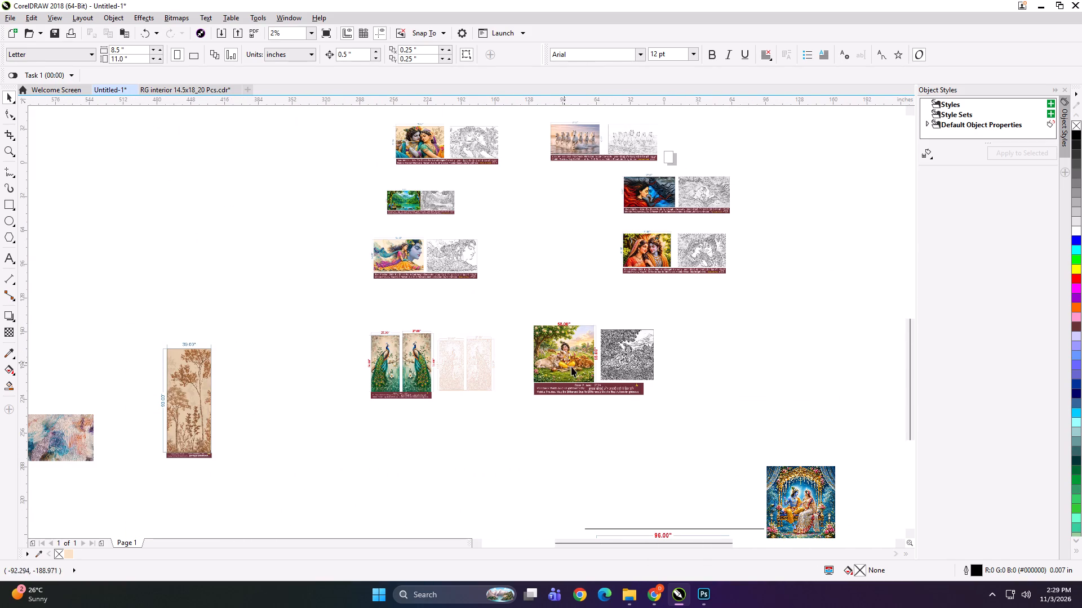
Move the Krishna-with-cows preview directly below the peacock preview at the bottom of the first preview column.
{"action": "scroll", "coordinate": [587, 395], "scroll_direction": "up", "scroll_amount": 1}
{"action": "scroll", "coordinate": [555, 306], "scroll_direction": "down", "scroll_amount": 1}
{"action": "left_click_drag", "start_coordinate": [566, 306], "coordinate": [397, 400]}
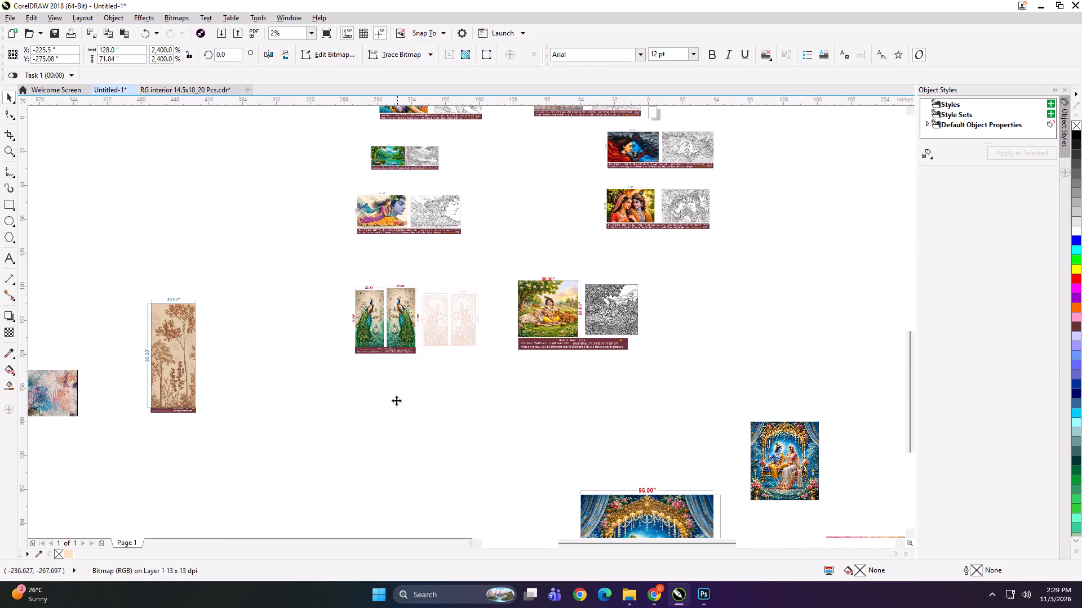
{"action": "left_click", "coordinate": [553, 364]}
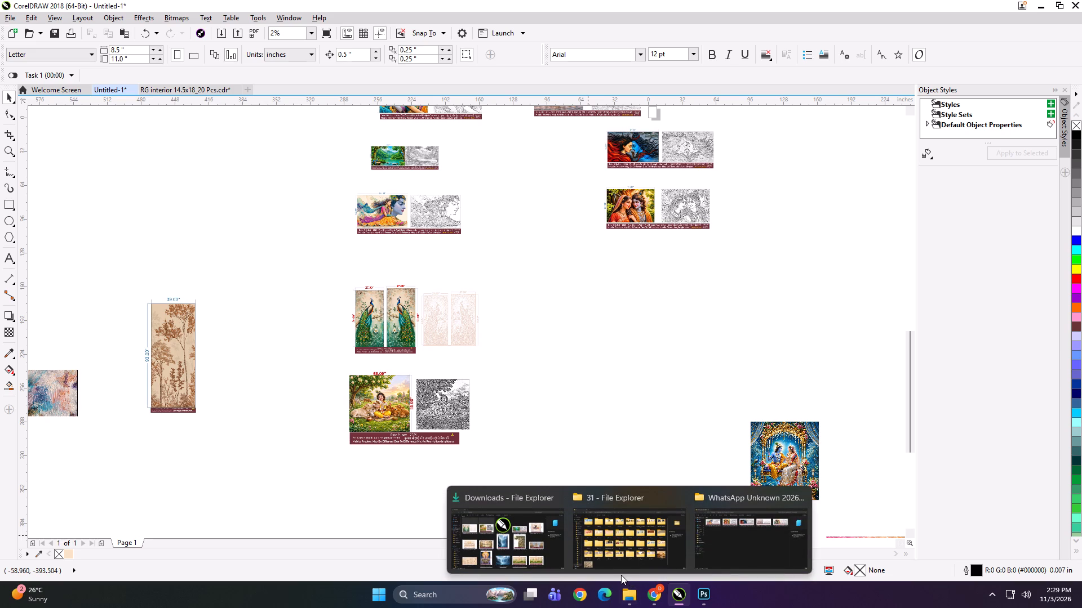
Switch to the open File Explorer windows.
{"action": "left_click", "coordinate": [634, 602]}
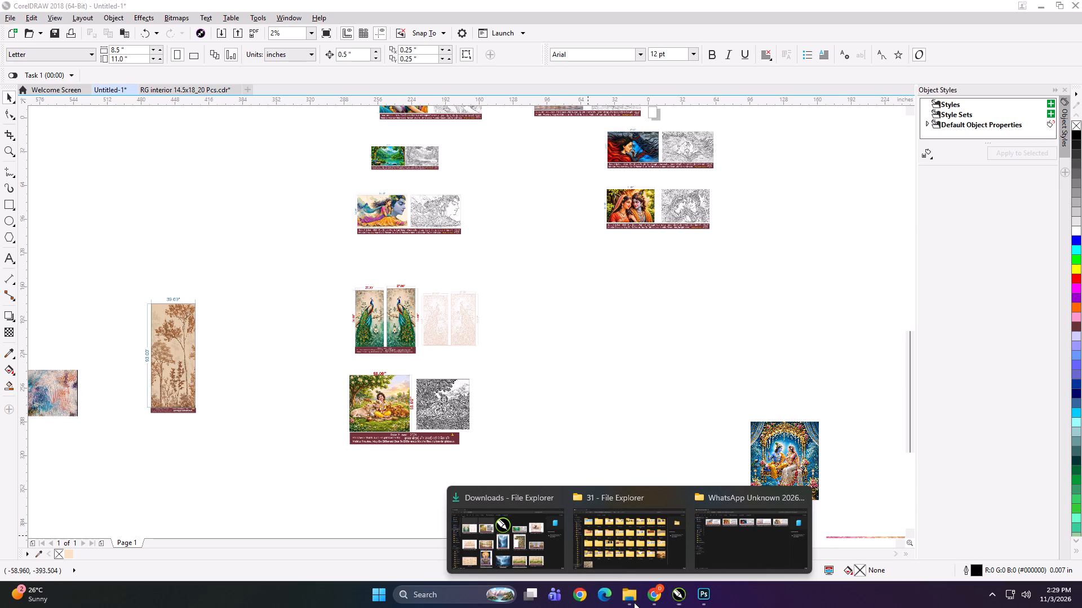
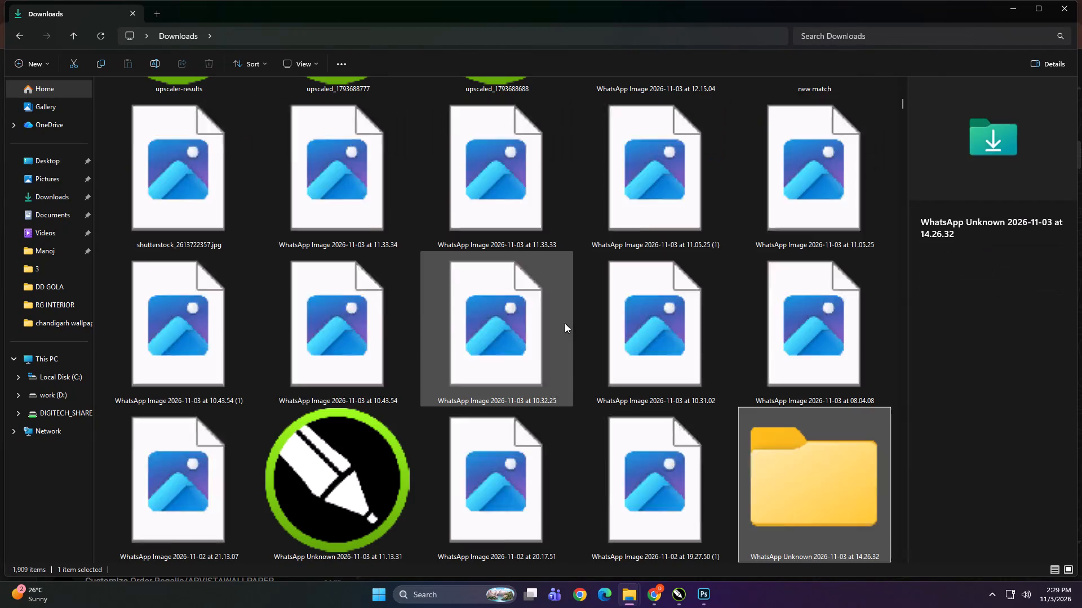
Open the day folder 3 inside Print > NOV on the shared drive to check its customer folders, and return to the drive's root.
{"action": "scroll", "coordinate": [0, 393], "scroll_direction": "up", "scroll_amount": 3}
{"action": "left_click", "coordinate": [56, 365]}
{"action": "double_click", "coordinate": [157, 278]}
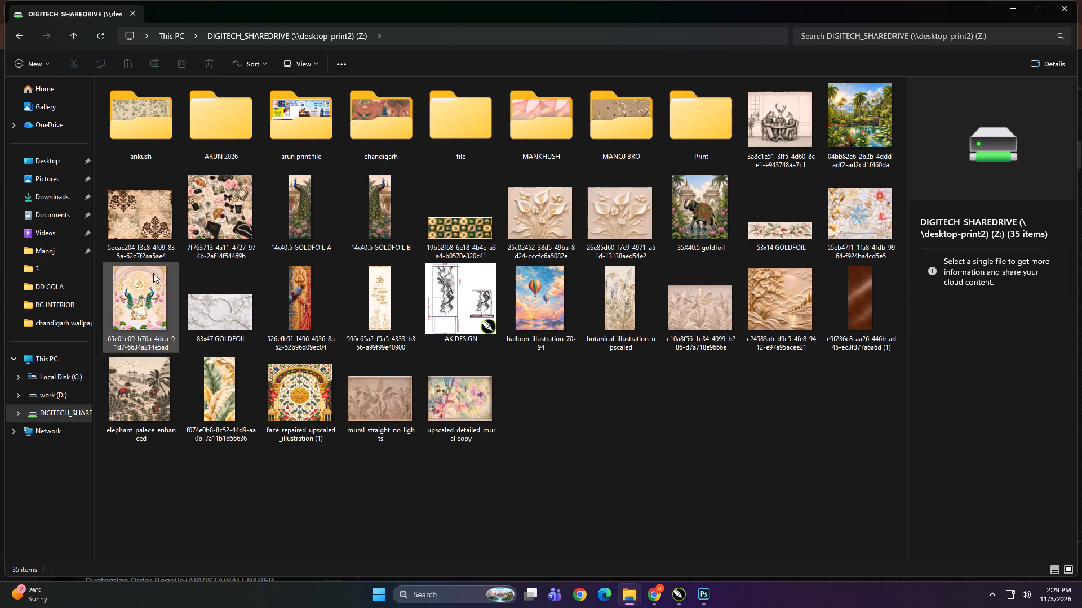
{"action": "double_click", "coordinate": [683, 99]}
{"action": "double_click", "coordinate": [178, 158]}
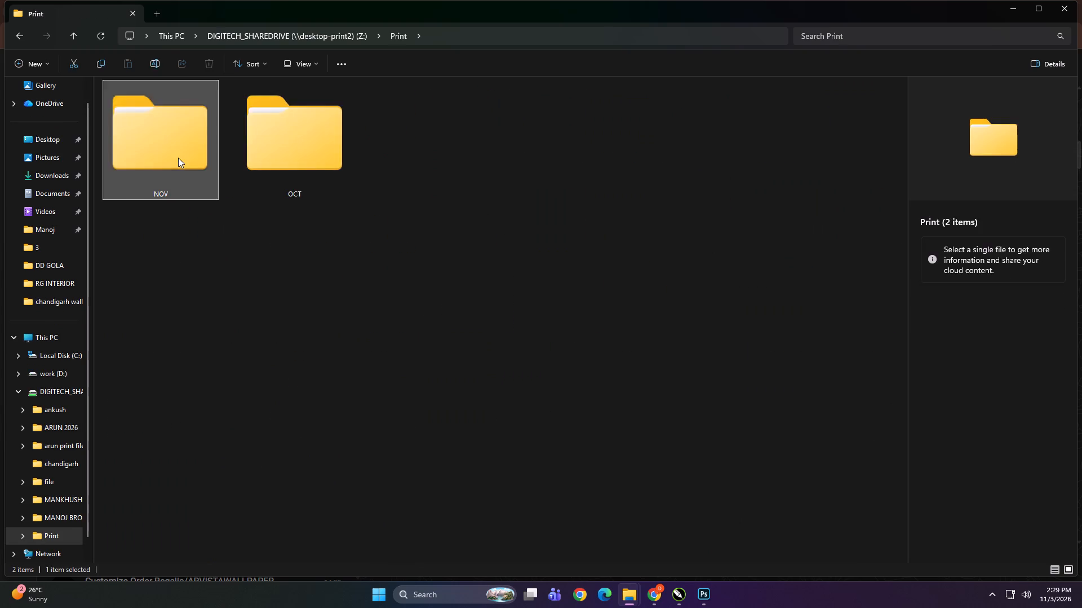
{"action": "double_click", "coordinate": [449, 167]}
{"action": "left_click", "coordinate": [425, 396]}
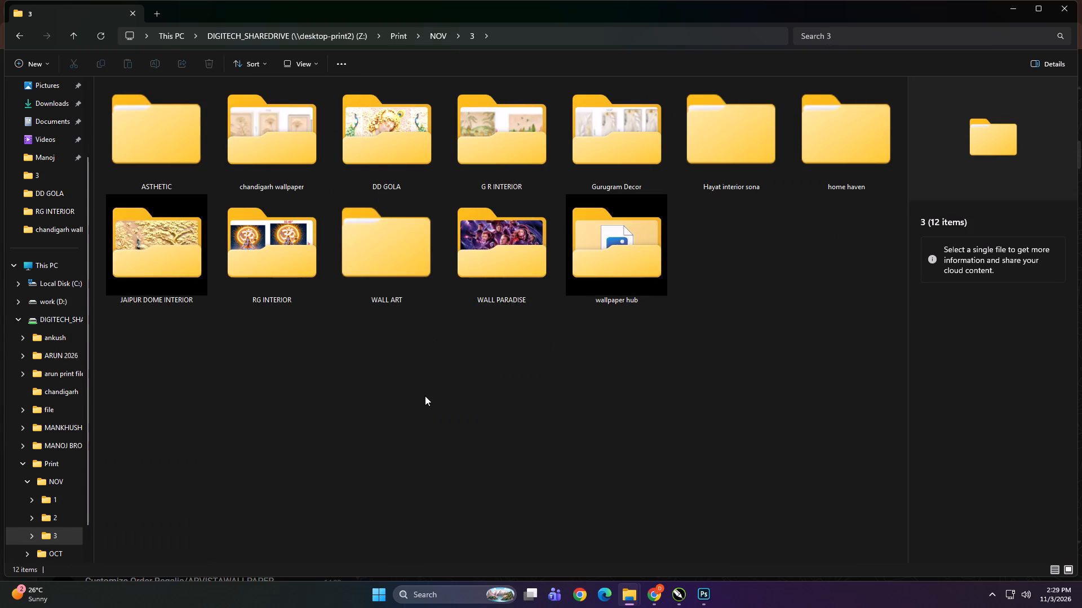
{"action": "left_click", "coordinate": [468, 375]}
{"action": "key", "text": "BackSpace"}
{"action": "key", "text": "BackSpace"}
{"action": "key", "text": "BackSpace"}
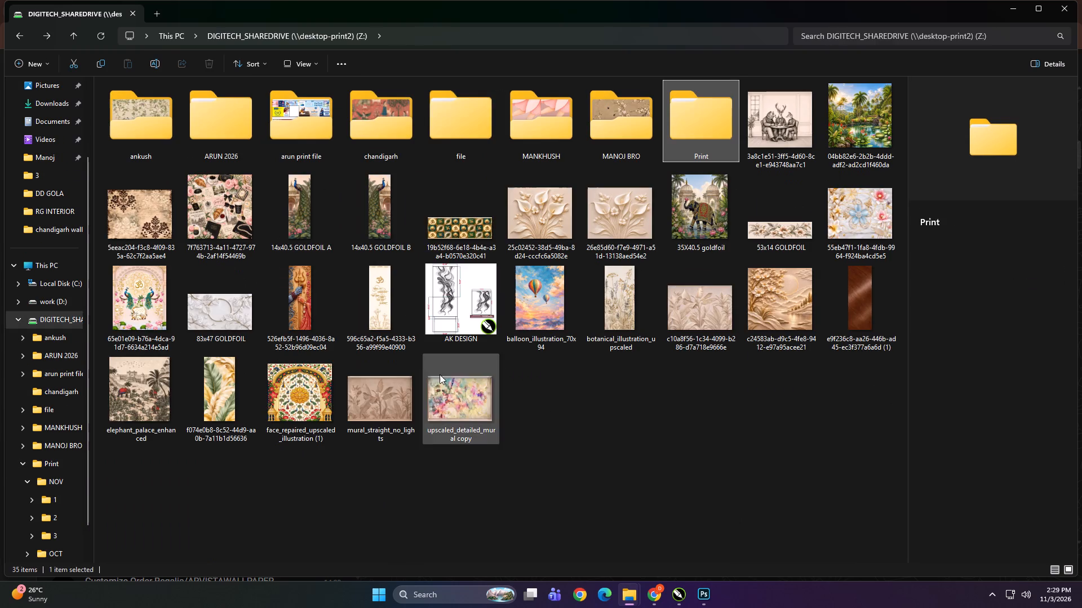
Open the day folder 03 inside file > Nov on the shared drive and shrink the thumbnails to view its design files.
{"action": "double_click", "coordinate": [445, 129]}
{"action": "double_click", "coordinate": [157, 124]}
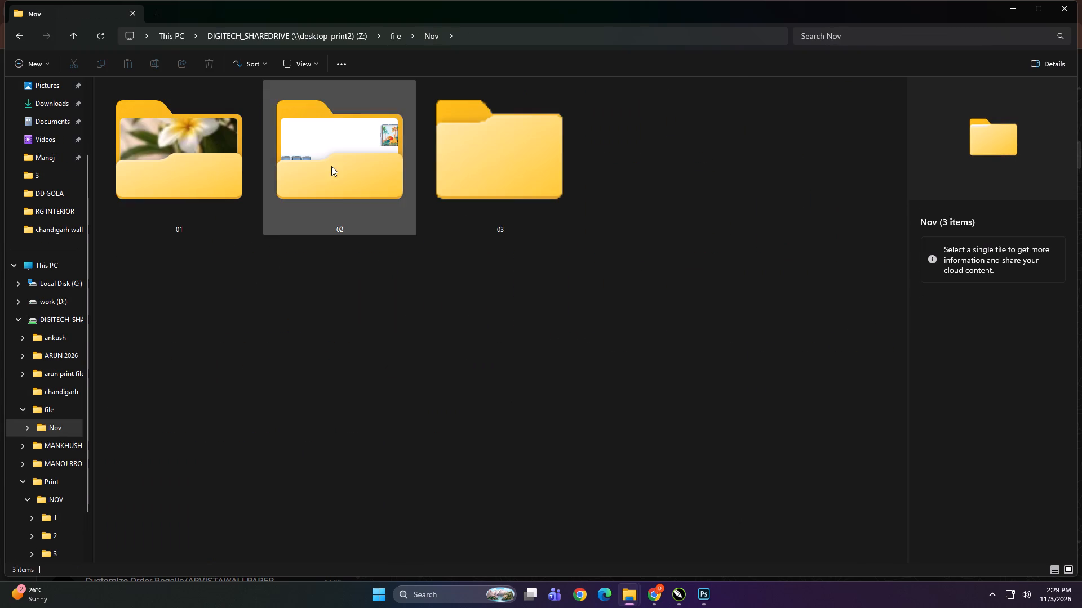
{"action": "double_click", "coordinate": [484, 179]}
{"action": "scroll", "coordinate": [428, 180], "scroll_direction": "down", "scroll_amount": 3, "text": "ctrl"}
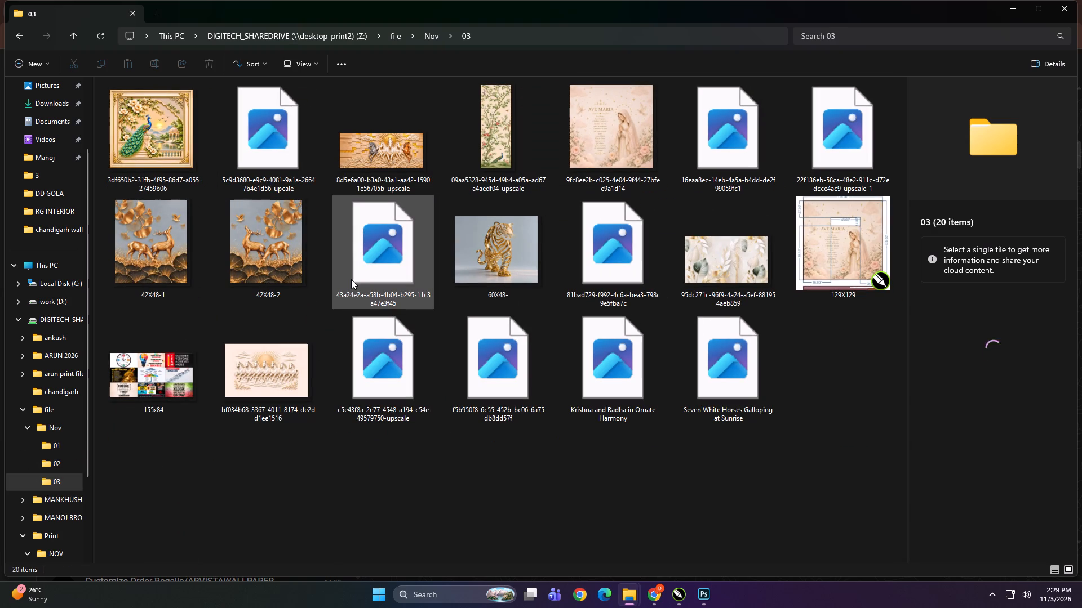
{"action": "scroll", "coordinate": [348, 280], "scroll_direction": "down", "scroll_amount": 1, "text": "ctrl"}
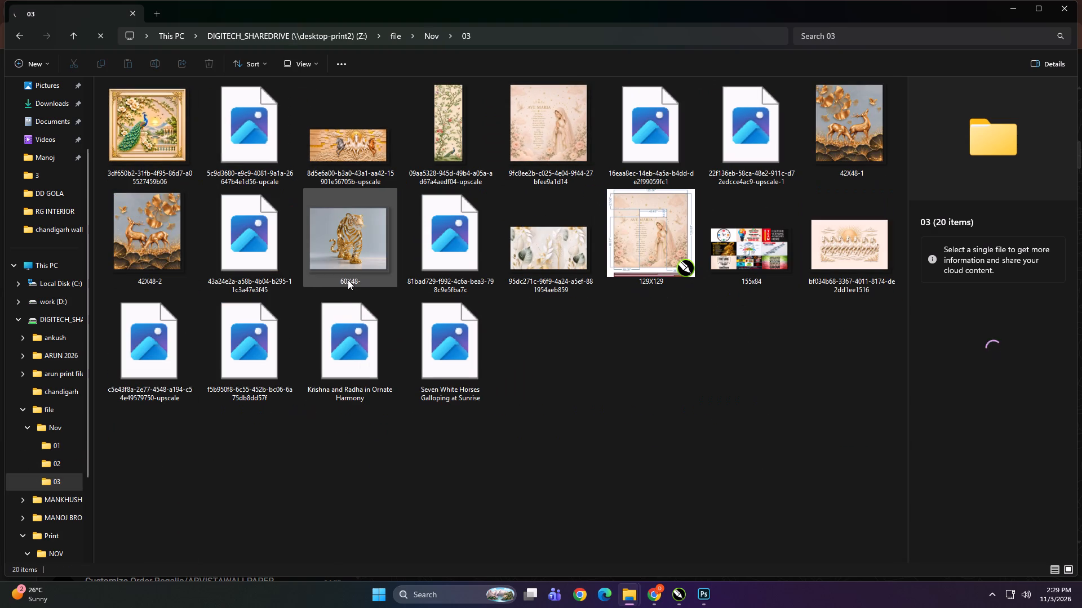
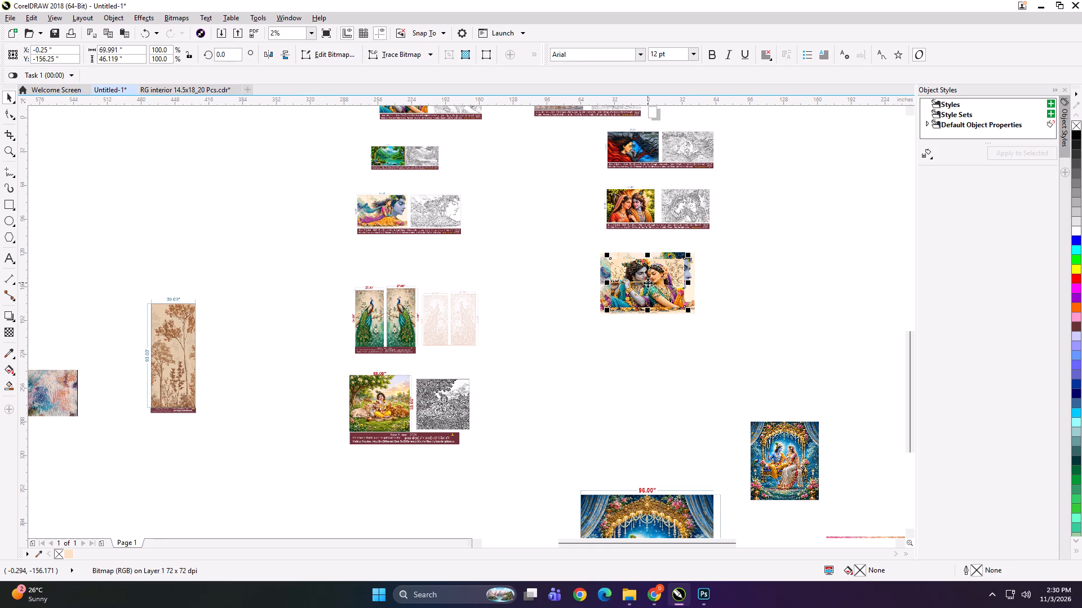
Move the loose Krishna-profile artwork left of the Radha-Krishna couple preview, and the loose couple artwork left of the Krishna-profile preview.
{"action": "left_click", "coordinate": [635, 346]}
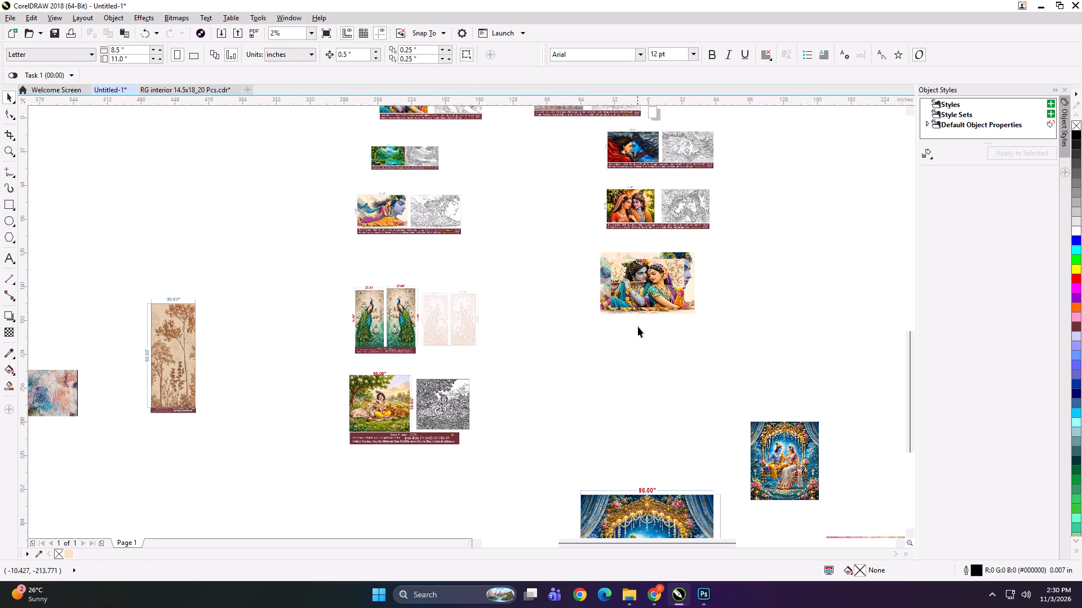
{"action": "left_click_drag", "start_coordinate": [639, 292], "coordinate": [508, 231]}
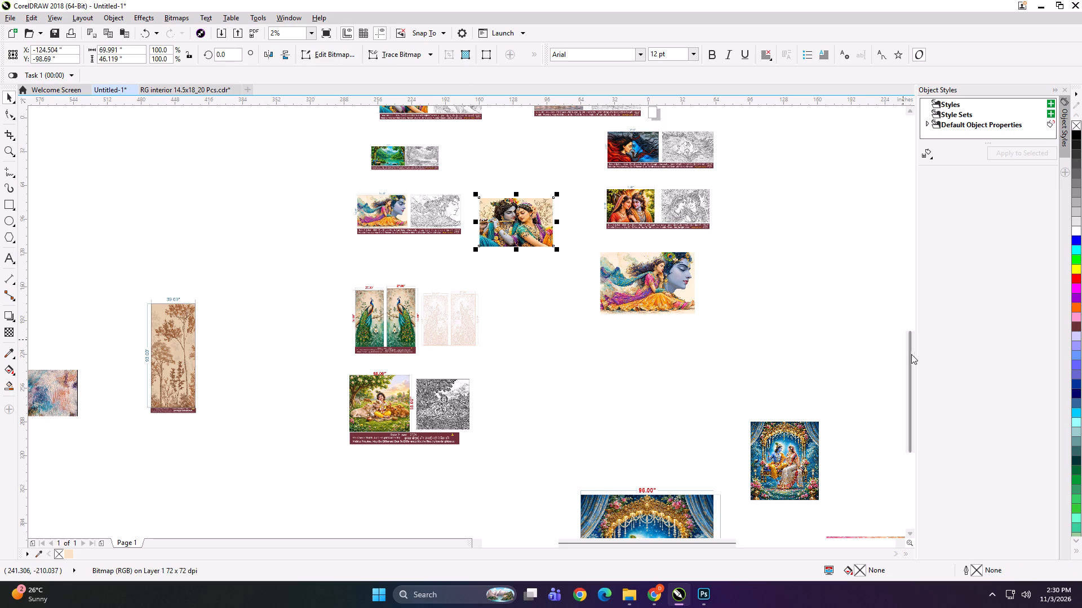
{"action": "left_click_drag", "start_coordinate": [911, 354], "coordinate": [906, 307]}
{"action": "left_click_drag", "start_coordinate": [648, 464], "coordinate": [314, 269]}
{"action": "left_click_drag", "start_coordinate": [524, 393], "coordinate": [307, 378]}
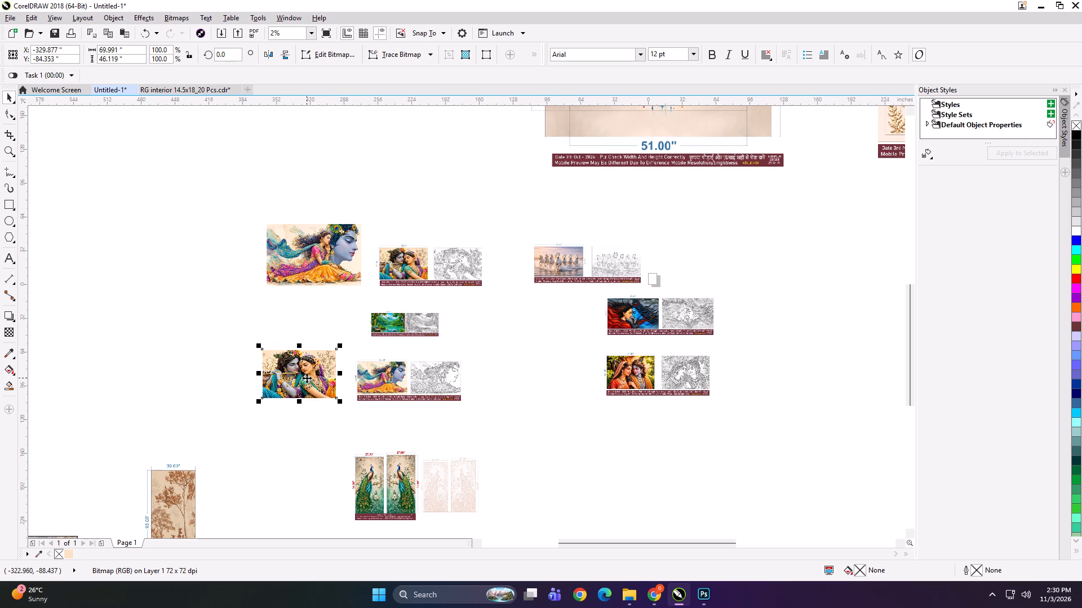
Switch to the 03 folder window in File Explorer.
{"action": "left_click", "coordinate": [635, 592]}
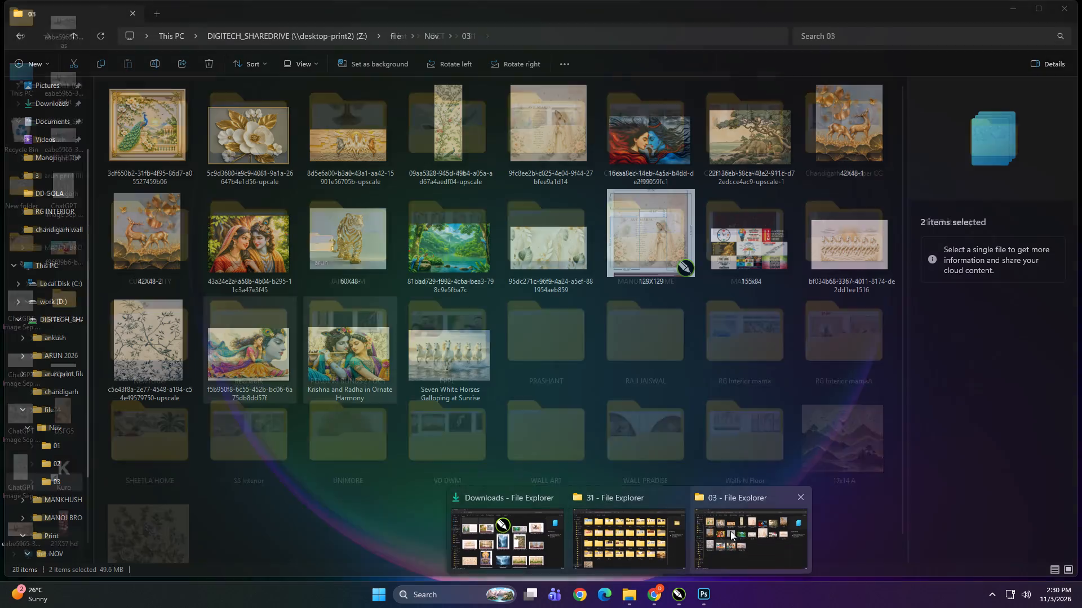
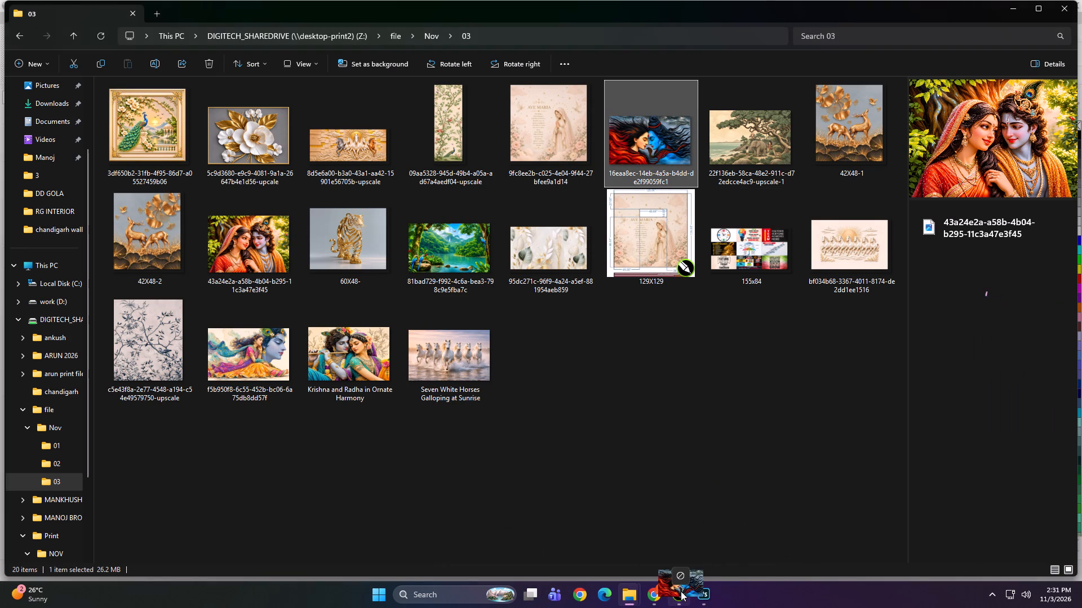
Bring the red-and-blue couple artwork from the 03 folder into the CorelDRAW page and place it left of its matching preview.
{"action": "left_click_drag", "start_coordinate": [681, 591], "coordinate": [636, 474]}
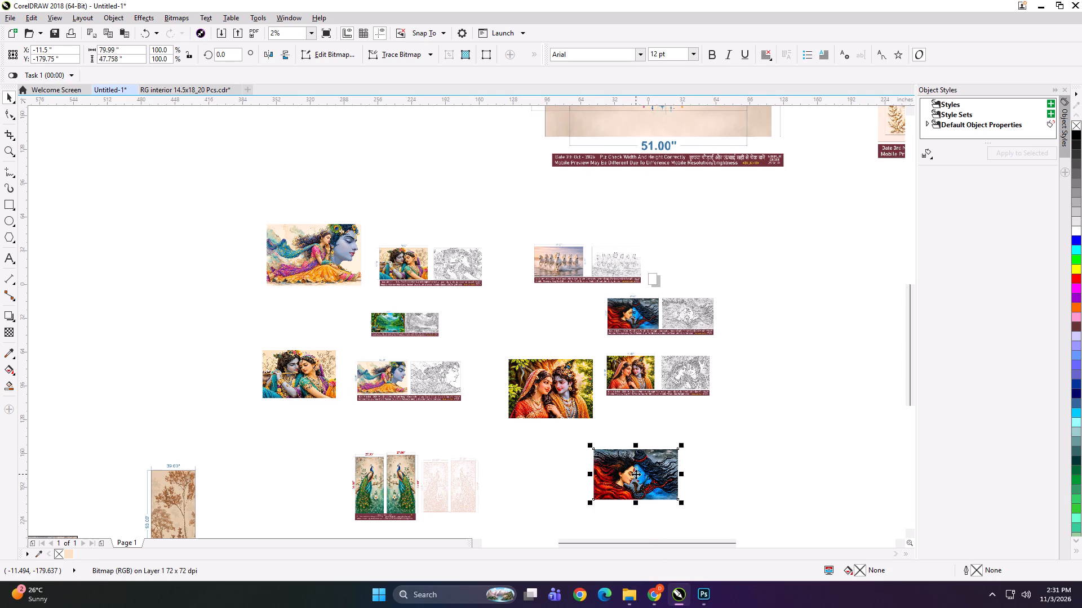
{"action": "left_click_drag", "start_coordinate": [636, 474], "coordinate": [549, 325]}
Add the Seven White Horses Galloping at Sunrise artwork from the 03 folder to the CorelDRAW page, right of the horses preview.
{"action": "left_click", "coordinate": [633, 580]}
{"action": "left_click", "coordinate": [631, 595]}
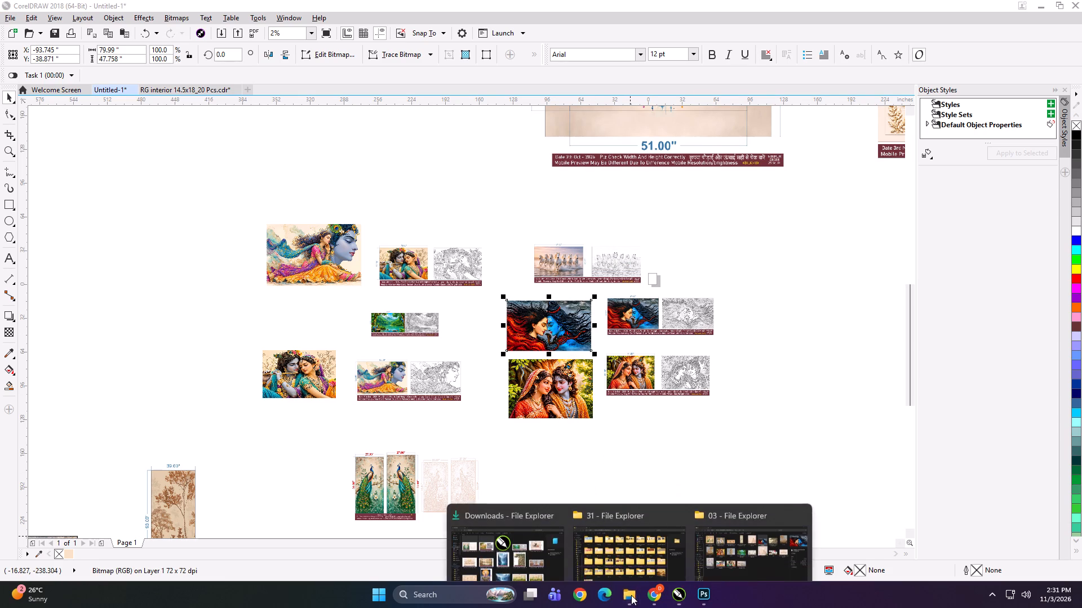
{"action": "left_click", "coordinate": [729, 537]}
{"action": "scroll", "coordinate": [530, 350], "scroll_direction": "up", "scroll_amount": 2}
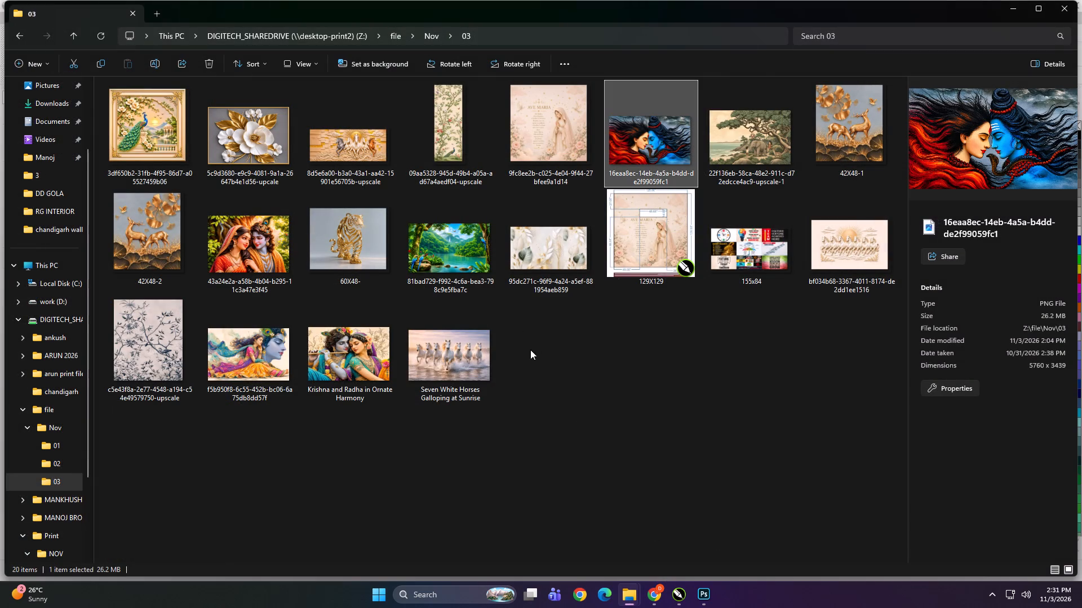
{"action": "left_click", "coordinate": [464, 363]}
{"action": "left_click_drag", "start_coordinate": [442, 352], "coordinate": [660, 240]}
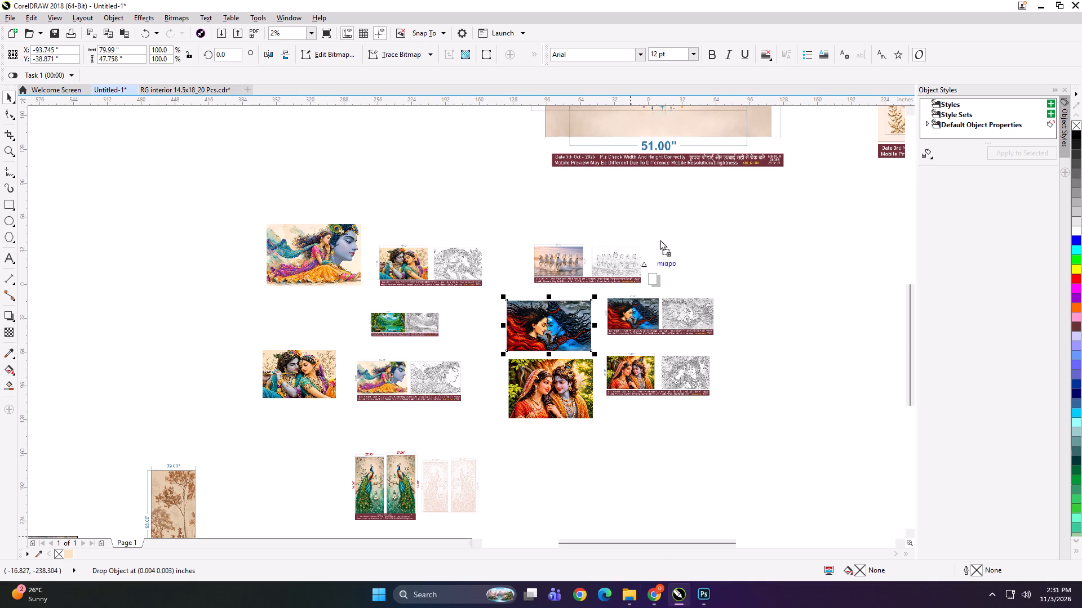
{"action": "left_click_drag", "start_coordinate": [660, 240], "coordinate": [672, 248]}
{"action": "left_click_drag", "start_coordinate": [673, 248], "coordinate": [697, 252]}
Add the green forest lake artwork from the 03 folder to the CorelDRAW page, left of its small lake preview.
{"action": "left_click", "coordinate": [638, 600]}
{"action": "left_click", "coordinate": [747, 524]}
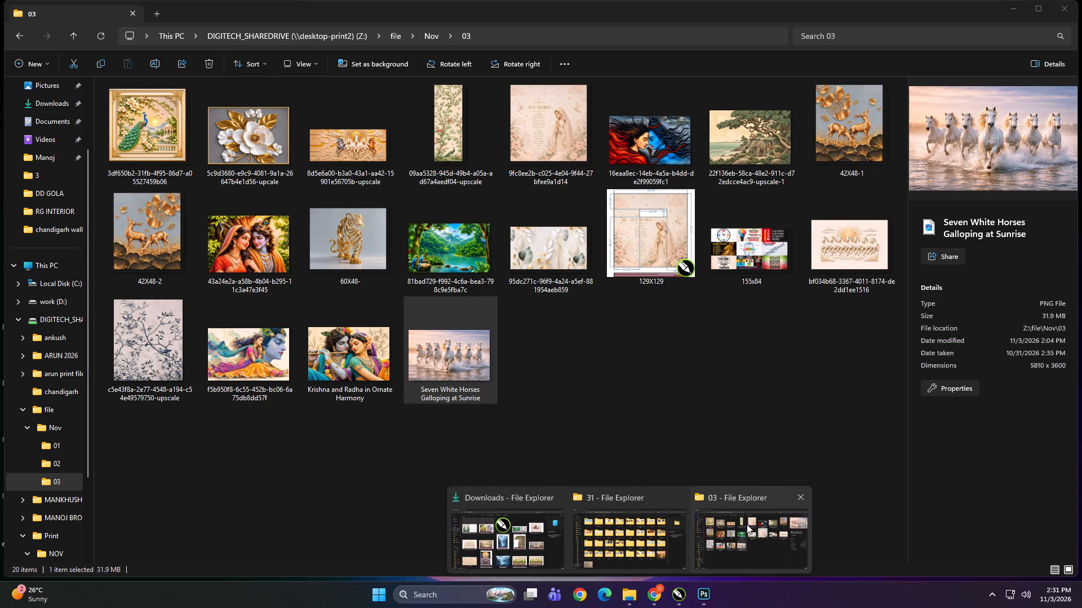
{"action": "left_click", "coordinate": [461, 261]}
{"action": "left_click_drag", "start_coordinate": [452, 247], "coordinate": [684, 599]}
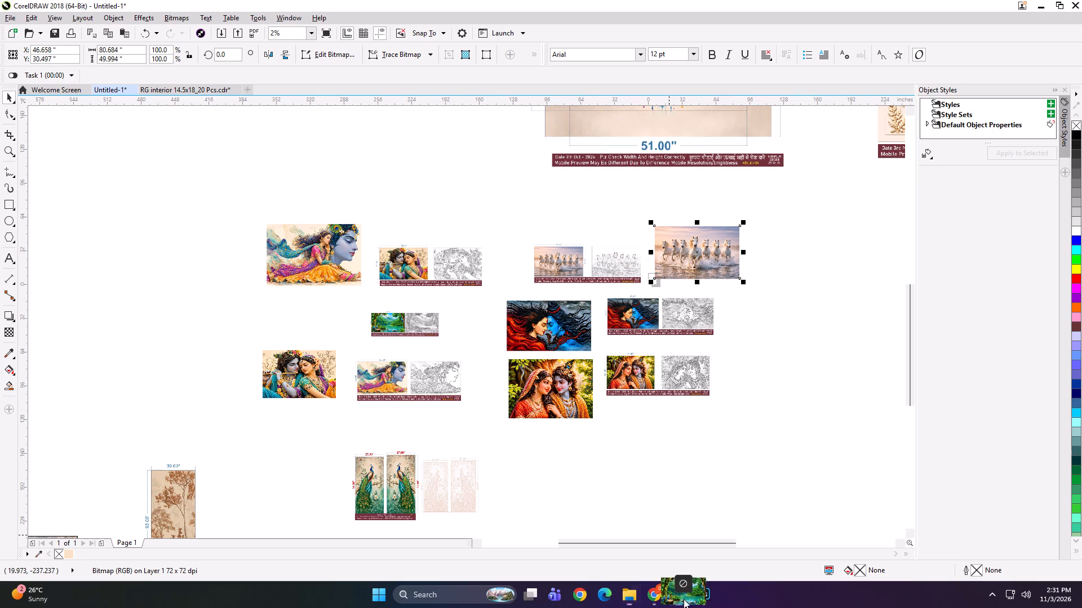
{"action": "left_click_drag", "start_coordinate": [684, 599], "coordinate": [307, 308]}
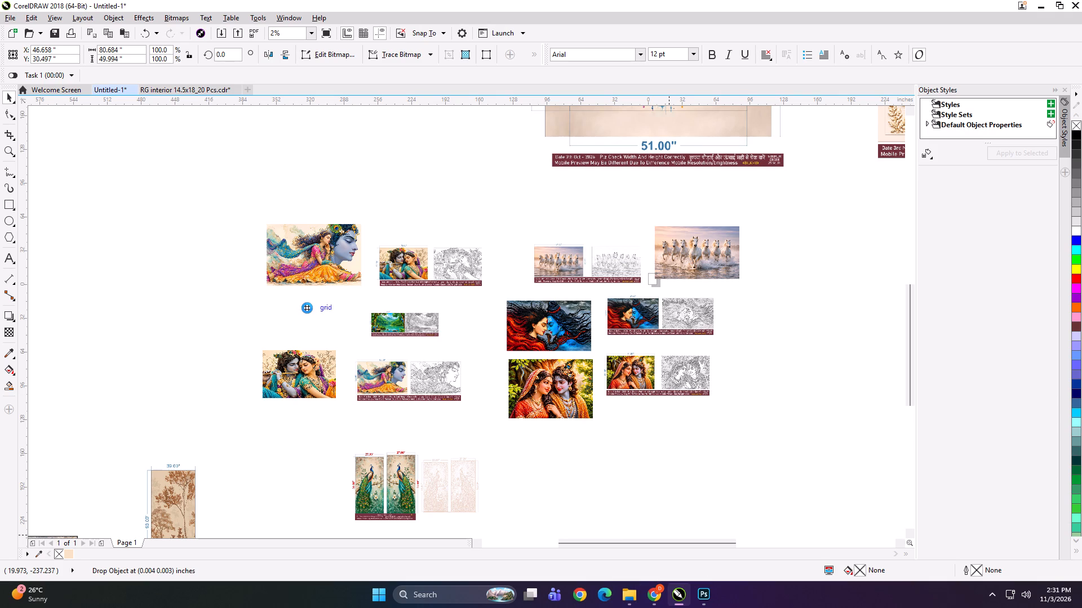
{"action": "left_click_drag", "start_coordinate": [313, 309], "coordinate": [305, 314]}
Shift the twin-peacock preview set and the Krishna-with-cows preview set slightly up and to the left on the page.
{"action": "scroll", "coordinate": [430, 274], "scroll_direction": "down", "scroll_amount": 1}
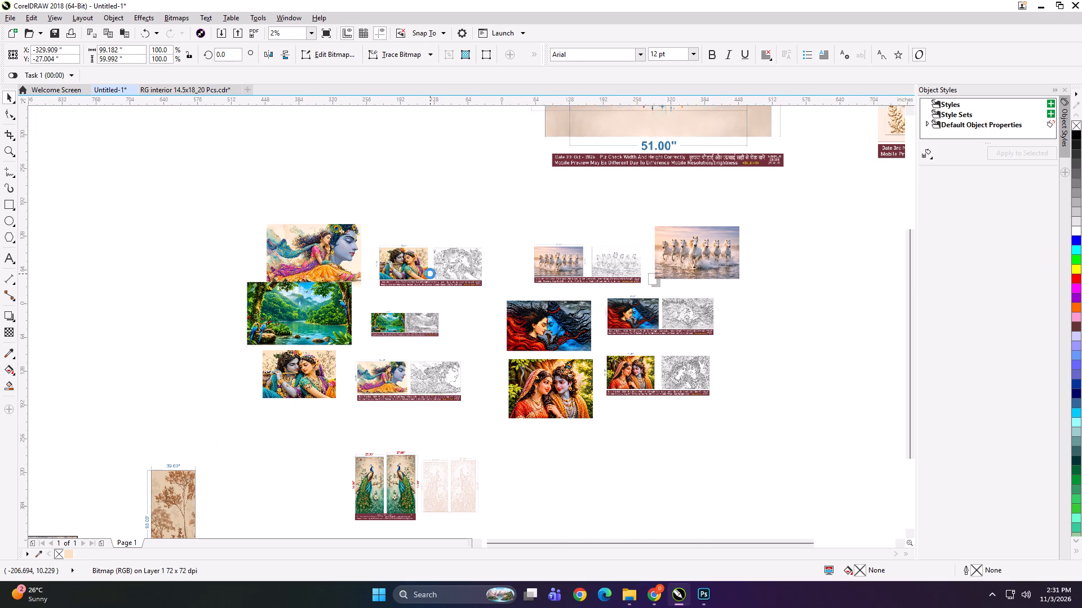
{"action": "scroll", "coordinate": [325, 468], "scroll_direction": "up", "scroll_amount": 1}
{"action": "scroll", "coordinate": [557, 409], "scroll_direction": "up", "scroll_amount": 1}
{"action": "left_click_drag", "start_coordinate": [407, 281], "coordinate": [405, 278]}
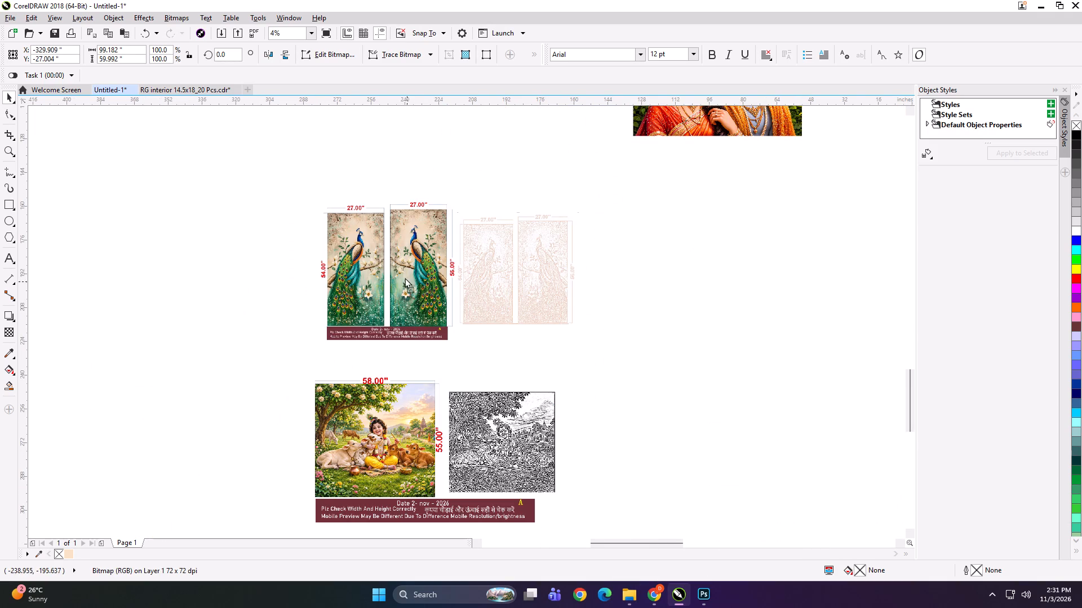
{"action": "left_click_drag", "start_coordinate": [405, 278], "coordinate": [385, 261]}
{"action": "left_click_drag", "start_coordinate": [410, 408], "coordinate": [385, 399]}
{"action": "left_click", "coordinate": [781, 349]}
Switch to the Downloads window in File Explorer and open the ankush > 3-11-25 folder on DIGITECH_SHAREDRIVE (Z:).
{"action": "left_click", "coordinate": [626, 593]}
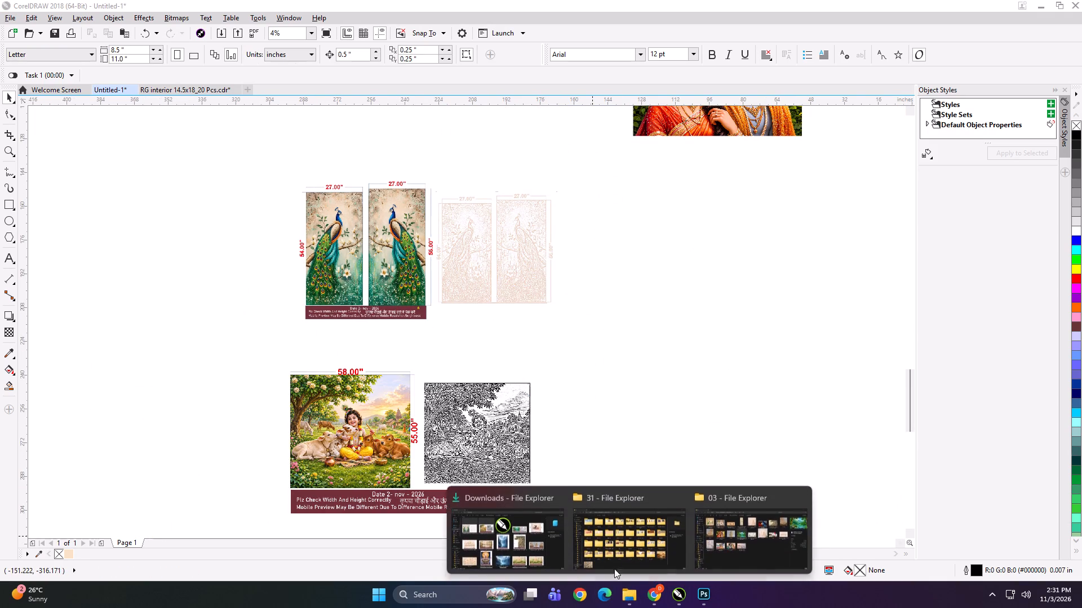
{"action": "left_click", "coordinate": [548, 539]}
{"action": "scroll", "coordinate": [6, 322], "scroll_direction": "up", "scroll_amount": 3}
{"action": "left_click", "coordinate": [52, 367]}
{"action": "double_click", "coordinate": [175, 245]}
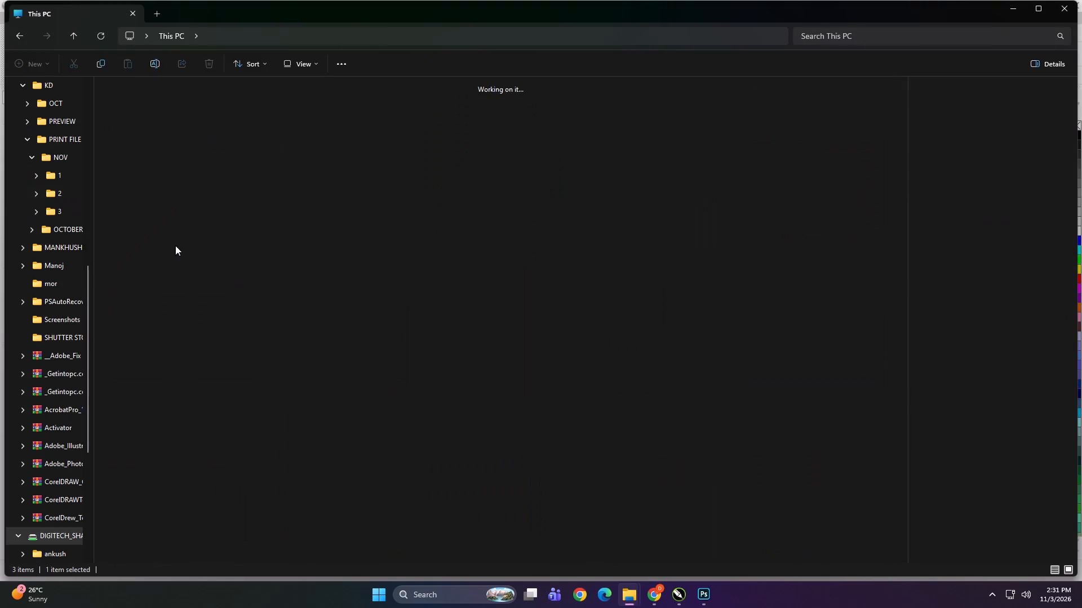
{"action": "double_click", "coordinate": [146, 111]}
{"action": "double_click", "coordinate": [351, 142]}
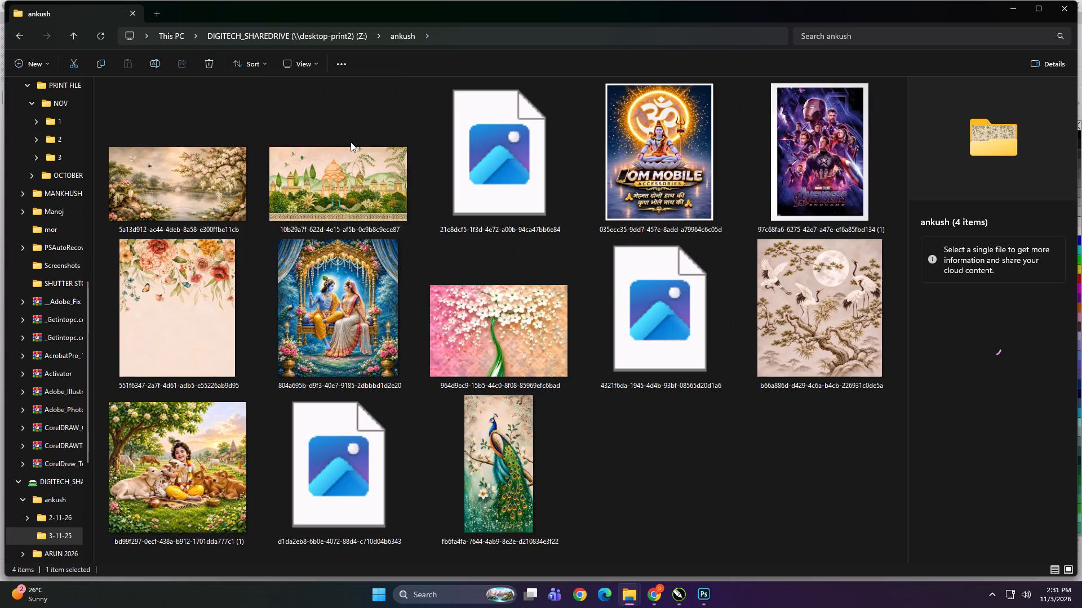
Select the peacock artwork file in the 3-11-25 folder and shrink the thumbnails.
{"action": "scroll", "coordinate": [375, 223], "scroll_direction": "down", "scroll_amount": 2, "text": "ctrl"}
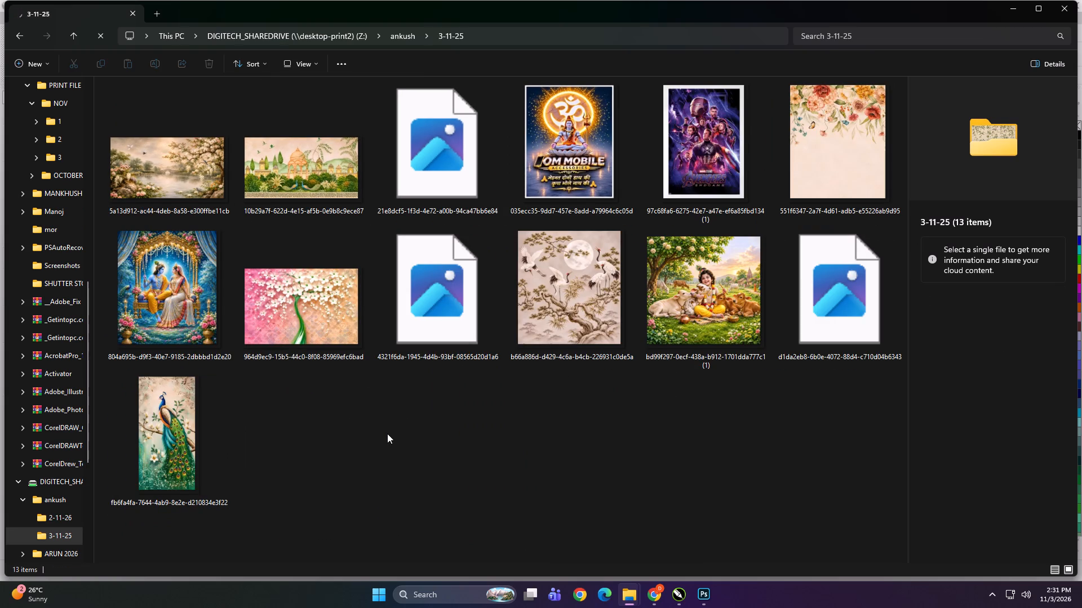
{"action": "left_click", "coordinate": [182, 432]}
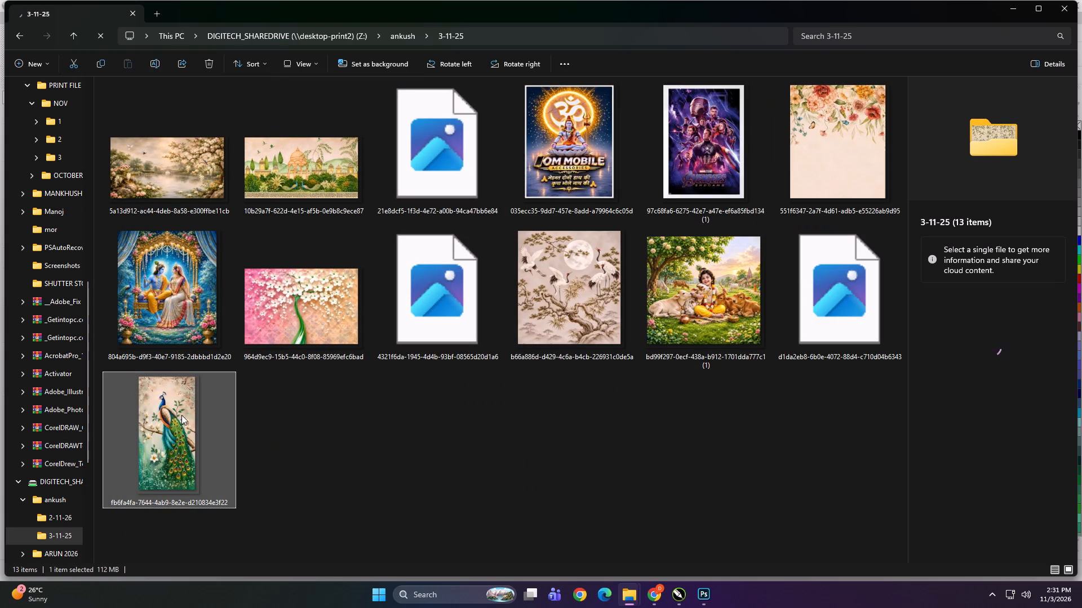
{"action": "scroll", "coordinate": [295, 414], "scroll_direction": "down", "scroll_amount": 4, "text": "ctrl"}
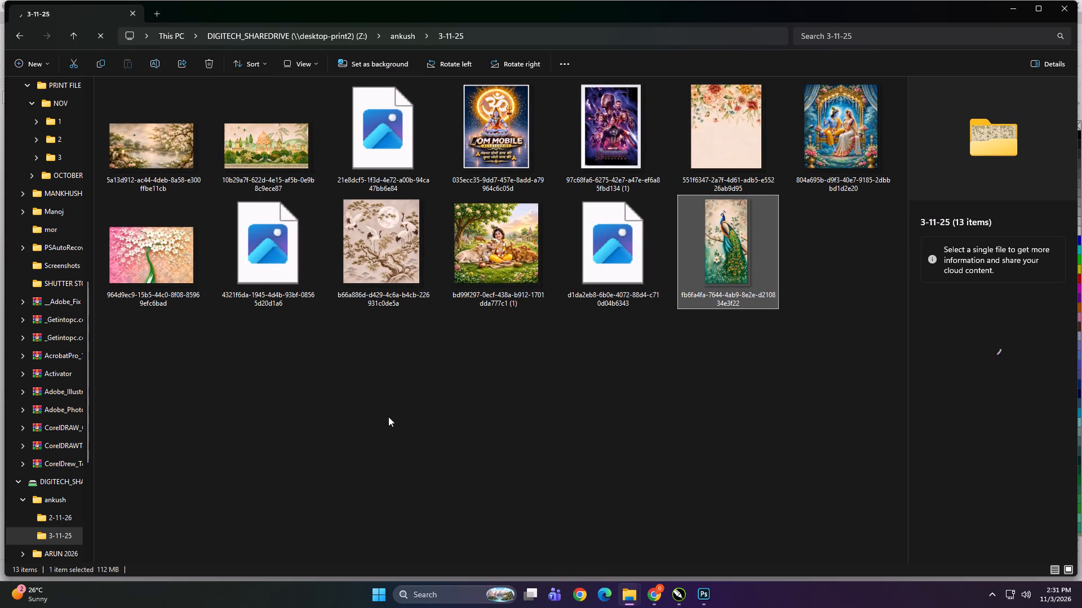
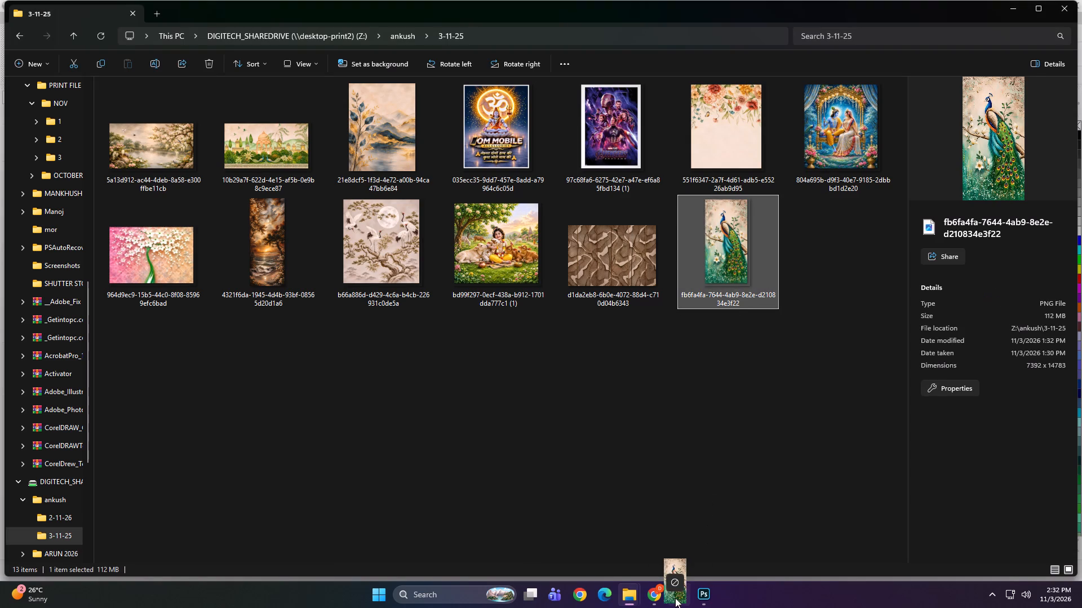
Add the peacock artwork from the 3-11-25 folder to the CorelDRAW page, beside the twin-peacock preview set.
{"action": "left_click_drag", "start_coordinate": [675, 598], "coordinate": [596, 283]}
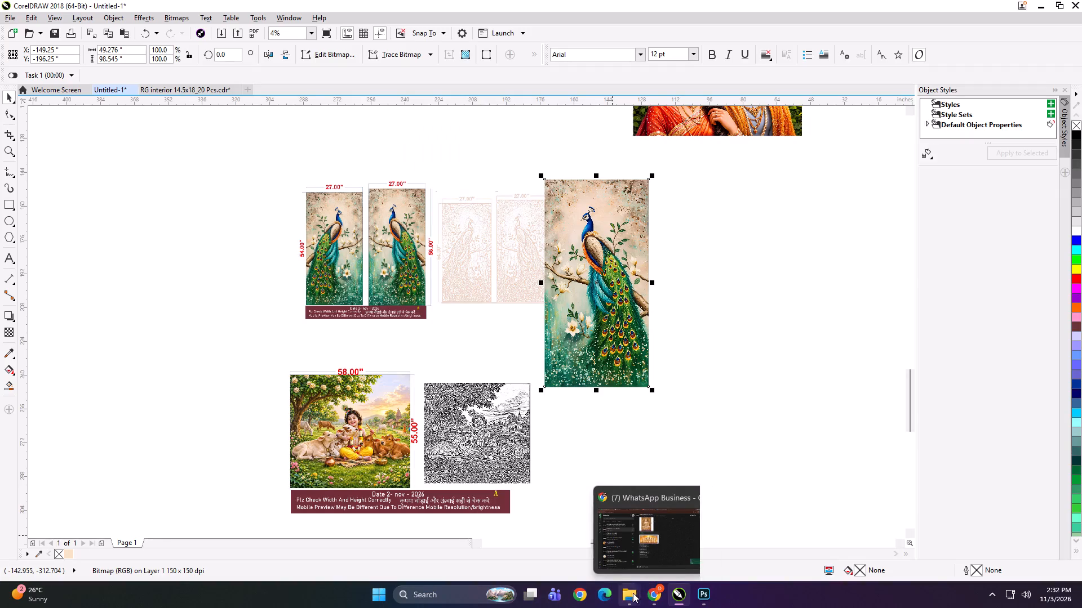
Add the Krishna-with-cows artwork from the ankush > 3-11-25 folder to the CorelDRAW page, beside its 58 x 55 inch preview and below the large peacock.
{"action": "left_click", "coordinate": [750, 531]}
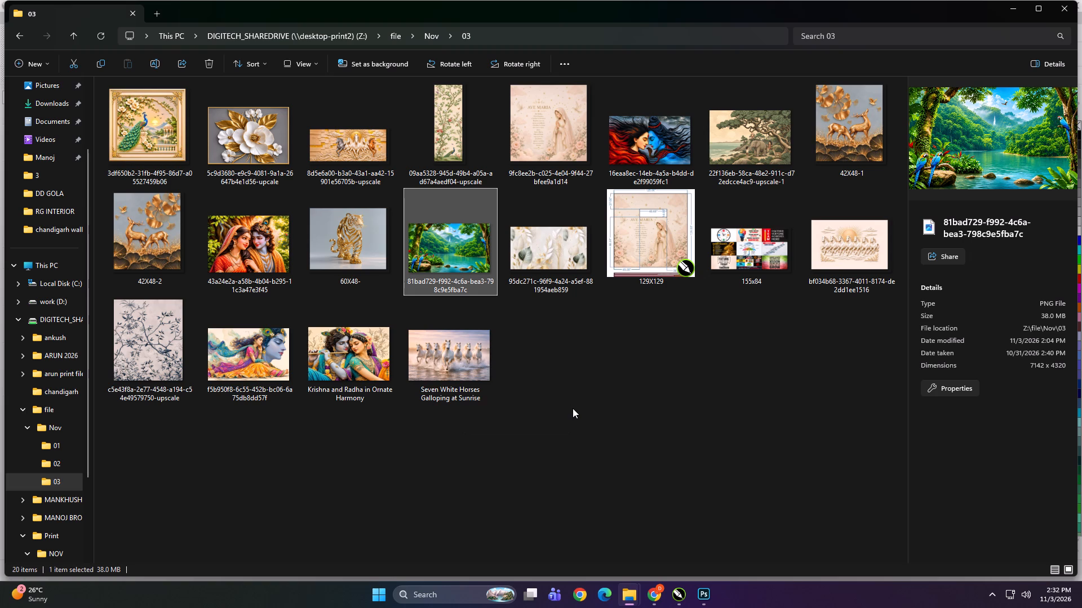
{"action": "left_click", "coordinate": [573, 408]}
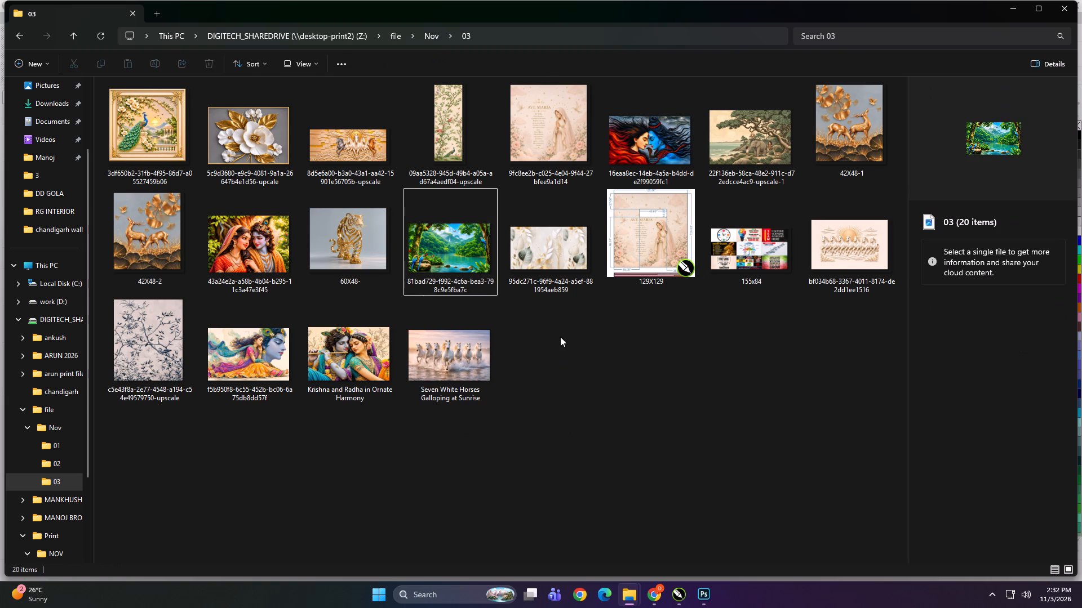
{"action": "left_click", "coordinate": [635, 591]}
{"action": "left_click", "coordinate": [558, 524]}
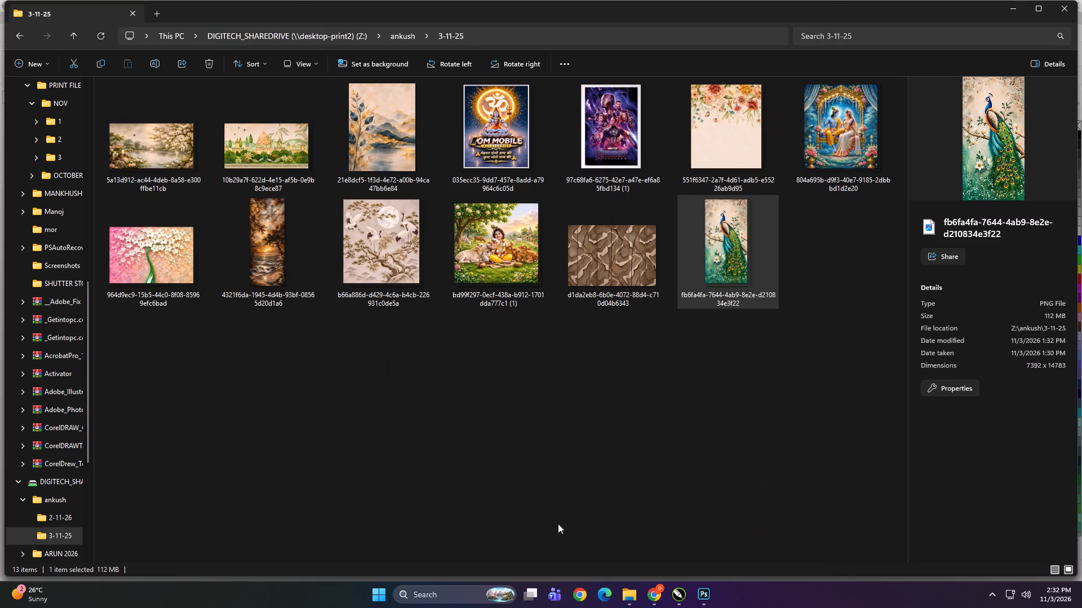
{"action": "left_click", "coordinate": [502, 340]}
{"action": "left_click", "coordinate": [505, 262]}
{"action": "left_click_drag", "start_coordinate": [493, 217], "coordinate": [664, 557]}
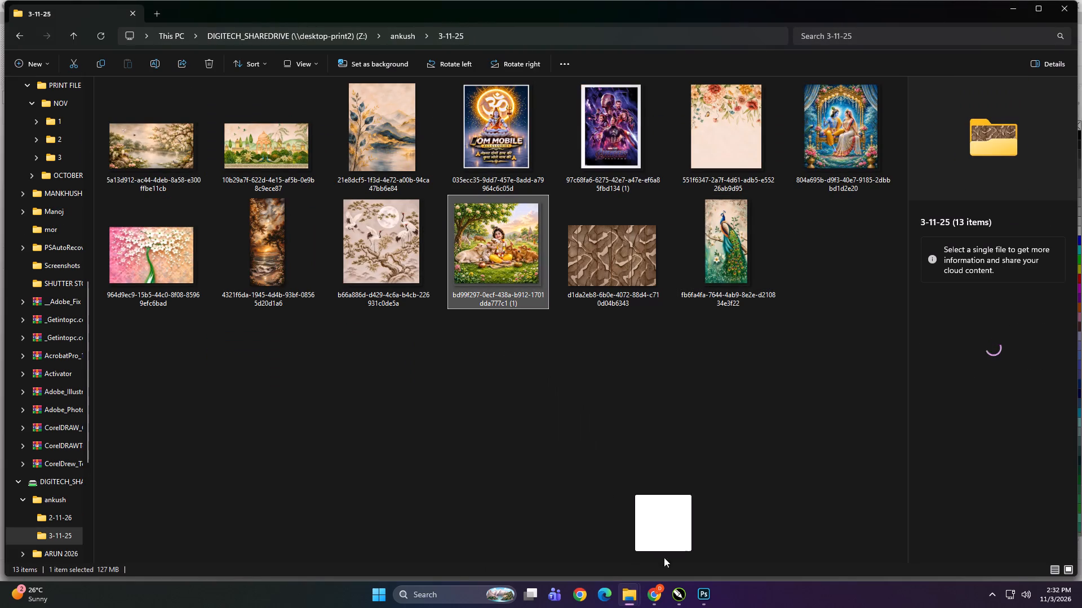
{"action": "left_click_drag", "start_coordinate": [664, 557], "coordinate": [605, 454]}
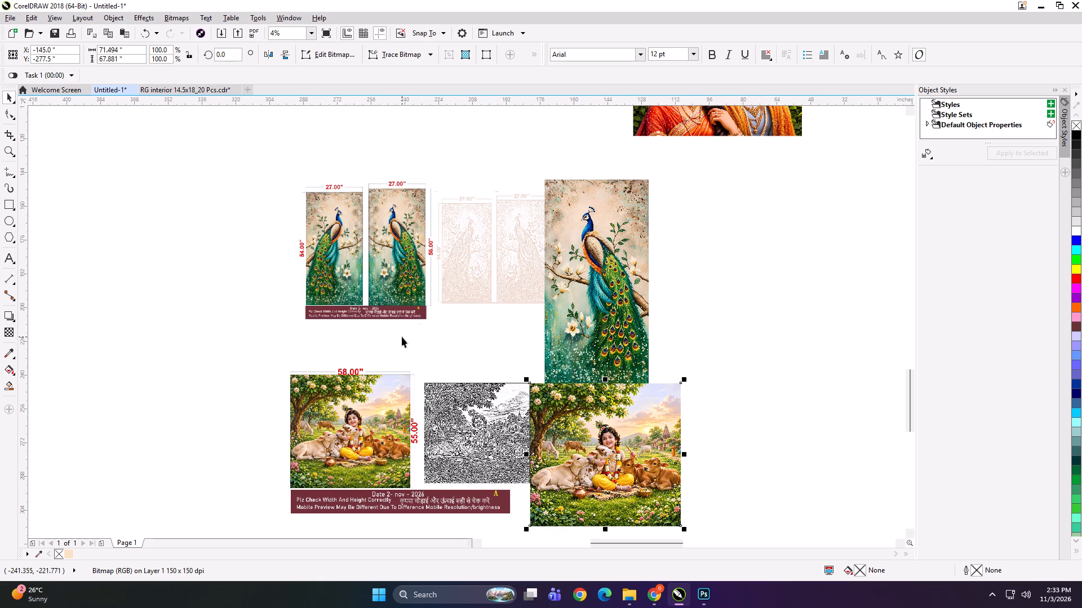
Move the twin-peacock preview set and the large peacock artwork away from each other and clear of the Krishna artwork.
{"action": "scroll", "coordinate": [411, 287], "scroll_direction": "down", "scroll_amount": 1}
{"action": "scroll", "coordinate": [376, 266], "scroll_direction": "up", "scroll_amount": 1}
{"action": "left_click_drag", "start_coordinate": [494, 269], "coordinate": [389, 254]}
{"action": "left_click_drag", "start_coordinate": [616, 279], "coordinate": [566, 247]}
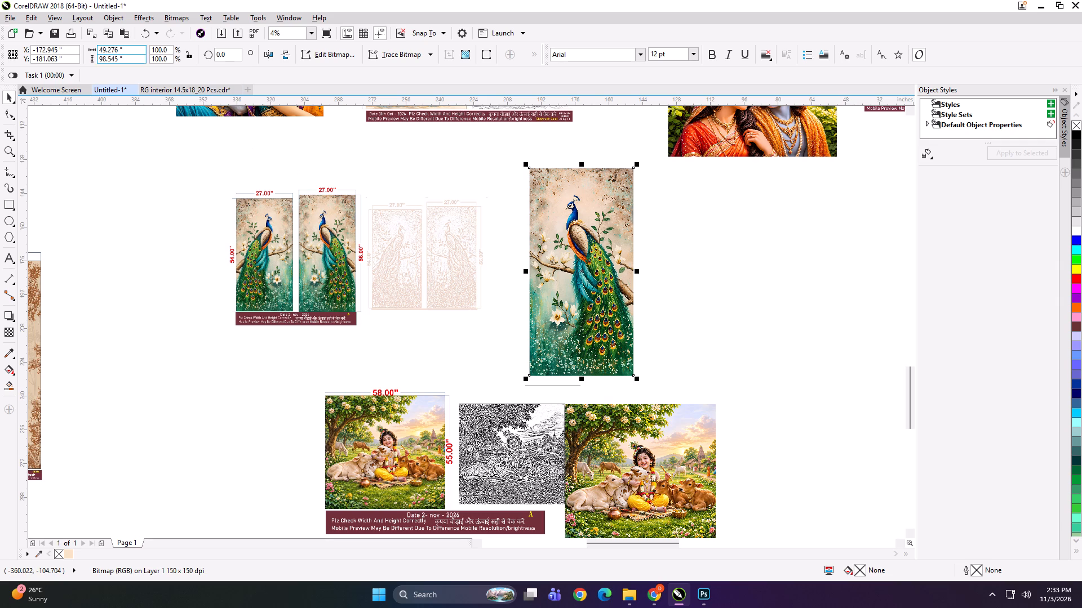
Resize the large peacock artwork to 27 x 54 inches.
{"action": "left_click", "coordinate": [126, 51]}
{"action": "key", "text": "ctrl+a"}
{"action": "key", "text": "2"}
{"action": "key", "text": "Tab"}
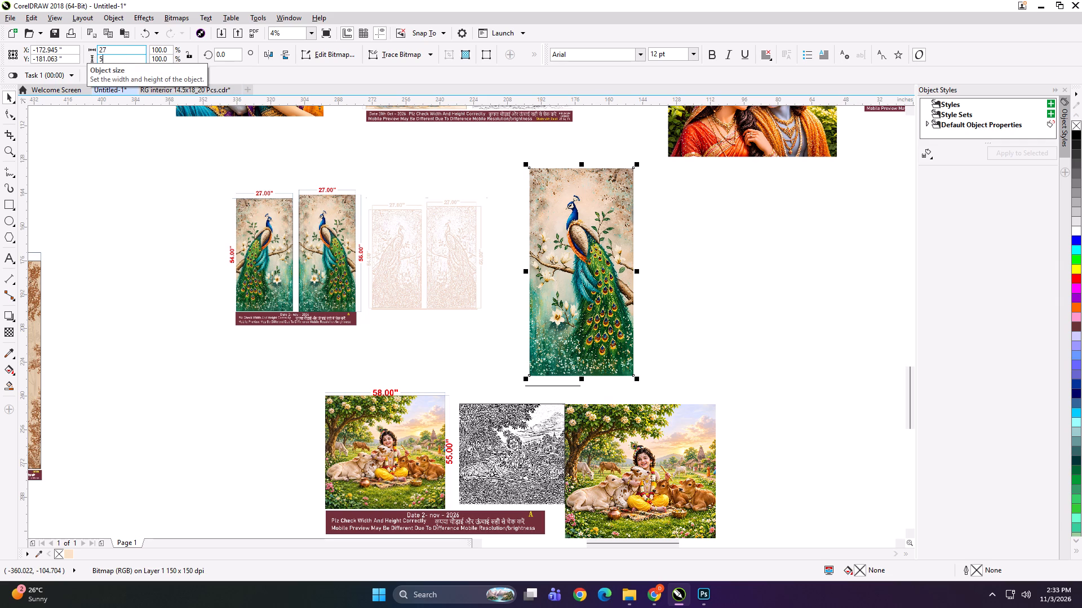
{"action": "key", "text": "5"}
{"action": "key", "text": "Return"}
Shift the peacock panel sideways and make a horizontally mirrored copy on its left, leaving a 0.5 inch gap between them.
{"action": "left_click_drag", "start_coordinate": [594, 261], "coordinate": [664, 261]}
{"action": "left_click_drag", "start_coordinate": [685, 271], "coordinate": [607, 272]}
{"action": "right_click", "coordinate": [607, 272], "text": "ctrl"}
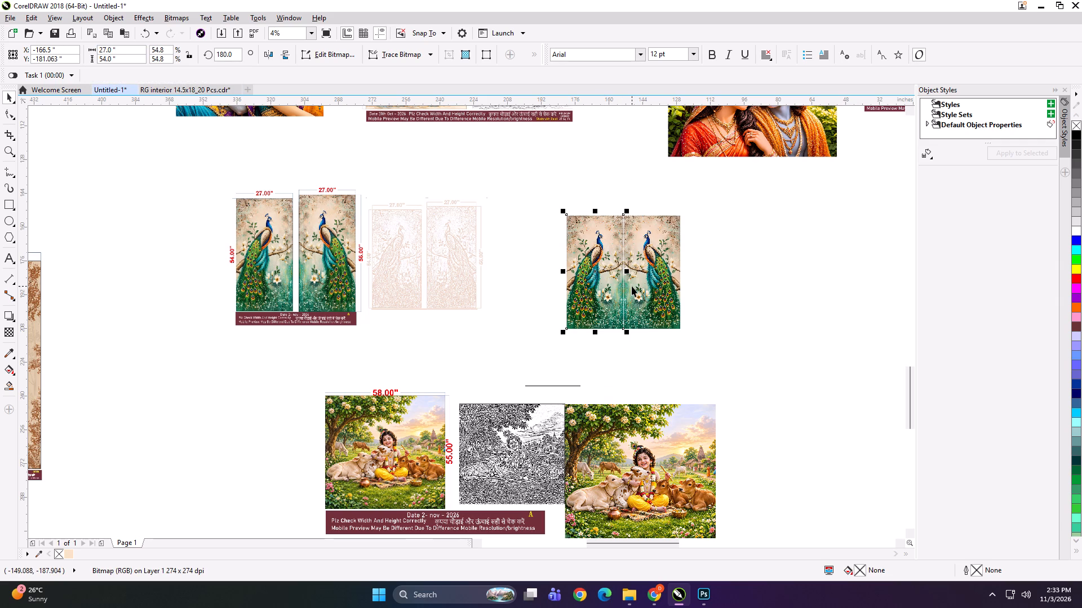
{"action": "key", "text": "Left"}
Group the original and mirrored peacock panels together.
{"action": "left_click", "coordinate": [700, 203]}
{"action": "left_click_drag", "start_coordinate": [700, 203], "coordinate": [506, 360]}
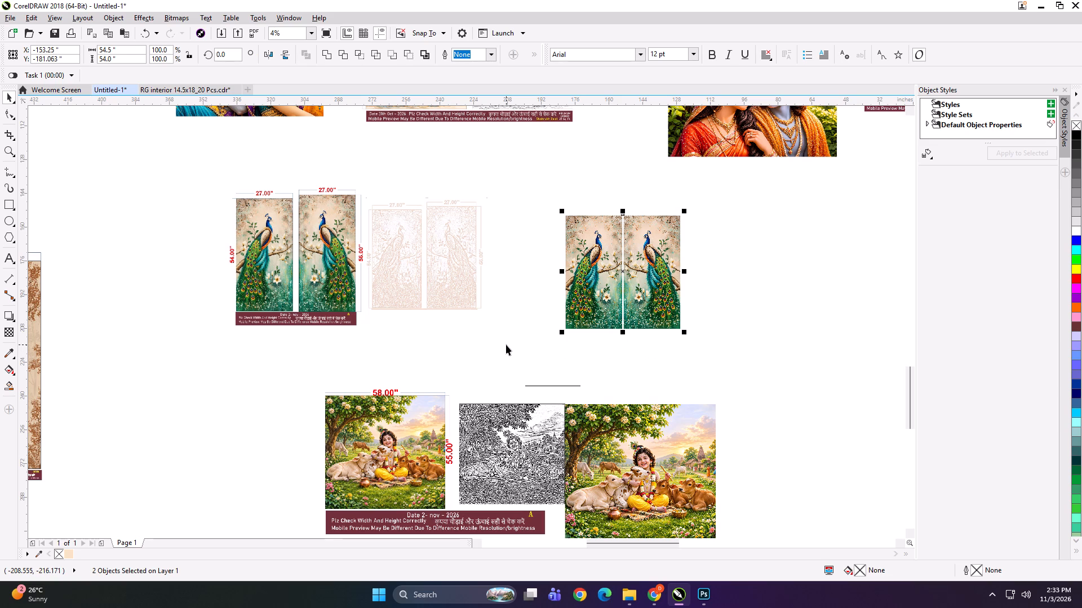
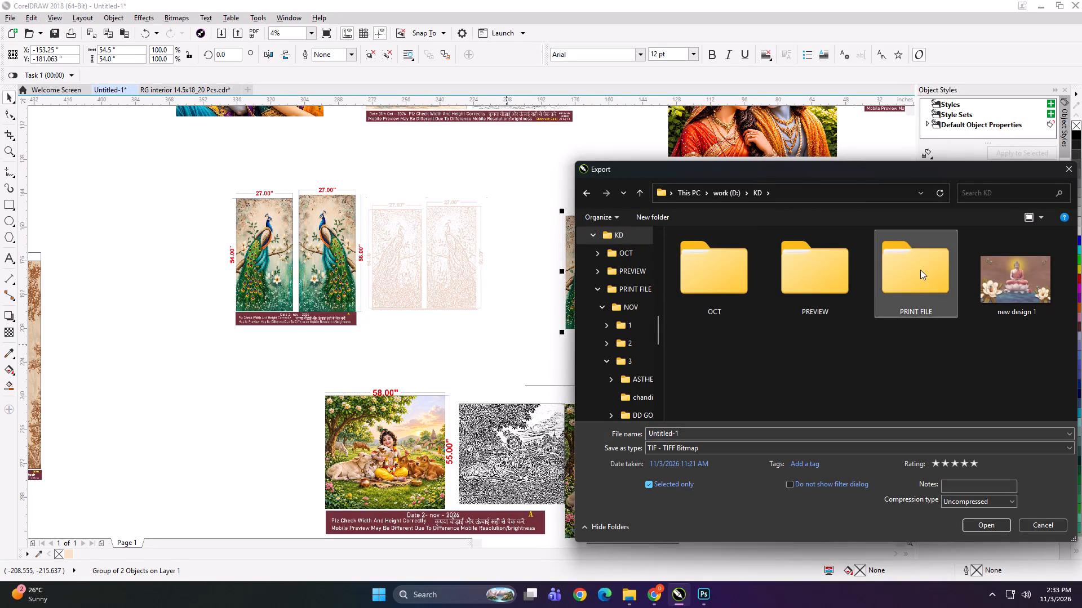
Create a new folder named ALI DECOR in KD > PRINT FILE > NOV > 3 for the export.
{"action": "double_click", "coordinate": [711, 273]}
{"action": "double_click", "coordinate": [711, 281]}
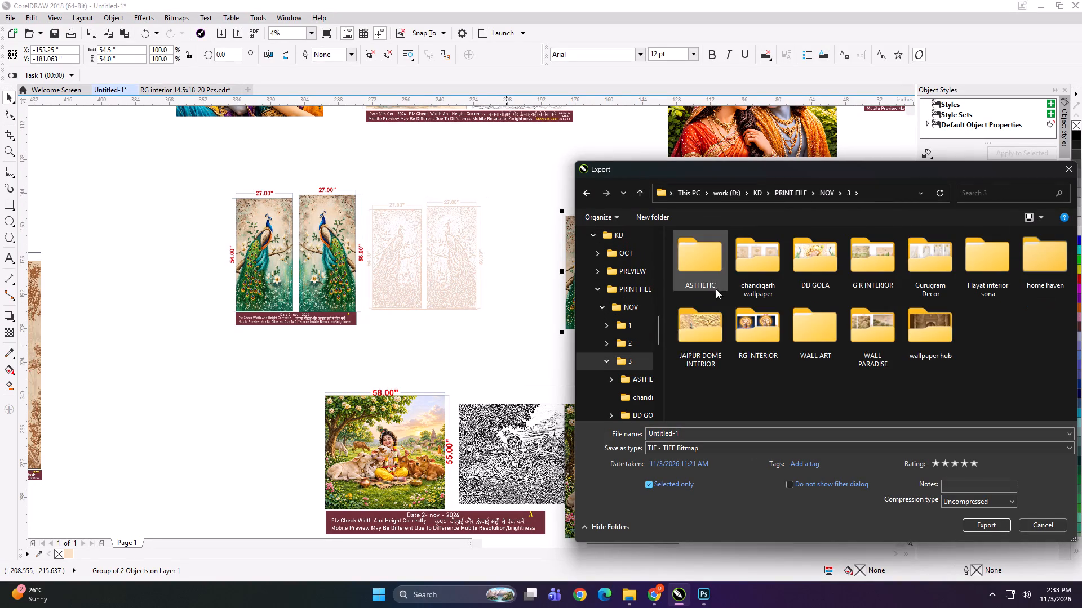
{"action": "scroll", "coordinate": [764, 358], "scroll_direction": "down", "scroll_amount": 5, "text": "ctrl"}
{"action": "left_click", "coordinate": [645, 222]}
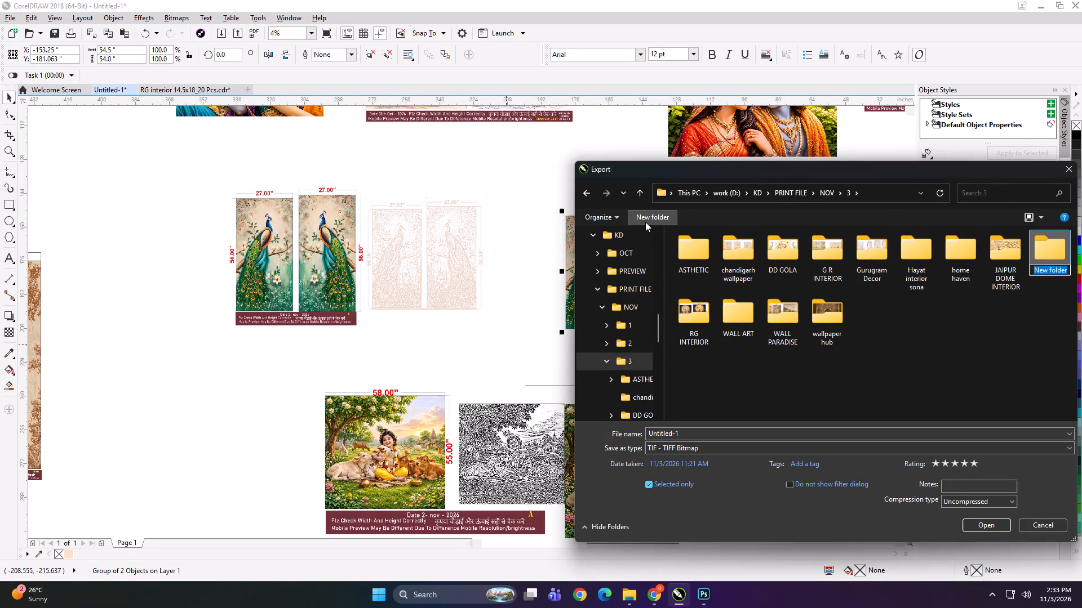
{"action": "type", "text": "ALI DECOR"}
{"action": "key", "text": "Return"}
Export the selected twin-peacock panels as an uncompressed TIF named 54x54 into the ALI DECOR folder.
{"action": "left_click", "coordinate": [696, 267]}
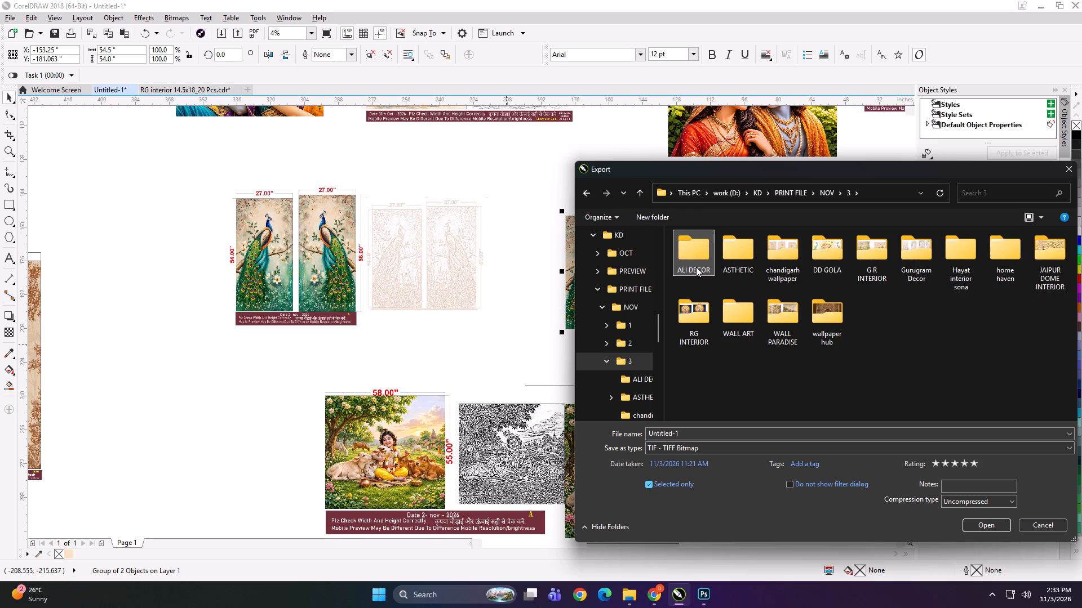
{"action": "double_click", "coordinate": [693, 255]}
{"action": "left_click", "coordinate": [720, 427]}
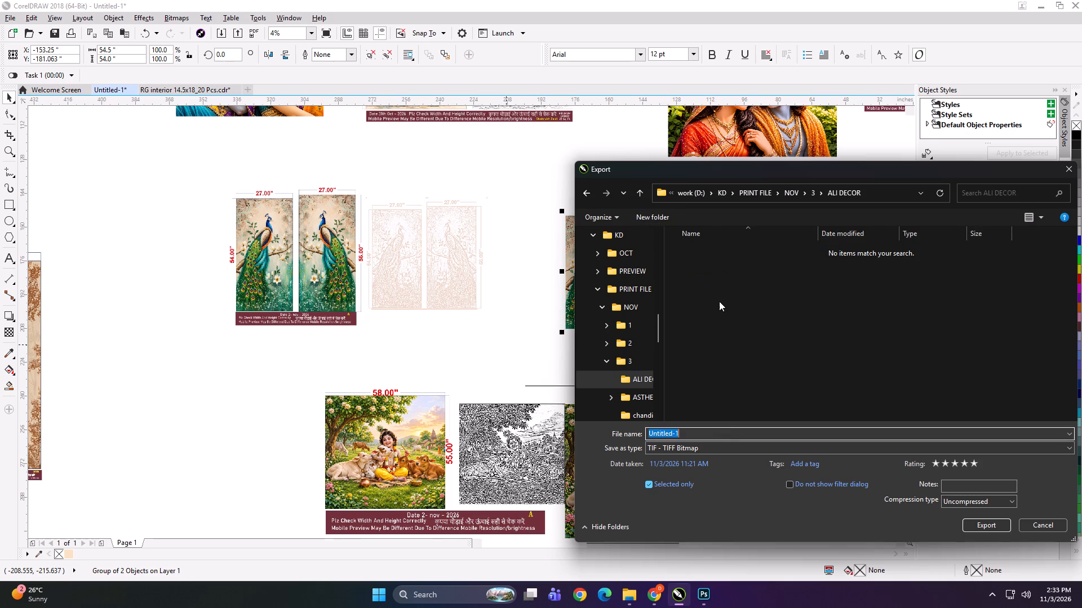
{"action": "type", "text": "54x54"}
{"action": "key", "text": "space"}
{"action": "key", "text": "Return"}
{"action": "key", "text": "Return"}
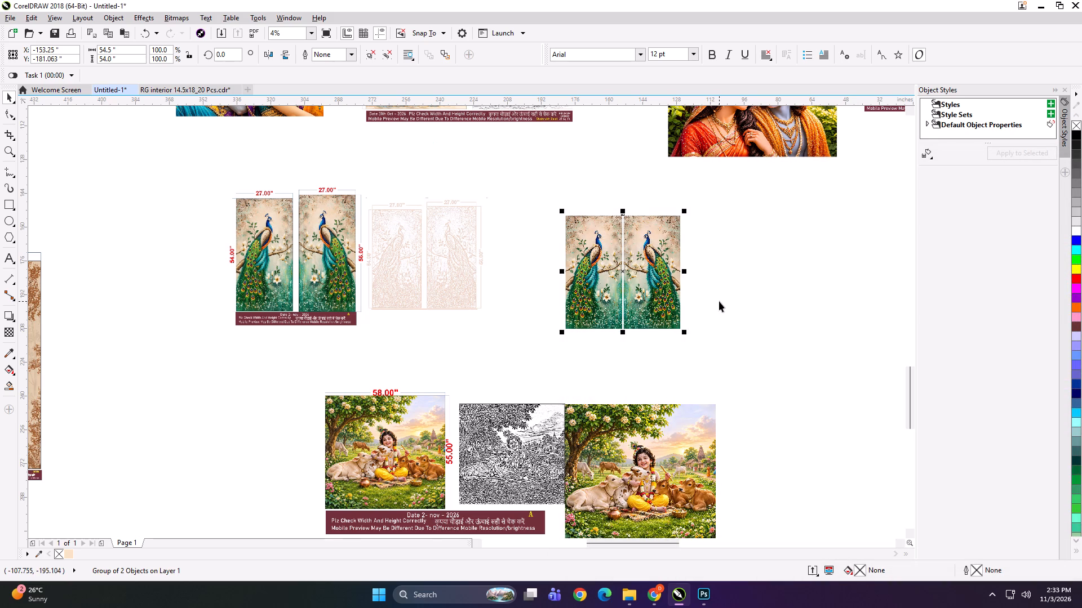
Move the Krishna-with-cows artwork clear of its preview and resize it to 58 x 55 inches.
{"action": "left_click_drag", "start_coordinate": [679, 438], "coordinate": [704, 432]}
{"action": "left_click_drag", "start_coordinate": [719, 467], "coordinate": [723, 444]}
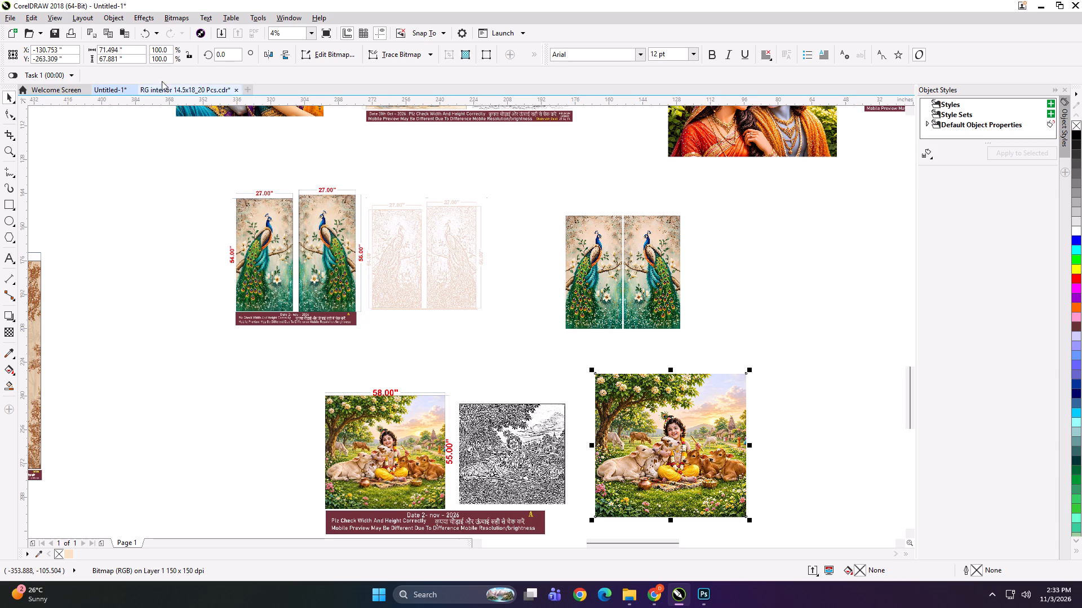
{"action": "left_click", "coordinate": [137, 50]}
{"action": "key", "text": "ctrl+a"}
{"action": "type", "text": "58"}
{"action": "key", "text": "Tab"}
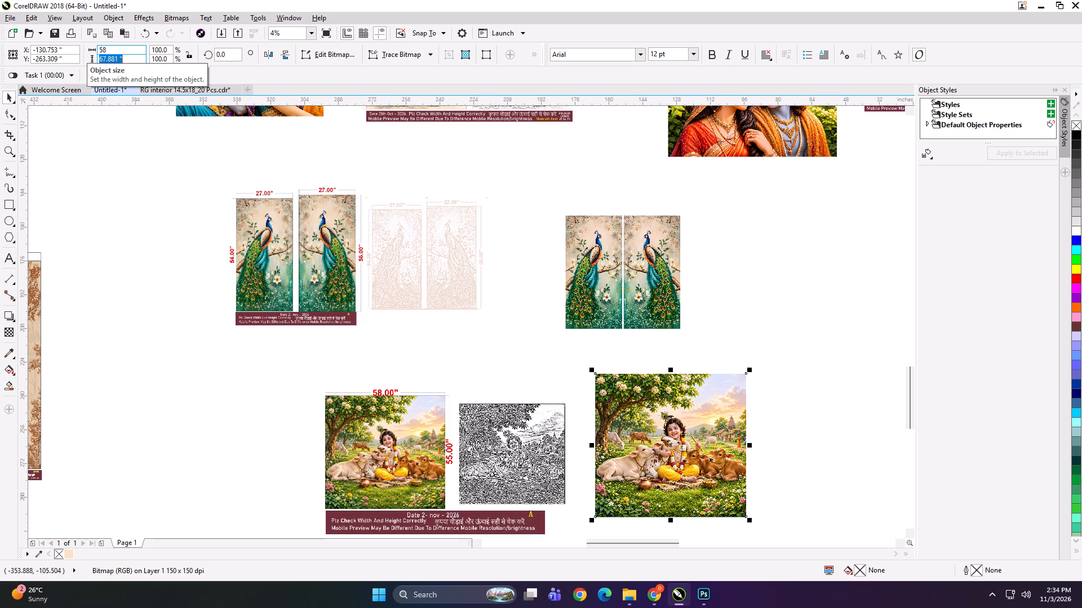
{"action": "type", "text": "55"}
{"action": "key", "text": "Return"}
Export the Krishna-with-cows artwork as TIFF file 58x55 in the ALI DECOR folder.
{"action": "key", "text": "ctrl+e"}
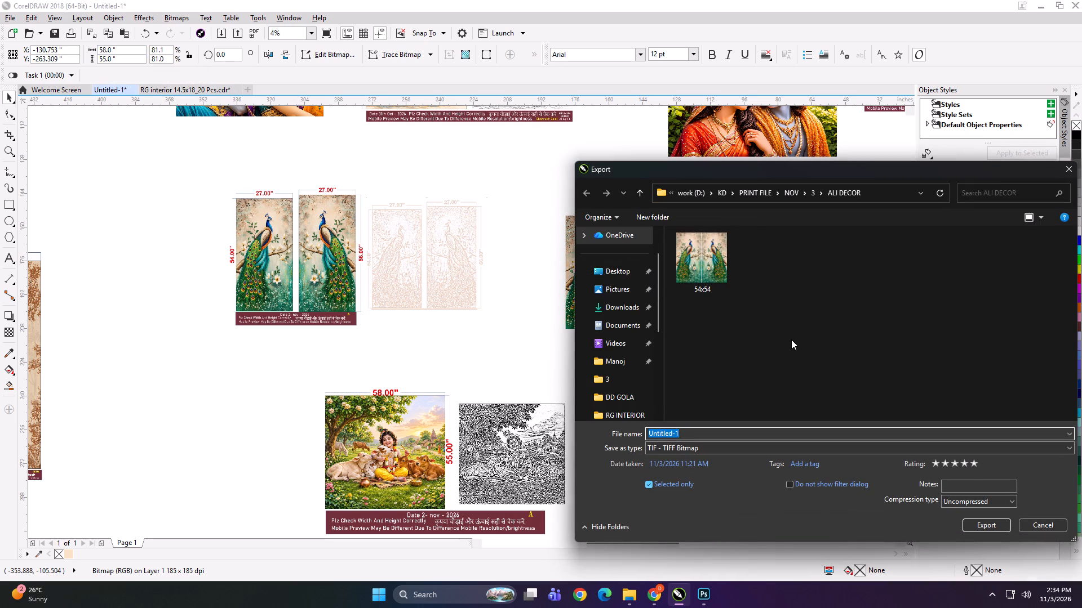
{"action": "type", "text": "58x55"}
{"action": "key", "text": "Return"}
{"action": "key", "text": "Return"}
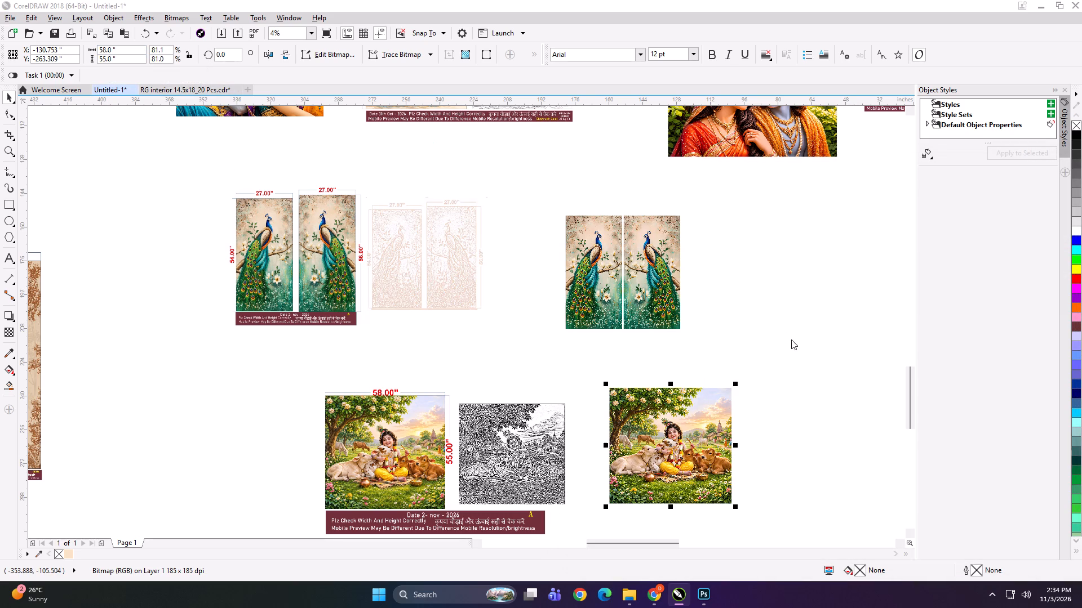
Arrange the peacock and Krishna-with-cows artworks compactly with their preview sets and group them all together.
{"action": "left_click_drag", "start_coordinate": [605, 261], "coordinate": [560, 247]}
{"action": "left_click_drag", "start_coordinate": [633, 420], "coordinate": [618, 416]}
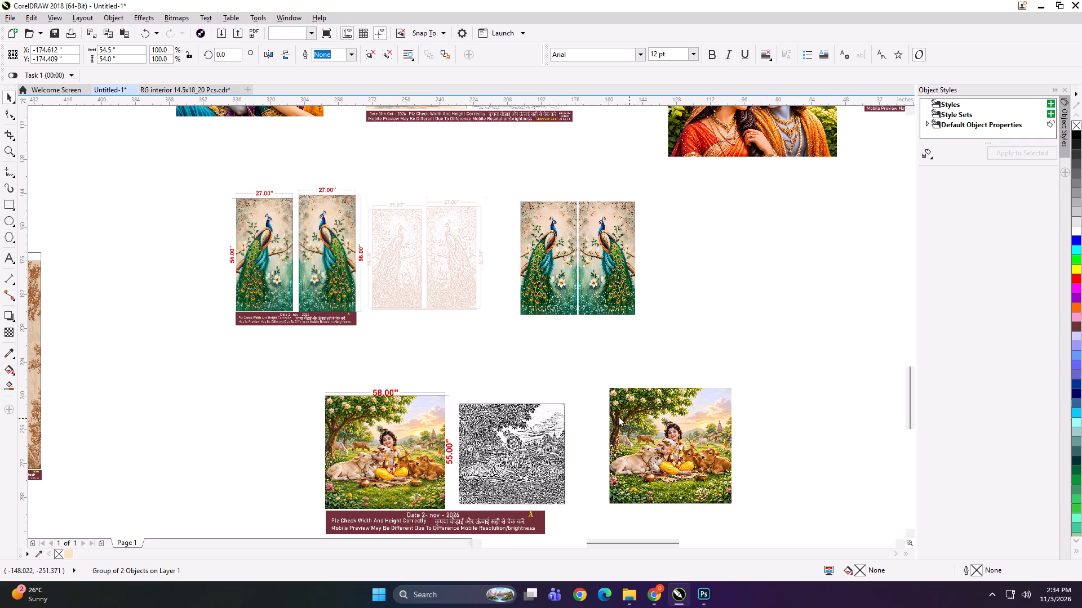
{"action": "left_click_drag", "start_coordinate": [618, 416], "coordinate": [607, 415]}
{"action": "left_click_drag", "start_coordinate": [525, 437], "coordinate": [463, 403]}
{"action": "left_click_drag", "start_coordinate": [640, 421], "coordinate": [583, 390]}
{"action": "left_click", "coordinate": [565, 267], "text": "shift"}
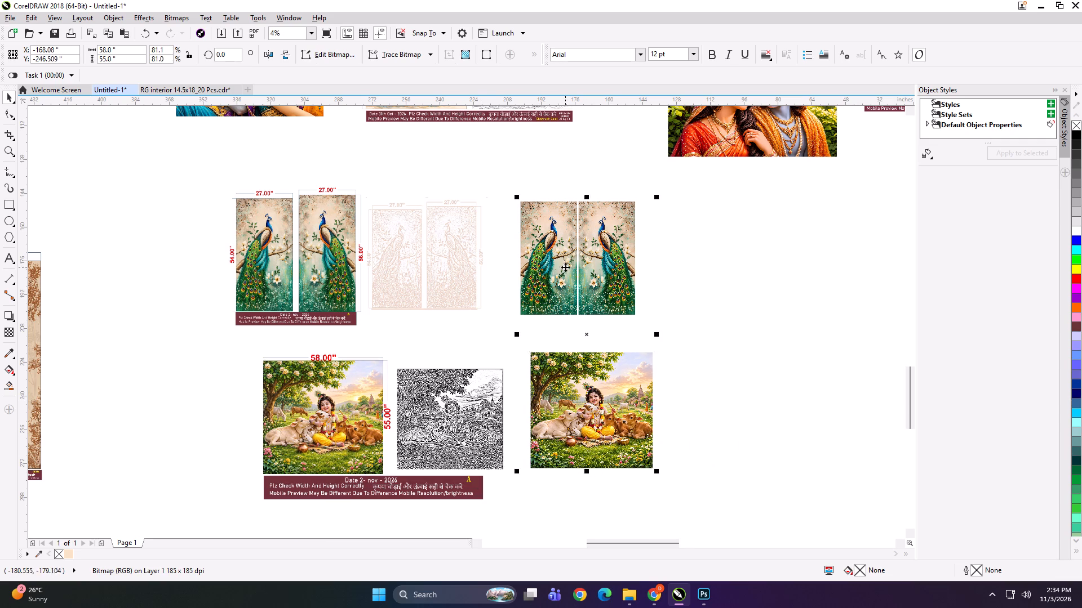
{"action": "left_click", "coordinate": [442, 266], "text": "shift"}
{"action": "left_click", "coordinate": [446, 397], "text": "shift"}
{"action": "key", "text": "ctrl+g"}
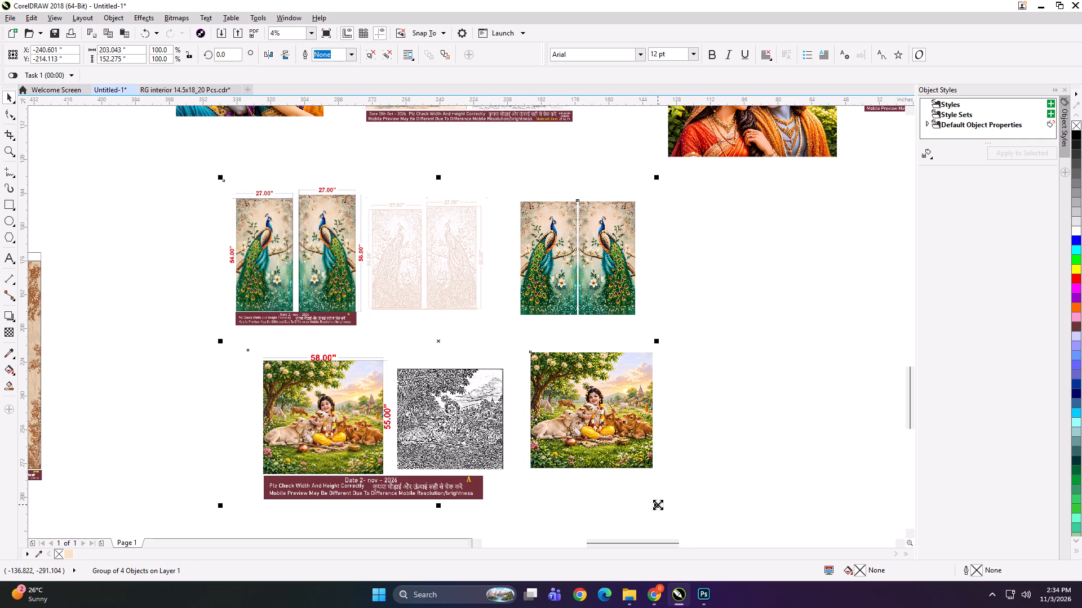
Scale the grouped peacock and Krishna-with-cows layout down to about 3 x 2.3 inches.
{"action": "left_click_drag", "start_coordinate": [658, 504], "coordinate": [481, 376], "text": "shift"}
{"action": "left_click_drag", "start_coordinate": [474, 373], "coordinate": [454, 358], "text": "shift"}
{"action": "scroll", "coordinate": [439, 337], "scroll_direction": "up", "scroll_amount": 1}
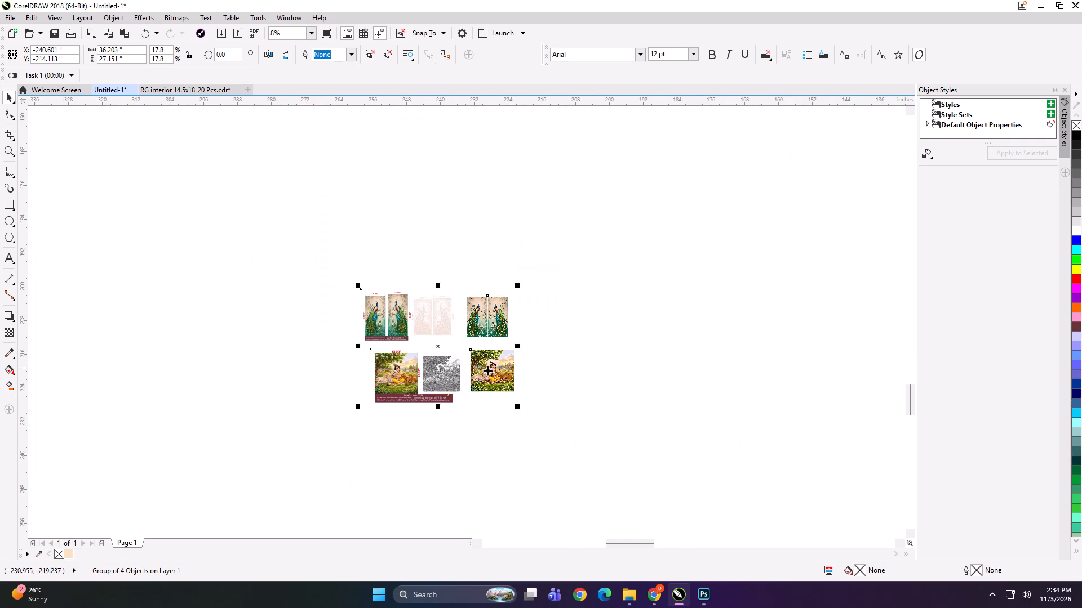
{"action": "scroll", "coordinate": [488, 372], "scroll_direction": "up", "scroll_amount": 1}
{"action": "left_click_drag", "start_coordinate": [544, 440], "coordinate": [430, 333], "text": "shift"}
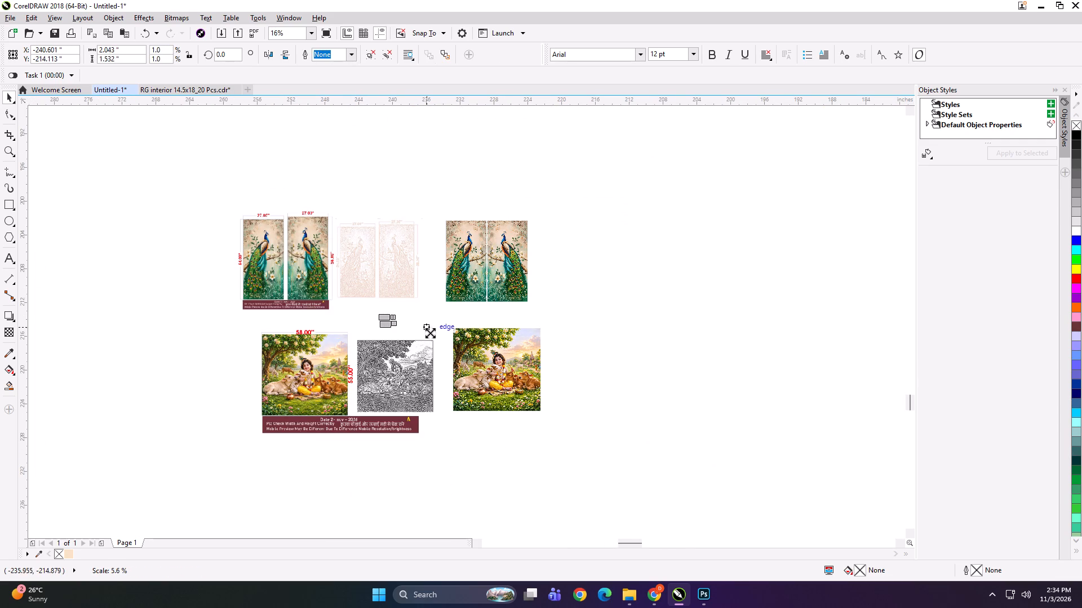
{"action": "left_click_drag", "start_coordinate": [430, 333], "coordinate": [440, 335], "text": "shift"}
Export the scaled-down group as FDG in the ALI DECOR folder, and delete it from the page.
{"action": "key", "text": "ctrl+e"}
{"action": "type", "text": "FDG"}
{"action": "key", "text": "Return"}
{"action": "key", "text": "Return"}
{"action": "key", "text": "Return"}
{"action": "key", "text": "Delete"}
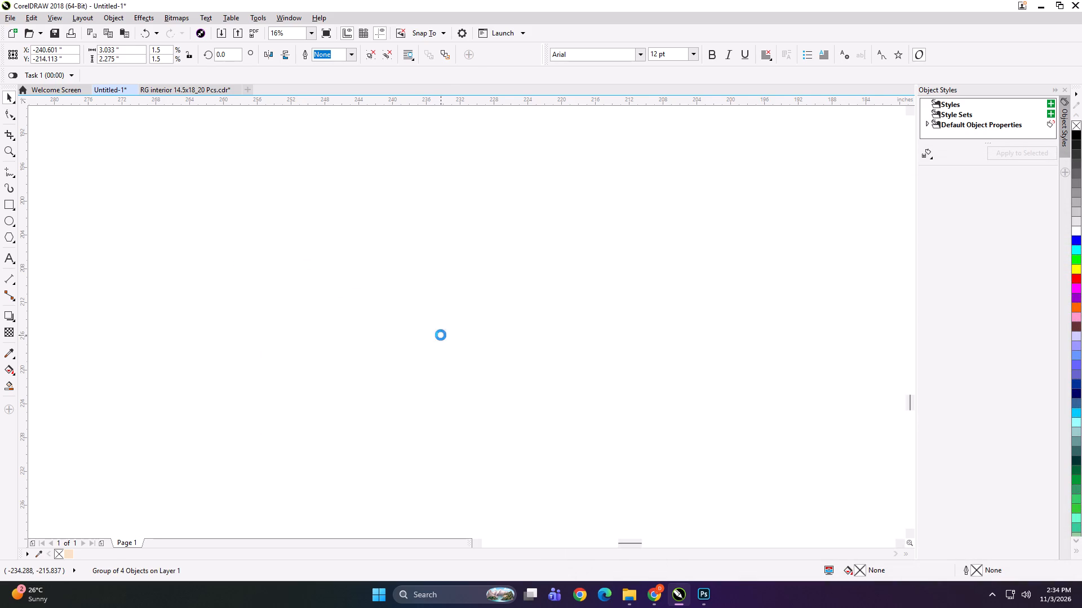
{"action": "key", "text": "F4"}
{"action": "left_click", "coordinate": [441, 335]}
{"action": "scroll", "coordinate": [296, 180], "scroll_direction": "up", "scroll_amount": 1}
{"action": "scroll", "coordinate": [411, 205], "scroll_direction": "up", "scroll_amount": 1}
{"action": "scroll", "coordinate": [661, 261], "scroll_direction": "up", "scroll_amount": 1}
{"action": "left_click_drag", "start_coordinate": [649, 257], "coordinate": [651, 222]}
{"action": "left_click_drag", "start_coordinate": [424, 214], "coordinate": [392, 210]}
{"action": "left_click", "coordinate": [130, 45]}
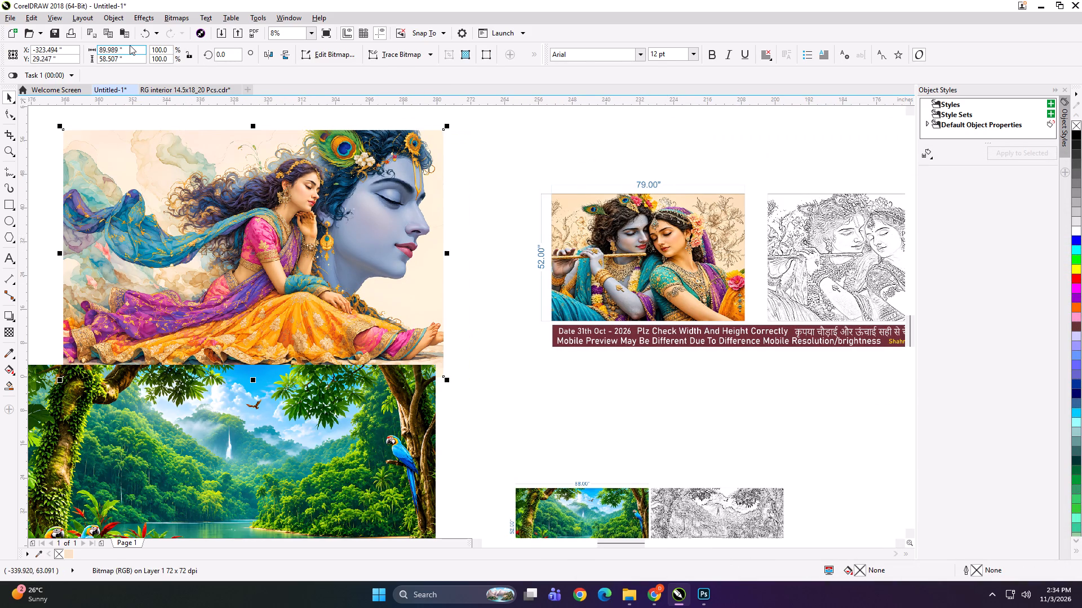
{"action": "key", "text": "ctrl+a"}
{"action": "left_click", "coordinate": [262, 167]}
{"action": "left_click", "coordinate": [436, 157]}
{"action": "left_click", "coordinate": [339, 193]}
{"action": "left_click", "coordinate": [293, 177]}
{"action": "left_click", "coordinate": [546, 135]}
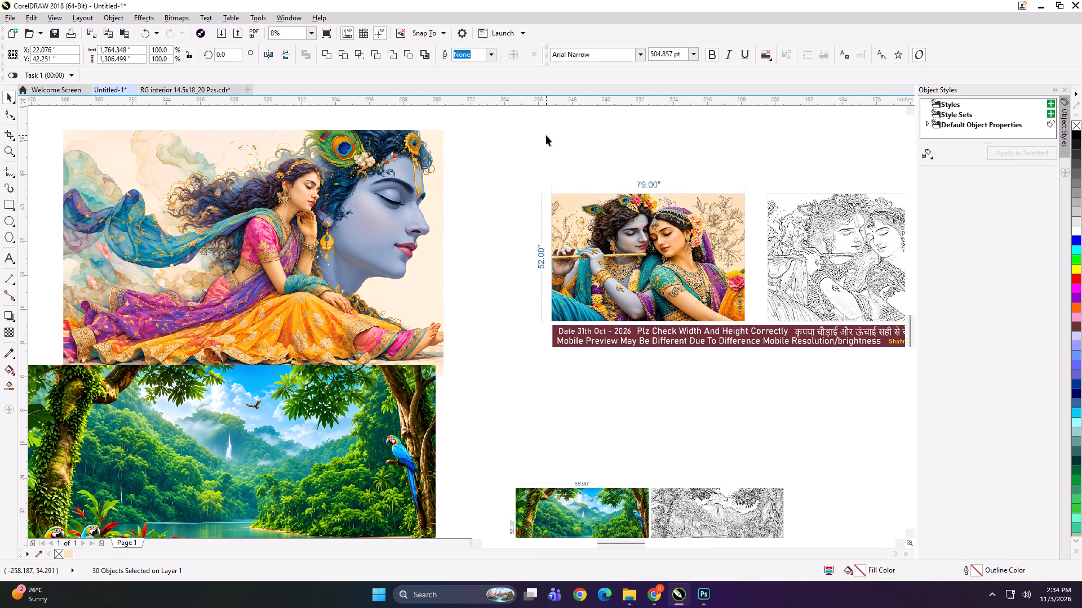
{"action": "left_click", "coordinate": [316, 207]}
{"action": "left_click", "coordinate": [134, 53]}
{"action": "key", "text": "ctrl+a"}
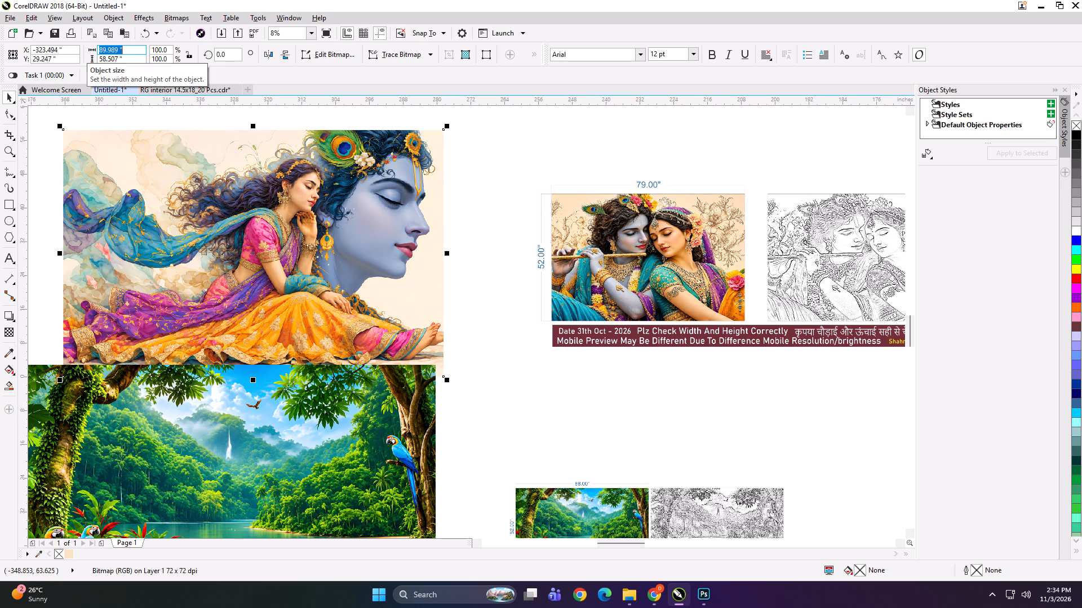
{"action": "type", "text": "79"}
{"action": "key", "text": "Tab"}
{"action": "type", "text": "52"}
{"action": "key", "text": "Return"}
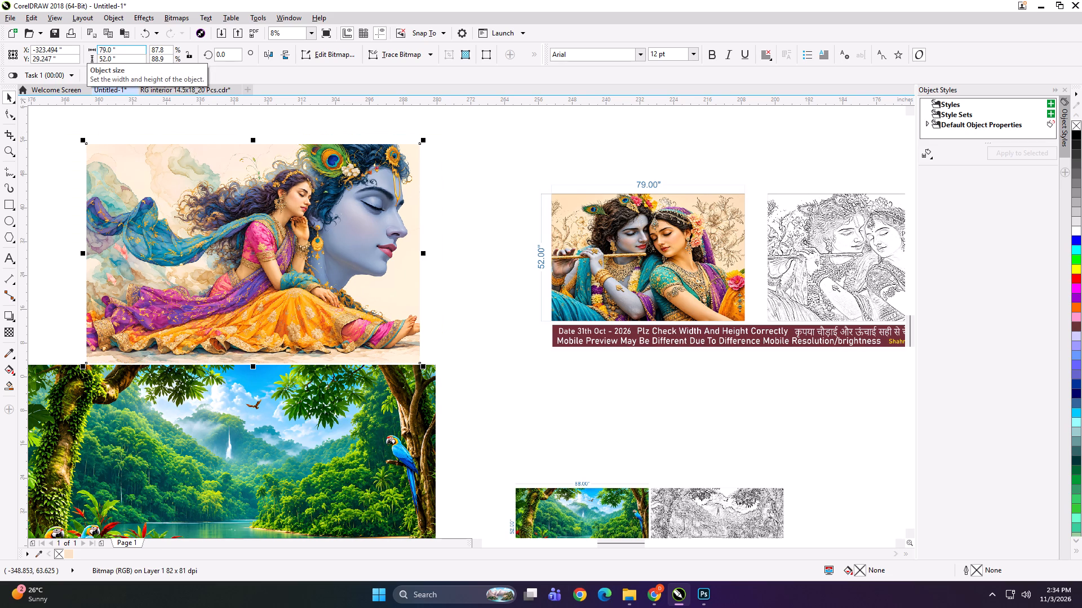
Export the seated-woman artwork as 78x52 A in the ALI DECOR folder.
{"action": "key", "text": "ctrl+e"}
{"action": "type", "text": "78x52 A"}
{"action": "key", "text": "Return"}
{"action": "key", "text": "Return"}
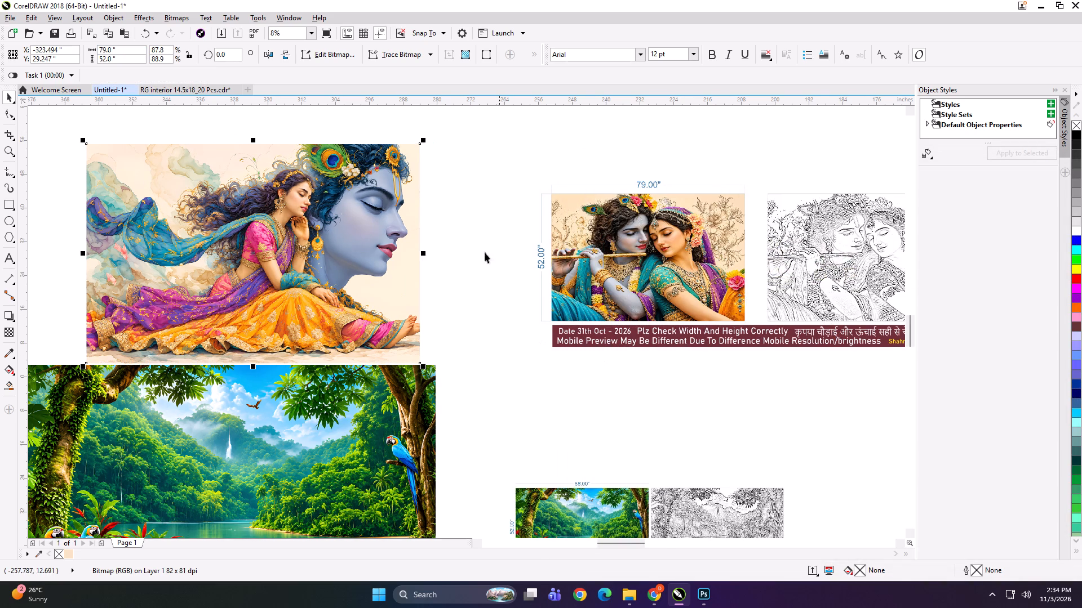
Resize the jungle-lake artwork with the parrots to 88 x 52 inches to match its preview.
{"action": "scroll", "coordinate": [473, 255], "scroll_direction": "down", "scroll_amount": 1}
{"action": "scroll", "coordinate": [432, 407], "scroll_direction": "up", "scroll_amount": 1}
{"action": "left_click", "coordinate": [408, 366]}
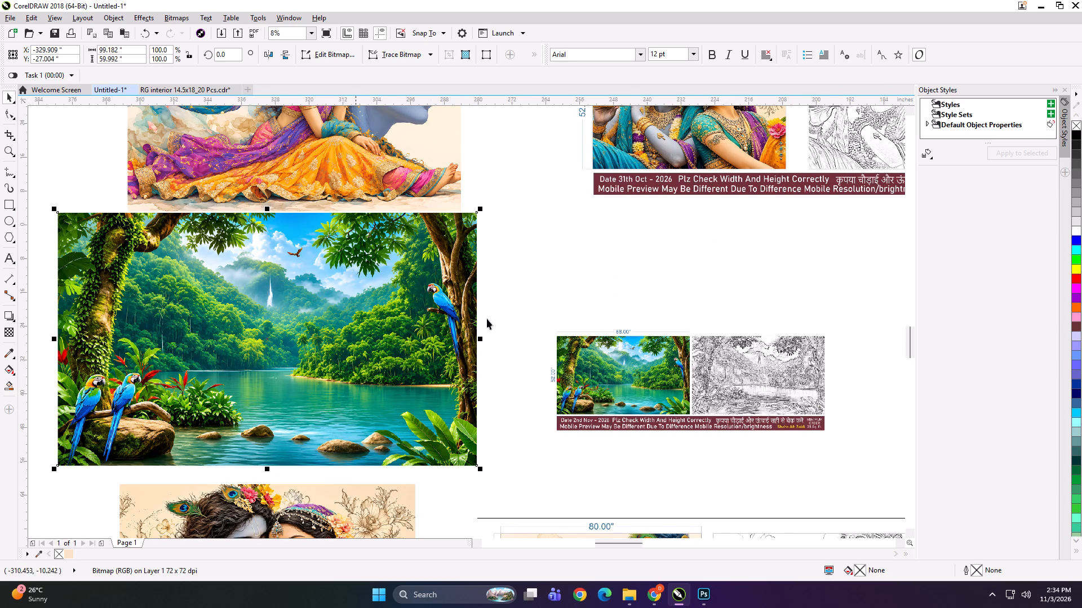
{"action": "scroll", "coordinate": [644, 353], "scroll_direction": "up", "scroll_amount": 1}
{"action": "left_click", "coordinate": [139, 50]}
{"action": "key", "text": "ctrl+a"}
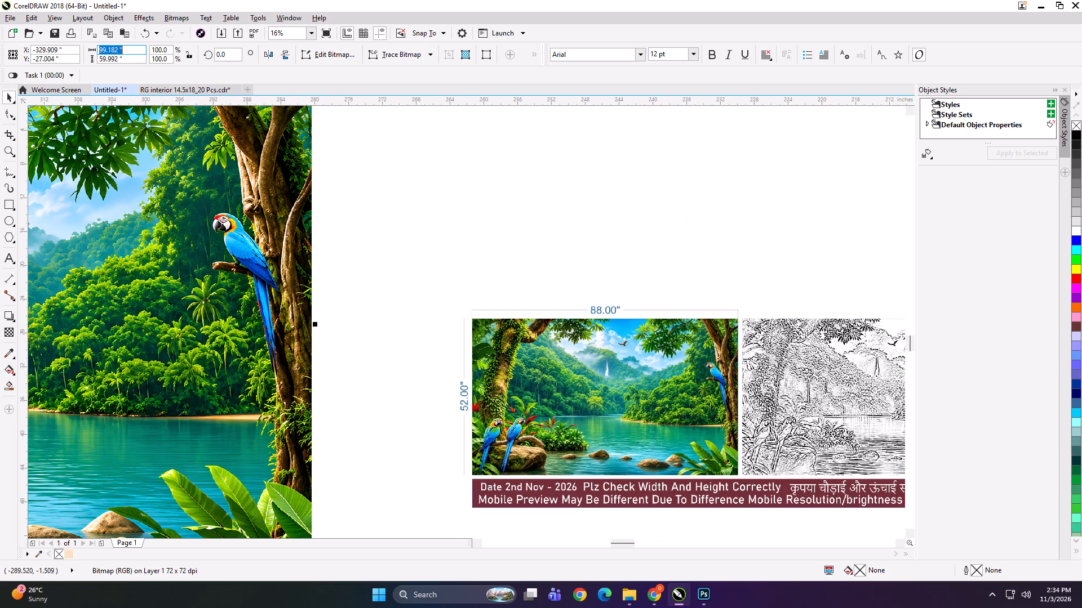
{"action": "type", "text": "88"}
{"action": "key", "text": "Tab"}
{"action": "type", "text": "52"}
{"action": "key", "text": "Return"}
Export the jungle-lake artwork as TIFF file 88x52 at 100 dpi in RGB to the ALI DECOR folder.
{"action": "scroll", "coordinate": [419, 279], "scroll_direction": "down", "scroll_amount": 1}
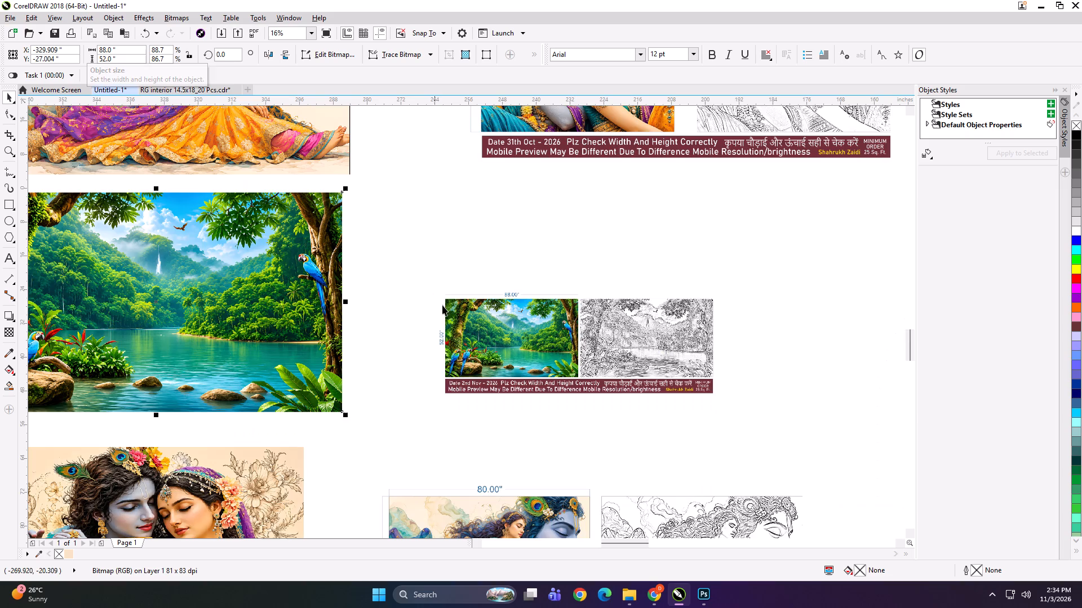
{"action": "scroll", "coordinate": [460, 297], "scroll_direction": "down", "scroll_amount": 1}
{"action": "key", "text": "ctrl+e"}
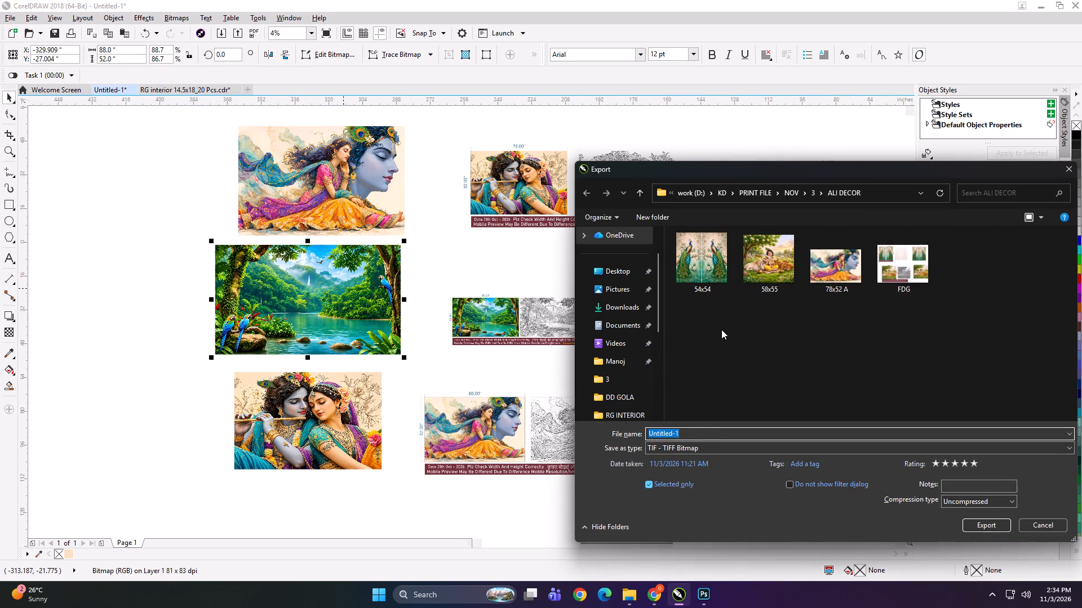
{"action": "type", "text": "88x52"}
{"action": "key", "text": "Return"}
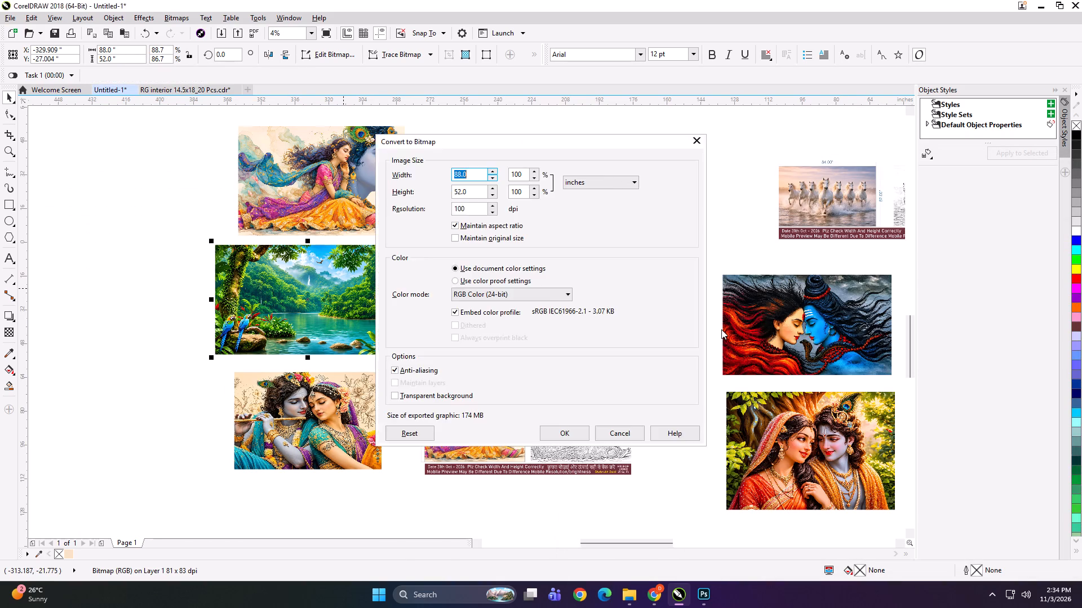
{"action": "key", "text": "Return"}
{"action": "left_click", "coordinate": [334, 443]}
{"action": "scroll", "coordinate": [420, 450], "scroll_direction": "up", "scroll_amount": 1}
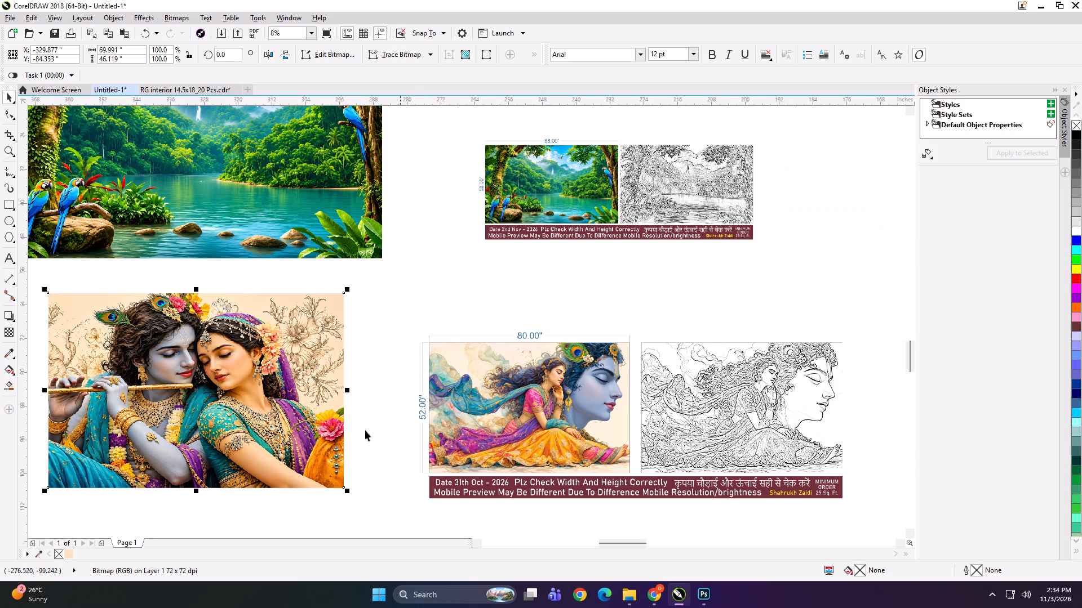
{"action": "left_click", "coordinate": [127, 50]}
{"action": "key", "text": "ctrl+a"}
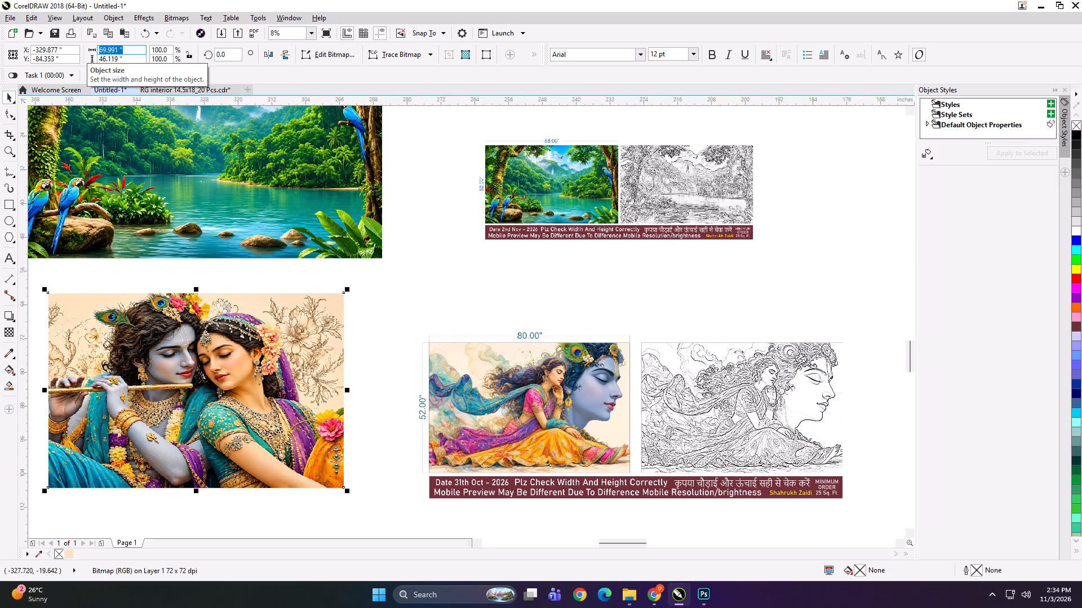
Swap the flute-couple and seated-woman artworks so that each sits beside its matching preview set.
{"action": "scroll", "coordinate": [295, 293], "scroll_direction": "down", "scroll_amount": 2}
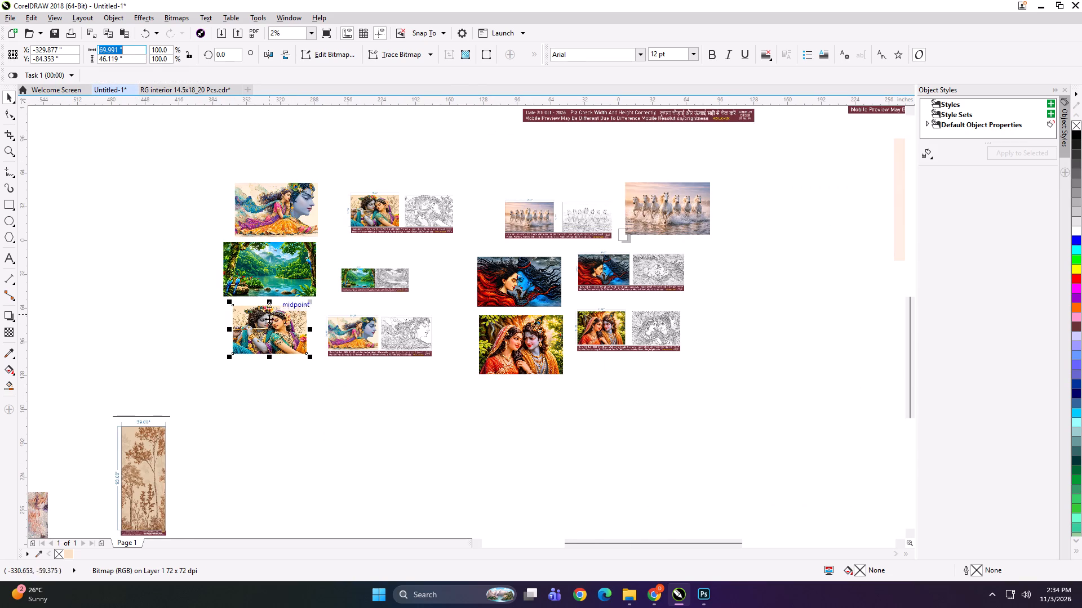
{"action": "left_click_drag", "start_coordinate": [270, 334], "coordinate": [193, 201]}
{"action": "left_click_drag", "start_coordinate": [244, 202], "coordinate": [231, 330]}
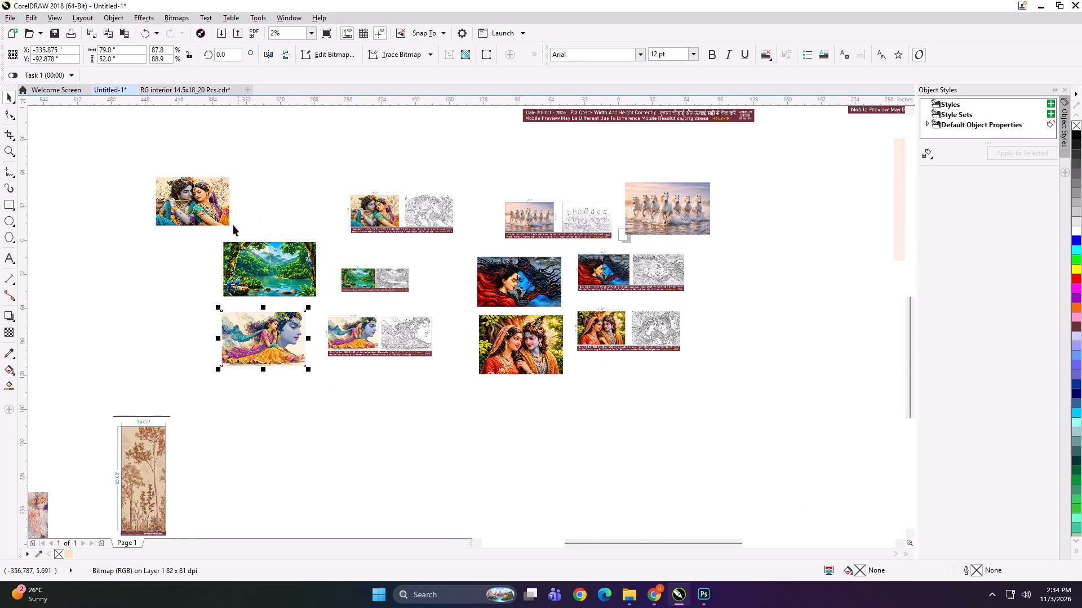
{"action": "scroll", "coordinate": [215, 209], "scroll_direction": "up", "scroll_amount": 1}
{"action": "left_click_drag", "start_coordinate": [216, 193], "coordinate": [428, 203]}
Resize the flute-couple artwork to 79 x 52 inches to match its preview.
{"action": "scroll", "coordinate": [420, 164], "scroll_direction": "up", "scroll_amount": 1}
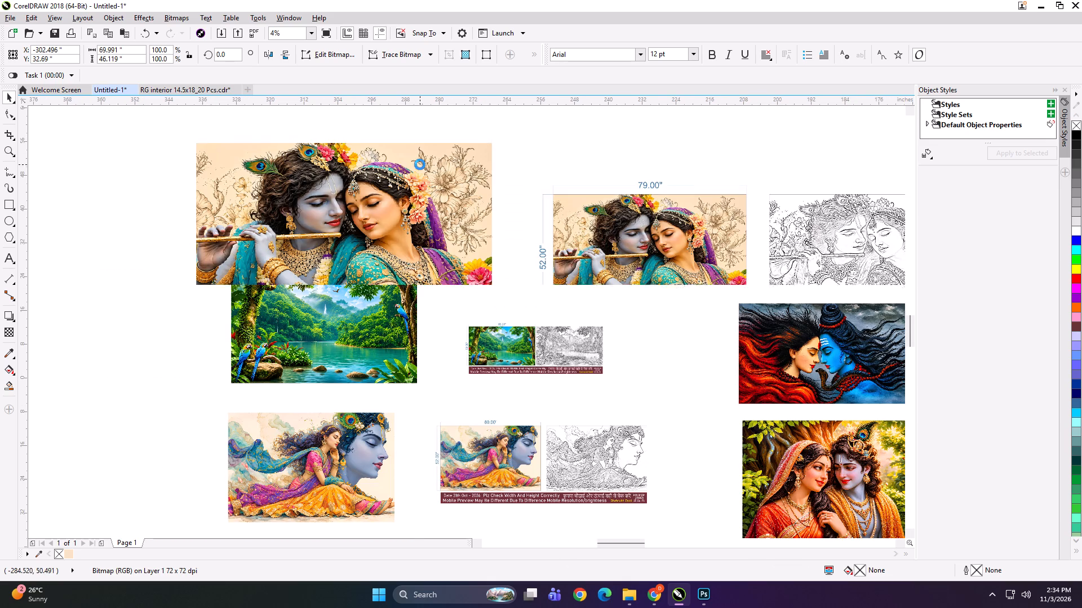
{"action": "left_click", "coordinate": [134, 50]}
{"action": "key", "text": "ctrl+a"}
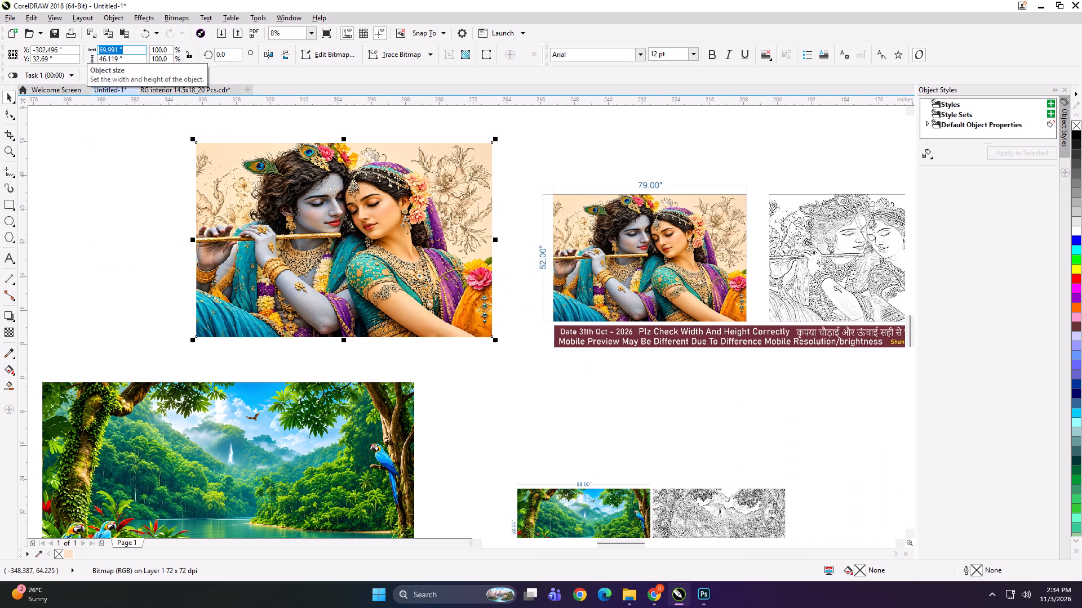
{"action": "type", "text": "79"}
{"action": "key", "text": "Tab"}
{"action": "type", "text": "52"}
{"action": "key", "text": "Return"}
Delete the wrong 78x52 A file from the ALI DECOR folder while exporting the flute-couple artwork.
{"action": "key", "text": "ctrl+e"}
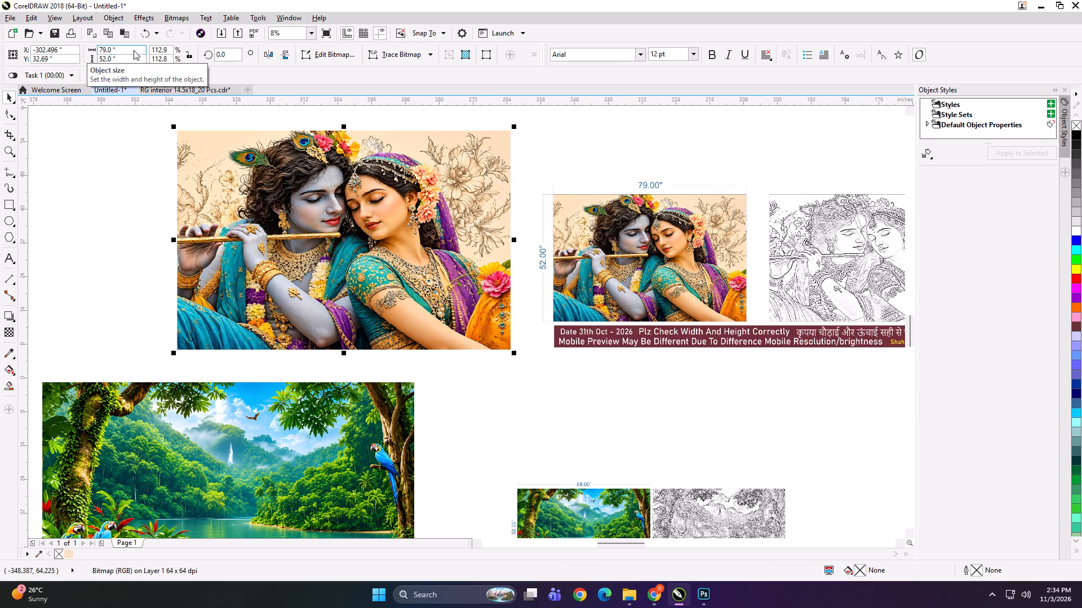
{"action": "left_click", "coordinate": [823, 278]}
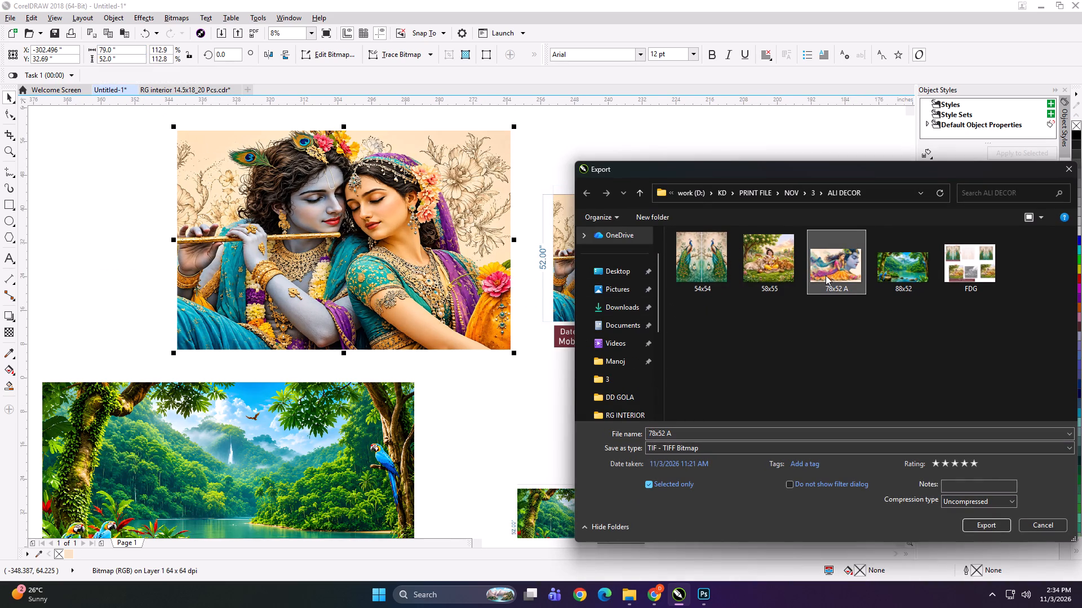
{"action": "left_click", "coordinate": [833, 267]}
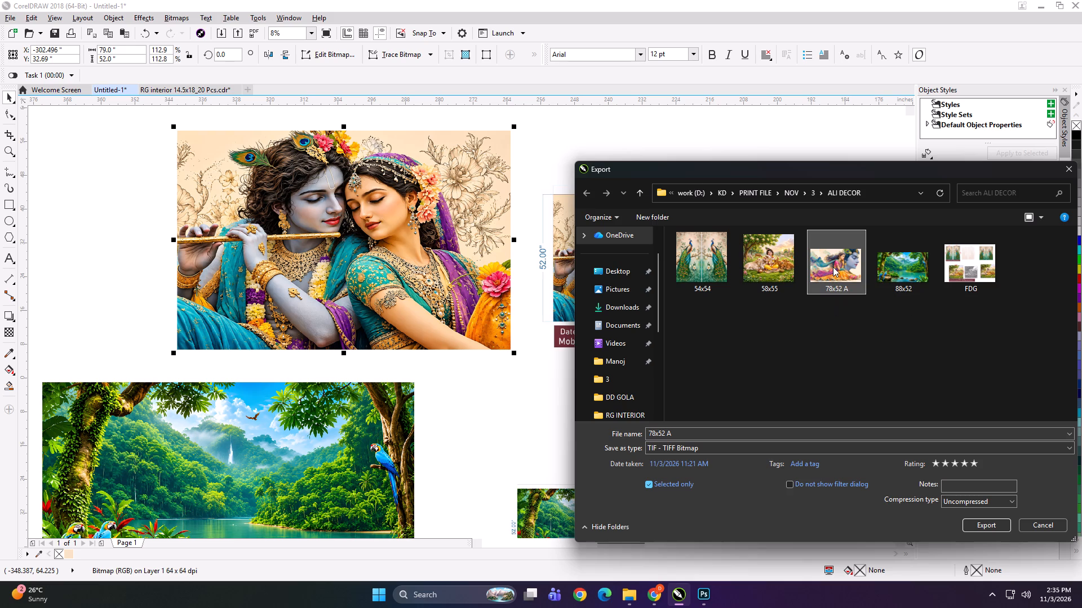
{"action": "key", "text": "Delete"}
Export the flute-couple artwork as TIFF file 79x52 in the ALI DECOR folder.
{"action": "left_click_drag", "start_coordinate": [819, 171], "coordinate": [626, 335]}
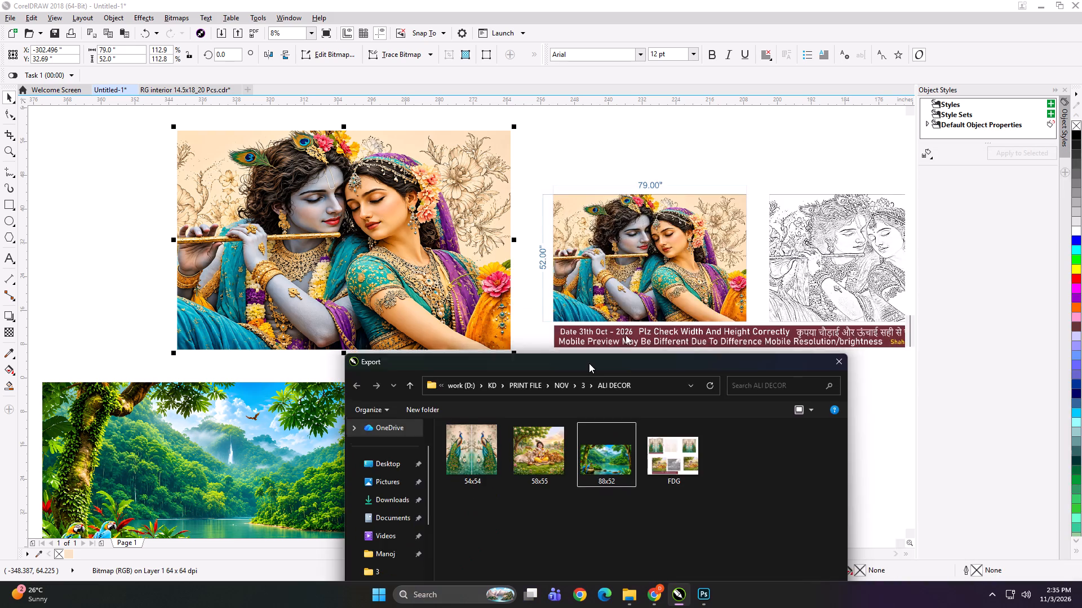
{"action": "left_click_drag", "start_coordinate": [626, 335], "coordinate": [779, 127]}
{"action": "left_click", "coordinate": [662, 391]}
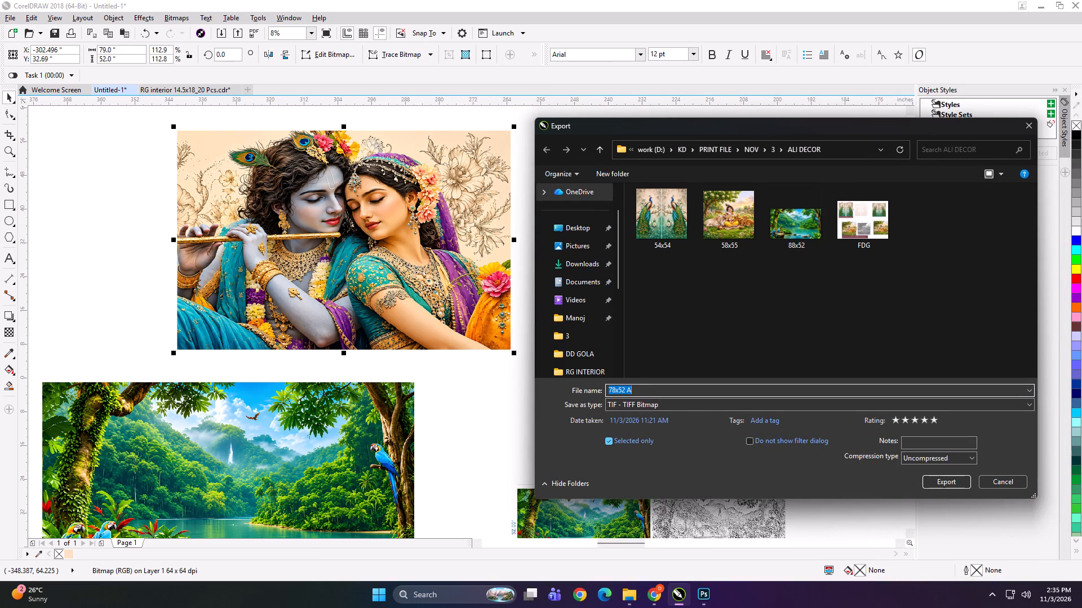
{"action": "type", "text": "79x52"}
{"action": "key", "text": "space"}
{"action": "key", "text": "Return"}
{"action": "key", "text": "Return"}
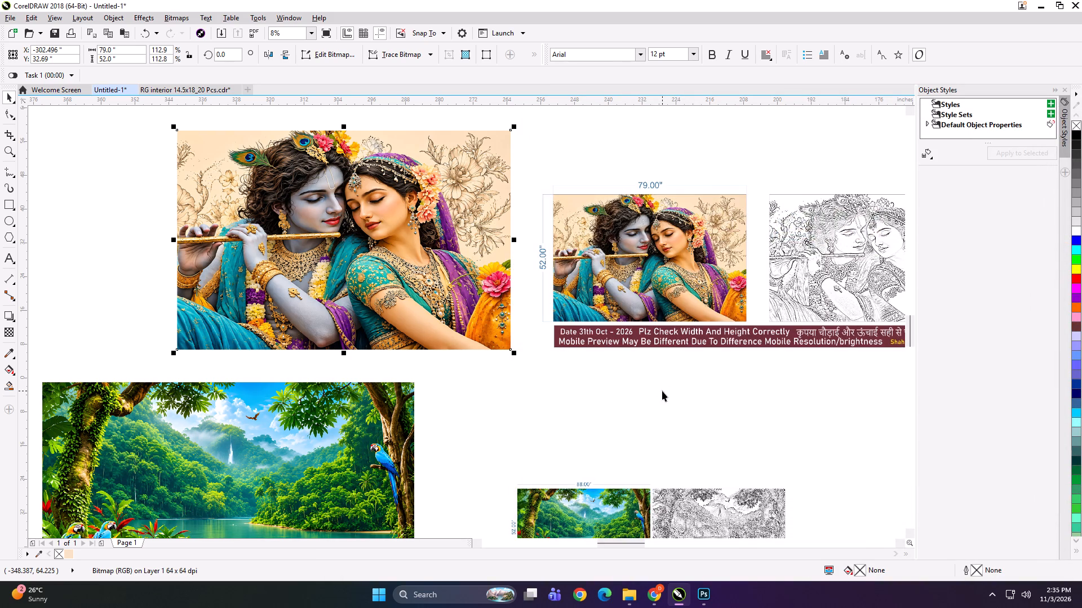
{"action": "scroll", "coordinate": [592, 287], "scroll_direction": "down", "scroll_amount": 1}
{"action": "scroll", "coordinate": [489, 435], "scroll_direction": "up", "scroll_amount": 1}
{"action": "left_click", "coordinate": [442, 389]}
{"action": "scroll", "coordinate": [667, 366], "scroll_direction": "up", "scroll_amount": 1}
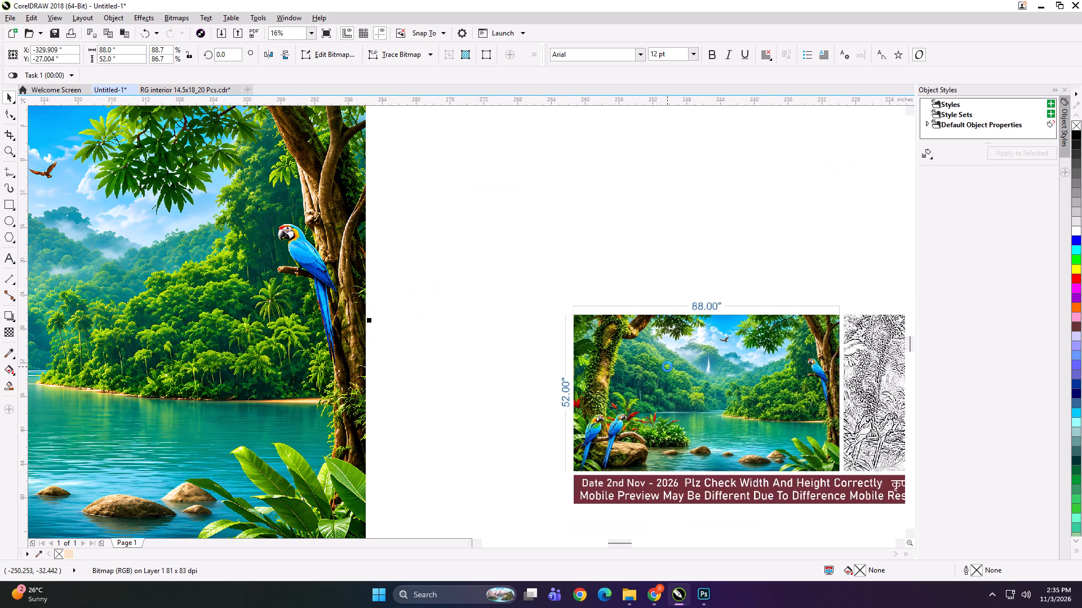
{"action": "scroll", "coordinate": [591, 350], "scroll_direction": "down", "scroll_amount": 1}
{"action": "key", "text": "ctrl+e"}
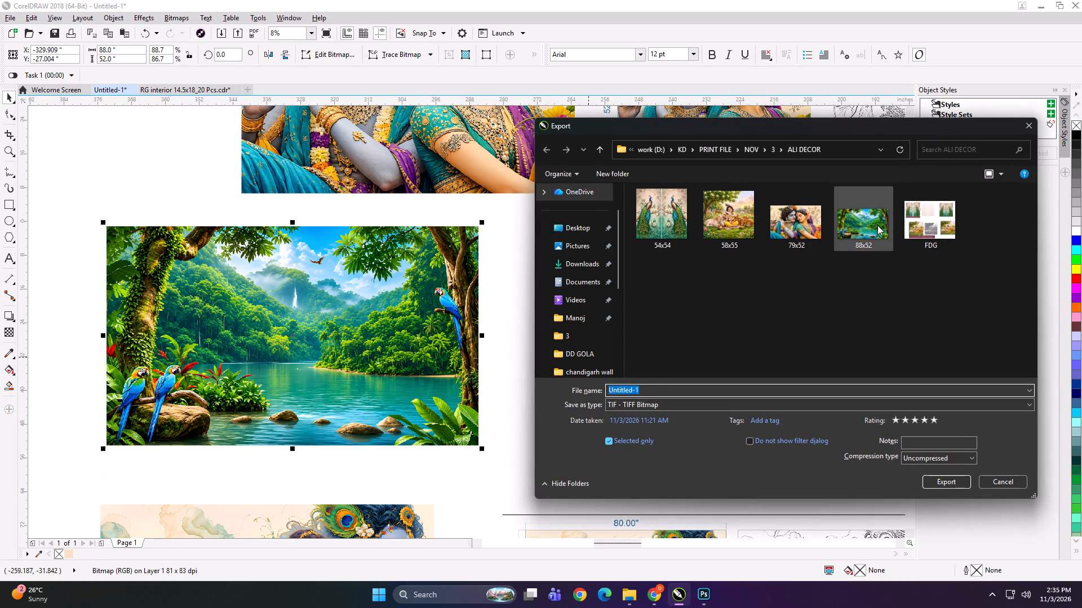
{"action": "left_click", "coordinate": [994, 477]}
Resize the seated-woman artwork to 80 x 52 inches to match its preview.
{"action": "scroll", "coordinate": [721, 242], "scroll_direction": "down", "scroll_amount": 1}
{"action": "scroll", "coordinate": [608, 448], "scroll_direction": "up", "scroll_amount": 1}
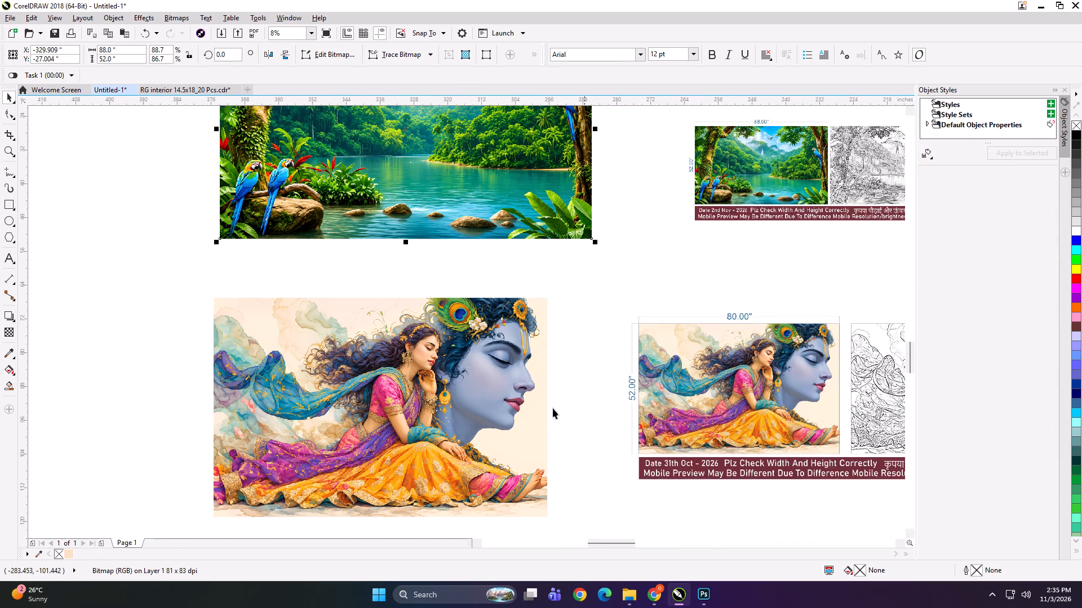
{"action": "left_click", "coordinate": [460, 378]}
{"action": "left_click", "coordinate": [128, 47]}
{"action": "key", "text": "ctrl+a"}
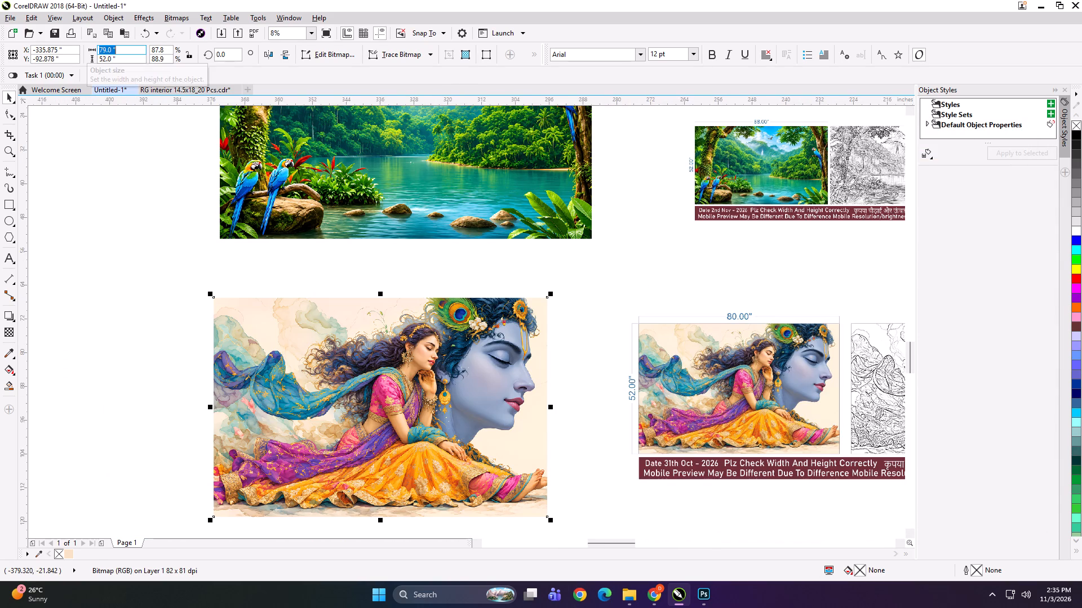
{"action": "type", "text": "80"}
{"action": "key", "text": "Tab"}
{"action": "type", "text": "52"}
{"action": "key", "text": "Return"}
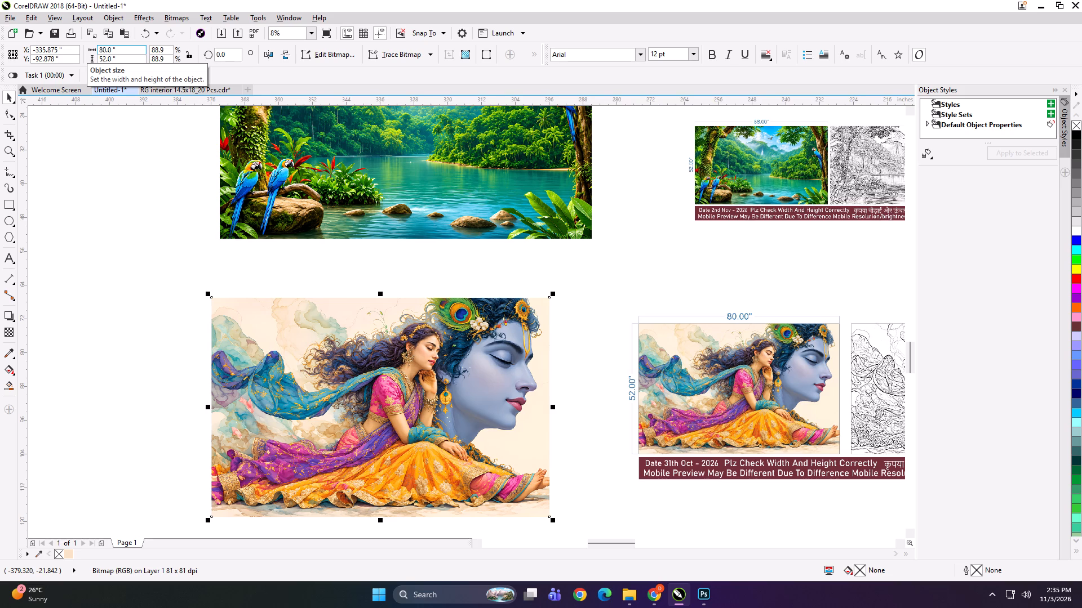
Export the seated-woman artwork as TIFF file 80x52 in the ALI DECOR folder.
{"action": "key", "text": "ctrl+e"}
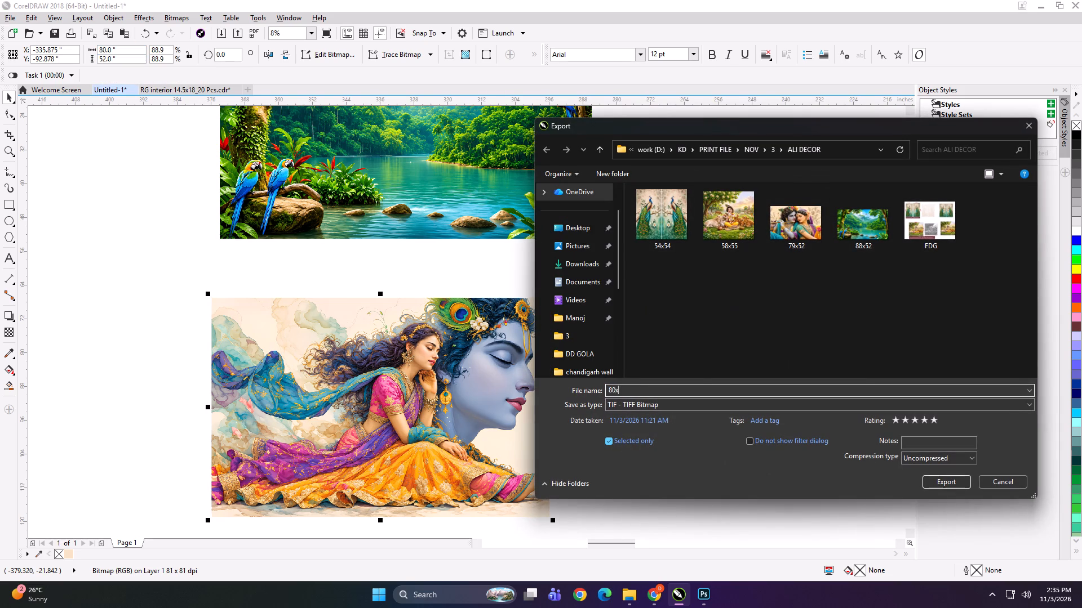
{"action": "key", "text": "Return"}
{"action": "key", "text": "Return"}
Resize the white-horses artwork to 84 x 52 inches to match its preview.
{"action": "scroll", "coordinate": [372, 373], "scroll_direction": "down", "scroll_amount": 2}
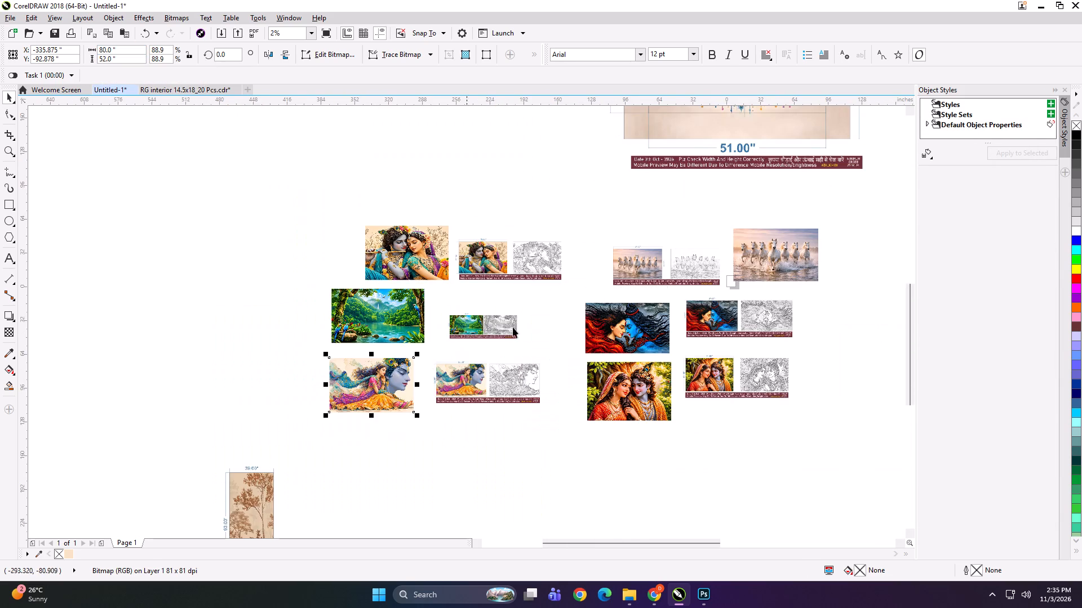
{"action": "scroll", "coordinate": [730, 264], "scroll_direction": "up", "scroll_amount": 1}
{"action": "scroll", "coordinate": [797, 251], "scroll_direction": "up", "scroll_amount": 1}
{"action": "left_click", "coordinate": [788, 251]}
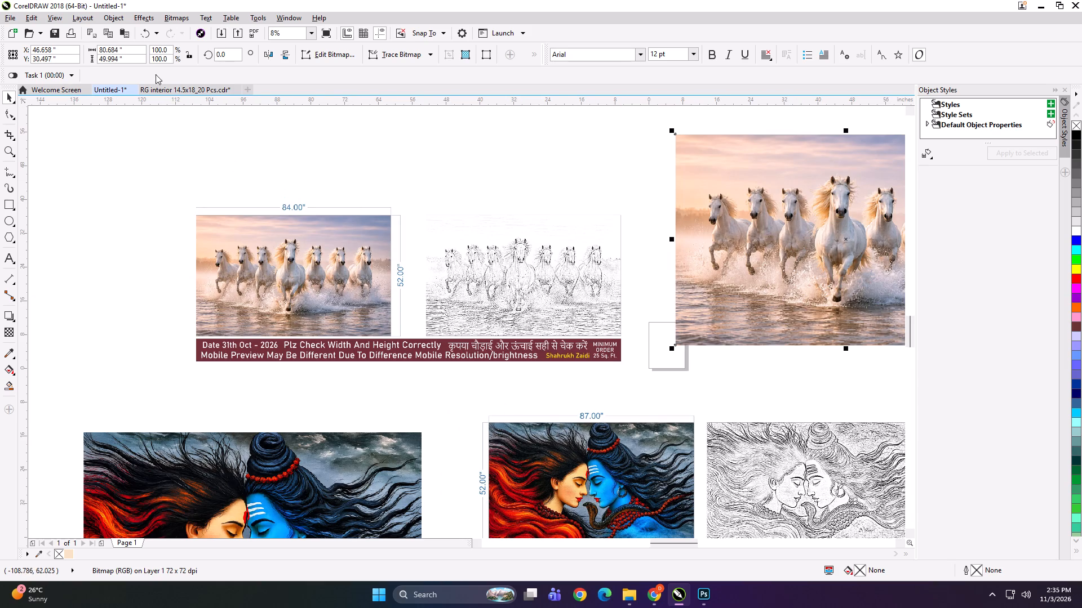
{"action": "left_click", "coordinate": [131, 50]}
{"action": "key", "text": "ctrl+a"}
{"action": "type", "text": "84"}
{"action": "key", "text": "Tab"}
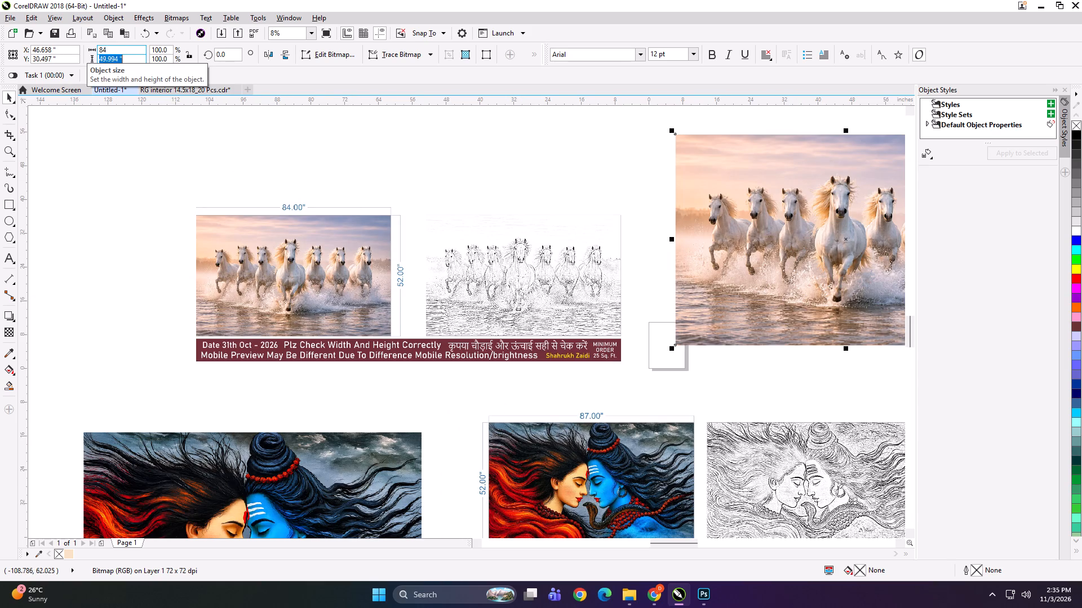
{"action": "type", "text": "52"}
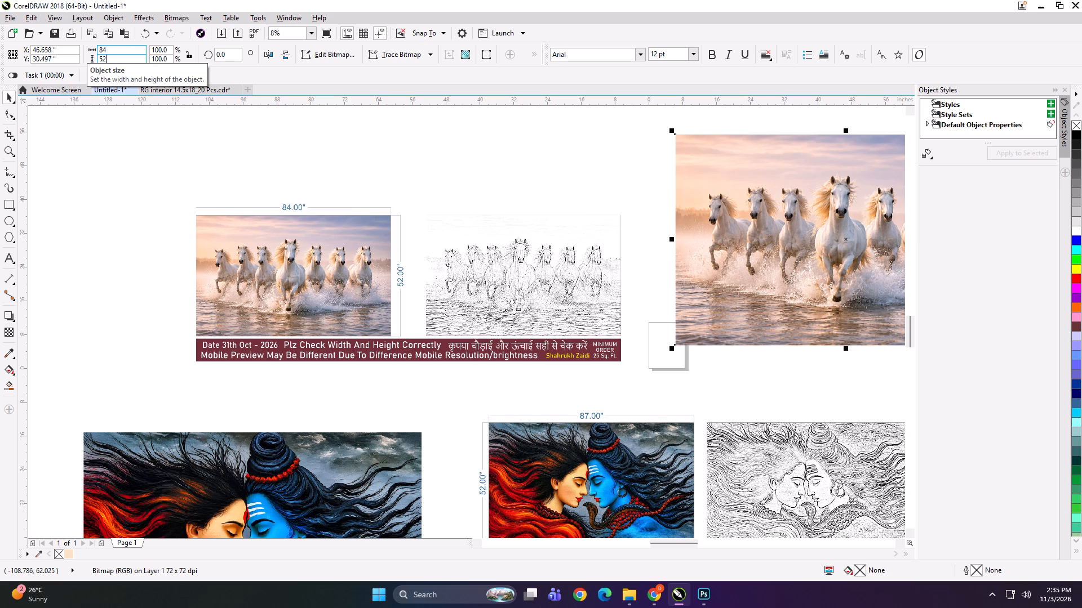
{"action": "key", "text": "Return"}
Export the white-horses artwork as TIFF file 85x52 in the ALI DECOR folder.
{"action": "key", "text": "ctrl+e"}
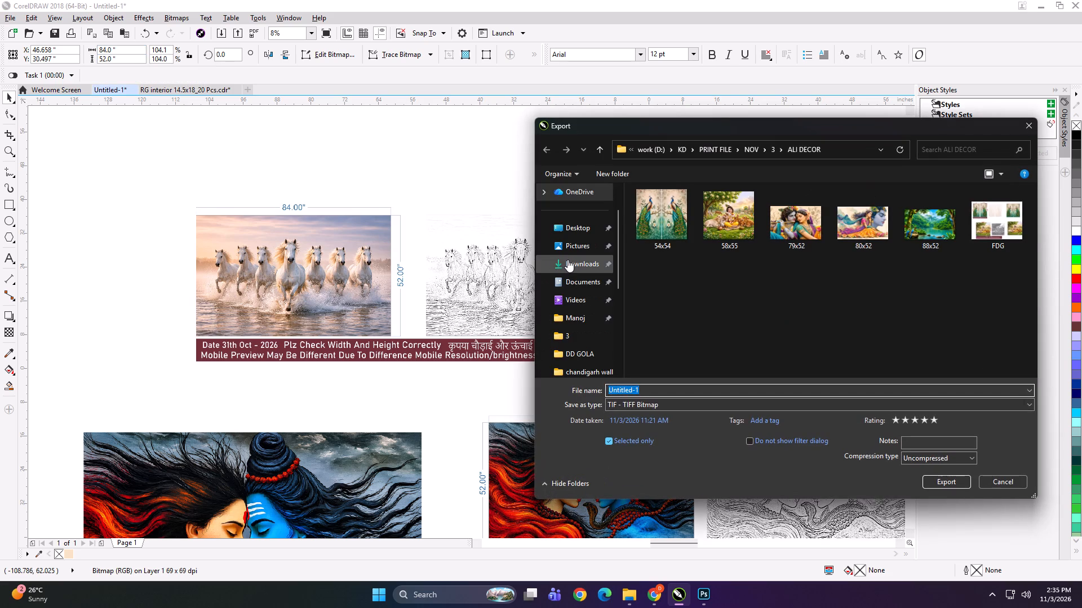
{"action": "type", "text": "85x52"}
{"action": "key", "text": "space"}
{"action": "key", "text": "Return"}
{"action": "key", "text": "Return"}
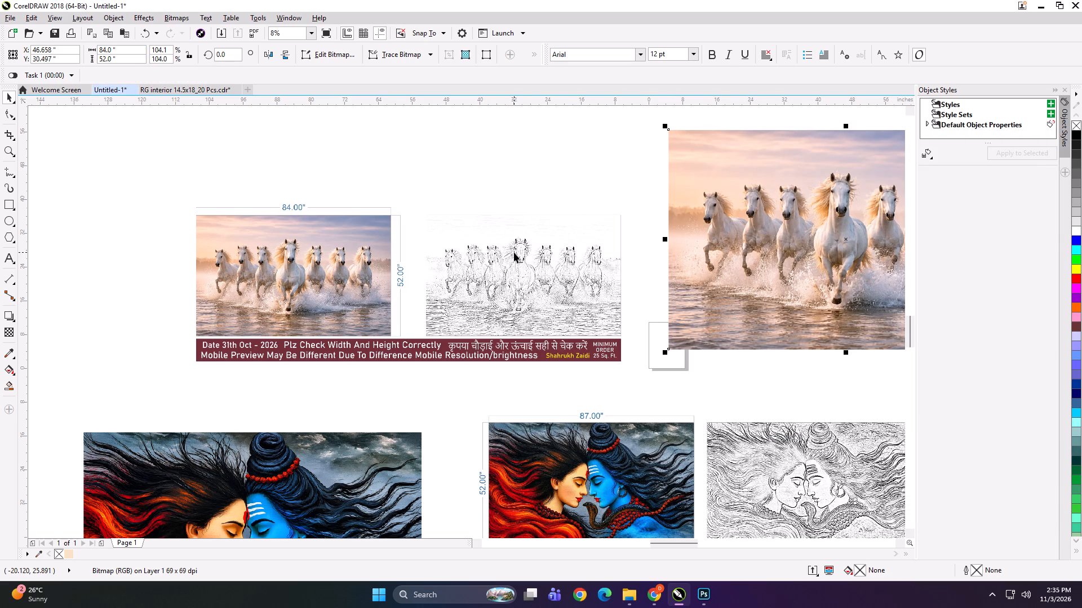
Scale down the white-horses artwork and group it with its preview set.
{"action": "scroll", "coordinate": [502, 267], "scroll_direction": "down", "scroll_amount": 1}
{"action": "left_click_drag", "start_coordinate": [525, 279], "coordinate": [520, 254]}
{"action": "left_click", "coordinate": [660, 253]}
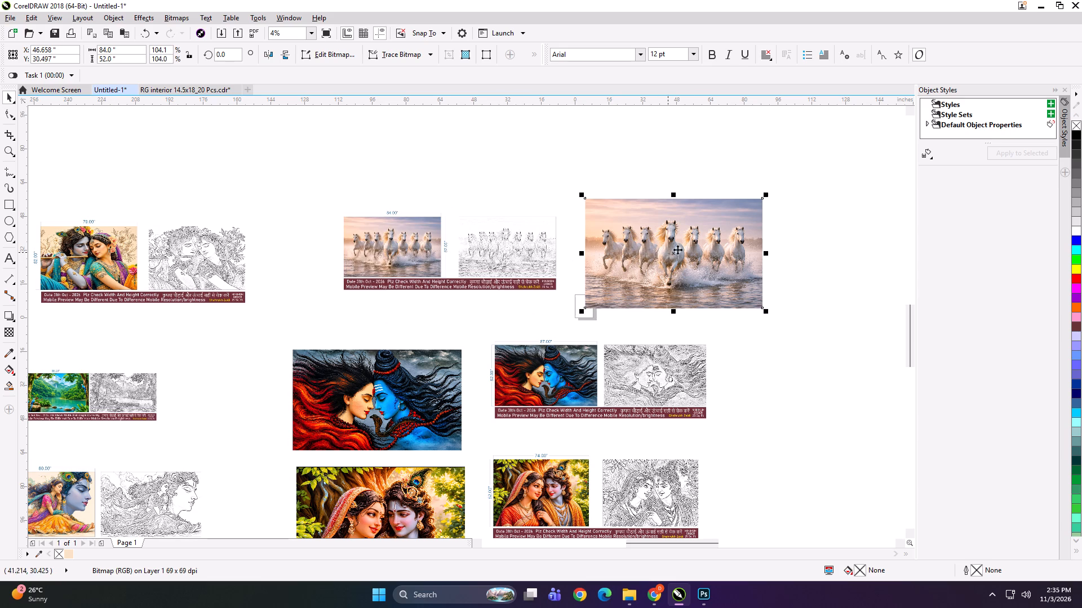
{"action": "left_click_drag", "start_coordinate": [765, 312], "coordinate": [730, 314]}
{"action": "left_click", "coordinate": [508, 250], "text": "shift"}
{"action": "key", "text": "ctrl+g"}
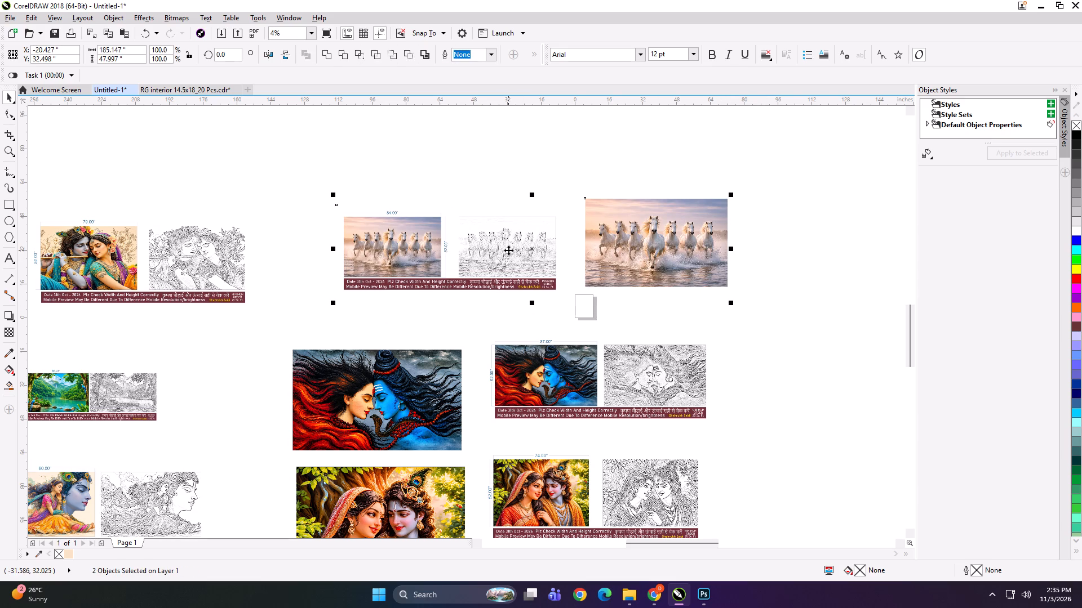
Resize the red-and-blue flowing-hair couple artwork to 87 x 52 inches to match its preview.
{"action": "scroll", "coordinate": [517, 214], "scroll_direction": "down", "scroll_amount": 1}
{"action": "scroll", "coordinate": [502, 321], "scroll_direction": "up", "scroll_amount": 2}
{"action": "left_click_drag", "start_coordinate": [401, 302], "coordinate": [401, 267]}
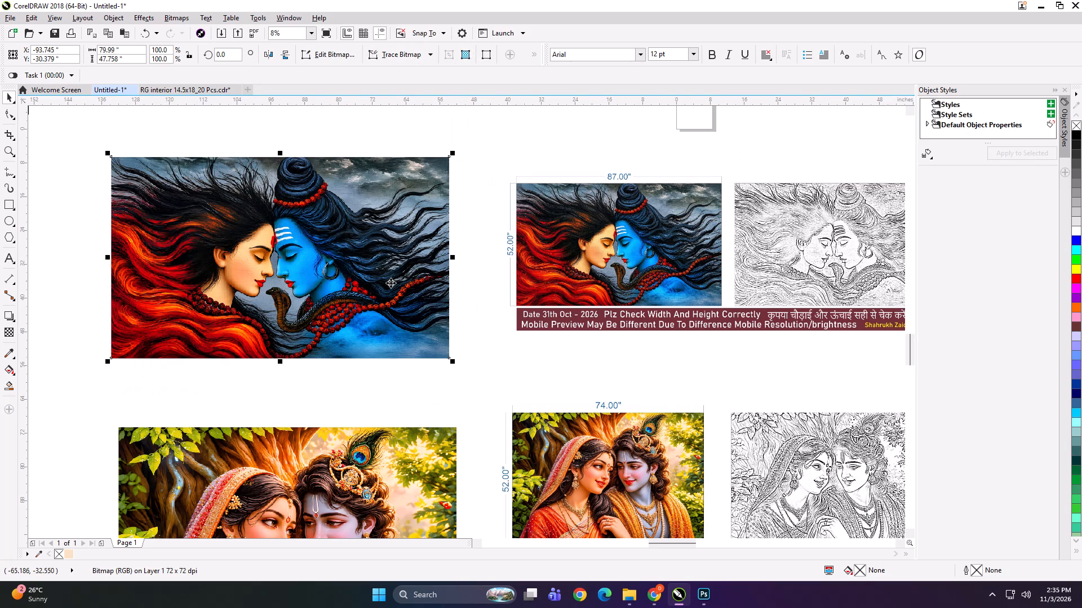
{"action": "left_click", "coordinate": [129, 53]}
{"action": "key", "text": "ctrl+a"}
{"action": "type", "text": "87"}
{"action": "key", "text": "Tab"}
{"action": "type", "text": "52"}
{"action": "key", "text": "Return"}
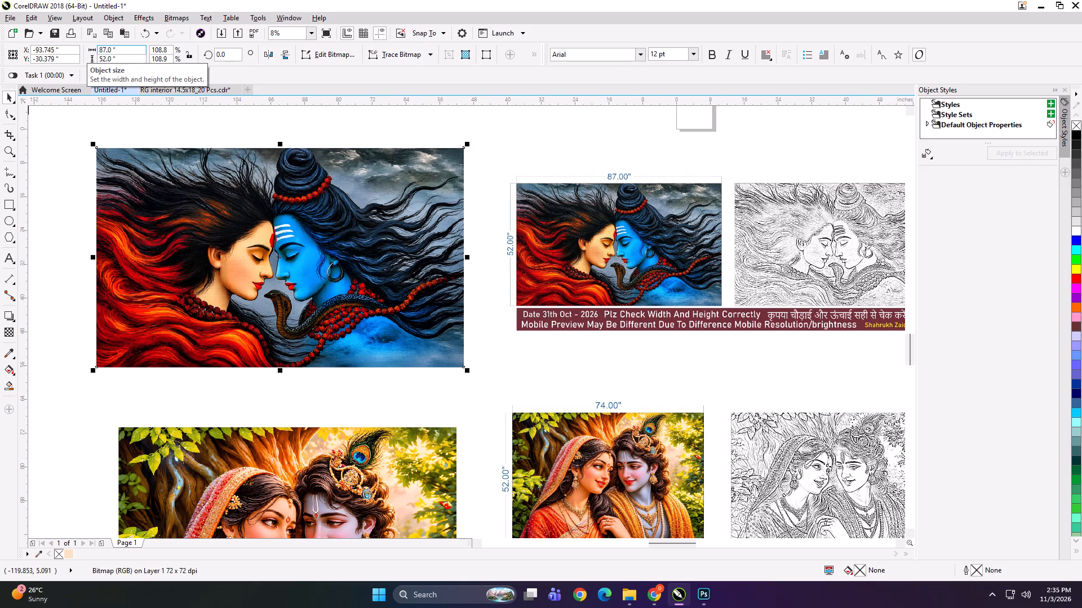
Export the flowing-hair couple artwork as TIFF file 87x52 in the ALI DECOR folder.
{"action": "key", "text": "ctrl+e"}
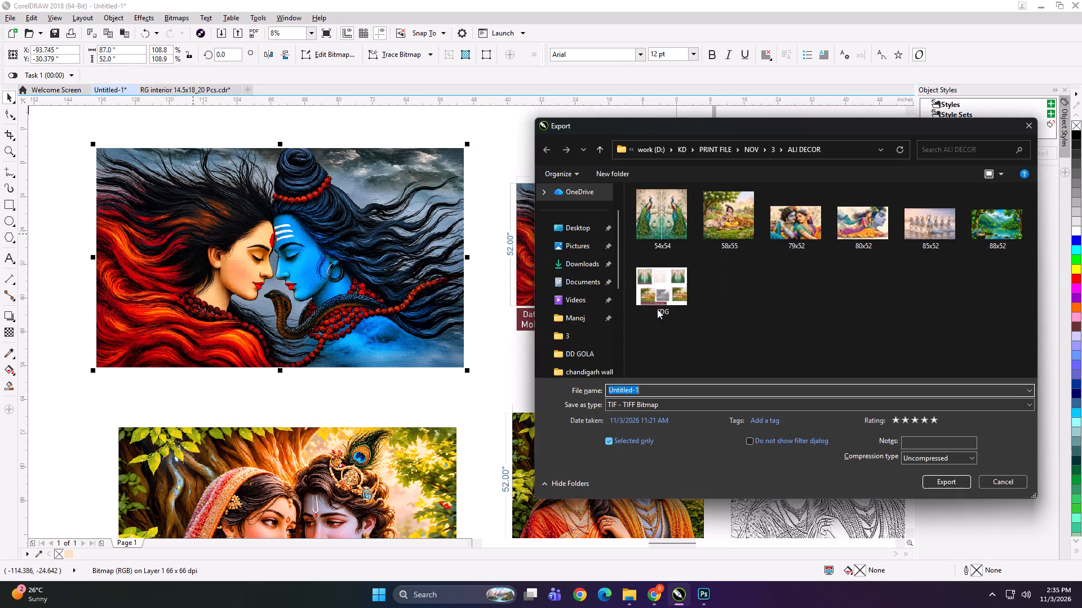
{"action": "type", "text": "87x52"}
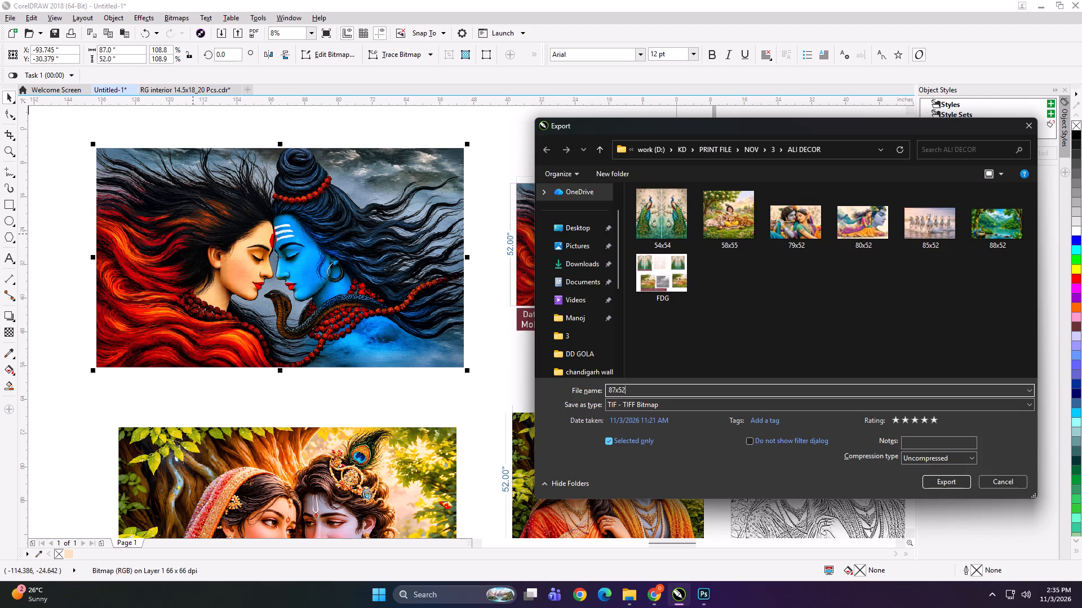
{"action": "key", "text": "Return"}
{"action": "key", "text": "Return"}
Scale down the flowing-hair couple artwork, group it with its preview set, and place the group under the horses set.
{"action": "left_click", "coordinate": [468, 374], "text": "shift"}
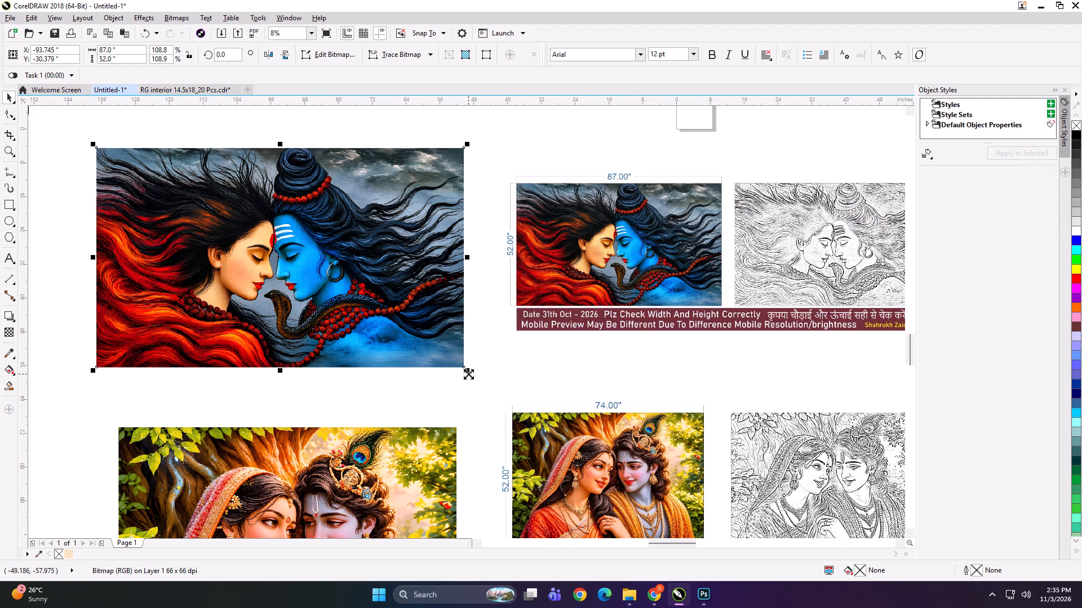
{"action": "left_click_drag", "start_coordinate": [465, 372], "coordinate": [428, 359], "text": "shift"}
{"action": "left_click_drag", "start_coordinate": [400, 288], "coordinate": [450, 280]}
{"action": "left_click", "coordinate": [551, 277], "text": "shift"}
{"action": "key", "text": "ctrl+g"}
{"action": "scroll", "coordinate": [463, 263], "scroll_direction": "down", "scroll_amount": 2}
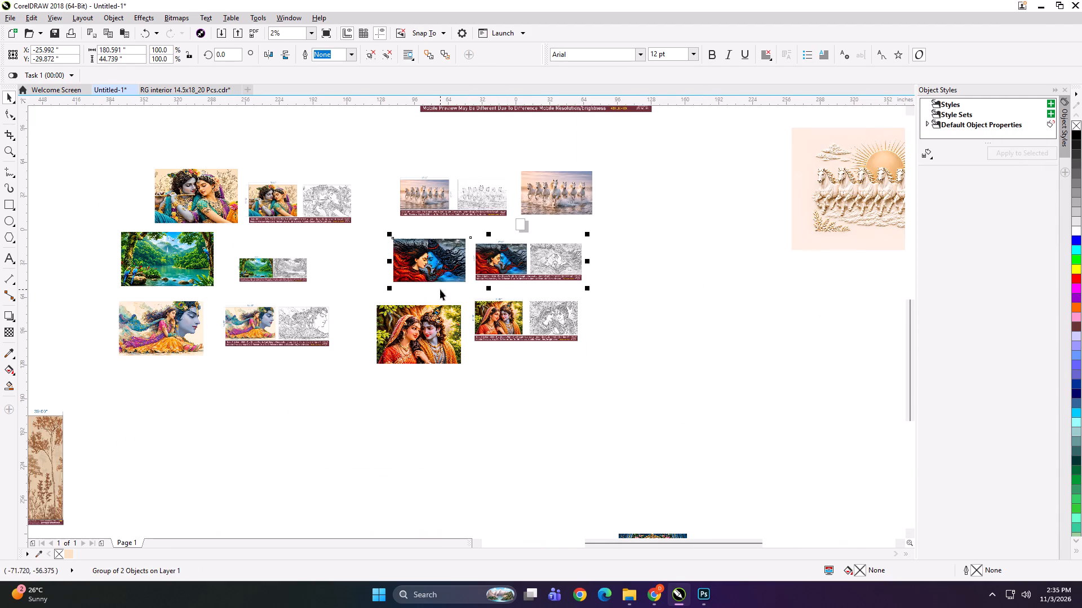
{"action": "left_click_drag", "start_coordinate": [495, 254], "coordinate": [509, 246]}
Resize the artwork of the couple under the tree to 74 x 52 inches to match its preview.
{"action": "scroll", "coordinate": [454, 342], "scroll_direction": "up", "scroll_amount": 1}
{"action": "left_click", "coordinate": [430, 336]}
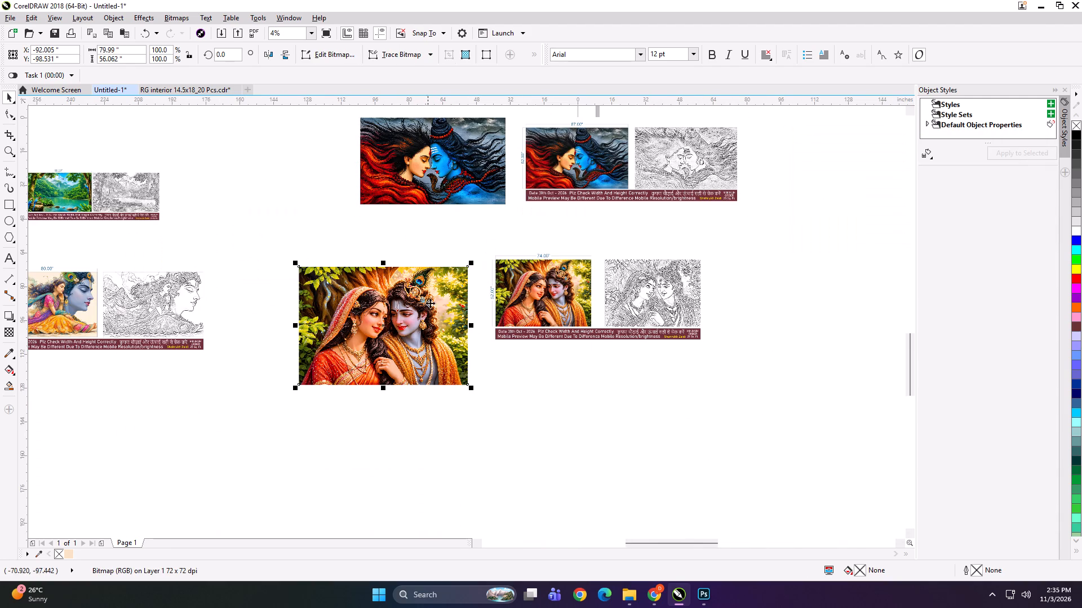
{"action": "scroll", "coordinate": [432, 294], "scroll_direction": "up", "scroll_amount": 1}
{"action": "left_click", "coordinate": [134, 46]}
{"action": "key", "text": "ctrl+a"}
{"action": "type", "text": "74"}
{"action": "key", "text": "Tab"}
{"action": "type", "text": "52"}
{"action": "key", "text": "Return"}
Export the couple-under-tree artwork as TIFF file 75x52 in the ALI DECOR folder.
{"action": "key", "text": "ctrl+e"}
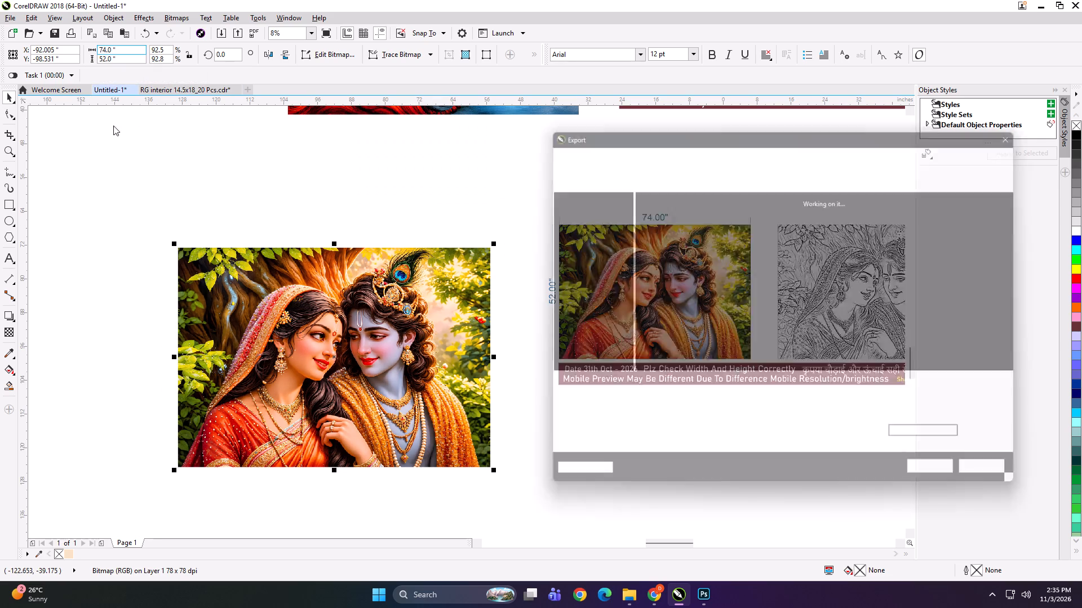
{"action": "type", "text": "75x"}
{"action": "type", "text": "52"}
{"action": "key", "text": "space"}
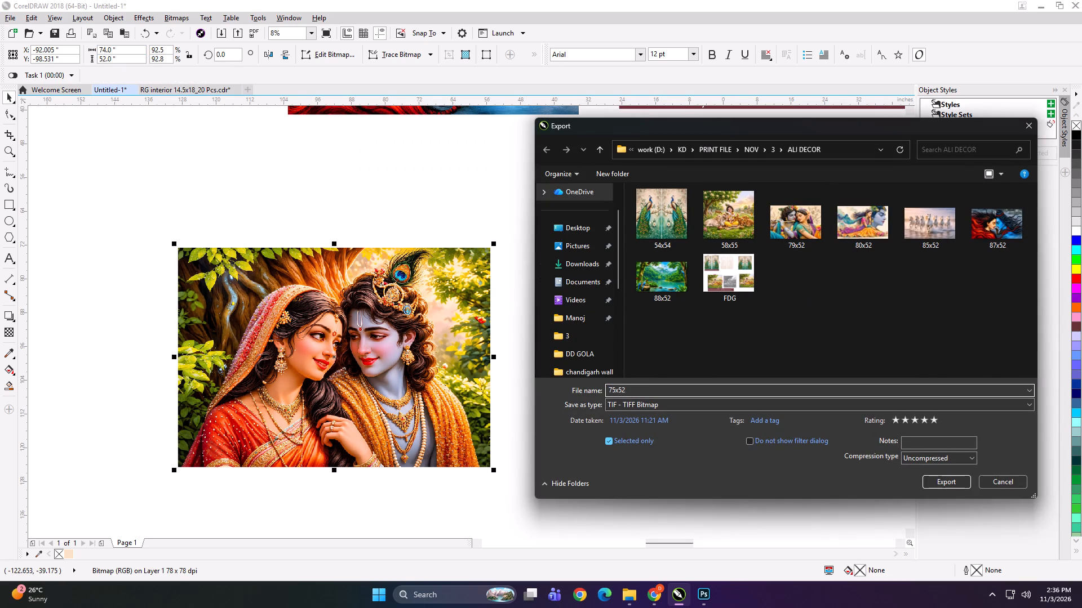
{"action": "key", "text": "Return"}
{"action": "key", "text": "Return"}
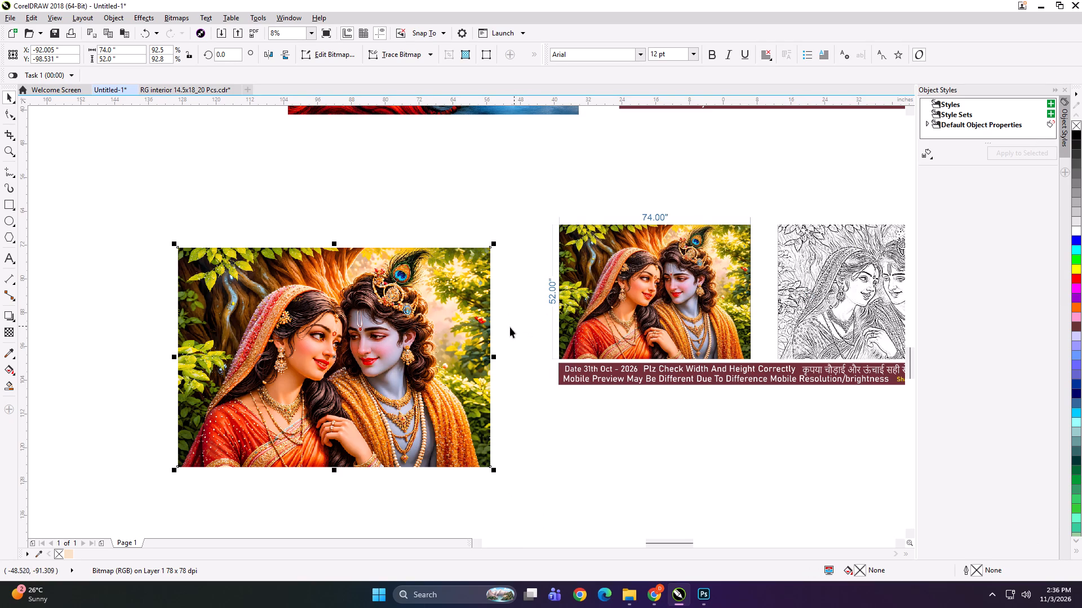
Rename the exported couple-under-tree file from 75x52 to 74x52 in the ALI DECOR folder, without exporting again.
{"action": "key", "text": "ctrl+e"}
{"action": "left_click", "coordinate": [797, 229]}
{"action": "right_click", "coordinate": [797, 229]}
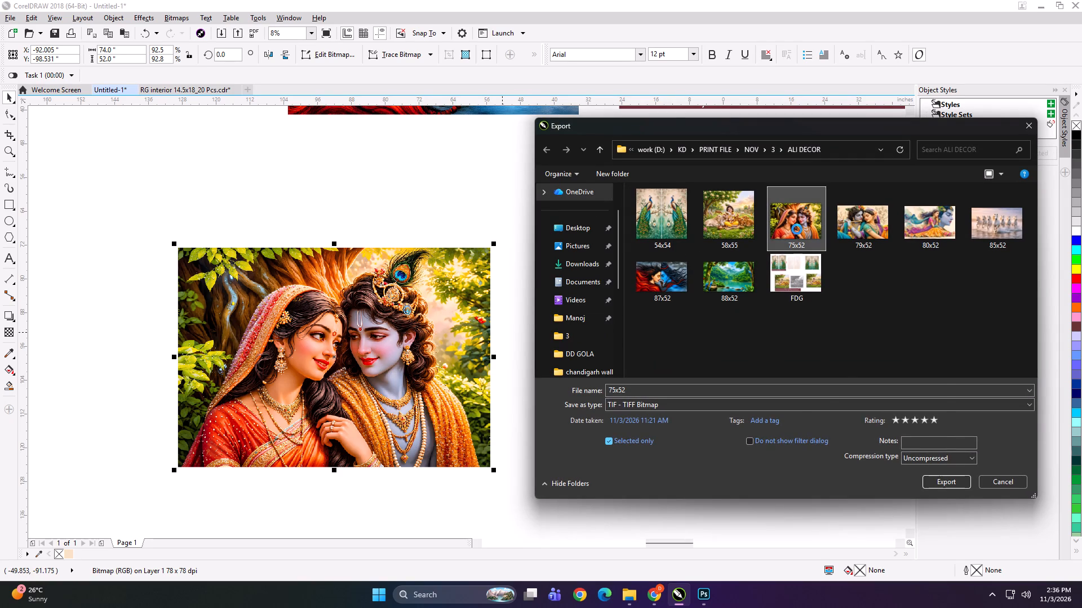
{"action": "left_click", "coordinate": [832, 556]}
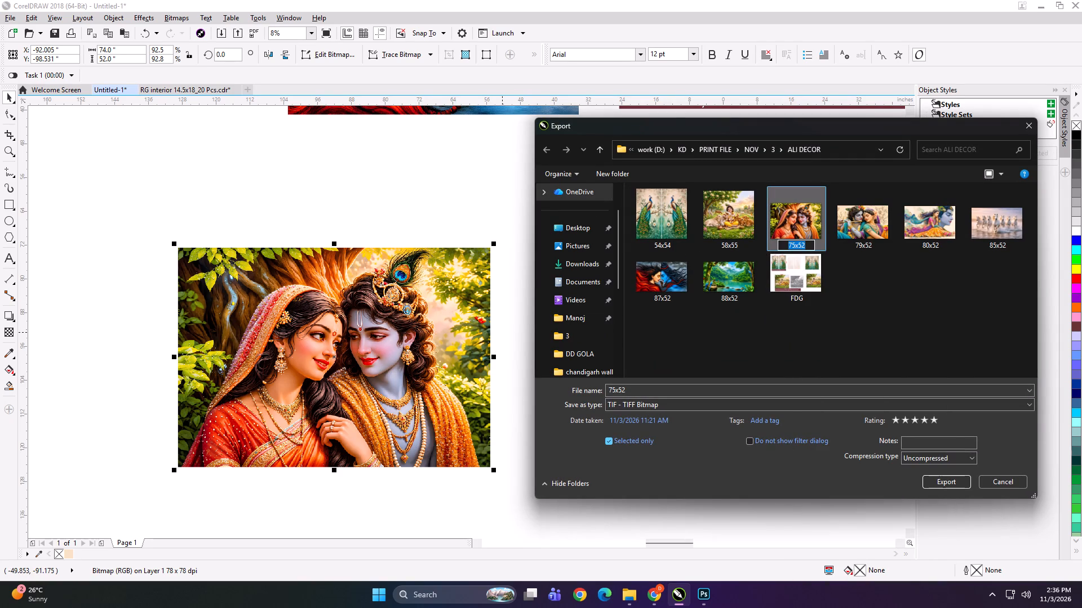
{"action": "left_click", "coordinate": [791, 248]}
{"action": "key", "text": "Right"}
{"action": "key", "text": "BackSpace"}
{"action": "key", "text": "4"}
{"action": "key", "text": "Return"}
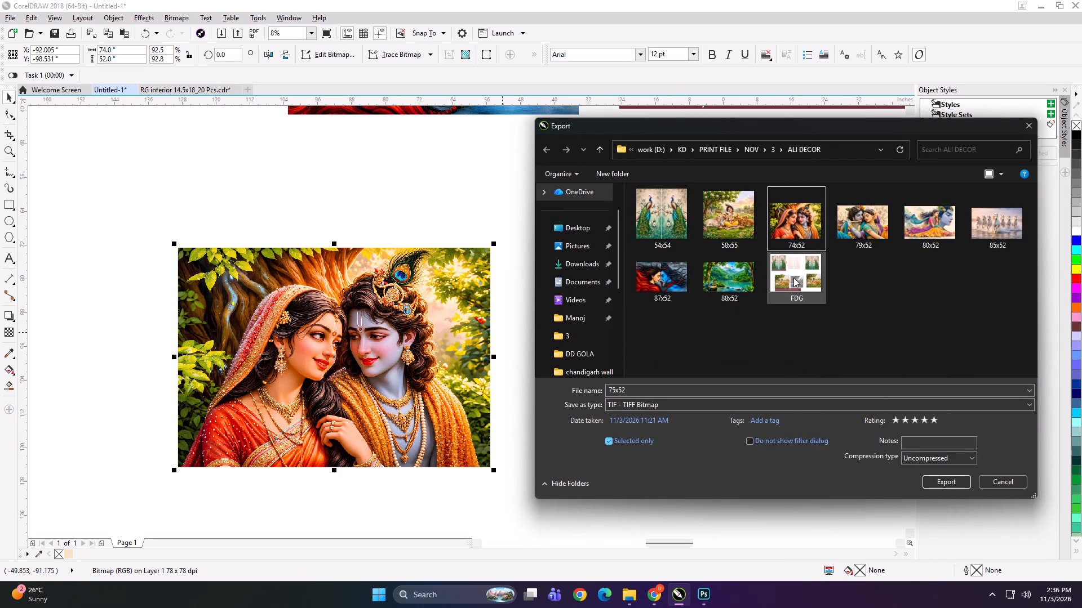
{"action": "left_click", "coordinate": [726, 266], "text": "shift"}
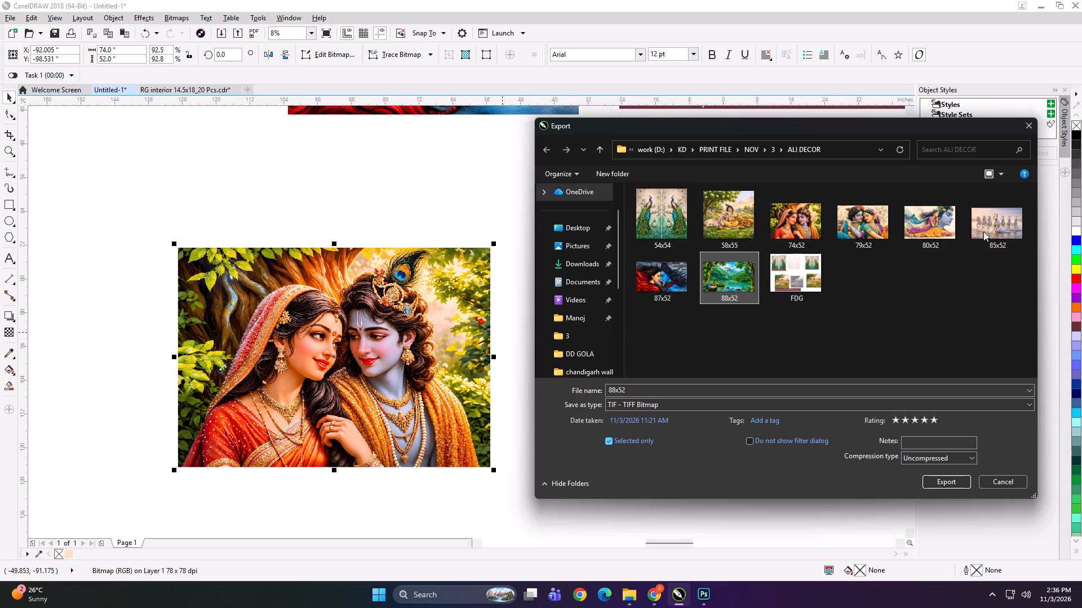
{"action": "left_click", "coordinate": [1012, 482]}
Move the couple-under-tree artwork up so that it sits level with its preview set.
{"action": "scroll", "coordinate": [600, 232], "scroll_direction": "down", "scroll_amount": 1}
{"action": "scroll", "coordinate": [586, 289], "scroll_direction": "down", "scroll_amount": 1}
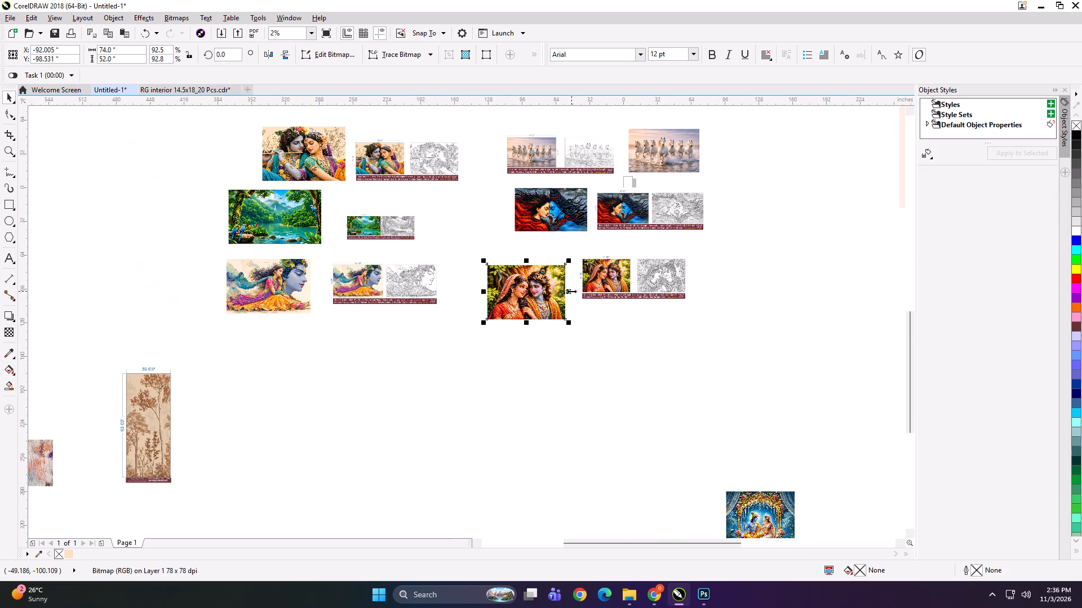
{"action": "left_click_drag", "start_coordinate": [530, 287], "coordinate": [538, 270]}
Group all six artworks with their preview sets and scale the group down to about 14.3 x 5.6 inches.
{"action": "left_click_drag", "start_coordinate": [150, 117], "coordinate": [804, 303]}
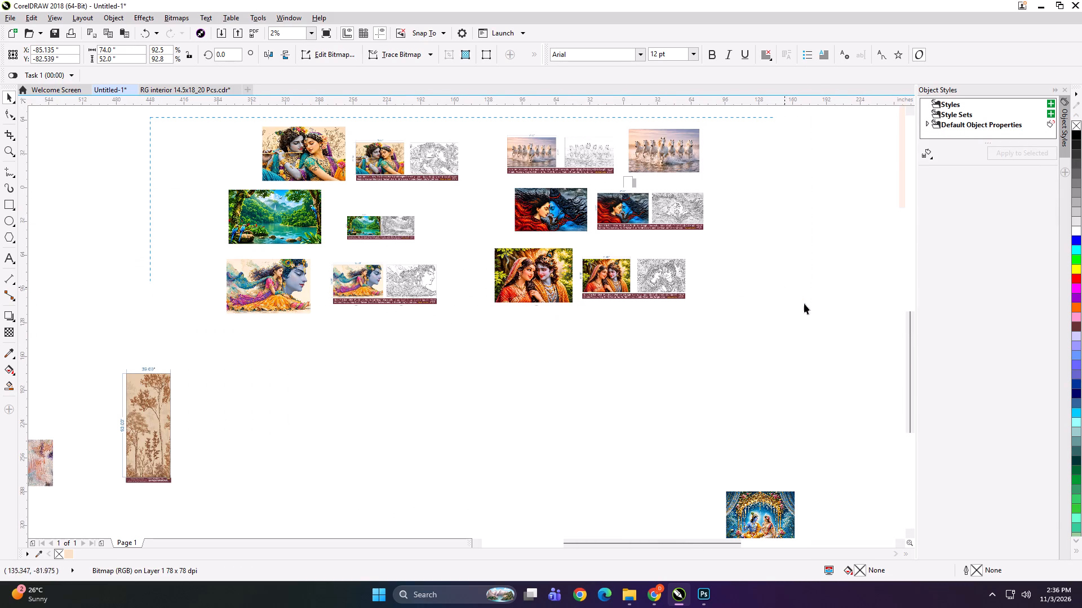
{"action": "left_click_drag", "start_coordinate": [804, 303], "coordinate": [818, 339]}
{"action": "key", "text": "ctrl+g"}
{"action": "left_click_drag", "start_coordinate": [709, 315], "coordinate": [673, 307], "text": "shift"}
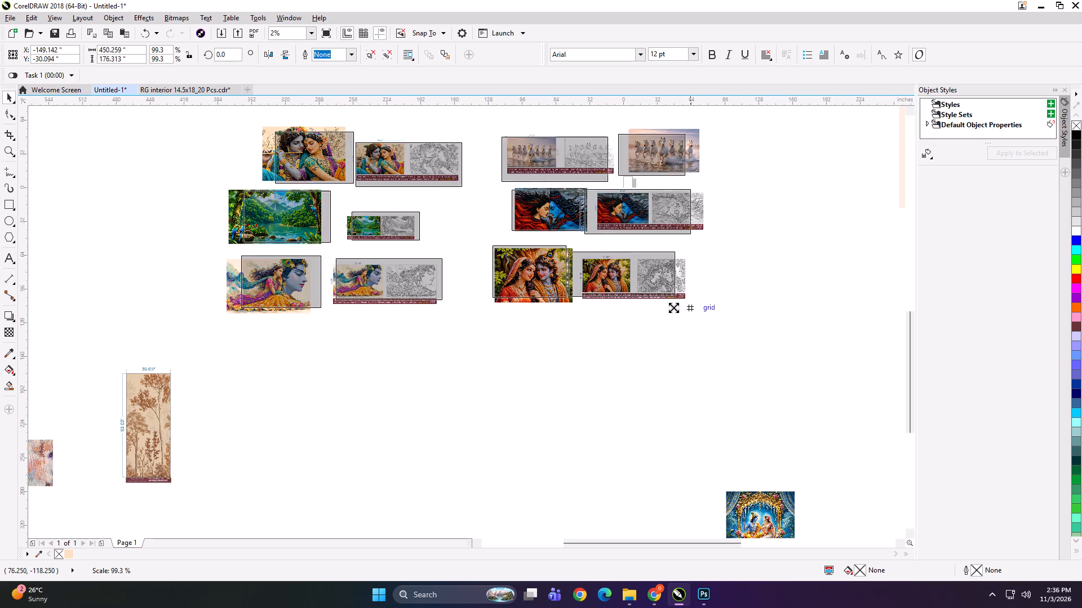
{"action": "left_click_drag", "start_coordinate": [673, 307], "coordinate": [477, 233], "text": "shift"}
{"action": "scroll", "coordinate": [472, 218], "scroll_direction": "up", "scroll_amount": 5}
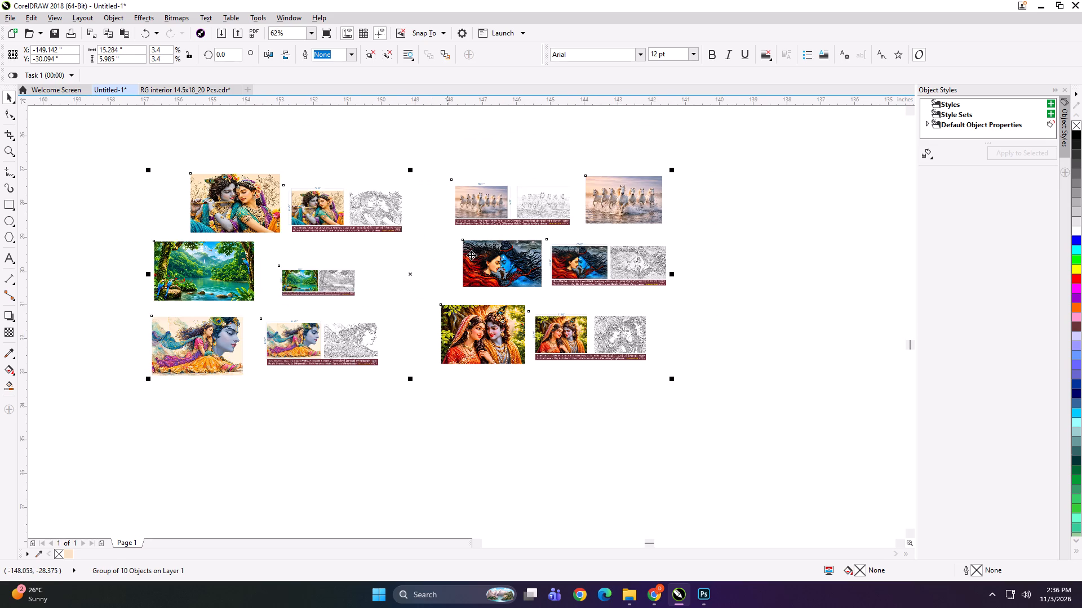
{"action": "left_click_drag", "start_coordinate": [675, 379], "coordinate": [641, 374], "text": "shift"}
Export the scaled-down overview group as TIFF file DGH in the ALI DECOR folder.
{"action": "key", "text": "ctrl+e"}
{"action": "type", "text": "DGH"}
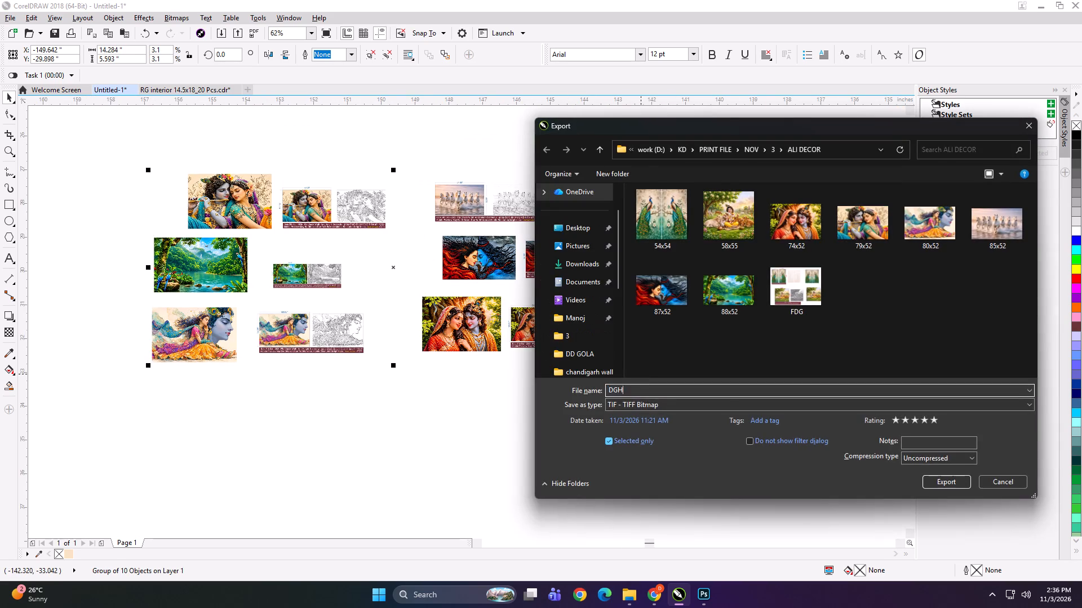
{"action": "key", "text": "Return"}
{"action": "key", "text": "Return"}
{"action": "key", "text": "Return"}
Delete the exported overview group from the drawing.
{"action": "key", "text": "Delete"}
{"action": "key", "text": "F4"}
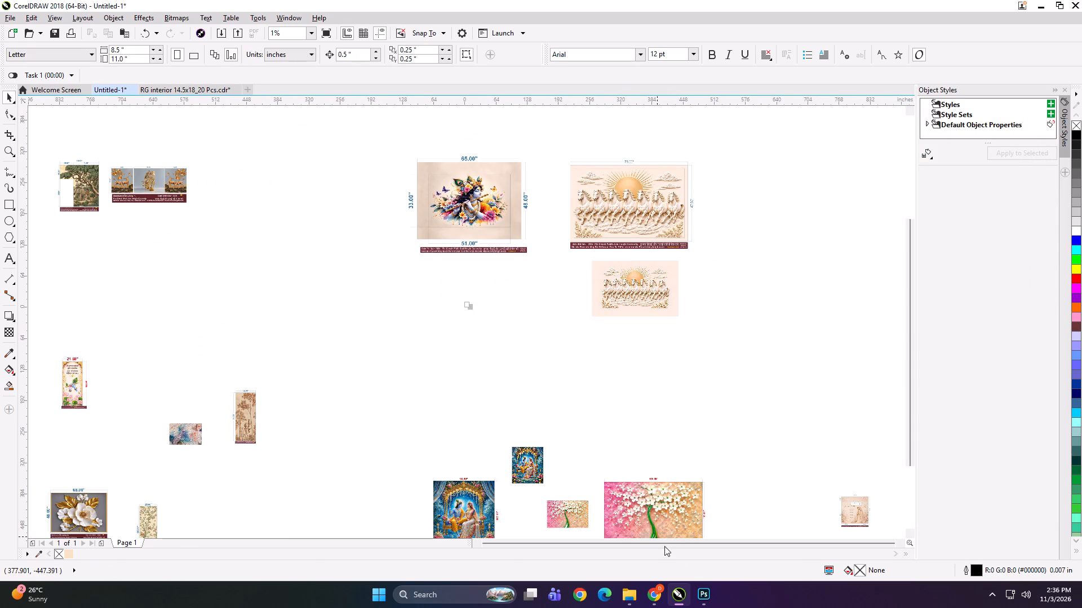
Switch to Photoshop and close the WAFSHBJJ.jpg document.
{"action": "left_click", "coordinate": [702, 597]}
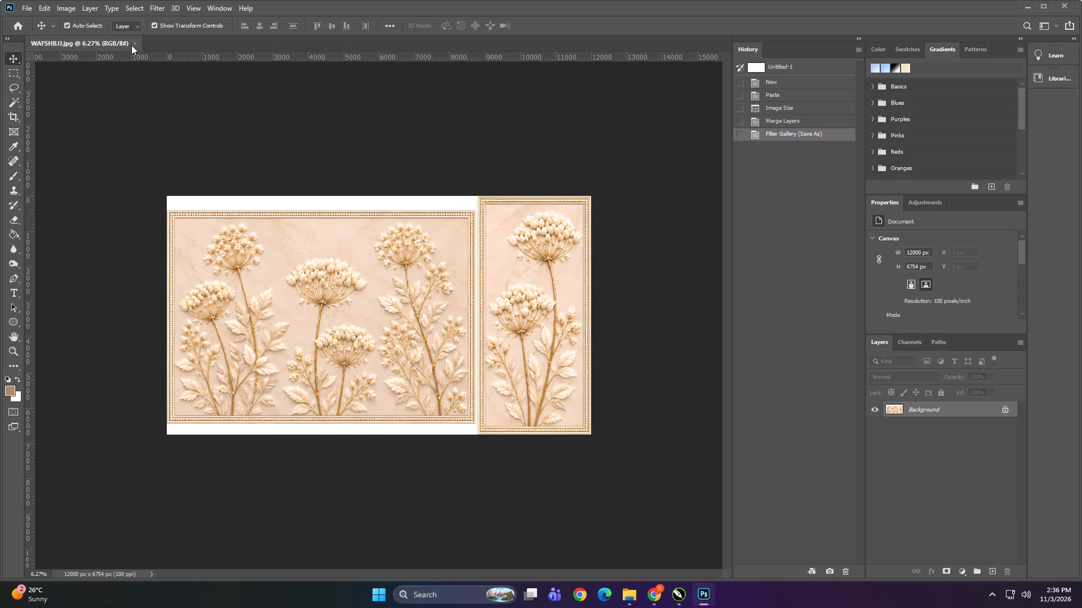
{"action": "left_click", "coordinate": [131, 45]}
{"action": "left_click", "coordinate": [137, 46]}
Switch to File Explorer and open the ALI DECOR folder under work (D:) > KD > PRINT FILE > NOV > 3.
{"action": "left_click", "coordinate": [626, 604]}
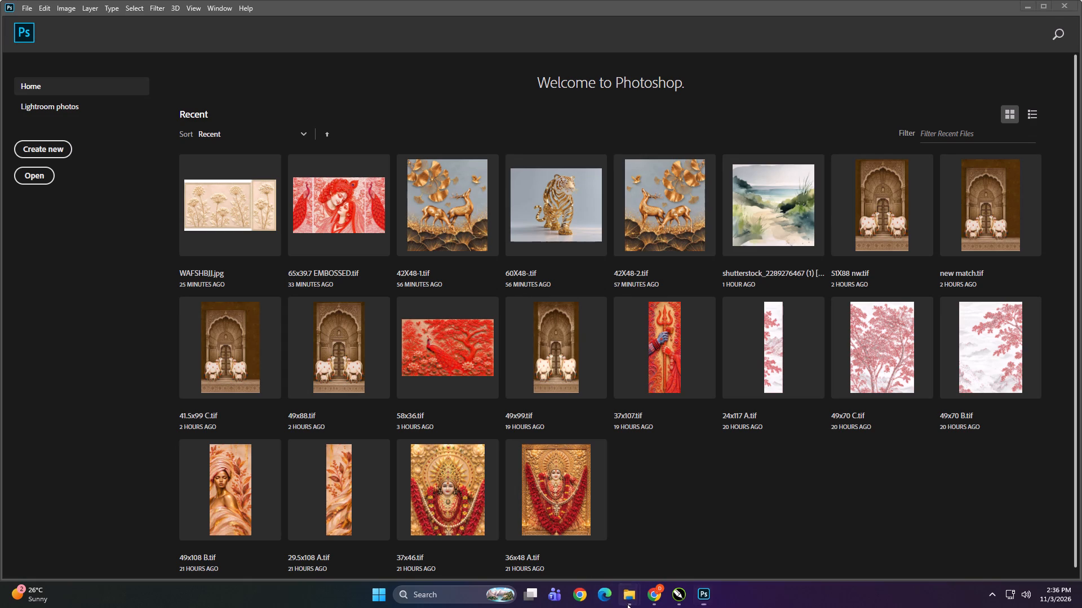
{"action": "left_click", "coordinate": [730, 540]}
{"action": "scroll", "coordinate": [0, 330], "scroll_direction": "up", "scroll_amount": 6}
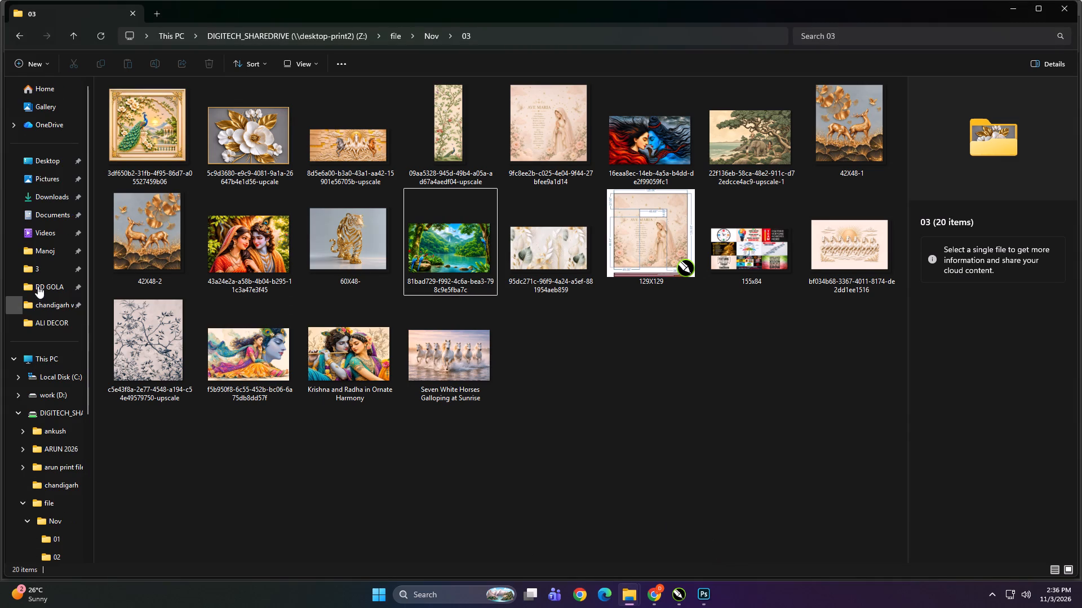
{"action": "left_click", "coordinate": [44, 354]}
{"action": "double_click", "coordinate": [240, 164]}
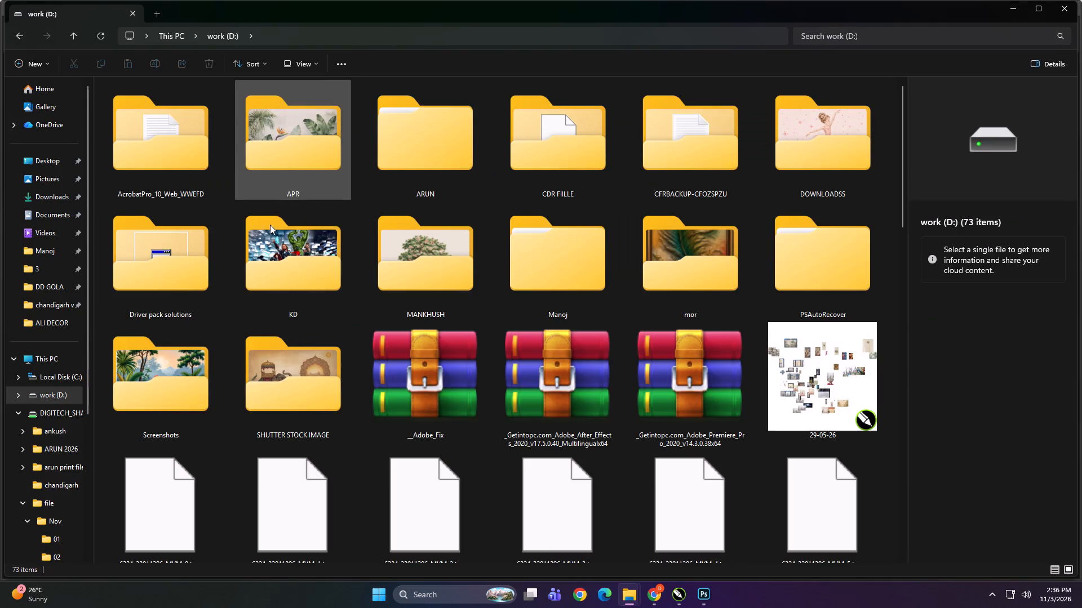
{"action": "double_click", "coordinate": [282, 270]}
{"action": "double_click", "coordinate": [498, 172]}
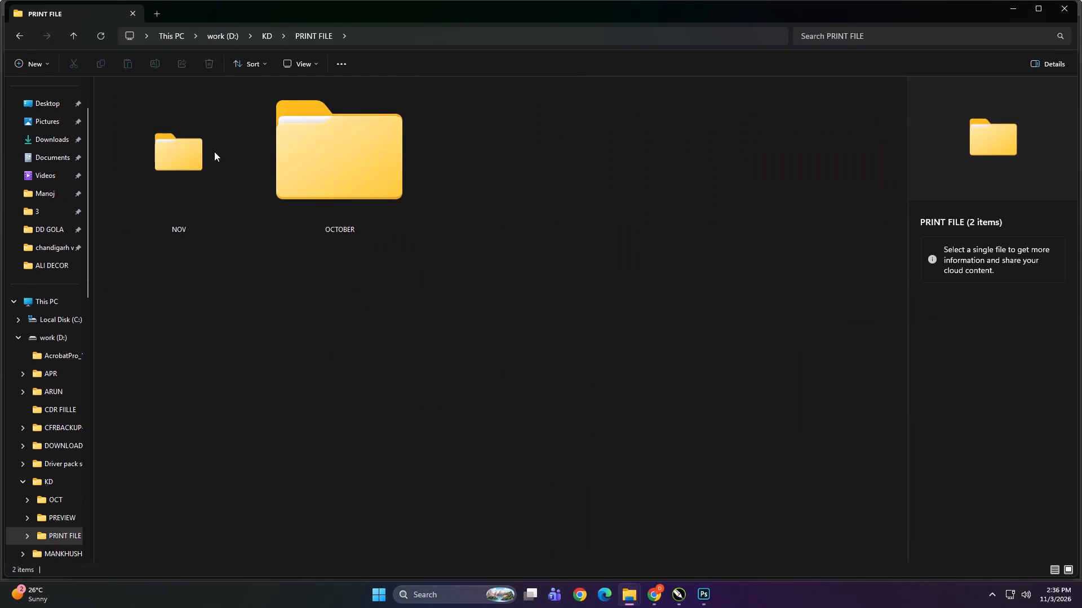
{"action": "double_click", "coordinate": [202, 150]}
{"action": "double_click", "coordinate": [434, 173]}
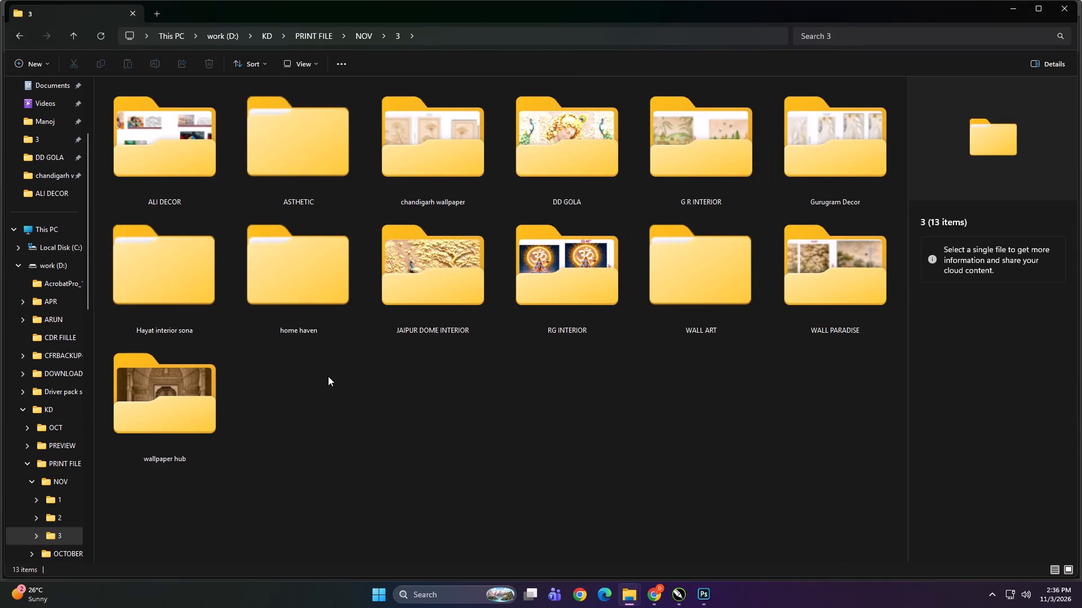
{"action": "scroll", "coordinate": [327, 377], "scroll_direction": "down", "scroll_amount": 3, "text": "ctrl"}
{"action": "double_click", "coordinate": [149, 145]}
Select the eight size-named artworks from 54x54 to 88x52, without DGH and FDG, and open them in Photoshop.
{"action": "scroll", "coordinate": [355, 341], "scroll_direction": "up", "scroll_amount": 6, "text": "ctrl"}
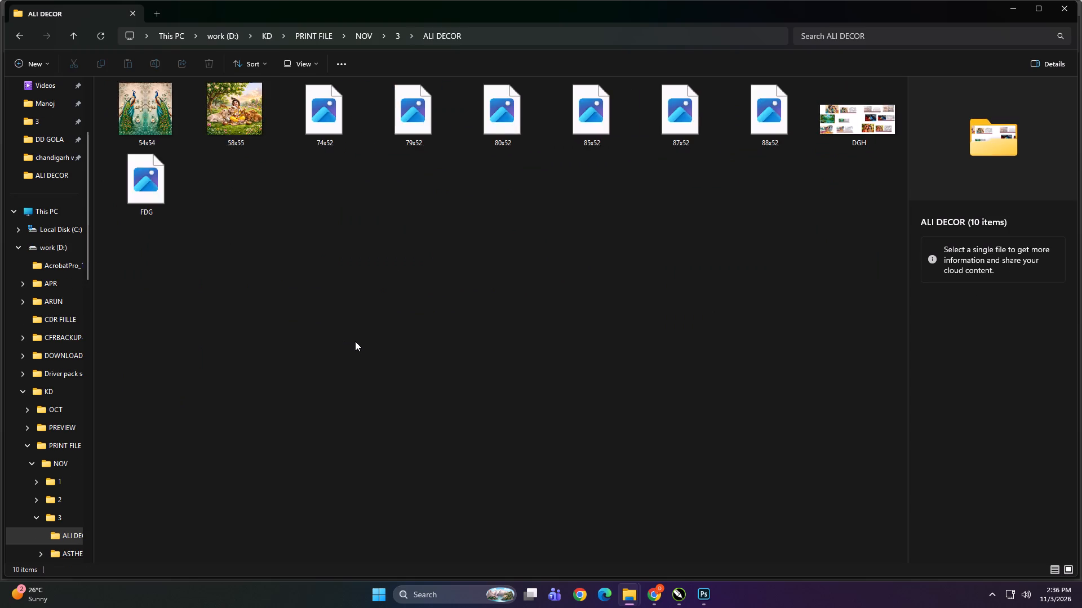
{"action": "scroll", "coordinate": [355, 341], "scroll_direction": "up", "scroll_amount": 6, "text": "ctrl"}
{"action": "left_click", "coordinate": [329, 260]}
{"action": "left_click", "coordinate": [183, 154], "text": "shift"}
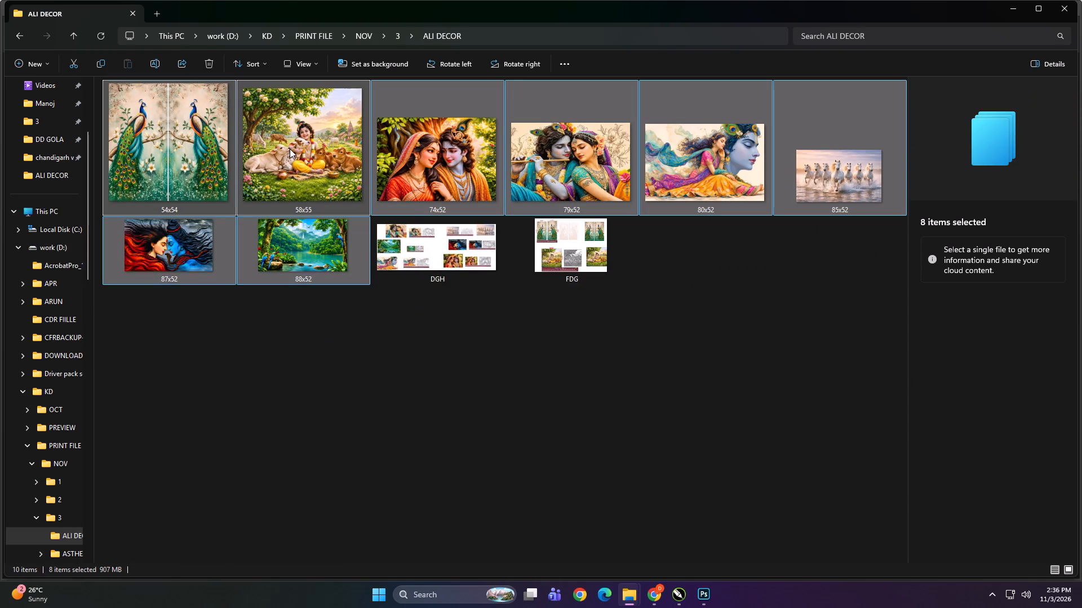
{"action": "left_click_drag", "start_coordinate": [290, 149], "coordinate": [725, 503]}
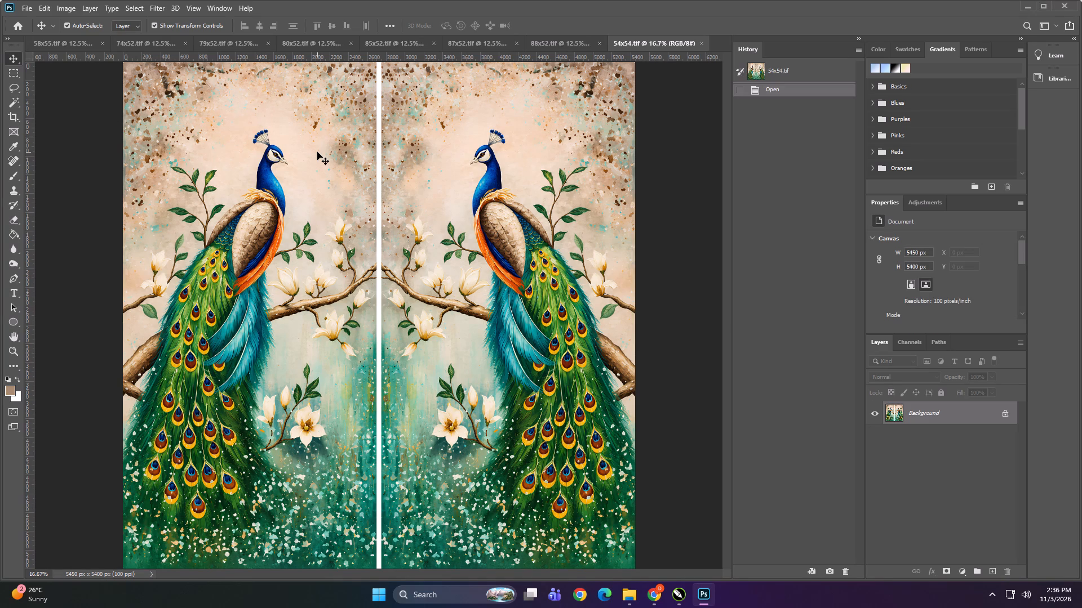
Duplicate the background layer of 58x55.tif and apply the Sketch Photocopy filter with Detail 4 and Darkness 24 to the copy.
{"action": "left_click", "coordinate": [68, 42]}
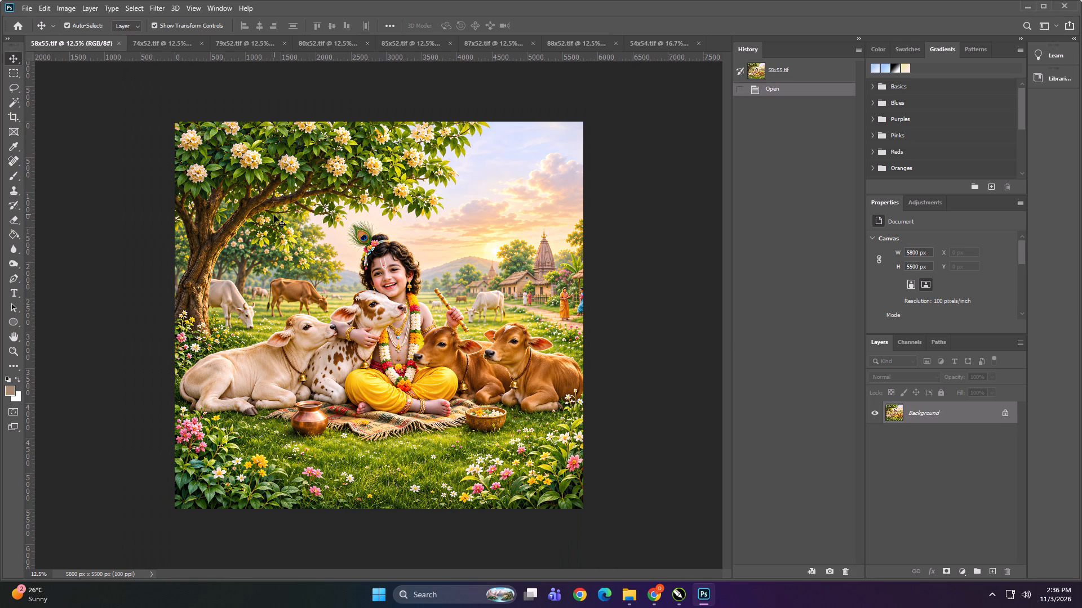
{"action": "key", "text": "ctrl+j"}
{"action": "left_click", "coordinate": [149, 10]}
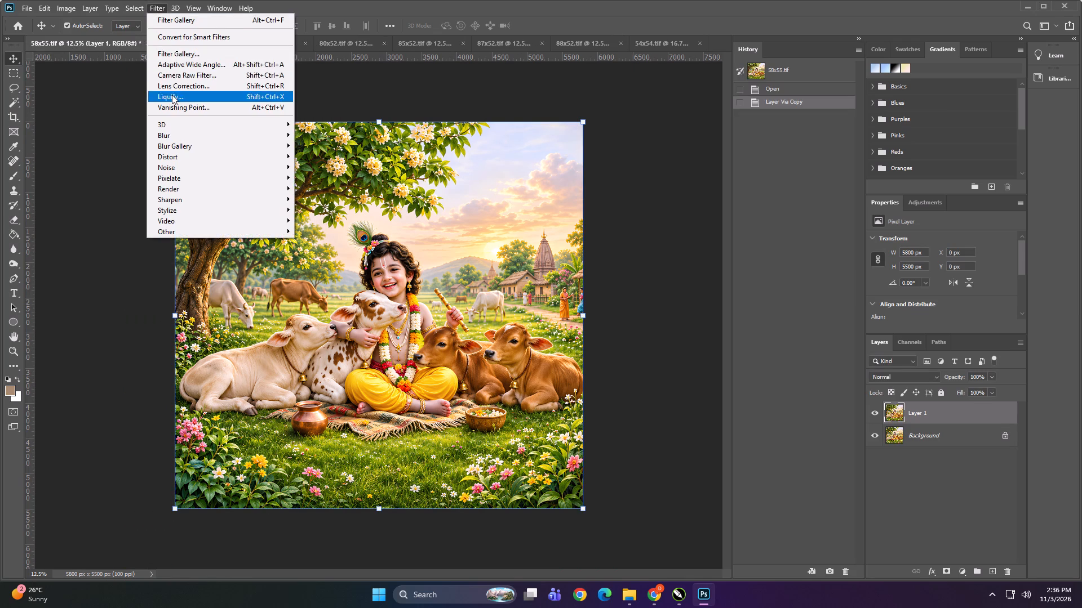
{"action": "left_click", "coordinate": [178, 55]}
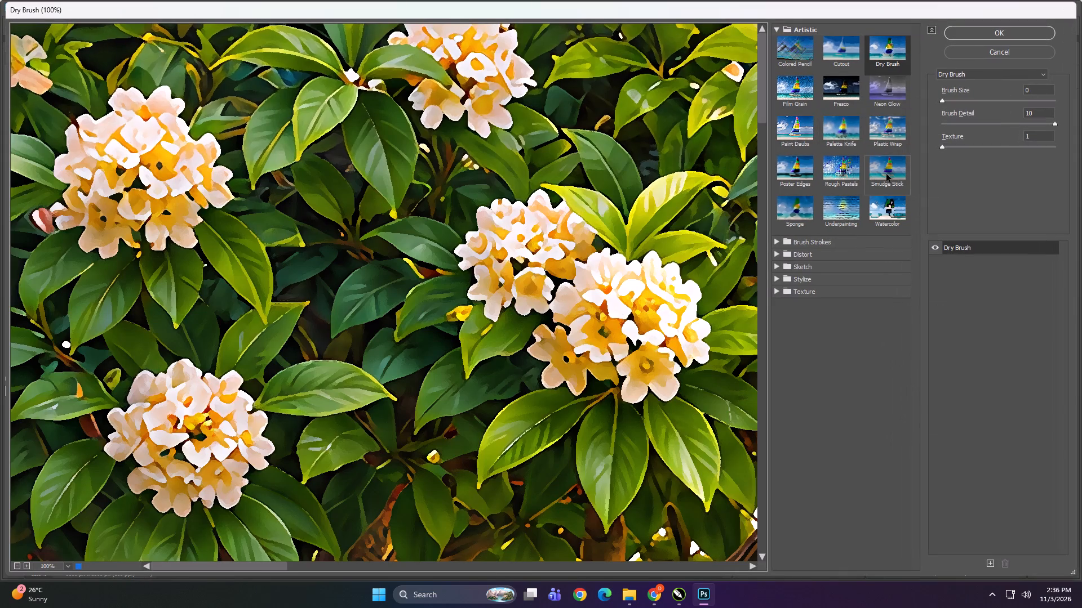
{"action": "left_click", "coordinate": [847, 267]}
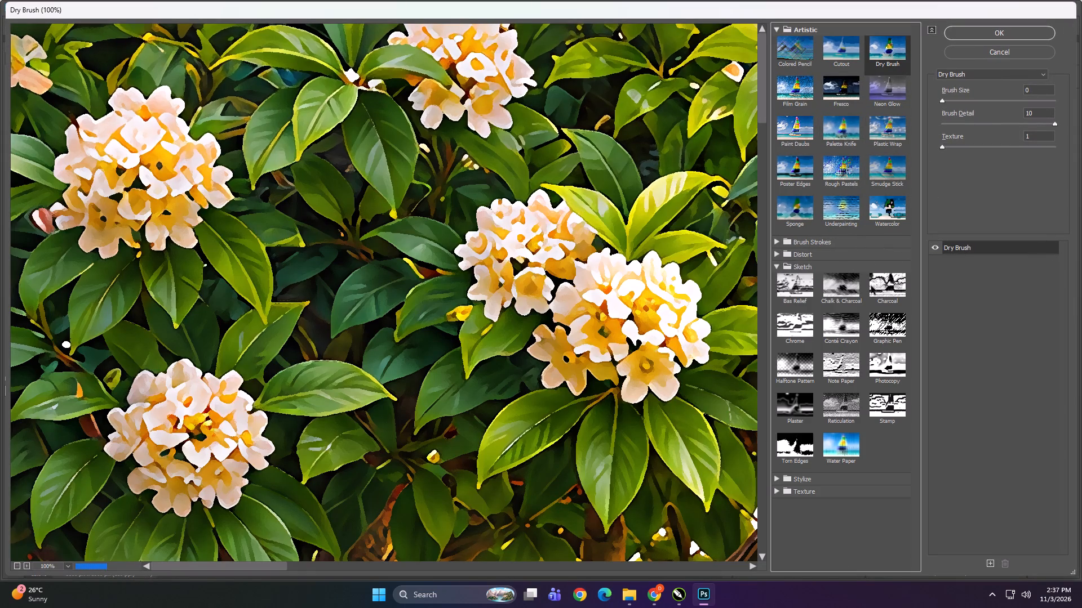
{"action": "left_click", "coordinate": [892, 371]}
{"action": "left_click", "coordinate": [962, 37]}
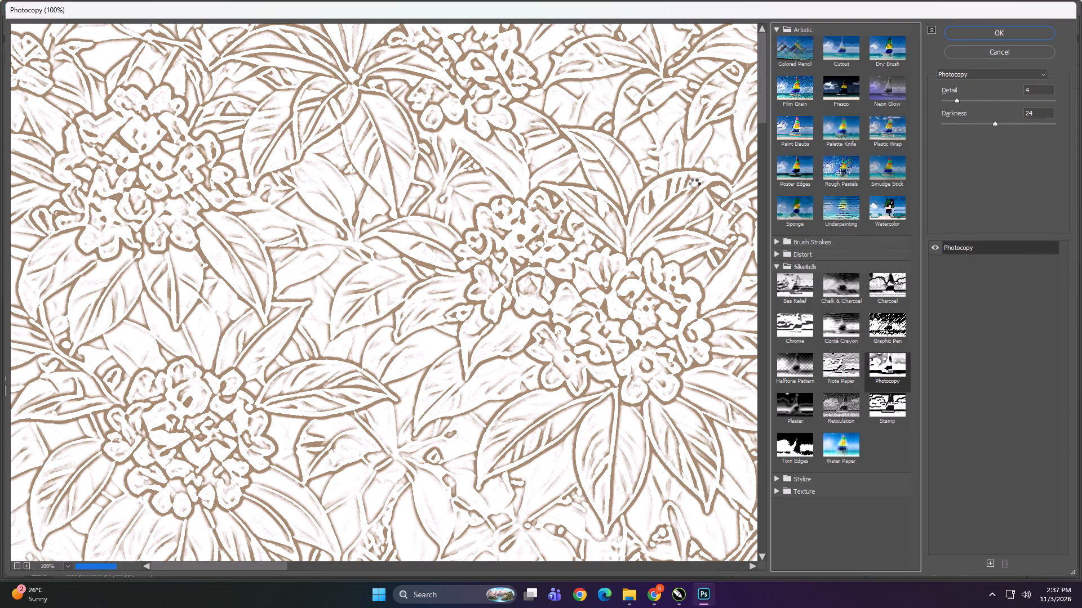
Select a brown outline near the boy's mouth with the Magic Wand and extend the selection to all similar areas.
{"action": "scroll", "coordinate": [439, 324], "scroll_direction": "up", "scroll_amount": 20, "text": "alt"}
{"action": "scroll", "coordinate": [439, 324], "scroll_direction": "up", "scroll_amount": 11, "text": "alt"}
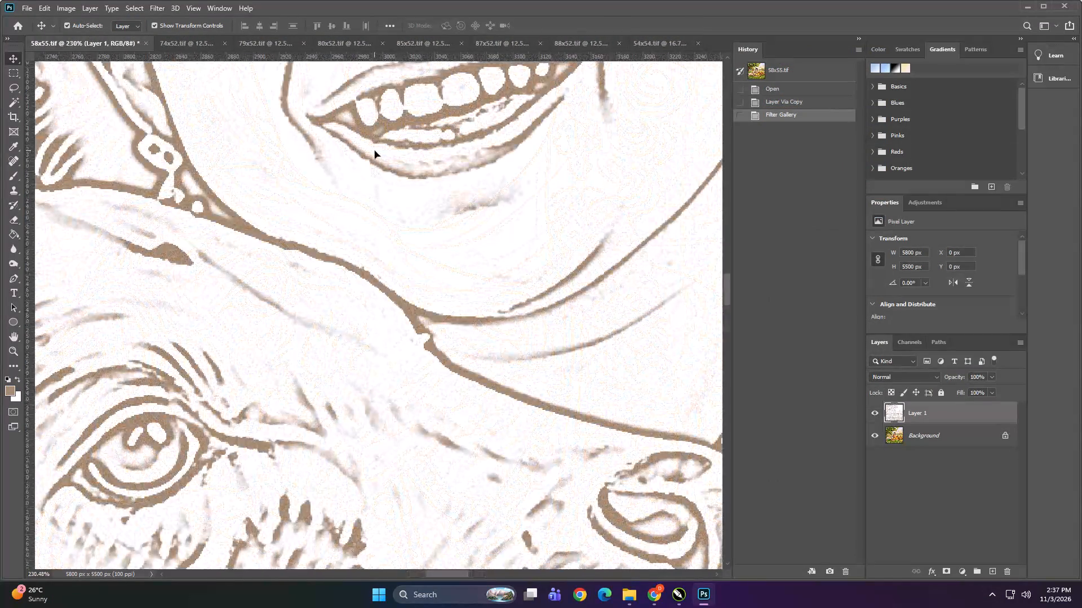
{"action": "key", "text": "w"}
{"action": "left_click", "coordinate": [382, 120], "text": "shift"}
{"action": "right_click", "coordinate": [382, 120]}
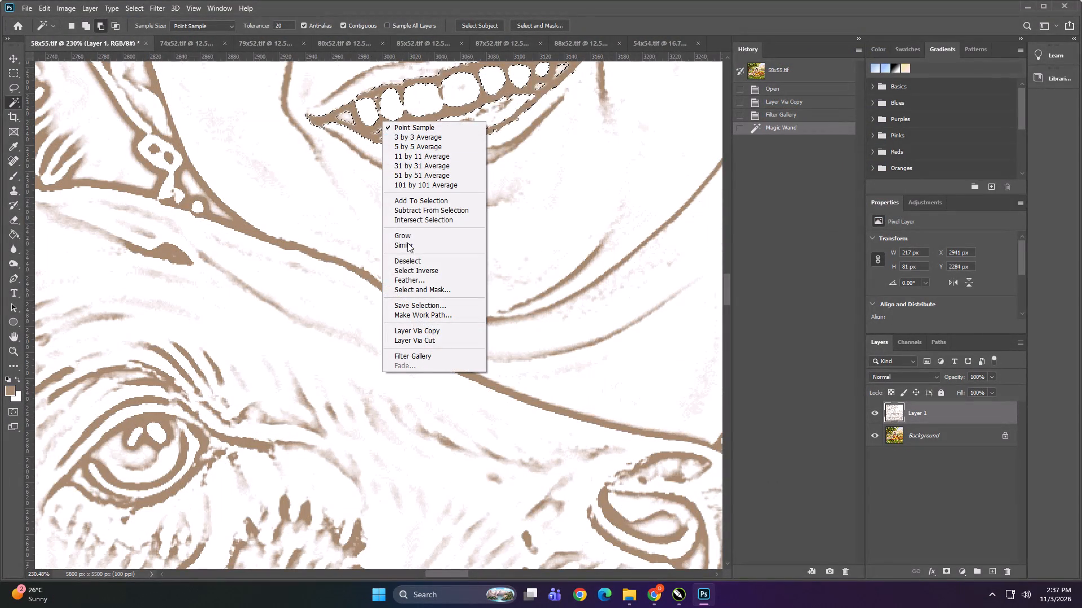
{"action": "left_click", "coordinate": [407, 245]}
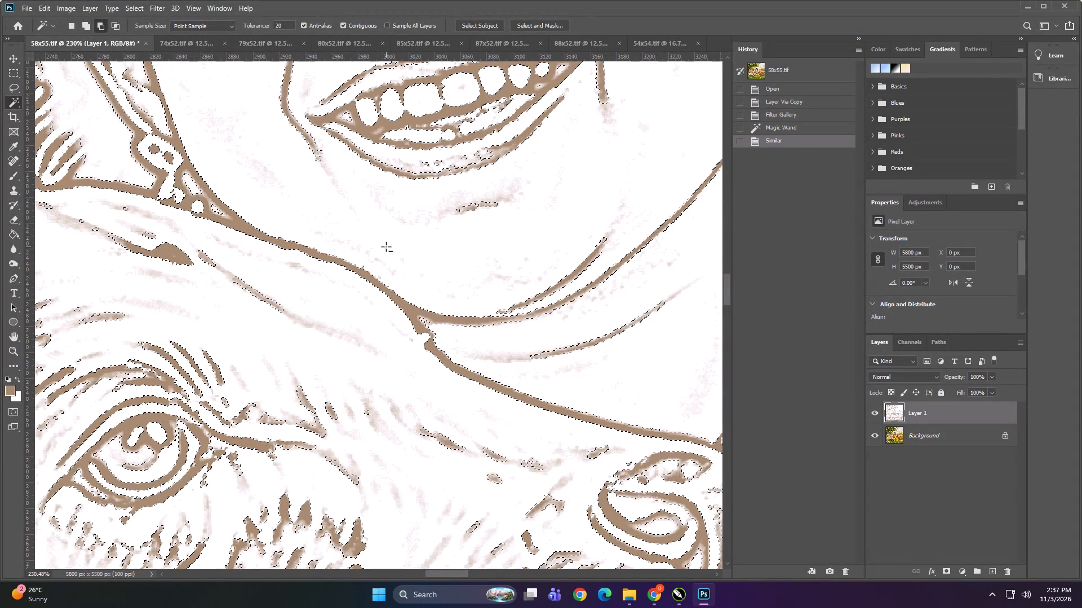
With the Background layer active, create spot channel Spot 1 from the outline selection in red at 100% solidity.
{"action": "left_click", "coordinate": [955, 438]}
{"action": "left_click", "coordinate": [914, 346]}
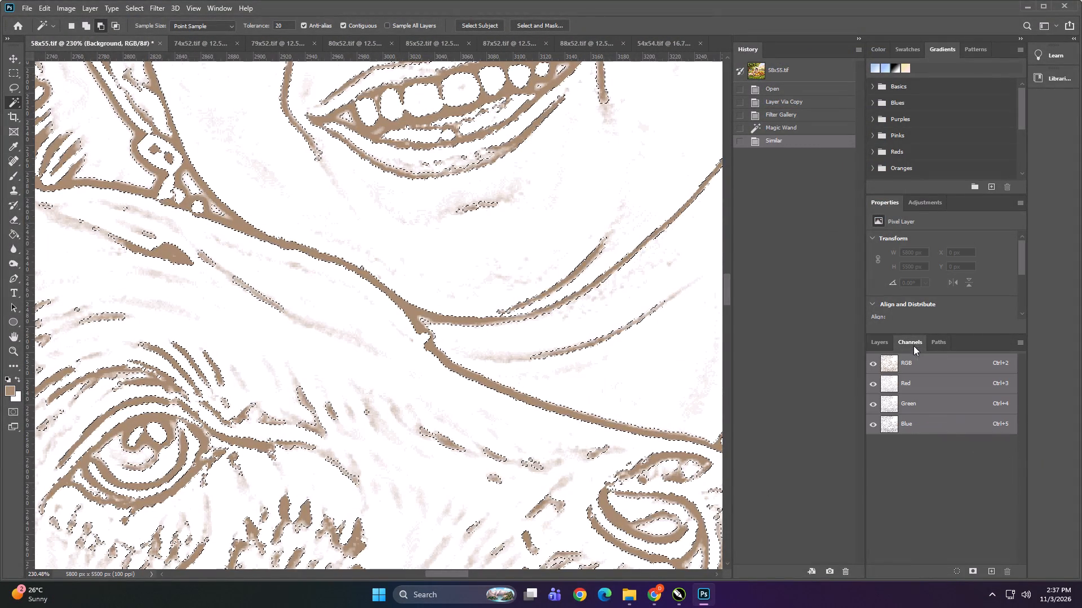
{"action": "left_click", "coordinate": [1018, 343]}
{"action": "left_click", "coordinate": [1025, 388]}
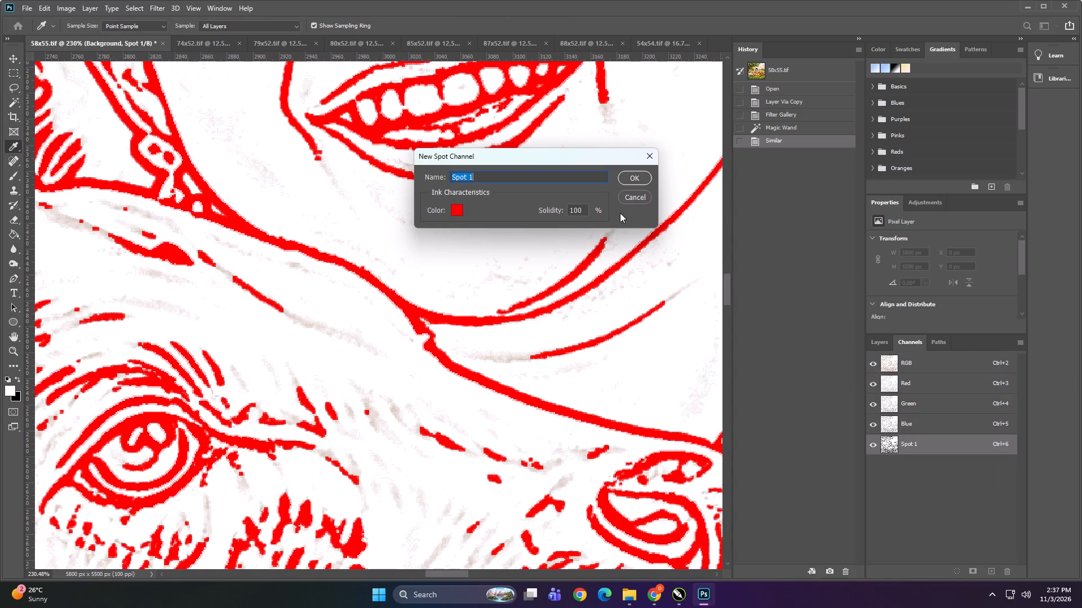
{"action": "left_click", "coordinate": [630, 174]}
Duplicate the Spot 1 channel as Spot 2 and make the copy visible.
{"action": "right_click", "coordinate": [927, 441]}
{"action": "left_click", "coordinate": [935, 445]}
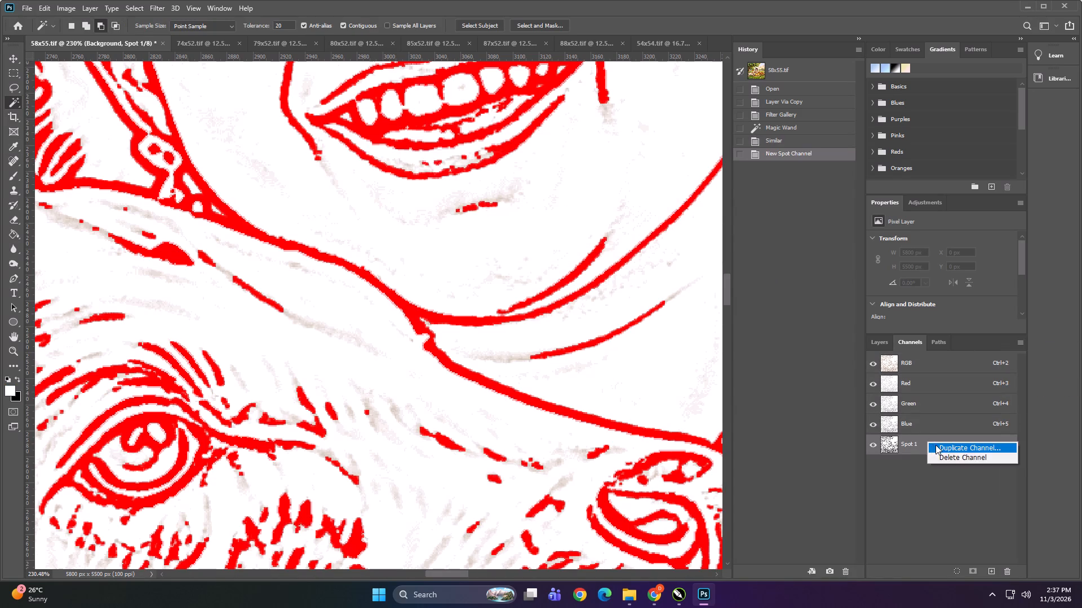
{"action": "key", "text": "Right"}
{"action": "key", "text": "BackSpace"}
{"action": "key", "text": "BackSpace"}
{"action": "key", "text": "BackSpace"}
{"action": "key", "text": "BackSpace"}
{"action": "key", "text": "BackSpace"}
{"action": "key", "text": "BackSpace"}
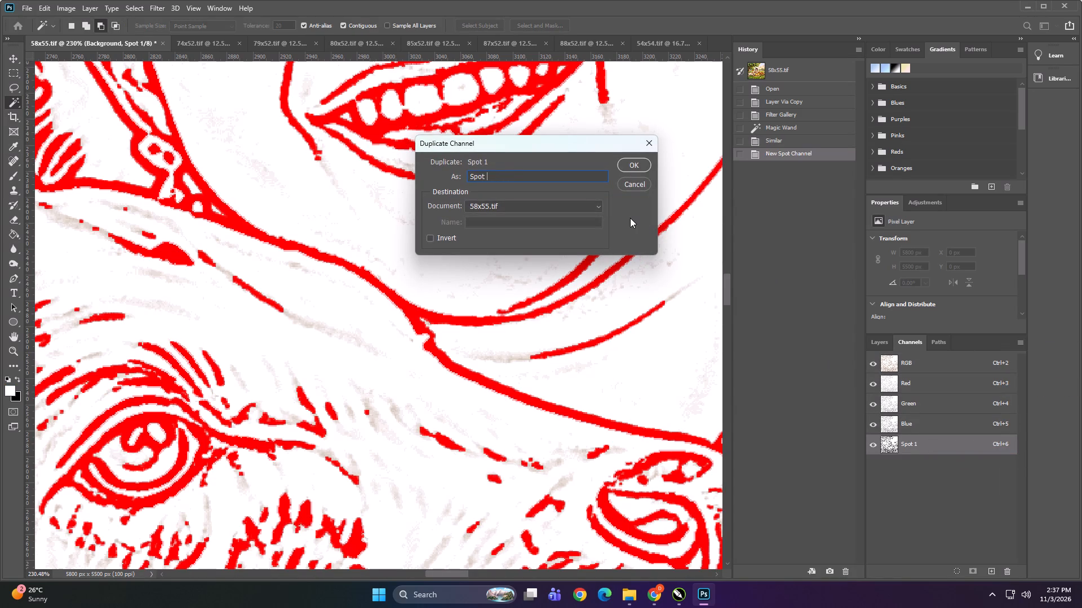
{"action": "key", "text": "2"}
{"action": "left_click", "coordinate": [623, 168]}
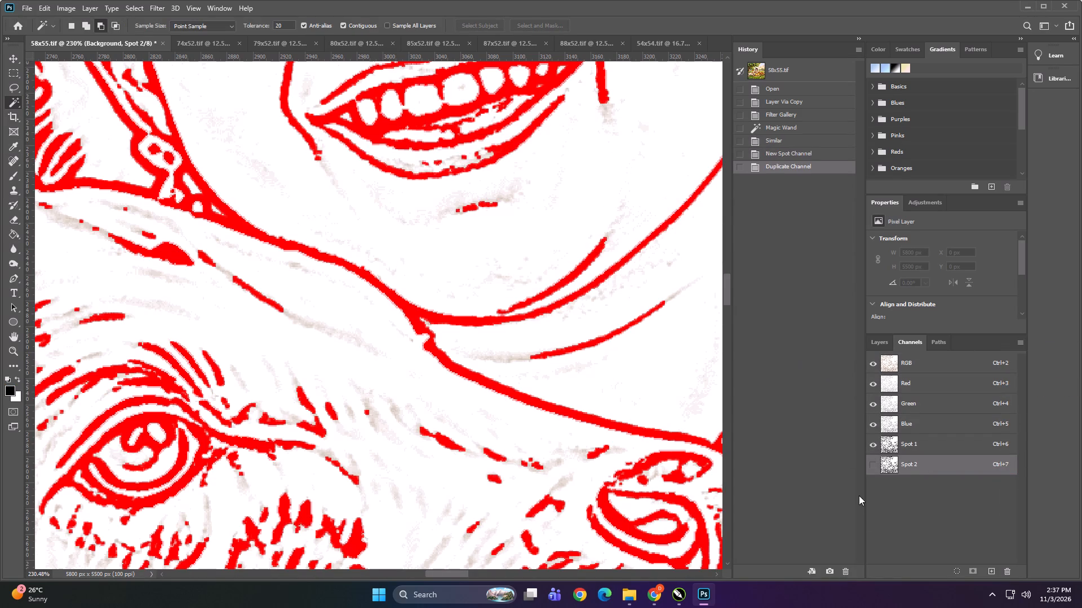
{"action": "left_click", "coordinate": [873, 466]}
Delete the filtered Layer 1 from 58x55.tif.
{"action": "left_click", "coordinate": [877, 347]}
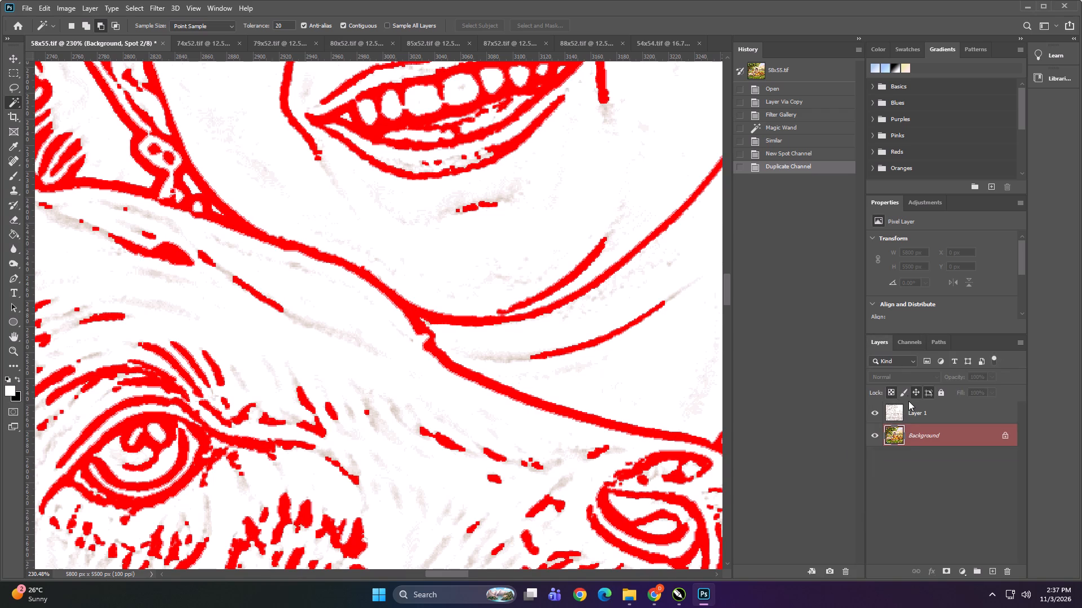
{"action": "left_click", "coordinate": [913, 410]}
{"action": "key", "text": "Delete"}
Save the artwork over 58x55.tif in the ALI DECOR folder as a TIFF with spot colors and LZW compression.
{"action": "scroll", "coordinate": [389, 318], "scroll_direction": "down", "scroll_amount": 8, "text": "alt"}
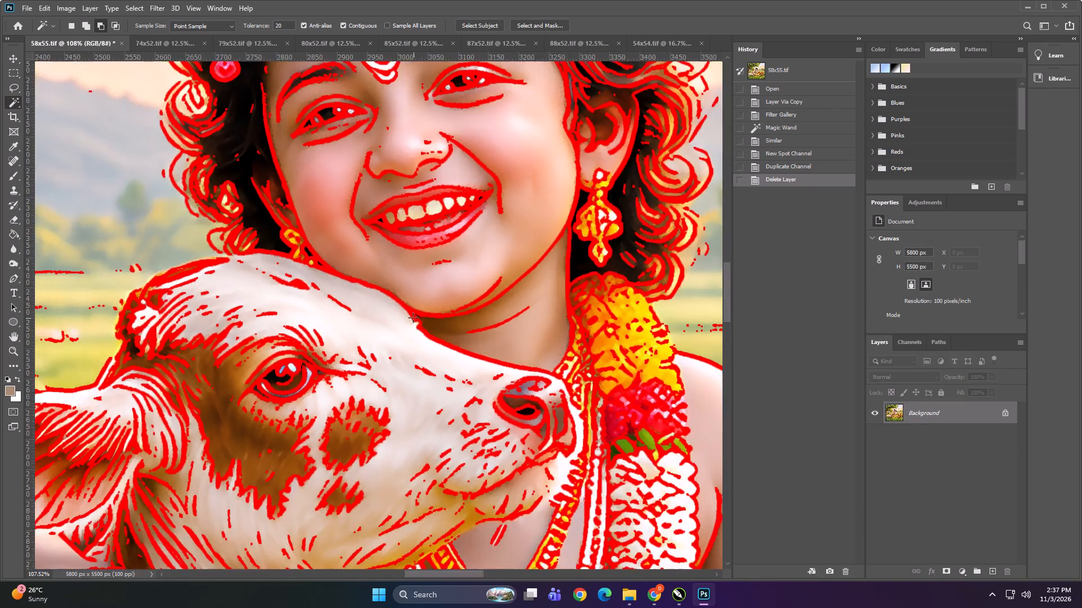
{"action": "scroll", "coordinate": [413, 318], "scroll_direction": "down", "scroll_amount": 19, "text": "alt"}
{"action": "scroll", "coordinate": [426, 293], "scroll_direction": "down", "scroll_amount": 3, "text": "alt"}
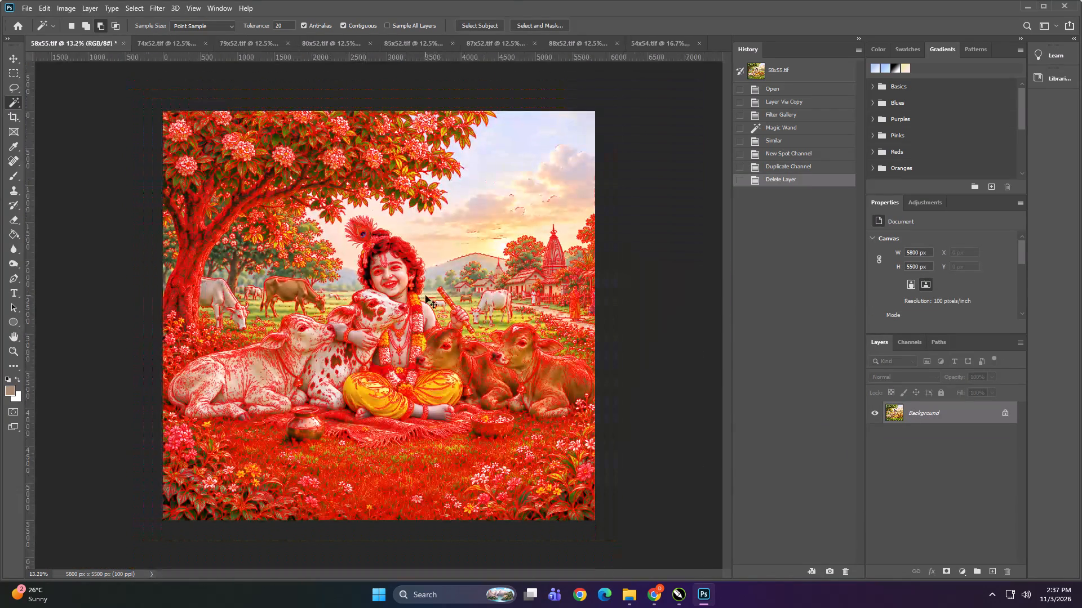
{"action": "key", "text": "ctrl+shift+s"}
{"action": "left_click", "coordinate": [433, 342]}
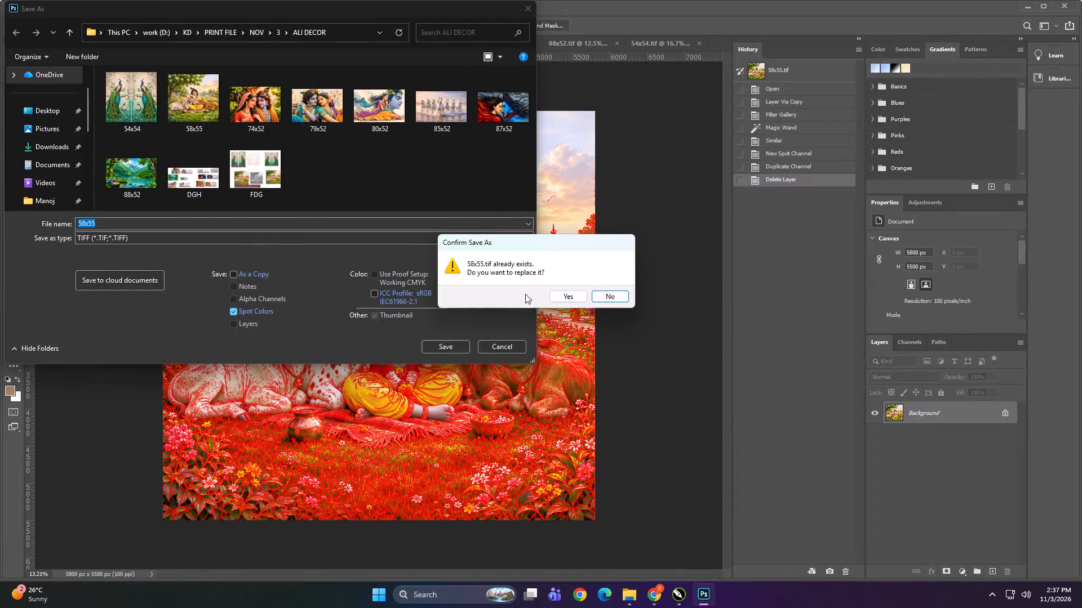
{"action": "left_click", "coordinate": [581, 297]}
{"action": "left_click", "coordinate": [394, 168]}
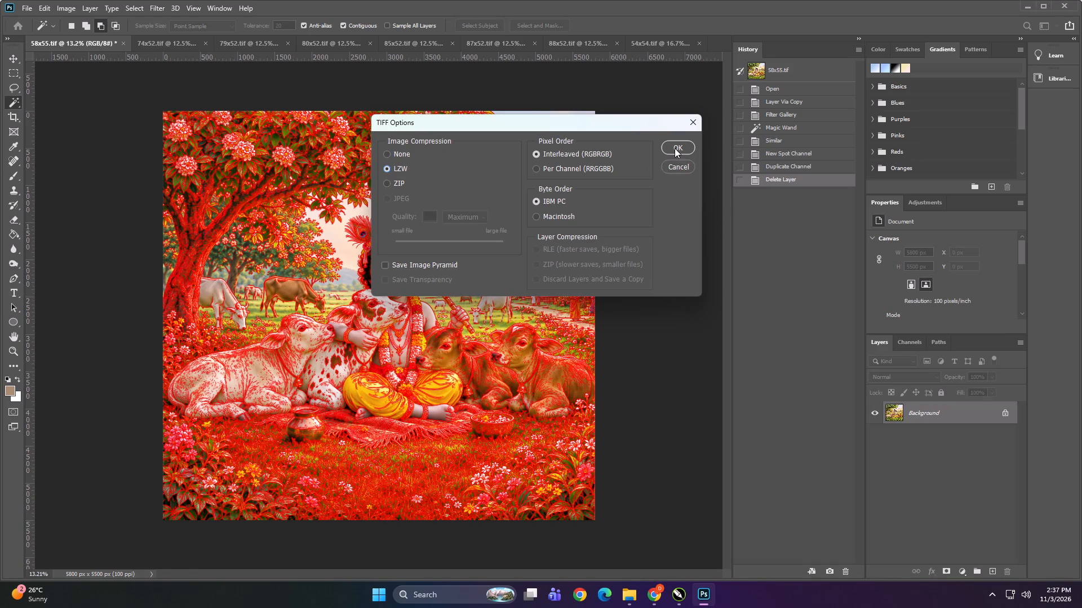
{"action": "left_click", "coordinate": [675, 148]}
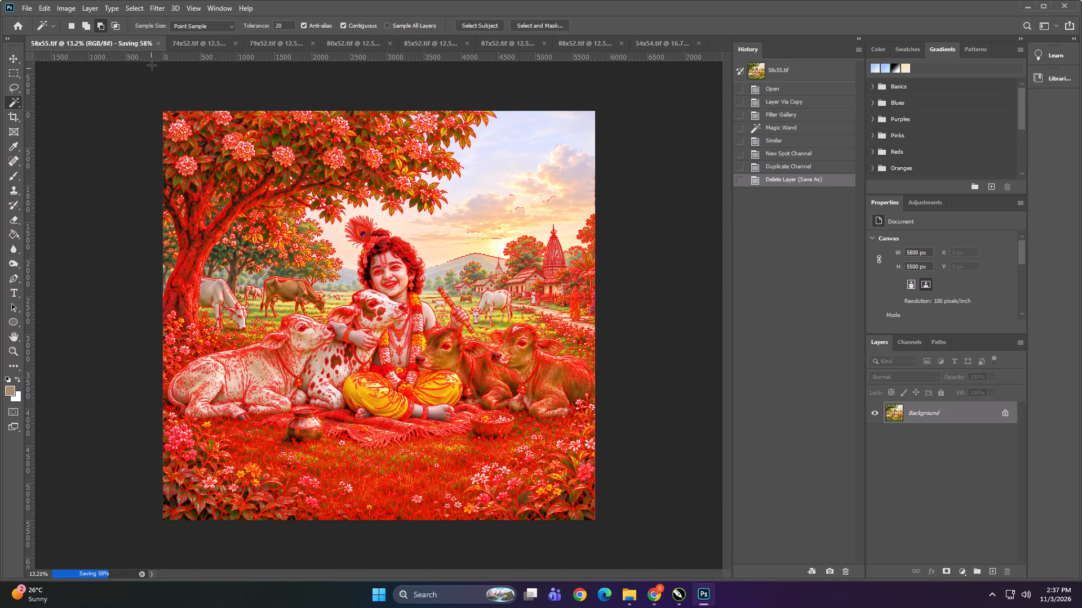
Duplicate the background layer of 74x52.tif and apply the Photocopy filter from the Filter Gallery to the copy.
{"action": "left_click", "coordinate": [189, 44]}
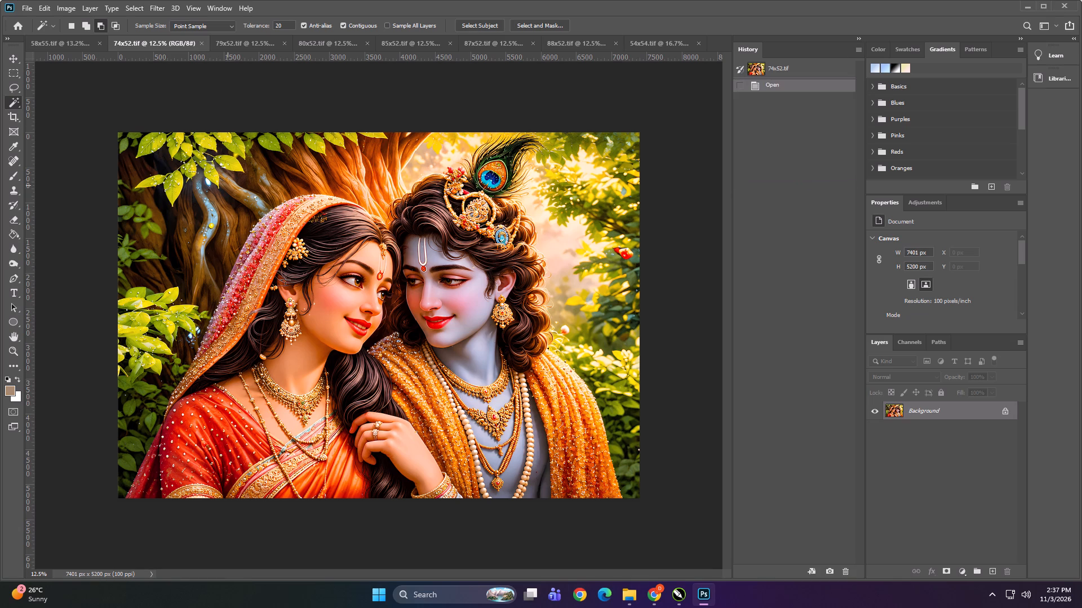
{"action": "key", "text": "ctrl+shift+s"}
{"action": "left_click", "coordinate": [520, 345]}
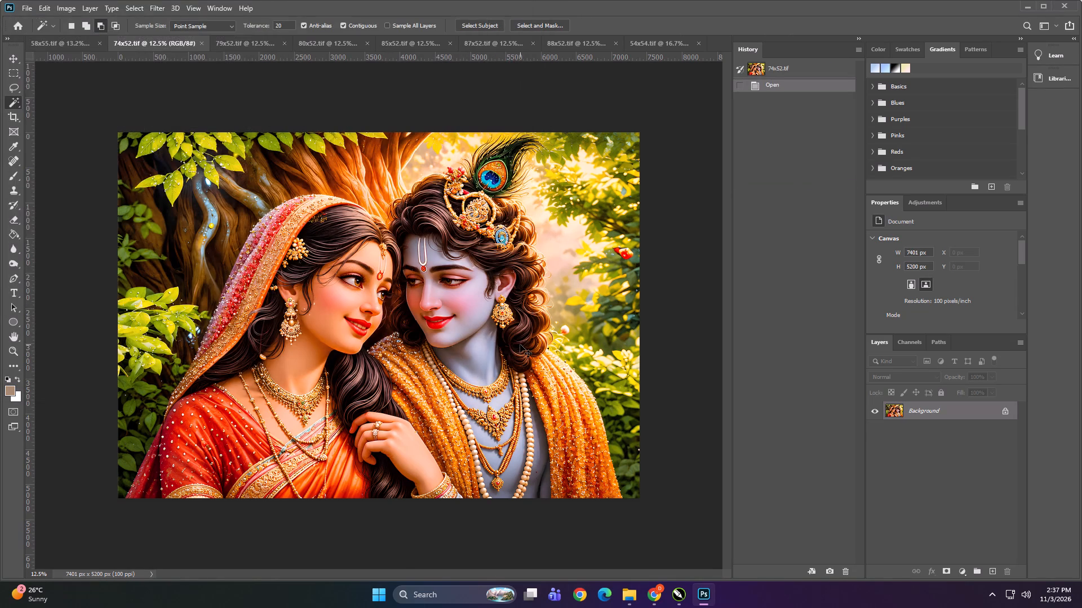
{"action": "key", "text": "ctrl+j"}
{"action": "left_click", "coordinate": [157, 10]}
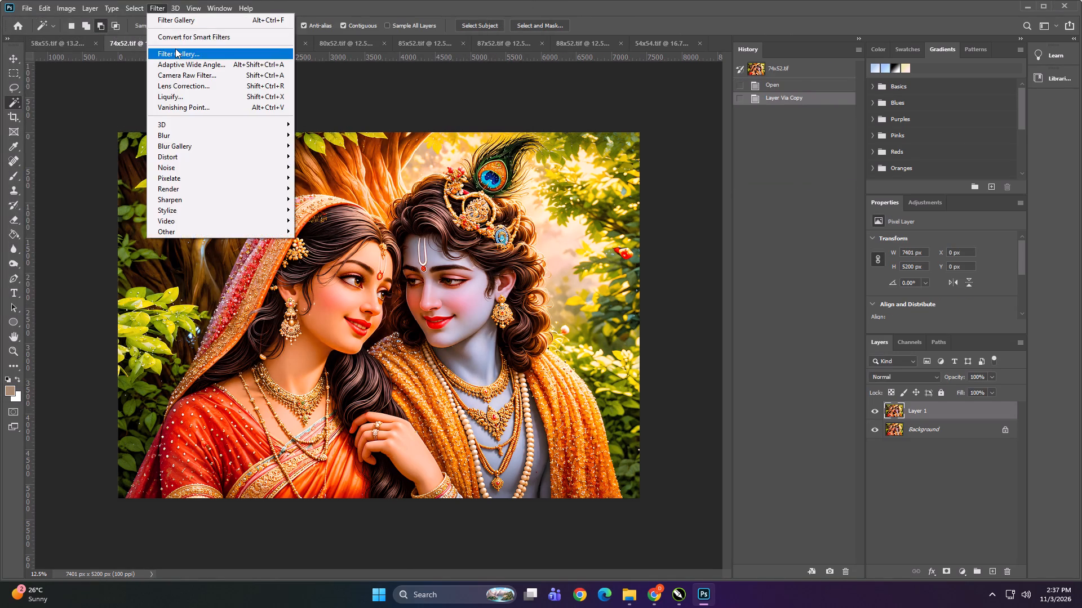
{"action": "left_click", "coordinate": [175, 48]}
{"action": "key", "text": "Return"}
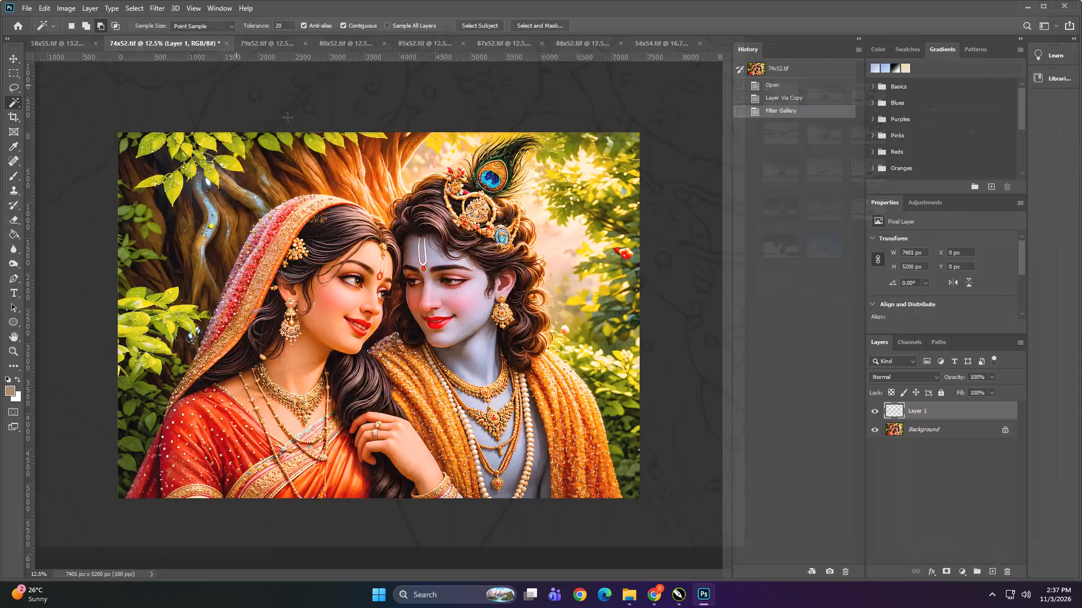
Select a brown outline beside the woman's eye with the Magic Wand and extend the selection to all similar areas.
{"action": "scroll", "coordinate": [388, 224], "scroll_direction": "up", "scroll_amount": 20, "text": "alt"}
{"action": "scroll", "coordinate": [388, 224], "scroll_direction": "up", "scroll_amount": 7, "text": "alt"}
{"action": "double_click", "coordinate": [398, 301], "text": "shift"}
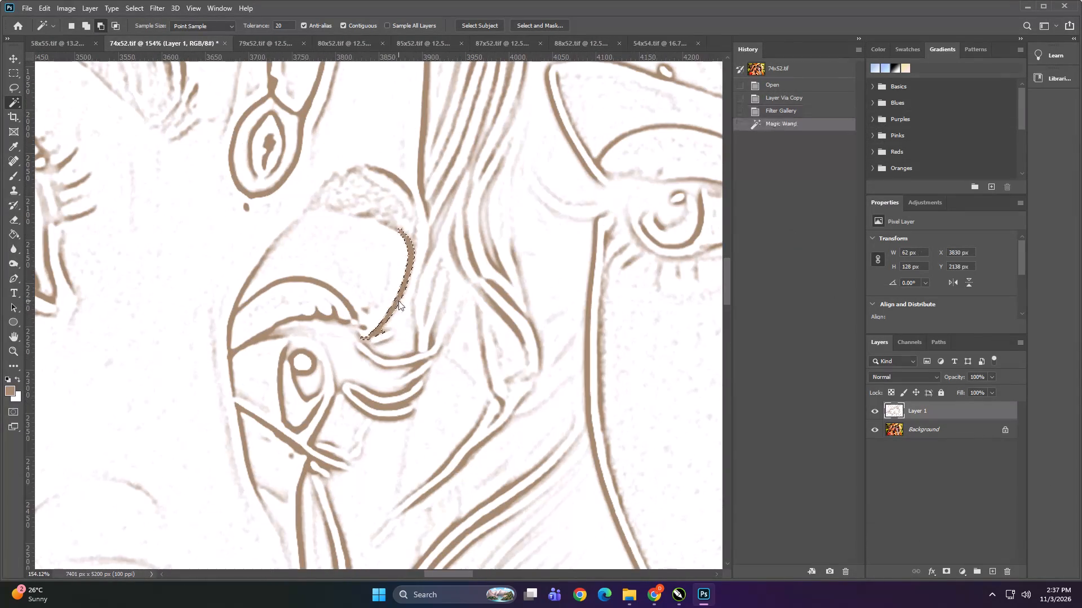
{"action": "right_click", "coordinate": [398, 301]}
{"action": "left_click", "coordinate": [433, 422]}
Create a red spot channel named Spot 1 at 100% solidity from the outline selection in 74x52.tif, with the Background layer active.
{"action": "scroll", "coordinate": [460, 266], "scroll_direction": "down", "scroll_amount": 2, "text": "alt"}
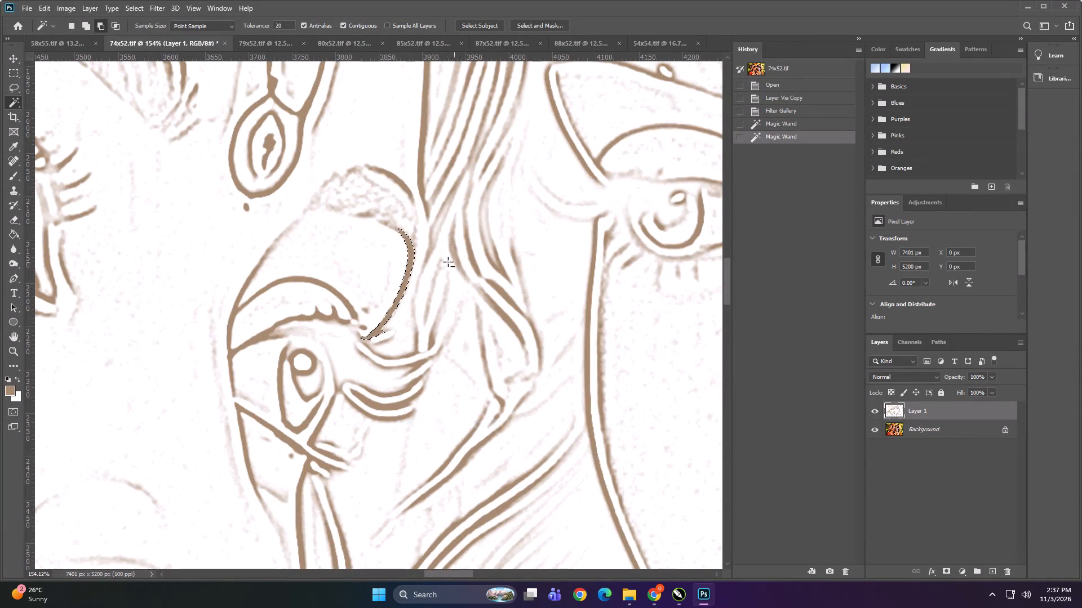
{"action": "scroll", "coordinate": [448, 262], "scroll_direction": "down", "scroll_amount": 14, "text": "alt"}
{"action": "left_click", "coordinate": [913, 343]}
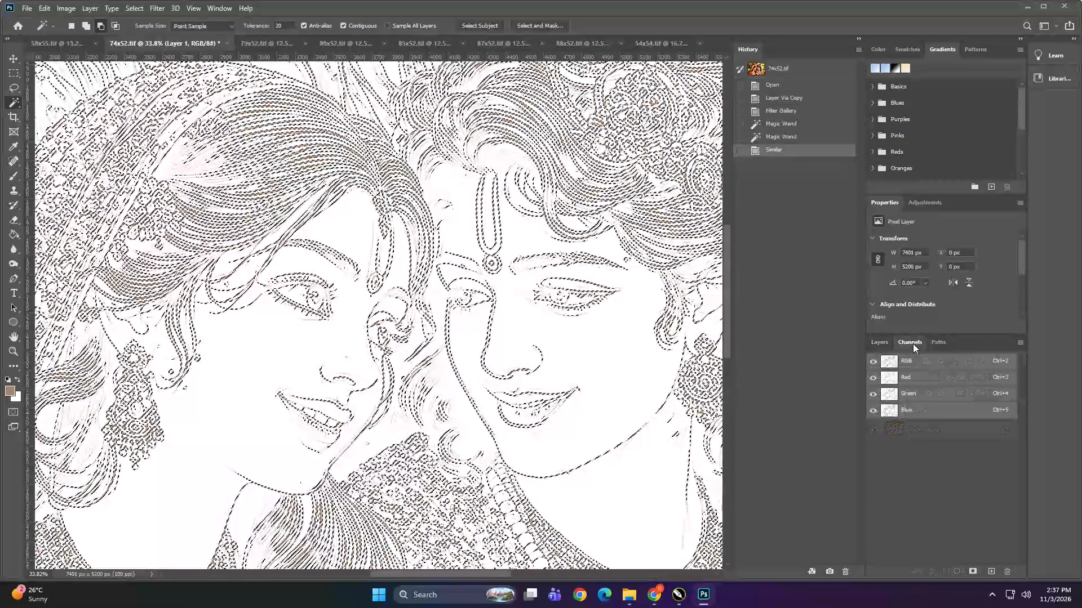
{"action": "left_click", "coordinate": [887, 341]}
{"action": "left_click", "coordinate": [929, 433]}
{"action": "left_click", "coordinate": [912, 345]}
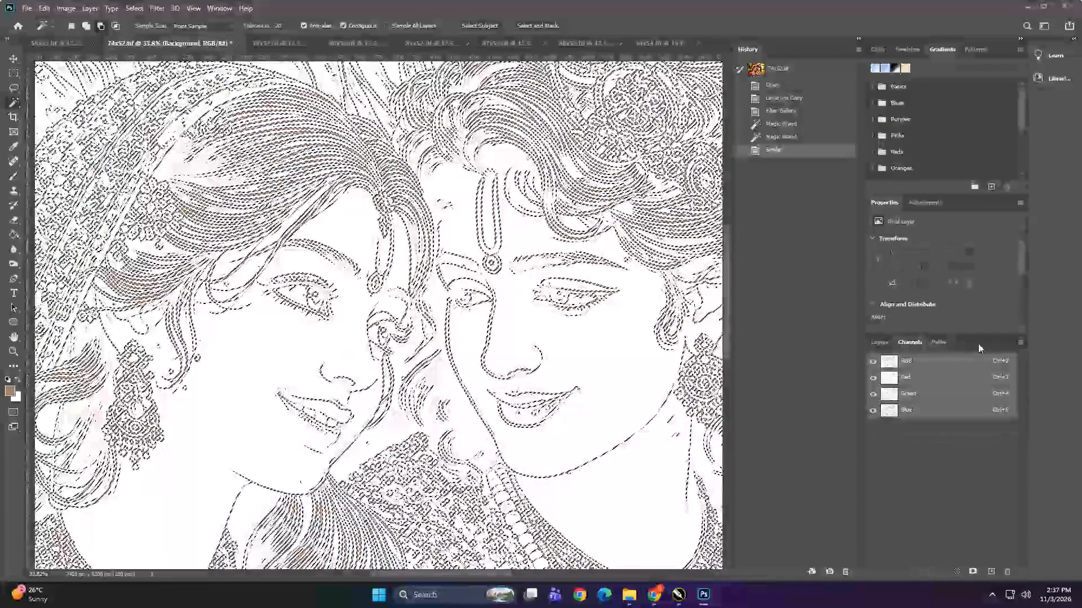
{"action": "left_click", "coordinate": [1017, 343]}
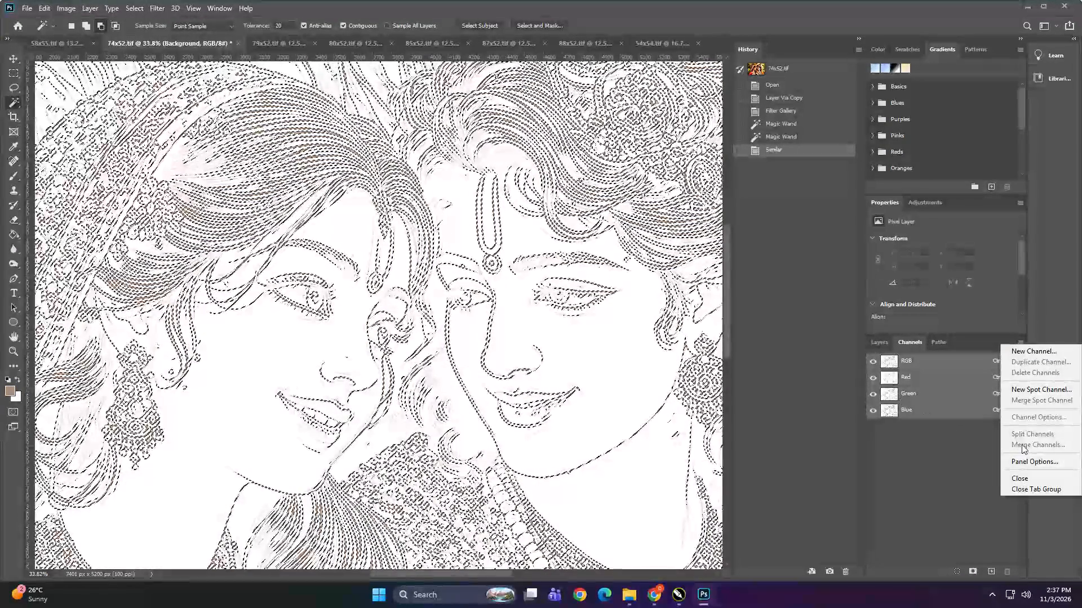
{"action": "left_click", "coordinate": [1028, 390]}
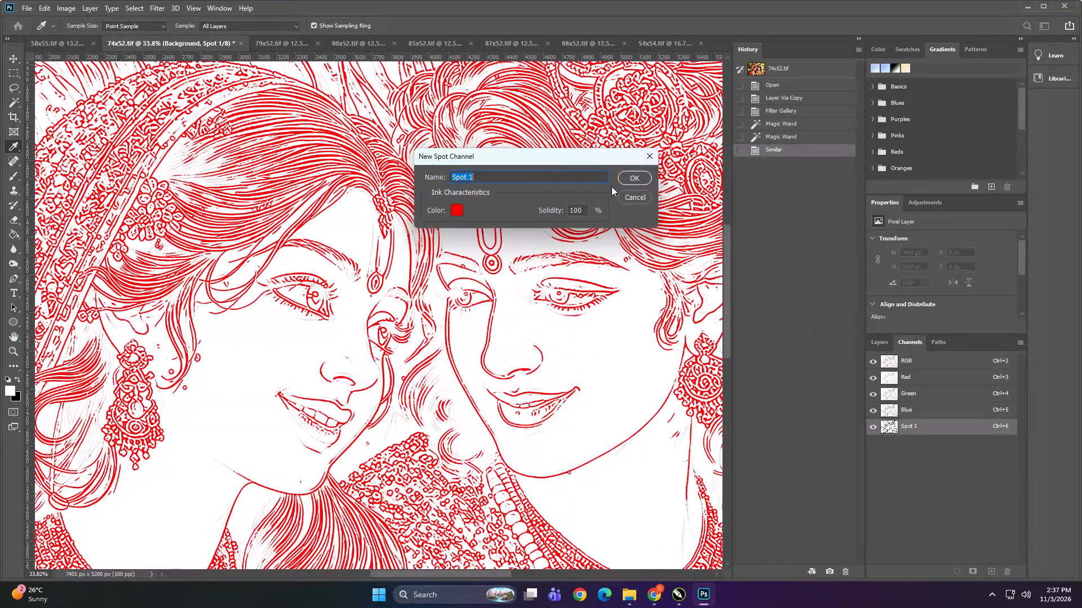
{"action": "left_click", "coordinate": [639, 177]}
Duplicate the Spot 1 channel of 74x52.tif as Spot 2 and make the copy visible.
{"action": "right_click", "coordinate": [926, 432]}
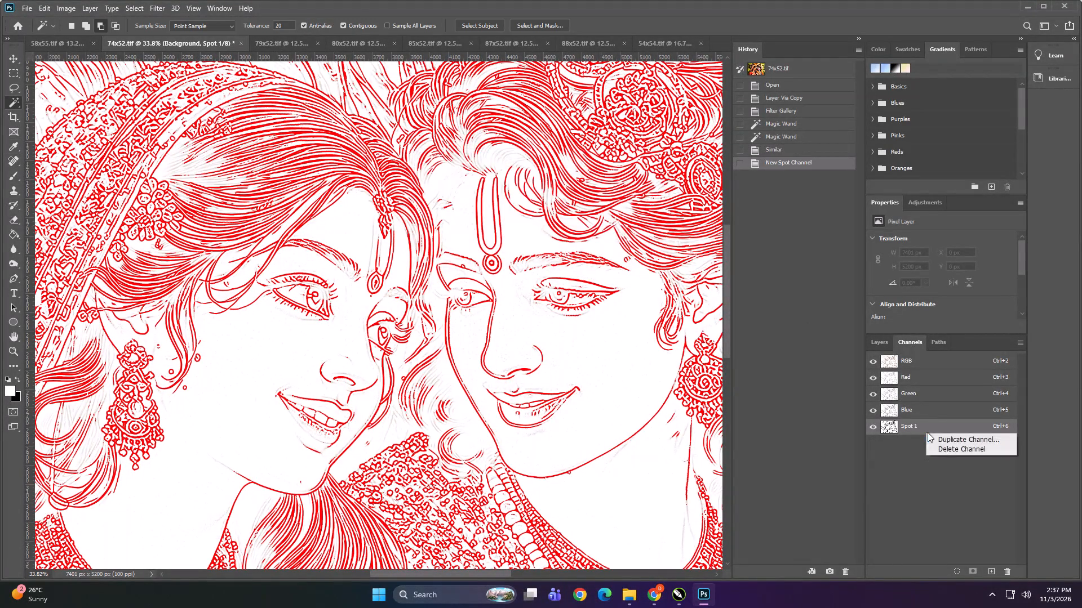
{"action": "left_click", "coordinate": [934, 437]}
{"action": "key", "text": "Right"}
{"action": "key", "text": "BackSpace"}
{"action": "key", "text": "BackSpace"}
{"action": "key", "text": "BackSpace"}
{"action": "key", "text": "BackSpace"}
{"action": "key", "text": "BackSpace"}
{"action": "key", "text": "BackSpace"}
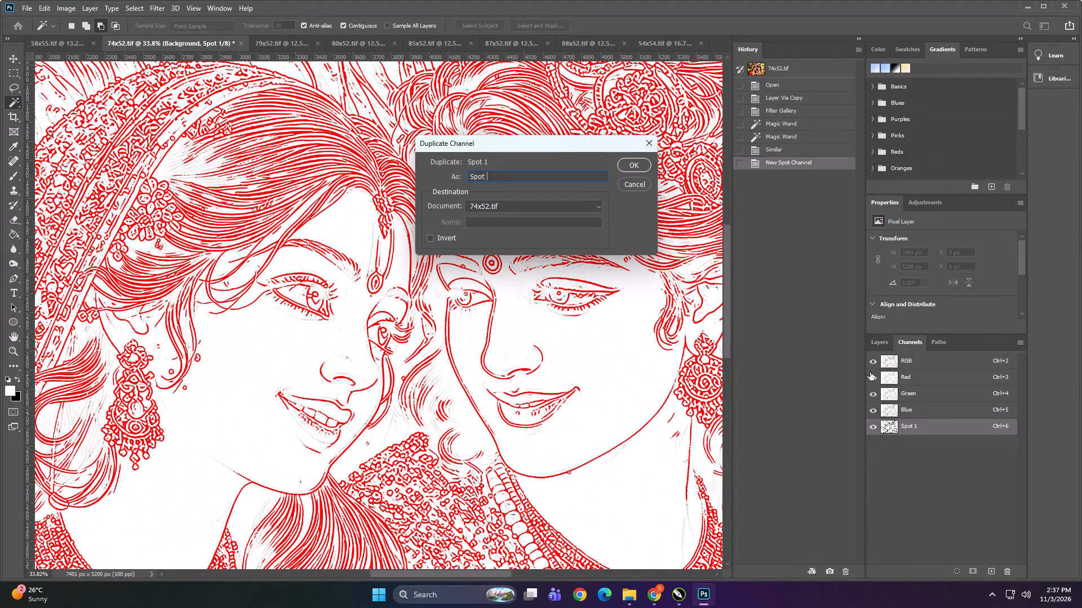
{"action": "key", "text": "2"}
{"action": "left_click", "coordinate": [631, 166]}
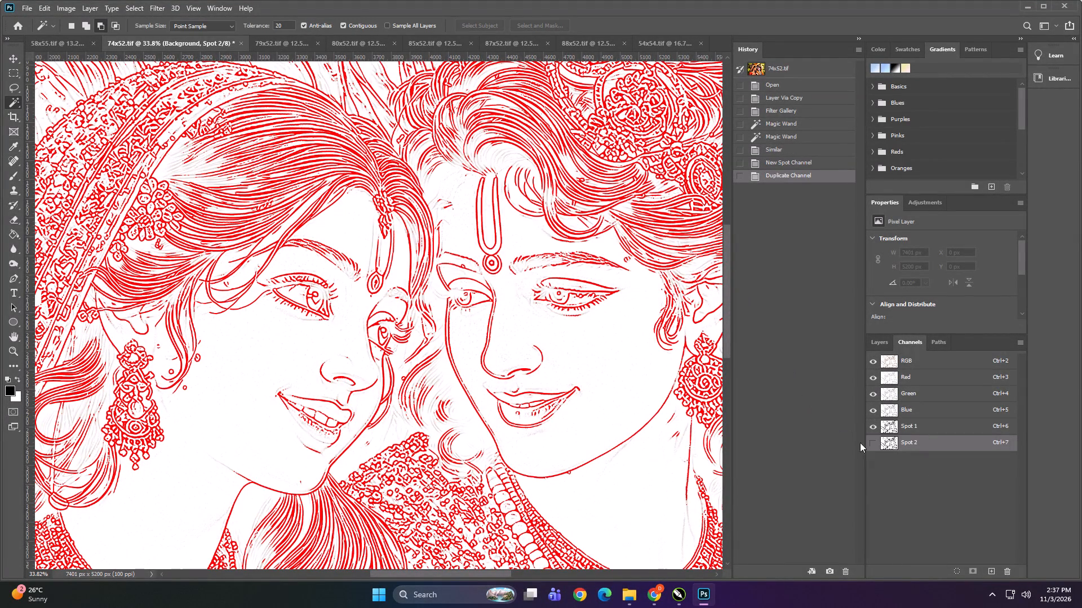
{"action": "left_click", "coordinate": [865, 443]}
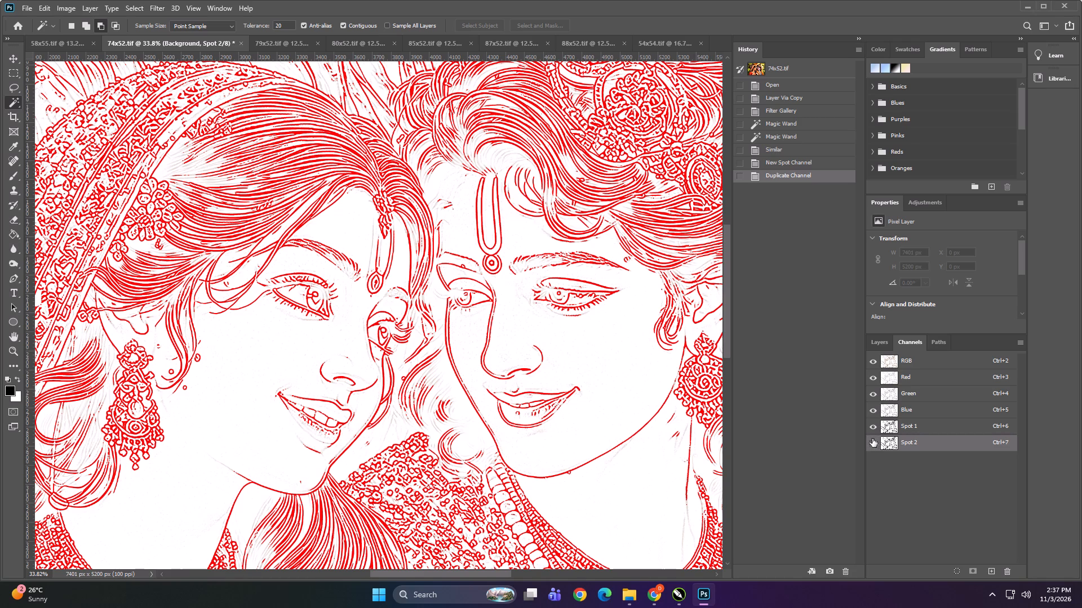
{"action": "left_click", "coordinate": [872, 443]}
Delete the filtered Layer 1 from 74x52.tif.
{"action": "left_click", "coordinate": [884, 342]}
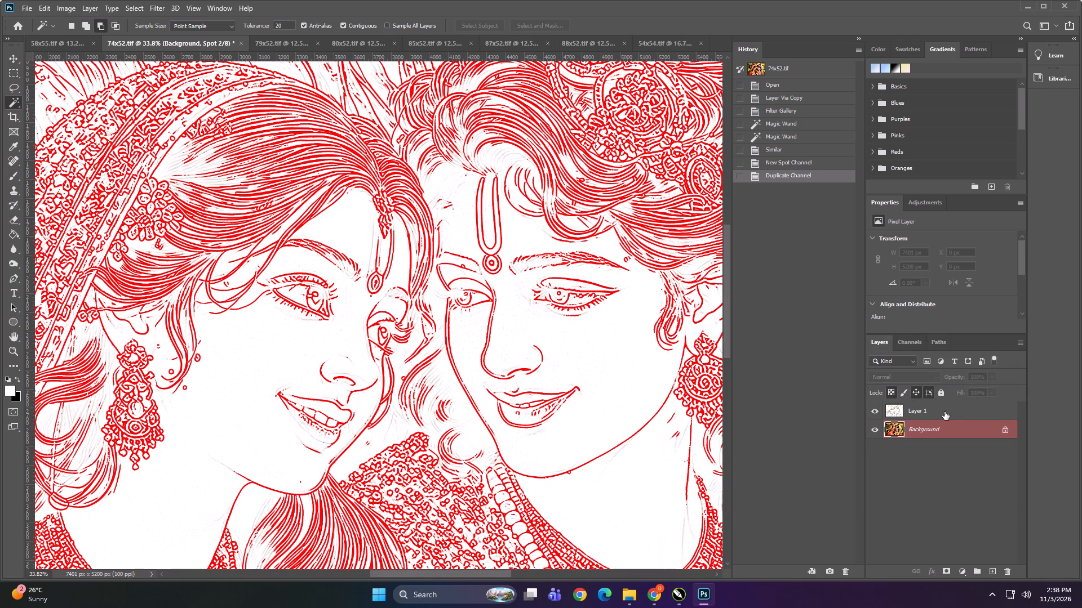
{"action": "left_click", "coordinate": [948, 412]}
{"action": "key", "text": "Delete"}
Save the artwork over 74x52.tif in the ALI DECOR folder as a TIFF with spot colors and LZW compression.
{"action": "scroll", "coordinate": [389, 267], "scroll_direction": "down", "scroll_amount": 8, "text": "alt"}
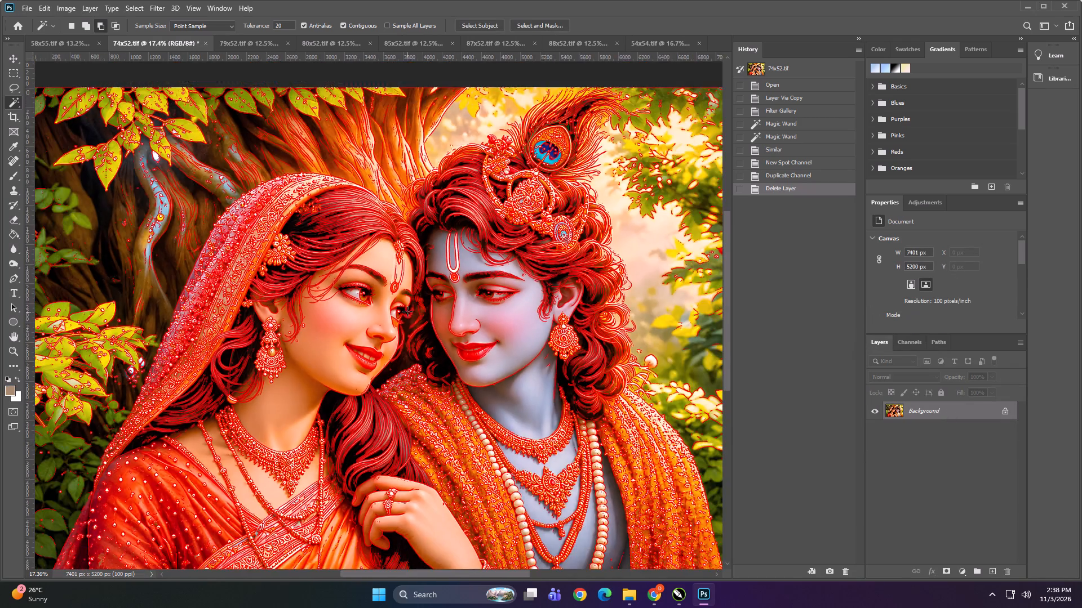
{"action": "scroll", "coordinate": [407, 311], "scroll_direction": "down", "scroll_amount": 4, "text": "alt"}
{"action": "key", "text": "ctrl+shift+s"}
{"action": "left_click", "coordinate": [434, 344]}
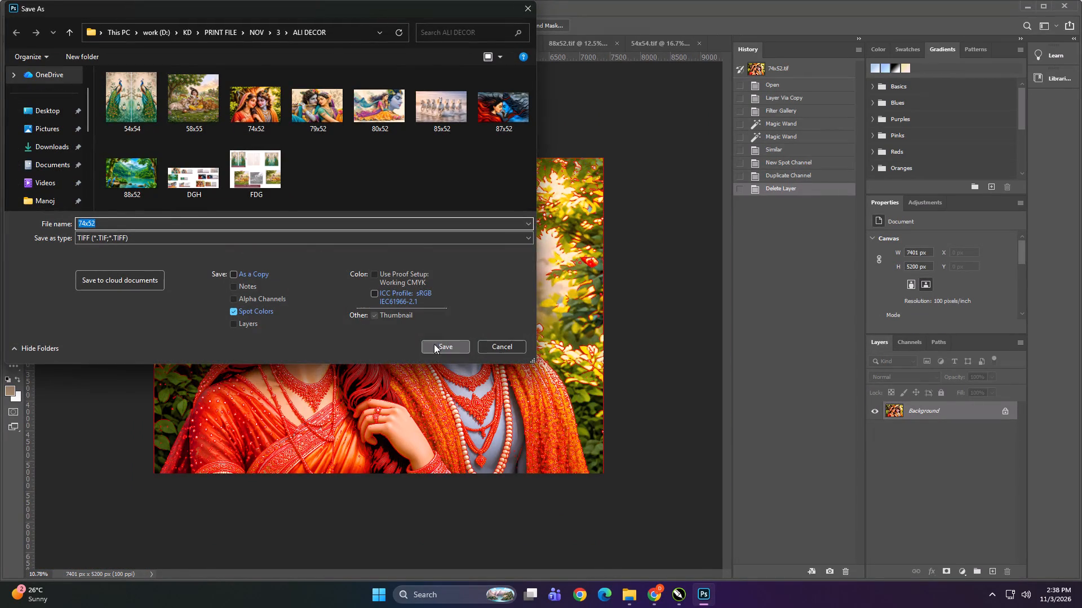
{"action": "left_click", "coordinate": [567, 295]}
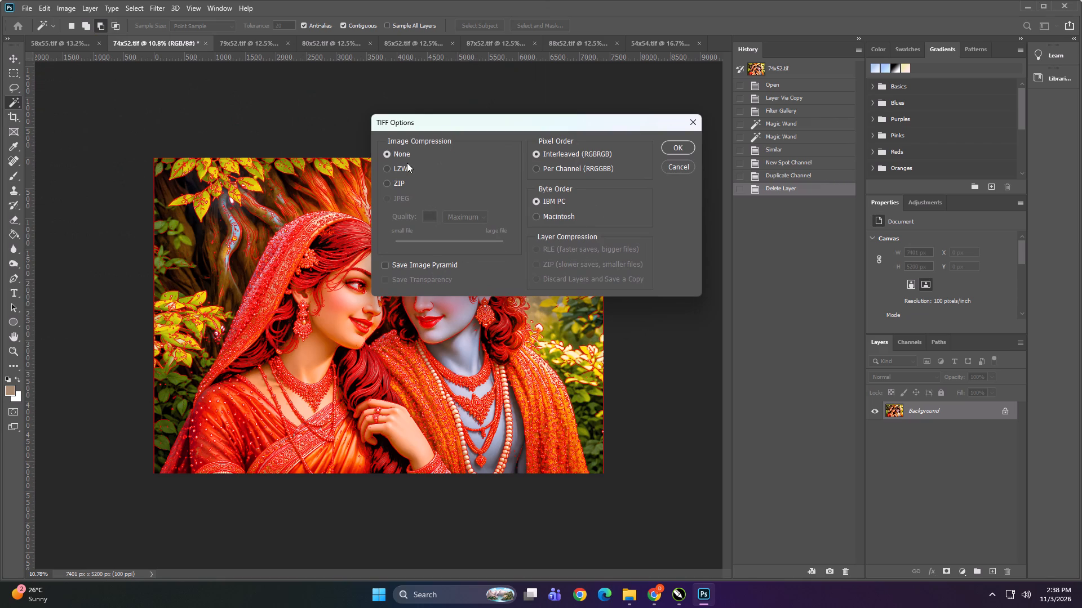
{"action": "left_click", "coordinate": [400, 166]}
{"action": "left_click", "coordinate": [673, 143]}
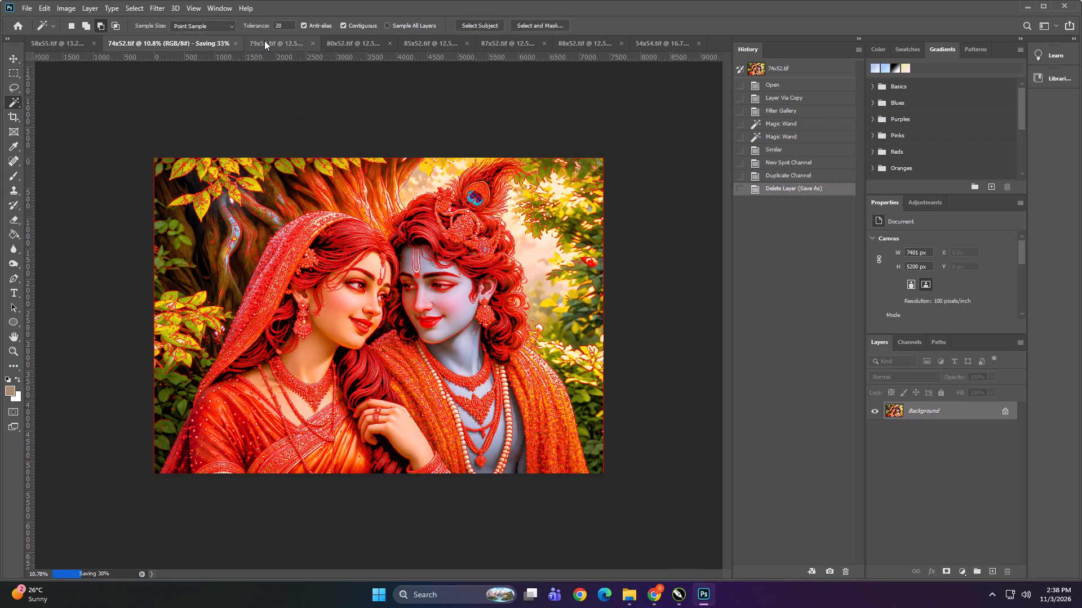
Duplicate the background layer of 79x52.tif and apply the Photocopy filter with Detail 4 and Darkness 24 to the copy.
{"action": "left_click", "coordinate": [264, 41]}
{"action": "key", "text": "ctrl+j"}
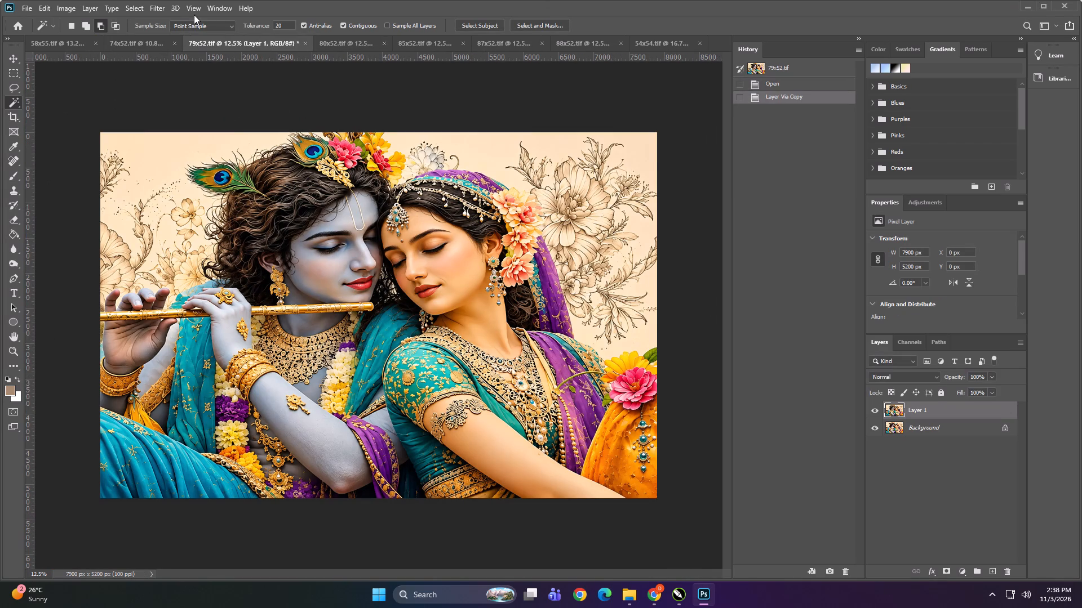
{"action": "left_click", "coordinate": [166, 10]}
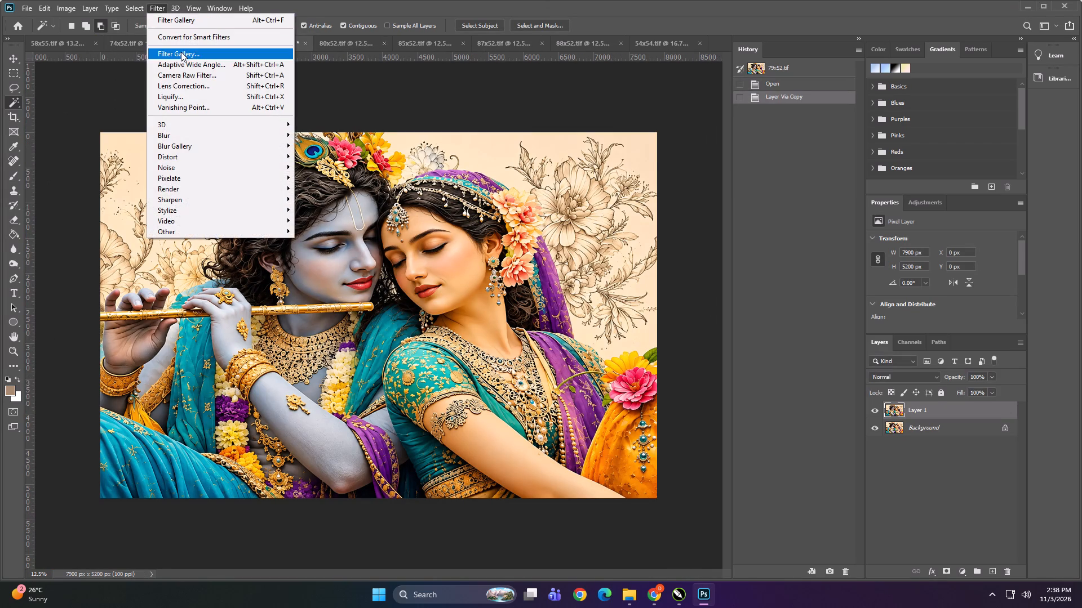
{"action": "left_click", "coordinate": [181, 52]}
{"action": "key", "text": "Return"}
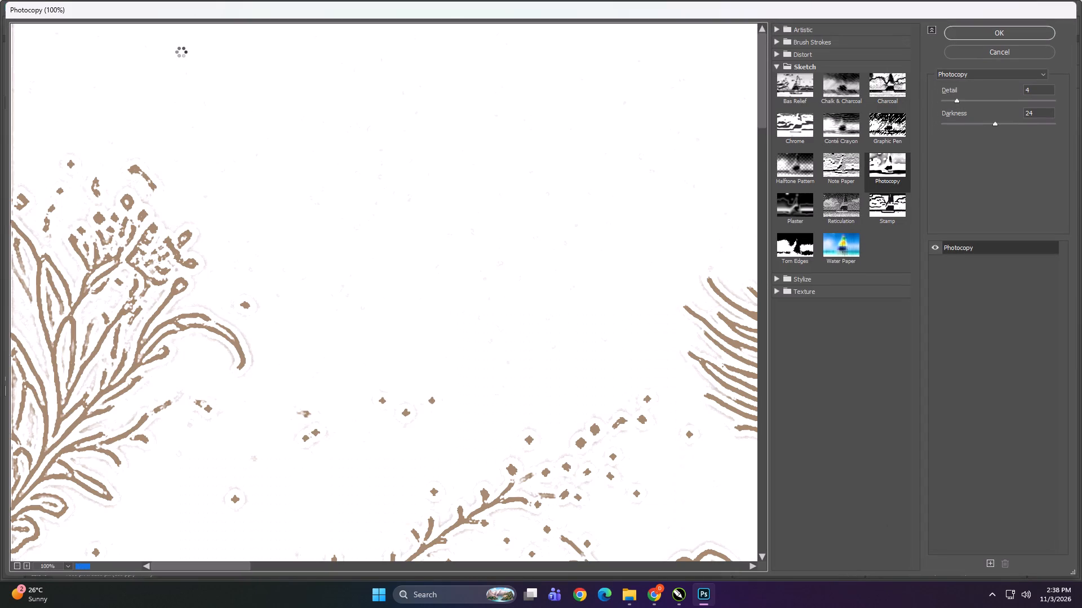
Select a brown outline of the woman's earring with the Magic Wand and extend the selection to all similar areas.
{"action": "scroll", "coordinate": [495, 260], "scroll_direction": "up", "scroll_amount": 13, "text": "alt"}
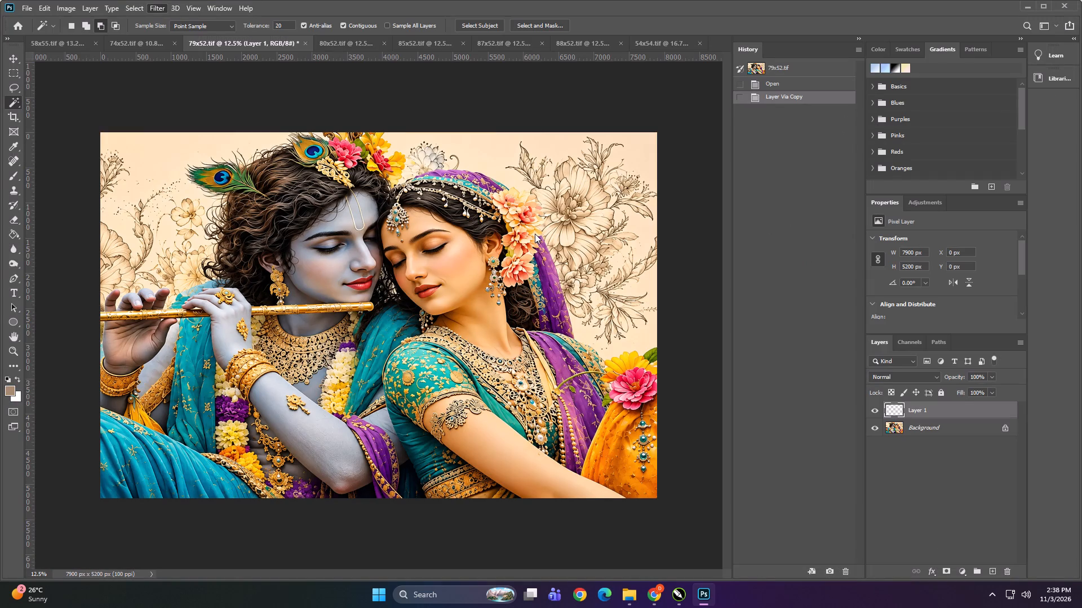
{"action": "scroll", "coordinate": [511, 293], "scroll_direction": "up", "scroll_amount": 20, "text": "alt"}
{"action": "scroll", "coordinate": [511, 293], "scroll_direction": "up", "scroll_amount": 11, "text": "alt"}
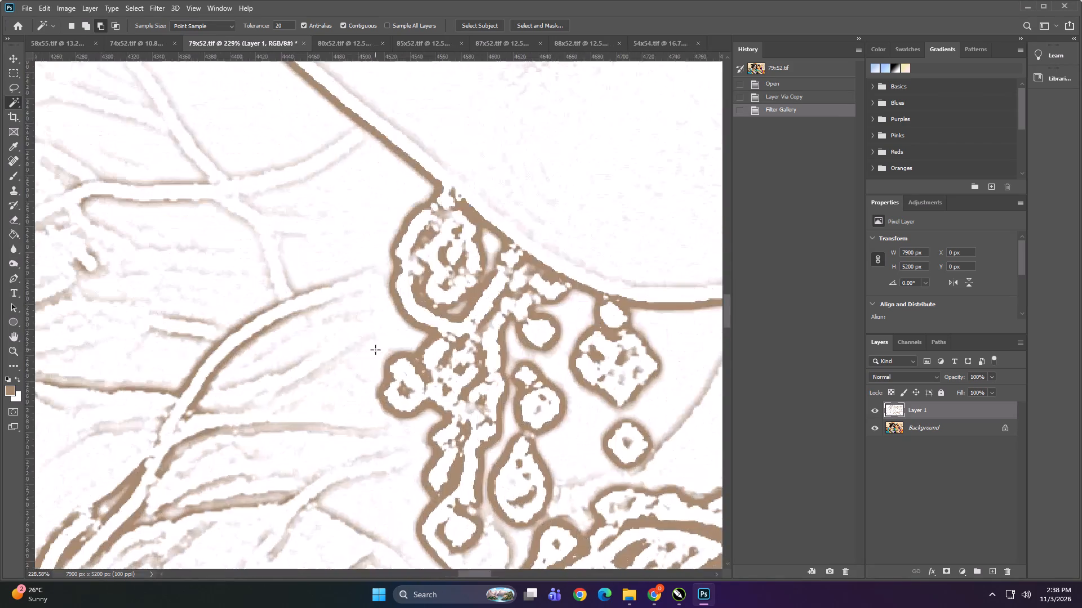
{"action": "left_click", "coordinate": [394, 297], "text": "shift"}
{"action": "right_click", "coordinate": [394, 297]}
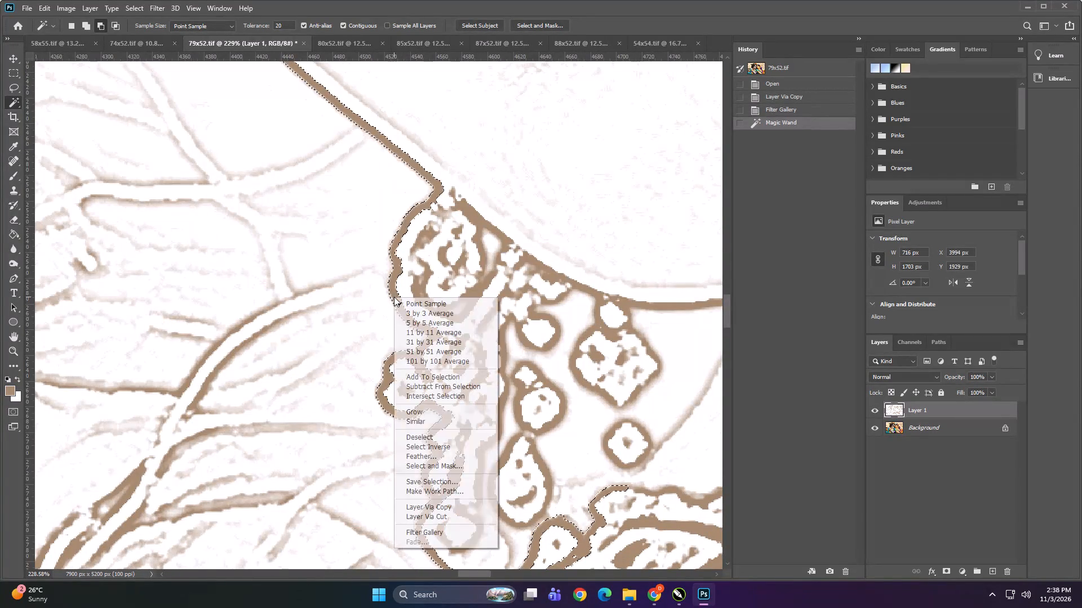
{"action": "left_click", "coordinate": [410, 417]}
Create a spot channel named Spot 1 from the outline selection in 79x52.tif, with the Background layer active.
{"action": "scroll", "coordinate": [427, 285], "scroll_direction": "down", "scroll_amount": 19, "text": "alt"}
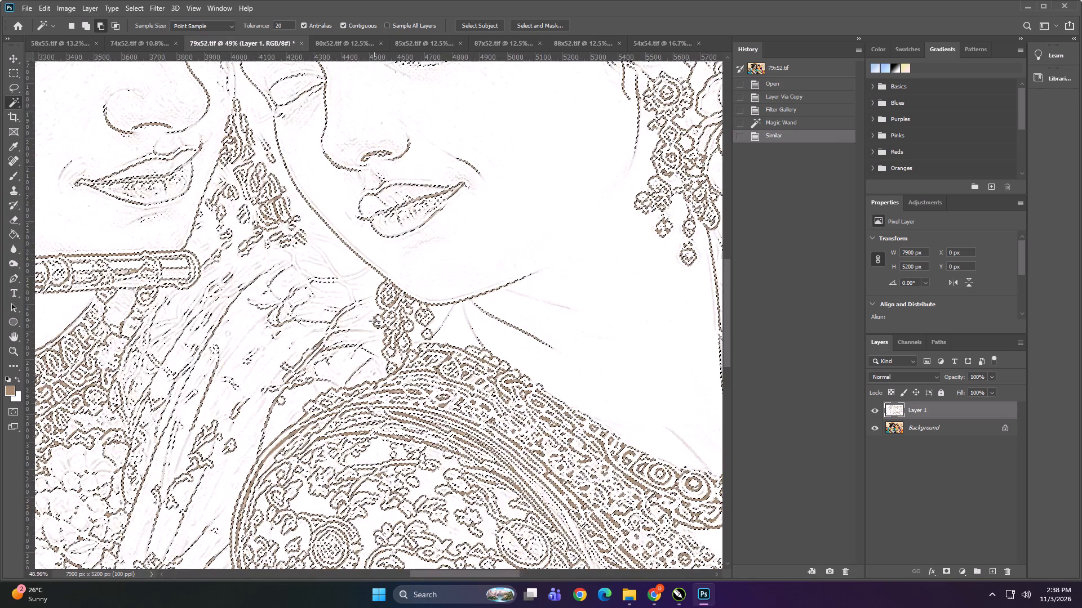
{"action": "scroll", "coordinate": [374, 321], "scroll_direction": "down", "scroll_amount": 7, "text": "alt"}
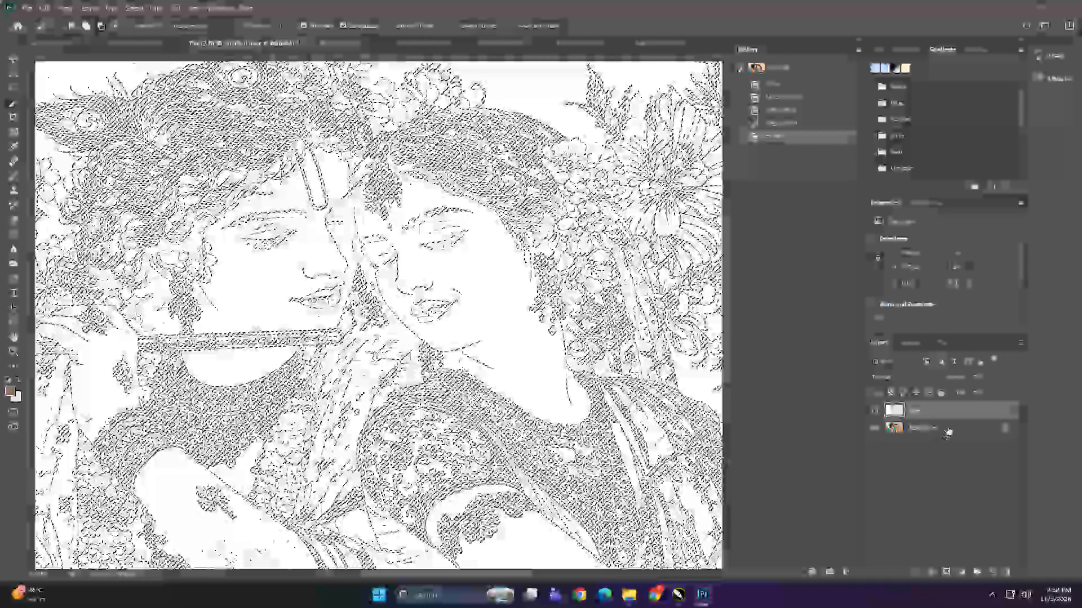
{"action": "left_click", "coordinate": [948, 427]}
{"action": "left_click", "coordinate": [905, 343]}
{"action": "left_click", "coordinate": [1019, 345]}
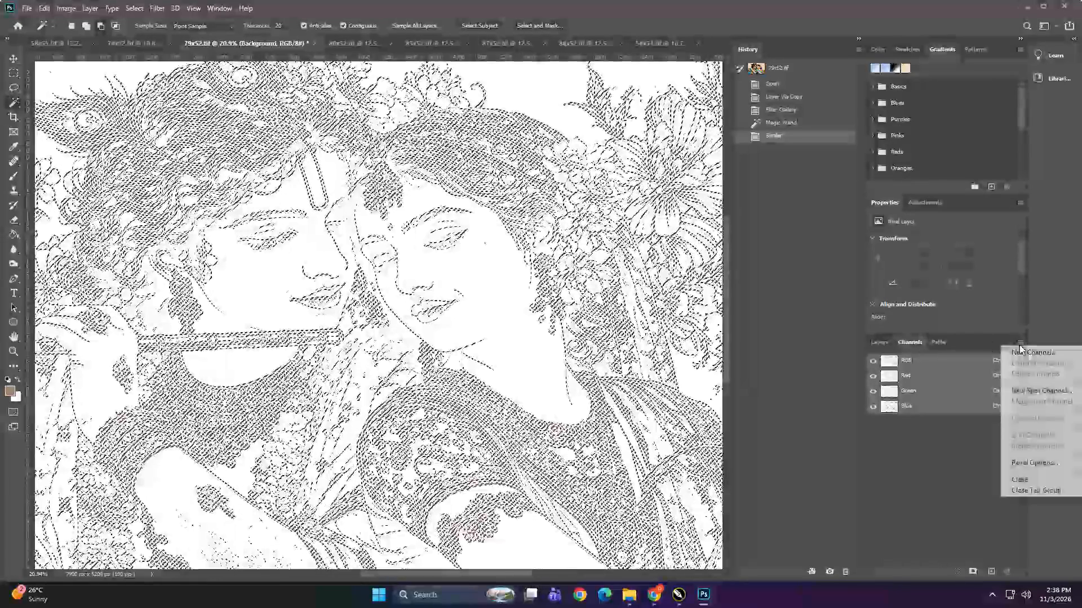
{"action": "left_click", "coordinate": [1021, 391]}
{"action": "left_click", "coordinate": [626, 175]}
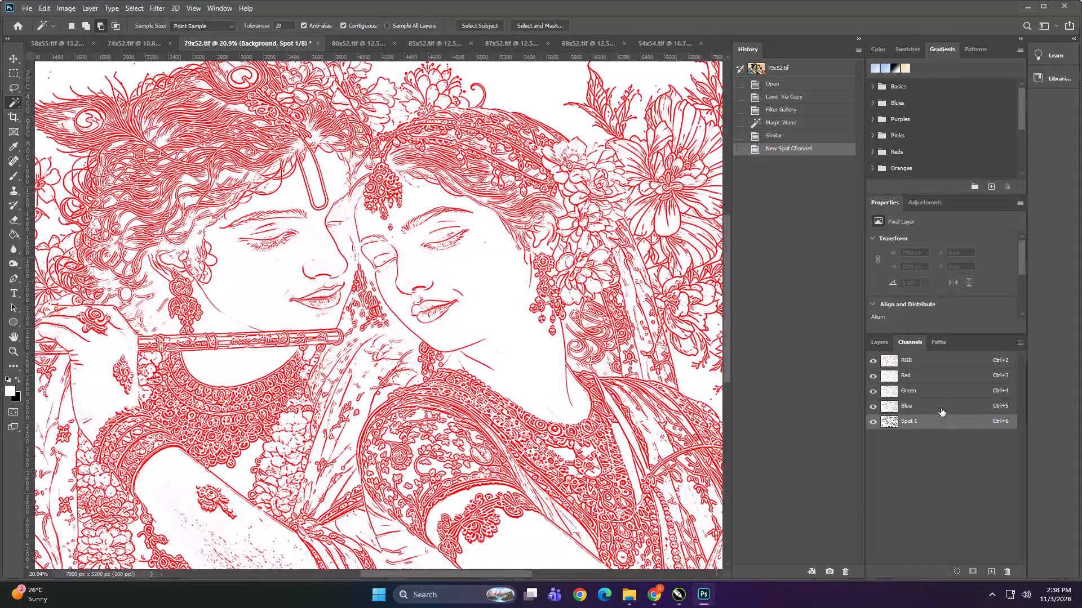
Duplicate the Spot 1 channel of 79x52.tif as Spot 2 and make the copy visible.
{"action": "right_click", "coordinate": [944, 418]}
{"action": "left_click", "coordinate": [944, 418]}
{"action": "left_click", "coordinate": [959, 422]}
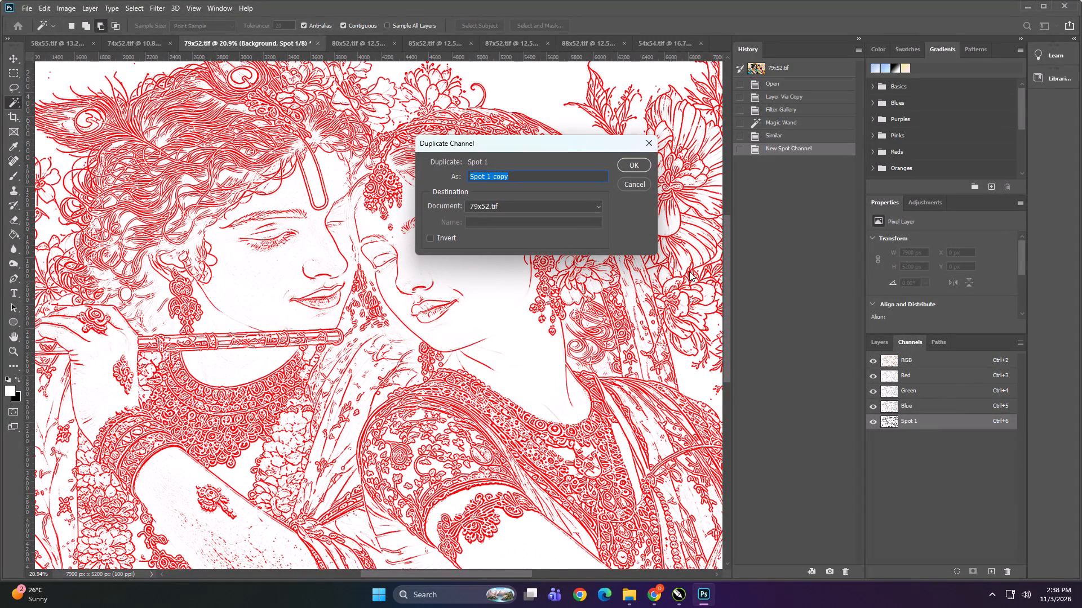
{"action": "key", "text": "Right"}
{"action": "key", "text": "BackSpace"}
{"action": "key", "text": "BackSpace"}
{"action": "key", "text": "BackSpace"}
{"action": "key", "text": "BackSpace"}
{"action": "key", "text": "BackSpace"}
{"action": "key", "text": "BackSpace"}
{"action": "key", "text": "2"}
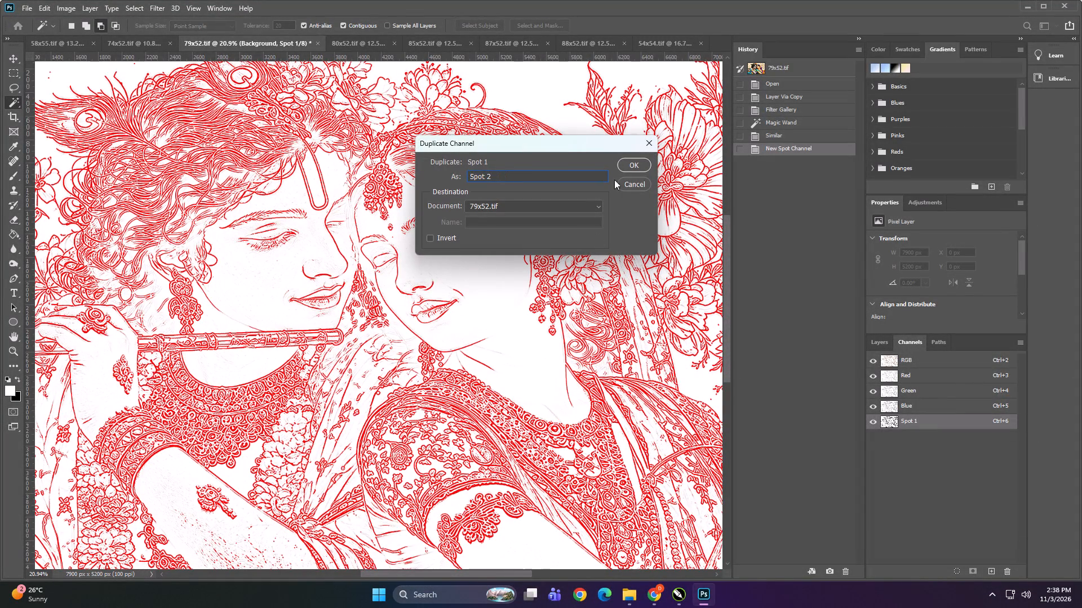
{"action": "left_click", "coordinate": [622, 169]}
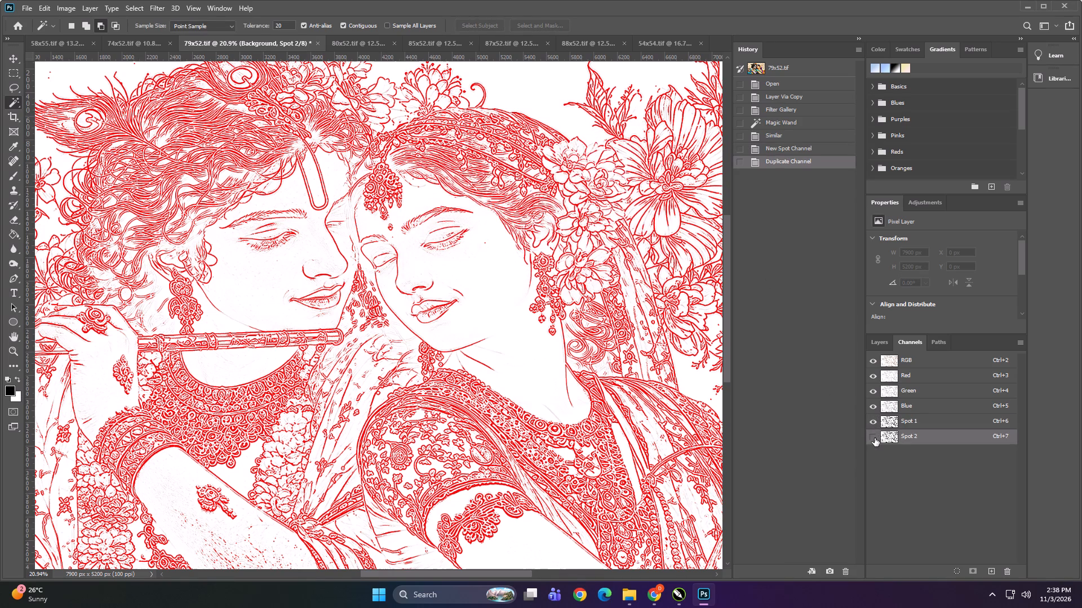
{"action": "left_click", "coordinate": [875, 438]}
Delete the filtered Layer 1 from 79x52.tif.
{"action": "left_click", "coordinate": [888, 343]}
{"action": "left_click", "coordinate": [921, 409]}
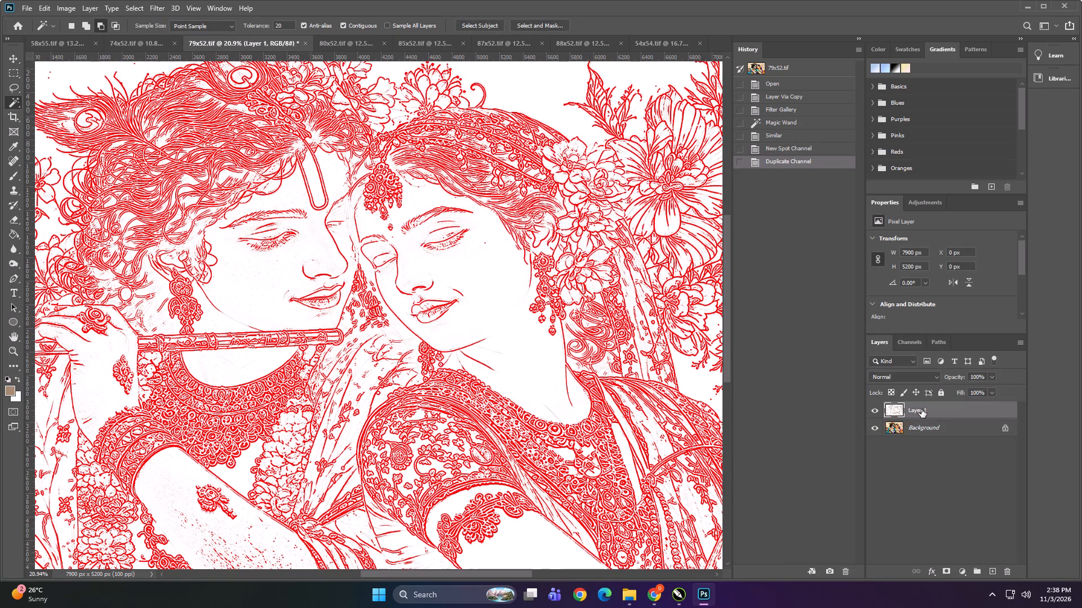
{"action": "key", "text": "Delete"}
Save the artwork over 79x52.tif in the ALI DECOR folder as a TIFF with spot colors and LZW compression.
{"action": "key", "text": "ctrl+shift+s"}
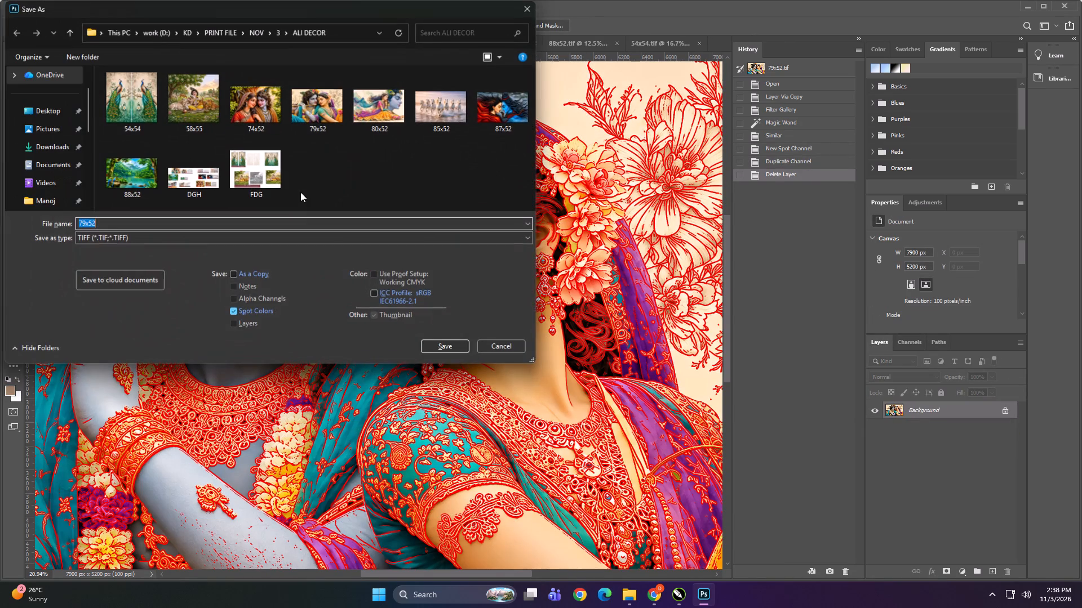
{"action": "left_click", "coordinate": [296, 220]}
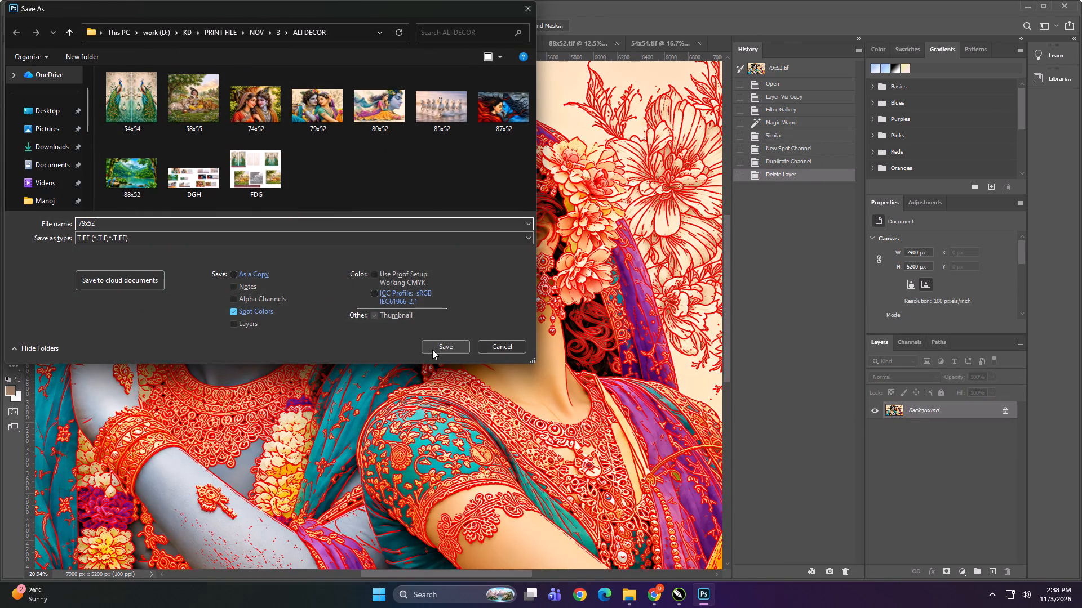
{"action": "left_click", "coordinate": [432, 345]}
{"action": "left_click", "coordinate": [559, 297]}
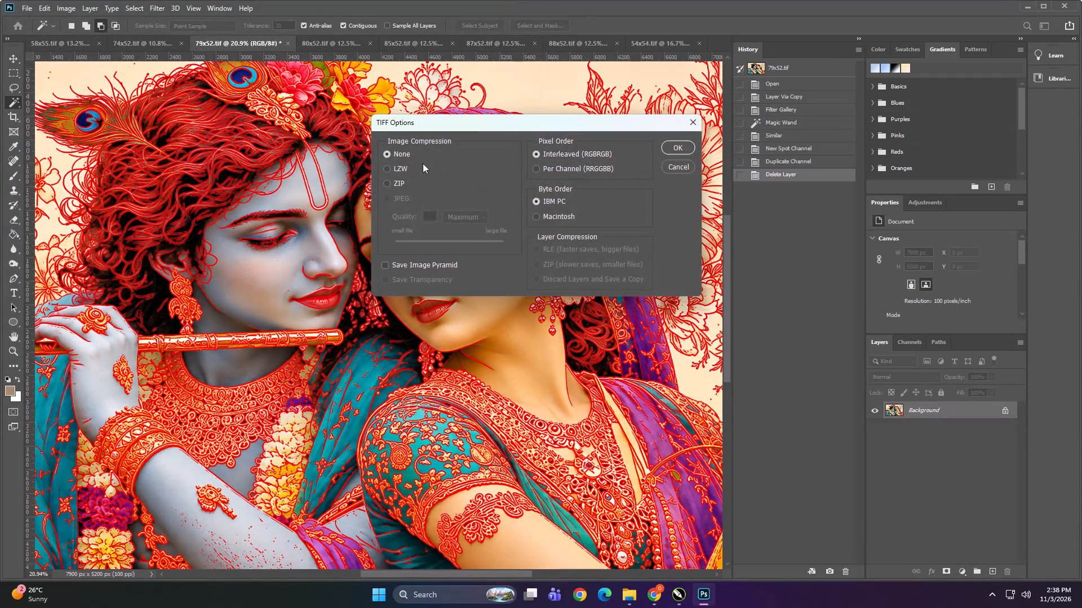
{"action": "left_click", "coordinate": [405, 166]}
{"action": "left_click", "coordinate": [676, 146]}
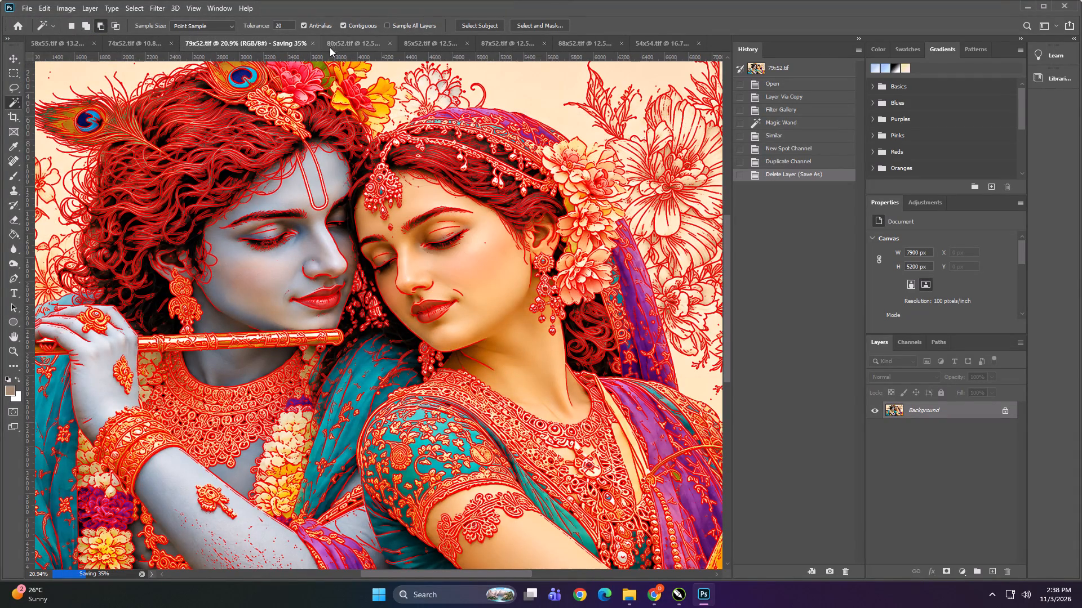
Duplicate the background layer of 80x52.tif and apply the Photocopy filter from the Filter Gallery to the copy.
{"action": "left_click", "coordinate": [338, 43]}
{"action": "key", "text": "ctrl+j"}
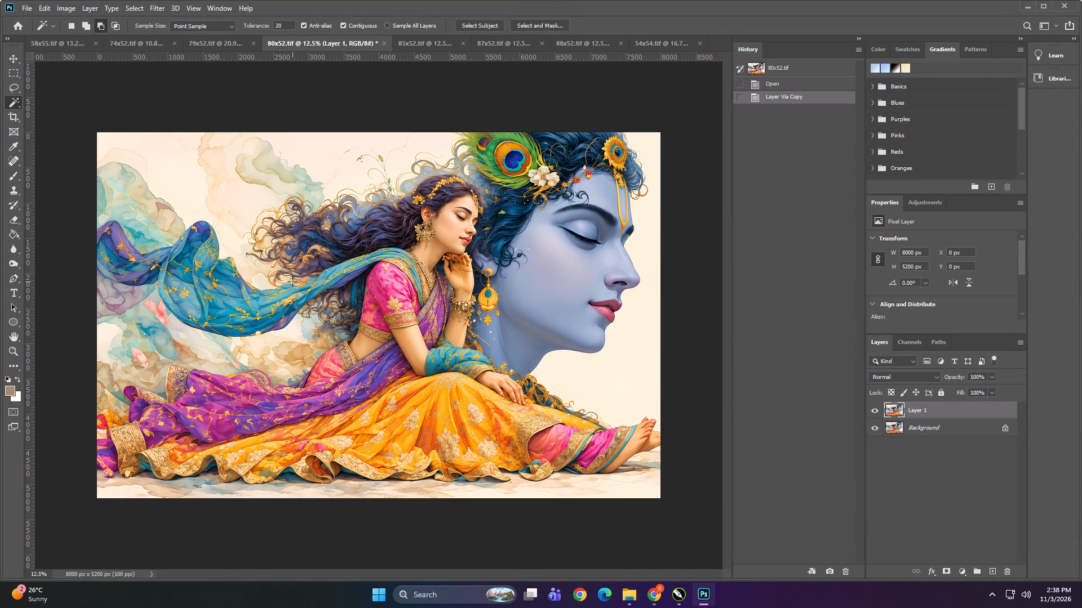
{"action": "left_click", "coordinate": [154, 6]}
{"action": "left_click", "coordinate": [185, 50]}
{"action": "left_click", "coordinate": [974, 33]}
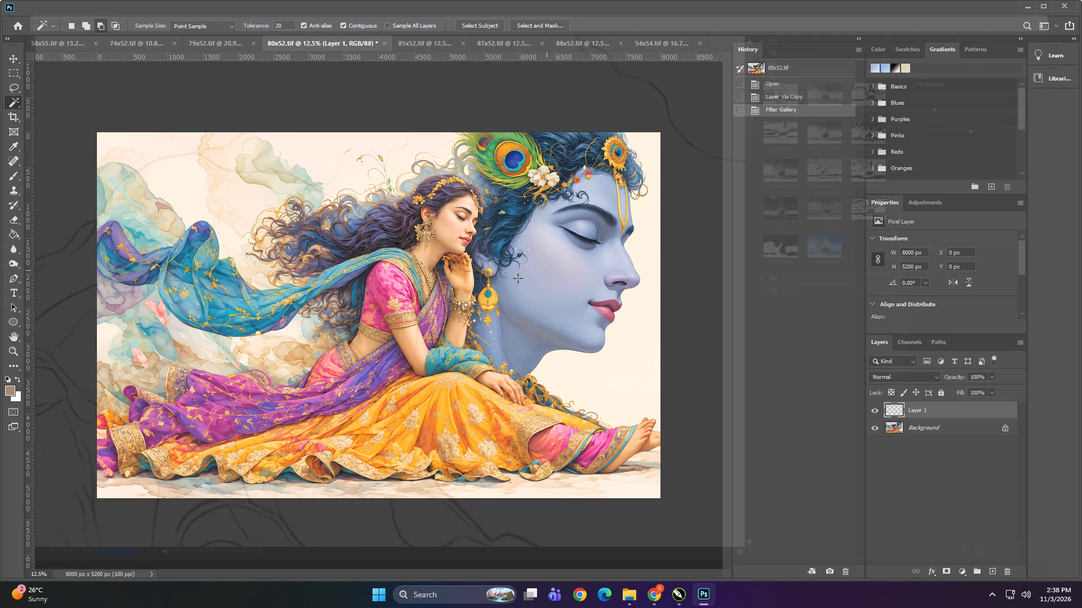
Select one brown outline on Layer 1 of 80x52.tif with the Magic Wand and extend the selection with Similar.
{"action": "scroll", "coordinate": [451, 309], "scroll_direction": "up", "scroll_amount": 6, "text": "alt"}
{"action": "scroll", "coordinate": [453, 307], "scroll_direction": "up", "scroll_amount": 20, "text": "alt"}
{"action": "scroll", "coordinate": [453, 307], "scroll_direction": "up", "scroll_amount": 5, "text": "alt"}
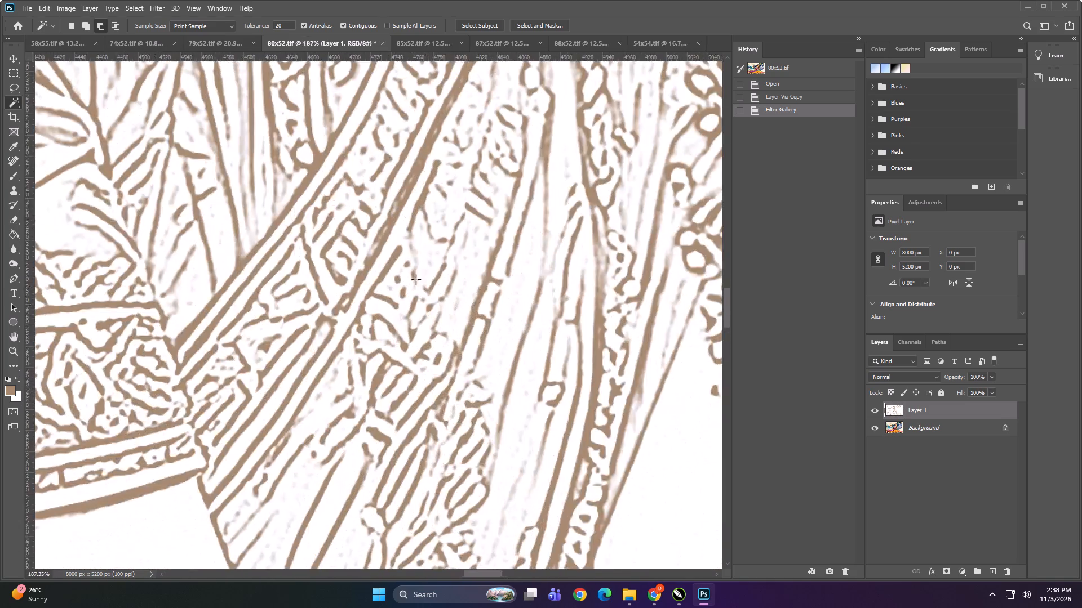
{"action": "scroll", "coordinate": [416, 279], "scroll_direction": "up", "scroll_amount": 4, "text": "alt"}
{"action": "left_click", "coordinate": [394, 245], "text": "shift"}
{"action": "right_click", "coordinate": [394, 245]}
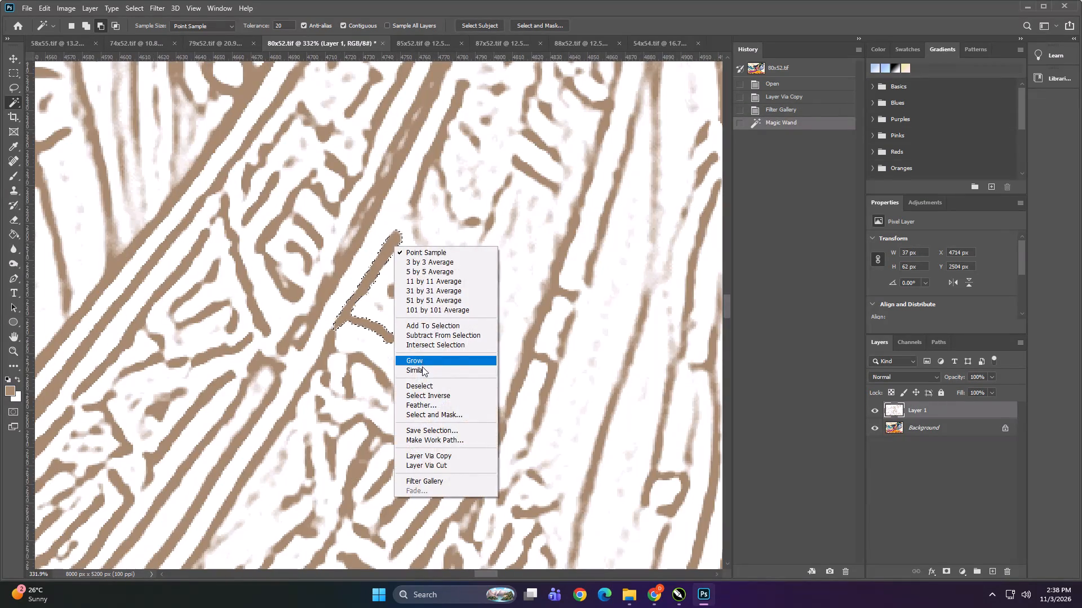
{"action": "left_click", "coordinate": [422, 366]}
{"action": "scroll", "coordinate": [452, 260], "scroll_direction": "down", "scroll_amount": 20, "text": "alt"}
{"action": "scroll", "coordinate": [452, 260], "scroll_direction": "down", "scroll_amount": 20, "text": "alt"}
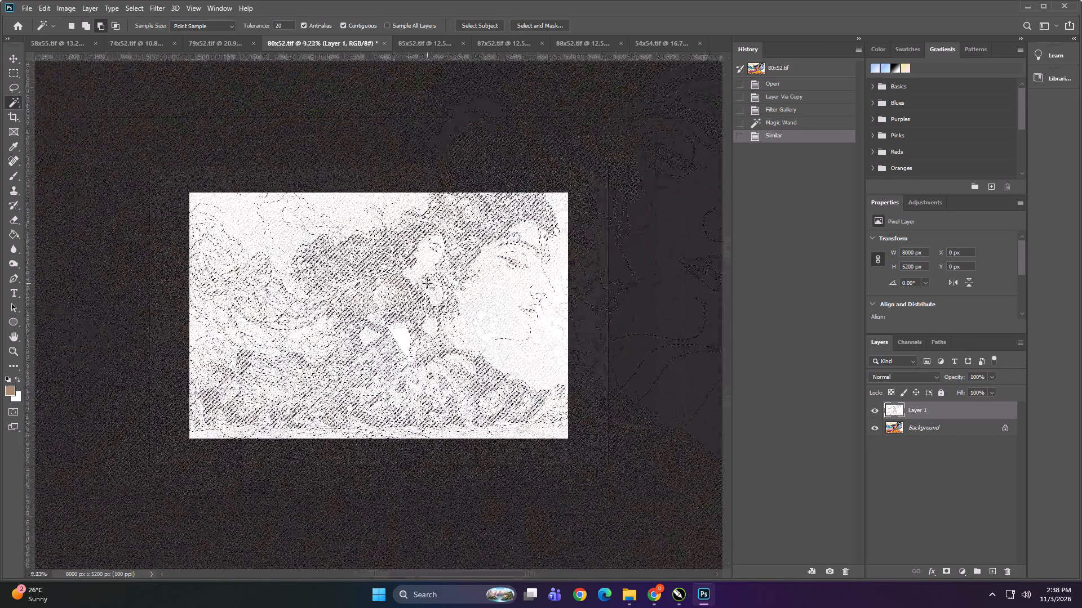
{"action": "scroll", "coordinate": [427, 283], "scroll_direction": "down", "scroll_amount": 1, "text": "alt"}
With the Background layer of 80x52.tif active, create a red spot channel named Spot 1 from the outline selection at 100% solidity.
{"action": "left_click", "coordinate": [944, 428]}
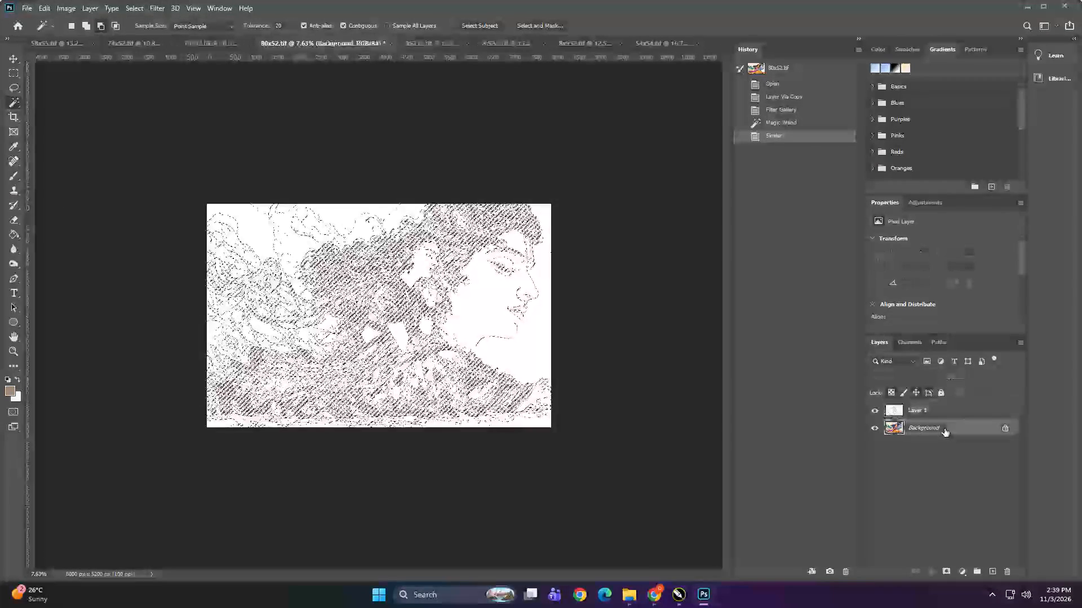
{"action": "left_click", "coordinate": [912, 343]}
{"action": "left_click", "coordinate": [1025, 341]}
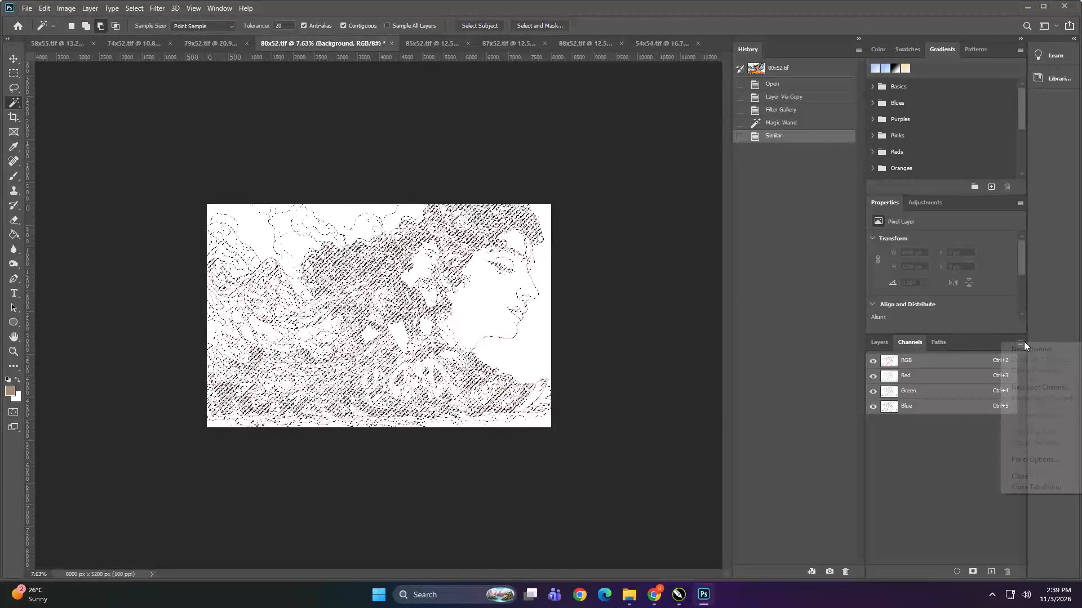
{"action": "left_click", "coordinate": [1024, 341]}
{"action": "left_click", "coordinate": [1020, 387]}
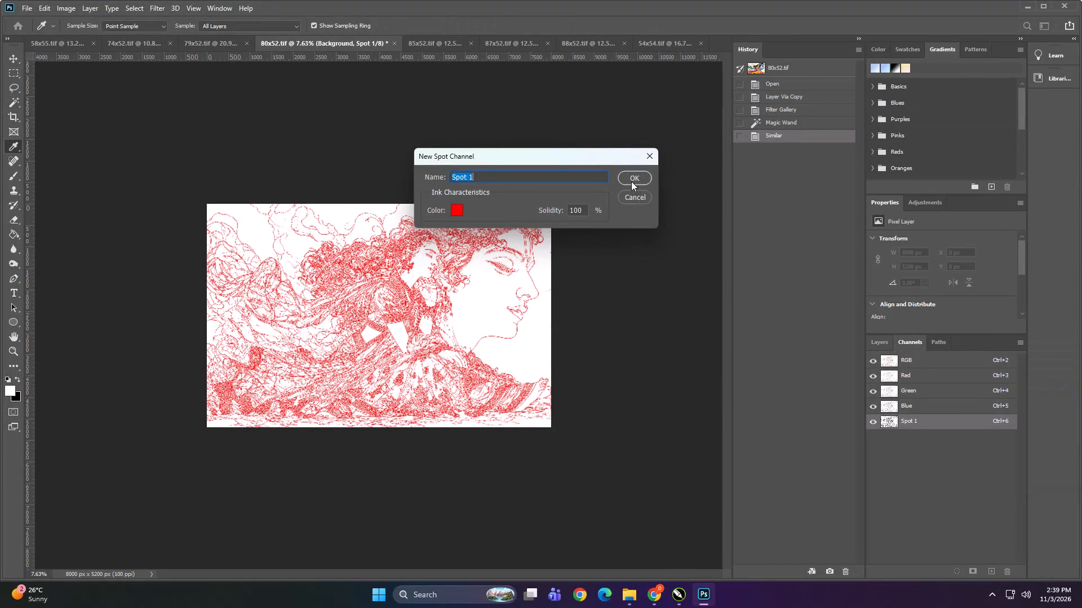
{"action": "left_click", "coordinate": [631, 181]}
Duplicate the Spot 1 channel of 80x52.tif as Spot 2 and make the copy visible.
{"action": "right_click", "coordinate": [924, 421]}
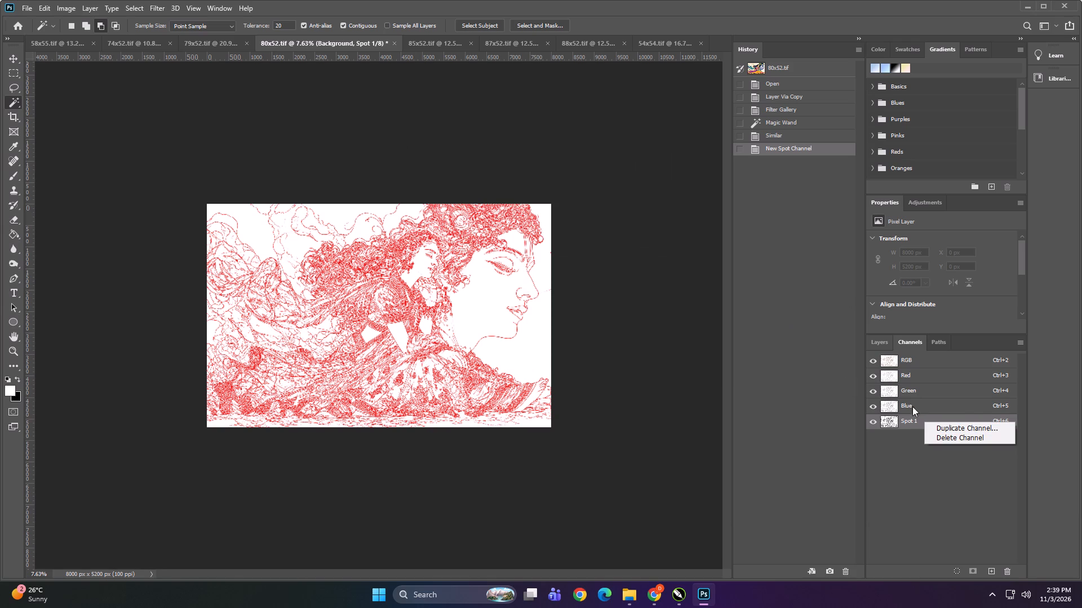
{"action": "left_click", "coordinate": [932, 424]}
{"action": "key", "text": "Right"}
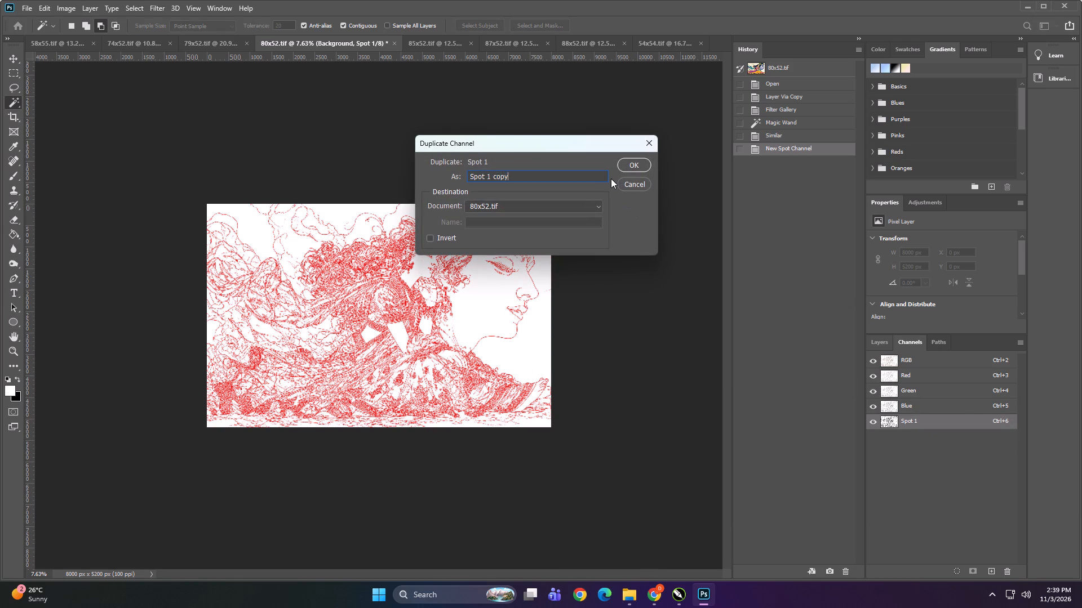
{"action": "key", "text": "BackSpace"}
{"action": "key", "text": "BackSpace"}
{"action": "key", "text": "BackSpace"}
{"action": "key", "text": "BackSpace"}
{"action": "key", "text": "BackSpace"}
{"action": "key", "text": "BackSpace"}
{"action": "key", "text": "2"}
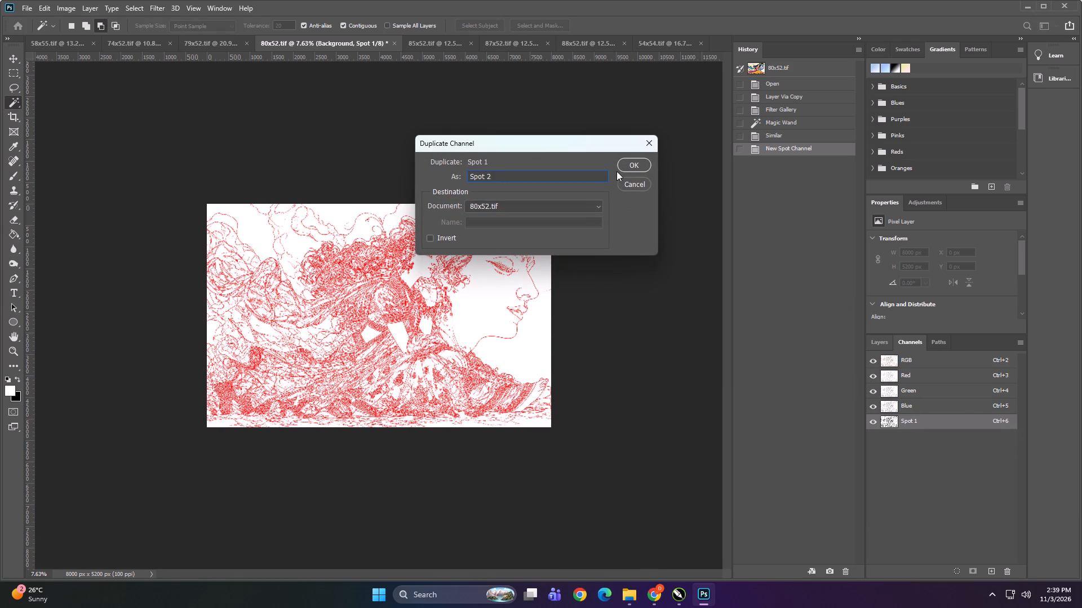
{"action": "left_click", "coordinate": [621, 168]}
{"action": "left_click", "coordinate": [872, 440]}
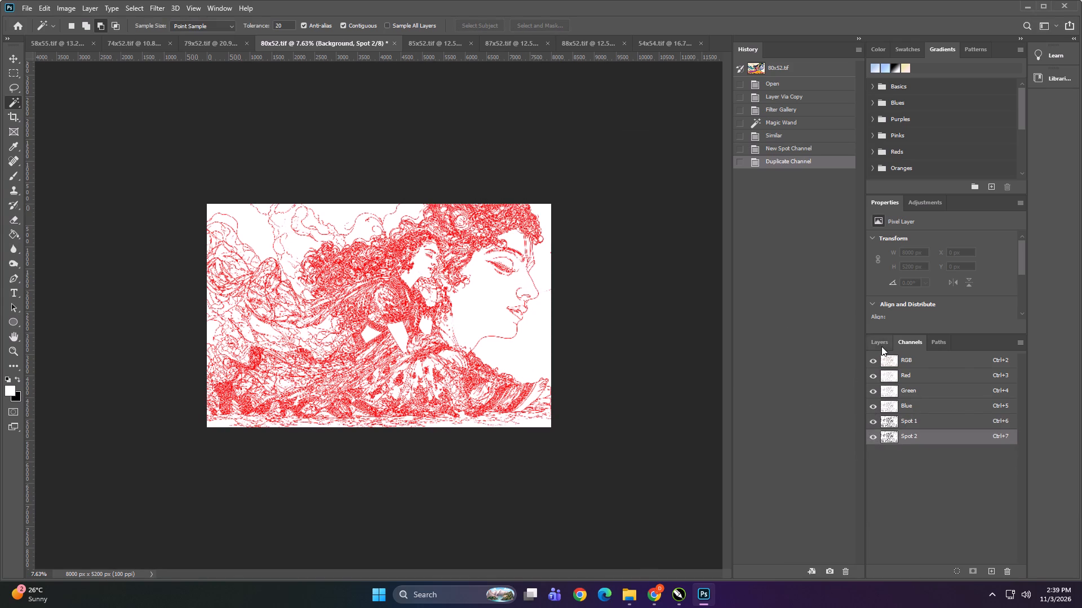
Delete the filtered Layer 1 from 80x52.tif.
{"action": "left_click", "coordinate": [881, 346]}
{"action": "left_click", "coordinate": [926, 412]}
{"action": "key", "text": "Delete"}
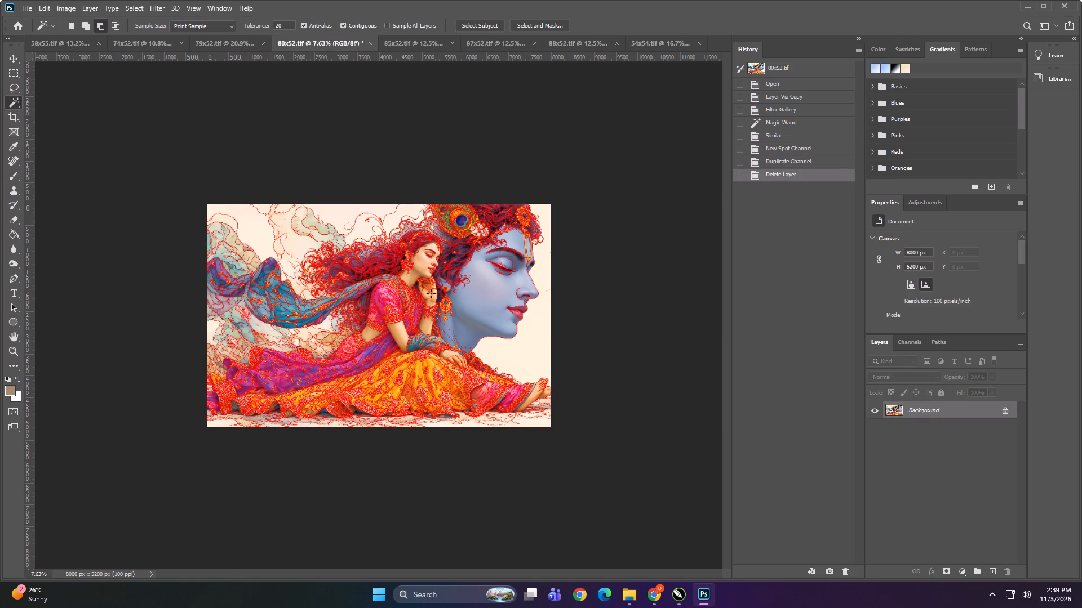
Save the artwork over 80x52.tif in the ALI DECOR folder as a TIFF with spot colors and LZW compression.
{"action": "key", "text": "ctrl+shift+s"}
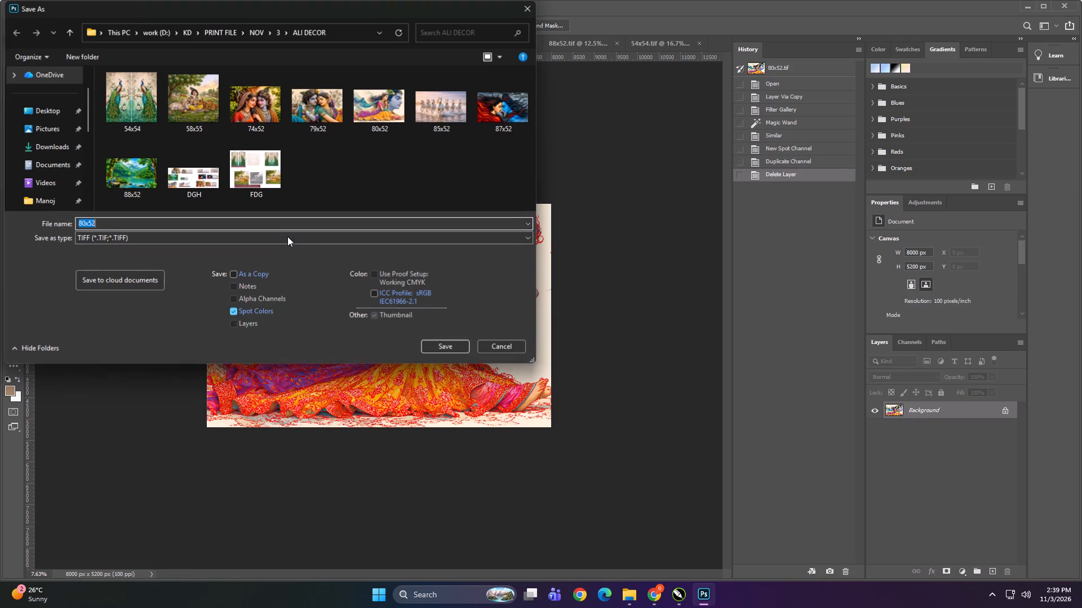
{"action": "left_click", "coordinate": [243, 221]}
{"action": "left_click", "coordinate": [441, 337]}
{"action": "left_click", "coordinate": [446, 341]}
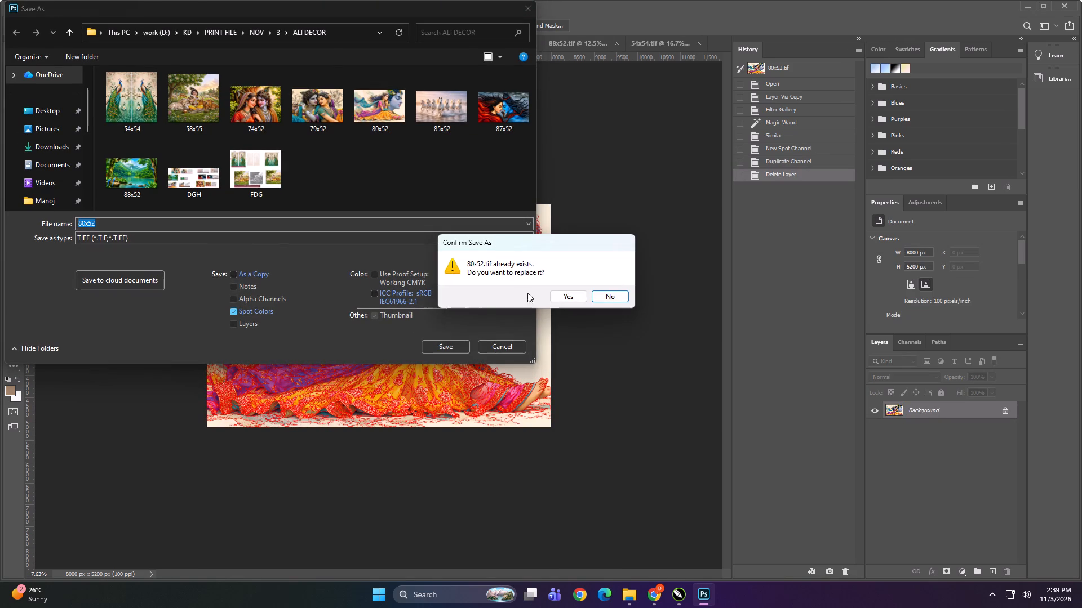
{"action": "left_click", "coordinate": [583, 296]}
{"action": "left_click", "coordinate": [396, 167]}
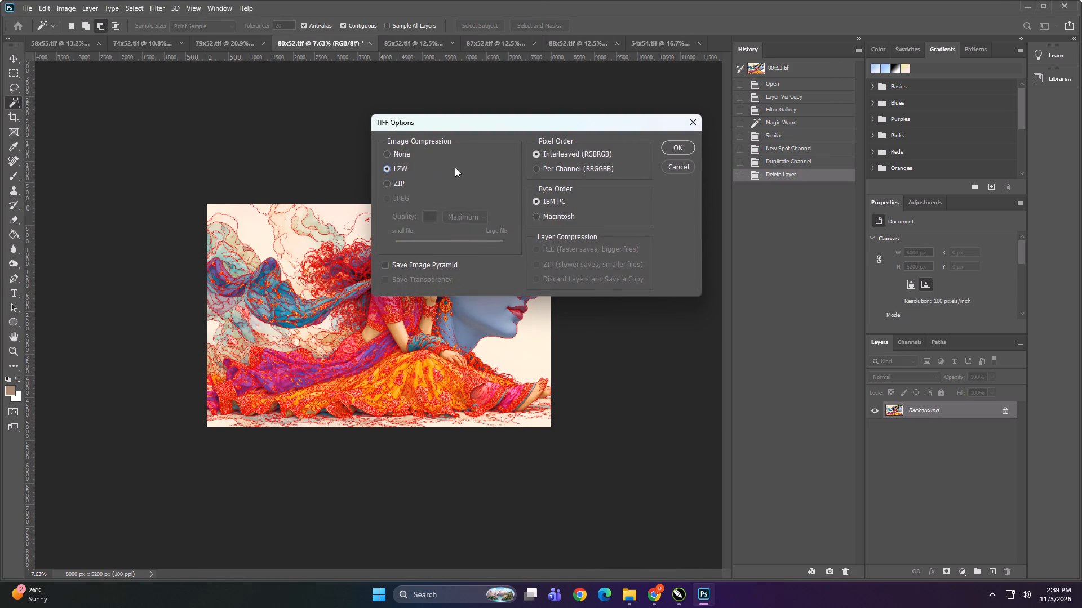
{"action": "left_click", "coordinate": [675, 150]}
Duplicate the background layer of 85x52.tif and apply the Photocopy filter to the copy with Detail 4 and Darkness 24.
{"action": "double_click", "coordinate": [417, 39]}
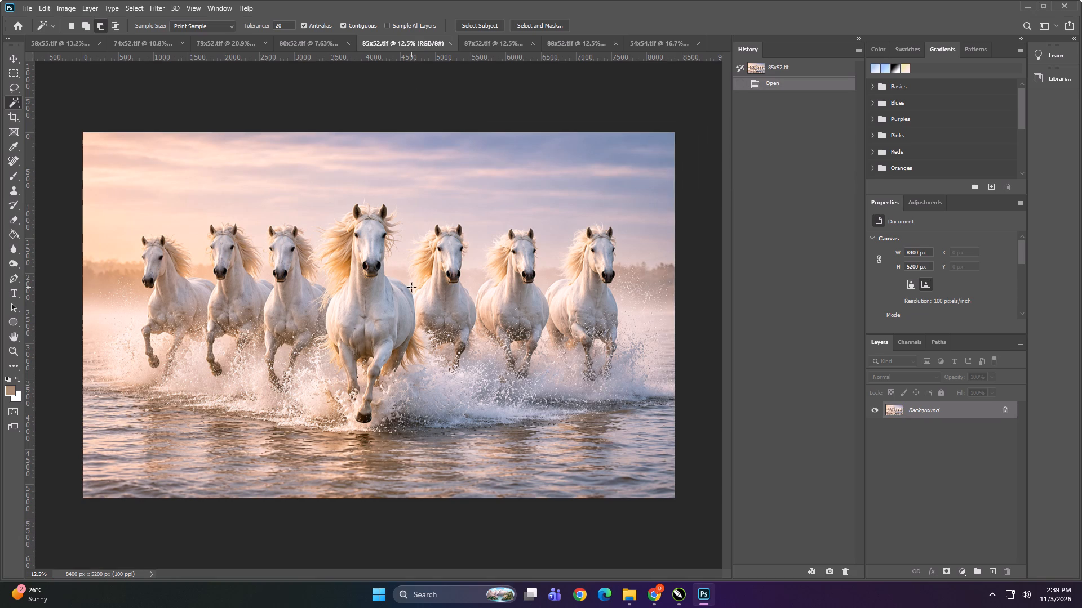
{"action": "key", "text": "ctrl+j"}
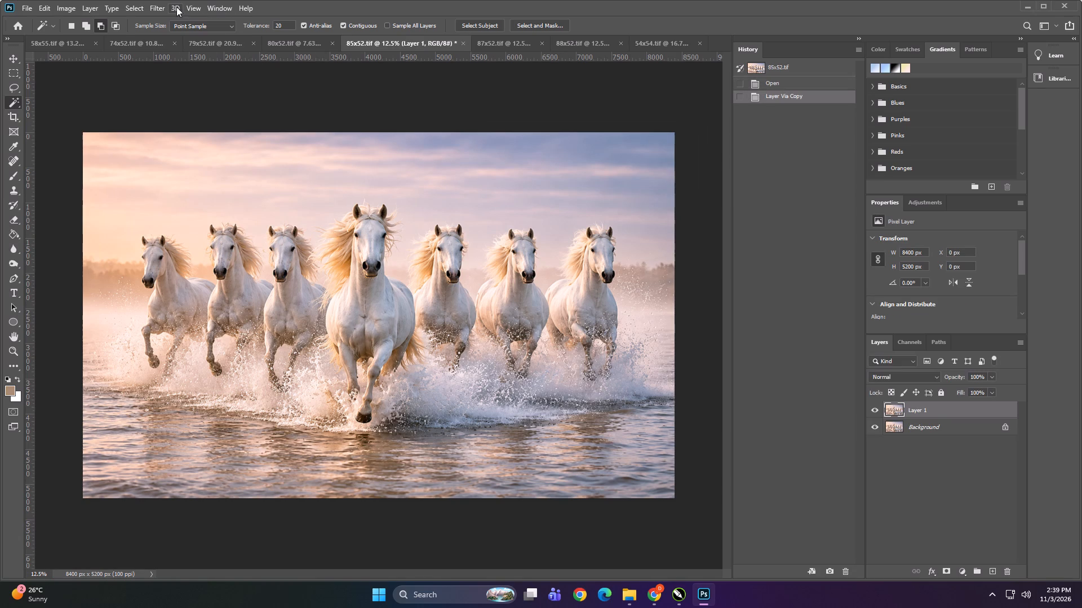
{"action": "double_click", "coordinate": [156, 6]}
{"action": "left_click", "coordinate": [159, 10]}
{"action": "left_click", "coordinate": [175, 47]}
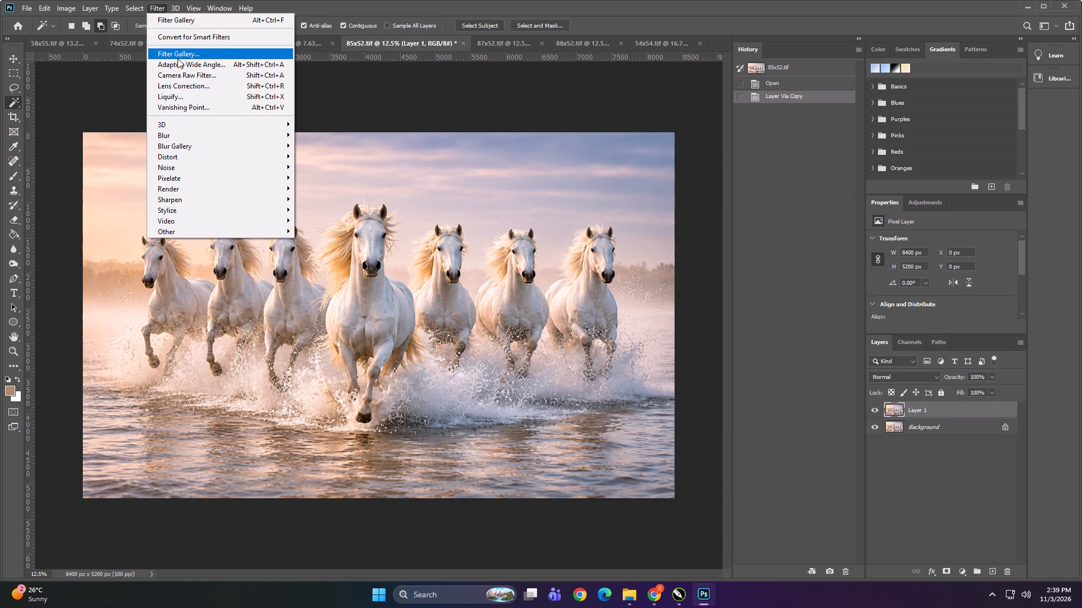
{"action": "left_click", "coordinate": [179, 56]}
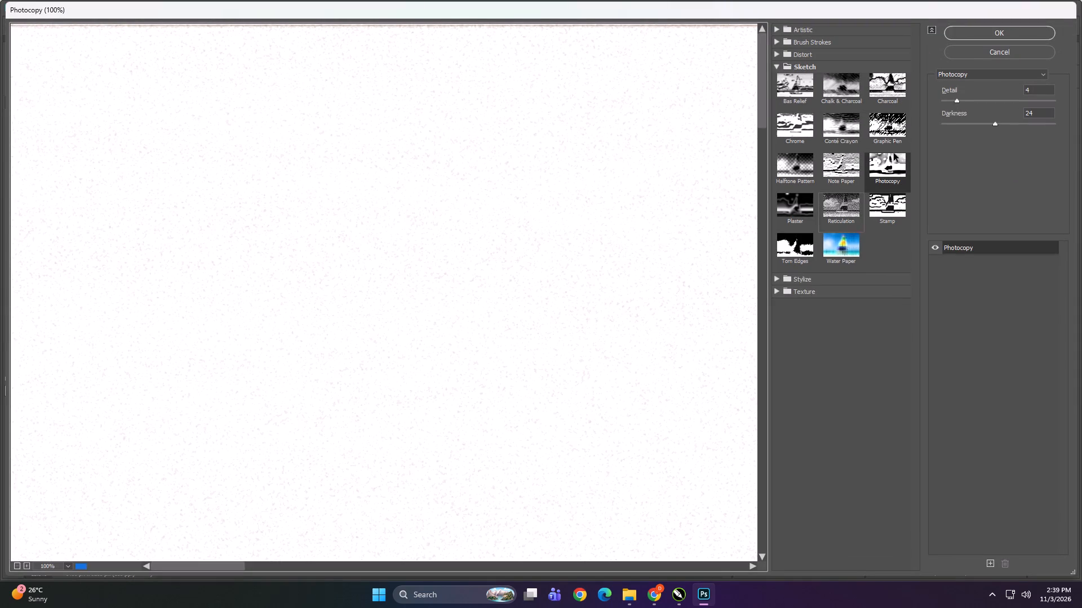
{"action": "left_click", "coordinate": [965, 31]}
Select one brown outline on Layer 1 of 85x52.tif with the Magic Wand and extend the selection with Similar.
{"action": "scroll", "coordinate": [407, 354], "scroll_direction": "up", "scroll_amount": 5, "text": "alt"}
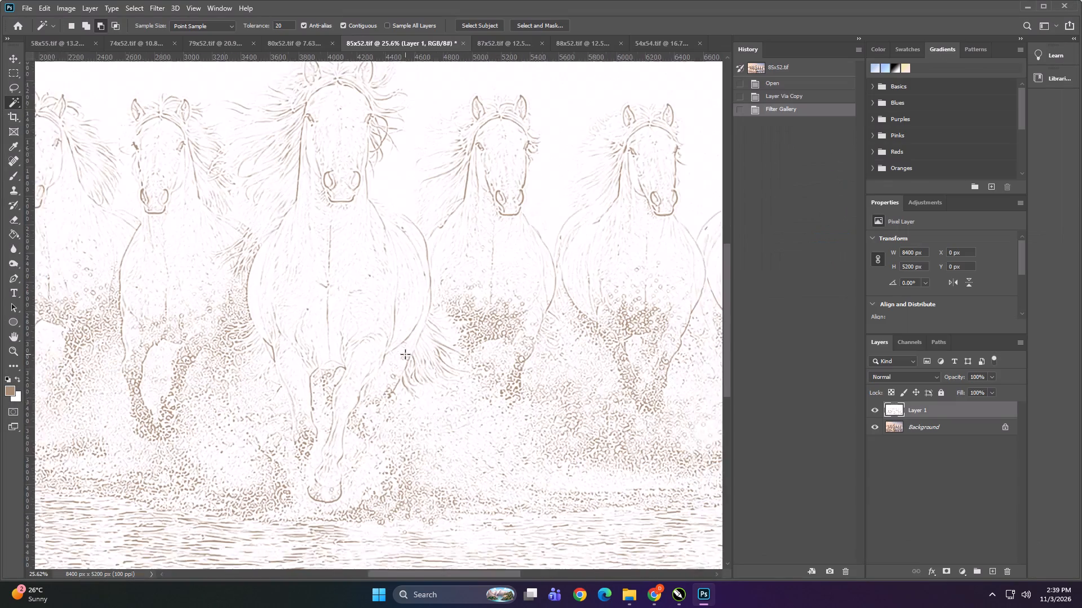
{"action": "scroll", "coordinate": [405, 354], "scroll_direction": "up", "scroll_amount": 11, "text": "alt"}
{"action": "scroll", "coordinate": [620, 518], "scroll_direction": "up", "scroll_amount": 7, "text": "alt"}
{"action": "scroll", "coordinate": [591, 466], "scroll_direction": "up", "scroll_amount": 6, "text": "alt"}
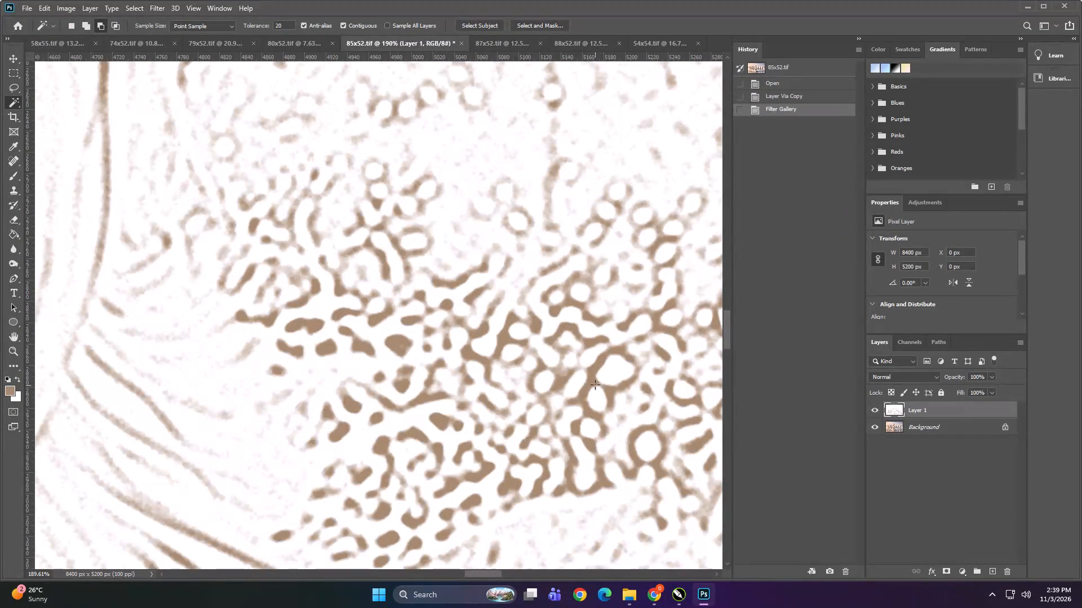
{"action": "left_click", "coordinate": [593, 373], "text": "shift"}
{"action": "right_click", "coordinate": [593, 373]}
{"action": "left_click", "coordinate": [608, 244]}
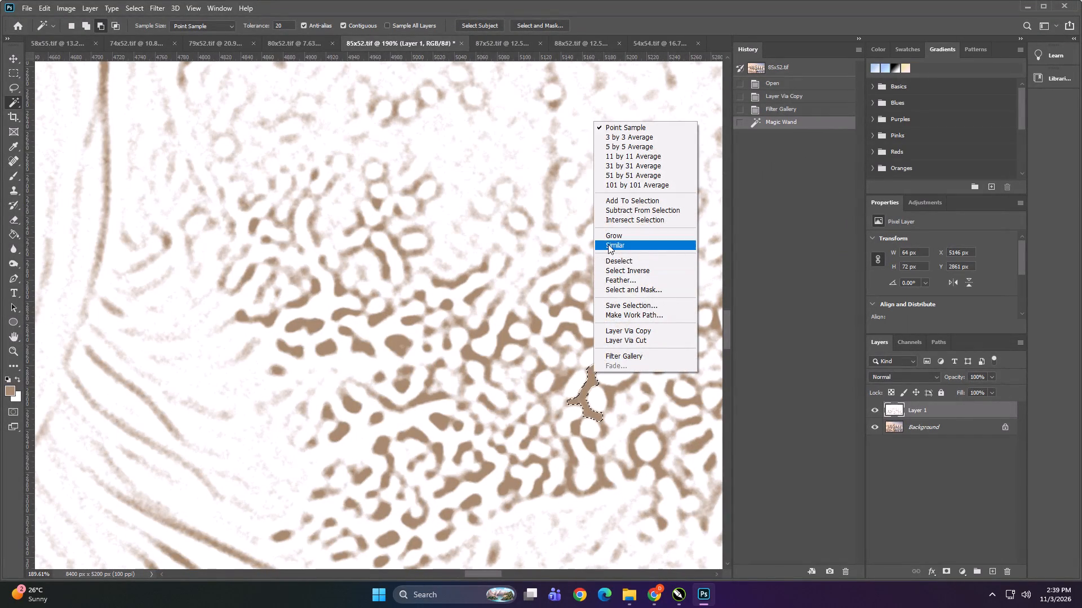
With the Background layer of 85x52.tif active, create a red spot channel named Spot 1 from the outline selection.
{"action": "left_click", "coordinate": [938, 432]}
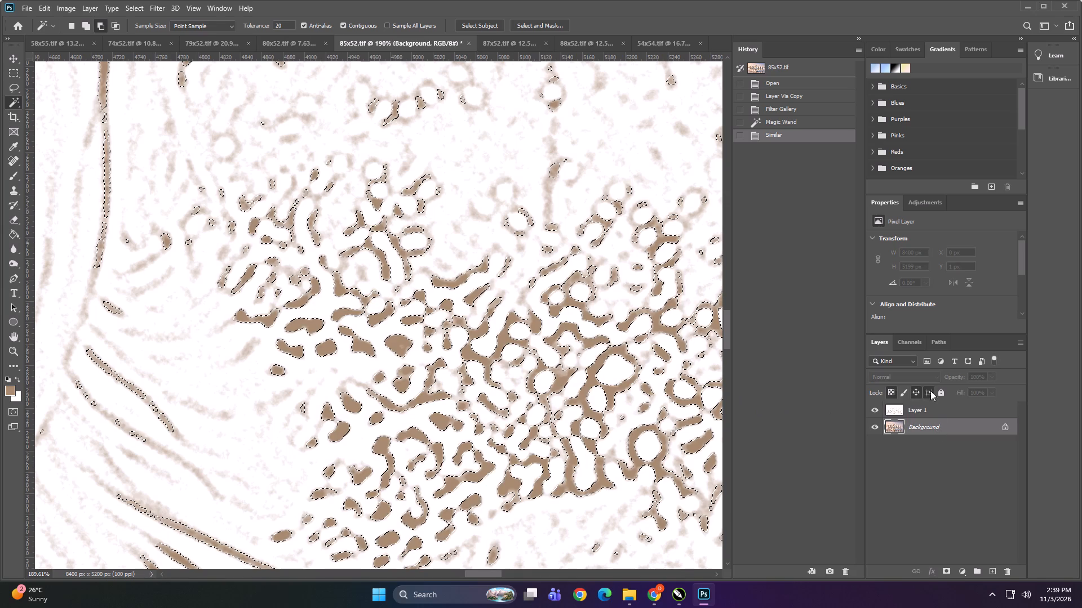
{"action": "left_click", "coordinate": [919, 337]}
{"action": "left_click", "coordinate": [1018, 338]}
{"action": "left_click", "coordinate": [1024, 341]}
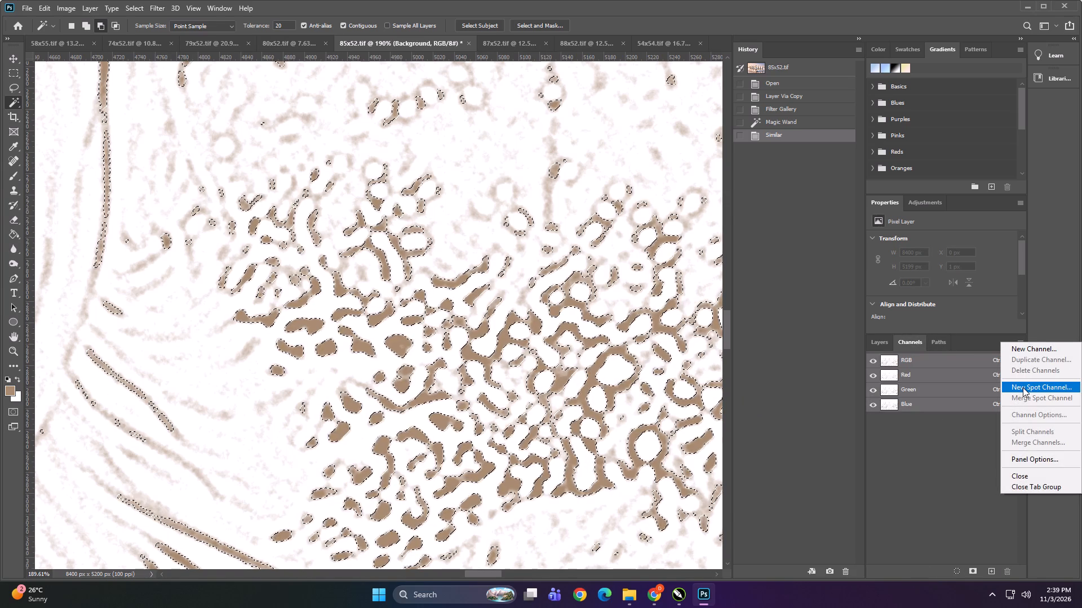
{"action": "left_click", "coordinate": [1023, 387]}
{"action": "left_click", "coordinate": [635, 177]}
Duplicate the Spot 1 channel of 85x52.tif as Spot 2 and make the copy visible.
{"action": "right_click", "coordinate": [933, 423]}
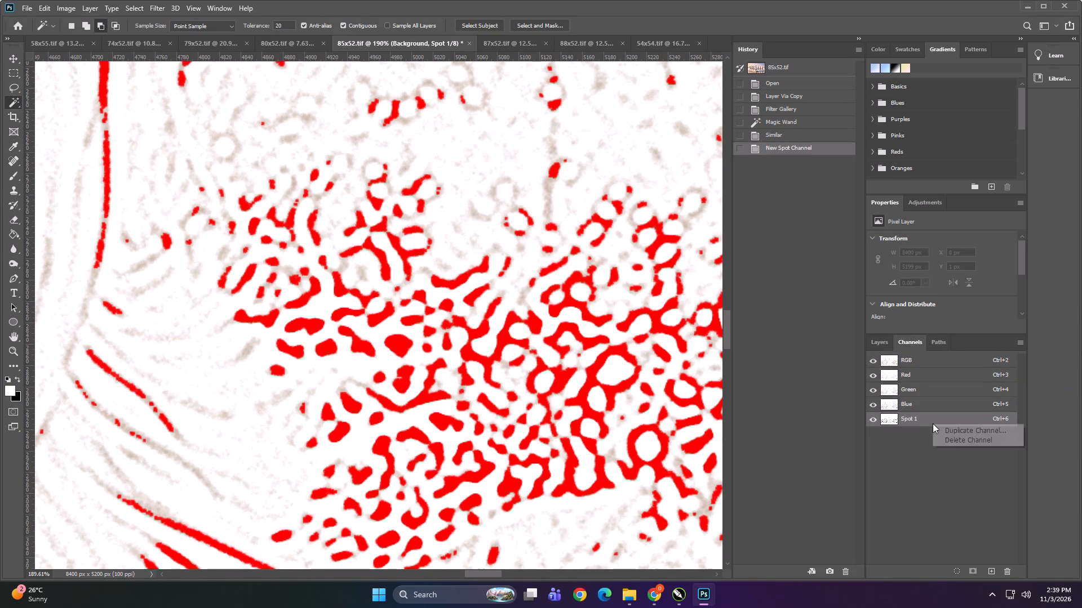
{"action": "left_click", "coordinate": [943, 430]}
{"action": "key", "text": "Right"}
{"action": "key", "text": "BackSpace"}
{"action": "key", "text": "BackSpace"}
{"action": "key", "text": "BackSpace"}
{"action": "key", "text": "BackSpace"}
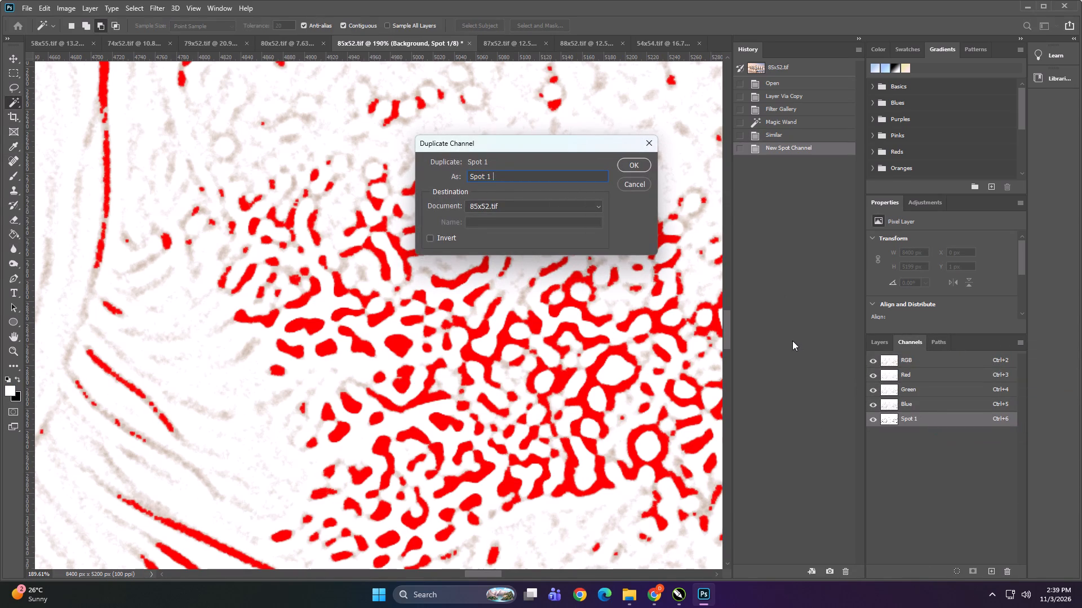
{"action": "key", "text": "BackSpace"}
{"action": "key", "text": "BackSpace"}
{"action": "key", "text": "2"}
{"action": "left_click", "coordinate": [633, 162]}
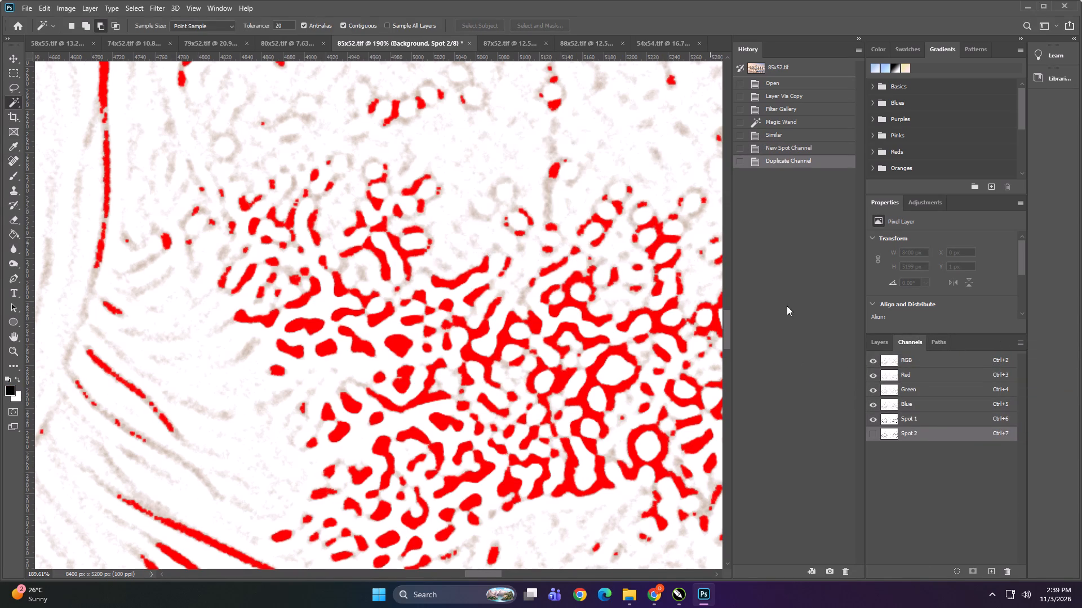
{"action": "left_click", "coordinate": [873, 430]}
Delete the filtered Layer 1 from 85x52.tif.
{"action": "left_click", "coordinate": [881, 342]}
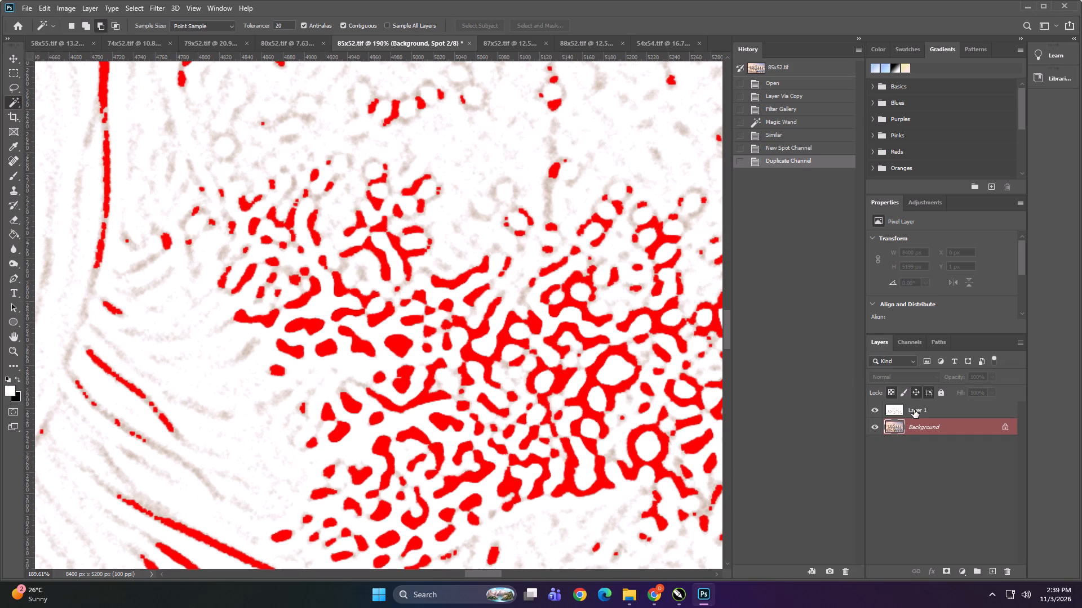
{"action": "left_click", "coordinate": [914, 410]}
{"action": "key", "text": "Delete"}
Save the artwork over 85x52.tif in the ALI DECOR folder as a TIFF with spot colors and LZW compression.
{"action": "scroll", "coordinate": [498, 324], "scroll_direction": "down", "scroll_amount": 15, "text": "alt"}
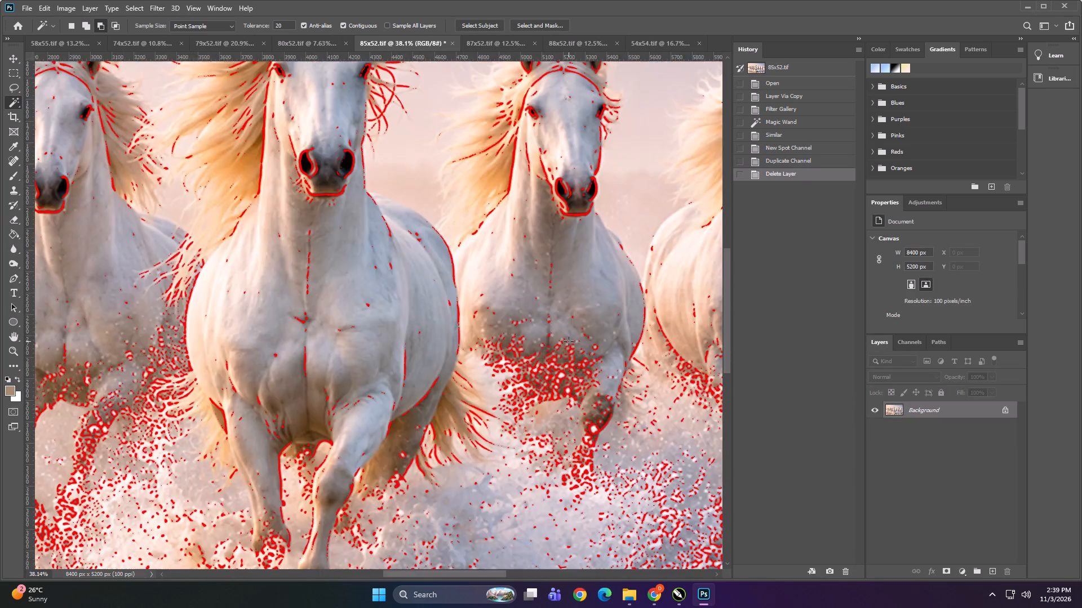
{"action": "scroll", "coordinate": [569, 341], "scroll_direction": "down", "scroll_amount": 15, "text": "alt"}
{"action": "key", "text": "ctrl+shift+s"}
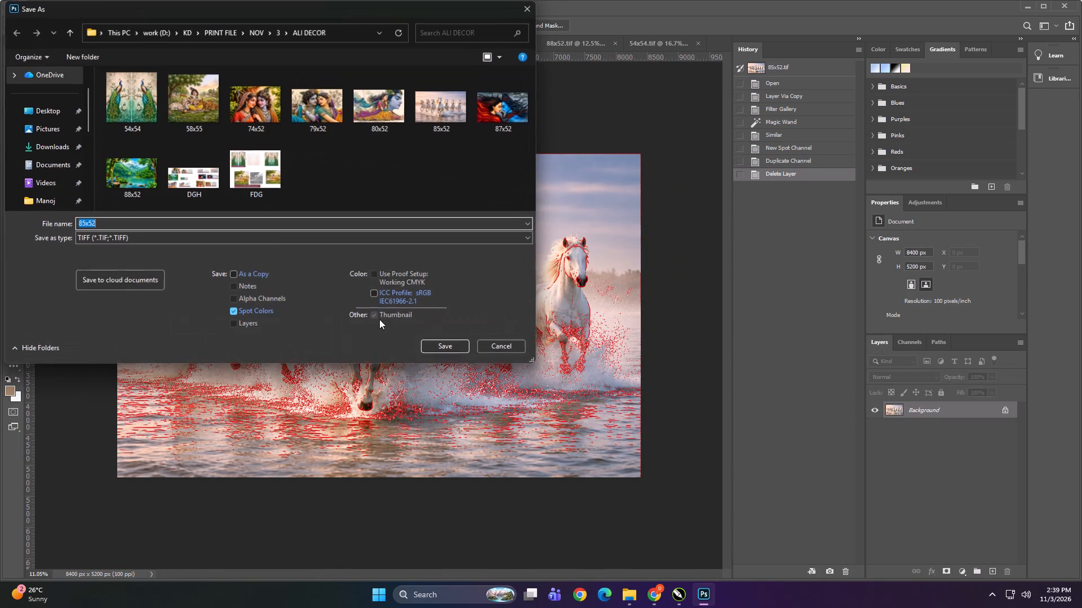
{"action": "left_click", "coordinate": [443, 351]}
{"action": "left_click", "coordinate": [570, 298]}
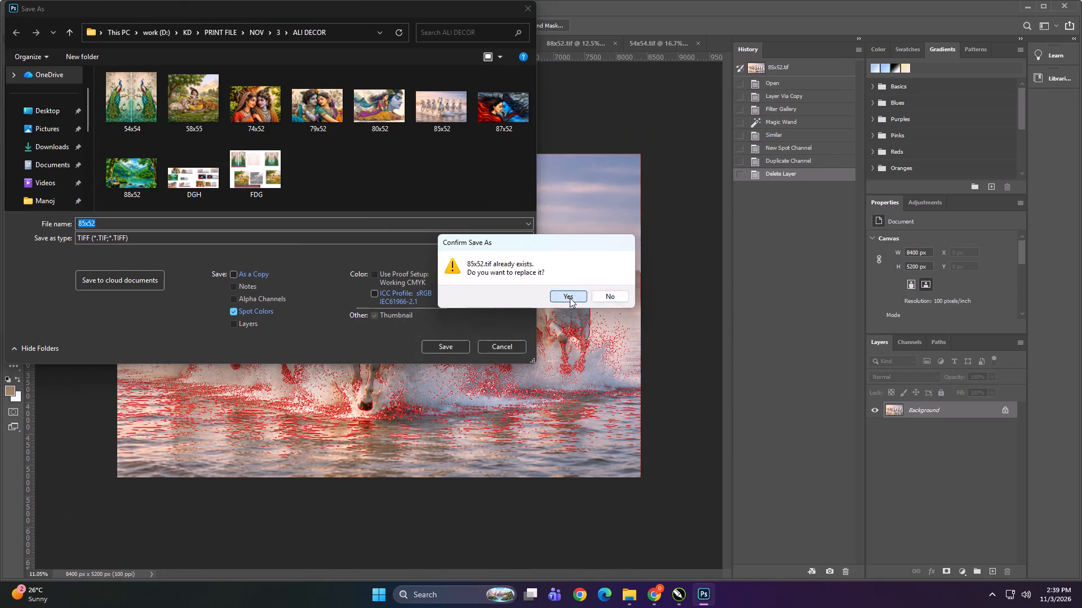
{"action": "left_click", "coordinate": [402, 165]}
{"action": "double_click", "coordinate": [671, 150]}
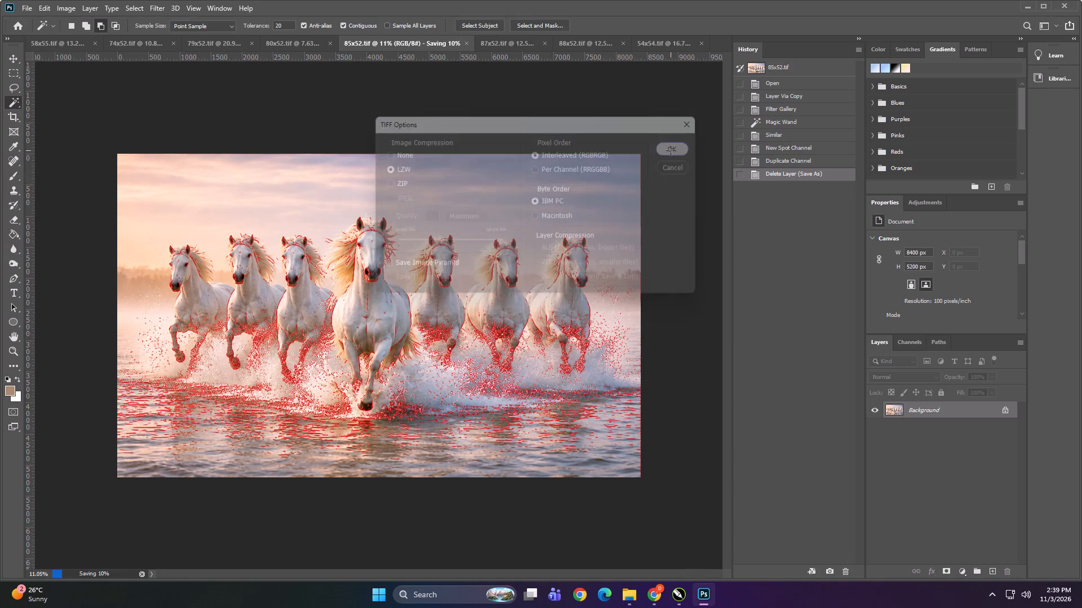
Duplicate the background layer of 87x52.tif and apply the Photocopy filter to the copy with Detail 4 and Darkness 24.
{"action": "left_click", "coordinate": [504, 42]}
{"action": "key", "text": "ctrl+j"}
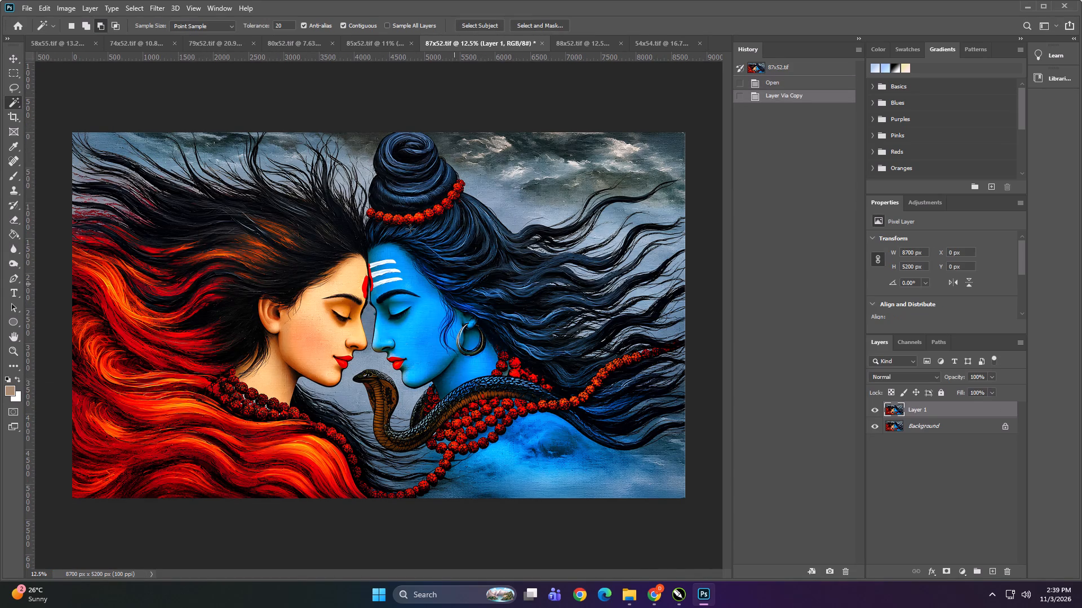
{"action": "left_click", "coordinate": [158, 7]}
{"action": "left_click", "coordinate": [192, 51]}
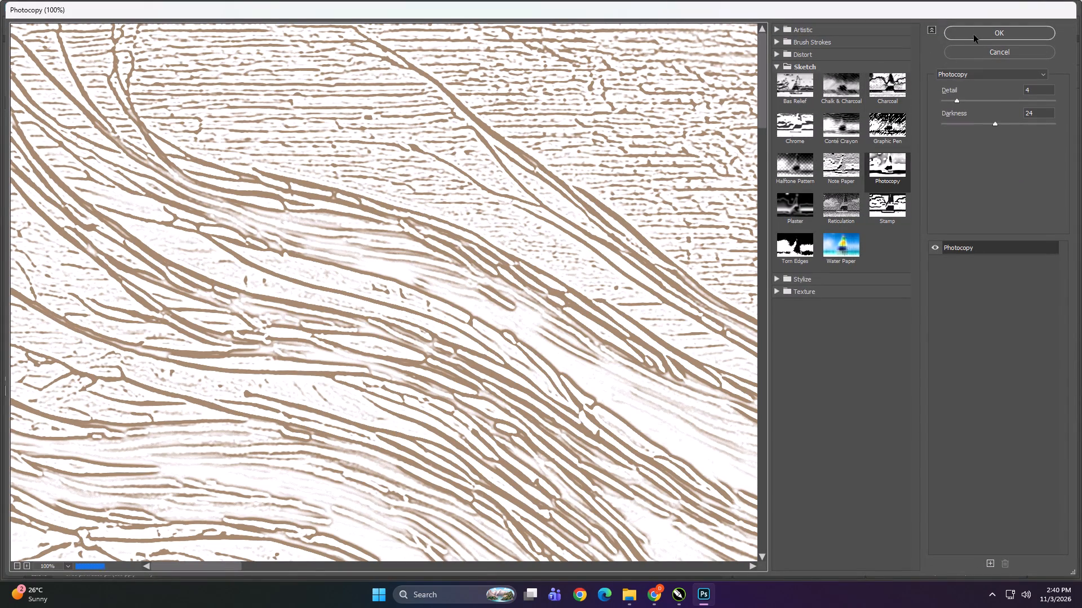
{"action": "left_click", "coordinate": [977, 32]}
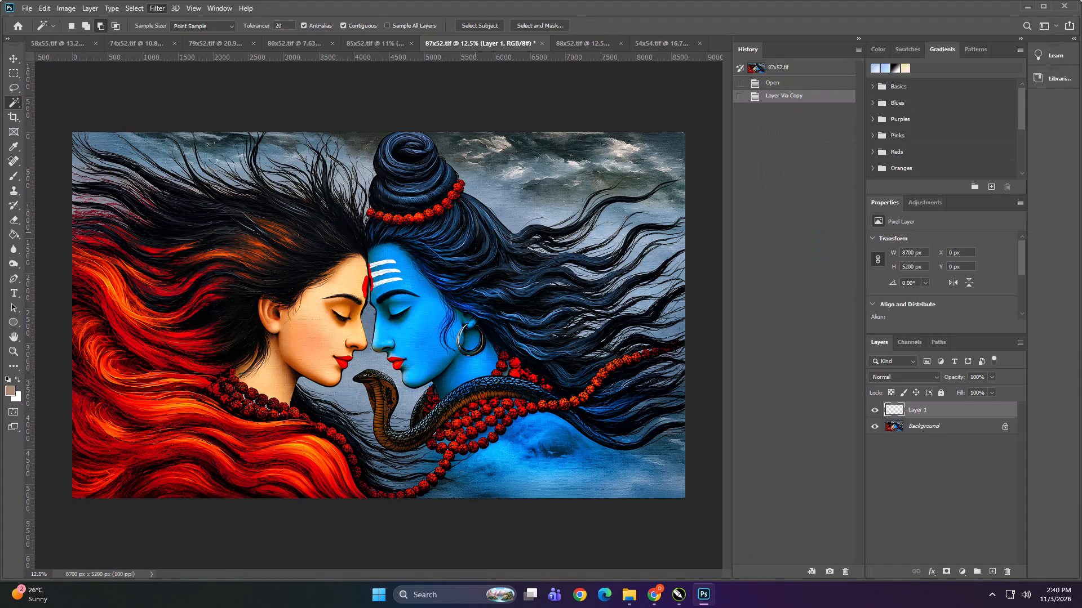
Select a brown outline on the filtered Layer 1 of 87x52.tif with the Magic Wand and extend the selection to similar areas.
{"action": "scroll", "coordinate": [450, 225], "scroll_direction": "up", "scroll_amount": 9, "text": "alt"}
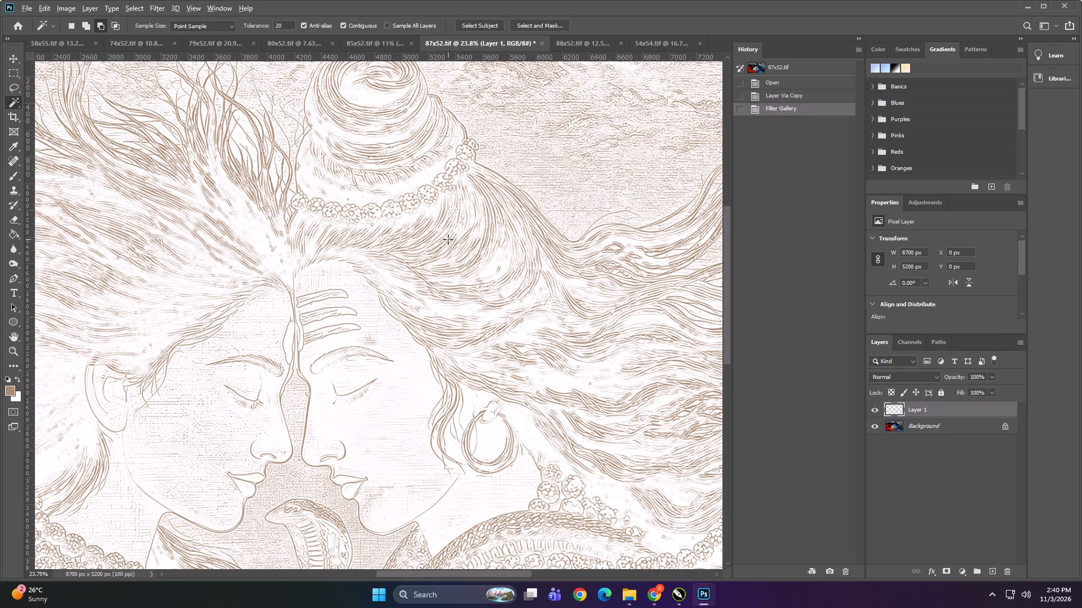
{"action": "scroll", "coordinate": [420, 313], "scroll_direction": "up", "scroll_amount": 13, "text": "alt"}
{"action": "scroll", "coordinate": [424, 350], "scroll_direction": "down", "scroll_amount": 1, "text": "alt"}
{"action": "scroll", "coordinate": [424, 350], "scroll_direction": "up", "scroll_amount": 15, "text": "alt"}
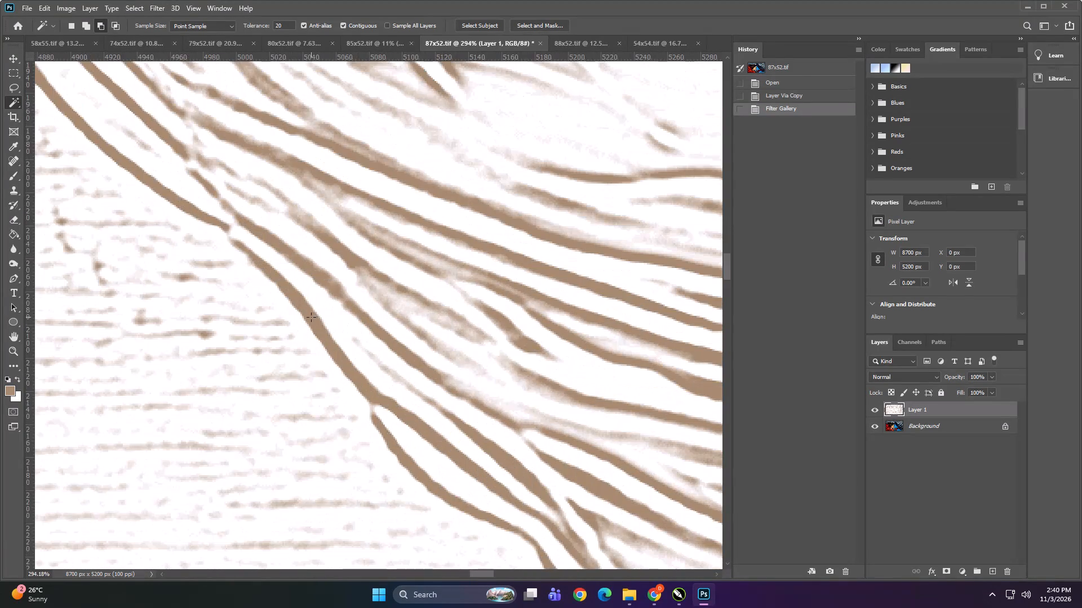
{"action": "left_click", "coordinate": [311, 317], "text": "shift"}
{"action": "right_click", "coordinate": [311, 317]}
{"action": "left_click", "coordinate": [347, 441]}
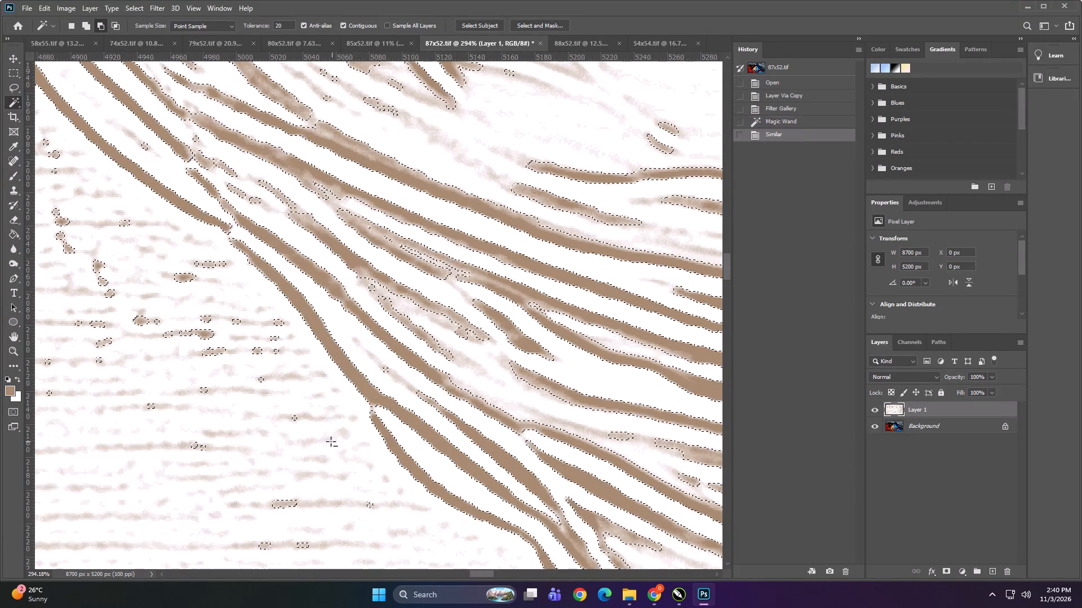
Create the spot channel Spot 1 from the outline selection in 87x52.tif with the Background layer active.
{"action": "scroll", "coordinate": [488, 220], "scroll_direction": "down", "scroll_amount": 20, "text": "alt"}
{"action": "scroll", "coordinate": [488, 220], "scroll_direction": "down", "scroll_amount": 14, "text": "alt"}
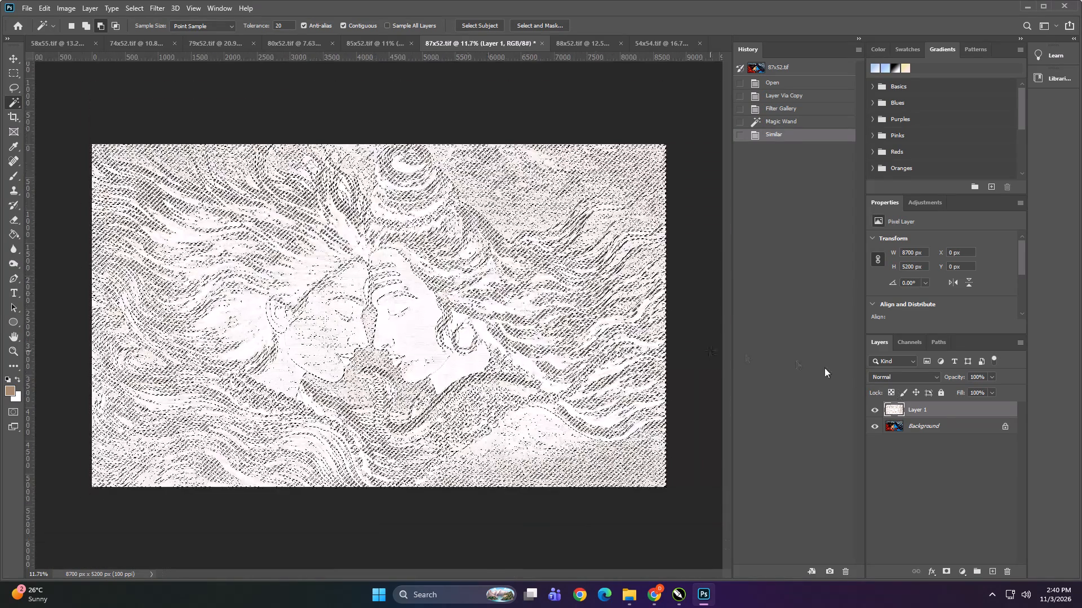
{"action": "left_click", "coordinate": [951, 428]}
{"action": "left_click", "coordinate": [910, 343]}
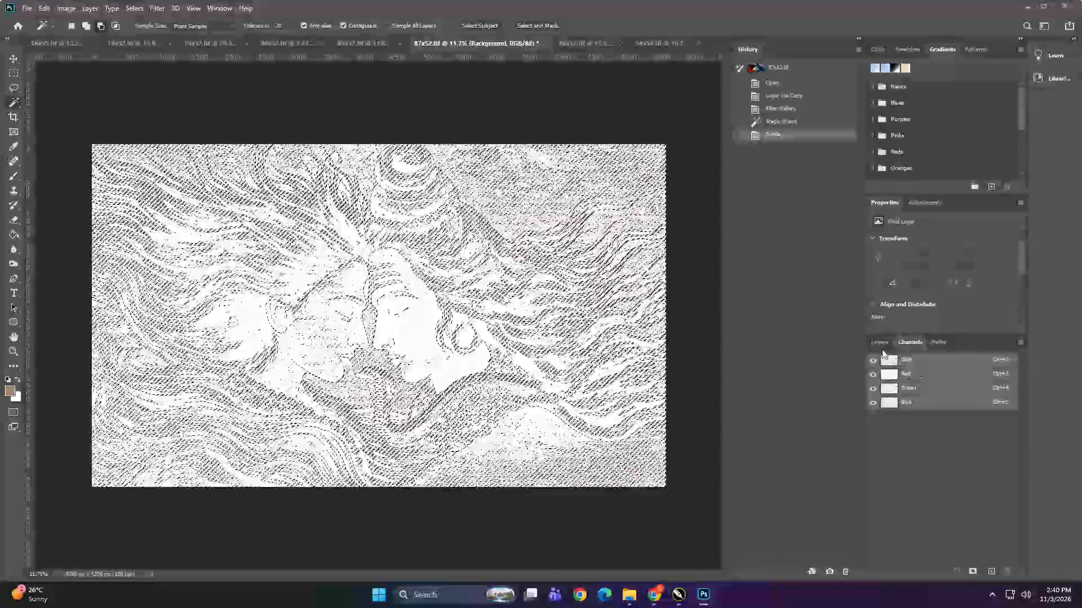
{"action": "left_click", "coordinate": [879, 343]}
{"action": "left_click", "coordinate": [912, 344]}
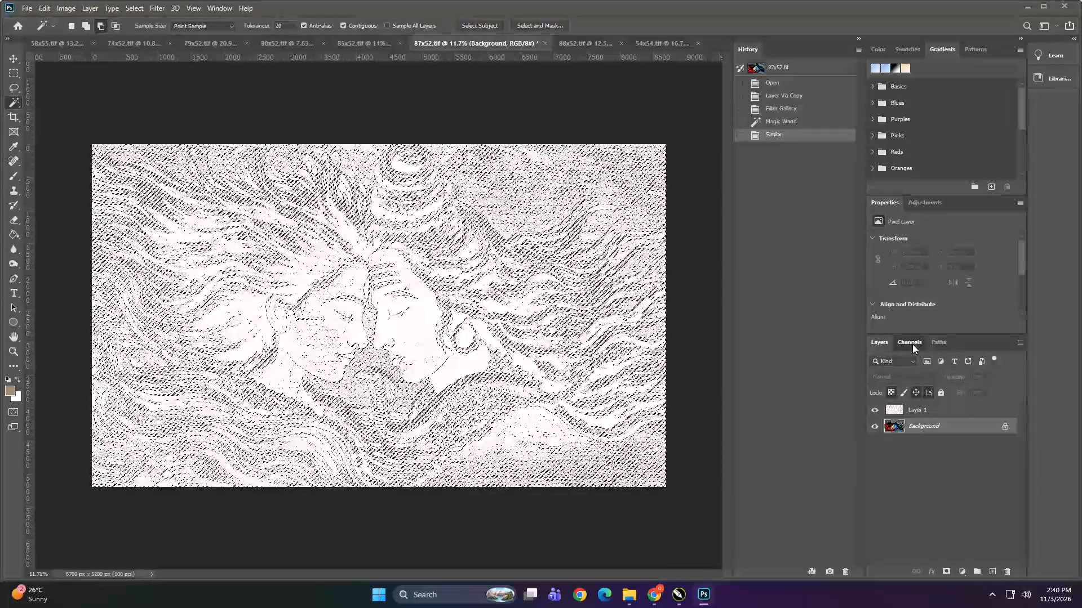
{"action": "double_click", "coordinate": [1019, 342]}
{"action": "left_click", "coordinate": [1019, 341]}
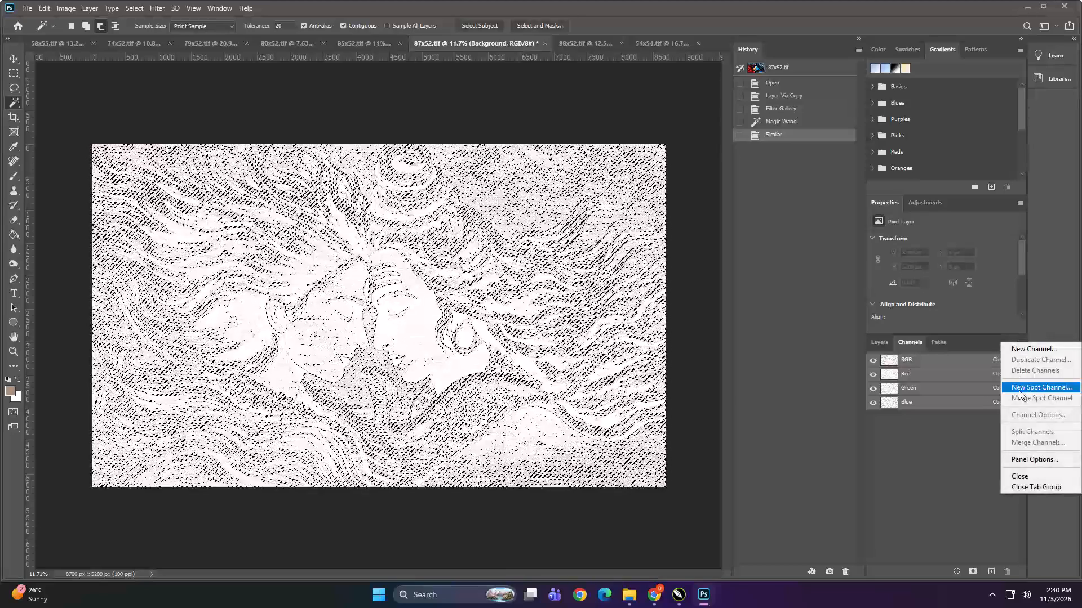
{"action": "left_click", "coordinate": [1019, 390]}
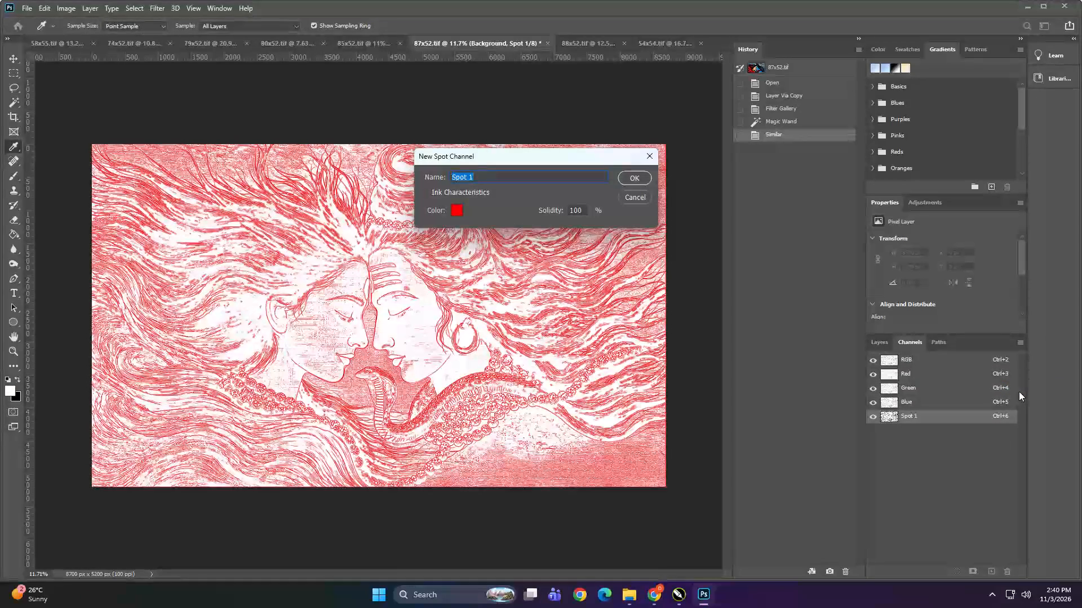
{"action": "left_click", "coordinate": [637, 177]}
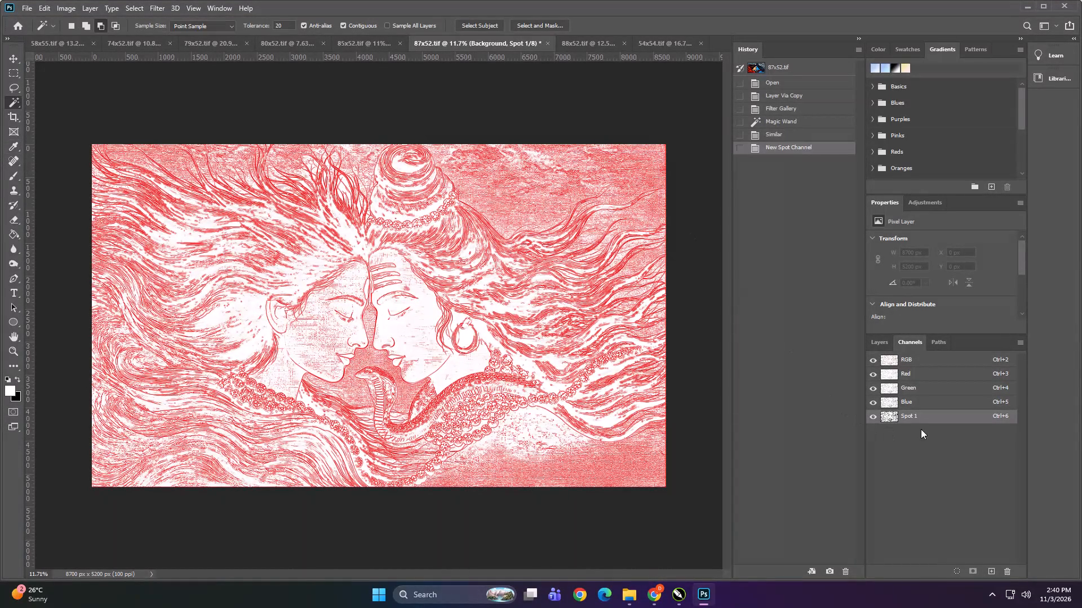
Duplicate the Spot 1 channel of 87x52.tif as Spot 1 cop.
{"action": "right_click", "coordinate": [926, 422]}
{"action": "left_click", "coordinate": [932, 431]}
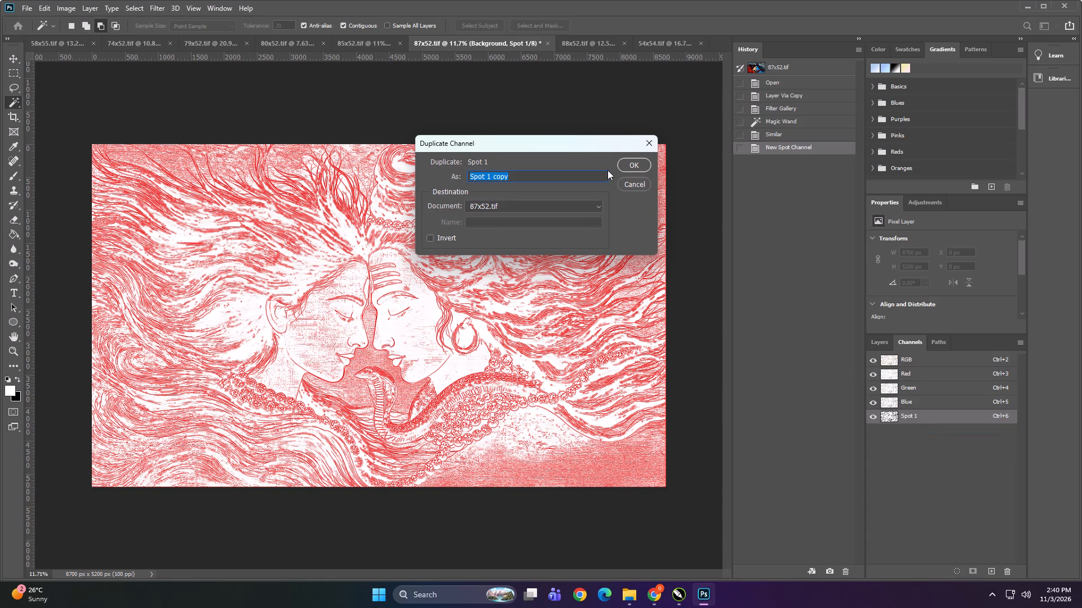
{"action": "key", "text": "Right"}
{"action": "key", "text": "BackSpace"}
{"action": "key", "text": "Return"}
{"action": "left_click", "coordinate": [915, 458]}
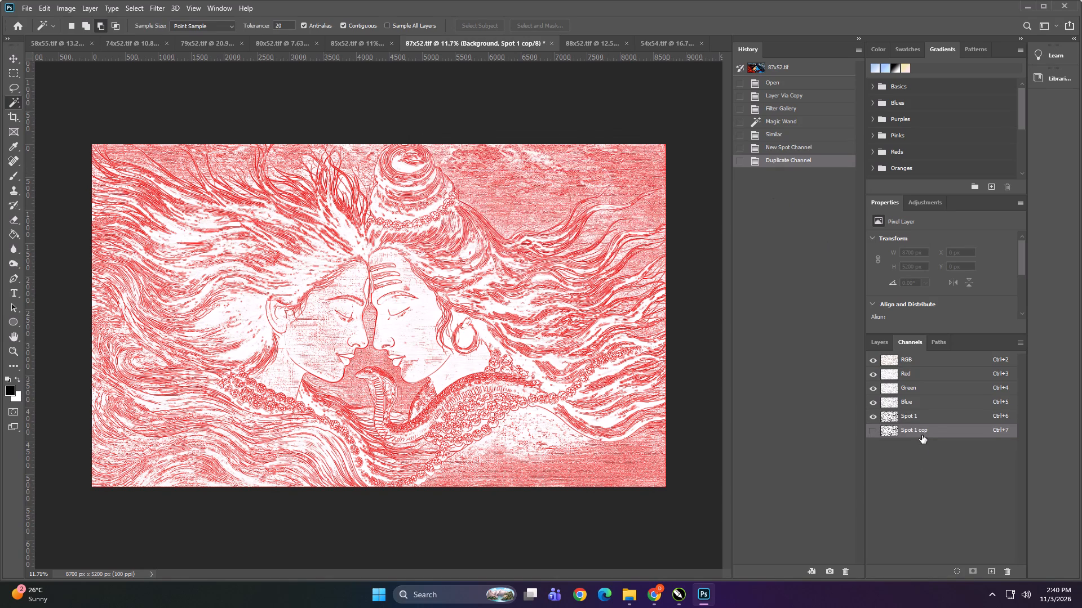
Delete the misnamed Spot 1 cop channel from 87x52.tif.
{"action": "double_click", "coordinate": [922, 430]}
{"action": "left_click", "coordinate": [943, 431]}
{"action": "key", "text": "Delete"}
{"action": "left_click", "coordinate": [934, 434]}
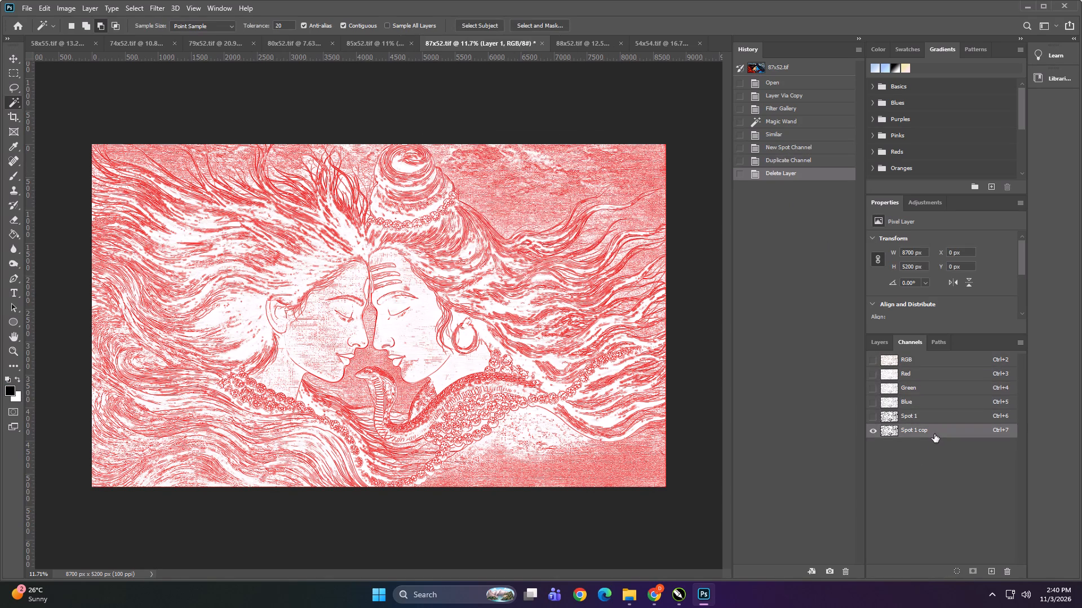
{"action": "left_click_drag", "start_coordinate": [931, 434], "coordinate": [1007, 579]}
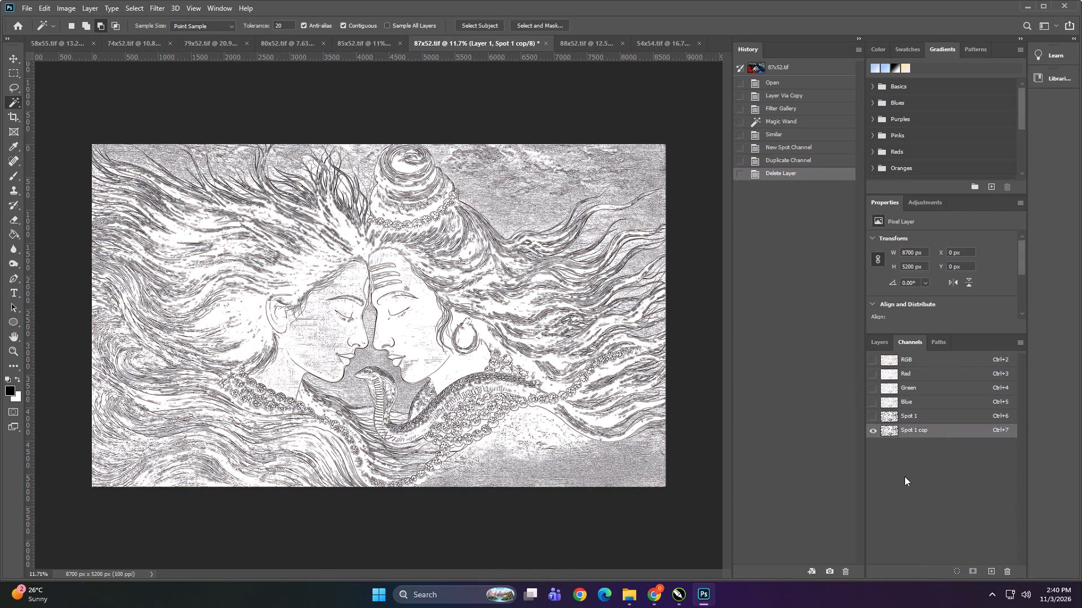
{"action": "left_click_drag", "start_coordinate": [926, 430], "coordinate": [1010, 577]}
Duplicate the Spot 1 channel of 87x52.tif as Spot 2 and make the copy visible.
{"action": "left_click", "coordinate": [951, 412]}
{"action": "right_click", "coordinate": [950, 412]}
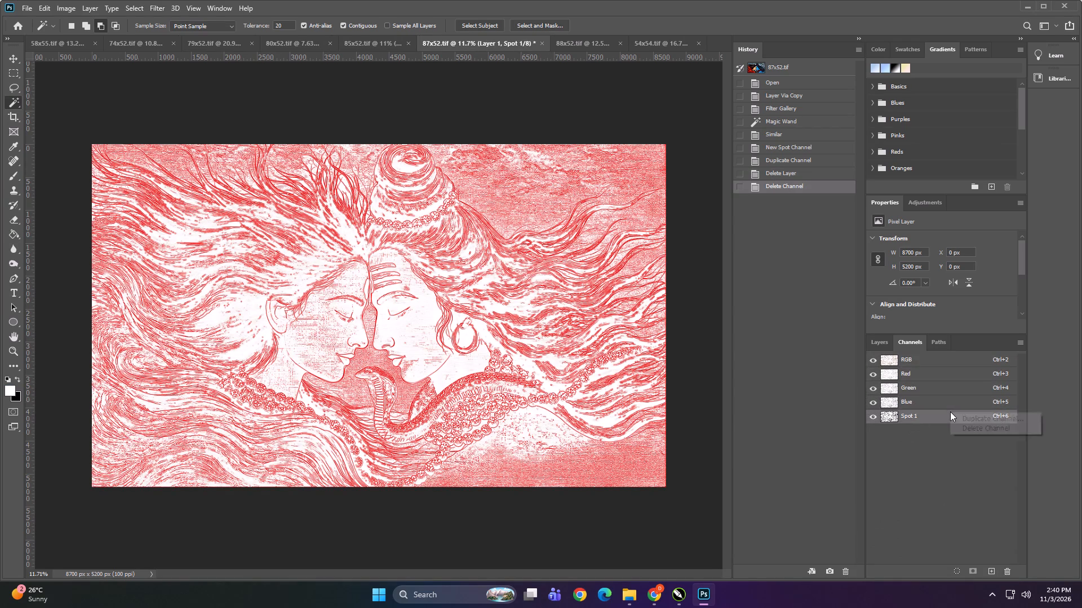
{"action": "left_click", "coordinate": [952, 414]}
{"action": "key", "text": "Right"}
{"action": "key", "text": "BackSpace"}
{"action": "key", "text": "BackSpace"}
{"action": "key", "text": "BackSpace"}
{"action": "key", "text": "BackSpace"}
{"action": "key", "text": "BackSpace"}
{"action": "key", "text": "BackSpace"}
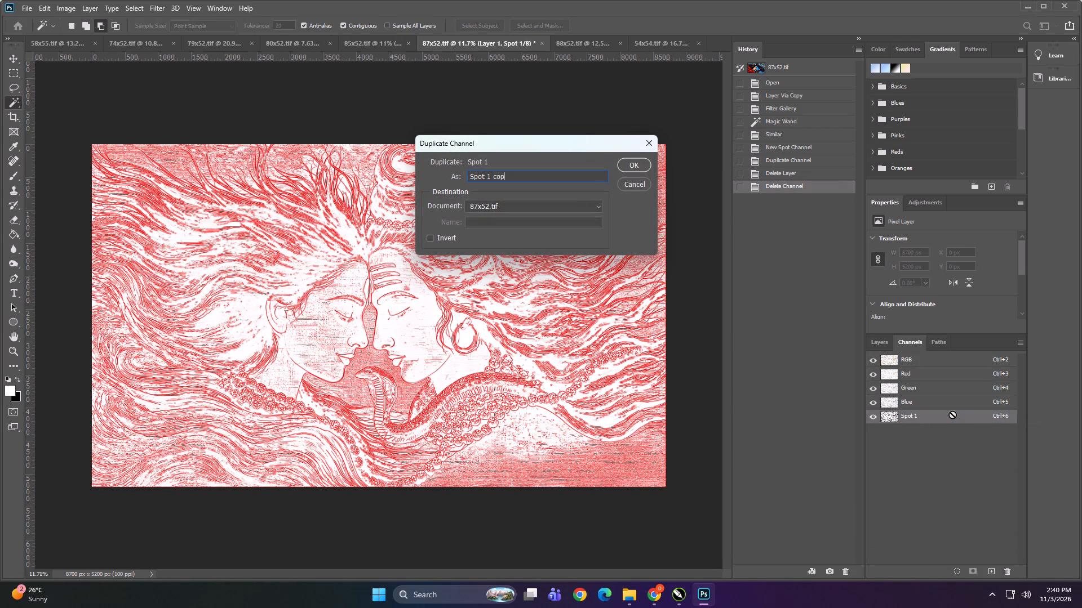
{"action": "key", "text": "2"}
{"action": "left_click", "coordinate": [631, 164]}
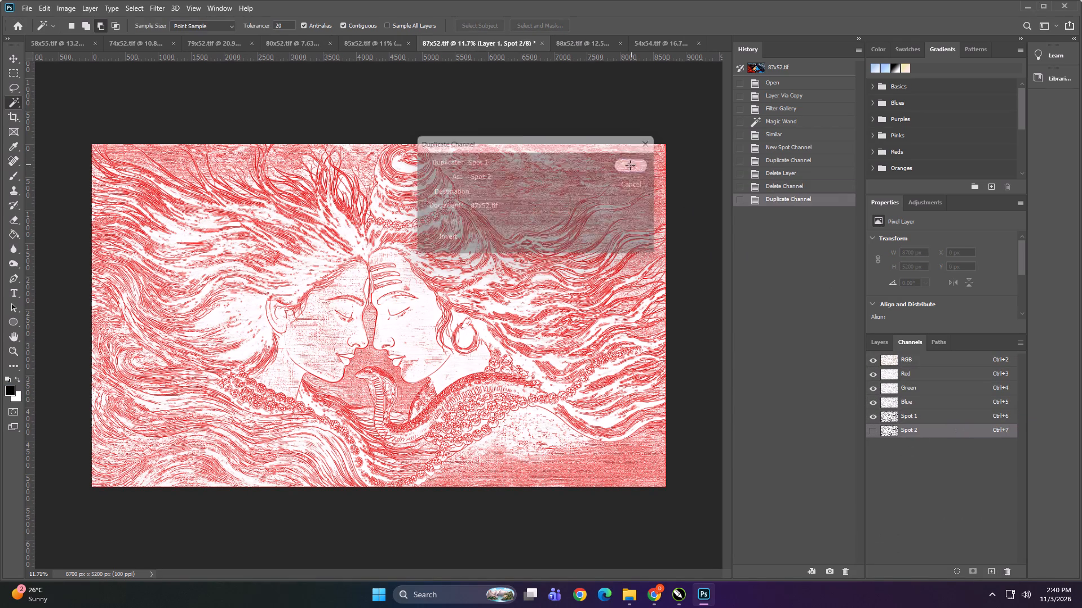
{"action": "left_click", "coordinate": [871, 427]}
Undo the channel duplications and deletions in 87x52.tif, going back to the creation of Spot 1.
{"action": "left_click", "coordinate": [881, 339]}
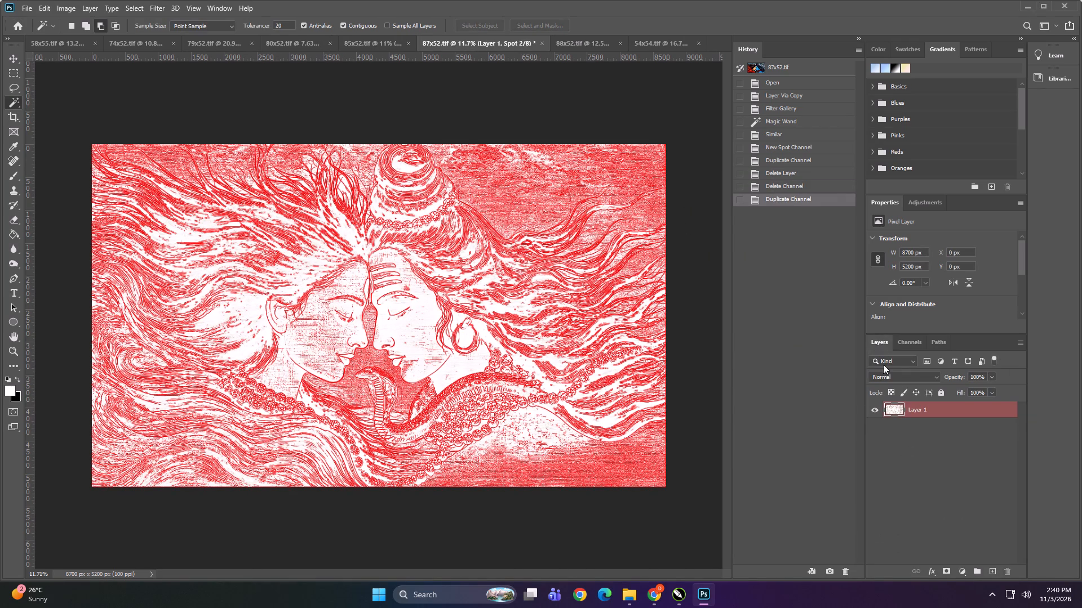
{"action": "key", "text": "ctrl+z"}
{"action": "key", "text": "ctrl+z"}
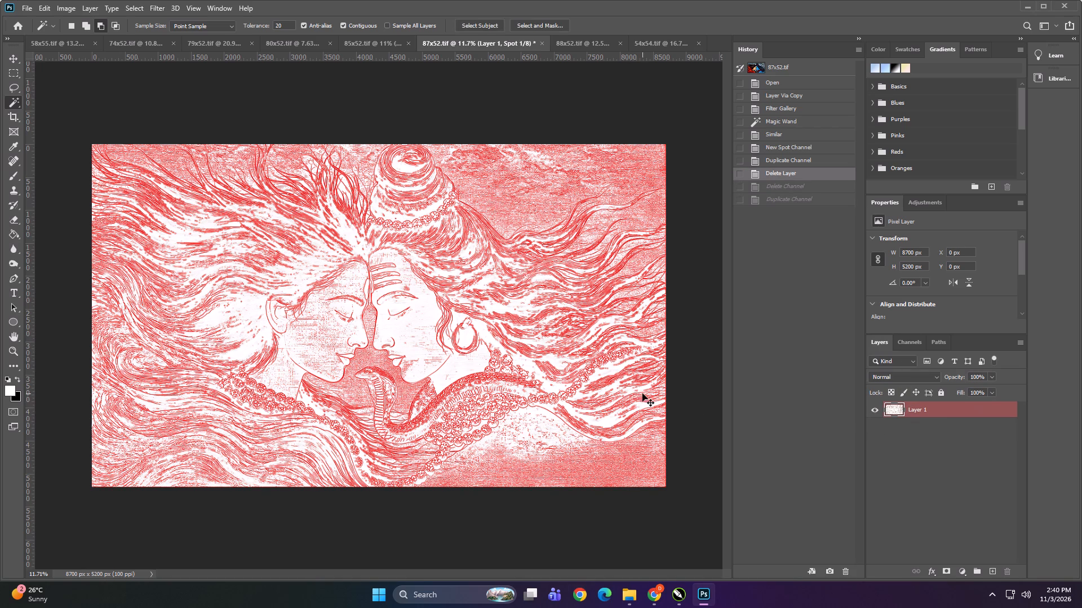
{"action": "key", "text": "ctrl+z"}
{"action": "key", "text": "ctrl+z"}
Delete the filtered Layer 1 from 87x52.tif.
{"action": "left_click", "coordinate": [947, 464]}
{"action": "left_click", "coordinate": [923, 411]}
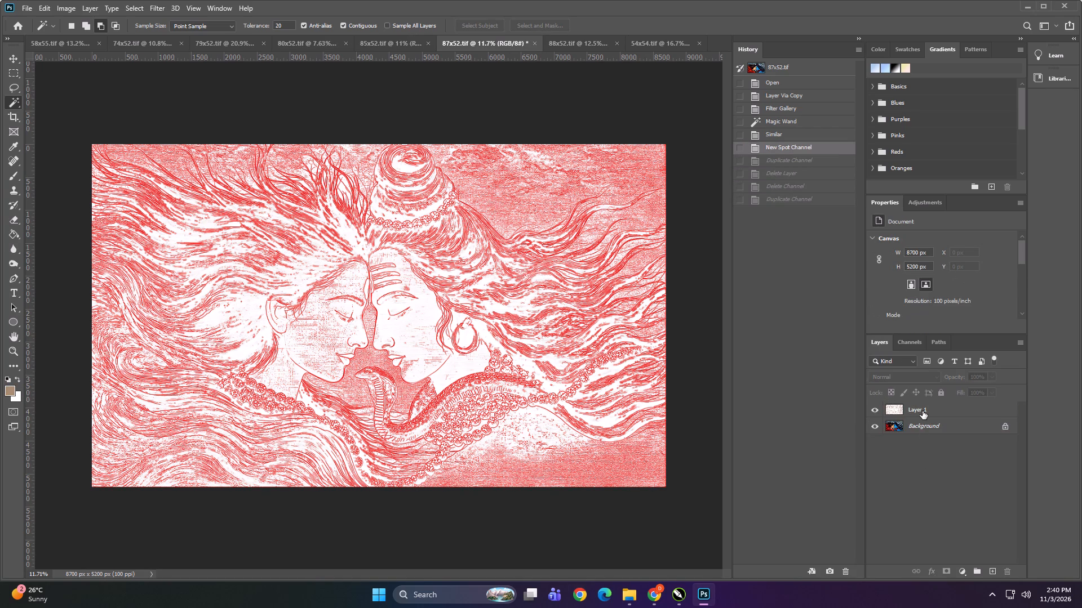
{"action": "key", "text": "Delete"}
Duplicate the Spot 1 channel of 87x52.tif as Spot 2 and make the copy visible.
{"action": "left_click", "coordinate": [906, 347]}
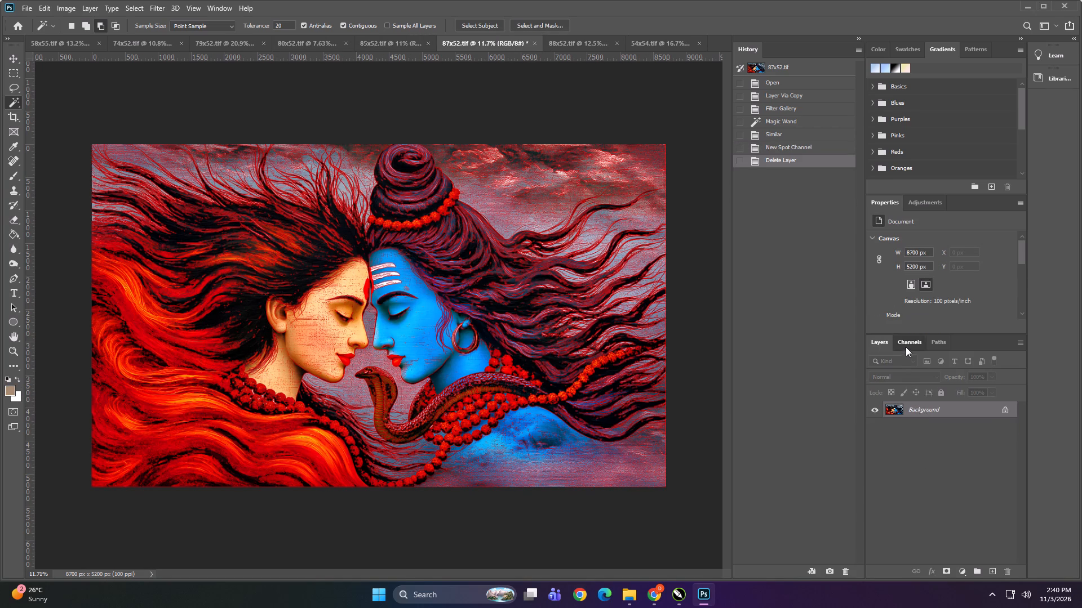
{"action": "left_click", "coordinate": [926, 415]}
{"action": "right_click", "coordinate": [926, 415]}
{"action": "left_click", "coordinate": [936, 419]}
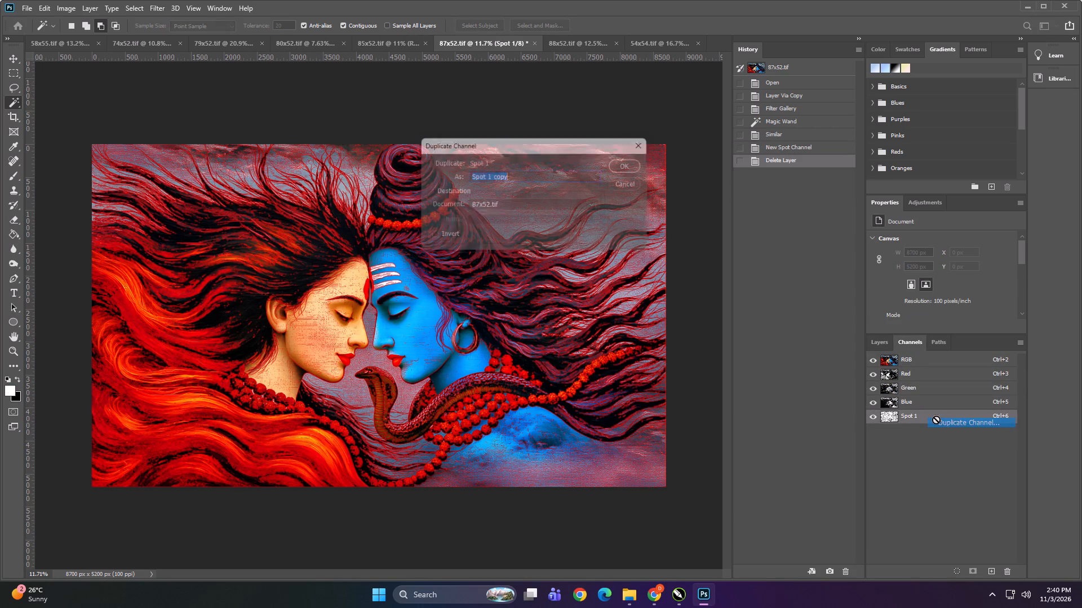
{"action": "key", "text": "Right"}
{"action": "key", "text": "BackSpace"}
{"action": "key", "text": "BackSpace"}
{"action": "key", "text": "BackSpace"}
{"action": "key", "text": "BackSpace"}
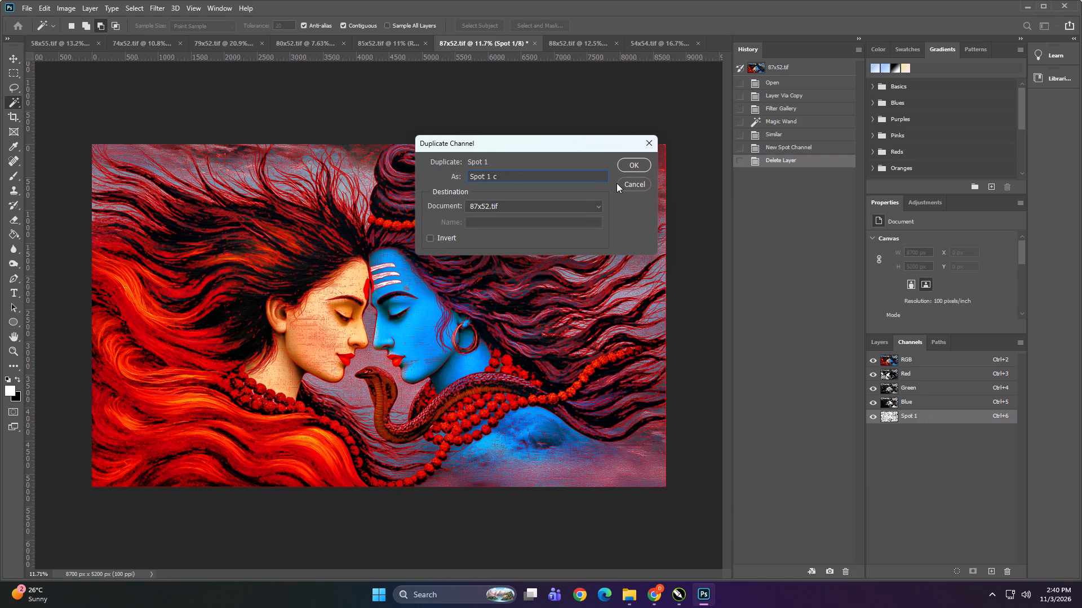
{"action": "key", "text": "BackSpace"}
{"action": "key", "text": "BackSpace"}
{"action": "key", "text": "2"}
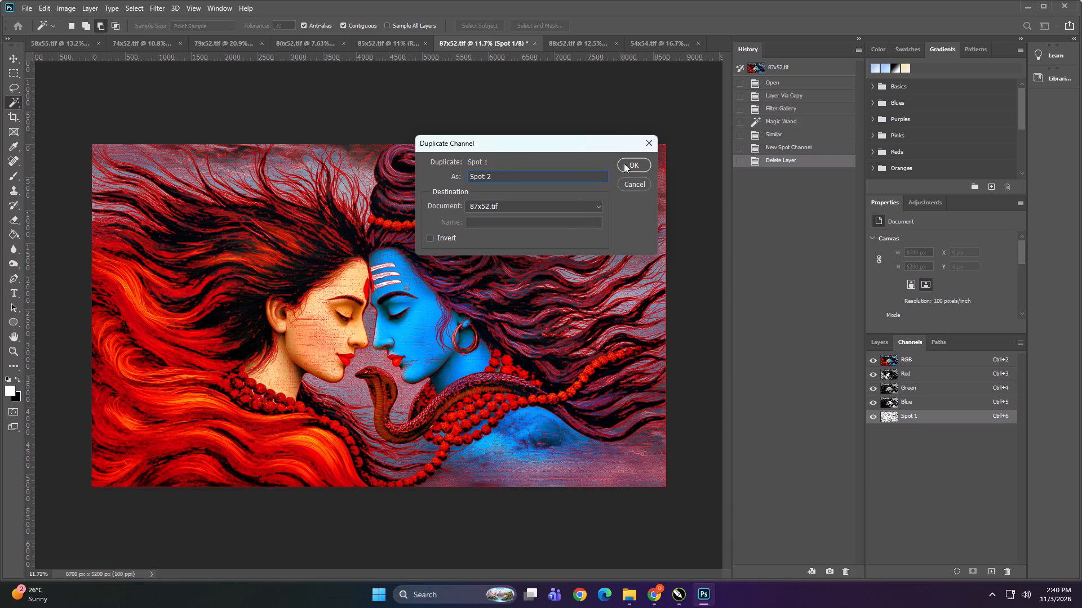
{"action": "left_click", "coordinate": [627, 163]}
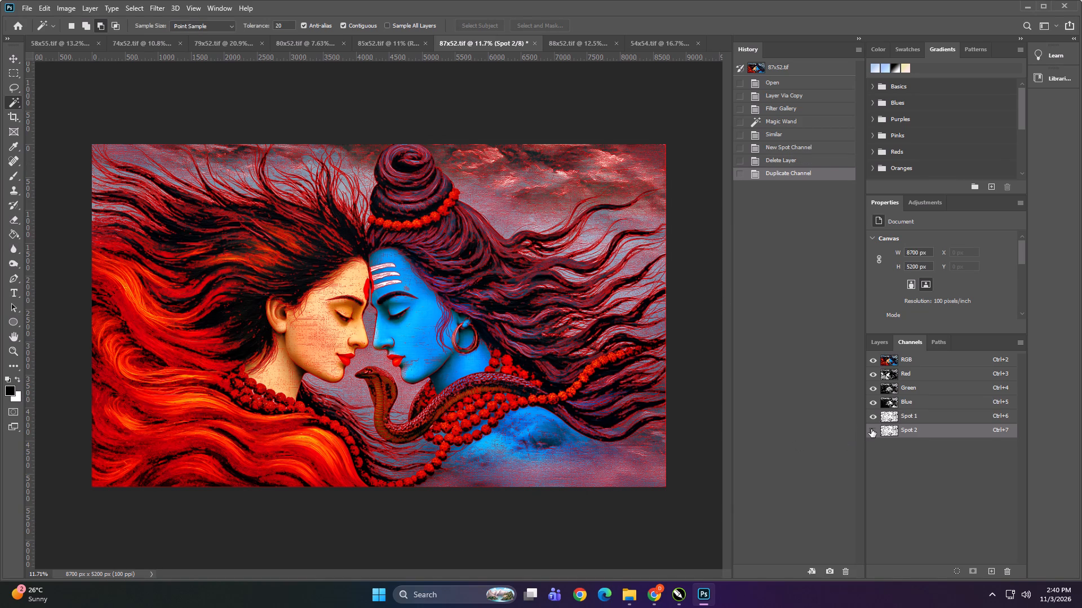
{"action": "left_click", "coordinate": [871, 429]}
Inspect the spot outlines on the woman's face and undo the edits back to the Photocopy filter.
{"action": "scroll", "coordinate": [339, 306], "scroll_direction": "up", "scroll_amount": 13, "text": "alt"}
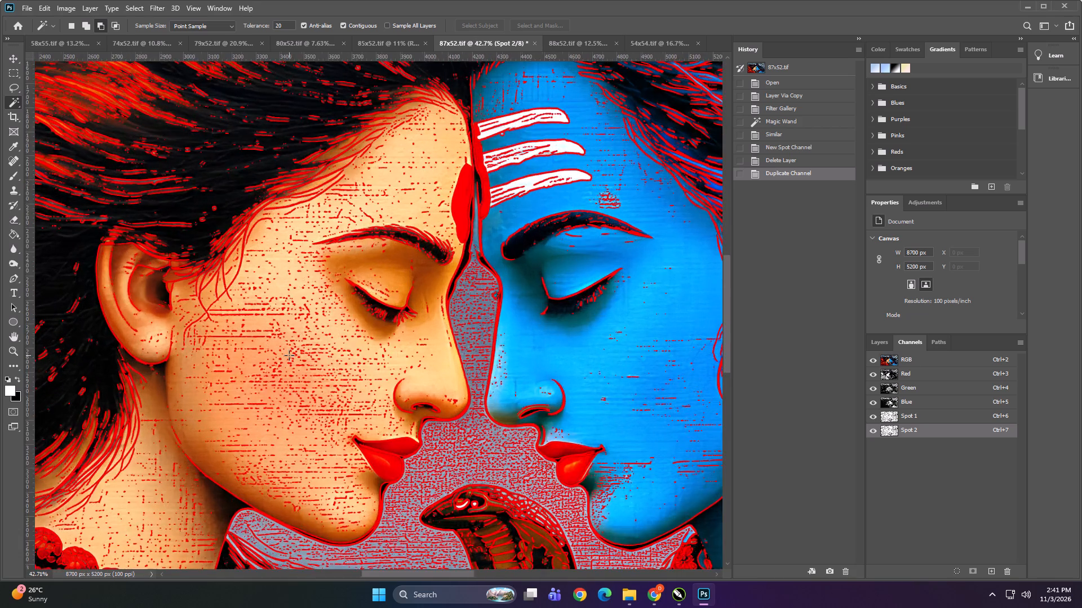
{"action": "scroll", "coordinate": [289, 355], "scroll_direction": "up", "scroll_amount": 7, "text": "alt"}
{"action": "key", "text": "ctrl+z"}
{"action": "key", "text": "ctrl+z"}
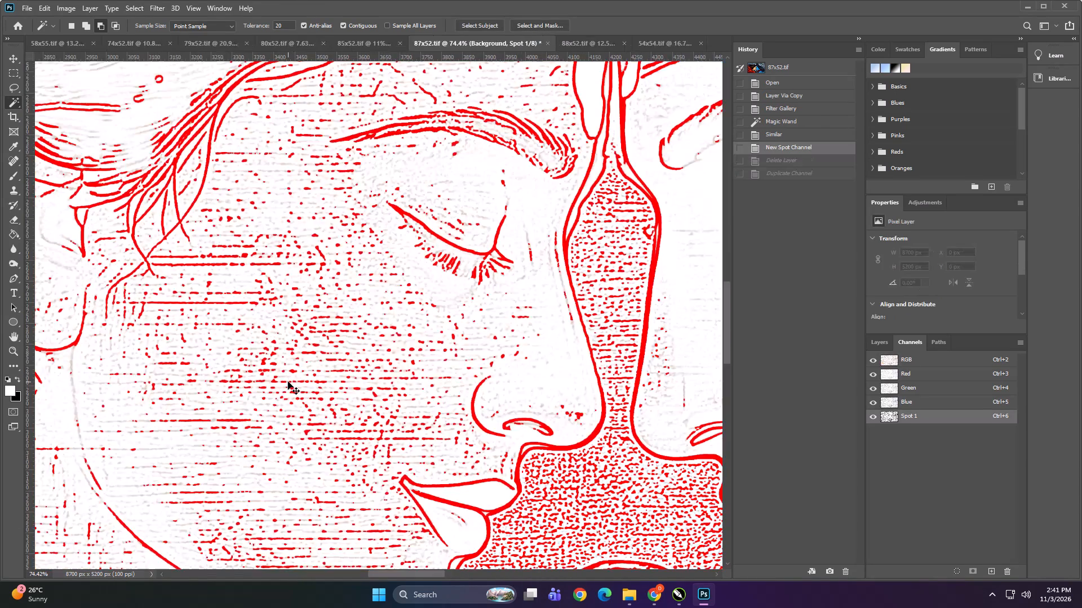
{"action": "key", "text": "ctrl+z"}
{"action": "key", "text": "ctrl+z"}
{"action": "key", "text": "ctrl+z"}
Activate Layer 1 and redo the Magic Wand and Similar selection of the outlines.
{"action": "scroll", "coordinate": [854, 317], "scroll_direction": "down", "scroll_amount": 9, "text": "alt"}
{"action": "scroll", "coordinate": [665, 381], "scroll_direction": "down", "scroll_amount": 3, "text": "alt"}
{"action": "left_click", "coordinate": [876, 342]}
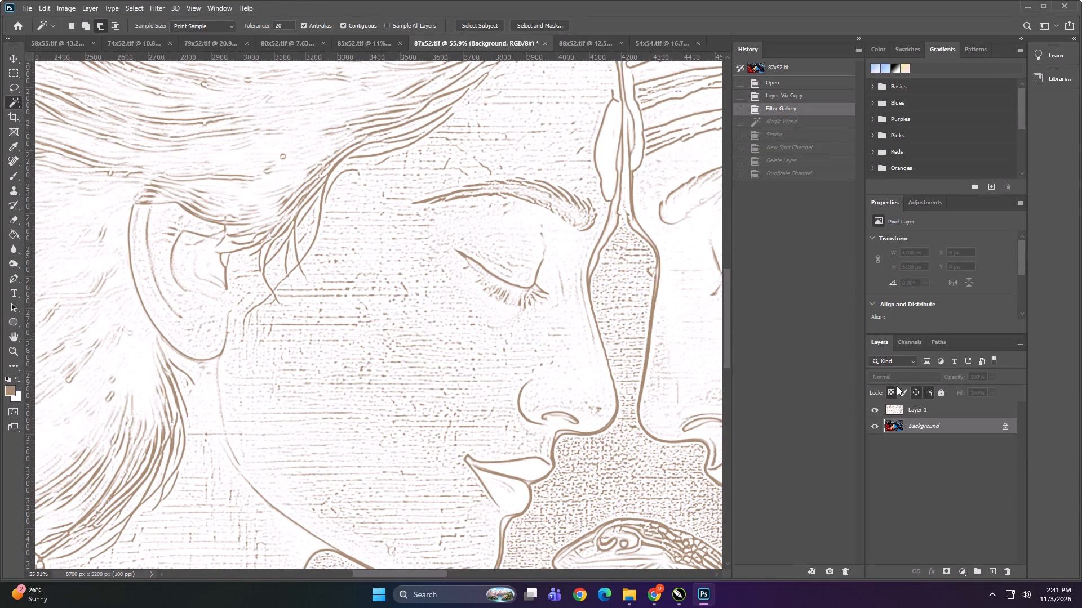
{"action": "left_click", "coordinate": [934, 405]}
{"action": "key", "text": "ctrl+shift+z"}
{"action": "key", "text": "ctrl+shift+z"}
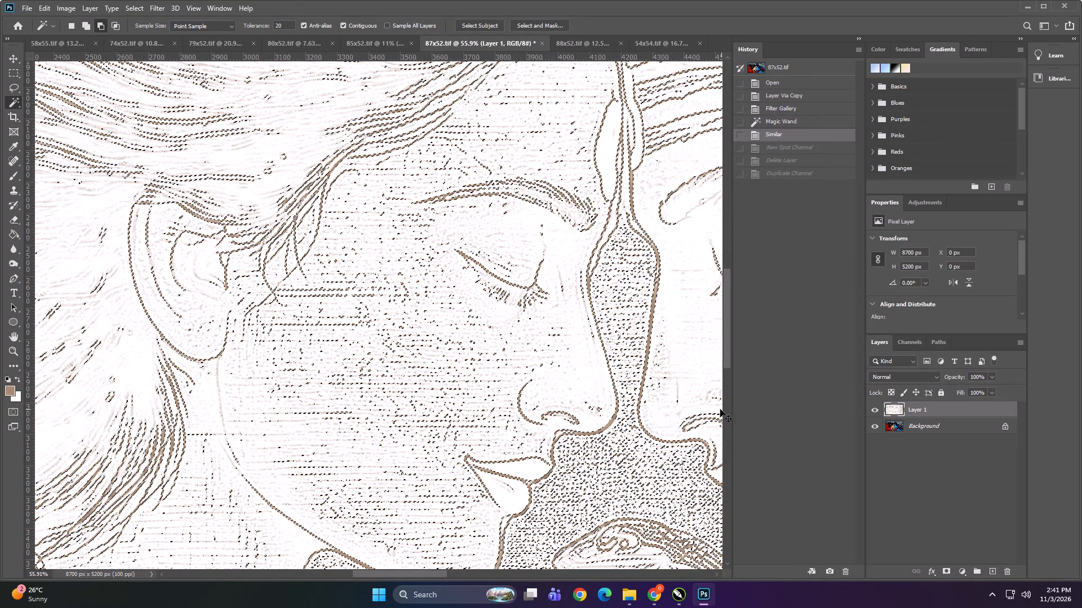
With the Background layer active, create a spot channel named Spot 2 from the outline selection in 87x52.tif.
{"action": "scroll", "coordinate": [451, 280], "scroll_direction": "down", "scroll_amount": 14, "text": "alt"}
{"action": "double_click", "coordinate": [960, 432]}
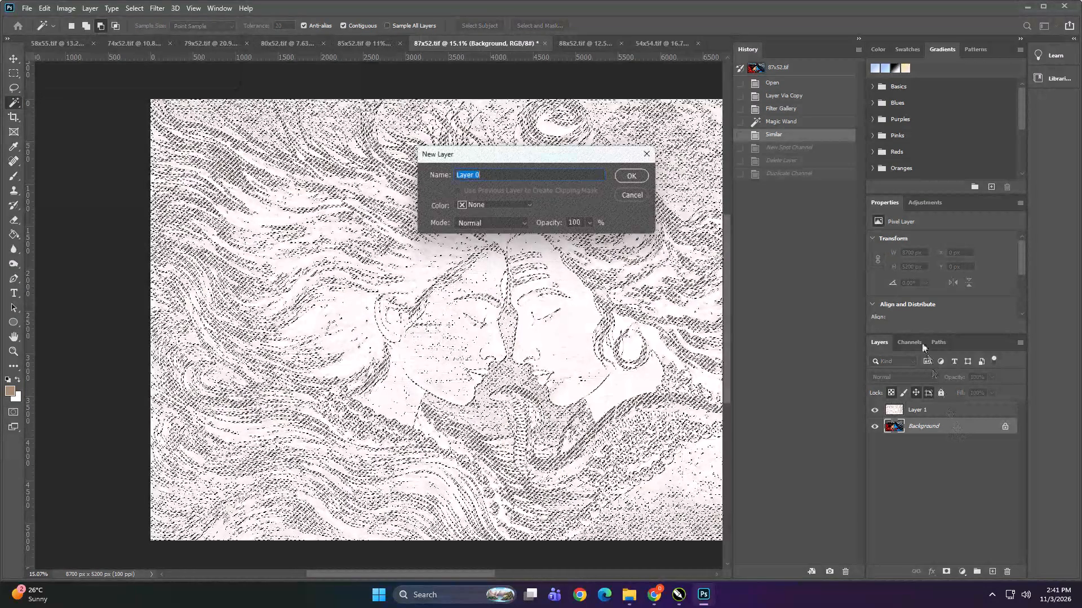
{"action": "left_click", "coordinate": [633, 190]}
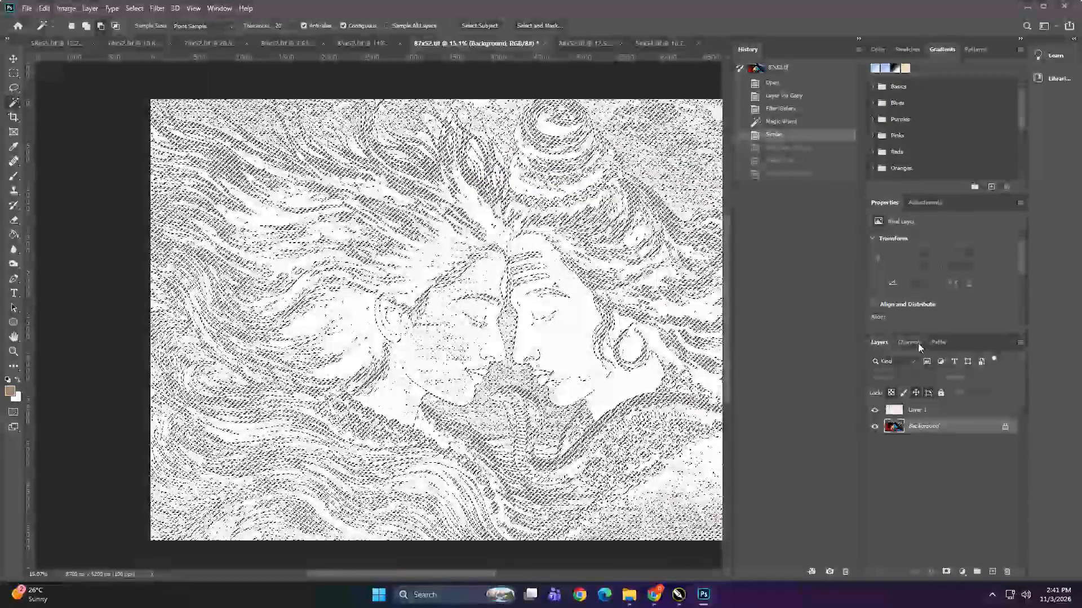
{"action": "left_click", "coordinate": [918, 342]}
{"action": "left_click", "coordinate": [1023, 343]}
{"action": "left_click", "coordinate": [1025, 383]}
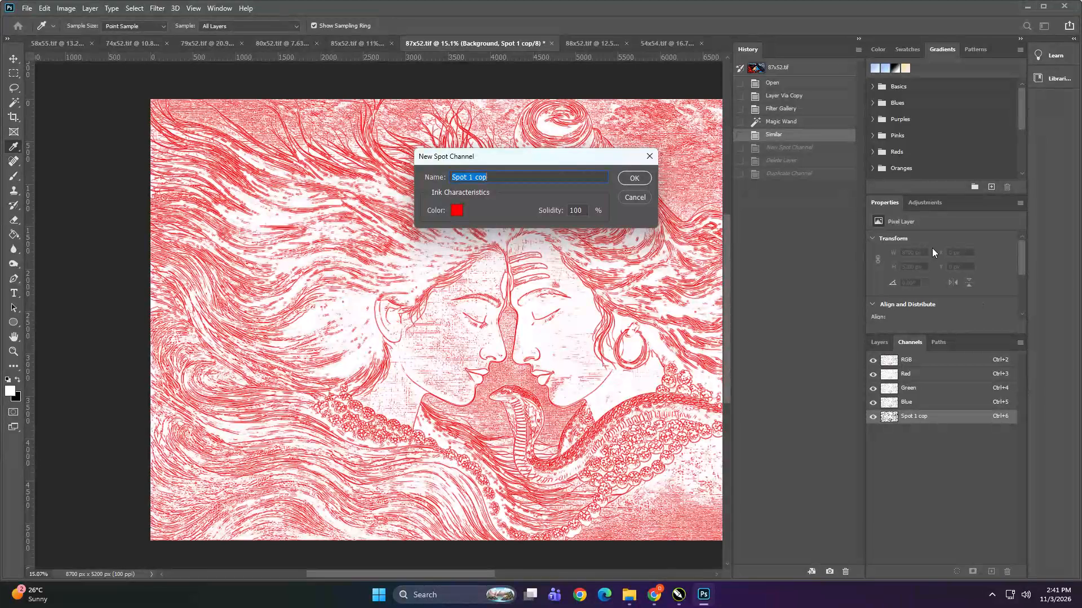
{"action": "key", "text": "Right"}
{"action": "key", "text": "BackSpace"}
{"action": "key", "text": "BackSpace"}
{"action": "key", "text": "BackSpace"}
{"action": "key", "text": "BackSpace"}
{"action": "key", "text": "BackSpace"}
{"action": "key", "text": "2"}
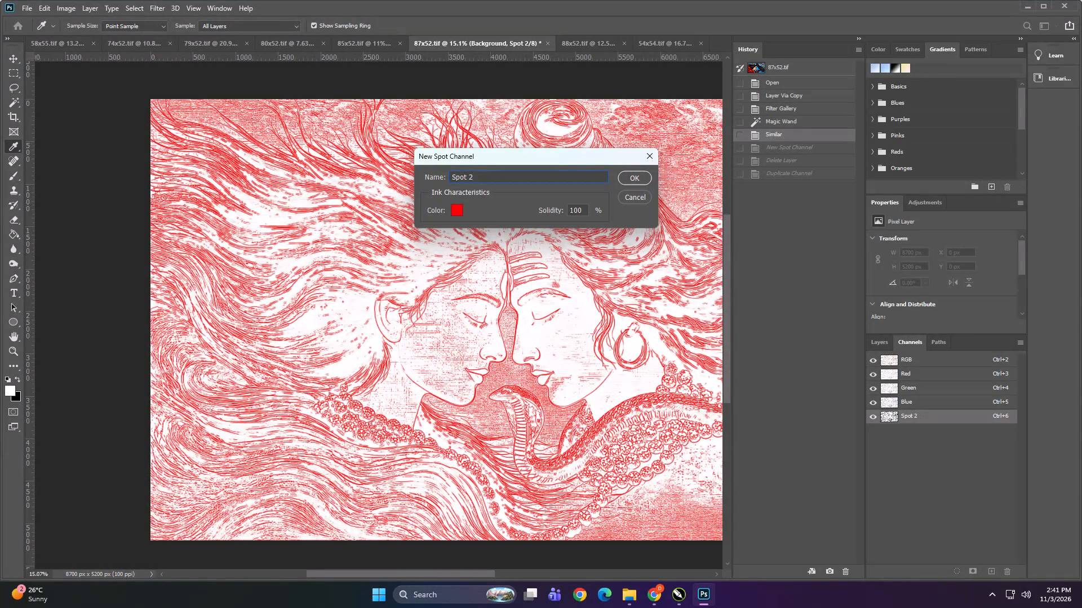
{"action": "left_click", "coordinate": [612, 174]}
{"action": "left_click", "coordinate": [631, 177]}
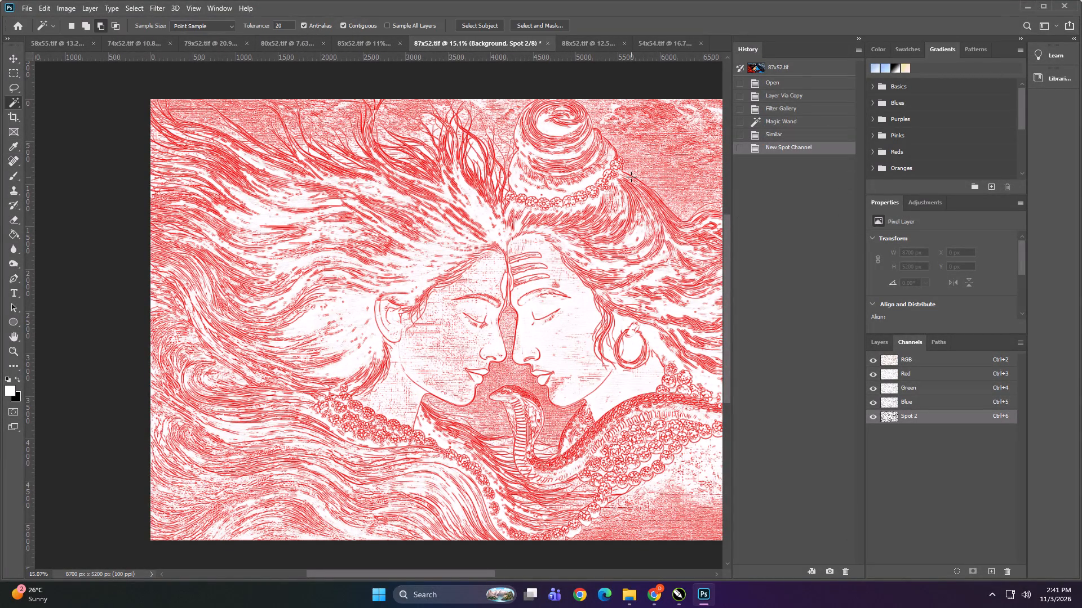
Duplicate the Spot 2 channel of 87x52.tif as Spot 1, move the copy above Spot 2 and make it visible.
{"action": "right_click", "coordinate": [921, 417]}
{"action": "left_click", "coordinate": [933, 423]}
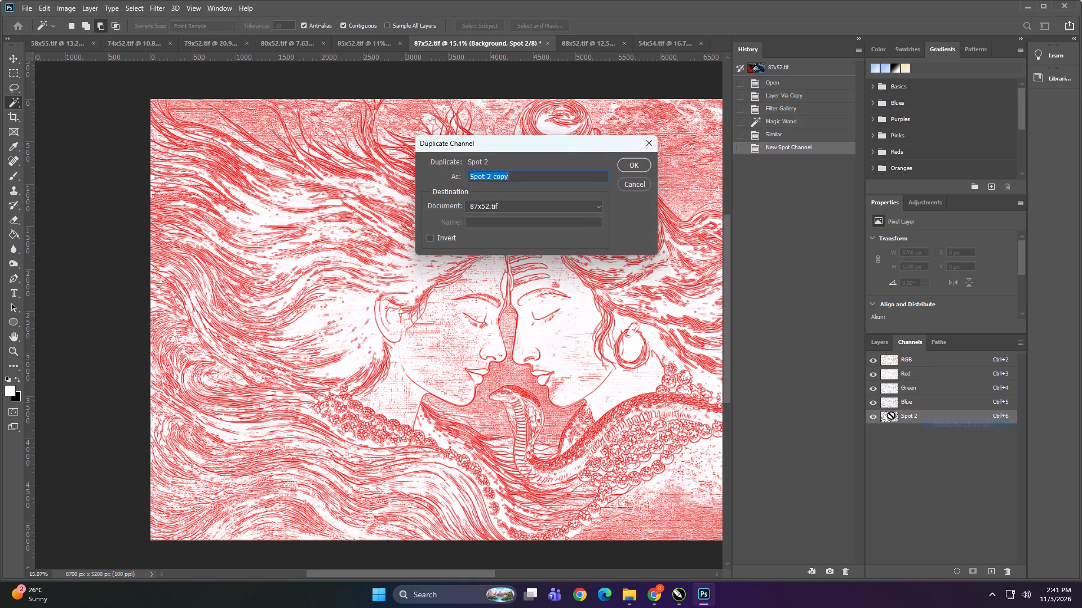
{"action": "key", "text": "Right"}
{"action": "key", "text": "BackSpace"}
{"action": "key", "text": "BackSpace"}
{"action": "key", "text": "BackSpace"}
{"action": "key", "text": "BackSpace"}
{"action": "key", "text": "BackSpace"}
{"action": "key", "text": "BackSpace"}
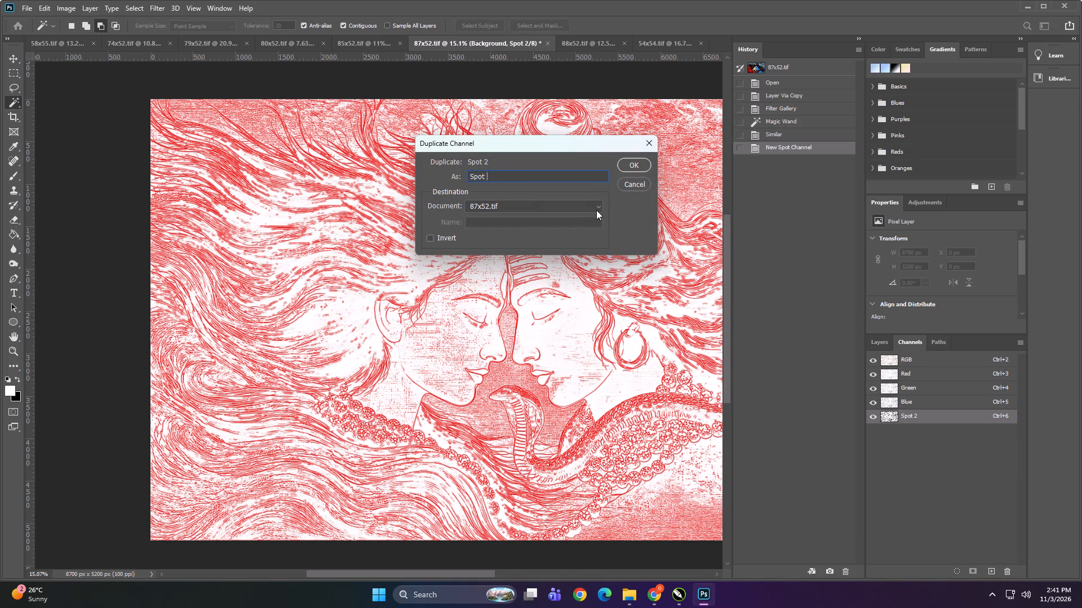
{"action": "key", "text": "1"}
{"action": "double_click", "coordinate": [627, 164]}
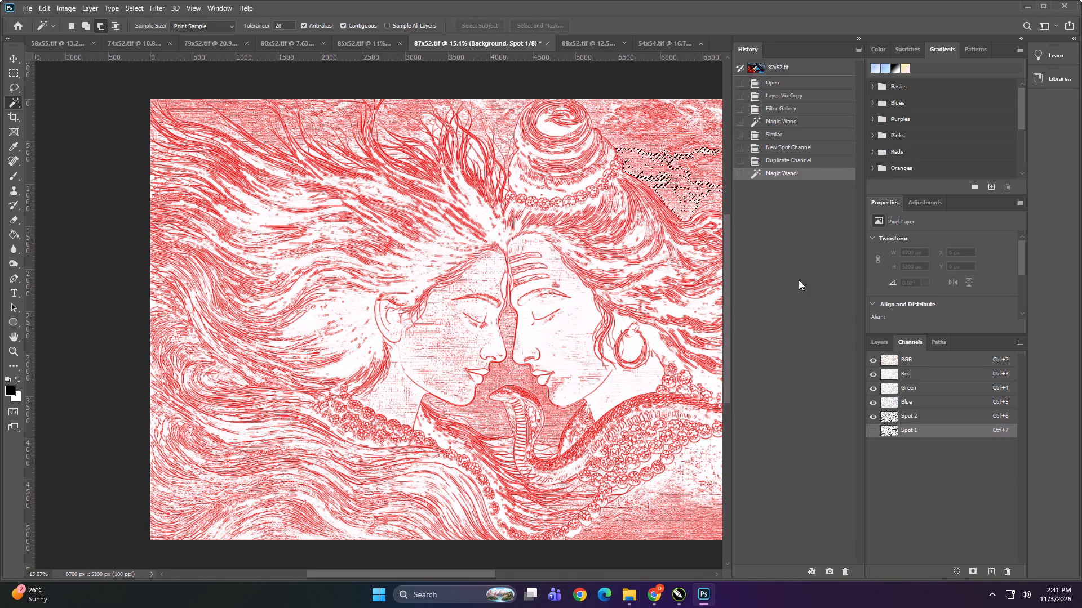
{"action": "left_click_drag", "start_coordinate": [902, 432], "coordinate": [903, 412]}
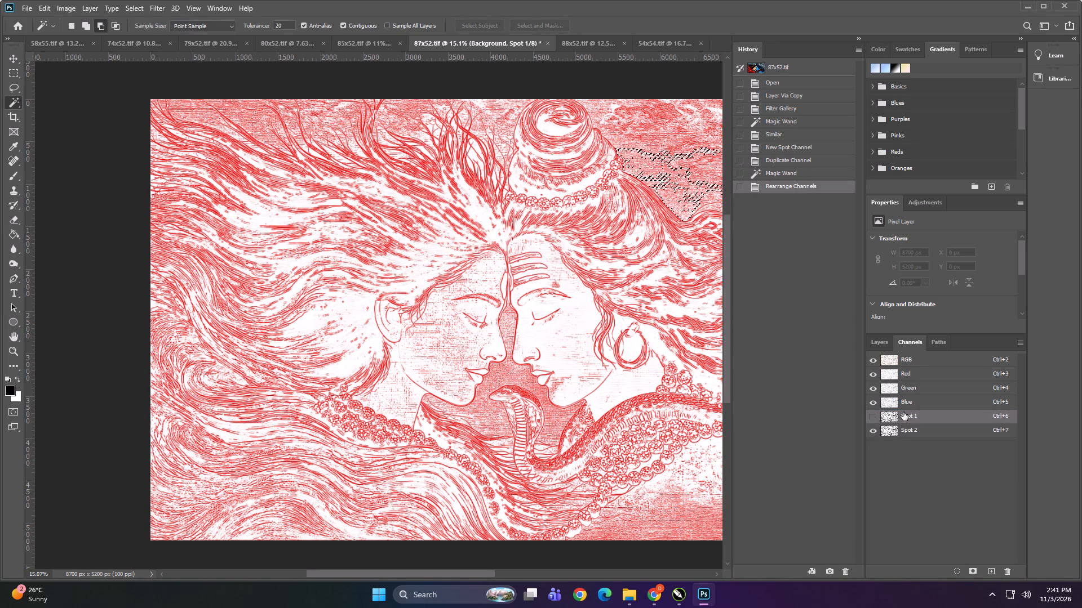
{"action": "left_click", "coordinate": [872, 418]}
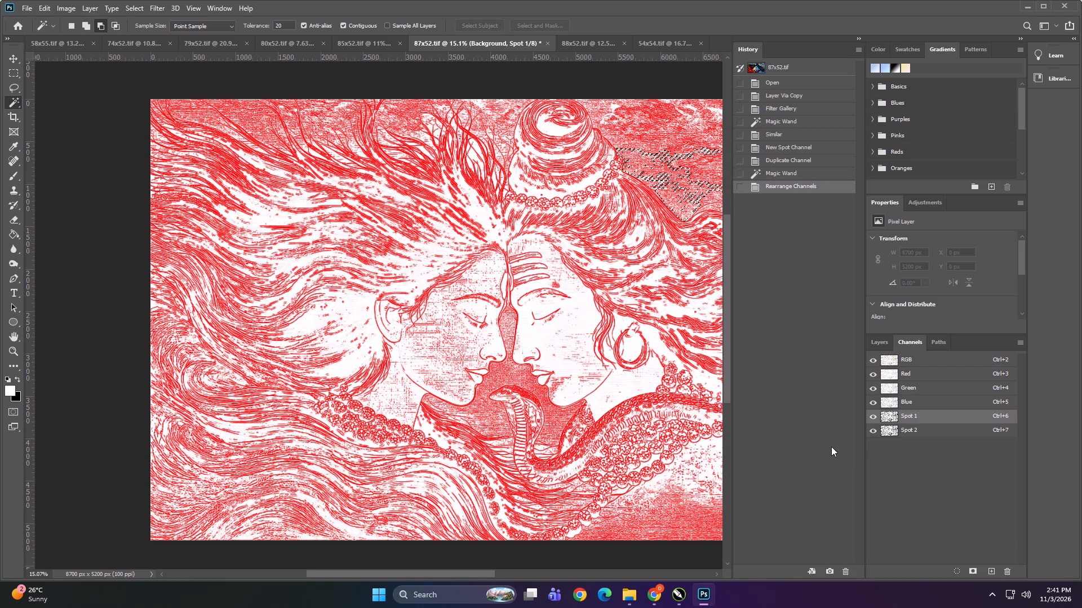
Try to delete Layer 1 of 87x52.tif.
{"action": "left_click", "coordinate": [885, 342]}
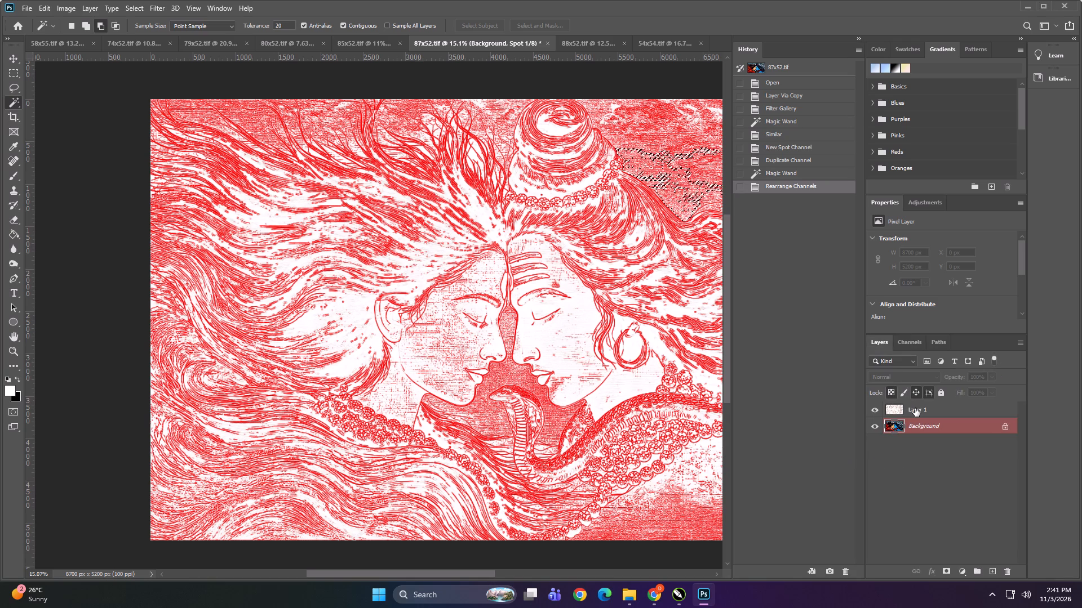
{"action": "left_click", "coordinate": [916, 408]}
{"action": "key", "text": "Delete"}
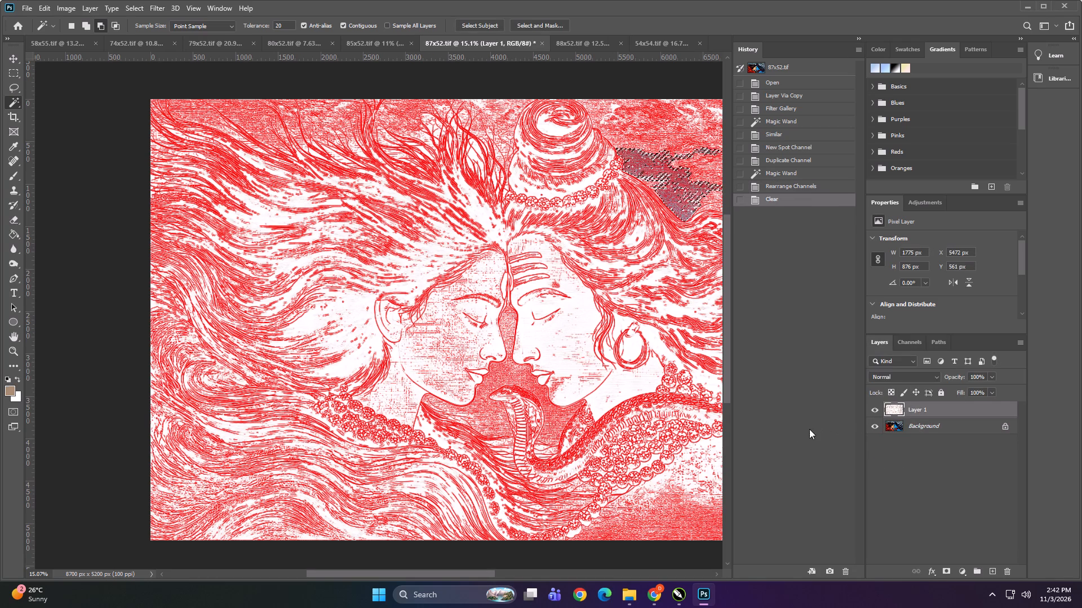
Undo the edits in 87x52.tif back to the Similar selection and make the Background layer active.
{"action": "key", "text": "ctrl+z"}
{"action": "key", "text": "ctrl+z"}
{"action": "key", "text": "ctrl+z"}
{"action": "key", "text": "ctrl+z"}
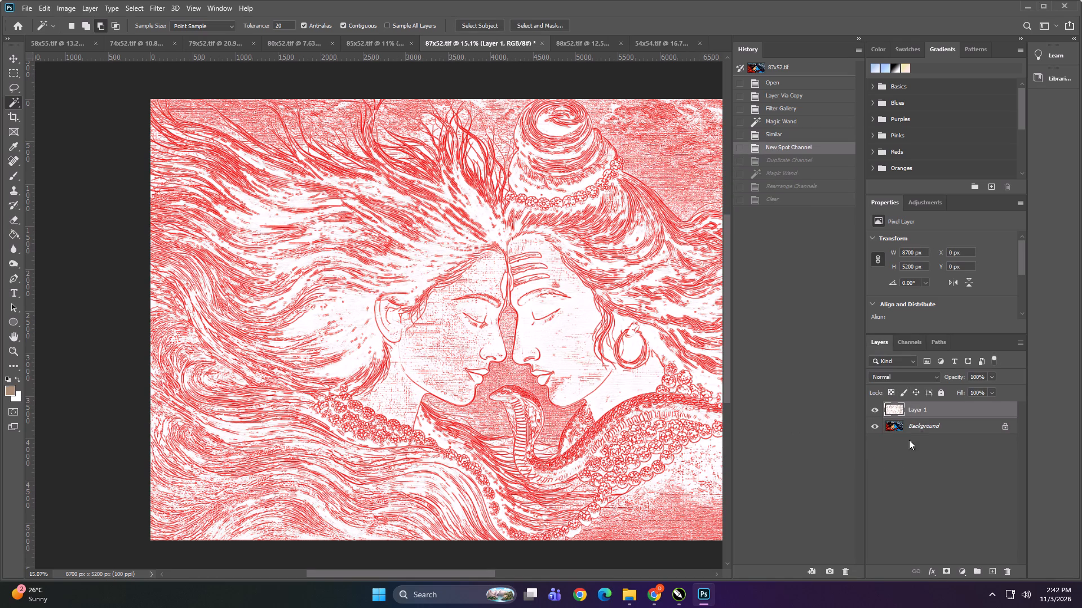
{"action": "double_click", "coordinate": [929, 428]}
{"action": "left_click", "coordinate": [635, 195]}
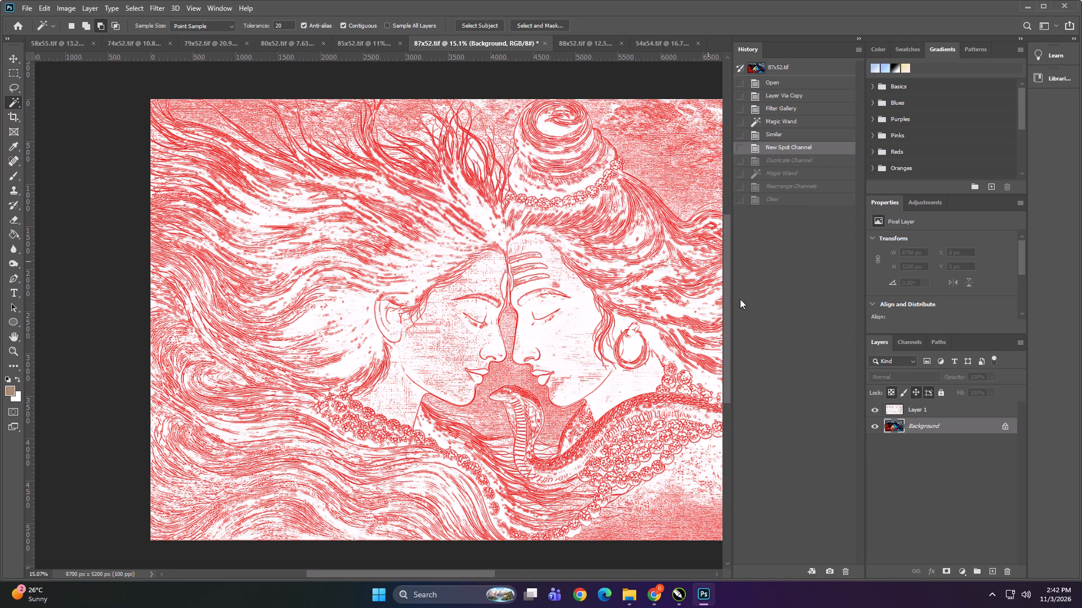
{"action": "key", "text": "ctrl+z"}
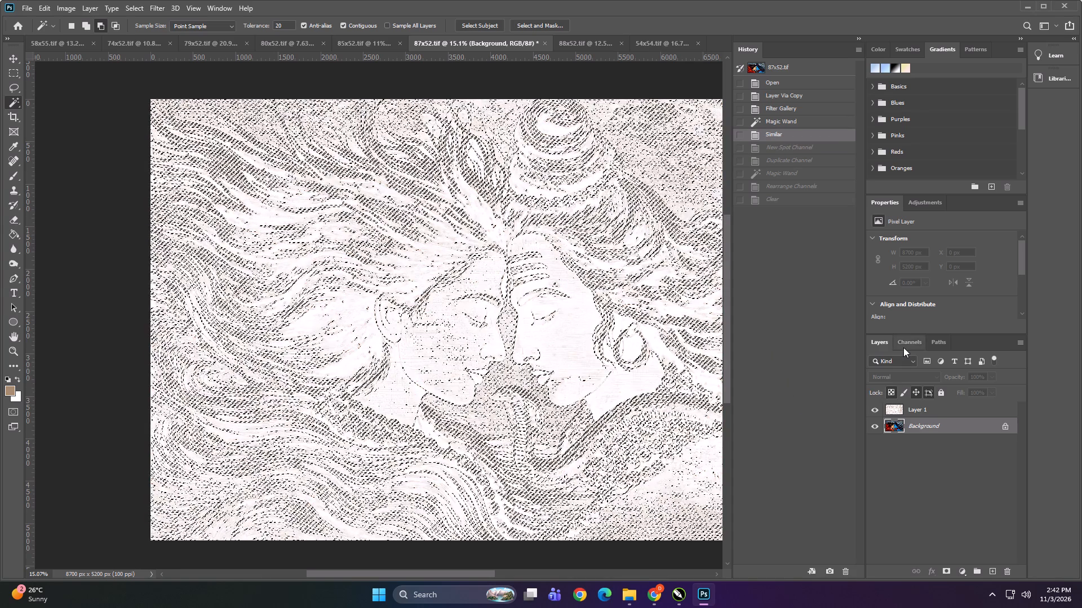
Create a spot channel named Spot 1 from the outline selection in 87x52.tif.
{"action": "left_click", "coordinate": [903, 347]}
{"action": "left_click", "coordinate": [1023, 341]}
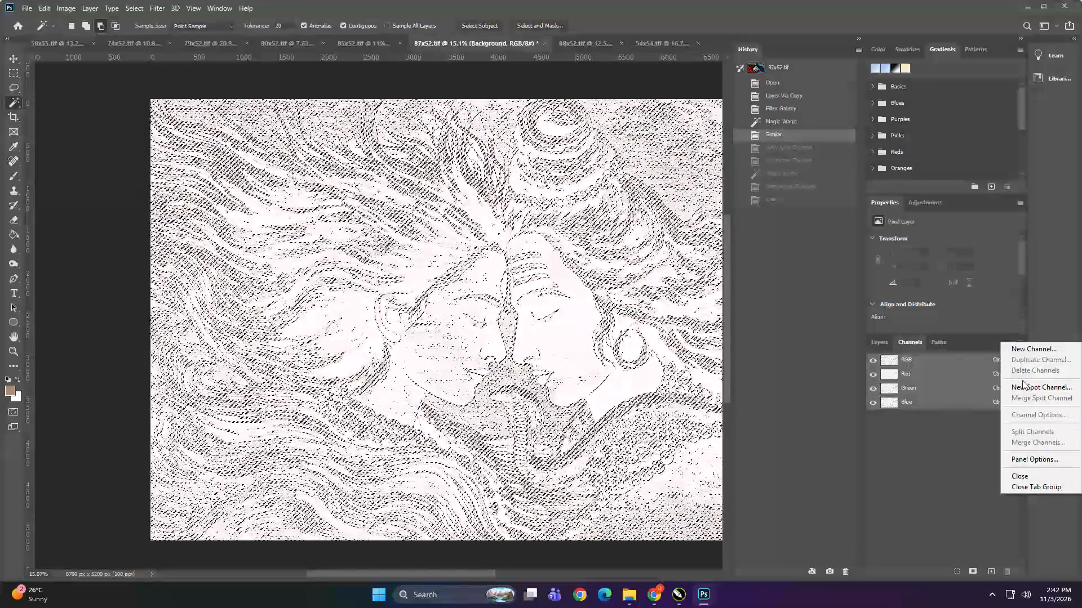
{"action": "left_click", "coordinate": [1022, 388]}
{"action": "key", "text": "Right"}
{"action": "key", "text": "BackSpace"}
{"action": "key", "text": "BackSpace"}
{"action": "key", "text": "1"}
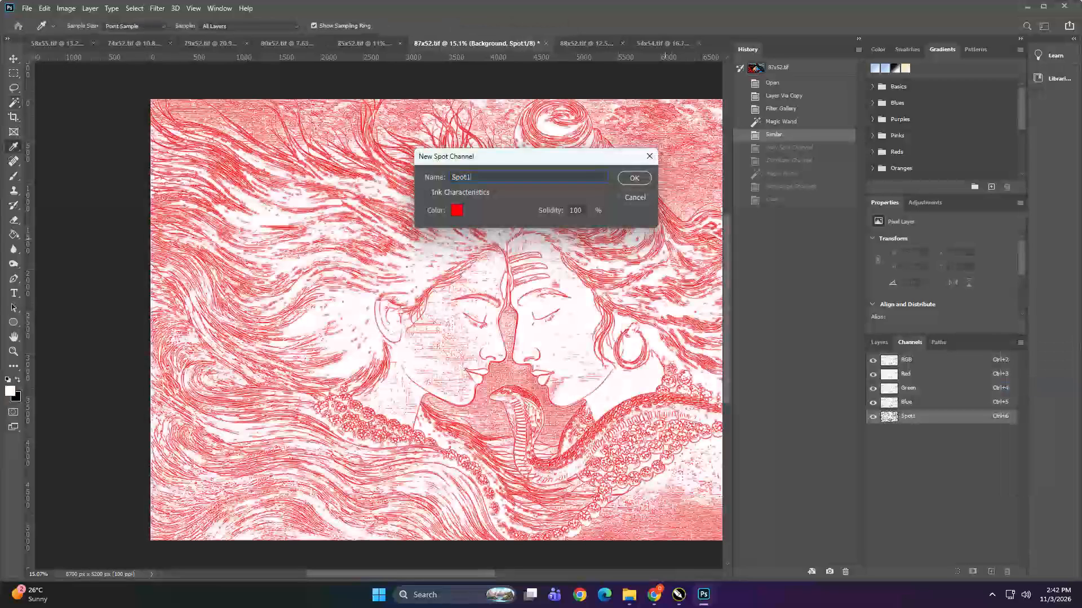
{"action": "key", "text": "space"}
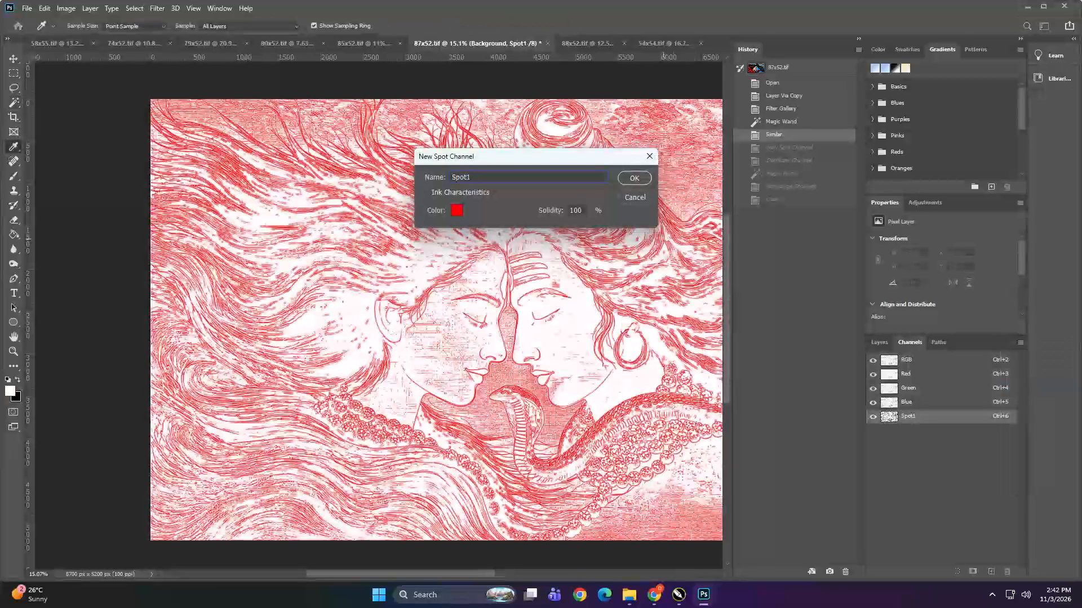
{"action": "key", "text": "BackSpace"}
{"action": "key", "text": "BackSpace"}
{"action": "key", "text": "space"}
{"action": "type", "text": "1"}
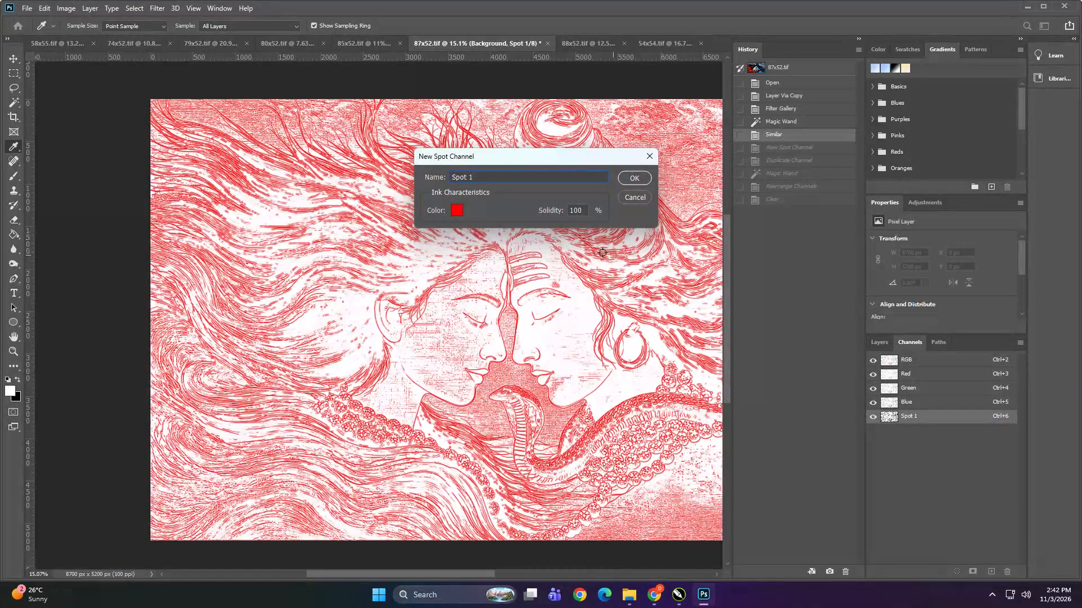
{"action": "left_click", "coordinate": [623, 177]}
Duplicate the Spot 1 channel of 87x52.tif as Spot 2 and make the copy visible.
{"action": "right_click", "coordinate": [925, 418]}
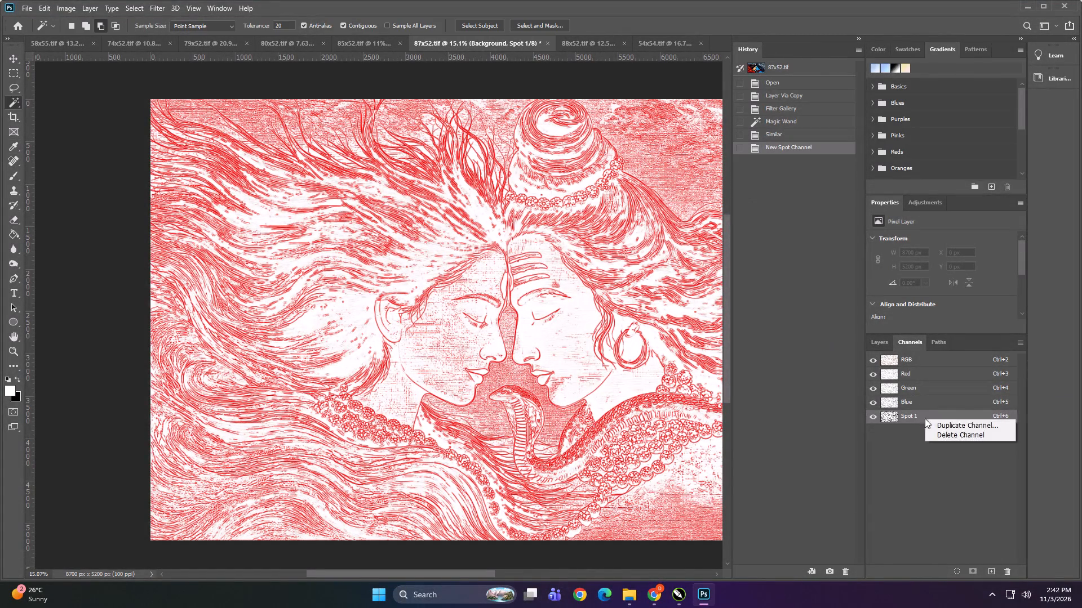
{"action": "left_click", "coordinate": [933, 427]}
{"action": "key", "text": "Right"}
{"action": "key", "text": "BackSpace"}
{"action": "key", "text": "BackSpace"}
{"action": "key", "text": "BackSpace"}
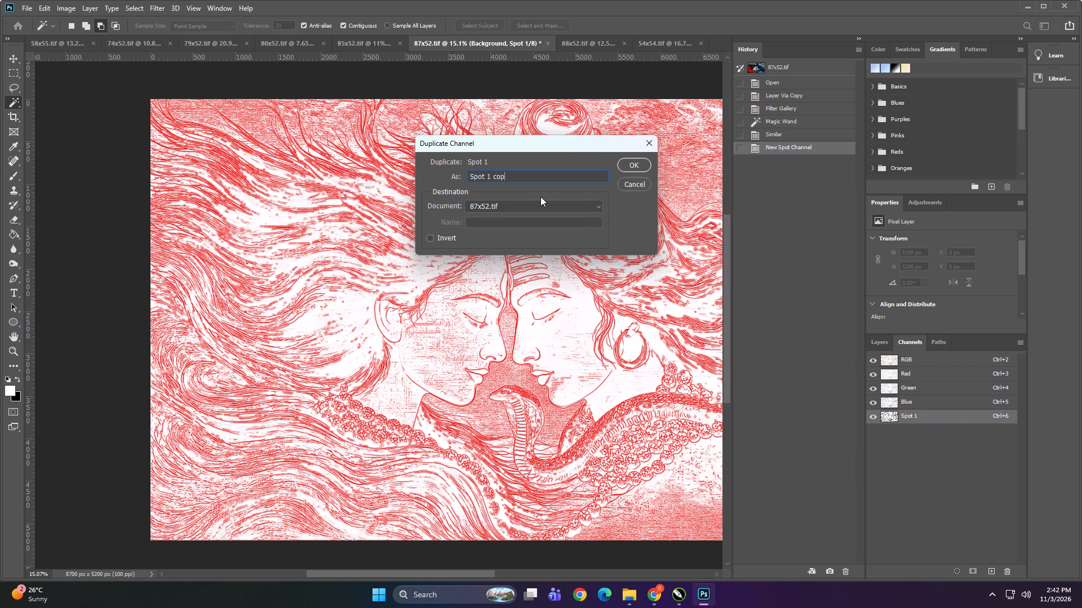
{"action": "key", "text": "BackSpace"}
{"action": "key", "text": "BackSpace"}
{"action": "key", "text": "BackSpace"}
{"action": "key", "text": "2"}
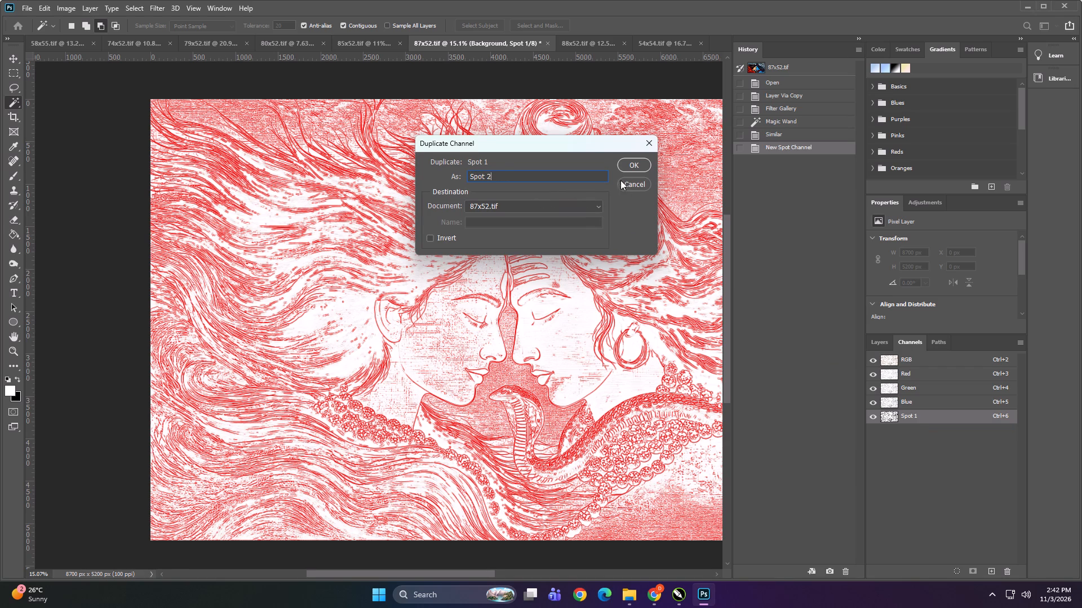
{"action": "left_click", "coordinate": [623, 168]}
{"action": "left_click", "coordinate": [877, 432]}
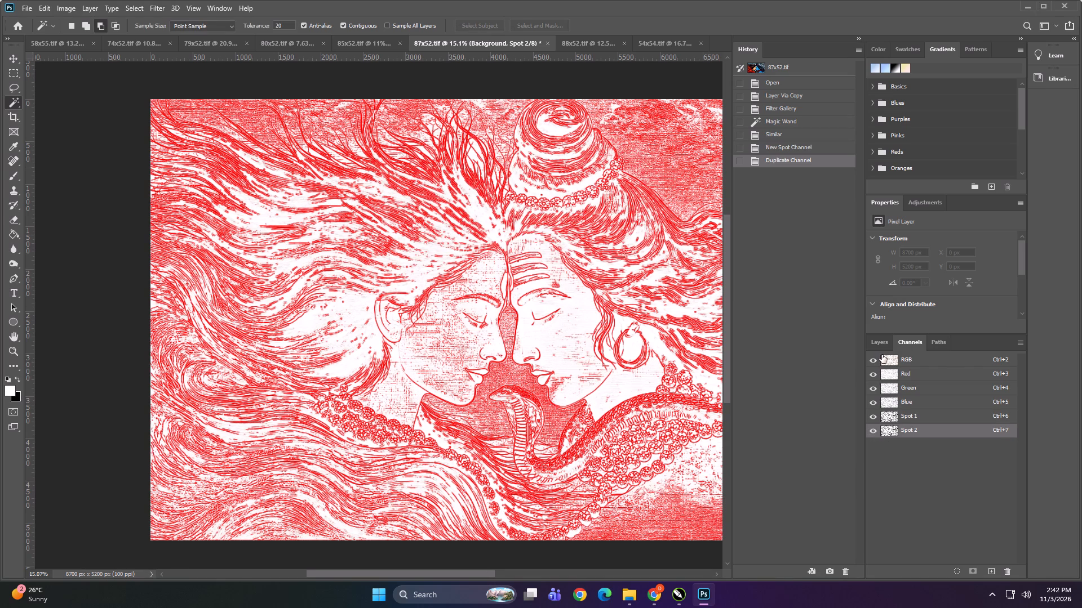
Delete the Photocopy-filtered Layer 1 from 87x52.tif, keeping only the Background layer.
{"action": "left_click", "coordinate": [882, 342]}
{"action": "left_click", "coordinate": [919, 414]}
{"action": "key", "text": "Delete"}
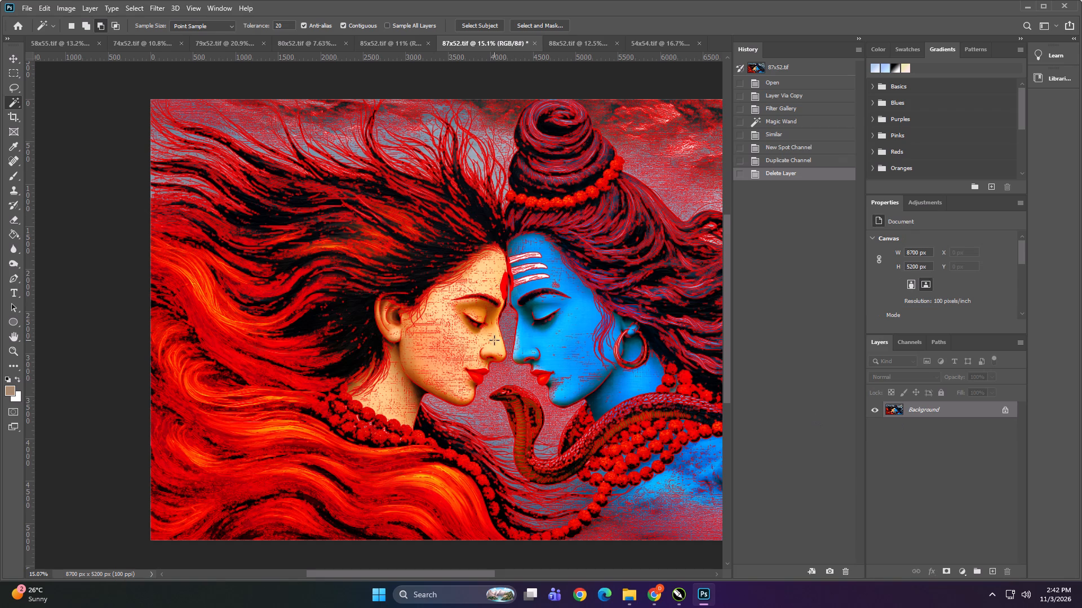
Save 87x52 as a TIFF with LZW compression in the ALI DECOR folder, replacing the existing file.
{"action": "key", "text": "ctrl+shift+s"}
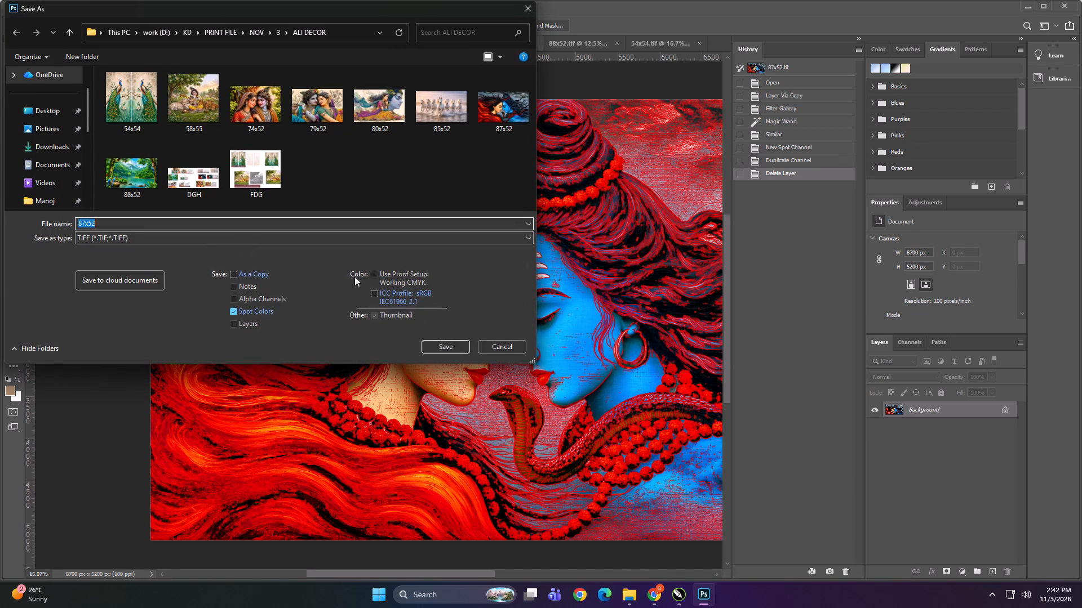
{"action": "left_click", "coordinate": [431, 343]}
{"action": "left_click", "coordinate": [561, 293]}
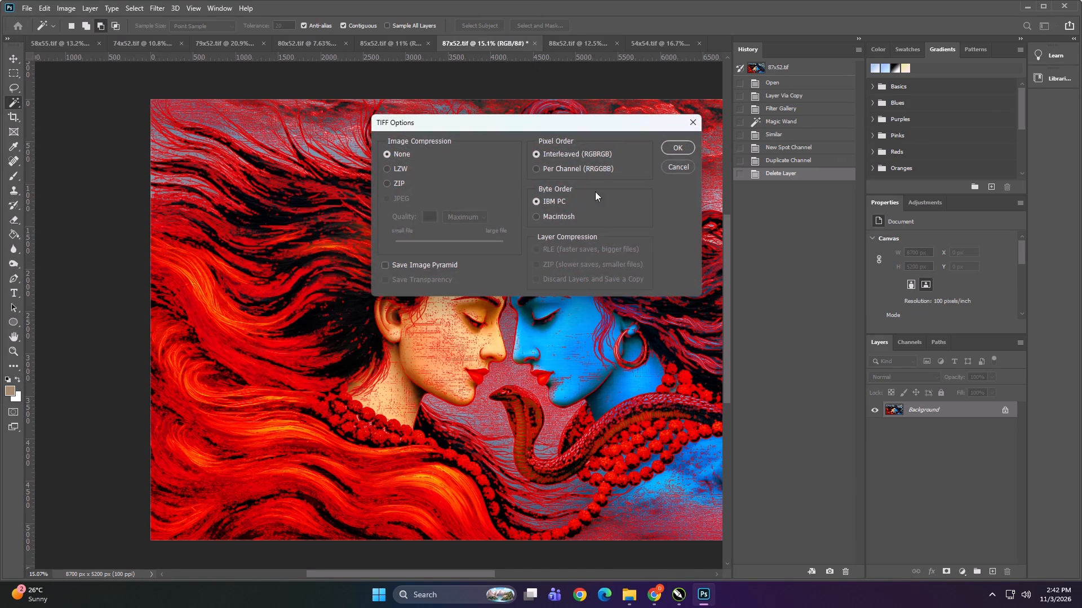
{"action": "left_click", "coordinate": [405, 169]}
{"action": "left_click", "coordinate": [681, 149]}
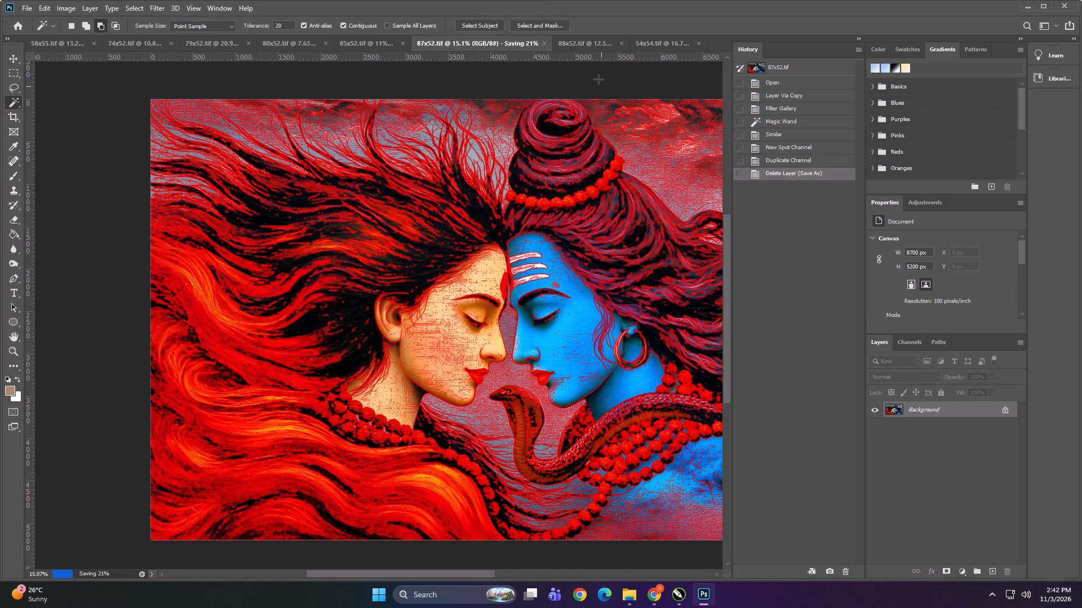
Switch to 88x52.tif, copy the background to a new layer and apply the Photocopy filter with detail 4 and darkness 24.
{"action": "left_click", "coordinate": [584, 44]}
{"action": "key", "text": "ctrl+j"}
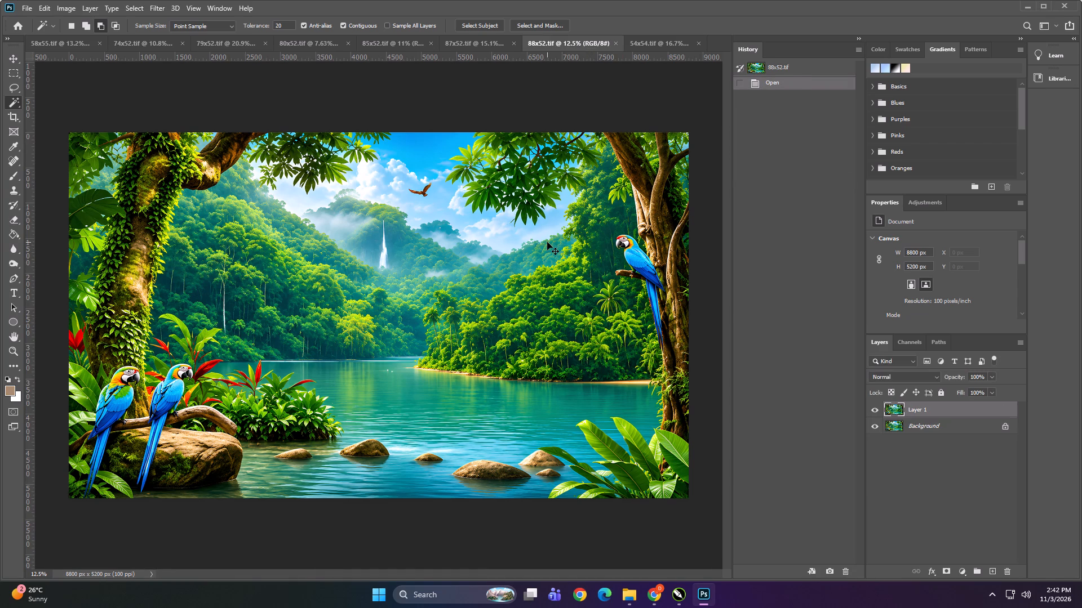
{"action": "left_click", "coordinate": [161, 5]}
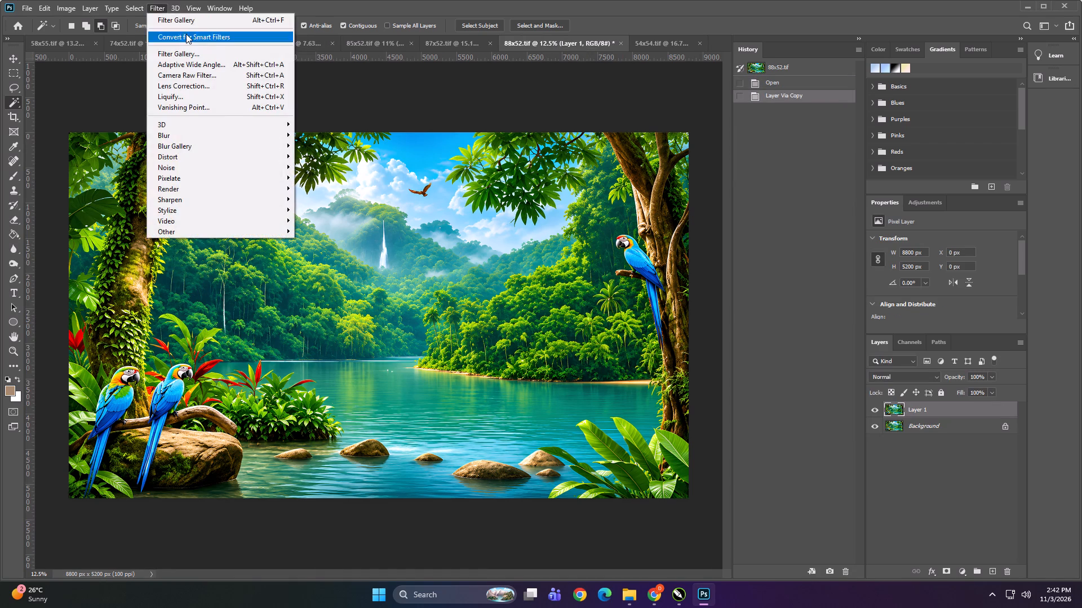
{"action": "left_click", "coordinate": [189, 53]}
{"action": "key", "text": "Return"}
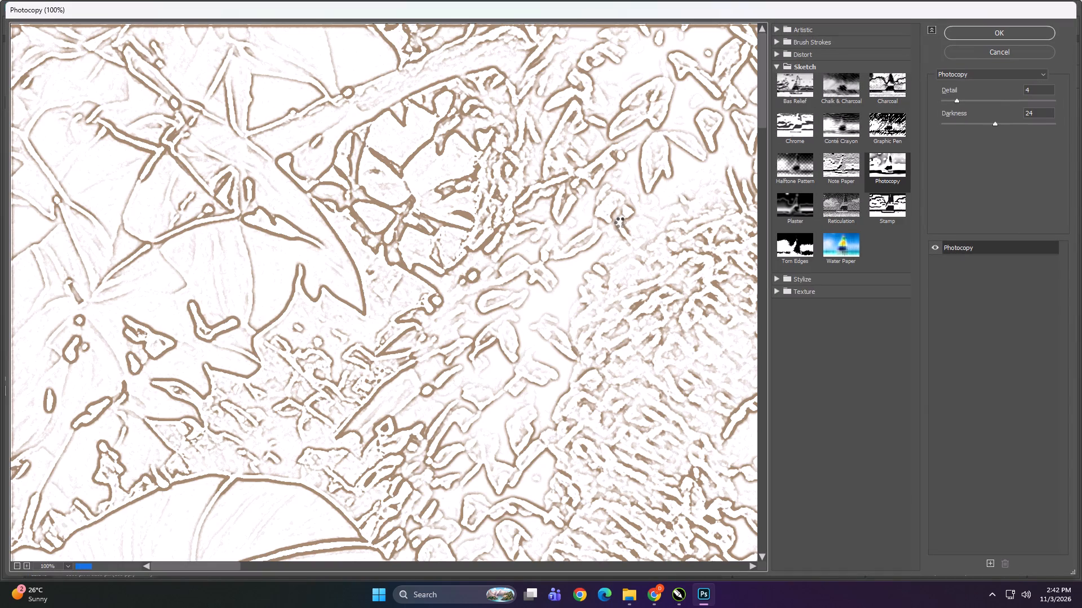
Select the flying bird's brown outline with the Magic Wand and extend the selection to similar colours across Layer 1.
{"action": "scroll", "coordinate": [418, 270], "scroll_direction": "up", "scroll_amount": 20, "text": "alt"}
{"action": "scroll", "coordinate": [418, 270], "scroll_direction": "up", "scroll_amount": 9, "text": "alt"}
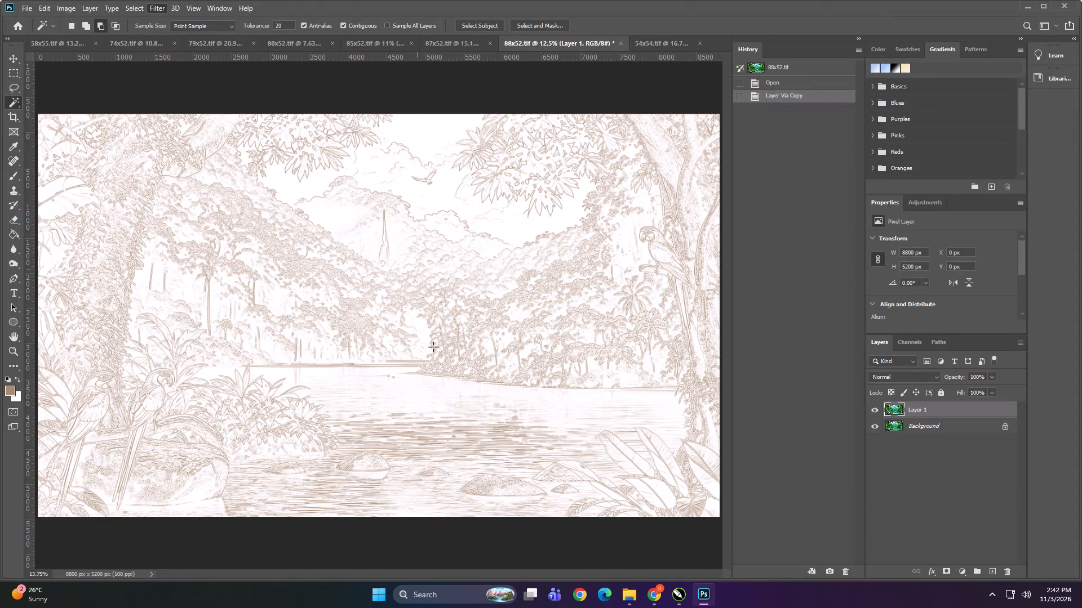
{"action": "scroll", "coordinate": [433, 347], "scroll_direction": "up", "scroll_amount": 6, "text": "alt"}
{"action": "scroll", "coordinate": [407, 348], "scroll_direction": "up", "scroll_amount": 20, "text": "alt"}
{"action": "scroll", "coordinate": [407, 348], "scroll_direction": "up", "scroll_amount": 9, "text": "alt"}
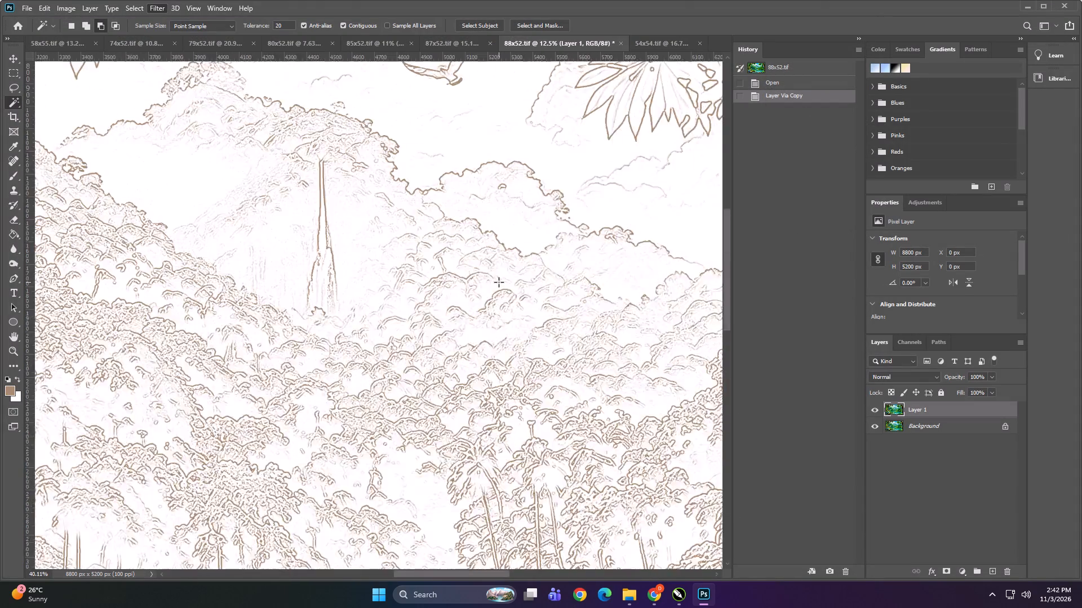
{"action": "scroll", "coordinate": [462, 427], "scroll_direction": "up", "scroll_amount": 20, "text": "alt"}
{"action": "scroll", "coordinate": [462, 427], "scroll_direction": "up", "scroll_amount": 6, "text": "alt"}
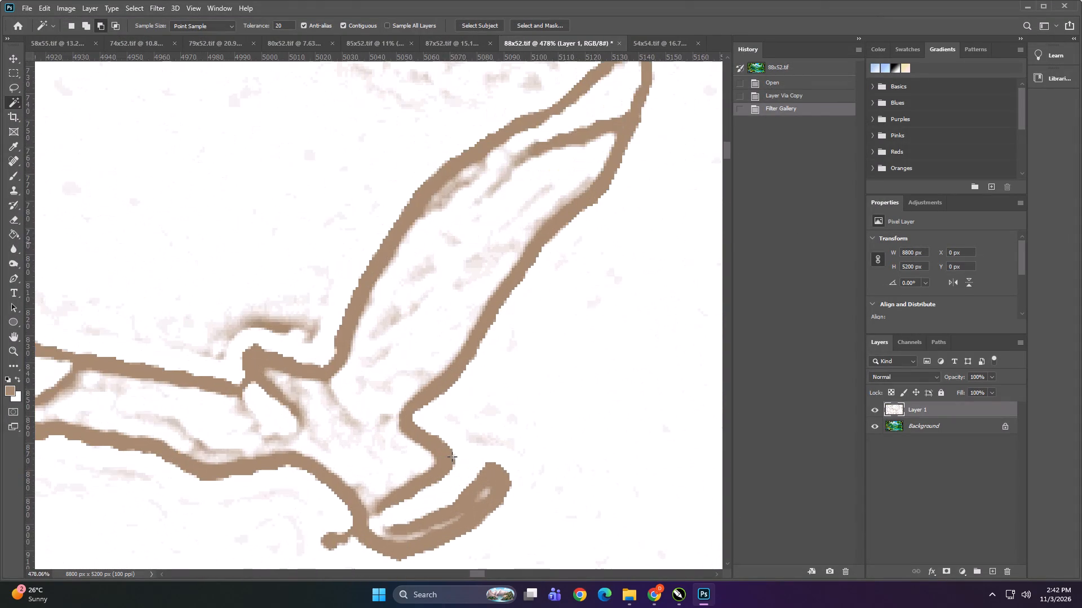
{"action": "left_click", "coordinate": [444, 450]}
{"action": "right_click", "coordinate": [444, 450]}
{"action": "left_click", "coordinate": [459, 323]}
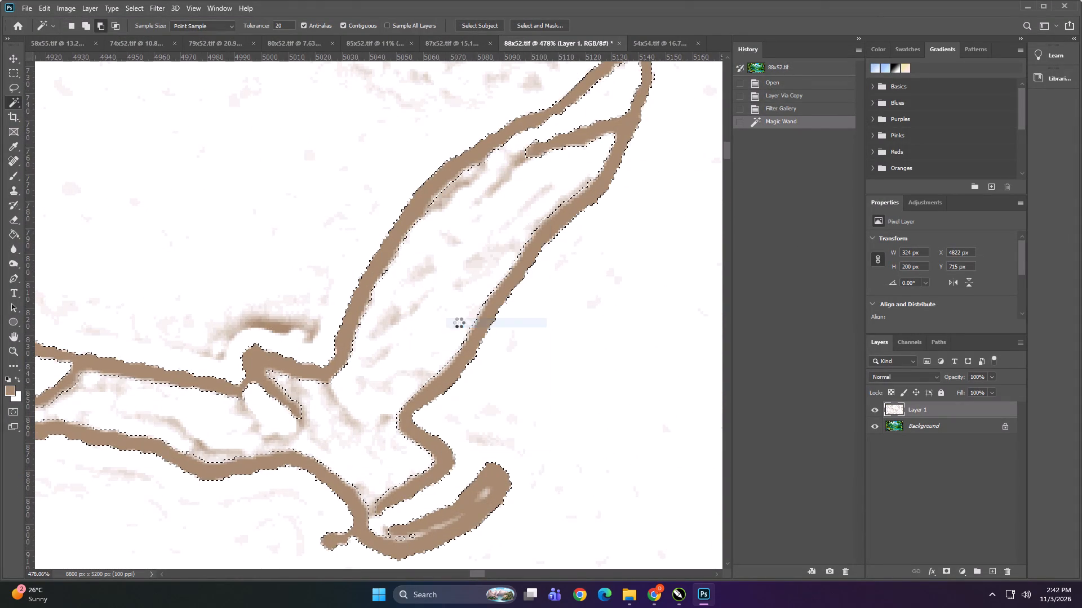
{"action": "scroll", "coordinate": [458, 323], "scroll_direction": "down", "scroll_amount": 20, "text": "alt"}
{"action": "scroll", "coordinate": [458, 323], "scroll_direction": "down", "scroll_amount": 20, "text": "alt"}
{"action": "scroll", "coordinate": [458, 323], "scroll_direction": "down", "scroll_amount": 5, "text": "alt"}
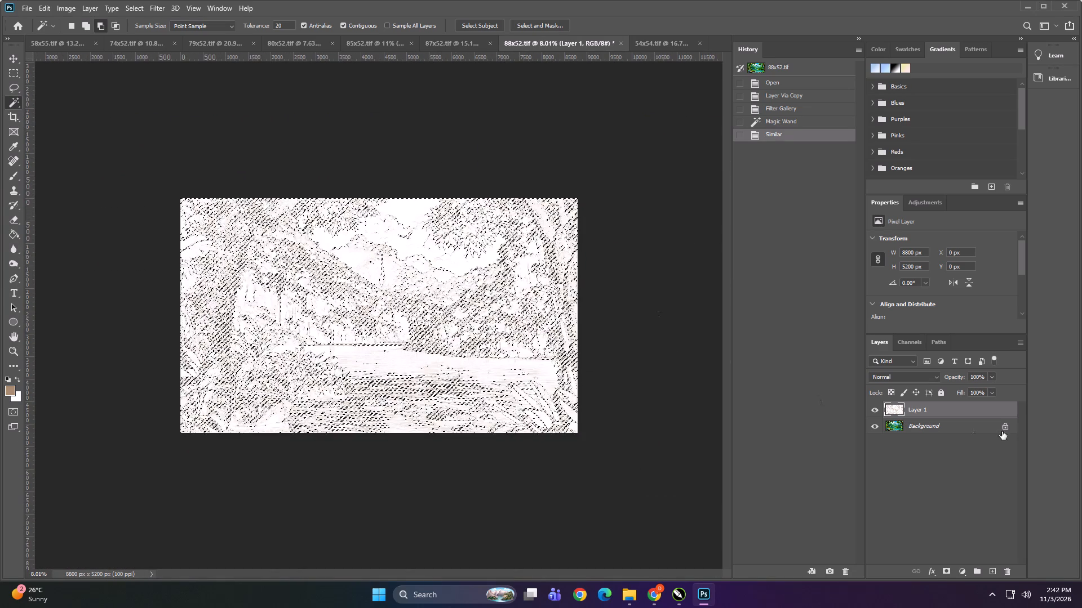
With the Background layer active, create a spot channel named Spot 1 from the outline selection in 88x52.tif.
{"action": "left_click", "coordinate": [969, 424]}
{"action": "left_click", "coordinate": [897, 346]}
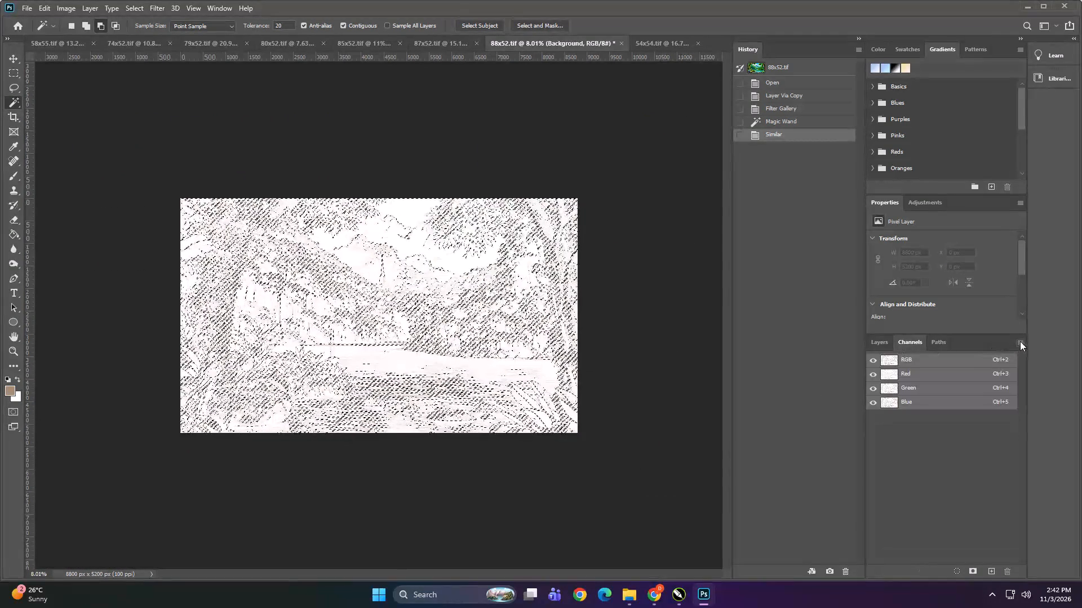
{"action": "left_click", "coordinate": [1020, 341]}
{"action": "left_click", "coordinate": [1019, 383]}
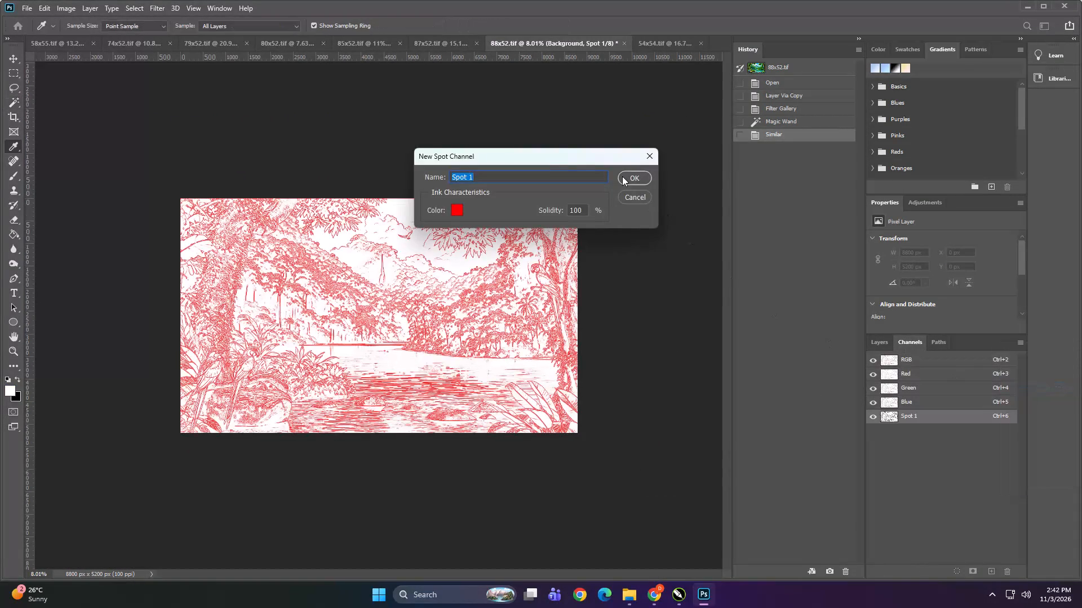
{"action": "left_click", "coordinate": [623, 176]}
Duplicate the Spot 1 channel of 88x52.tif as Spot 2.
{"action": "right_click", "coordinate": [935, 420]}
{"action": "left_click", "coordinate": [948, 427]}
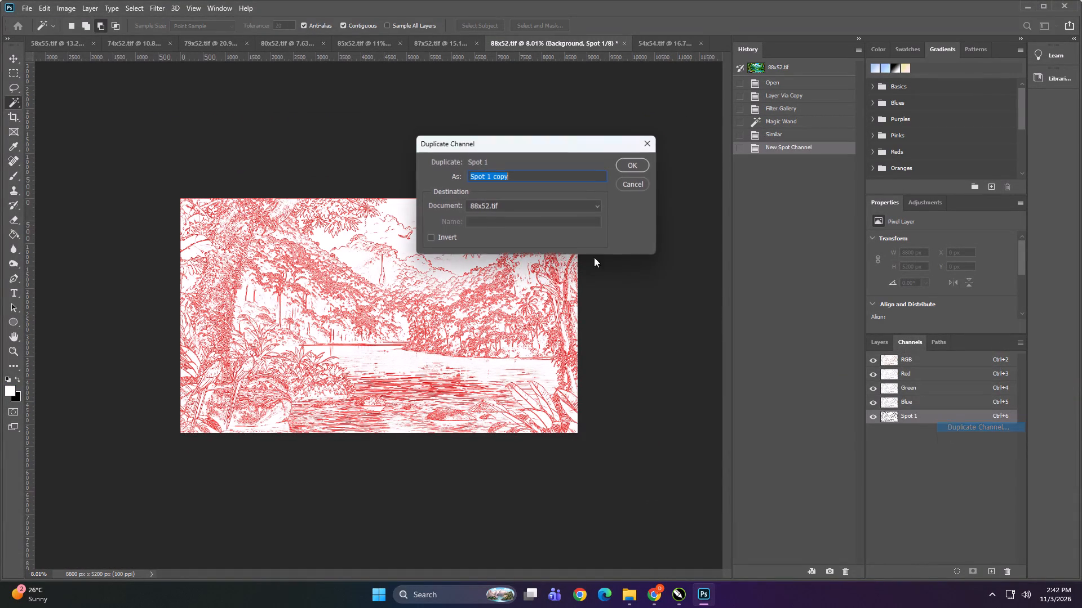
{"action": "key", "text": "Right"}
{"action": "key", "text": "BackSpace"}
{"action": "key", "text": "BackSpace"}
{"action": "key", "text": "BackSpace"}
{"action": "key", "text": "BackSpace"}
{"action": "key", "text": "BackSpace"}
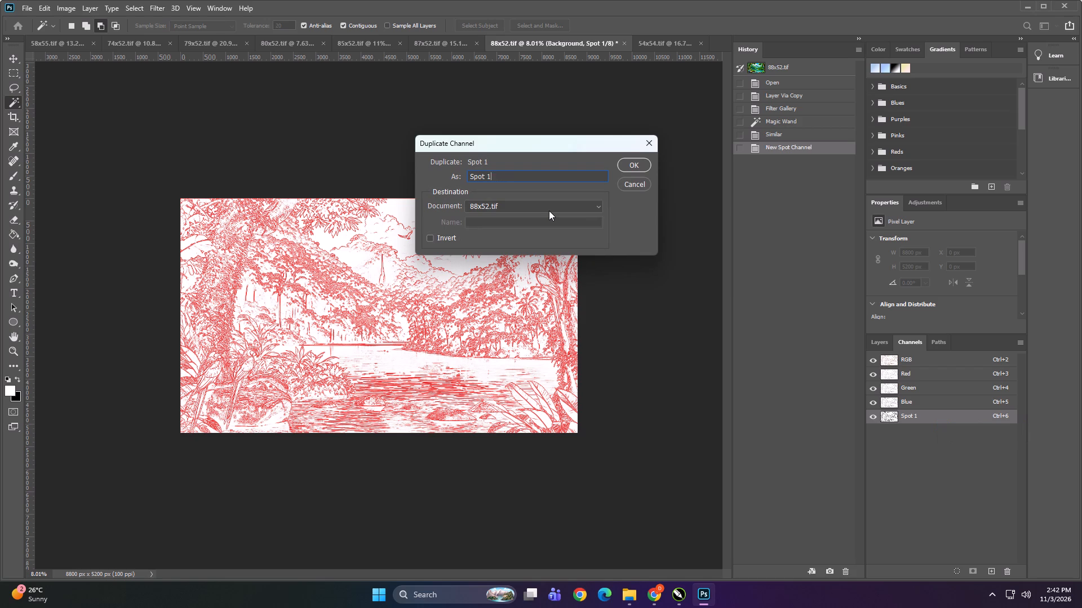
{"action": "key", "text": "BackSpace"}
{"action": "key", "text": "2"}
{"action": "left_click", "coordinate": [634, 167]}
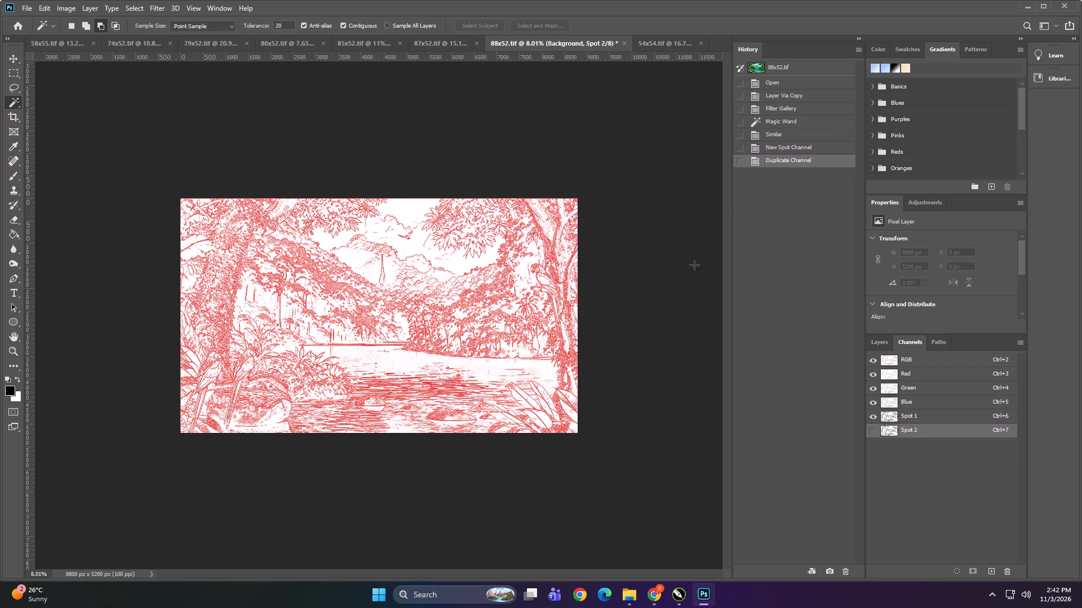
Make the Spot 2 channel of 88x52.tif visible and delete the Photocopy layer, Layer 1.
{"action": "left_click", "coordinate": [875, 432]}
{"action": "left_click", "coordinate": [882, 343]}
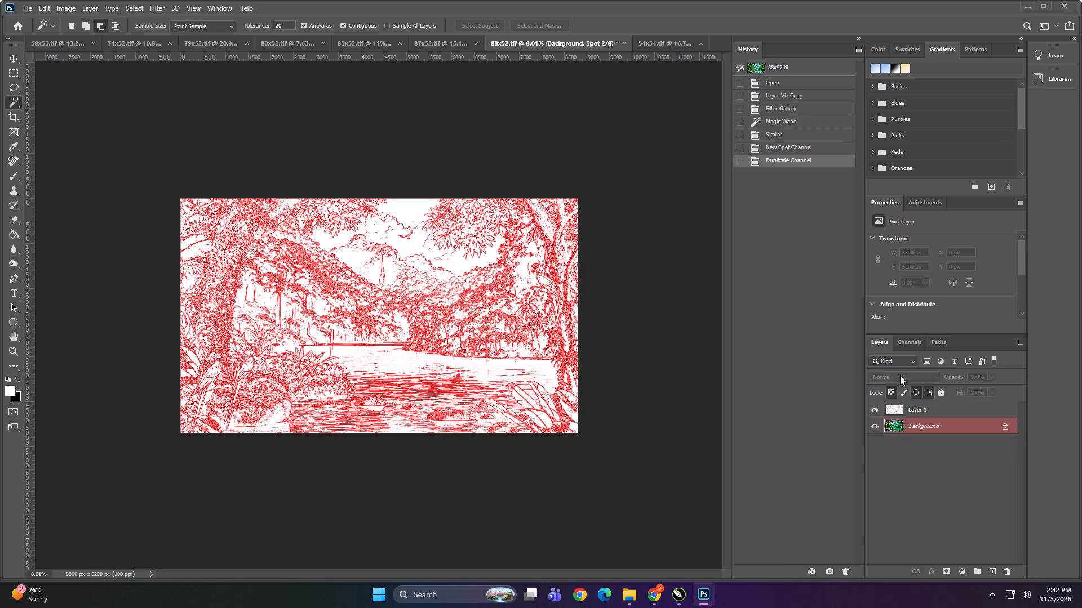
{"action": "left_click", "coordinate": [916, 405]}
{"action": "key", "text": "Delete"}
Save 88x52.tif as a TIFF with spot colours in the ALI DECOR folder, replacing the existing file with LZW compression.
{"action": "key", "text": "ctrl+shift+s"}
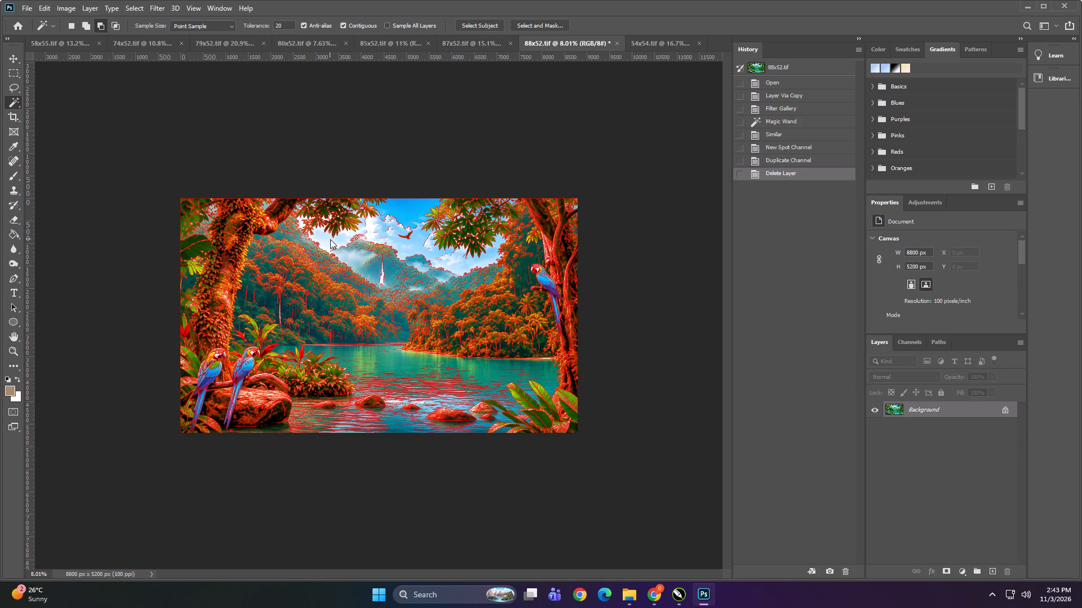
{"action": "left_click", "coordinate": [425, 344]}
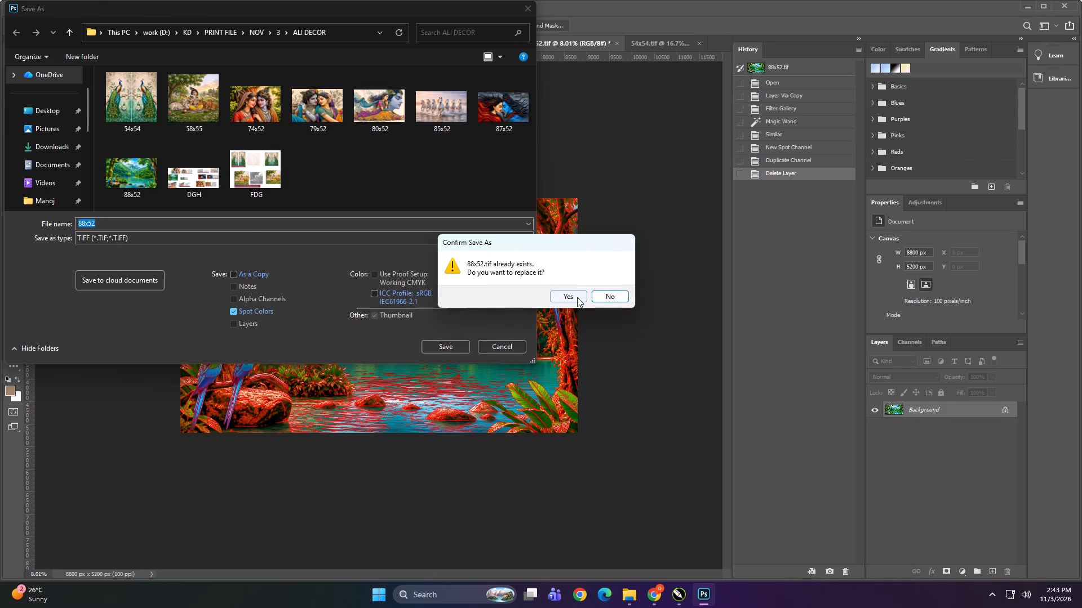
{"action": "left_click", "coordinate": [577, 297]}
{"action": "left_click", "coordinate": [391, 171]}
{"action": "left_click", "coordinate": [665, 150]}
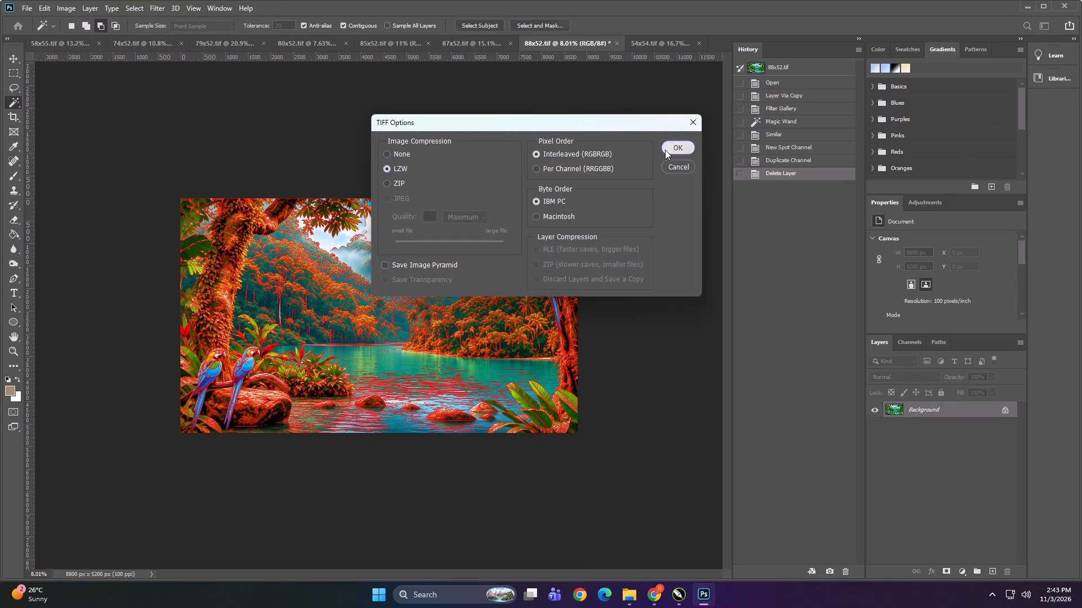
Switch to 54x54.tif, copy the background to a new layer and apply the Photocopy filter with detail 4 and darkness 24.
{"action": "left_click", "coordinate": [651, 43]}
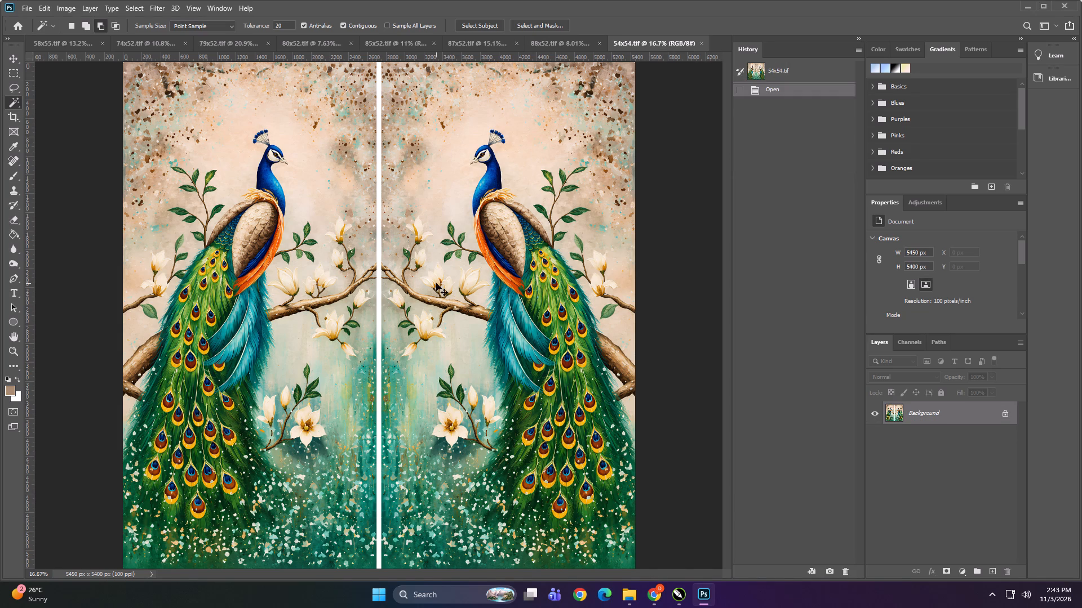
{"action": "key", "text": "ctrl+j"}
{"action": "left_click", "coordinate": [162, 10]}
{"action": "left_click", "coordinate": [188, 53]}
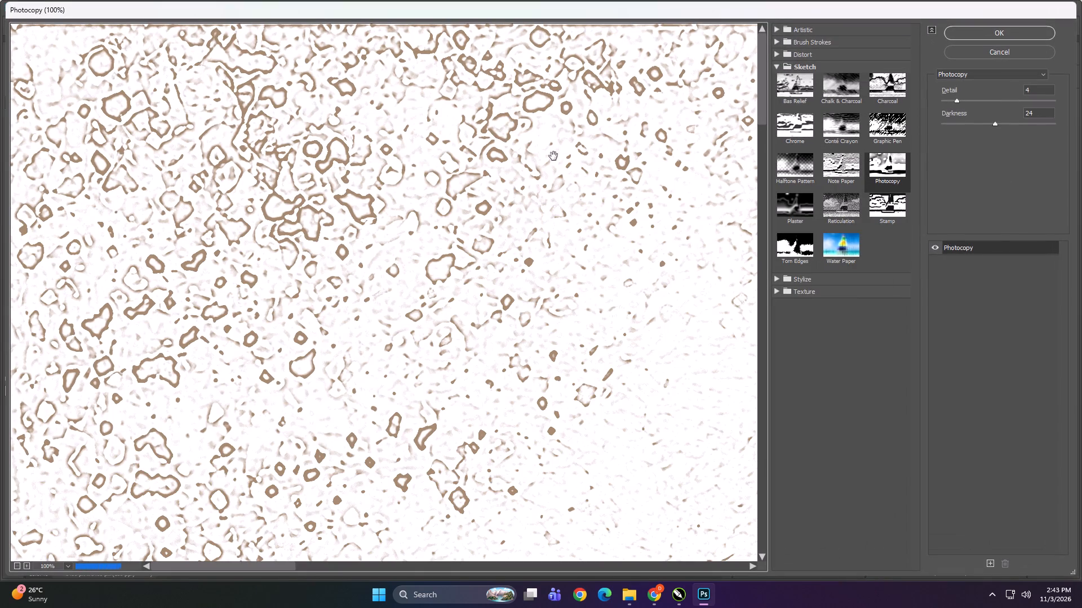
{"action": "left_click", "coordinate": [1019, 38]}
Select a leaf's brown outline beside the peacock with the Magic Wand and extend the selection to similar colours across Layer 1.
{"action": "scroll", "coordinate": [468, 348], "scroll_direction": "up", "scroll_amount": 14, "text": "alt"}
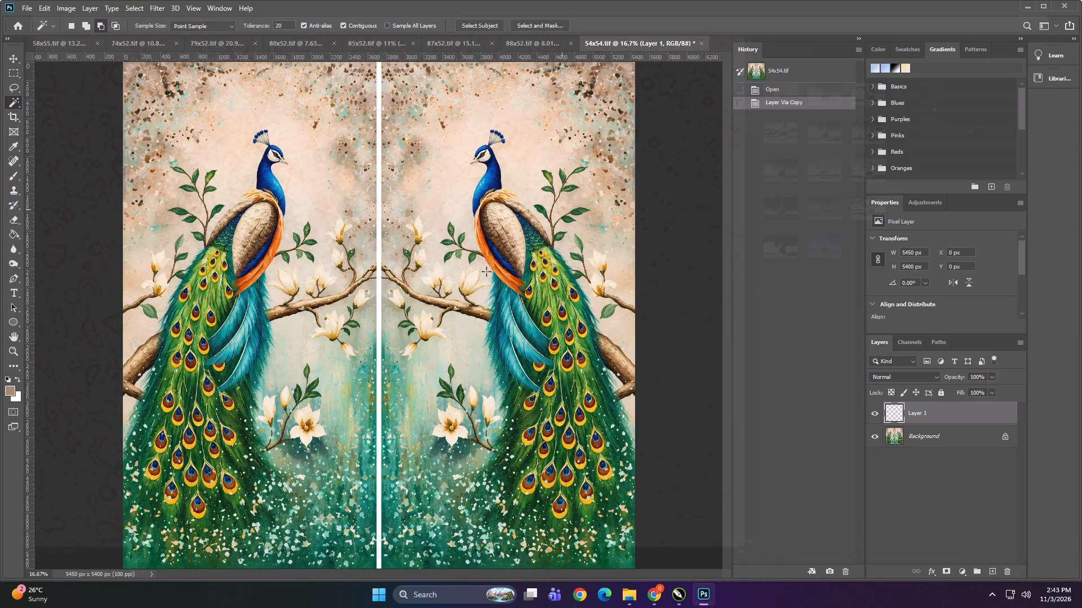
{"action": "scroll", "coordinate": [541, 256], "scroll_direction": "up", "scroll_amount": 9, "text": "alt"}
{"action": "scroll", "coordinate": [460, 289], "scroll_direction": "up", "scroll_amount": 17, "text": "alt"}
{"action": "scroll", "coordinate": [468, 289], "scroll_direction": "down", "scroll_amount": 9, "text": "alt"}
{"action": "scroll", "coordinate": [493, 311], "scroll_direction": "up", "scroll_amount": 13, "text": "alt"}
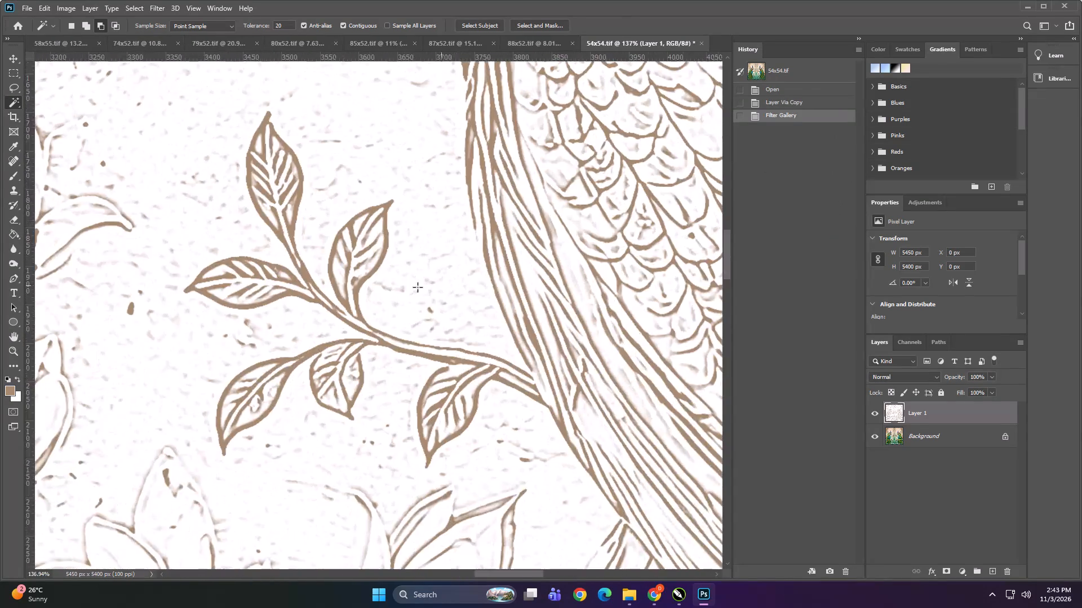
{"action": "scroll", "coordinate": [418, 287], "scroll_direction": "up", "scroll_amount": 12, "text": "alt"}
{"action": "left_click", "coordinate": [378, 227], "text": "shift"}
{"action": "right_click", "coordinate": [378, 227]}
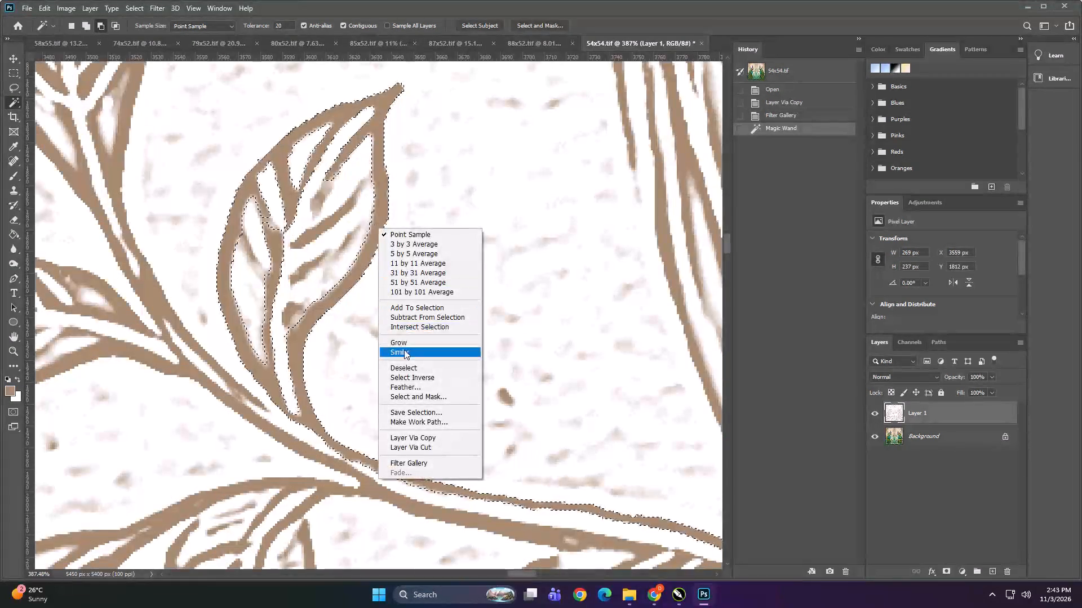
{"action": "left_click", "coordinate": [405, 354]}
With the Background layer active, create a spot channel named Spot 1 from the outline selection in 54x54.tif.
{"action": "scroll", "coordinate": [422, 307], "scroll_direction": "down", "scroll_amount": 20, "text": "alt"}
{"action": "scroll", "coordinate": [422, 307], "scroll_direction": "down", "scroll_amount": 16, "text": "alt"}
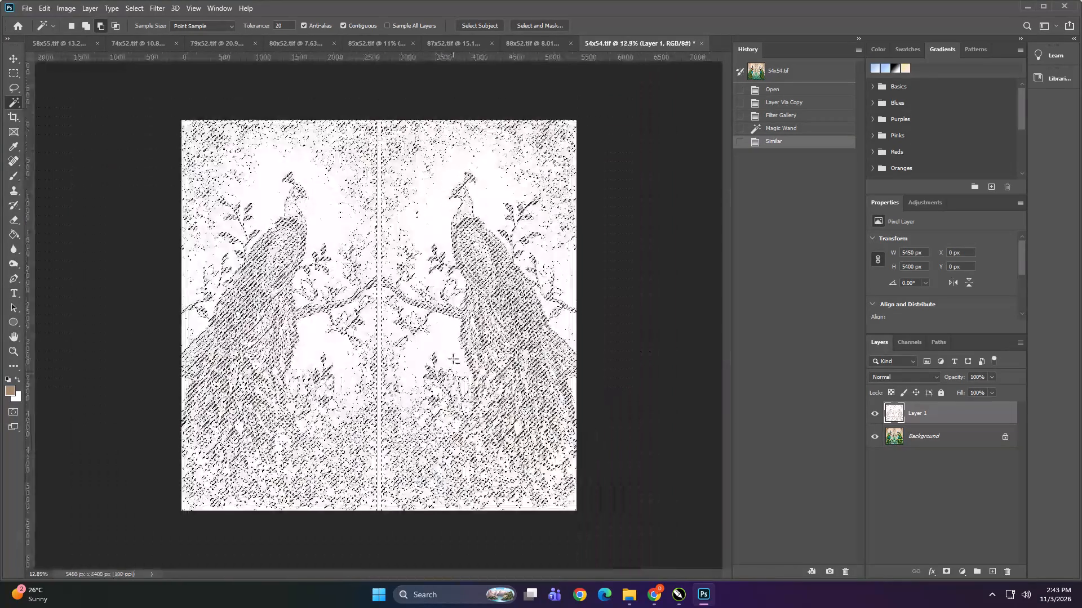
{"action": "left_click", "coordinate": [928, 440]}
{"action": "left_click", "coordinate": [911, 346]}
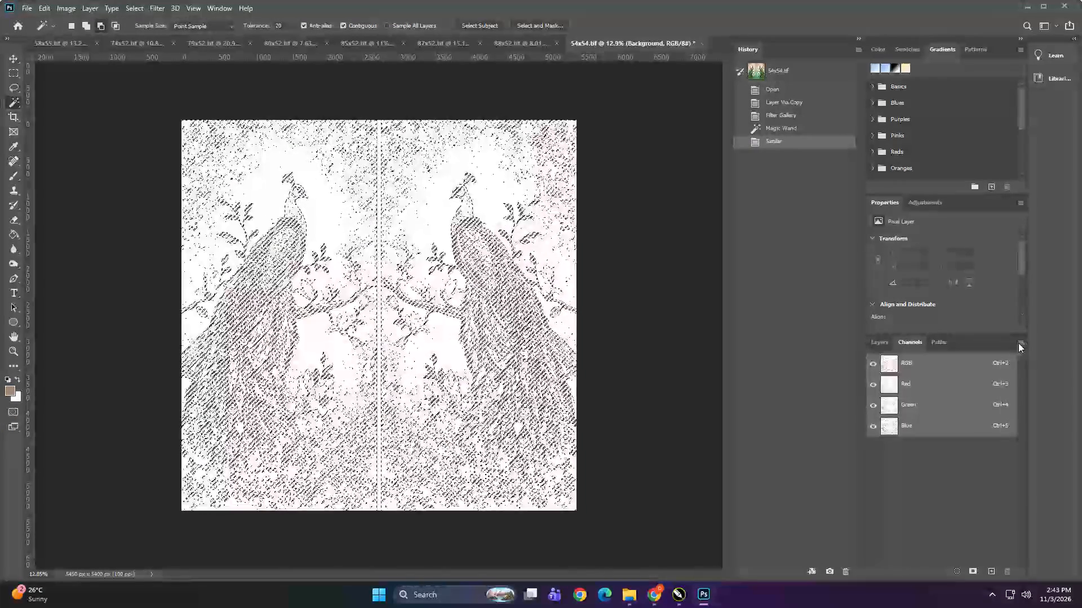
{"action": "left_click", "coordinate": [1018, 343]}
{"action": "left_click", "coordinate": [1027, 390]}
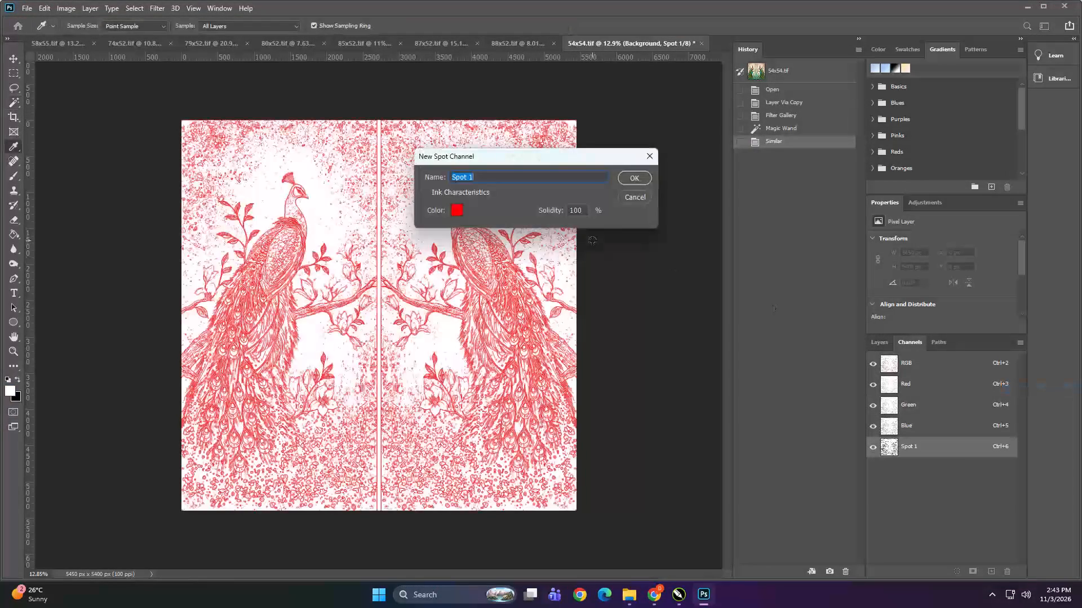
{"action": "key", "text": "Return"}
Duplicate the Spot 1 channel of 54x54.tif as Spot 2.
{"action": "right_click", "coordinate": [933, 450]}
{"action": "left_click", "coordinate": [942, 454]}
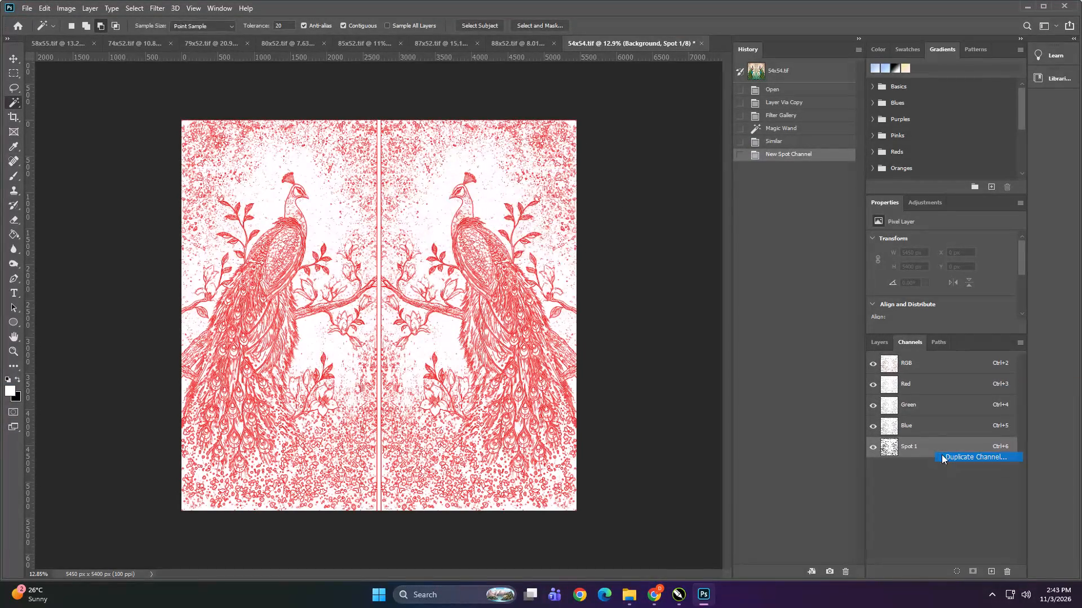
{"action": "key", "text": "Right"}
{"action": "key", "text": "BackSpace"}
{"action": "key", "text": "BackSpace"}
{"action": "key", "text": "BackSpace"}
{"action": "key", "text": "BackSpace"}
{"action": "key", "text": "BackSpace"}
{"action": "key", "text": "BackSpace"}
{"action": "key", "text": "2"}
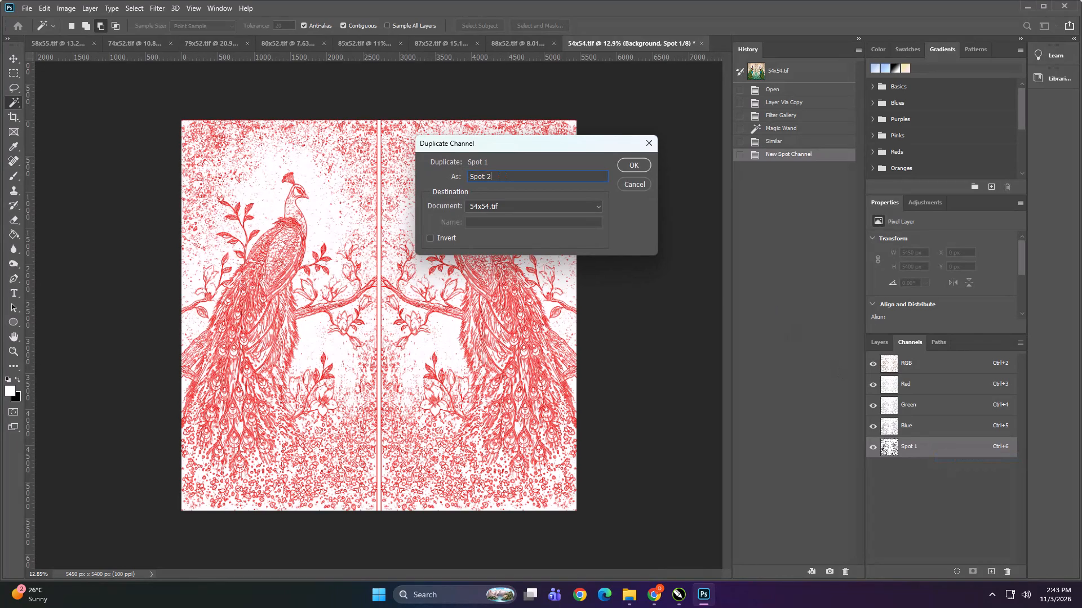
{"action": "left_click", "coordinate": [628, 169]}
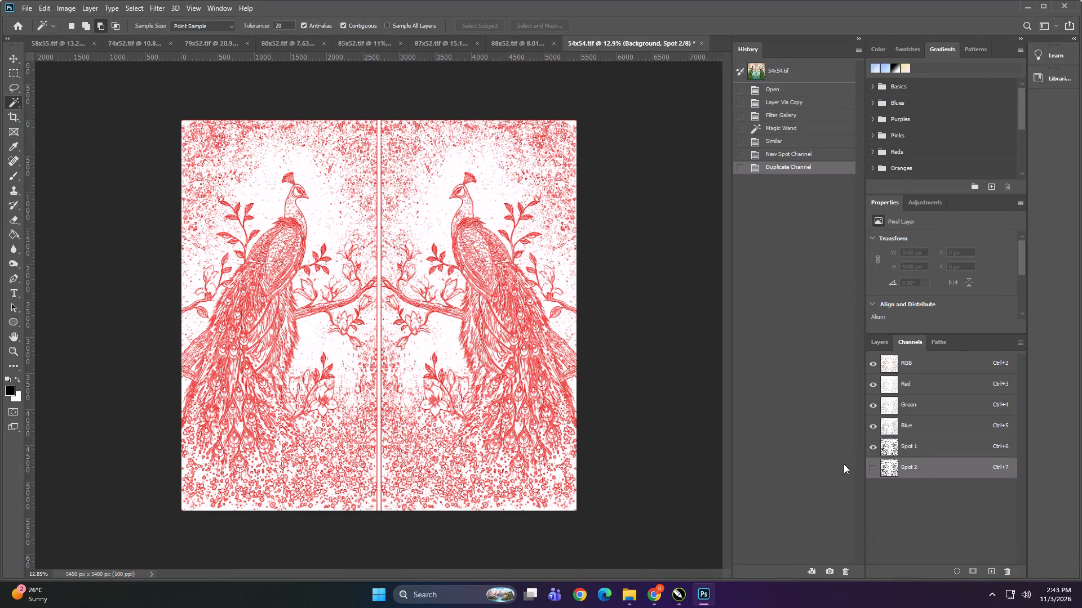
Make the Spot 2 channel of 54x54.tif visible and delete the Photocopy layer, Layer 1.
{"action": "left_click", "coordinate": [876, 471]}
{"action": "left_click", "coordinate": [883, 347]}
{"action": "left_click", "coordinate": [922, 414]}
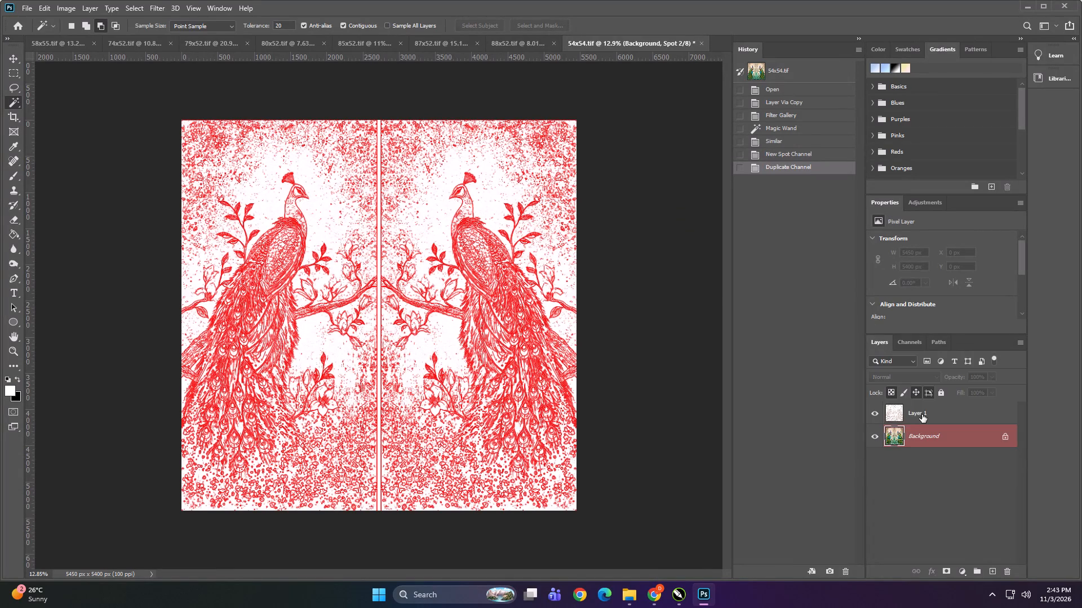
{"action": "key", "text": "Delete"}
Save 54x54.tif as a TIFF with spot colours in the ALI DECOR folder, replacing the existing file with LZW compression.
{"action": "key", "text": "ctrl+shift+s"}
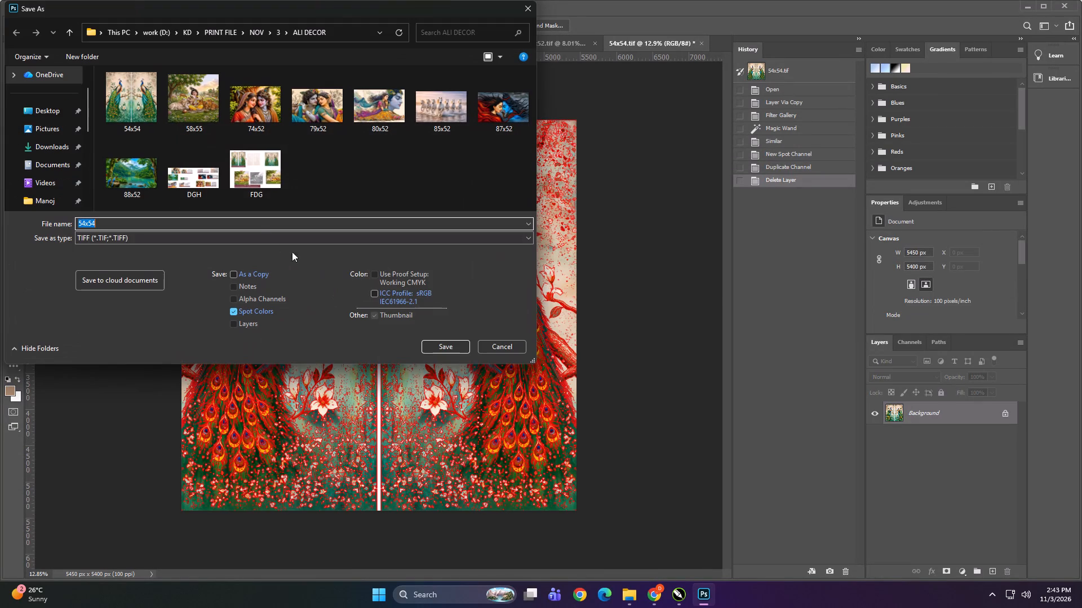
{"action": "left_click", "coordinate": [422, 346]}
{"action": "left_click", "coordinate": [571, 290]}
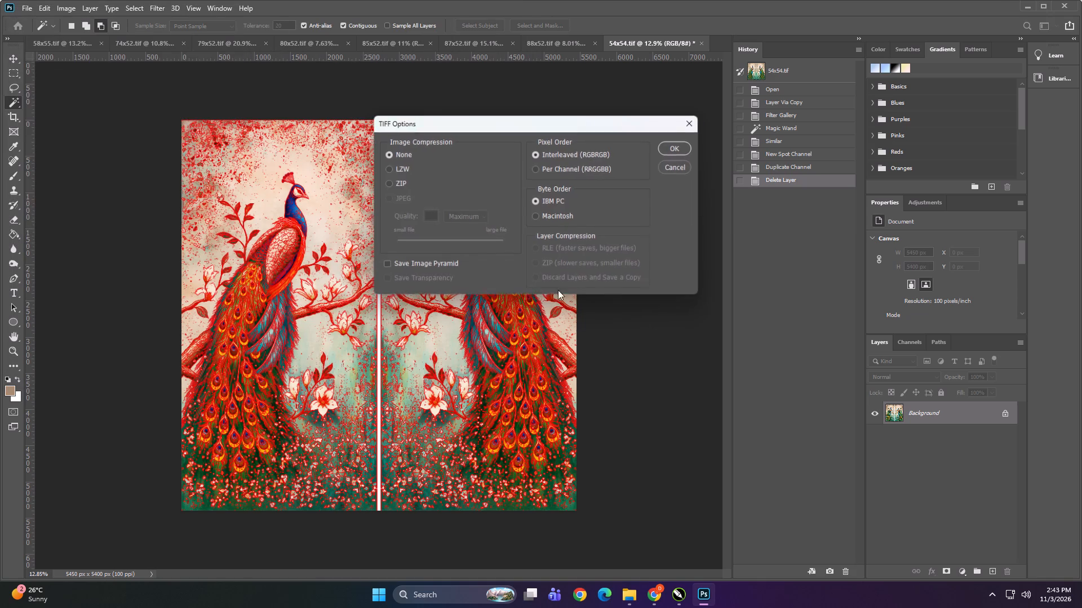
{"action": "double_click", "coordinate": [393, 173]}
{"action": "left_click", "coordinate": [671, 149]}
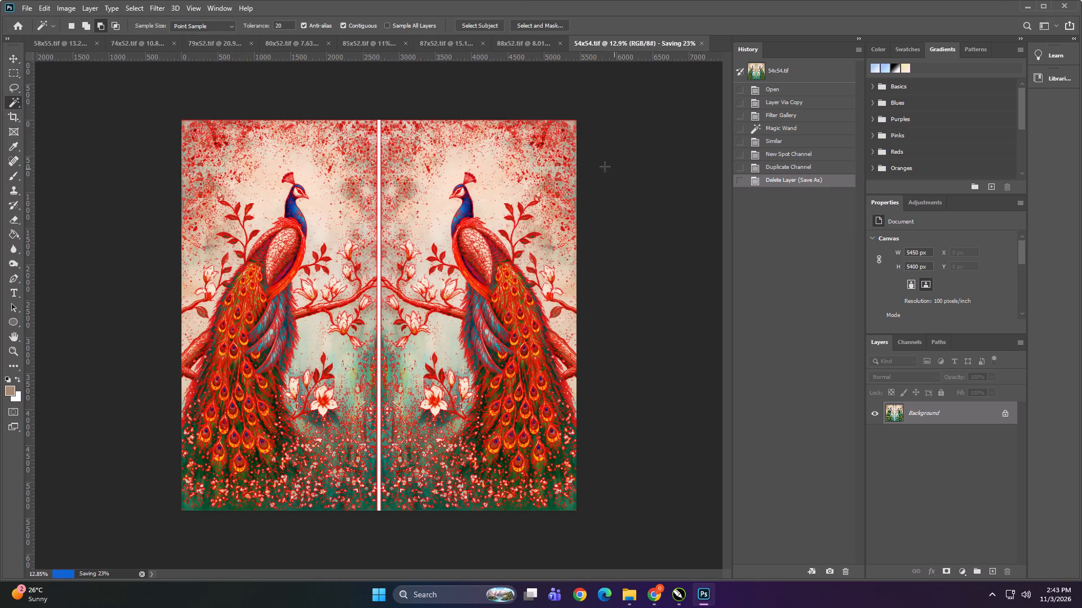
Quit Photoshop, letting the background save of 54x54.tif finish.
{"action": "left_click", "coordinate": [1062, 3]}
{"action": "left_click", "coordinate": [555, 226]}
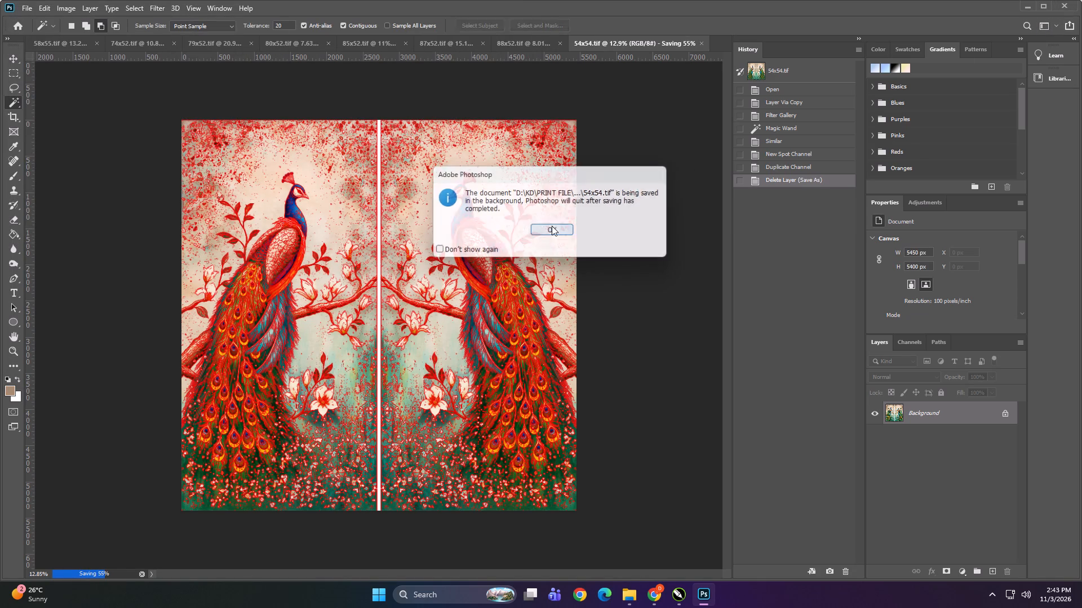
Switch to File Explorer and copy the ALI DECOR folder from D:\KD\PRINT FILE\NOV\3.
{"action": "left_click", "coordinate": [629, 601]}
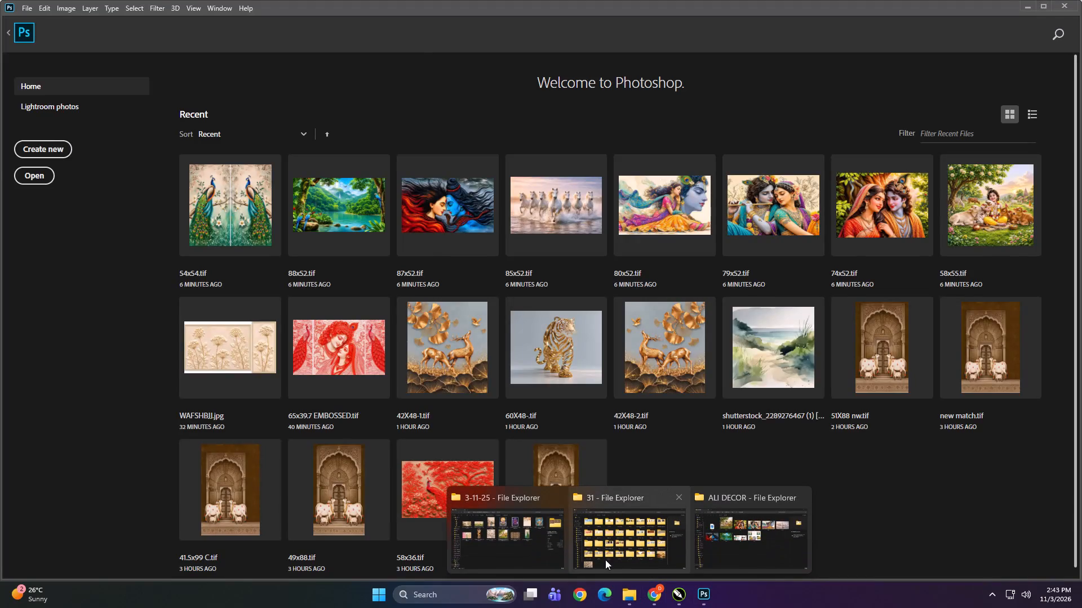
{"action": "left_click", "coordinate": [742, 542]}
{"action": "double_click", "coordinate": [573, 407]}
{"action": "scroll", "coordinate": [83, 347], "scroll_direction": "up", "scroll_amount": 3}
{"action": "double_click", "coordinate": [476, 416]}
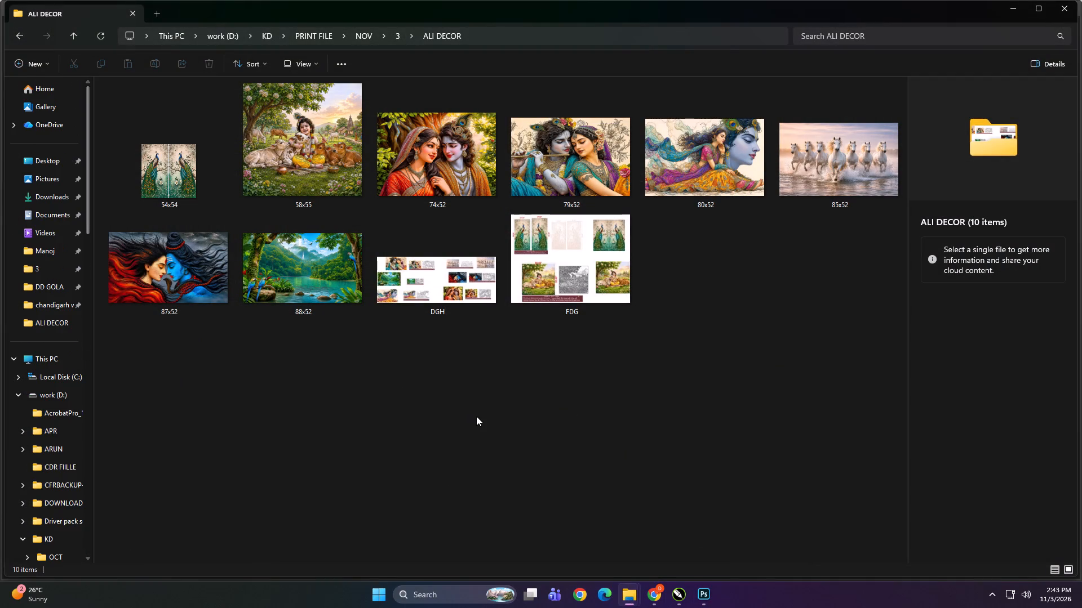
{"action": "key", "text": "BackSpace"}
{"action": "left_click", "coordinate": [370, 399]}
{"action": "left_click", "coordinate": [169, 136]}
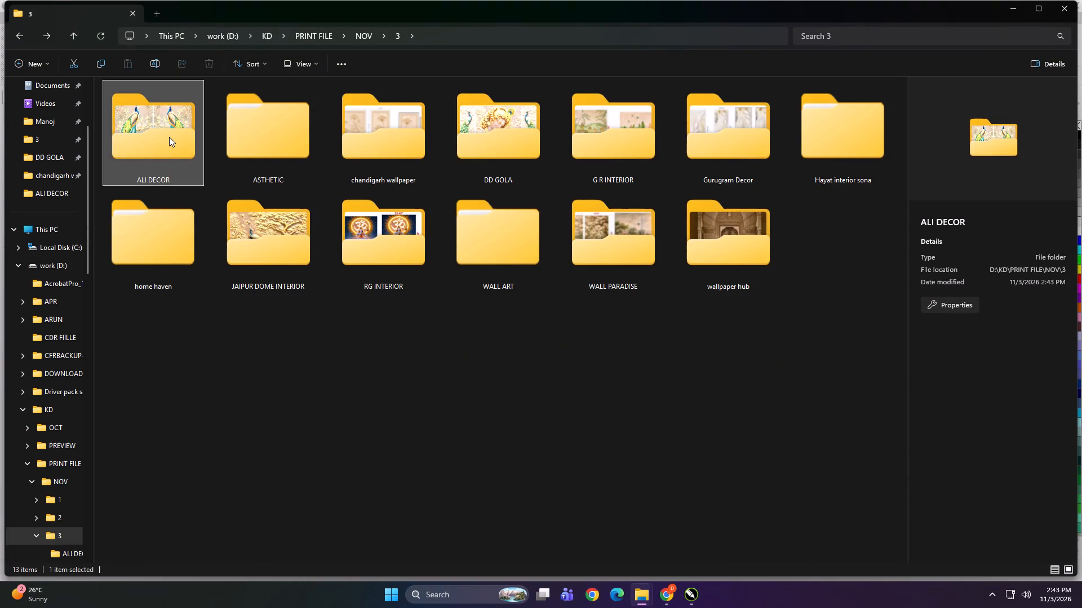
{"action": "key", "text": "ctrl+c"}
Open the Print > NOV > 3 folder on the DIGITECH_SHAREDRIVE network drive (Z:) as the destination for the copied ALI DECOR folder.
{"action": "scroll", "coordinate": [48, 408], "scroll_direction": "up", "scroll_amount": 4}
{"action": "left_click", "coordinate": [48, 355]}
{"action": "double_click", "coordinate": [172, 256]}
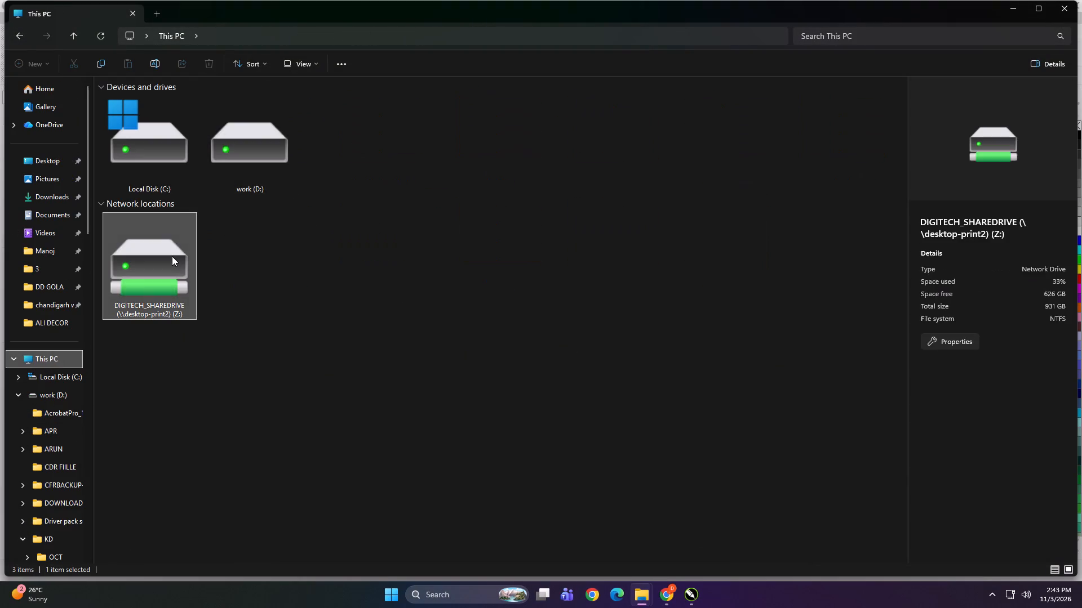
{"action": "double_click", "coordinate": [689, 122]}
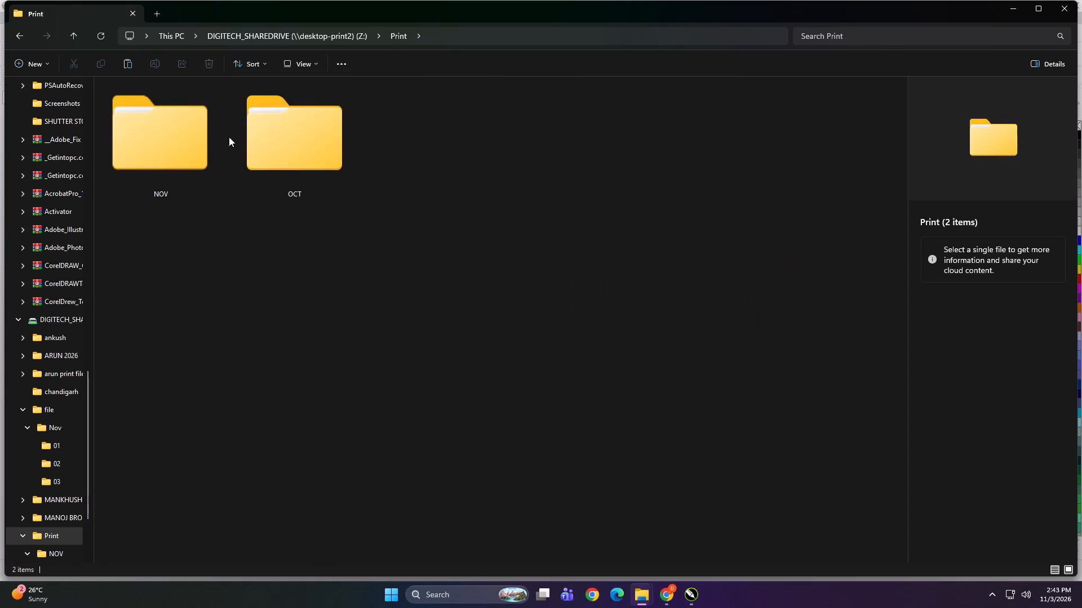
{"action": "triple_click", "coordinate": [191, 135]}
{"action": "double_click", "coordinate": [434, 158]}
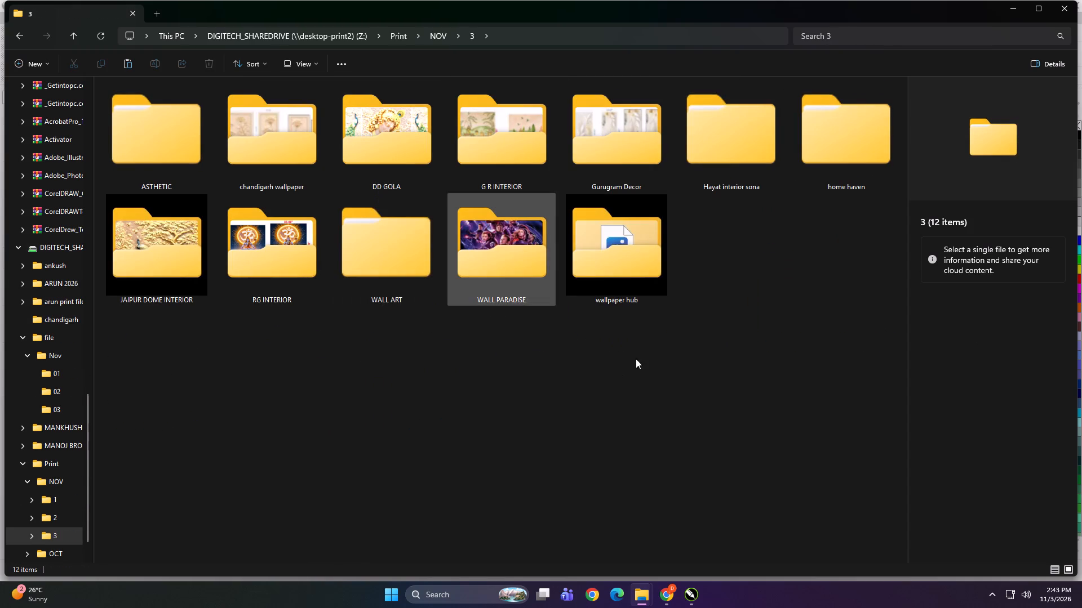